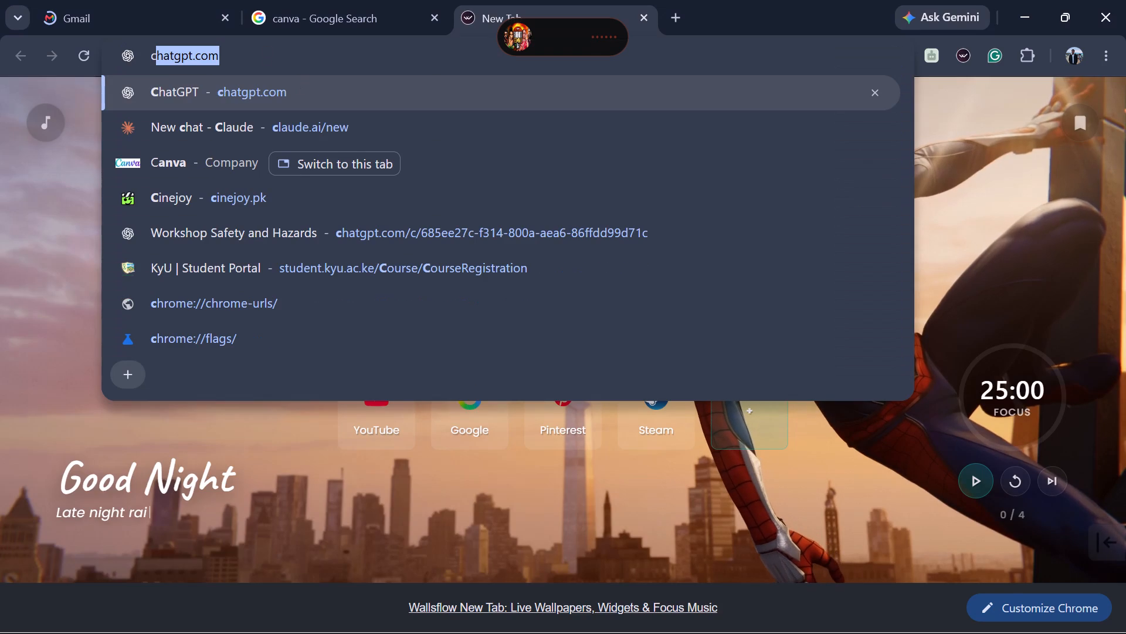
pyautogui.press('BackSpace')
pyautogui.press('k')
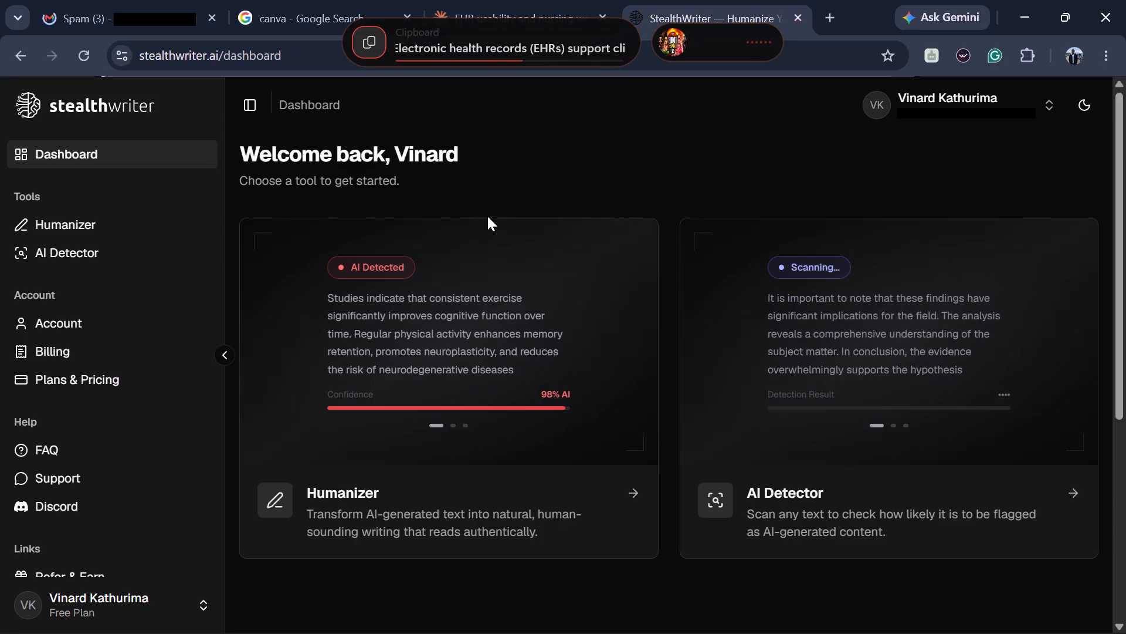
pyautogui.scroll(-7, 428, 249)
pyautogui.scroll(3, 428, 249)
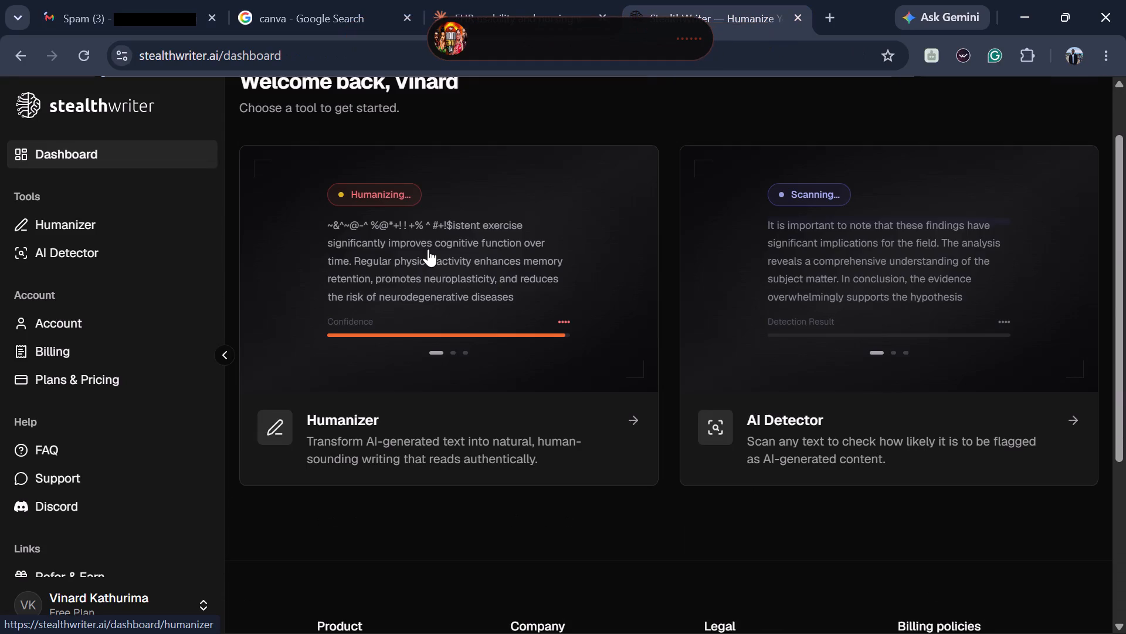
pyautogui.scroll(3, 428, 249)
pyautogui.scroll(1, 475, 202)
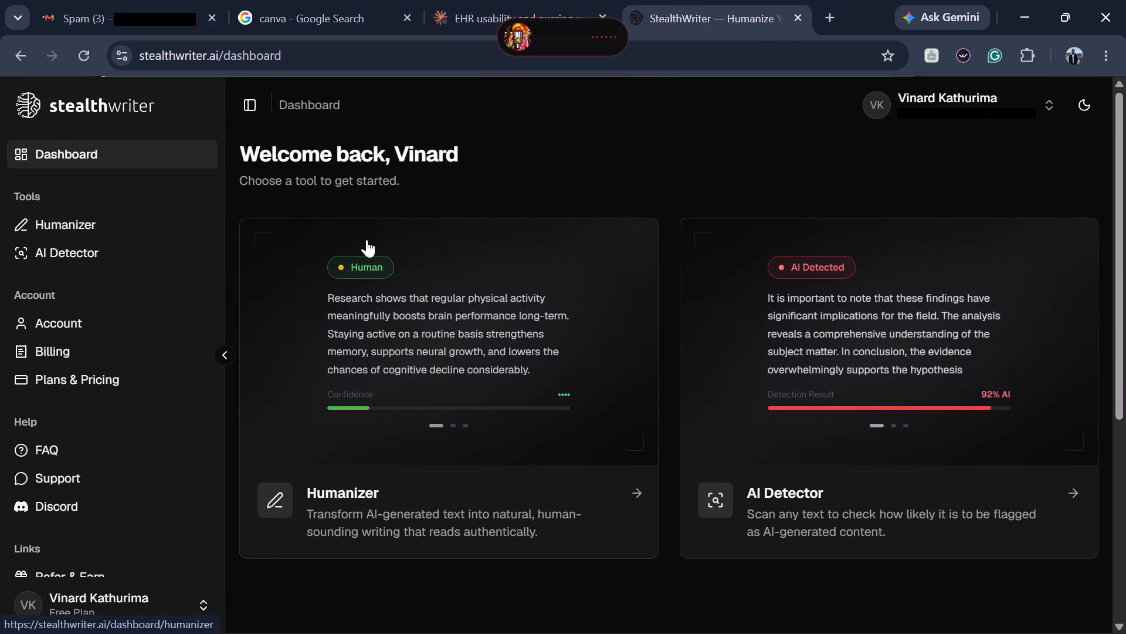
pyautogui.click(451, 300)
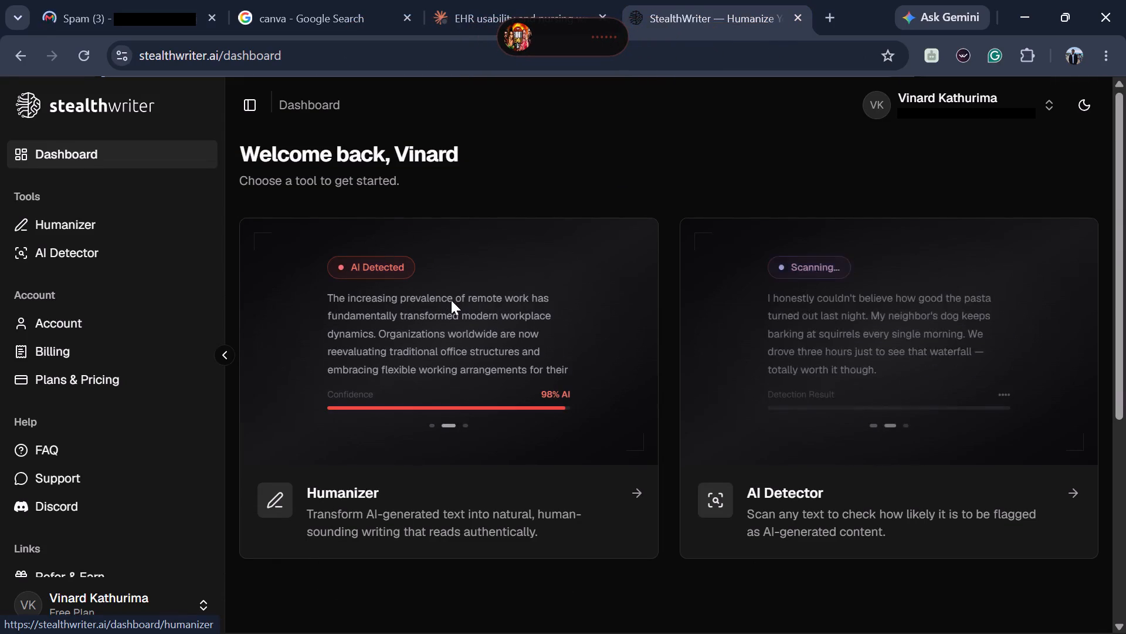
pyautogui.scroll(-4, 450, 300)
pyautogui.scroll(1, 303, 177)
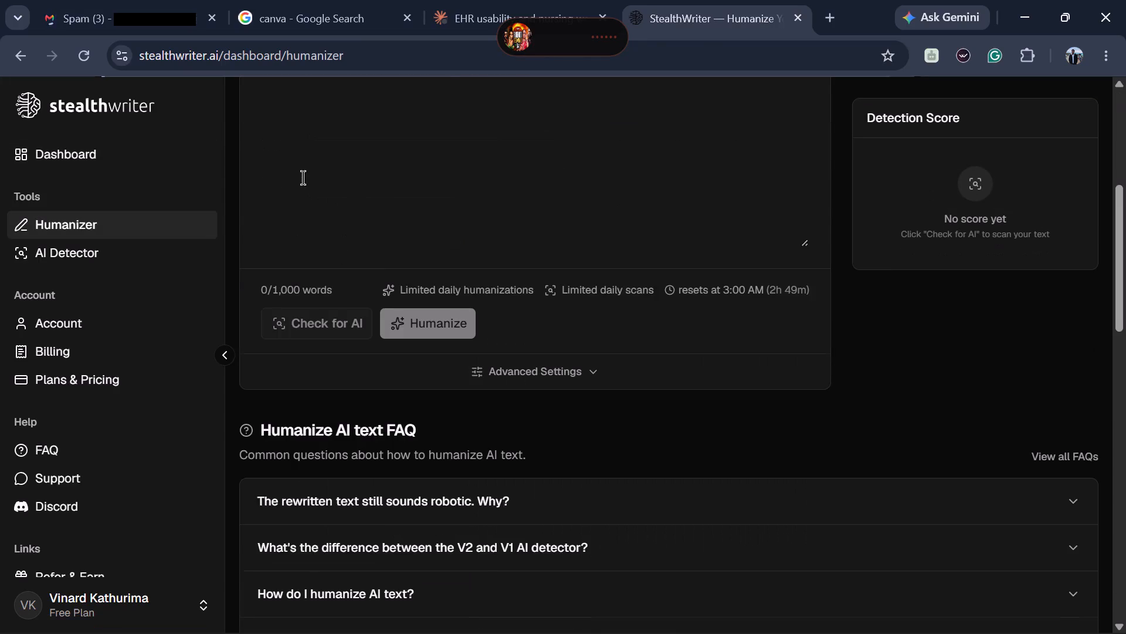
pyautogui.rightClick(295, 138)
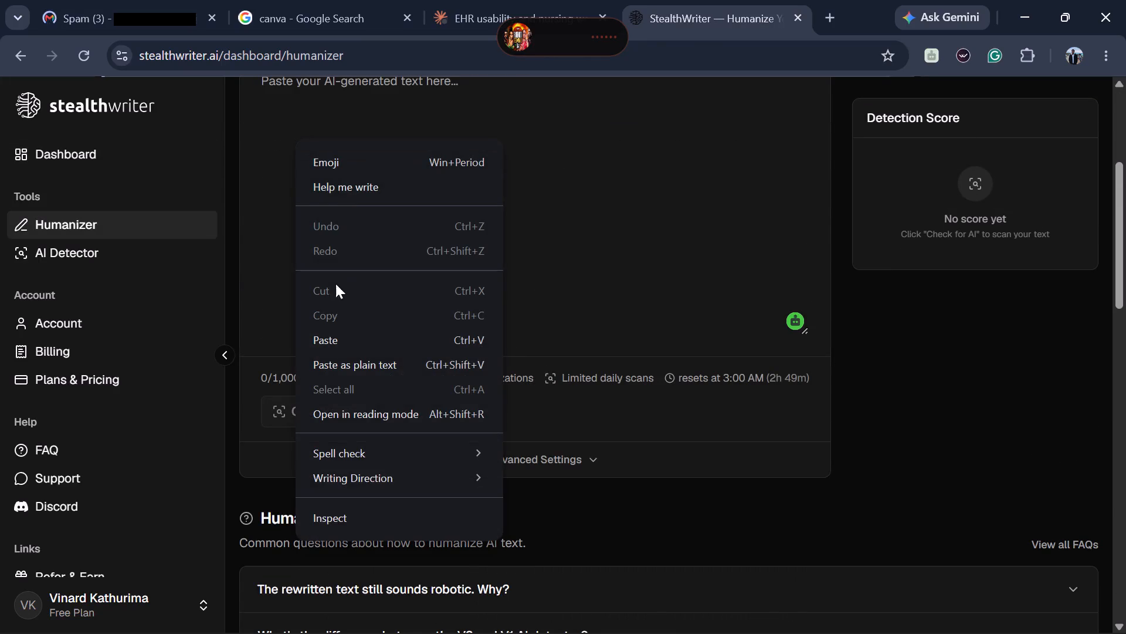
pyautogui.click(330, 335)
pyautogui.scroll(1, 336, 258)
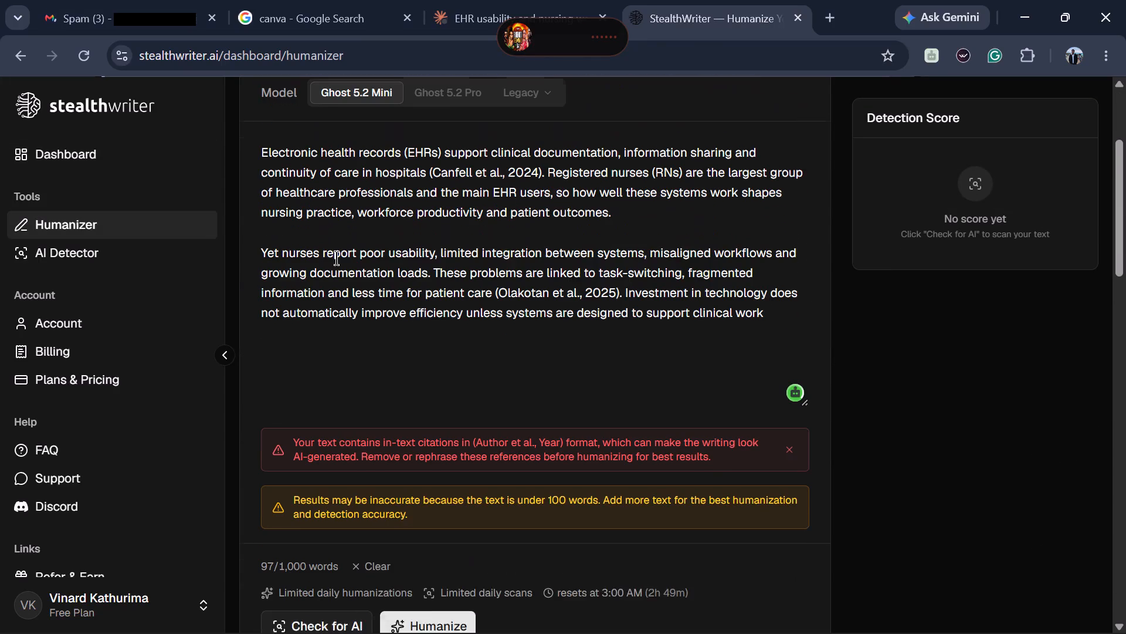
# Delete the citation "(Canfell et al., 2024)" from the first paragraph of the pasted text.
pyautogui.moveTo(540, 194); pyautogui.dragTo(462, 197)
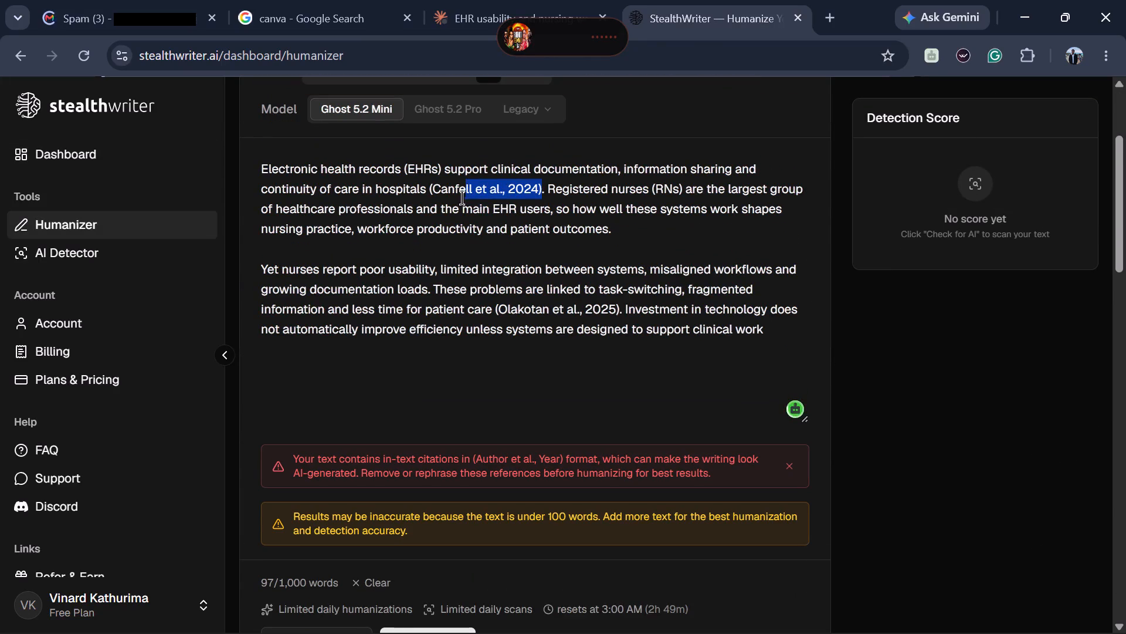
pyautogui.moveTo(462, 197); pyautogui.dragTo(429, 192)
pyautogui.press('BackSpace')
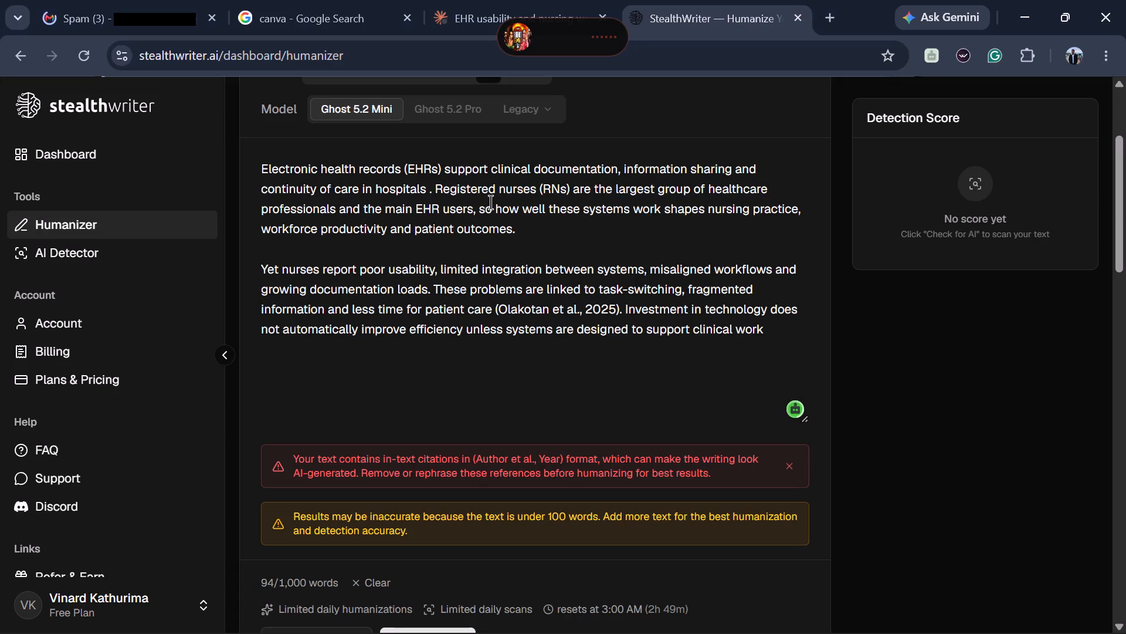
pyautogui.press('Return')
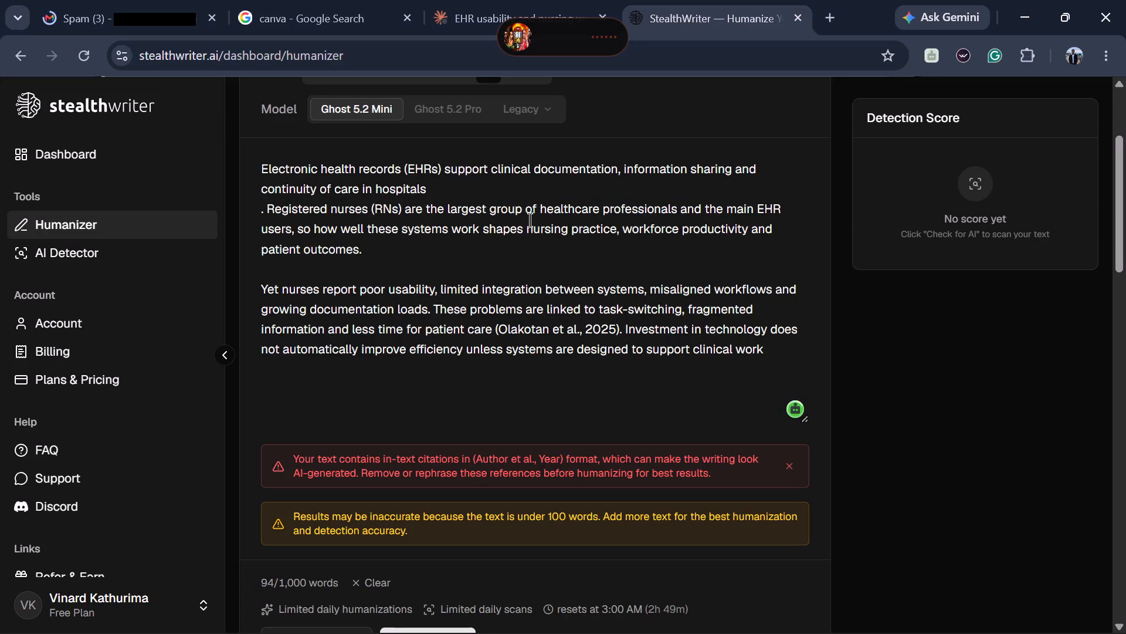
pyautogui.press('BackSpace')
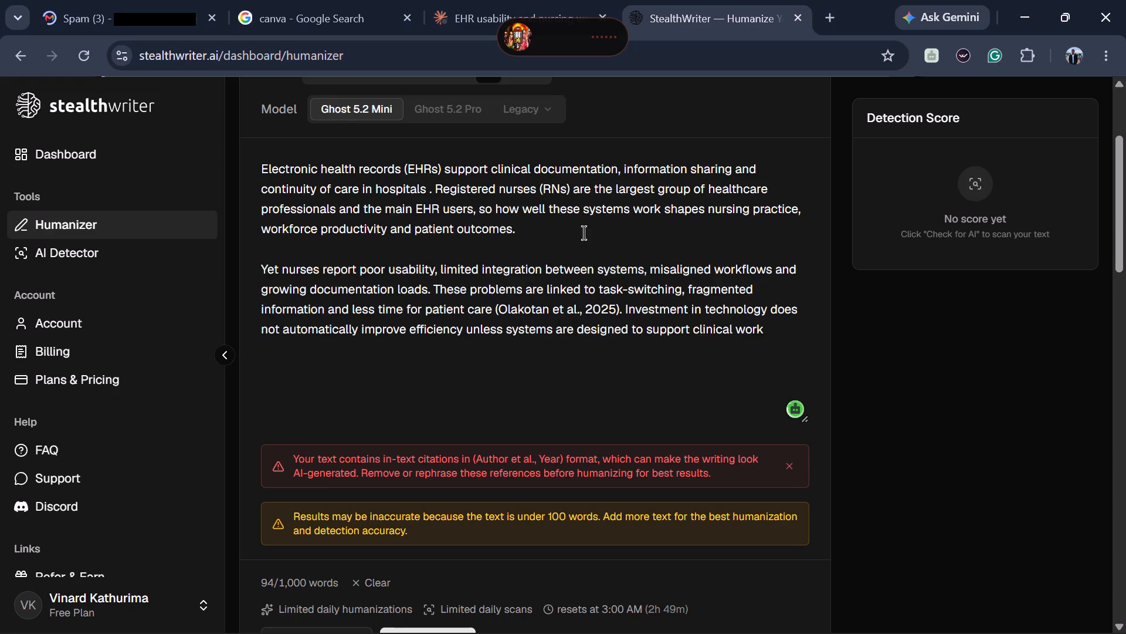
# Delete the citation "(Olakotan et al., 2025)" from the second paragraph, keeping the sentence's full stop.
pyautogui.click(785, 343)
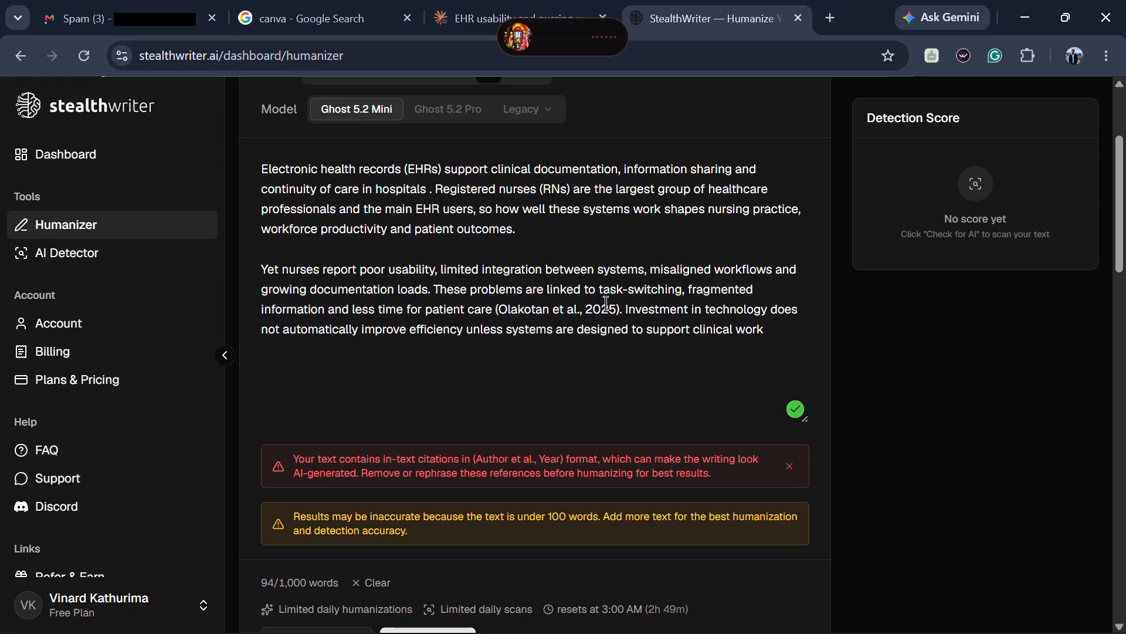
pyautogui.click(619, 306)
pyautogui.press('BackSpace')
pyautogui.press('BackSpace')
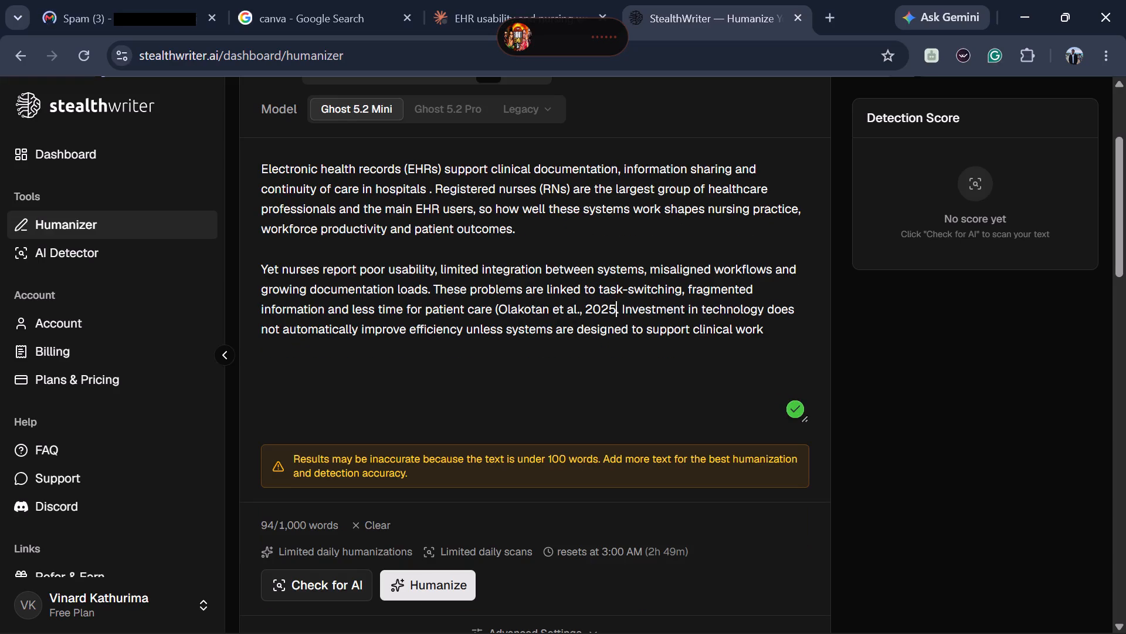
pyautogui.press('BackSpace')
pyautogui.press('BackSpace')
pyautogui.press('BackSpace')
pyautogui.press('BackSpace')
pyautogui.press('BackSpace')
pyautogui.press('BackSpace')
pyautogui.press('BackSpace')
pyautogui.press('BackSpace')
pyautogui.press('BackSpace')
pyautogui.press('BackSpace')
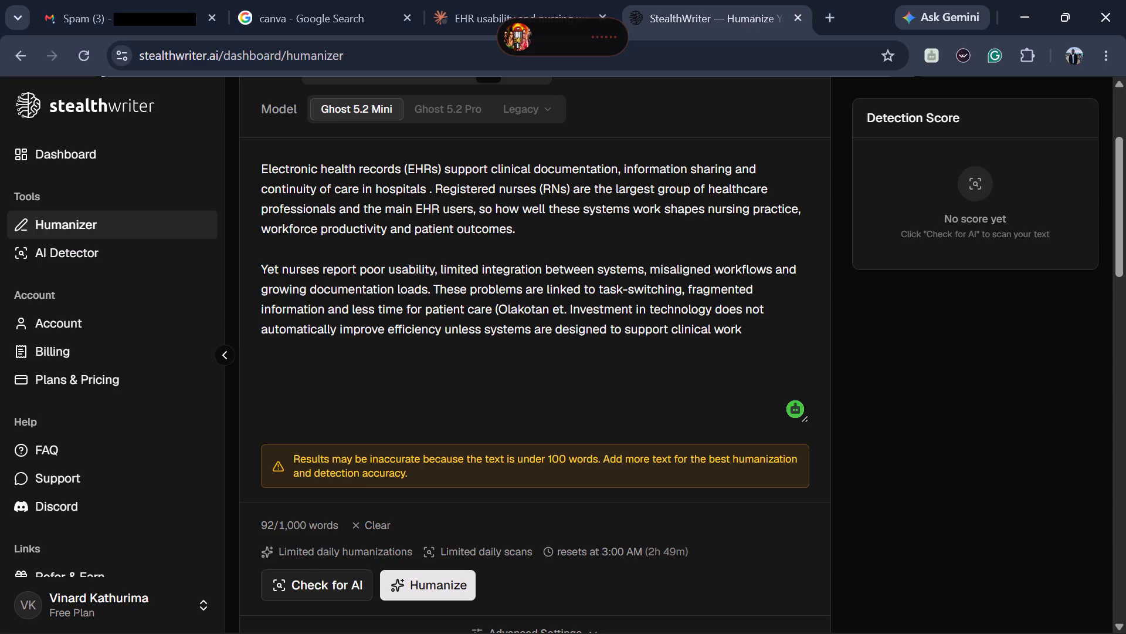
pyautogui.press('BackSpace')
pyautogui.press('BackSpace')
pyautogui.press('BackSpace')
pyautogui.press('BackSpace')
pyautogui.press('BackSpace')
pyautogui.press('BackSpace')
pyautogui.press('BackSpace')
pyautogui.press('BackSpace')
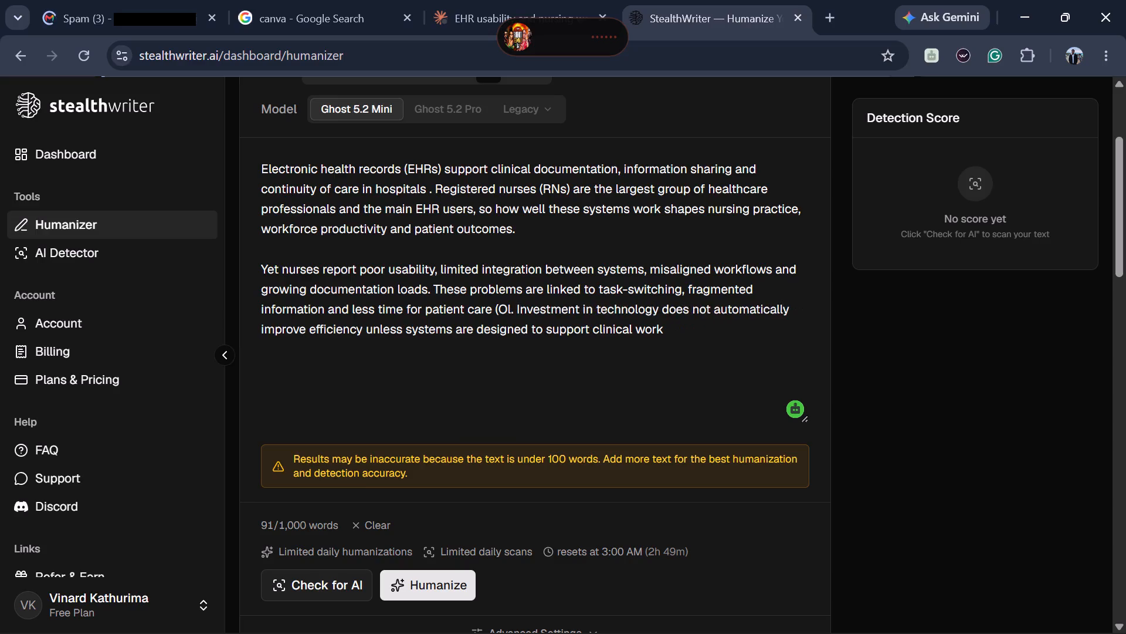
pyautogui.press('BackSpace')
pyautogui.press('BackSpace')
pyautogui.press('BackSpace')
pyautogui.press('BackSpace')
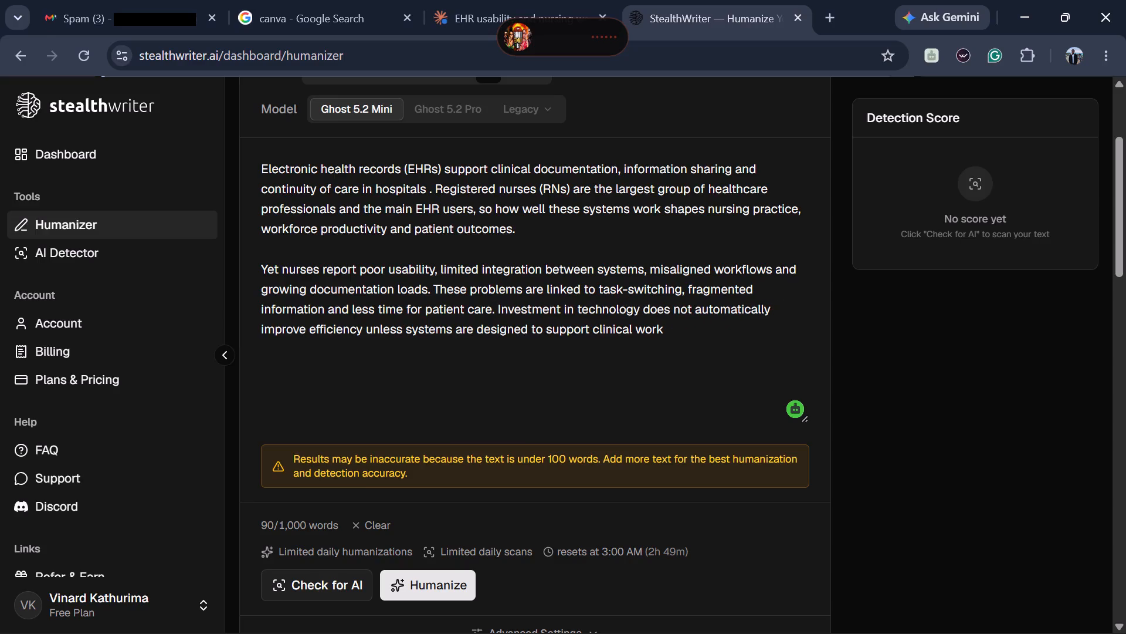
pyautogui.click(703, 333)
# Check the citation-free Background text for AI detection.
pyautogui.scroll(-2, 625, 298)
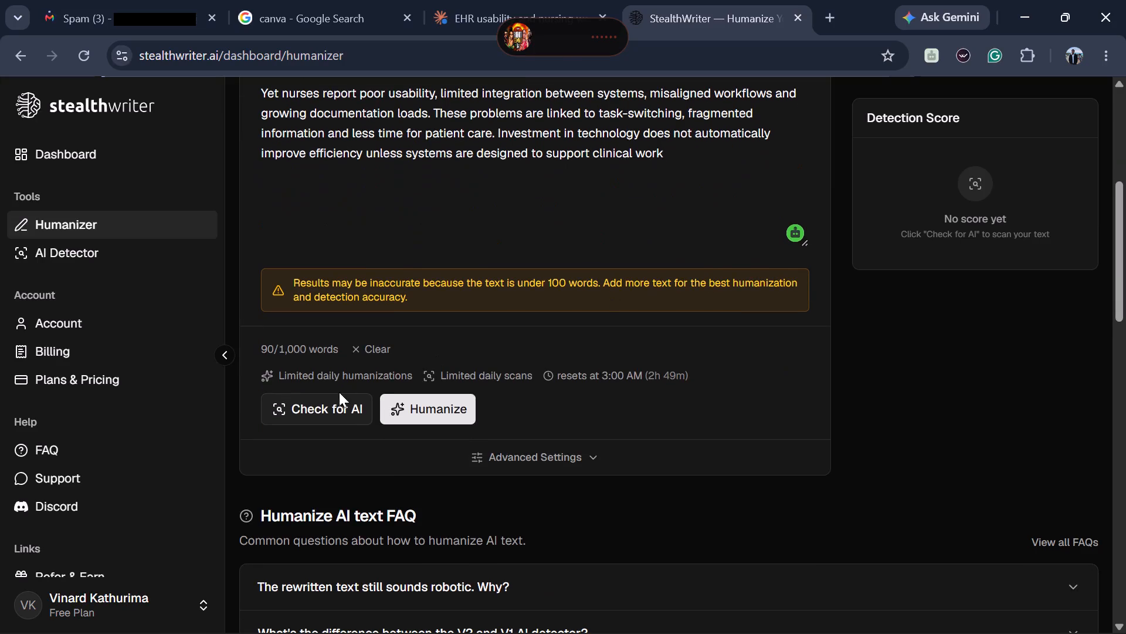
pyautogui.click(318, 416)
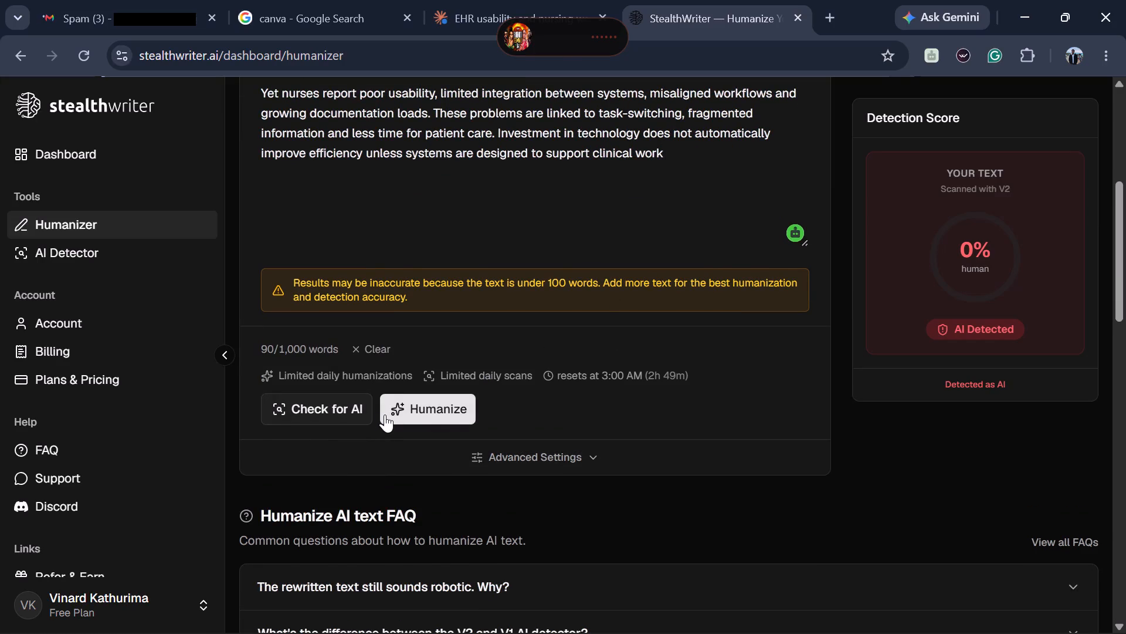
# Humanize the Background text with the Ghost 5.2 Mini model.
pyautogui.click(385, 414)
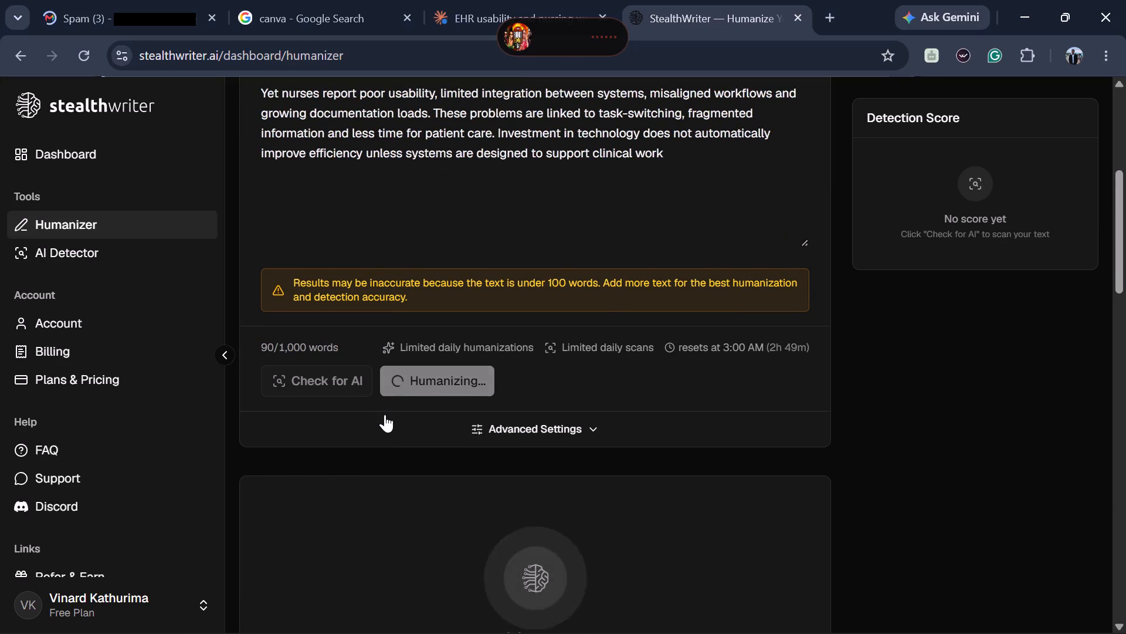
pyautogui.scroll(-3, 385, 415)
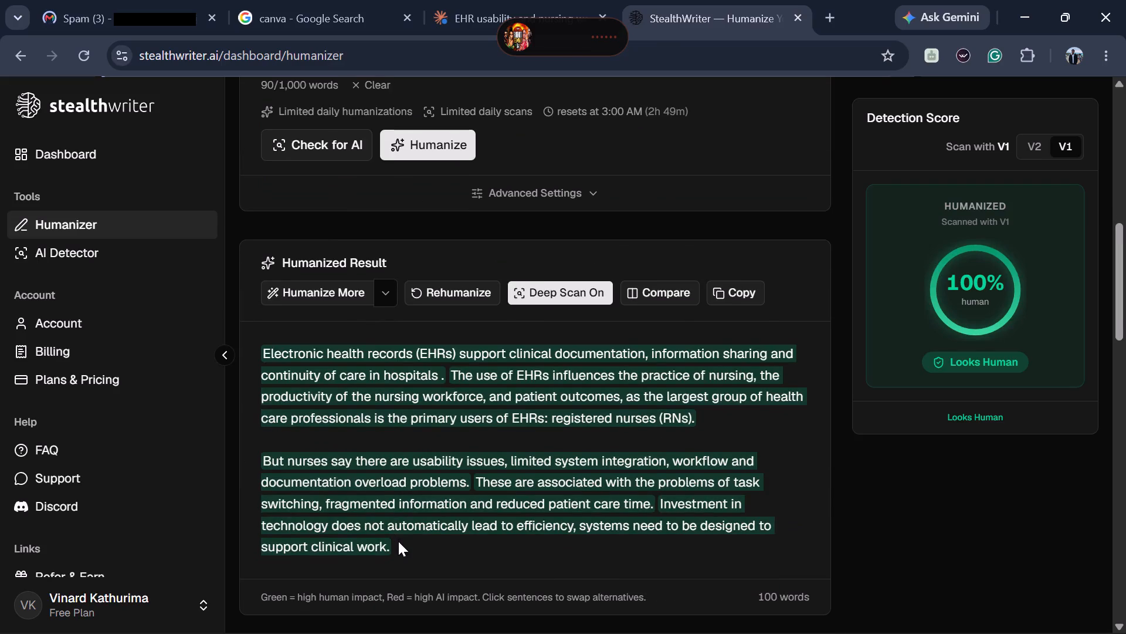
# Copy both paragraphs of the humanized Background result.
pyautogui.moveTo(400, 545); pyautogui.dragTo(338, 473)
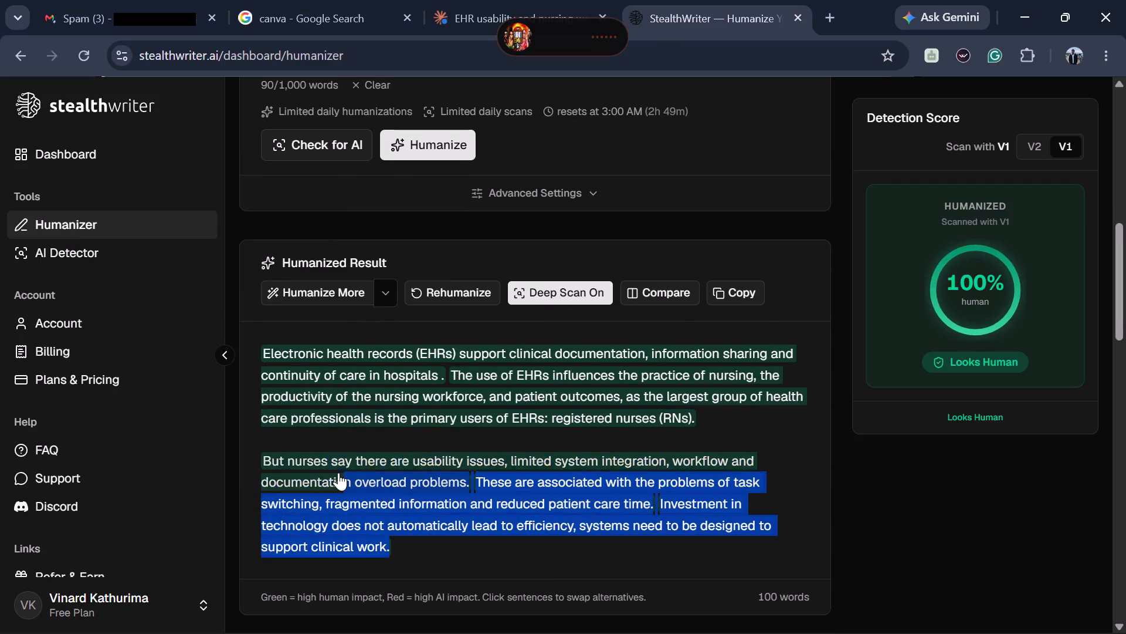
pyautogui.moveTo(338, 473); pyautogui.dragTo(260, 348)
pyautogui.rightClick(259, 348)
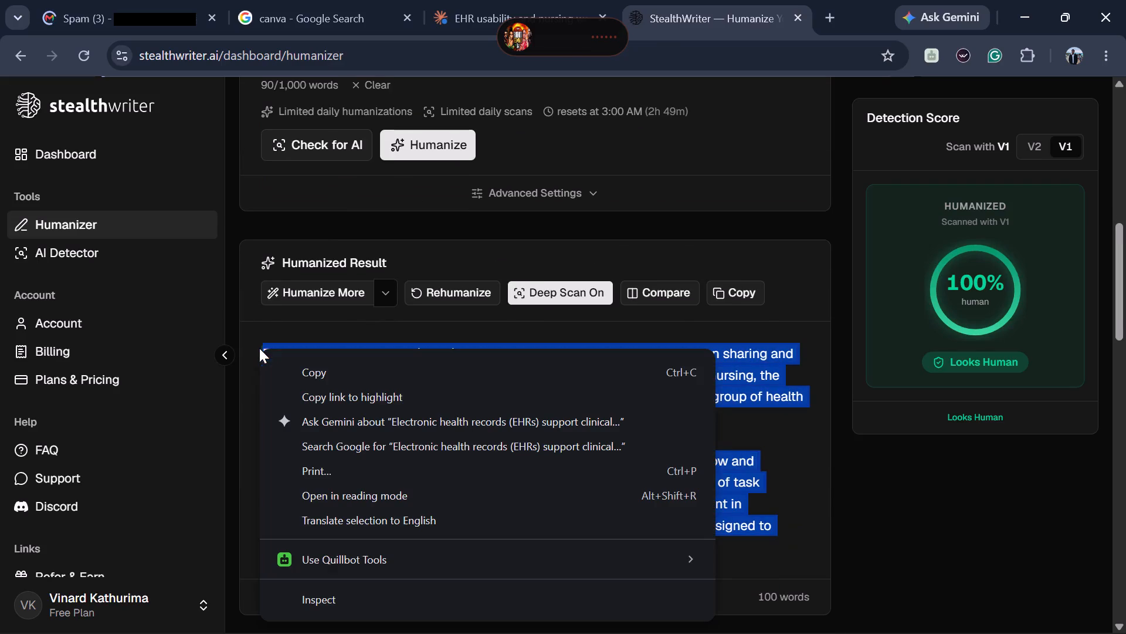
pyautogui.click(299, 375)
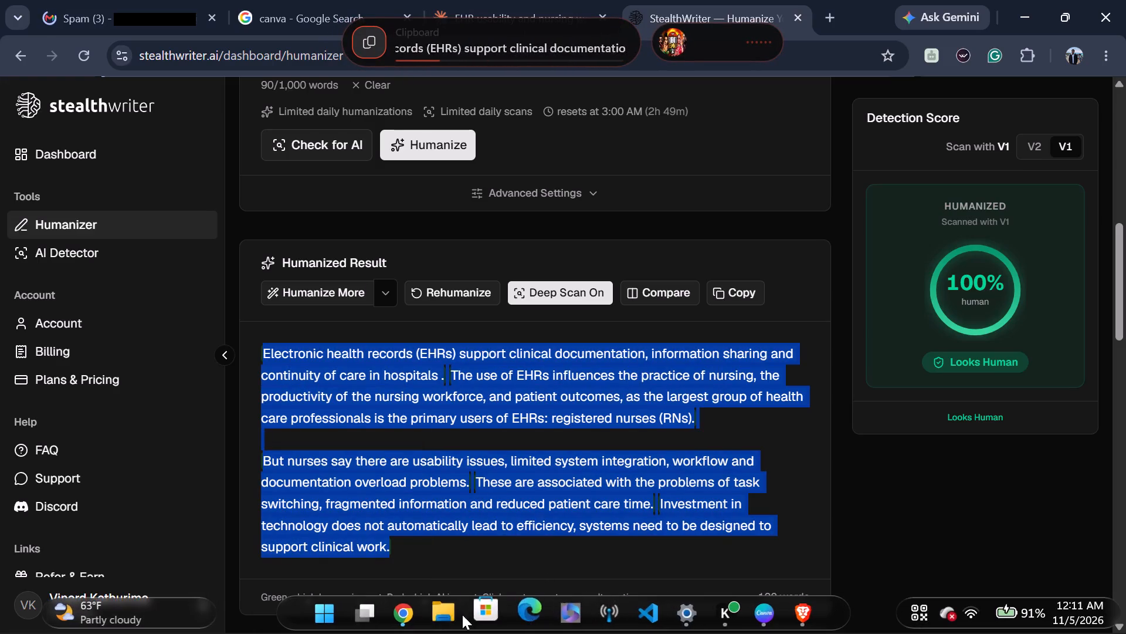
# Switch to Canva and replace the template search wording to search for "academic research poster".
pyautogui.click(767, 612)
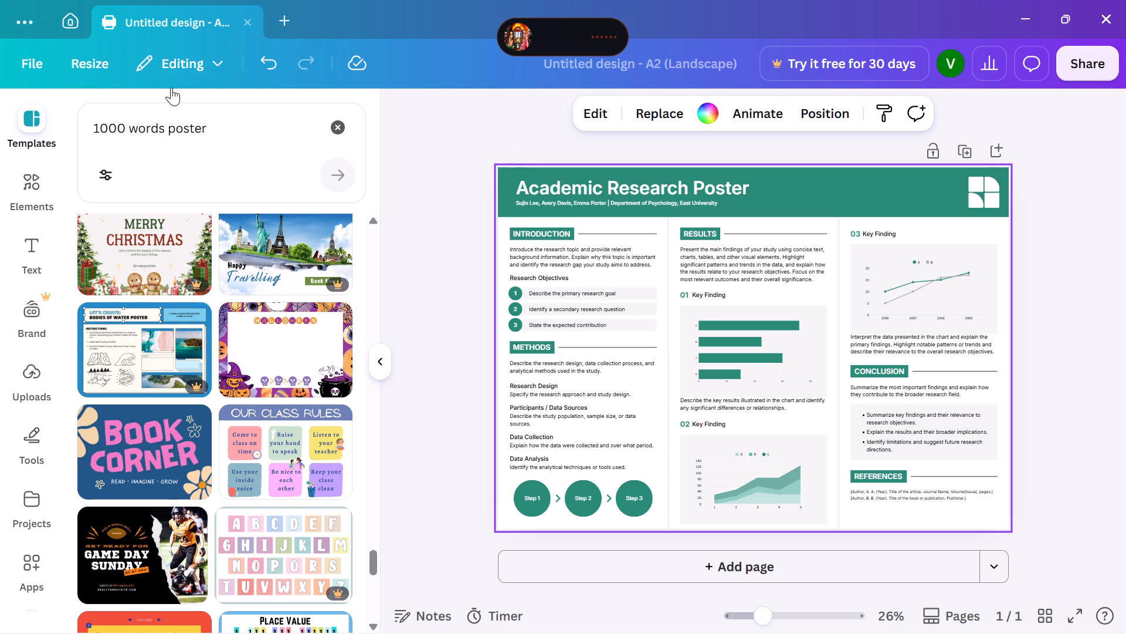
pyautogui.click(163, 131)
pyautogui.press('BackSpace')
pyautogui.press('BackSpace')
pyautogui.press('BackSpace')
pyautogui.press('BackSpace')
pyautogui.press('BackSpace')
pyautogui.press('BackSpace')
pyautogui.press('BackSpace')
pyautogui.press('BackSpace')
pyautogui.press('BackSpace')
pyautogui.press('BackSpace')
pyautogui.press('BackSpace')
pyautogui.press('BackSpace')
pyautogui.press('BackSpace')
pyautogui.press('BackSpace')
pyautogui.press('BackSpace')
pyautogui.press('BackSpace')
pyautogui.press('BackSpace')
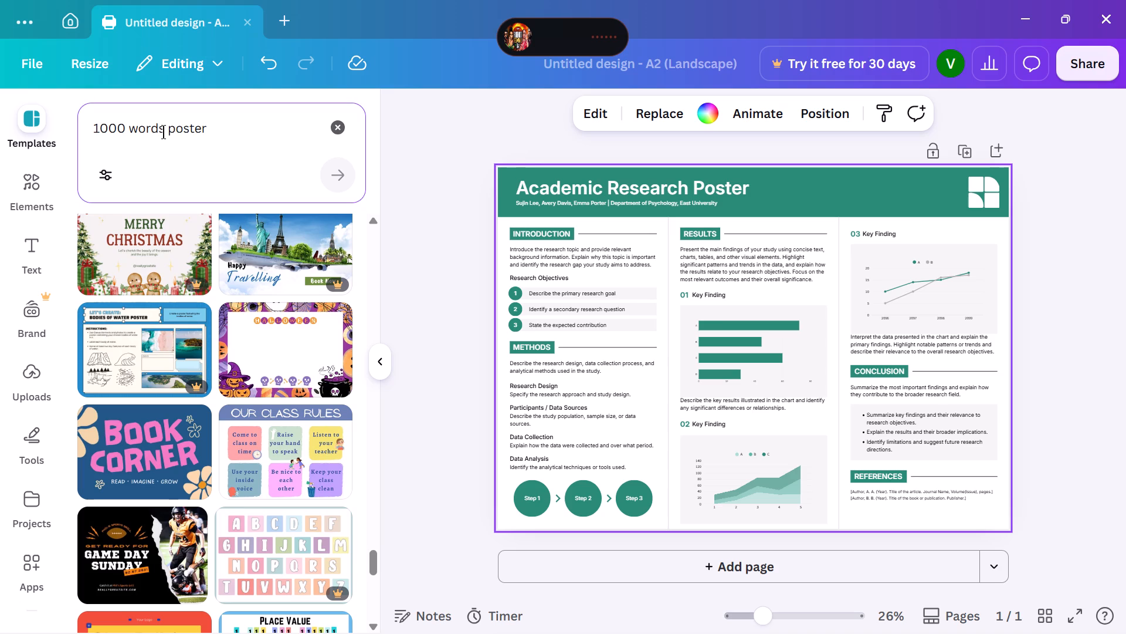
pyautogui.write('academic research poster')
pyautogui.press('Return')
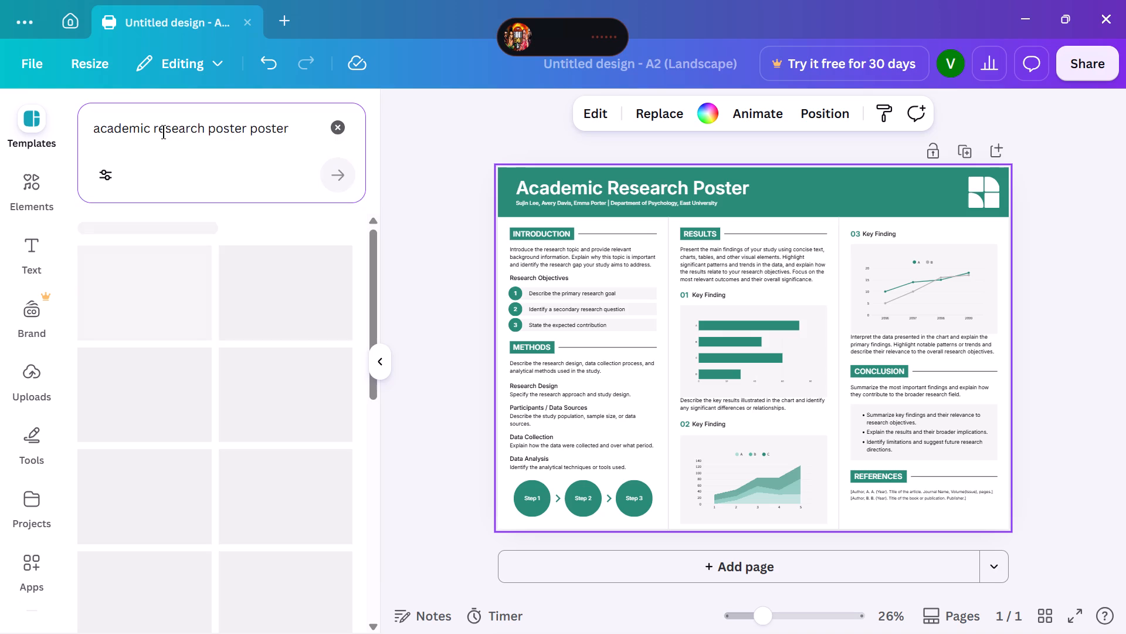
# Remove the duplicated word from the template search wording and search for "academic research poster".
pyautogui.press('BackSpace')
pyautogui.press('BackSpace')
pyautogui.press('BackSpace')
pyautogui.press('BackSpace')
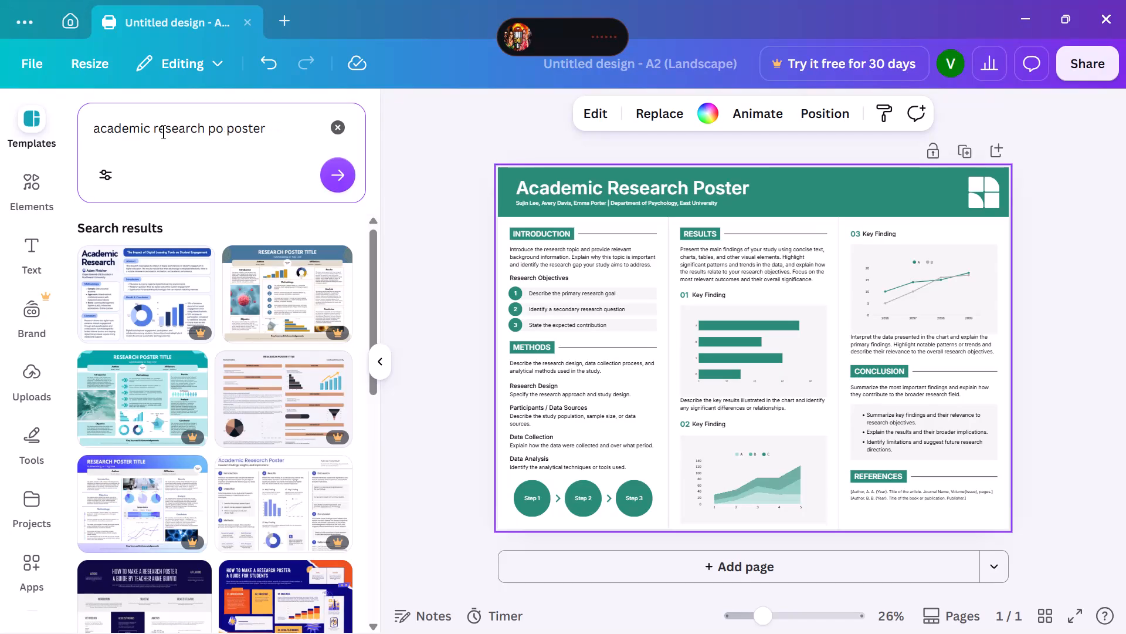
pyautogui.press('BackSpace')
pyautogui.press('BackSpace')
pyautogui.press('BackSpace')
pyautogui.press('Return')
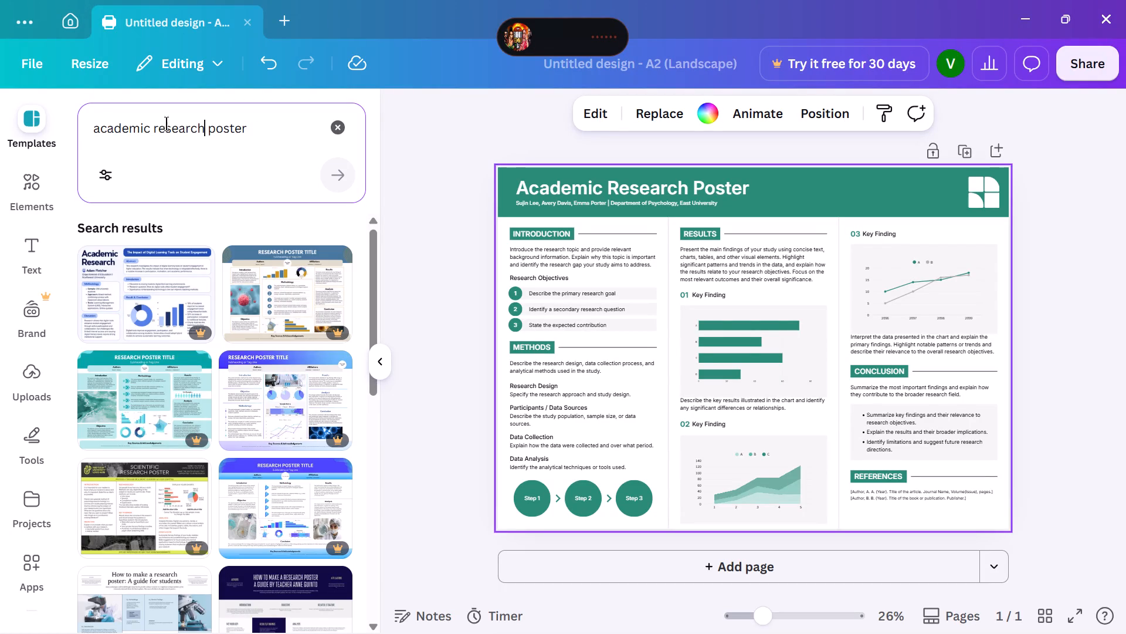
# Apply the first page of the Landscape University Research Poster in White Blue Contemporary Editorial Style template to the design.
pyautogui.scroll(-2, 201, 310)
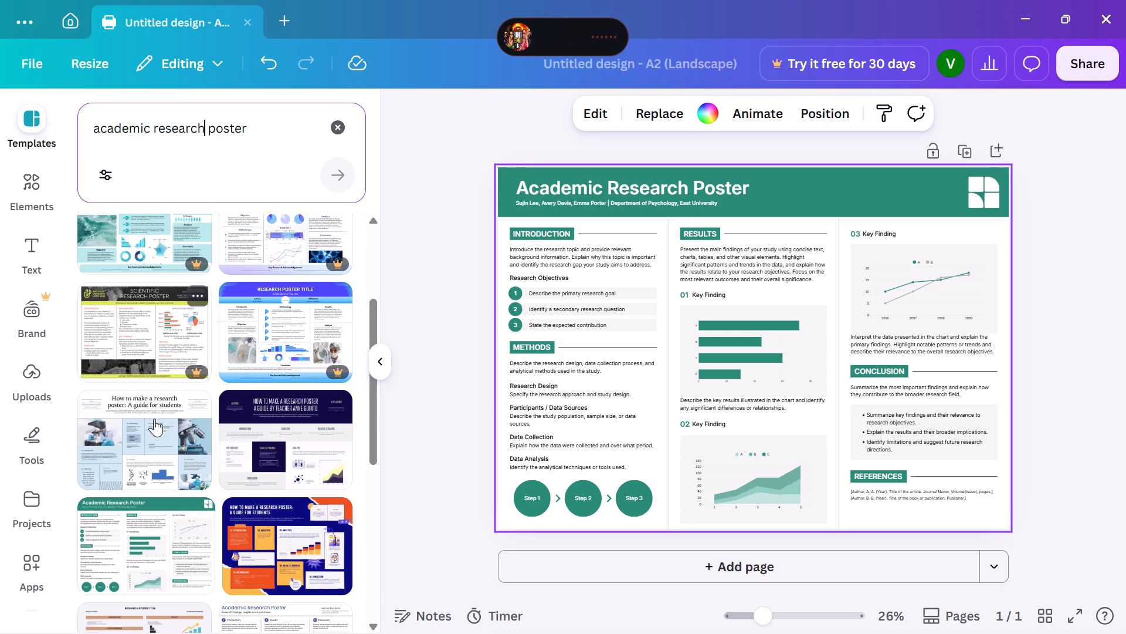
pyautogui.click(145, 433)
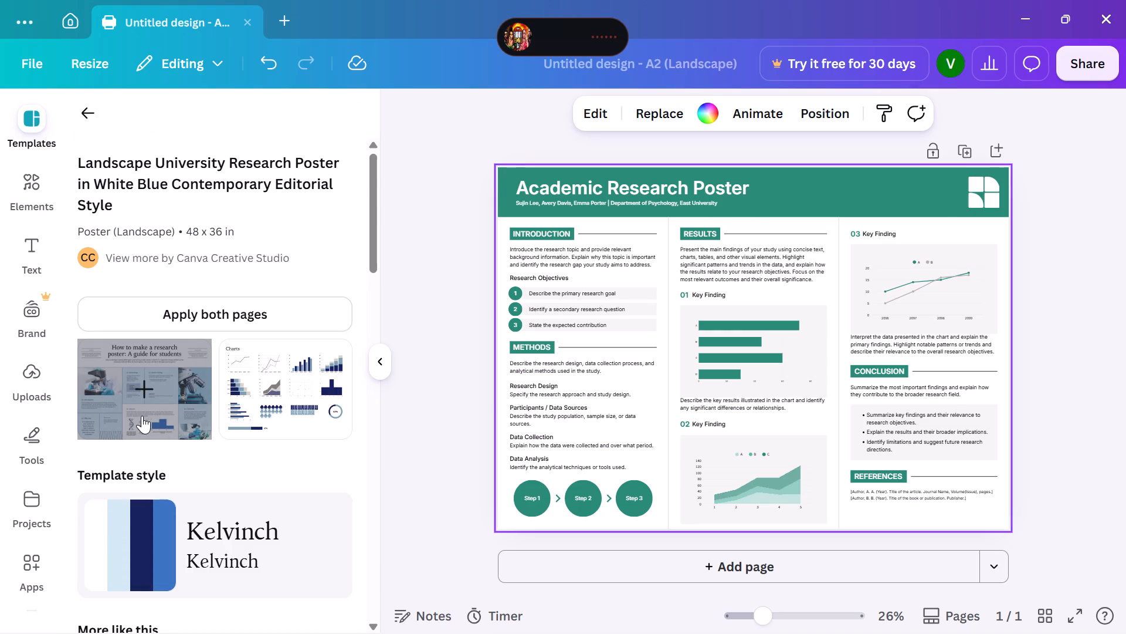
pyautogui.click(142, 416)
# Browse the similar templates for alternative research poster layouts.
pyautogui.scroll(-4, 143, 414)
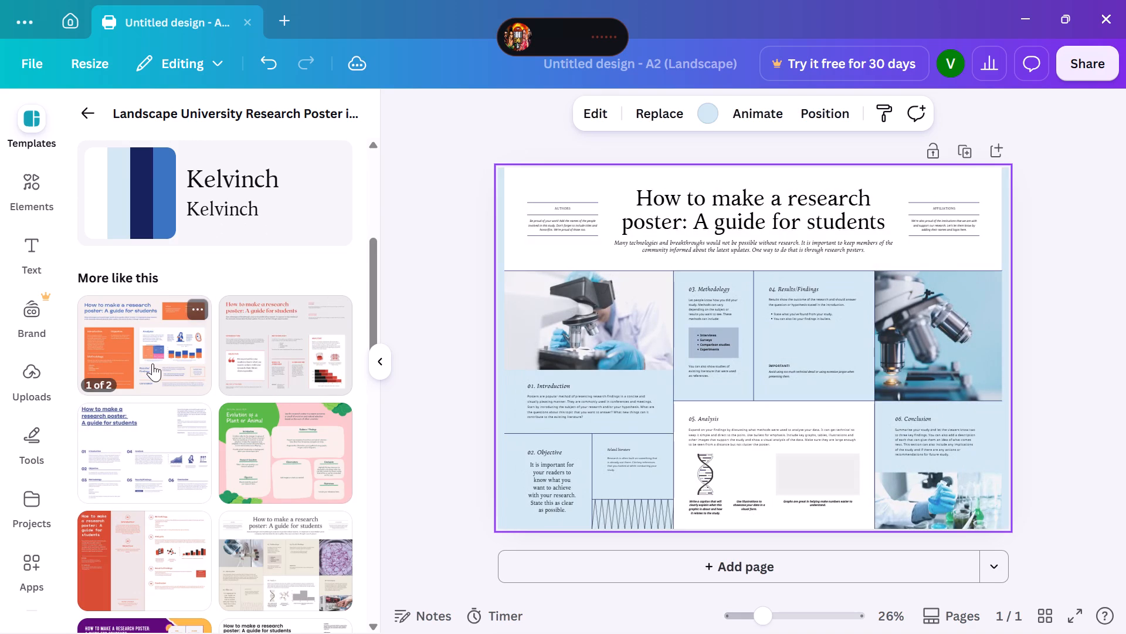
pyautogui.scroll(-3, 152, 363)
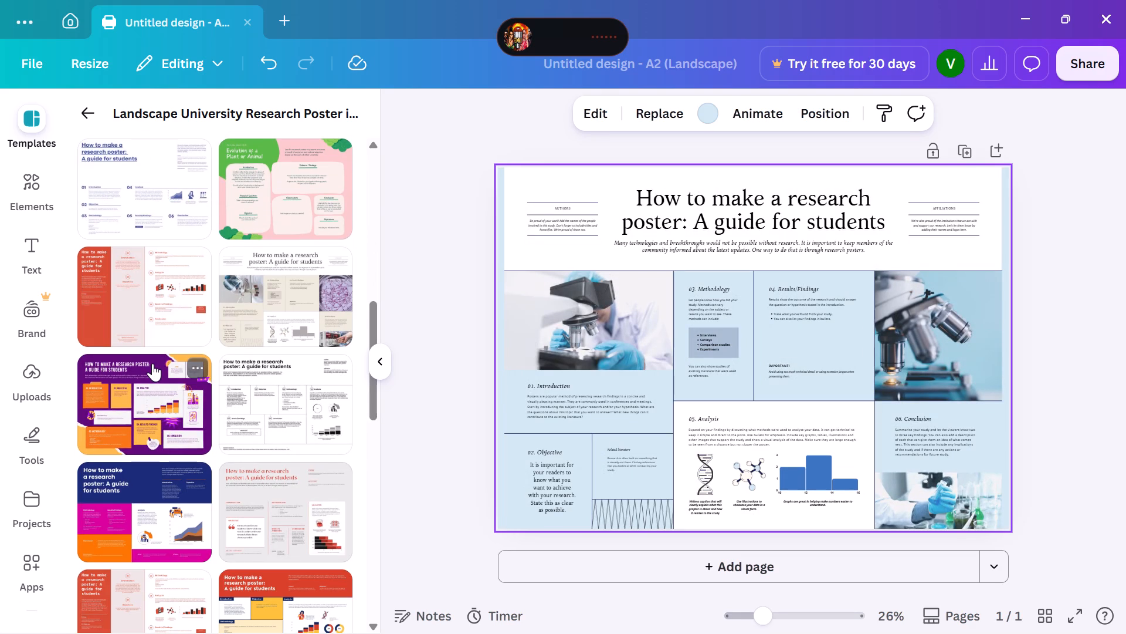
pyautogui.scroll(-4, 152, 363)
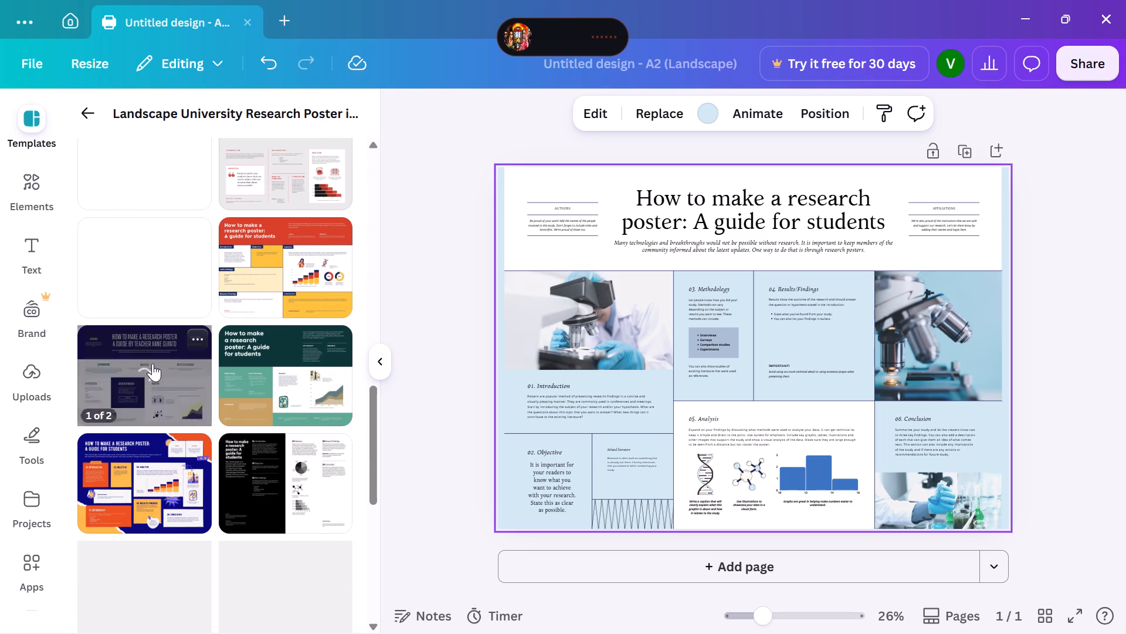
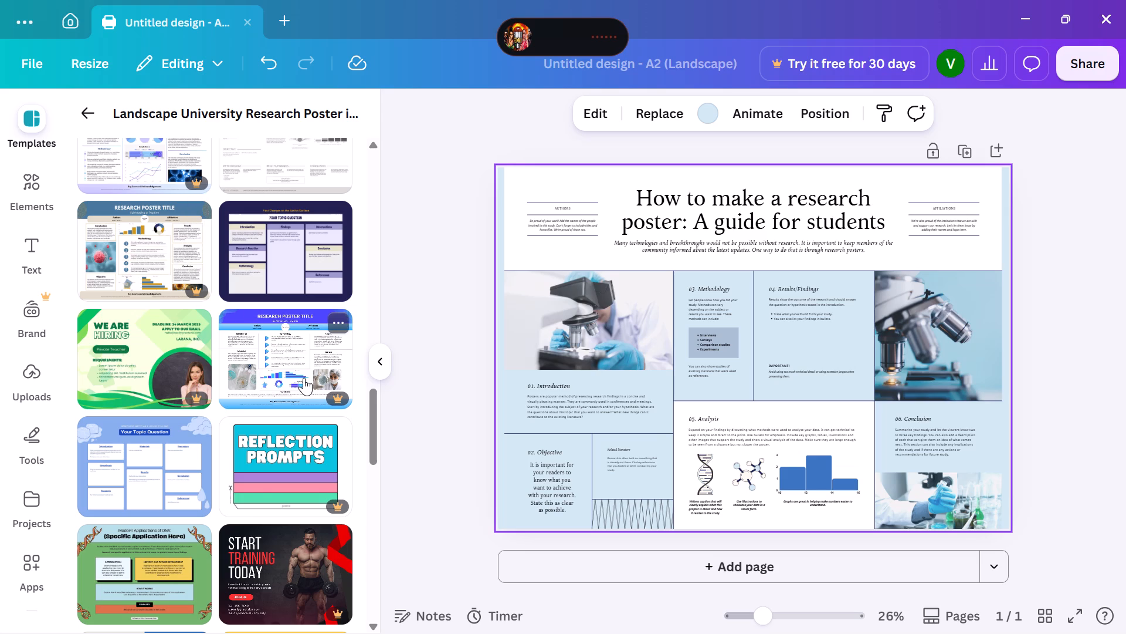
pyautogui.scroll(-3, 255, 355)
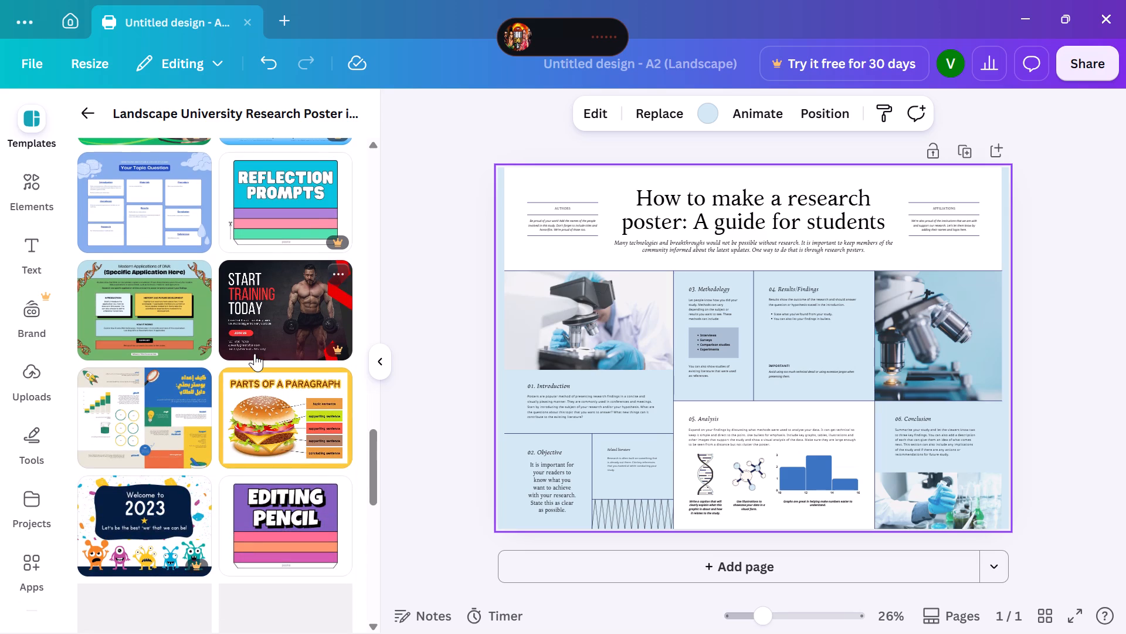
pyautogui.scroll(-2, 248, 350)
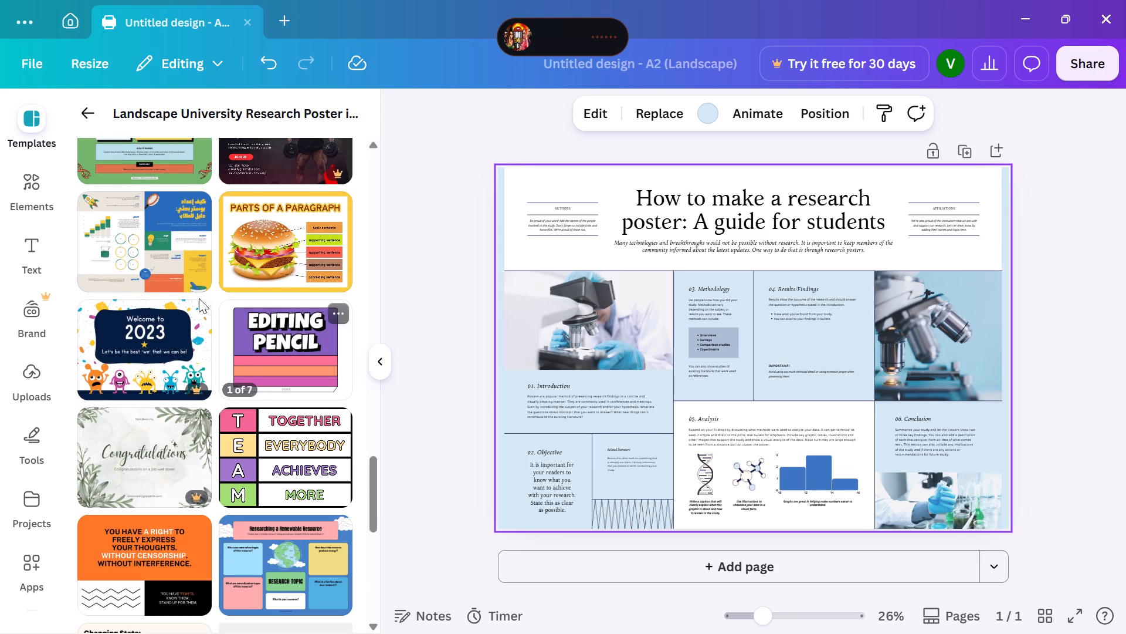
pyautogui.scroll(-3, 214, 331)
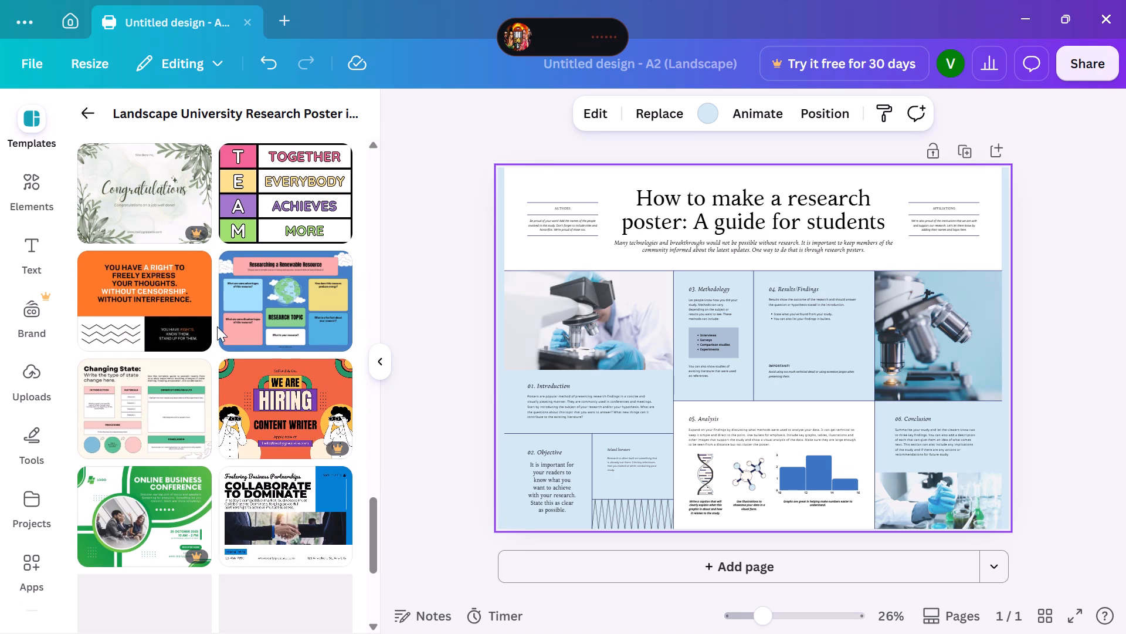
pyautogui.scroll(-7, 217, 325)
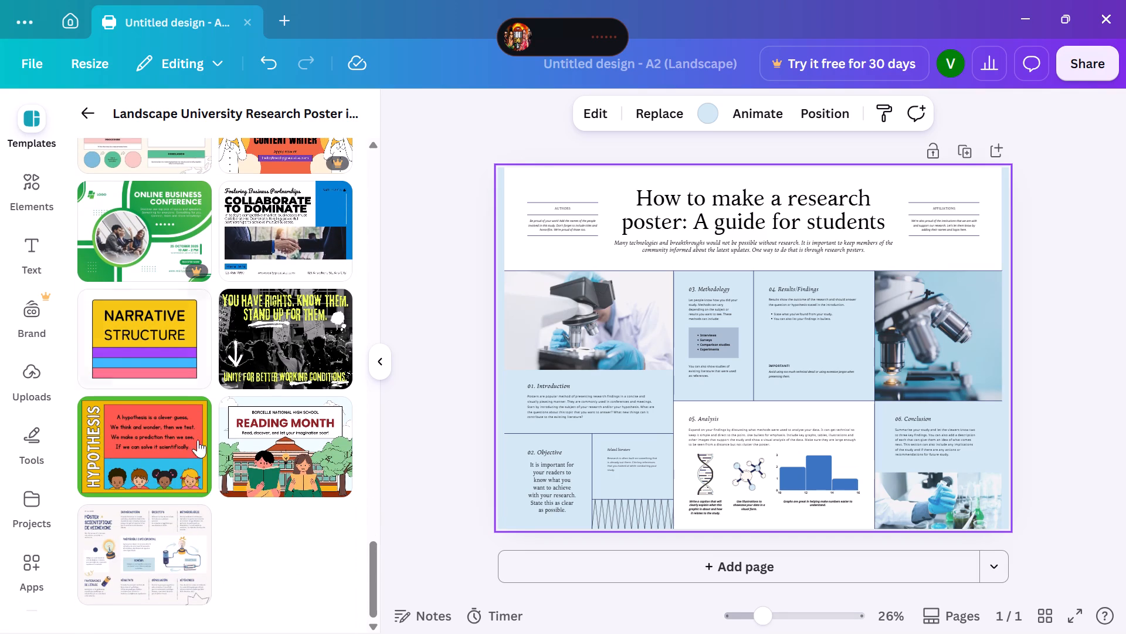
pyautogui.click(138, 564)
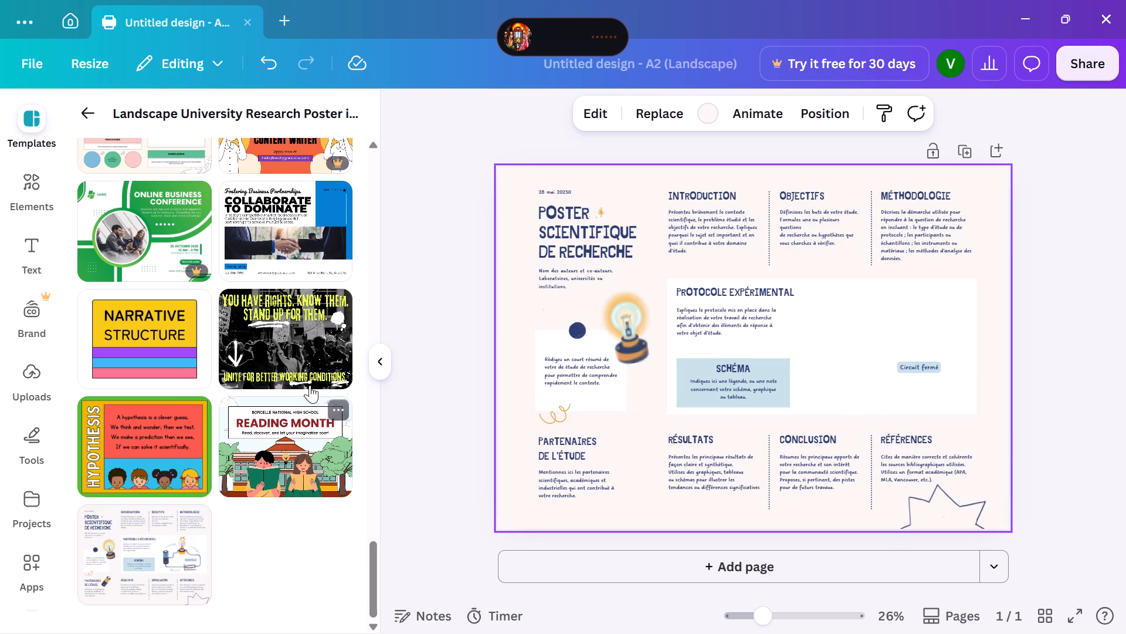
# Apply the first page of the Charcoal and Beige Simplified Professional Landscape University Research Poster template to the design.
pyautogui.scroll(3, 272, 363)
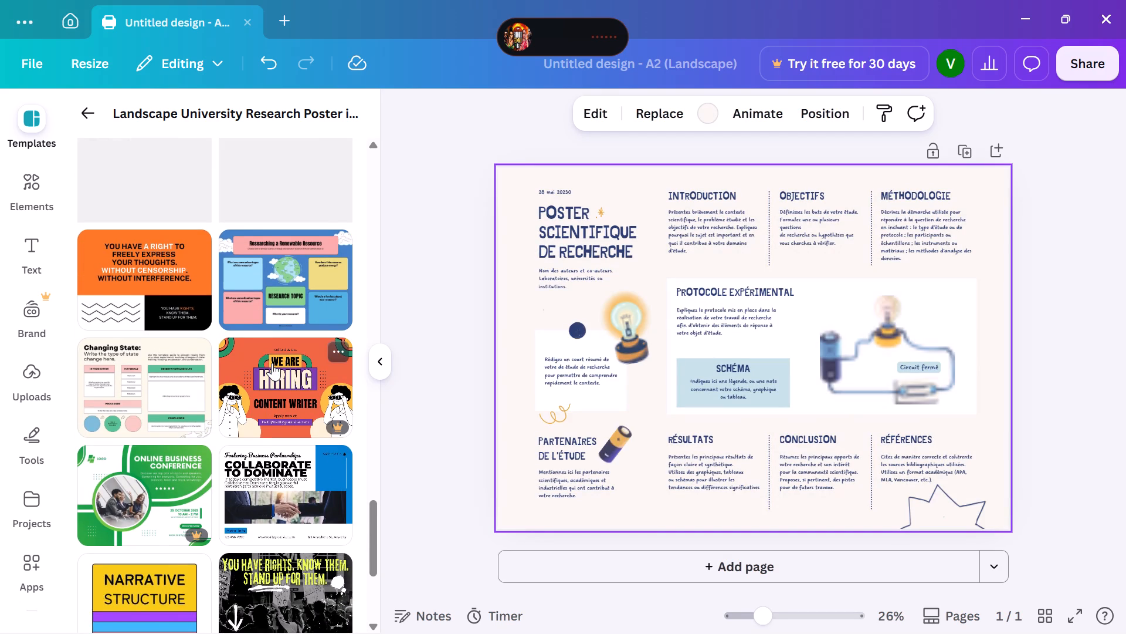
pyautogui.scroll(8, 226, 359)
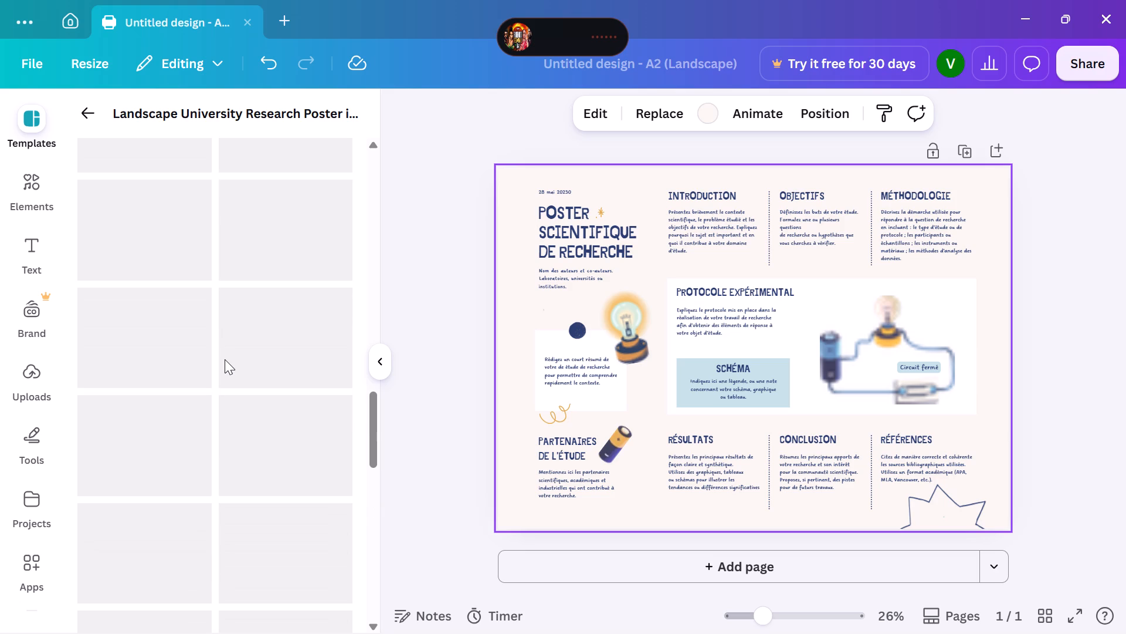
pyautogui.scroll(1, 225, 359)
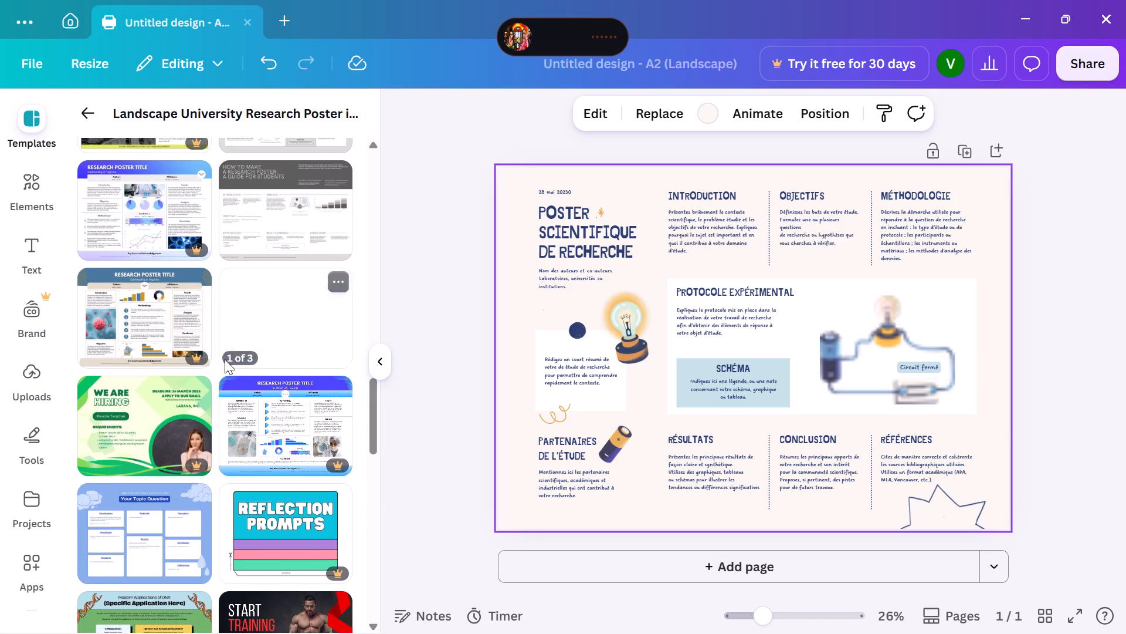
pyautogui.click(267, 206)
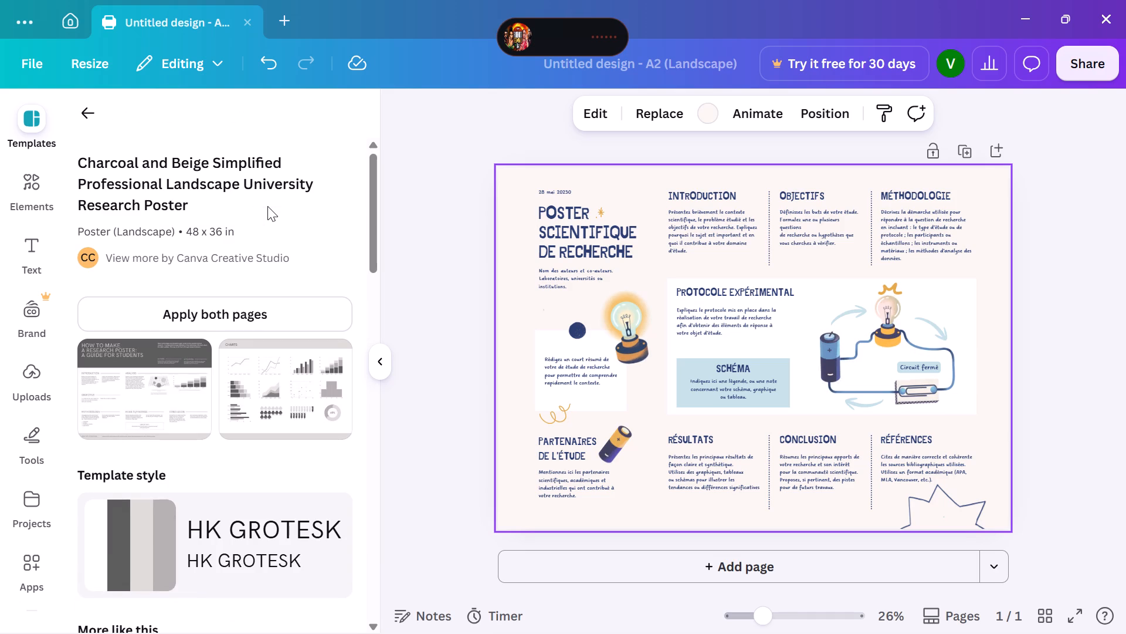
pyautogui.click(174, 406)
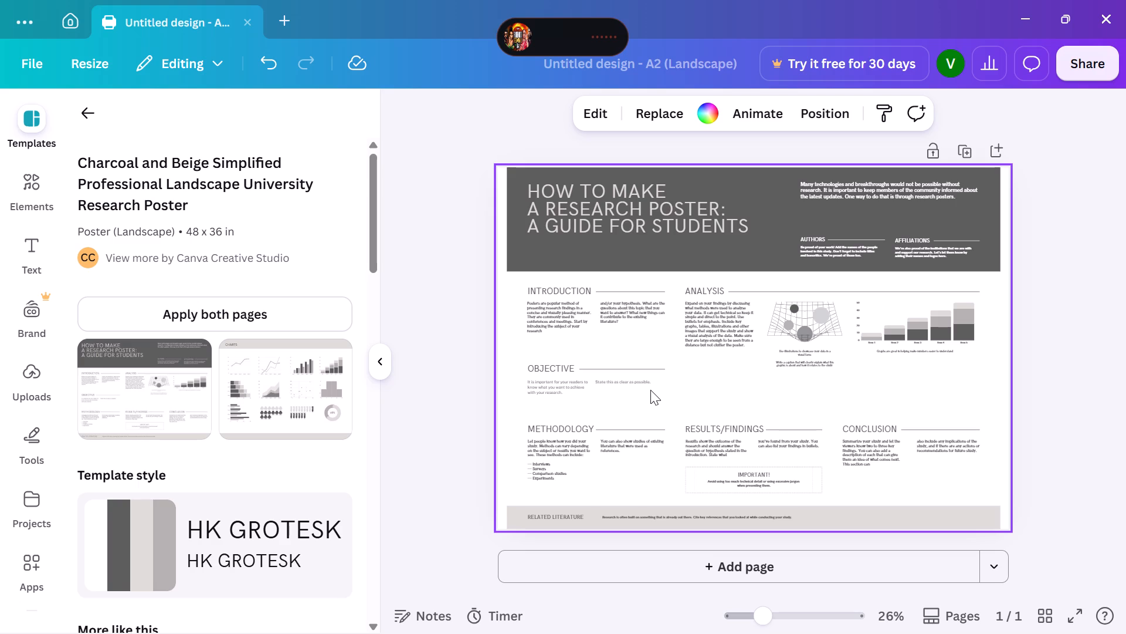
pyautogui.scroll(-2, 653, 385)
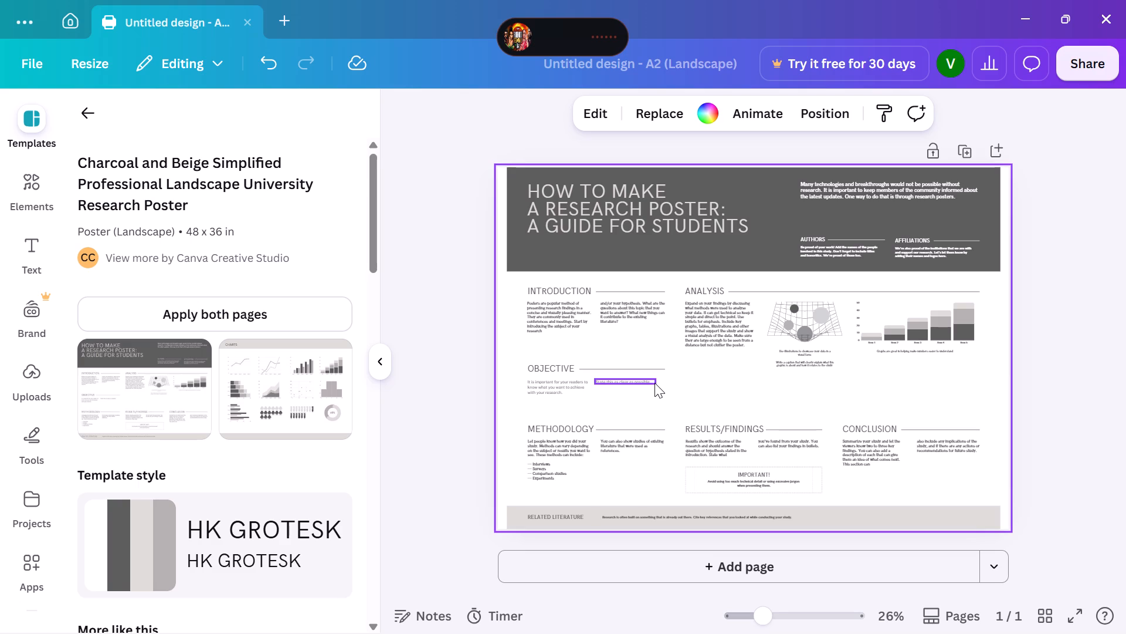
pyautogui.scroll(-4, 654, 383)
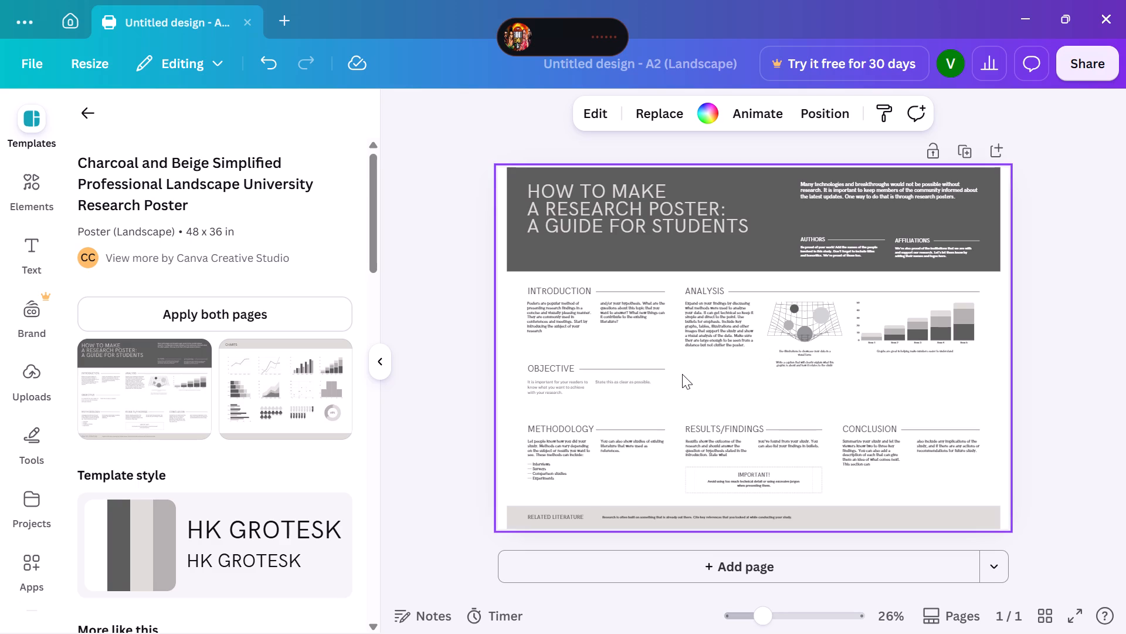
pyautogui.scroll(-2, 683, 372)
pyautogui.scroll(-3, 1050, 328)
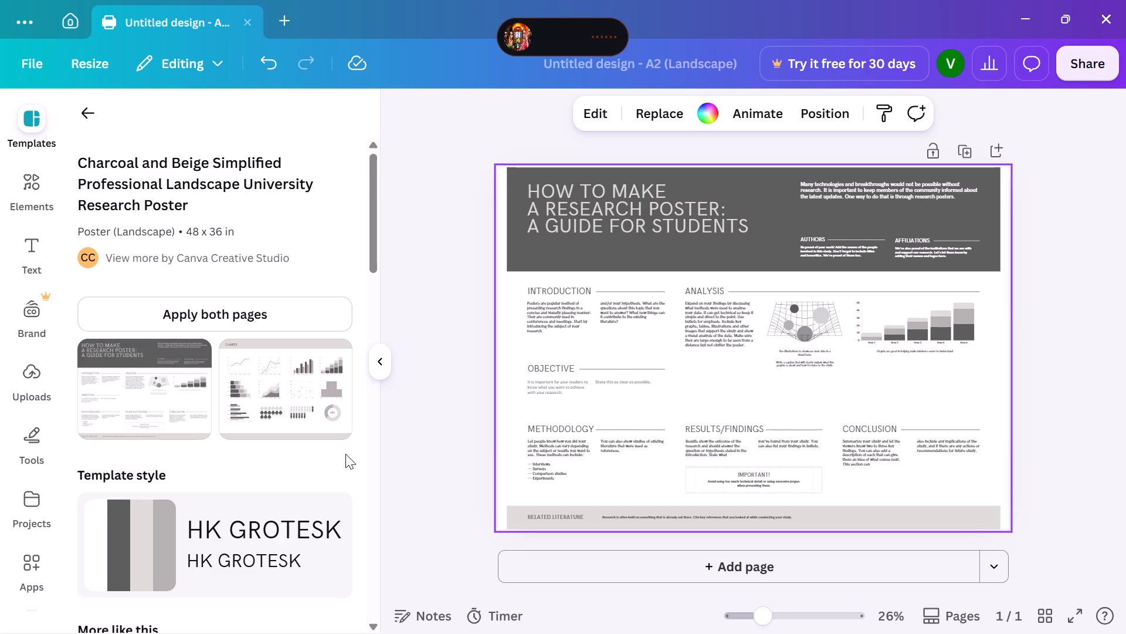
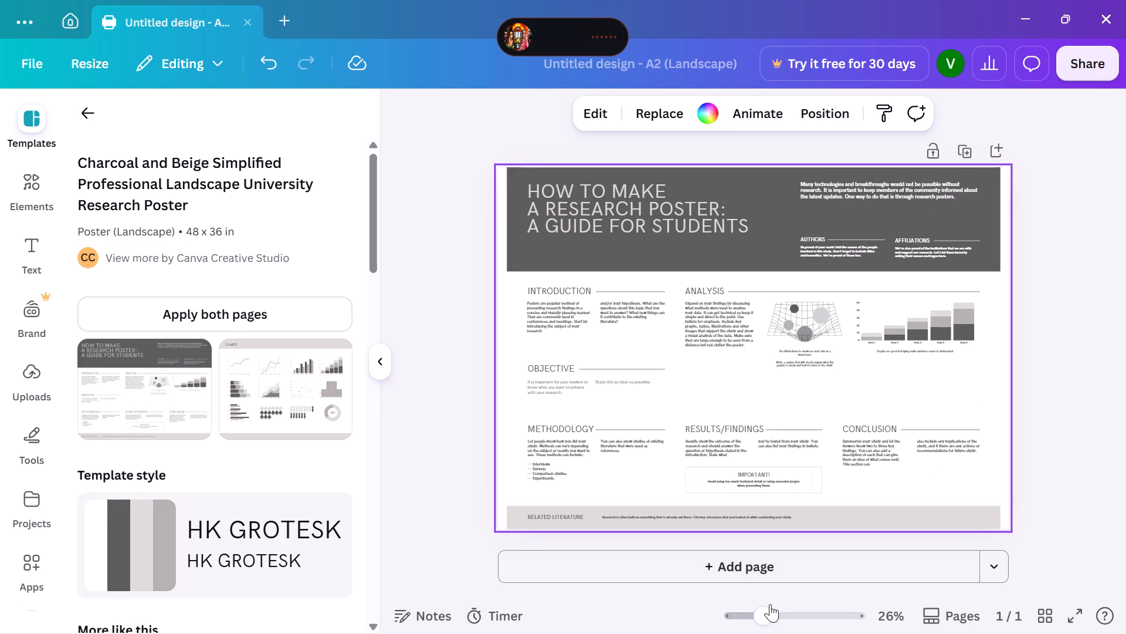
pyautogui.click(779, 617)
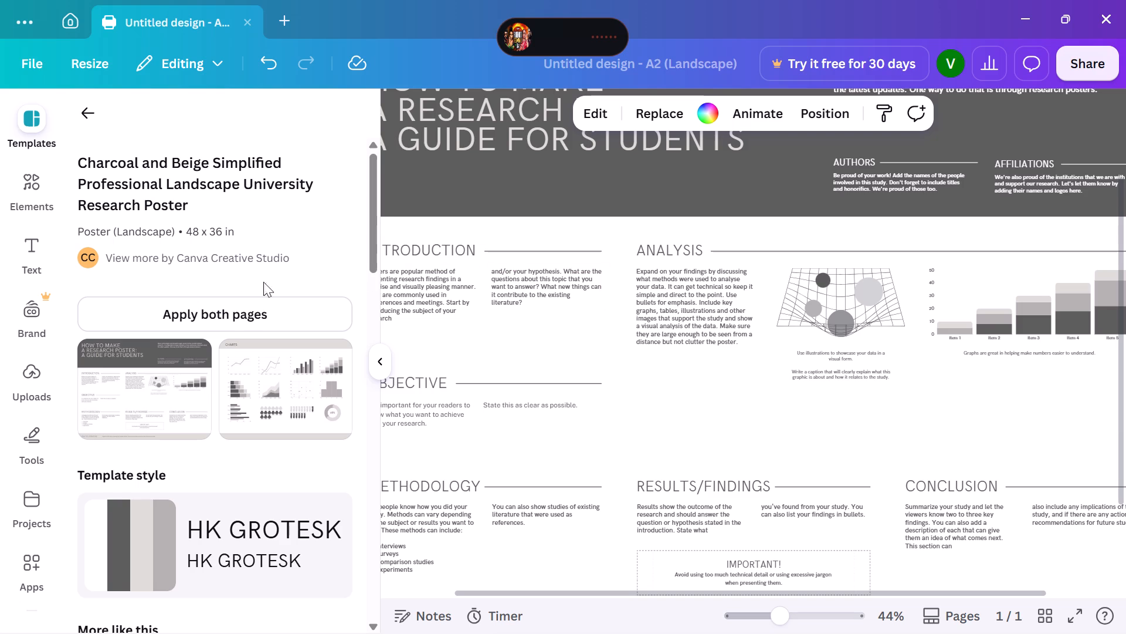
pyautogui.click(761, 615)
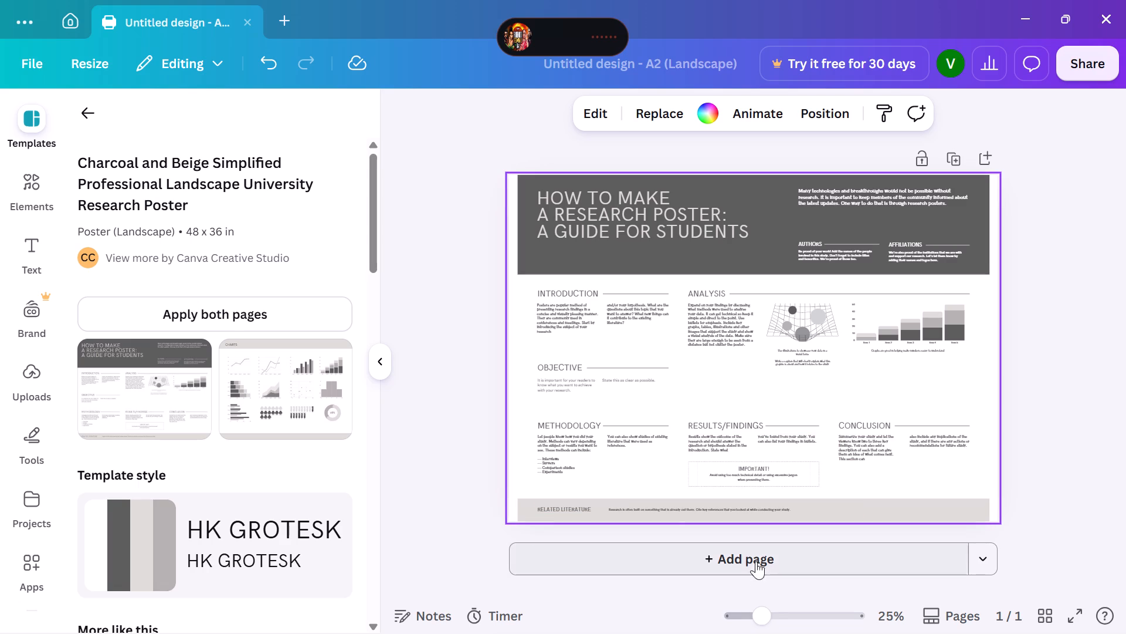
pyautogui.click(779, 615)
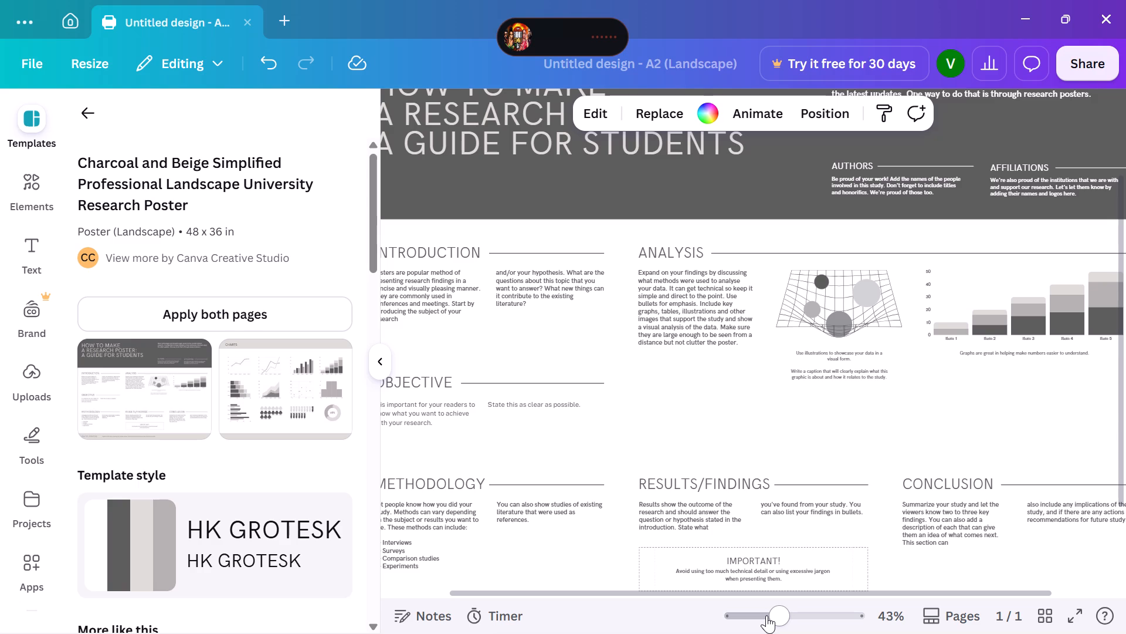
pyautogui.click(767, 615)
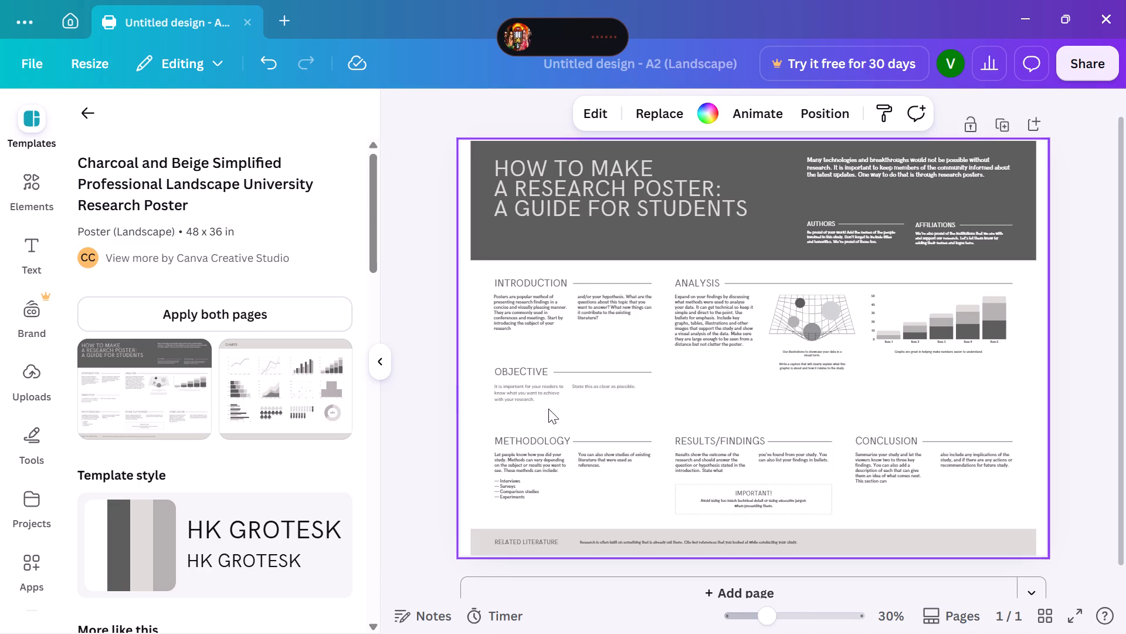
# Look through the templates similar to the charcoal and beige poster for a more suitable research poster layout.
pyautogui.scroll(-5, 243, 369)
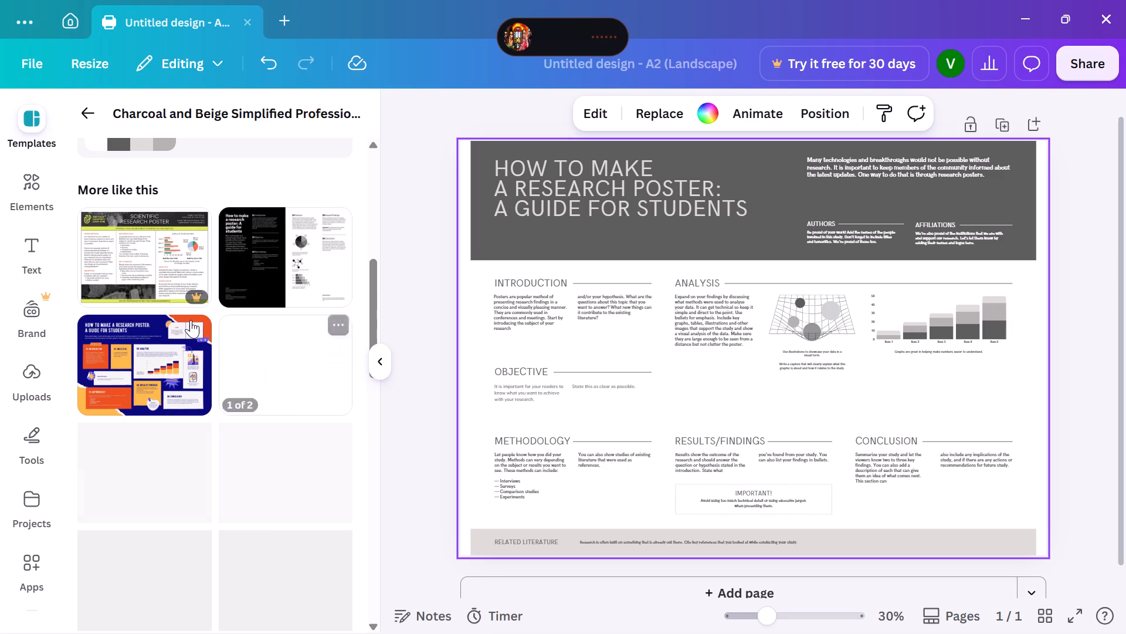
pyautogui.click(130, 253)
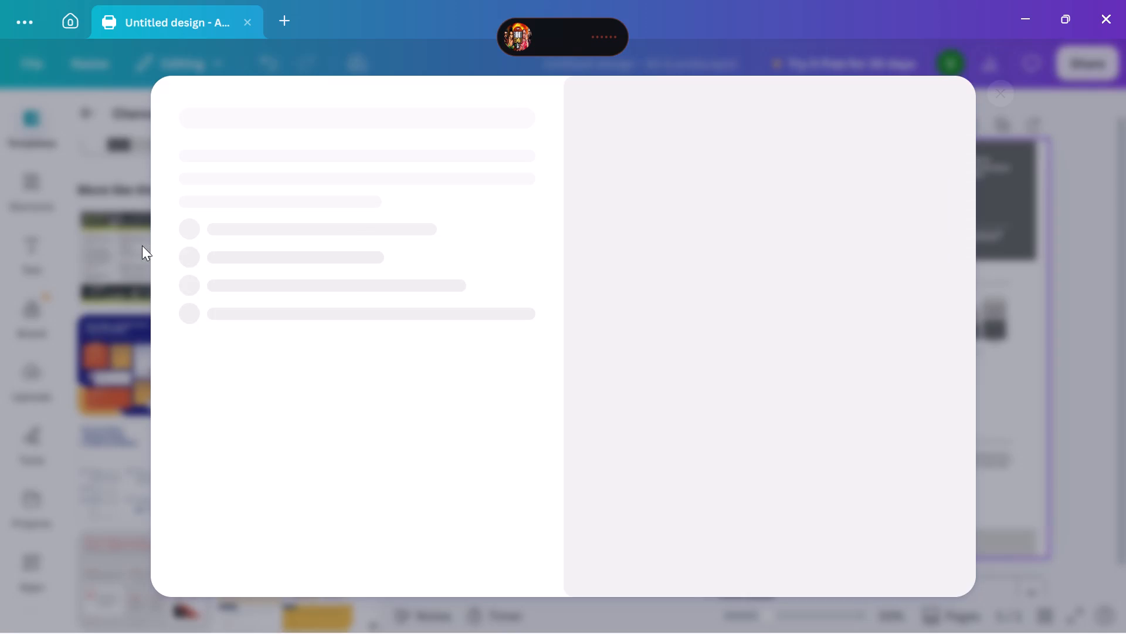
pyautogui.click(1005, 93)
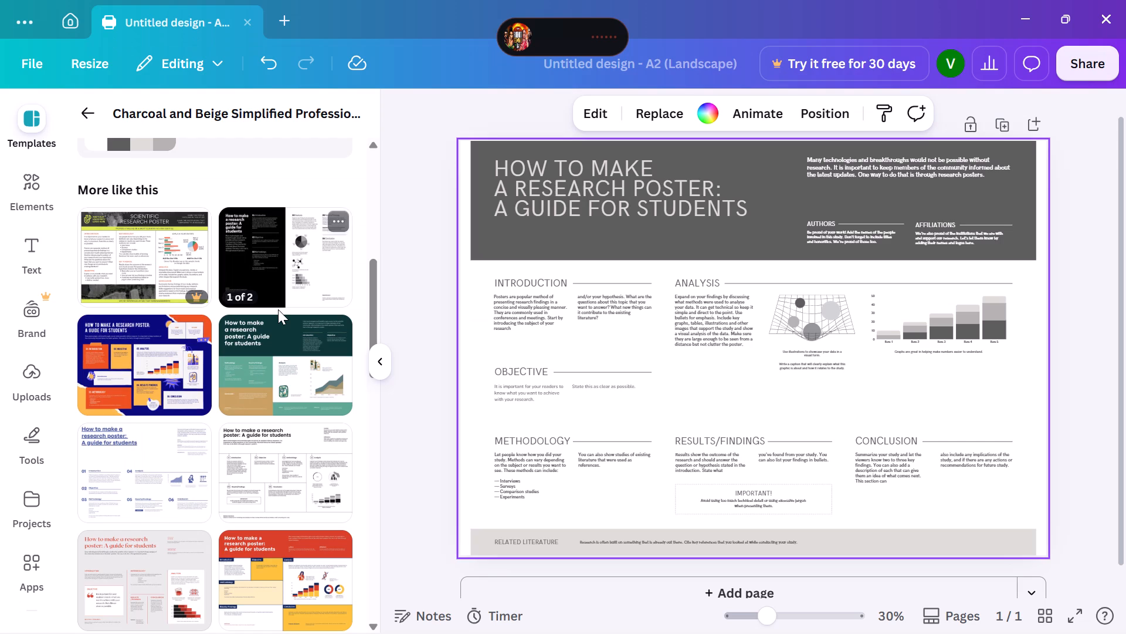
pyautogui.scroll(-2, 274, 310)
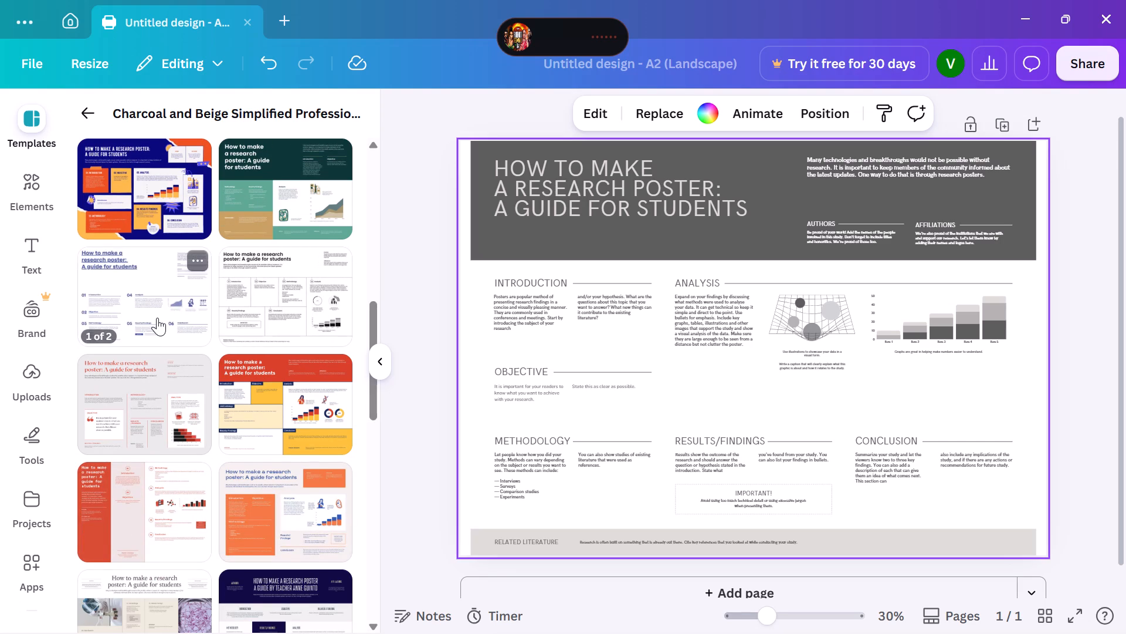
pyautogui.scroll(-2, 160, 318)
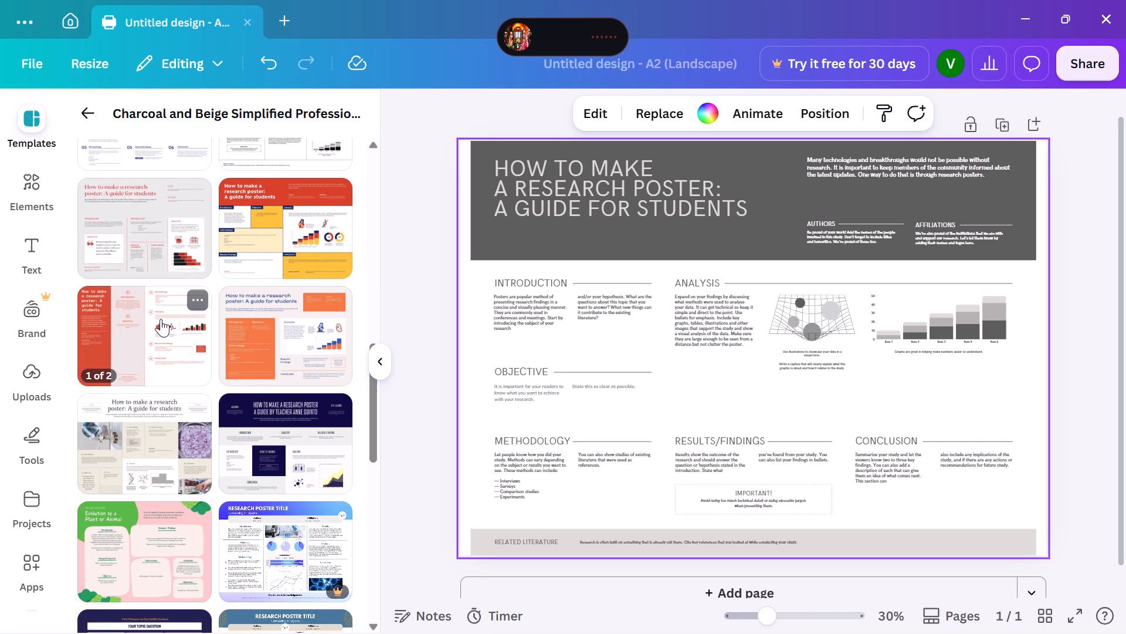
pyautogui.scroll(-2, 161, 319)
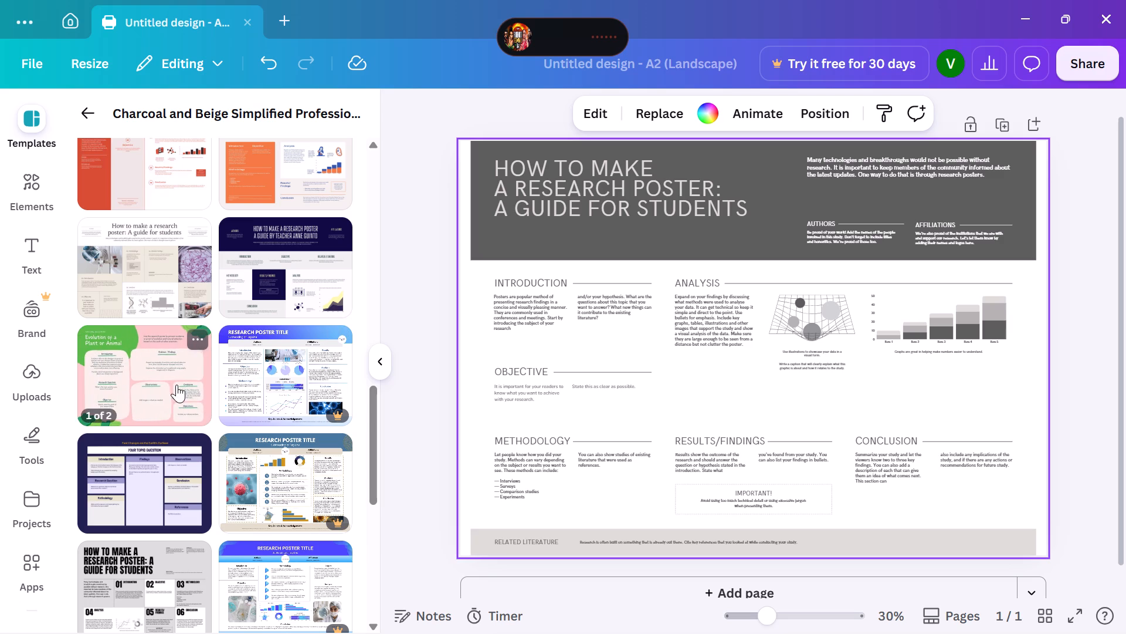
pyautogui.scroll(-2, 177, 385)
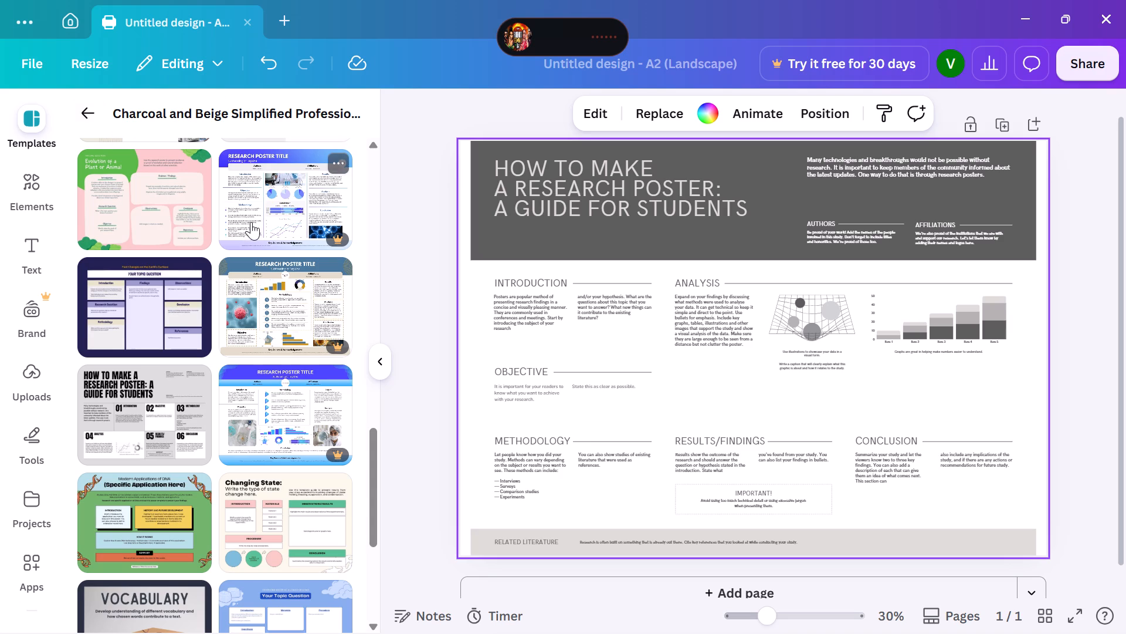
pyautogui.scroll(-4, 253, 220)
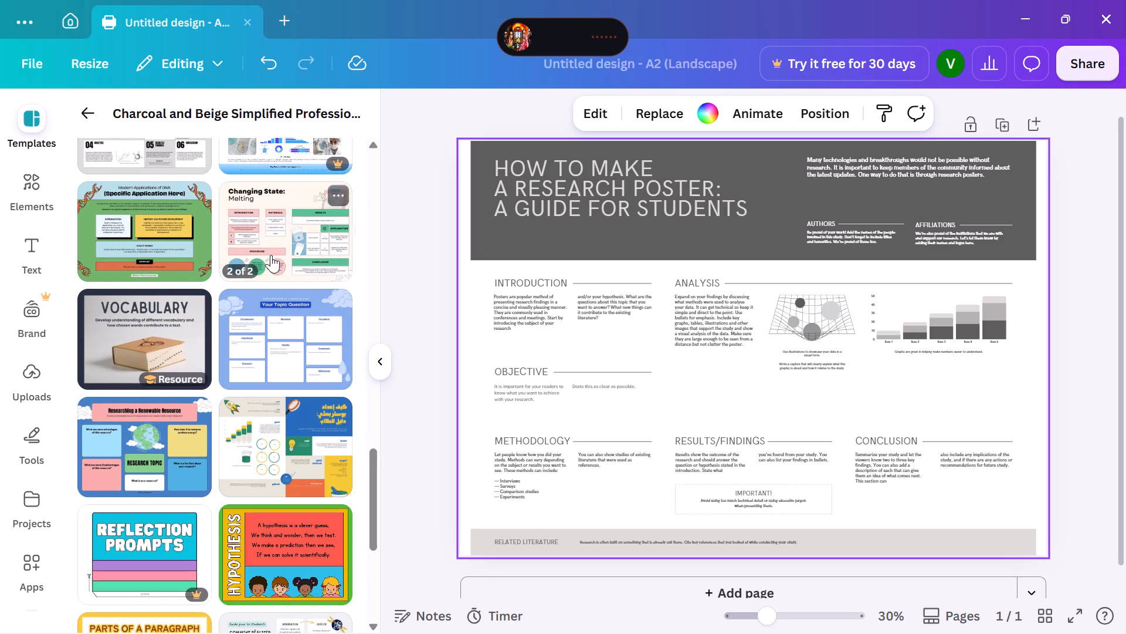
pyautogui.scroll(-1, 236, 259)
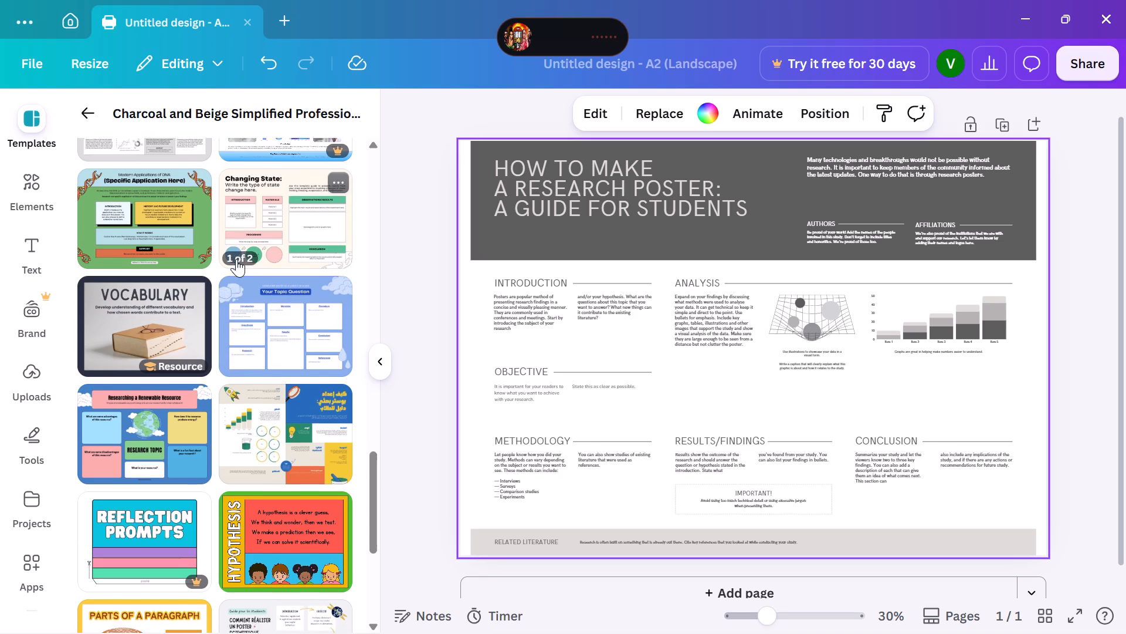
pyautogui.scroll(-5, 236, 259)
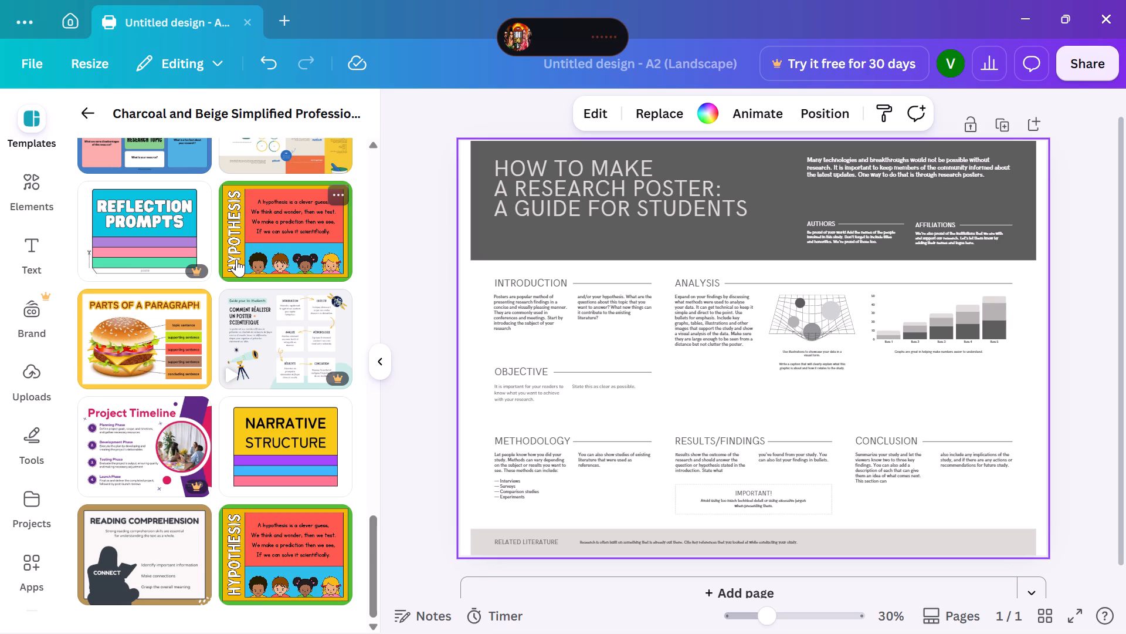
pyautogui.scroll(-5, 236, 259)
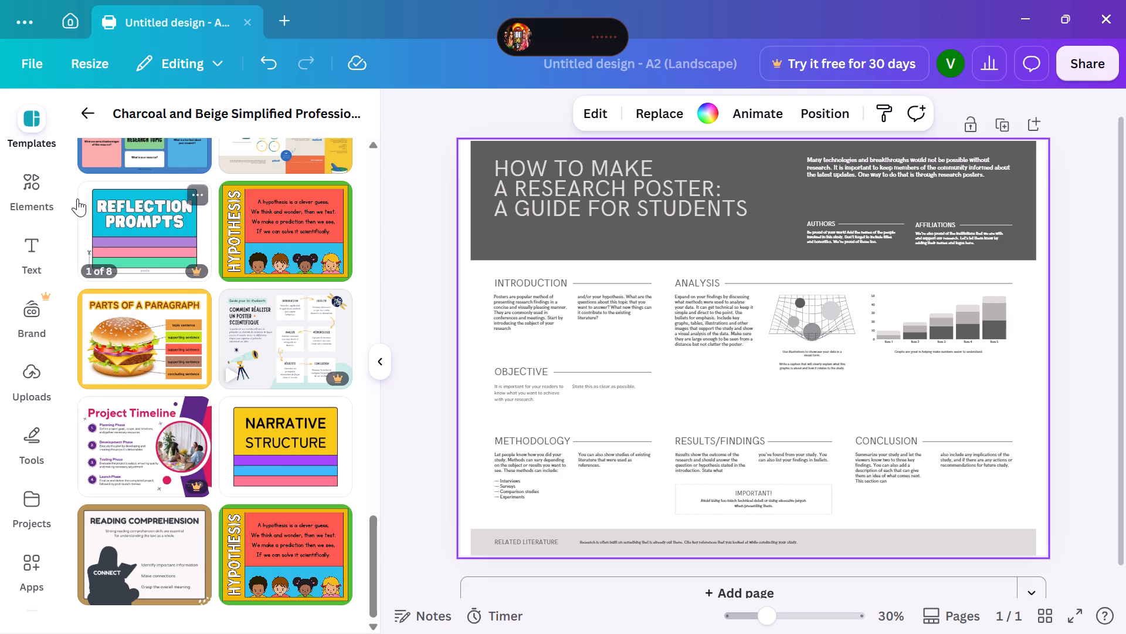
# Return to the "academic research poster" search results and apply the green three-column Academic Research Poster template to the design.
pyautogui.click(86, 113)
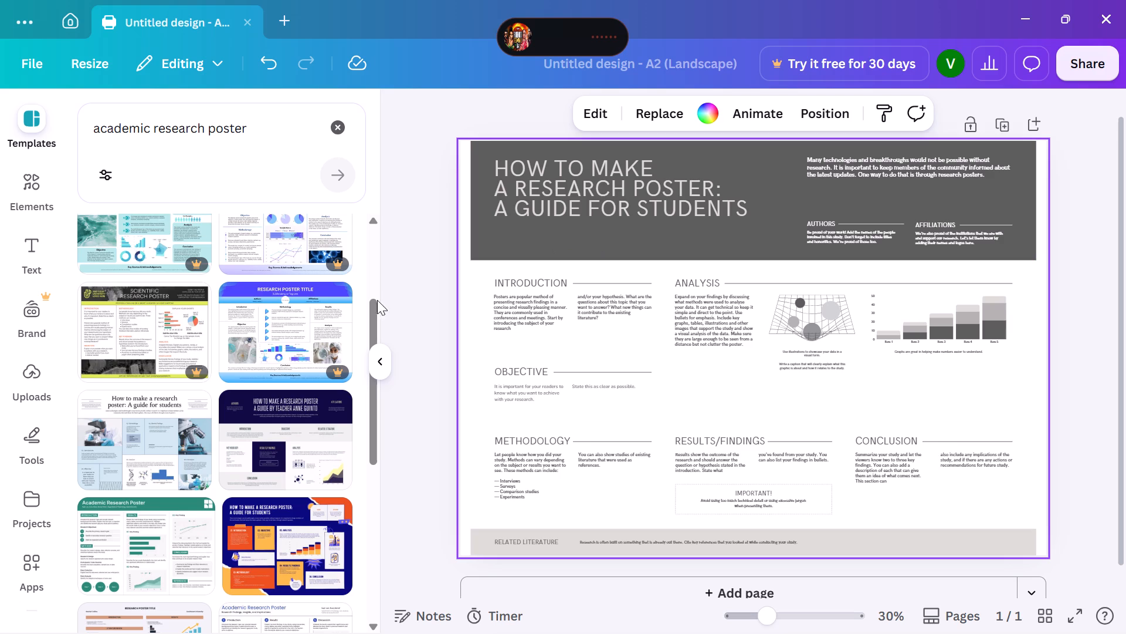
pyautogui.scroll(3, 257, 298)
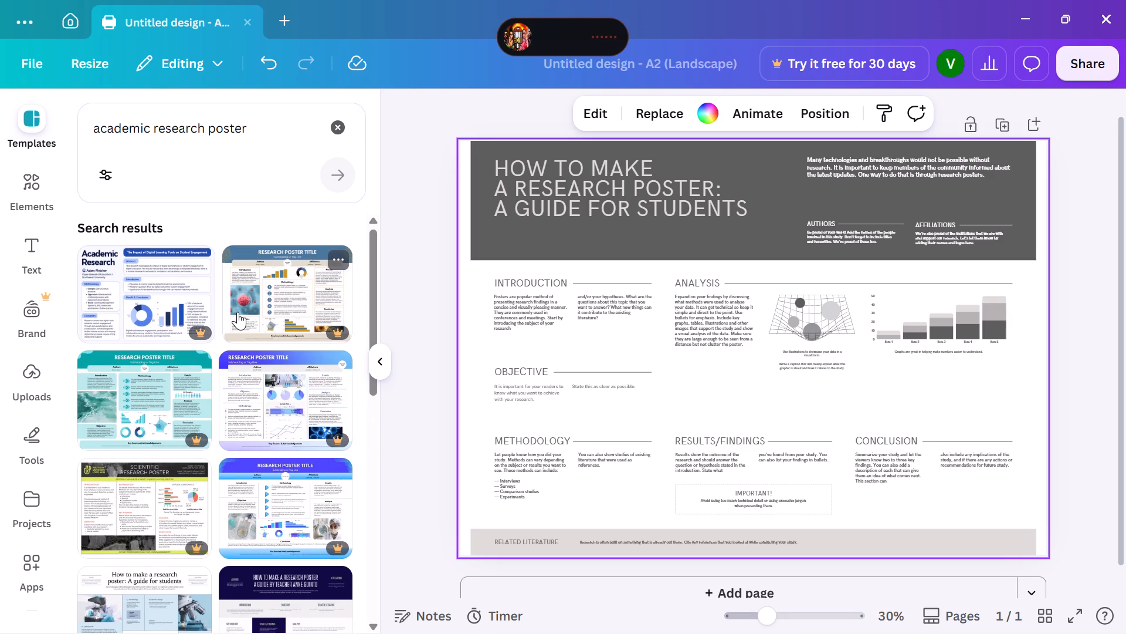
pyautogui.scroll(-5, 236, 309)
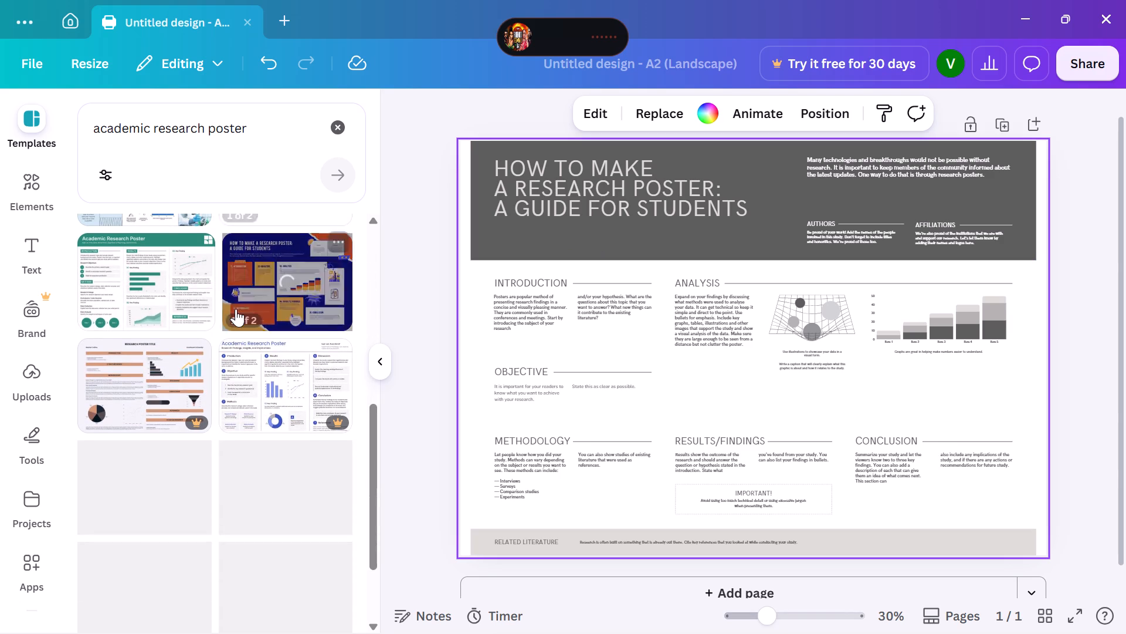
pyautogui.click(167, 300)
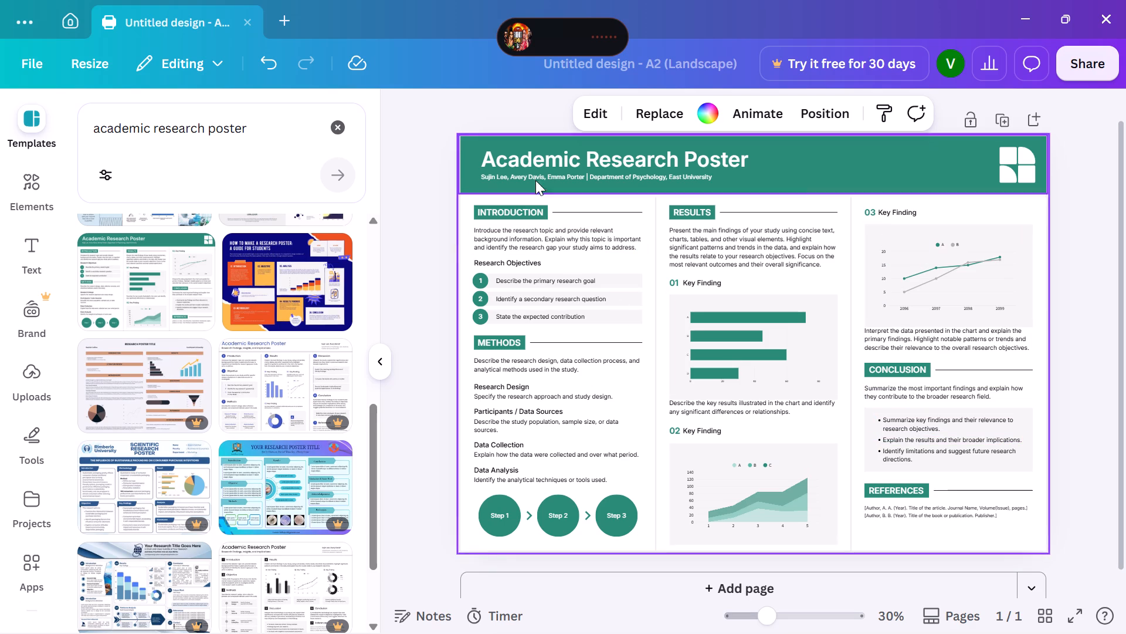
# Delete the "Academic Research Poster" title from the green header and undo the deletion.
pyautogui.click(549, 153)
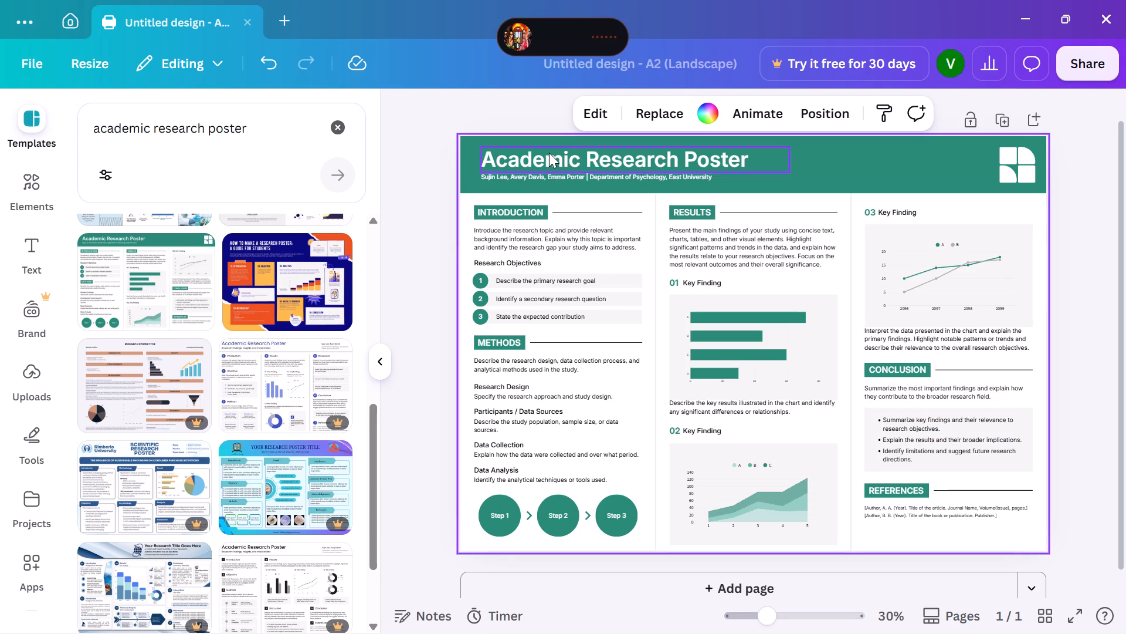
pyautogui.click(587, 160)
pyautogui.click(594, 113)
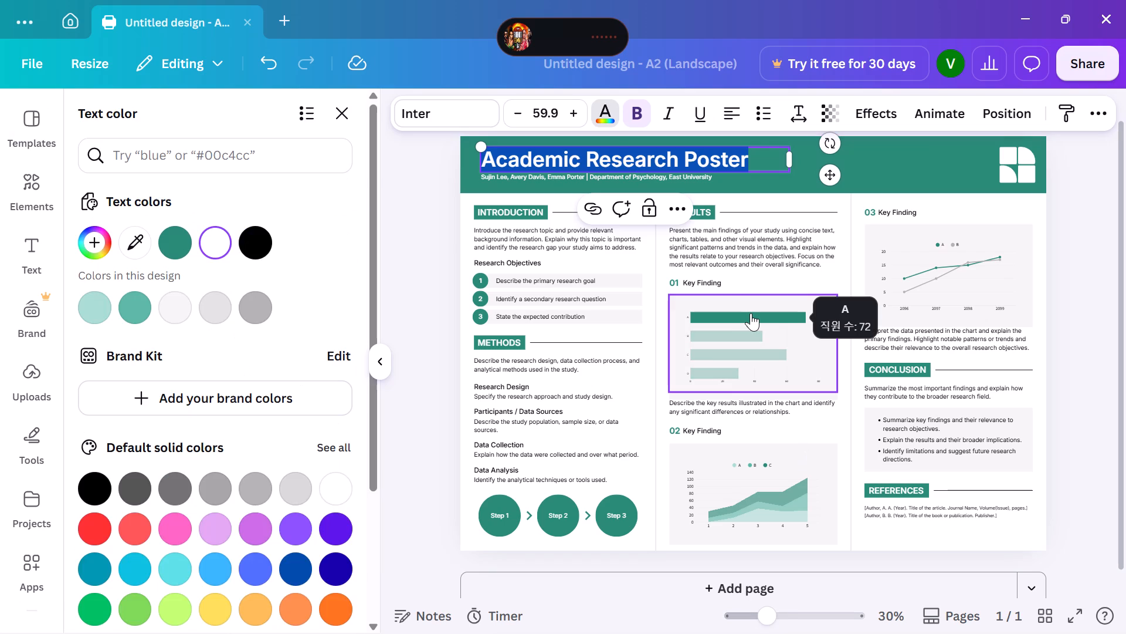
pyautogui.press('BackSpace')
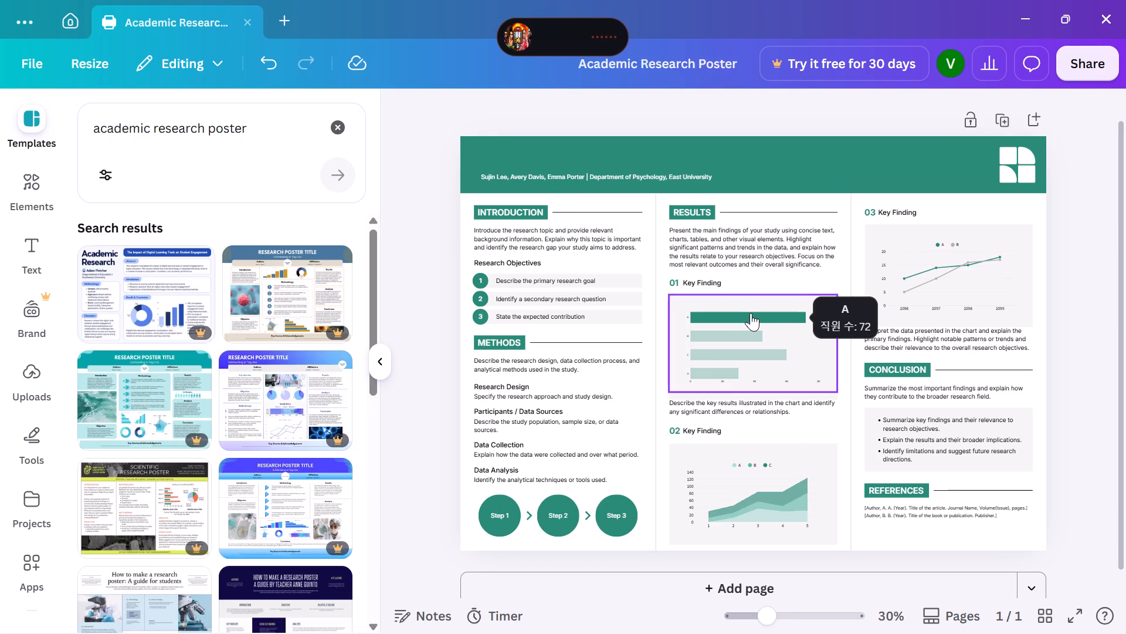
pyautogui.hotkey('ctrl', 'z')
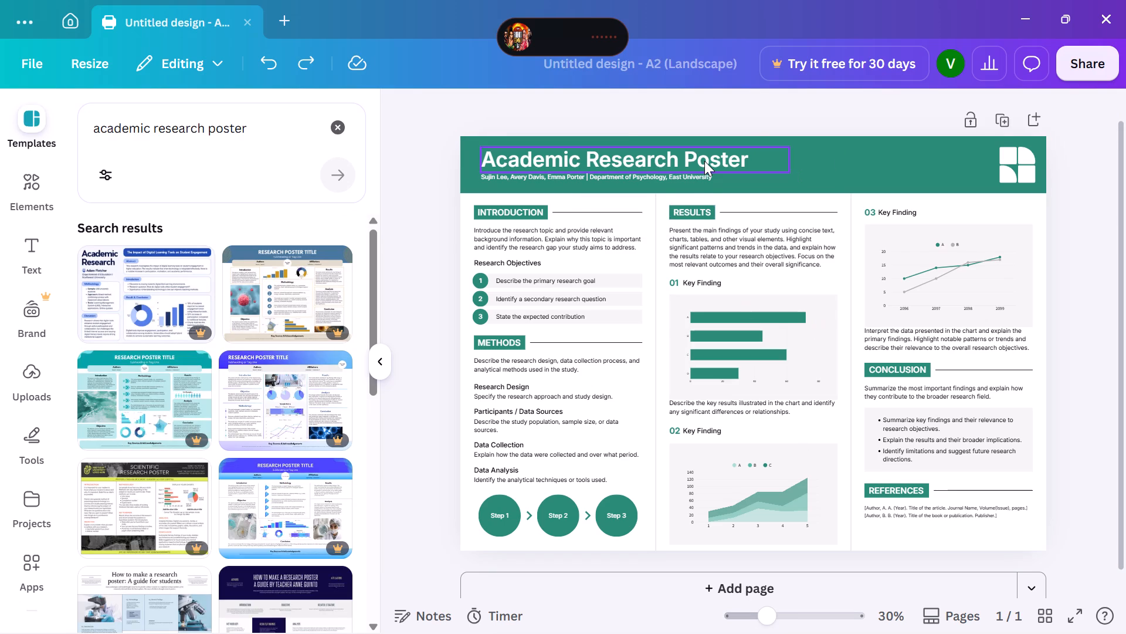
# Clear the placeholder text "Academic Research Poster" from the header's title box, keeping the box itself.
pyautogui.click(704, 161)
pyautogui.click(704, 161)
pyautogui.click(704, 161)
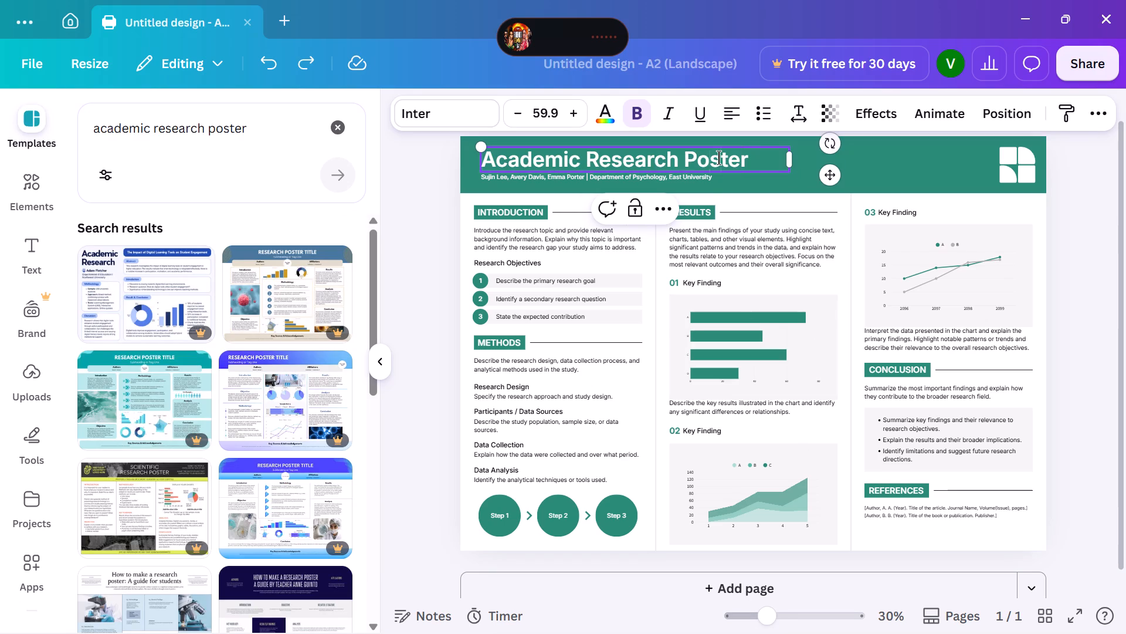
pyautogui.tripleClick(718, 157)
pyautogui.press('BackSpace')
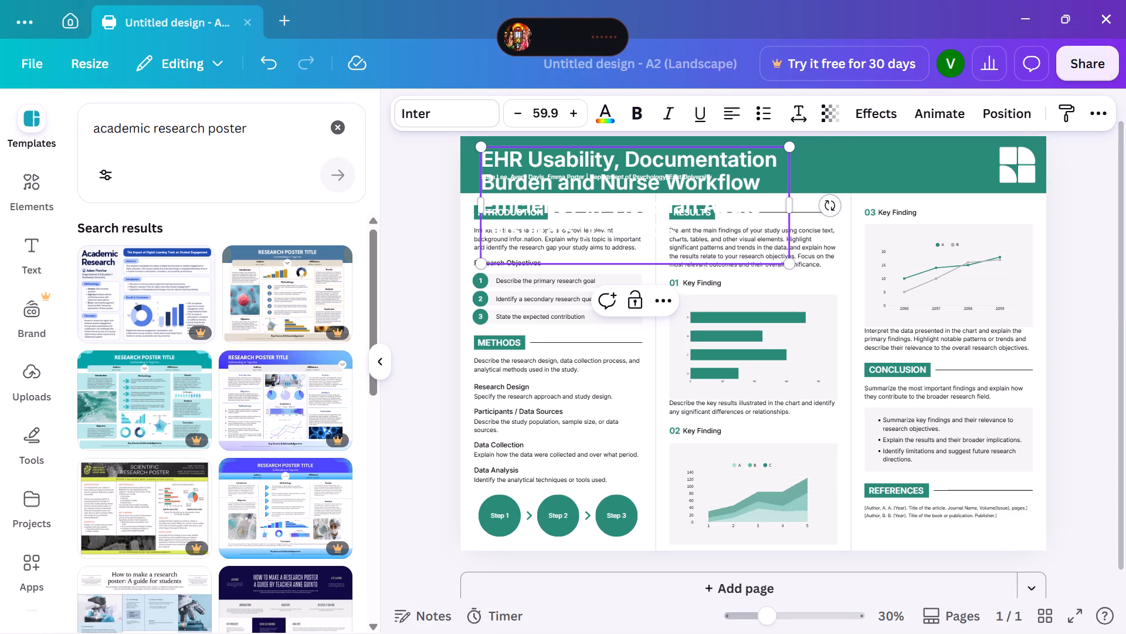
# Rescale the poster title's text box in the header to a font size of about 60.4.
pyautogui.moveTo(481, 265); pyautogui.dragTo(498, 220)
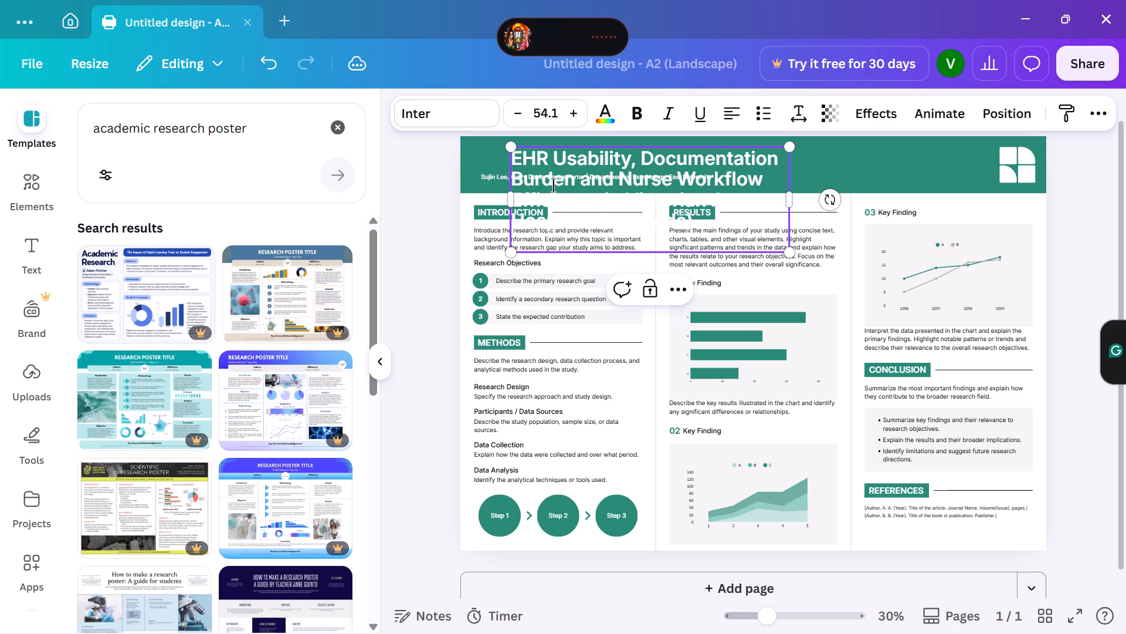
pyautogui.moveTo(506, 145); pyautogui.dragTo(487, 149)
pyautogui.moveTo(487, 149); pyautogui.dragTo(480, 154)
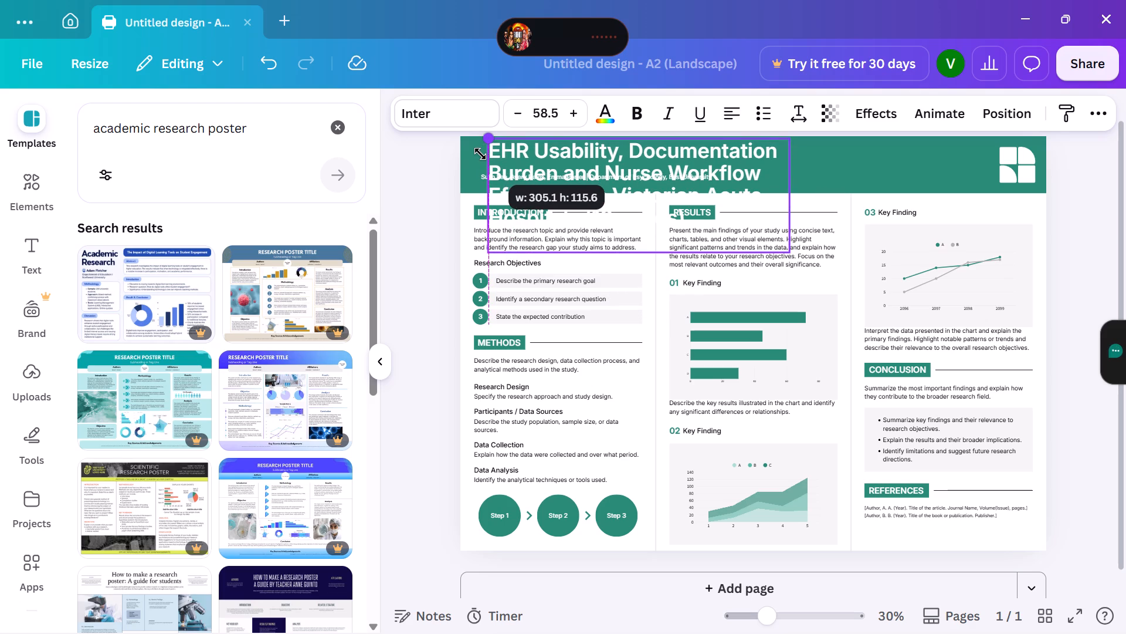
pyautogui.moveTo(480, 154); pyautogui.dragTo(467, 151)
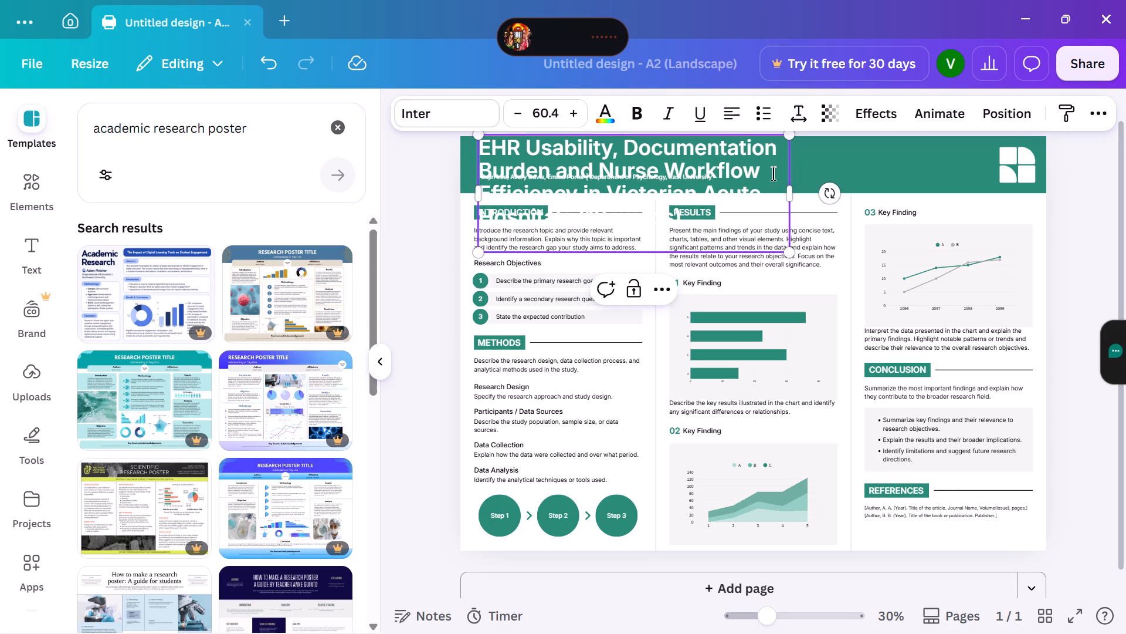
# Move the title text box up until its last line, ending in "(13 words)", lies over the green header.
pyautogui.click(691, 231)
pyautogui.click(771, 231)
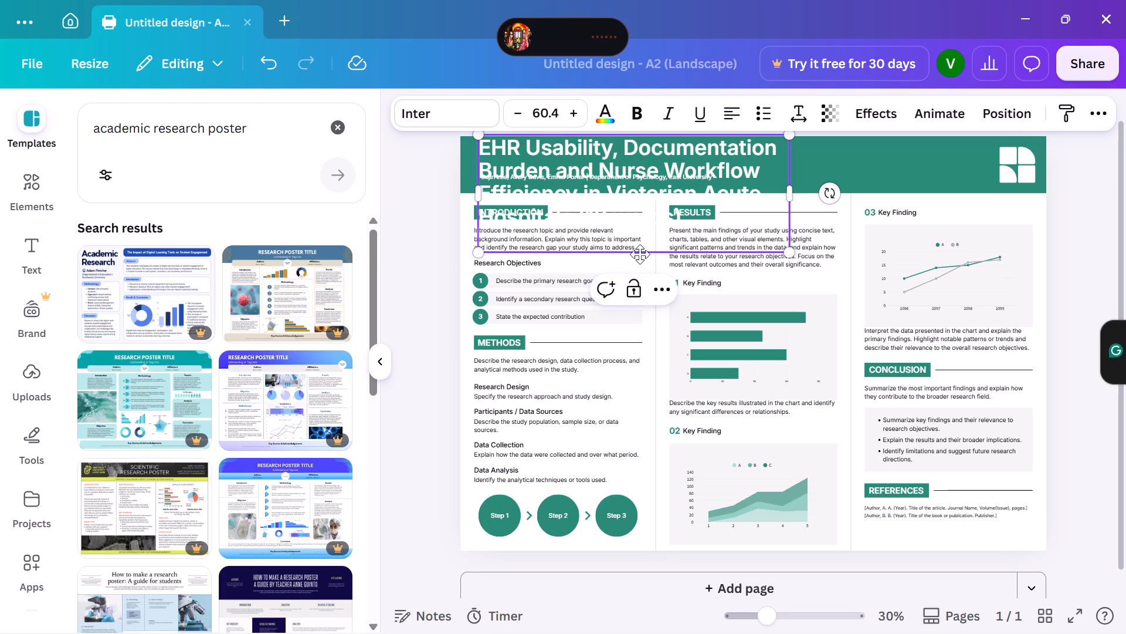
pyautogui.moveTo(630, 252); pyautogui.dragTo(630, 252)
pyautogui.moveTo(630, 252); pyautogui.dragTo(625, 222)
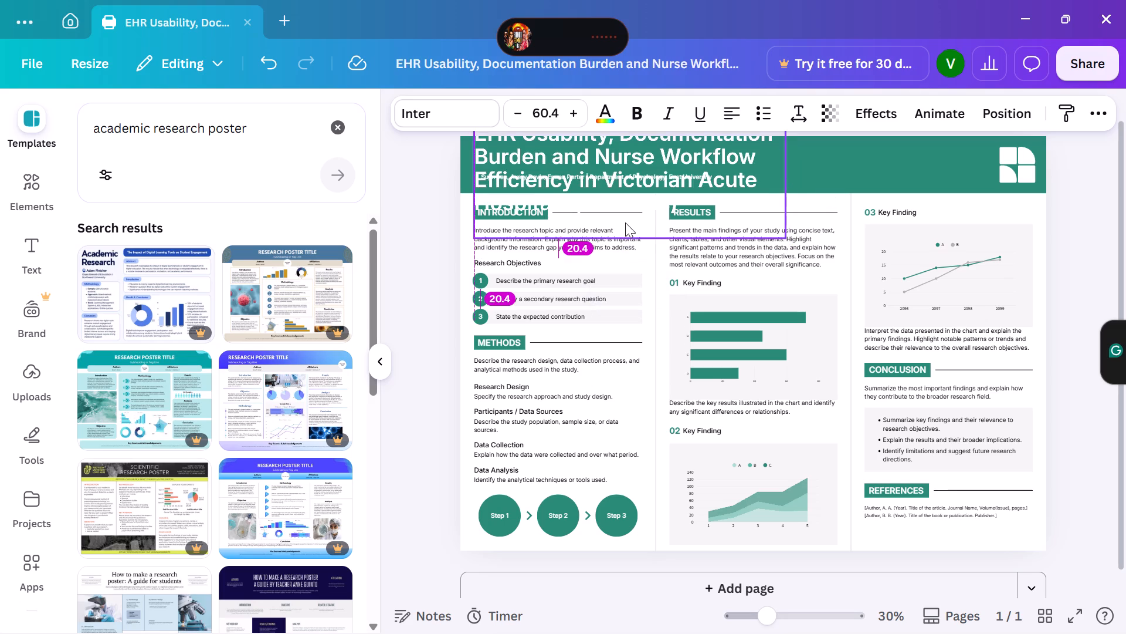
pyautogui.moveTo(625, 222); pyautogui.dragTo(626, 221)
# Delete the trailing "(13 words)" from the poster title so it ends with "Hospitals".
pyautogui.click(676, 187)
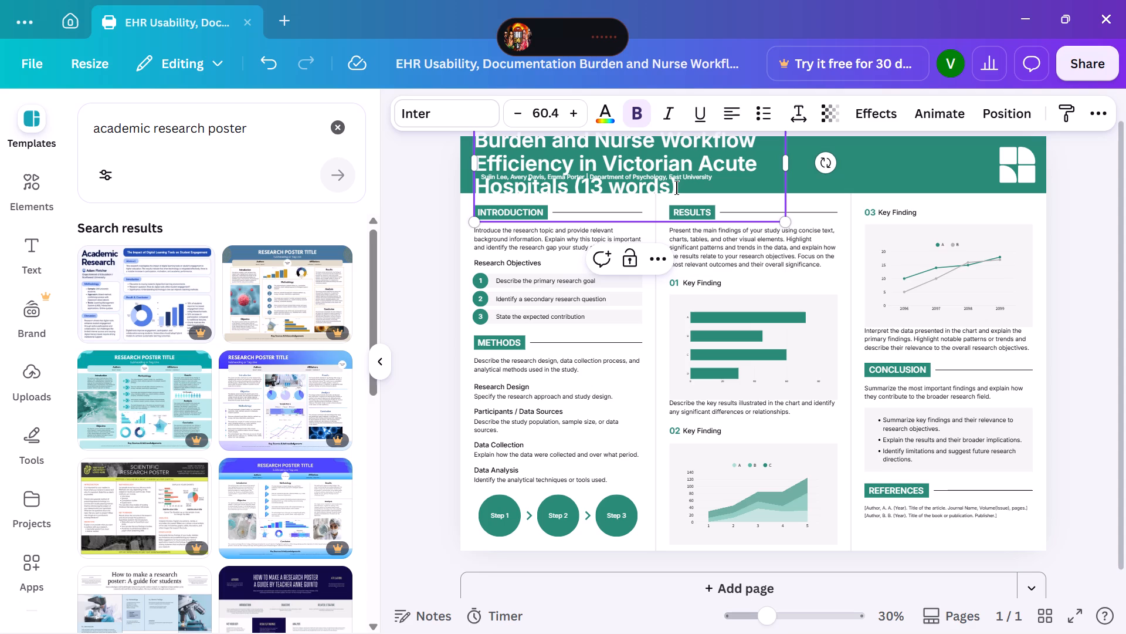
pyautogui.click(677, 187)
pyautogui.press('BackSpace')
pyautogui.press('BackSpace')
pyautogui.press('BackSpace')
pyautogui.press('BackSpace')
pyautogui.press('BackSpace')
pyautogui.press('BackSpace')
pyautogui.press('BackSpace')
pyautogui.press('BackSpace')
pyautogui.press('BackSpace')
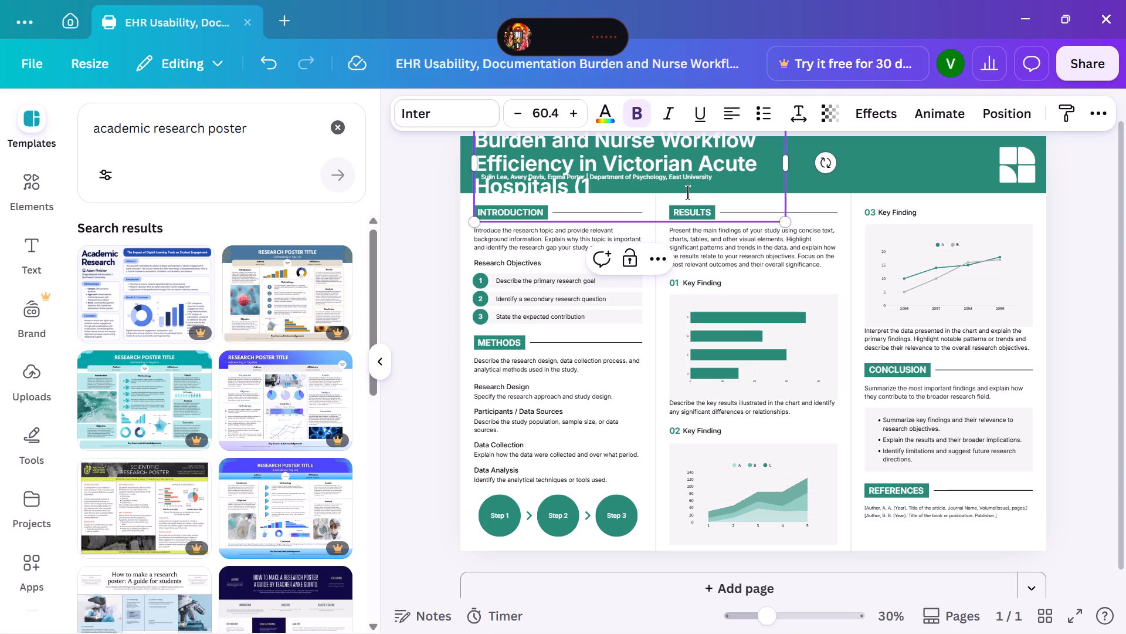
pyautogui.press('BackSpace')
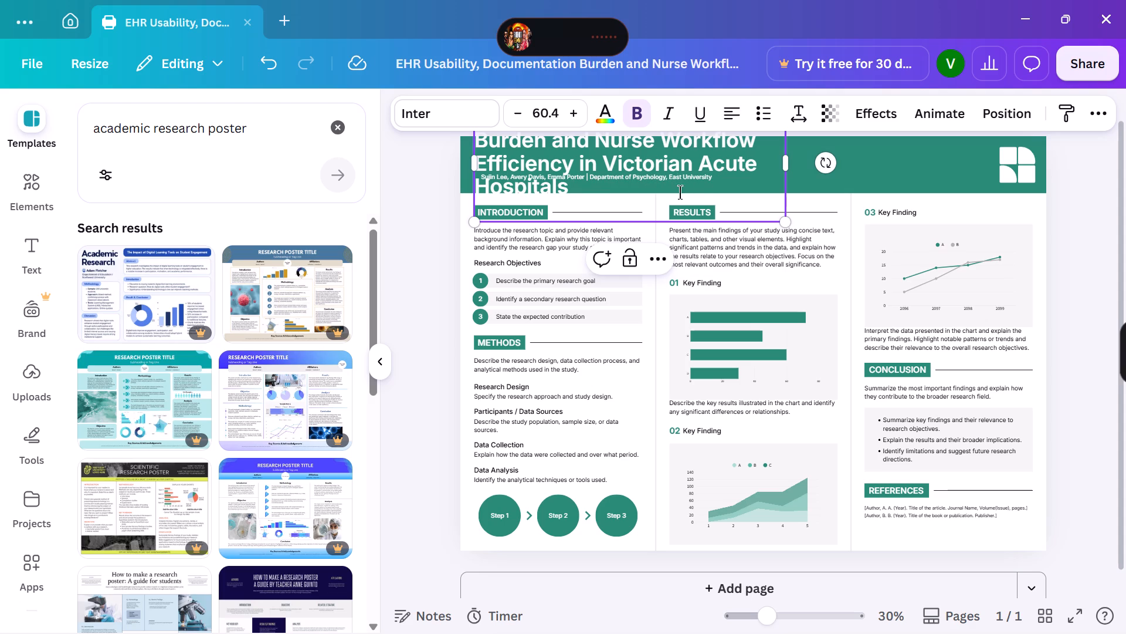
# Widen the title box so the text wraps to three lines and place it at the green header's upper-left corner.
pyautogui.moveTo(786, 168); pyautogui.dragTo(834, 167)
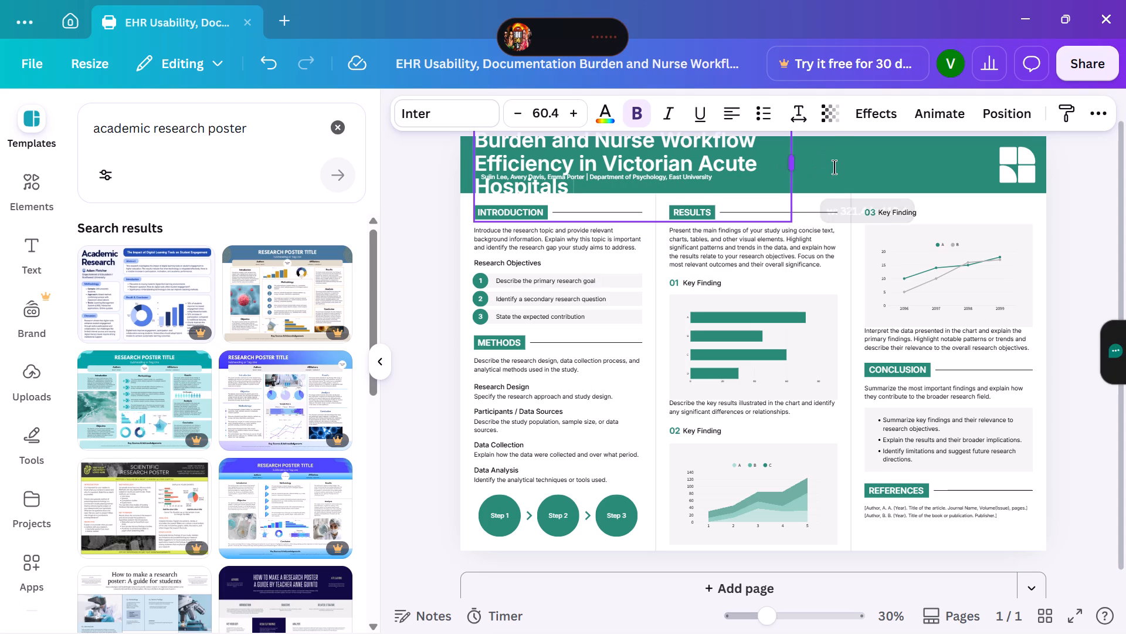
pyautogui.moveTo(834, 167); pyautogui.dragTo(864, 164)
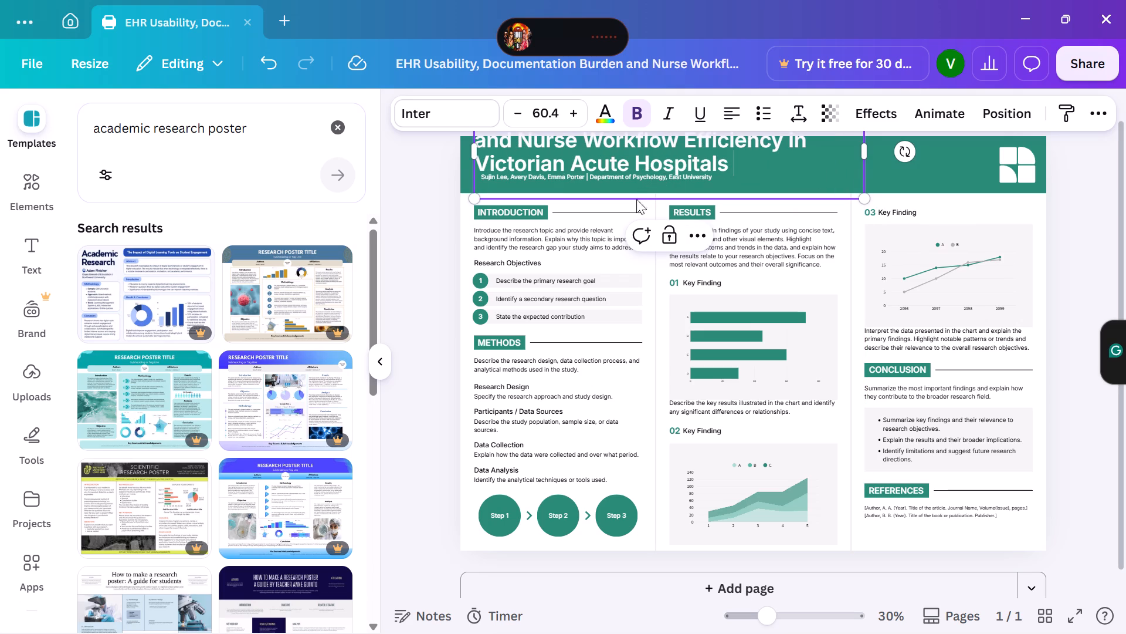
pyautogui.moveTo(628, 204); pyautogui.dragTo(623, 222)
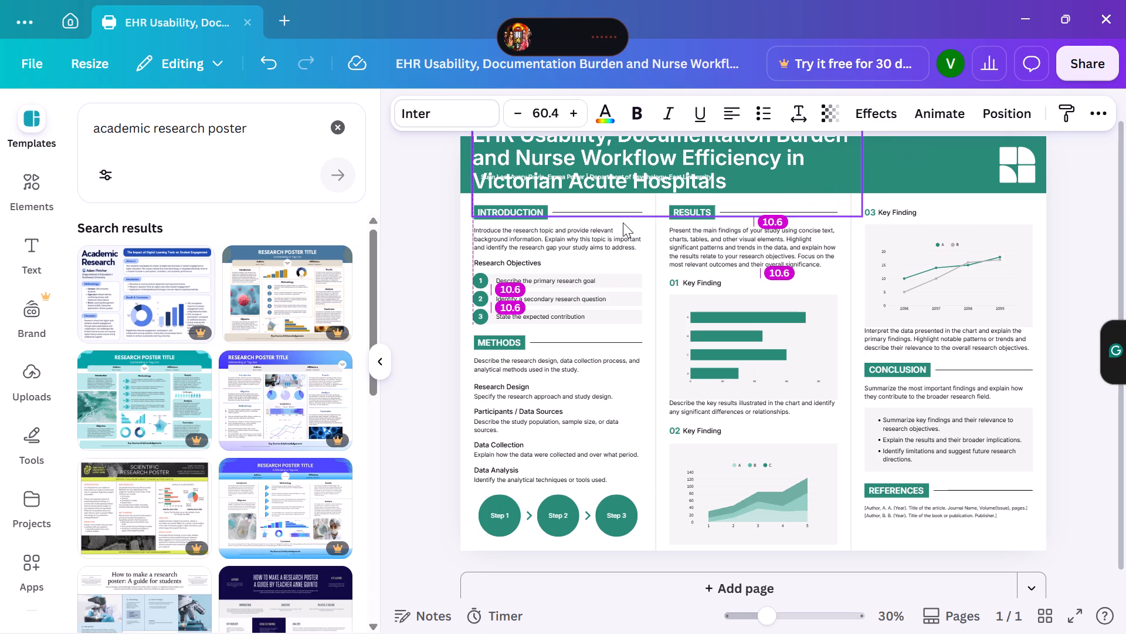
pyautogui.moveTo(623, 222); pyautogui.dragTo(620, 235)
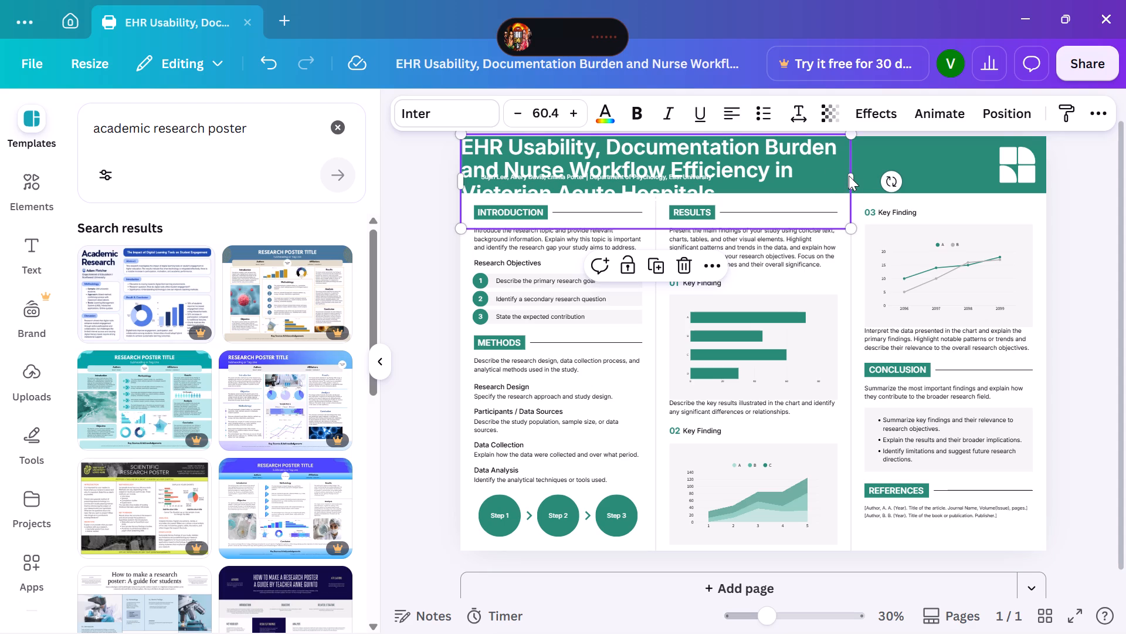
# Widen the title box across the green header to just before the white logo, fitting the title on two lines.
pyautogui.moveTo(852, 176); pyautogui.dragTo(869, 176)
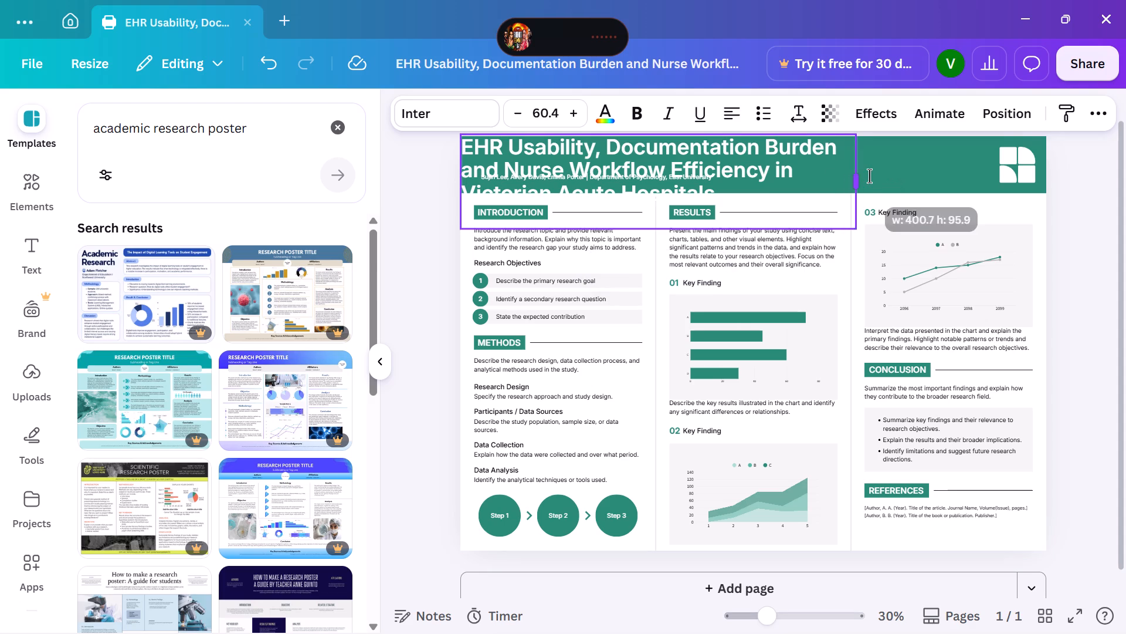
pyautogui.moveTo(869, 176); pyautogui.dragTo(948, 170)
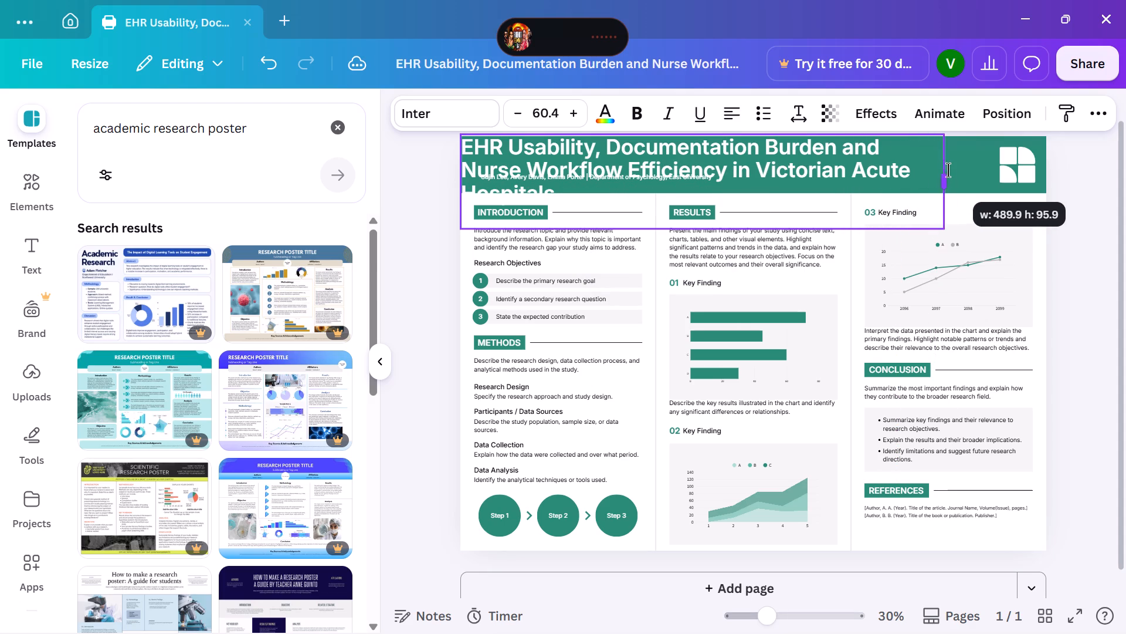
pyautogui.moveTo(948, 170); pyautogui.dragTo(974, 172)
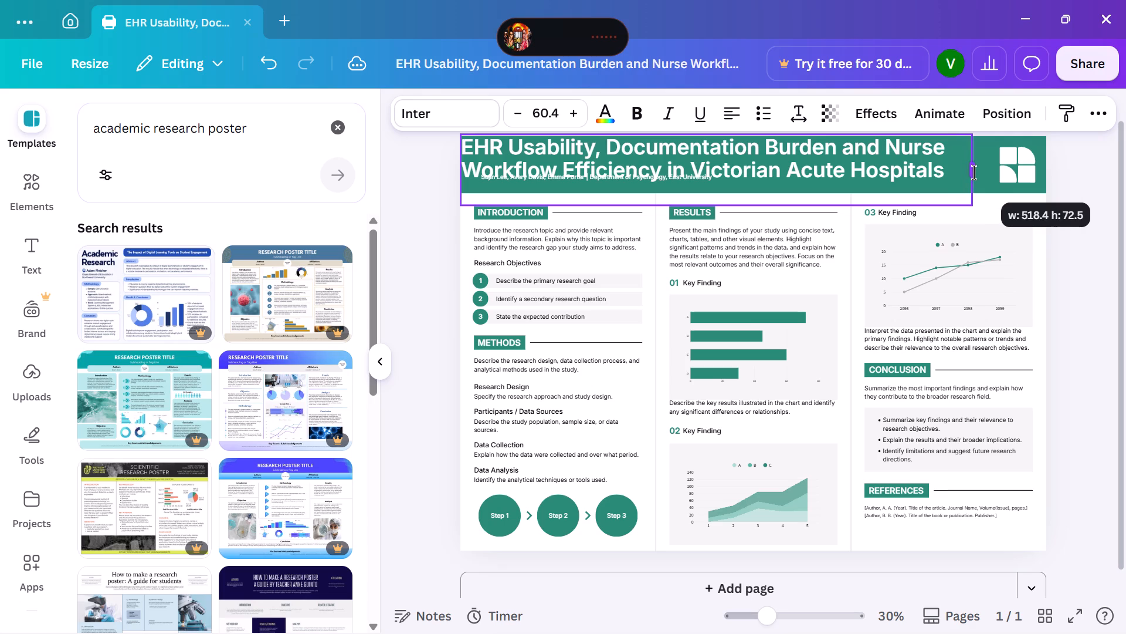
pyautogui.moveTo(974, 172); pyautogui.dragTo(985, 168)
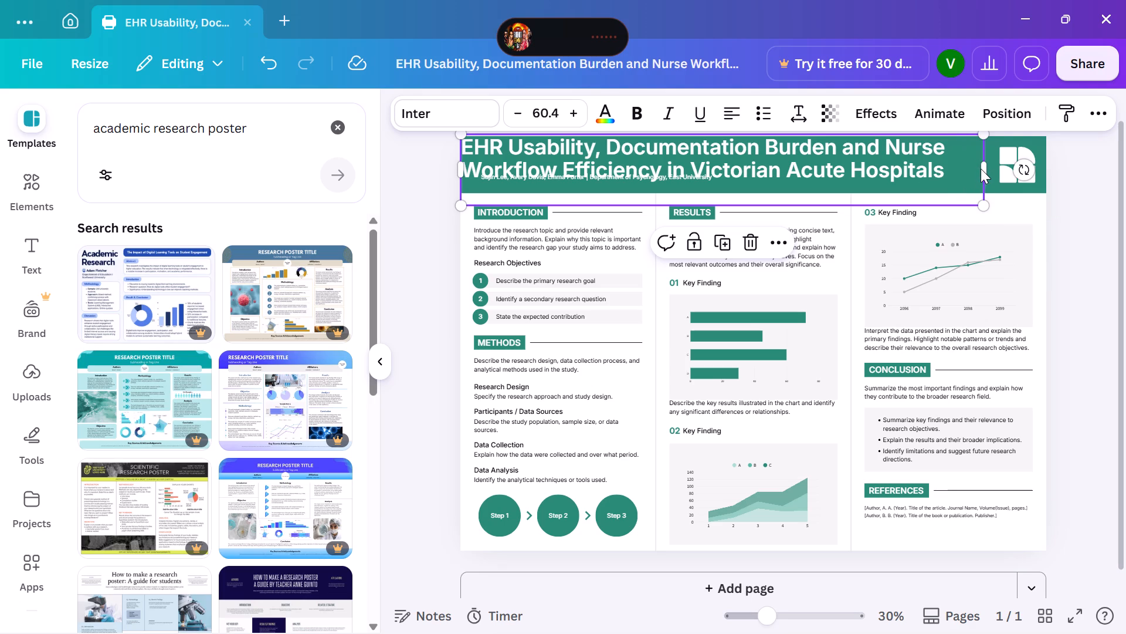
pyautogui.moveTo(988, 167); pyautogui.dragTo(995, 165)
pyautogui.moveTo(995, 165); pyautogui.dragTo(997, 165)
# Delete the white logo graphic at the far end of the green header.
pyautogui.click(1015, 163)
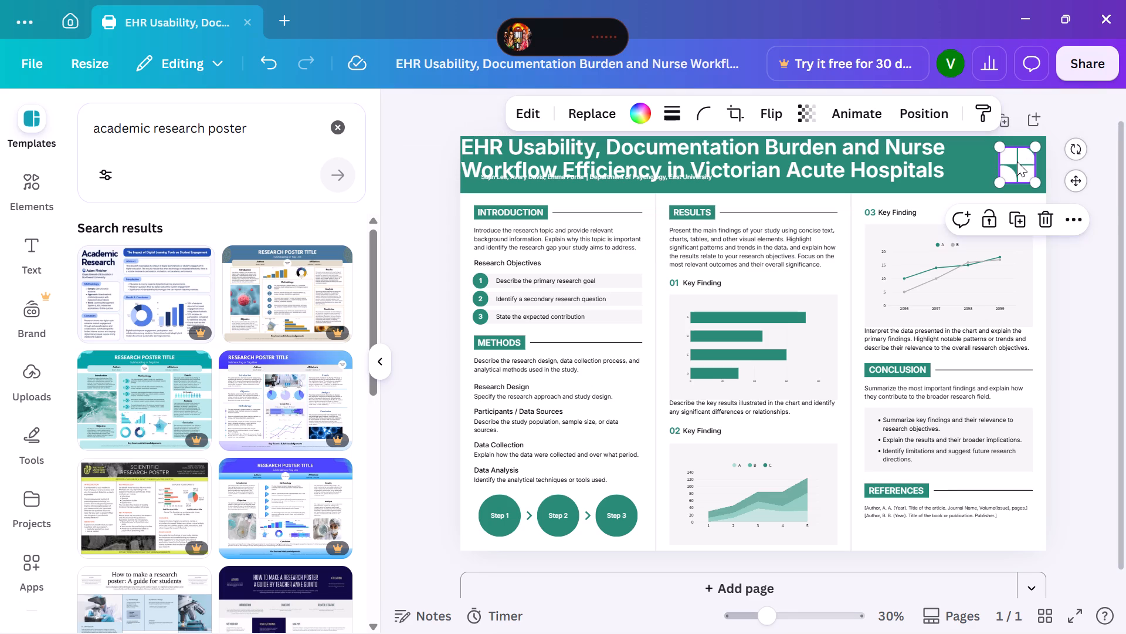
pyautogui.press('BackSpace')
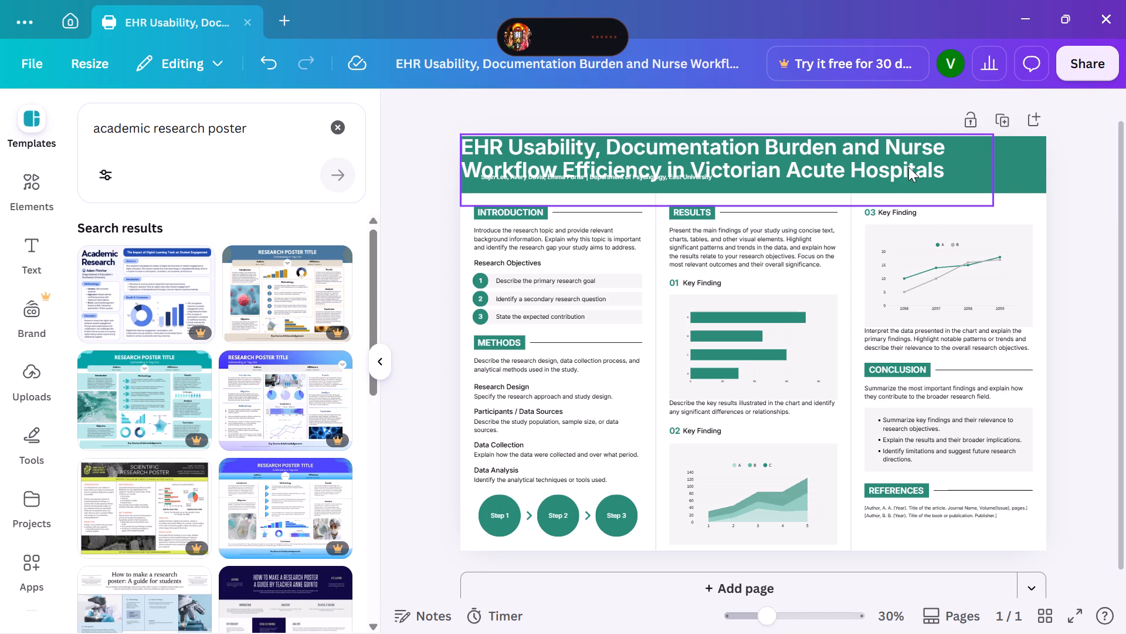
# Widen the title box to the poster's full width so the first line ends with "Workflow".
pyautogui.click(908, 167)
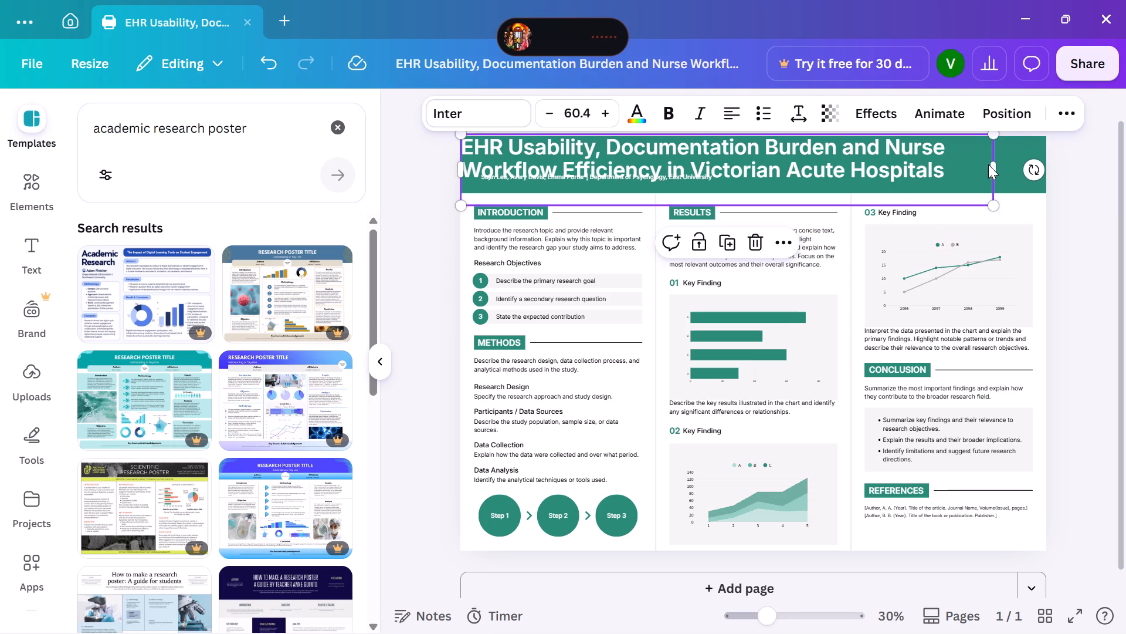
pyautogui.click(991, 166)
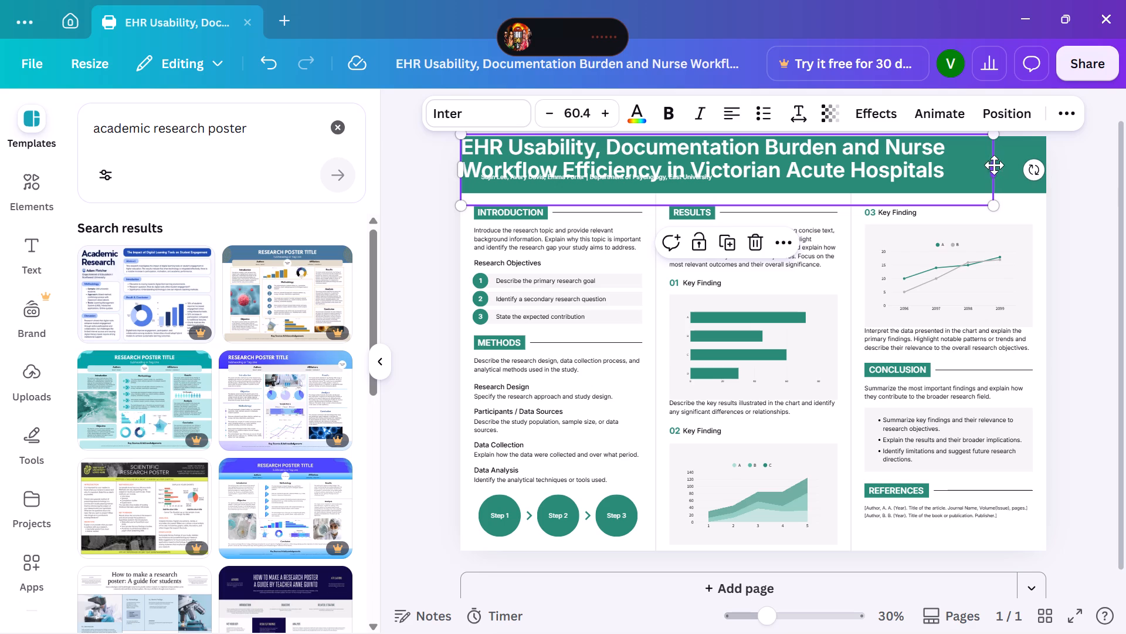
pyautogui.click(995, 166)
pyautogui.moveTo(995, 166); pyautogui.dragTo(1008, 165)
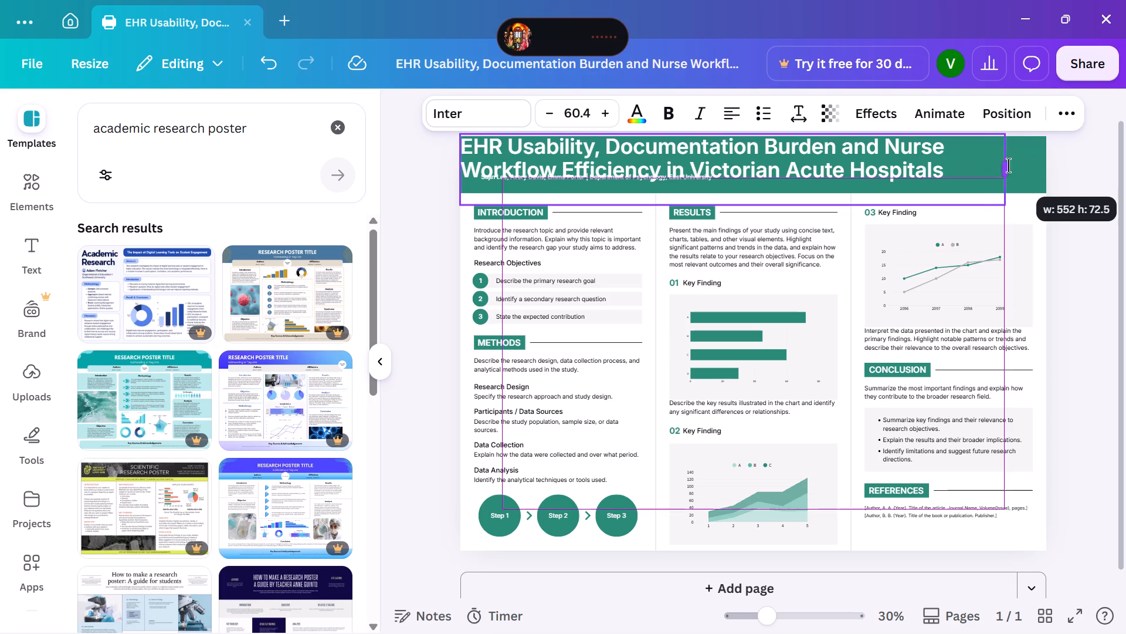
pyautogui.moveTo(1008, 165); pyautogui.dragTo(1029, 163)
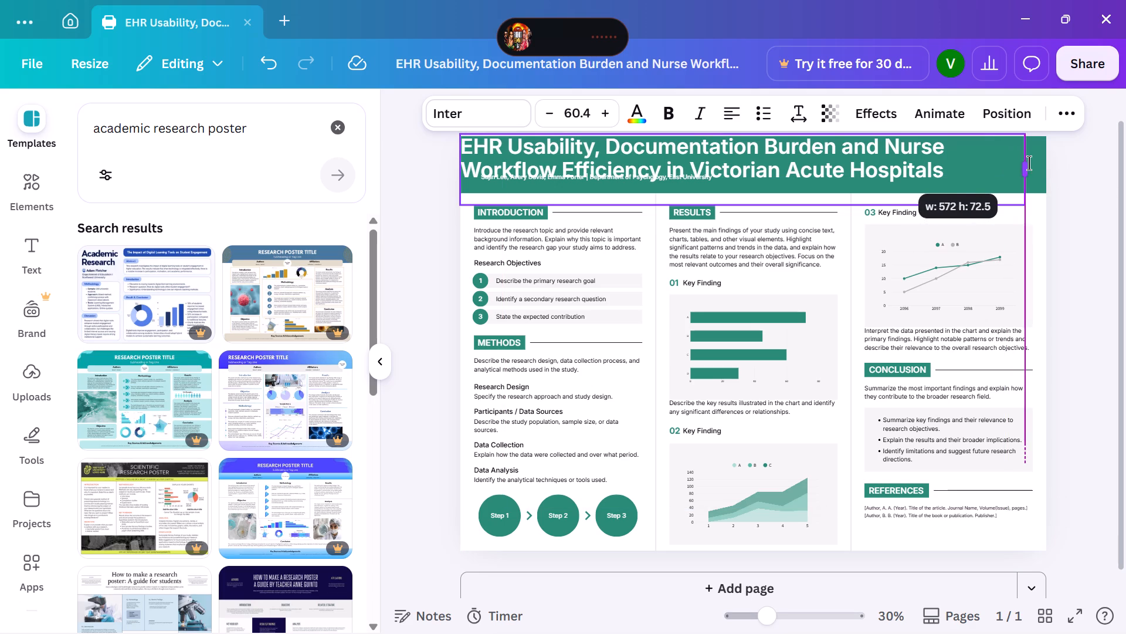
pyautogui.moveTo(1029, 163); pyautogui.dragTo(1043, 164)
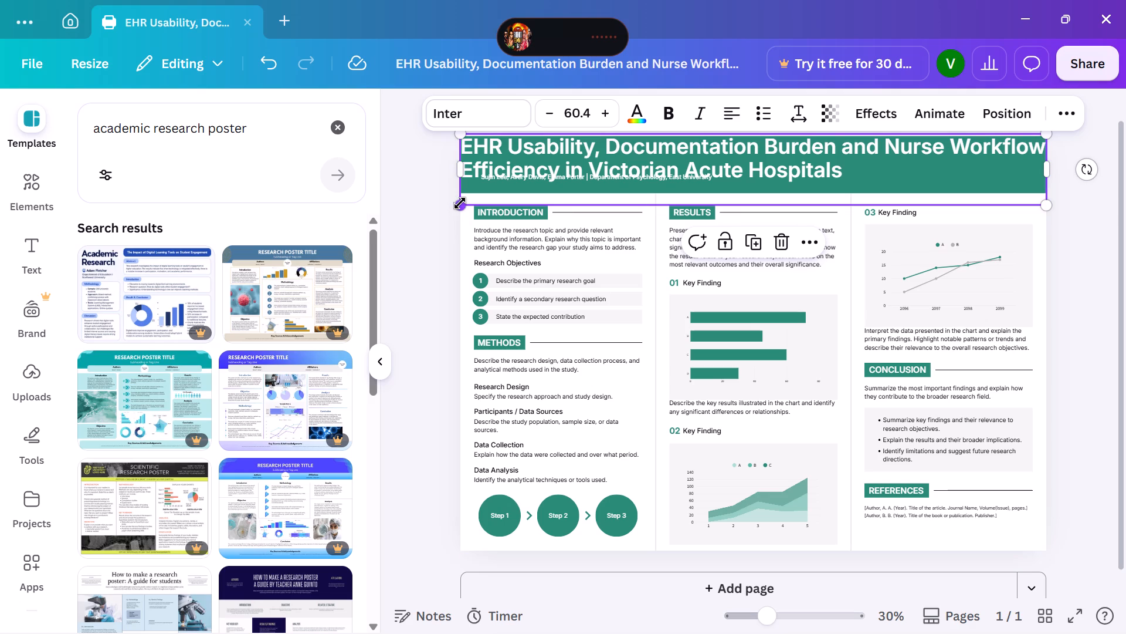
# Scale the title box down to a font size of about 58.7, starting its text in line with the INTRODUCTION heading.
pyautogui.moveTo(460, 203); pyautogui.dragTo(474, 191)
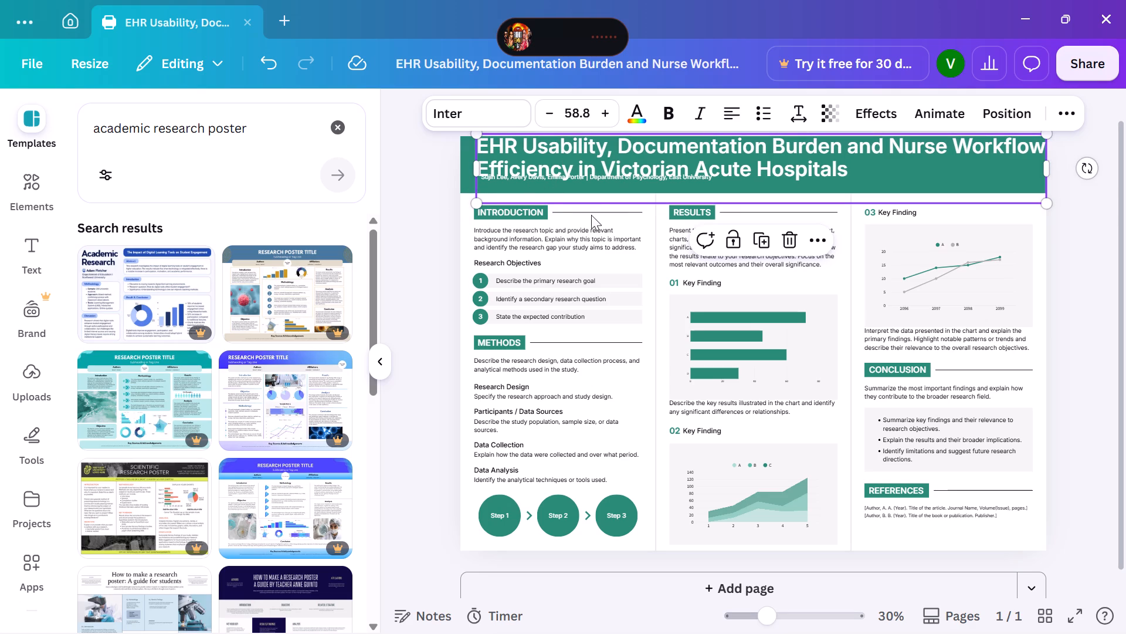
pyautogui.click(826, 174)
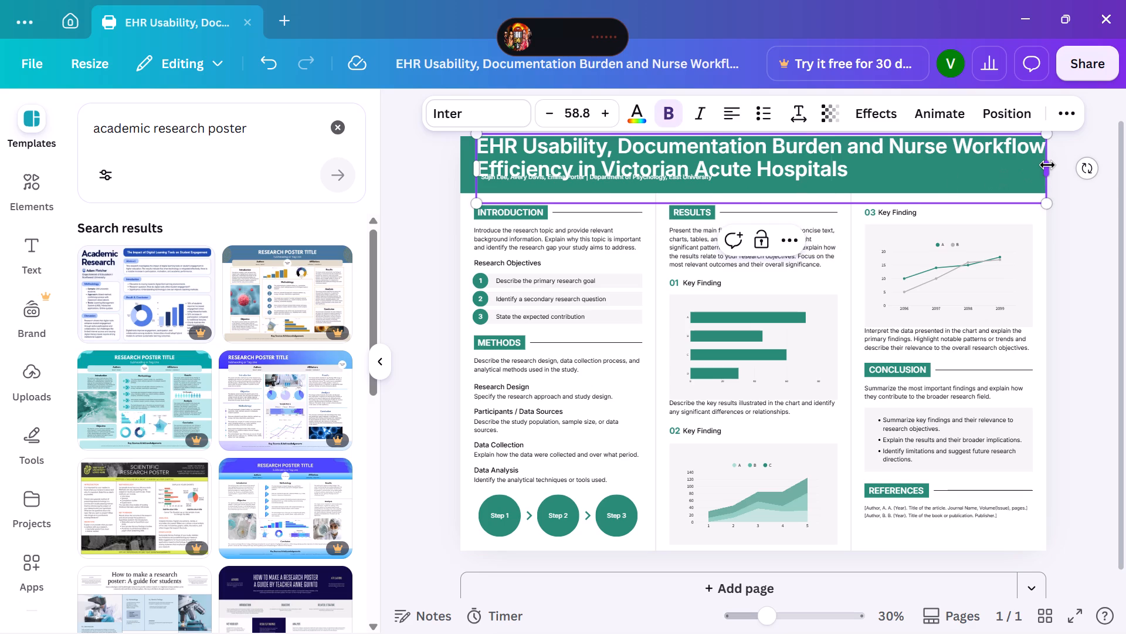
pyautogui.moveTo(1047, 165); pyautogui.dragTo(1043, 167)
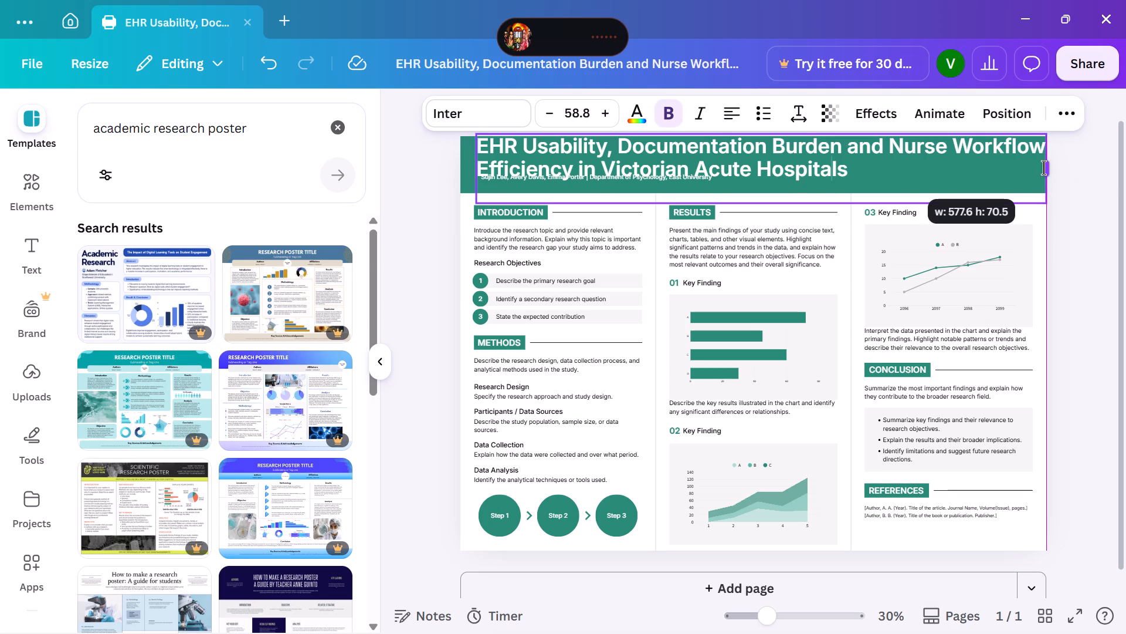
pyautogui.moveTo(1043, 167); pyautogui.dragTo(1035, 167)
pyautogui.moveTo(1033, 168); pyautogui.dragTo(1045, 166)
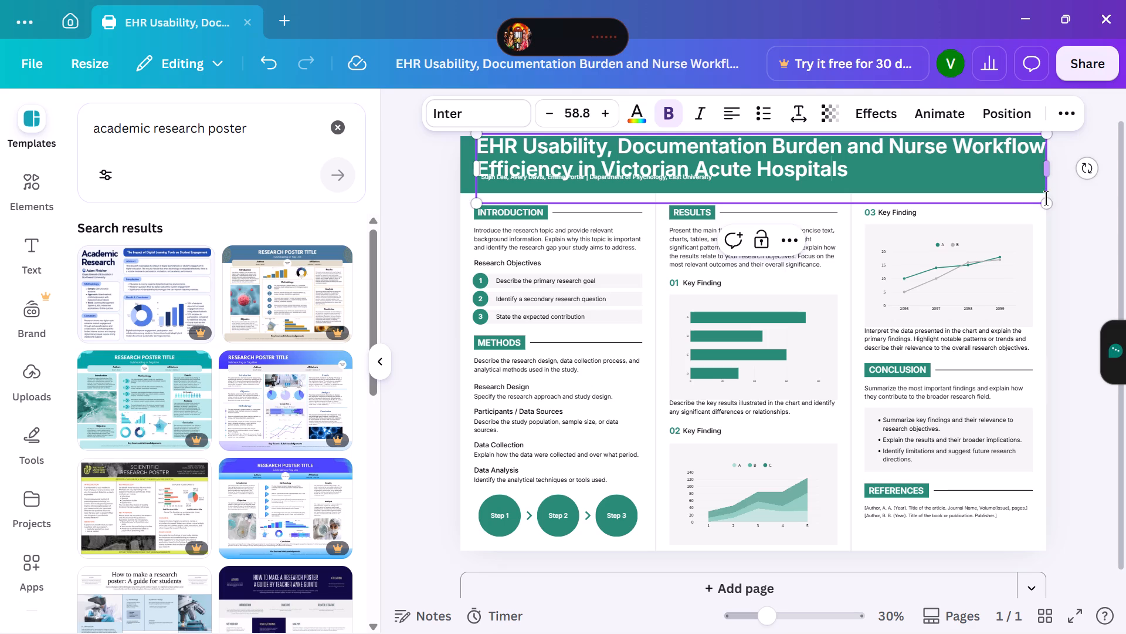
pyautogui.click(1045, 200)
# Reduce the title's font size to 55.7.
pyautogui.click(554, 110)
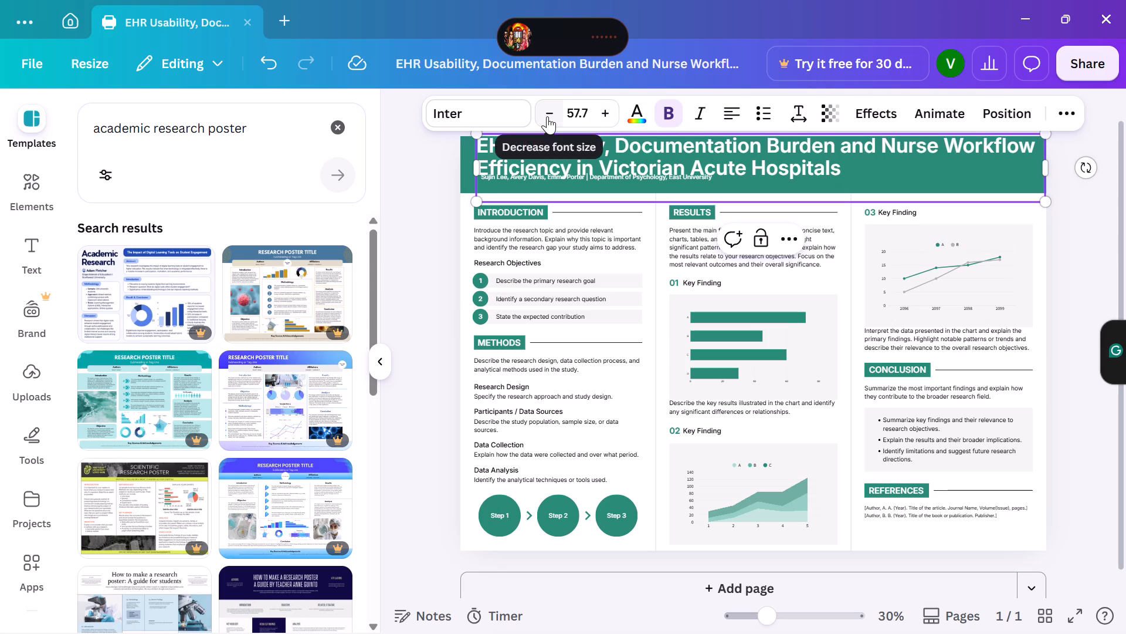
pyautogui.click(547, 116)
pyautogui.click(547, 116)
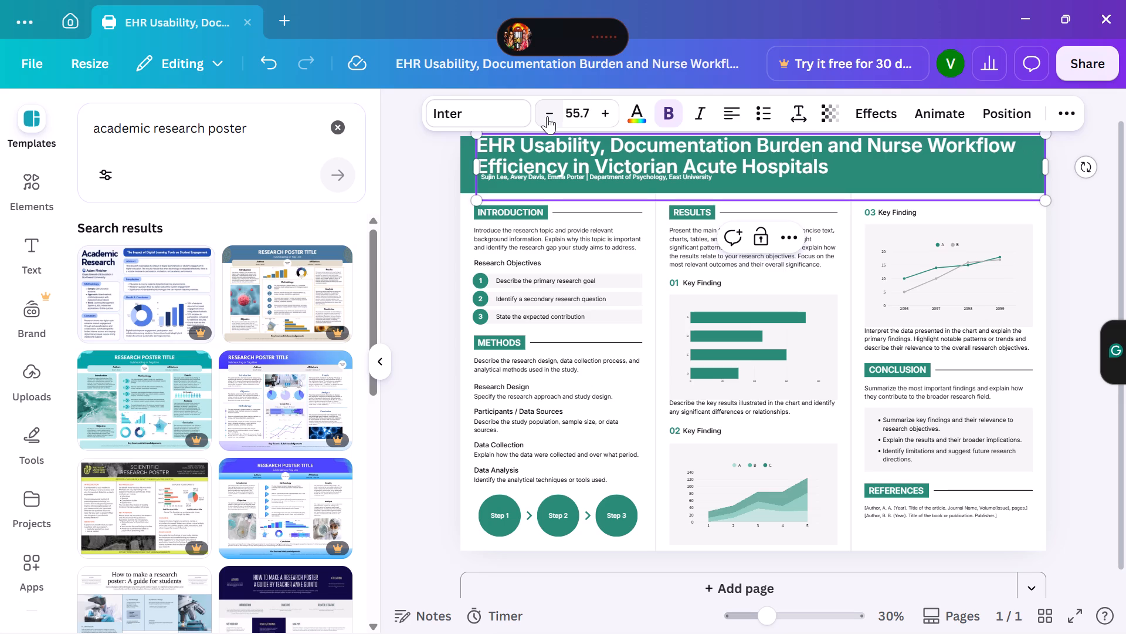
# Reduce the poster title's font size to 43.7.
pyautogui.click(547, 116)
pyautogui.click(547, 116)
pyautogui.click(547, 116)
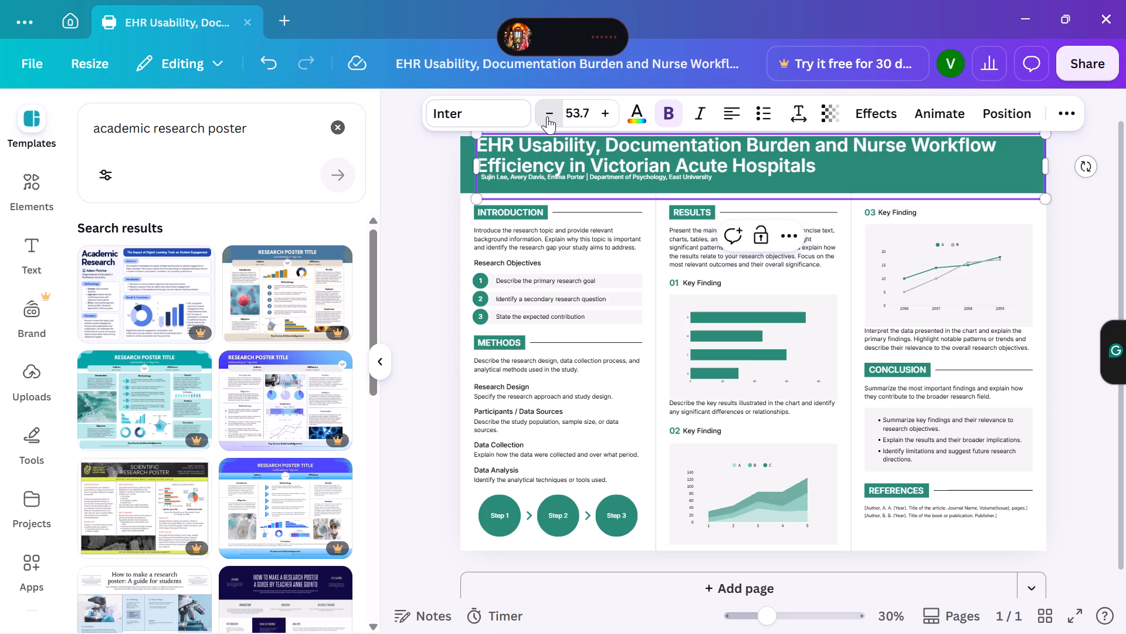
pyautogui.click(547, 116)
pyautogui.click(547, 116)
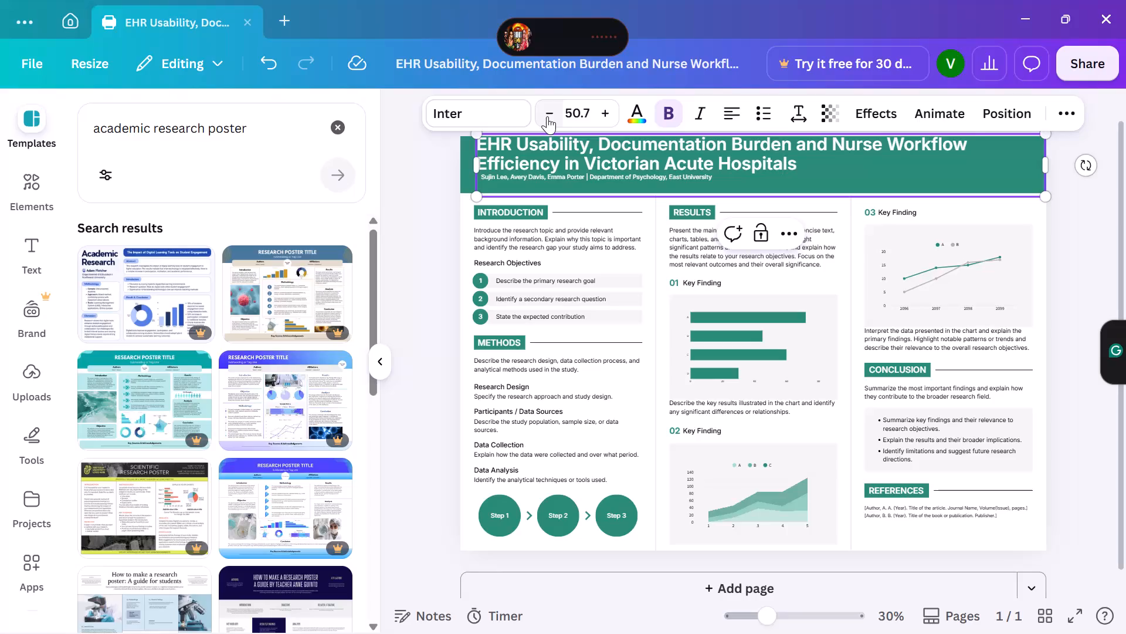
pyautogui.click(547, 116)
pyautogui.click(547, 116)
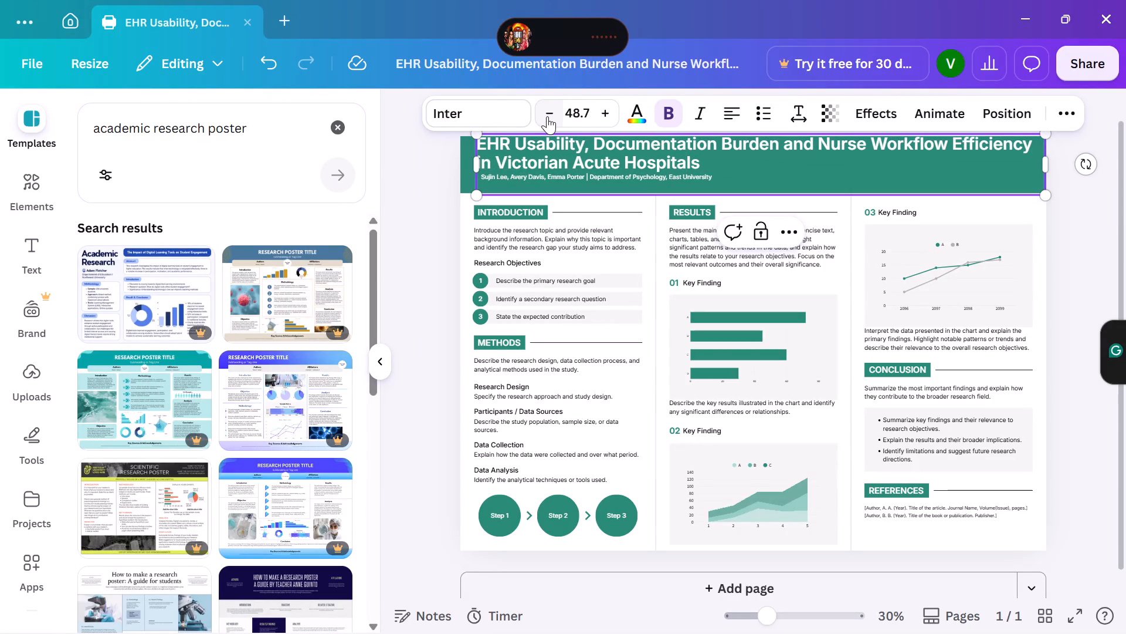
pyautogui.click(547, 116)
pyautogui.click(547, 116)
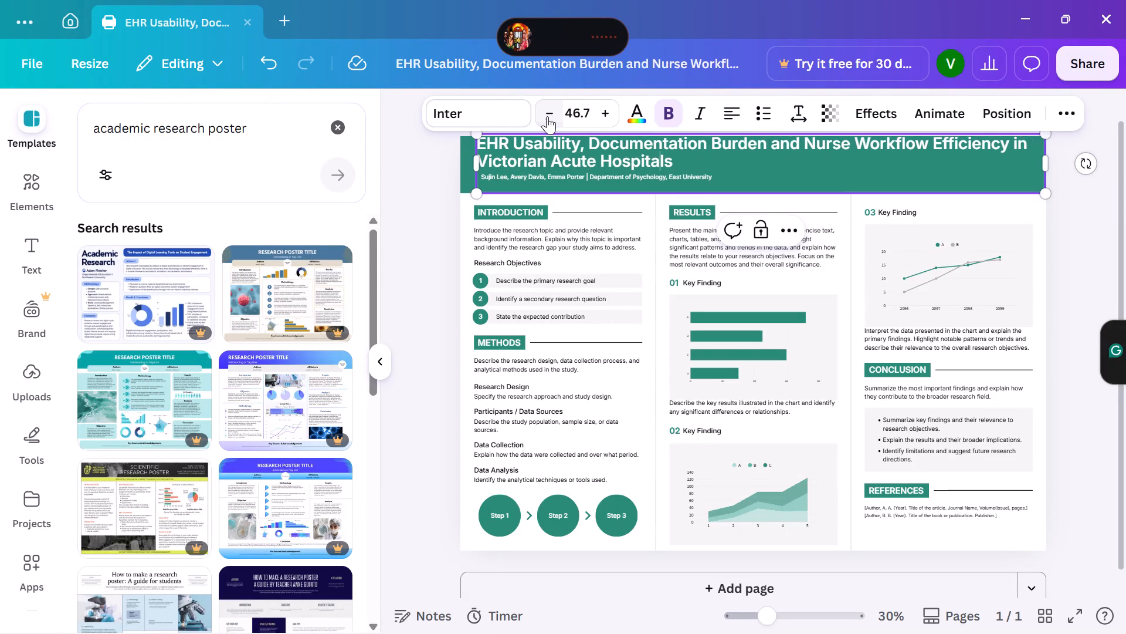
pyautogui.click(547, 116)
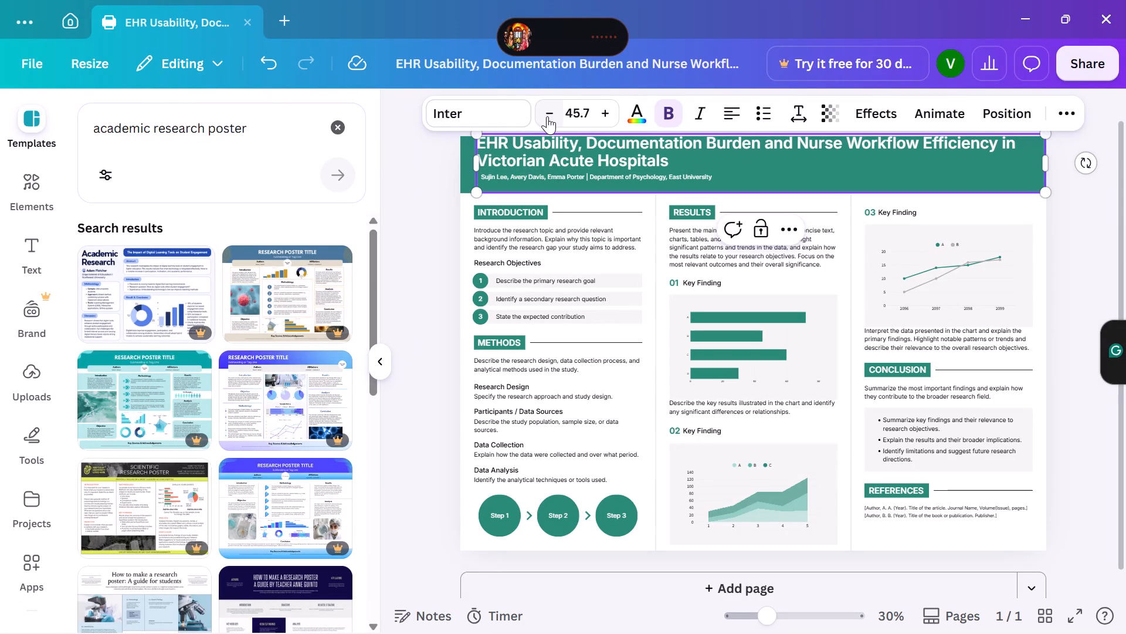
pyautogui.click(547, 116)
pyautogui.click(547, 116)
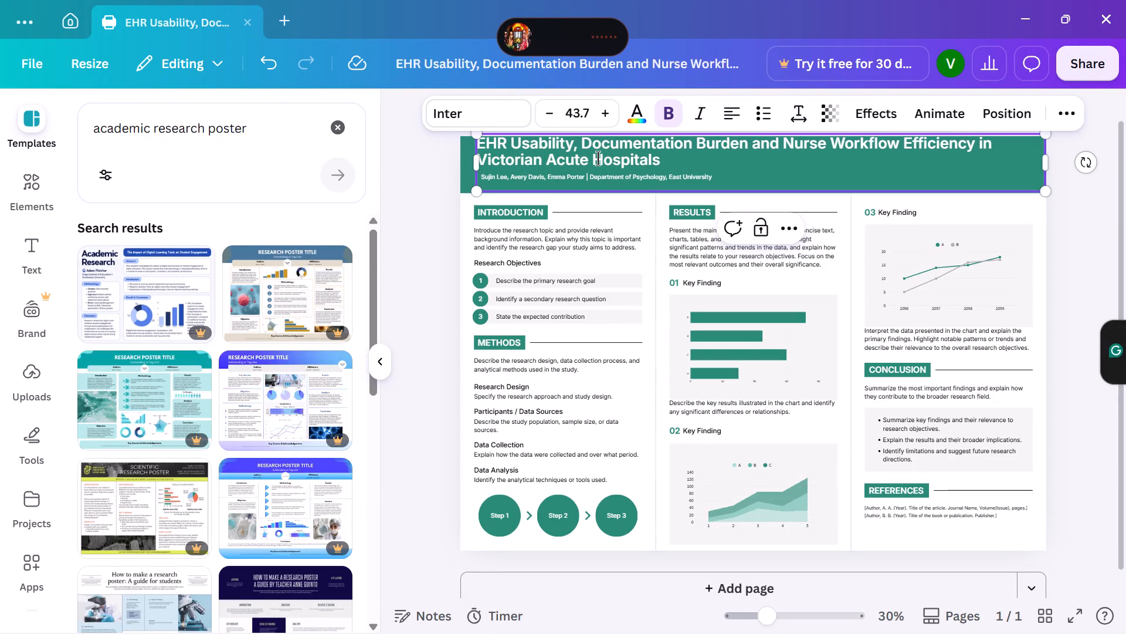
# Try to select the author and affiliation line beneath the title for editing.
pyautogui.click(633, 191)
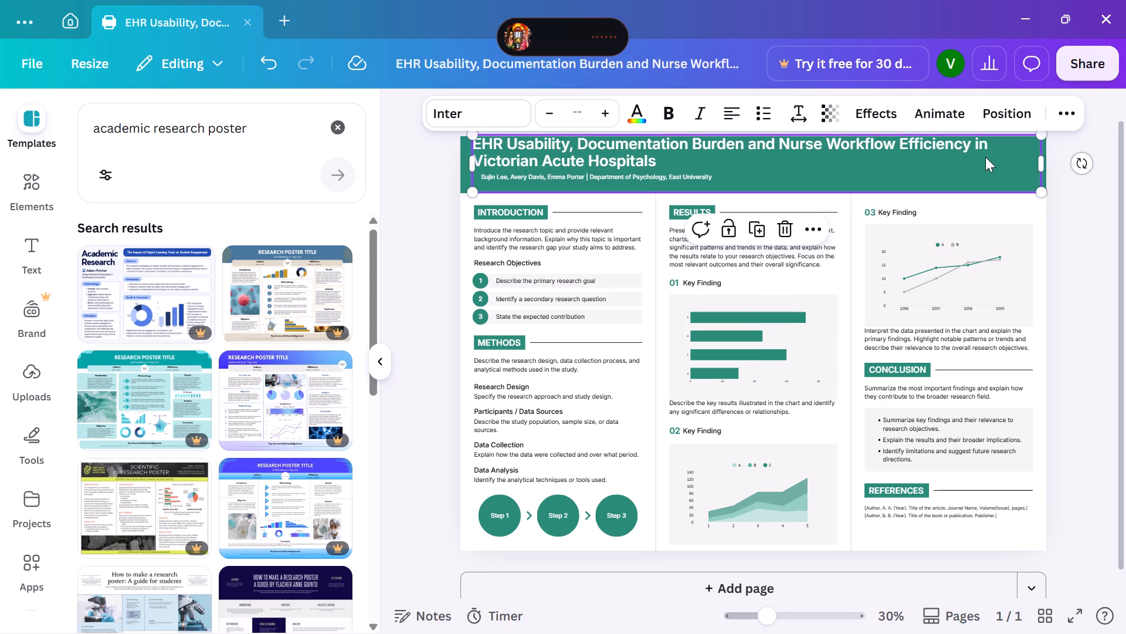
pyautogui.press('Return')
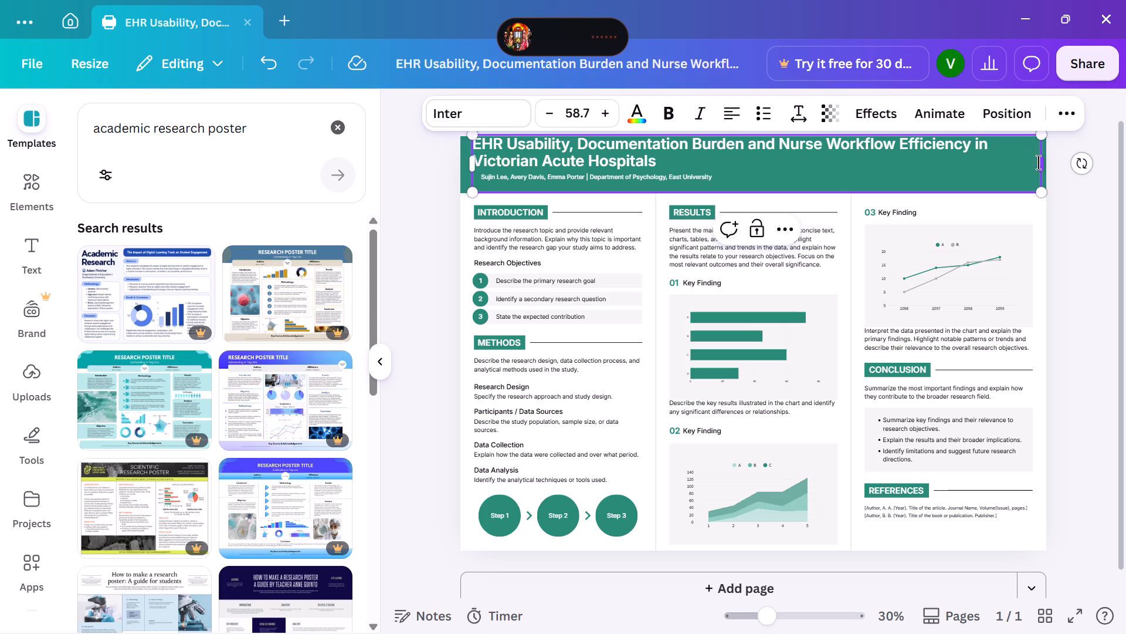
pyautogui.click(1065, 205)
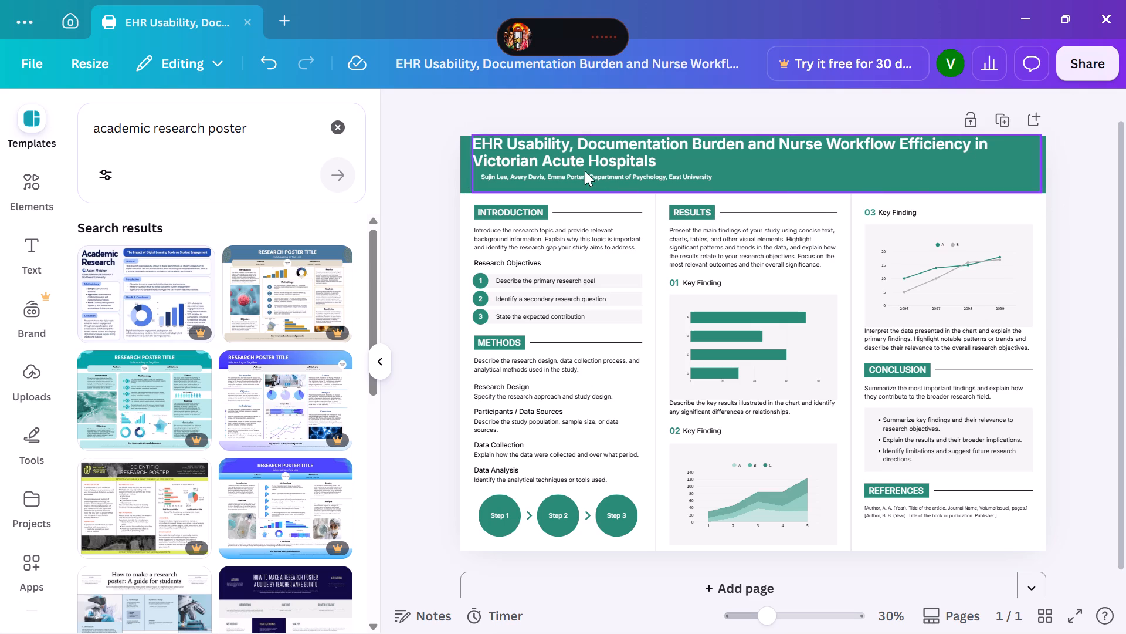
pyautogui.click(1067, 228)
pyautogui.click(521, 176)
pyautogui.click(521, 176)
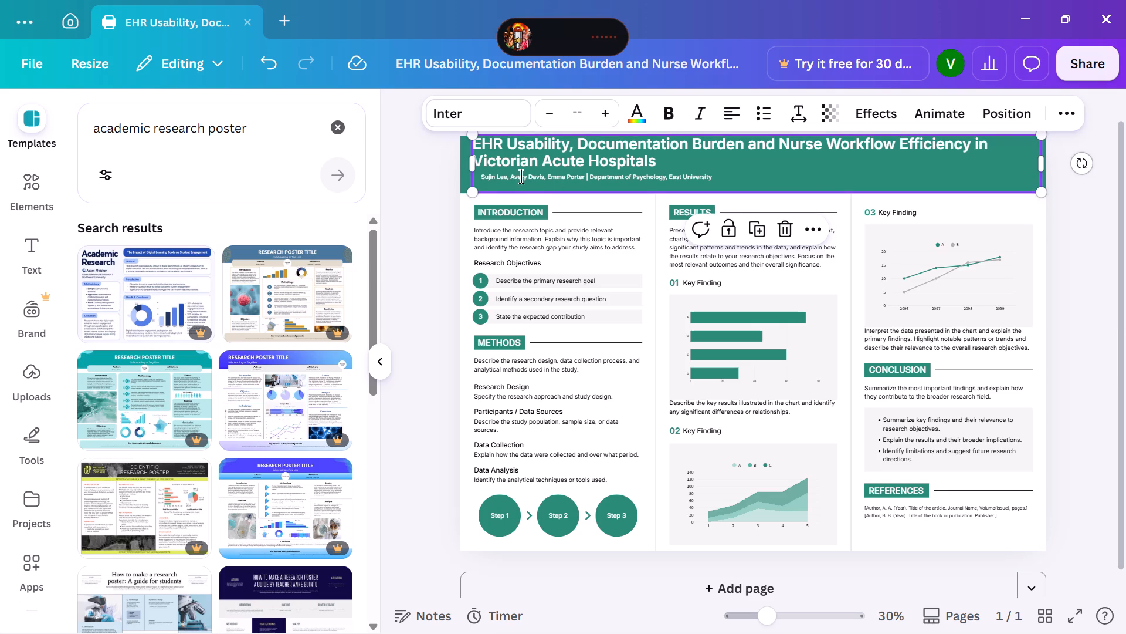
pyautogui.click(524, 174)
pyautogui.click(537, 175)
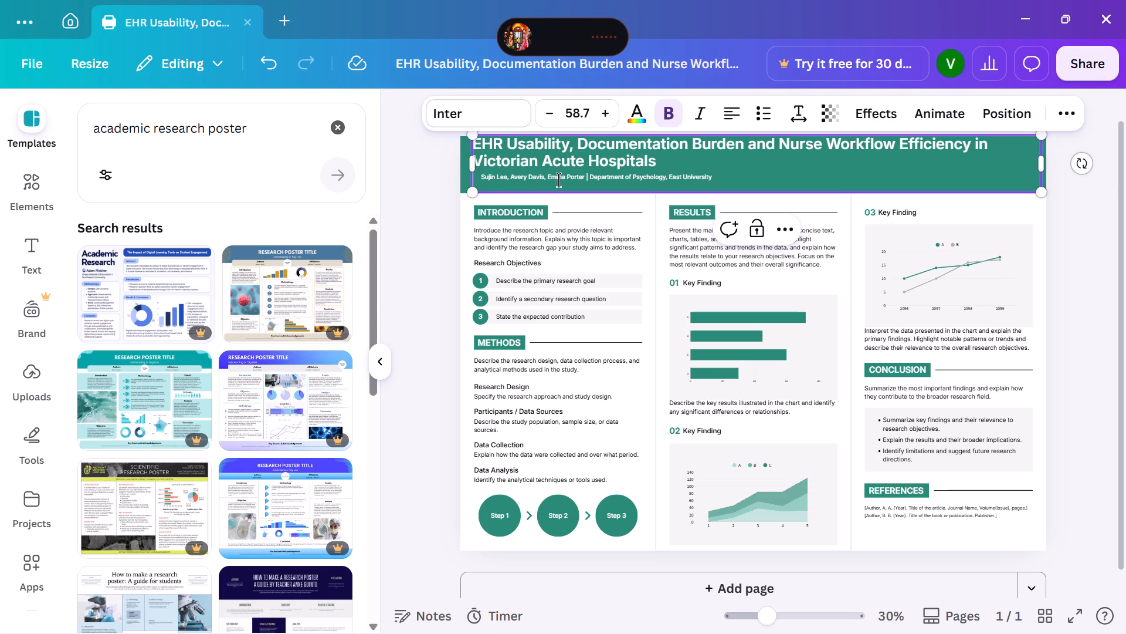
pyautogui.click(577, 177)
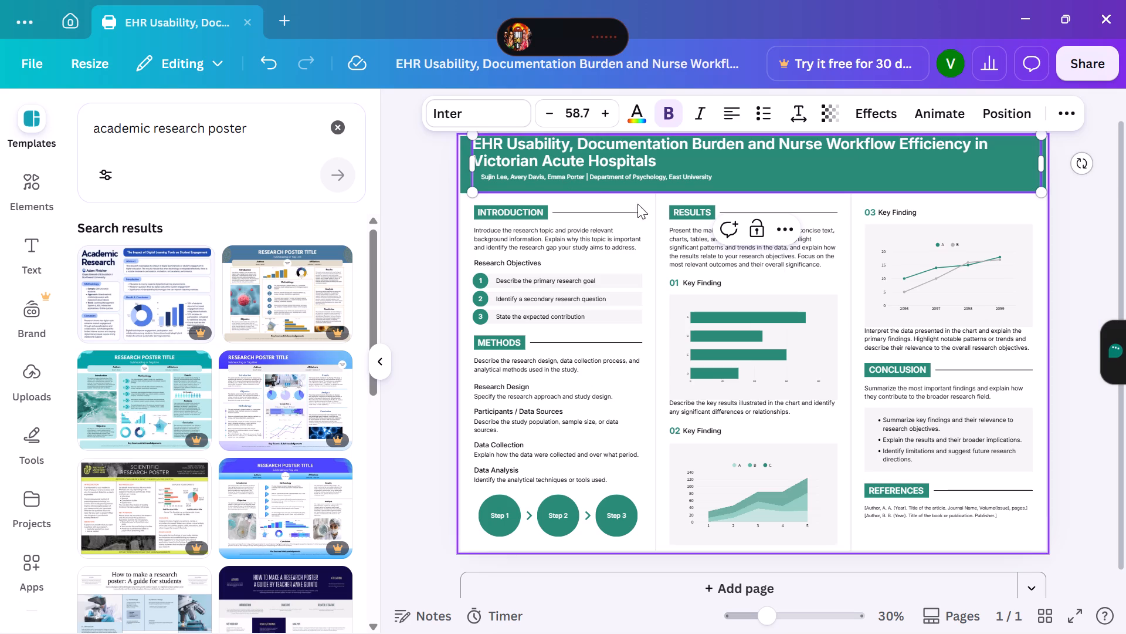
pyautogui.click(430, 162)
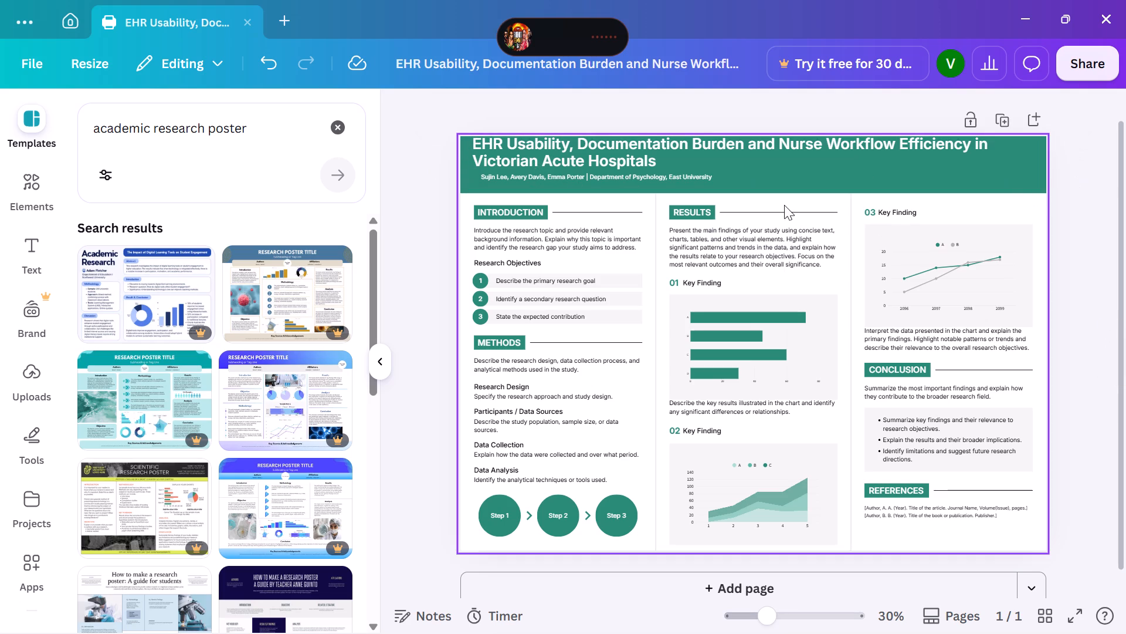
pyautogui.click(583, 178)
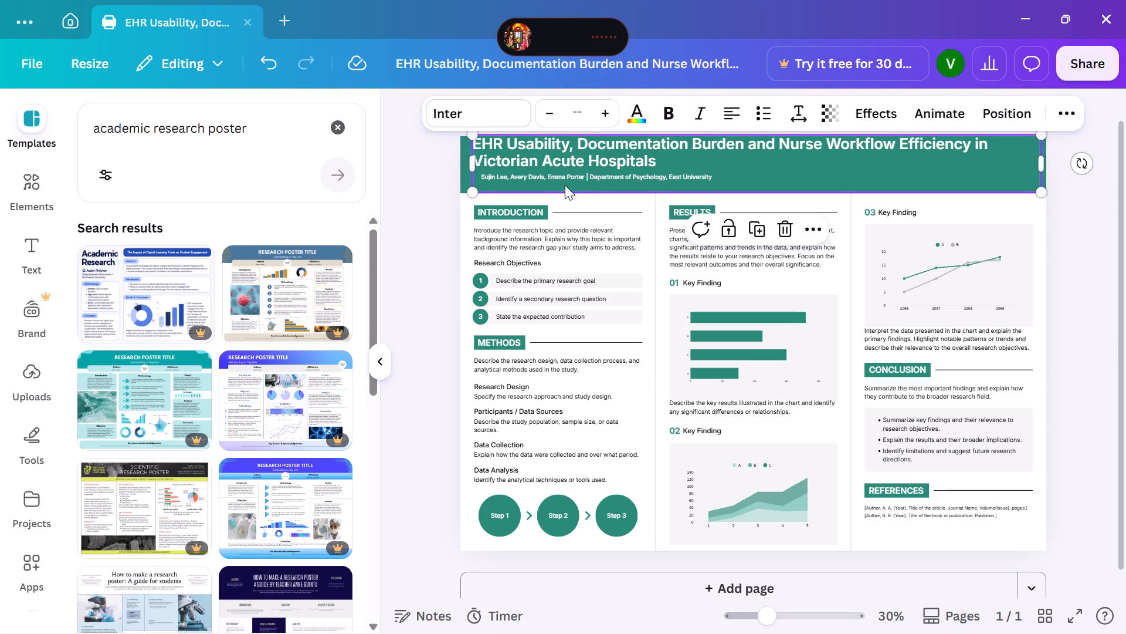
# Replace the INTRODUCTION section heading with "BACKGROUND".
pyautogui.click(523, 206)
pyautogui.click(535, 209)
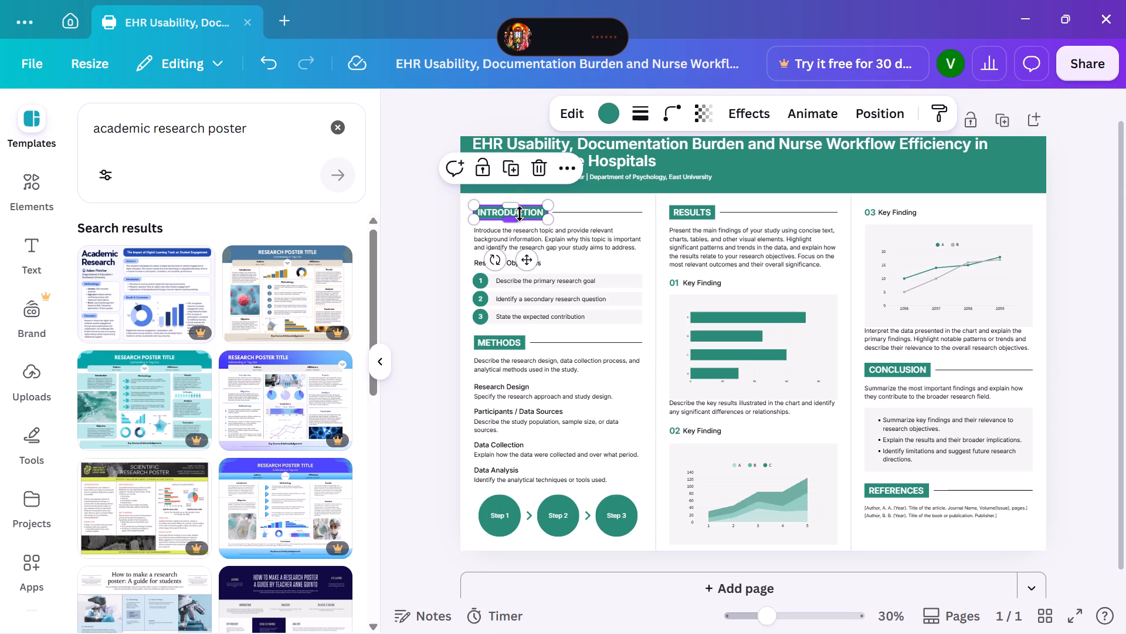
pyautogui.click(530, 213)
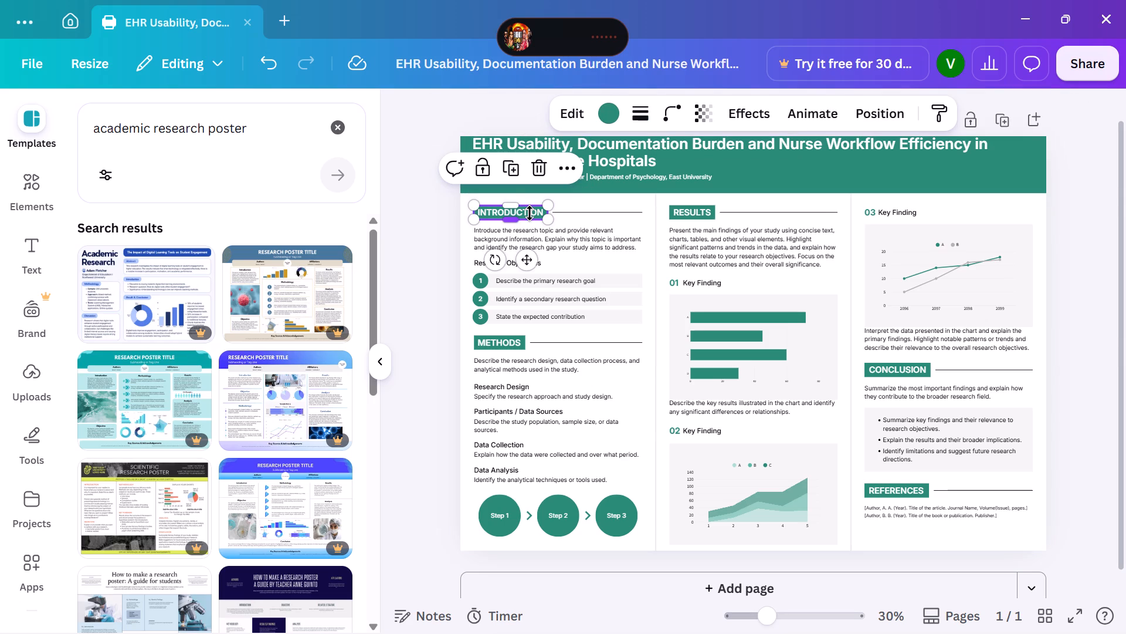
pyautogui.doubleClick(535, 213)
pyautogui.tripleClick(535, 213)
pyautogui.click(535, 213)
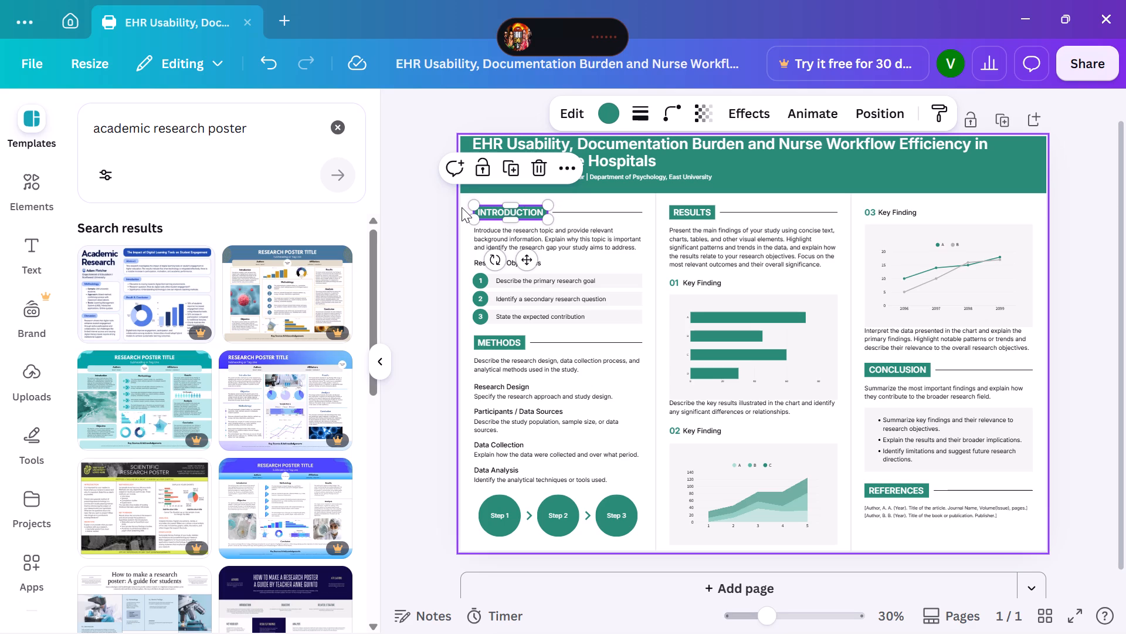
pyautogui.doubleClick(442, 212)
pyautogui.click(442, 212)
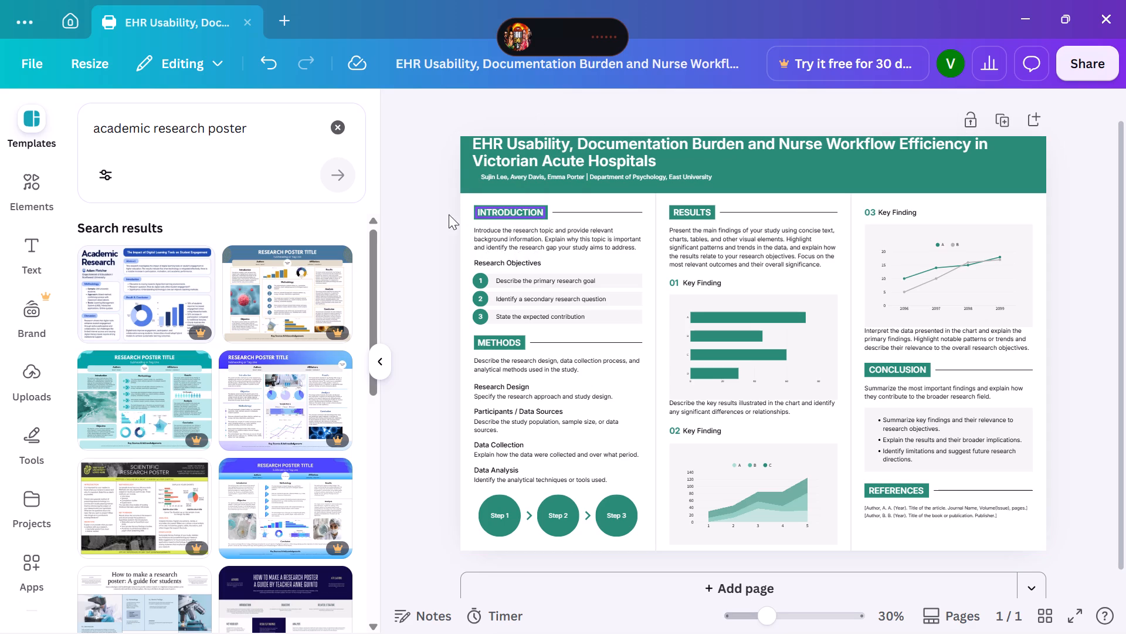
pyautogui.doubleClick(493, 211)
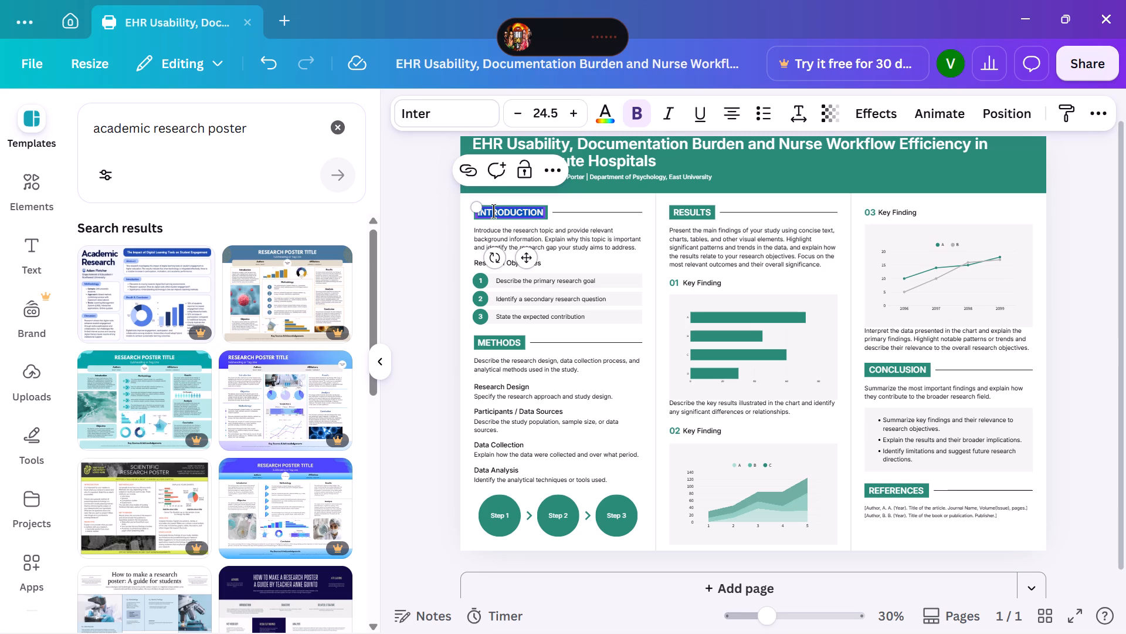
pyautogui.press('BackSpace')
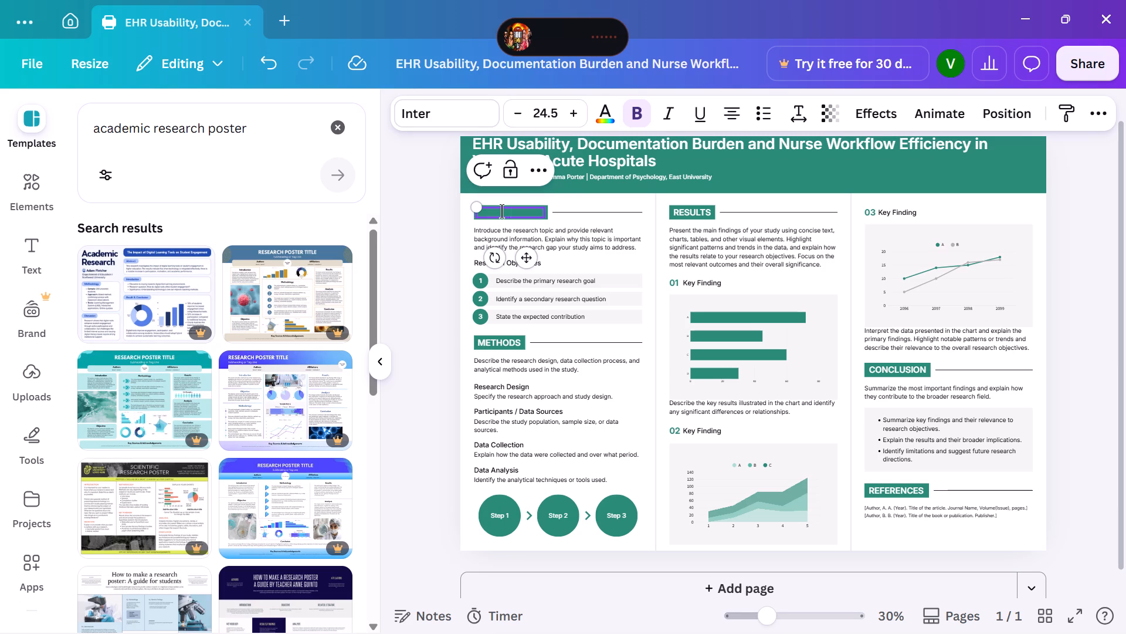
pyautogui.press('a')
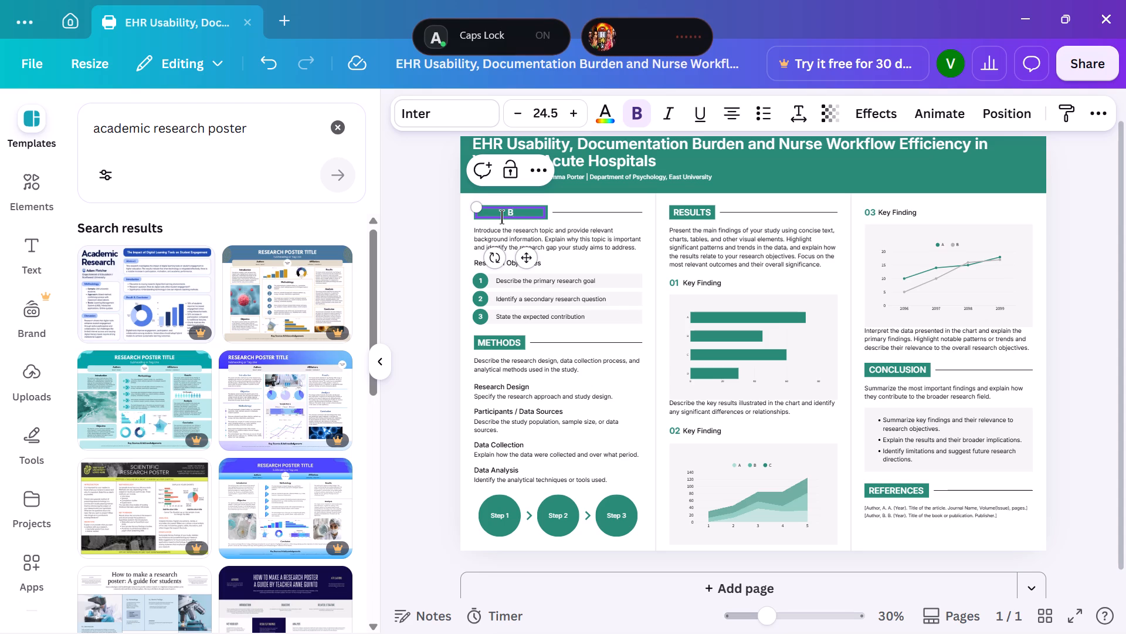
pyautogui.press('a')
pyautogui.write('ckground')
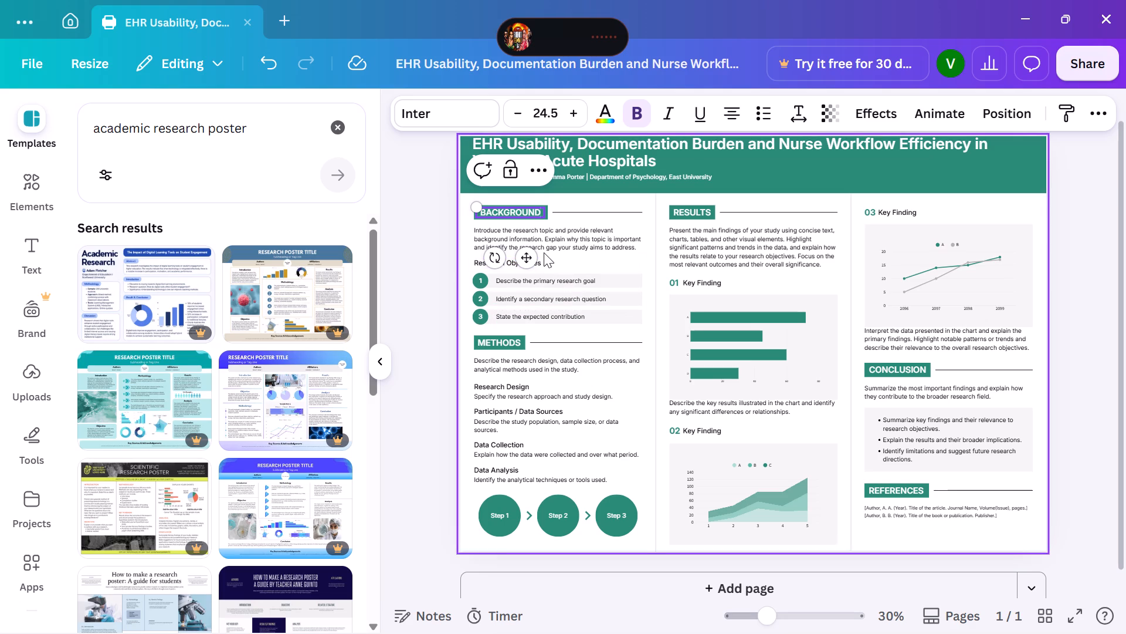
pyautogui.doubleClick(528, 228)
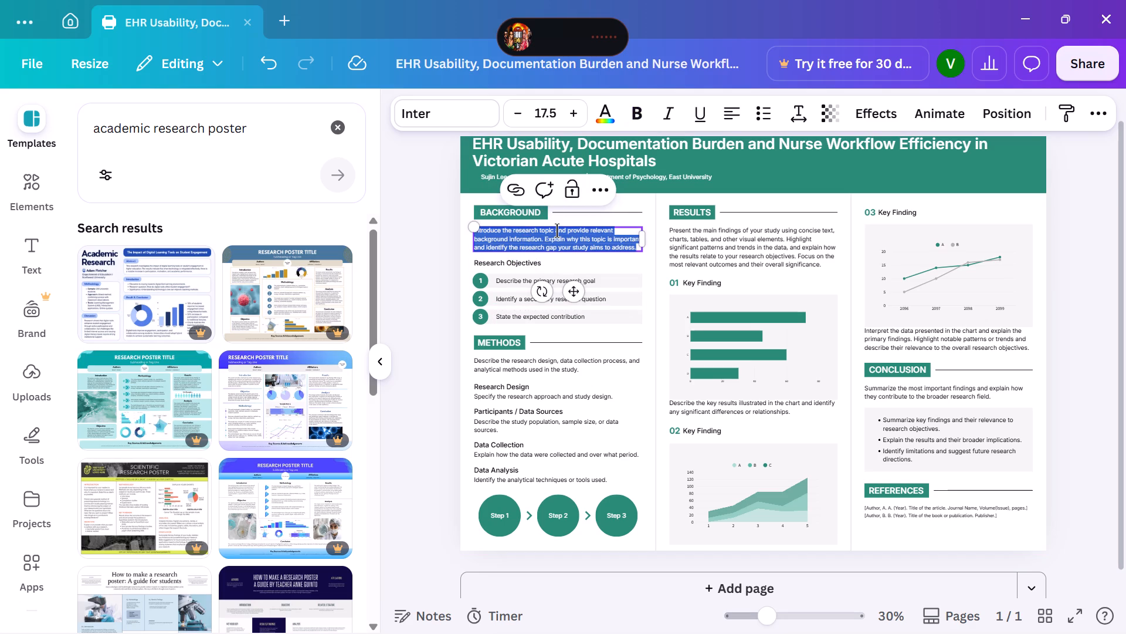
pyautogui.press('BackSpace')
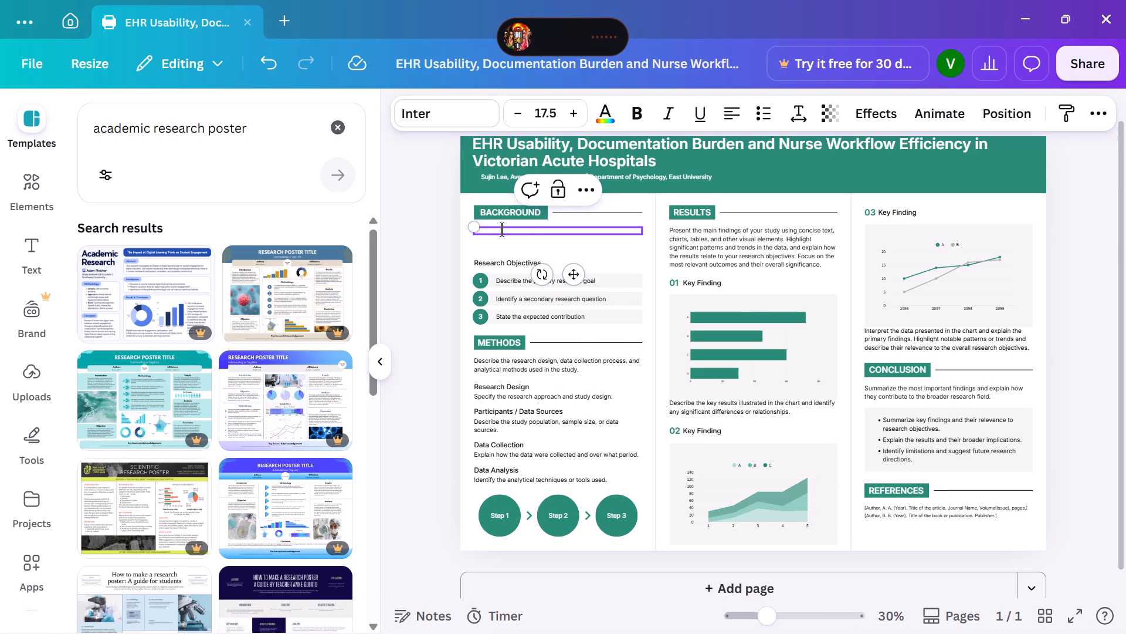
pyautogui.hotkey('ctrl', 'v')
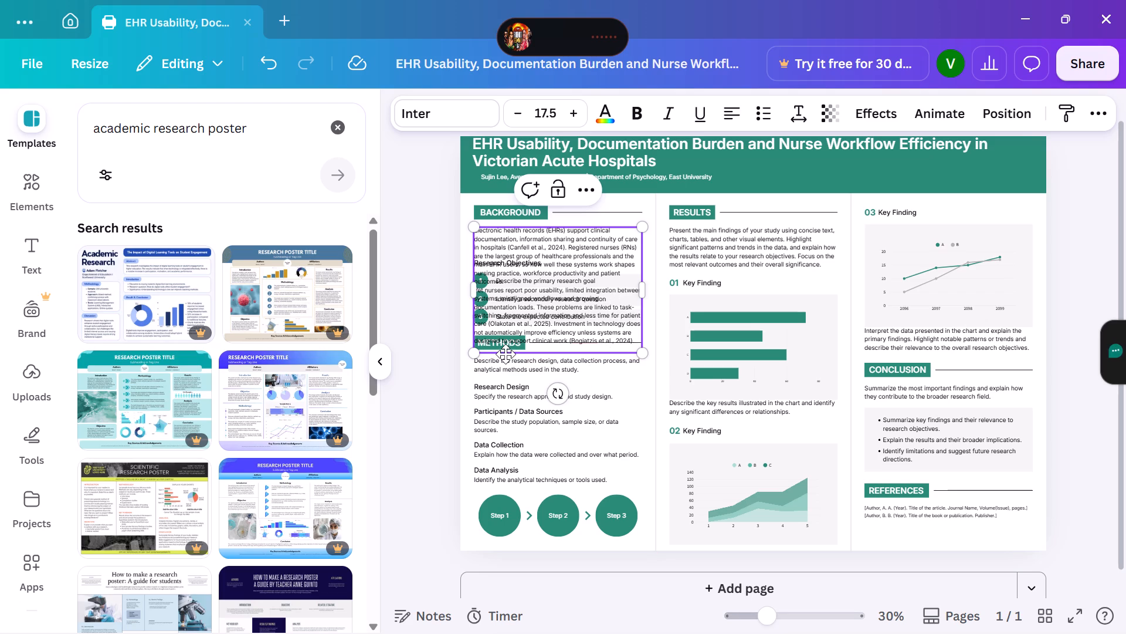
# Move the pasted background text box off the Research Objectives list, up toward the header and the page's outer edge.
pyautogui.moveTo(506, 354); pyautogui.dragTo(435, 235)
# Delete the three placeholder objective texts in the Research Objectives list.
pyautogui.click(565, 313)
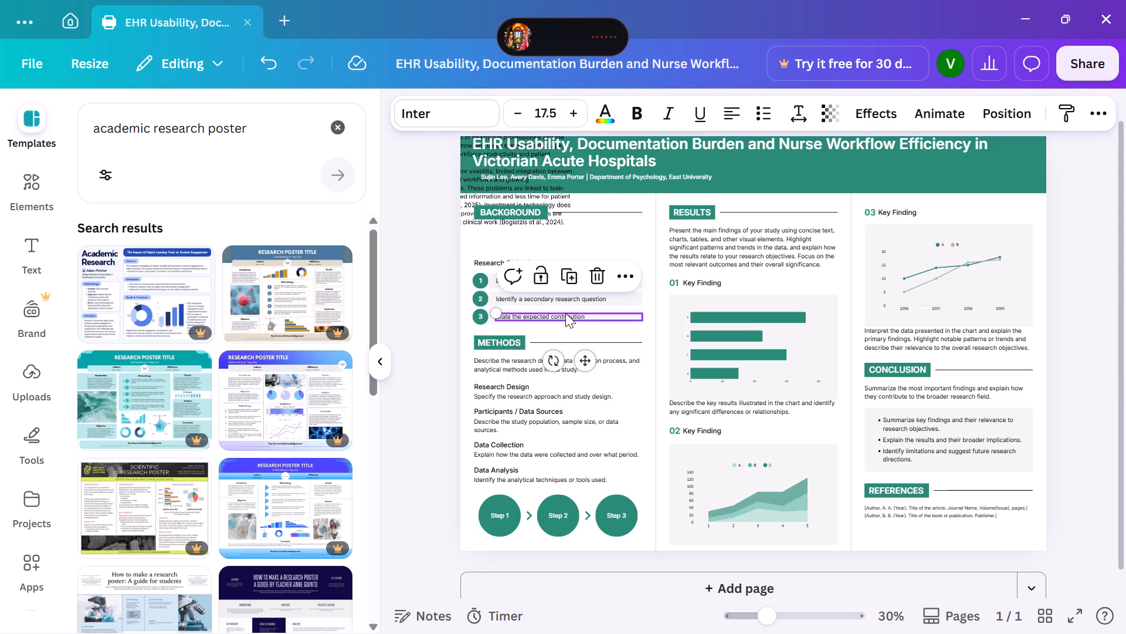
pyautogui.press('BackSpace')
pyautogui.click(568, 296)
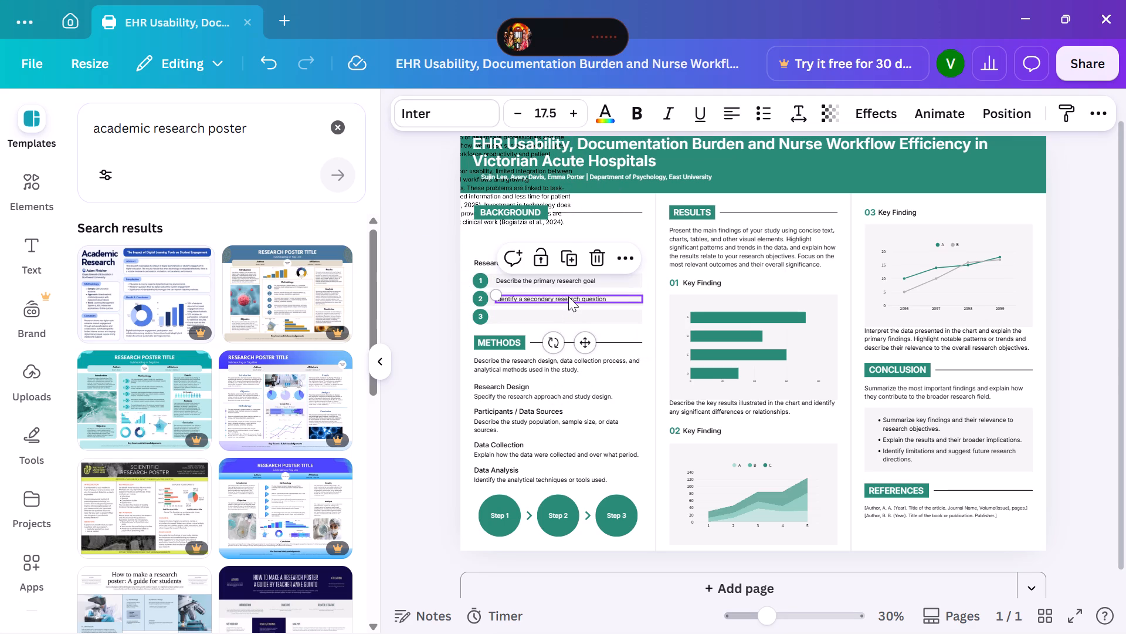
pyautogui.press('BackSpace')
pyautogui.click(561, 272)
pyautogui.click(554, 276)
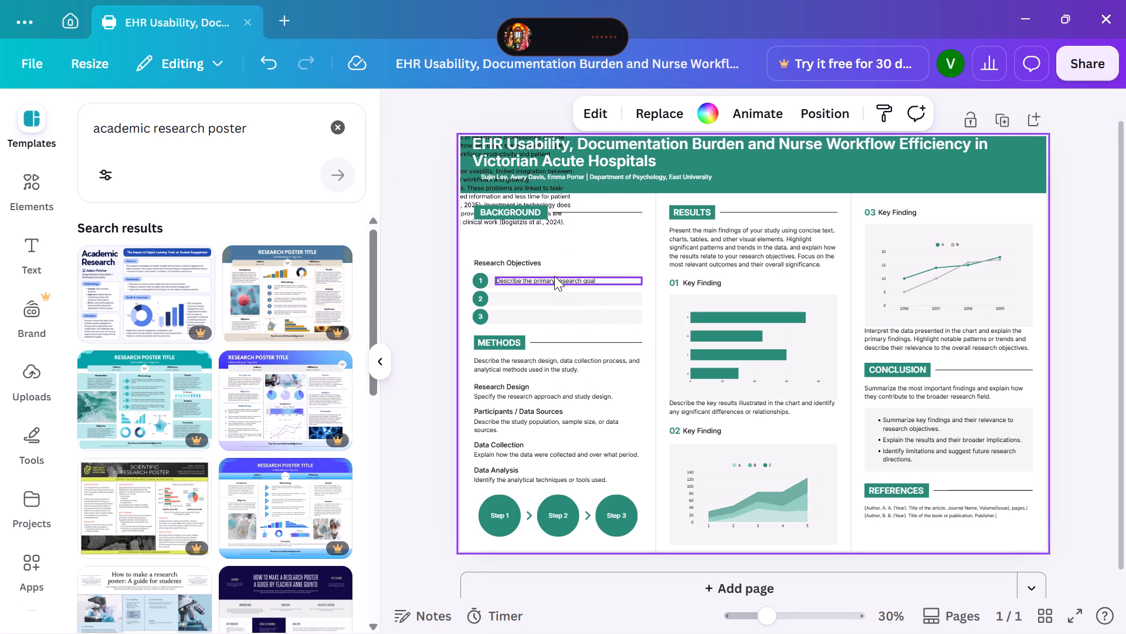
pyautogui.press('BackSpace')
# Delete the numbers 1, 2 and 3 from the green circles of the Research Objectives list.
pyautogui.click(481, 279)
pyautogui.press('BackSpace')
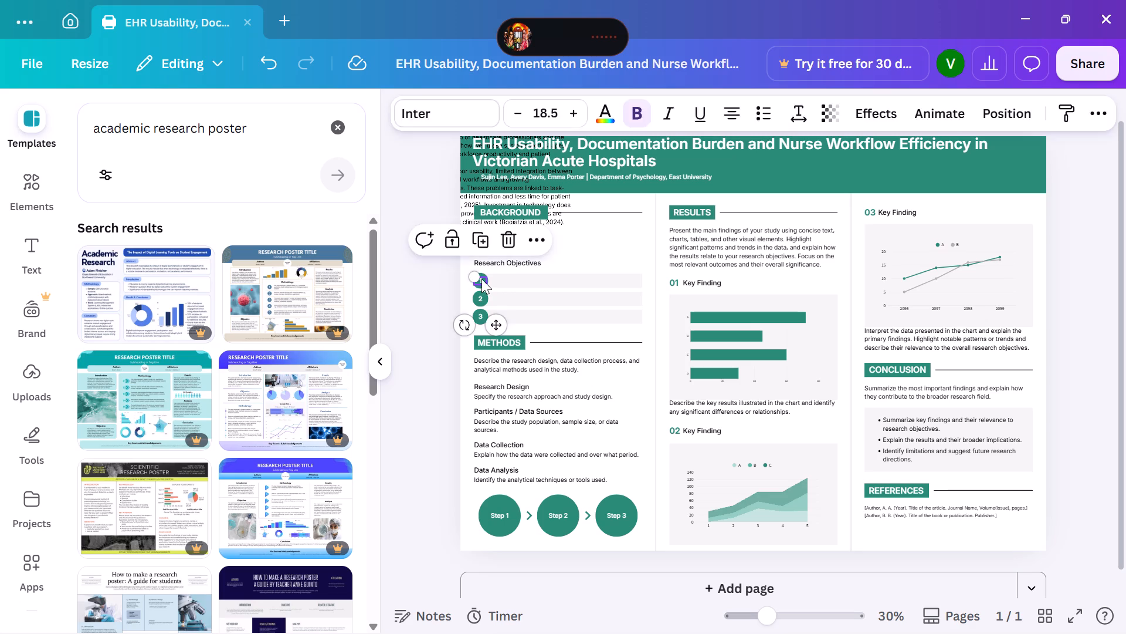
pyautogui.click(480, 294)
pyautogui.press('BackSpace')
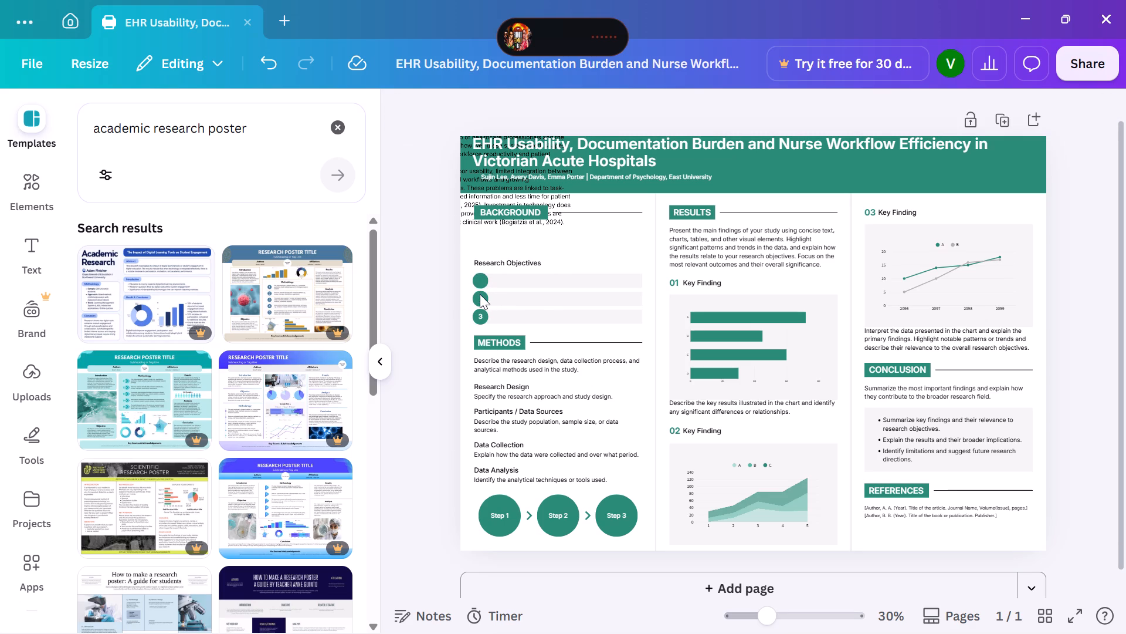
pyautogui.click(481, 312)
pyautogui.press('BackSpace')
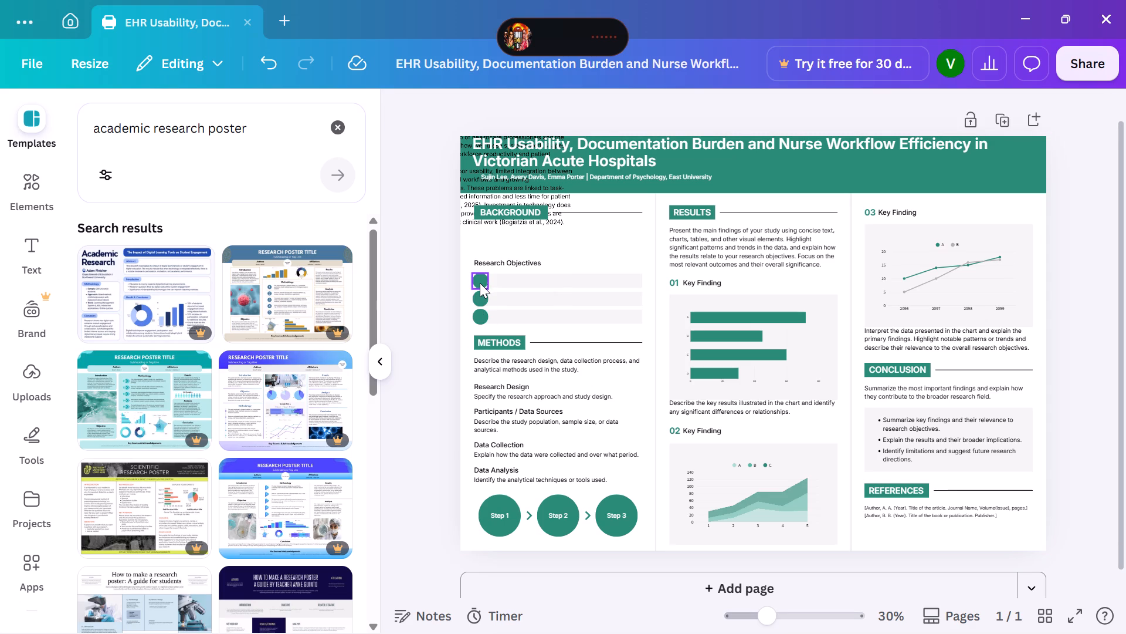
# Delete the three empty green circles and the "Research Objectives" subheading above METHODS.
pyautogui.click(480, 281)
pyautogui.press('BackSpace')
pyautogui.click(485, 255)
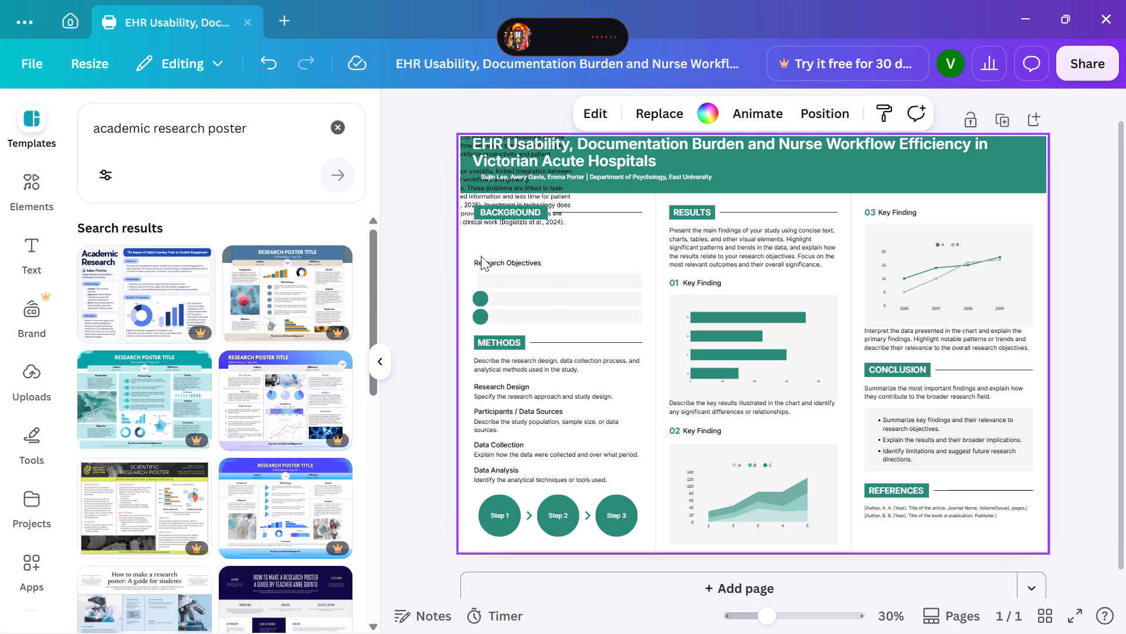
pyautogui.click(477, 264)
pyautogui.press('BackSpace')
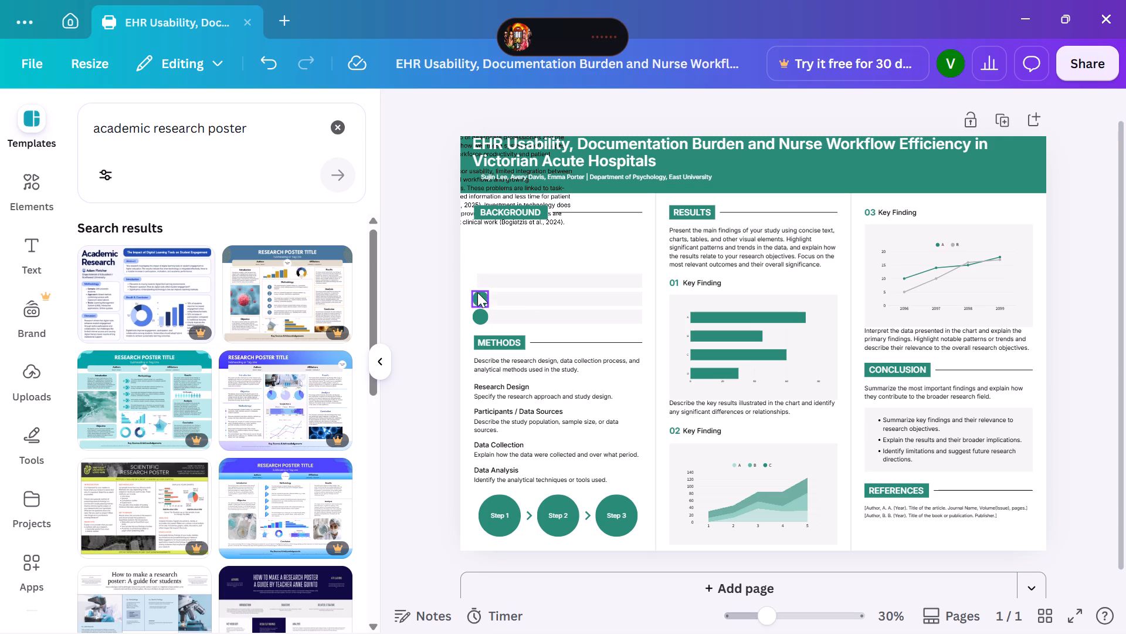
pyautogui.click(477, 292)
pyautogui.press('BackSpace')
pyautogui.click(479, 312)
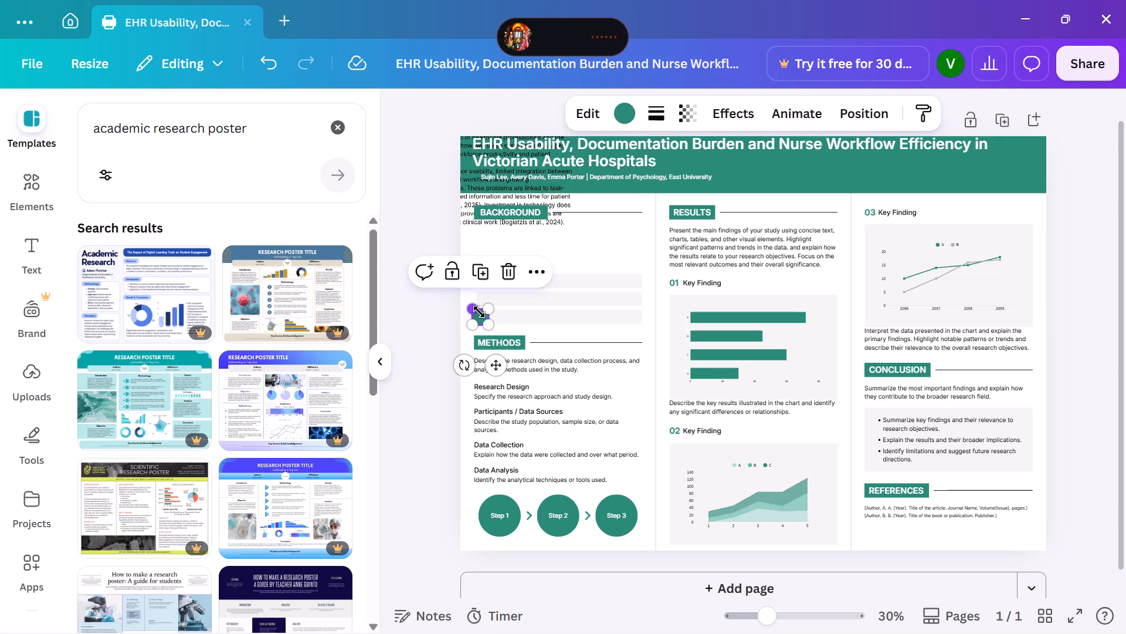
pyautogui.press('BackSpace')
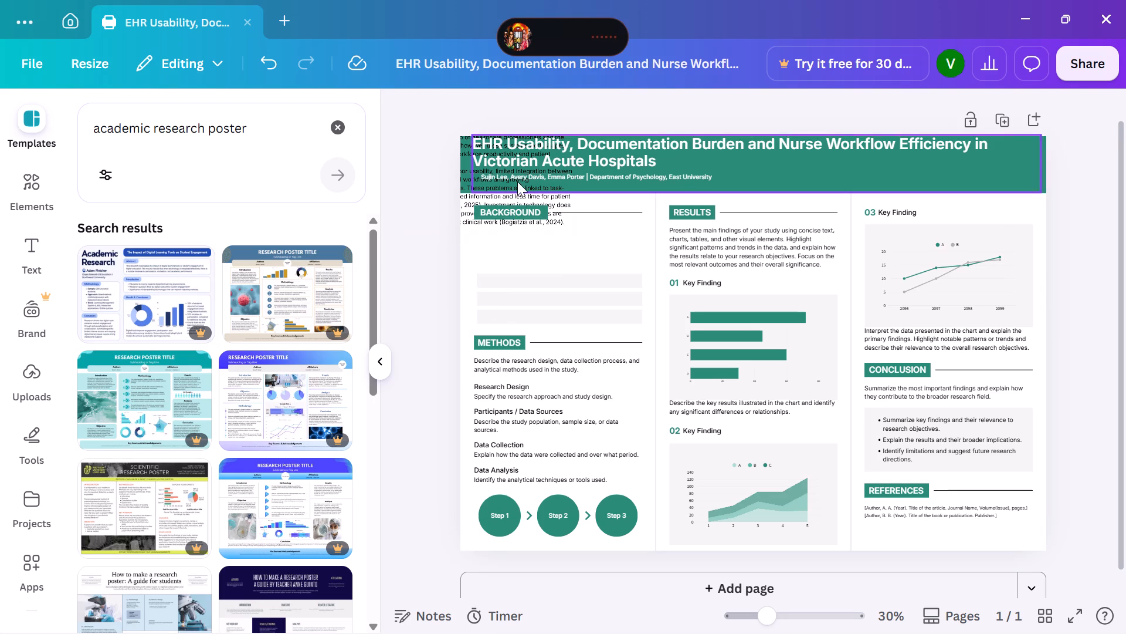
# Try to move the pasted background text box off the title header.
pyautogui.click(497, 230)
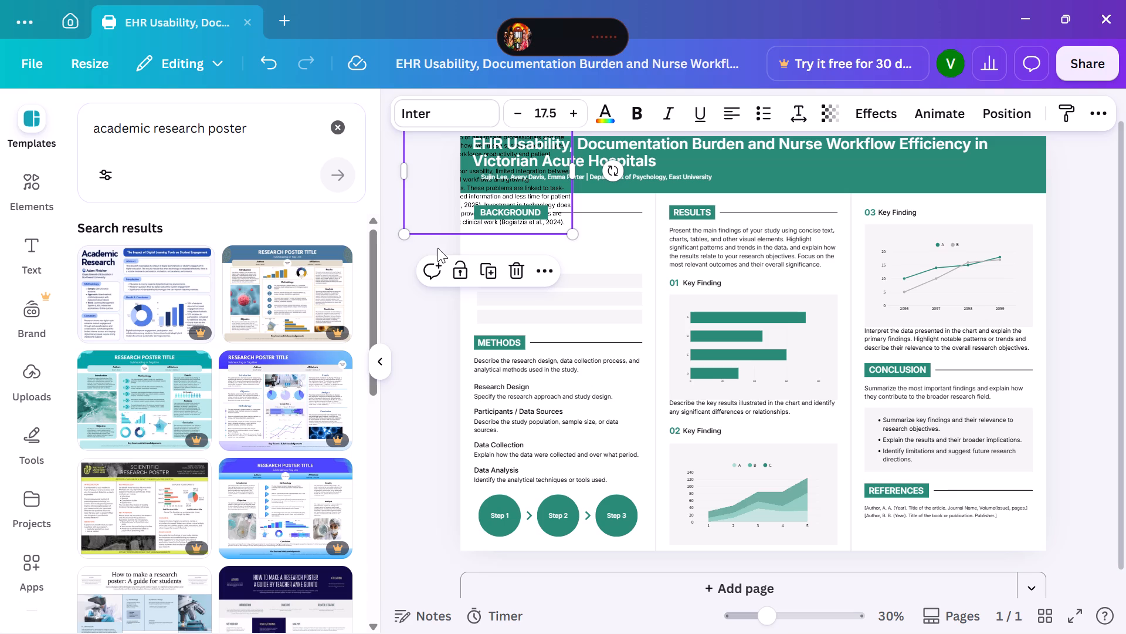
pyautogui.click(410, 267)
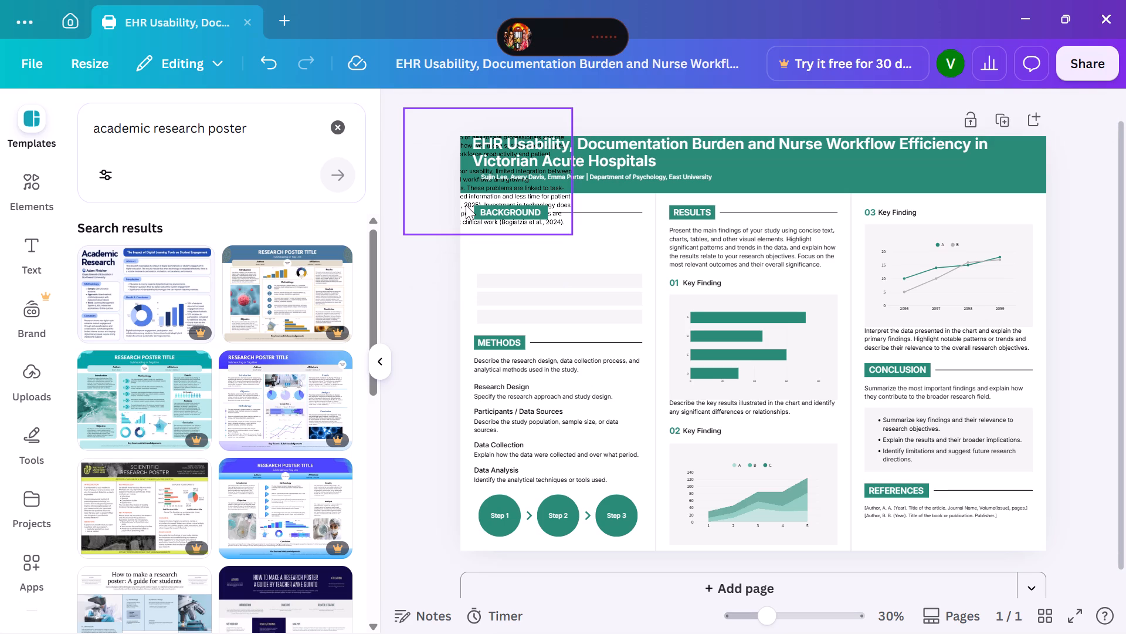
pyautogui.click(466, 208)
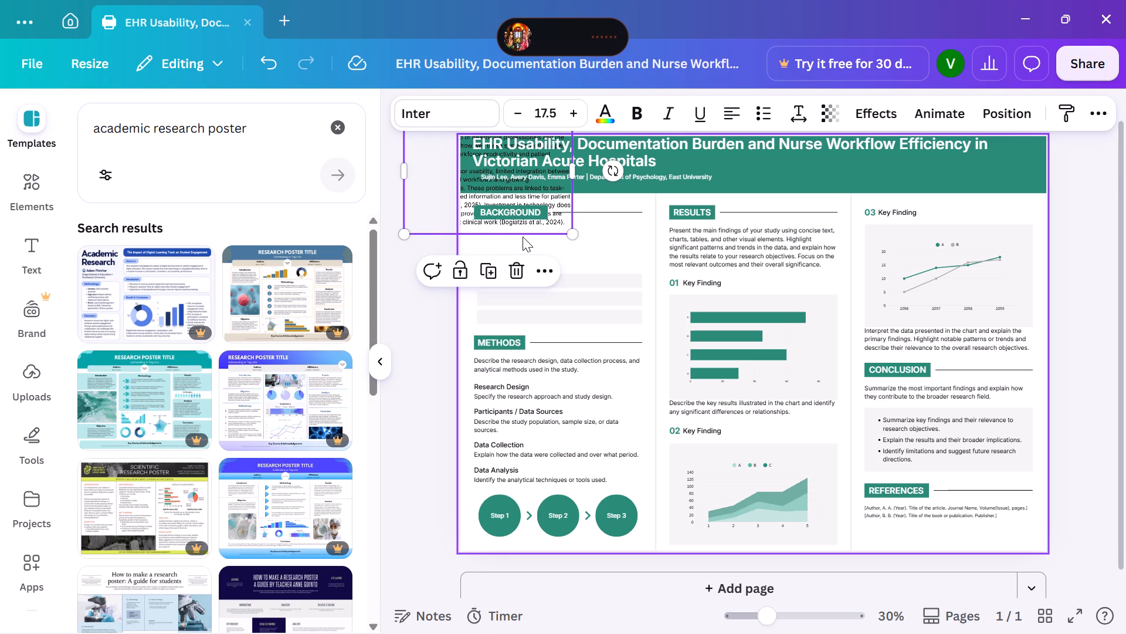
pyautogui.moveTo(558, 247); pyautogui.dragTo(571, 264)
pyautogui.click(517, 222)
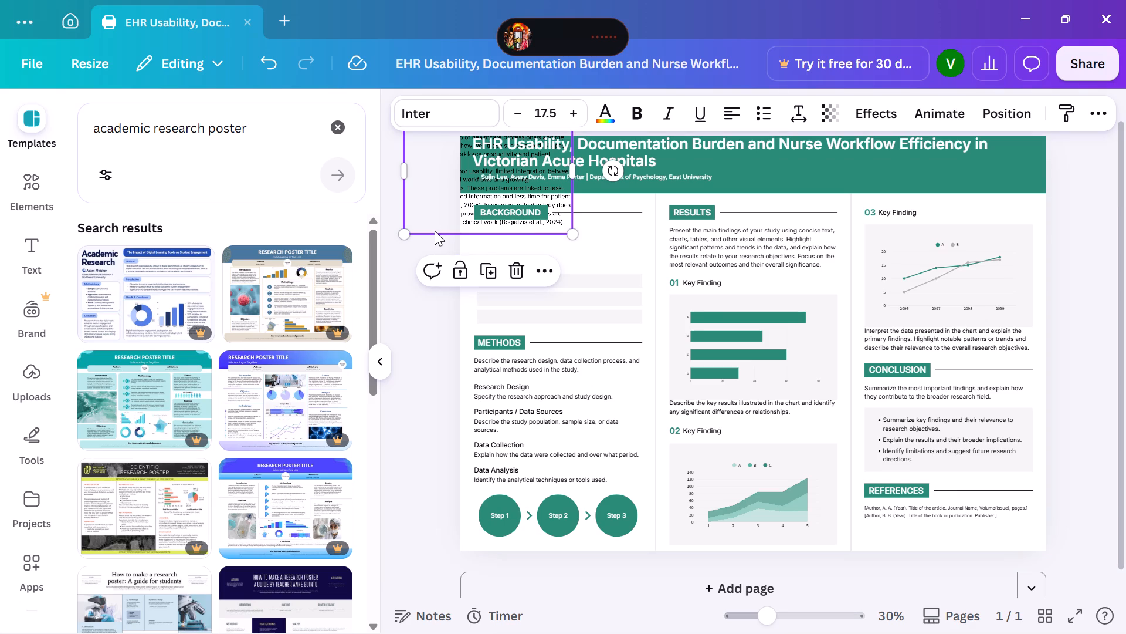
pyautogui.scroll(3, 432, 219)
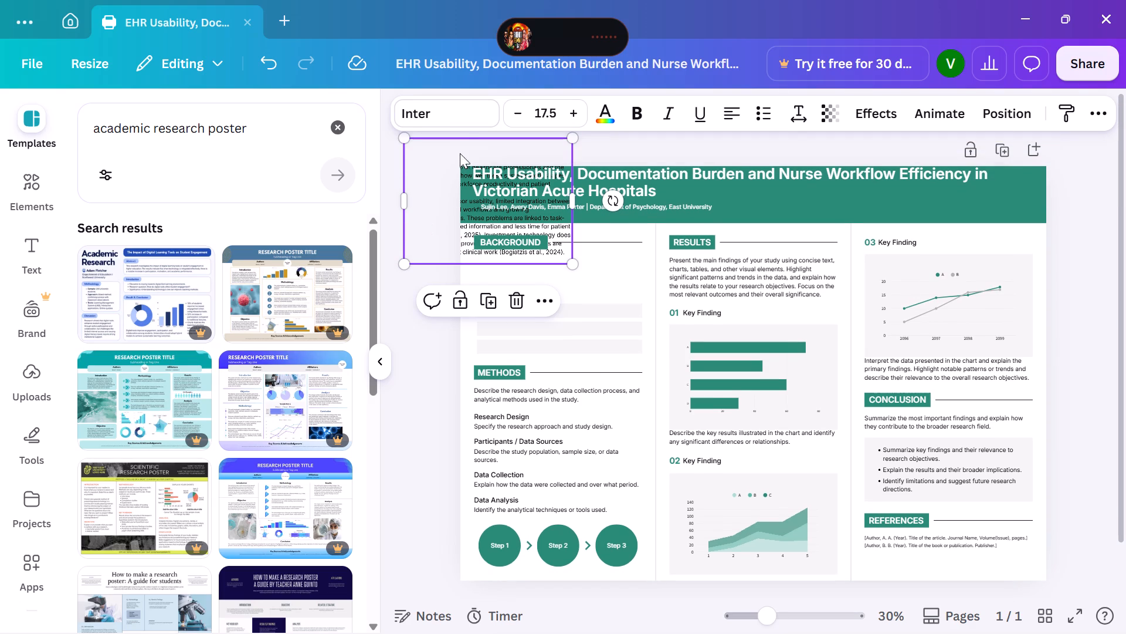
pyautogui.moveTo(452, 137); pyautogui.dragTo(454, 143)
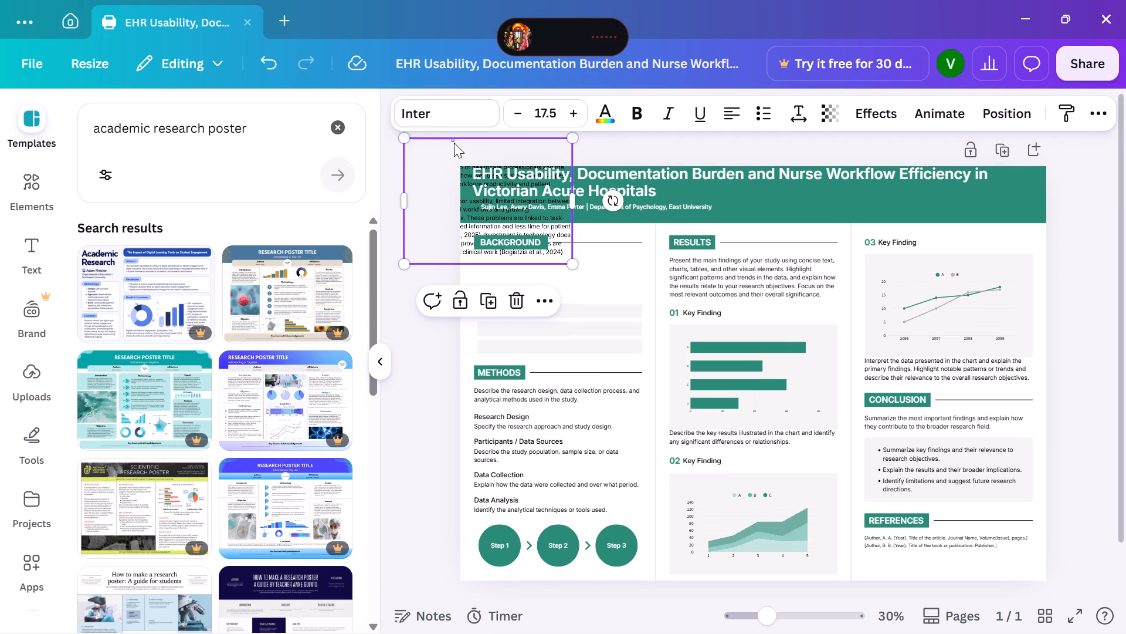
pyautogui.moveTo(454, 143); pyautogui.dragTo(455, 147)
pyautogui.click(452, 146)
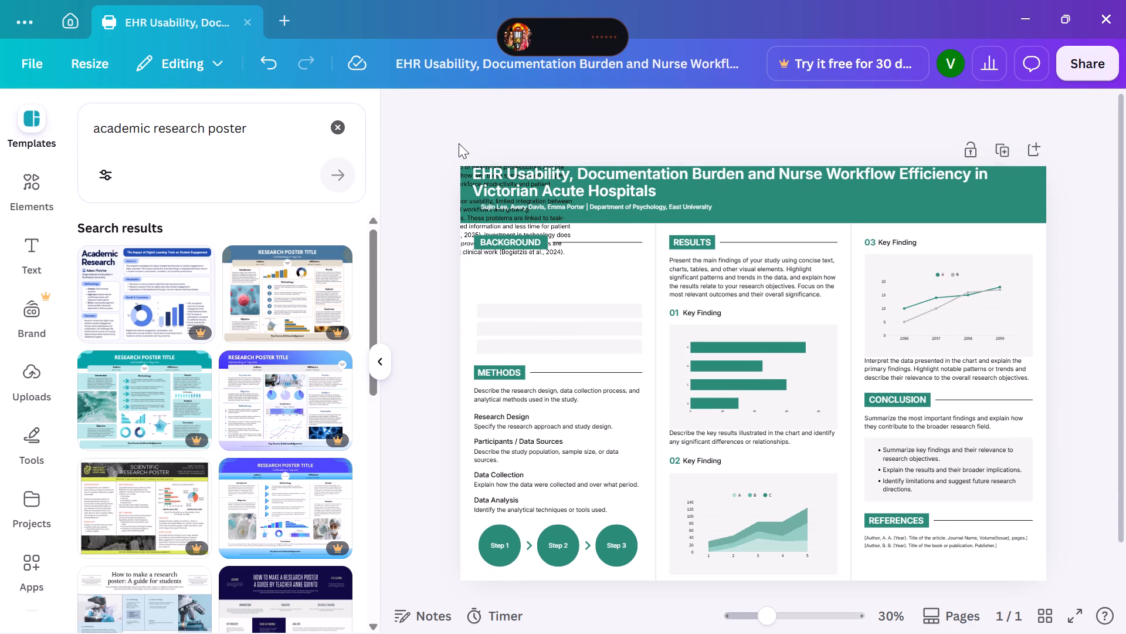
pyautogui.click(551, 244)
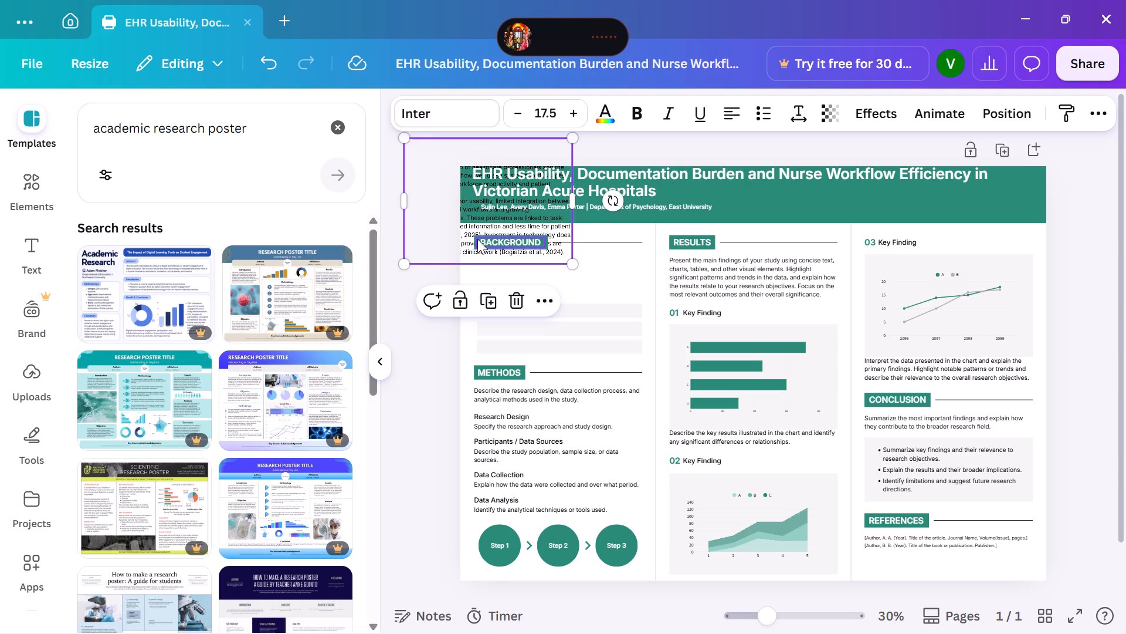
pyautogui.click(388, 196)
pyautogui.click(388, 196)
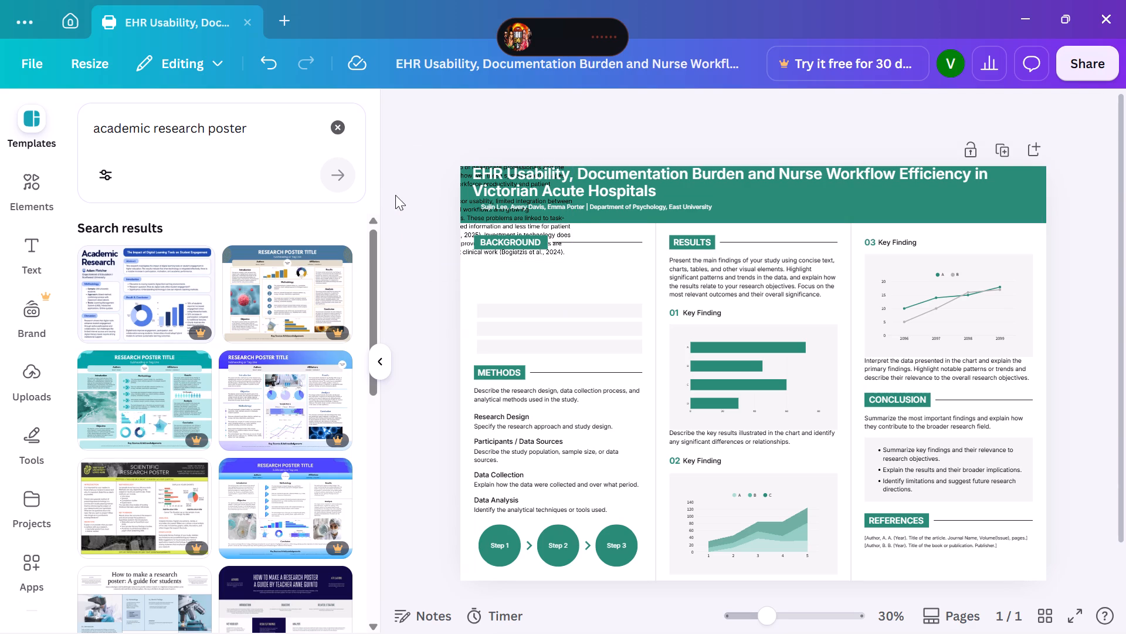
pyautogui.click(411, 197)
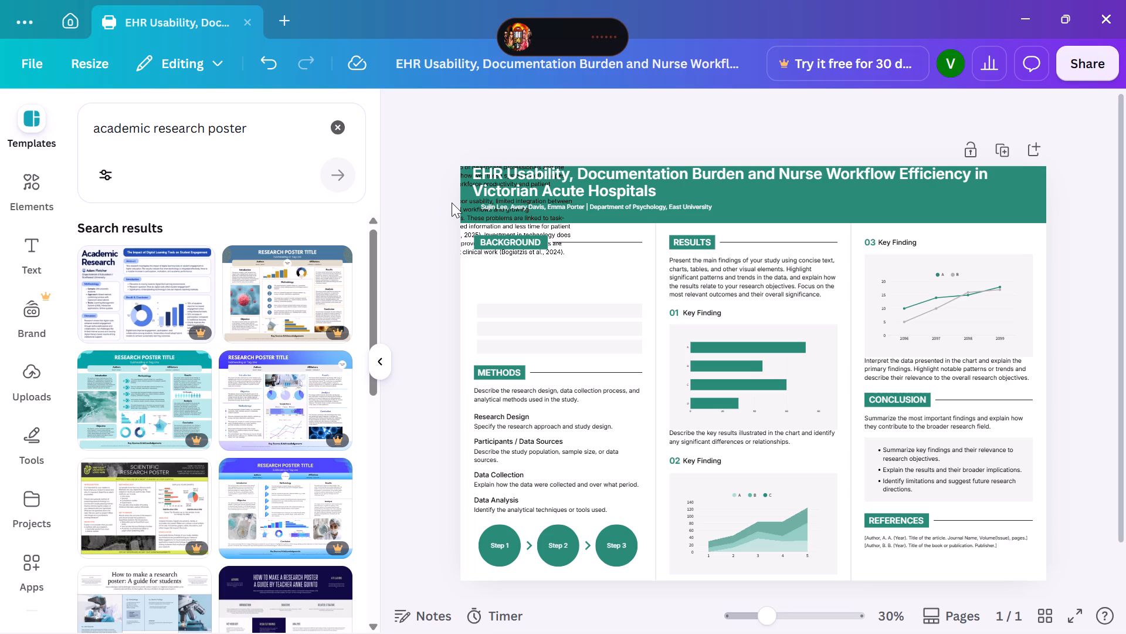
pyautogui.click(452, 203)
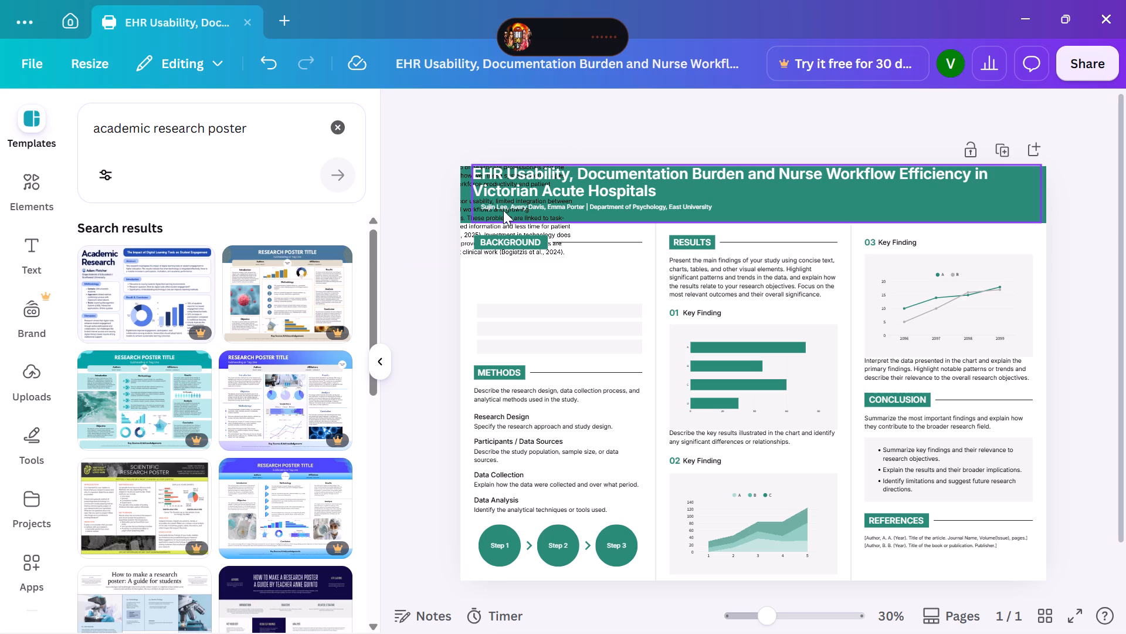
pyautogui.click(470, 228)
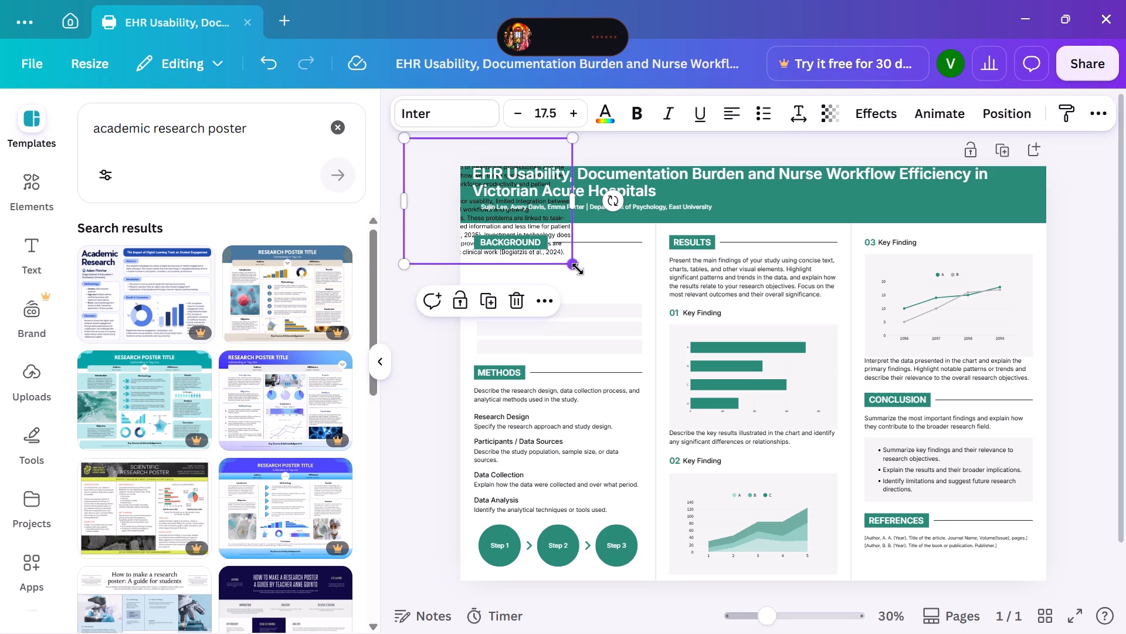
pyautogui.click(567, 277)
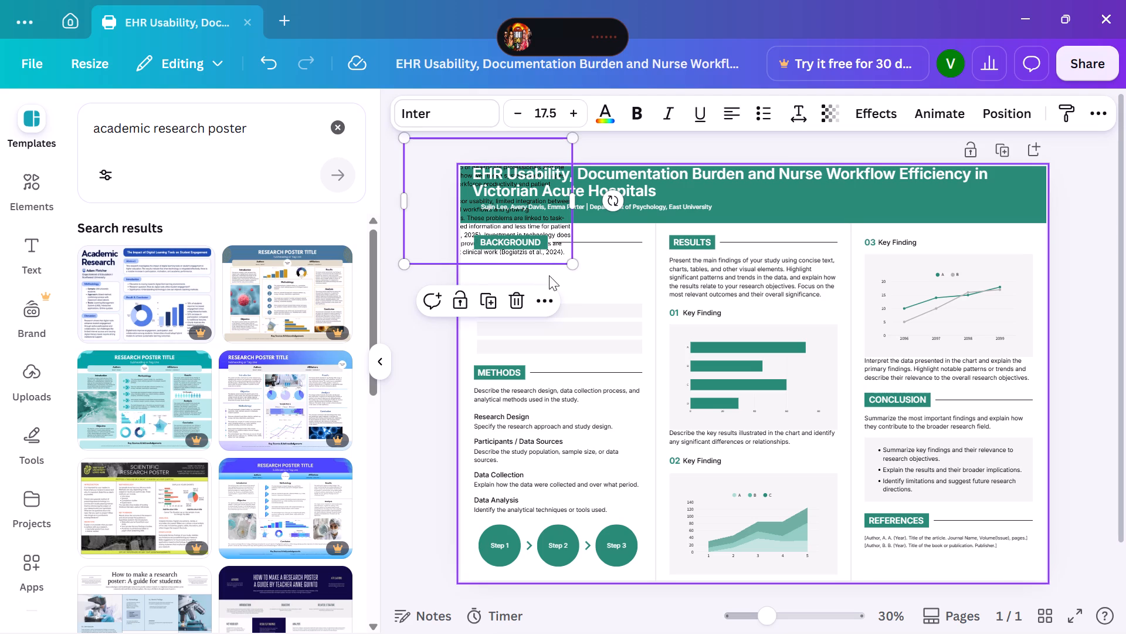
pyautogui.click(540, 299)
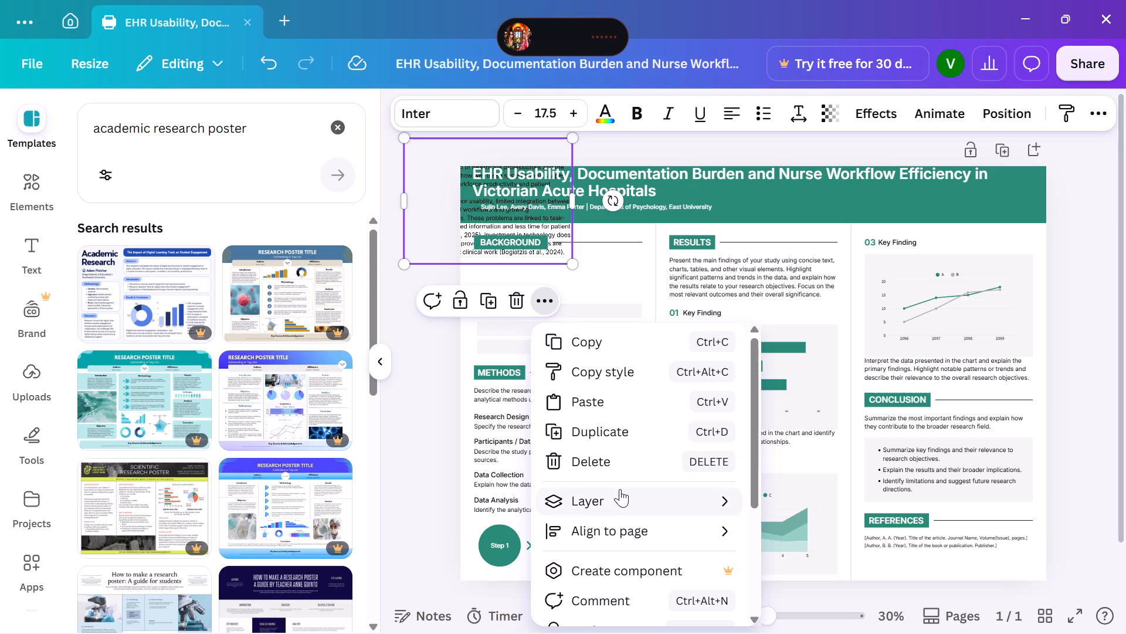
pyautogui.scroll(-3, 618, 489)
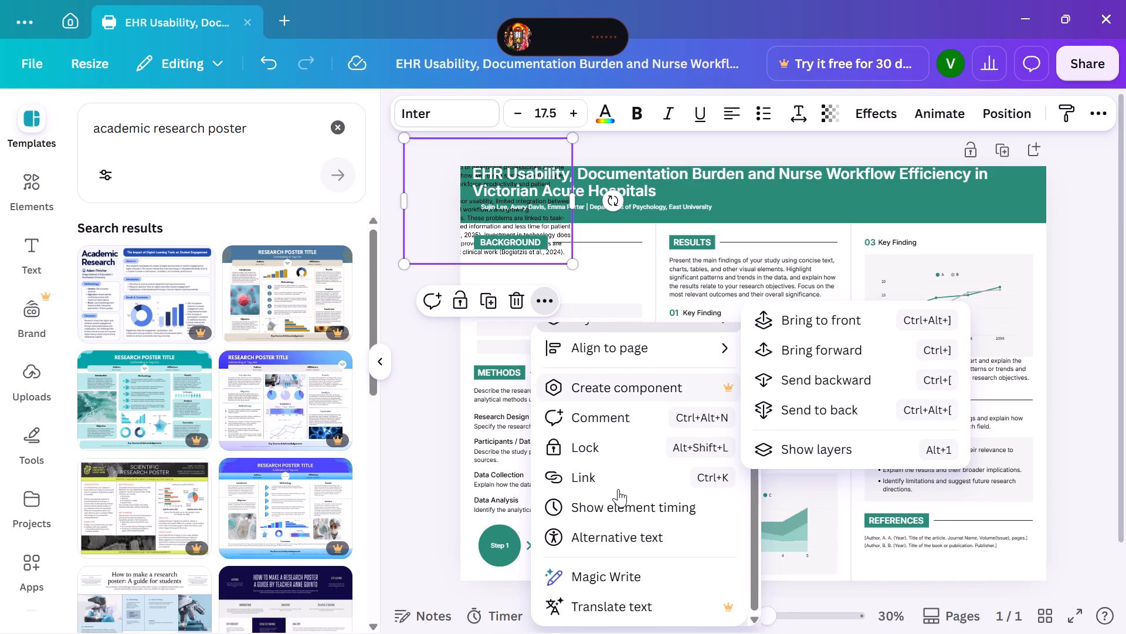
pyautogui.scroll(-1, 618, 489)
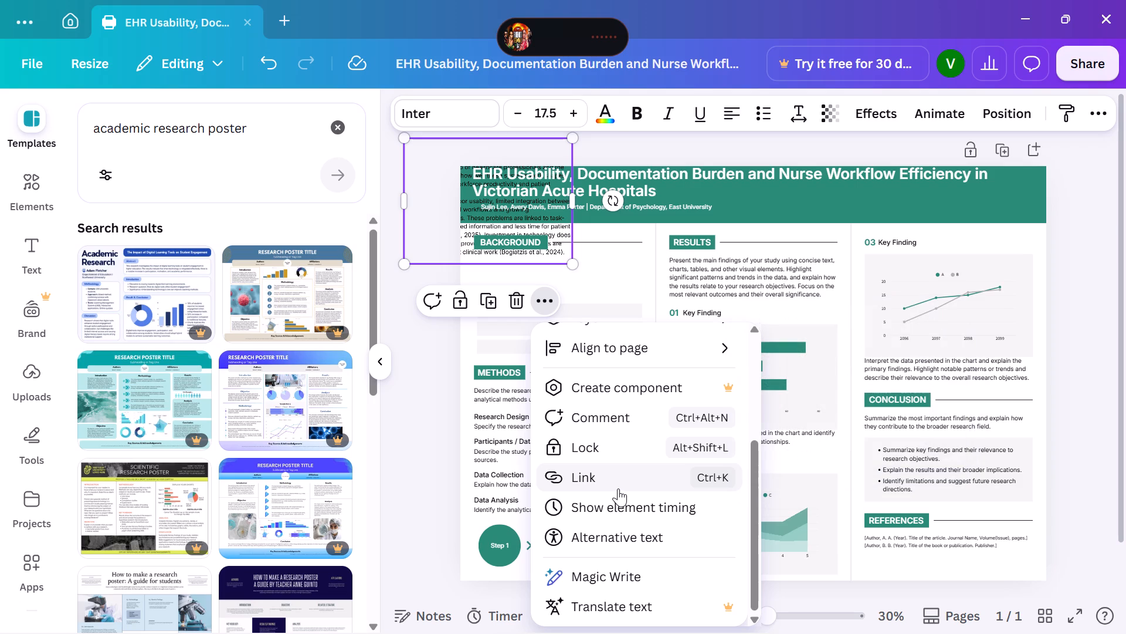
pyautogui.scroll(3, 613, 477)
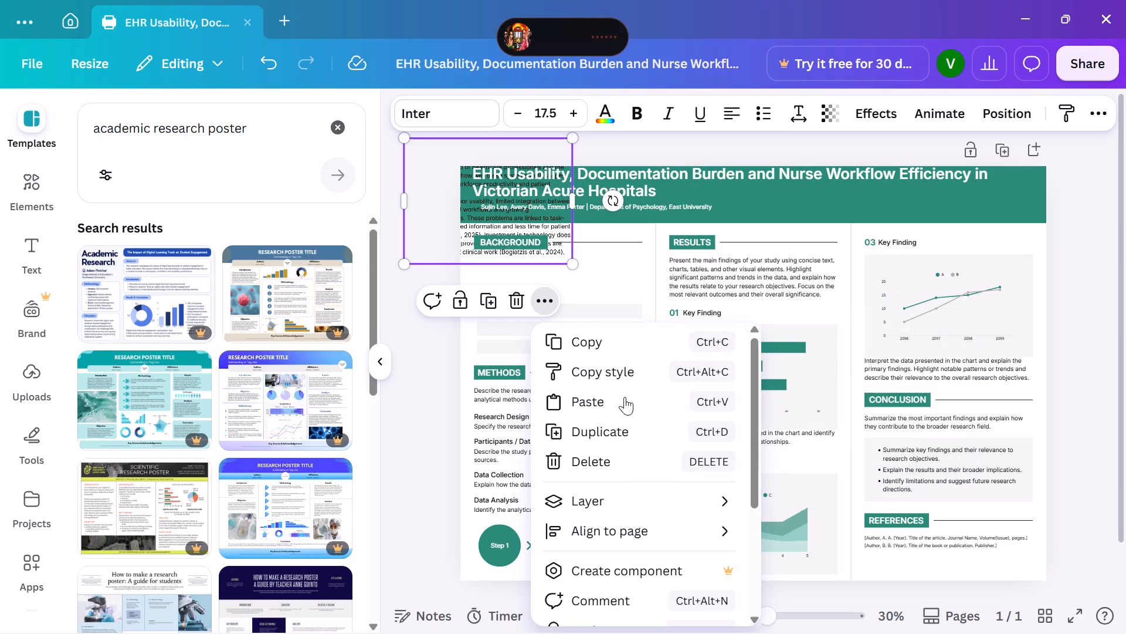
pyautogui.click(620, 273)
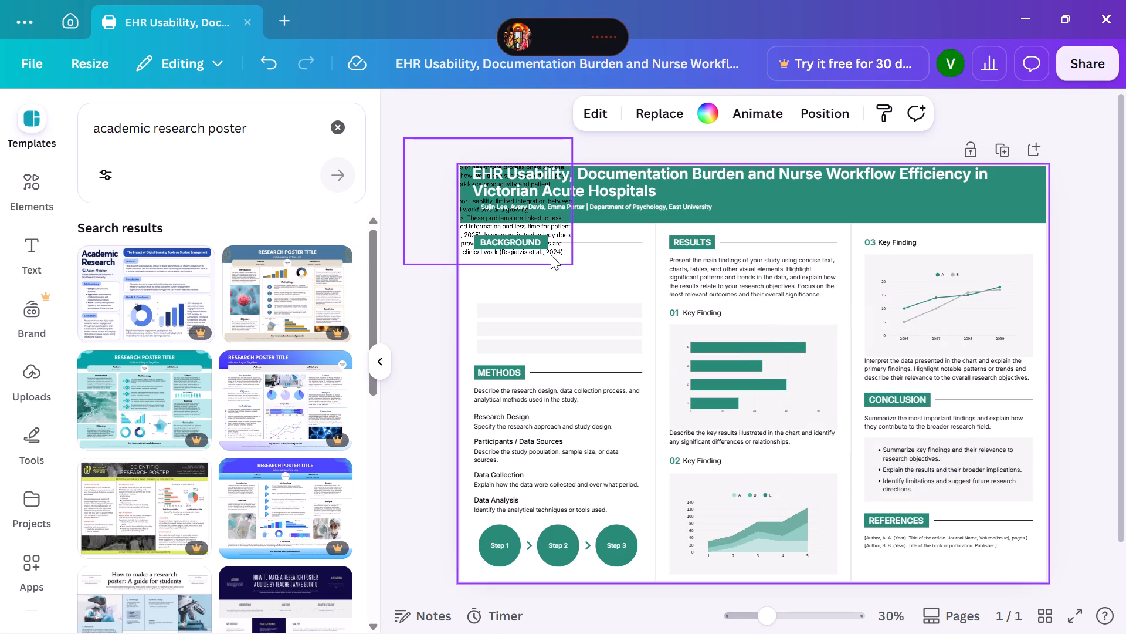
# Shrink the pasted background text box proportionally to a font size of about 14.3, keeping its upper outer corner in place.
pyautogui.click(562, 257)
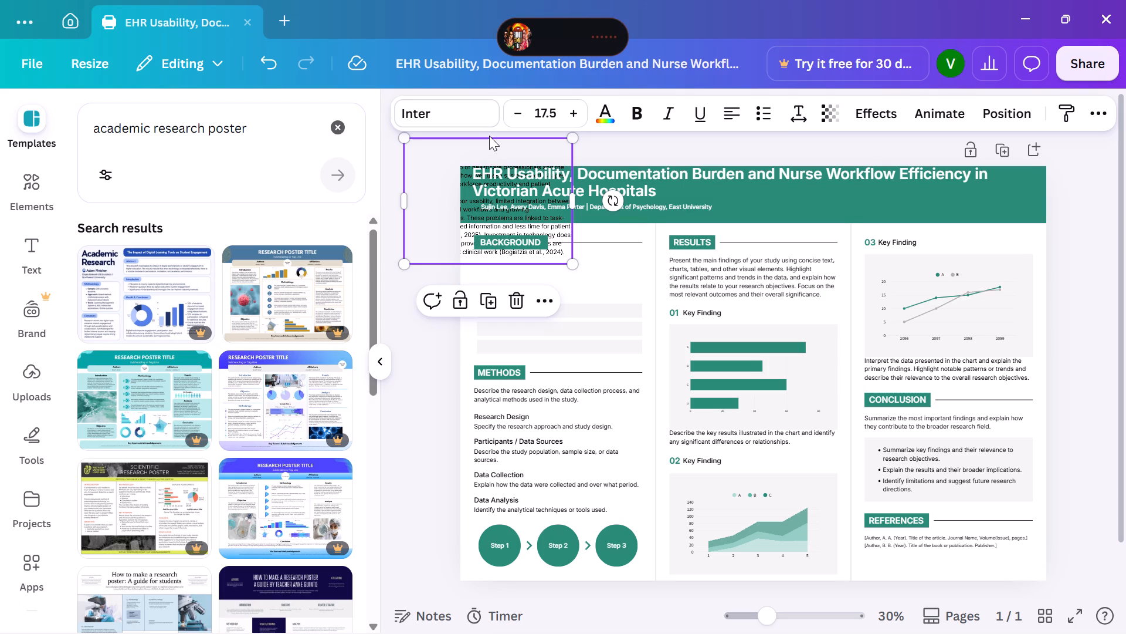
pyautogui.moveTo(489, 136); pyautogui.dragTo(500, 150)
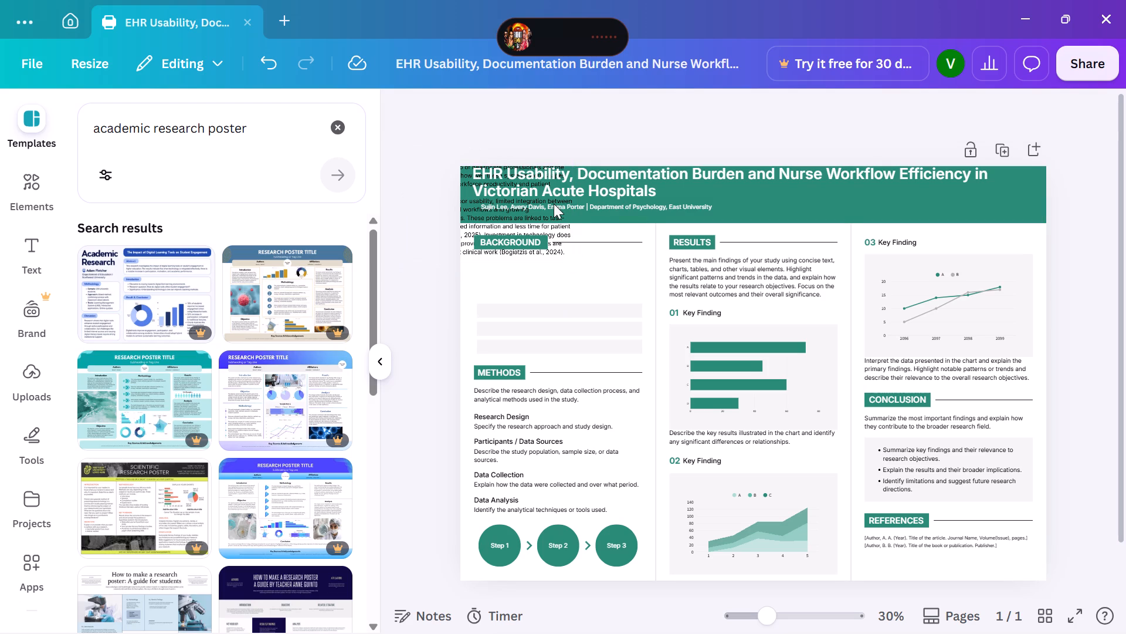
pyautogui.click(567, 262)
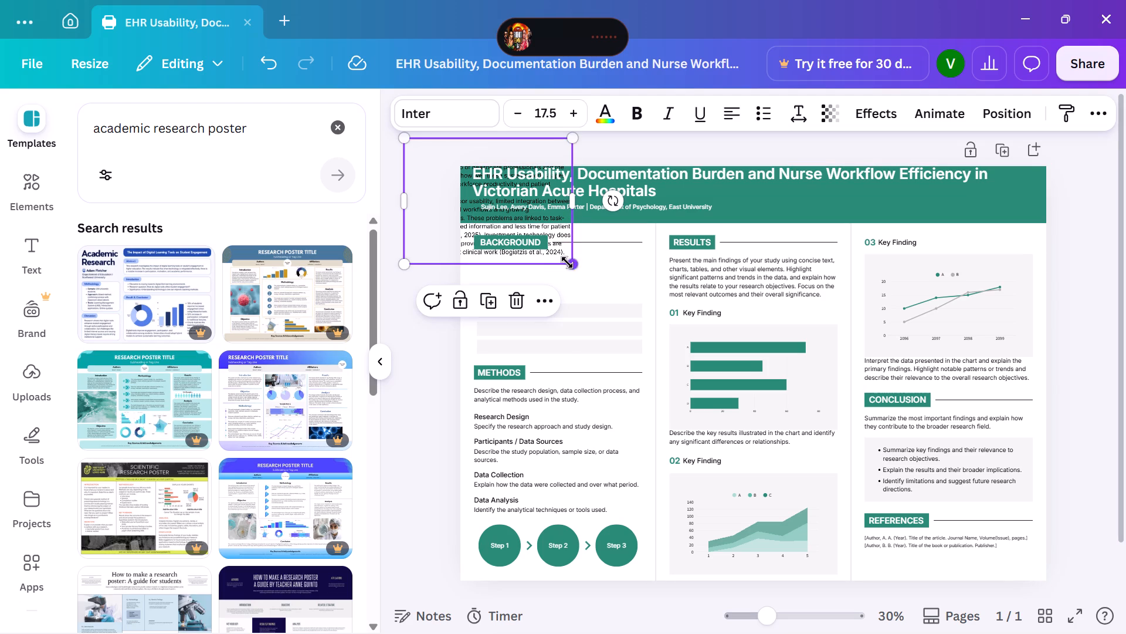
pyautogui.moveTo(576, 265); pyautogui.dragTo(559, 250)
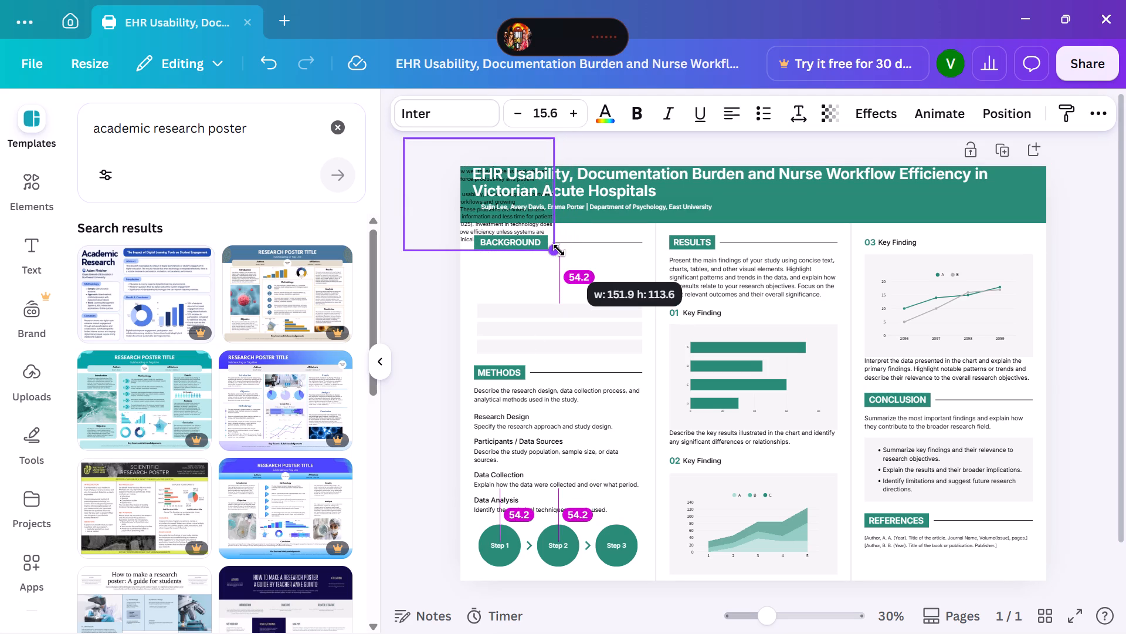
pyautogui.moveTo(559, 250); pyautogui.dragTo(549, 237)
pyautogui.click(435, 195)
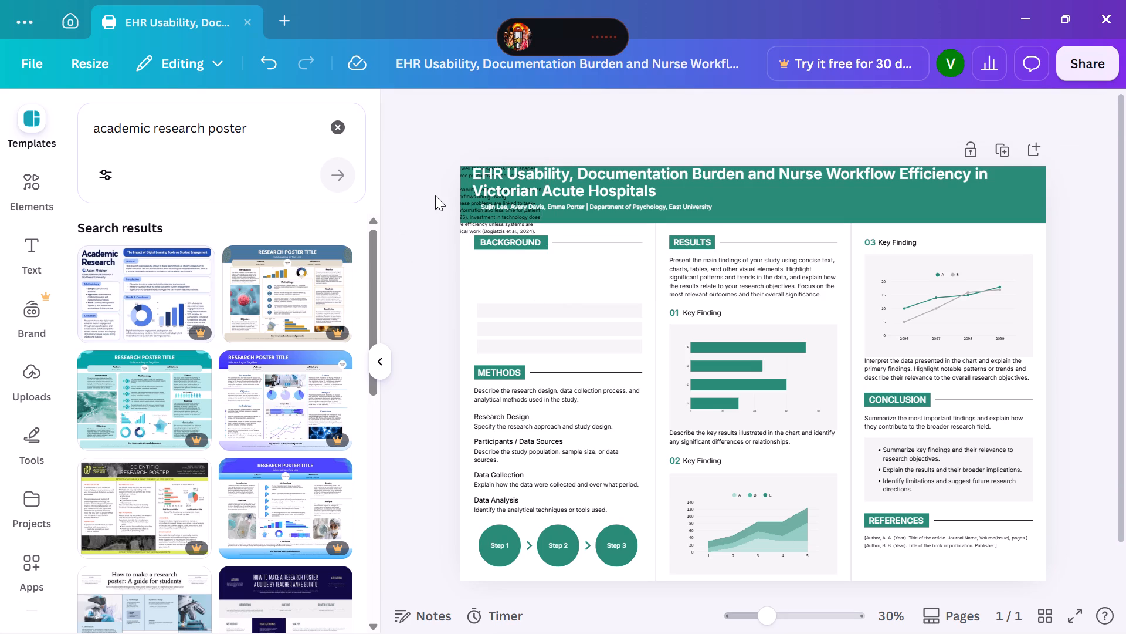
pyautogui.click(435, 195)
pyautogui.click(452, 224)
pyautogui.click(513, 225)
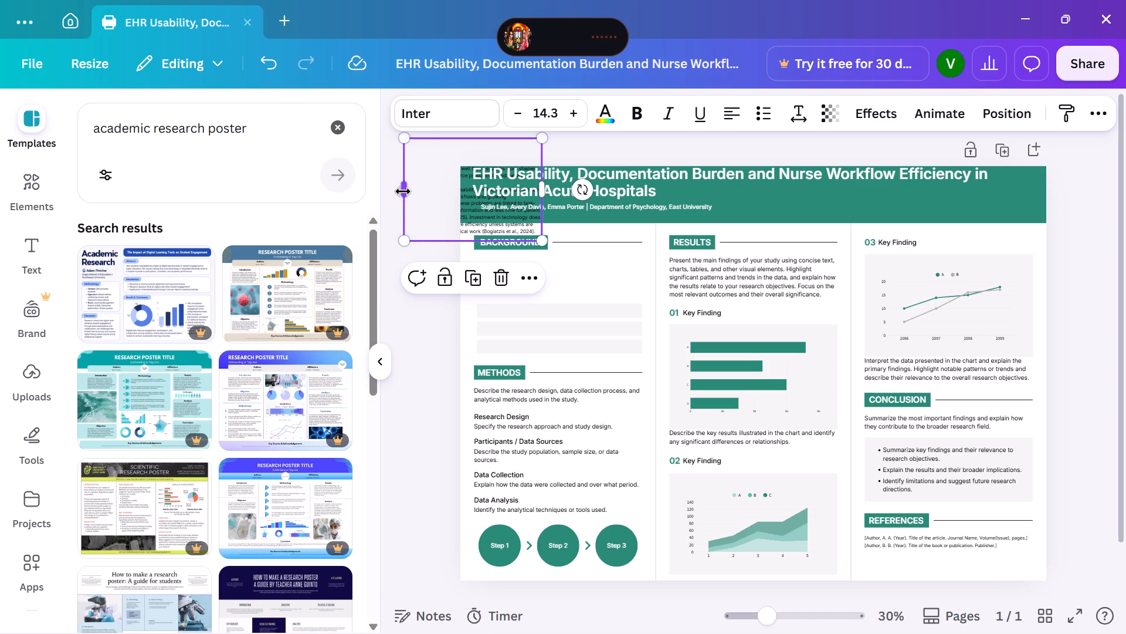
# Adjust the pasted background text box's width, and shrink it proportionally to a font size of about 5.1, clear of the title header.
pyautogui.moveTo(403, 191); pyautogui.dragTo(391, 191)
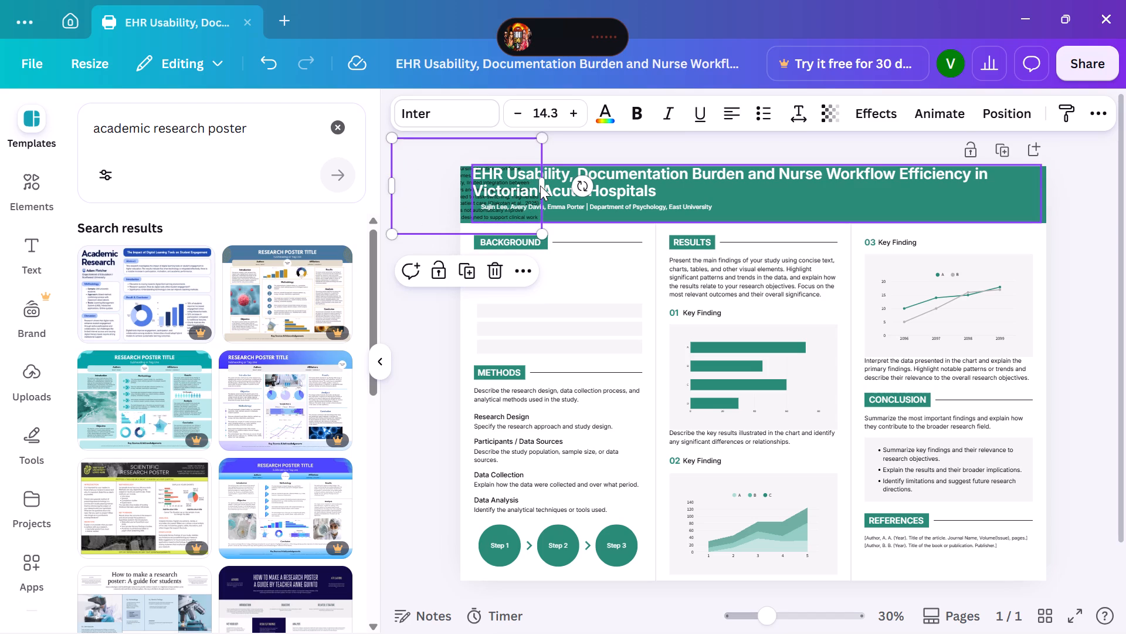
pyautogui.moveTo(546, 185); pyautogui.dragTo(541, 185)
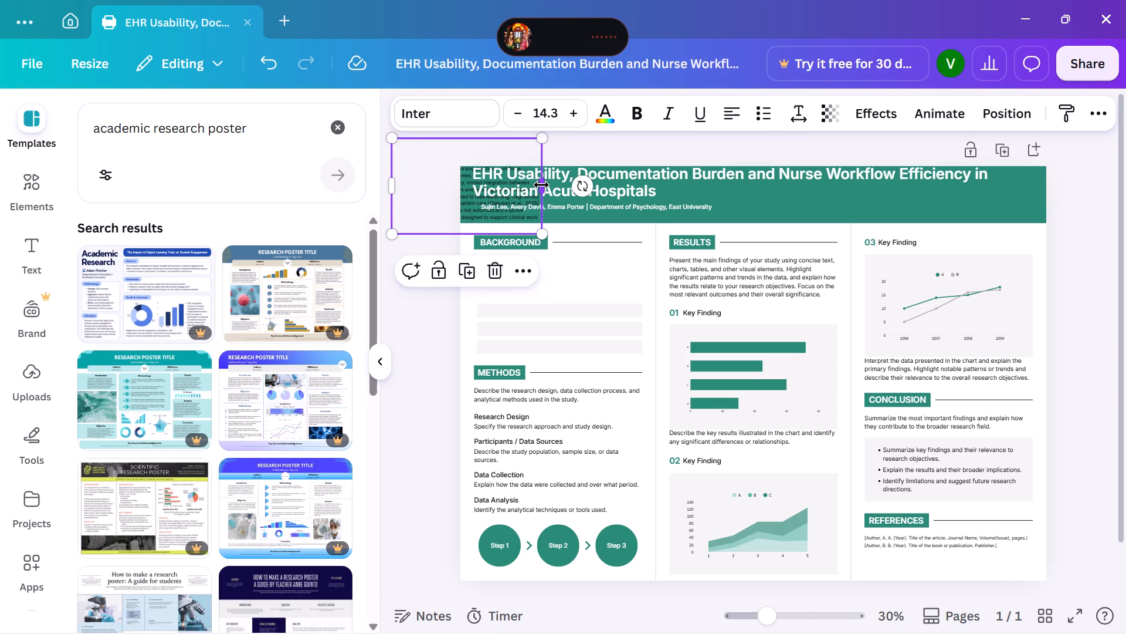
pyautogui.moveTo(541, 185); pyautogui.dragTo(540, 186)
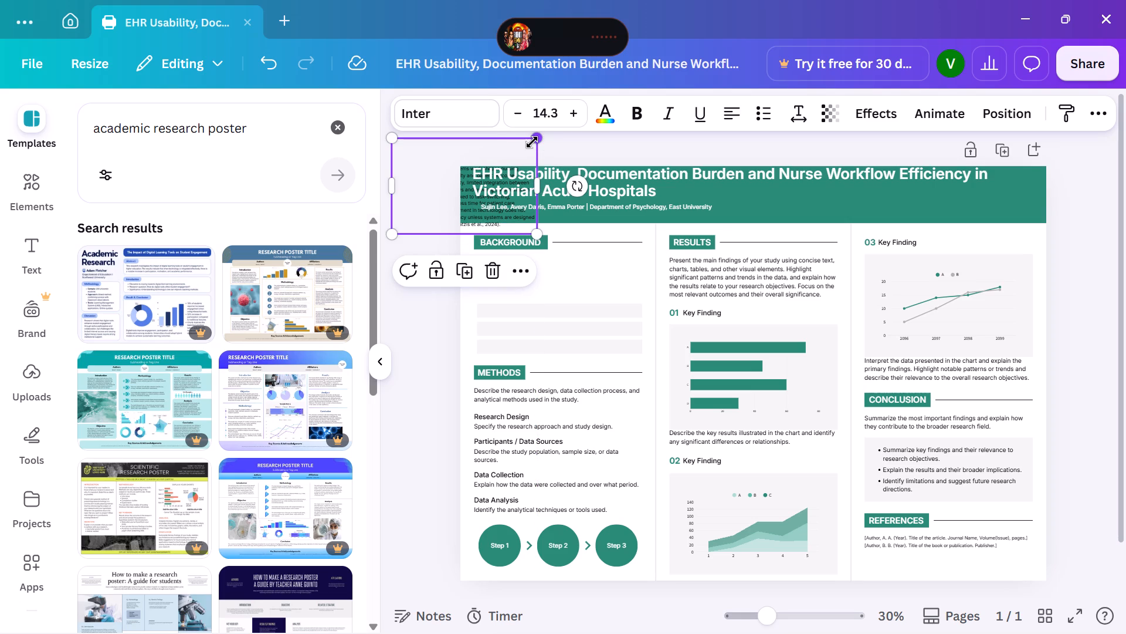
pyautogui.moveTo(533, 139); pyautogui.dragTo(508, 150)
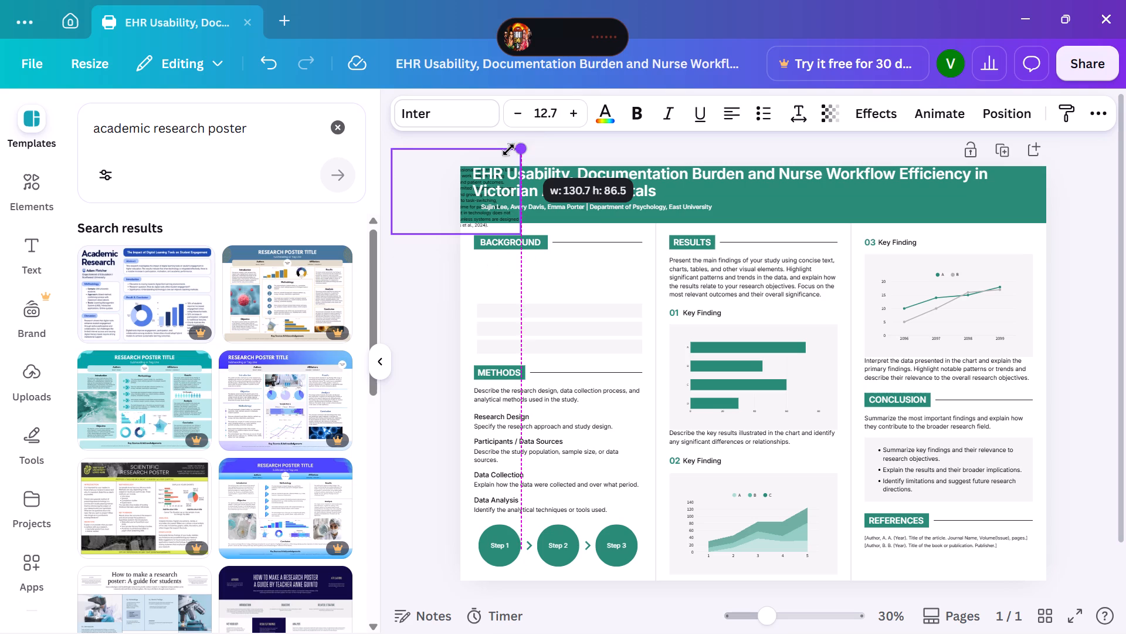
pyautogui.moveTo(508, 150); pyautogui.dragTo(454, 196)
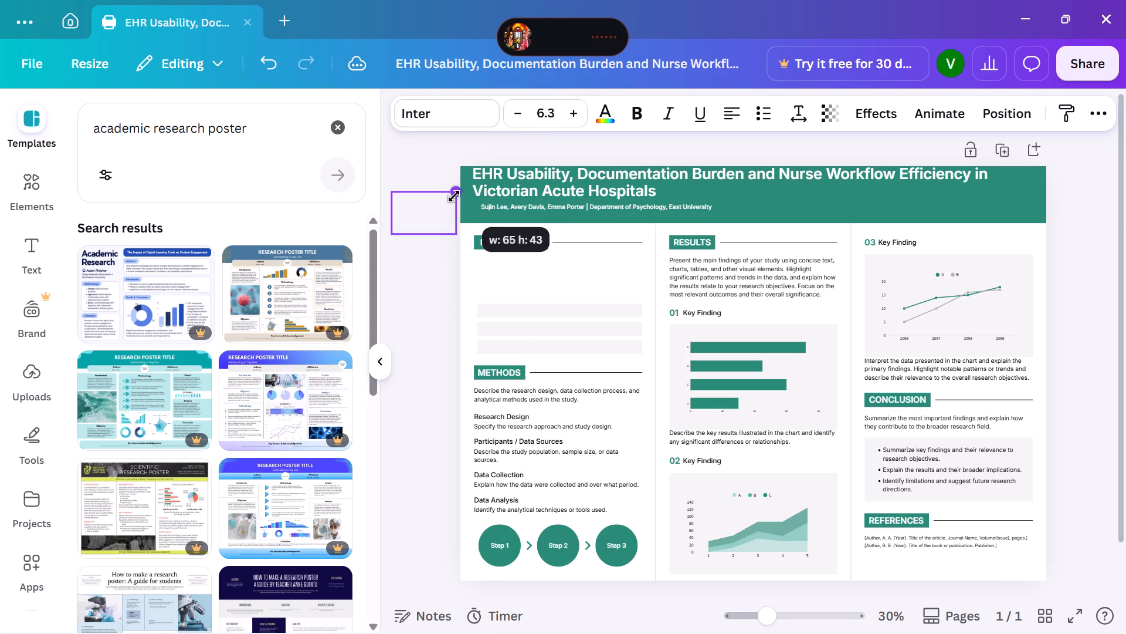
pyautogui.moveTo(454, 196); pyautogui.dragTo(442, 204)
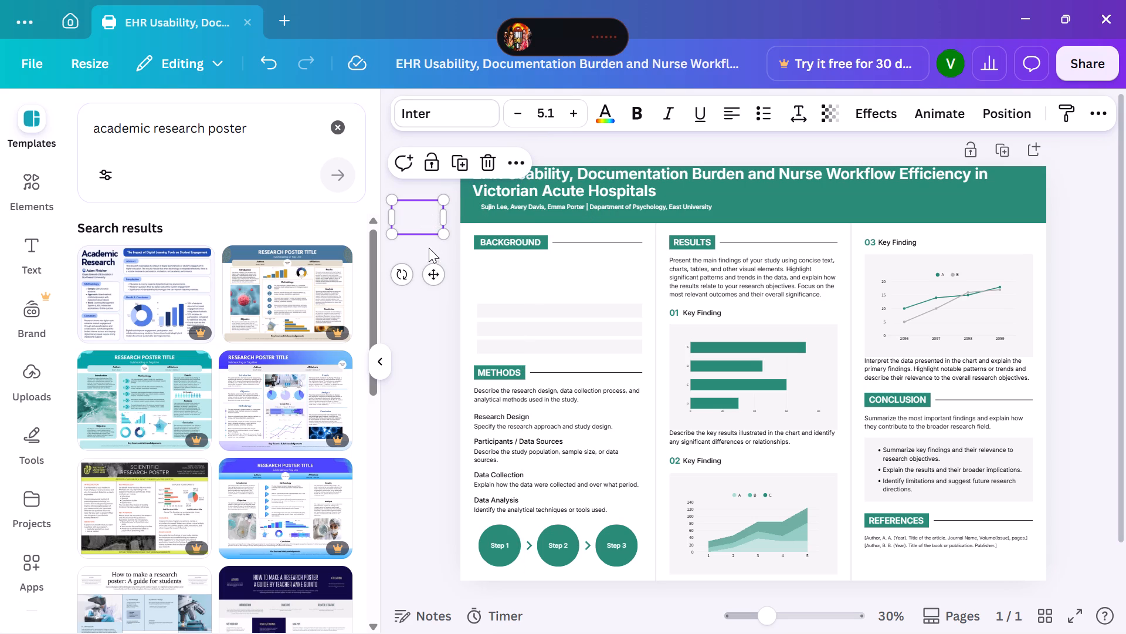
# Move the shrunken background text box into the space below the BACKGROUND heading.
pyautogui.moveTo(433, 274); pyautogui.dragTo(455, 279)
pyautogui.moveTo(455, 279); pyautogui.dragTo(532, 336)
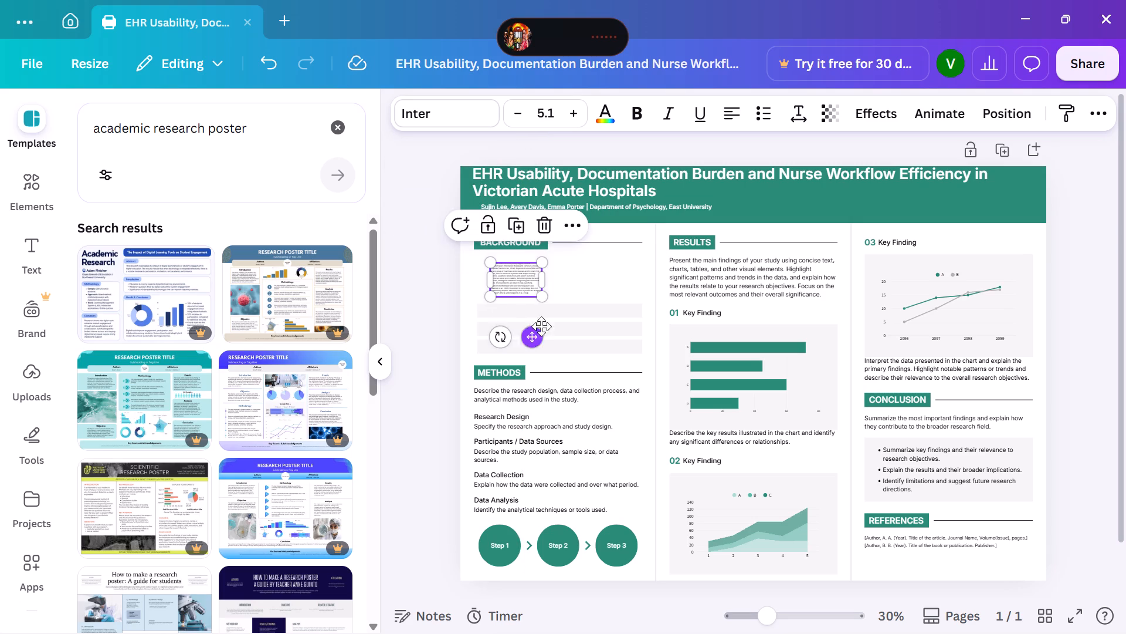
# Enlarge the background text box to a font size of about 13.5 and widen it to span the column under BACKGROUND.
pyautogui.moveTo(540, 294); pyautogui.dragTo(576, 325)
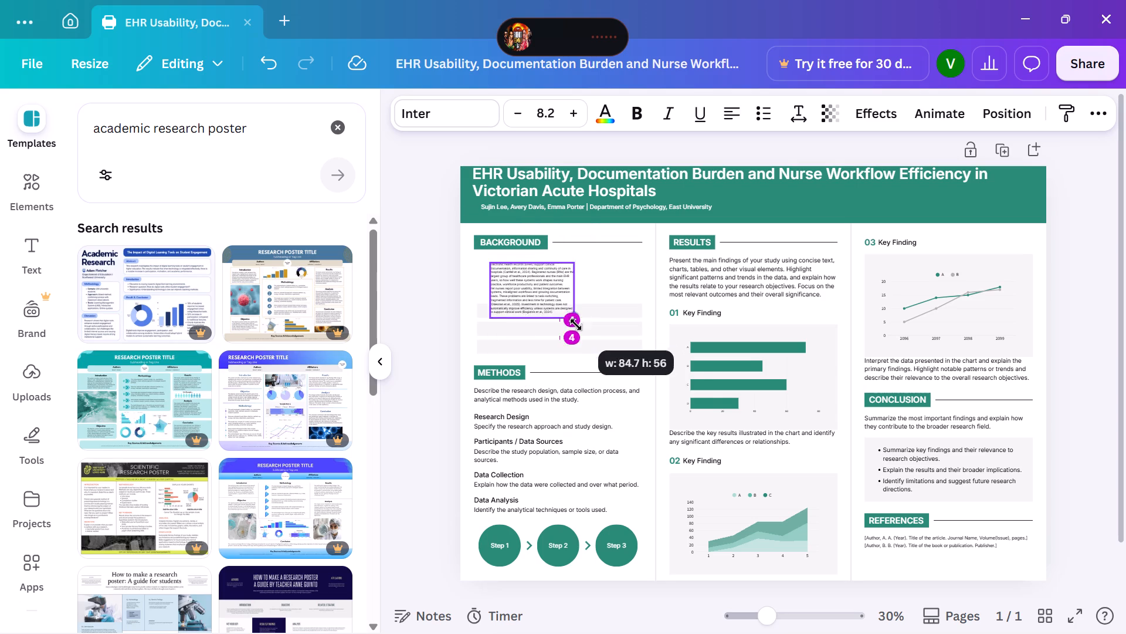
pyautogui.moveTo(576, 325); pyautogui.dragTo(601, 359)
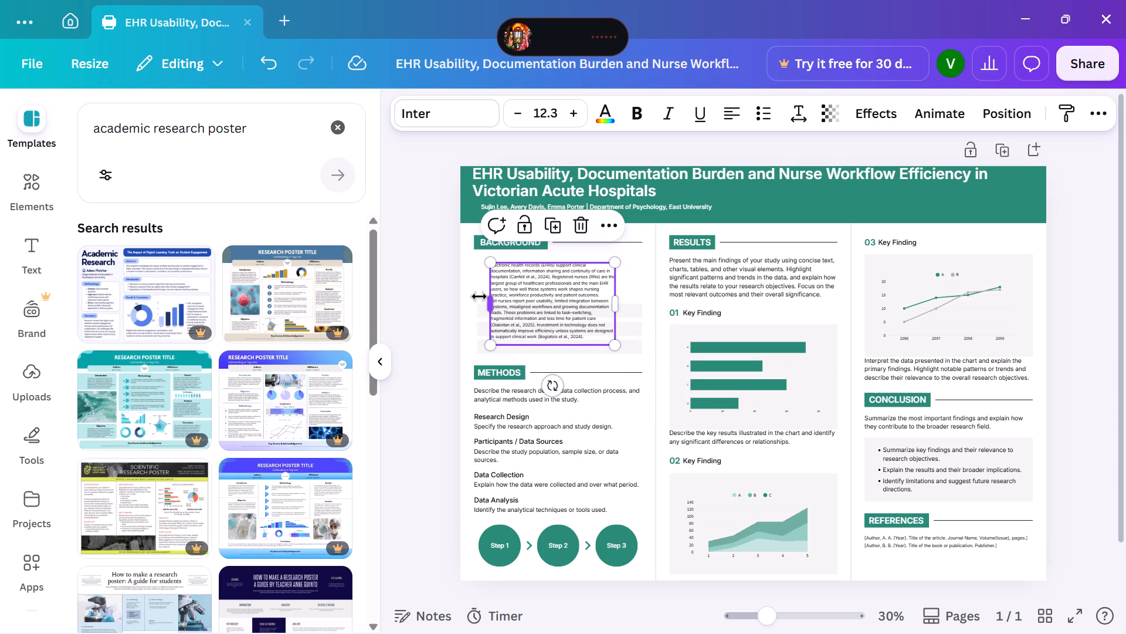
pyautogui.moveTo(490, 264); pyautogui.dragTo(475, 261)
pyautogui.moveTo(477, 299); pyautogui.dragTo(463, 301)
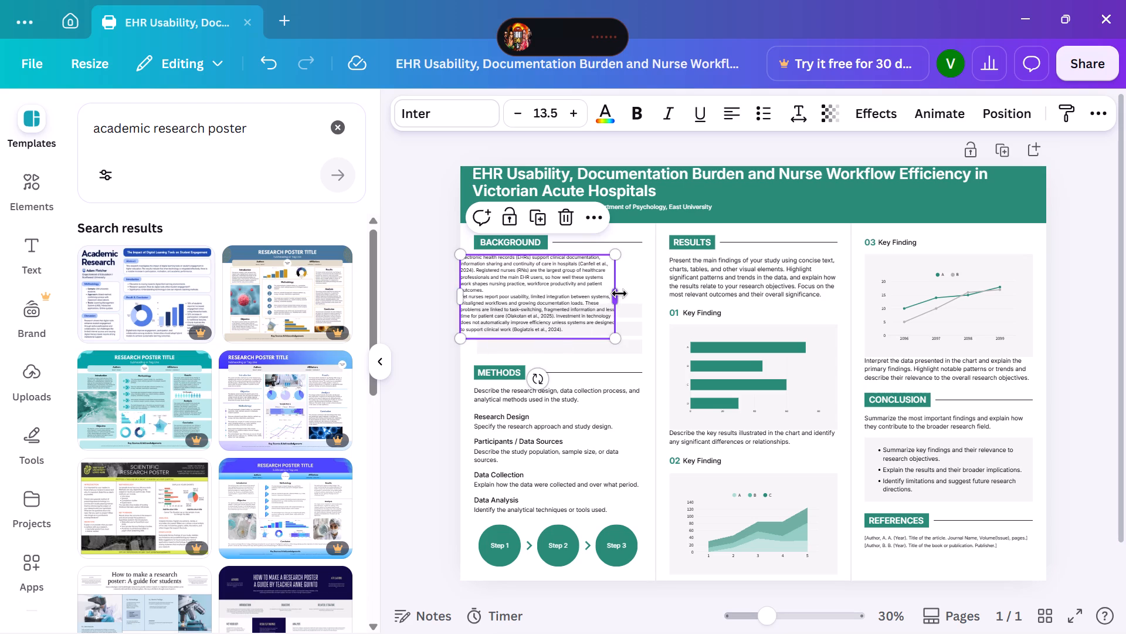
pyautogui.moveTo(619, 294); pyautogui.dragTo(647, 295)
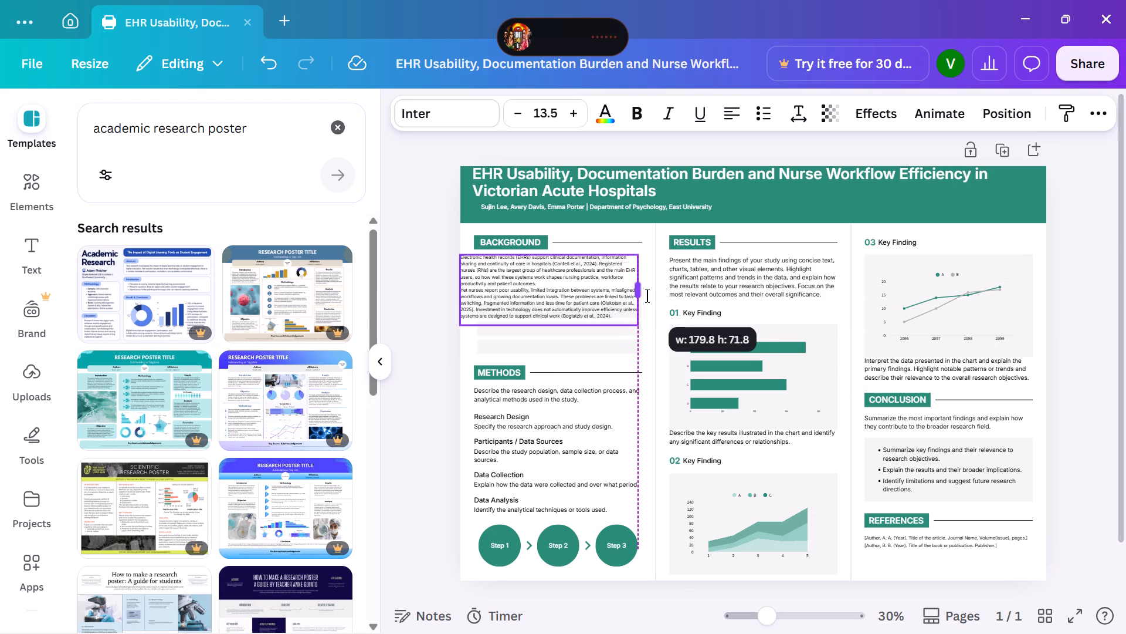
pyautogui.moveTo(647, 295); pyautogui.dragTo(645, 295)
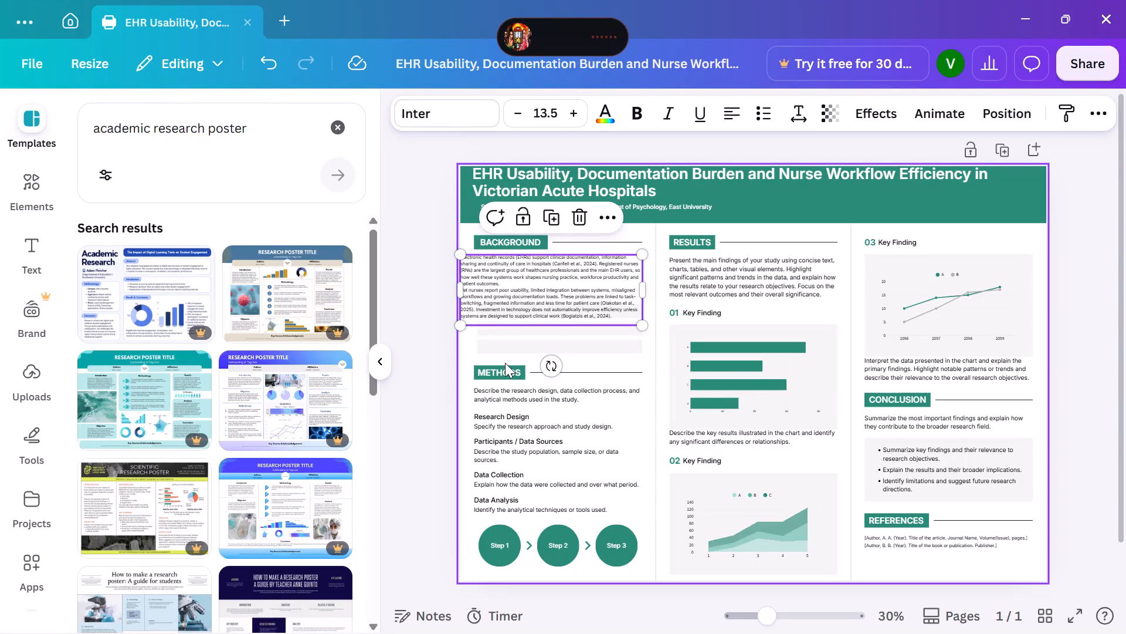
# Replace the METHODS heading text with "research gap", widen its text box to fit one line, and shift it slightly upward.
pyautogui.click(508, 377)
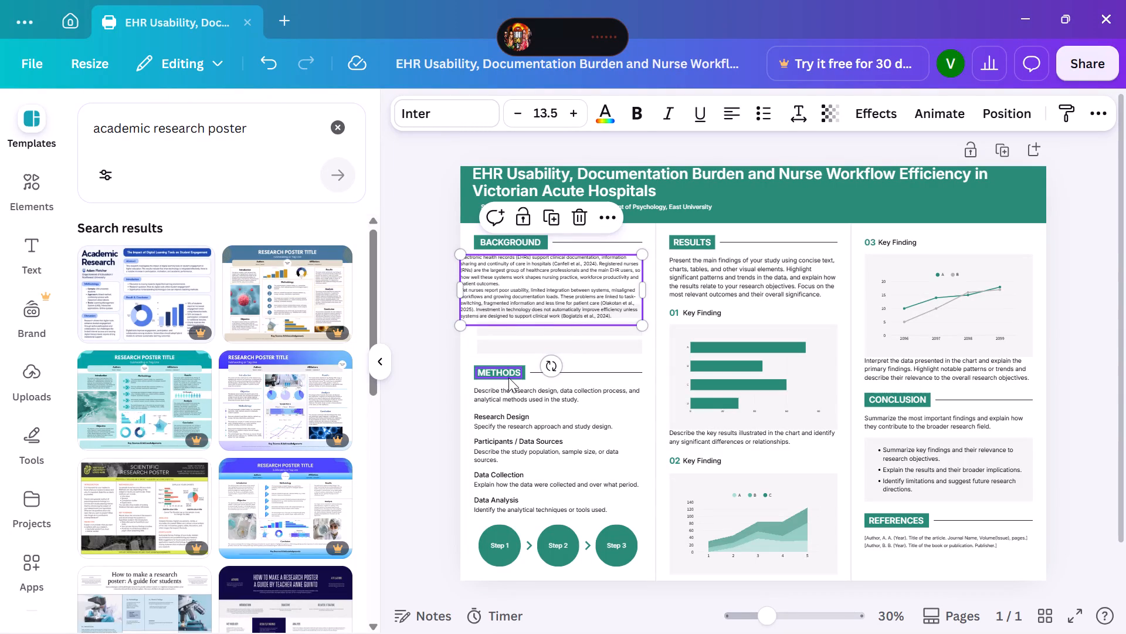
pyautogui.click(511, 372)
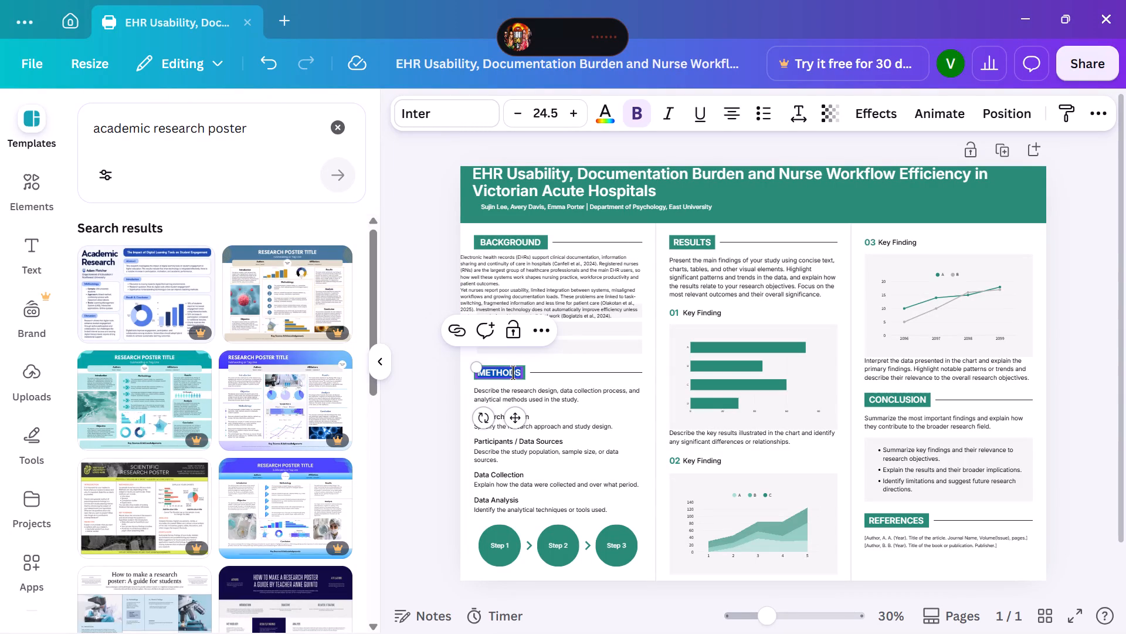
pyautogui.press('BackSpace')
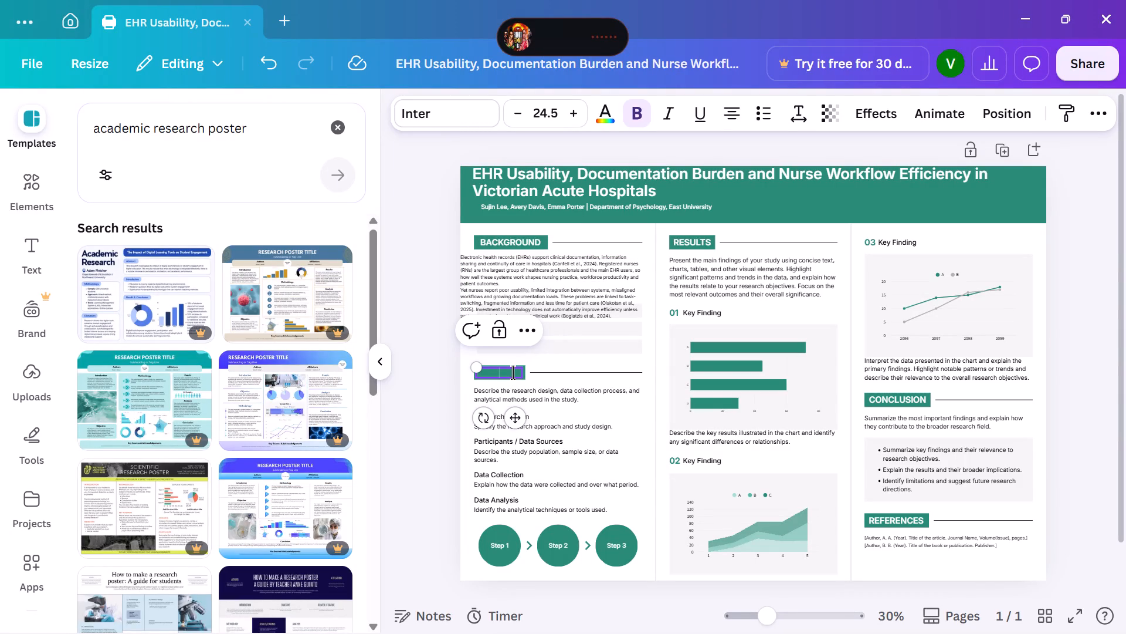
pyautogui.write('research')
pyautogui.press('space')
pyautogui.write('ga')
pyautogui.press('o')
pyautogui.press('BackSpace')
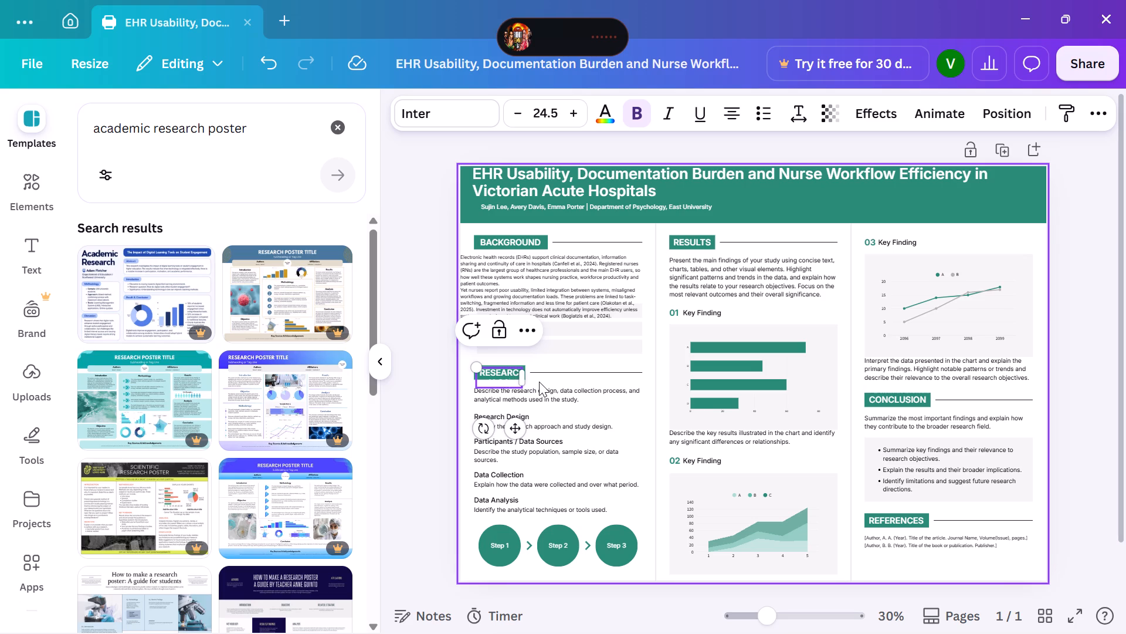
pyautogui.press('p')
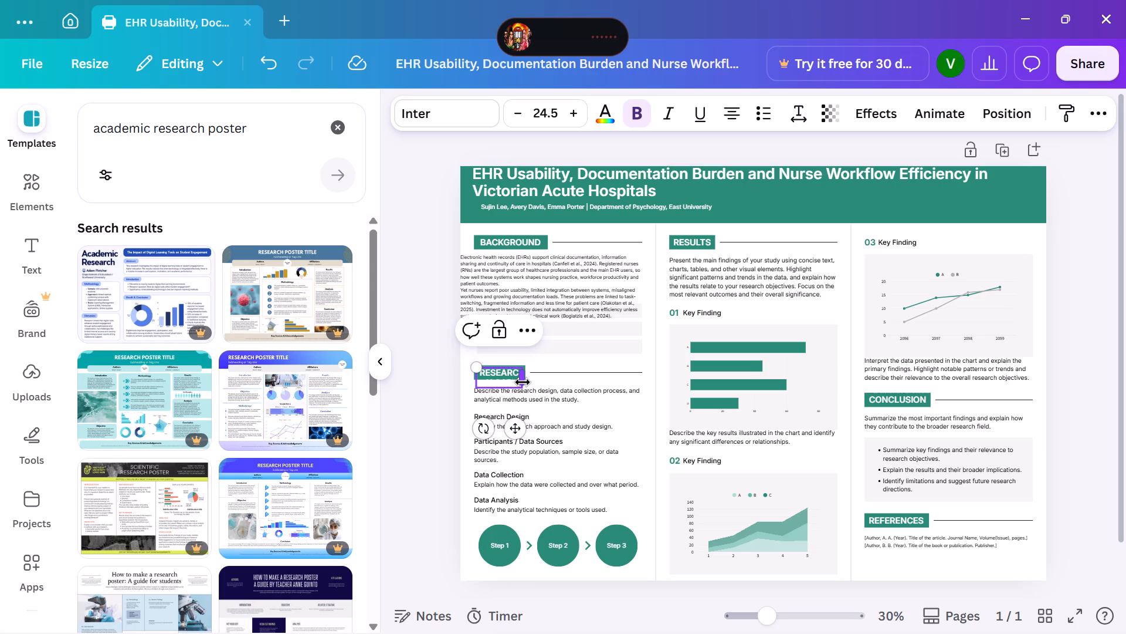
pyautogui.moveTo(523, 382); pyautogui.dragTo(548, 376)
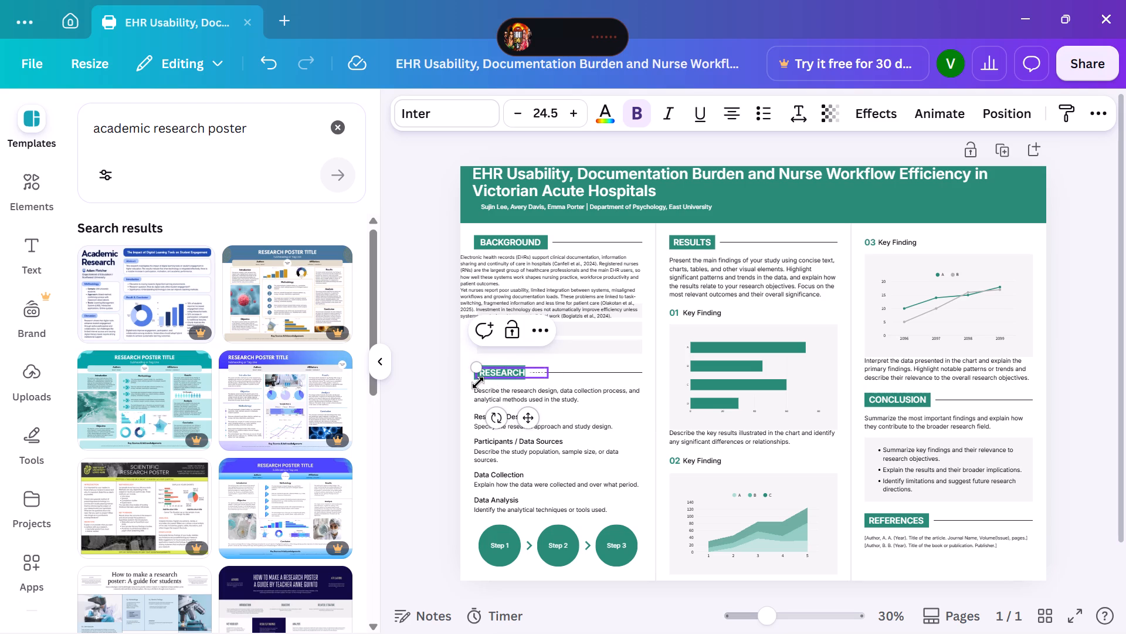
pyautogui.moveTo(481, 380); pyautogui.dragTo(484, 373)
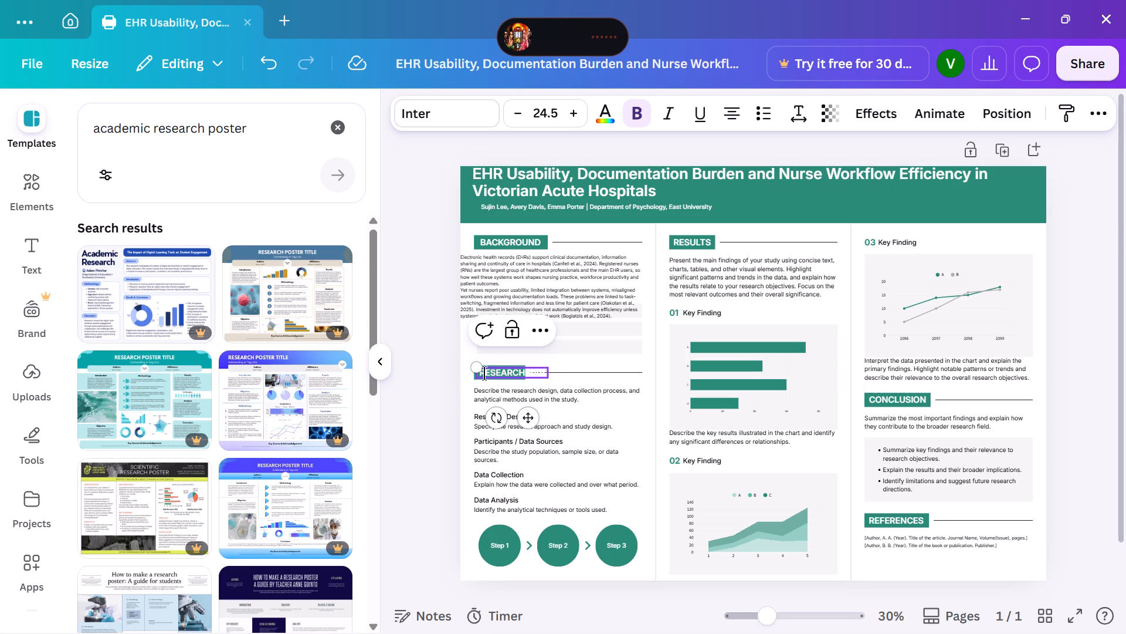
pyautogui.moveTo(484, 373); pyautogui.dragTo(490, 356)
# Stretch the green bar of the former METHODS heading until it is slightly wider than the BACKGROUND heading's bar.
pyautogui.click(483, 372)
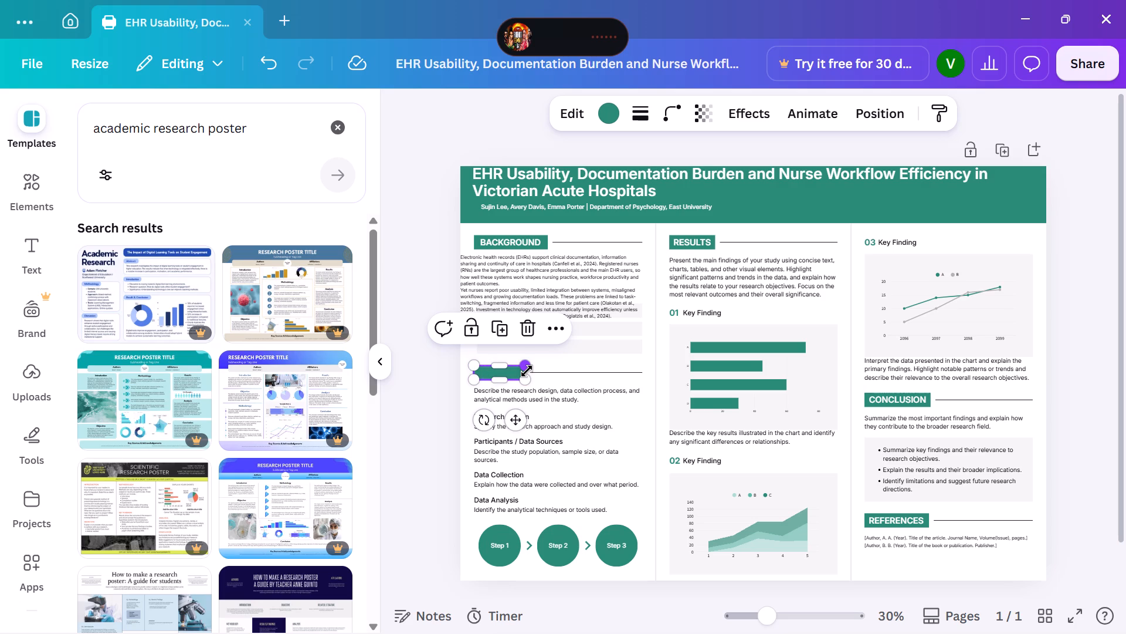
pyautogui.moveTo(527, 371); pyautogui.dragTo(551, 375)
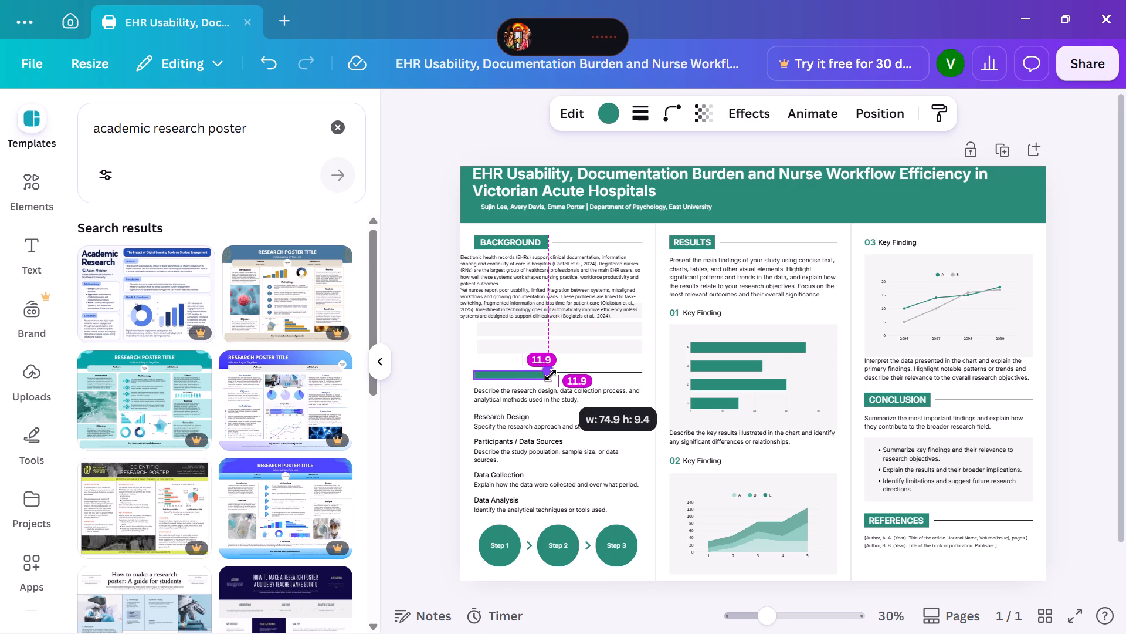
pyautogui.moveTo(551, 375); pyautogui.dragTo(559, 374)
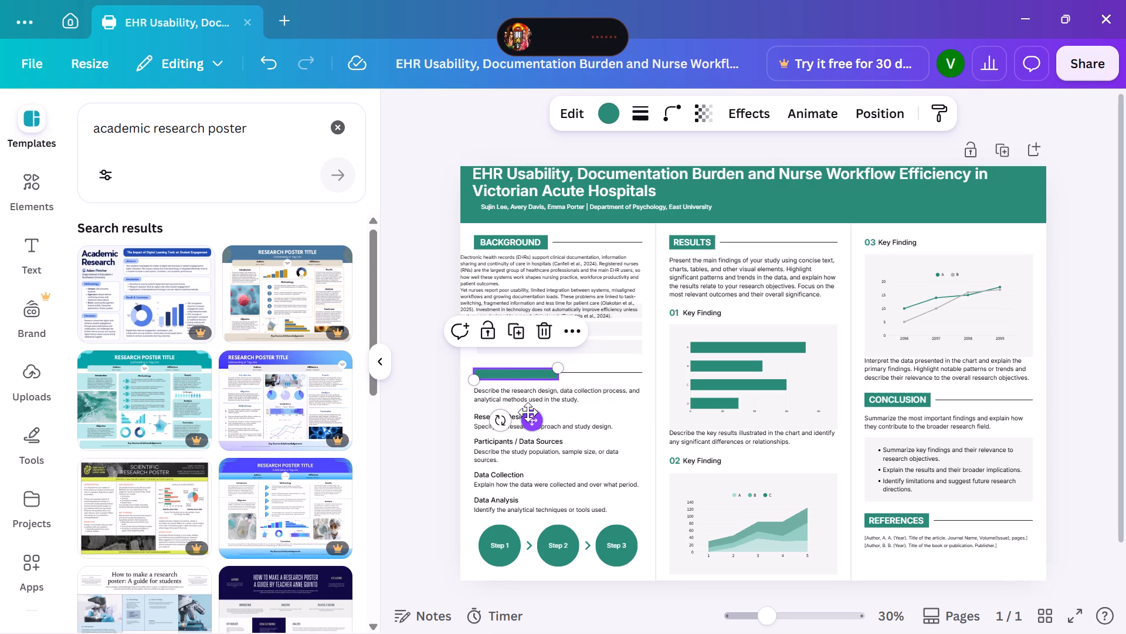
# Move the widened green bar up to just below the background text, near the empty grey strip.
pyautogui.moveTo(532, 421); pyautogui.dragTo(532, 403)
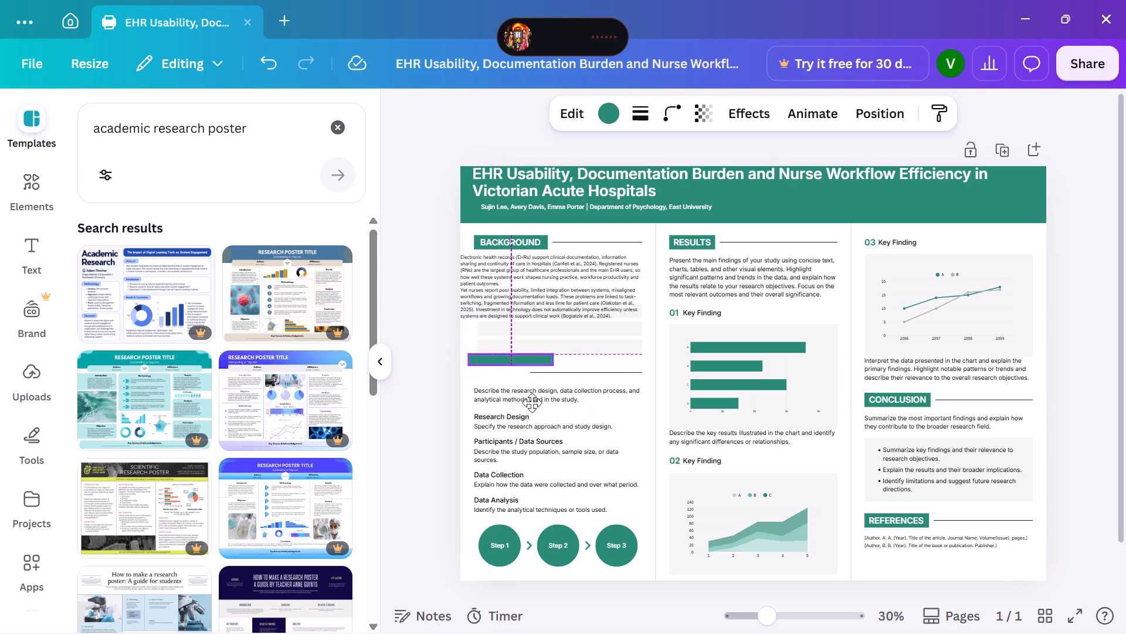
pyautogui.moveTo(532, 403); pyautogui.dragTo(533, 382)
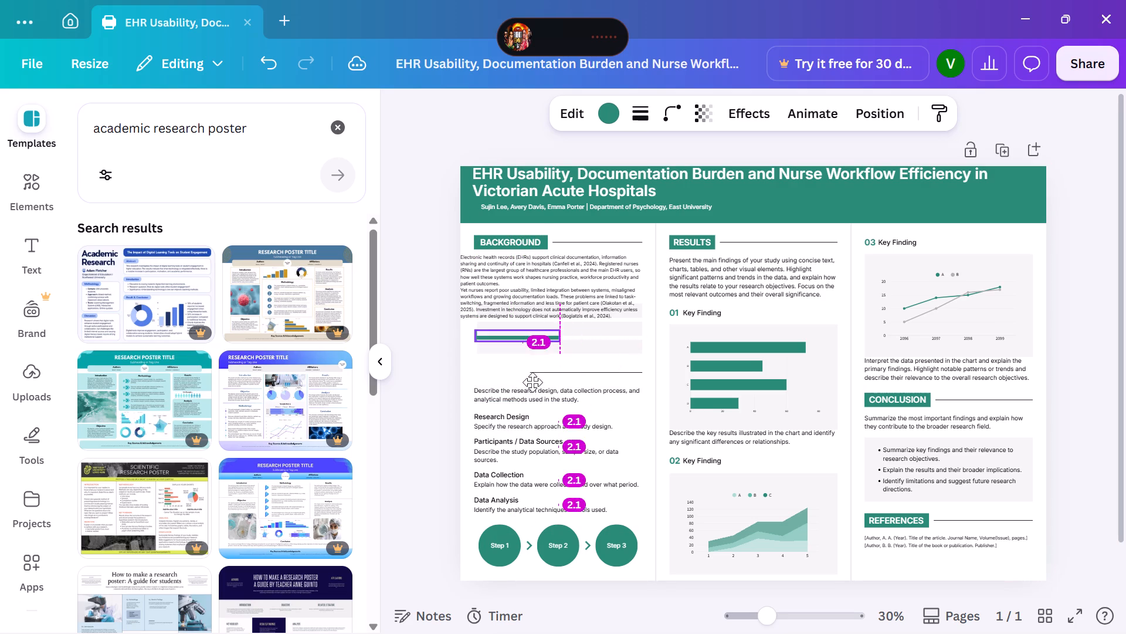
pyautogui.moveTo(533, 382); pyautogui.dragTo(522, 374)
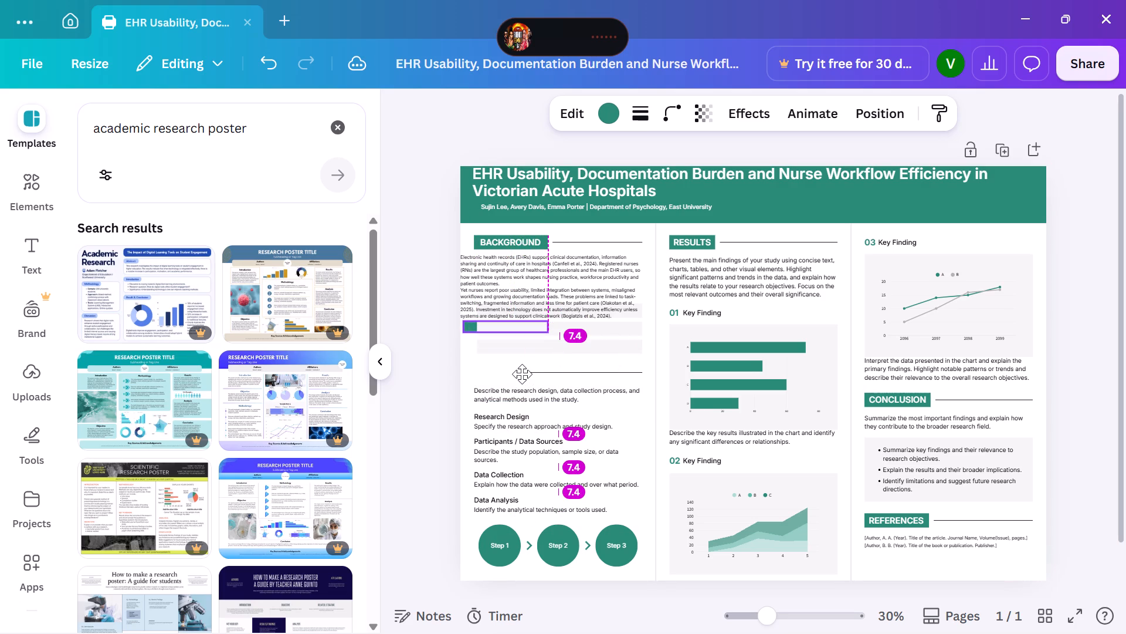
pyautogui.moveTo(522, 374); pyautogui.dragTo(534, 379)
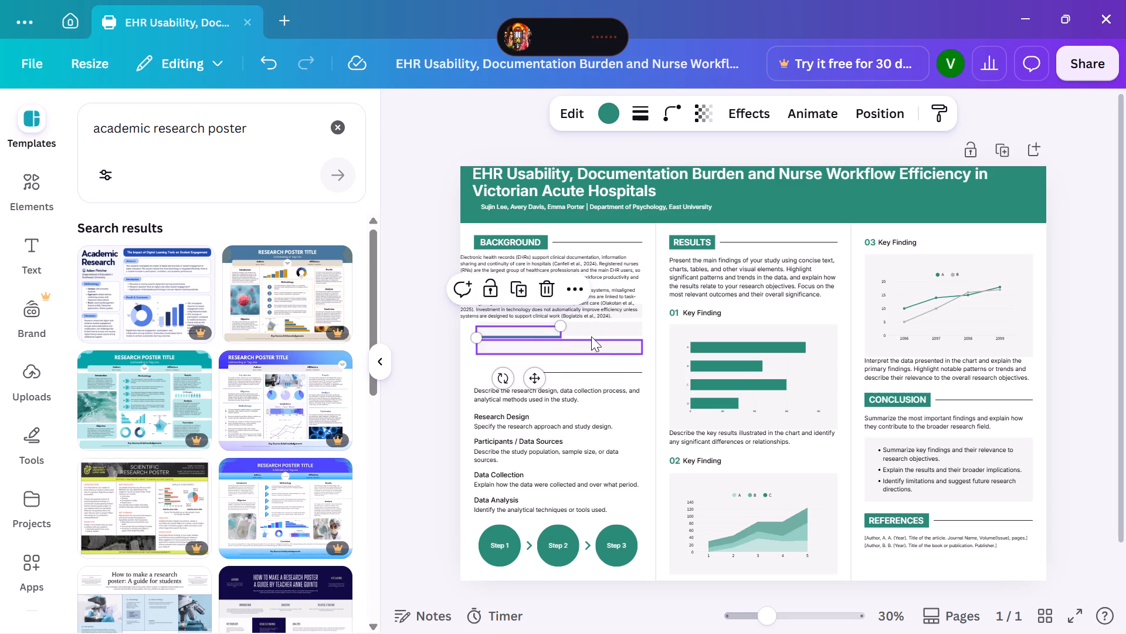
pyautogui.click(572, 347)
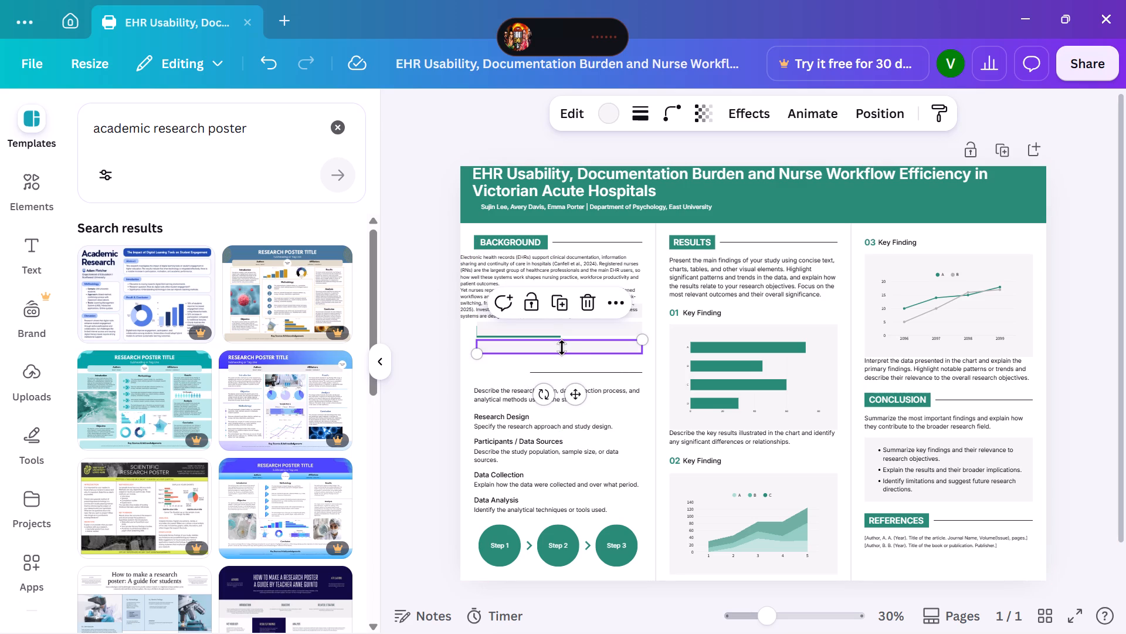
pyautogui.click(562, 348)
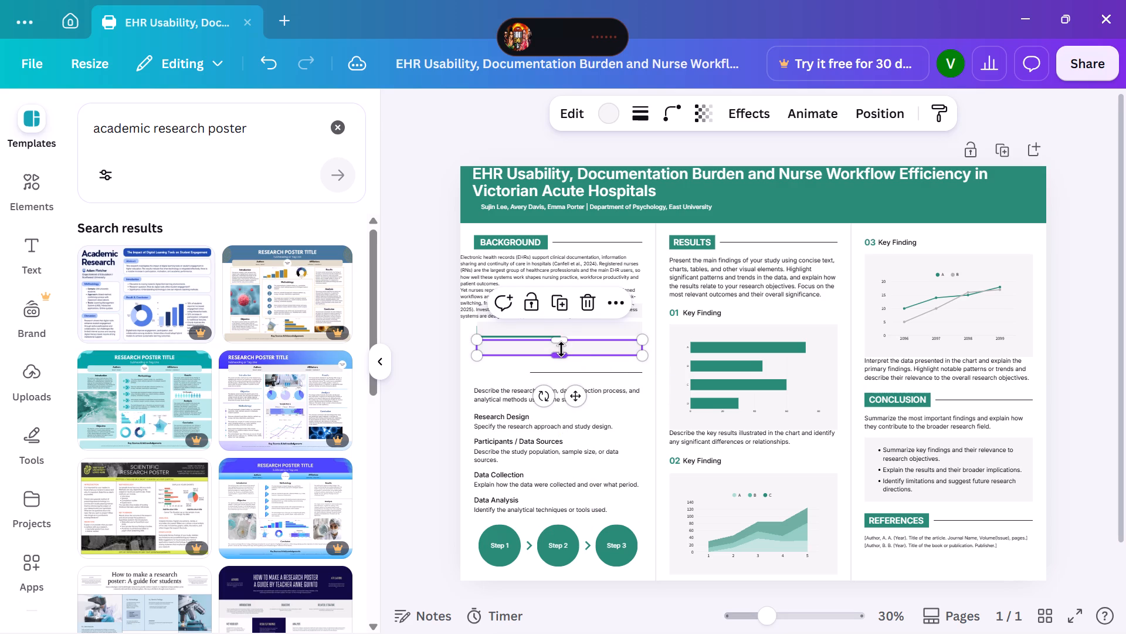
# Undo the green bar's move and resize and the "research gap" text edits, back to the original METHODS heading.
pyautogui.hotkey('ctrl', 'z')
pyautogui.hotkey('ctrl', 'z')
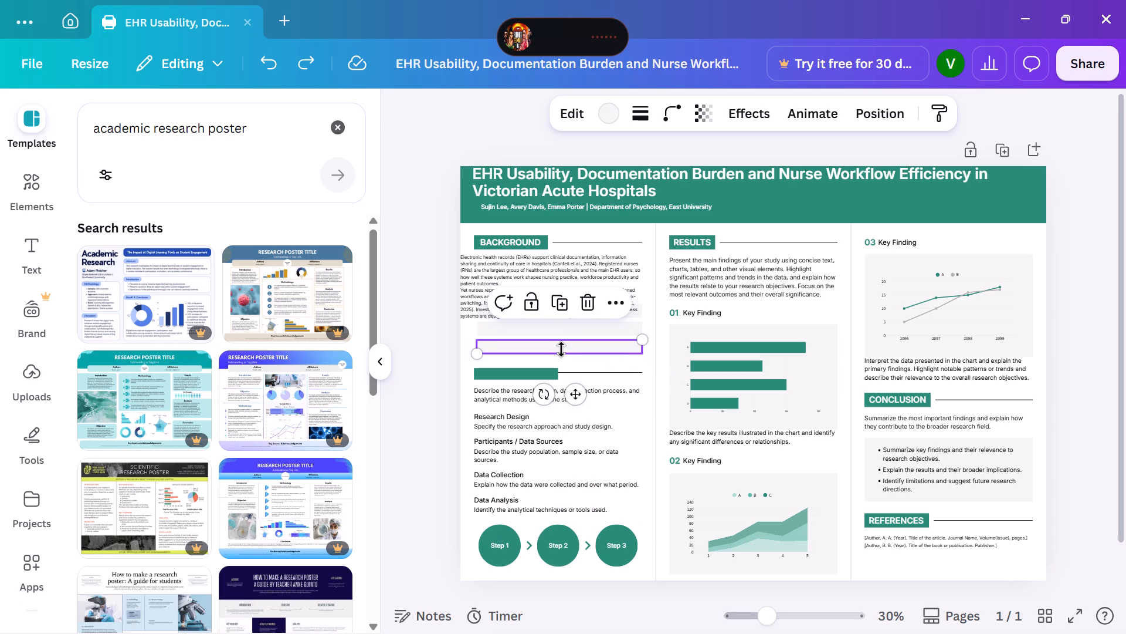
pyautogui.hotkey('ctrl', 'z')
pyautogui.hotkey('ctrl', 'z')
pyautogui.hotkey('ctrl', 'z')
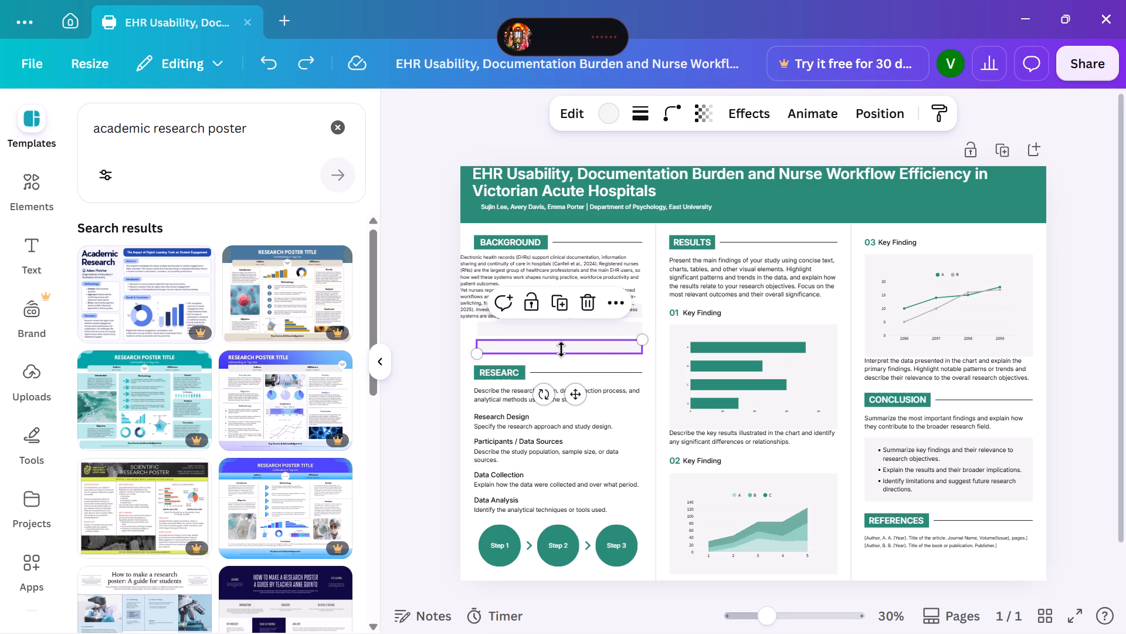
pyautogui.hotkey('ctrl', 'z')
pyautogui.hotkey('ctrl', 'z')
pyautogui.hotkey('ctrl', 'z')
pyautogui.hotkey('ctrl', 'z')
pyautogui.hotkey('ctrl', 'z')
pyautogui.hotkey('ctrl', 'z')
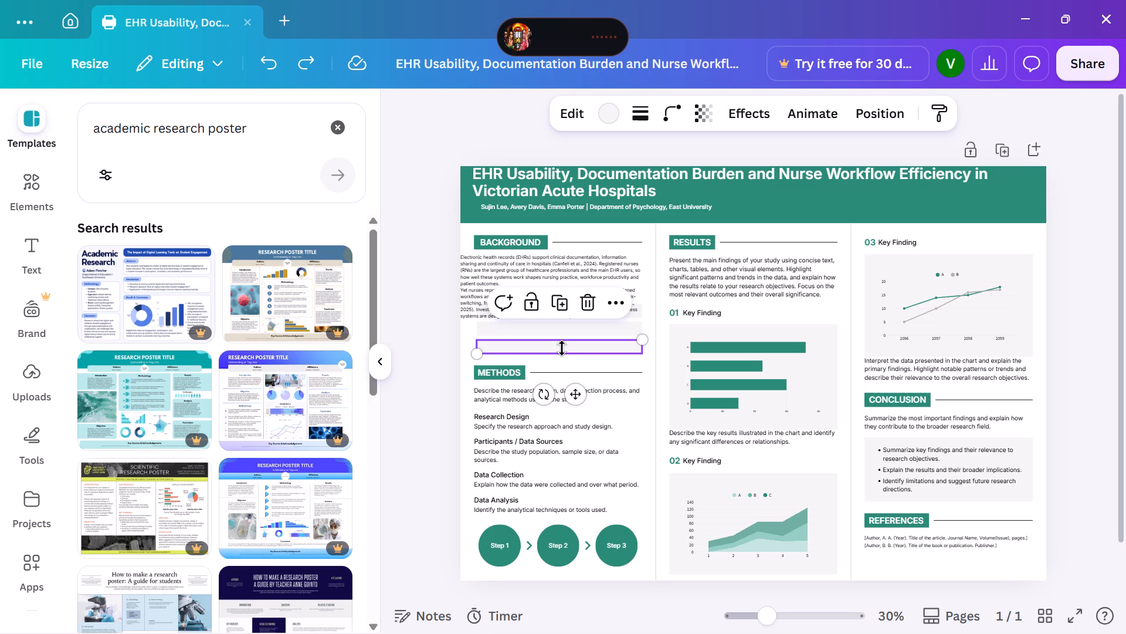
# Delete the empty light-grey strip between the background text and the METHODS heading.
pyautogui.click(558, 346)
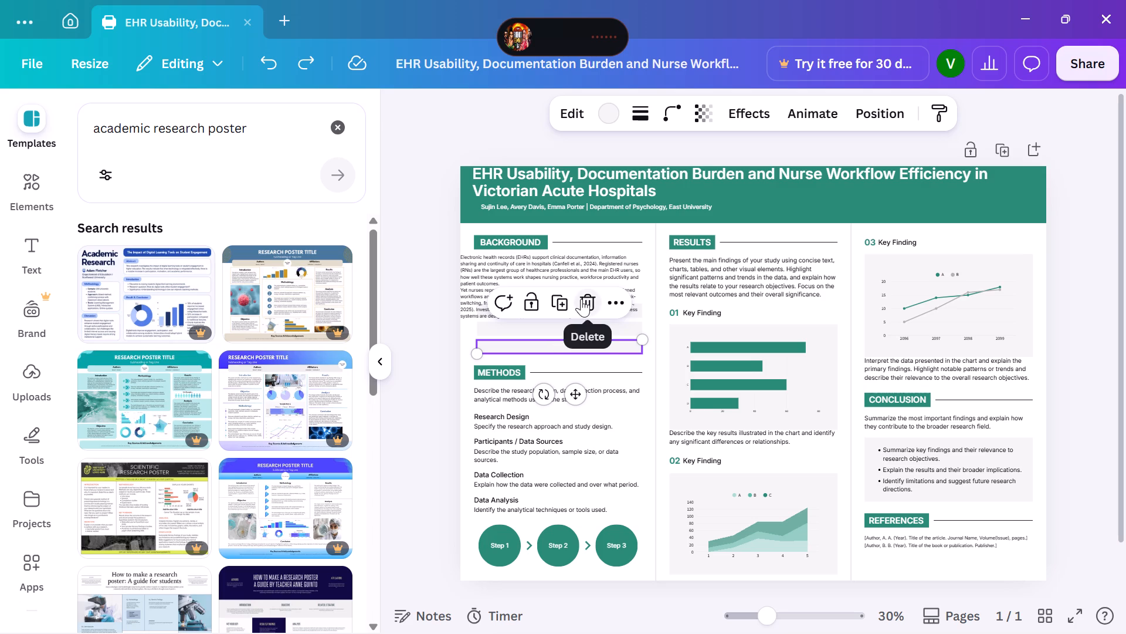
pyautogui.click(581, 299)
# Stretch the green bar behind the METHODS heading horizontally until it is clearly wider than the BACKGROUND heading's bar.
pyautogui.click(493, 372)
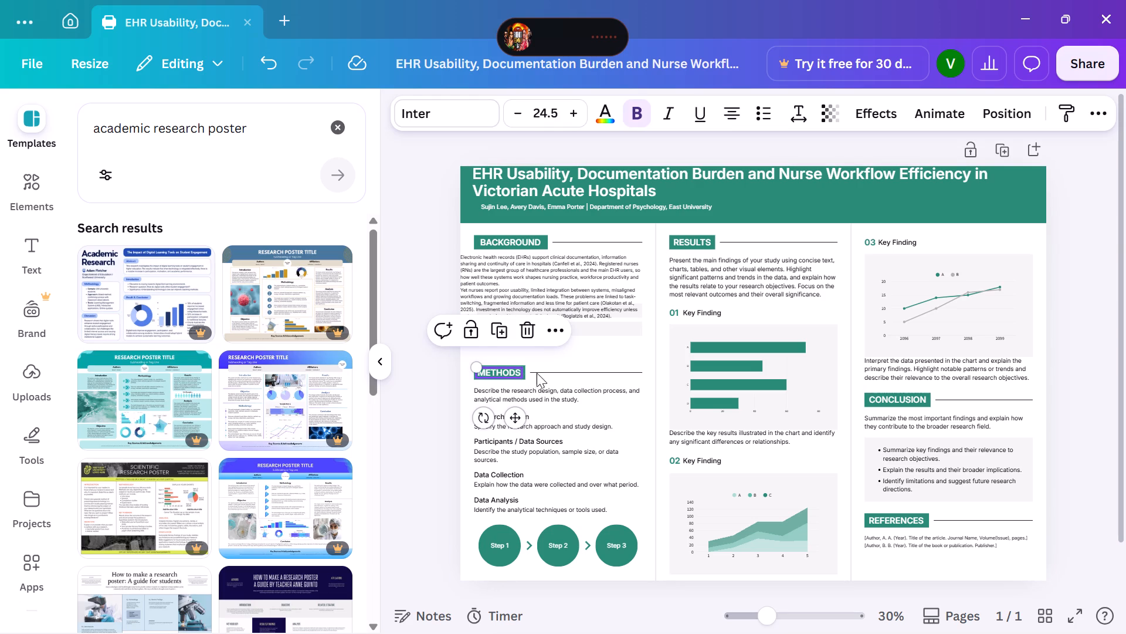
pyautogui.click(430, 377)
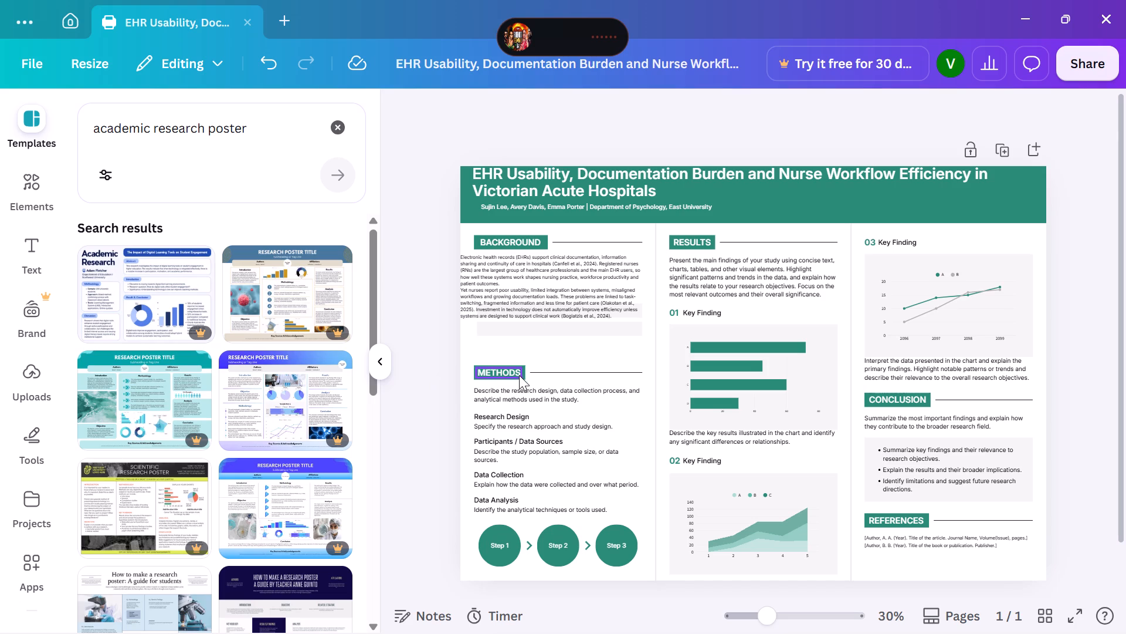
pyautogui.click(524, 377)
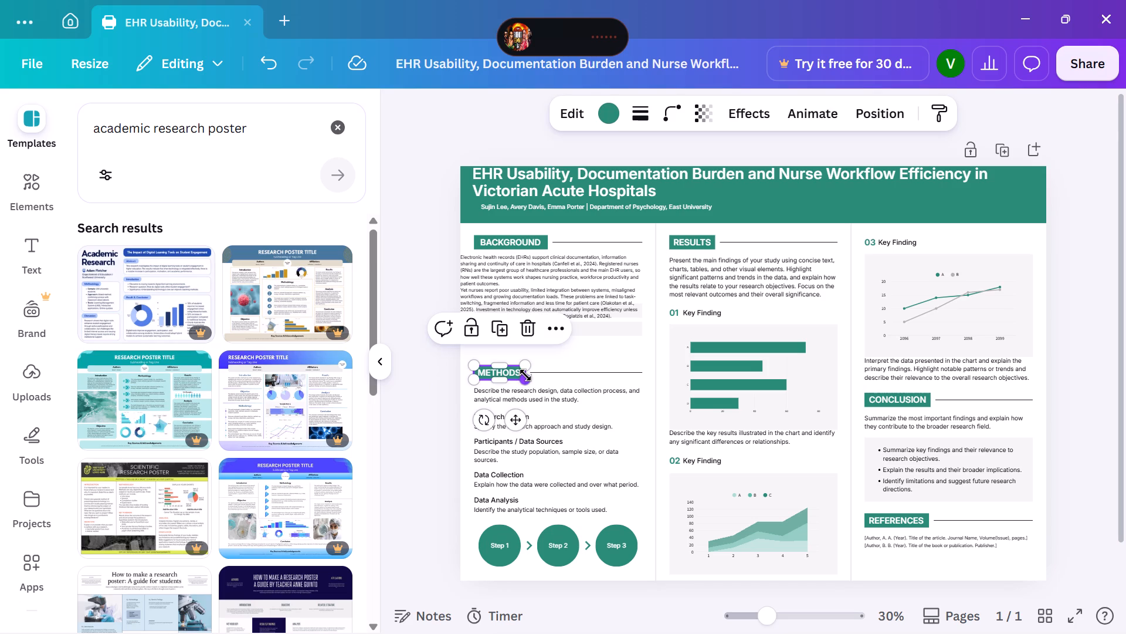
pyautogui.moveTo(525, 375); pyautogui.dragTo(544, 375)
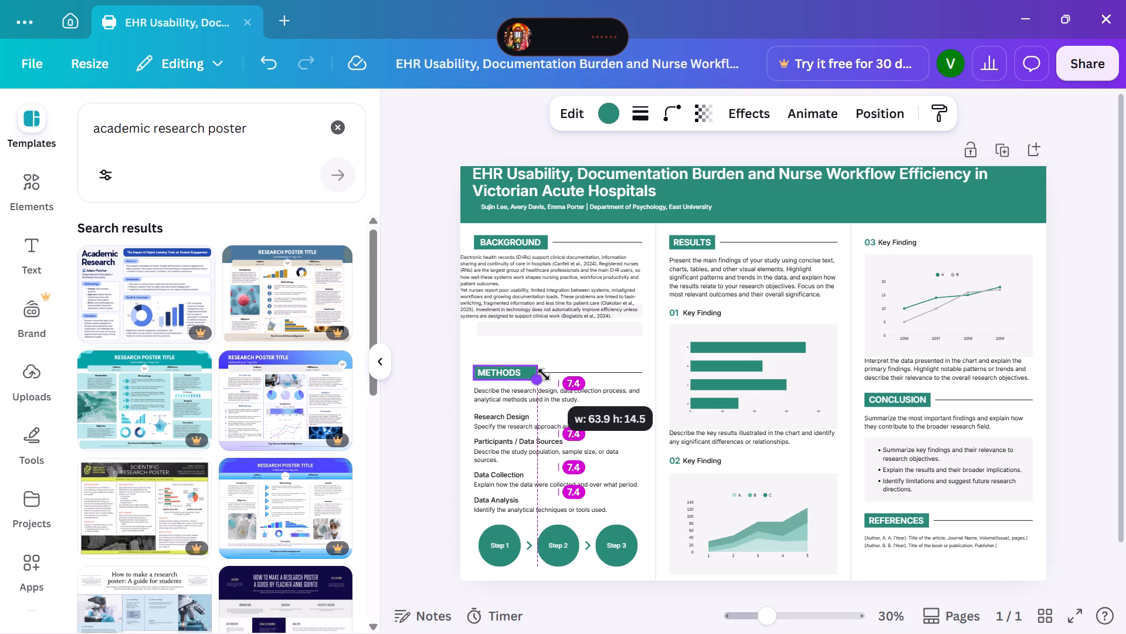
pyautogui.moveTo(544, 375); pyautogui.dragTo(579, 377)
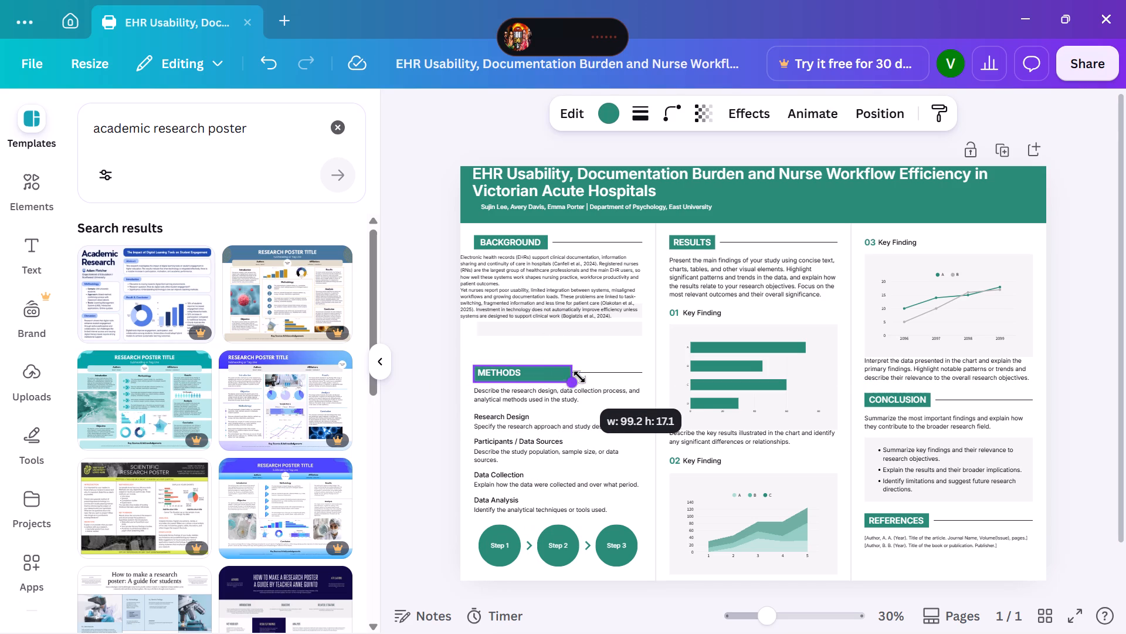
pyautogui.moveTo(579, 377); pyautogui.dragTo(584, 376)
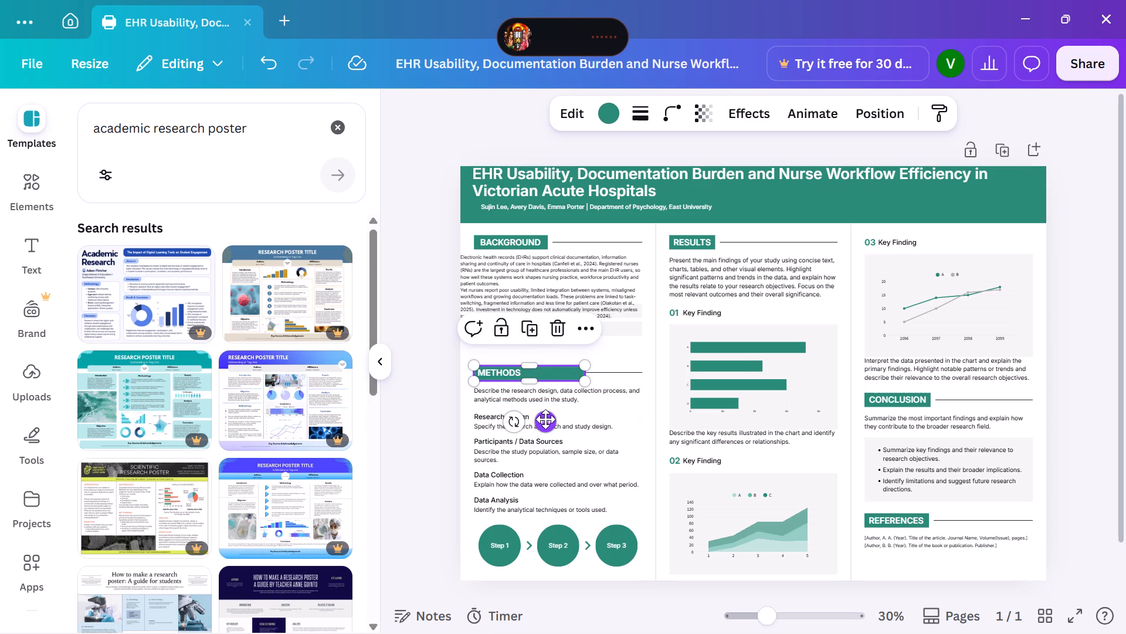
# Move the widened green bar up to directly beneath the background text, its left edge roughly in line with the BACKGROUND heading's bar.
pyautogui.moveTo(545, 419); pyautogui.dragTo(541, 403)
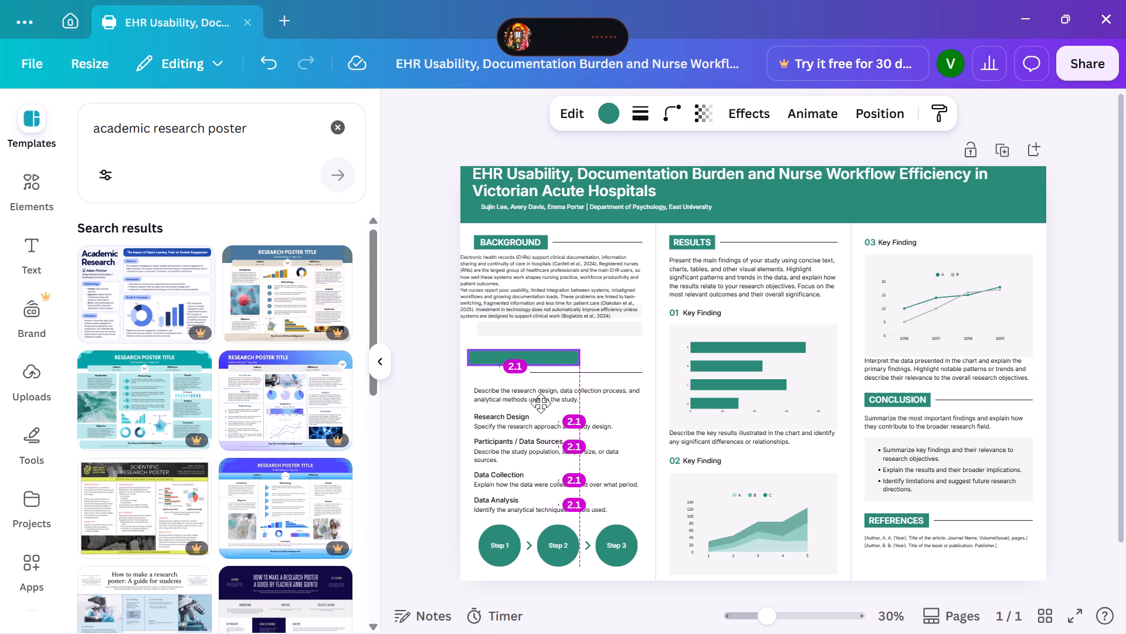
pyautogui.moveTo(541, 403); pyautogui.dragTo(545, 392)
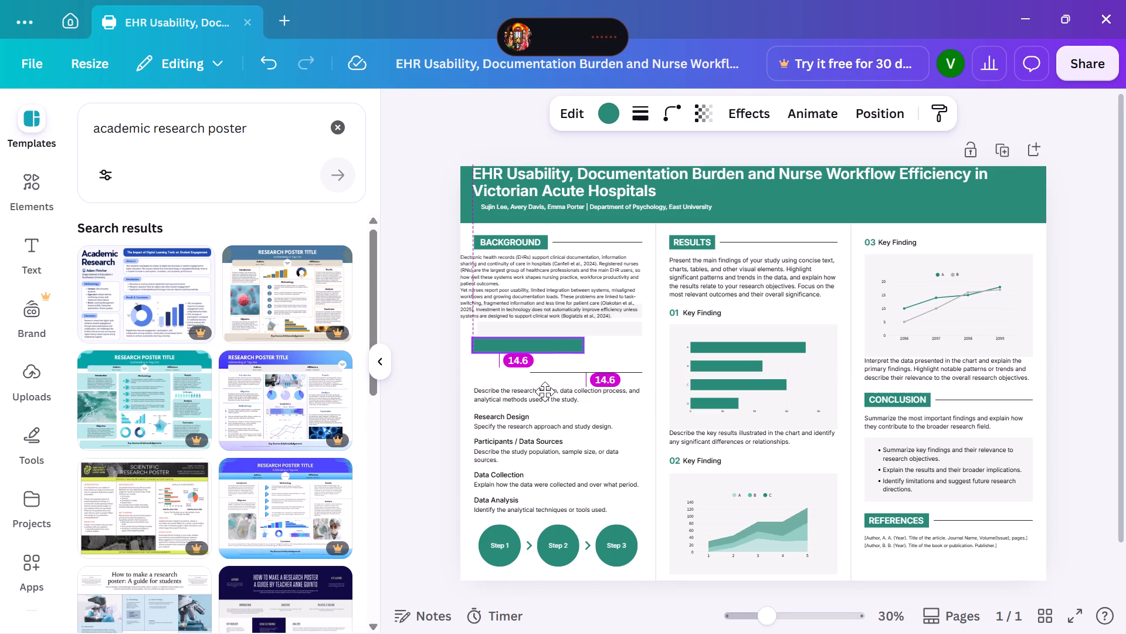
pyautogui.moveTo(545, 392); pyautogui.dragTo(548, 380)
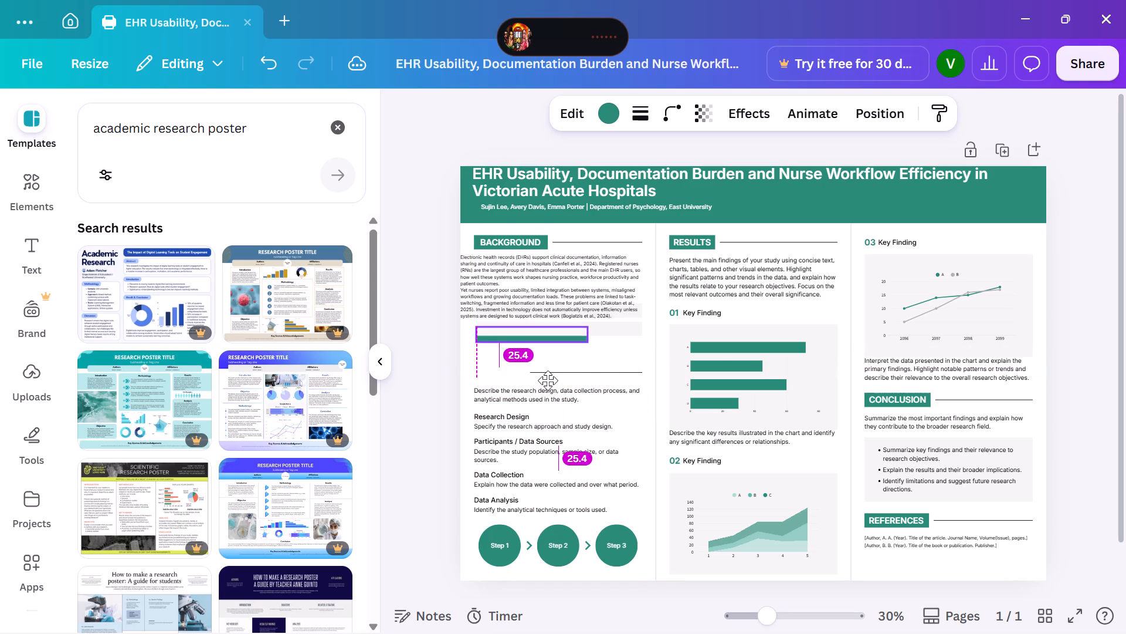
pyautogui.moveTo(548, 380); pyautogui.dragTo(548, 386)
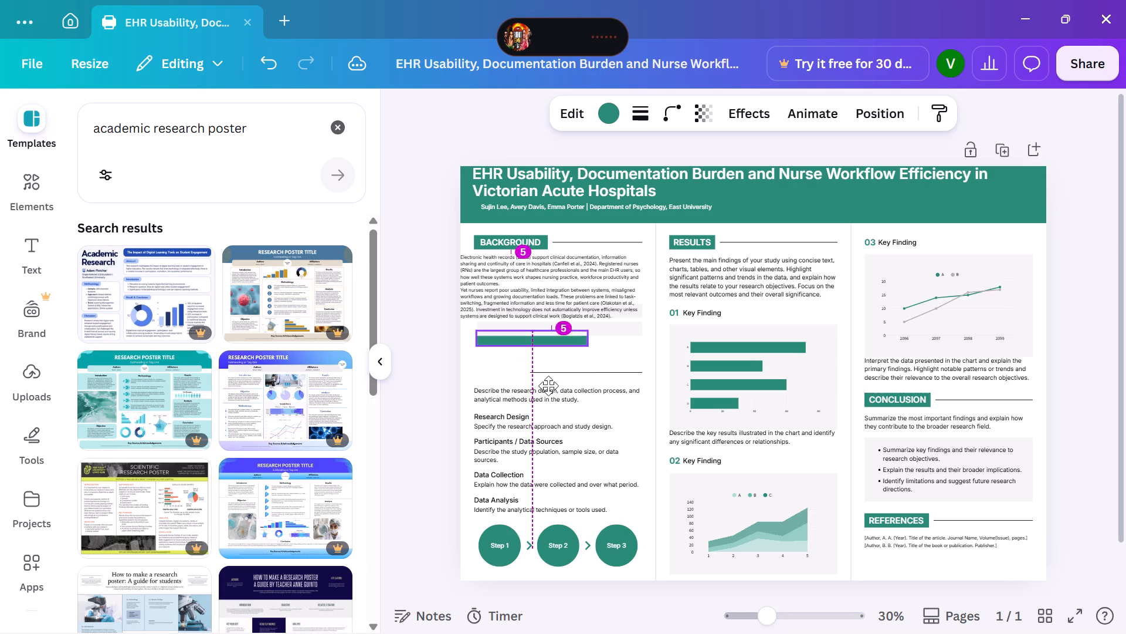
pyautogui.moveTo(548, 386); pyautogui.dragTo(548, 390)
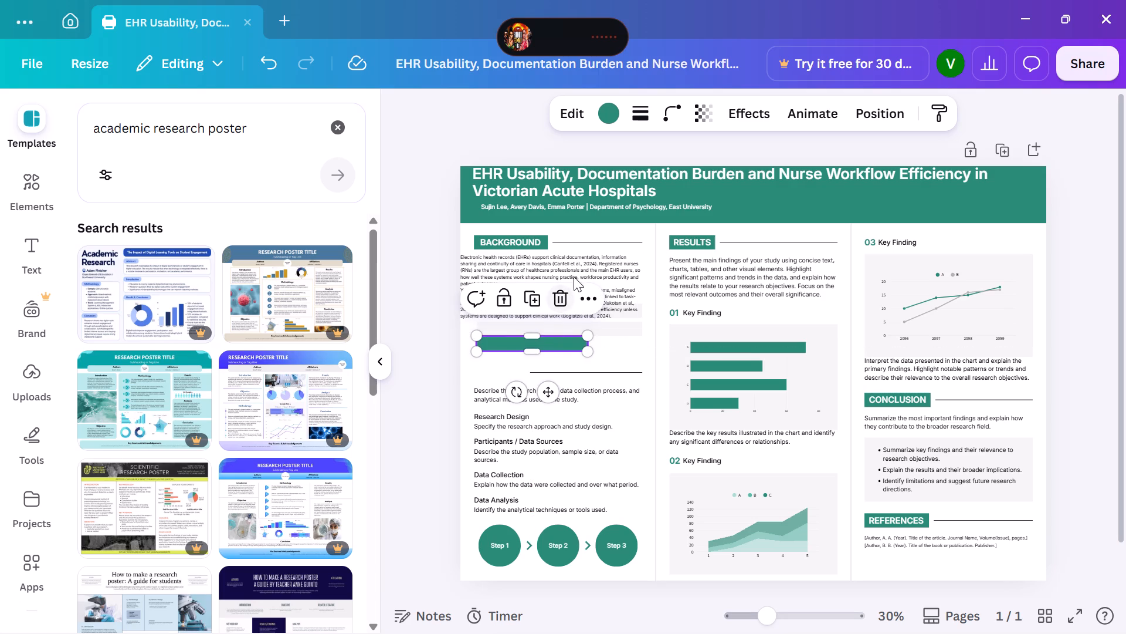
pyautogui.click(597, 264)
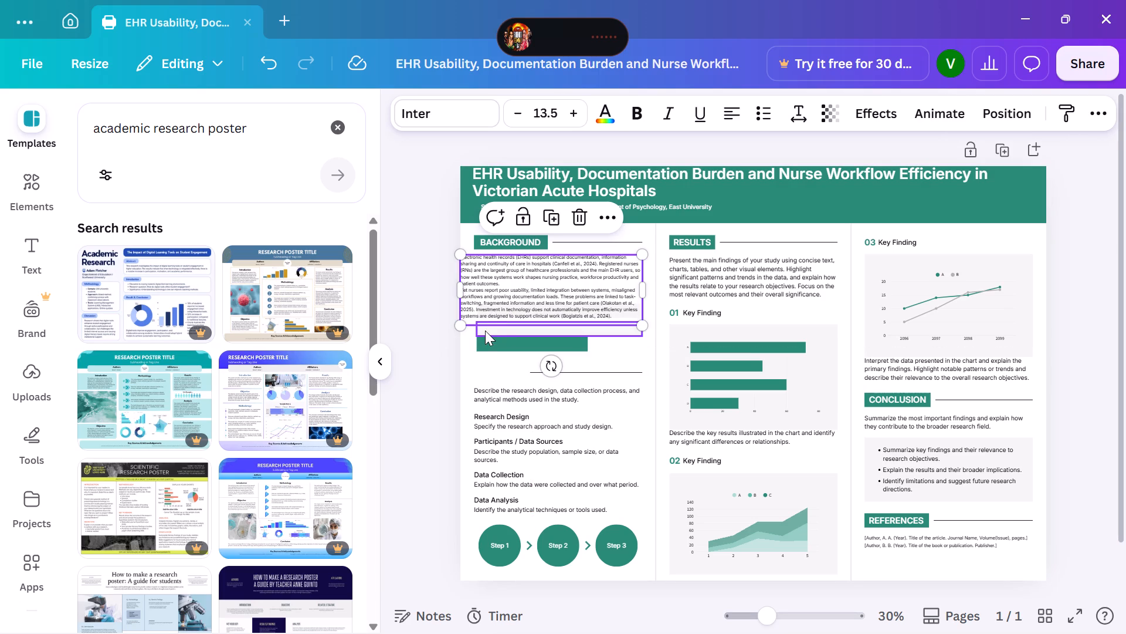
pyautogui.click(485, 331)
pyautogui.click(588, 283)
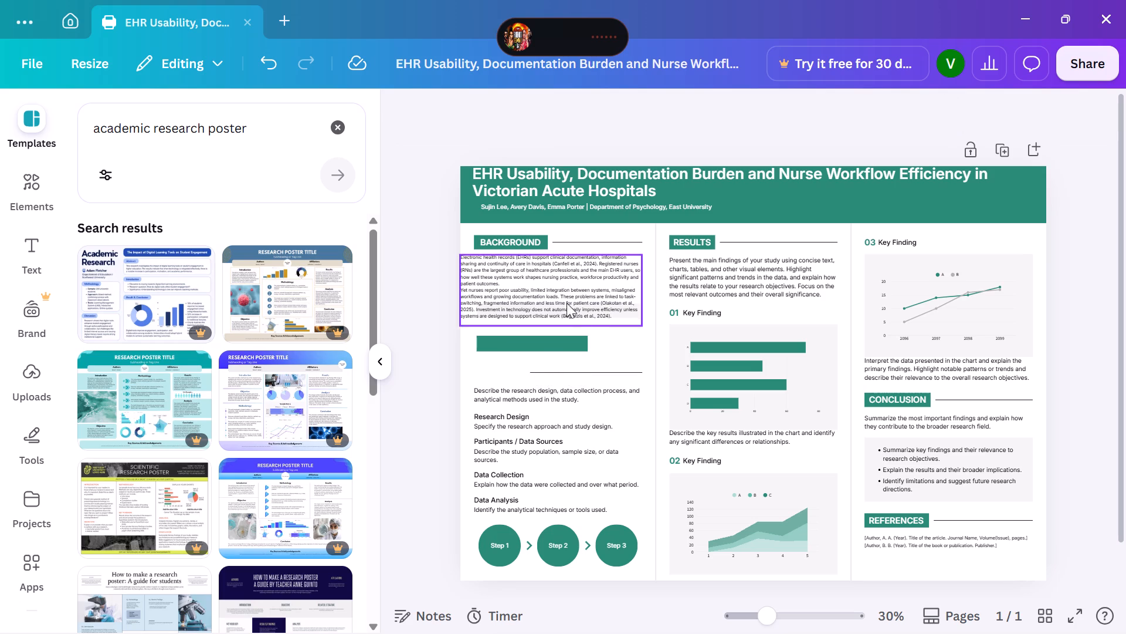
pyautogui.click(581, 336)
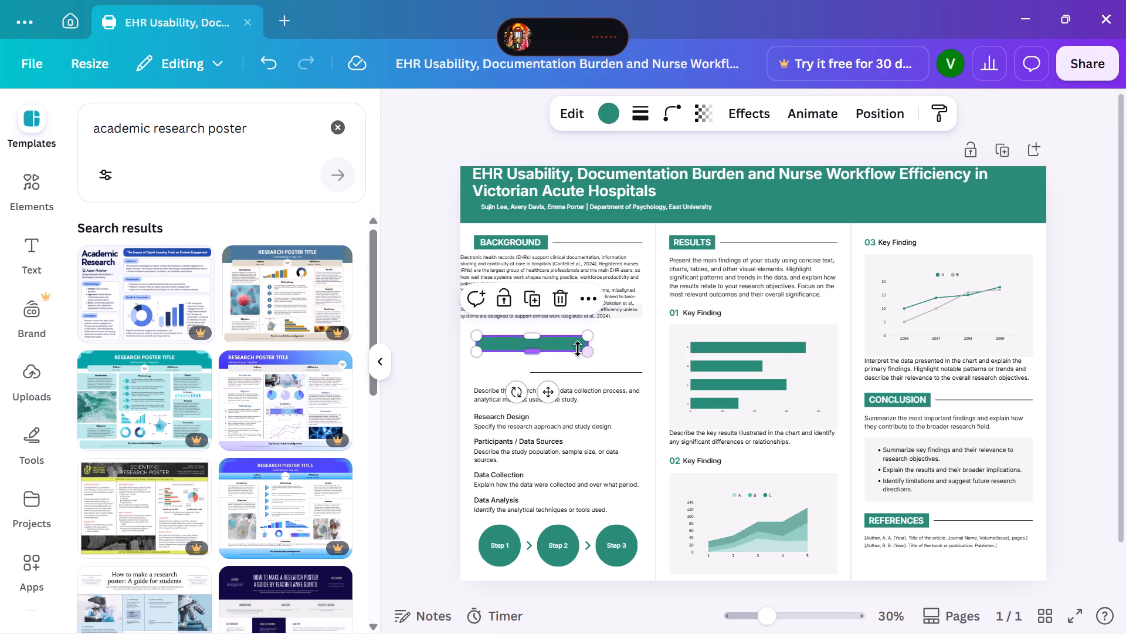
pyautogui.moveTo(545, 391); pyautogui.dragTo(544, 388)
pyautogui.moveTo(544, 388); pyautogui.dragTo(542, 383)
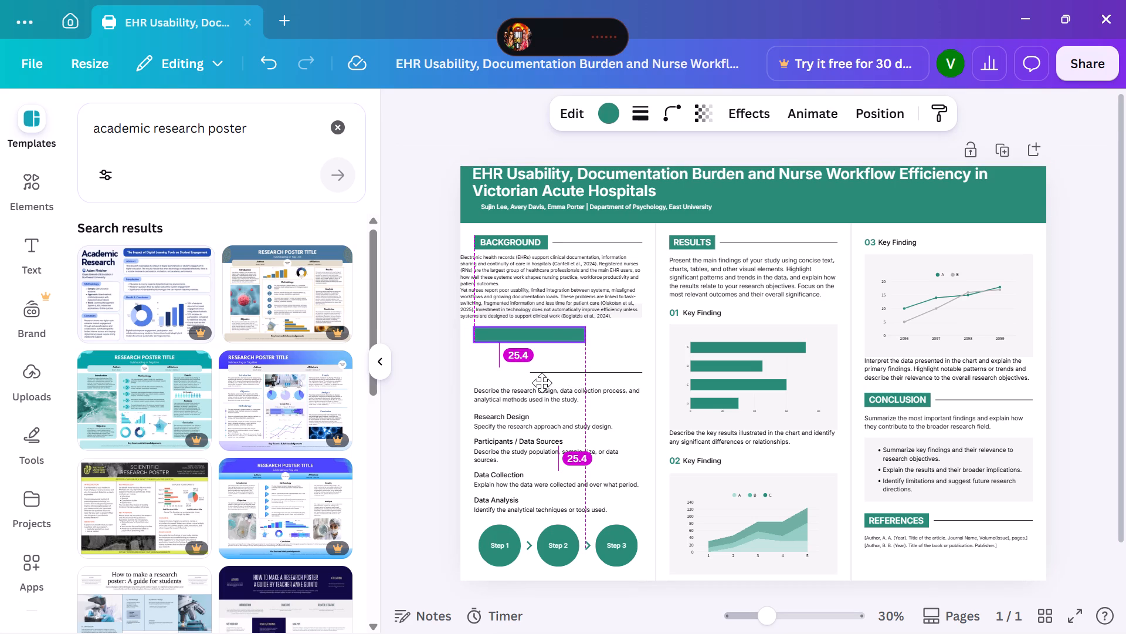
pyautogui.moveTo(542, 383); pyautogui.dragTo(550, 378)
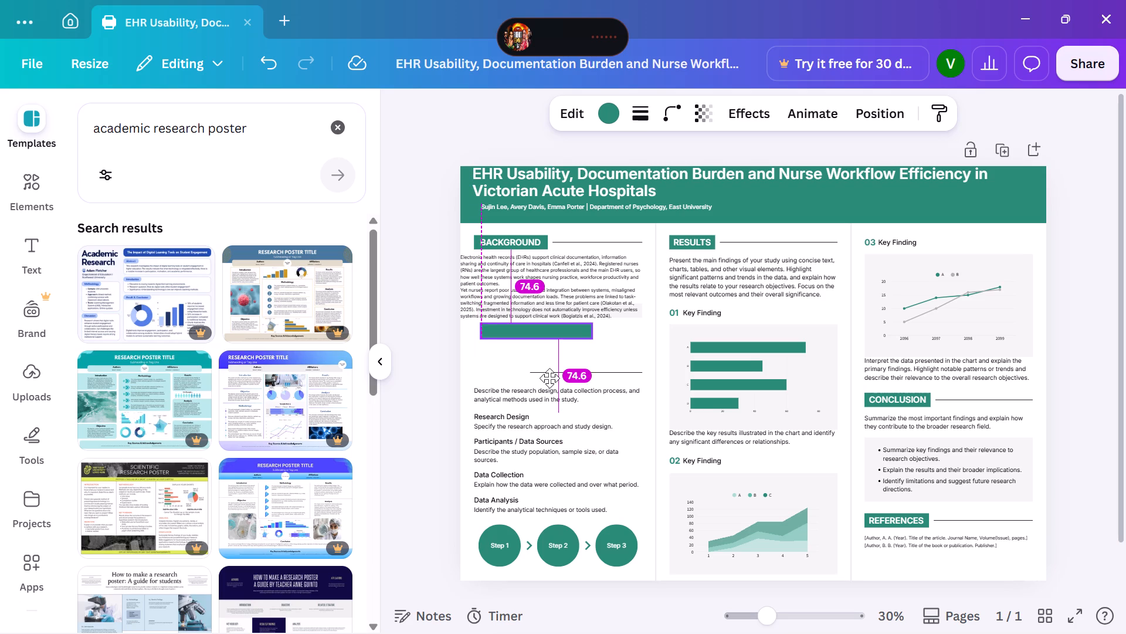
pyautogui.moveTo(550, 378); pyautogui.dragTo(541, 379)
# Move the METHODS heading text up onto the relocated green bar.
pyautogui.click(487, 371)
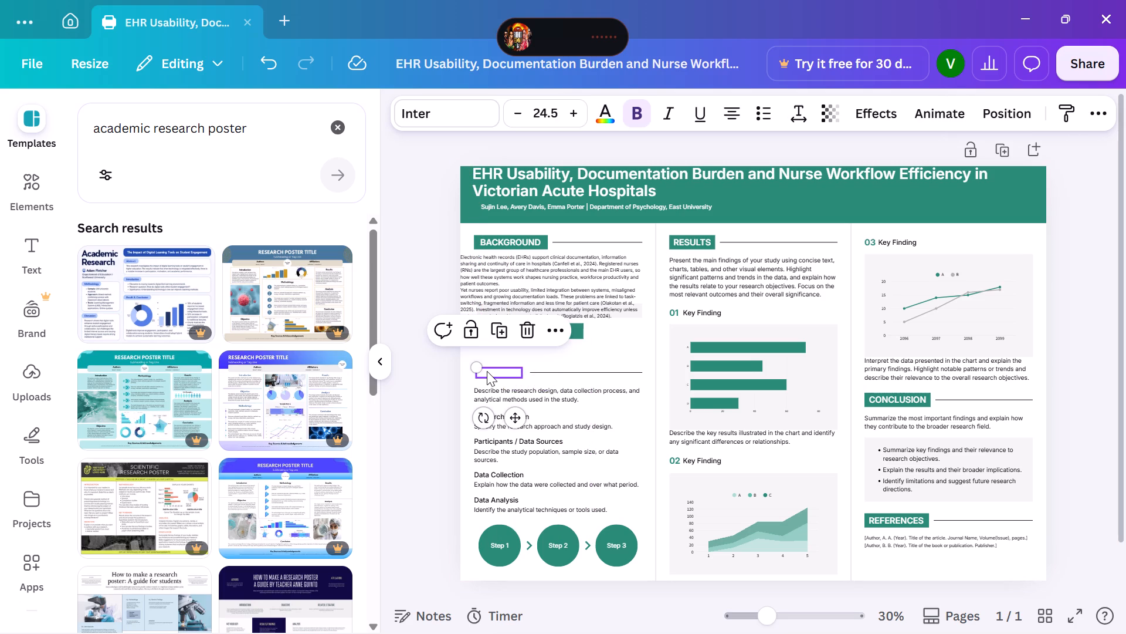
pyautogui.moveTo(487, 371); pyautogui.dragTo(494, 338)
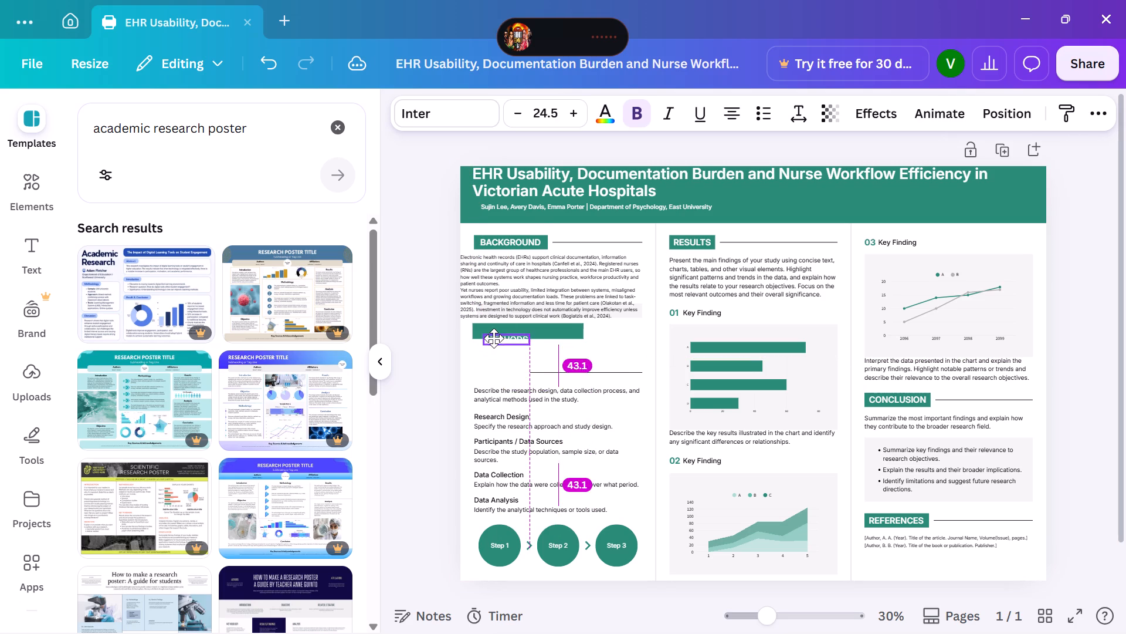
pyautogui.moveTo(494, 338); pyautogui.dragTo(491, 329)
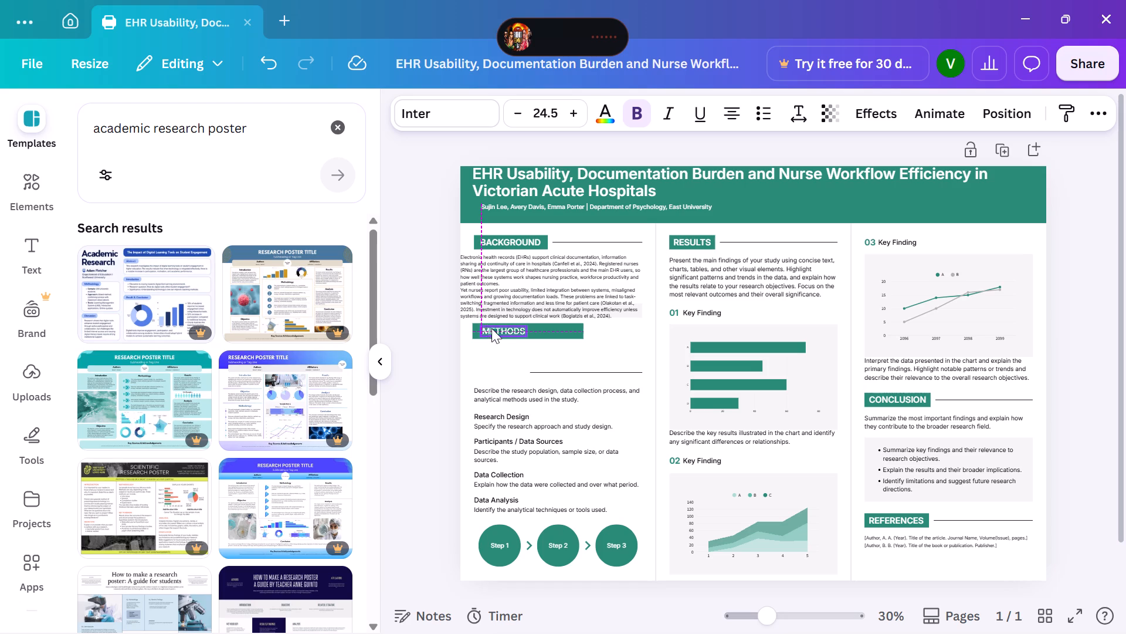
# Replace the METHODS heading text with "research gap" and widen its text box to about 85 so it fits one line.
pyautogui.click(520, 329)
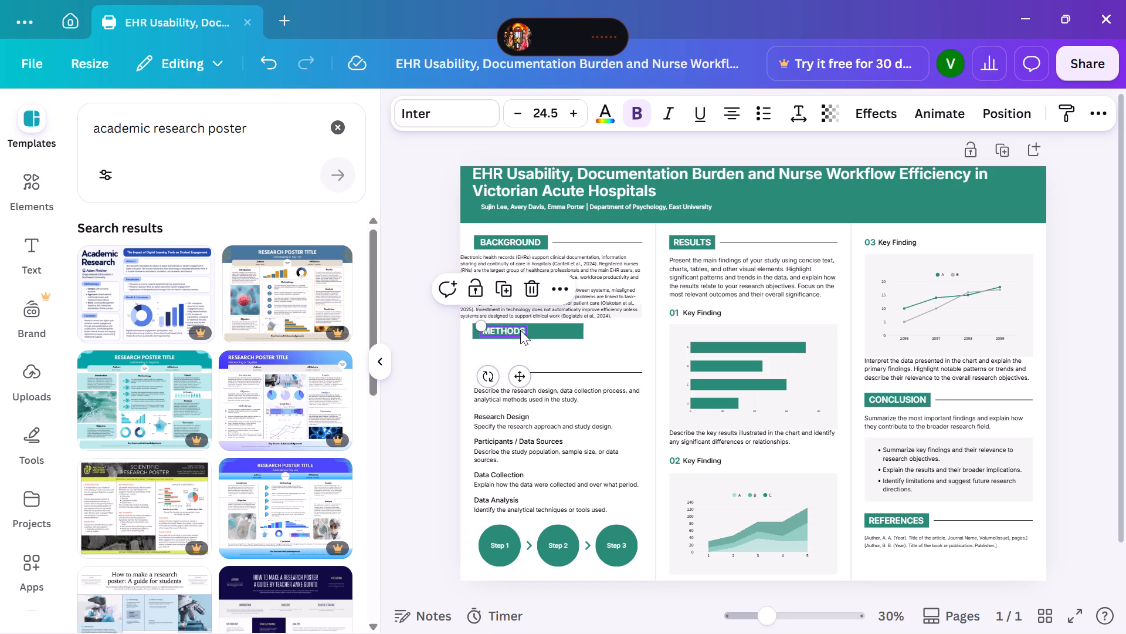
pyautogui.click(520, 330)
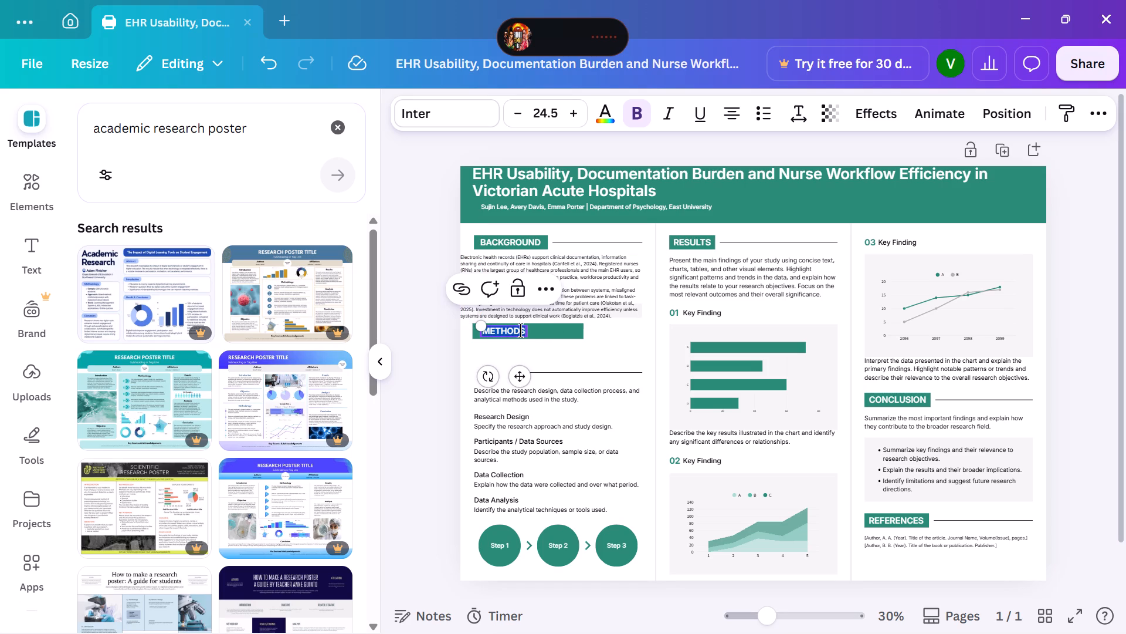
pyautogui.press('BackSpace')
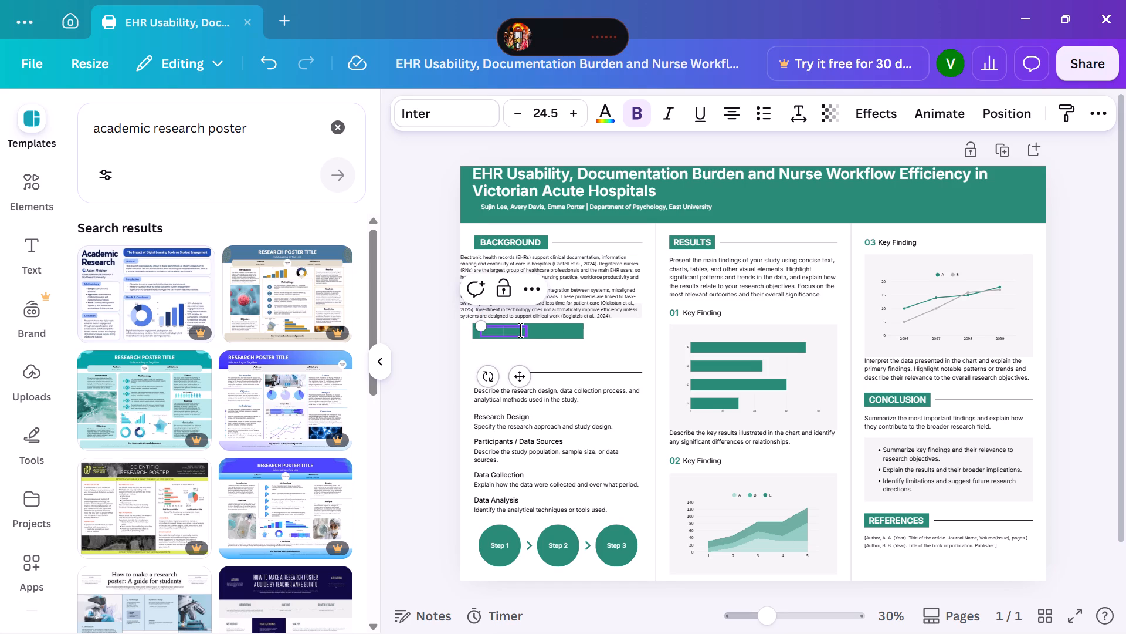
pyautogui.write('rese')
pyautogui.write('arch')
pyautogui.press('space')
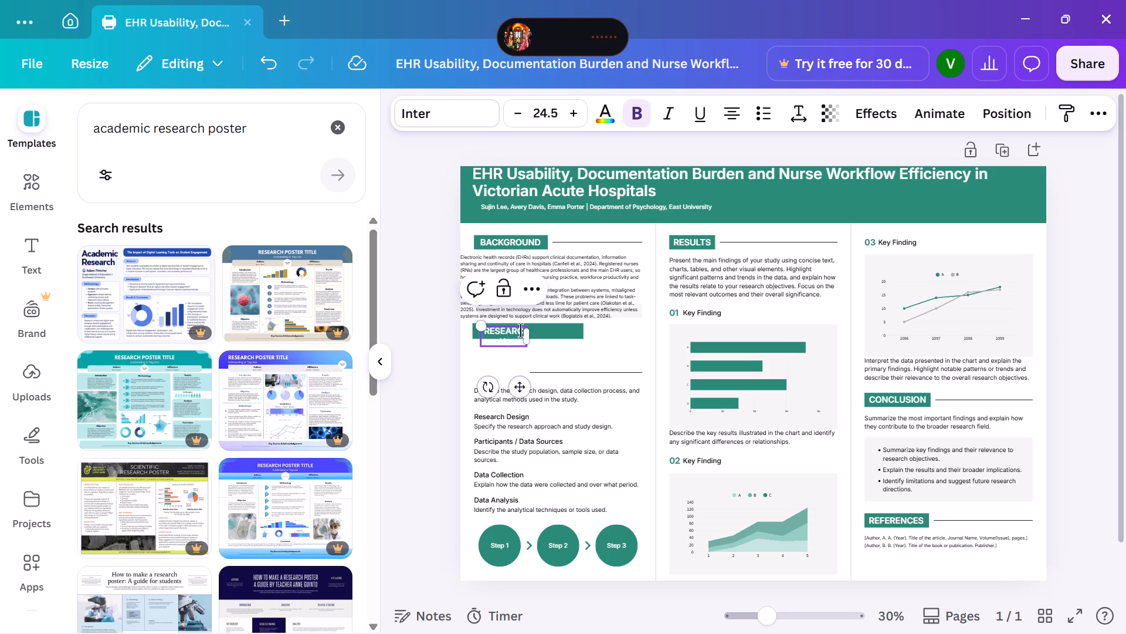
pyautogui.write('ga')
pyautogui.press('p')
pyautogui.moveTo(527, 340); pyautogui.dragTo(565, 336)
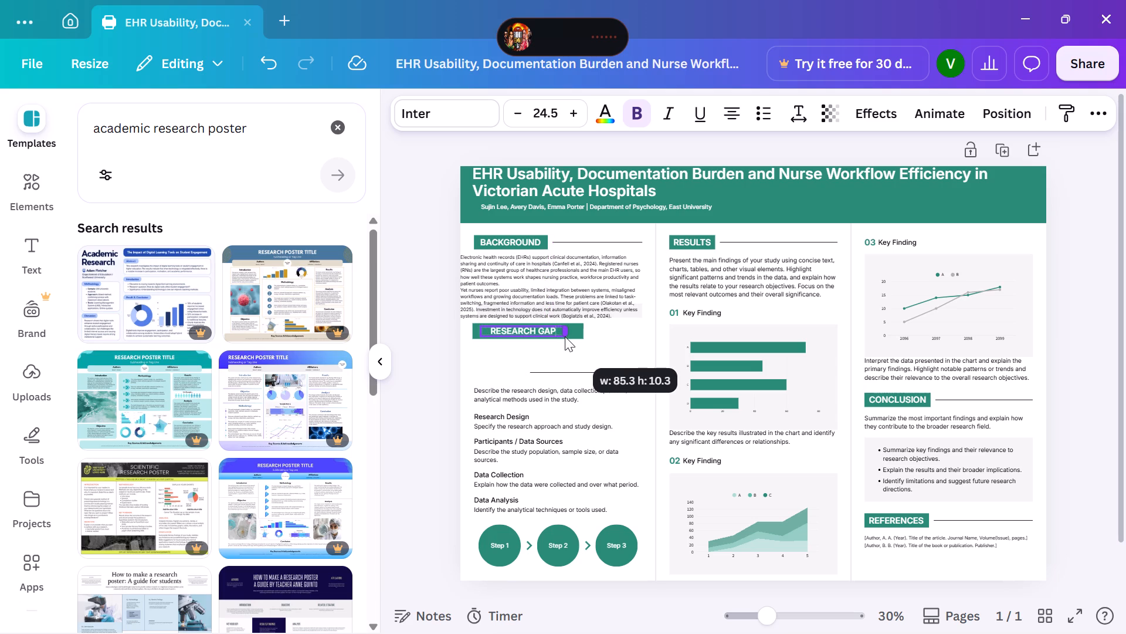
pyautogui.moveTo(565, 336); pyautogui.dragTo(565, 336)
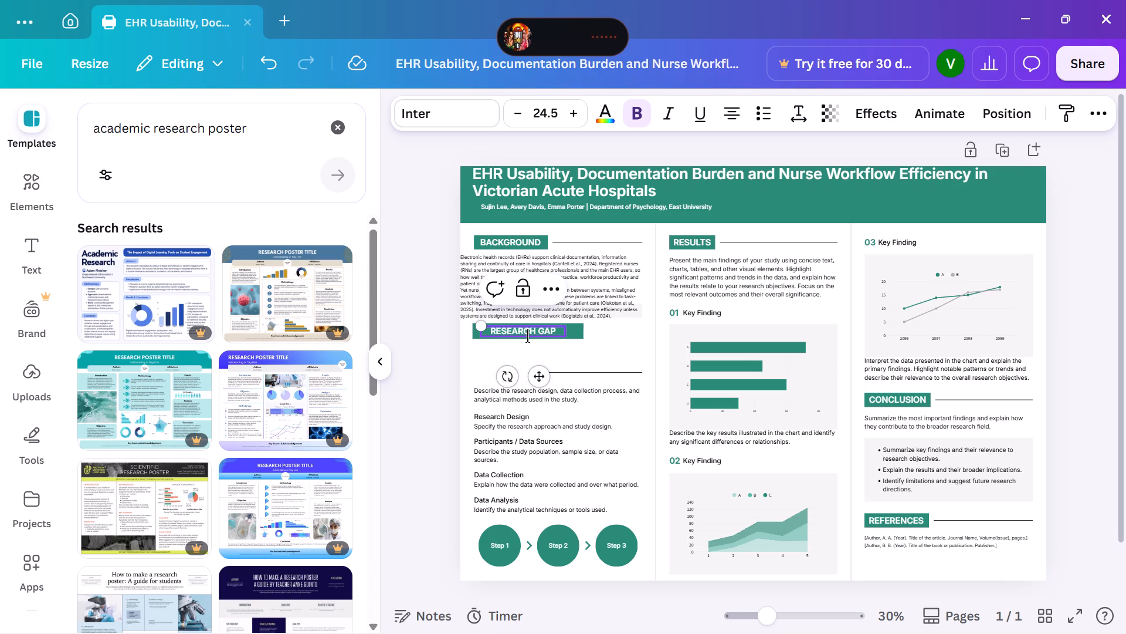
# Shift the RESEARCH GAP heading text slightly towards the left end of its green bar.
pyautogui.click(537, 373)
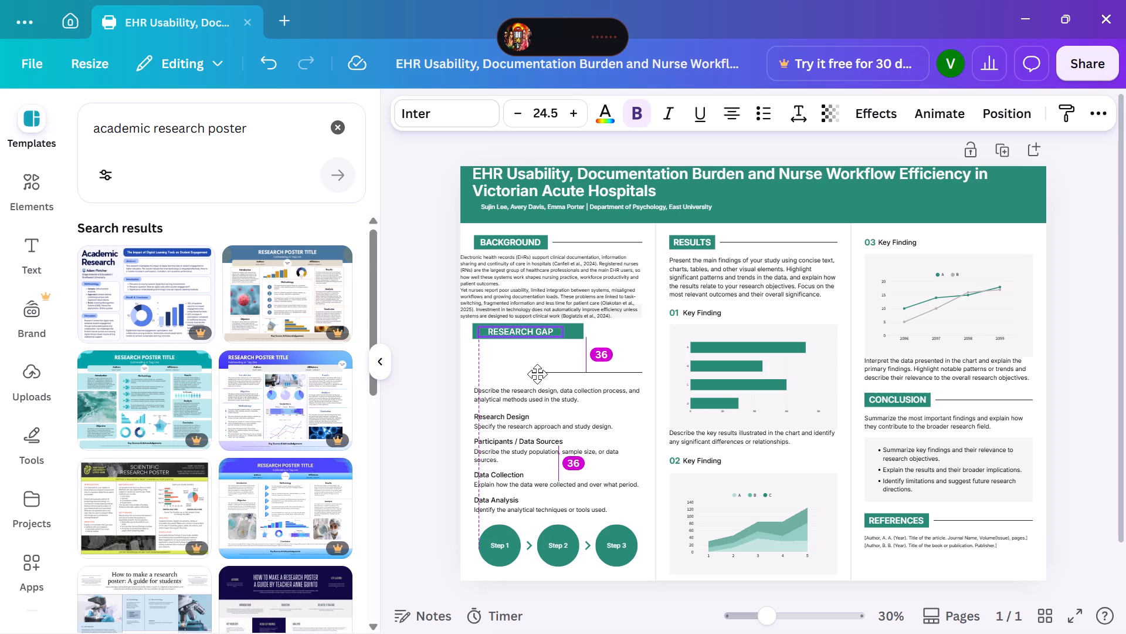
pyautogui.click(492, 328)
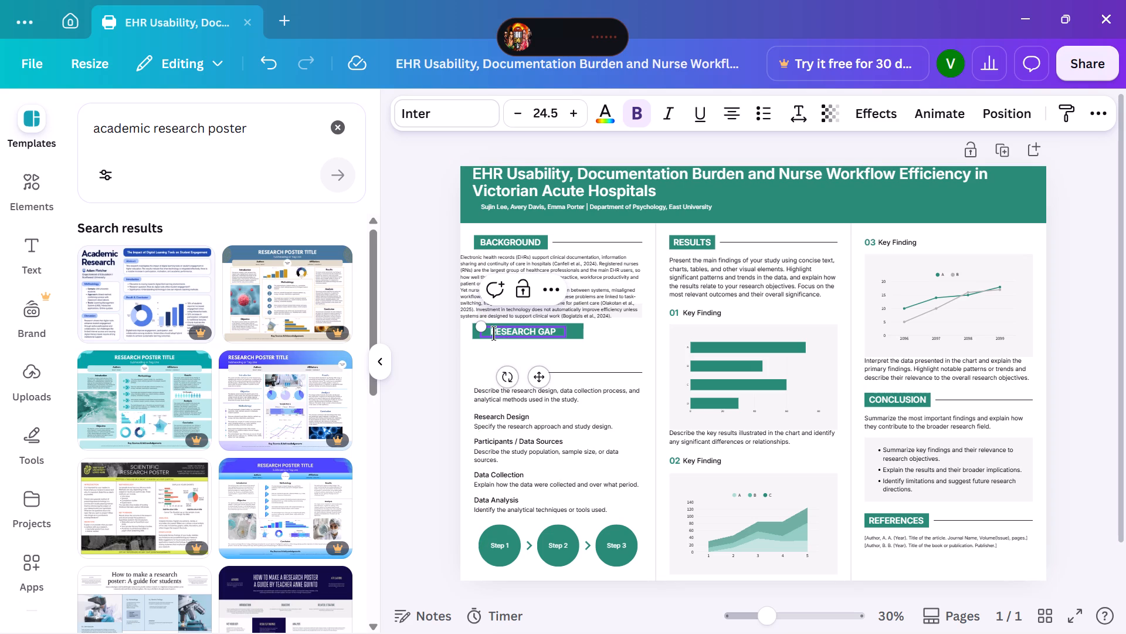
pyautogui.press('BackSpace')
pyautogui.press('BackSpace')
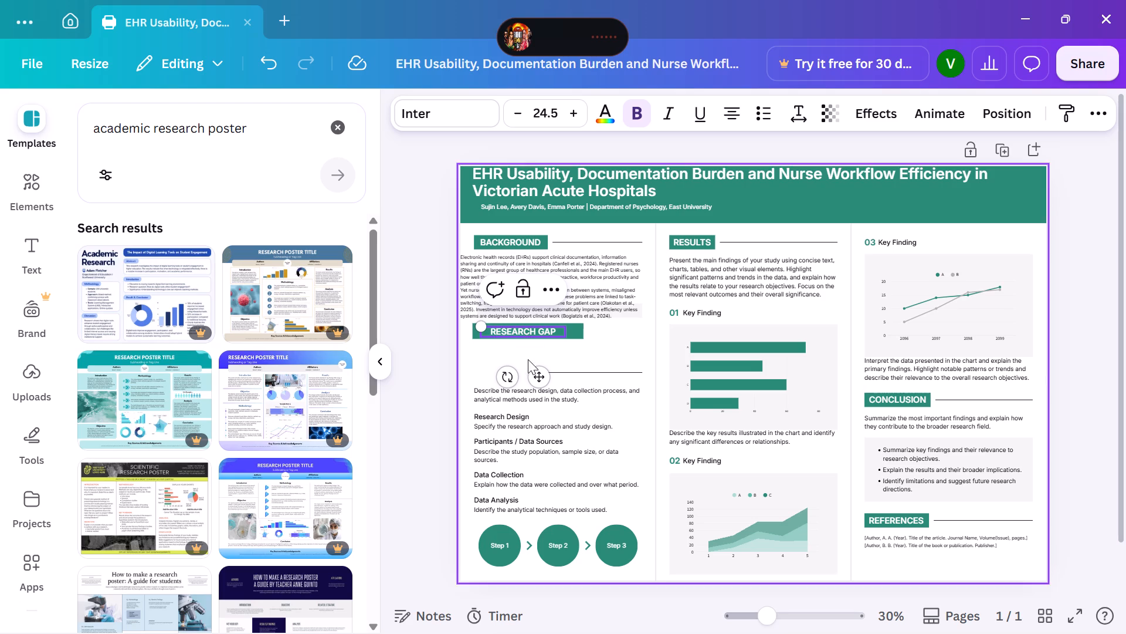
pyautogui.moveTo(540, 377); pyautogui.dragTo(531, 377)
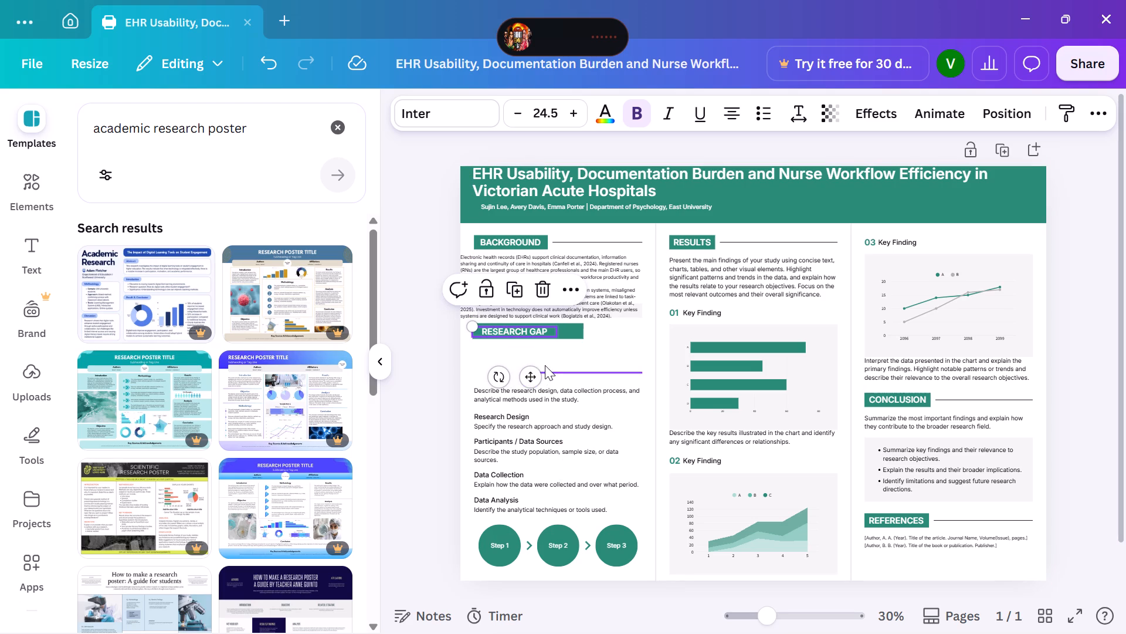
# Move the divider line from the former METHODS heading up level with the RESEARCH GAP bar, beside its end.
pyautogui.moveTo(582, 372); pyautogui.dragTo(587, 365)
pyautogui.click(591, 372)
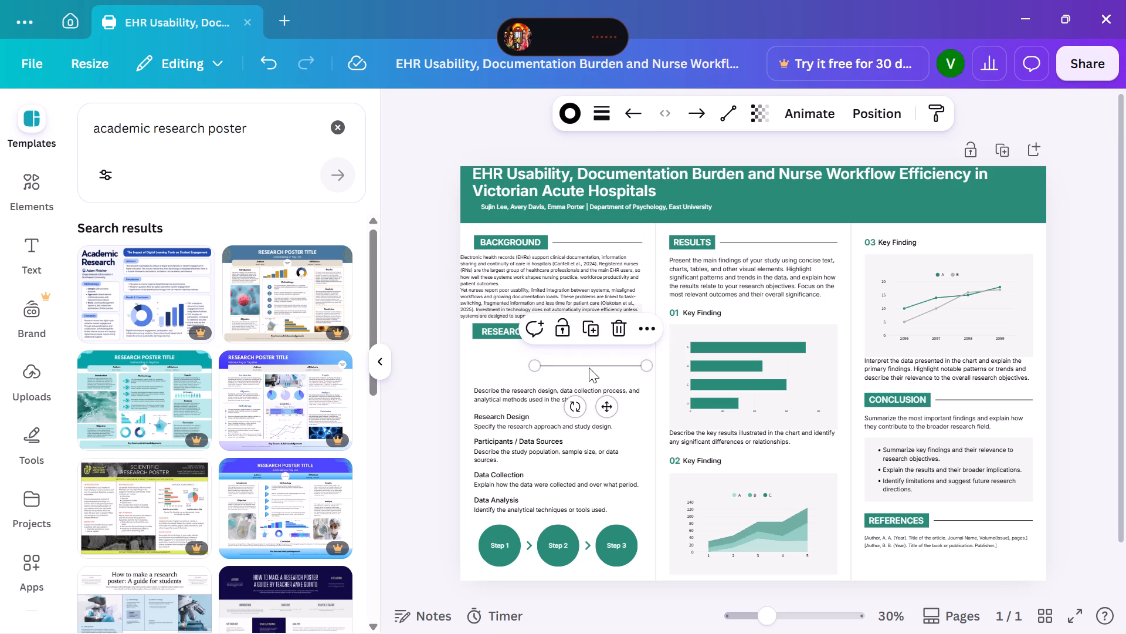
pyautogui.click(587, 361)
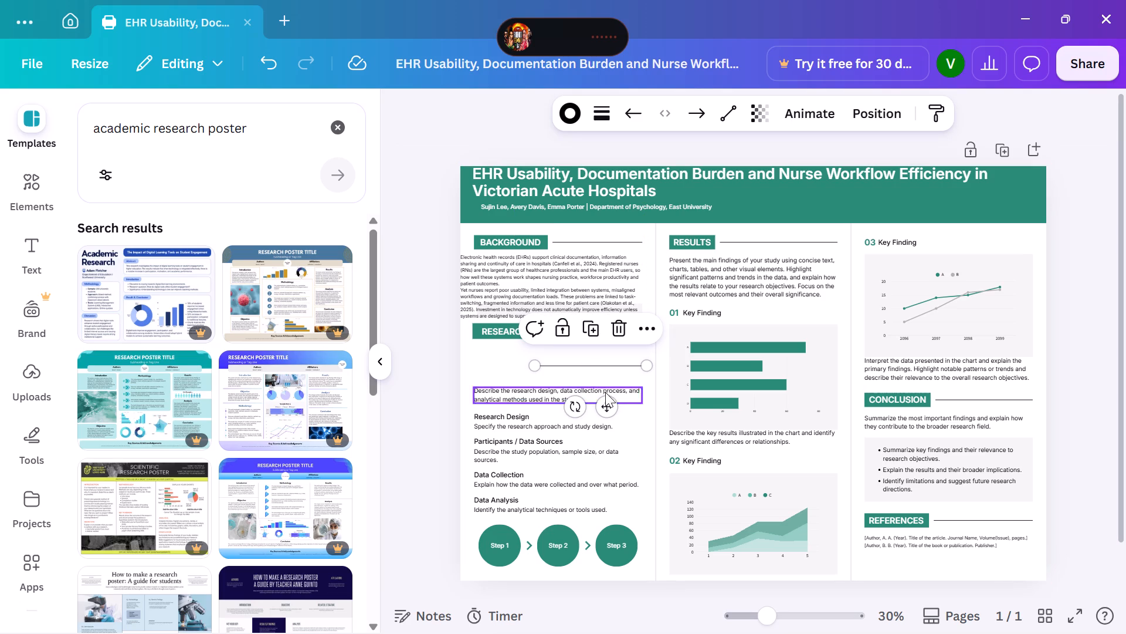
pyautogui.moveTo(603, 404); pyautogui.dragTo(605, 377)
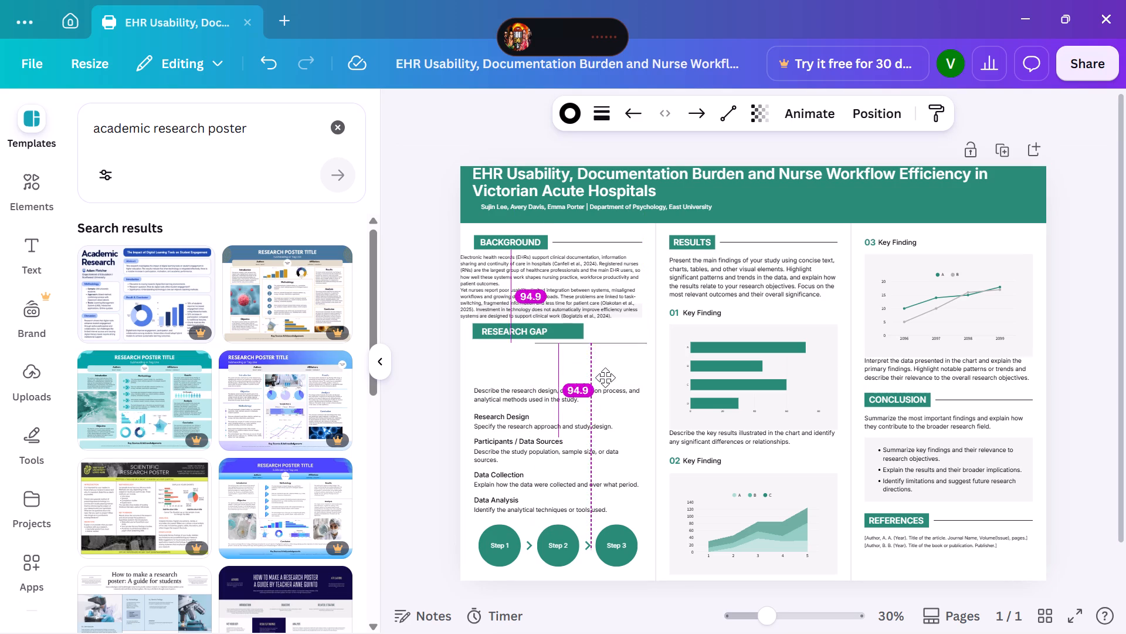
pyautogui.moveTo(605, 377); pyautogui.dragTo(609, 367)
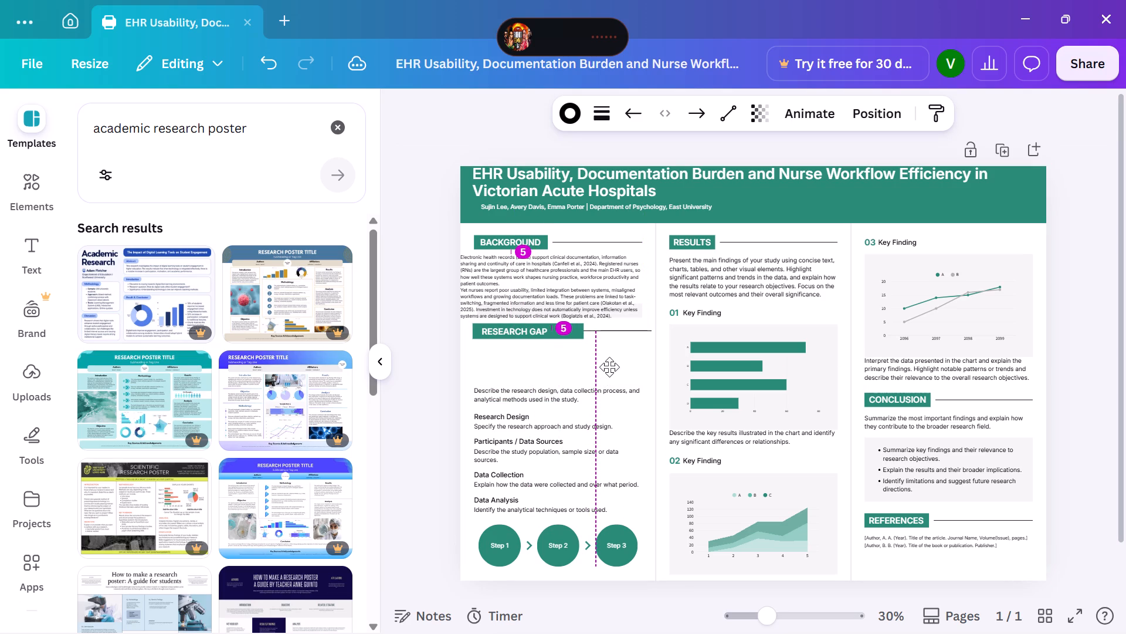
pyautogui.moveTo(609, 367); pyautogui.dragTo(603, 365)
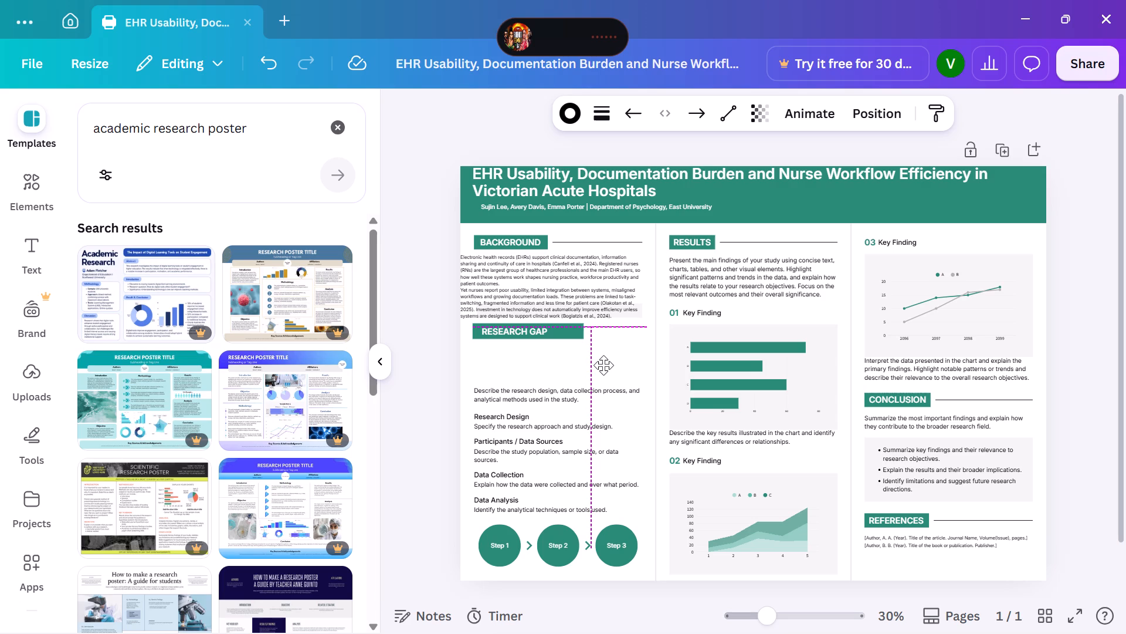
pyautogui.moveTo(603, 365); pyautogui.dragTo(598, 364)
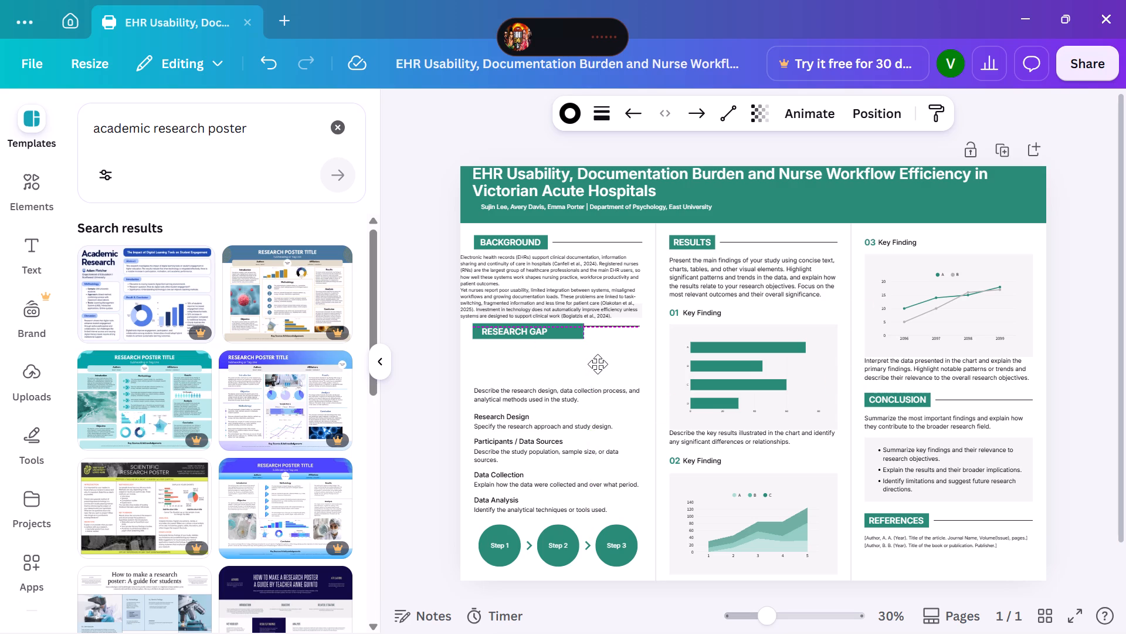
pyautogui.moveTo(598, 364); pyautogui.dragTo(599, 368)
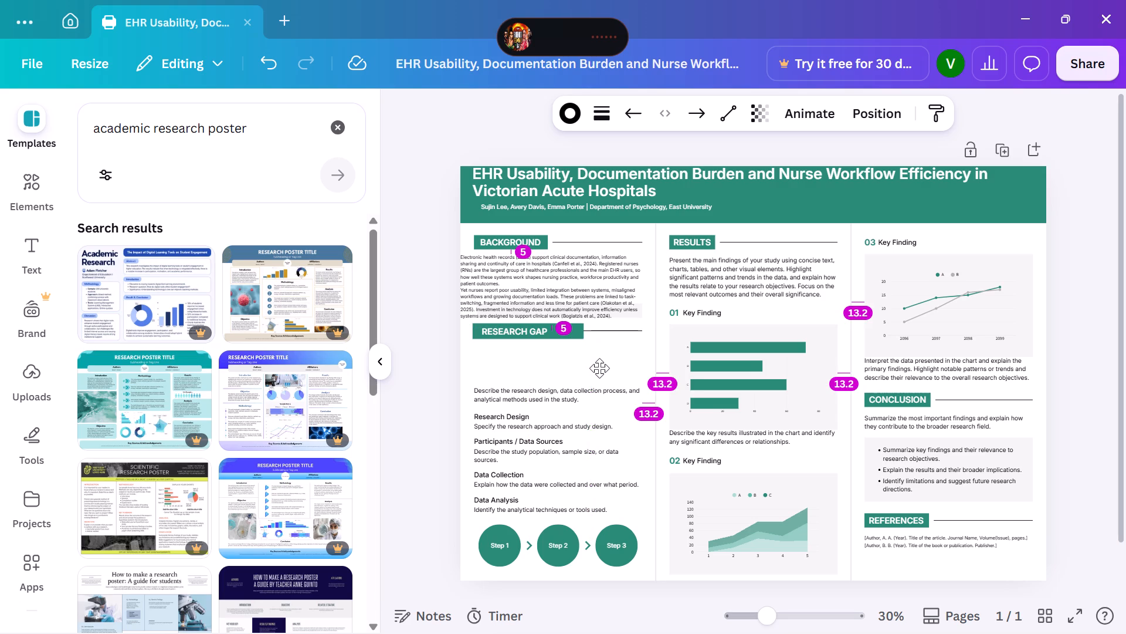
pyautogui.moveTo(599, 368); pyautogui.dragTo(598, 367)
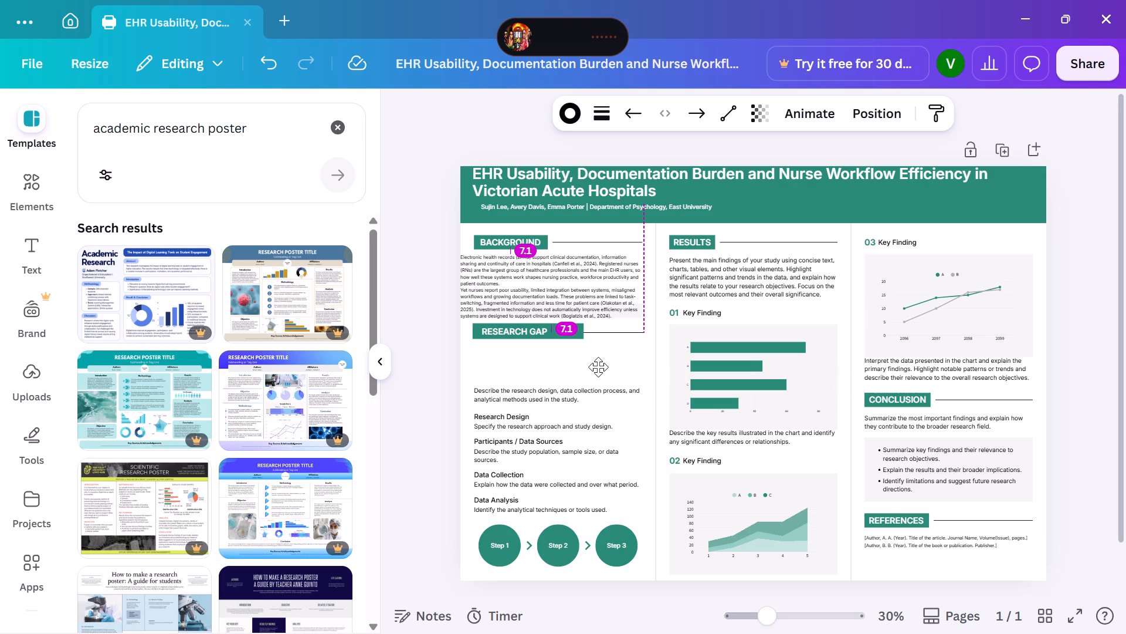
pyautogui.moveTo(598, 367); pyautogui.dragTo(598, 366)
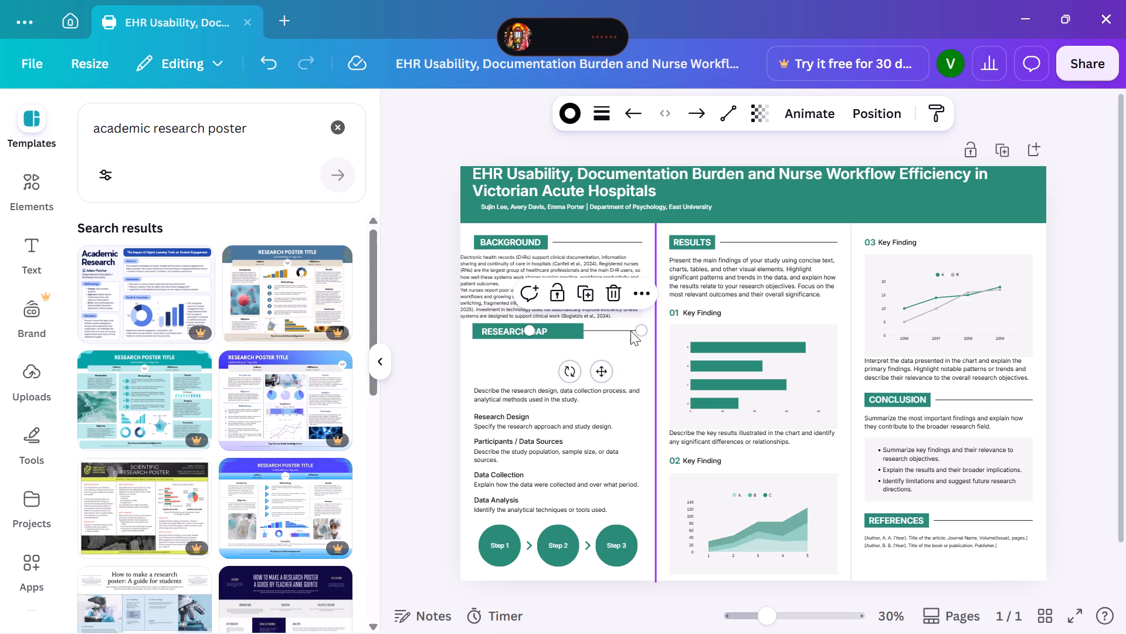
# Set the divider line just below the RESEARCH GAP bar and shorten its left end to start just past the bar's edge.
pyautogui.moveTo(602, 331); pyautogui.dragTo(605, 349)
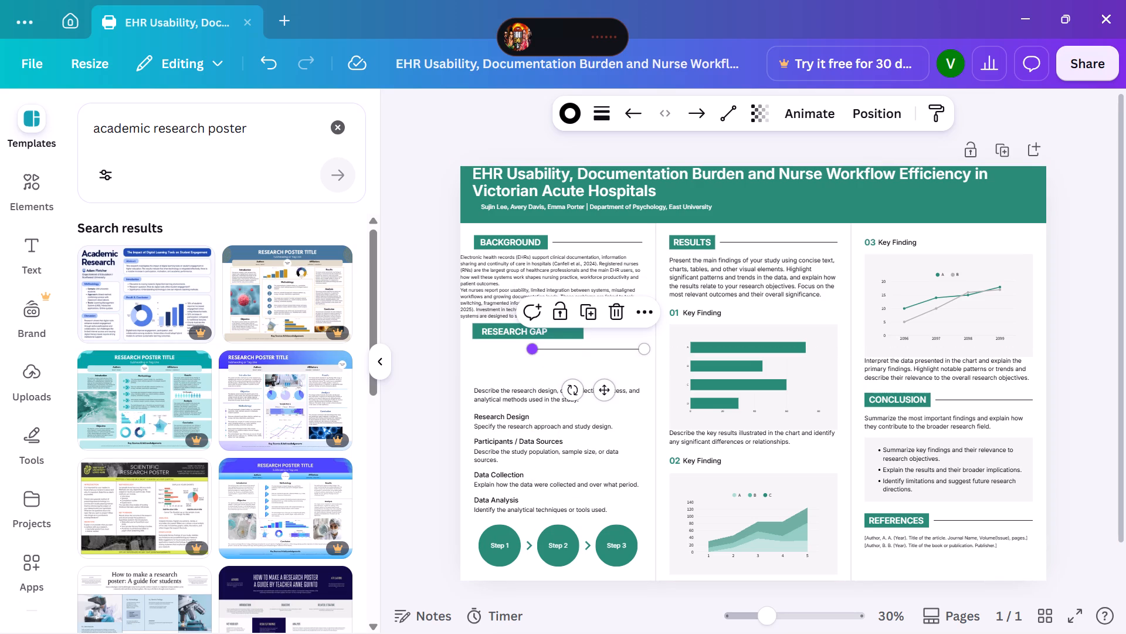
pyautogui.moveTo(533, 348); pyautogui.dragTo(576, 346)
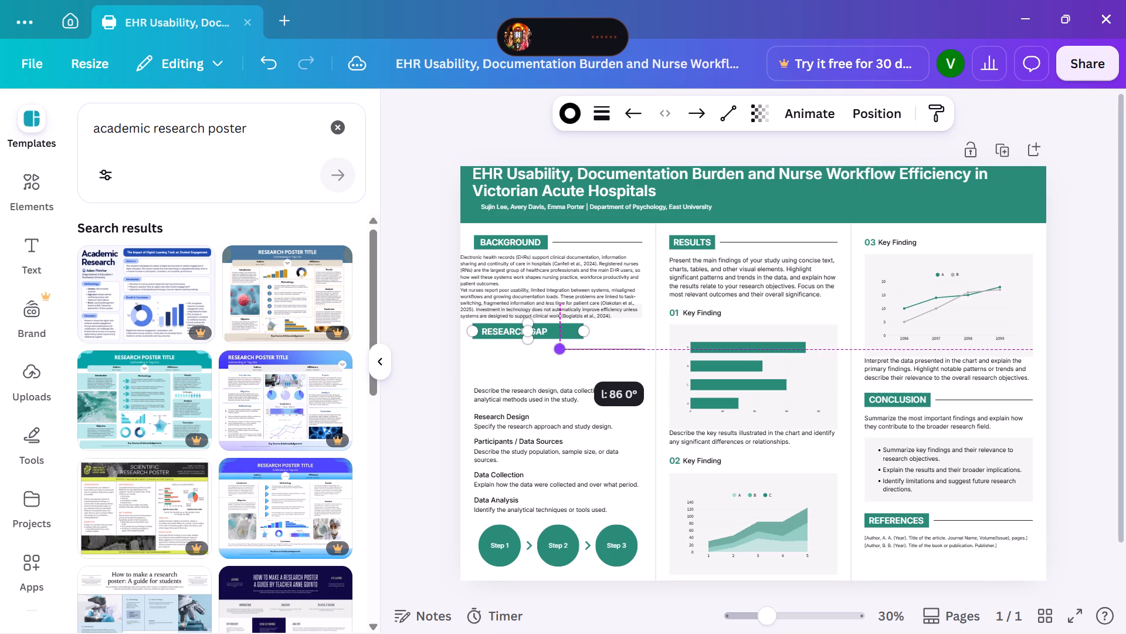
pyautogui.moveTo(576, 346); pyautogui.dragTo(579, 346)
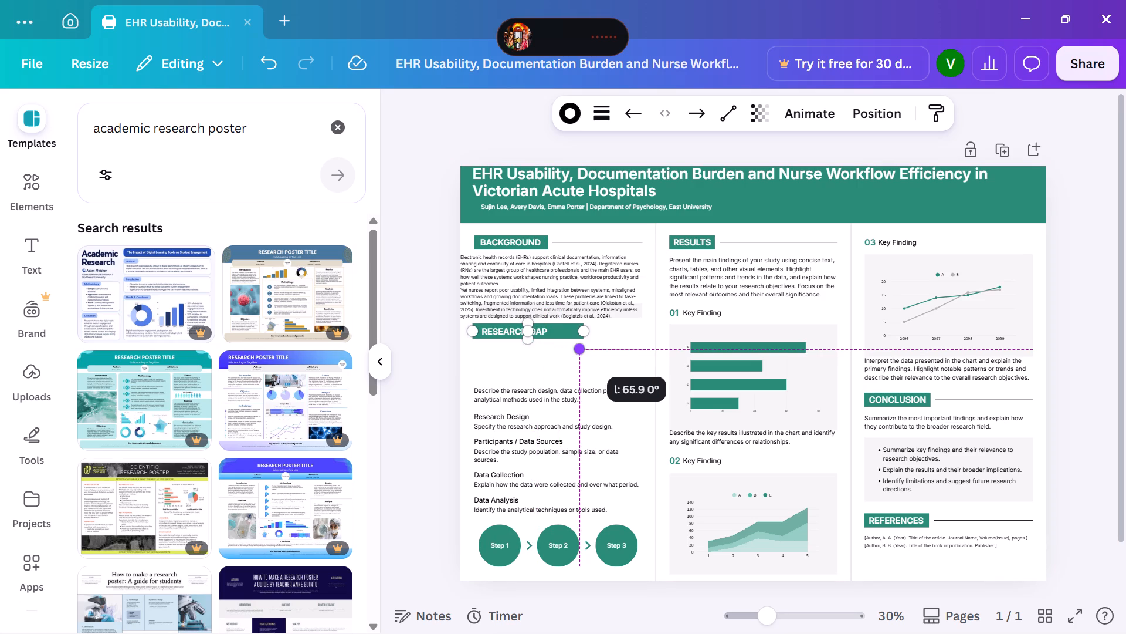
pyautogui.moveTo(579, 346); pyautogui.dragTo(581, 346)
pyautogui.moveTo(577, 348); pyautogui.dragTo(590, 350)
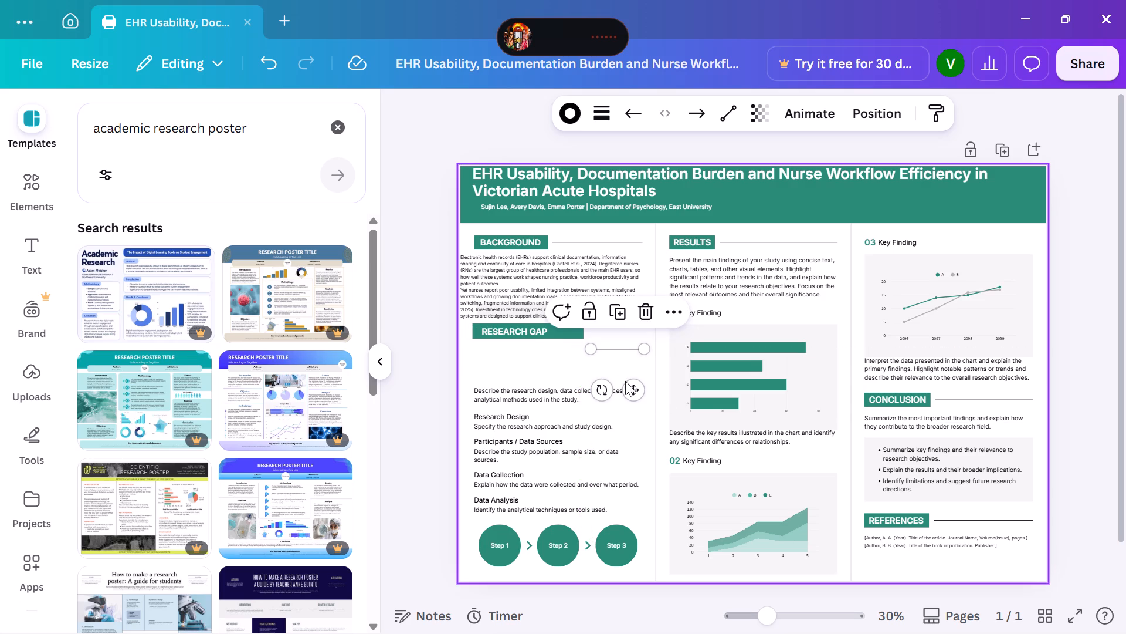
# Move the shortened divider line up to the RESEARCH GAP bar's mid-height, its right end aligned with the BACKGROUND heading's line.
pyautogui.moveTo(632, 386); pyautogui.dragTo(632, 375)
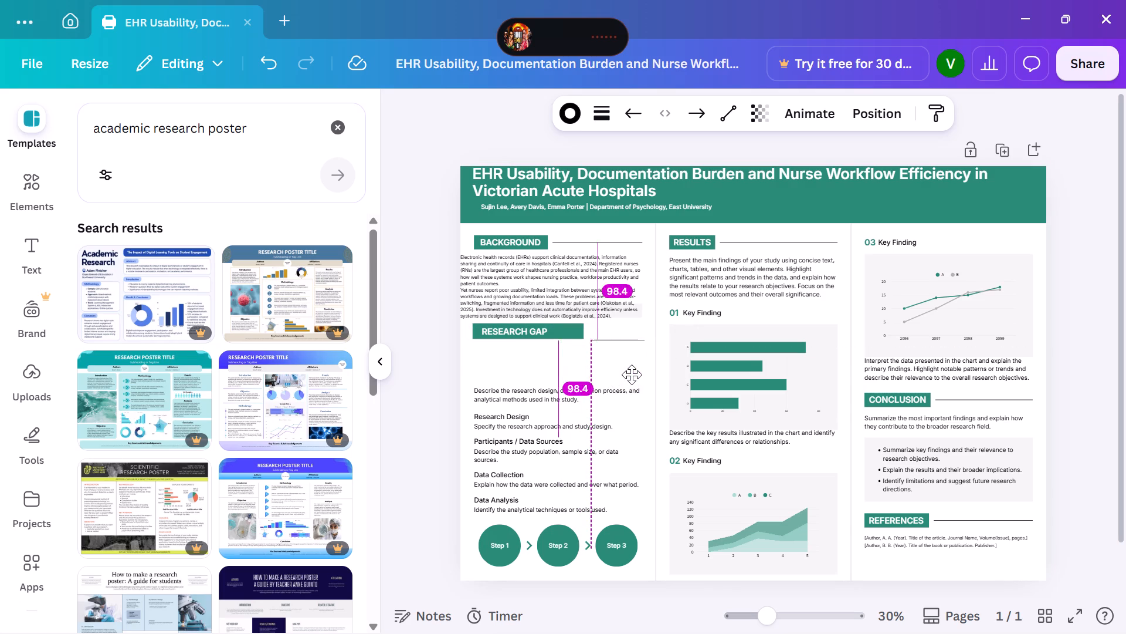
pyautogui.moveTo(632, 375); pyautogui.dragTo(632, 367)
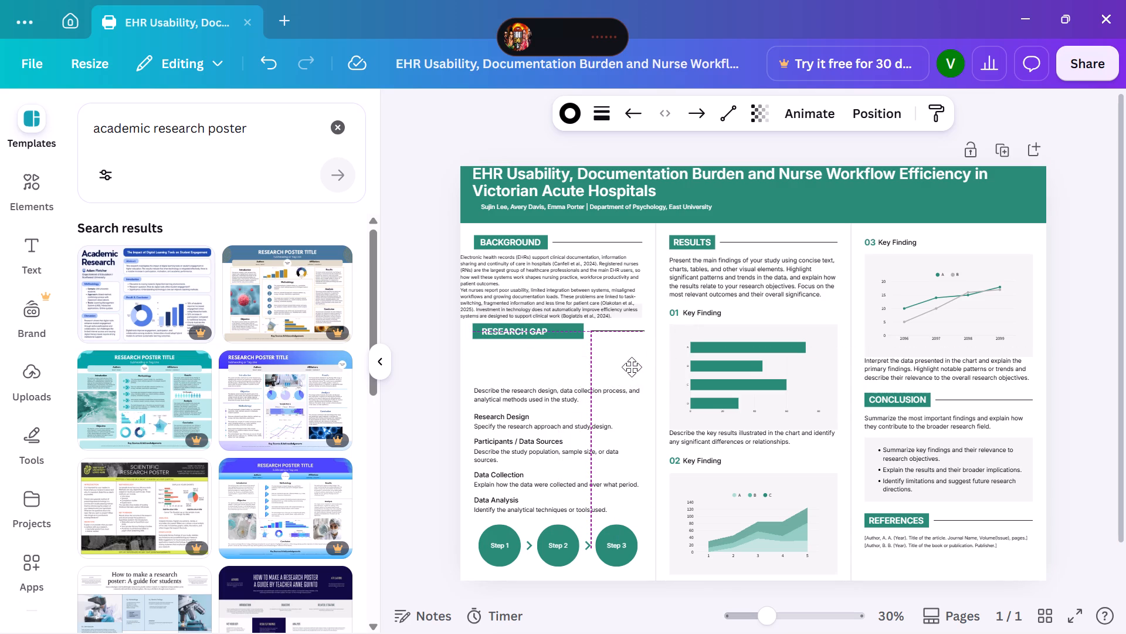
pyautogui.moveTo(632, 367); pyautogui.dragTo(626, 367)
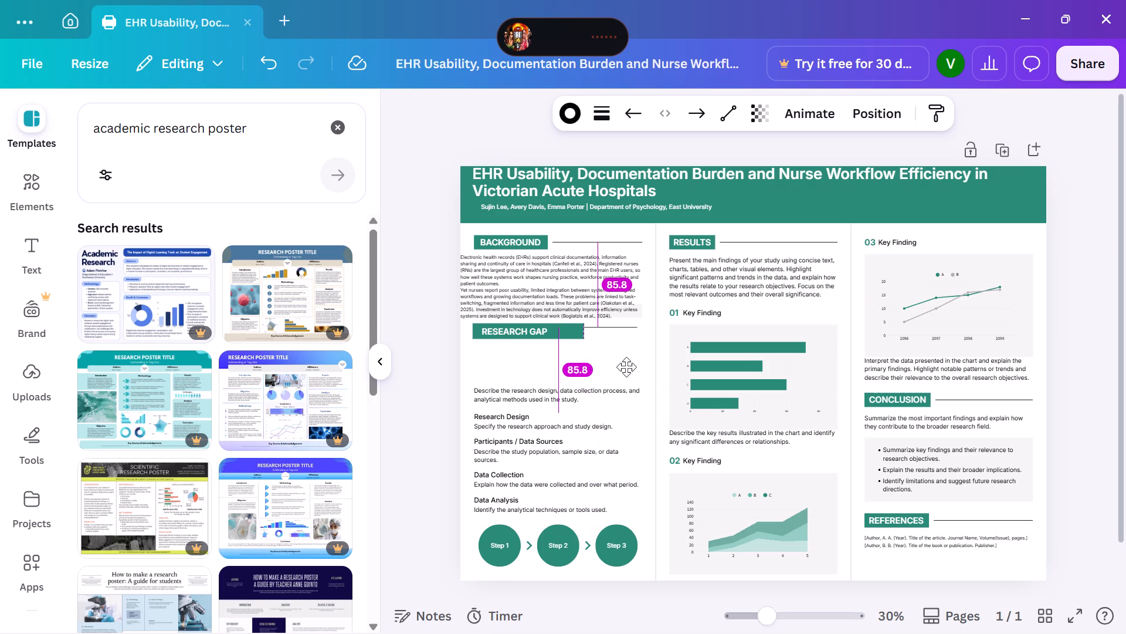
pyautogui.moveTo(626, 367); pyautogui.dragTo(628, 367)
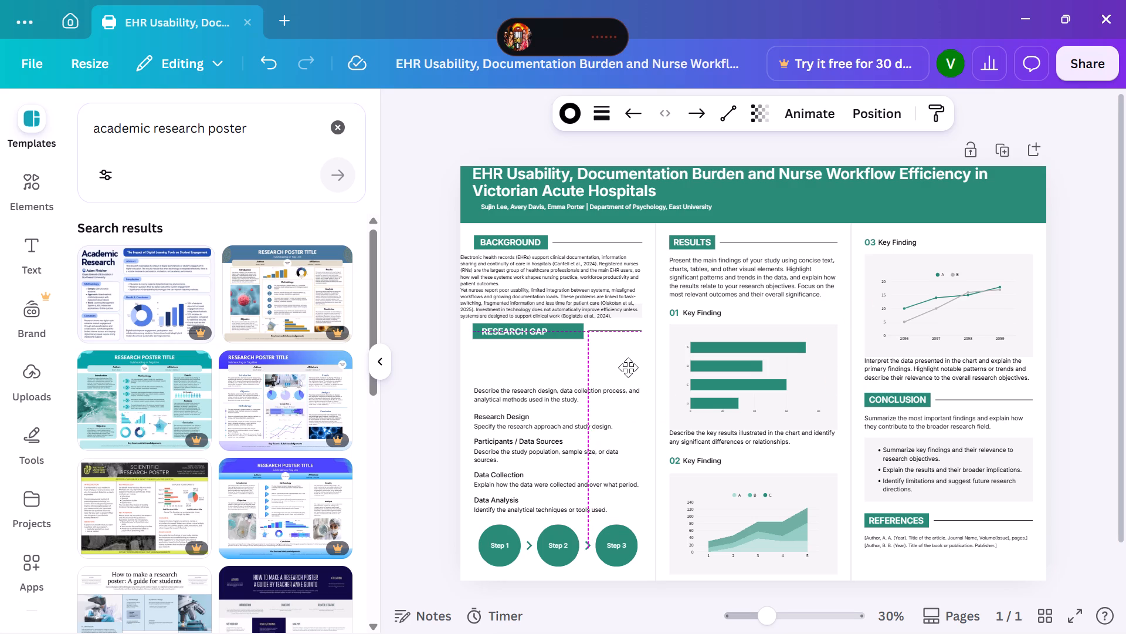
pyautogui.moveTo(628, 367); pyautogui.dragTo(628, 367)
pyautogui.click(517, 393)
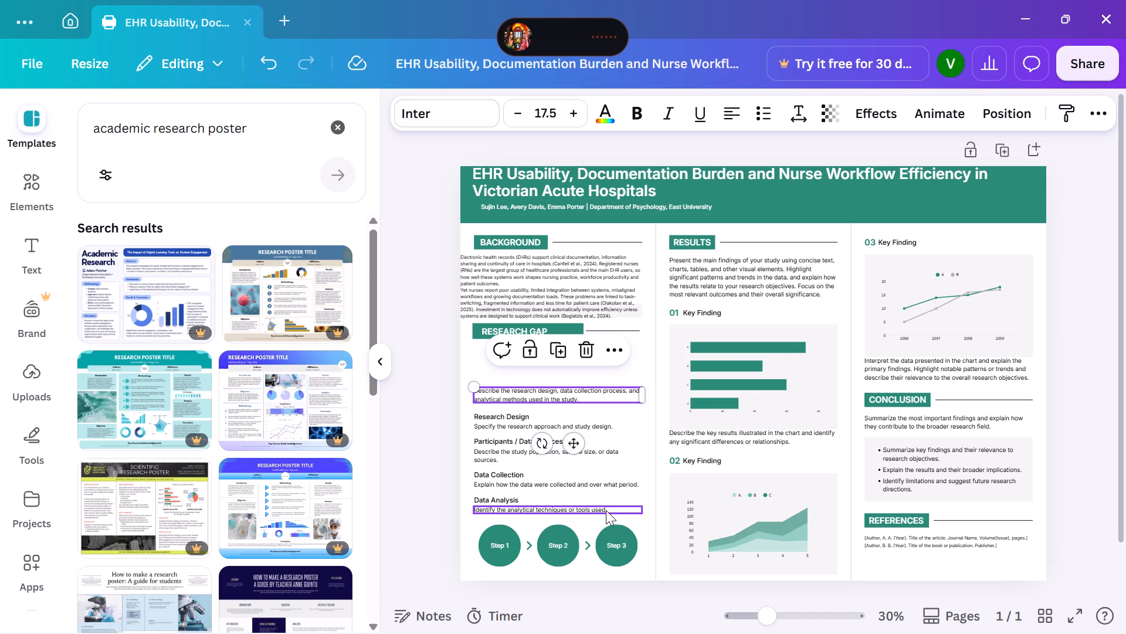
# Clear the placeholder sentence under the Data Analysis subheading.
pyautogui.click(606, 510)
pyautogui.doubleClick(606, 510)
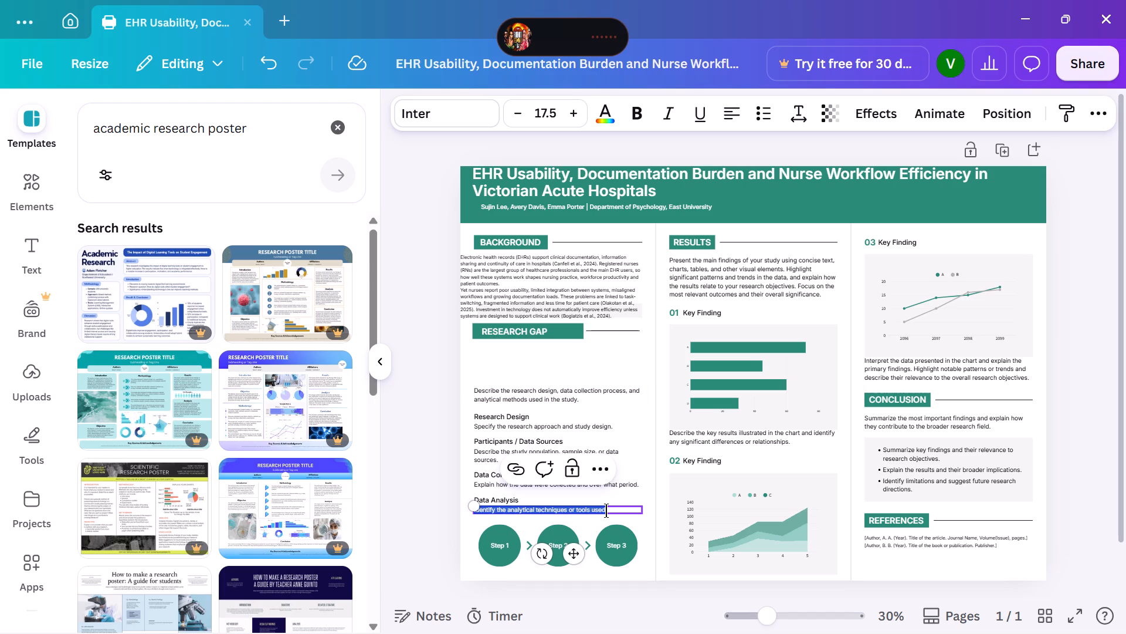
pyautogui.press('BackSpace')
pyautogui.doubleClick(606, 510)
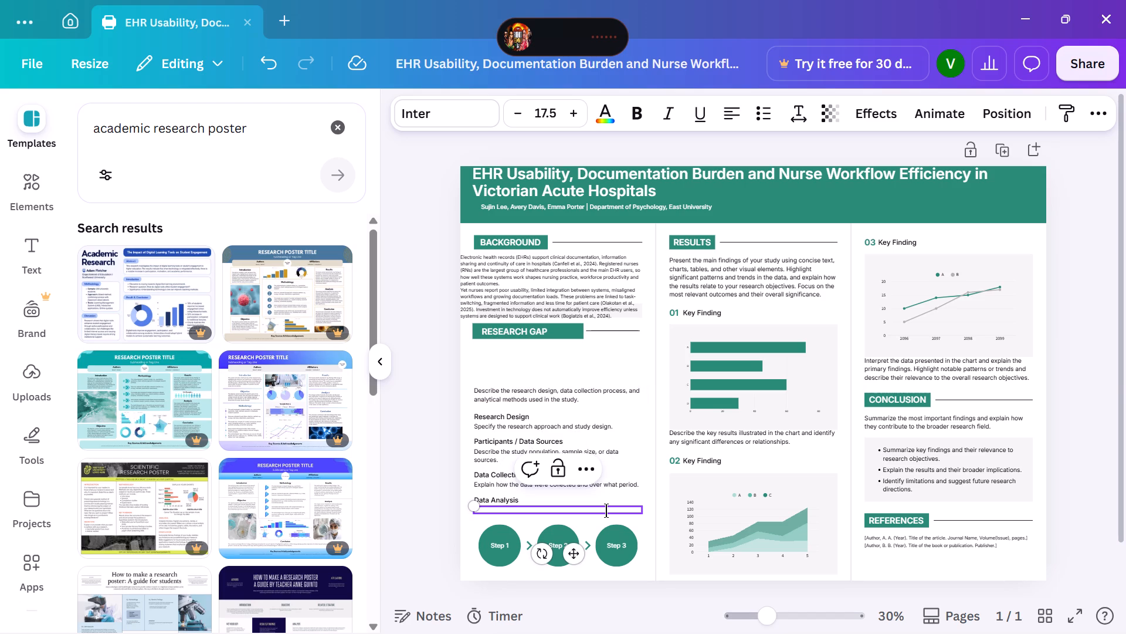
# Delete the Research Design and Participants / Data Sources subheadings together with their placeholder descriptions.
pyautogui.click(474, 414)
pyautogui.click(591, 374)
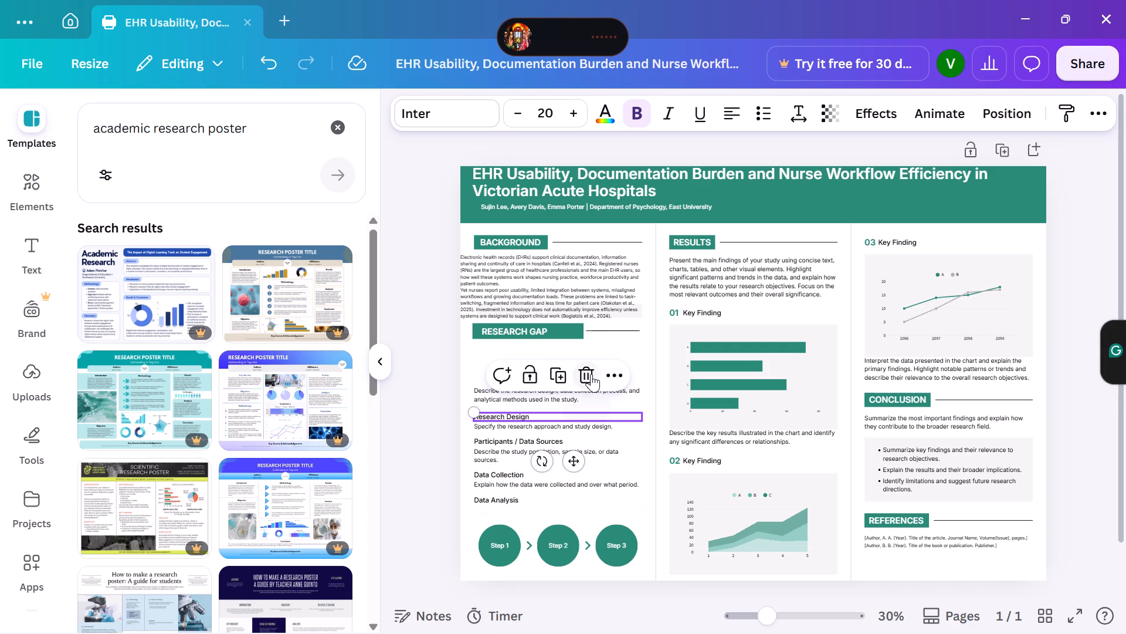
pyautogui.click(527, 423)
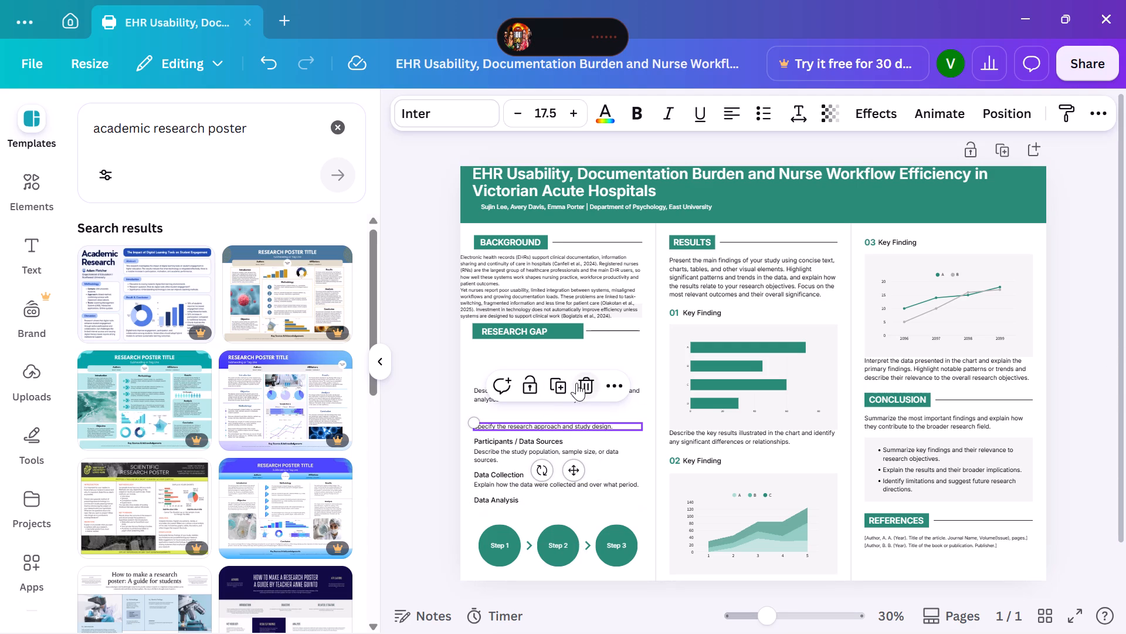
pyautogui.click(576, 384)
pyautogui.click(523, 442)
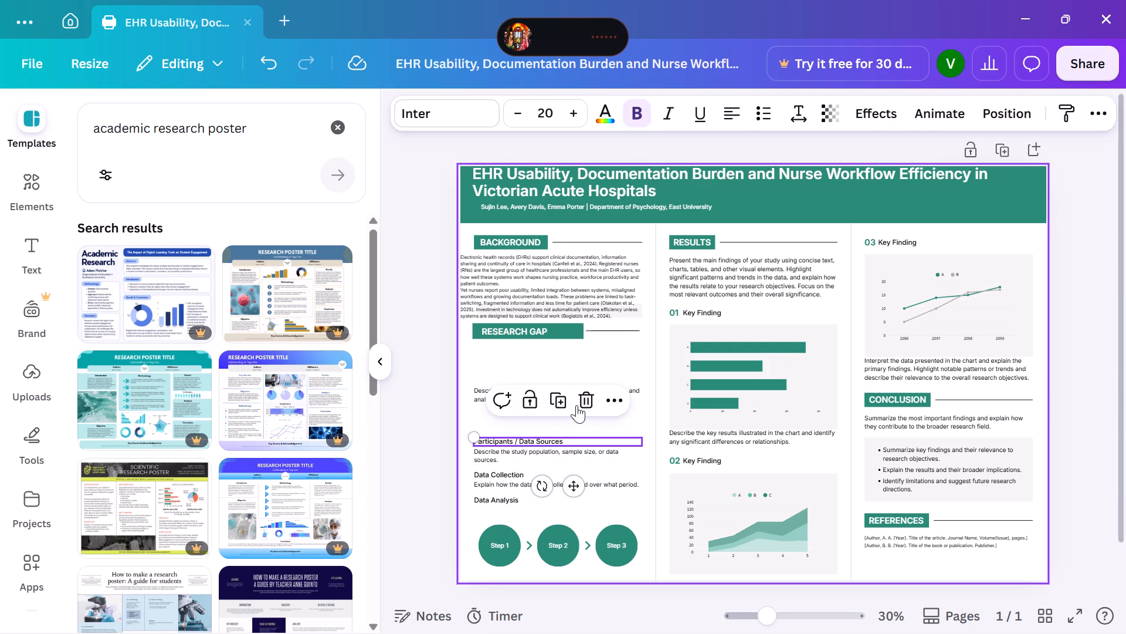
pyautogui.click(579, 404)
pyautogui.click(538, 450)
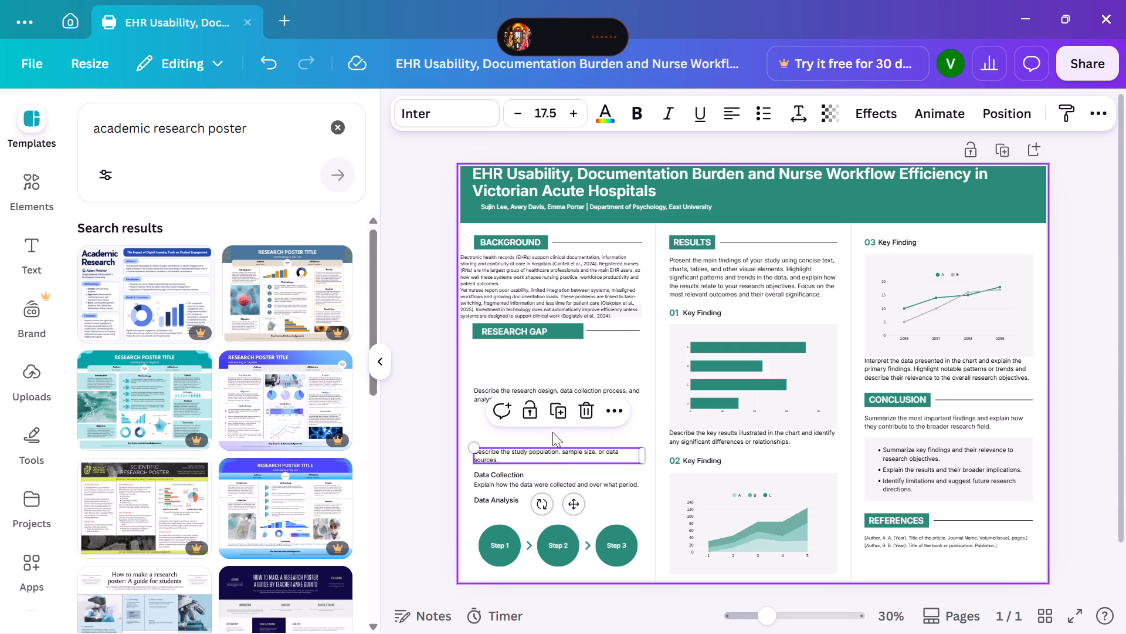
pyautogui.click(581, 412)
# Delete the Data Collection subheading with its description, and the Data Analysis subheading.
pyautogui.click(545, 475)
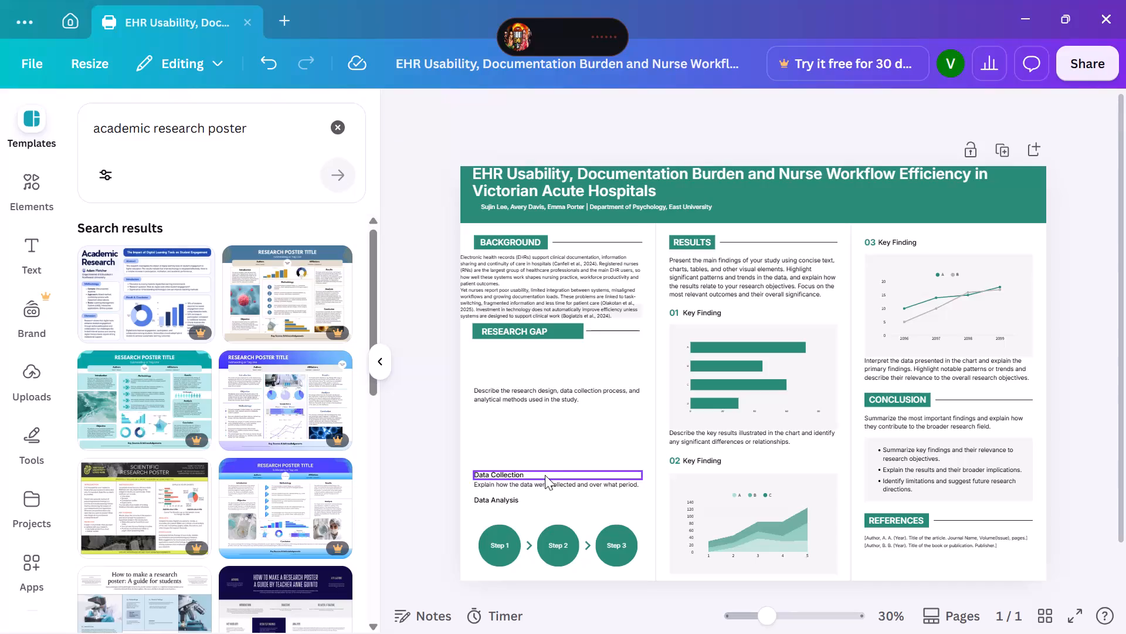
pyautogui.click(579, 431)
pyautogui.click(542, 481)
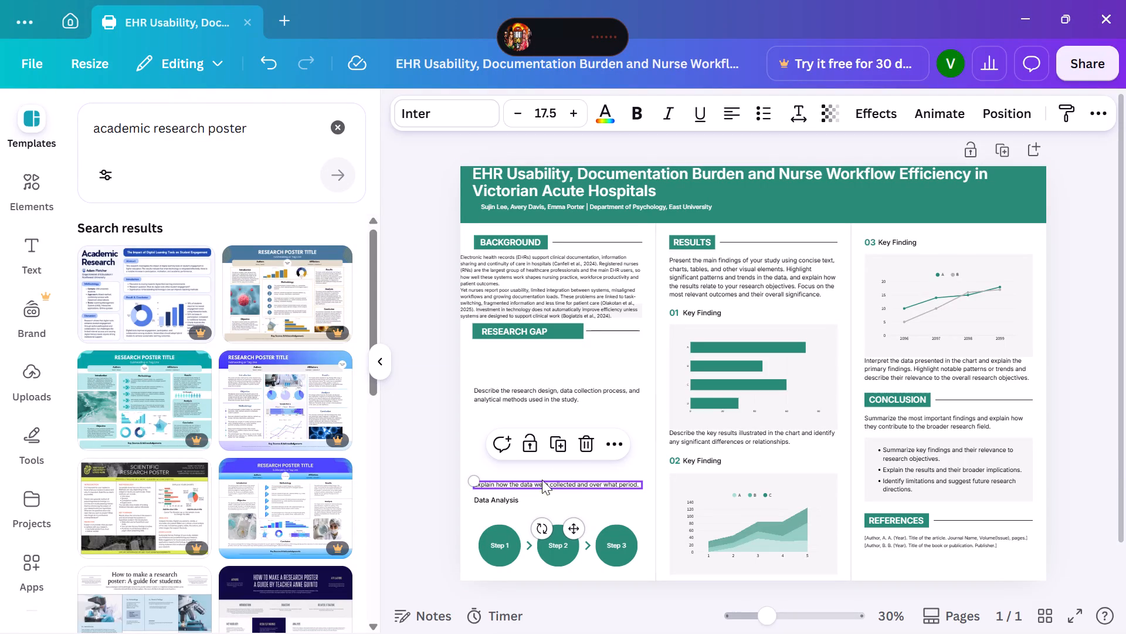
pyautogui.click(580, 444)
pyautogui.click(525, 493)
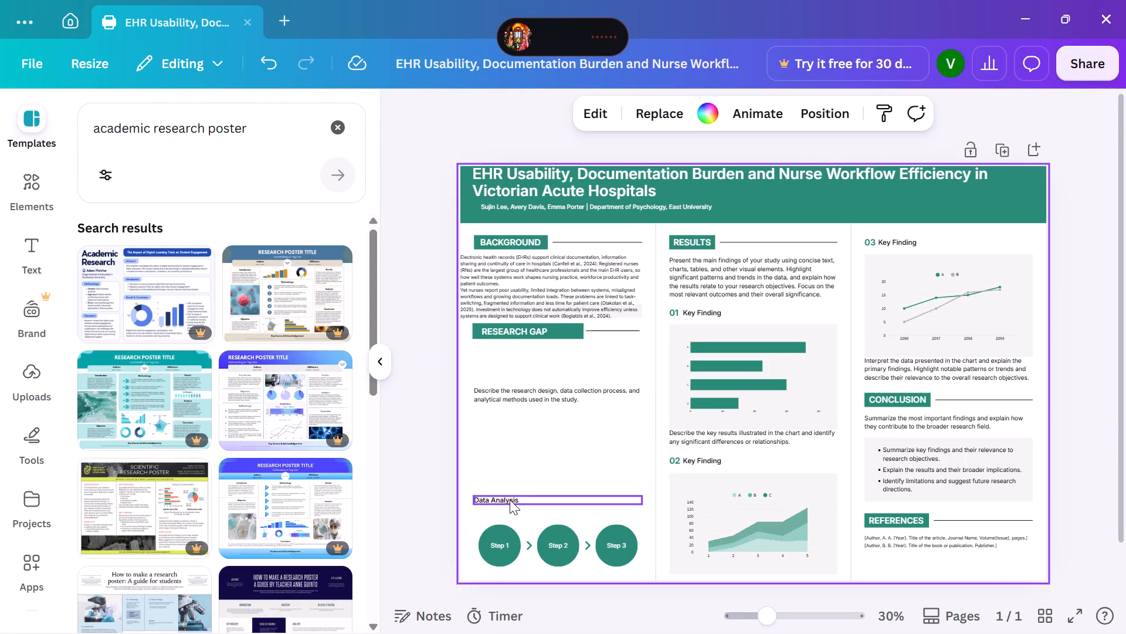
pyautogui.click(507, 500)
pyautogui.click(584, 457)
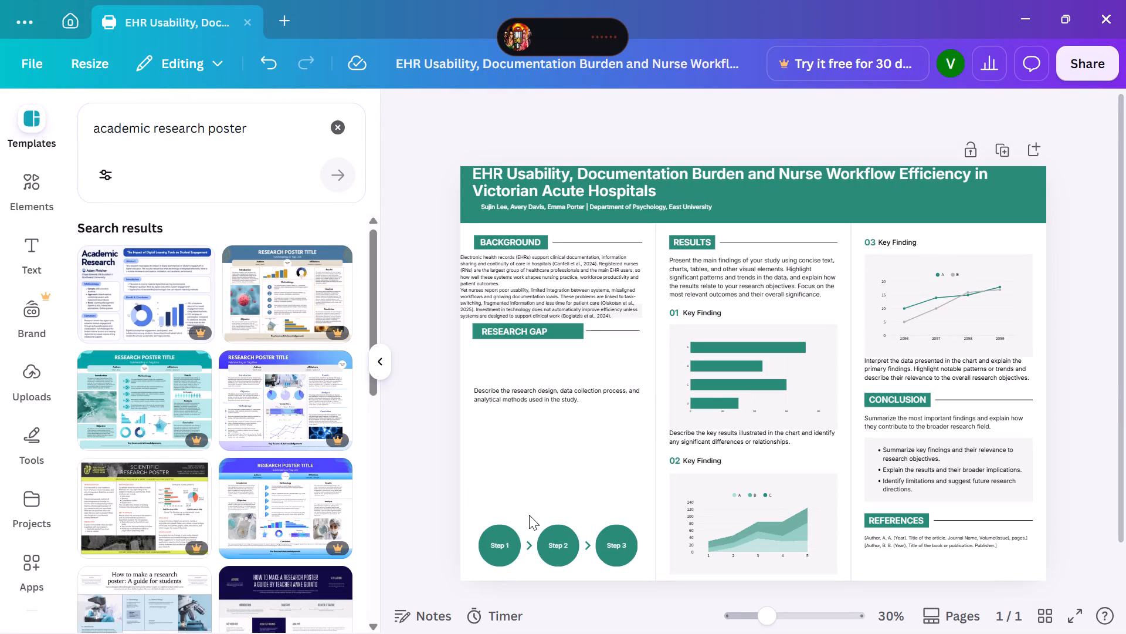
pyautogui.click(528, 515)
pyautogui.click(531, 505)
# Move the remaining research-design placeholder text up beneath the RESEARCH GAP heading.
pyautogui.click(520, 398)
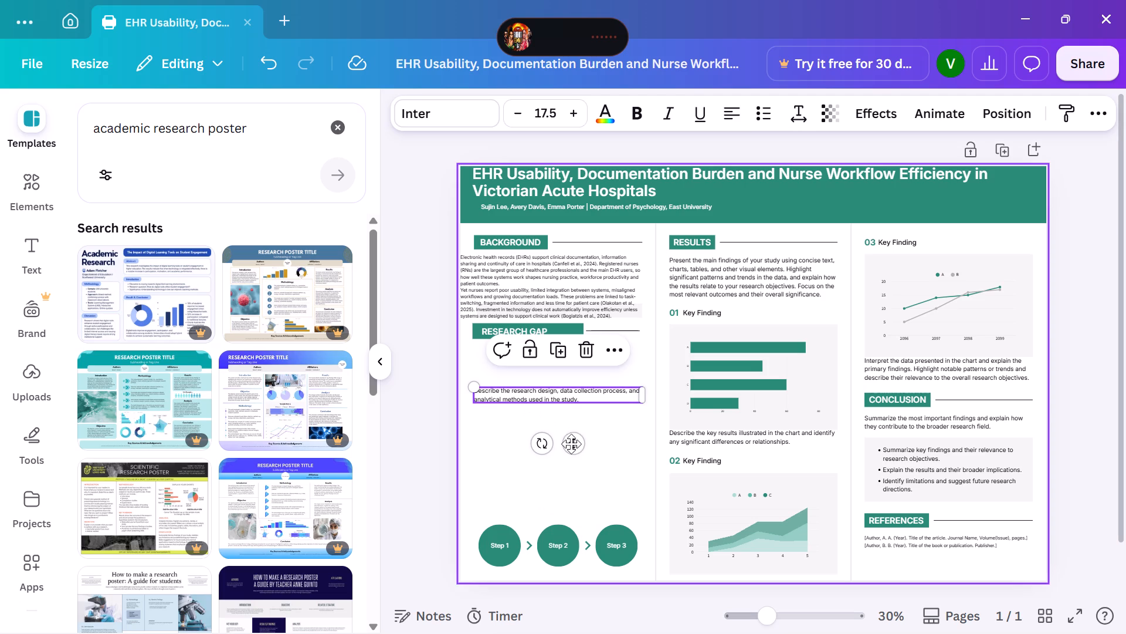
pyautogui.click(573, 444)
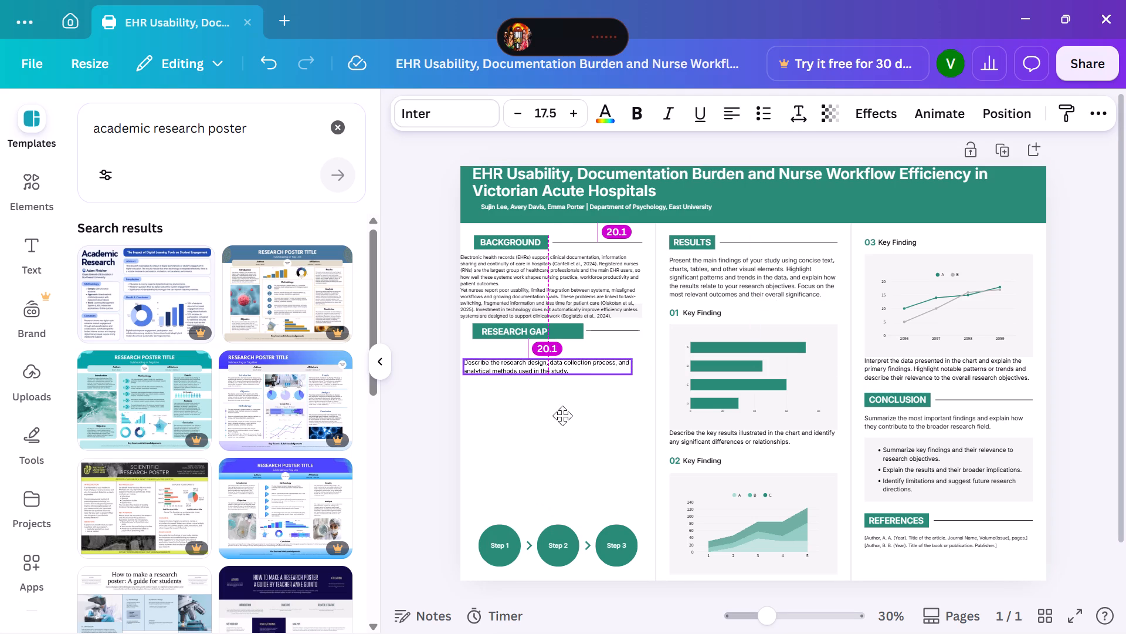
# Narrow the Background text box slightly by moving its left edge inward.
pyautogui.click(620, 287)
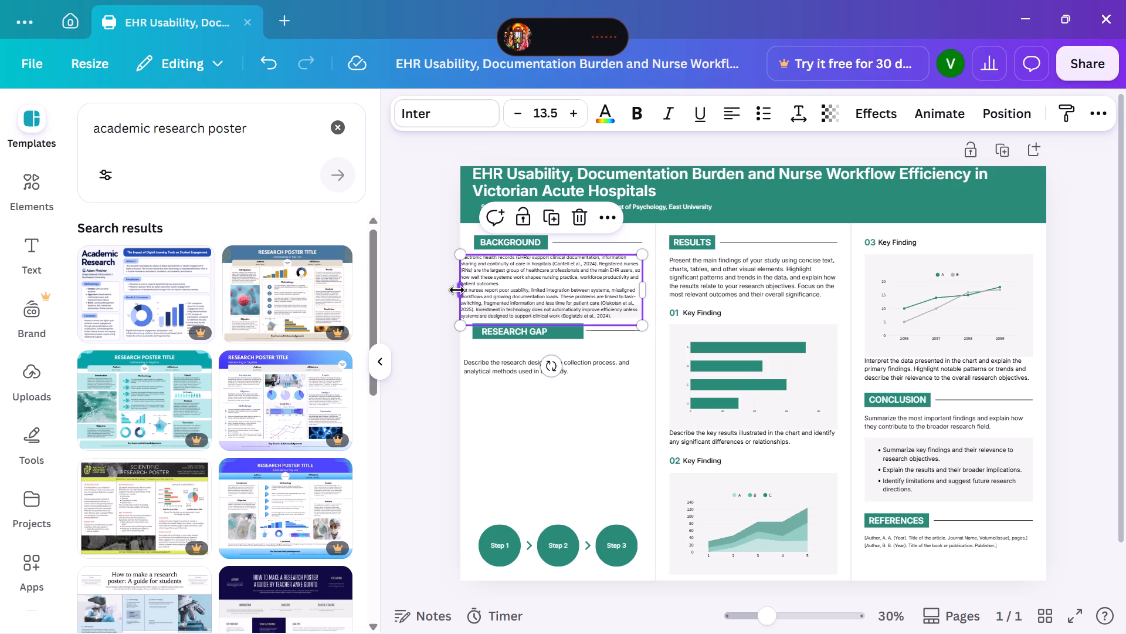
pyautogui.click(457, 290)
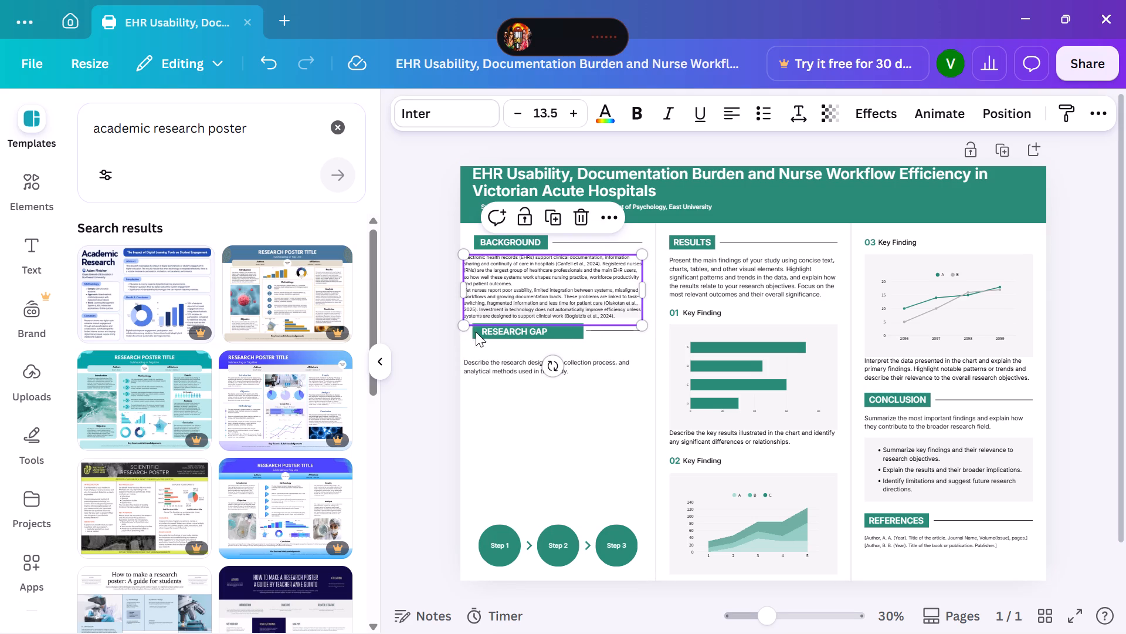
# Replace the placeholder text beneath RESEARCH GAP with the copied Research Gap paragraph.
pyautogui.click(477, 362)
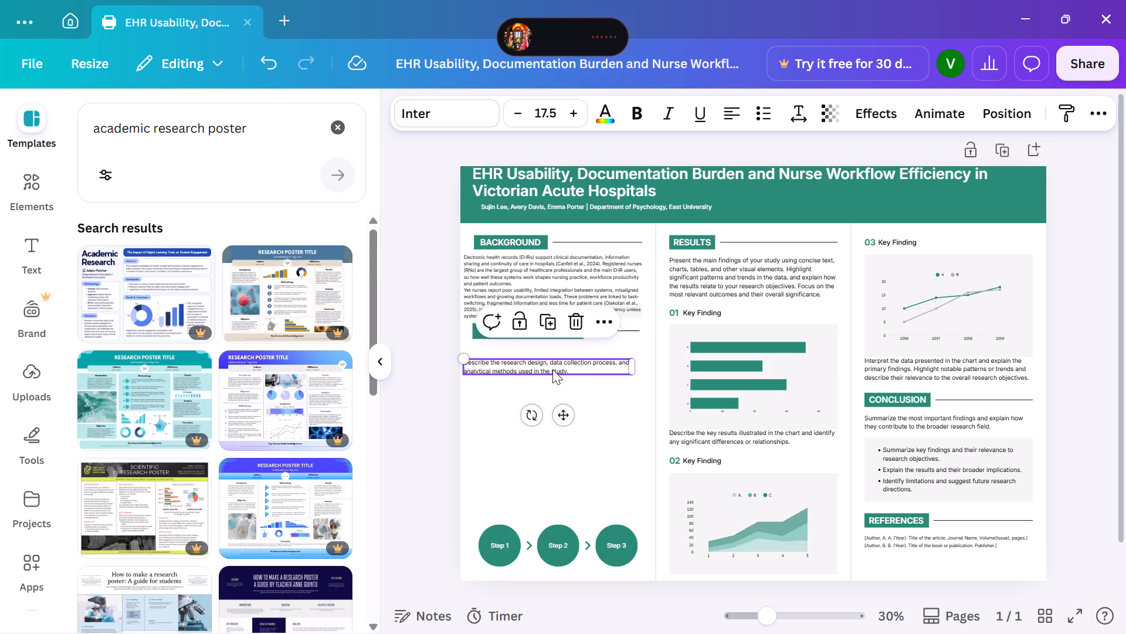
pyautogui.doubleClick(572, 365)
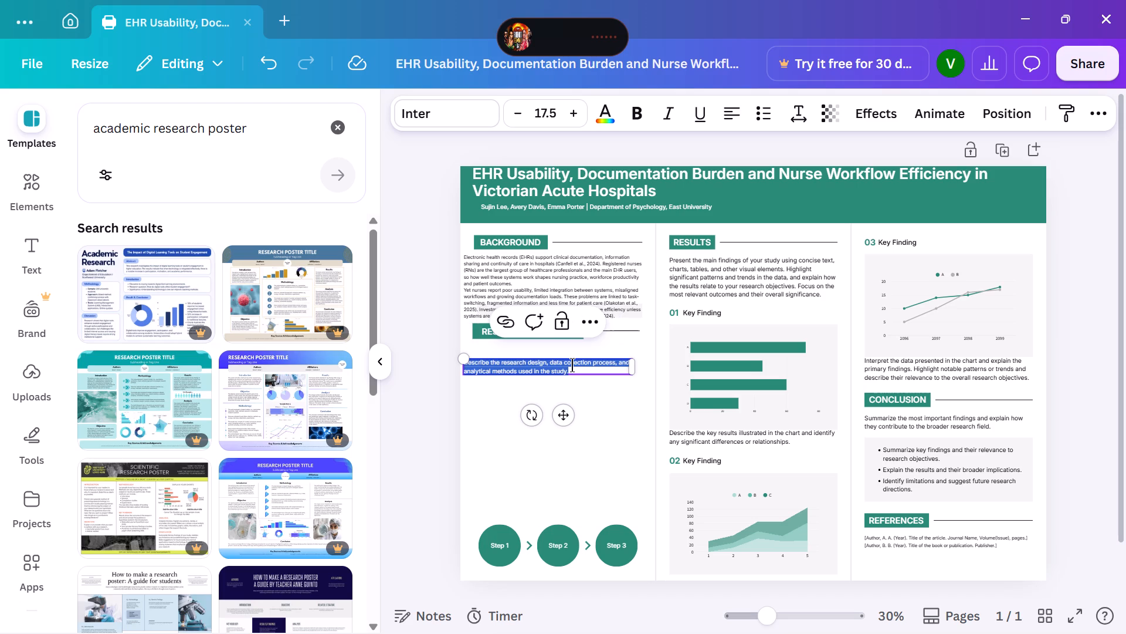
pyautogui.press('BackSpace')
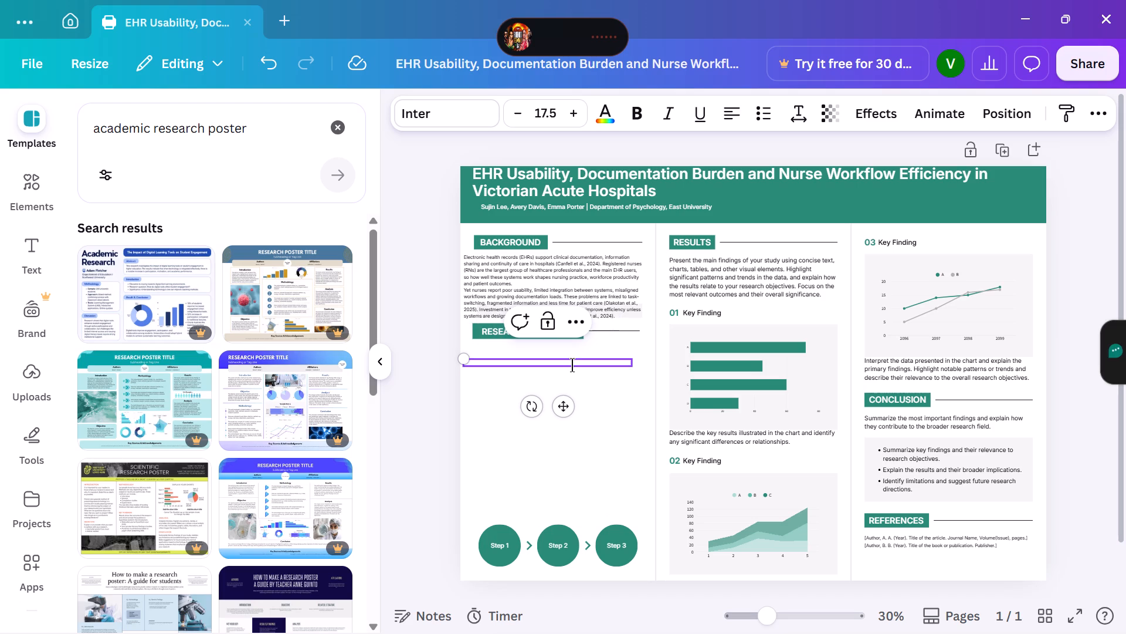
pyautogui.hotkey('ctrl', 'v')
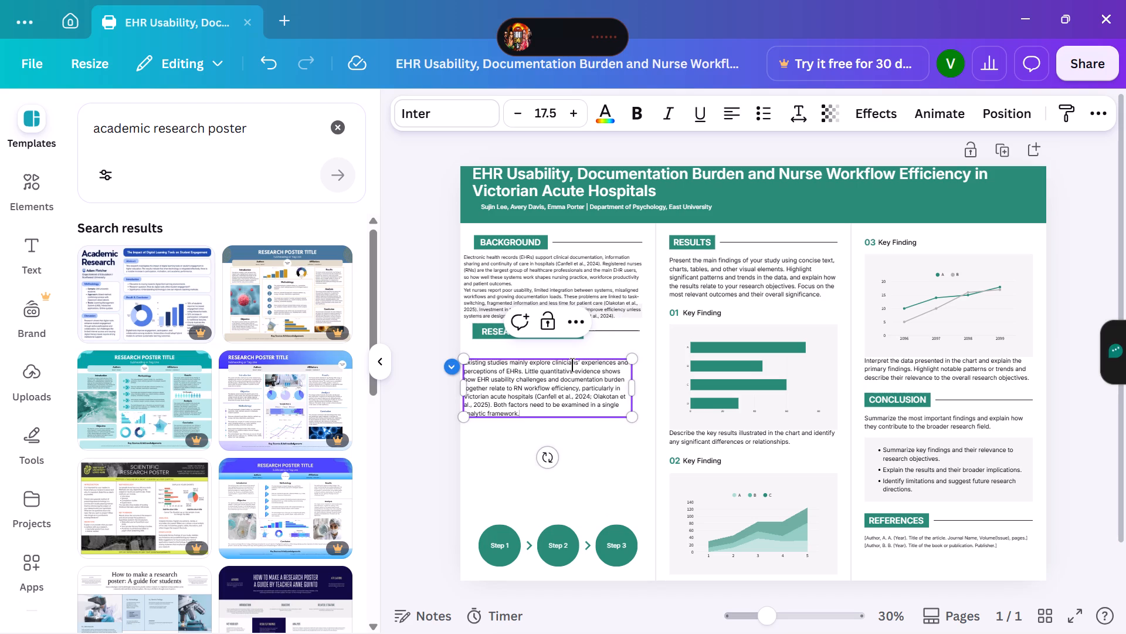
pyautogui.click(588, 423)
pyautogui.click(578, 401)
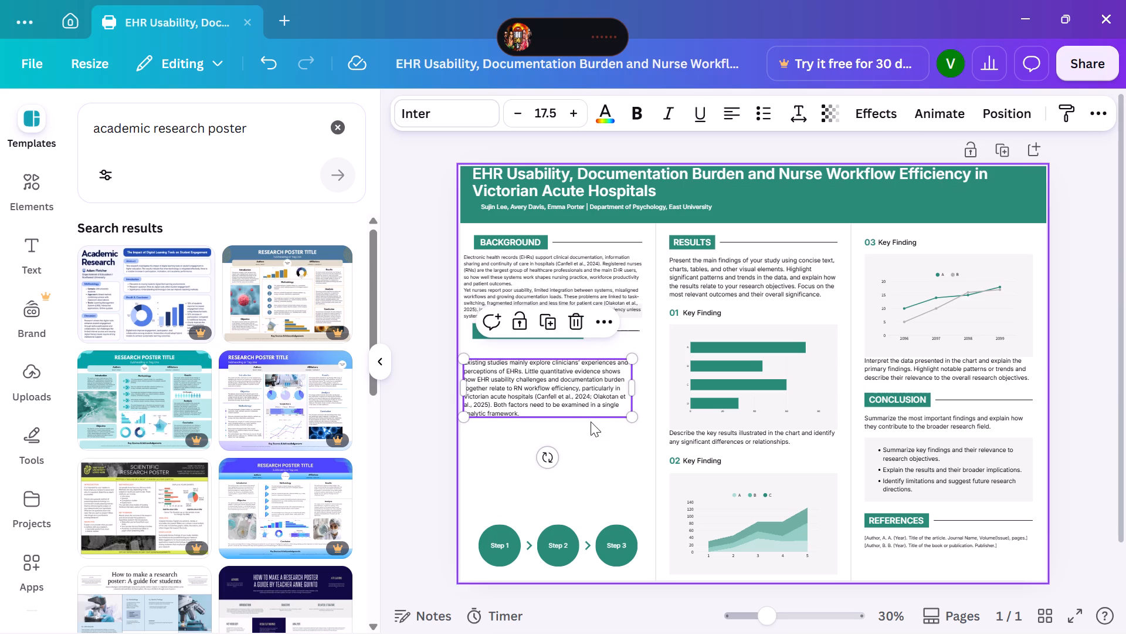
pyautogui.click(588, 434)
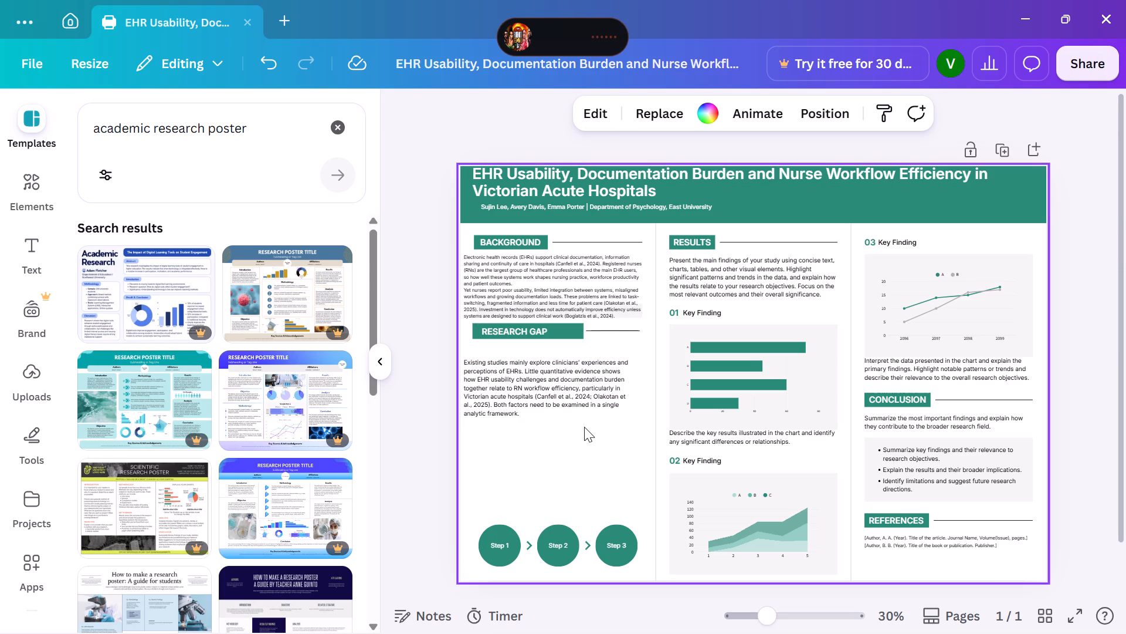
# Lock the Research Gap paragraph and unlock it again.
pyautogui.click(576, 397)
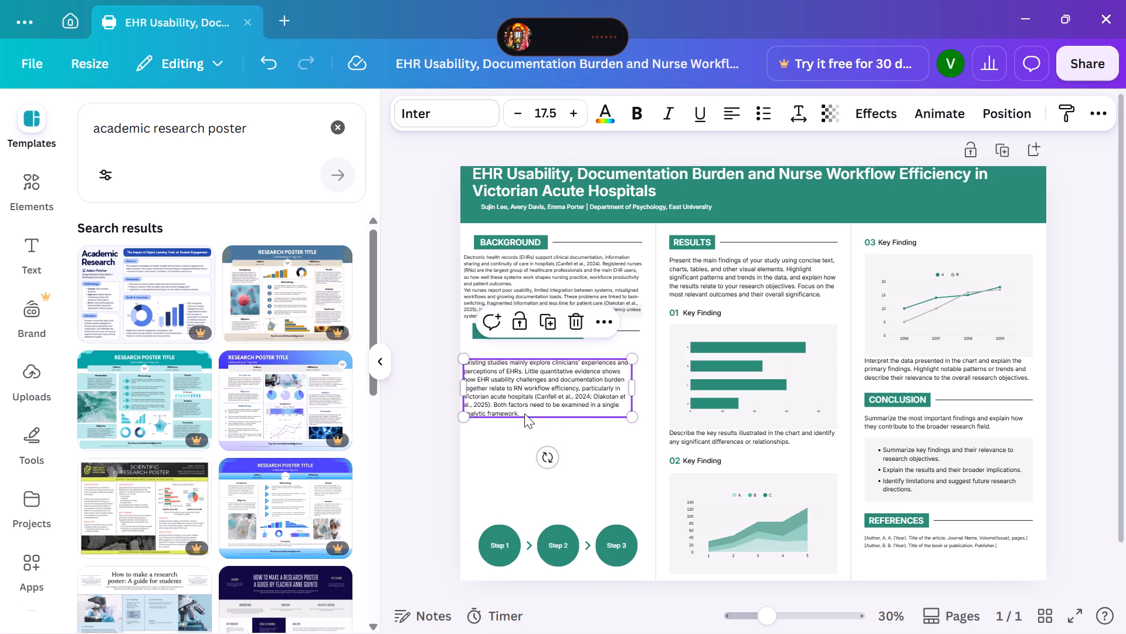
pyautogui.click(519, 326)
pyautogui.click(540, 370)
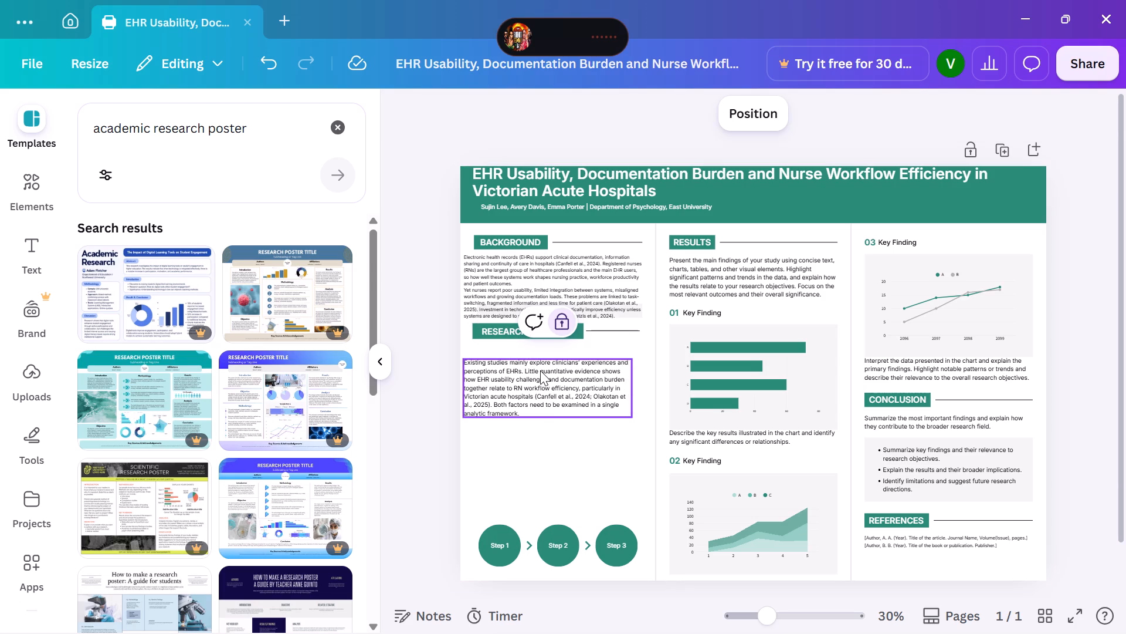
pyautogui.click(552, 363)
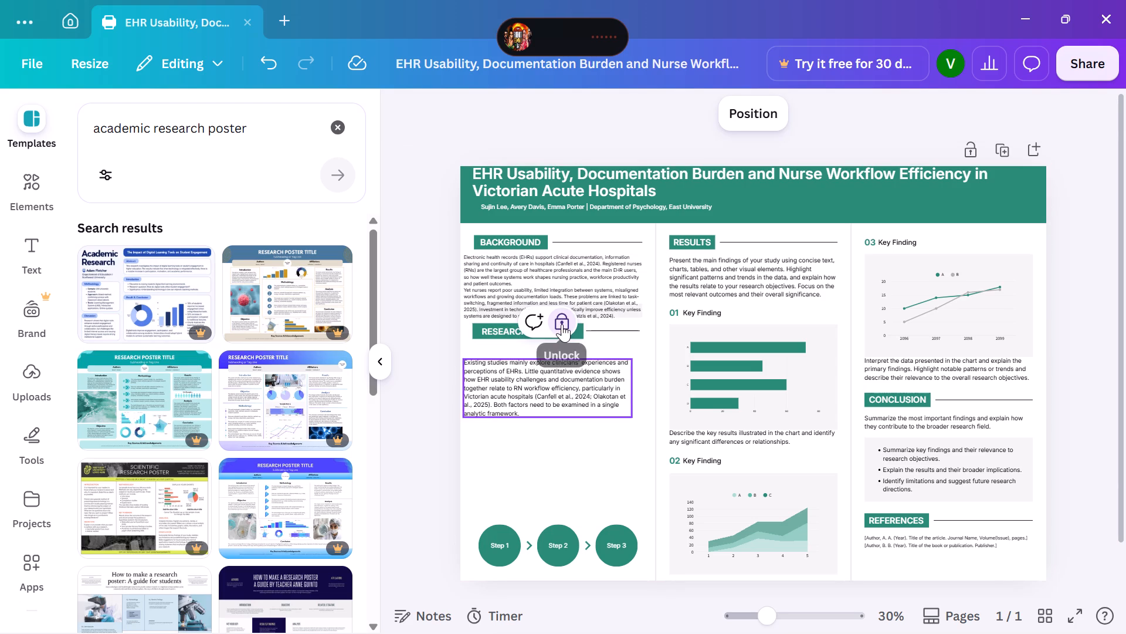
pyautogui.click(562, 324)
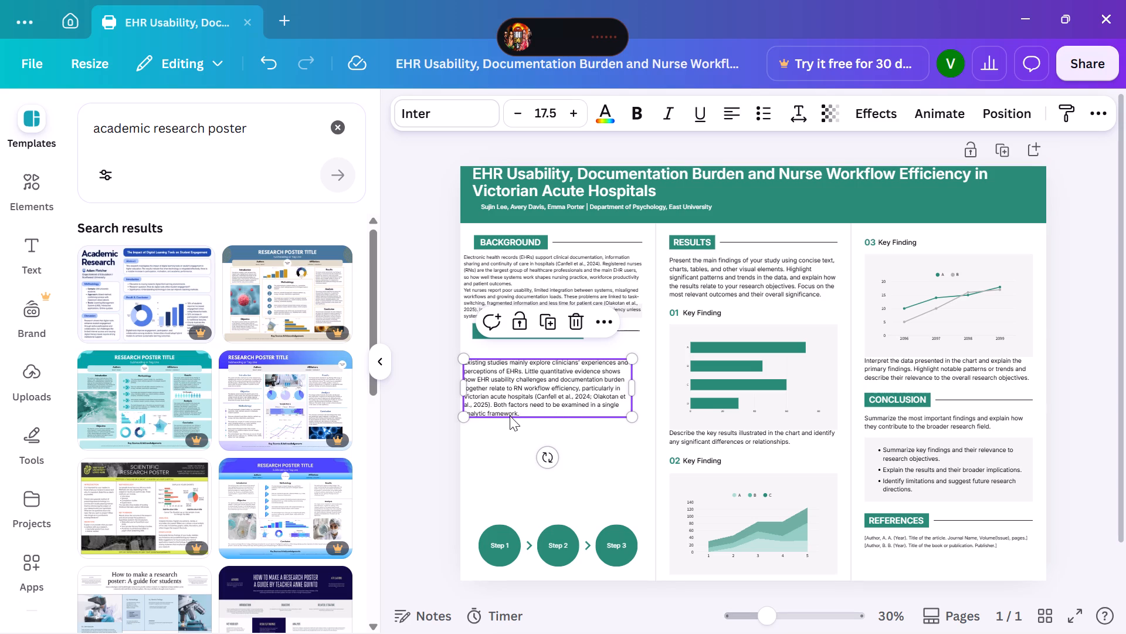
# Move the Research Gap paragraph closer beneath its heading, lining up its left edge with the Background text.
pyautogui.moveTo(510, 416); pyautogui.dragTo(506, 404)
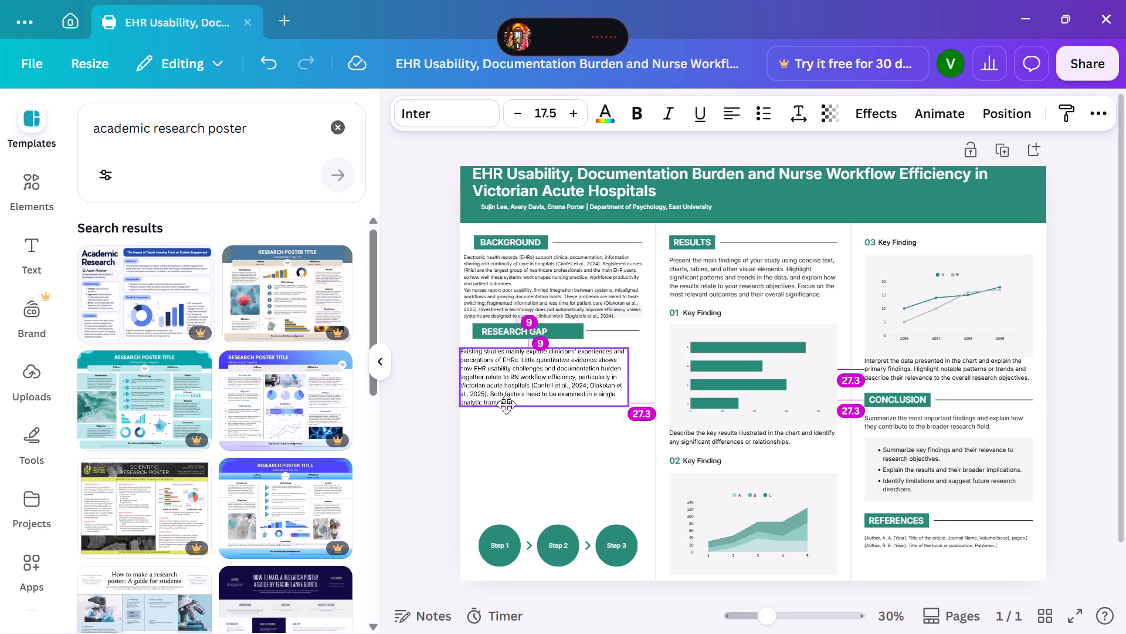
pyautogui.moveTo(506, 404); pyautogui.dragTo(512, 404)
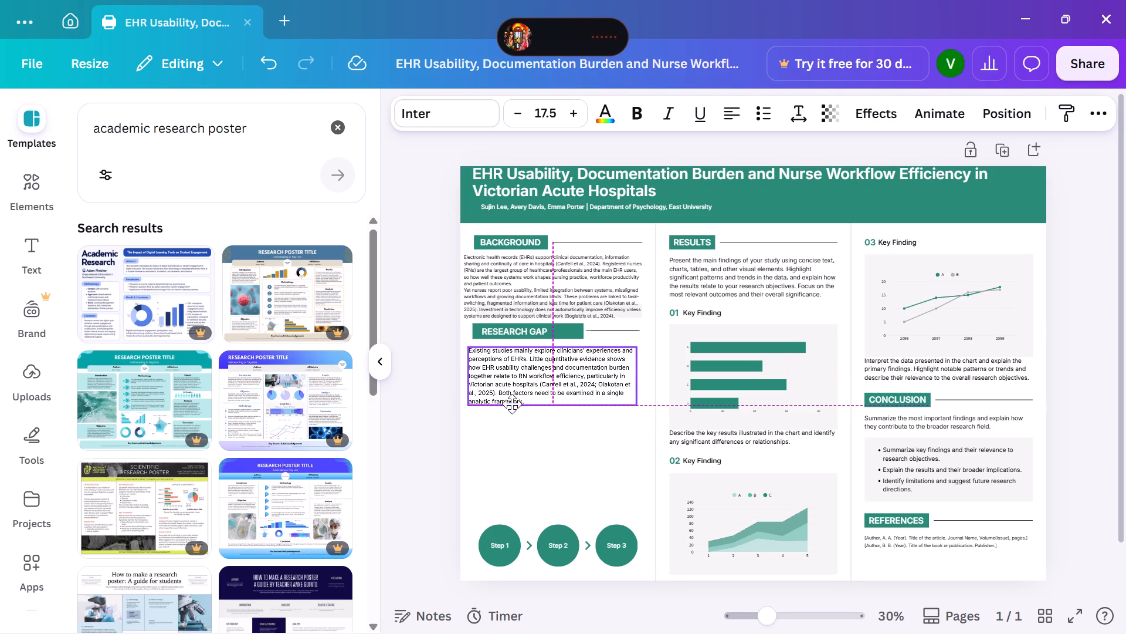
pyautogui.moveTo(512, 404); pyautogui.dragTo(503, 404)
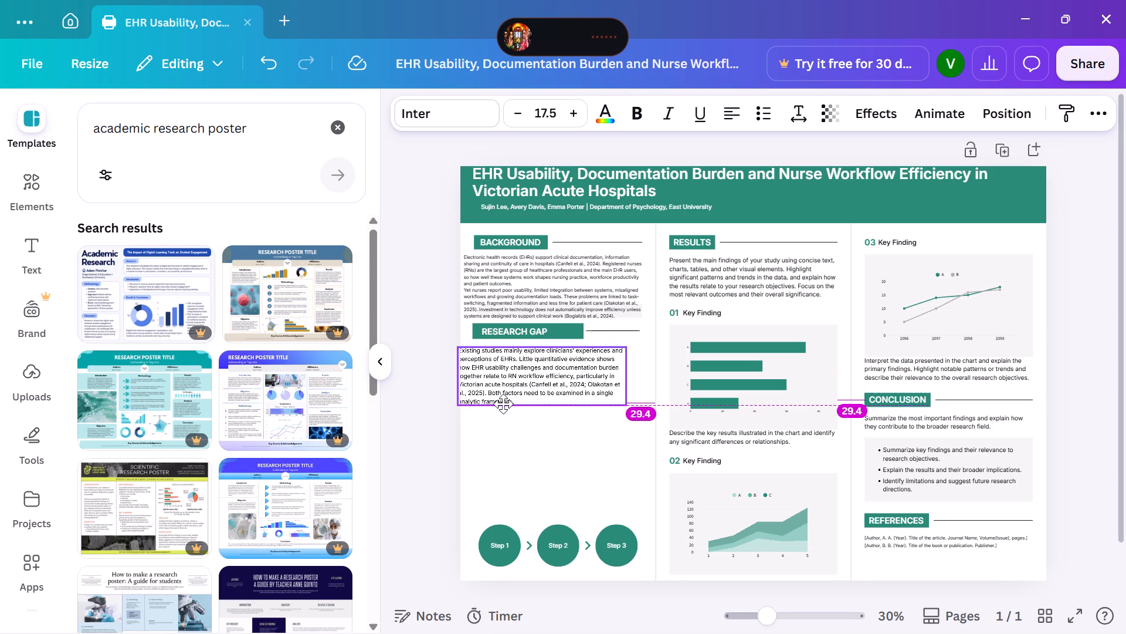
pyautogui.moveTo(503, 404); pyautogui.dragTo(512, 404)
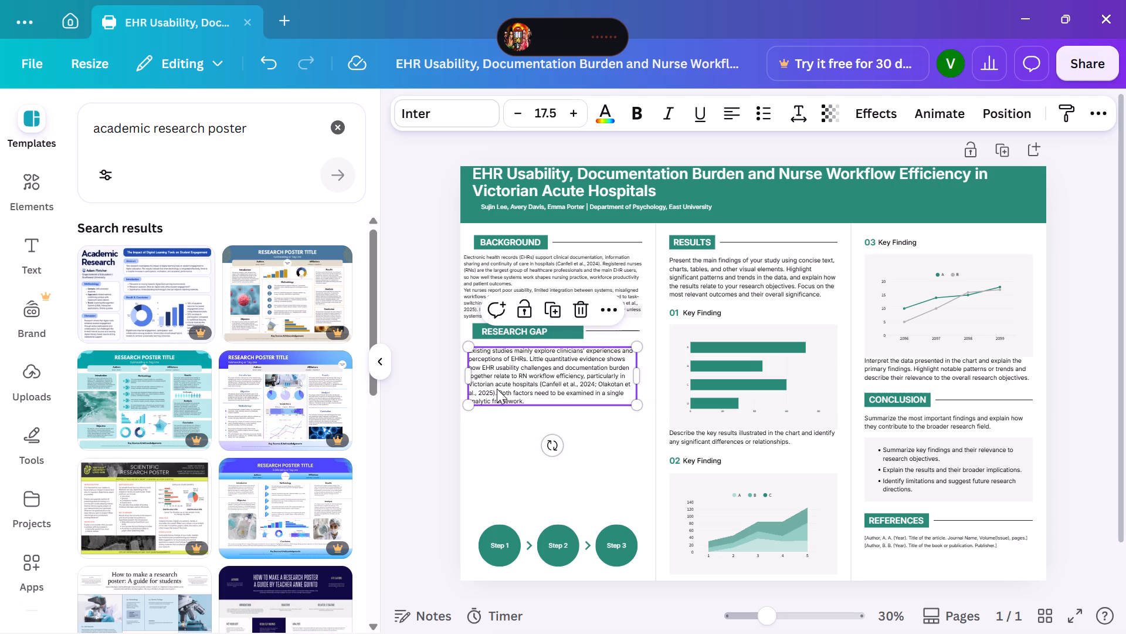
pyautogui.moveTo(491, 406); pyautogui.dragTo(490, 399)
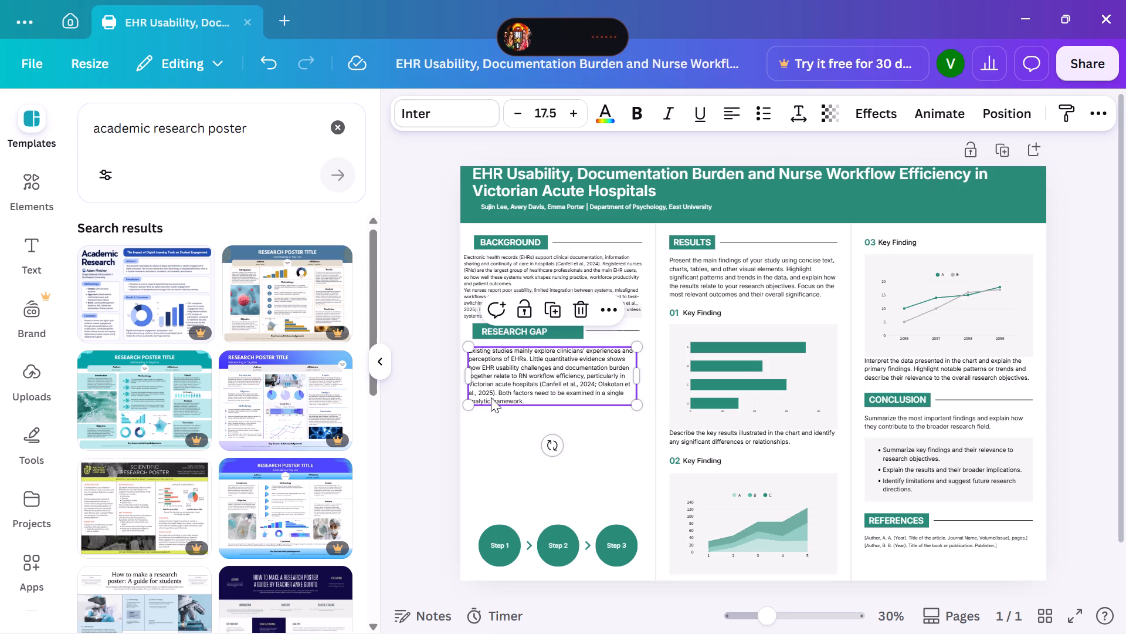
pyautogui.moveTo(494, 400); pyautogui.dragTo(489, 402)
pyautogui.click(499, 402)
pyautogui.click(482, 426)
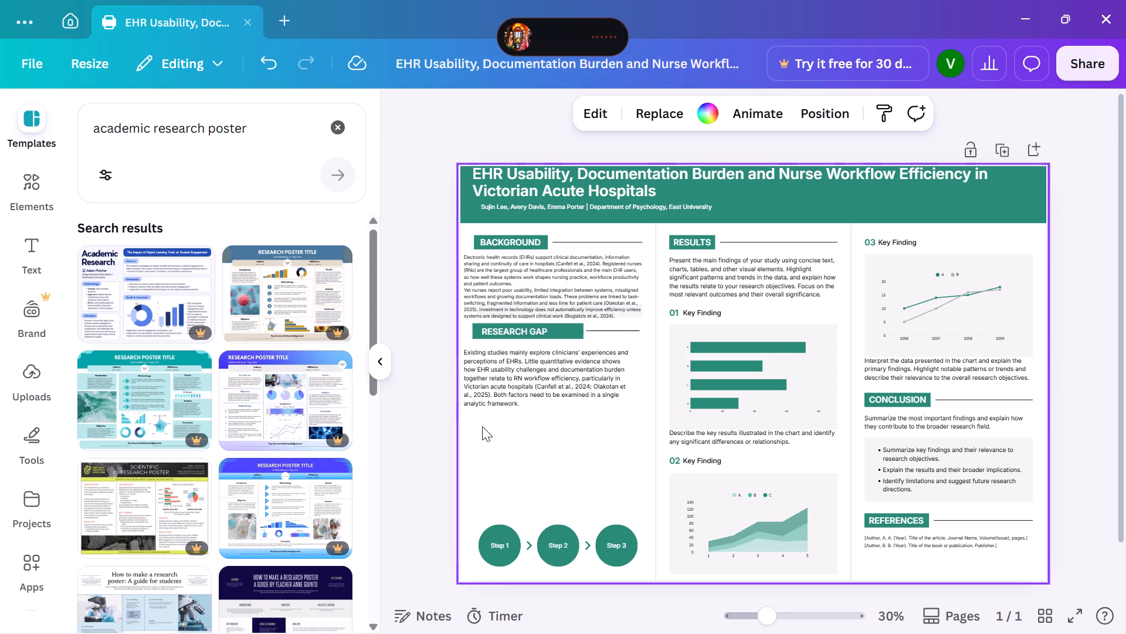
# Nudge the Research Gap paragraph up so it sits directly beneath the RESEARCH GAP heading.
pyautogui.click(502, 389)
pyautogui.moveTo(502, 389); pyautogui.dragTo(501, 384)
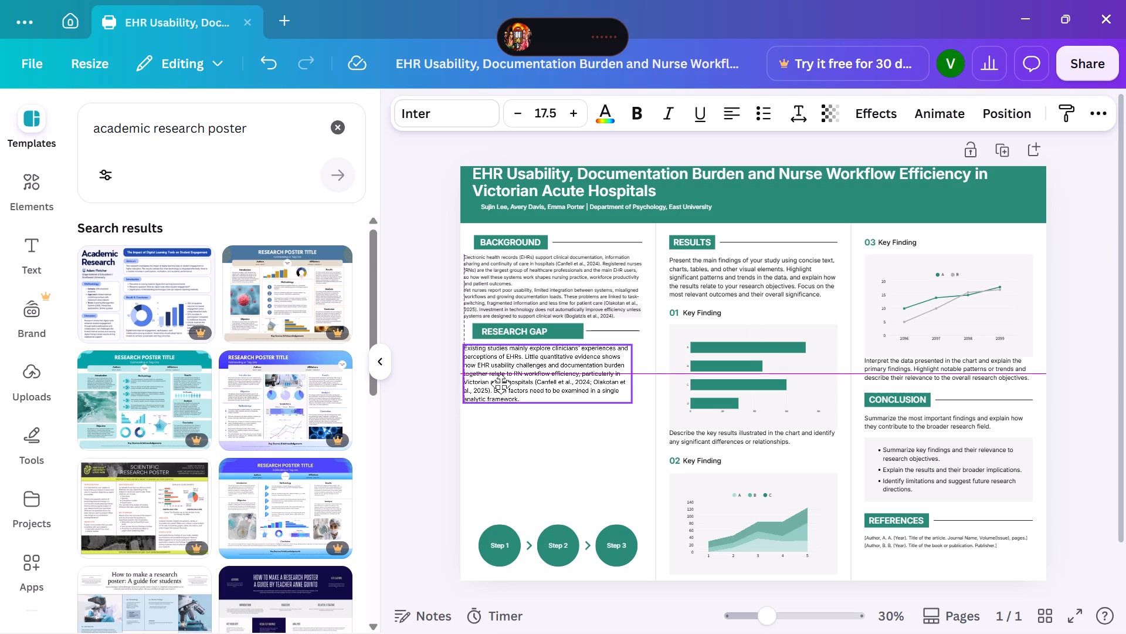
pyautogui.moveTo(501, 384); pyautogui.dragTo(501, 383)
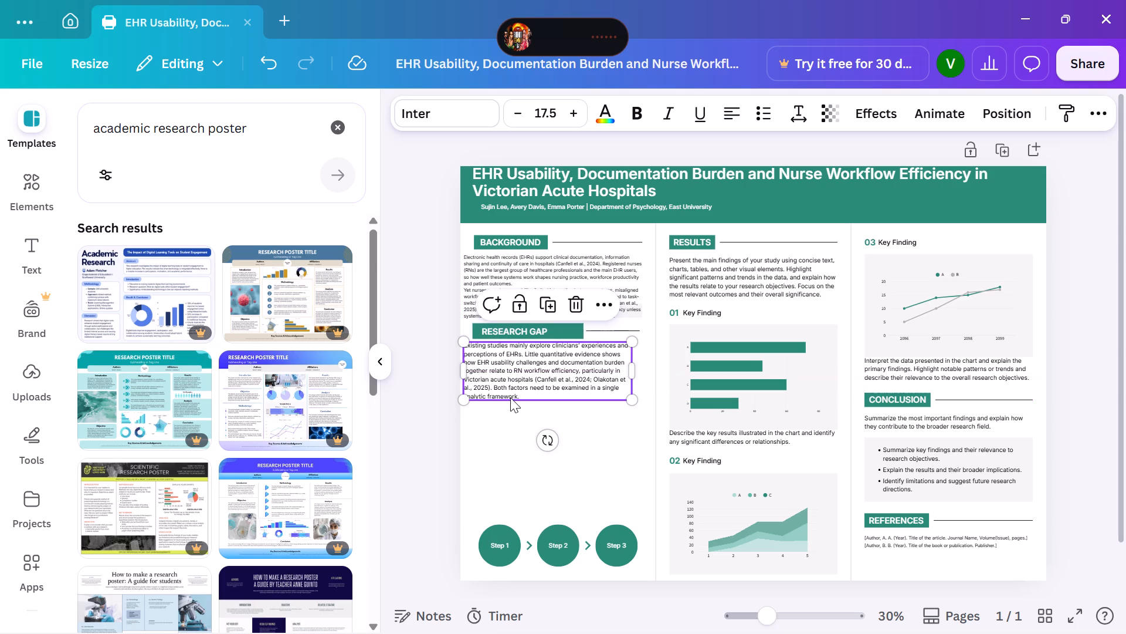
pyautogui.click(609, 470)
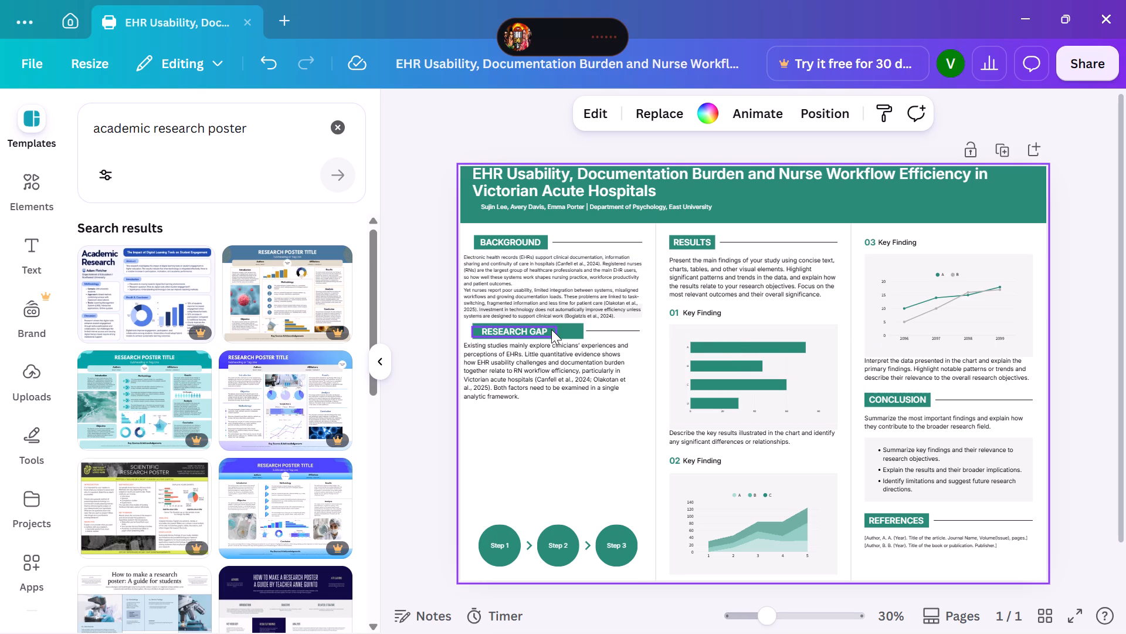
# Duplicate the green RESEARCH GAP heading bar and place the copy beneath the Research Gap paragraph, roughly in line with the original bar.
pyautogui.click(577, 328)
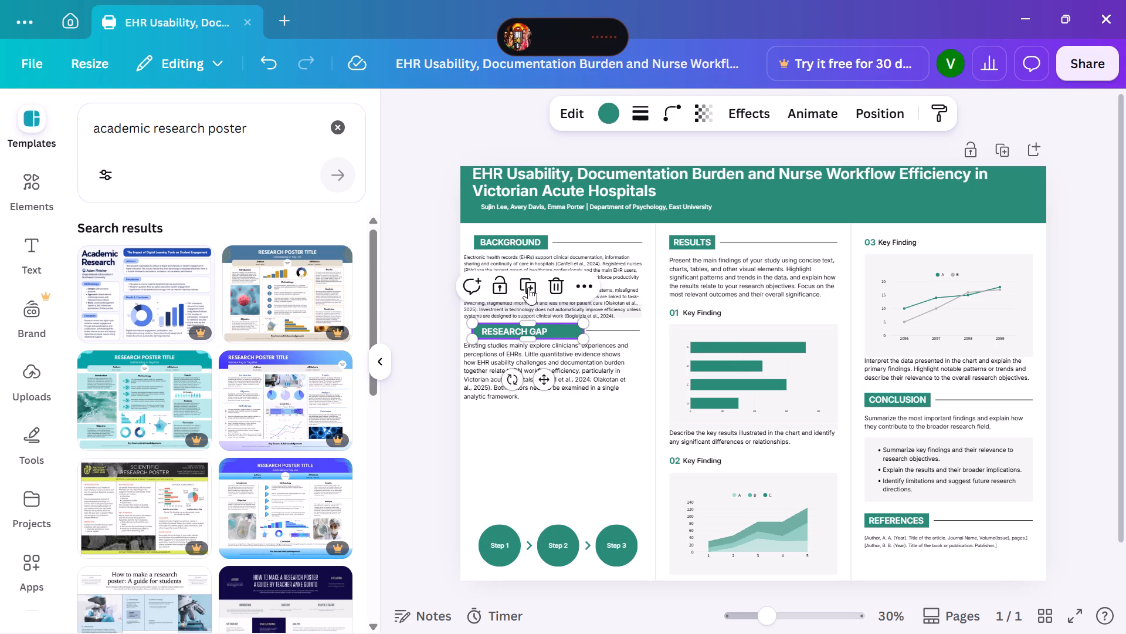
pyautogui.click(523, 283)
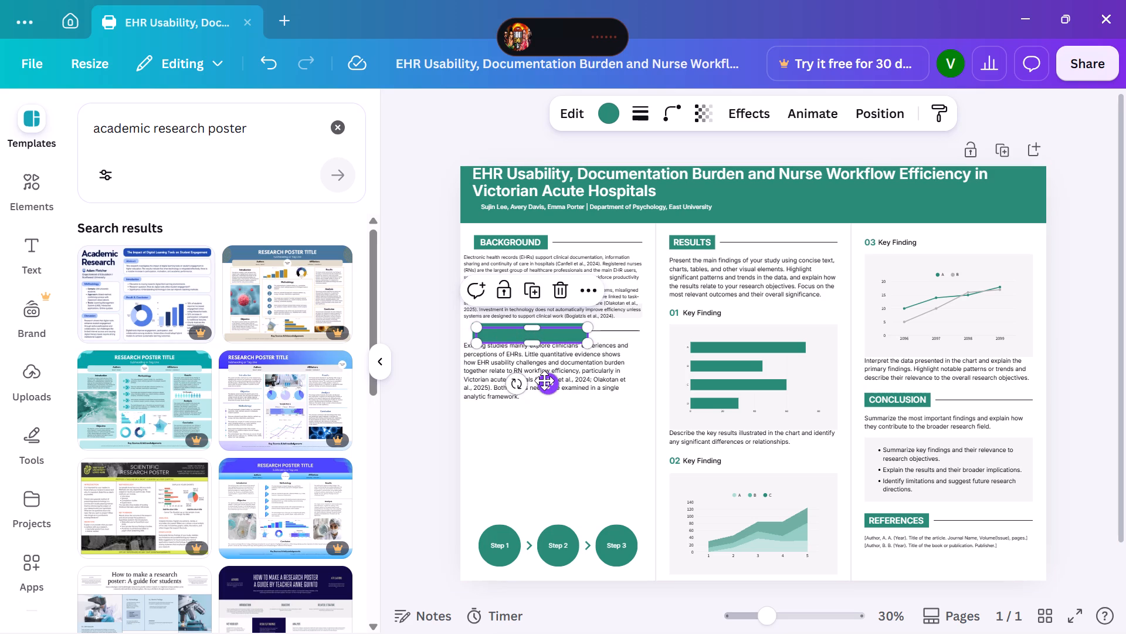
pyautogui.moveTo(544, 380); pyautogui.dragTo(542, 431)
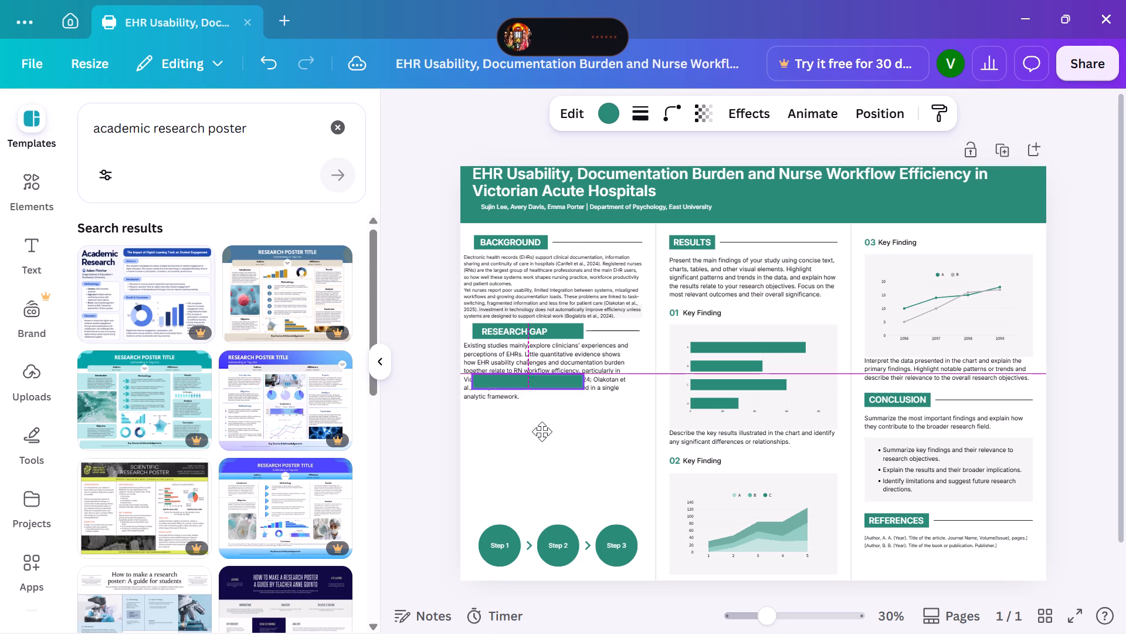
pyautogui.moveTo(542, 431); pyautogui.dragTo(544, 454)
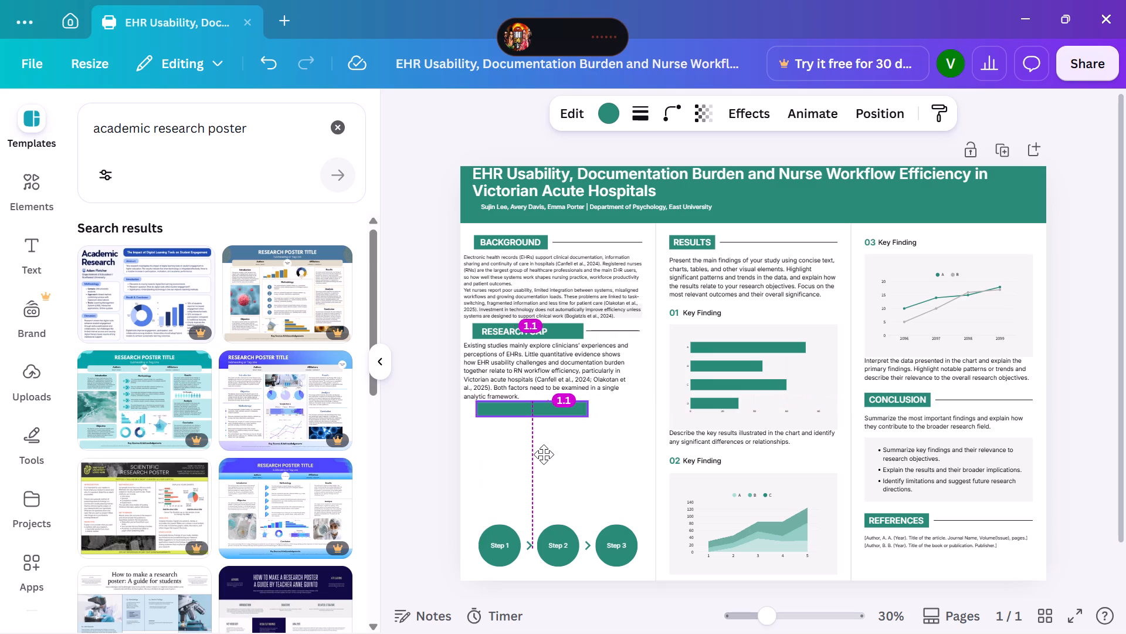
pyautogui.moveTo(544, 454); pyautogui.dragTo(544, 458)
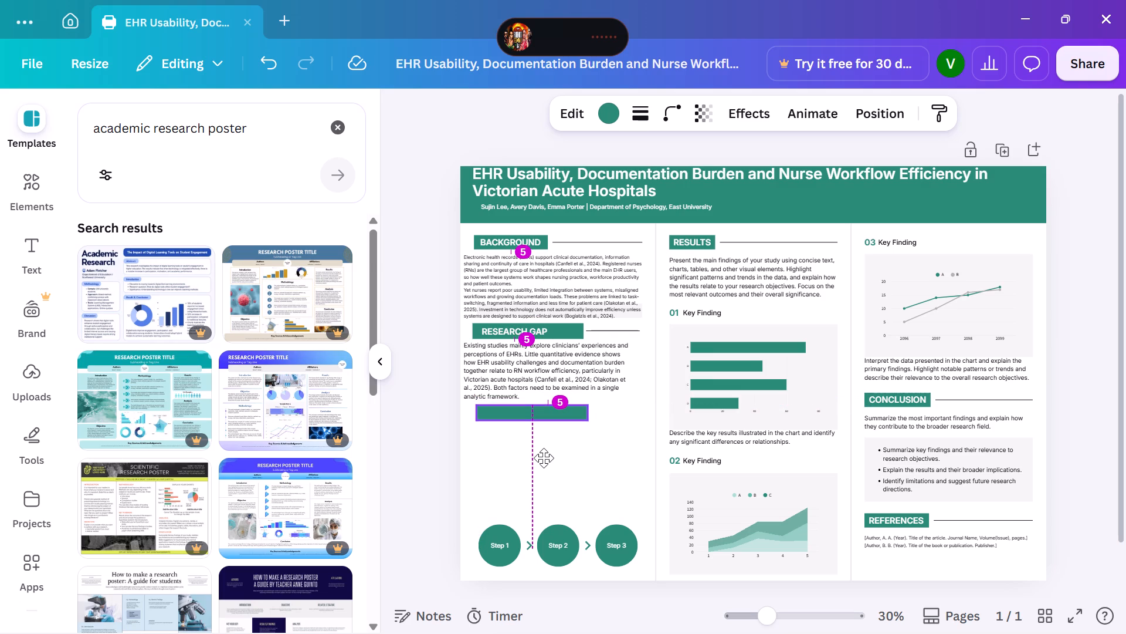
pyautogui.moveTo(544, 458); pyautogui.dragTo(532, 460)
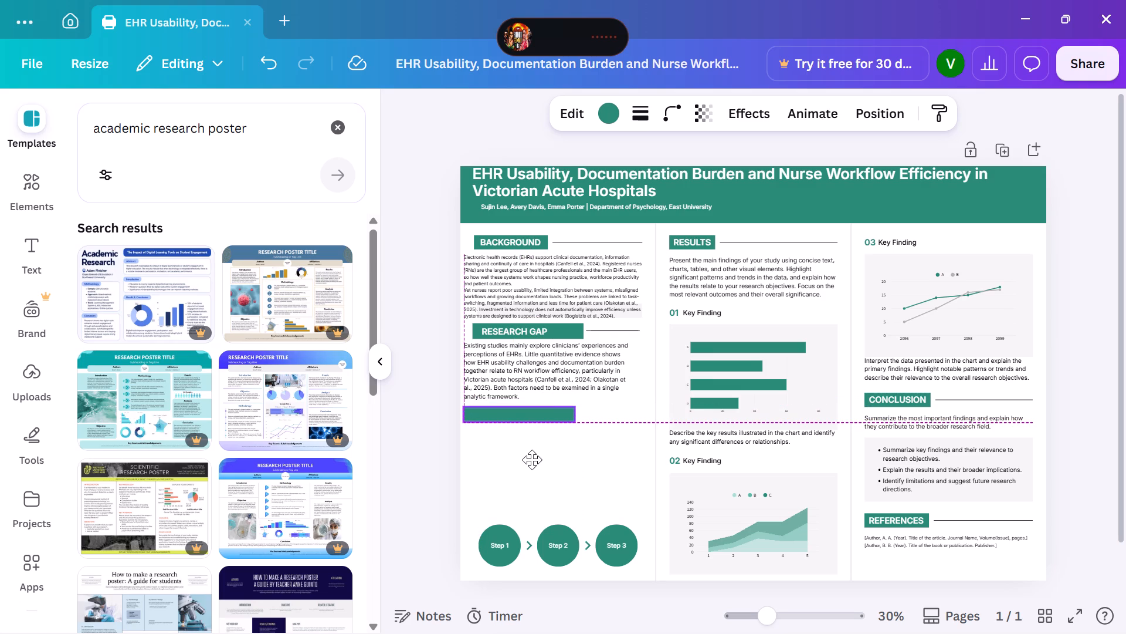
pyautogui.moveTo(532, 460); pyautogui.dragTo(542, 460)
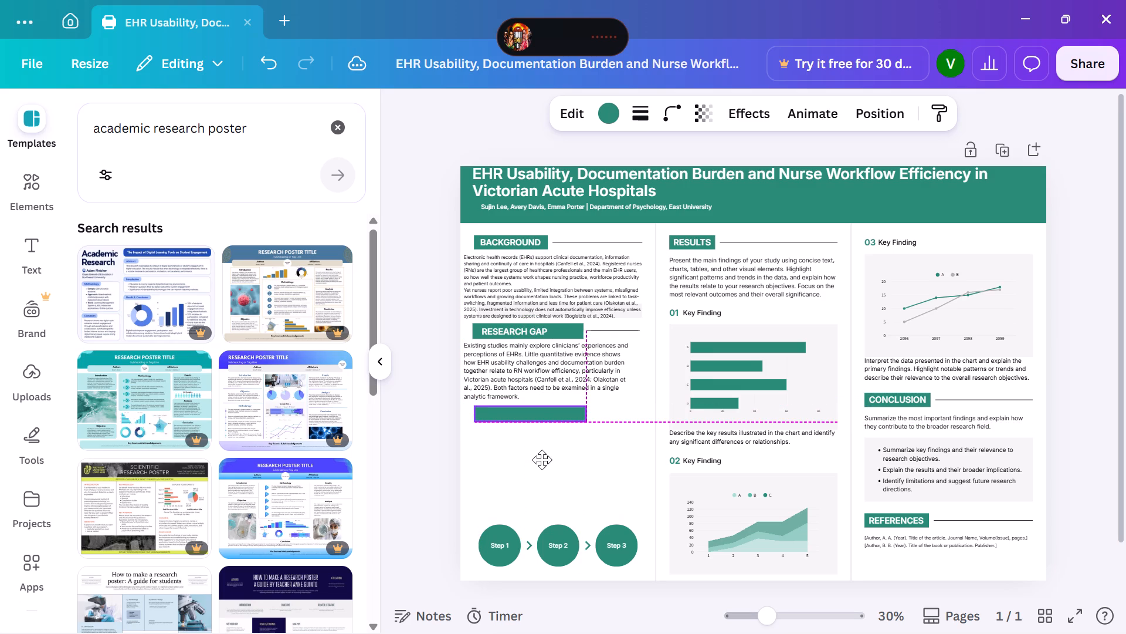
pyautogui.moveTo(542, 460); pyautogui.dragTo(541, 460)
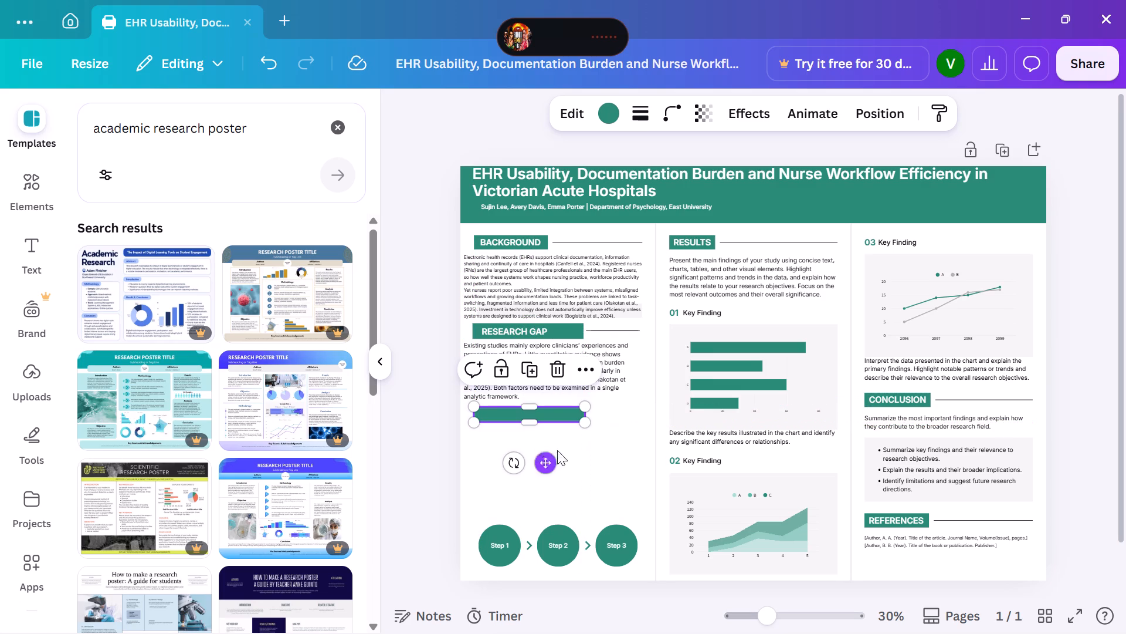
pyautogui.click(612, 438)
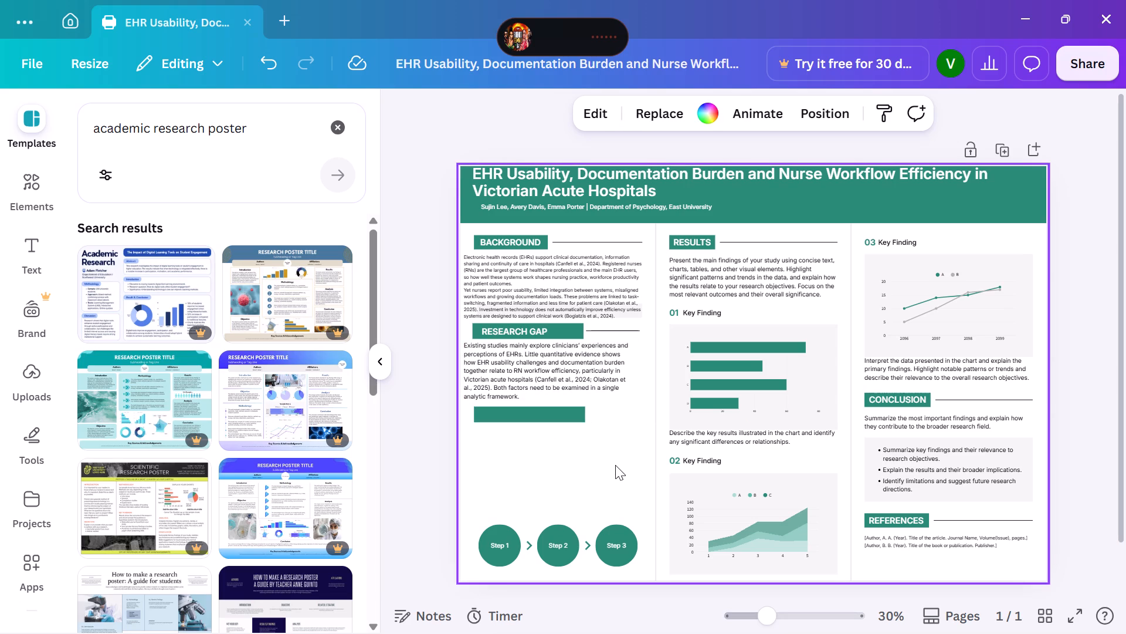
# Duplicate the RESEARCH GAP heading text and place the copy on the new green bar, near its left end.
pyautogui.click(531, 328)
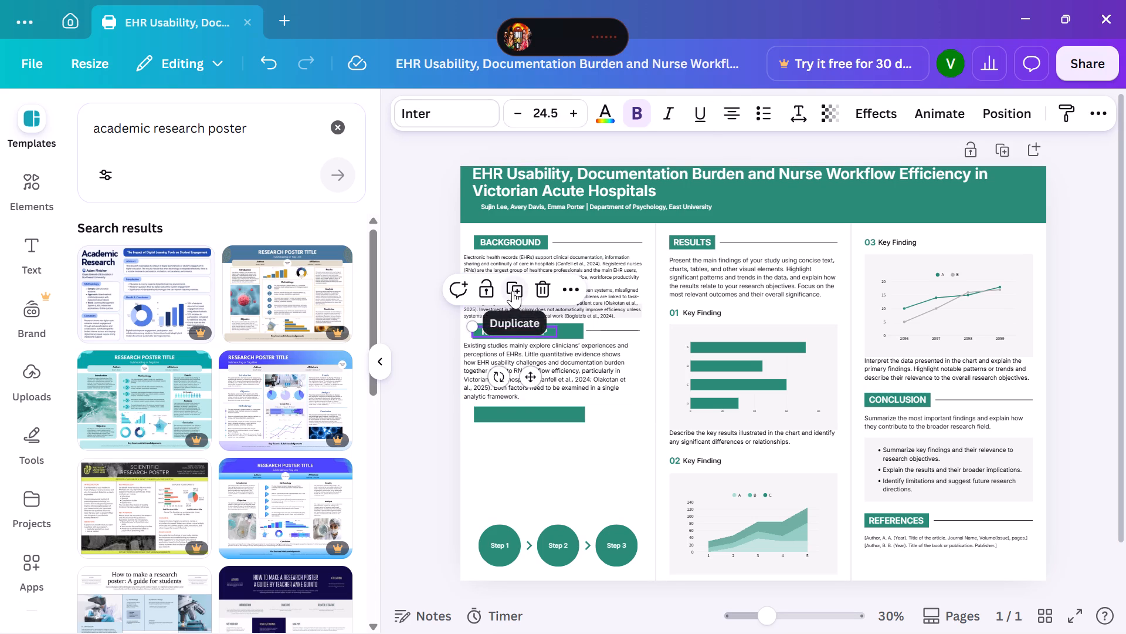
pyautogui.click(513, 291)
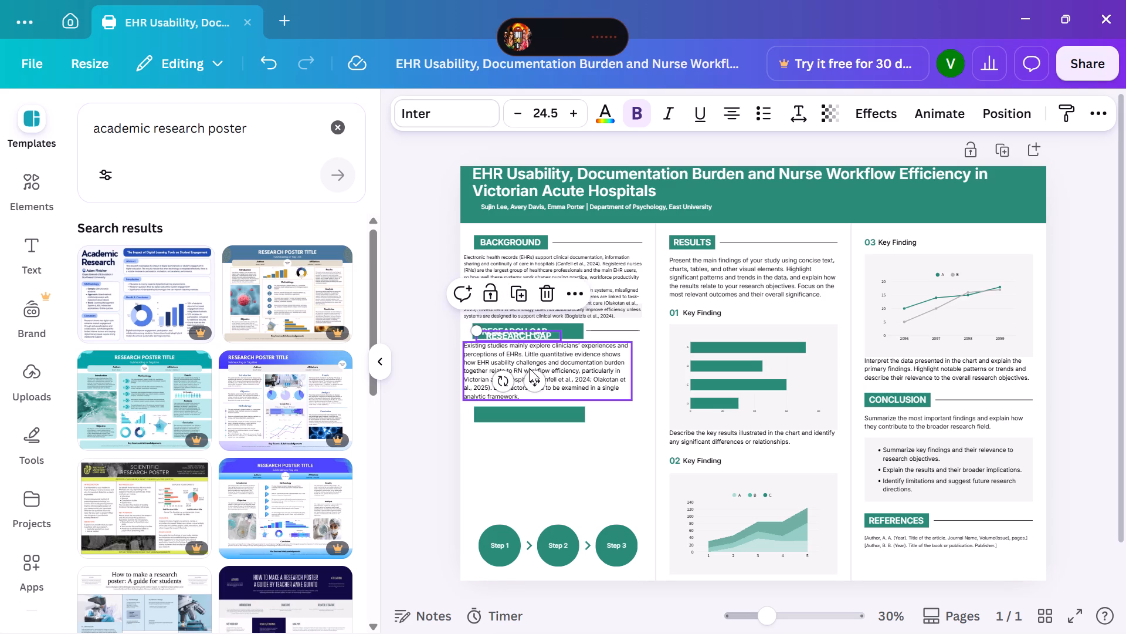
pyautogui.moveTo(531, 378); pyautogui.dragTo(537, 431)
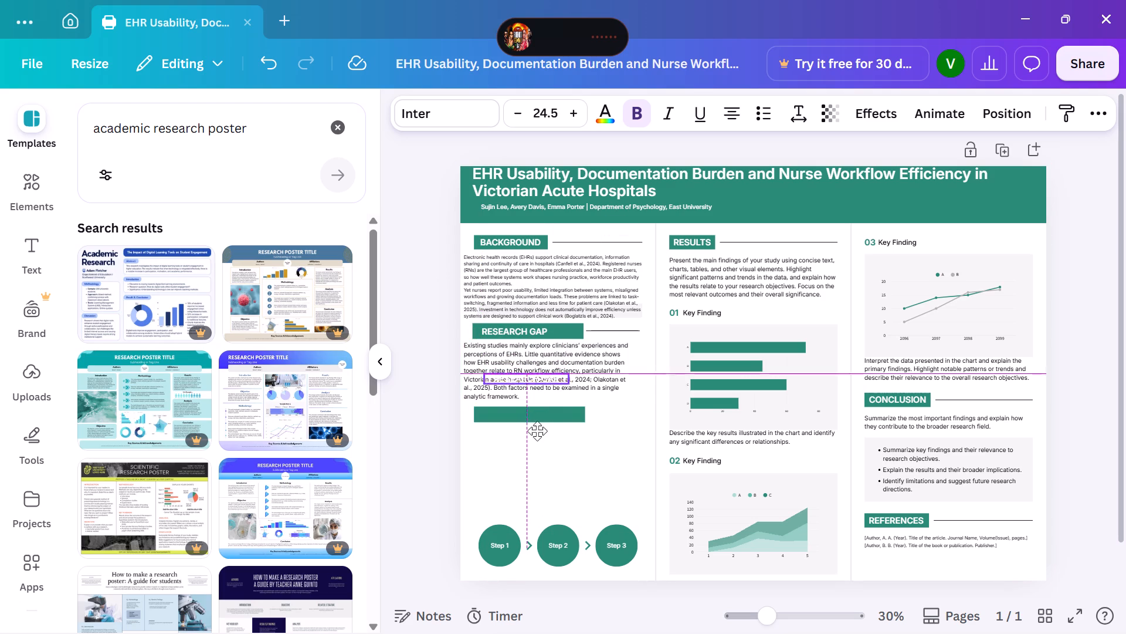
pyautogui.moveTo(537, 431); pyautogui.dragTo(535, 456)
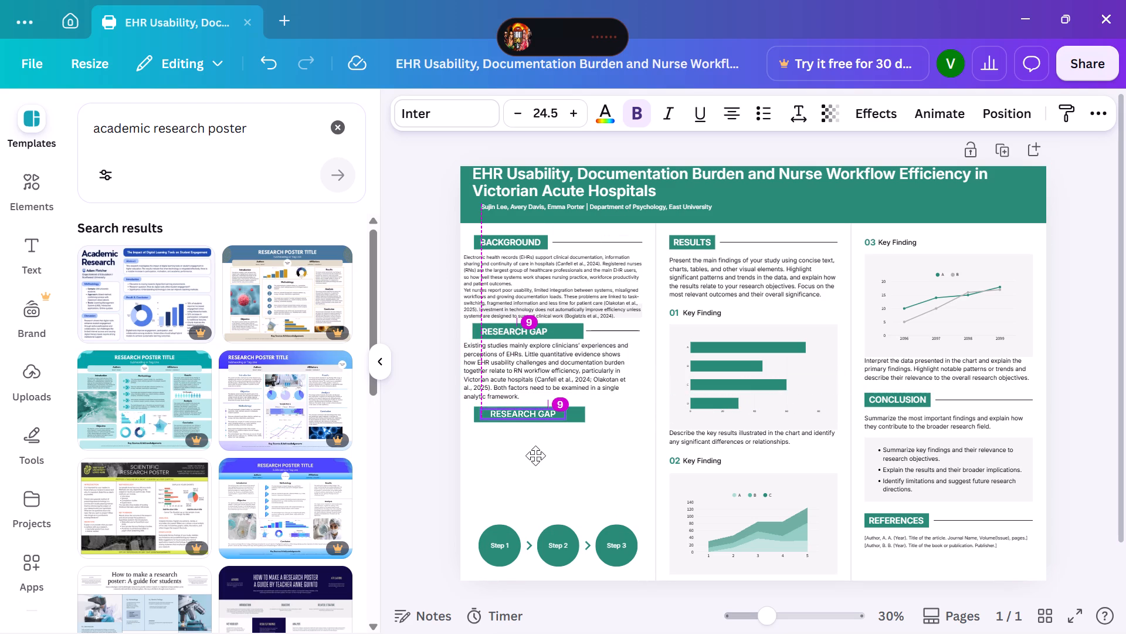
pyautogui.moveTo(535, 456); pyautogui.dragTo(525, 458)
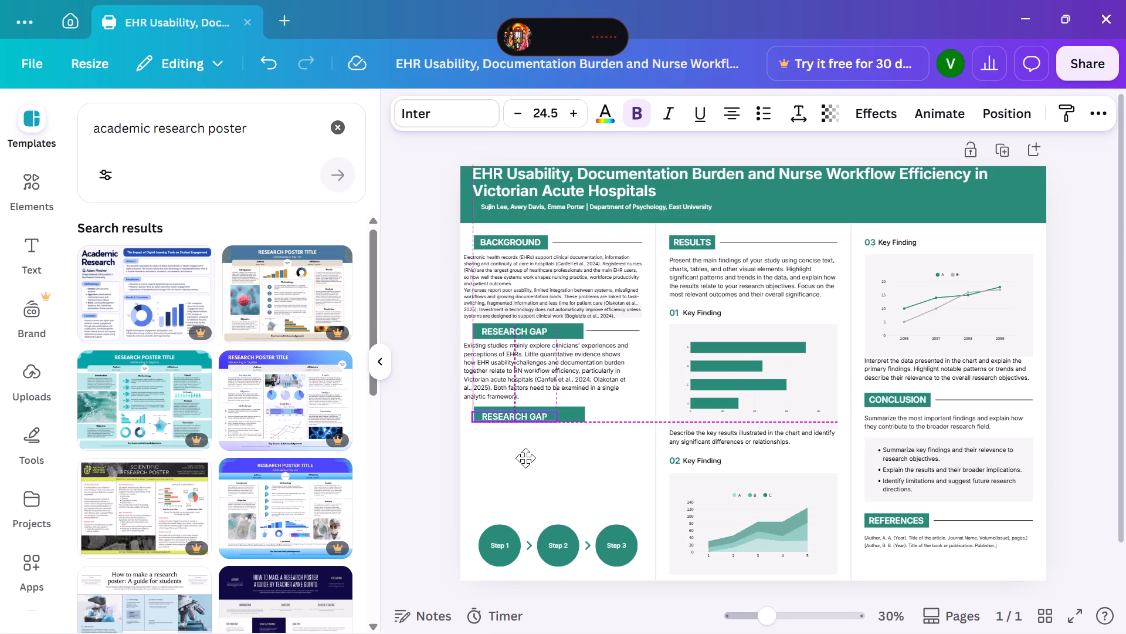
pyautogui.moveTo(525, 458); pyautogui.dragTo(525, 453)
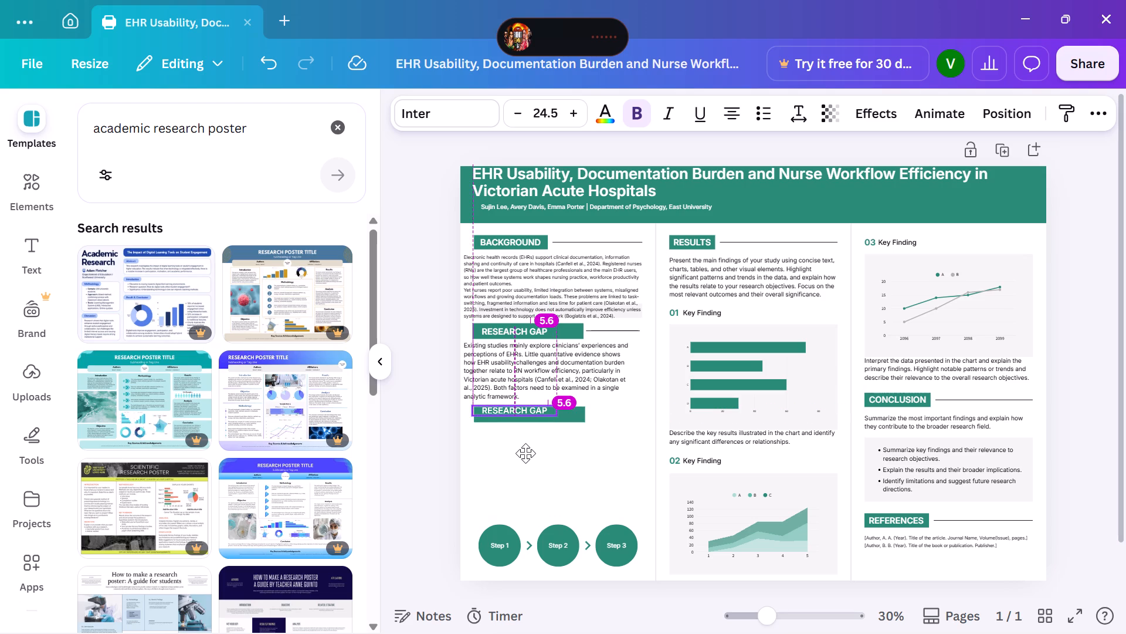
pyautogui.moveTo(525, 453); pyautogui.dragTo(518, 456)
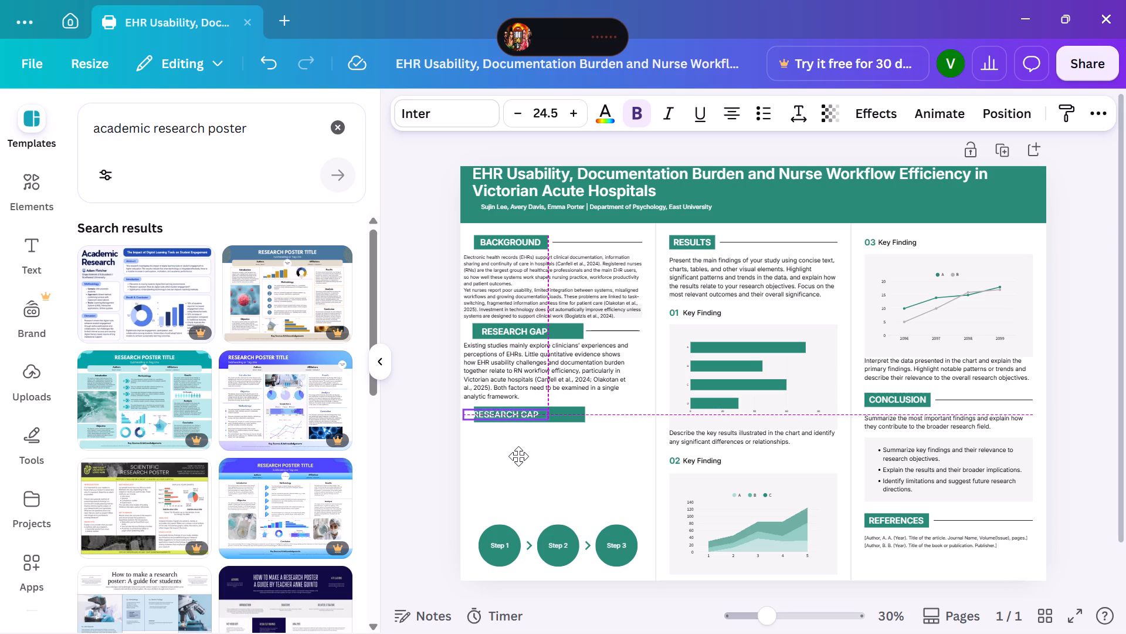
pyautogui.moveTo(518, 456); pyautogui.dragTo(523, 456)
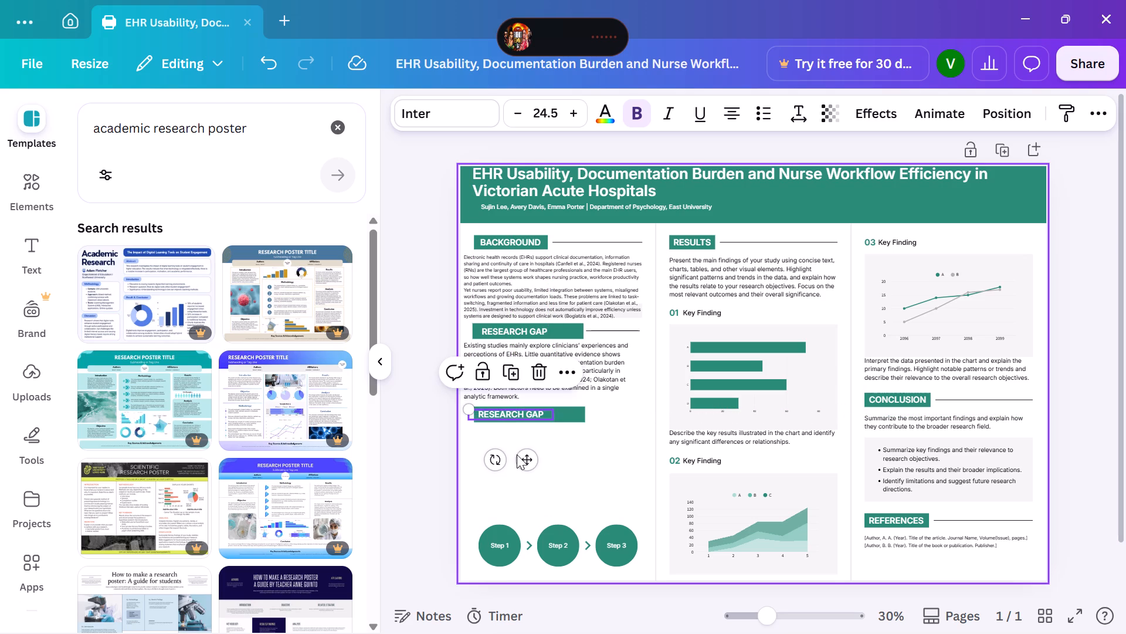
# Widen the new green heading bar to the right, to a width of about 157.
pyautogui.click(582, 413)
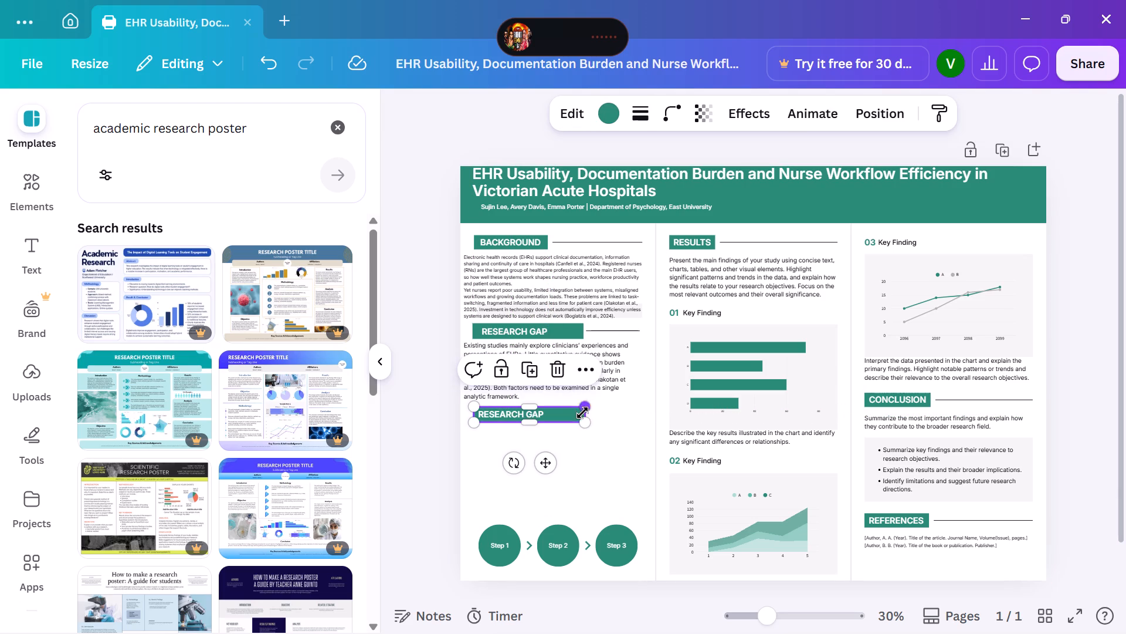
pyautogui.moveTo(587, 421); pyautogui.dragTo(595, 418)
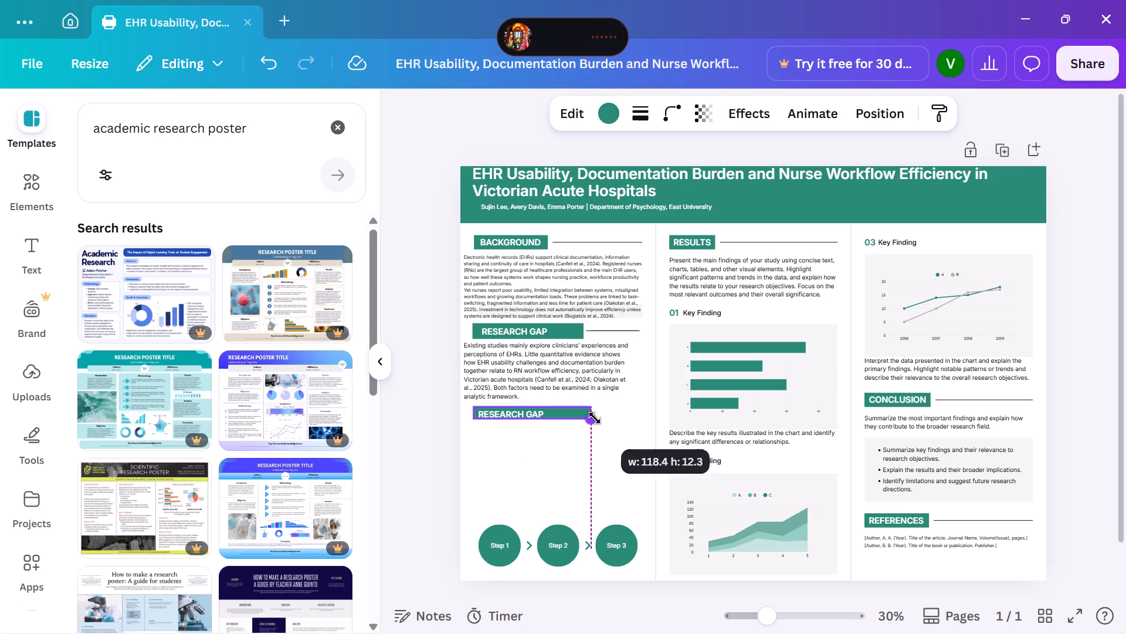
pyautogui.moveTo(595, 418); pyautogui.dragTo(612, 422)
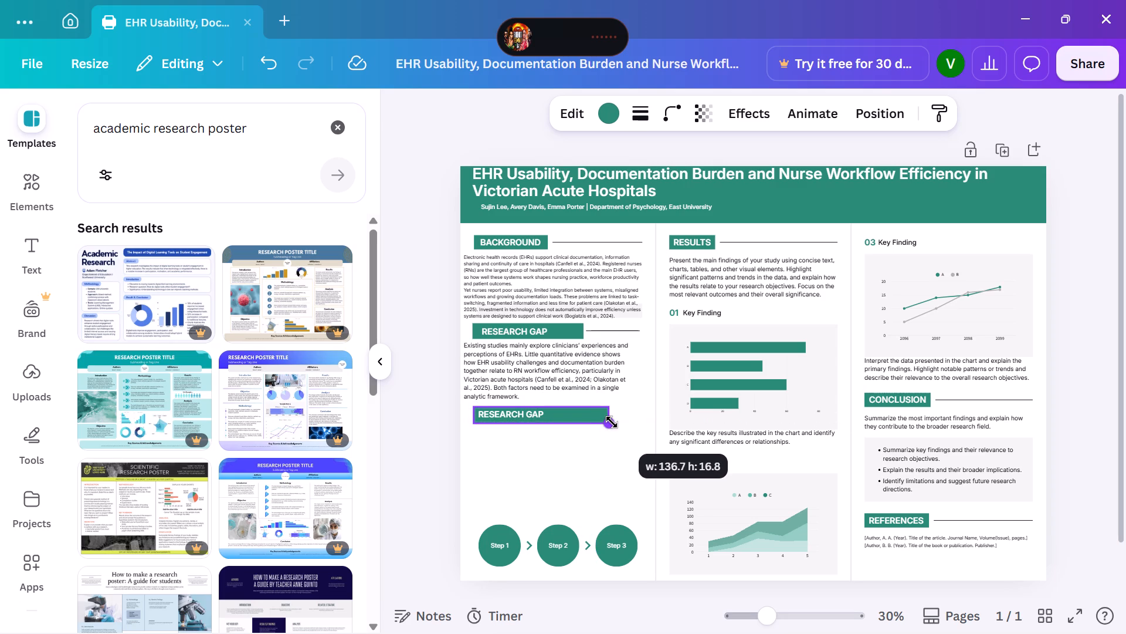
pyautogui.moveTo(612, 422); pyautogui.dragTo(614, 422)
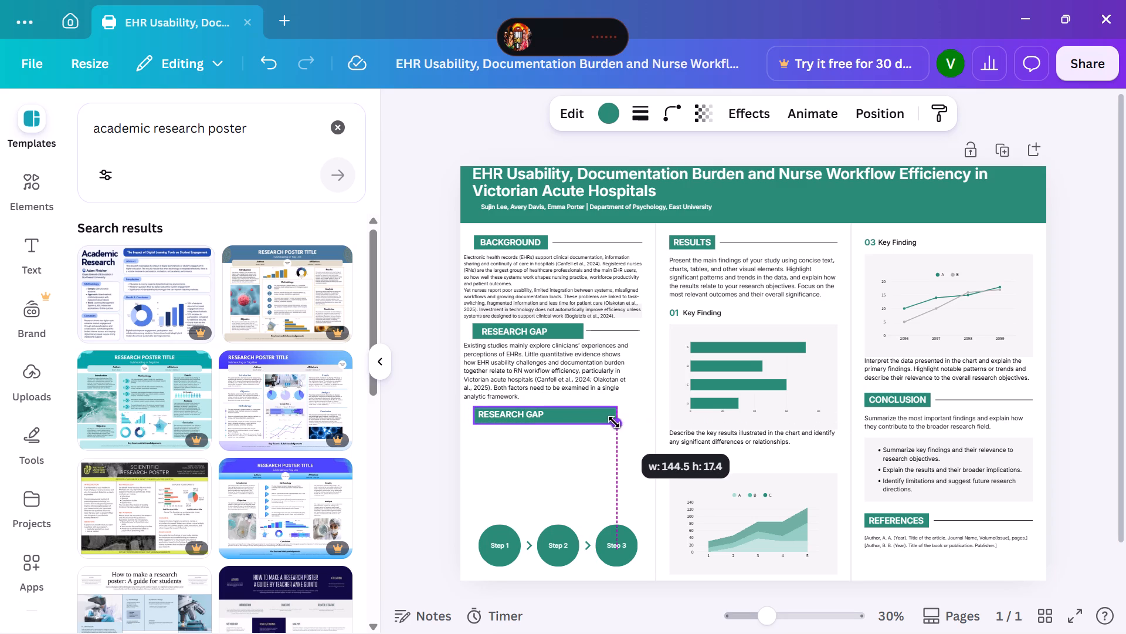
pyautogui.moveTo(614, 422); pyautogui.dragTo(623, 422)
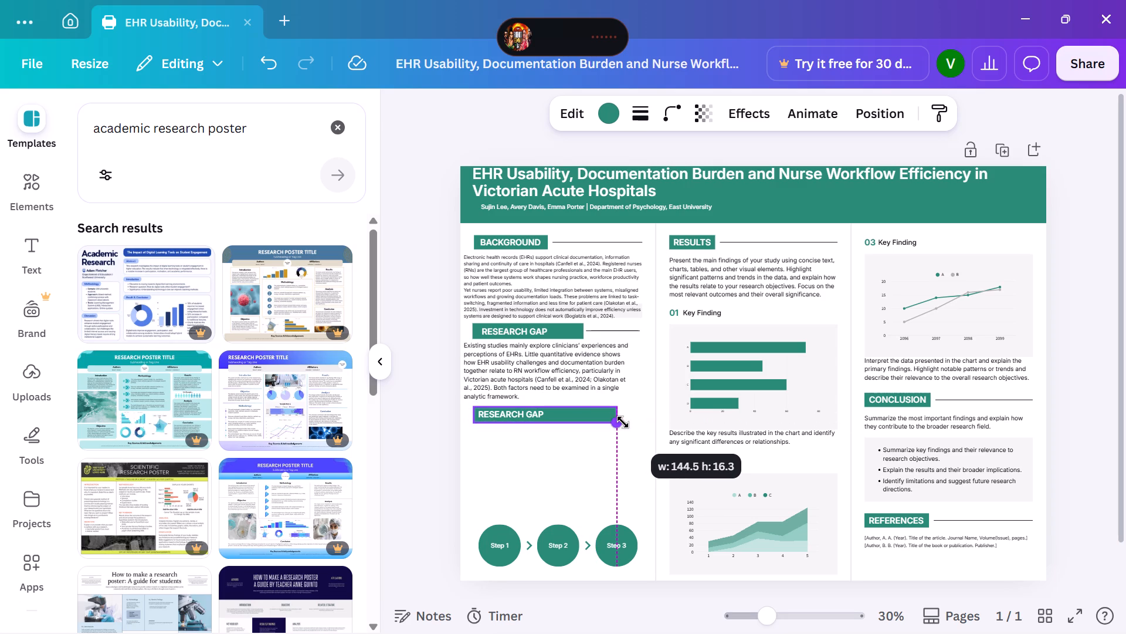
pyautogui.moveTo(623, 422); pyautogui.dragTo(629, 423)
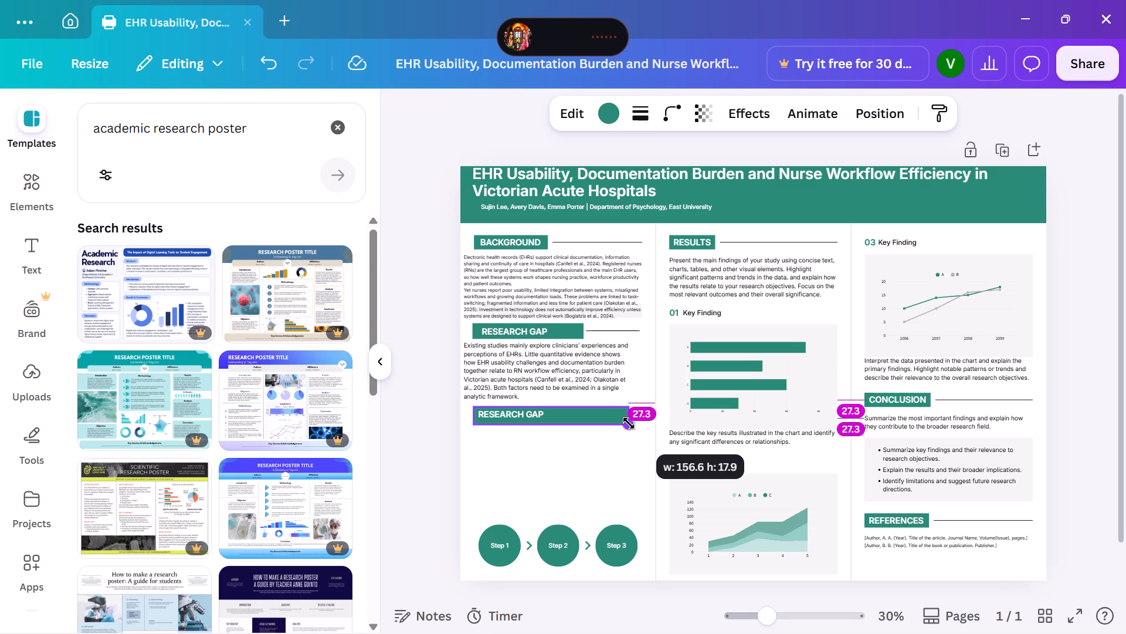
pyautogui.moveTo(629, 423); pyautogui.dragTo(630, 421)
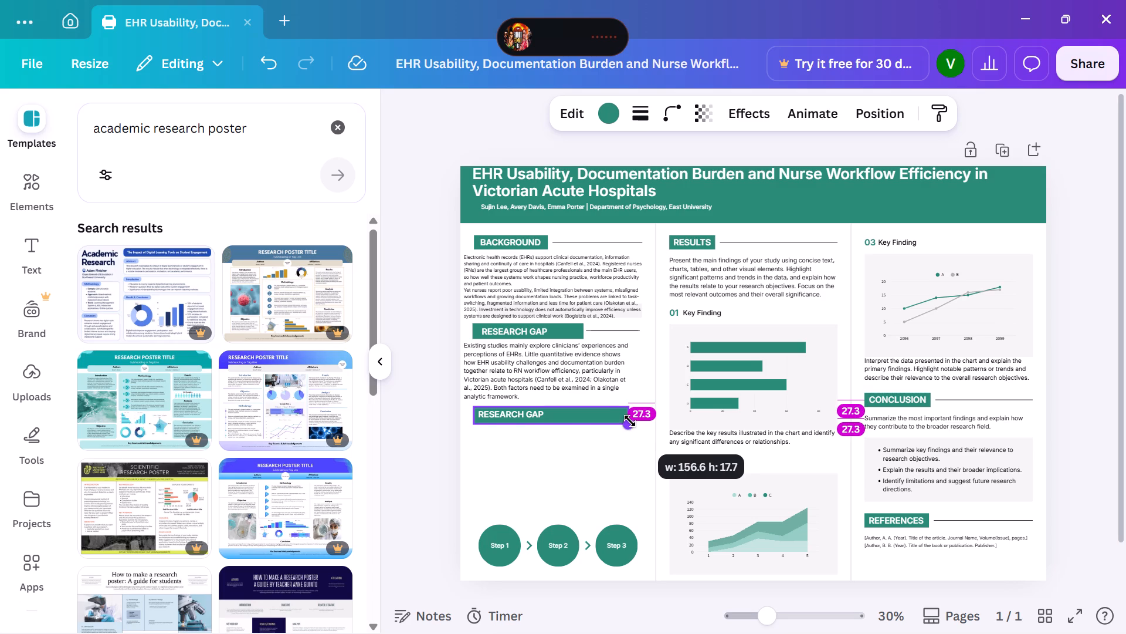
pyautogui.moveTo(630, 421); pyautogui.dragTo(632, 420)
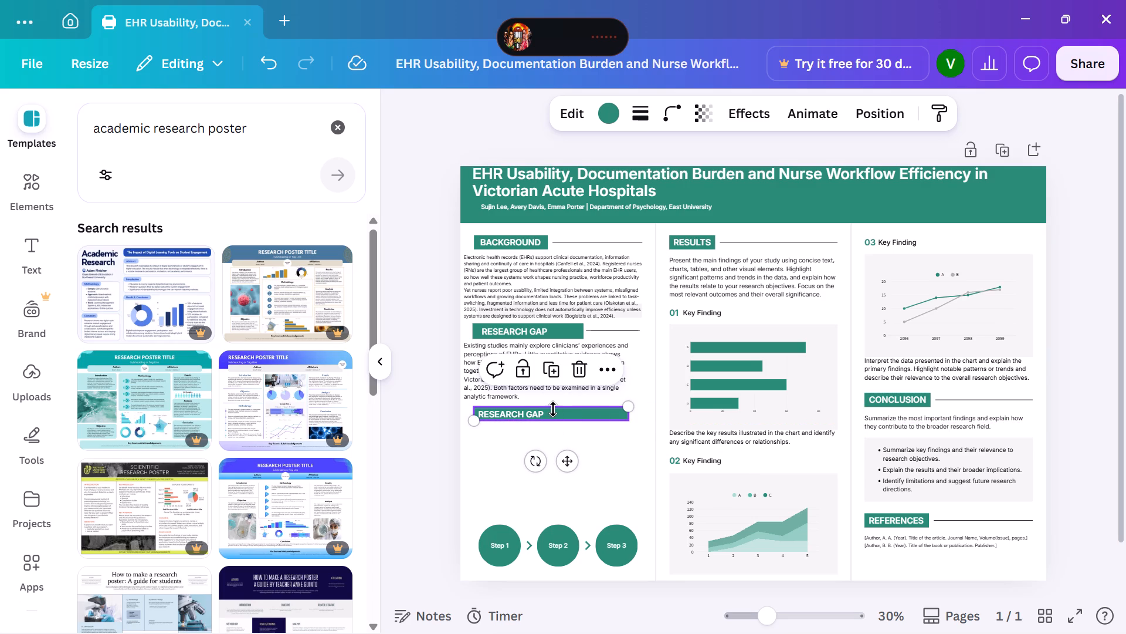
# Replace the duplicated heading text on the new bar with AIM AND RESEARCH QUESTIONS.
pyautogui.click(550, 412)
pyautogui.click(536, 414)
pyautogui.click(494, 451)
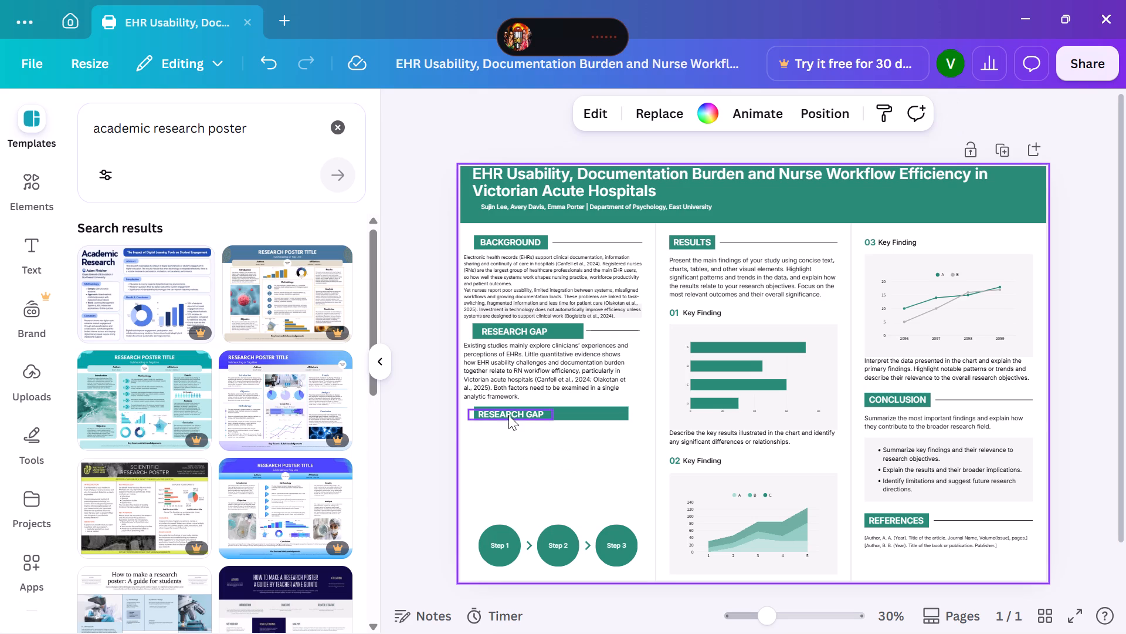
pyautogui.click(510, 413)
pyautogui.doubleClick(535, 413)
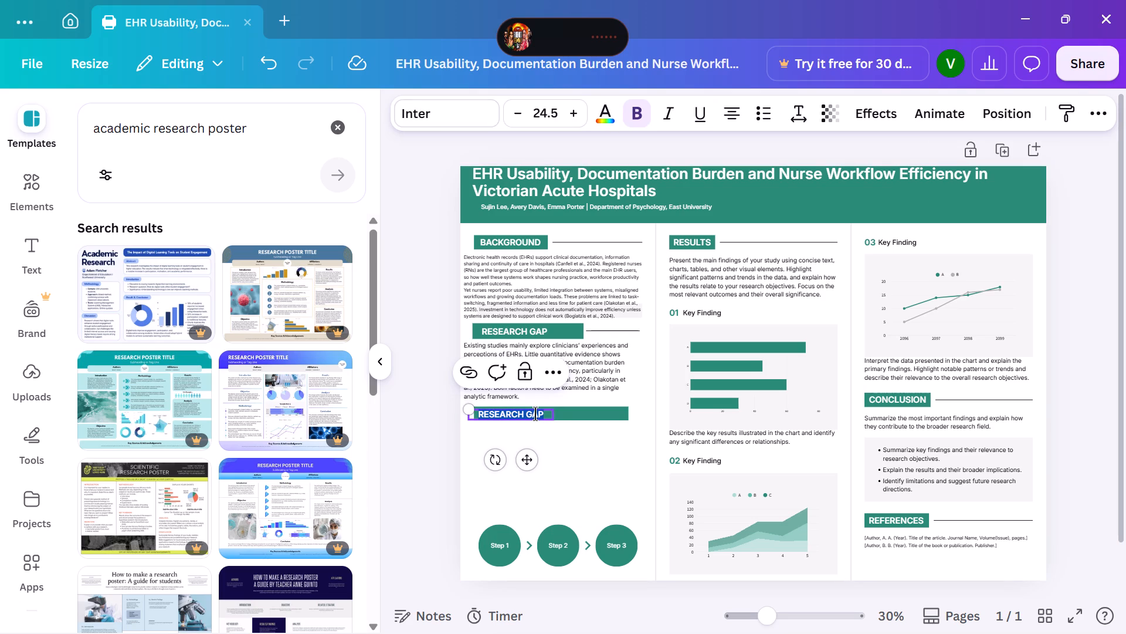
pyautogui.press('BackSpace')
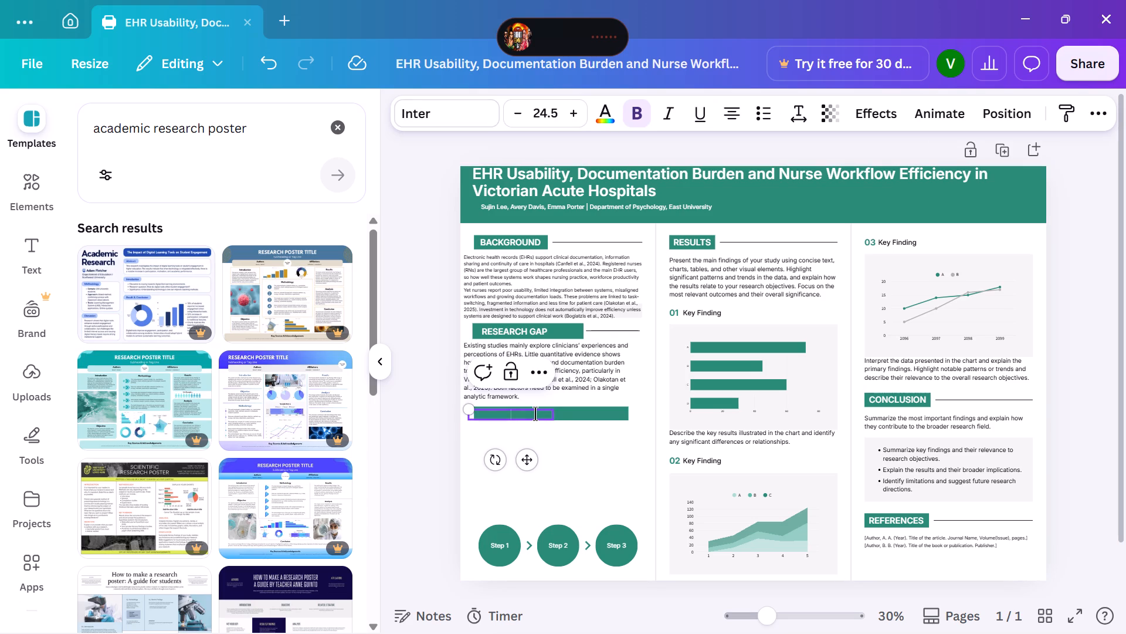
pyautogui.press('a')
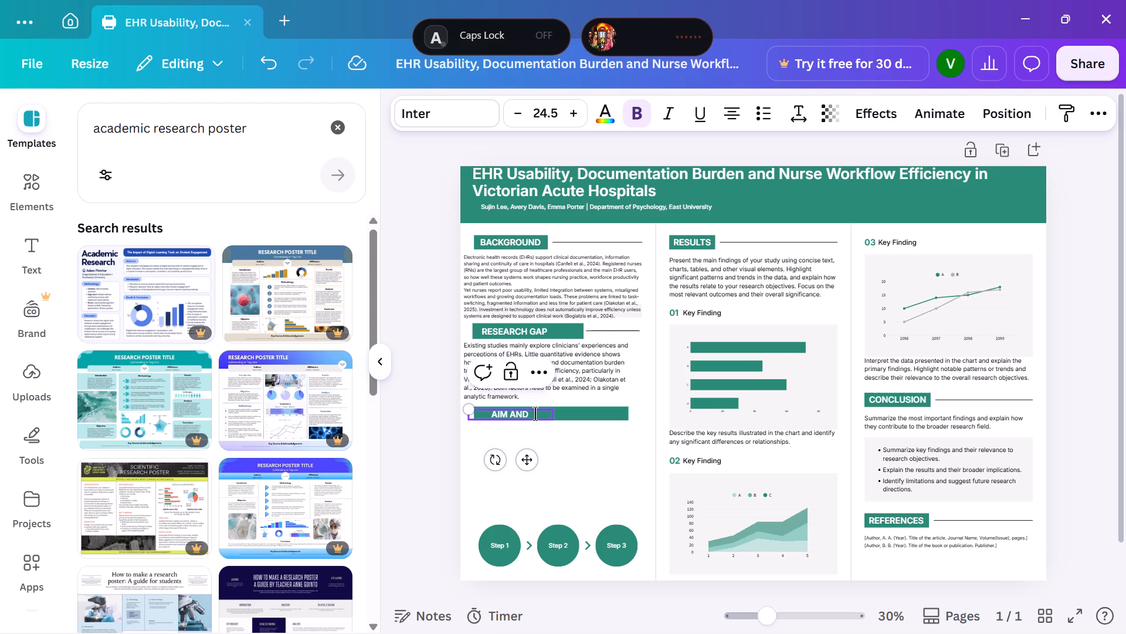
pyautogui.write('research')
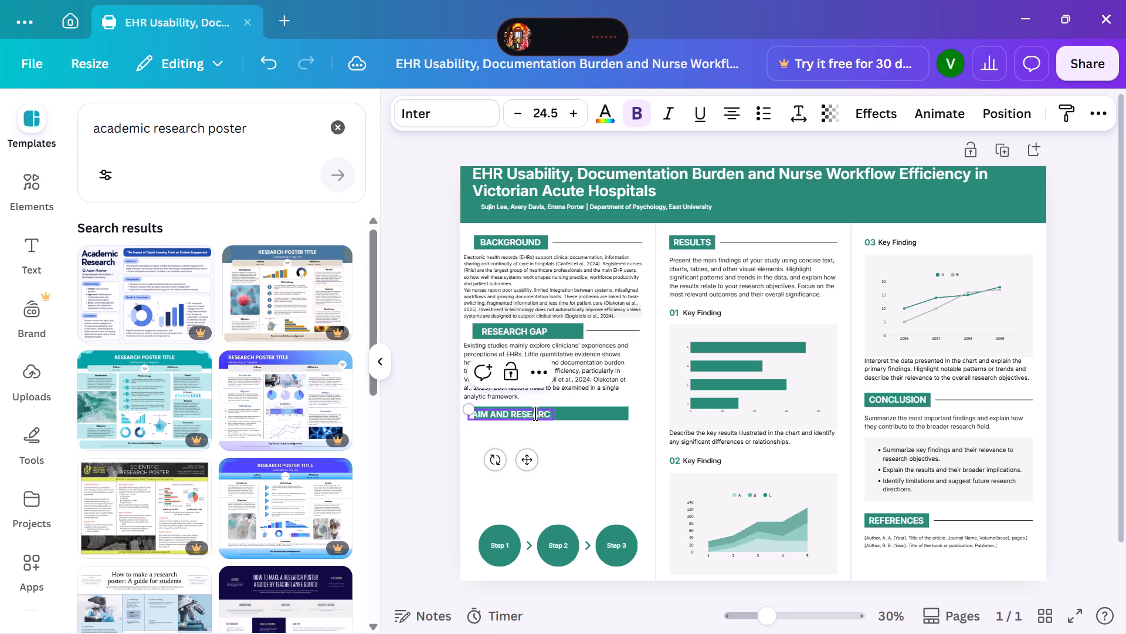
pyautogui.press('space')
pyautogui.write('questions')
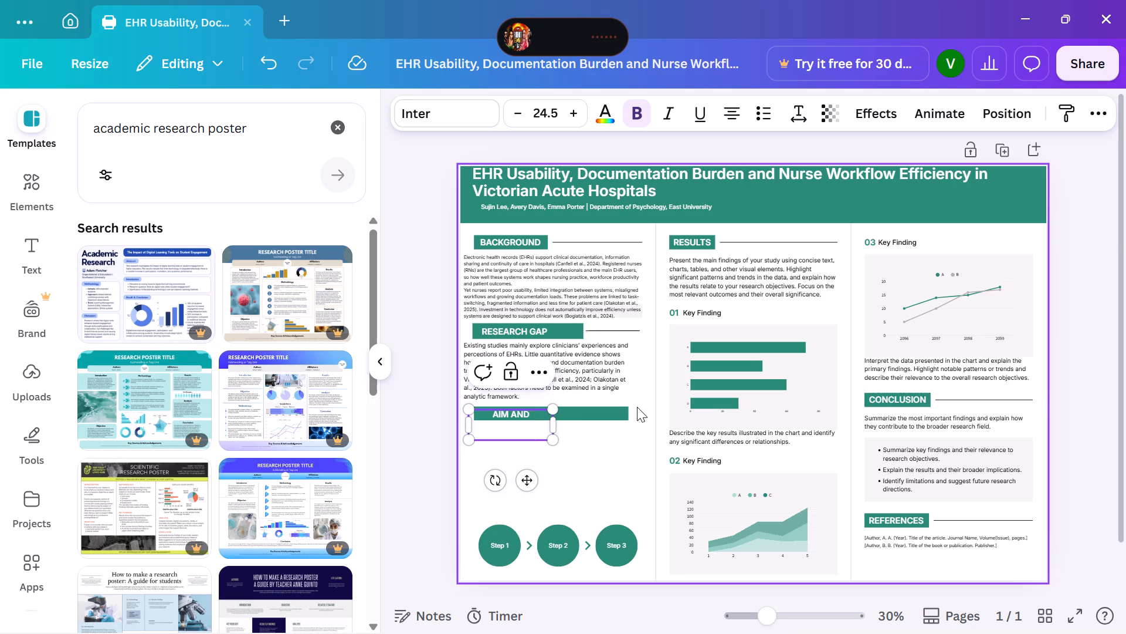
# Widen the green bar behind AIM AND RESEARCH QUESTIONS to about 172, reaching the column's right edge.
pyautogui.click(623, 415)
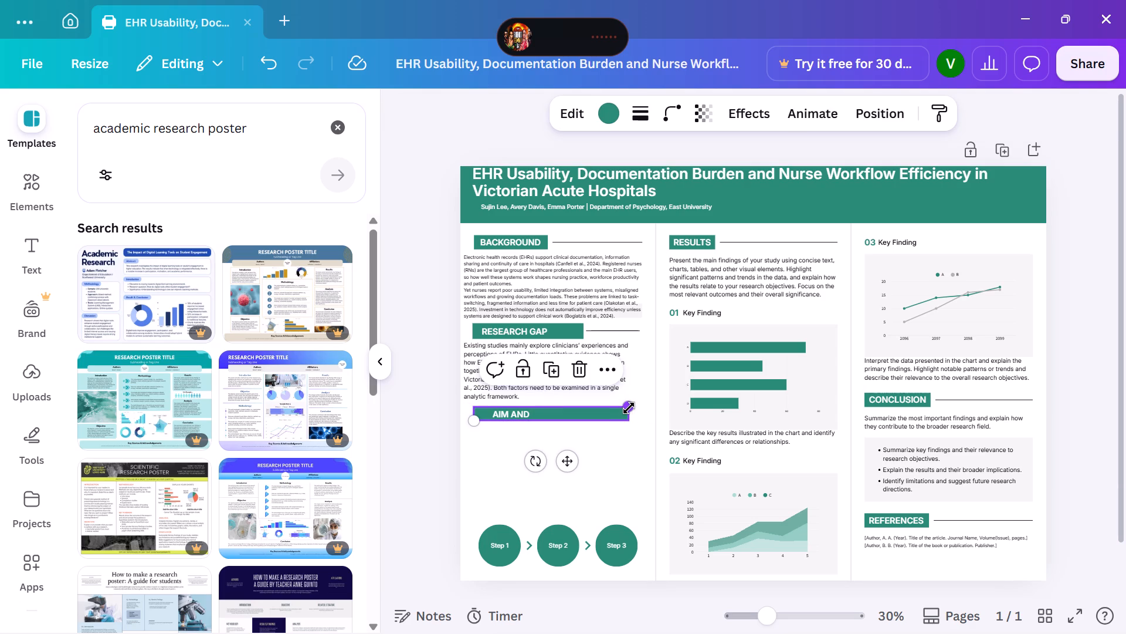
pyautogui.moveTo(629, 408); pyautogui.dragTo(650, 408)
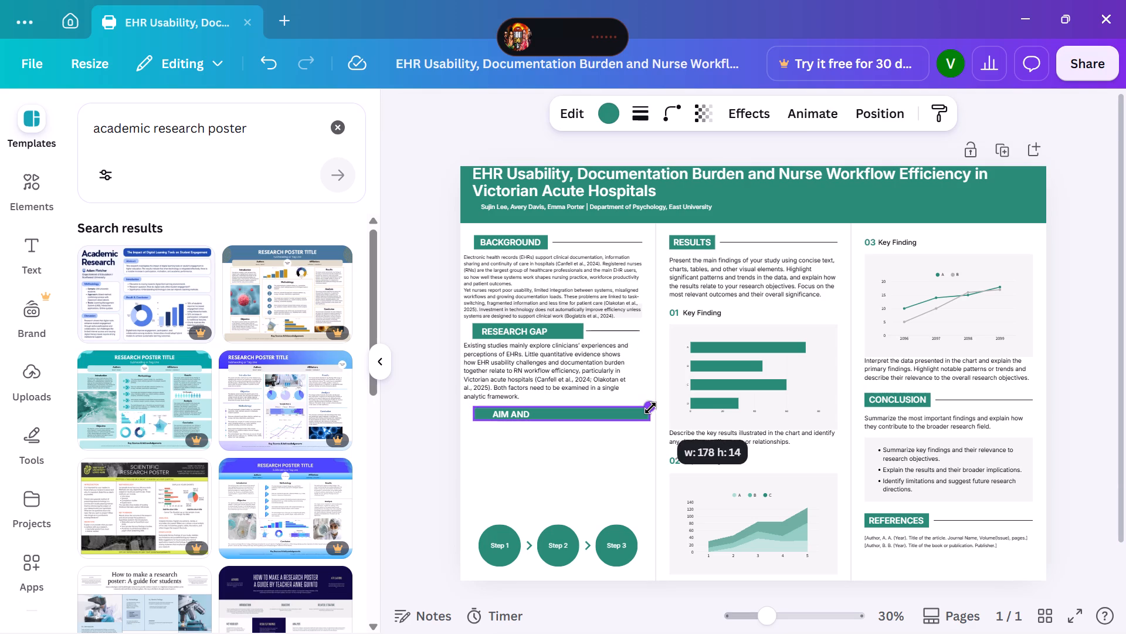
pyautogui.moveTo(650, 408); pyautogui.dragTo(648, 408)
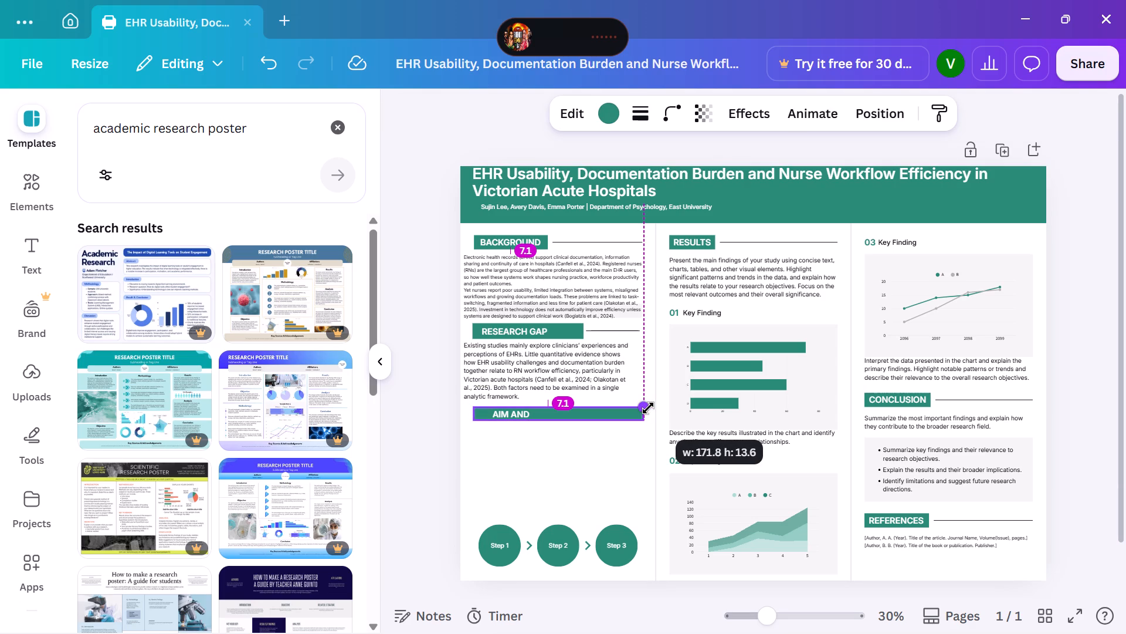
pyautogui.moveTo(648, 408); pyautogui.dragTo(647, 408)
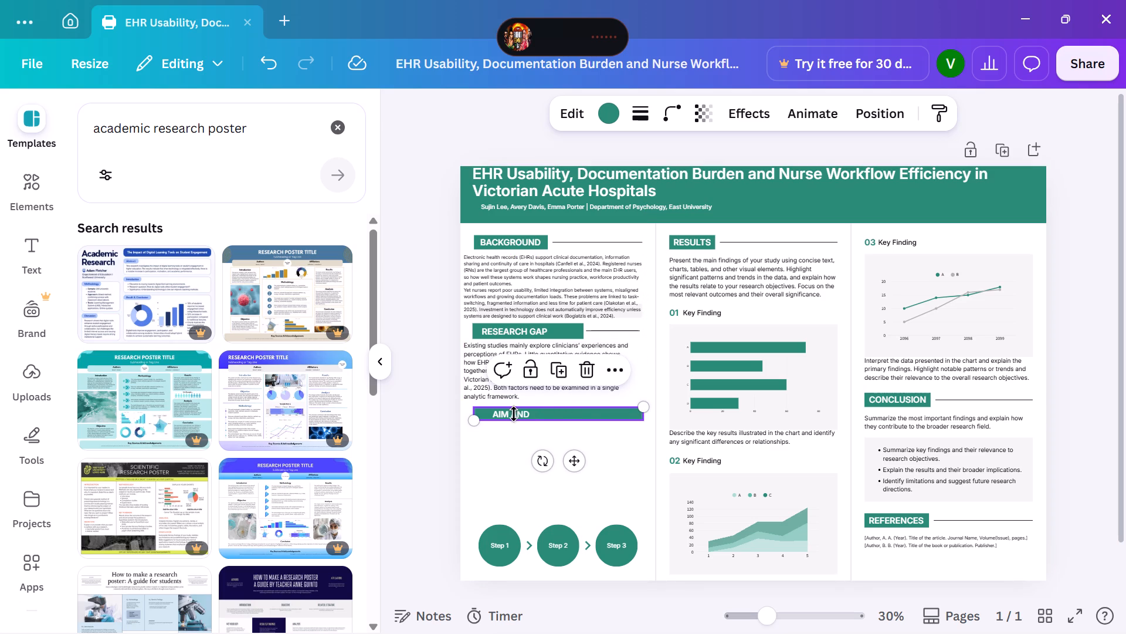
pyautogui.click(487, 461)
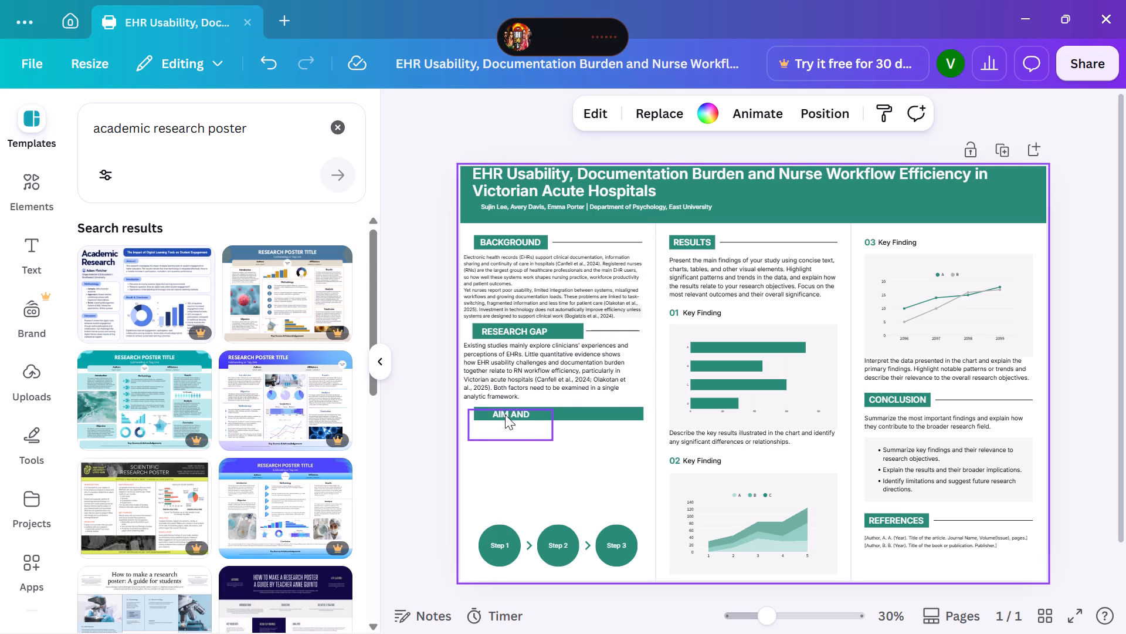
# Widen the AIM AND RESEARCH QUESTIONS text box so the whole heading fits on one line within its green bar.
pyautogui.click(507, 414)
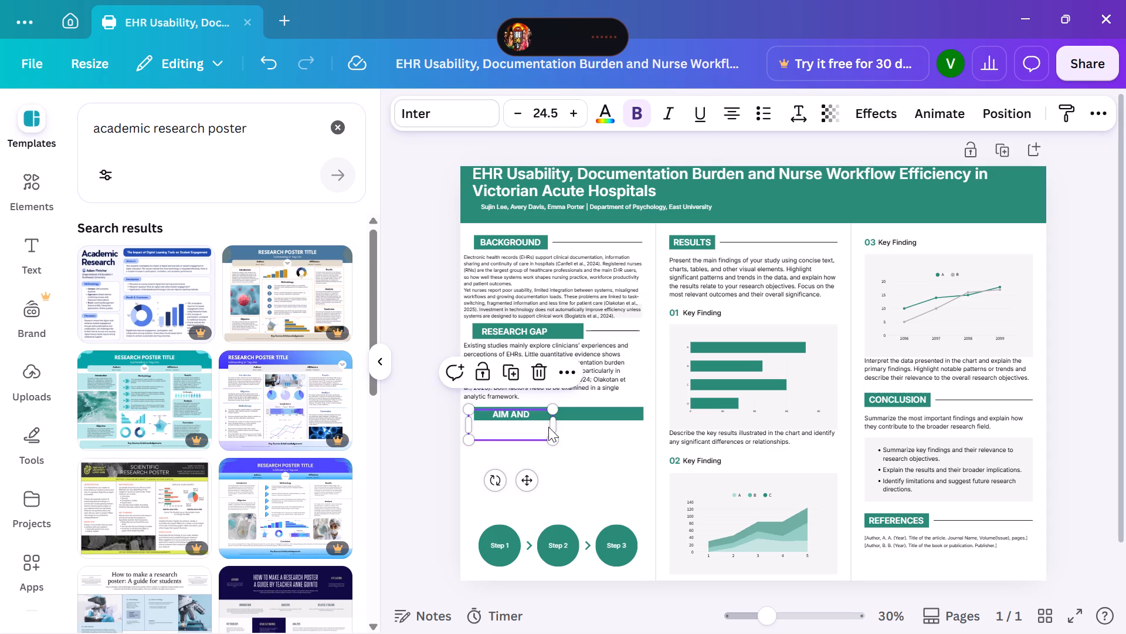
pyautogui.moveTo(554, 424); pyautogui.dragTo(586, 423)
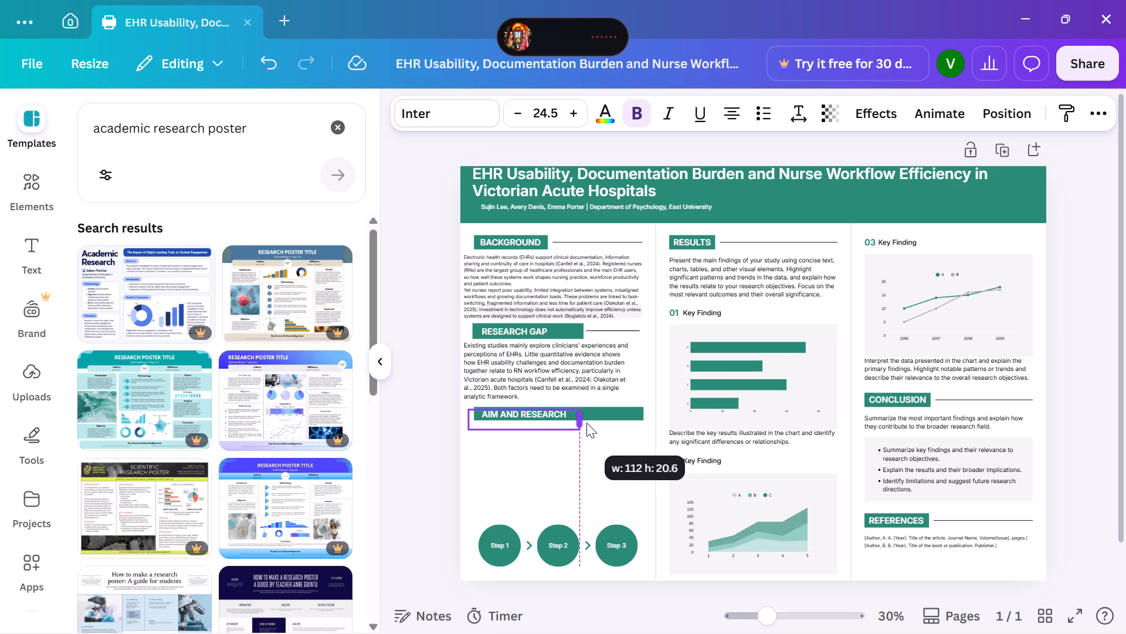
pyautogui.moveTo(586, 423); pyautogui.dragTo(620, 413)
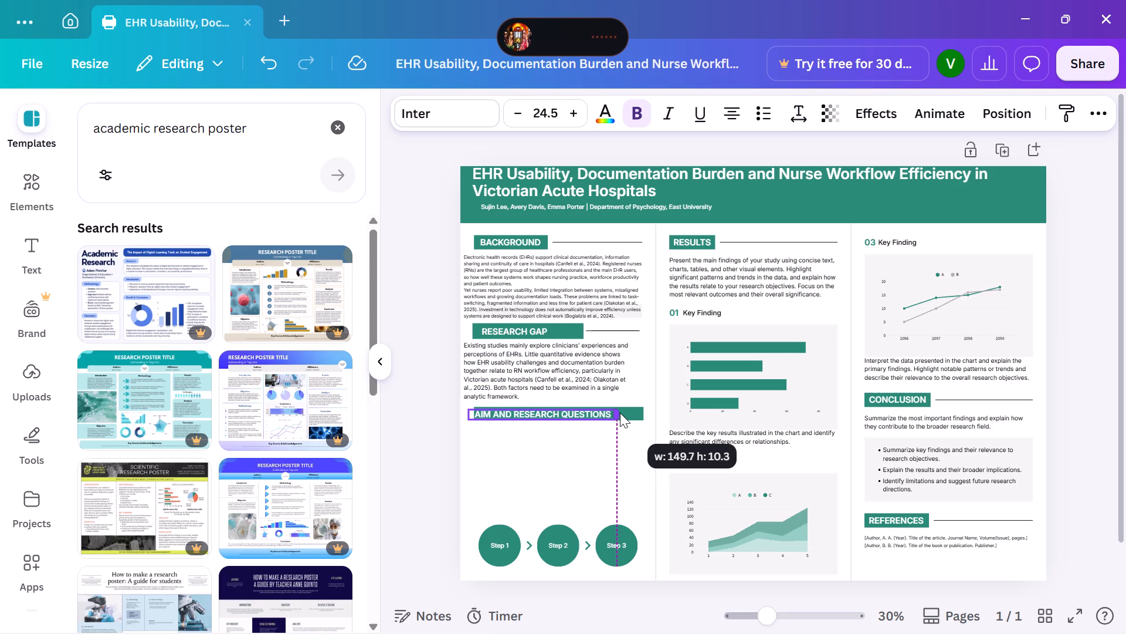
pyautogui.moveTo(620, 413); pyautogui.dragTo(628, 411)
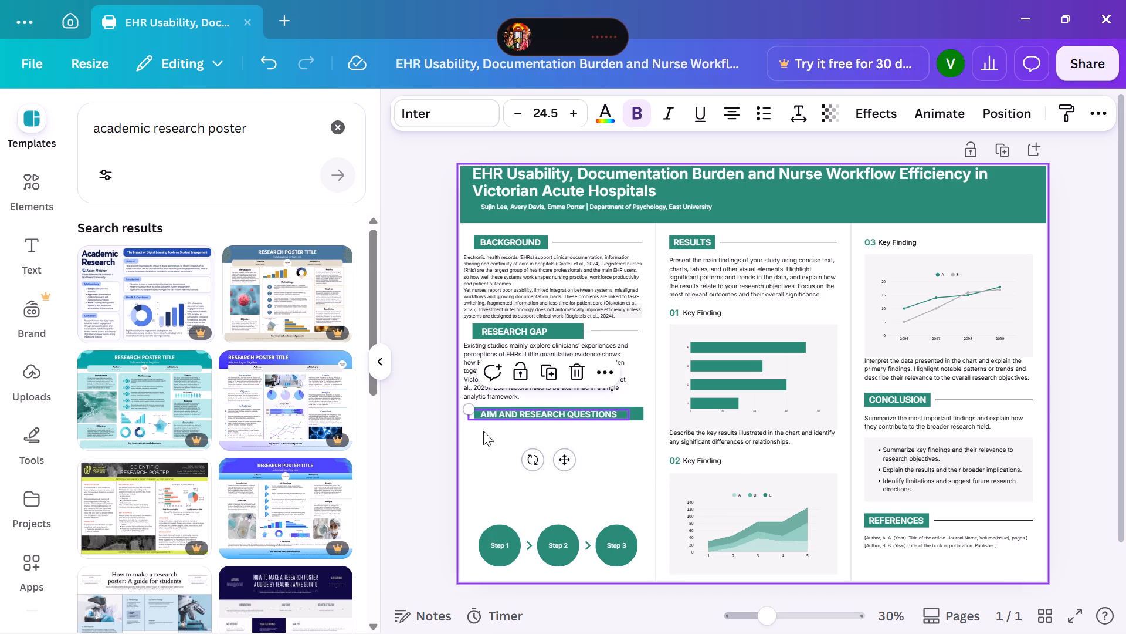
pyautogui.click(464, 457)
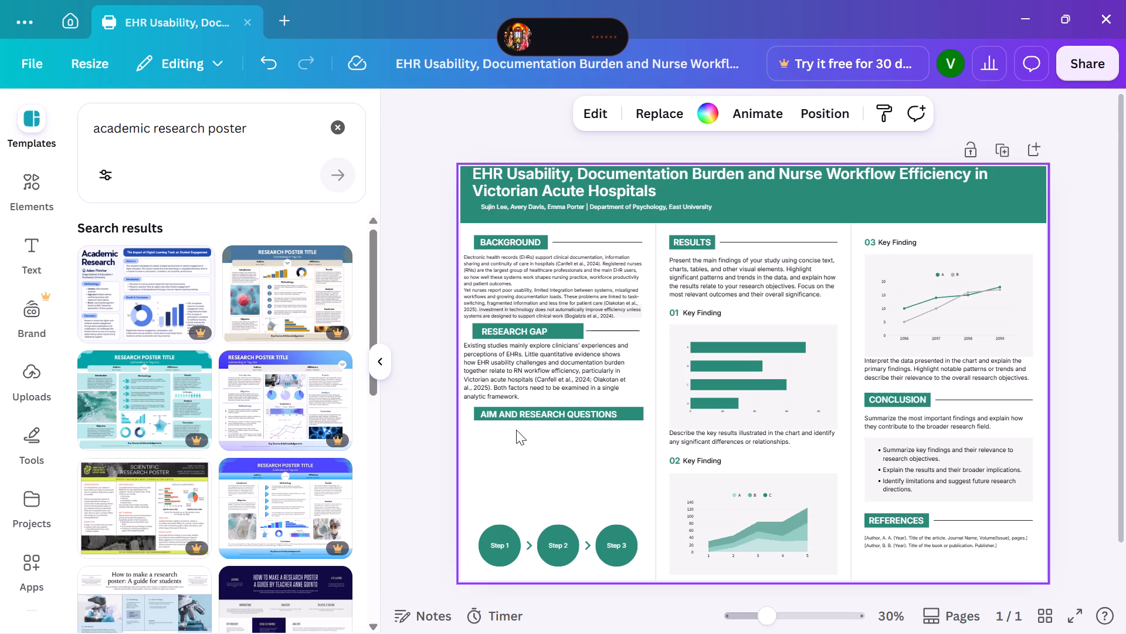
# Extend the thin line beside the RESEARCH GAP heading slightly further right, keeping it horizontal and ending near the column's right edge.
pyautogui.click(636, 410)
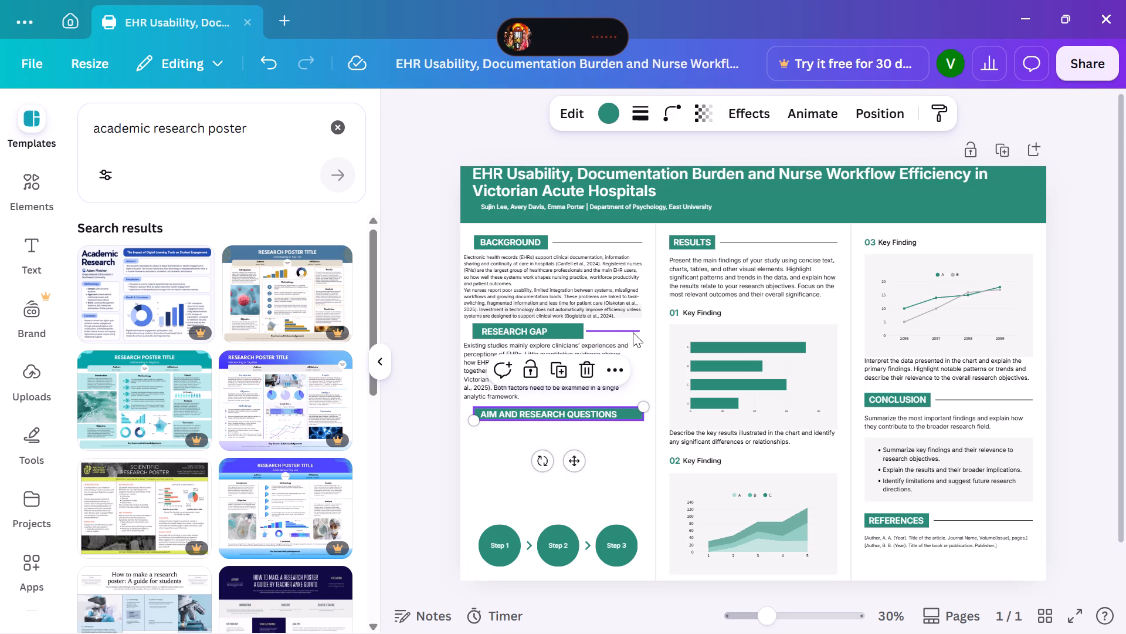
pyautogui.click(618, 333)
pyautogui.moveTo(640, 331); pyautogui.dragTo(641, 331)
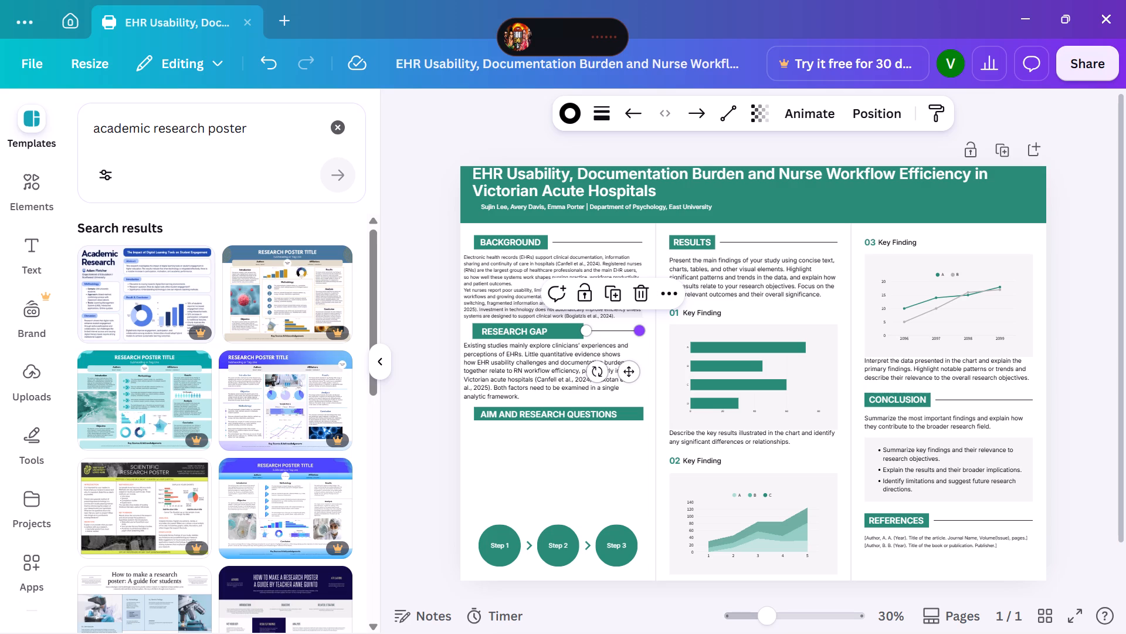
pyautogui.moveTo(641, 331); pyautogui.dragTo(644, 333)
pyautogui.moveTo(644, 333); pyautogui.dragTo(645, 333)
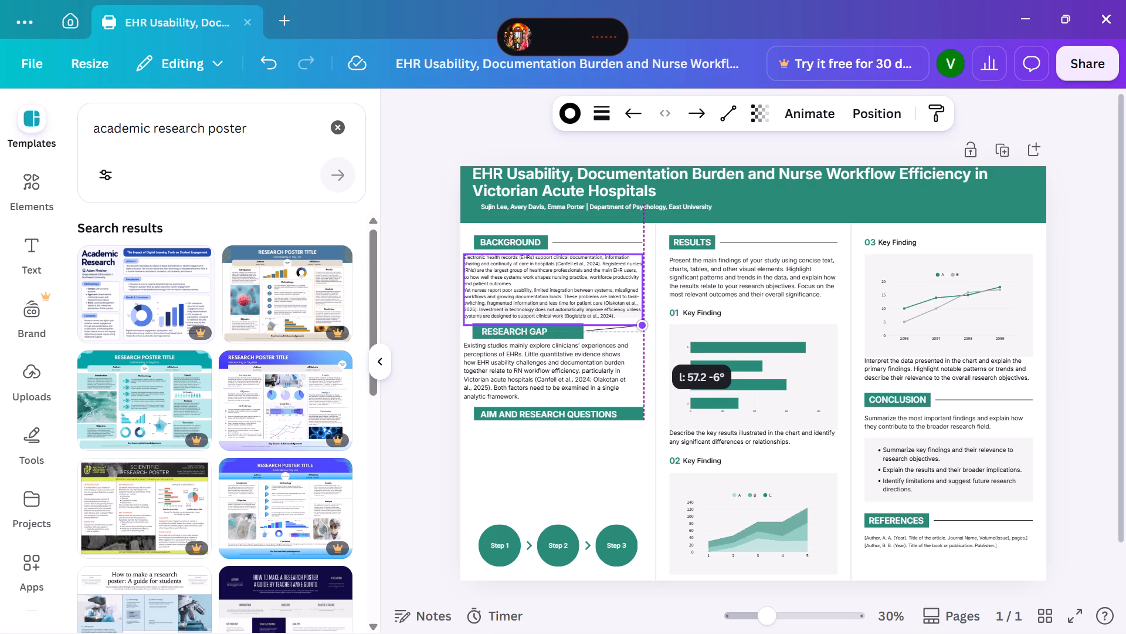
pyautogui.moveTo(645, 333); pyautogui.dragTo(646, 331)
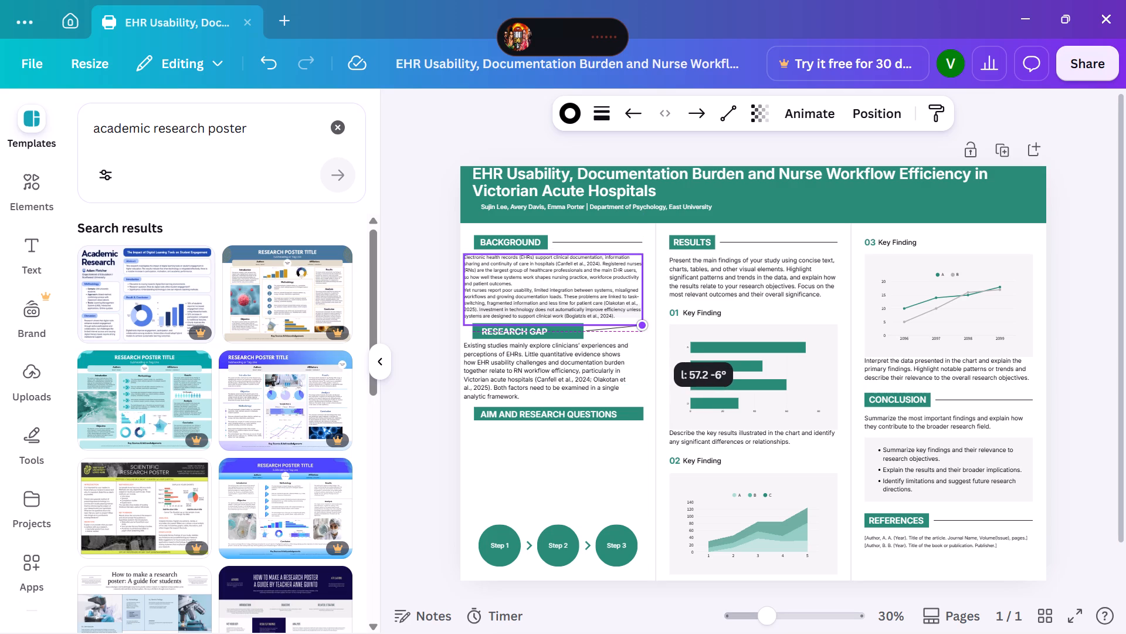
pyautogui.moveTo(646, 331); pyautogui.dragTo(646, 331)
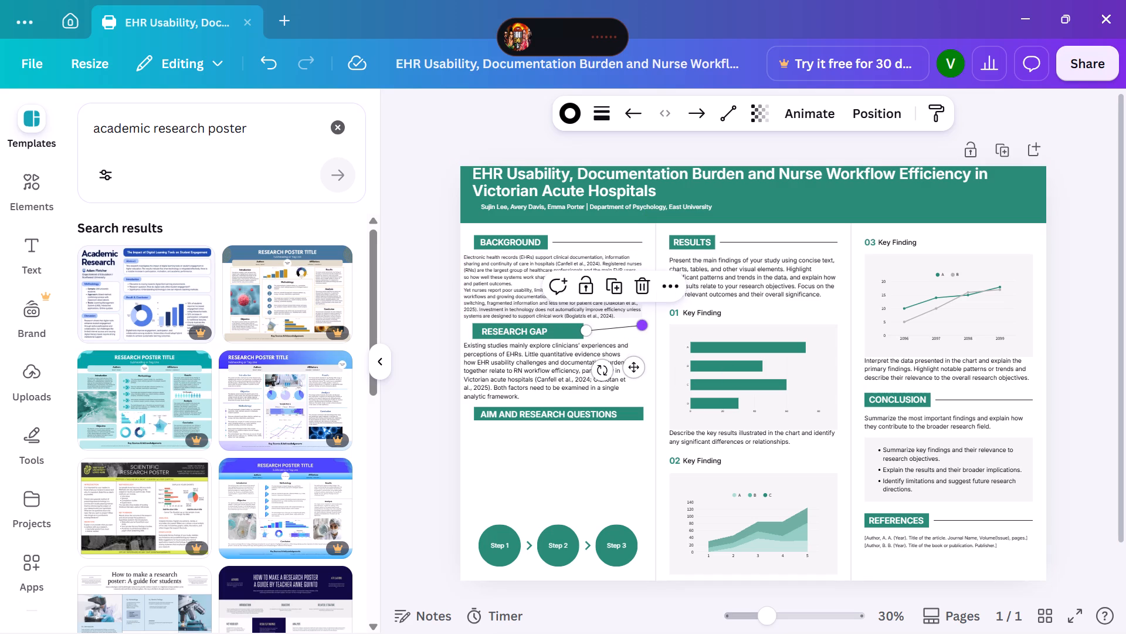
pyautogui.click(639, 328)
pyautogui.moveTo(642, 326); pyautogui.dragTo(645, 331)
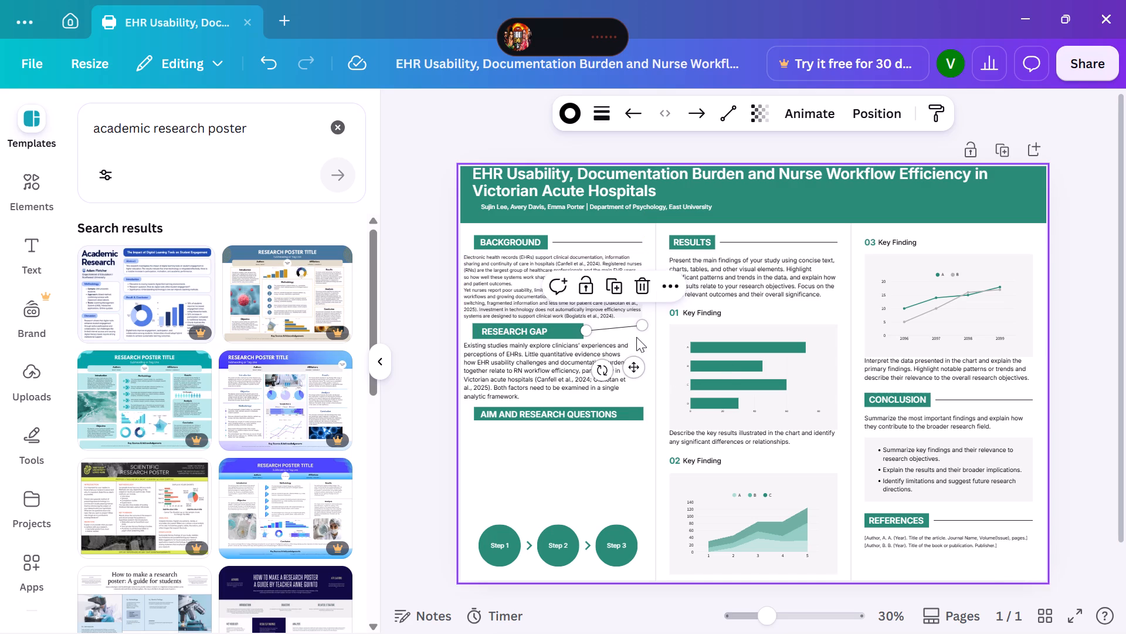
pyautogui.click(642, 327)
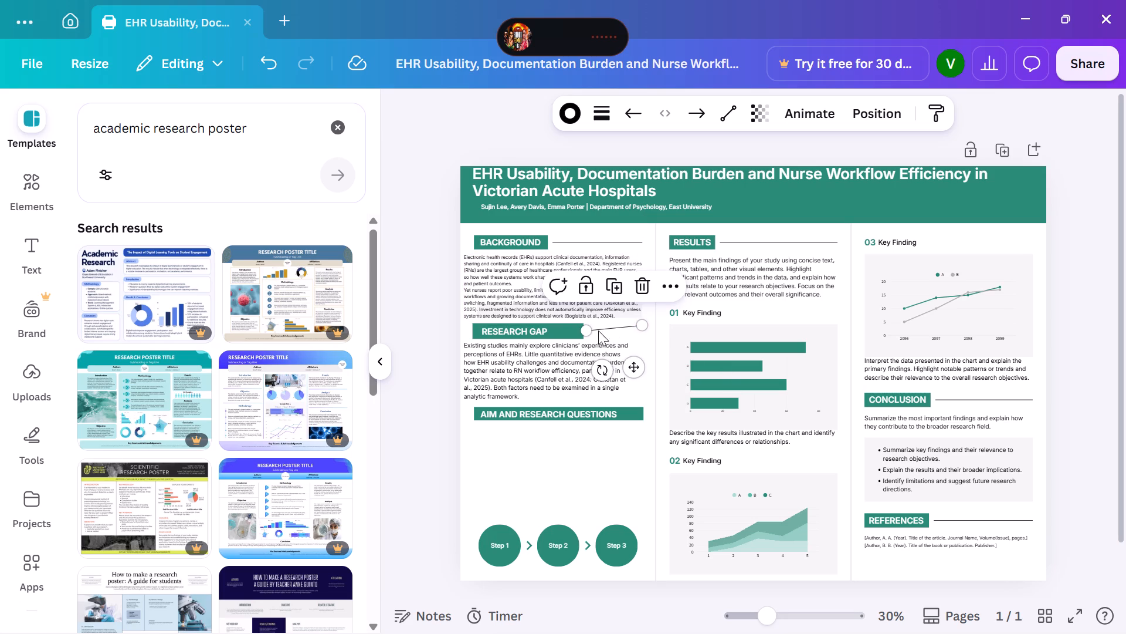
pyautogui.moveTo(640, 320); pyautogui.dragTo(642, 325)
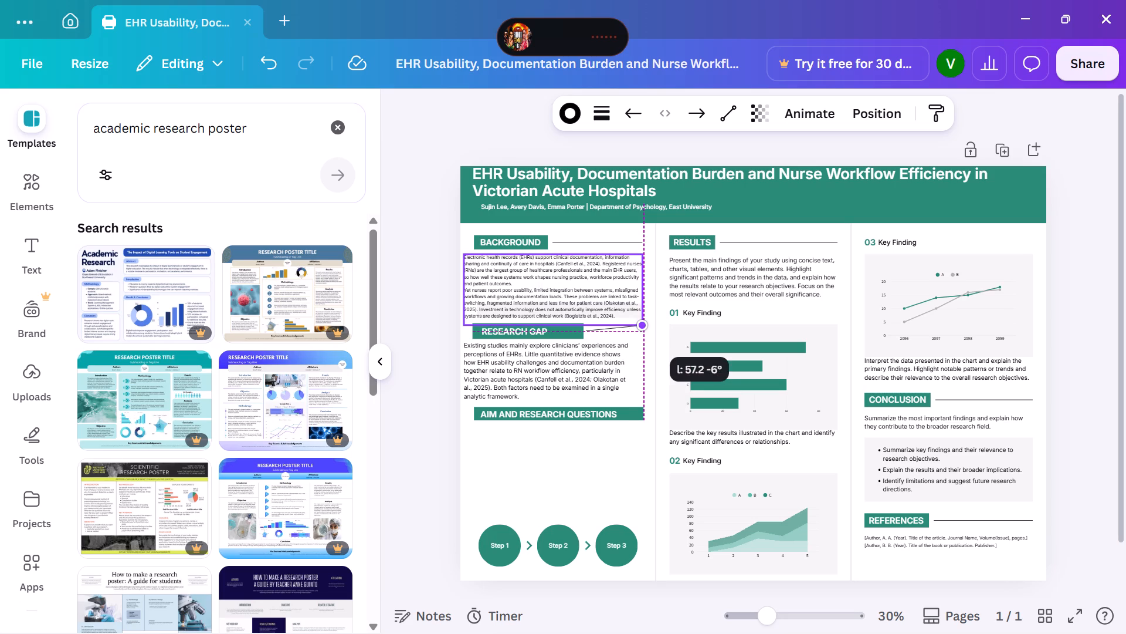
pyautogui.moveTo(642, 325); pyautogui.dragTo(646, 329)
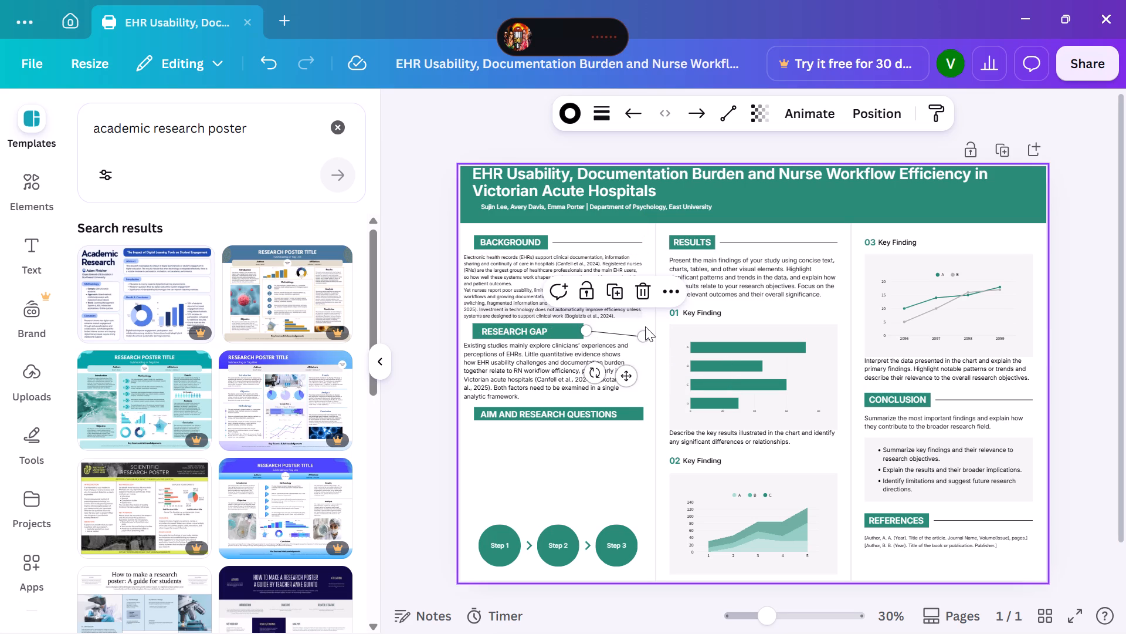
pyautogui.moveTo(641, 336); pyautogui.dragTo(641, 334)
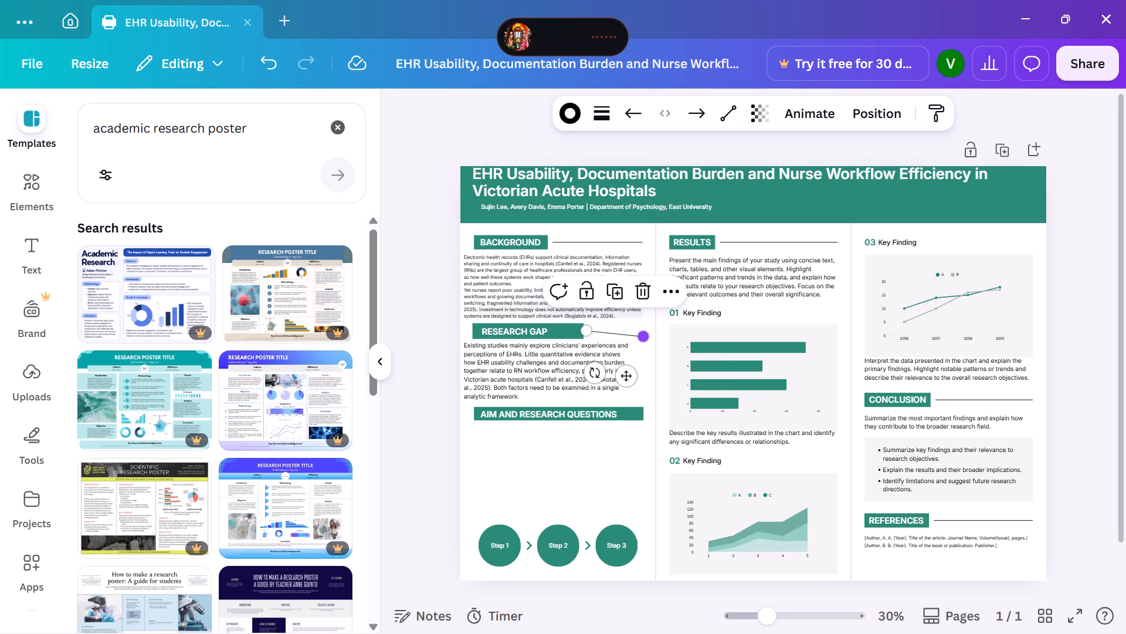
pyautogui.moveTo(641, 334); pyautogui.dragTo(645, 331)
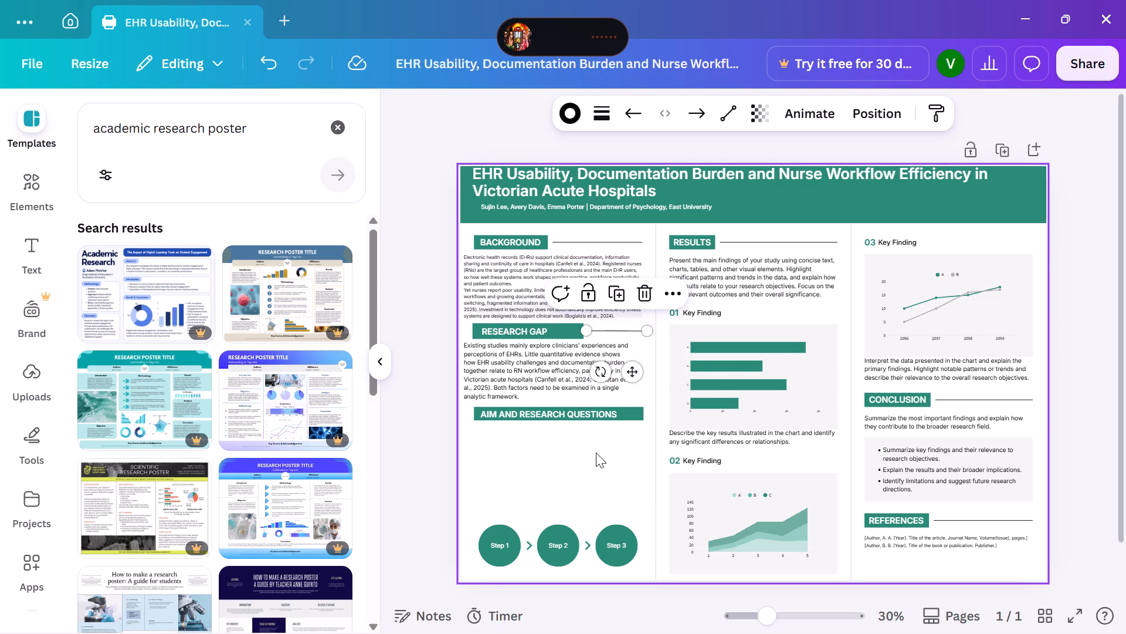
pyautogui.click(535, 463)
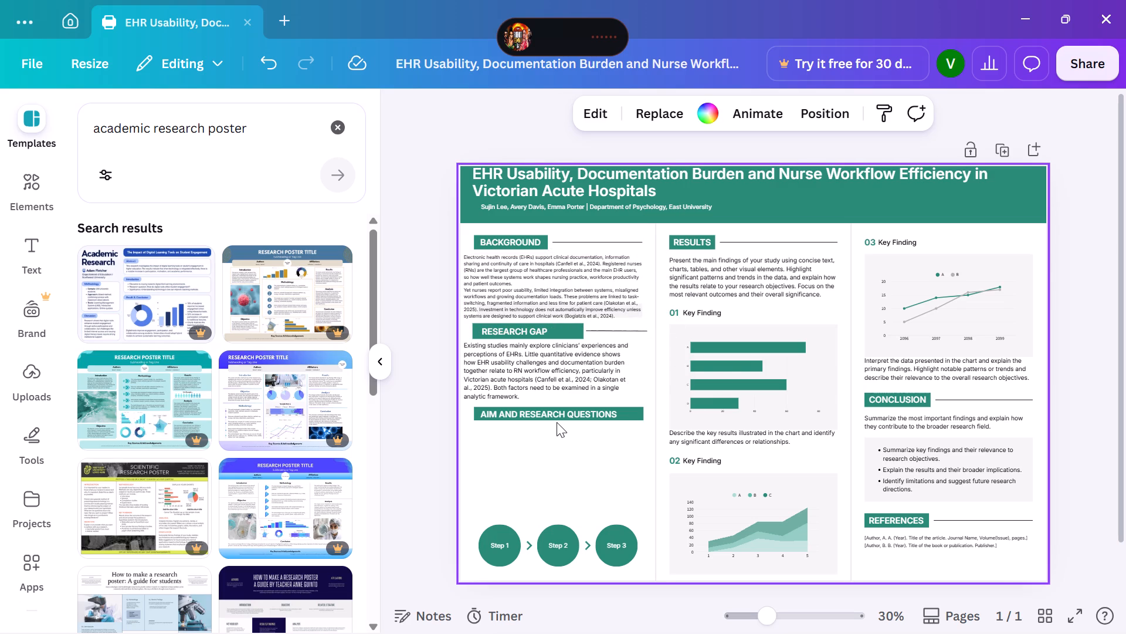
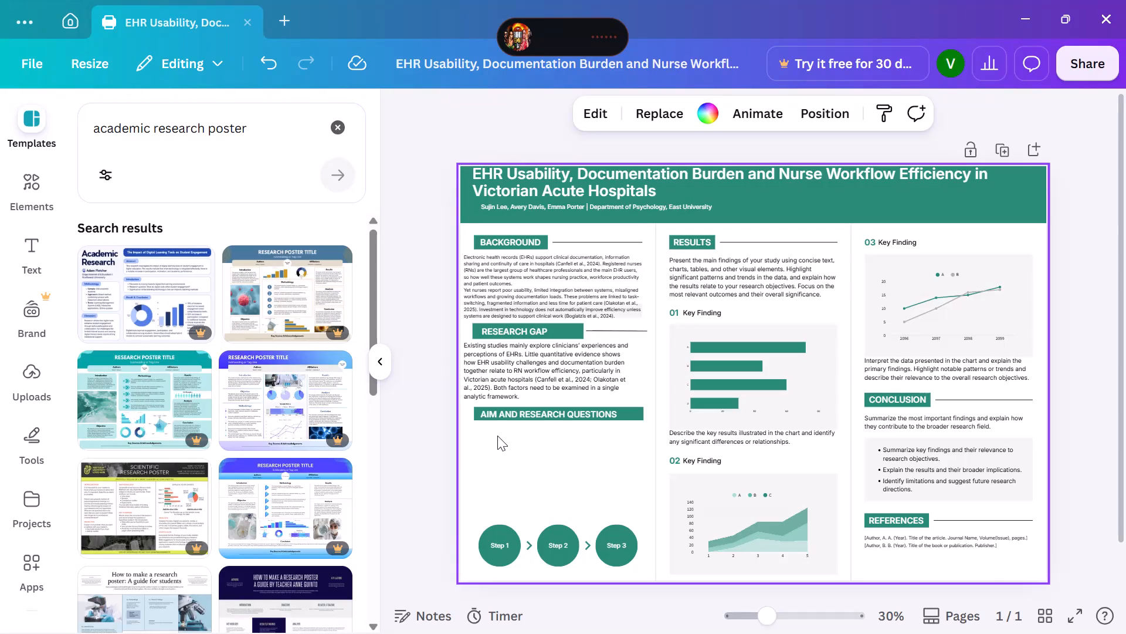
# Duplicate the RESEARCH GAP paragraph and place the copy directly under the AIM AND RESEARCH QUESTIONS heading, aligned with the original's left edge.
pyautogui.click(497, 436)
pyautogui.click(511, 360)
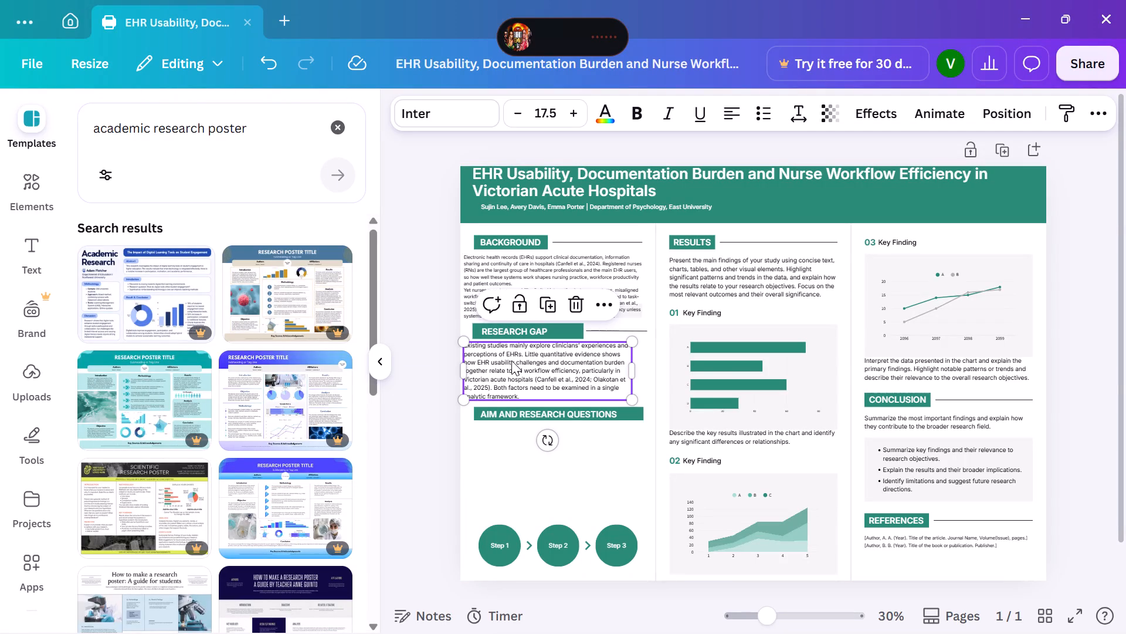
pyautogui.click(511, 360)
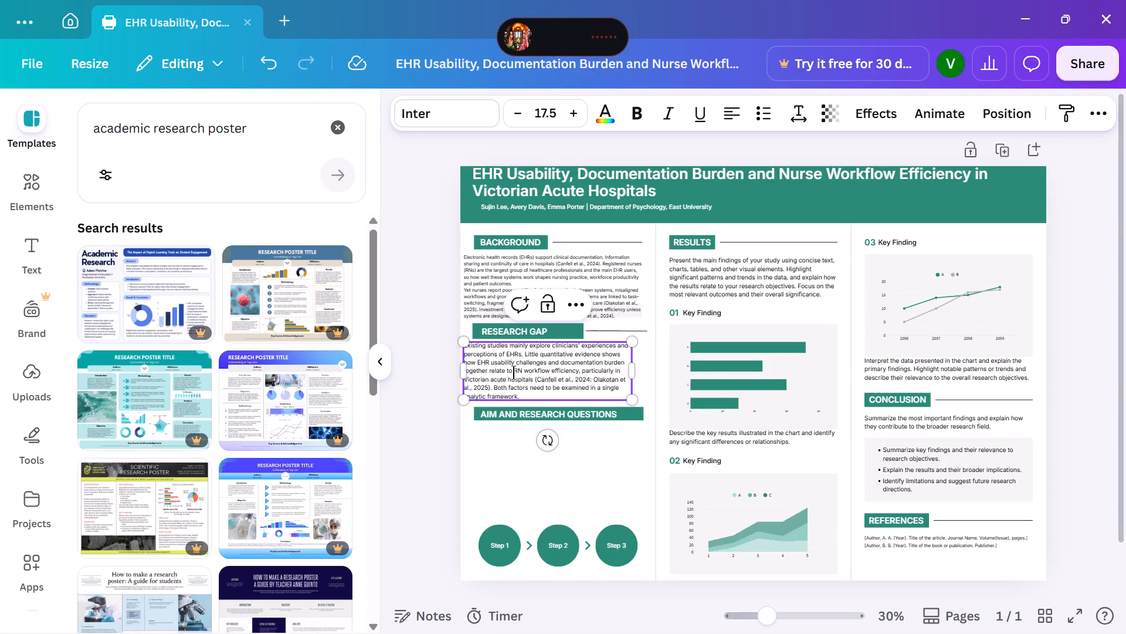
pyautogui.click(513, 372)
pyautogui.click(494, 470)
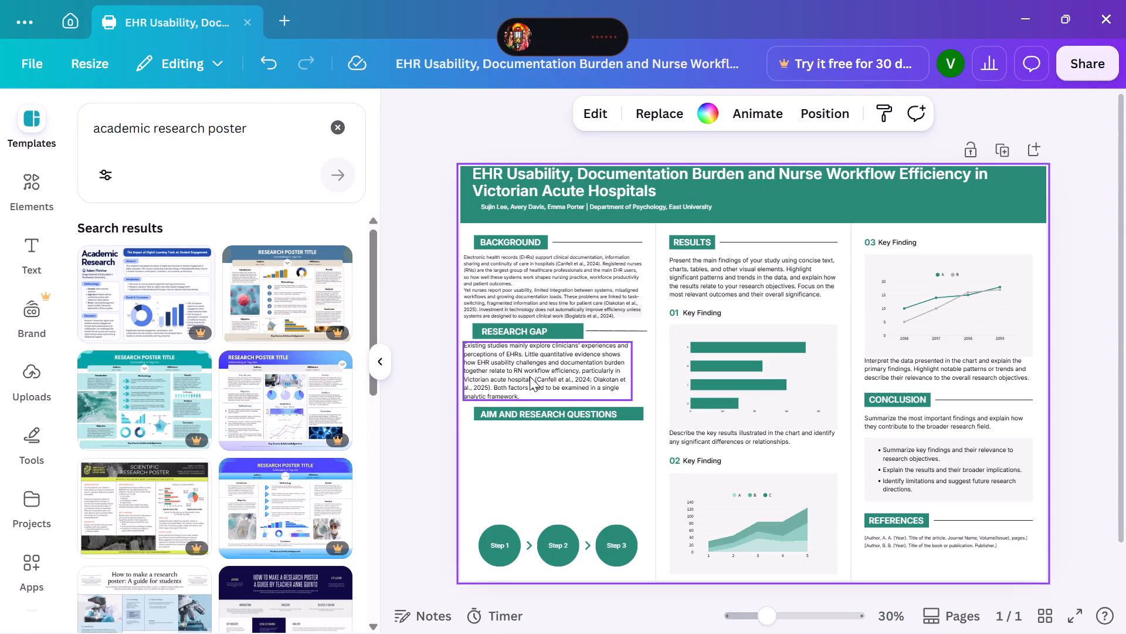
pyautogui.click(530, 376)
pyautogui.click(547, 309)
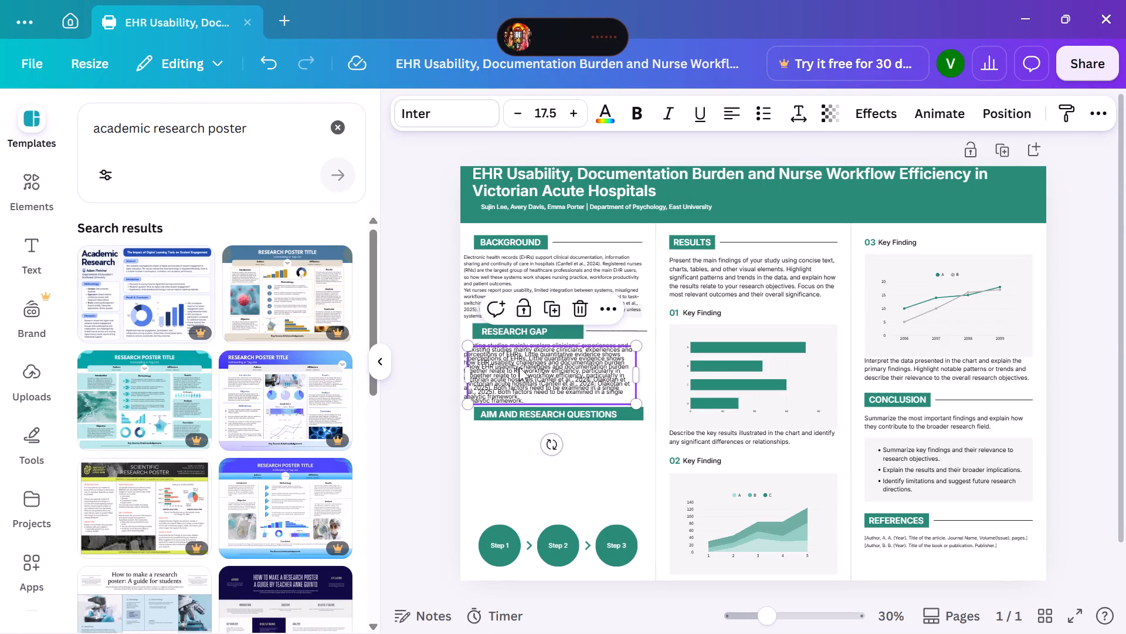
pyautogui.moveTo(519, 367); pyautogui.dragTo(514, 450)
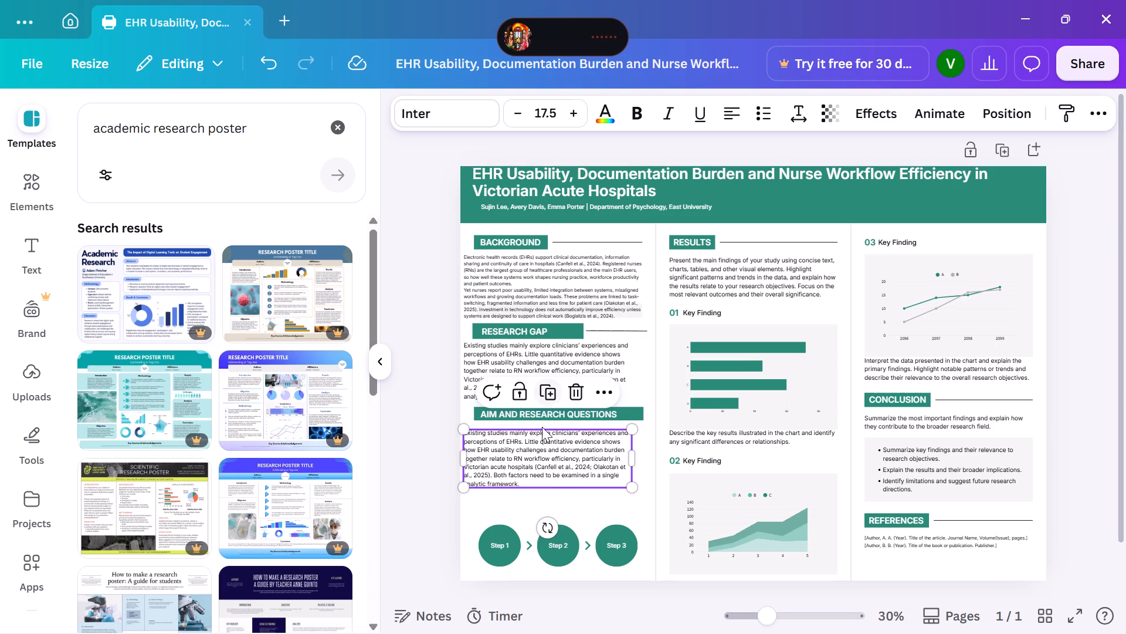
# Clear all the text from the duplicated paragraph under AIM AND RESEARCH QUESTIONS.
pyautogui.click(535, 453)
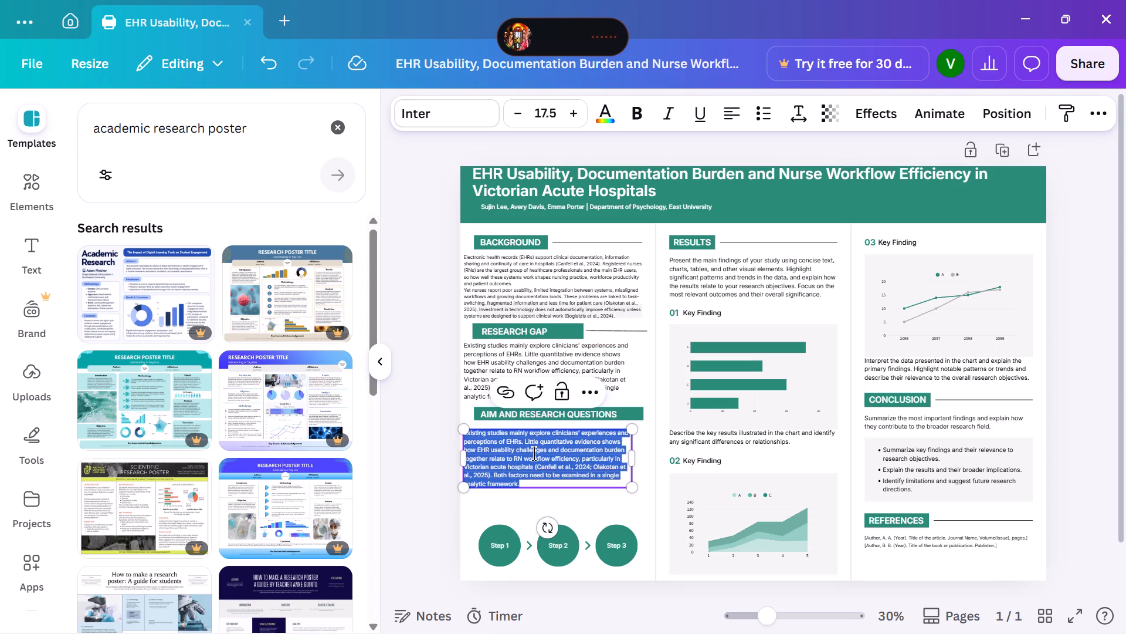
pyautogui.press('BackSpace')
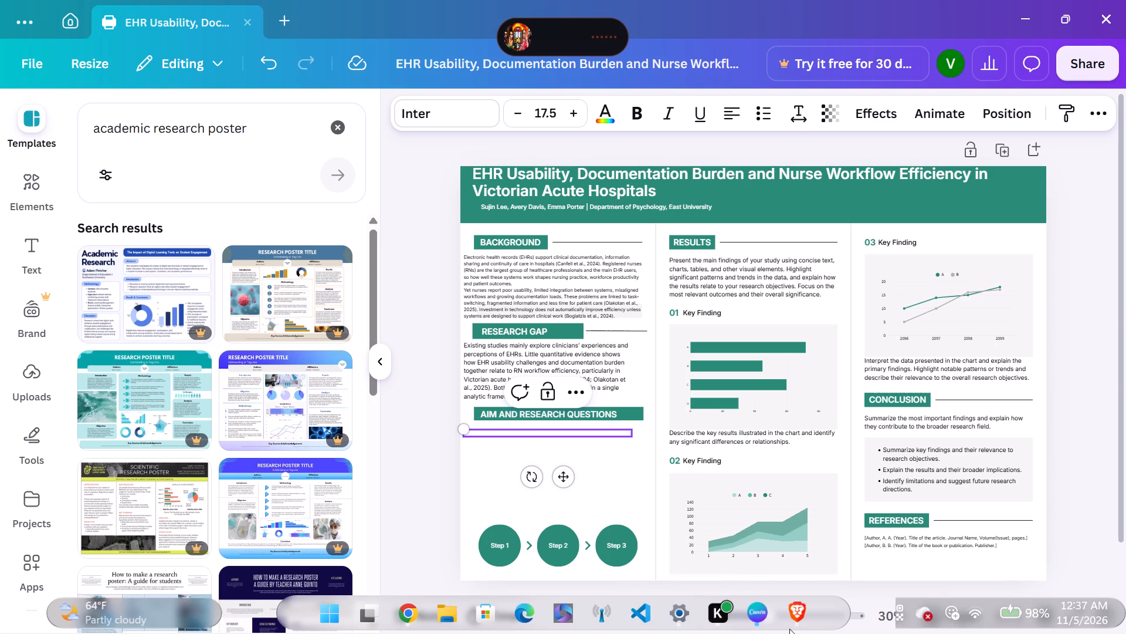
pyautogui.click(411, 614)
pyautogui.scroll(-1, 464, 322)
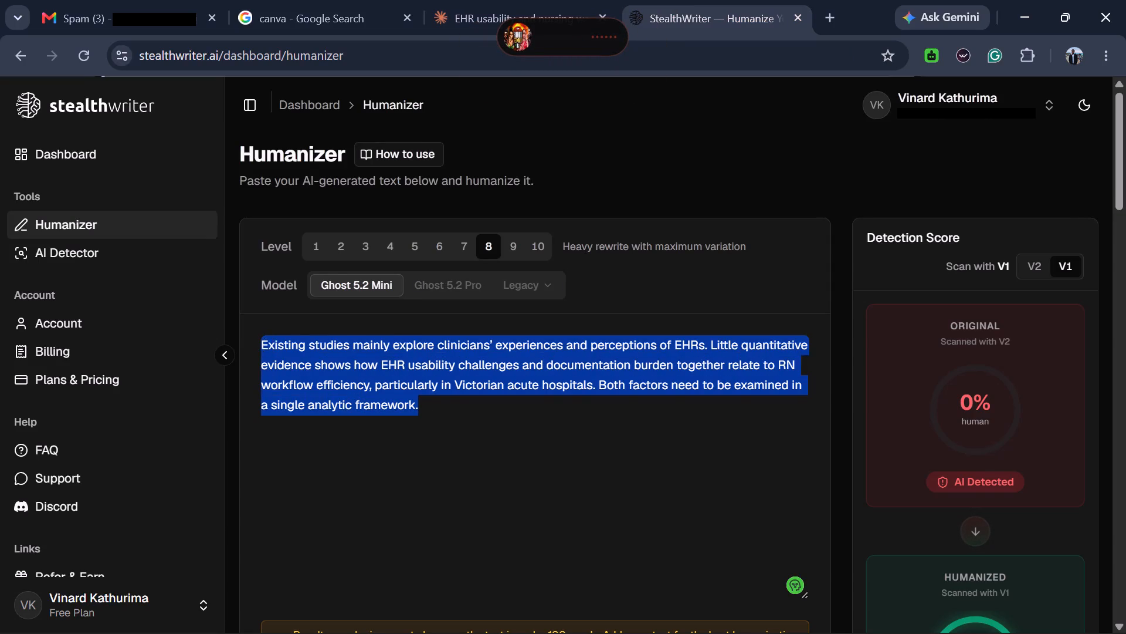
pyautogui.rightClick(261, 346)
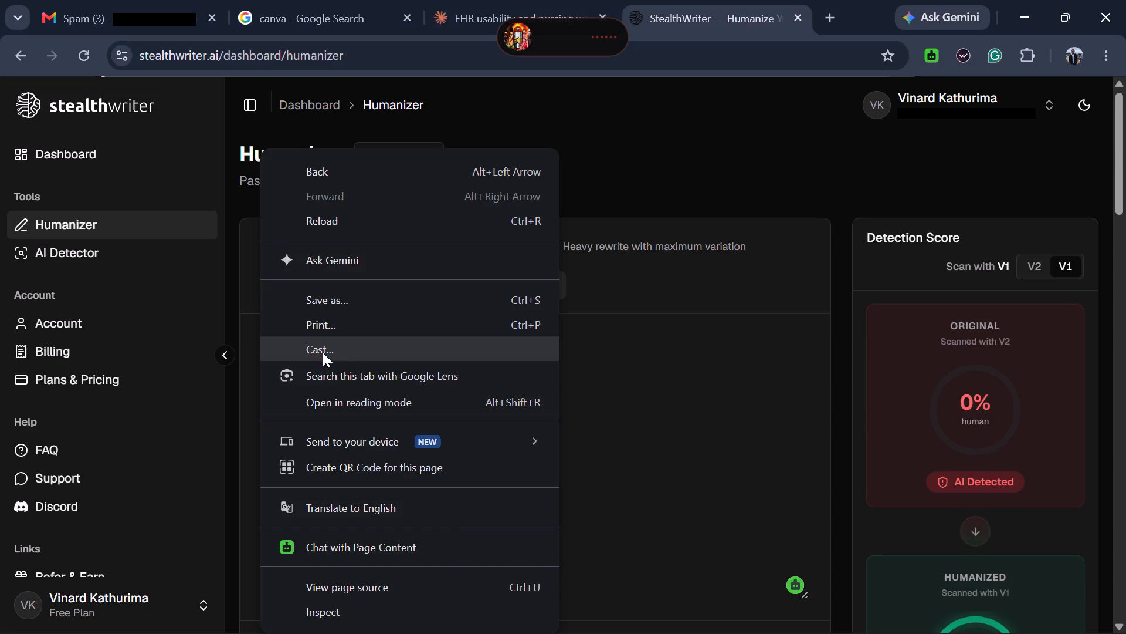
pyautogui.click(641, 344)
pyautogui.hotkey('ctrl', 'v')
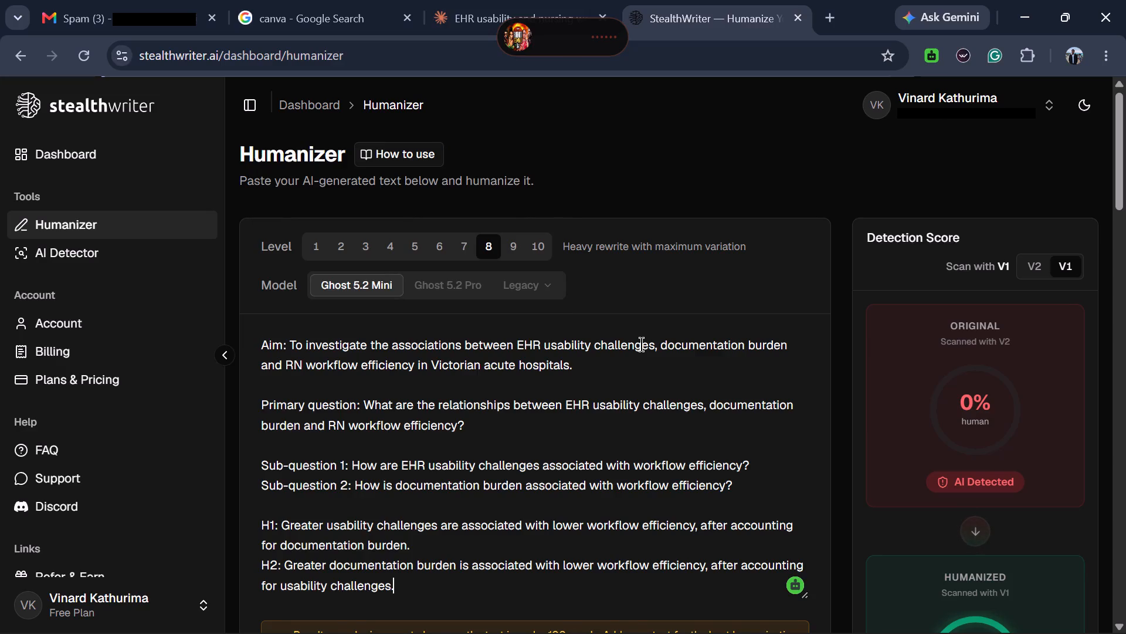
# Humanize the pasted Aim and Research Questions text at level 8 with the Ghost 5.2 Mini model.
pyautogui.scroll(-6, 633, 399)
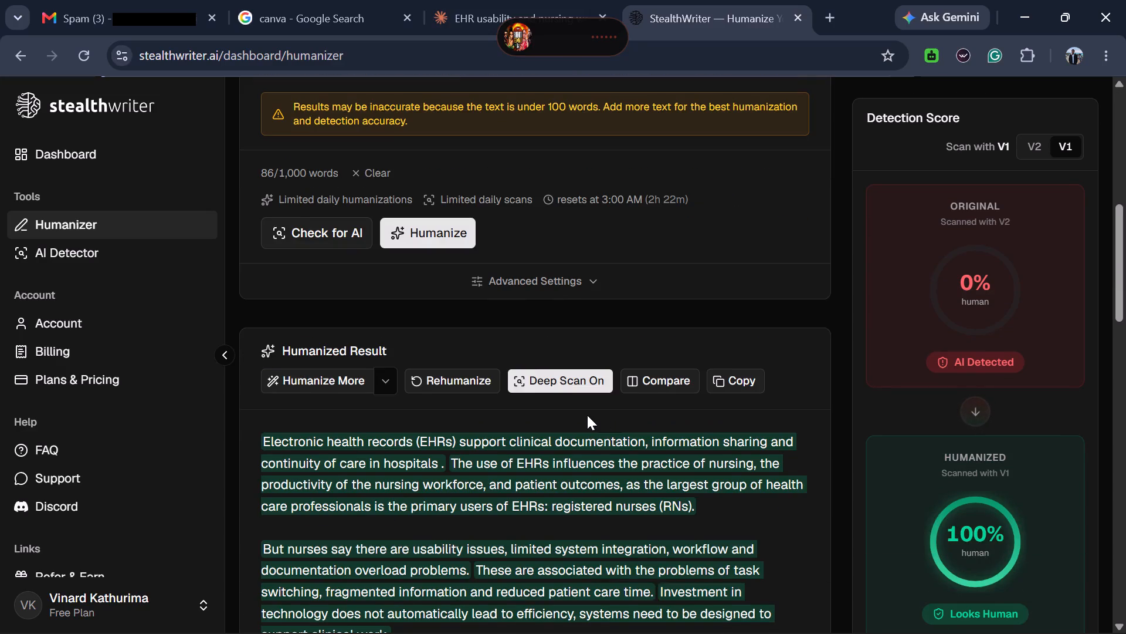
pyautogui.scroll(-2, 579, 414)
pyautogui.scroll(4, 578, 414)
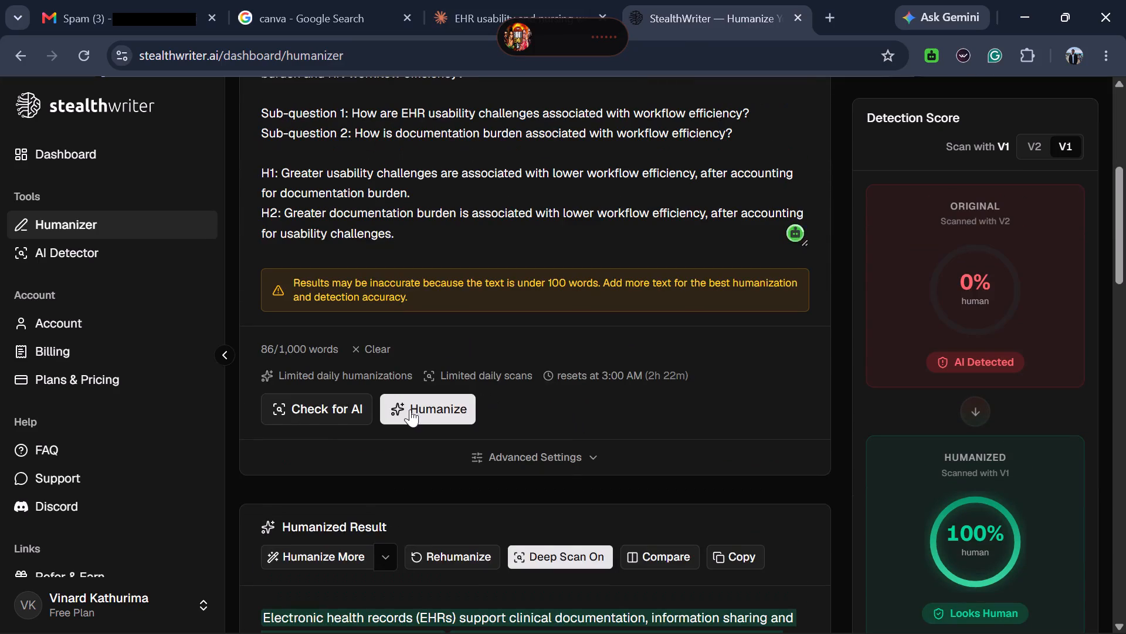
pyautogui.click(409, 410)
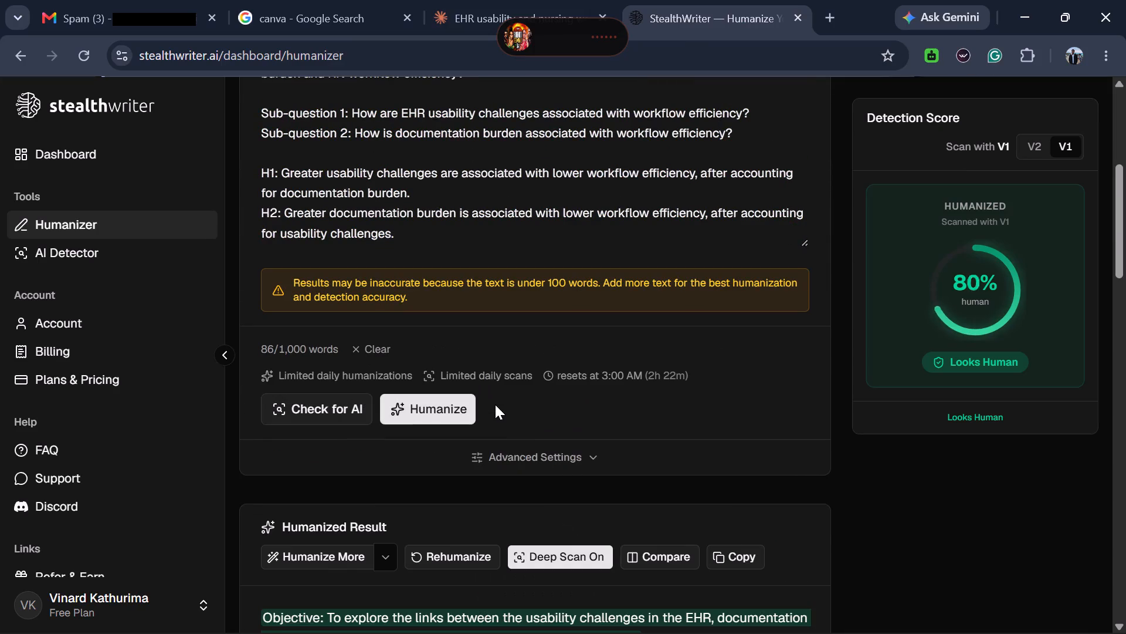
# Generate new alternatives for the Sub-question 2 sentence and pick "What is the relationship between documentation burden and workflow efficiency?".
pyautogui.scroll(-5, 495, 406)
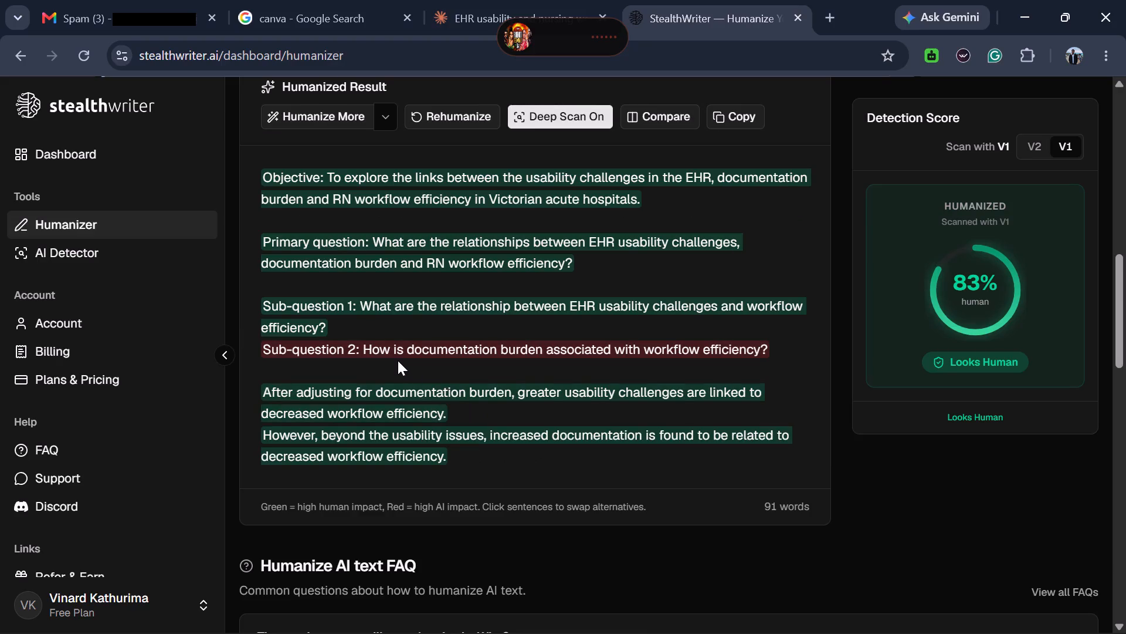
pyautogui.click(432, 346)
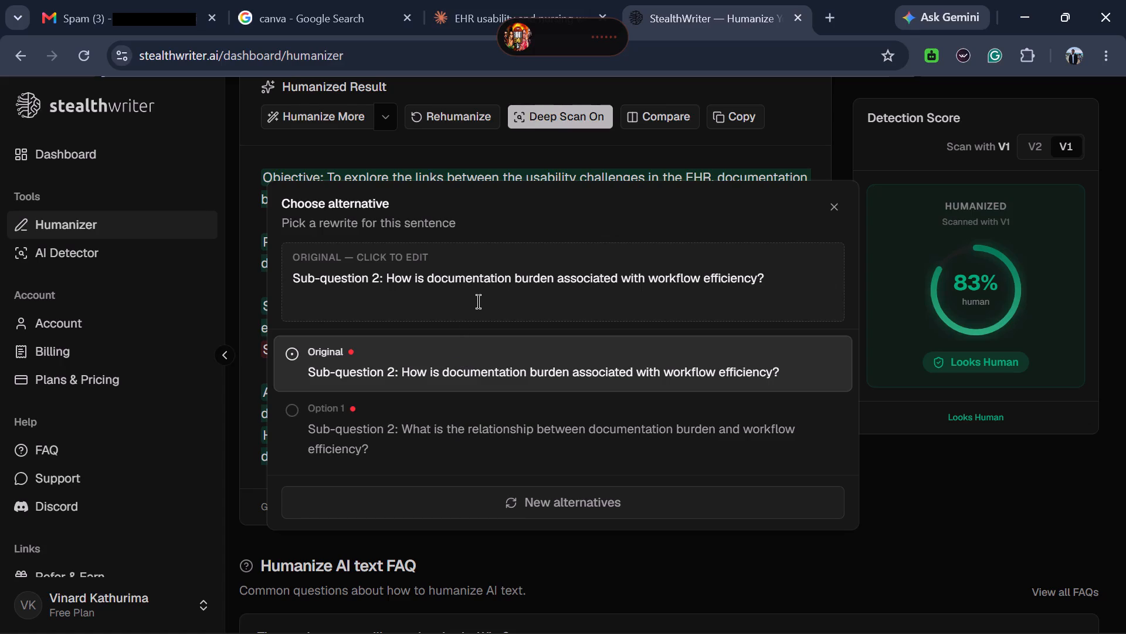
pyautogui.scroll(-1, 479, 305)
pyautogui.click(549, 511)
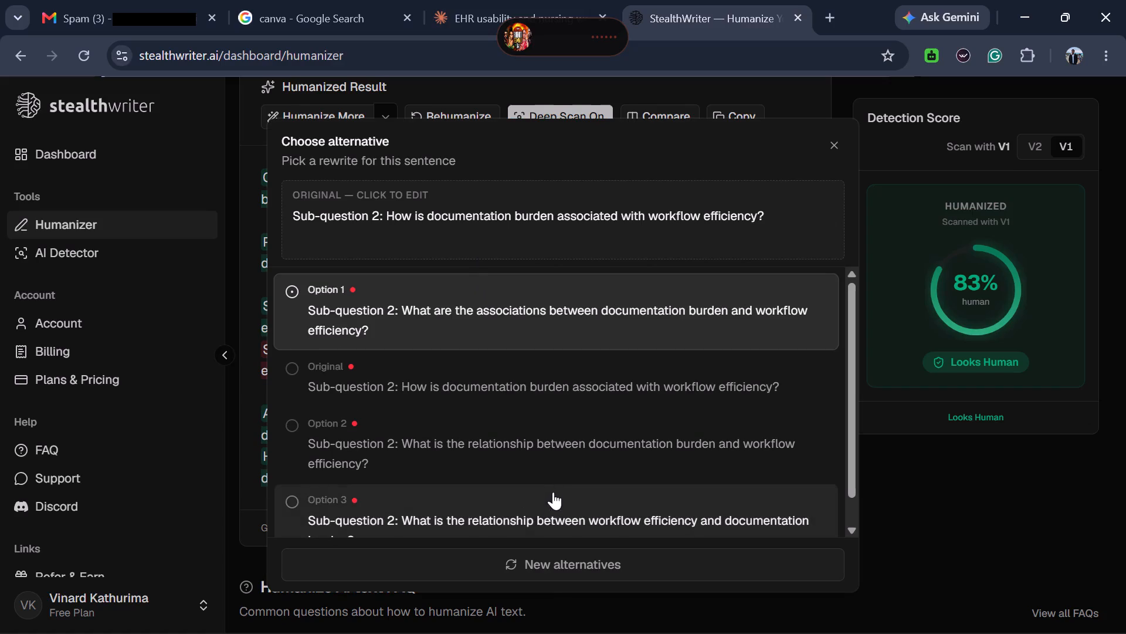
pyautogui.scroll(-2, 535, 456)
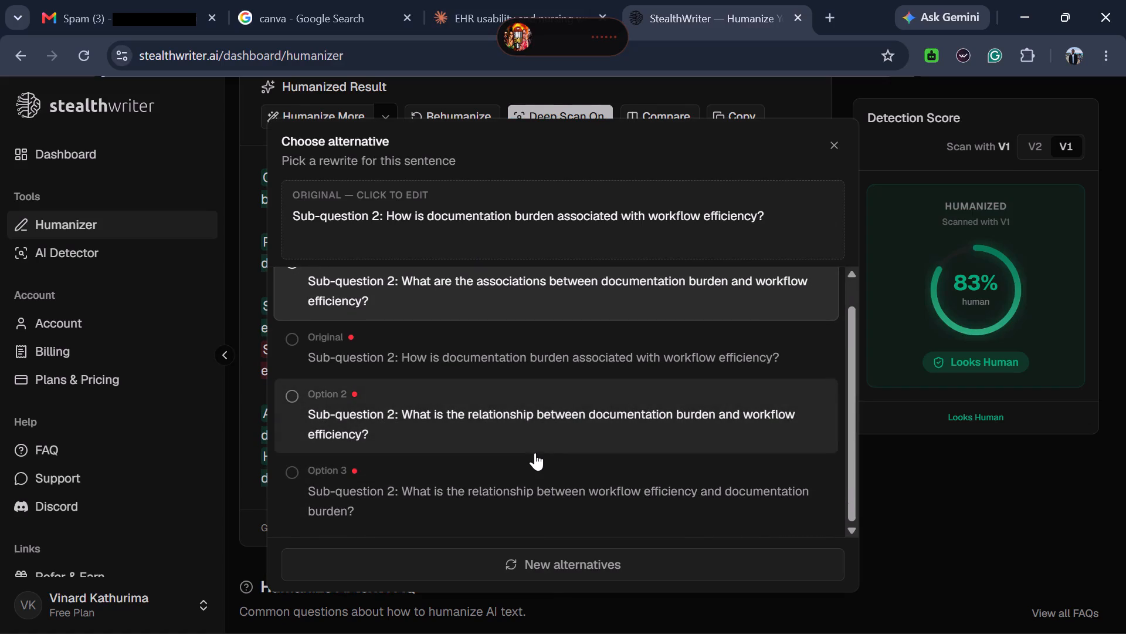
pyautogui.scroll(4, 535, 453)
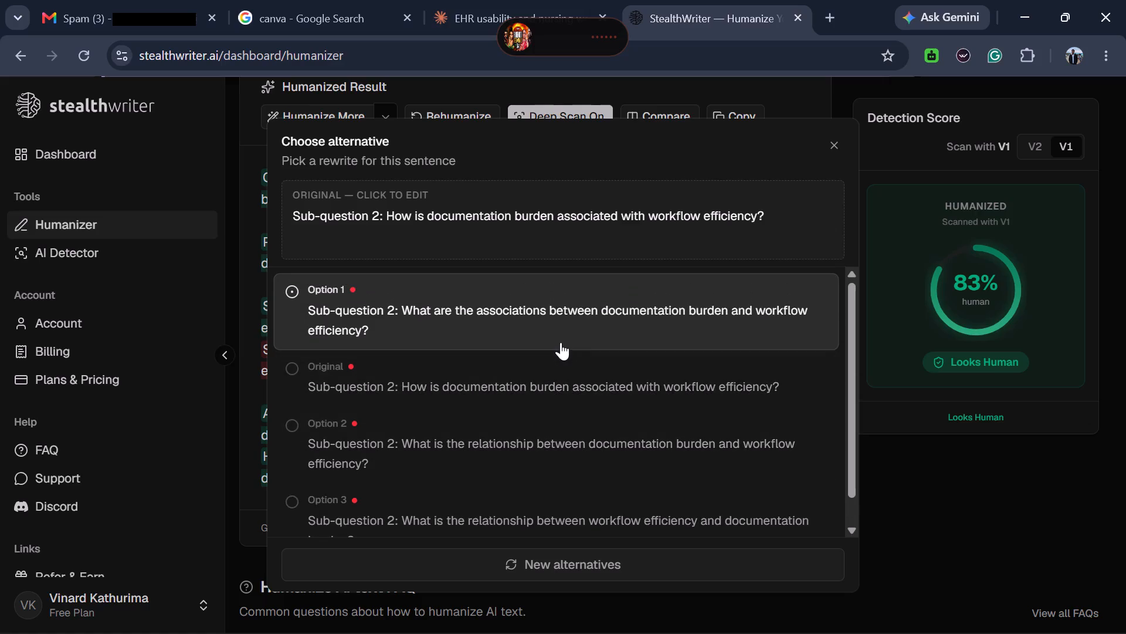
pyautogui.click(548, 435)
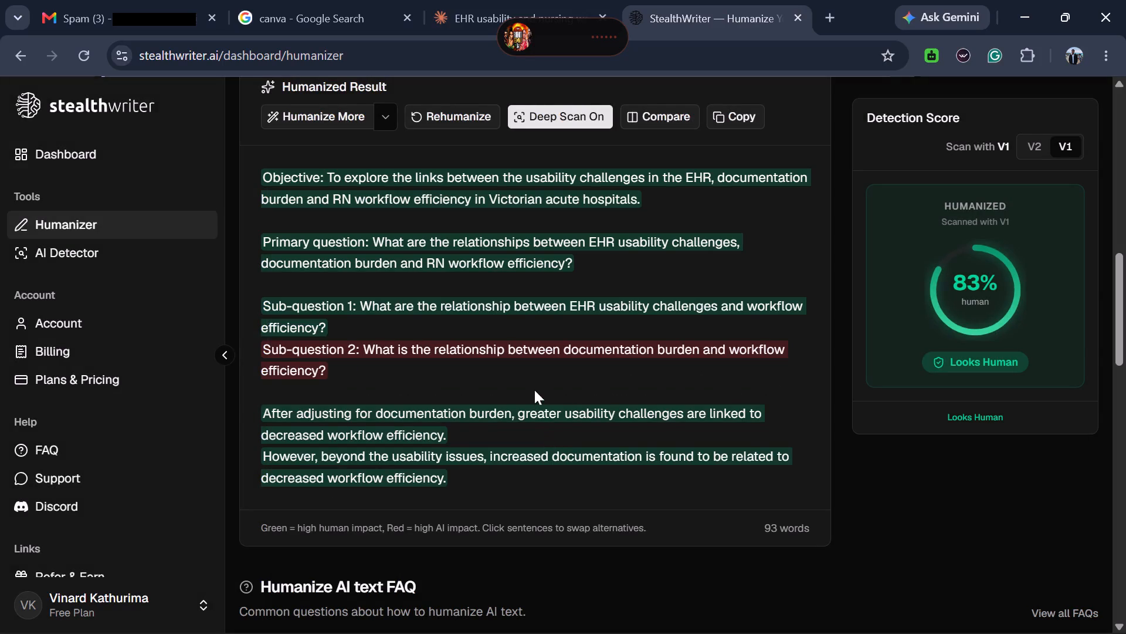
# Switch the Sub-question 2 rewrite to "What are the associations between documentation burden and workflow efficiency?".
pyautogui.click(520, 371)
pyautogui.click(511, 353)
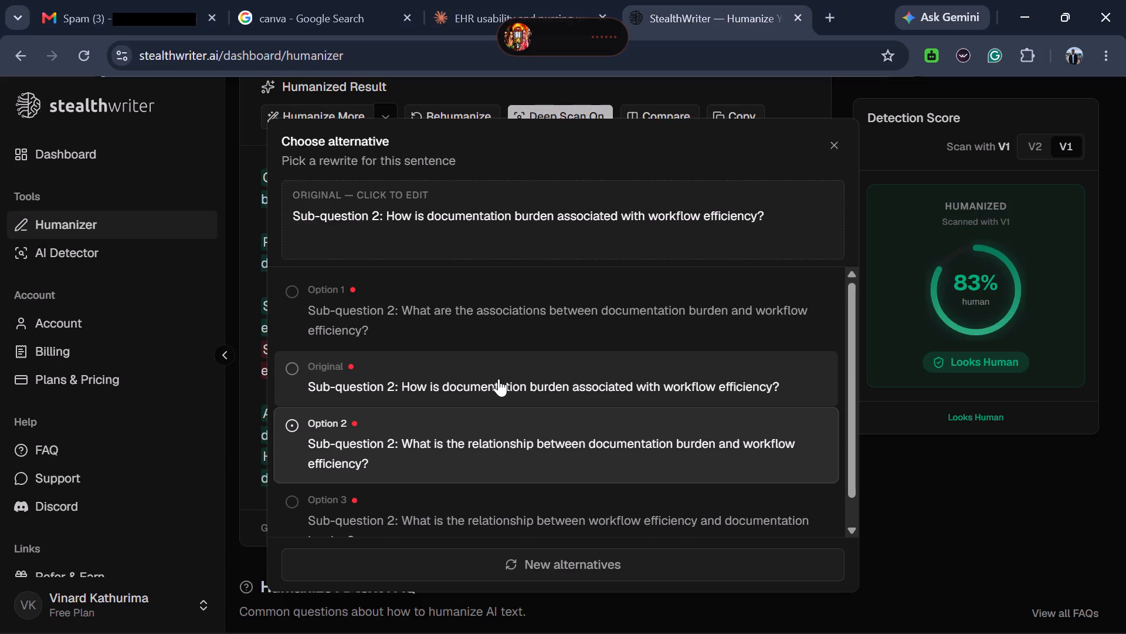
pyautogui.click(508, 339)
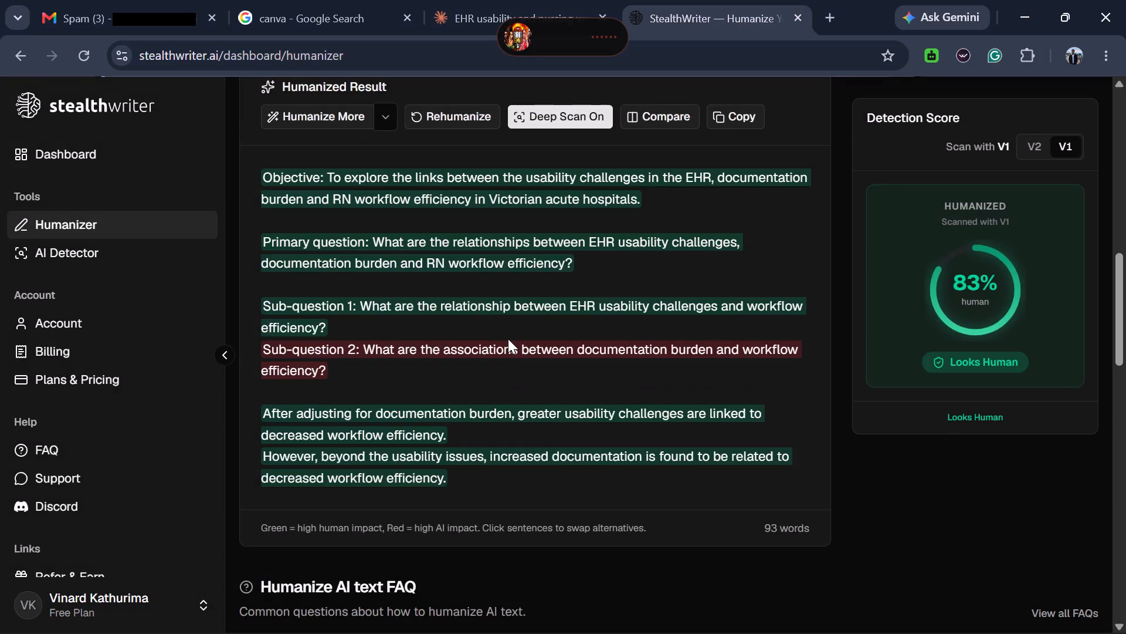
pyautogui.click(493, 381)
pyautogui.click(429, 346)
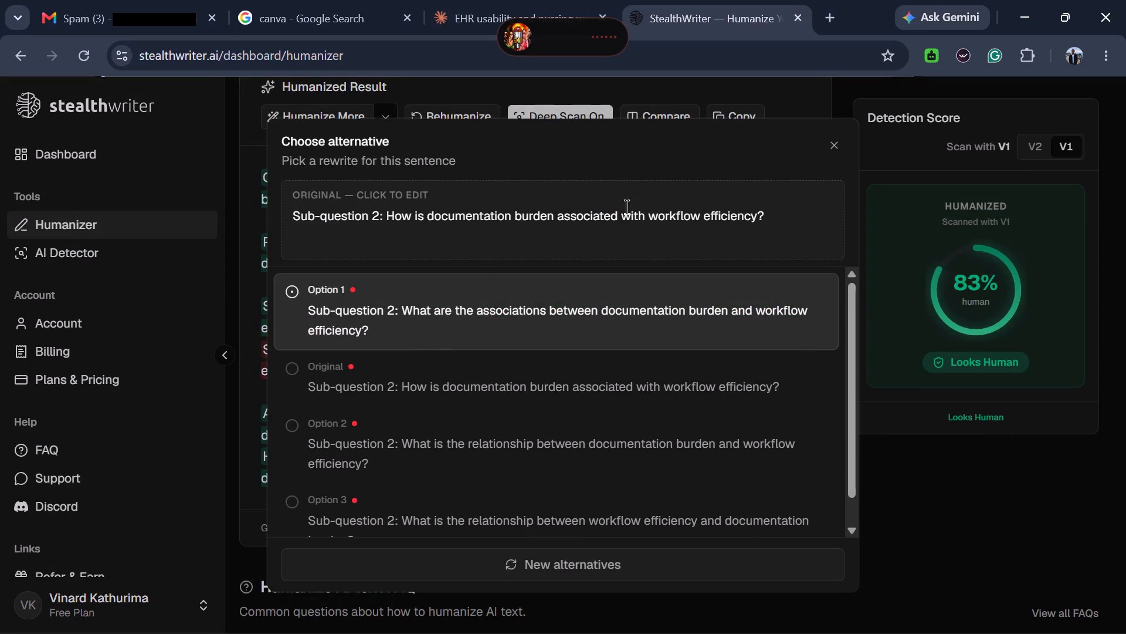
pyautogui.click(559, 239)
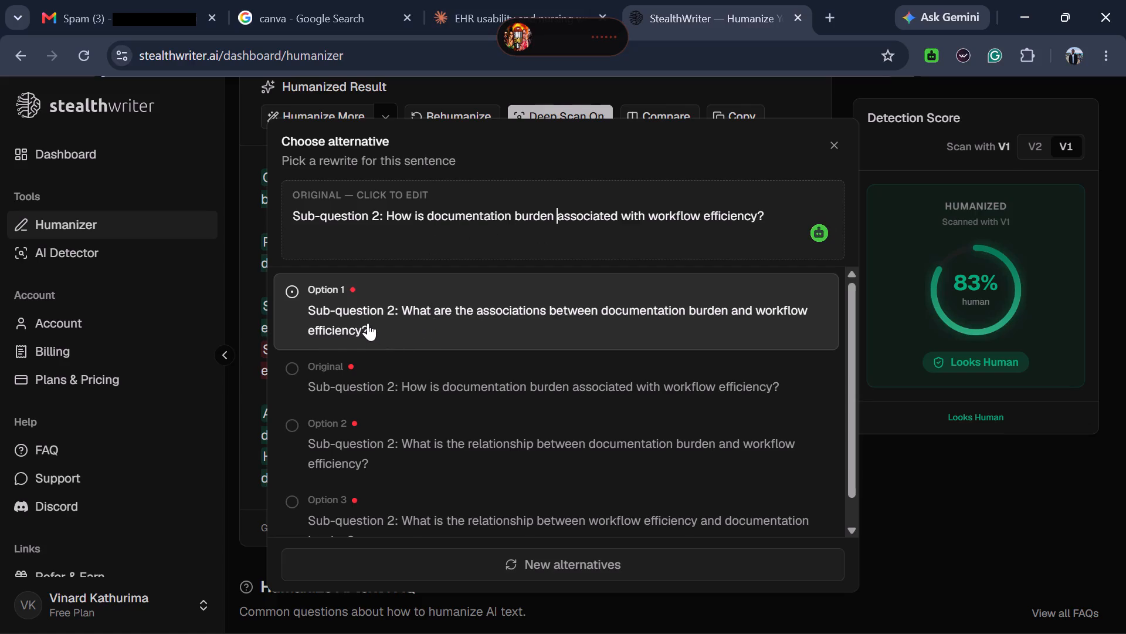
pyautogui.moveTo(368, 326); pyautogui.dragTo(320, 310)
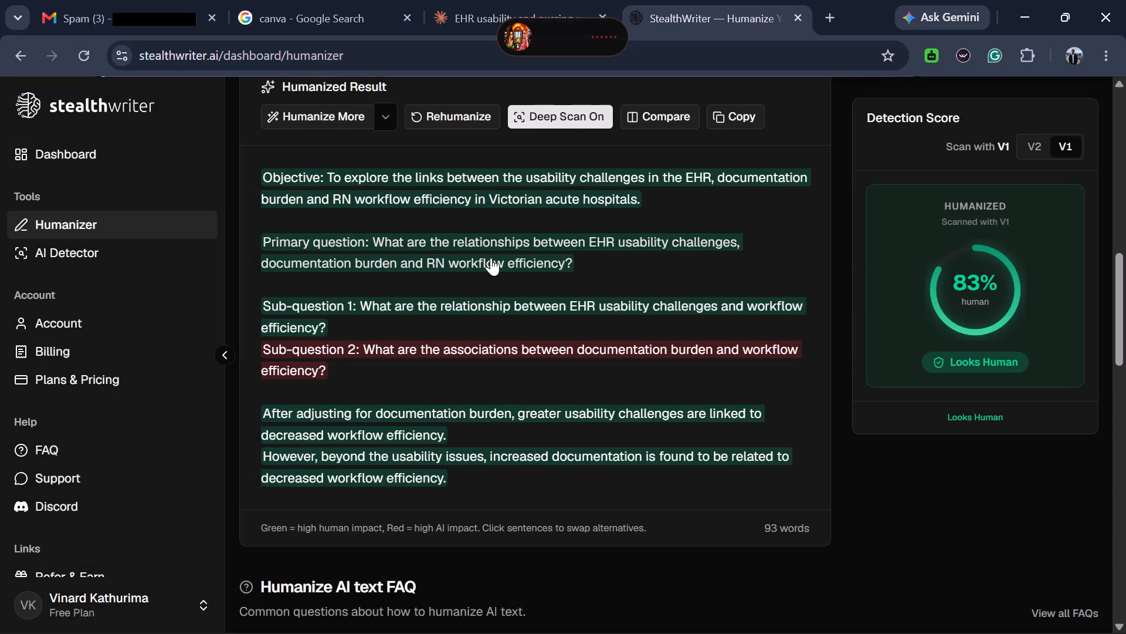
# In the Sub-question 2 alternatives, replace the original sentence's wording before "burden" with the label "Sub-question 2:".
pyautogui.click(432, 343)
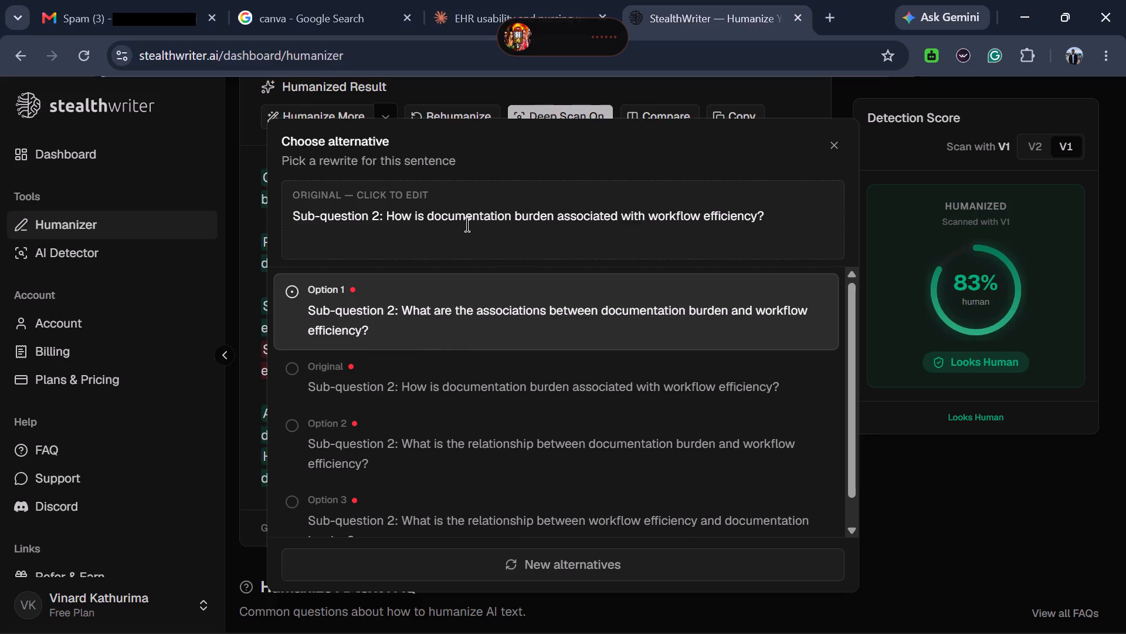
pyautogui.click(510, 217)
pyautogui.press('BackSpace')
pyautogui.press('BackSpace')
pyautogui.press('BackSpace')
pyautogui.press('BackSpace')
pyautogui.press('BackSpace')
pyautogui.press('BackSpace')
pyautogui.press('BackSpace')
pyautogui.press('BackSpace')
pyautogui.press('BackSpace')
pyautogui.press('BackSpace')
pyautogui.press('BackSpace')
pyautogui.press('BackSpace')
pyautogui.press('BackSpace')
pyautogui.press('BackSpace')
pyautogui.press('BackSpace')
pyautogui.press('BackSpace')
pyautogui.press('BackSpace')
pyautogui.press('BackSpace')
pyautogui.press('BackSpace')
pyautogui.press('BackSpace')
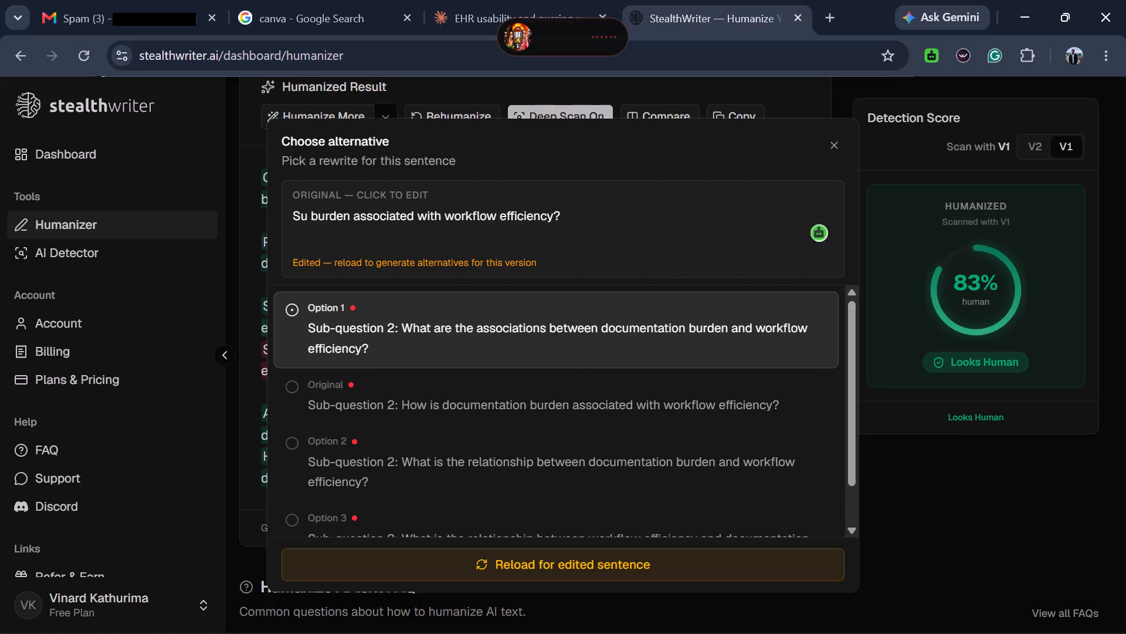
pyautogui.write('b')
pyautogui.press('space')
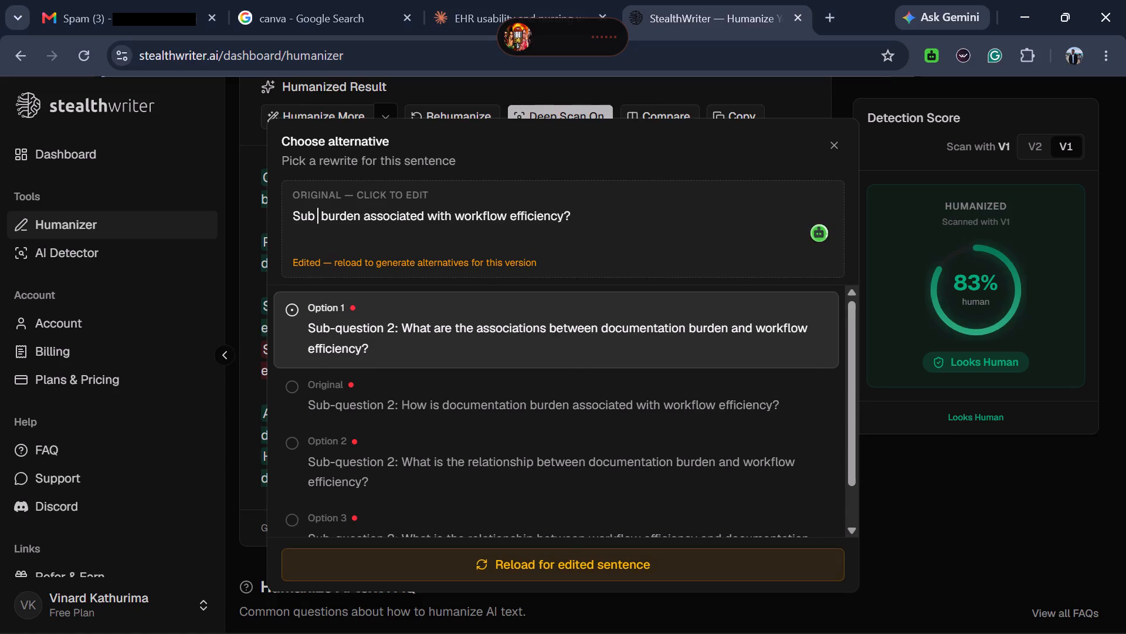
pyautogui.press('BackSpace')
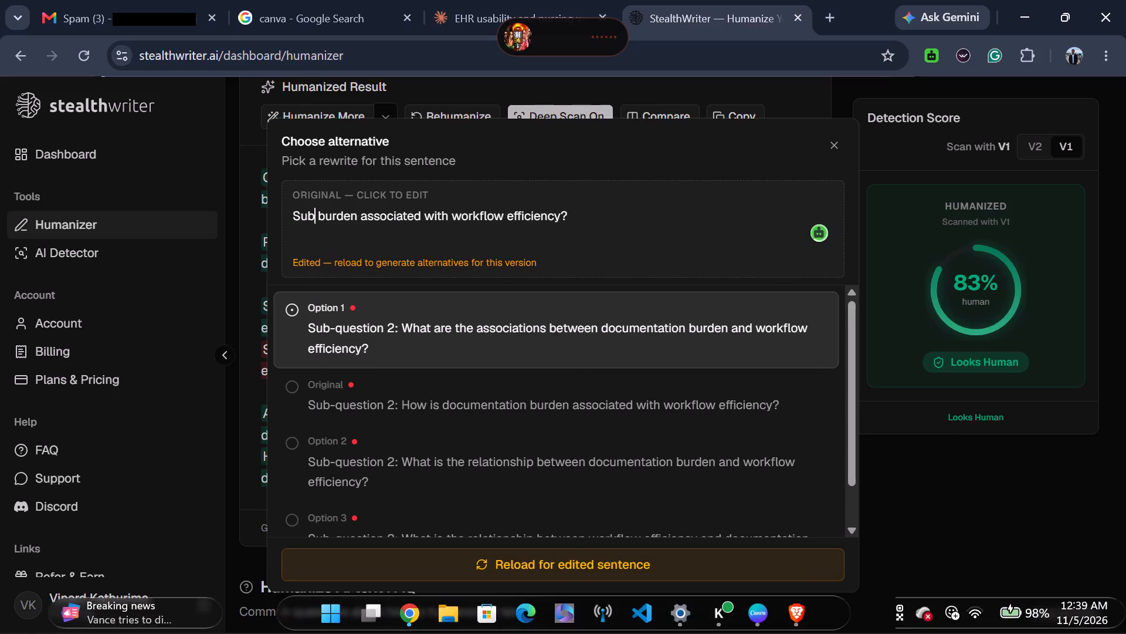
pyautogui.press('-')
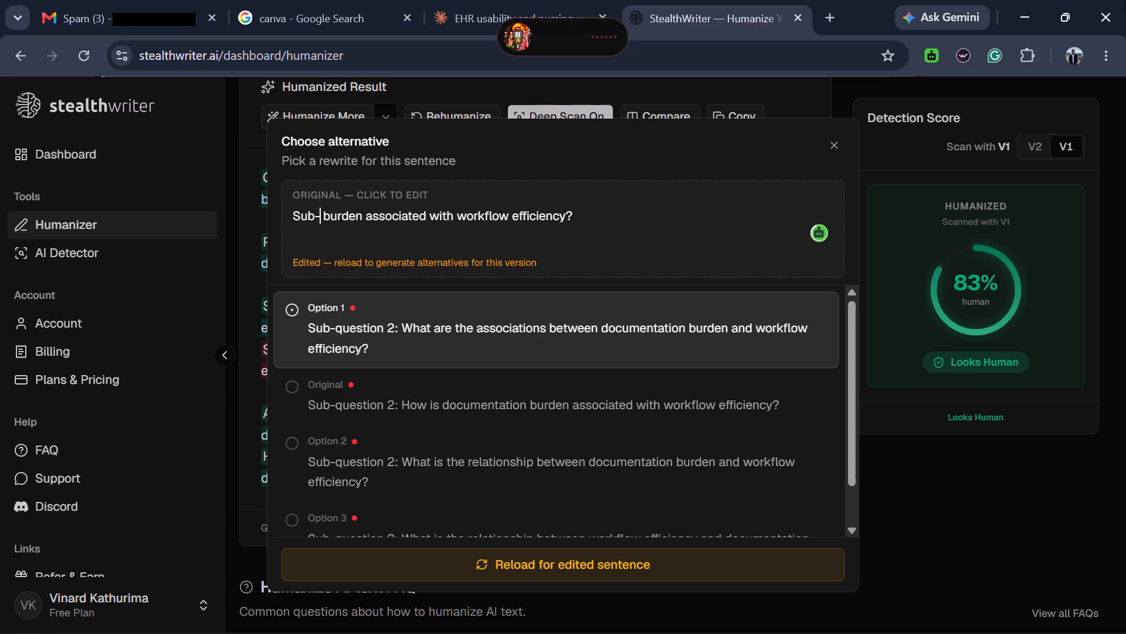
pyautogui.write('qus')
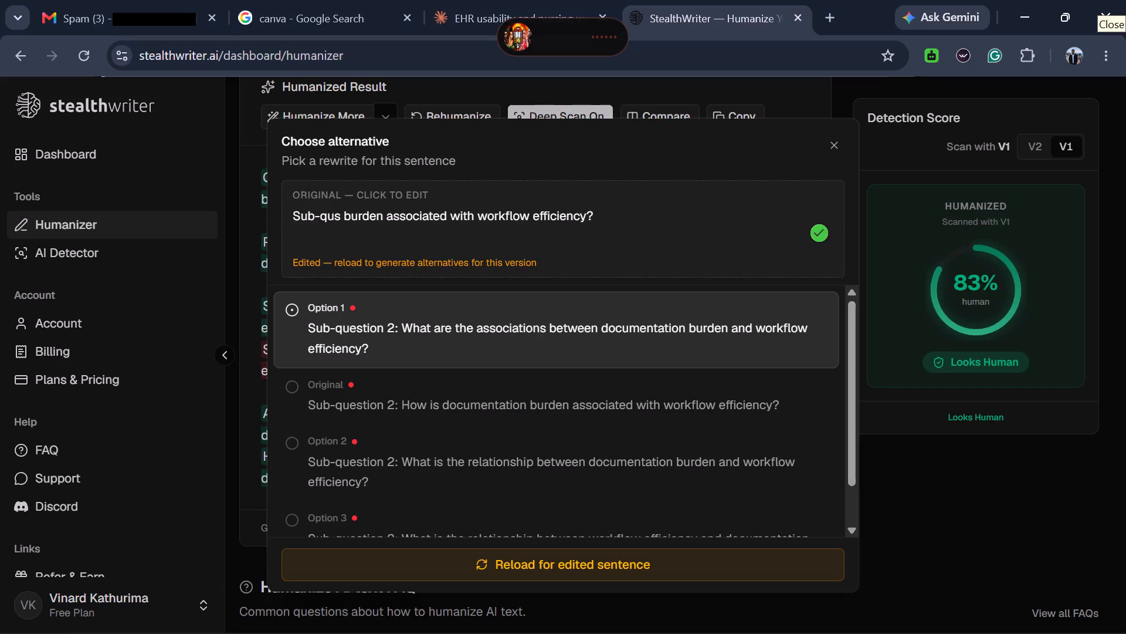
pyautogui.press('BackSpace')
pyautogui.write('es')
pyautogui.write('tion')
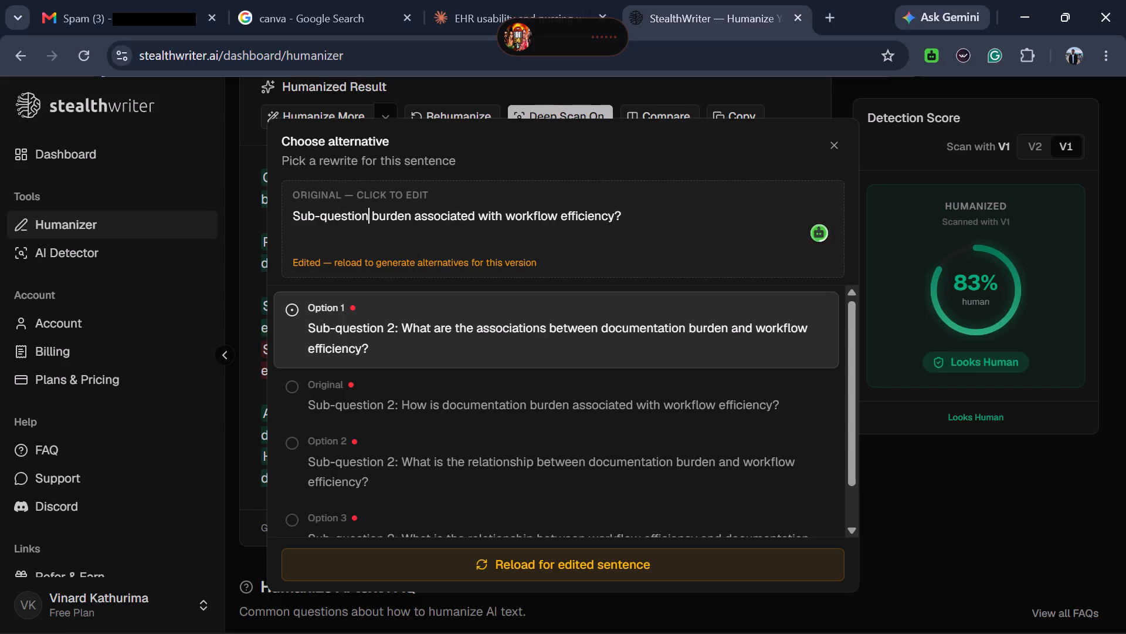
pyautogui.press('space')
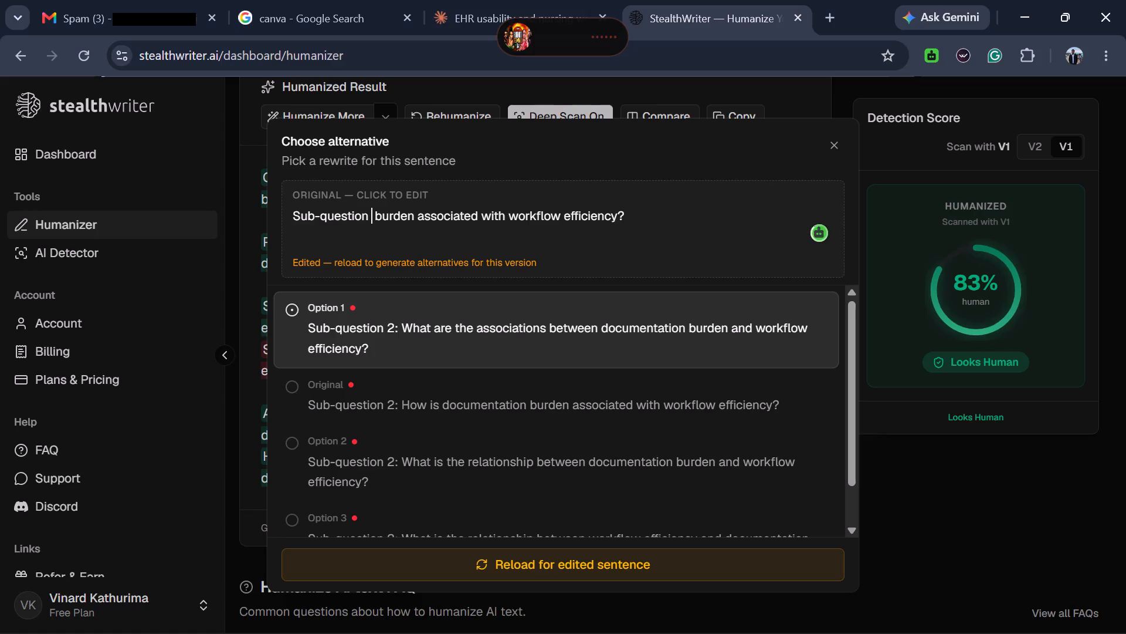
pyautogui.write('2')
pyautogui.press('space')
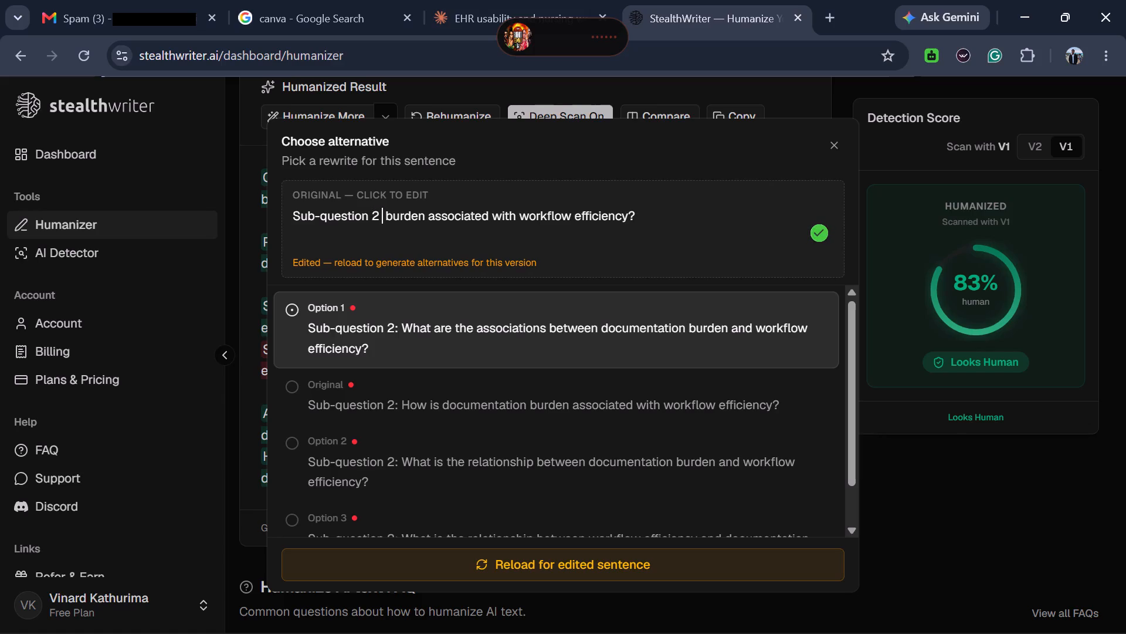
pyautogui.press('BackSpace')
pyautogui.write(':')
pyautogui.press('space')
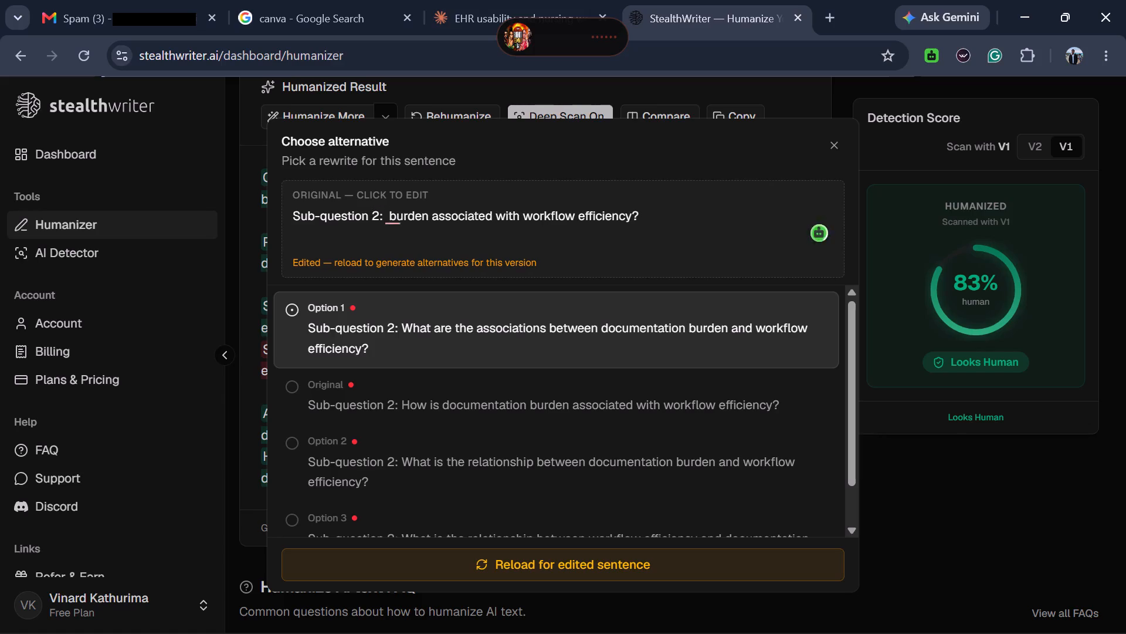
# Insert "what is the relationship between documentation" between the Sub-question 2 label and "burden" in the editable original sentence.
pyautogui.write('what are the op')
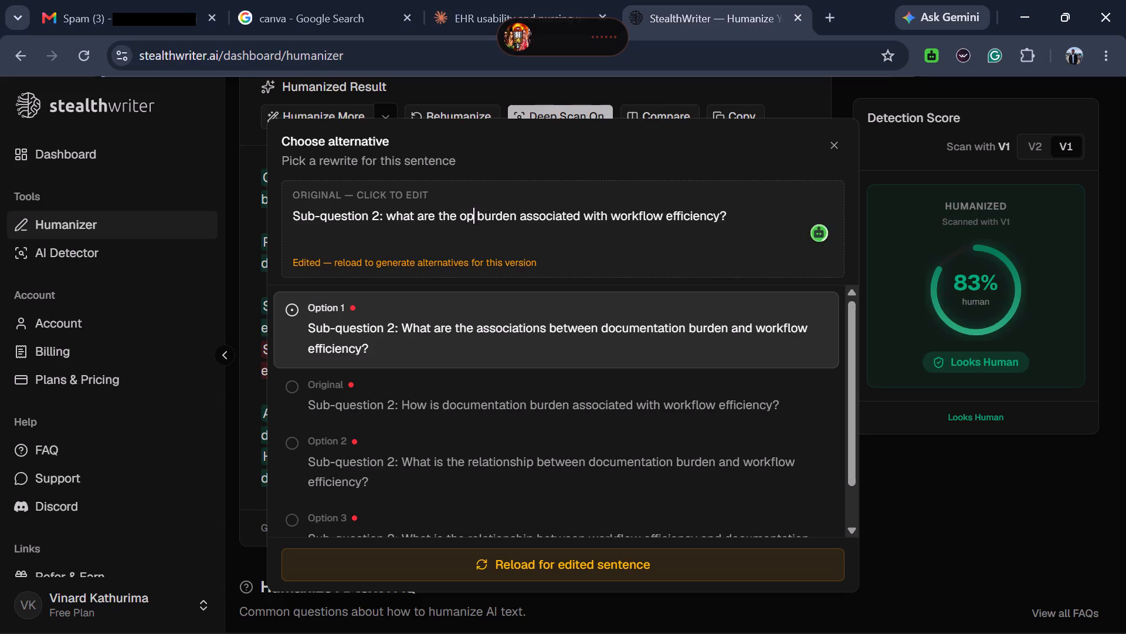
pyautogui.press('BackSpace')
pyautogui.press('BackSpace')
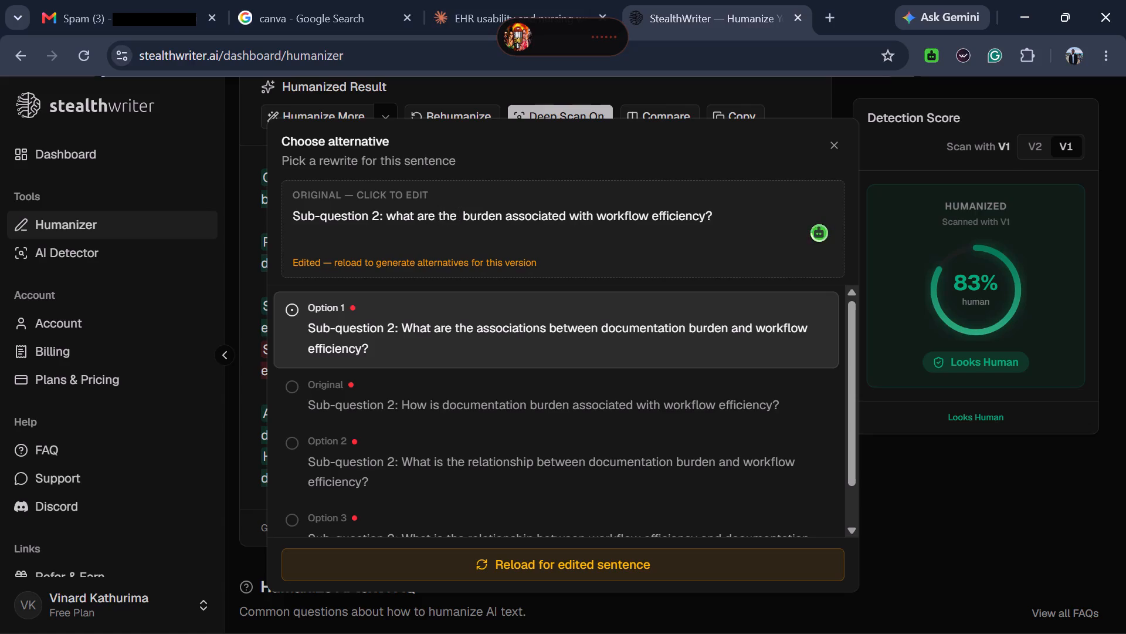
pyautogui.press('BackSpace')
pyautogui.press('BackSpace')
pyautogui.press('BackSpace')
pyautogui.press('BackSpace')
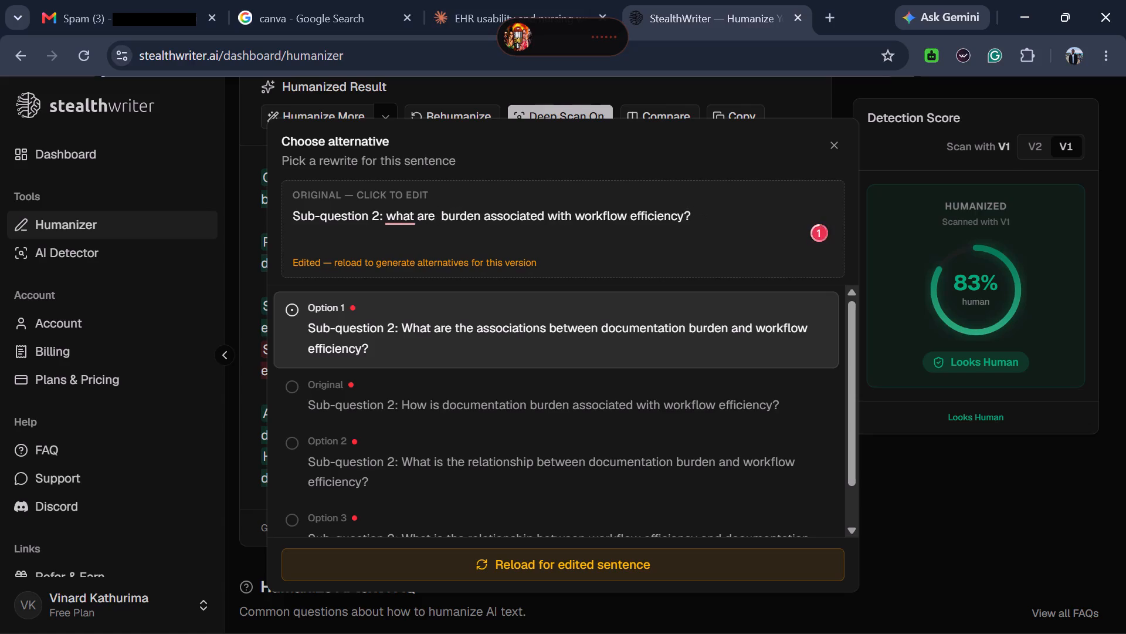
pyautogui.press('BackSpace')
pyautogui.press('BackSpace')
pyautogui.press('BackSpace')
pyautogui.press('BackSpace')
pyautogui.press('b')
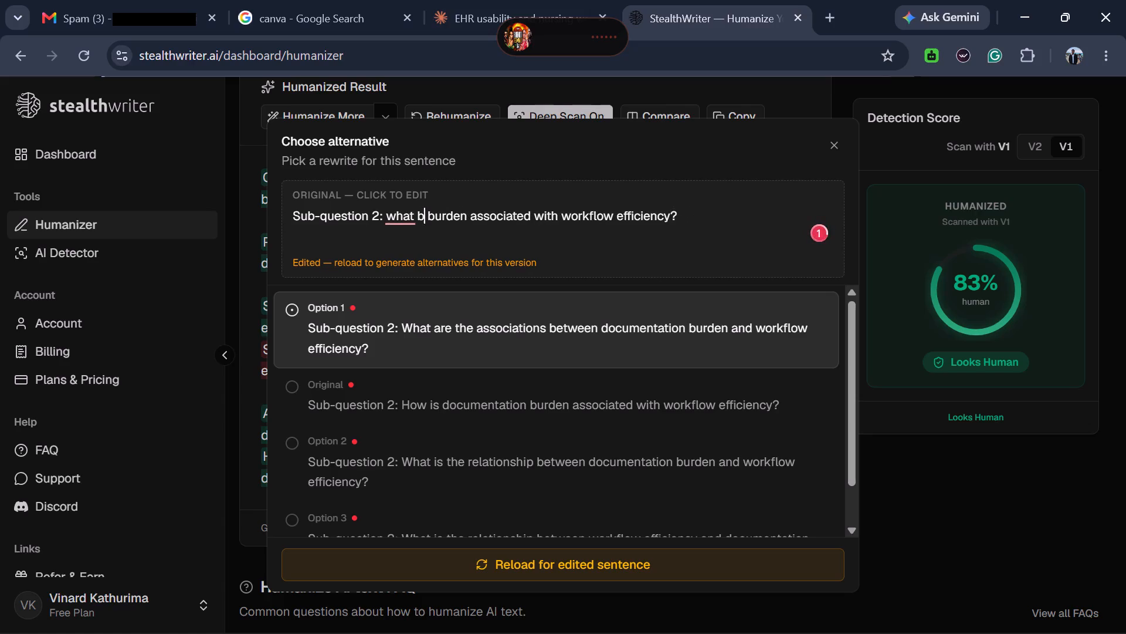
pyautogui.press('BackSpace')
pyautogui.write('is the relationship between')
pyautogui.press('space')
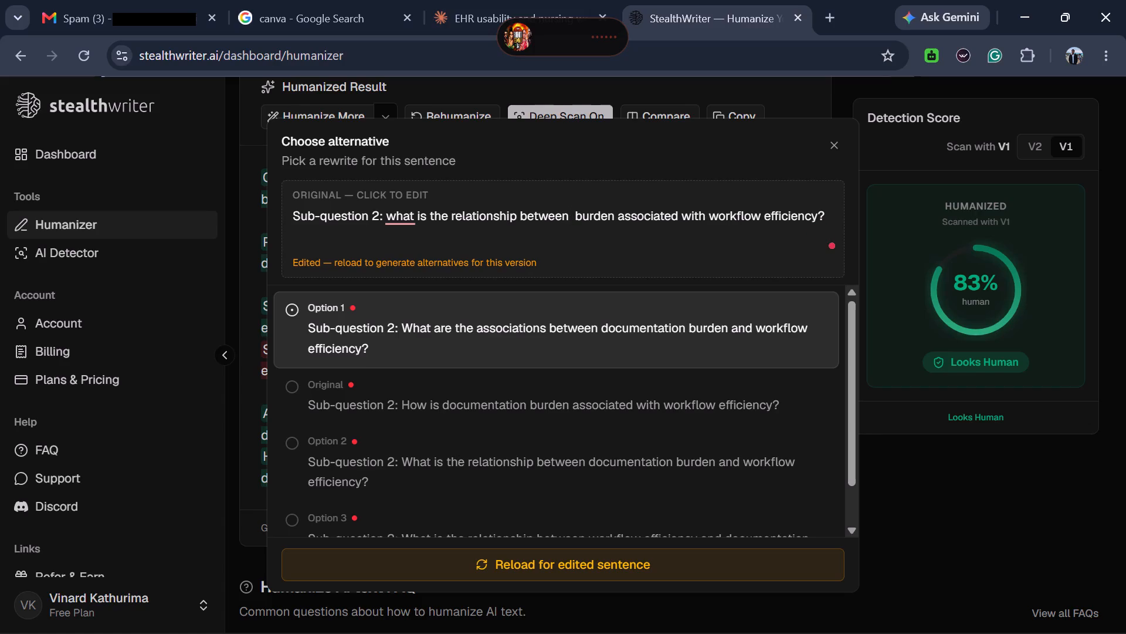
pyautogui.write('do')
pyautogui.write('cumentation')
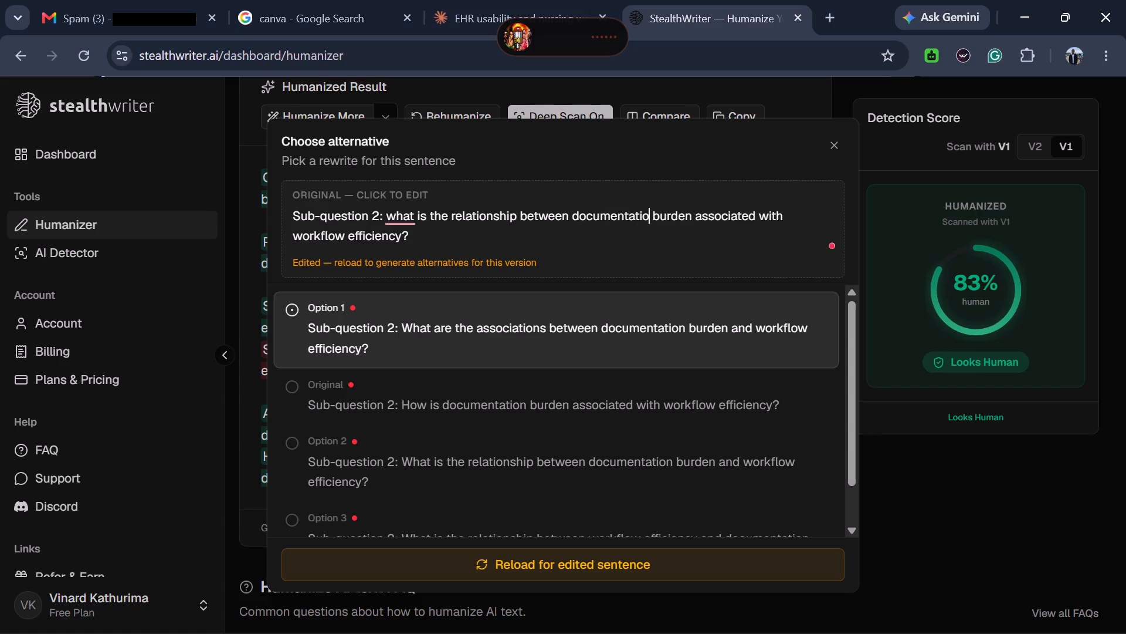
pyautogui.press('space')
pyautogui.press('BackSpace')
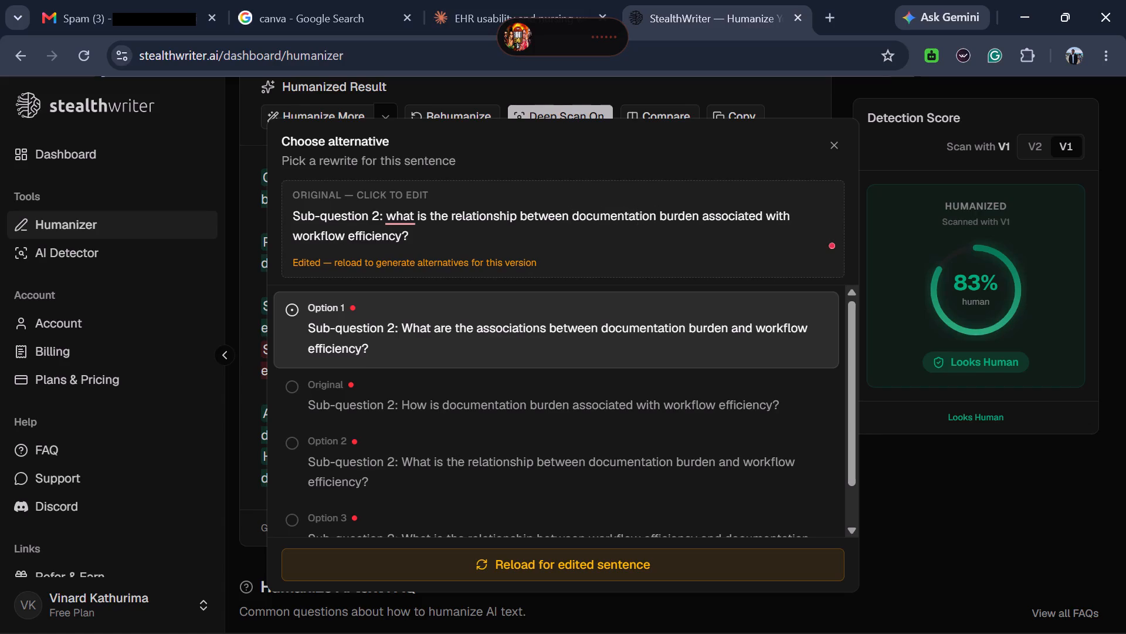
# Replace "with" by "and" before "workflow efficiency?" in the edited Sub-question 2 sentence.
pyautogui.click(796, 209)
pyautogui.press('BackSpace')
pyautogui.press('BackSpace')
pyautogui.press('BackSpace')
pyautogui.press('BackSpace')
pyautogui.press('BackSpace')
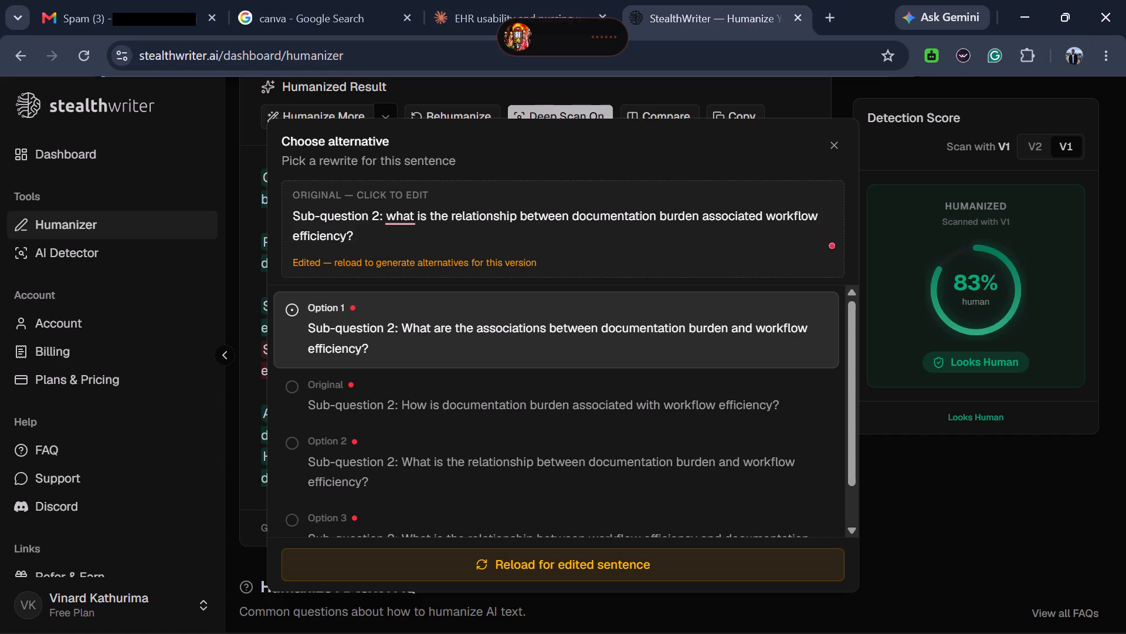
pyautogui.write('and')
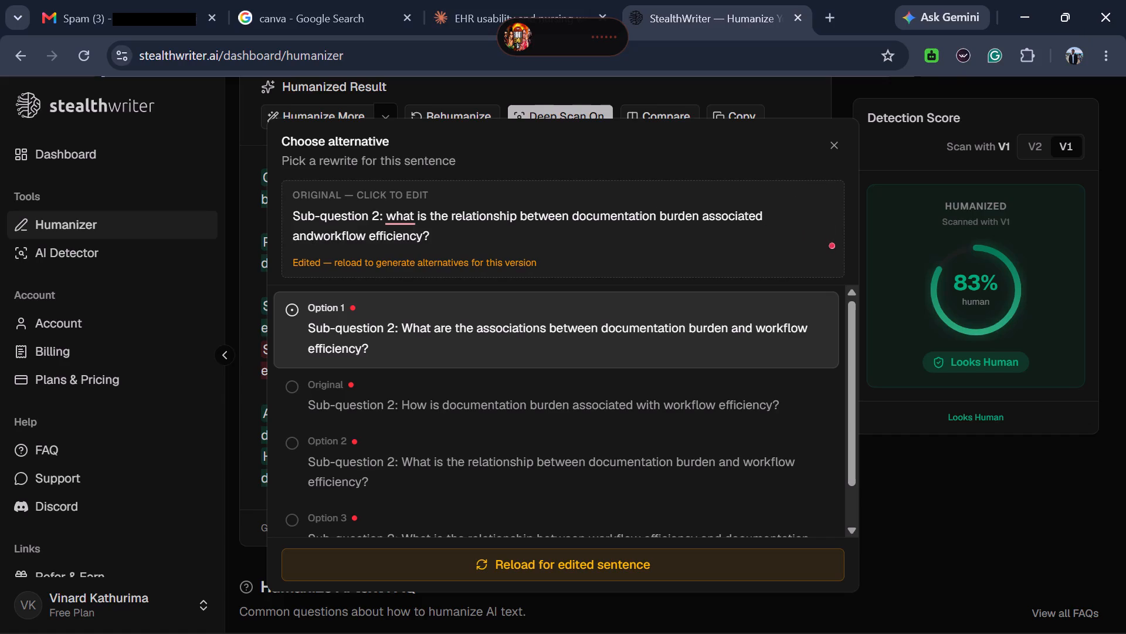
pyautogui.press('BackSpace')
pyautogui.write('d')
pyautogui.press('space')
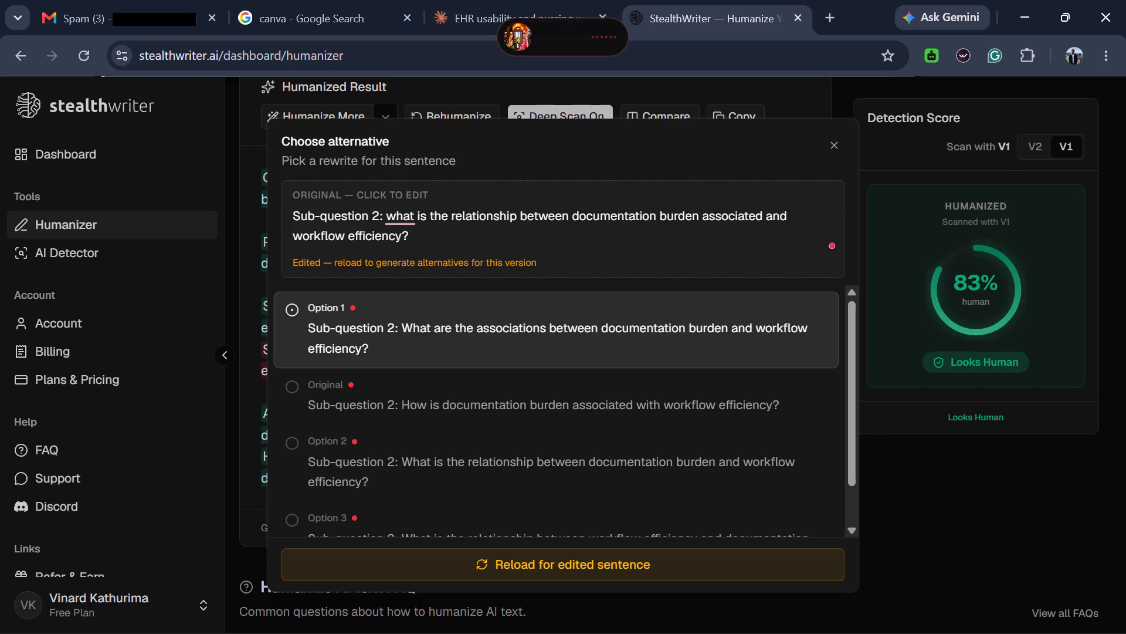
# Apply the suggested capitalization "What" in the edited Sub-question 2 sentence.
pyautogui.click(394, 218)
pyautogui.click(412, 252)
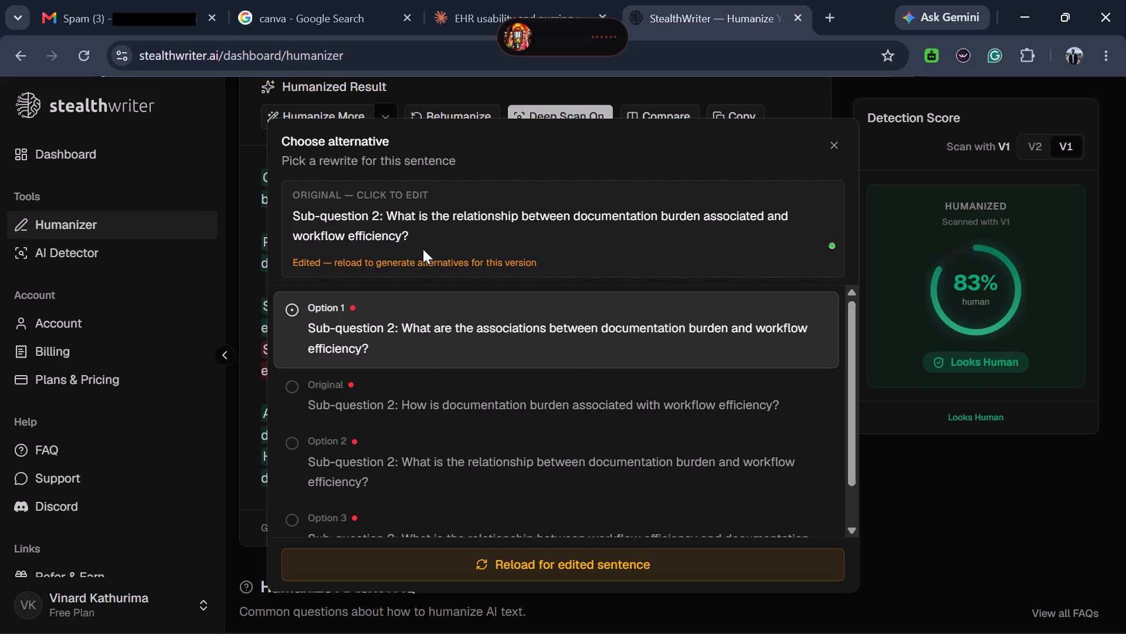
# Copy the whole edited Sub-question 2 sentence.
pyautogui.click(476, 229)
pyautogui.moveTo(416, 234); pyautogui.dragTo(297, 220)
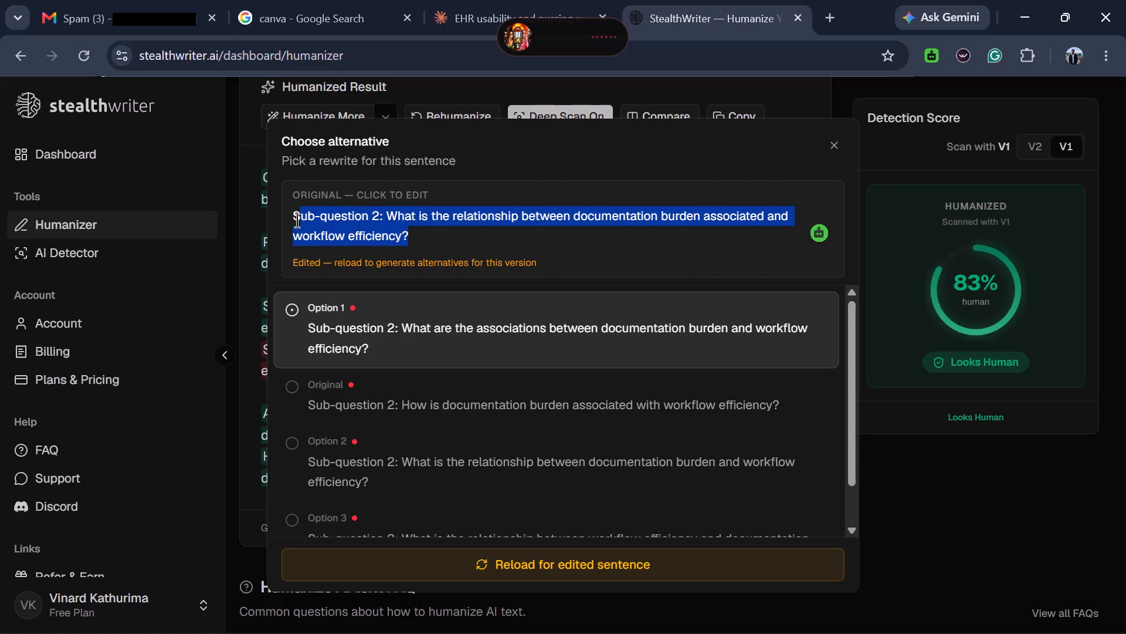
pyautogui.moveTo(297, 220); pyautogui.dragTo(286, 222)
pyautogui.hotkey('ctrl', 'c')
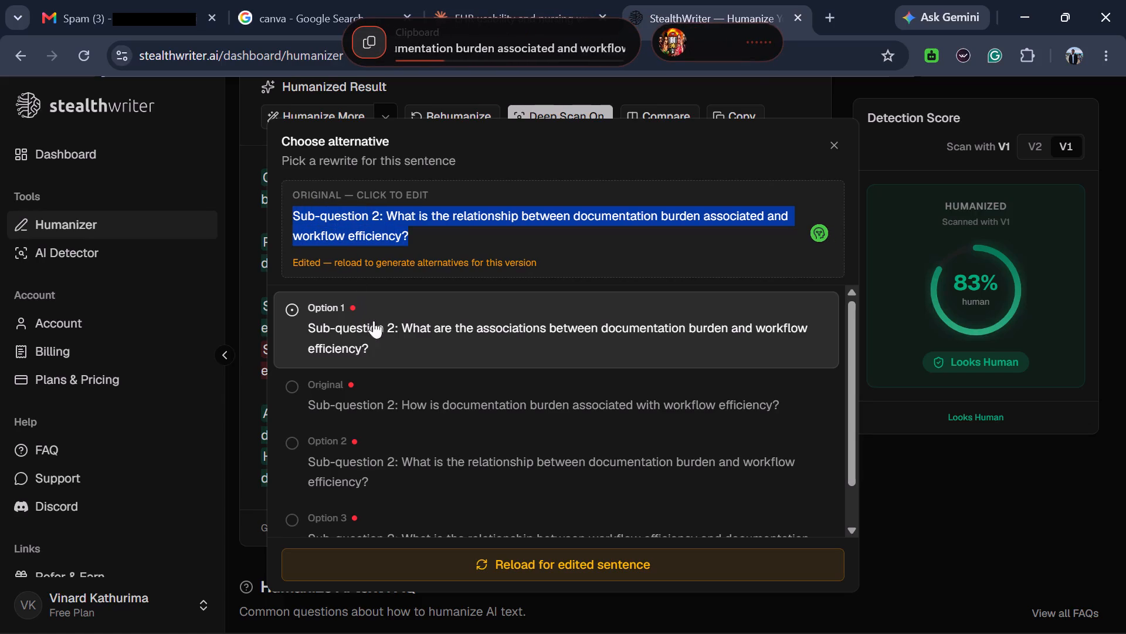
# Choose the rewrite "What is the relationship between documentation burden and workflow efficiency?" for Sub-question 2.
pyautogui.click(463, 466)
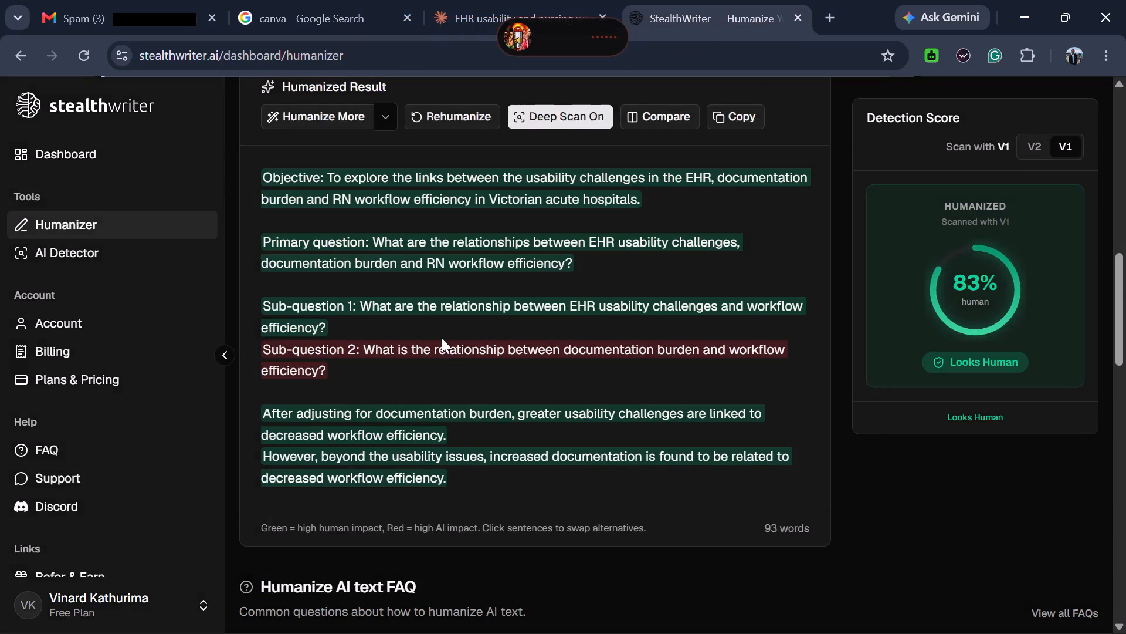
# Replace the Sub-question 2 line in the Humanizer's input text with the copied edited sentence.
pyautogui.scroll(5, 427, 345)
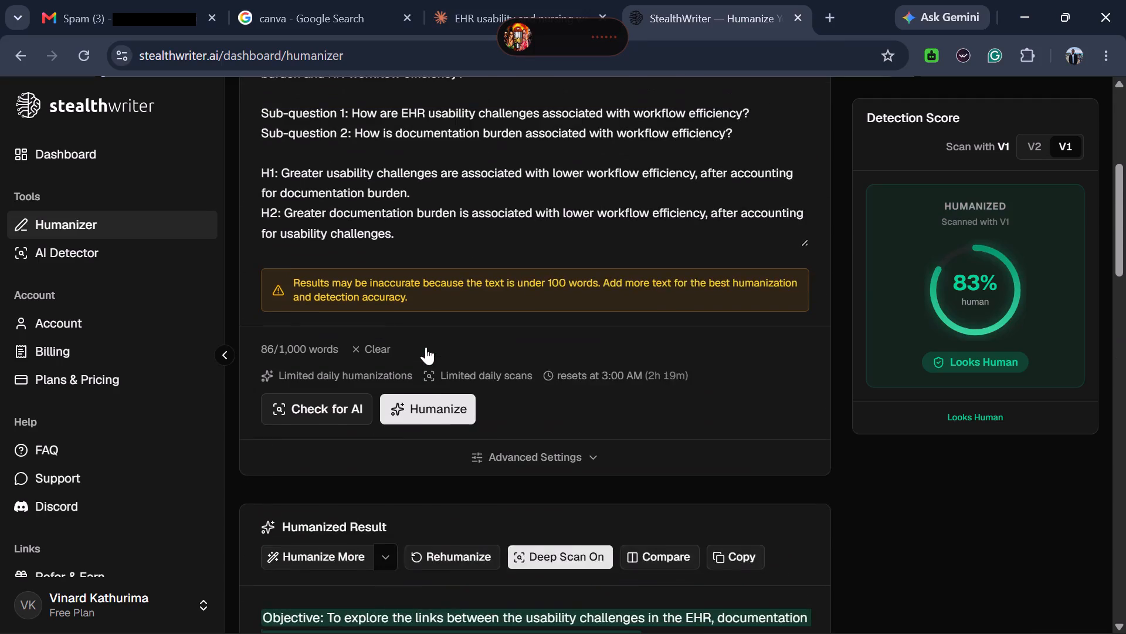
pyautogui.scroll(1, 425, 345)
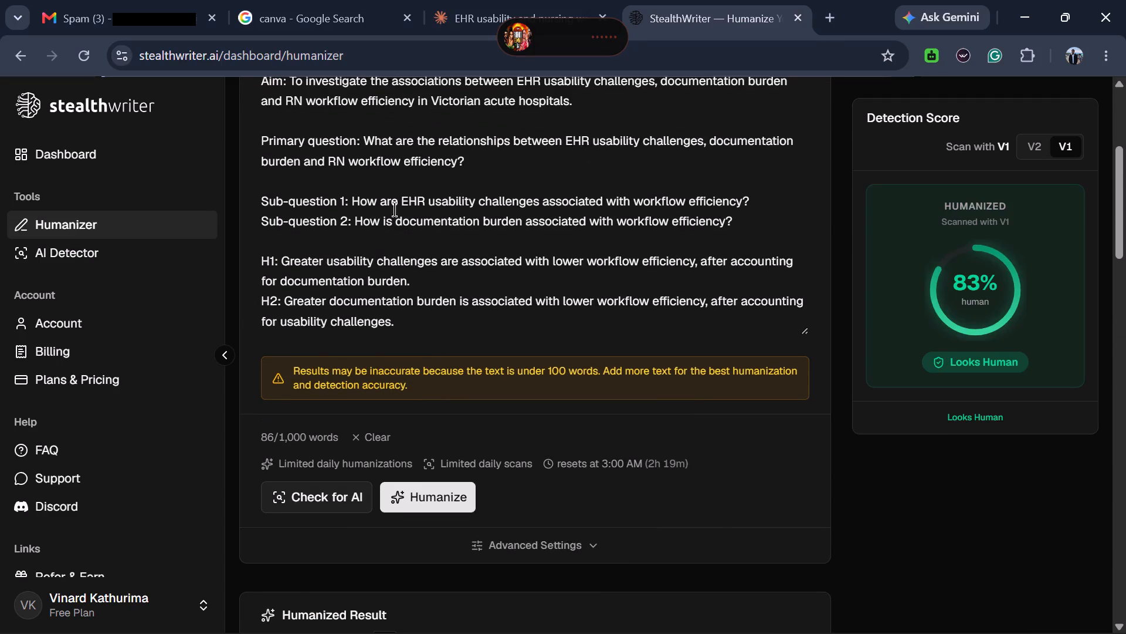
pyautogui.moveTo(740, 222); pyautogui.dragTo(291, 225)
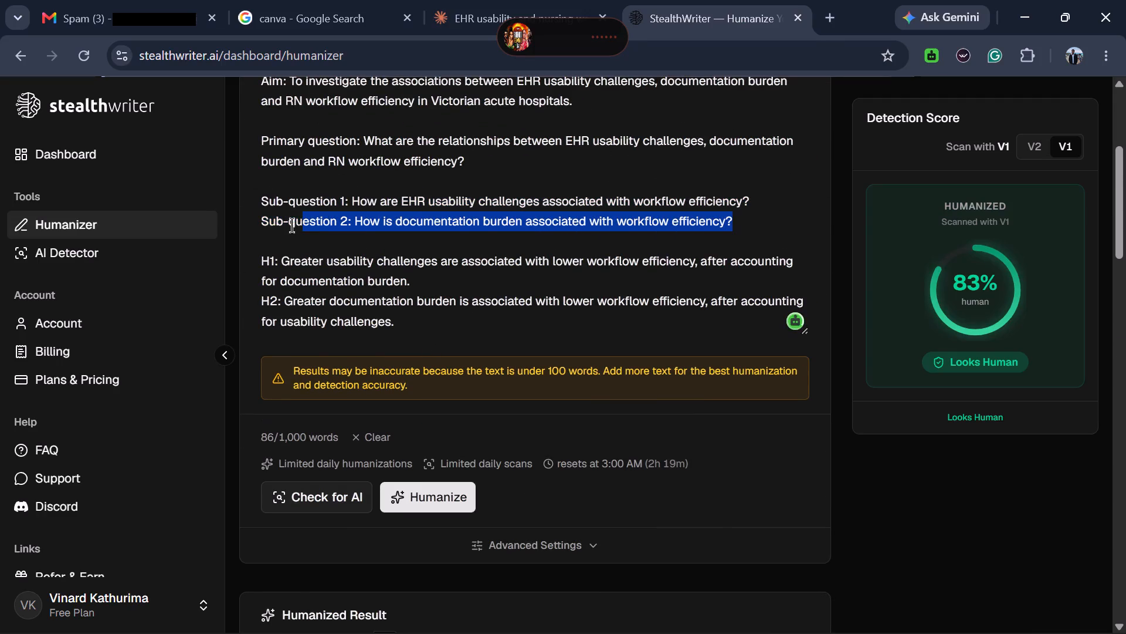
pyautogui.moveTo(291, 225); pyautogui.dragTo(263, 225)
pyautogui.press('BackSpace')
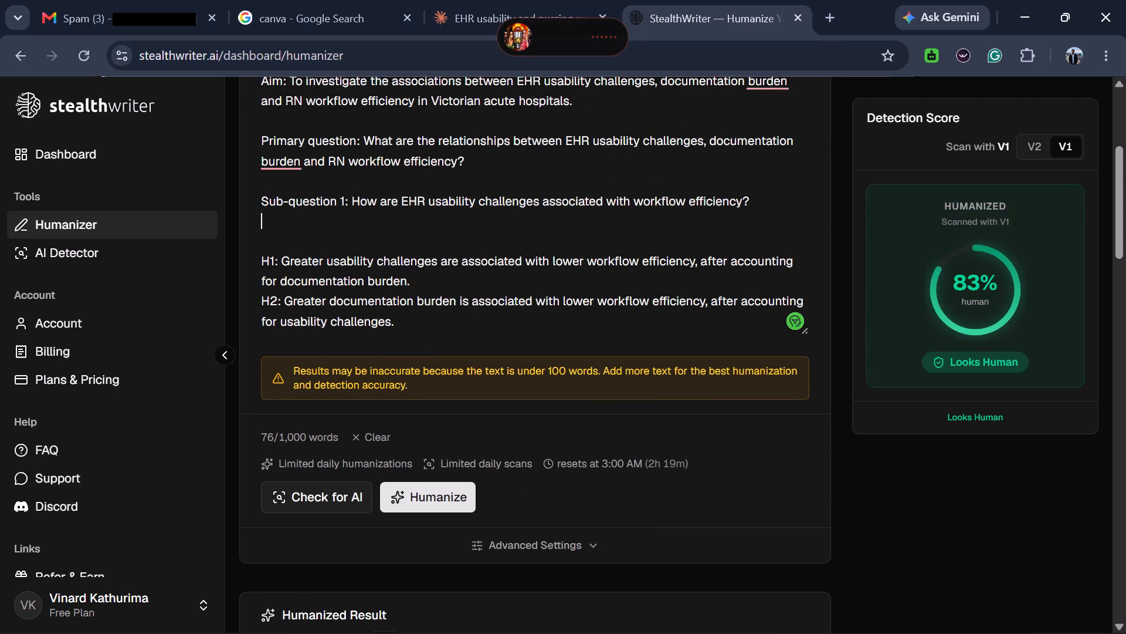
pyautogui.hotkey('ctrl', 'v')
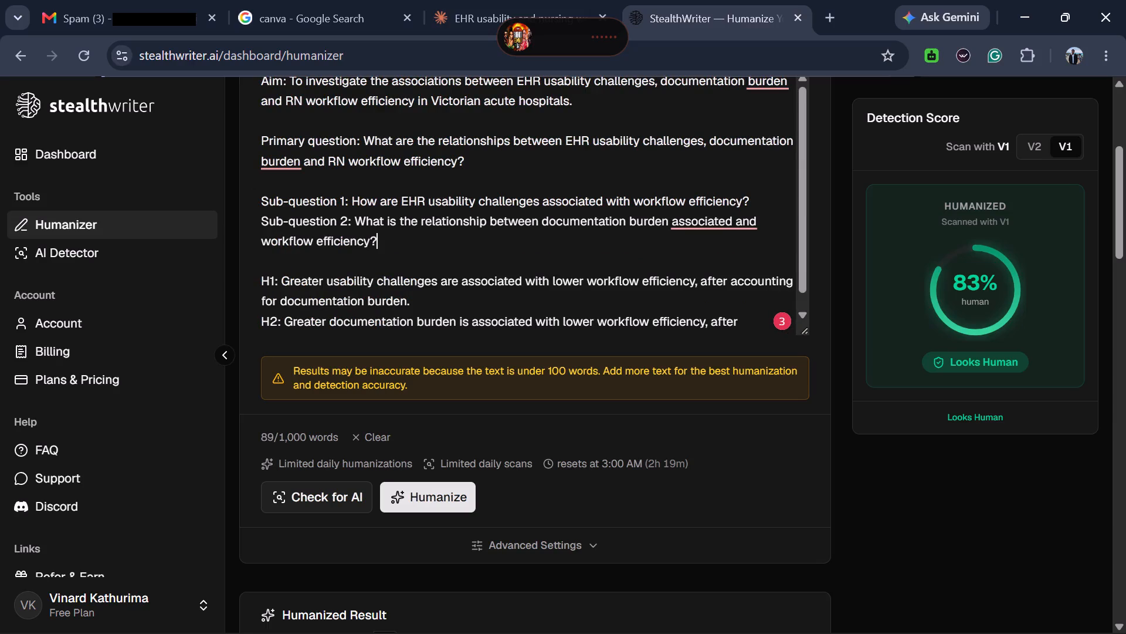
# Apply the suggested word order "and associated" in the input text's Sub-question 2 sentence.
pyautogui.scroll(-2, 268, 231)
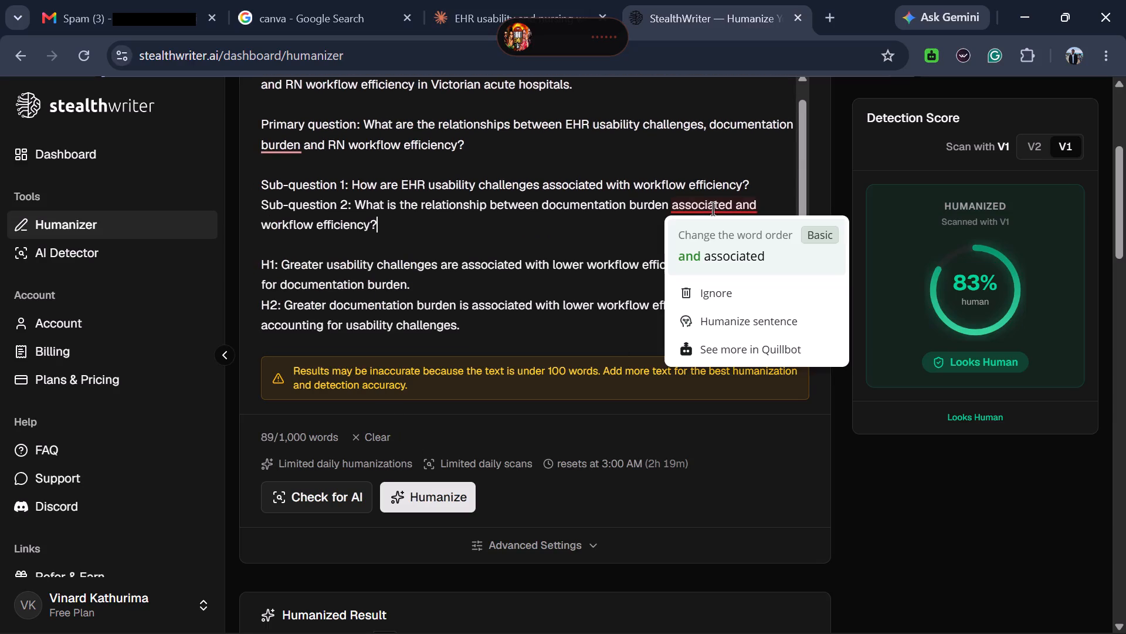
pyautogui.click(715, 244)
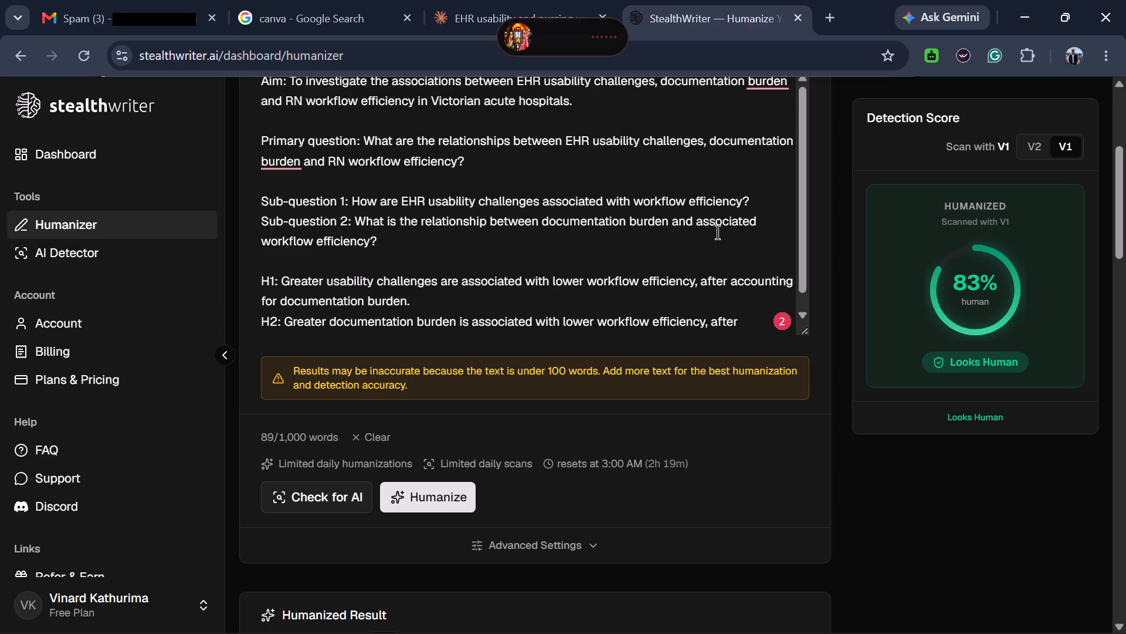
# Delete the word "associated" before "workflow efficiency" in the input text's Sub-question 2 sentence.
pyautogui.moveTo(754, 209); pyautogui.dragTo(744, 213)
pyautogui.moveTo(744, 213); pyautogui.dragTo(727, 227)
pyautogui.doubleClick(758, 221)
pyautogui.click(758, 222)
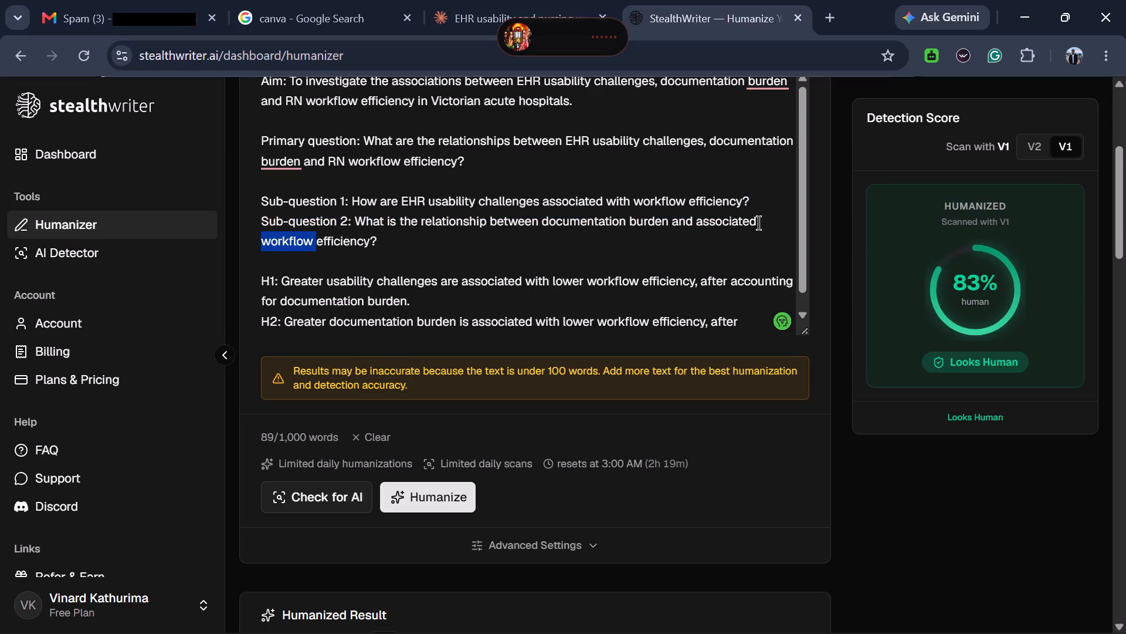
pyautogui.moveTo(758, 222); pyautogui.dragTo(697, 222)
pyautogui.press('BackSpace')
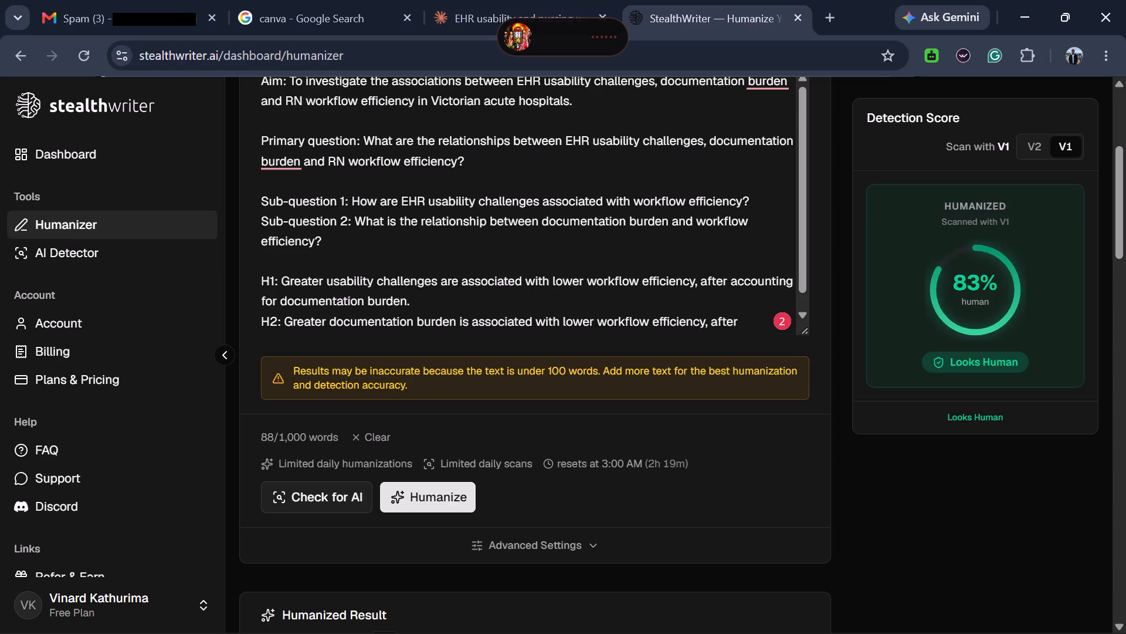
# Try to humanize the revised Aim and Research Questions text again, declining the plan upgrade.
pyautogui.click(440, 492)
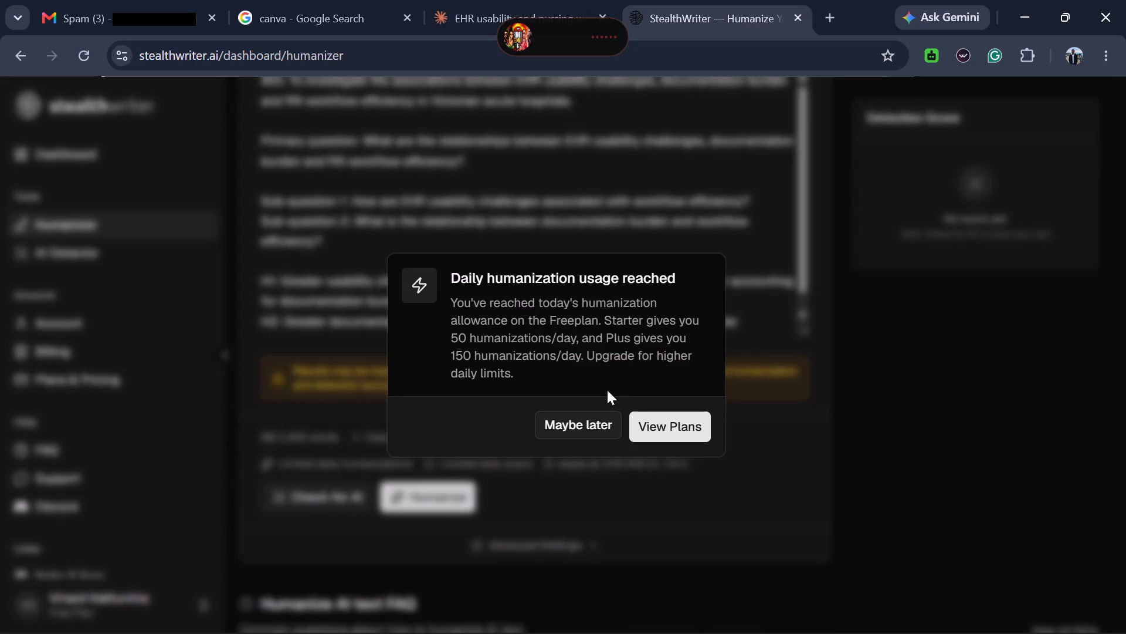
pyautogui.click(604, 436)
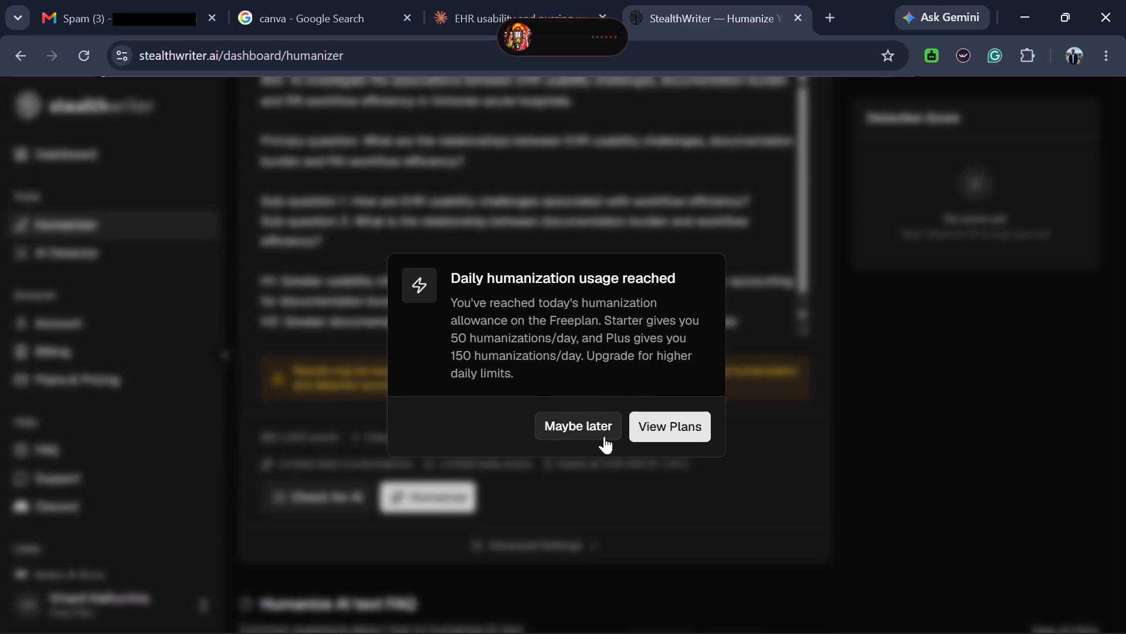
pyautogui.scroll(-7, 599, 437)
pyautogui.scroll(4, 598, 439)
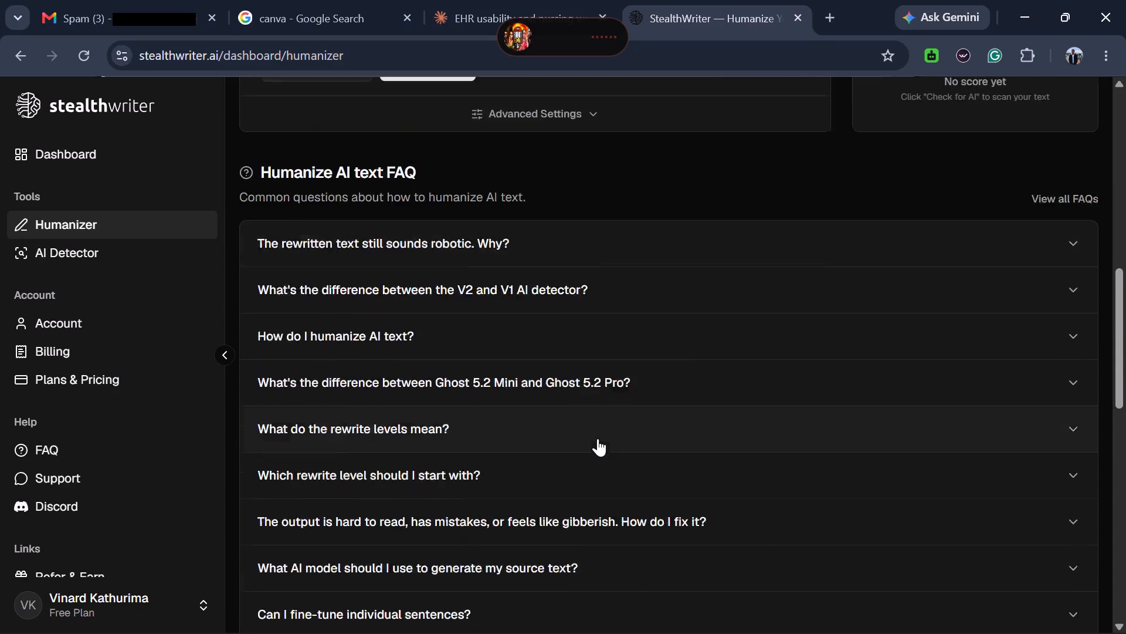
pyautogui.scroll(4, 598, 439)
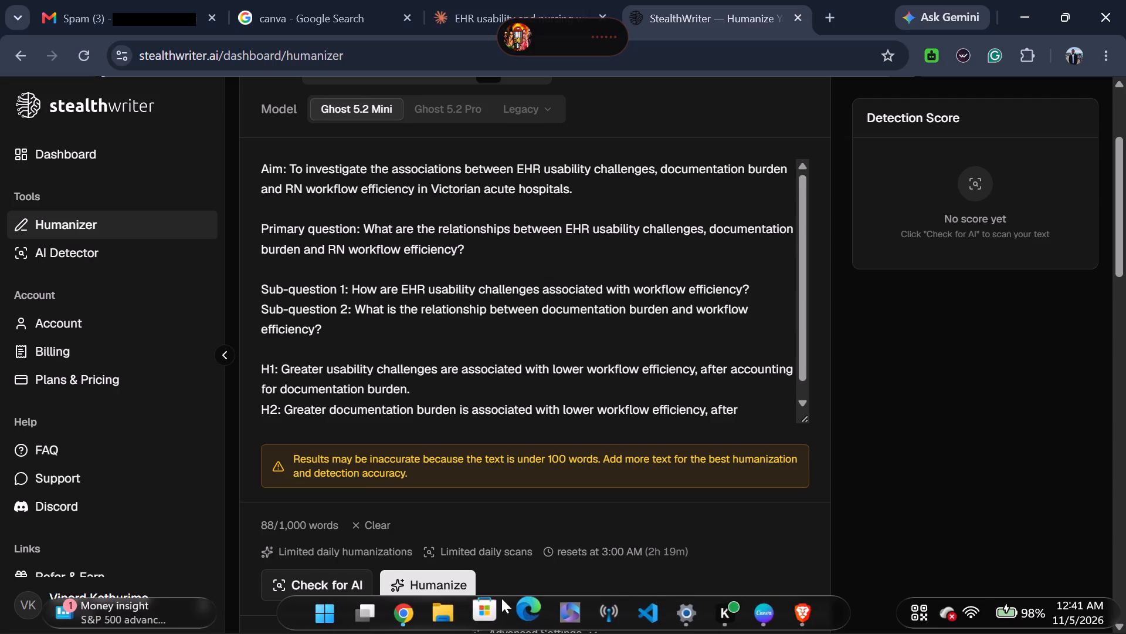
# Switch back to the EHR usability poster in Canva.
pyautogui.click(1020, 0)
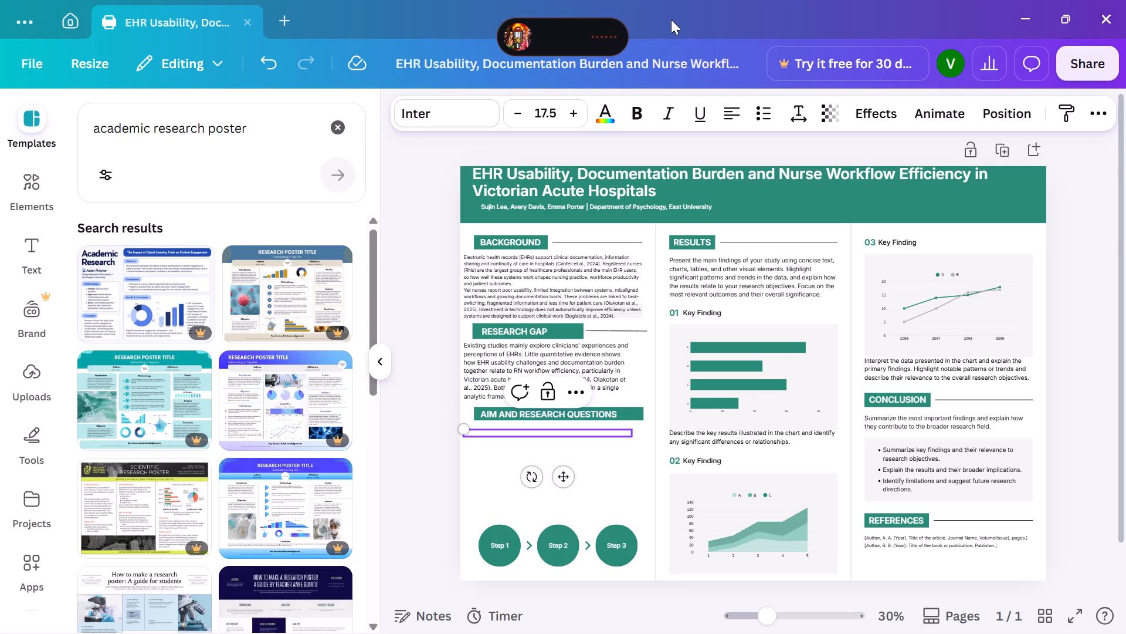
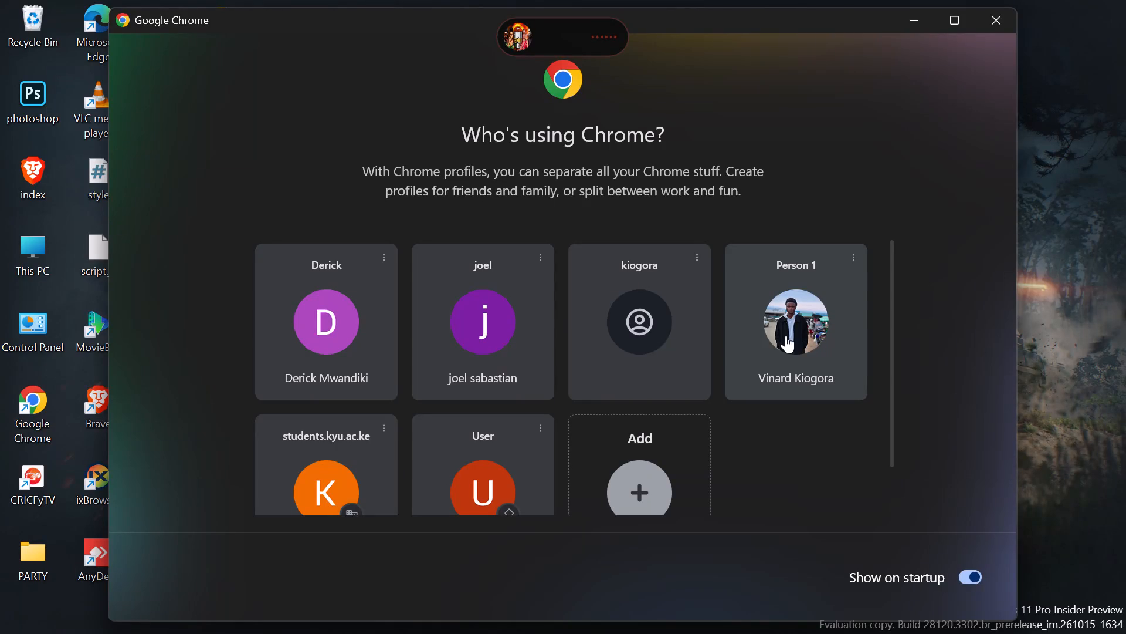
# Open Chrome with the Person 1 profile to return to its browser window.
pyautogui.click(786, 335)
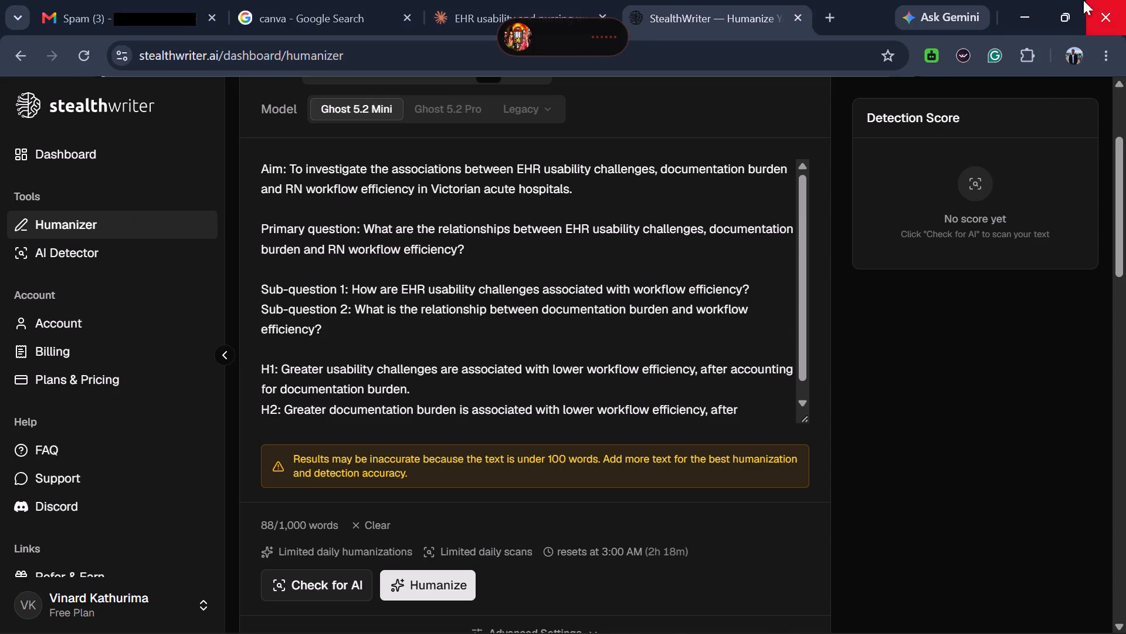
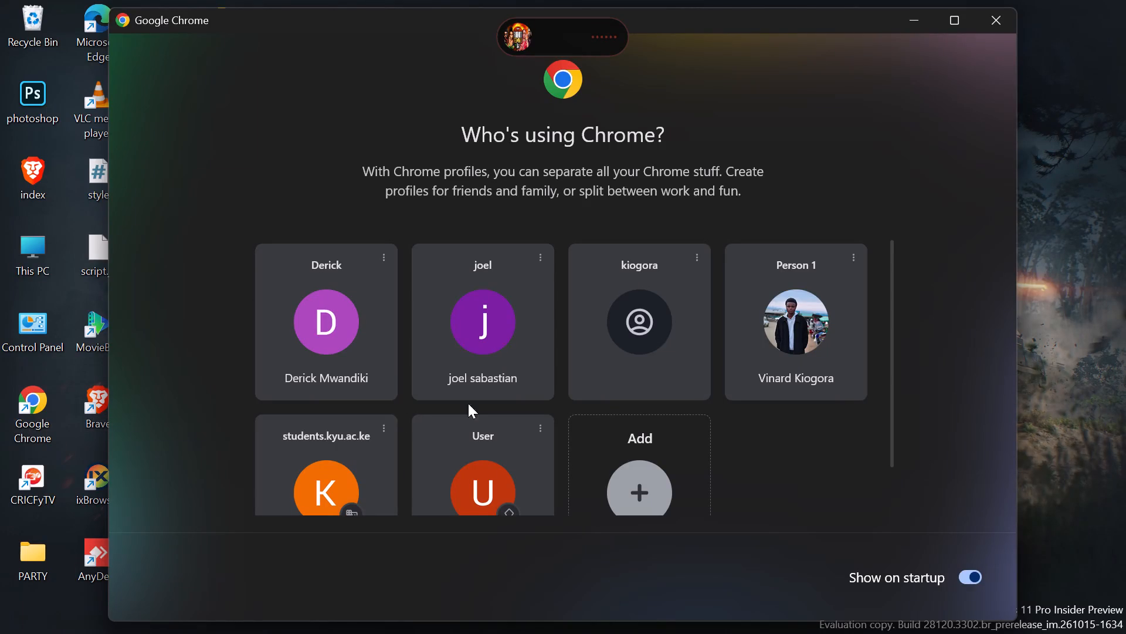
# Open a Chrome window with the joel profile and maximize it.
pyautogui.click(499, 348)
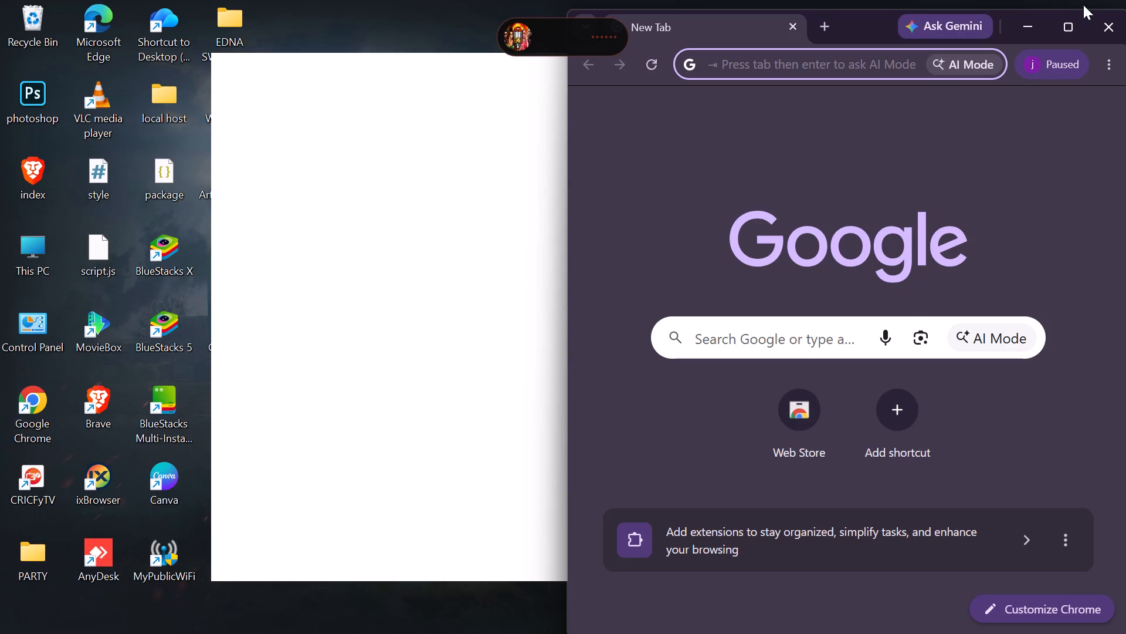
pyautogui.click(1065, 20)
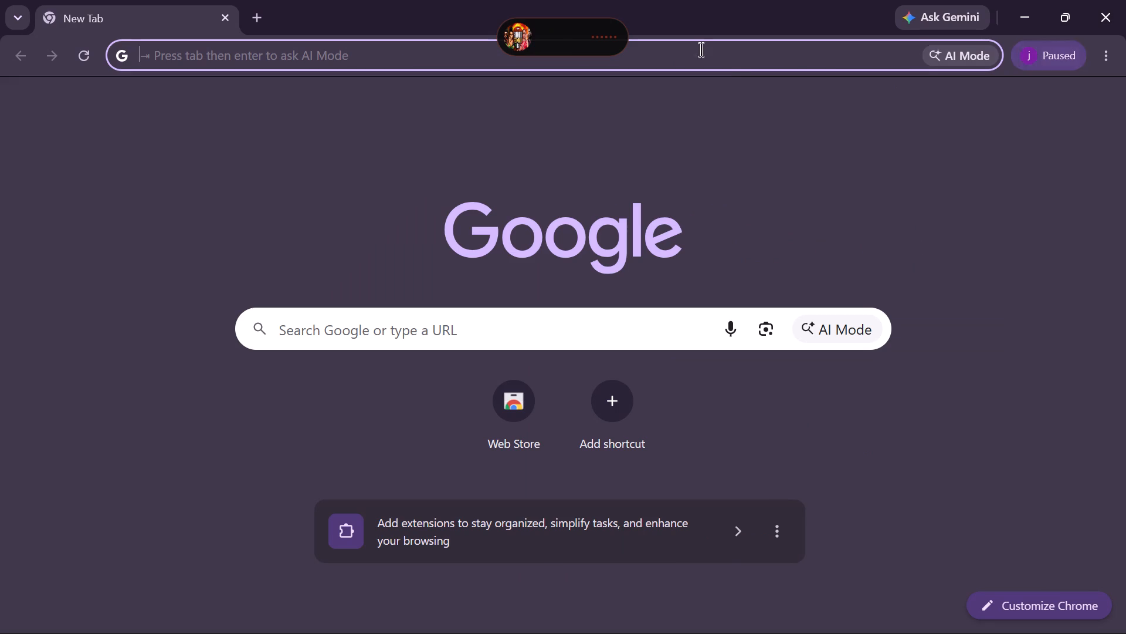
# Search Google for stealthwriter and open the StealthWriter website from the results.
pyautogui.click(291, 51)
pyautogui.write('steakt')
pyautogui.press('BackSpace')
pyautogui.press('BackSpace')
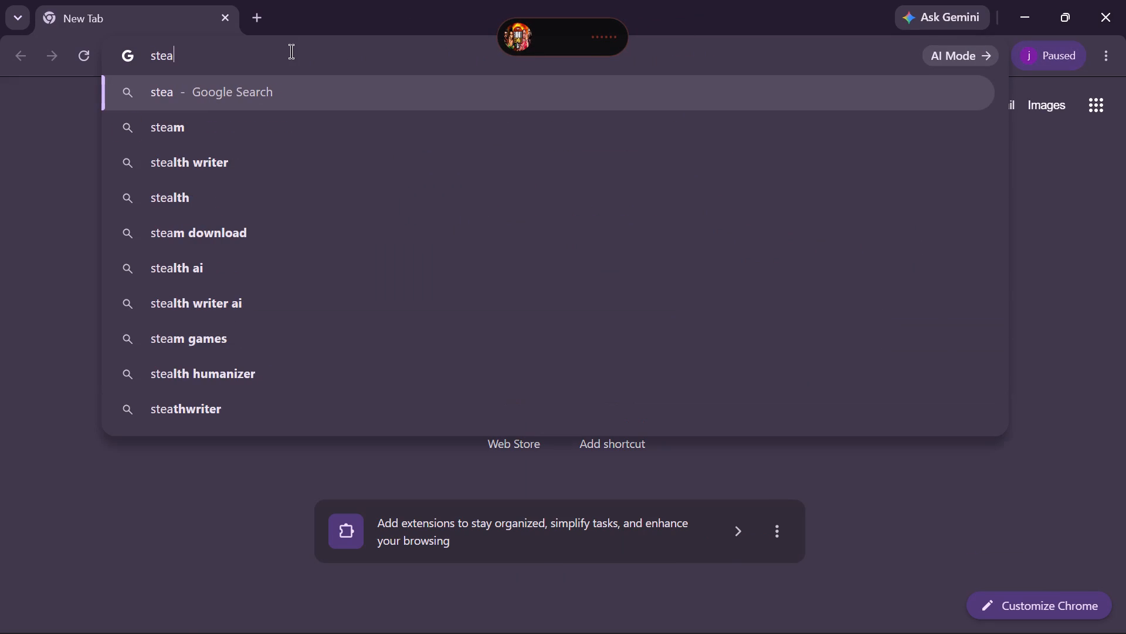
pyautogui.write('lth')
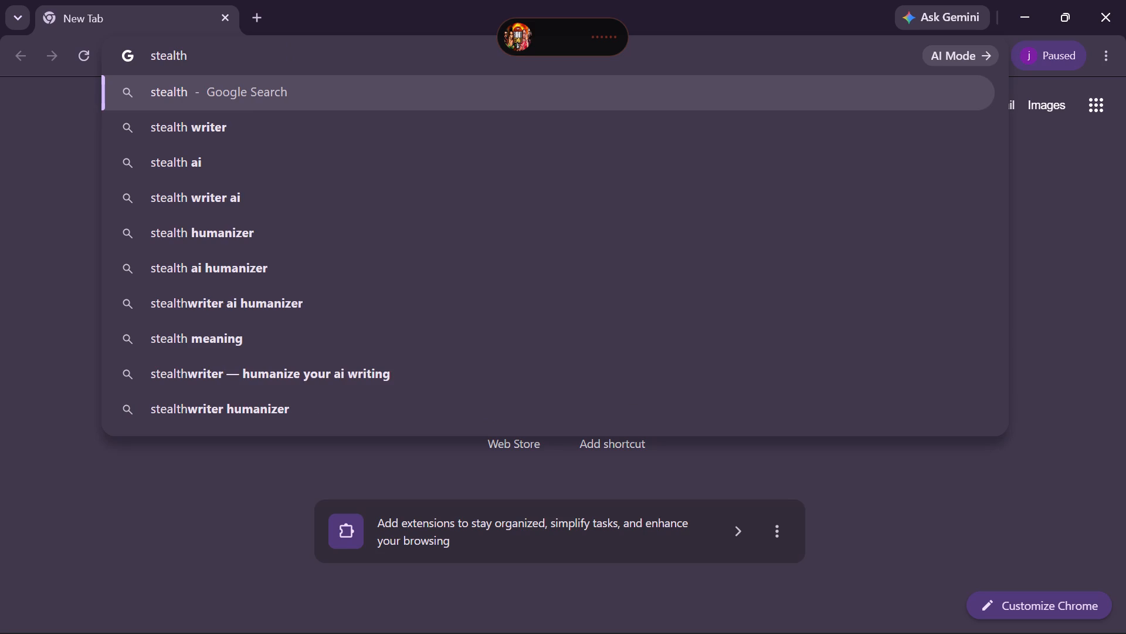
pyautogui.press('w')
pyautogui.write('riter')
pyautogui.press('Return')
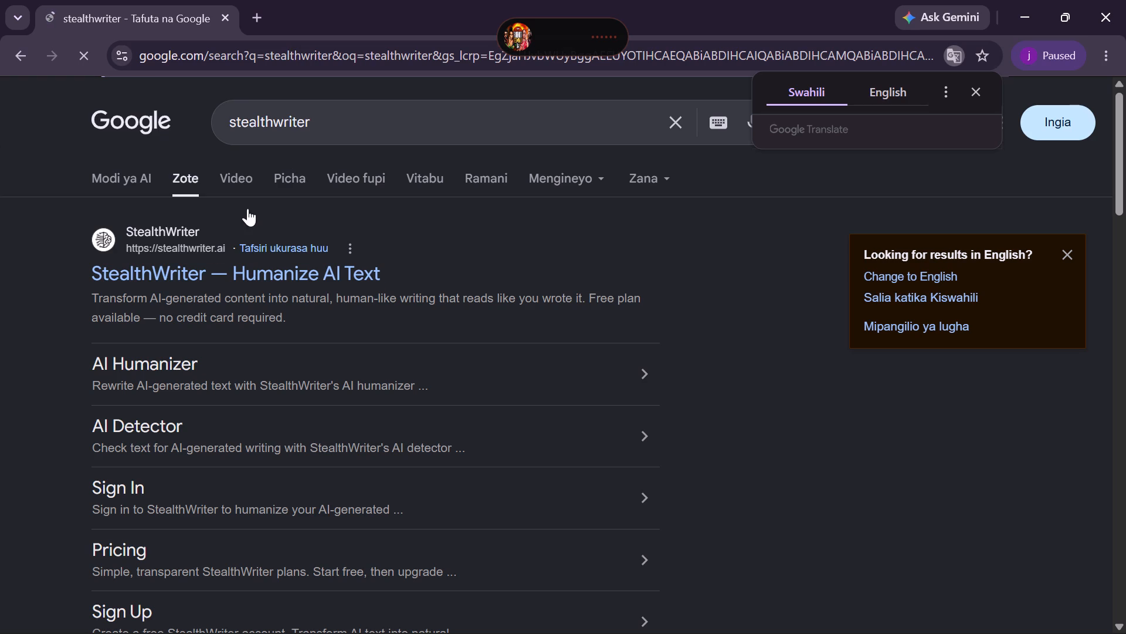
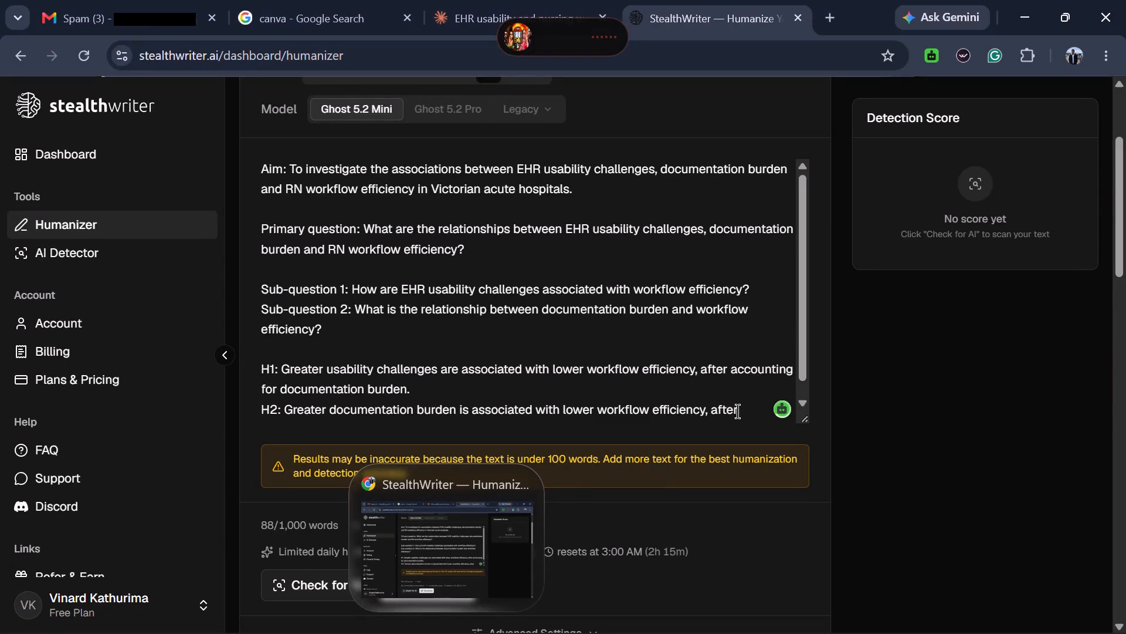
# Copy the aim, research questions and hypotheses text from StealthWriter and paste it under the poster's AIM AND RESEARCH QUESTIONS heading in Canva.
pyautogui.moveTo(736, 411); pyautogui.dragTo(264, 176)
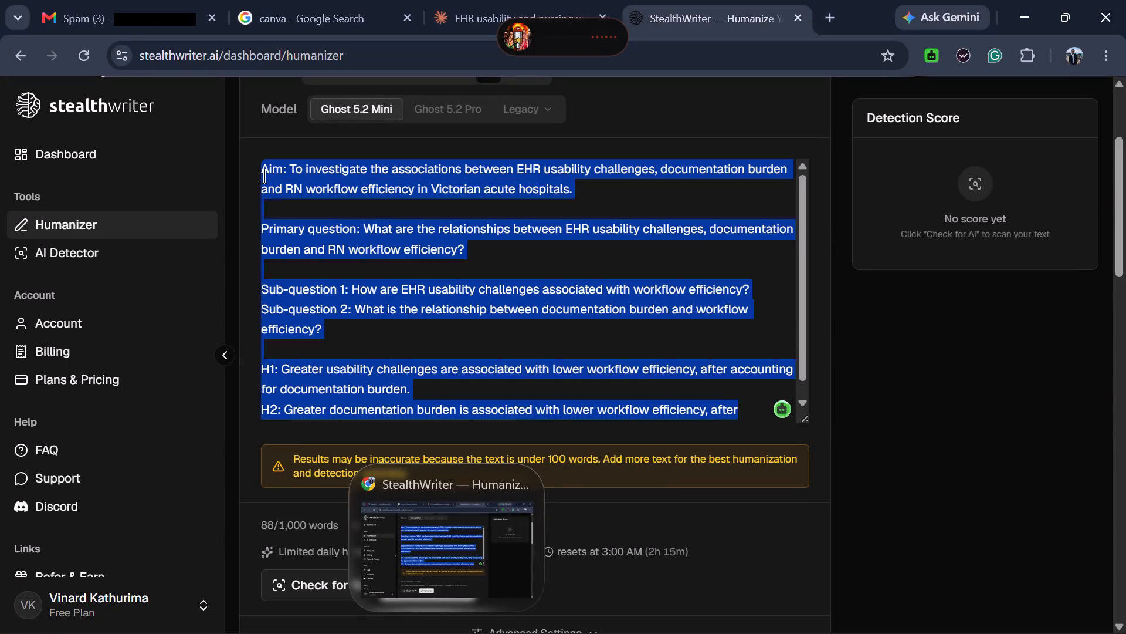
pyautogui.moveTo(264, 176); pyautogui.dragTo(263, 173)
pyautogui.rightClick(263, 176)
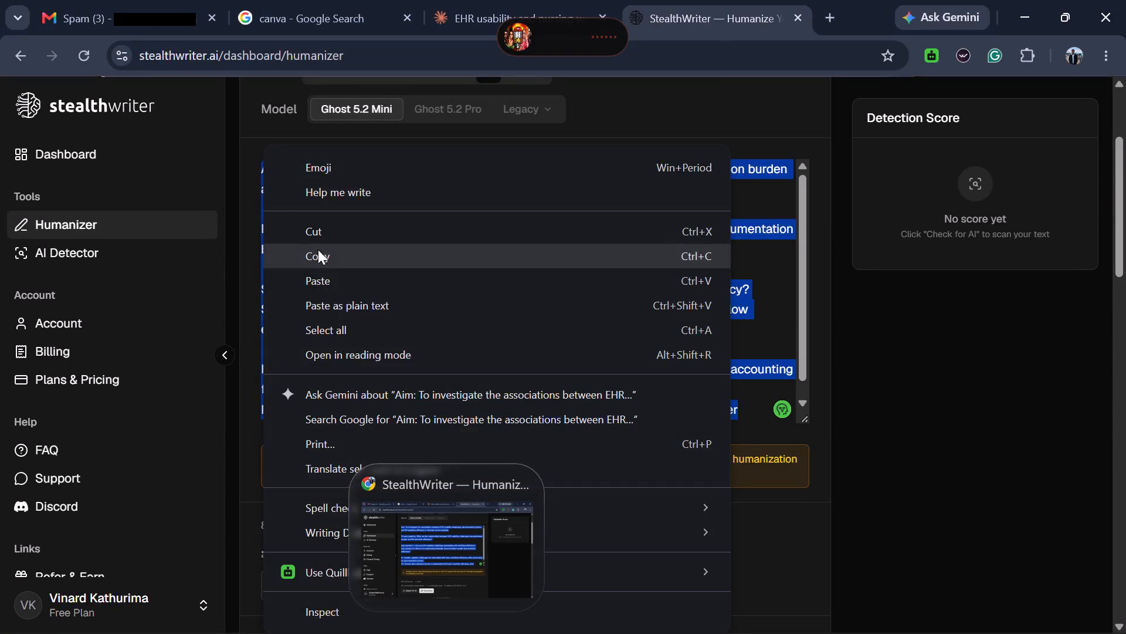
pyautogui.click(321, 261)
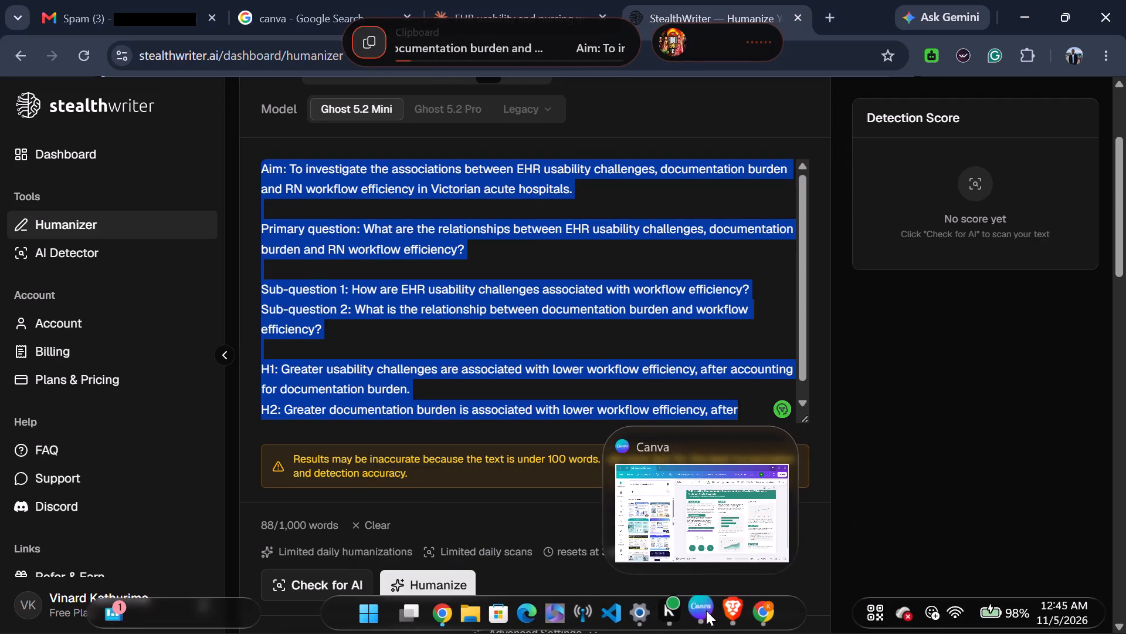
pyautogui.click(706, 611)
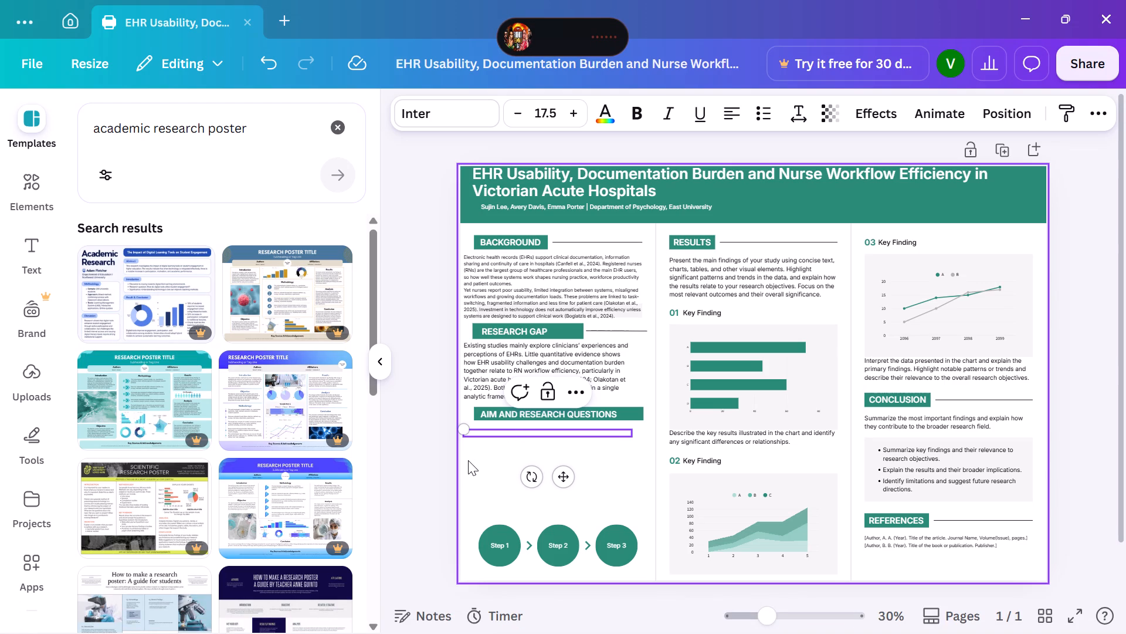
pyautogui.hotkey('ctrl', 'v')
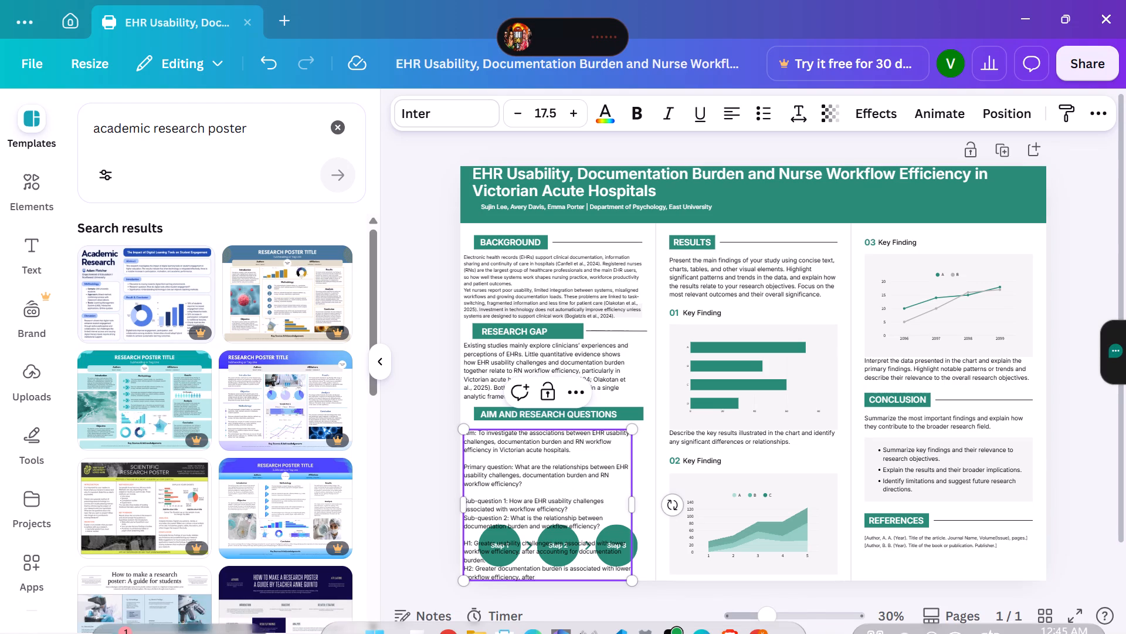
# Scale the pasted text box down to font size 15.8 and widen it to the column divider.
pyautogui.moveTo(628, 583); pyautogui.dragTo(621, 579)
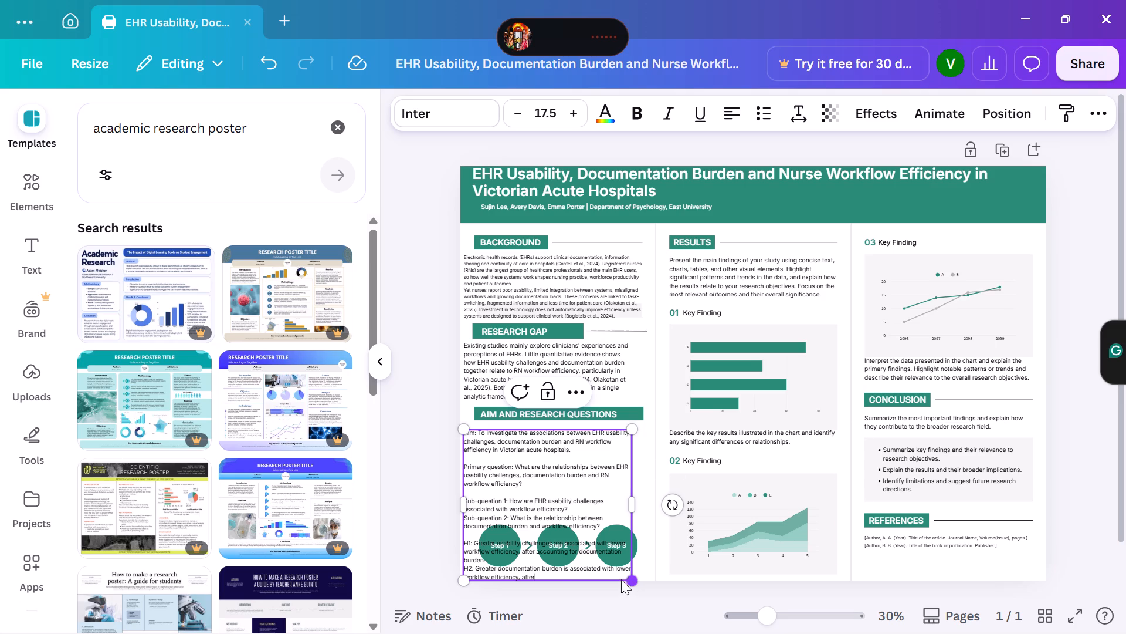
pyautogui.moveTo(621, 579); pyautogui.dragTo(625, 550)
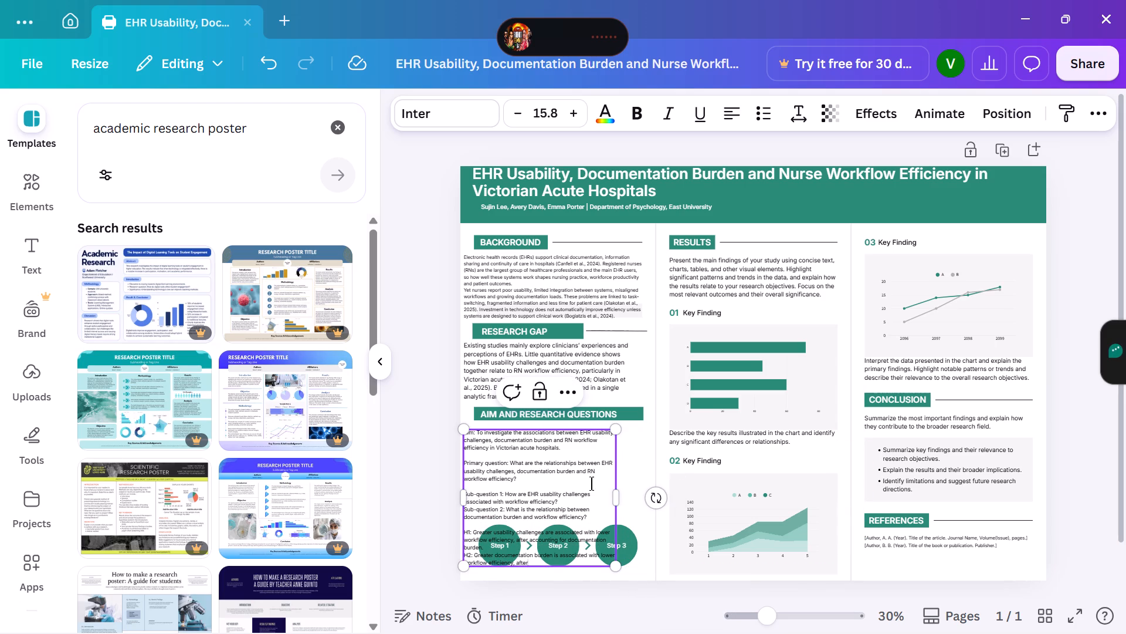
pyautogui.click(615, 497)
pyautogui.moveTo(619, 493); pyautogui.dragTo(642, 497)
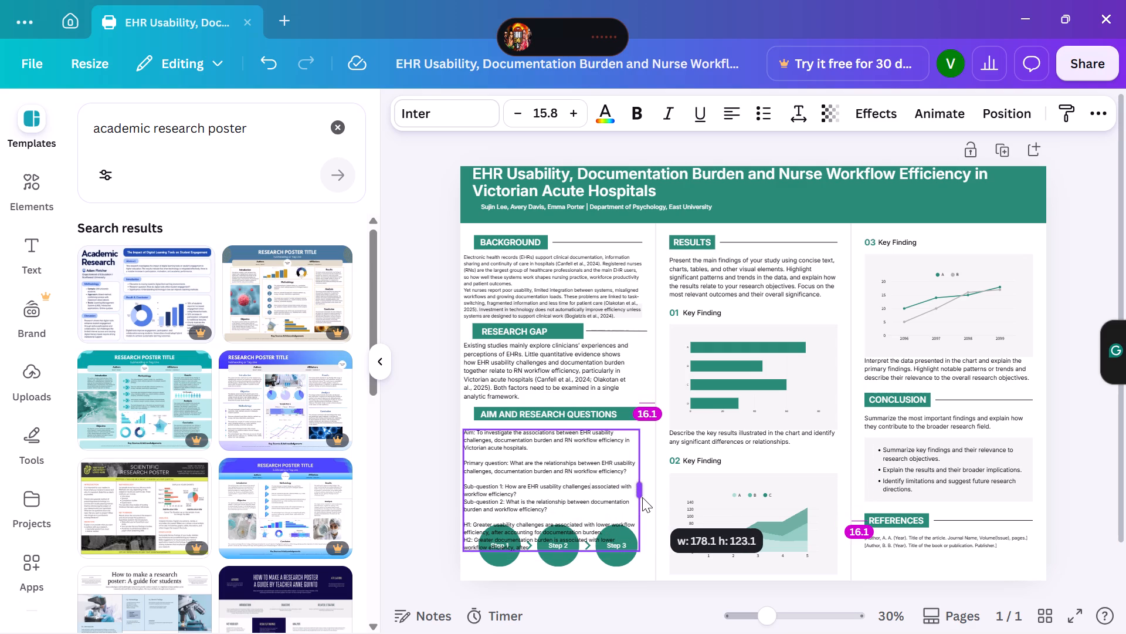
pyautogui.moveTo(642, 497); pyautogui.dragTo(653, 497)
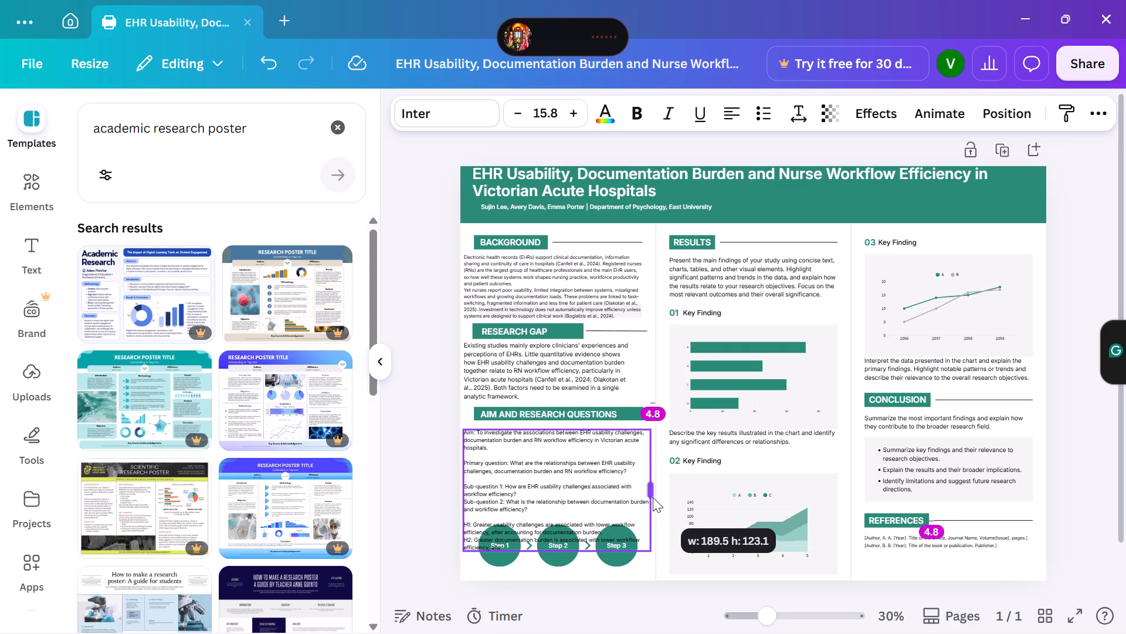
pyautogui.moveTo(653, 497); pyautogui.dragTo(657, 496)
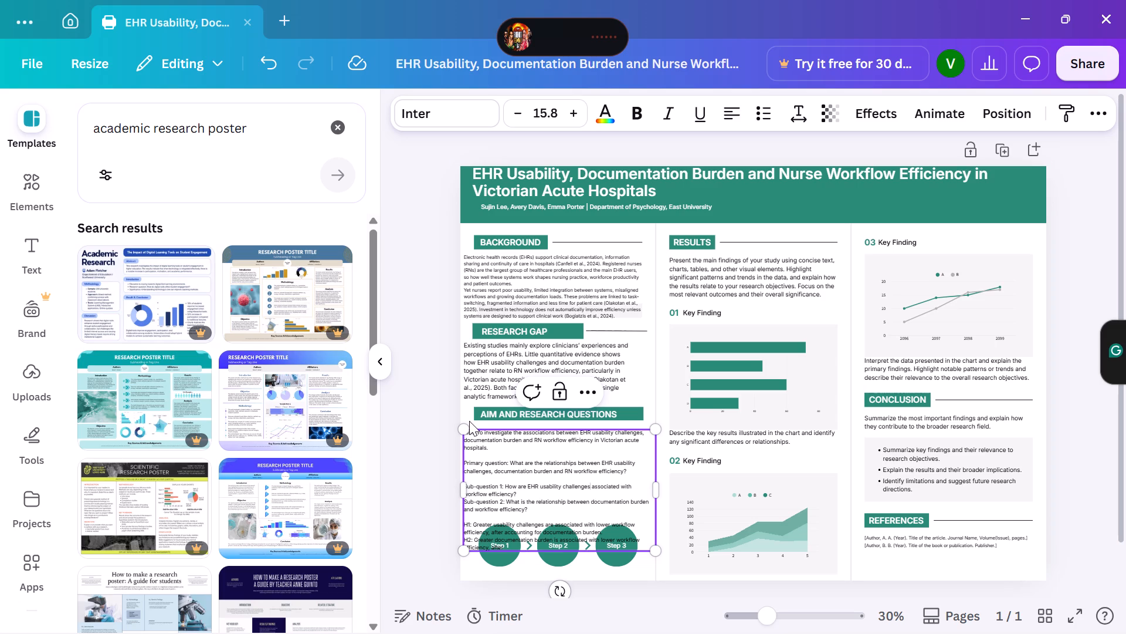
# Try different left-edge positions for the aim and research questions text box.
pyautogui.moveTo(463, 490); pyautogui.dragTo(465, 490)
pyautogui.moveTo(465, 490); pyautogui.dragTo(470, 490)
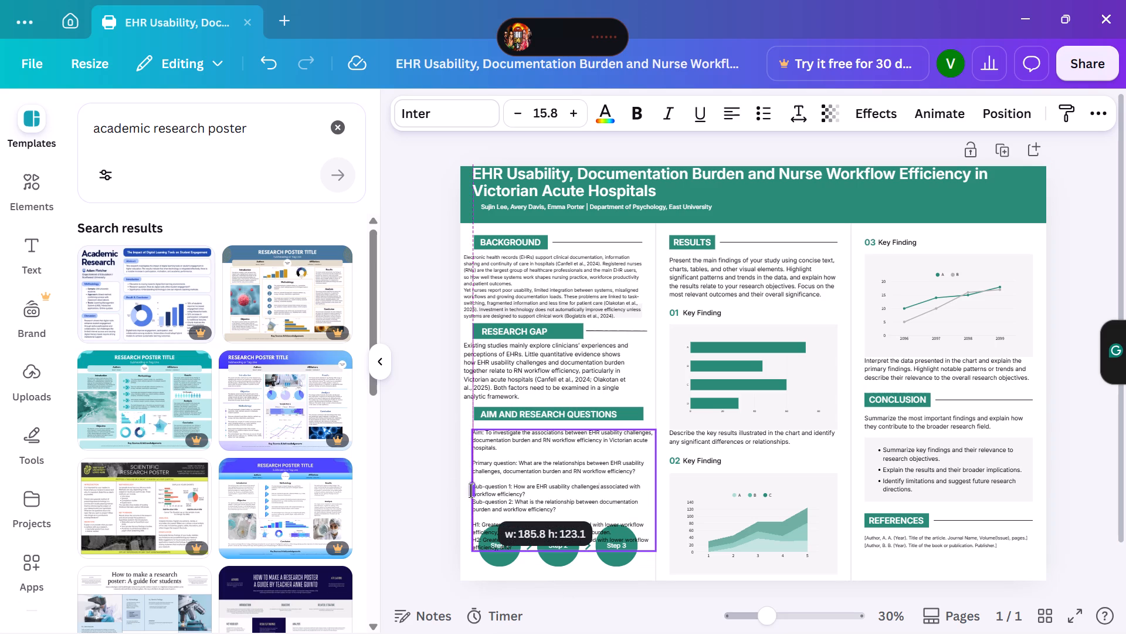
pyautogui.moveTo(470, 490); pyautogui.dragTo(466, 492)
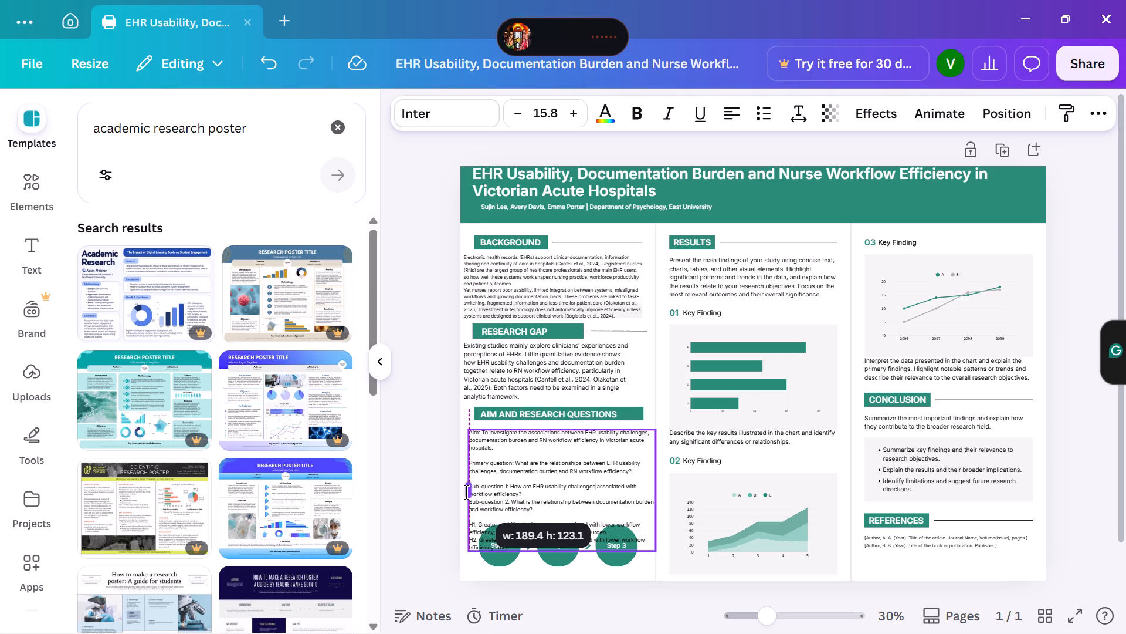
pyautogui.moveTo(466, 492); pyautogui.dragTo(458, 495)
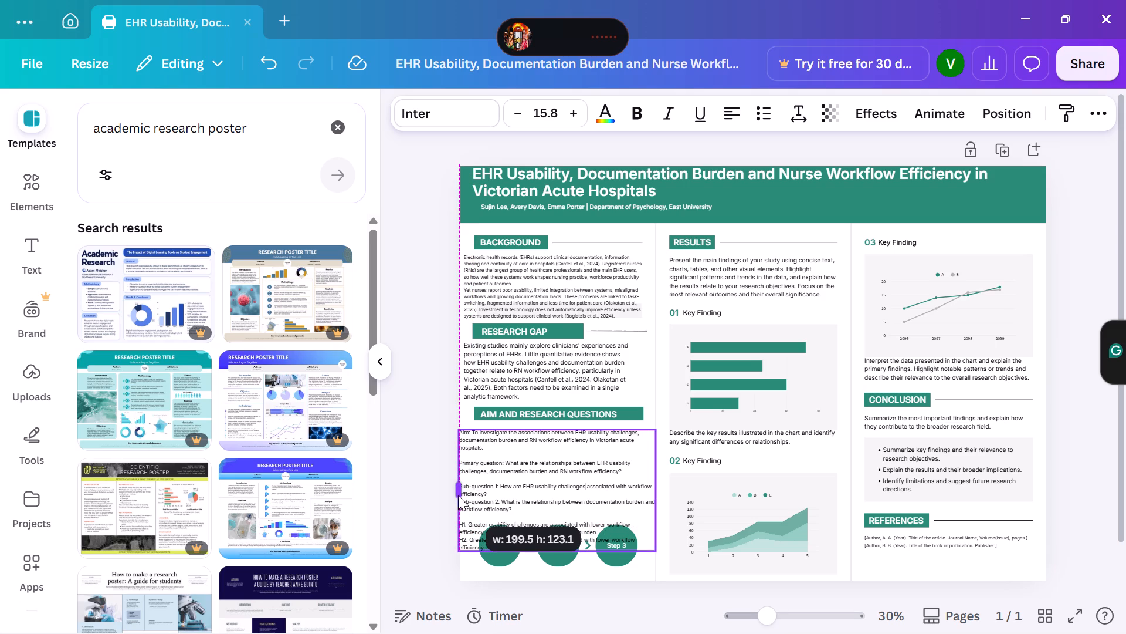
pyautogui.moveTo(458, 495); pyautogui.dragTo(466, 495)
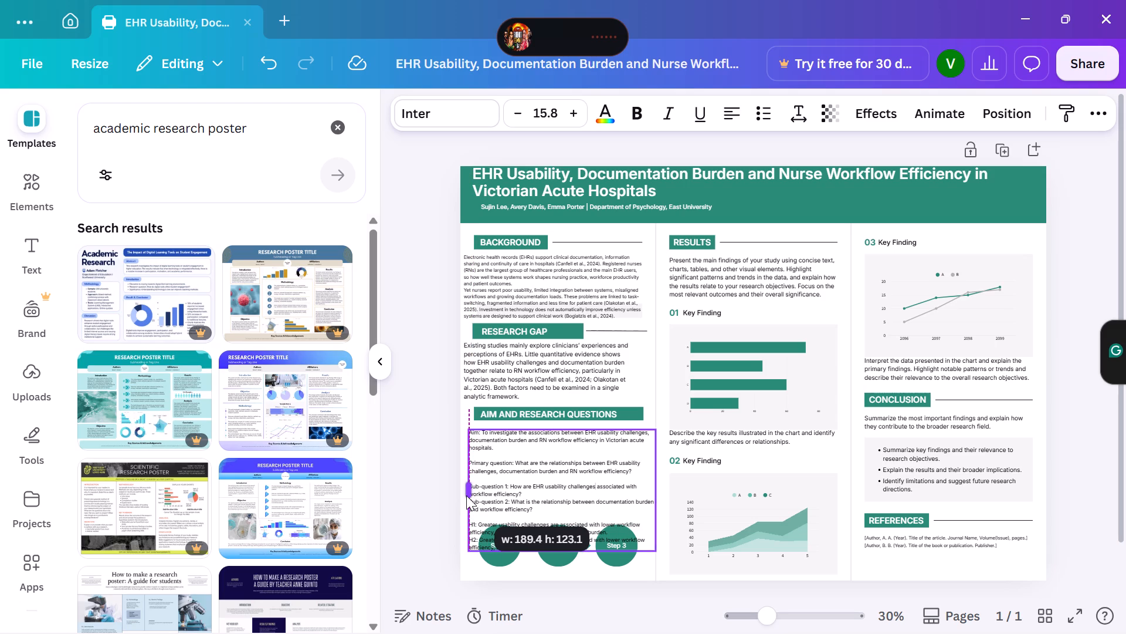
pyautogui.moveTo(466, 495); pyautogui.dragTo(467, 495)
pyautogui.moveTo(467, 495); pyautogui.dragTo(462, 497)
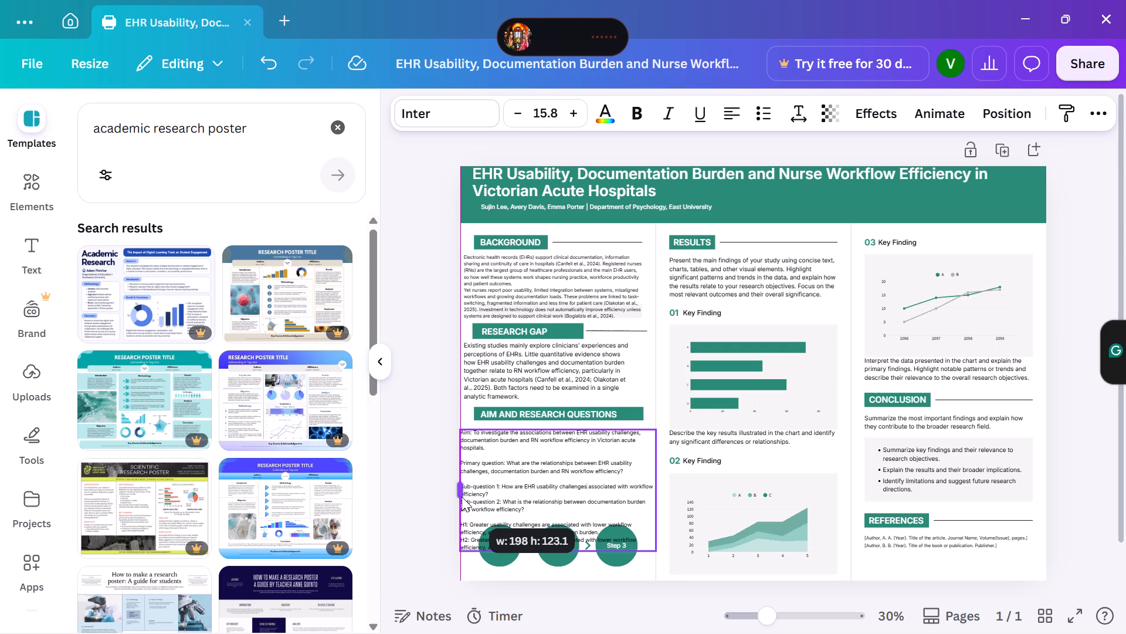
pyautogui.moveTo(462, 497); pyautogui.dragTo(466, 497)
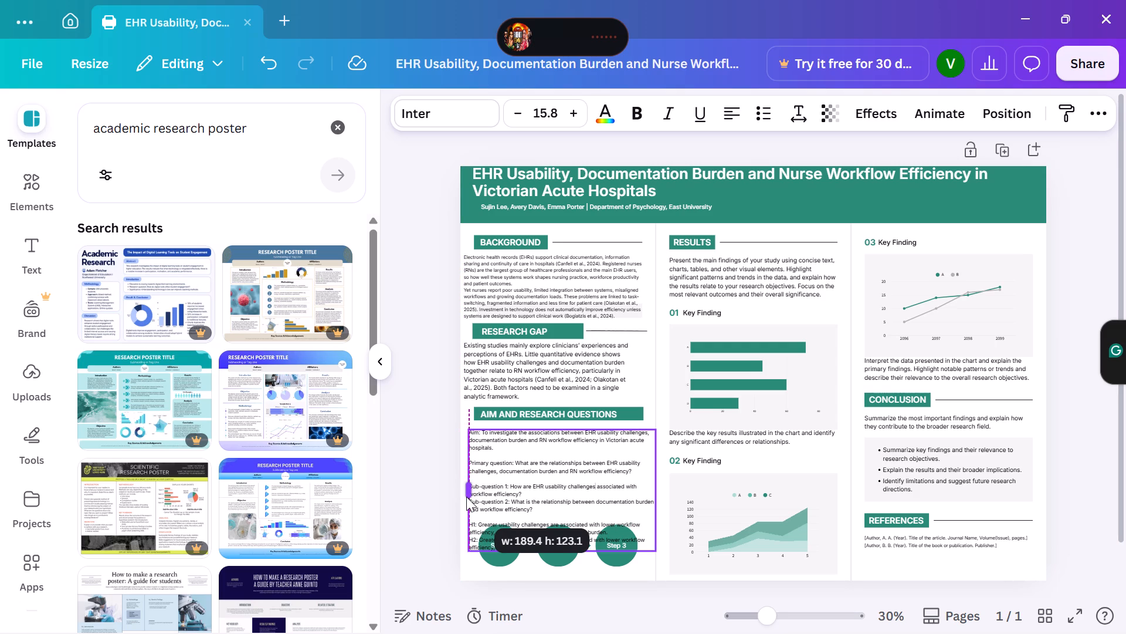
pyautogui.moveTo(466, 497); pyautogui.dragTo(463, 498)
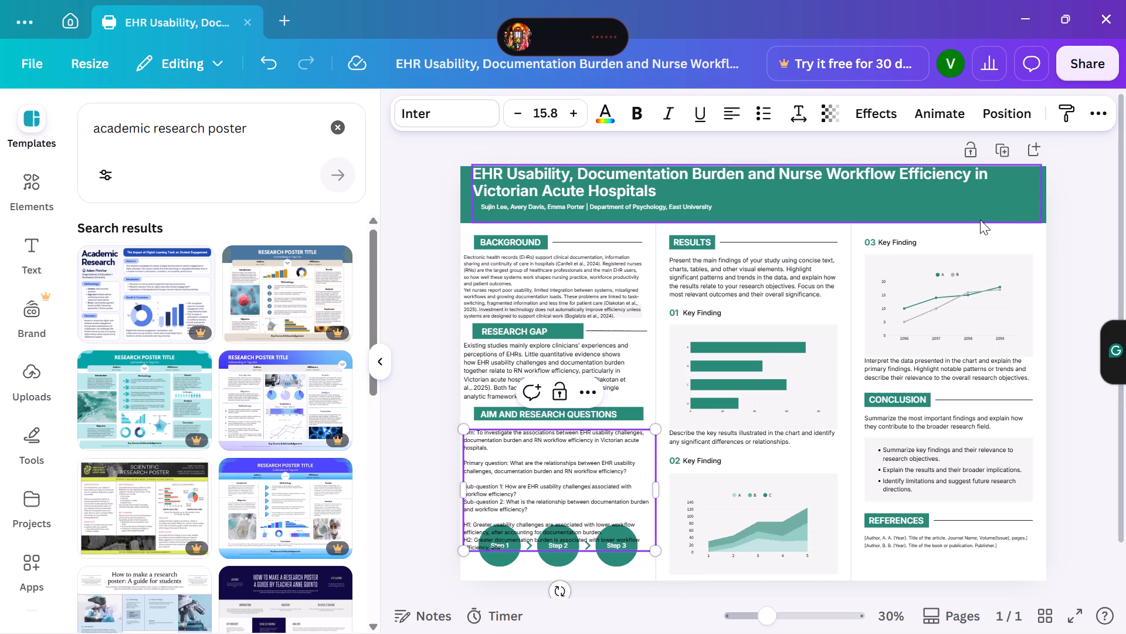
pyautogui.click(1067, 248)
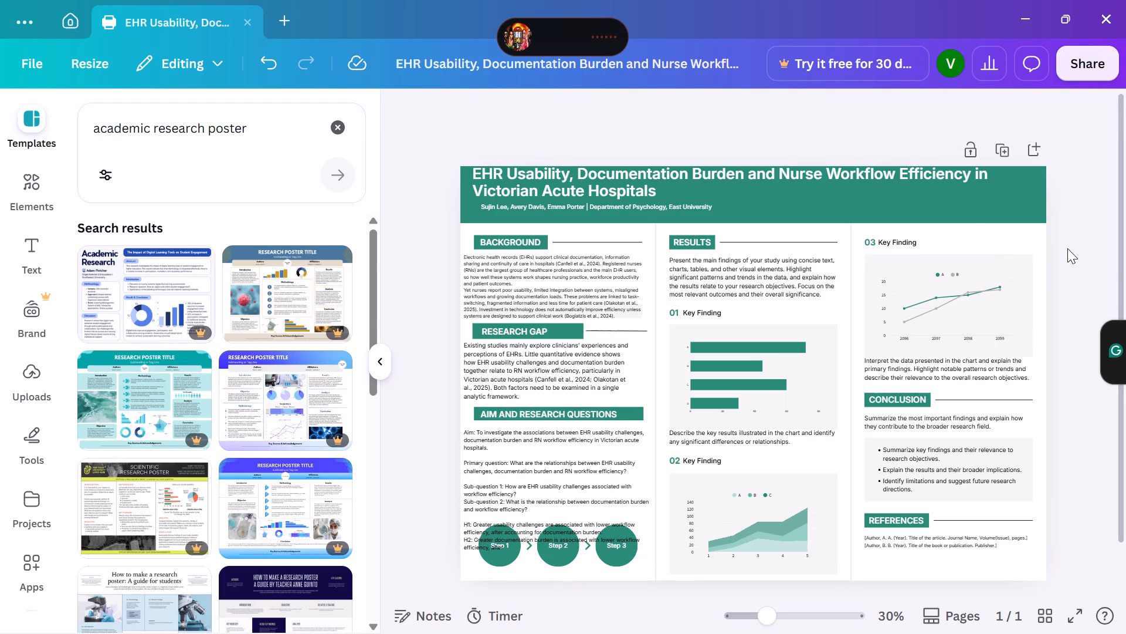
# Remove the blank line between the aim statement and the primary question, keeping the capital P of "Primary question".
pyautogui.click(479, 460)
pyautogui.click(481, 457)
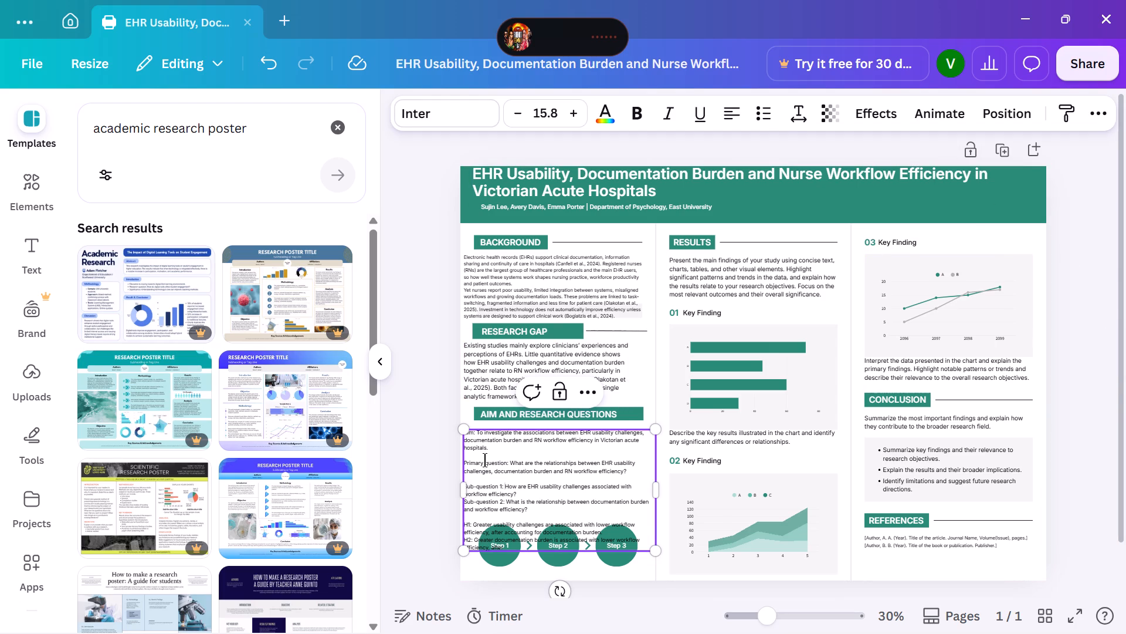
pyautogui.click(484, 460)
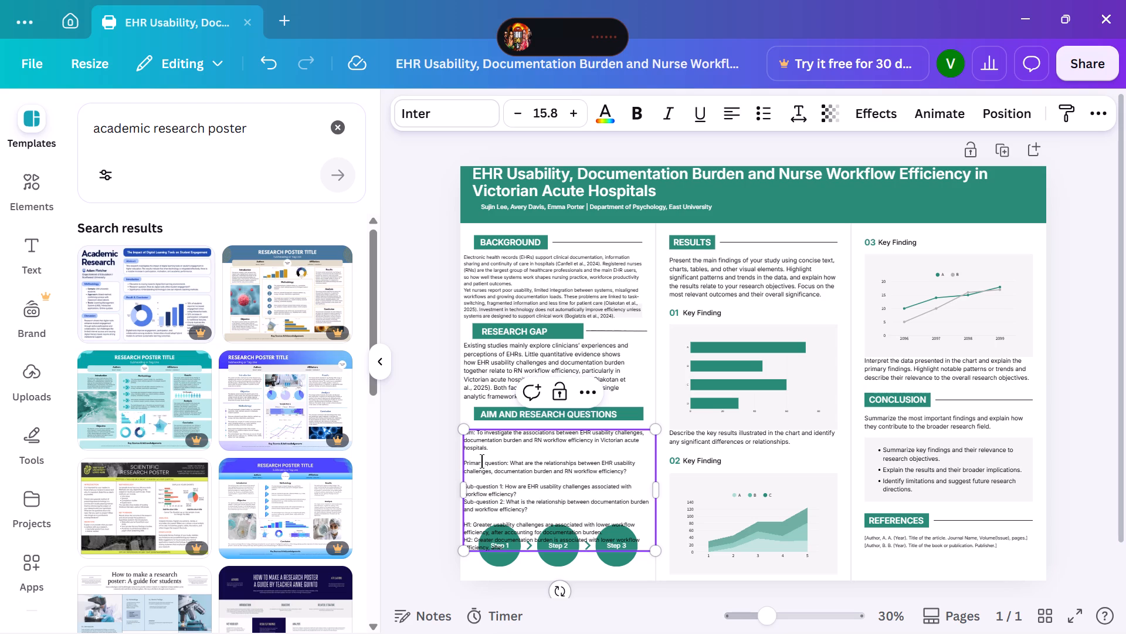
pyautogui.doubleClick(482, 461)
pyautogui.click(482, 461)
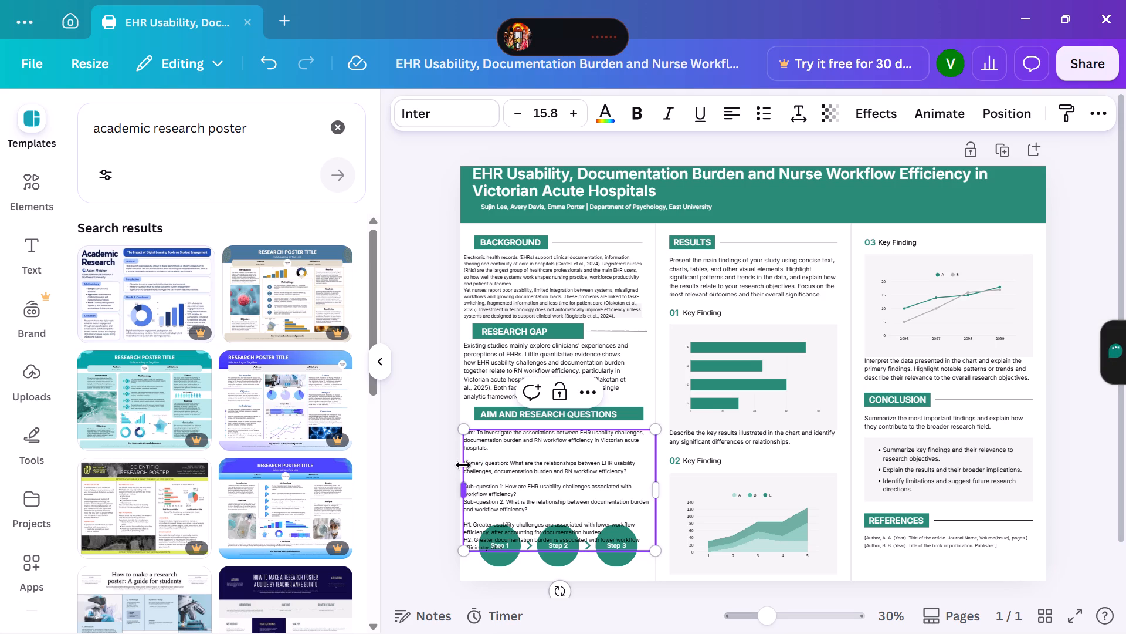
pyautogui.click(466, 467)
pyautogui.press('BackSpace')
pyautogui.press('BackSpace')
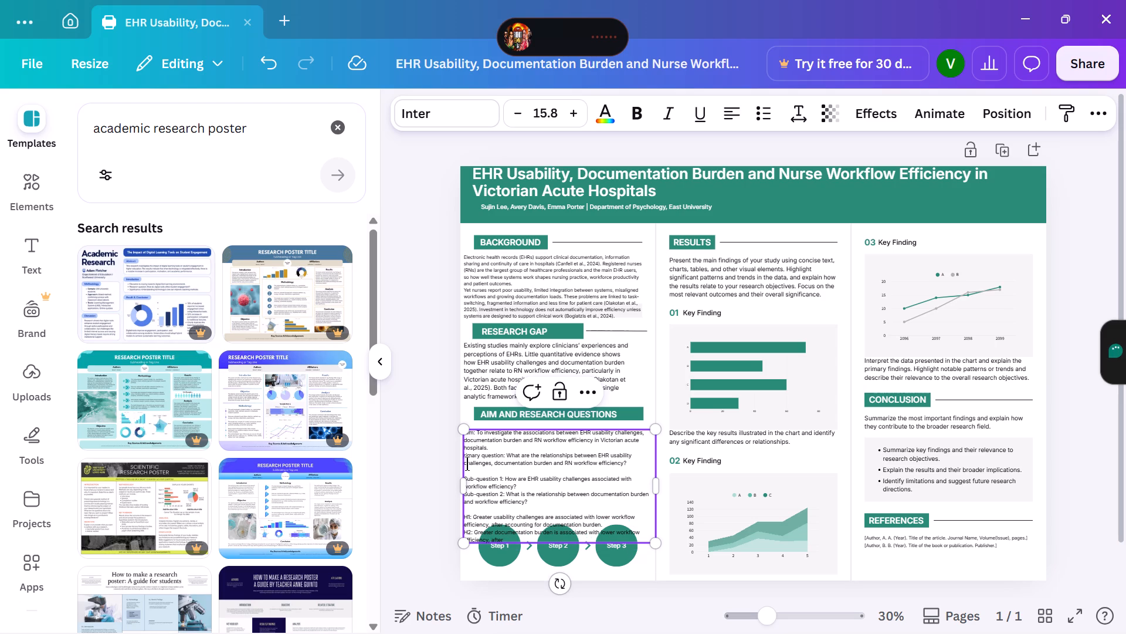
pyautogui.press('p')
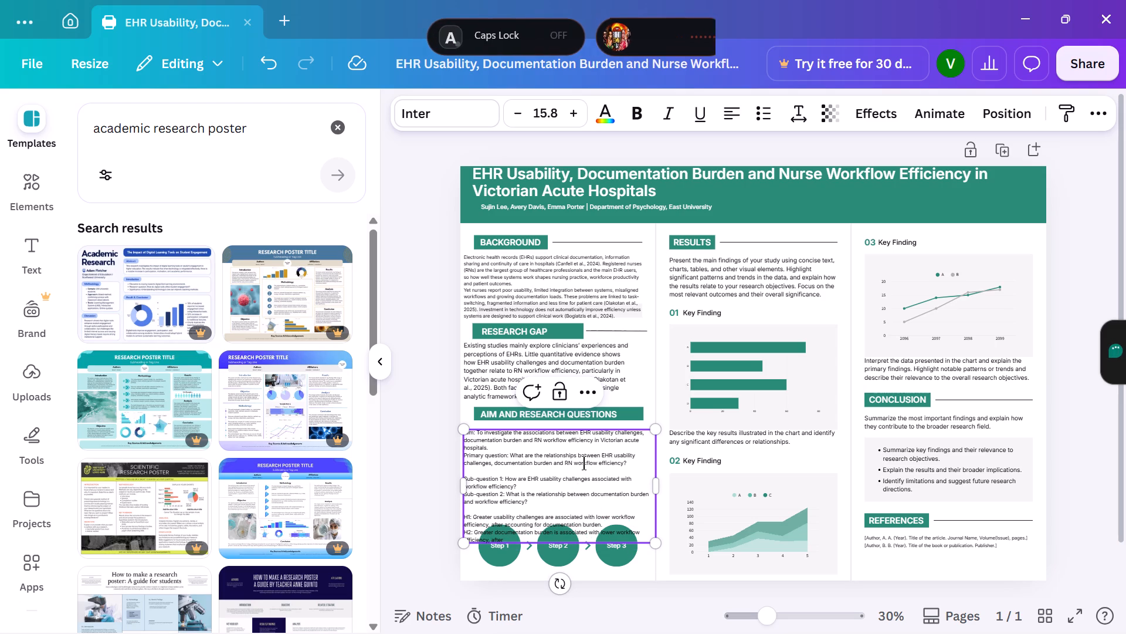
pyautogui.click(491, 448)
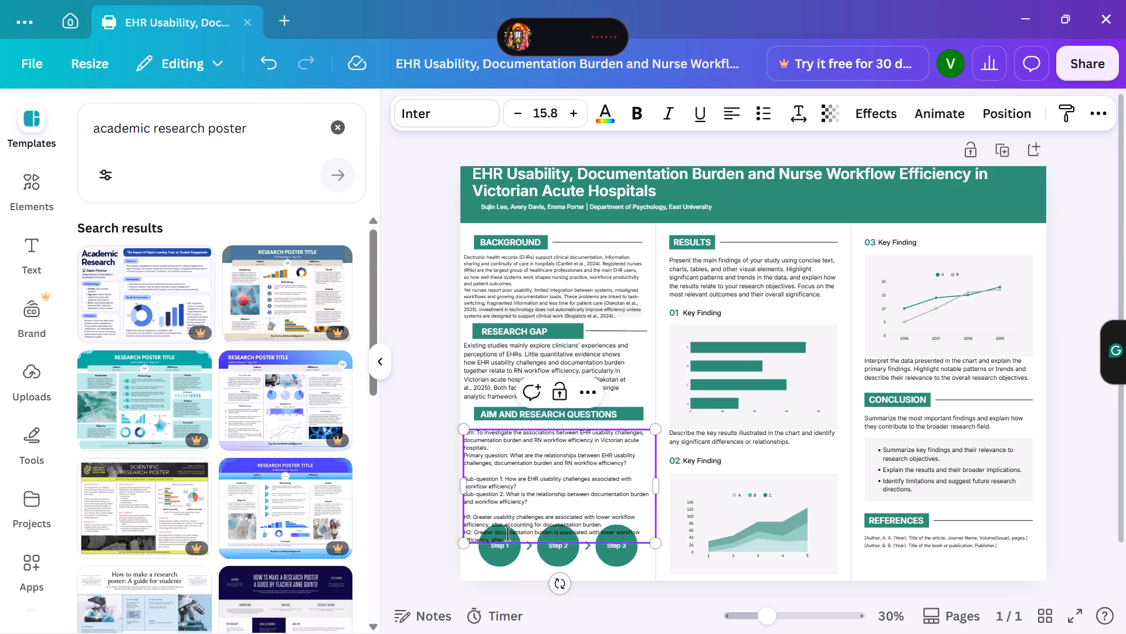
# Delete the Step 1, Step 2 and Step 3 circles overlapping the aim and research questions text.
pyautogui.click(506, 559)
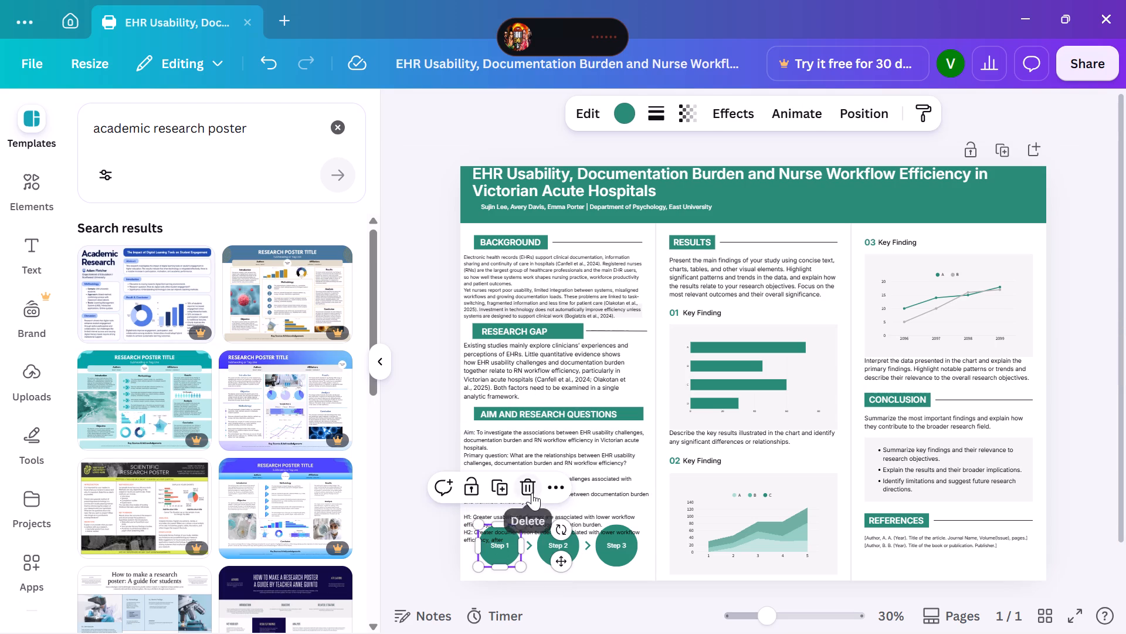
pyautogui.click(532, 491)
pyautogui.click(553, 560)
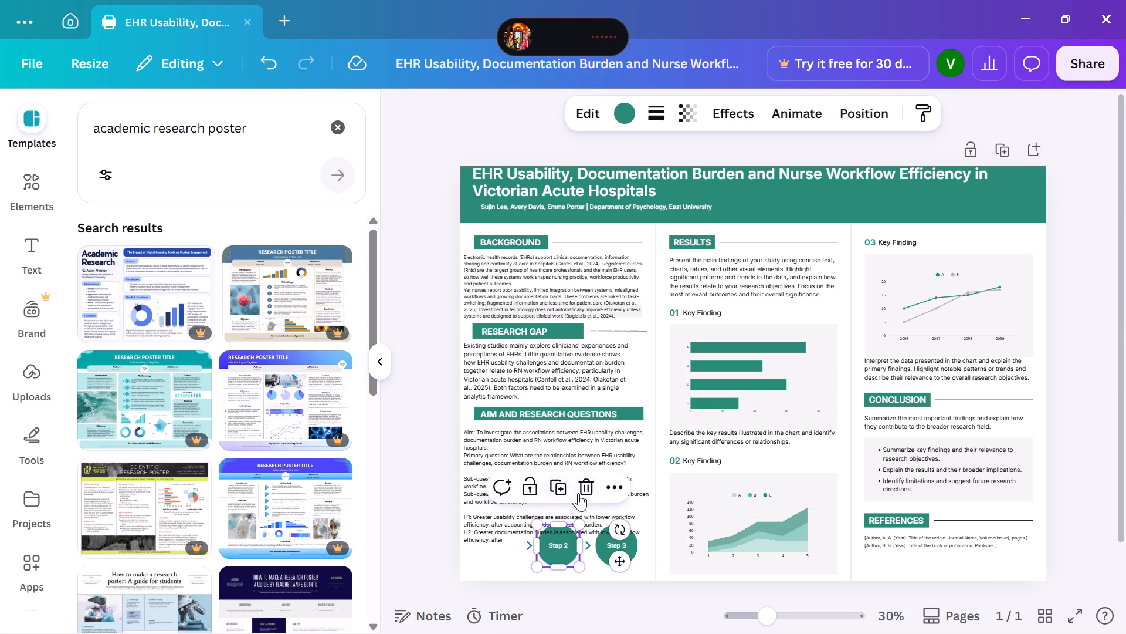
pyautogui.click(583, 493)
pyautogui.click(615, 557)
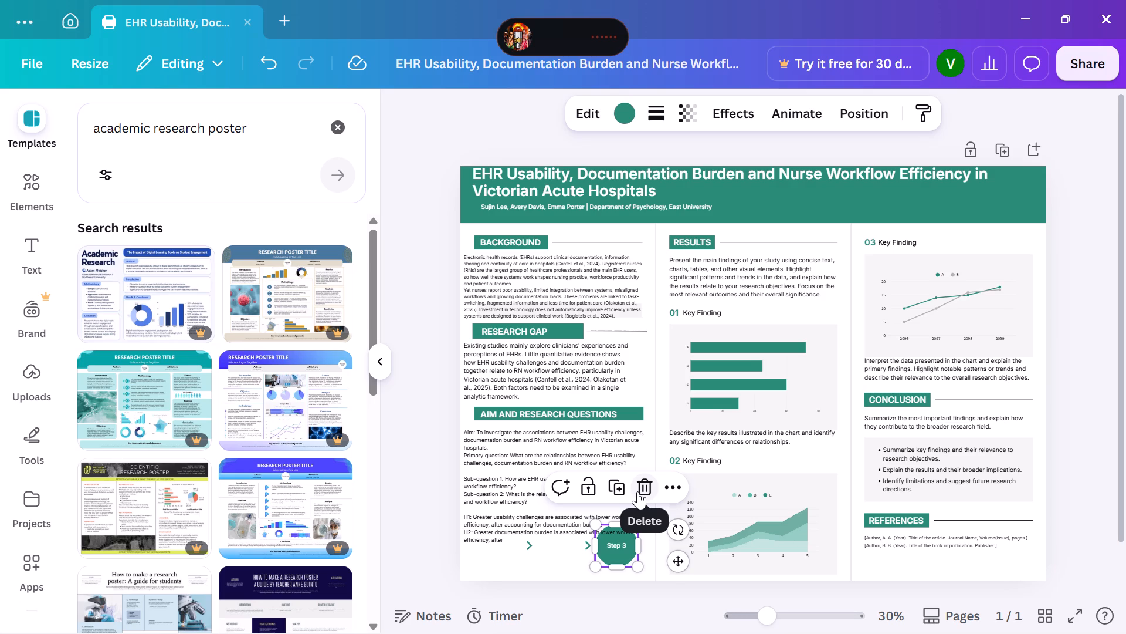
pyautogui.click(637, 491)
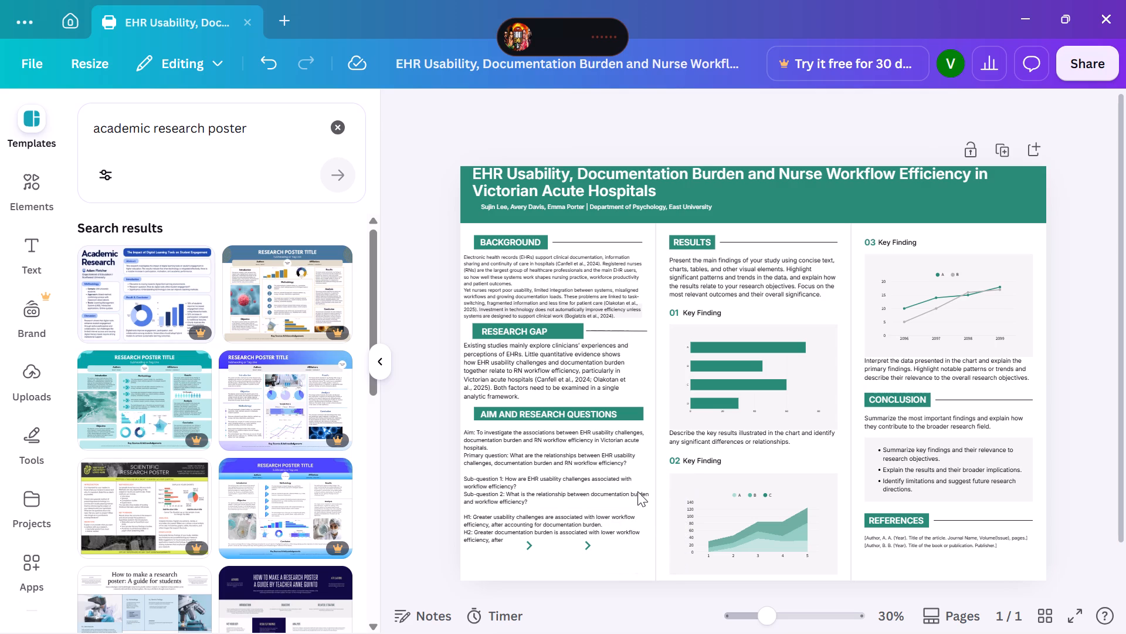
# Duplicate the first of the two green chevrons below the H2 hypothesis text.
pyautogui.click(561, 488)
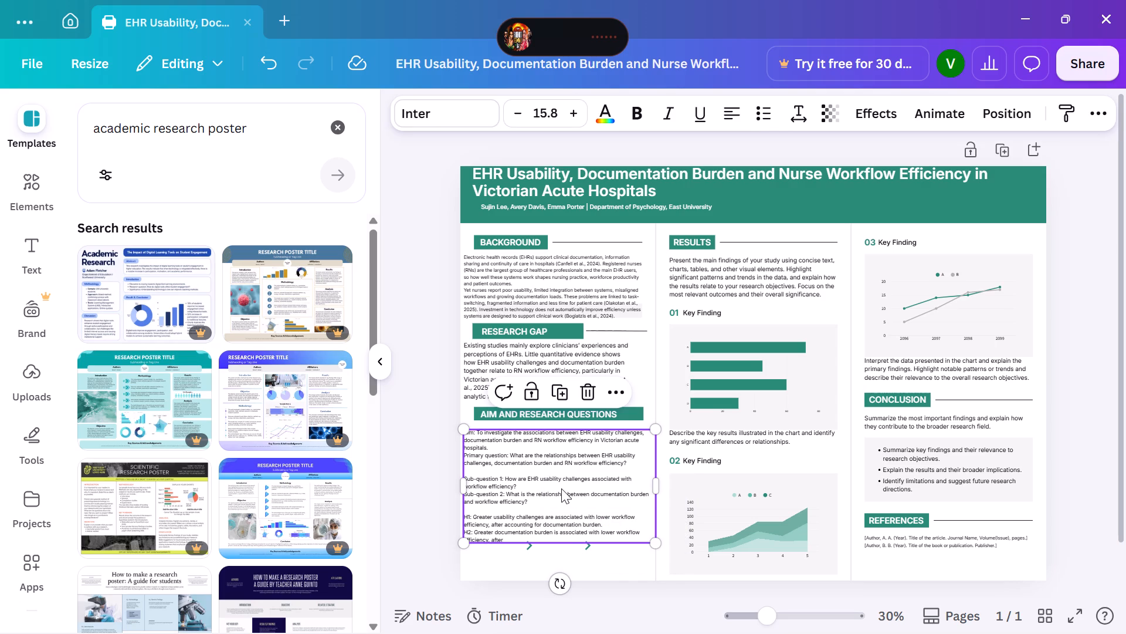
pyautogui.click(492, 453)
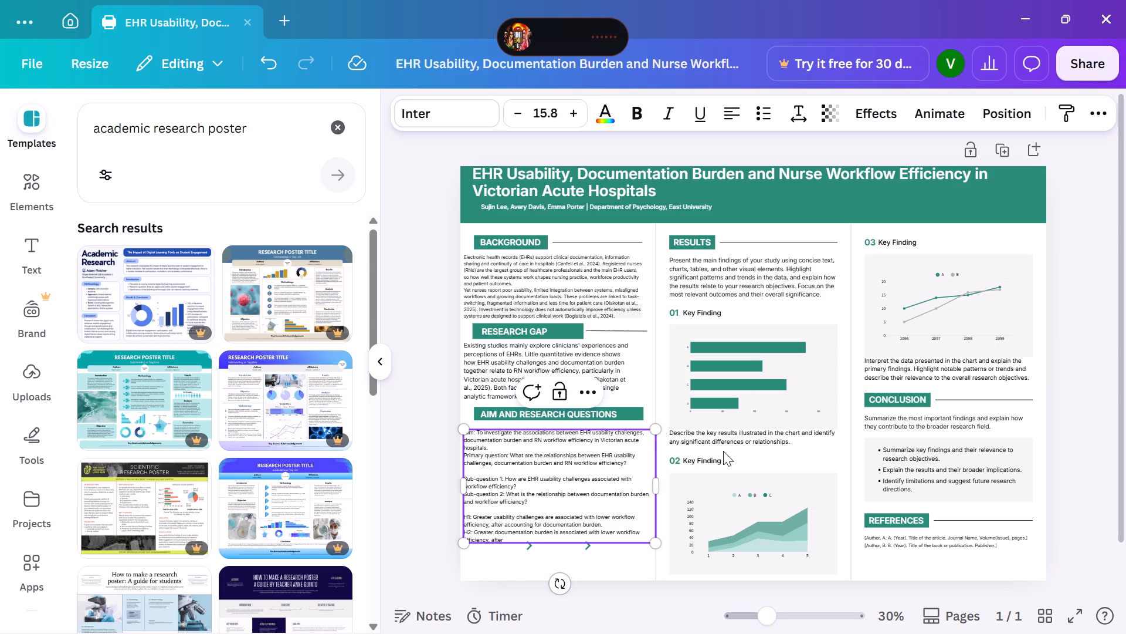
pyautogui.click(807, 615)
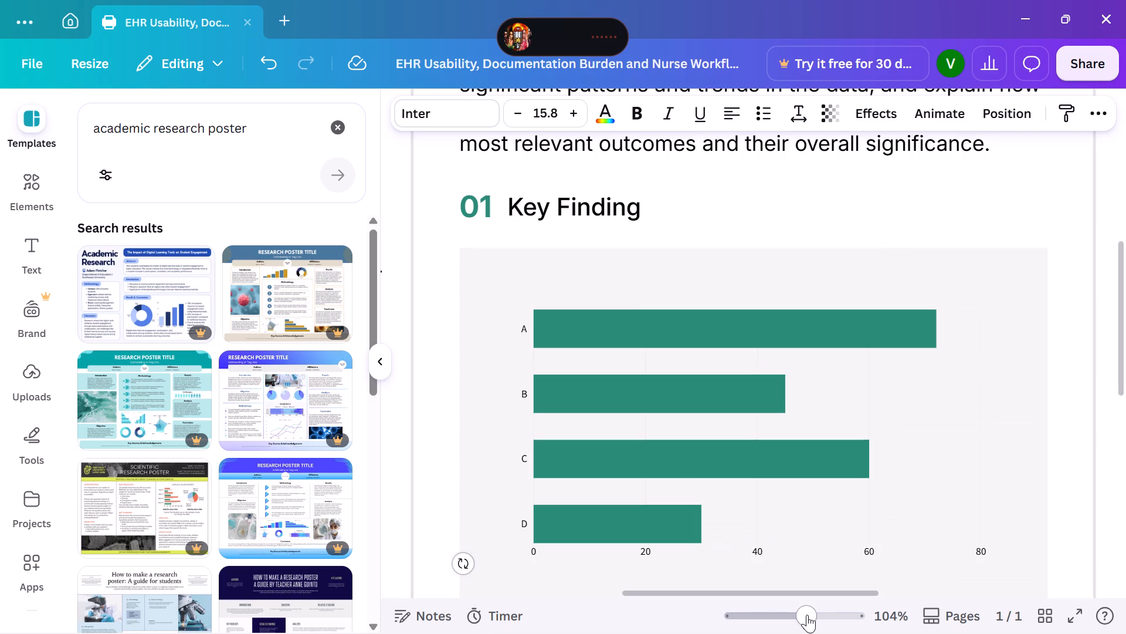
pyautogui.scroll(-2, 681, 451)
pyautogui.hscroll(3, 541, 396)
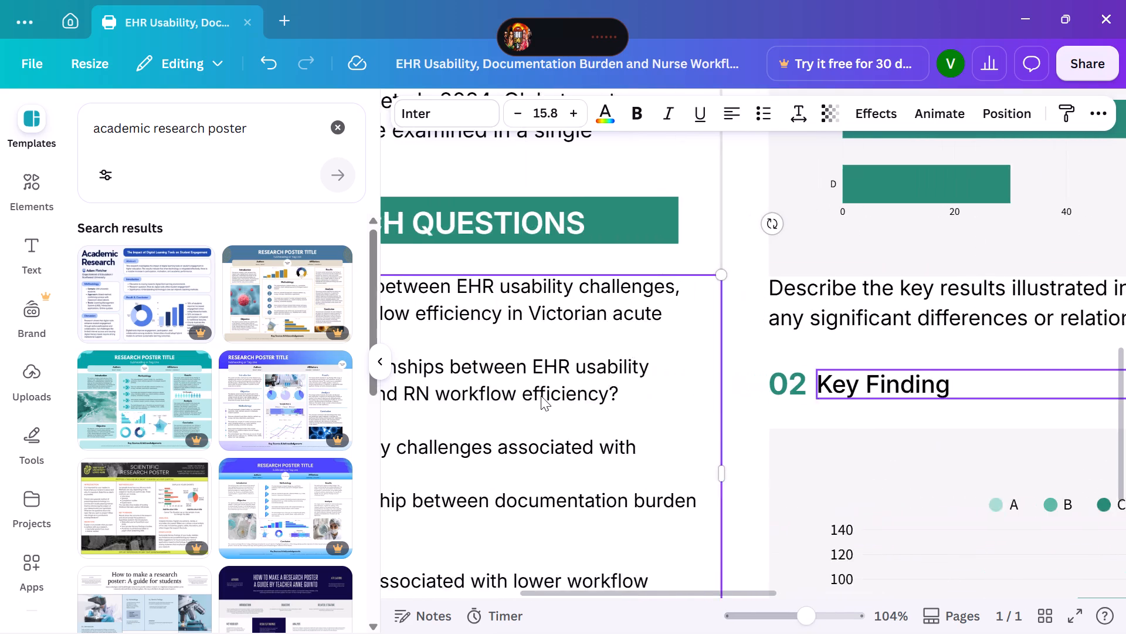
pyautogui.hscroll(2, 541, 396)
pyautogui.scroll(-3, 541, 396)
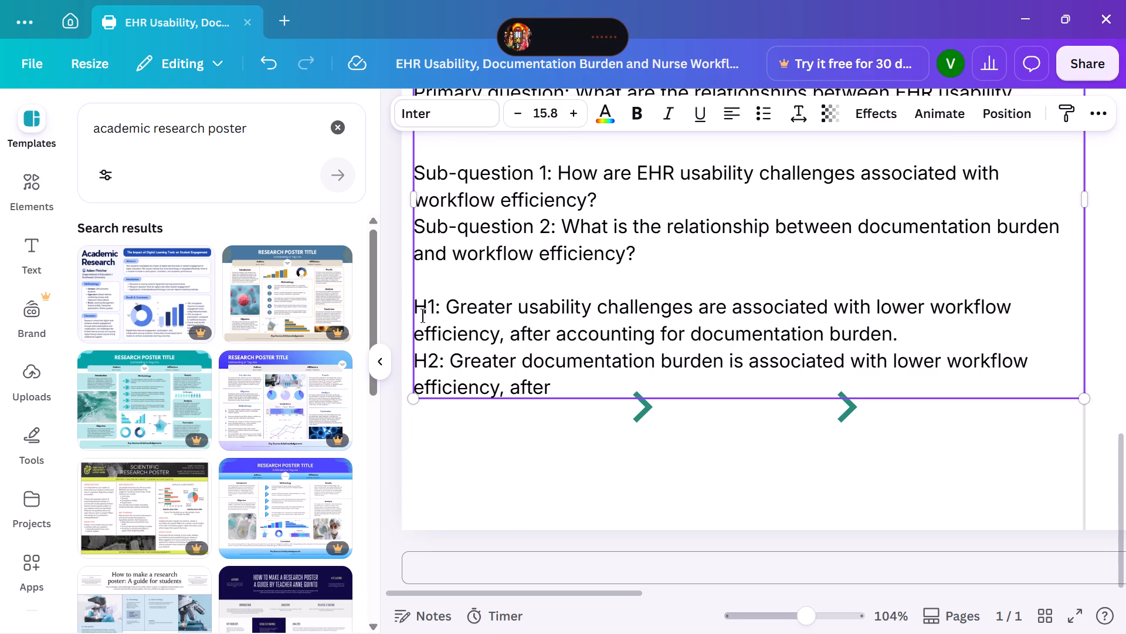
pyautogui.click(640, 411)
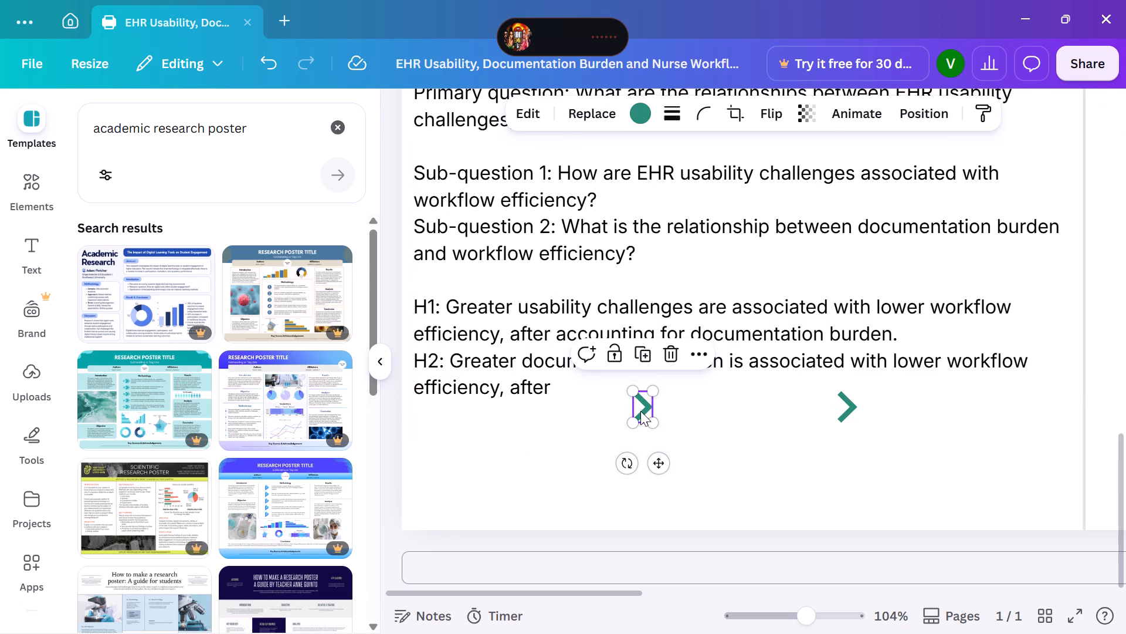
pyautogui.click(633, 354)
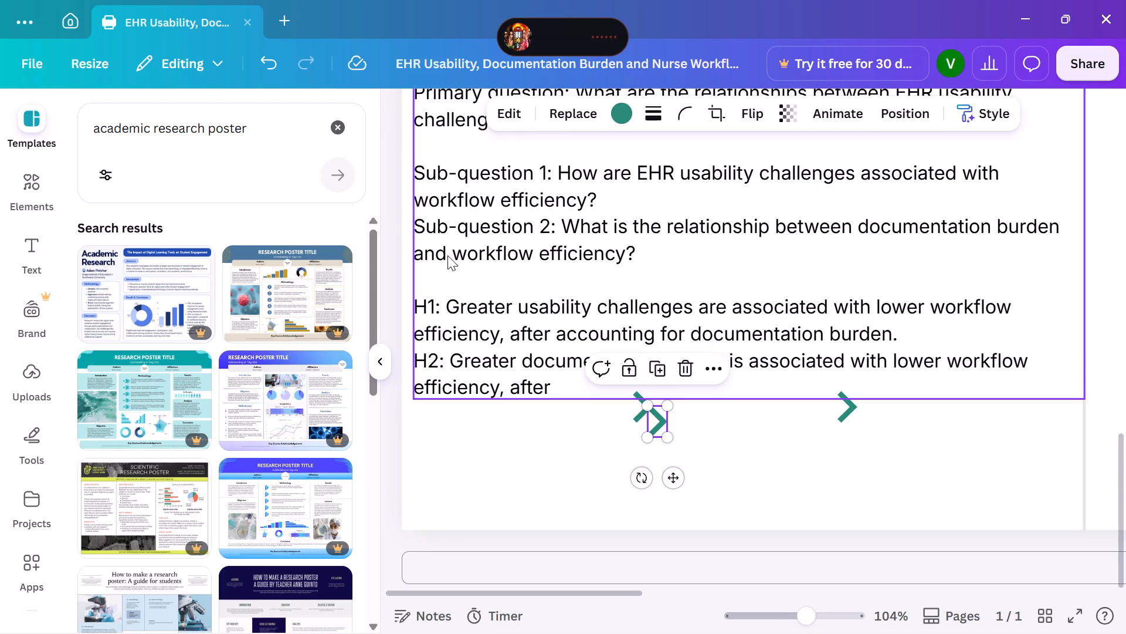
# Change "Sub-question 1" to a "Sub-questions" heading on its own line, with the first question on the line below.
pyautogui.click(551, 171)
pyautogui.click(546, 171)
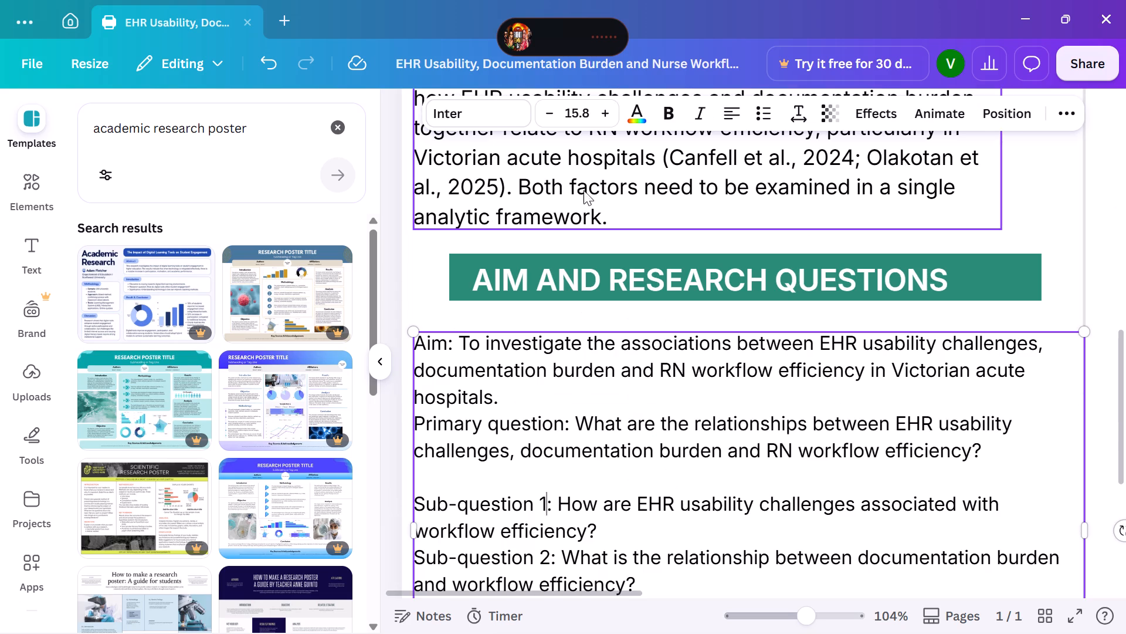
pyautogui.scroll(-4, 557, 251)
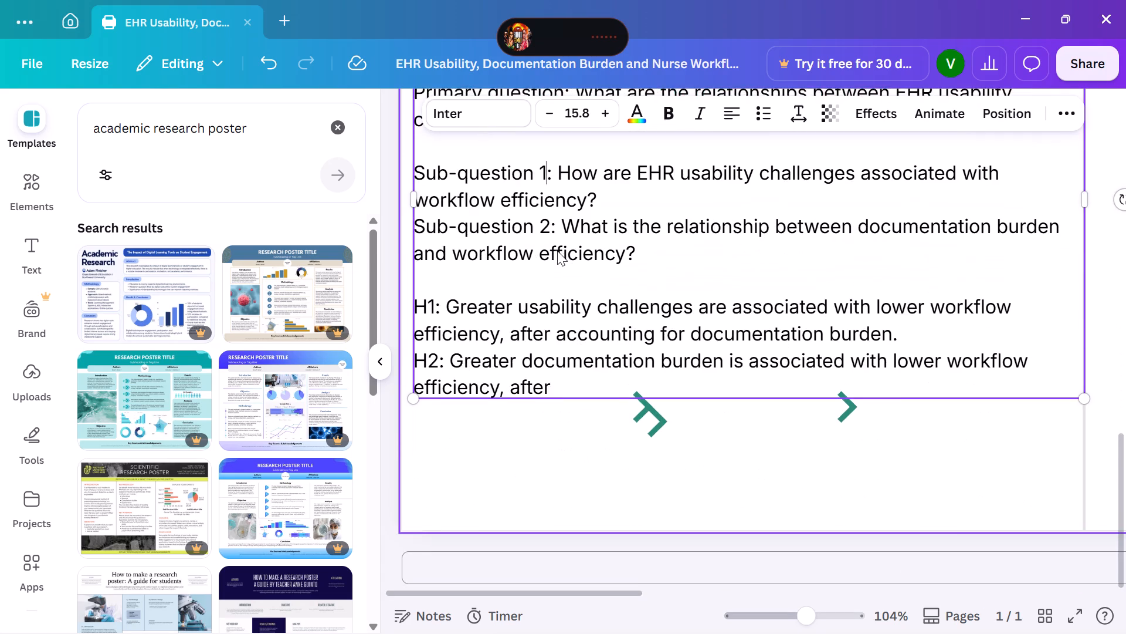
pyautogui.scroll(-2, 557, 251)
pyautogui.scroll(1, 557, 251)
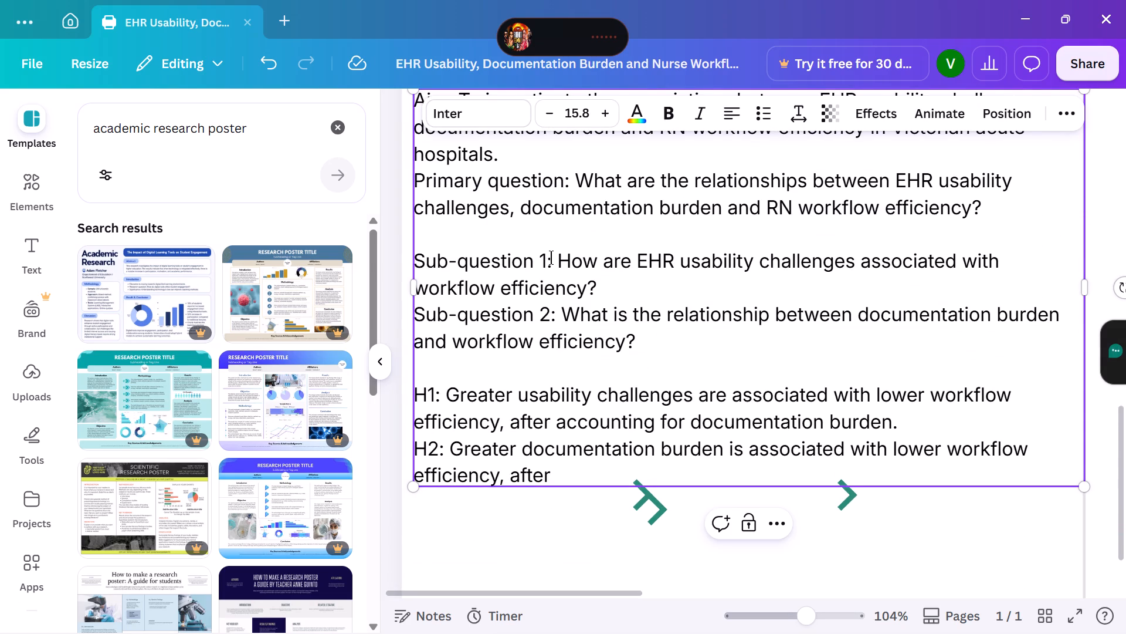
pyautogui.scroll(-1, 551, 257)
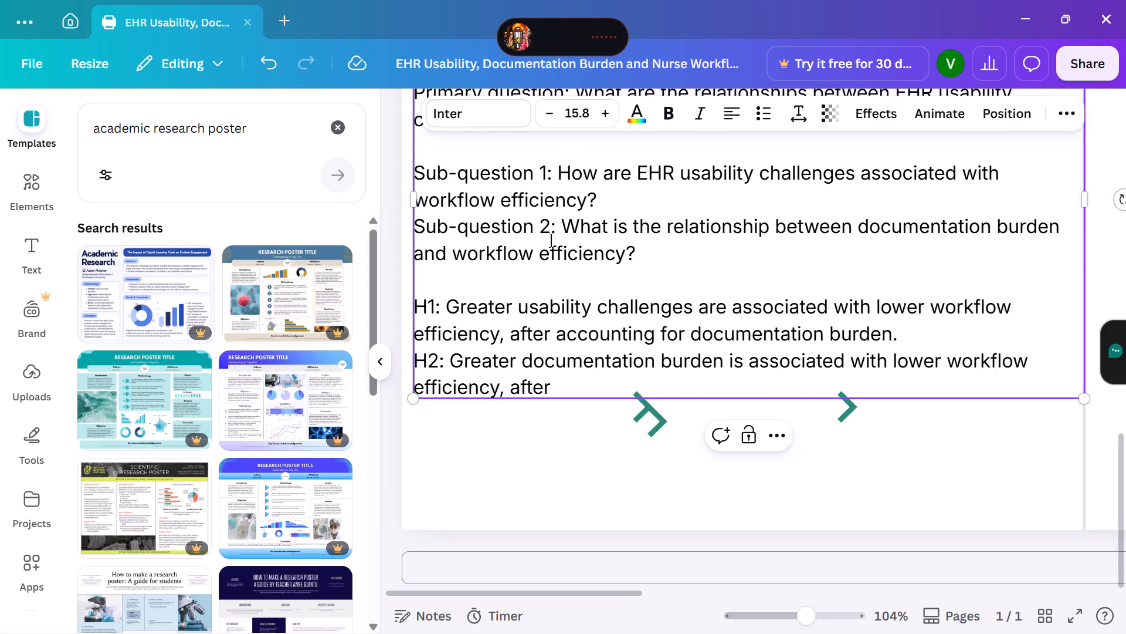
pyautogui.press('BackSpace')
pyautogui.press('BackSpace')
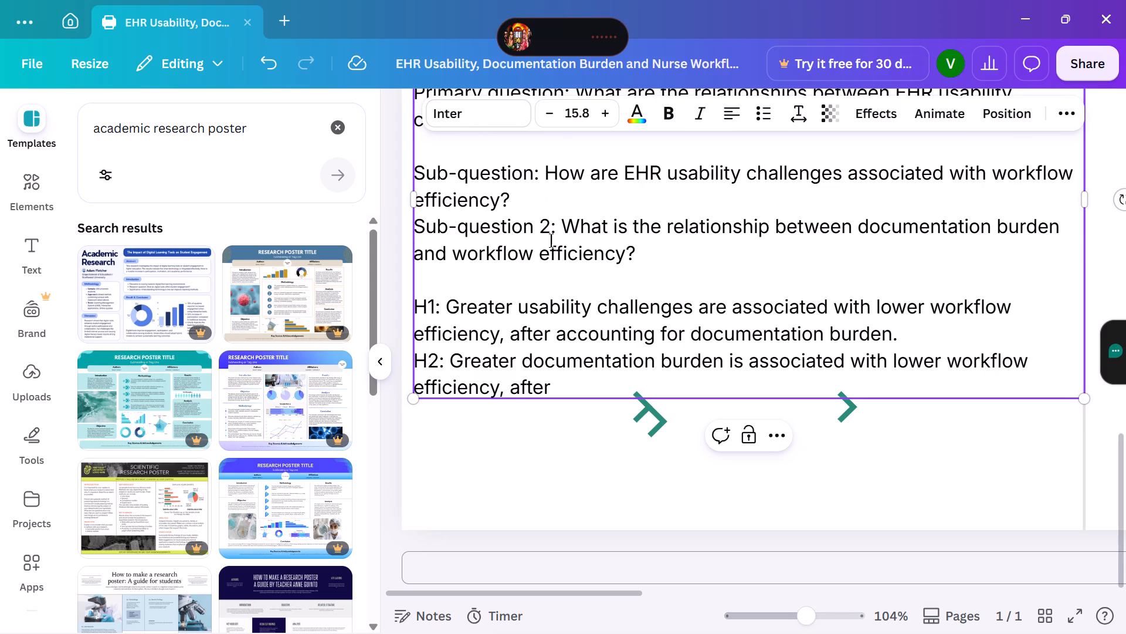
pyautogui.press('s')
pyautogui.press('Return')
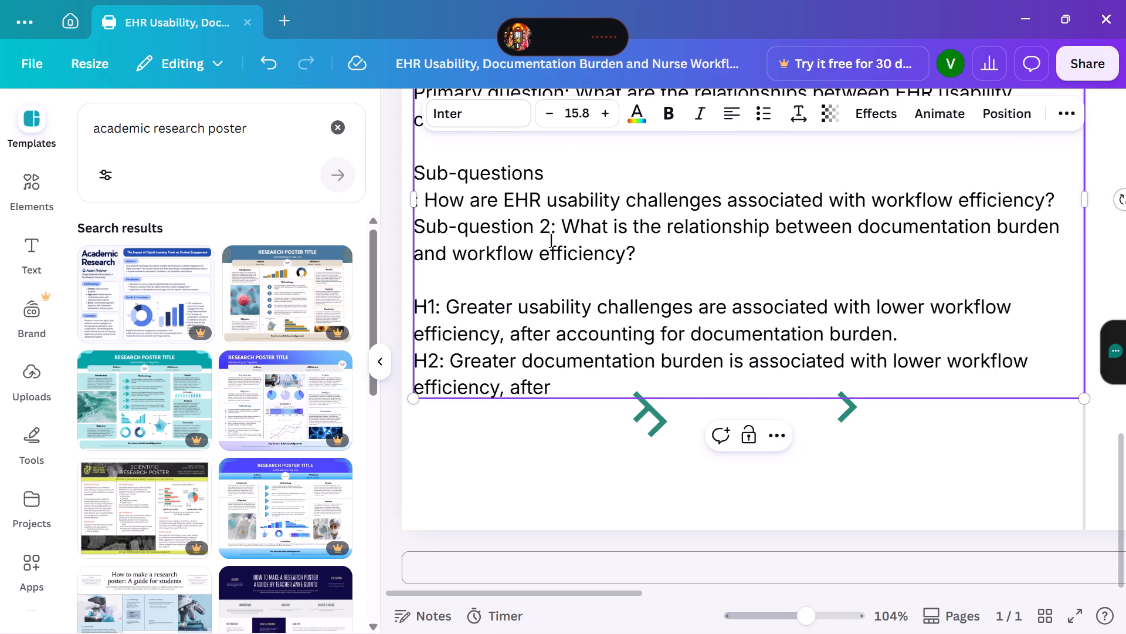
pyautogui.click(421, 200)
pyautogui.click(426, 200)
pyautogui.press('BackSpace')
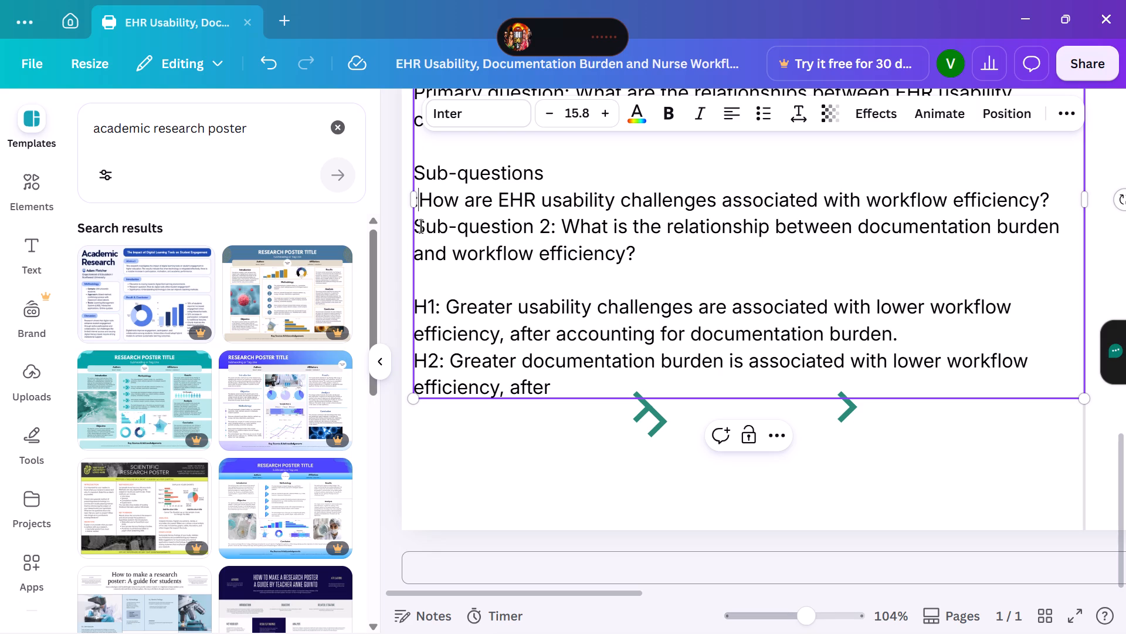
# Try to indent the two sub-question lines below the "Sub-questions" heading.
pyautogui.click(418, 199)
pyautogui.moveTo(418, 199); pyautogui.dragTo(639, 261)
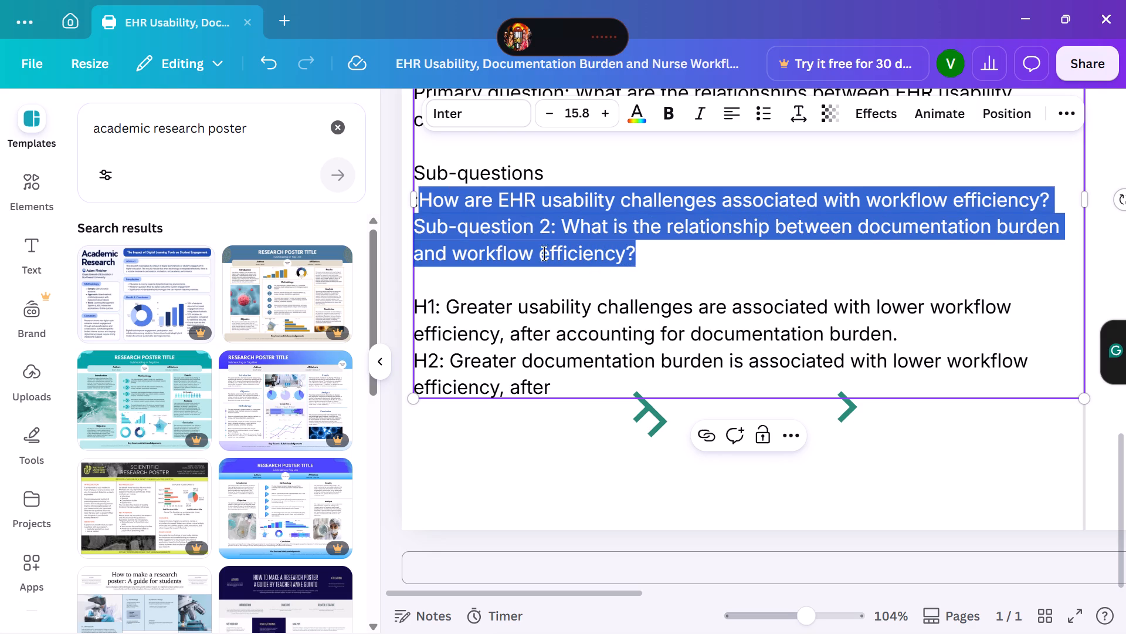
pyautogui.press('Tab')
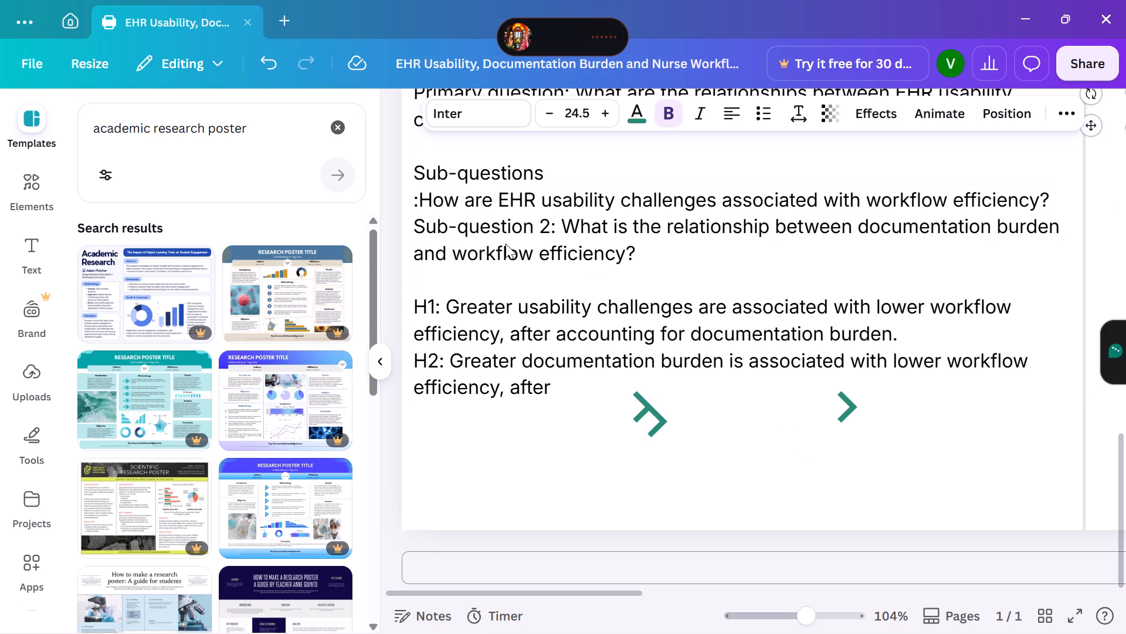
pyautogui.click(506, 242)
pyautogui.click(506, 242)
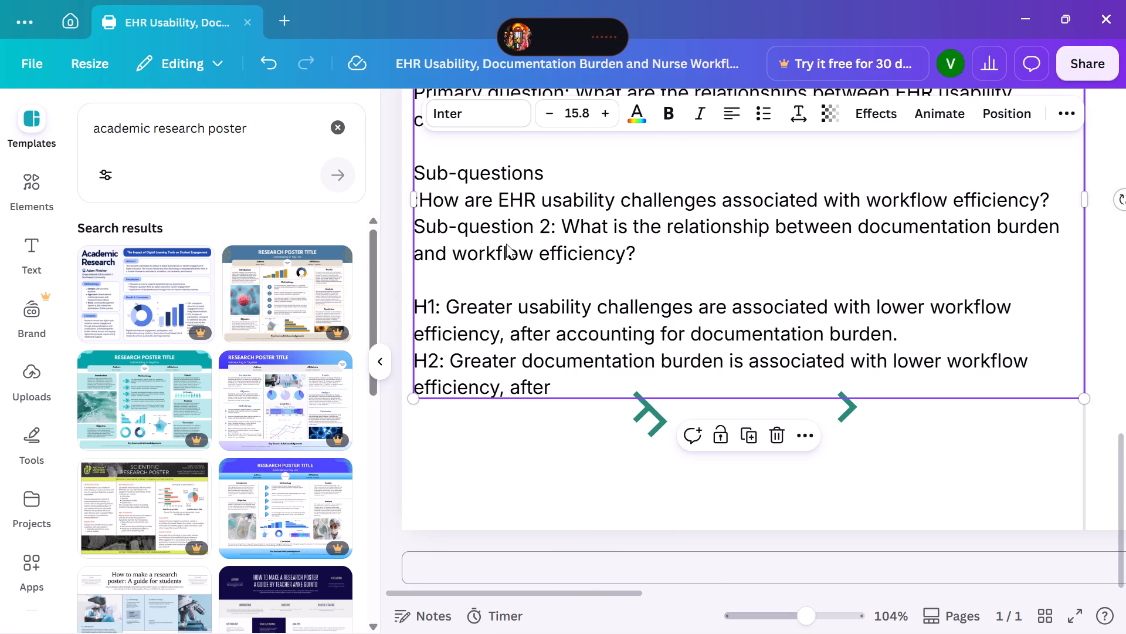
# Remove the "Sub-question 2:" label so that the second question starts its own line with "What is the relationship".
pyautogui.scroll(-5, 540, 333)
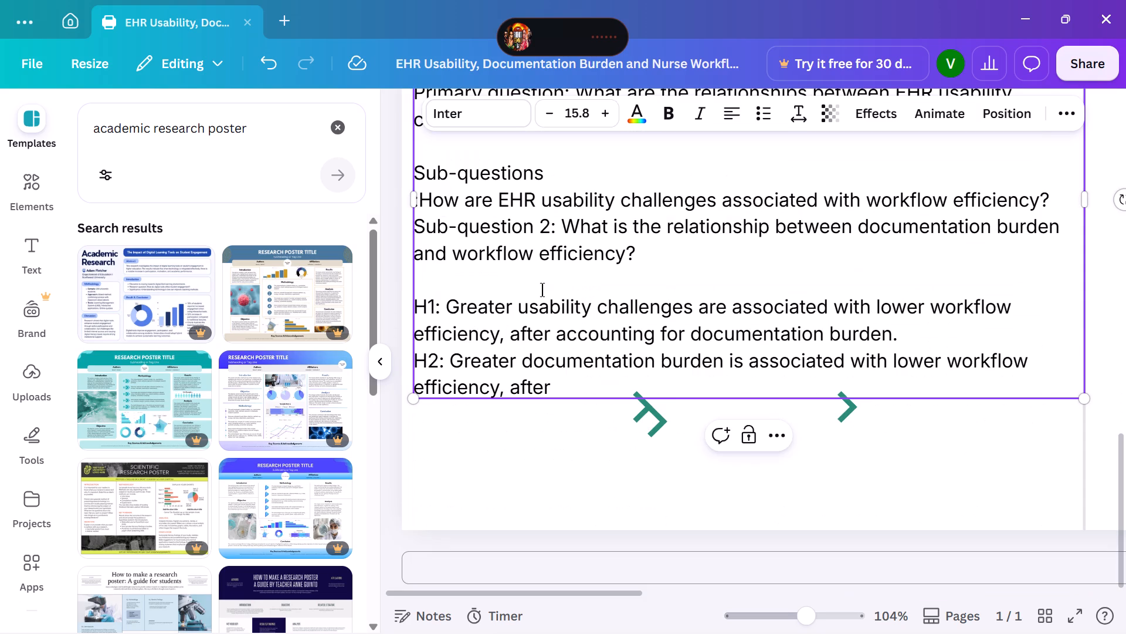
pyautogui.click(547, 261)
pyautogui.click(544, 223)
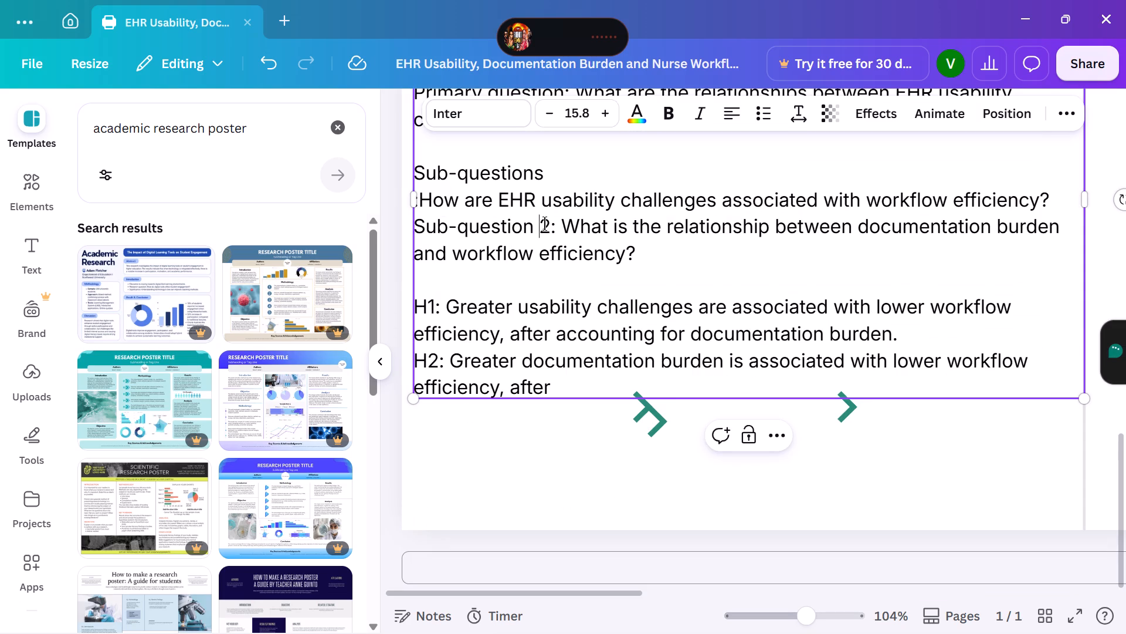
pyautogui.press('BackSpace')
pyautogui.press('BackSpace')
pyautogui.press('BackSpace')
pyautogui.press('BackSpace')
pyautogui.press('BackSpace')
pyautogui.press('BackSpace')
pyautogui.press('BackSpace')
pyautogui.press('BackSpace')
pyautogui.press('BackSpace')
pyautogui.press('BackSpace')
pyautogui.press('BackSpace')
pyautogui.press('BackSpace')
pyautogui.press('BackSpace')
pyautogui.press('BackSpace')
pyautogui.press('BackSpace')
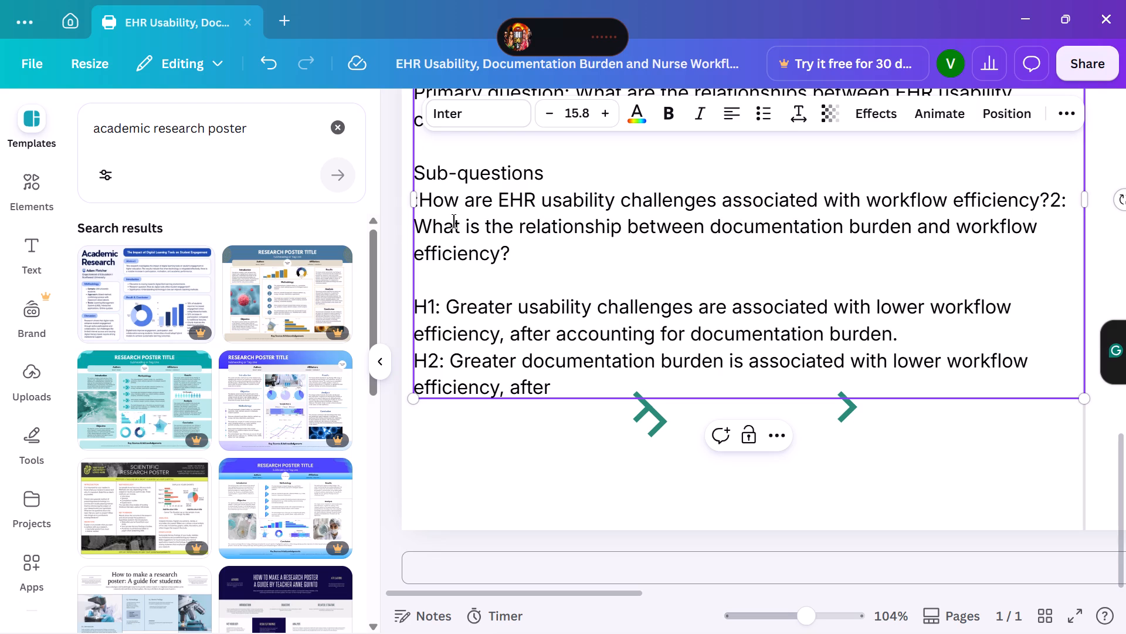
pyautogui.press('Return')
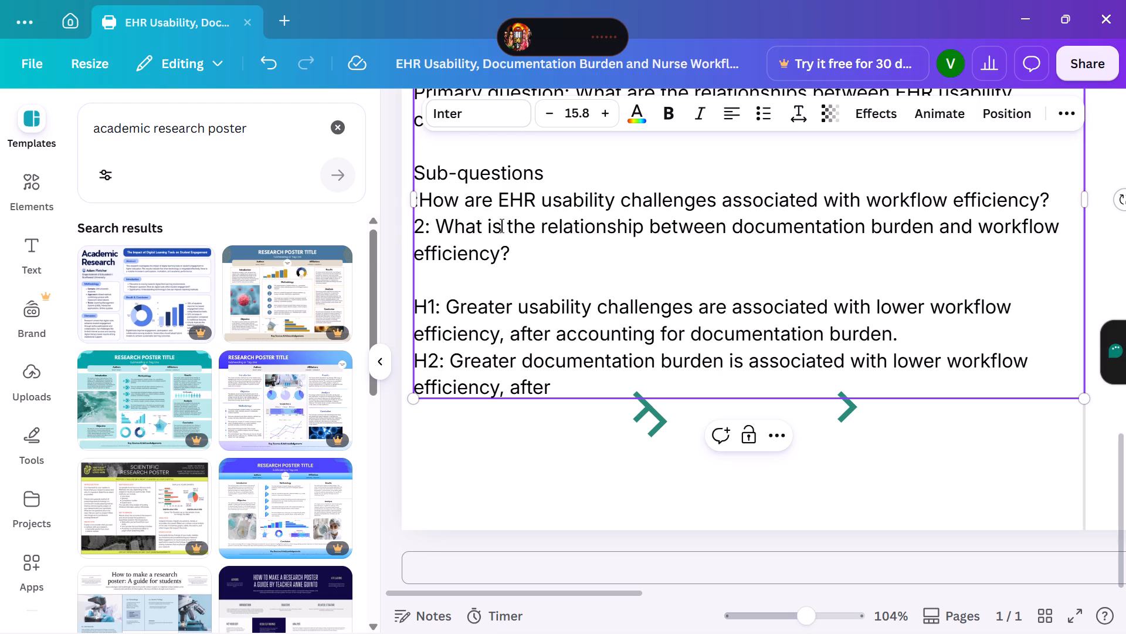
pyautogui.click(437, 224)
pyautogui.press('BackSpace')
pyautogui.press('BackSpace')
pyautogui.press('BackSpace')
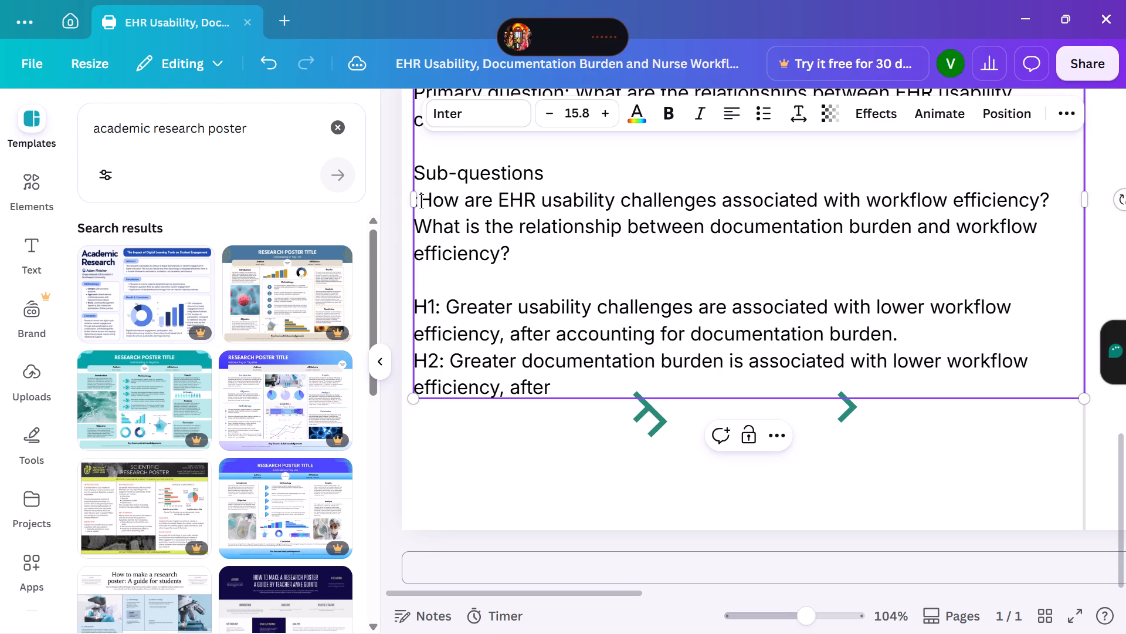
# Delete the leftover colon before "How are EHR usability challenges".
pyautogui.click(421, 201)
pyautogui.press('BackSpace')
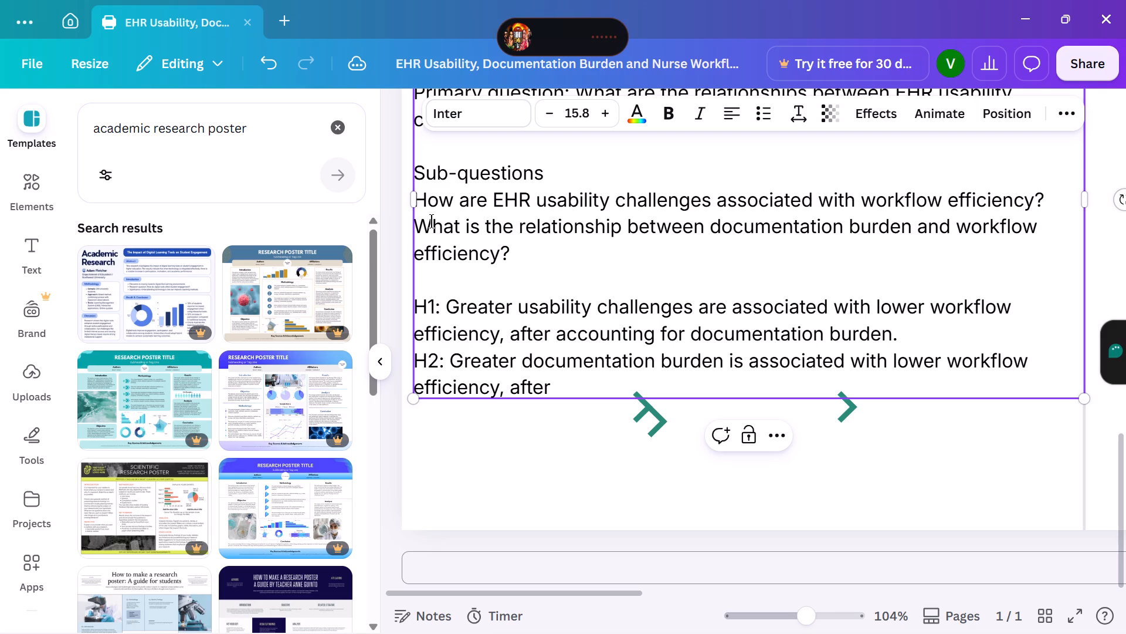
# Move the duplicated chevron to the start of the first sub-question line as a bullet marker.
pyautogui.moveTo(647, 425); pyautogui.dragTo(598, 397)
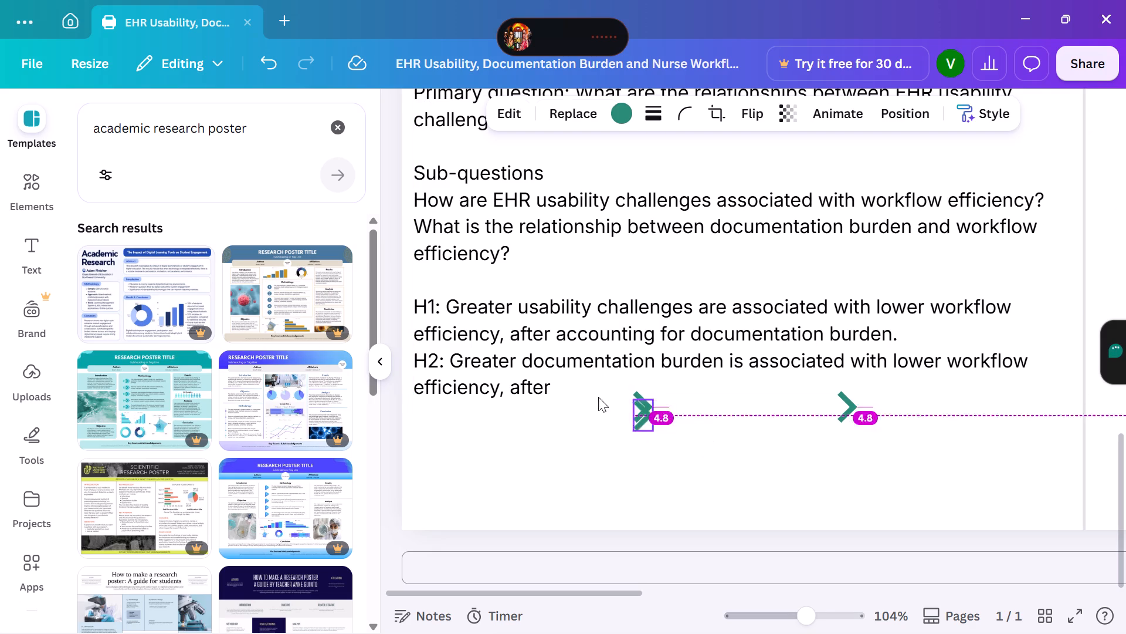
pyautogui.moveTo(598, 397); pyautogui.dragTo(394, 203)
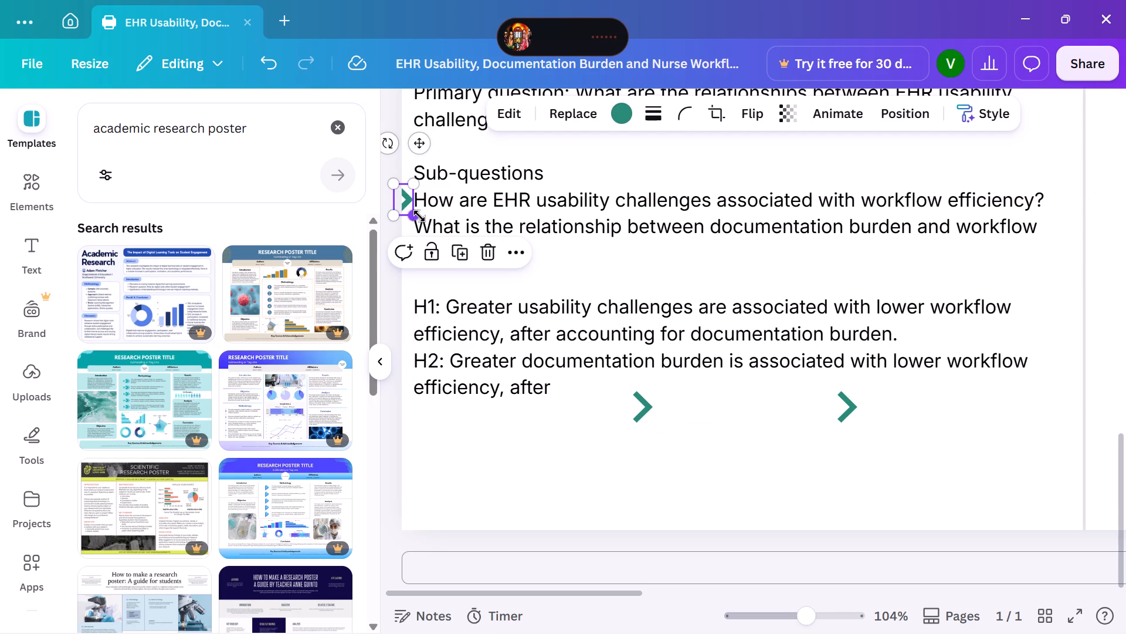
# Duplicate the chevron below the hypotheses and place the copy at the start of the second sub-question line as a bullet marker.
pyautogui.click(639, 407)
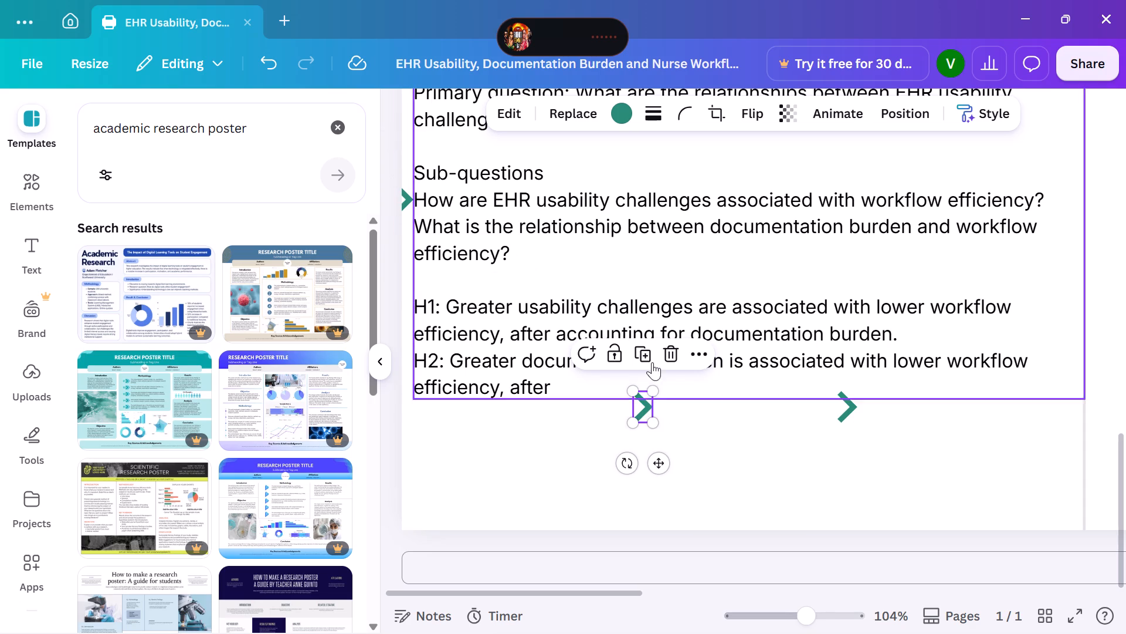
pyautogui.click(647, 357)
pyautogui.moveTo(651, 420); pyautogui.dragTo(647, 420)
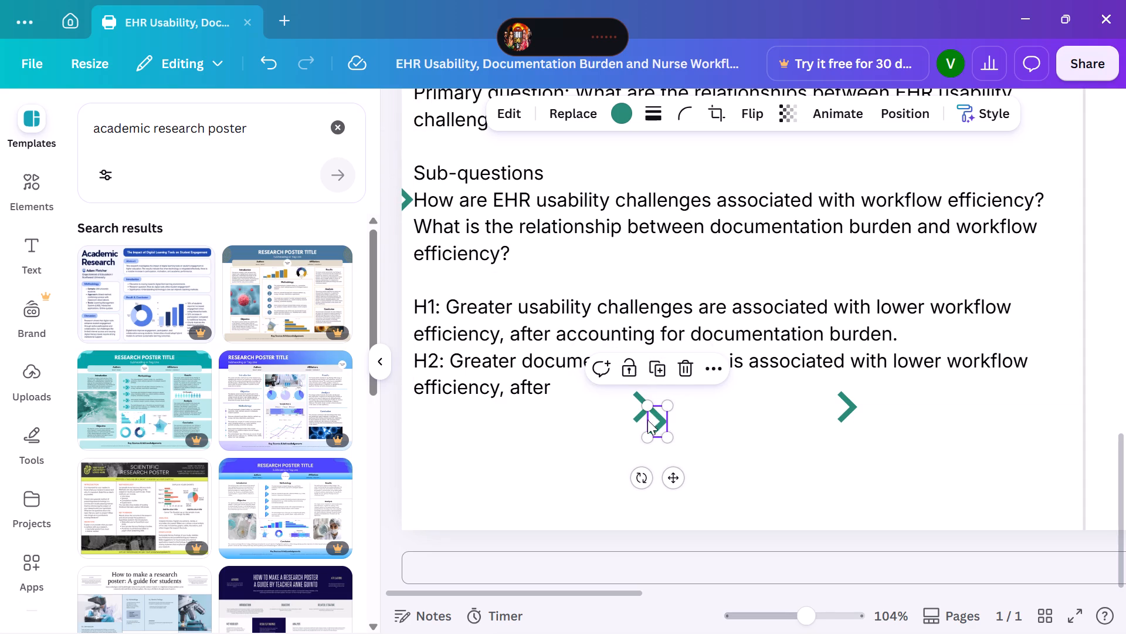
pyautogui.moveTo(647, 420); pyautogui.dragTo(395, 237)
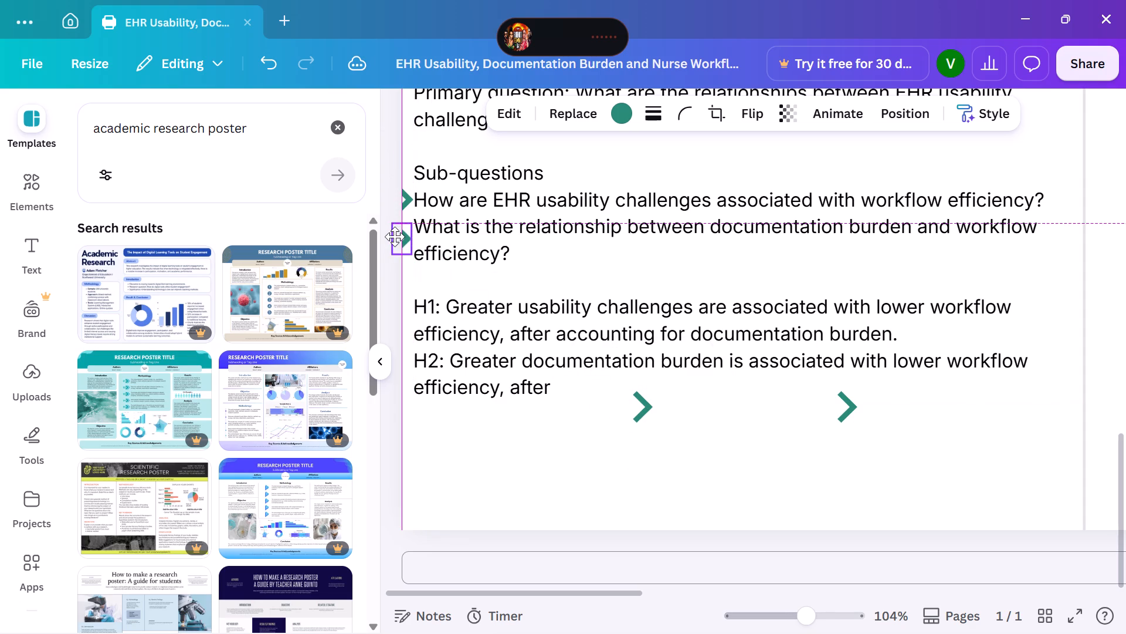
pyautogui.moveTo(395, 237); pyautogui.dragTo(394, 228)
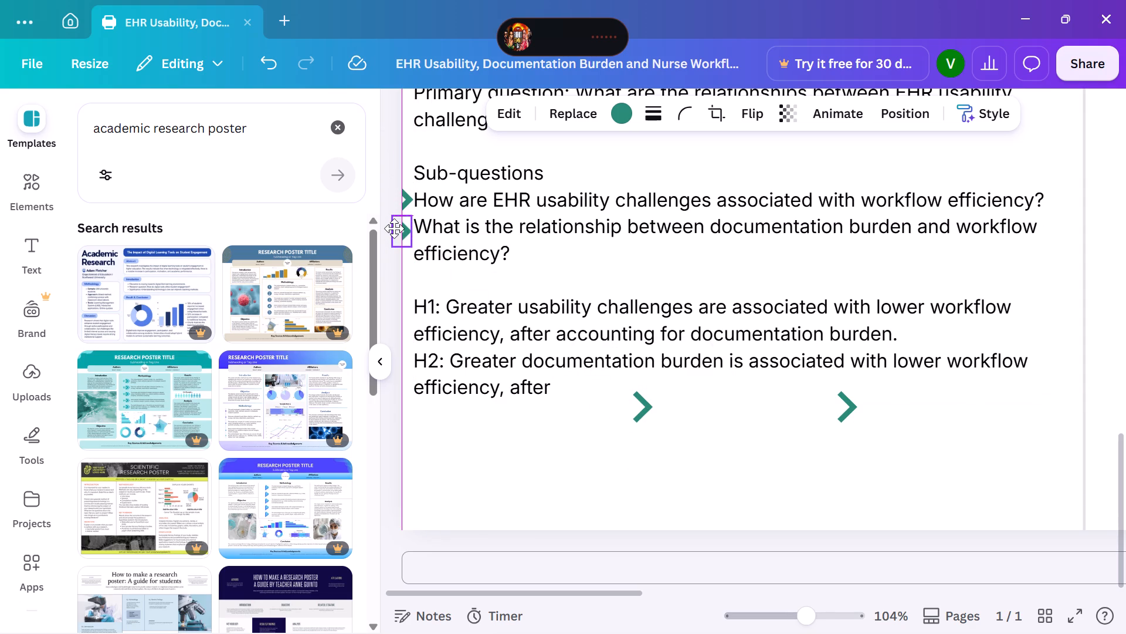
pyautogui.moveTo(394, 228); pyautogui.dragTo(399, 228)
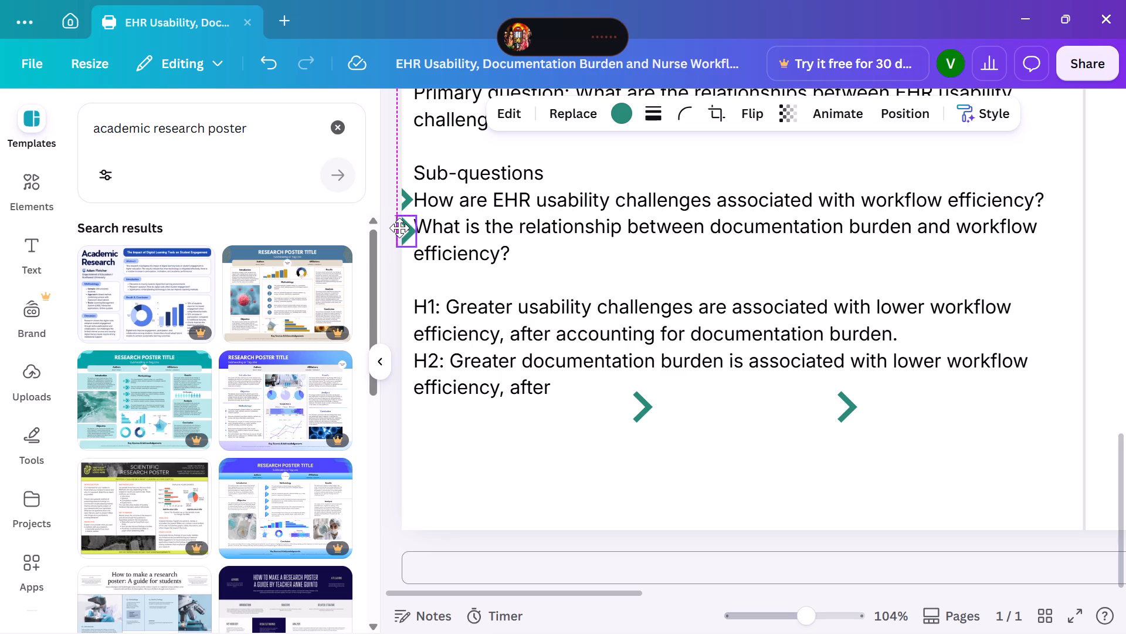
pyautogui.moveTo(399, 228); pyautogui.dragTo(401, 225)
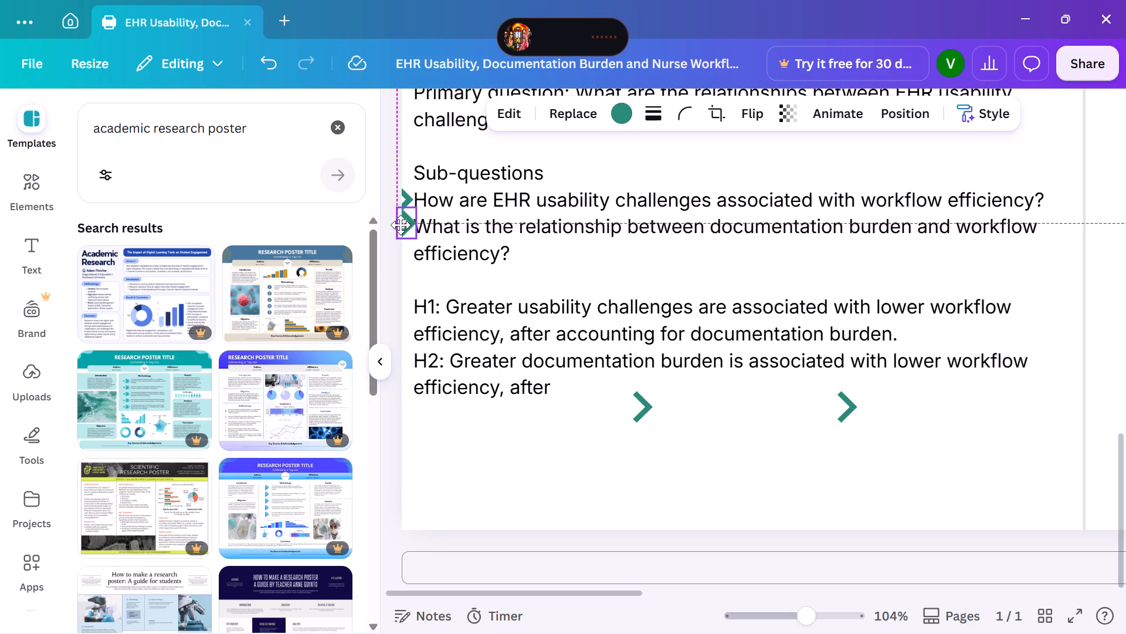
pyautogui.moveTo(401, 225); pyautogui.dragTo(397, 227)
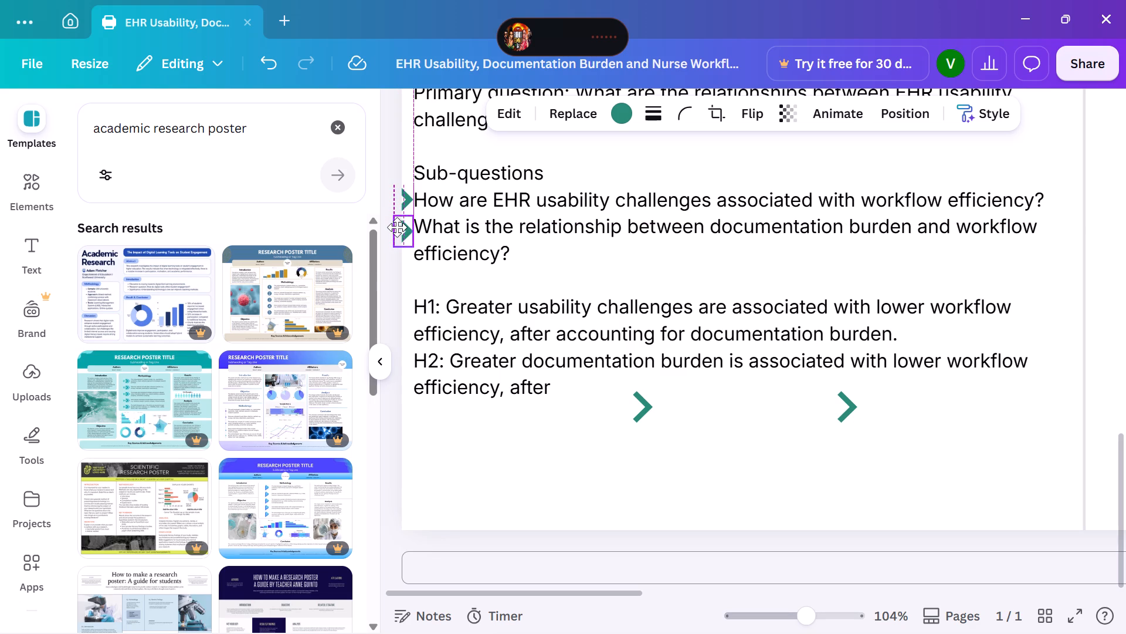
pyautogui.moveTo(397, 227); pyautogui.dragTo(396, 227)
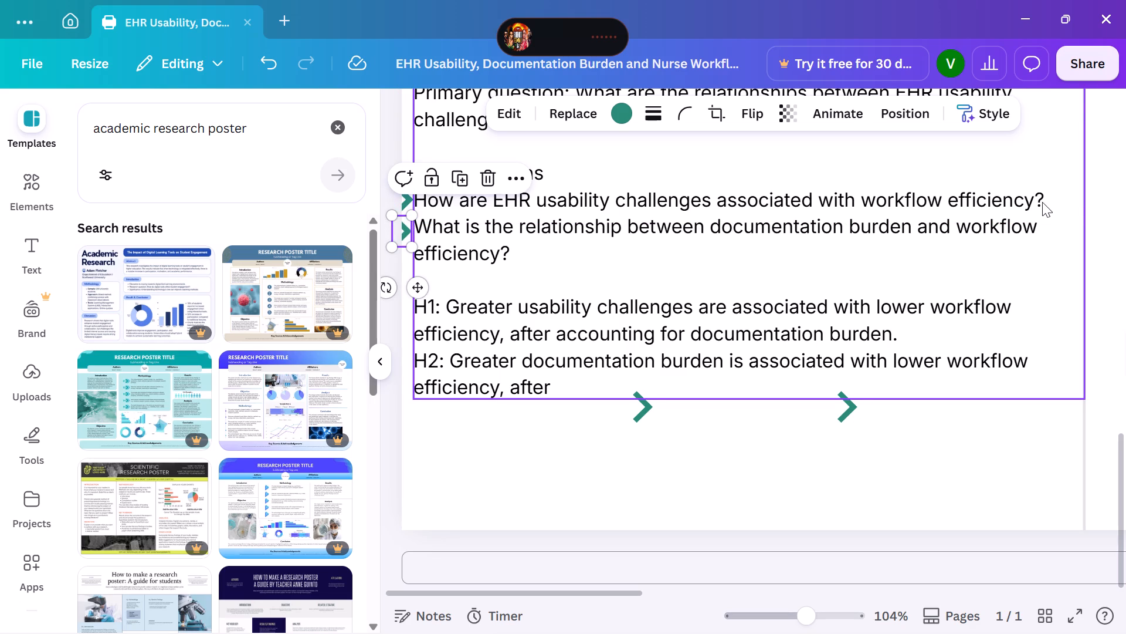
# Insert a blank line between the first and second sub-questions.
pyautogui.click(1042, 202)
pyautogui.click(1022, 204)
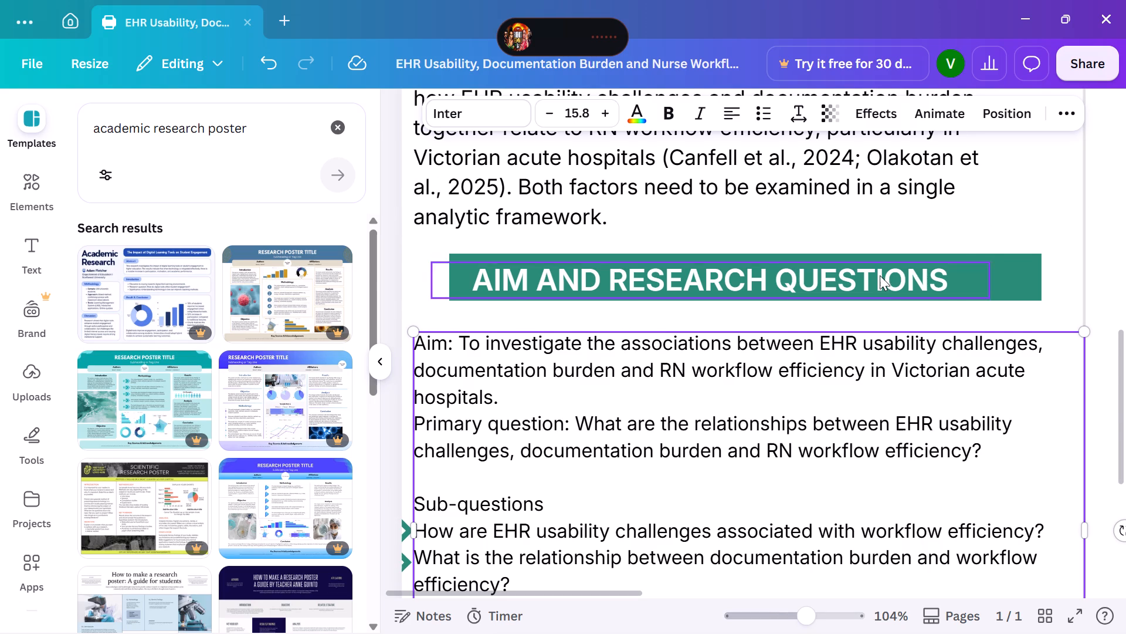
pyautogui.scroll(-6, 879, 275)
pyautogui.click(1053, 198)
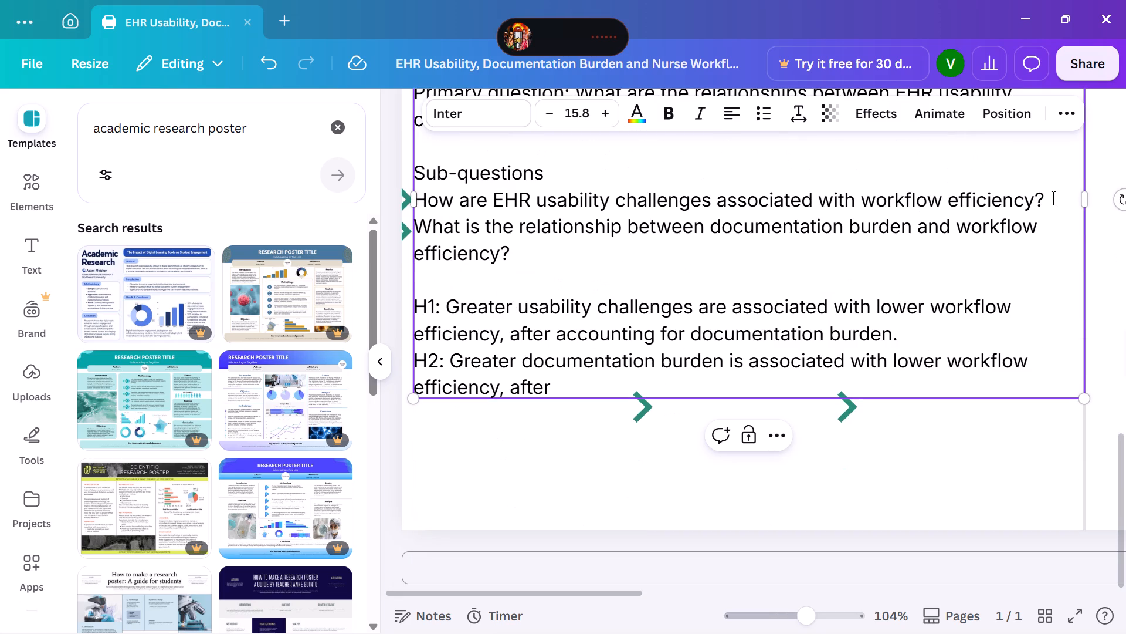
pyautogui.press('Return')
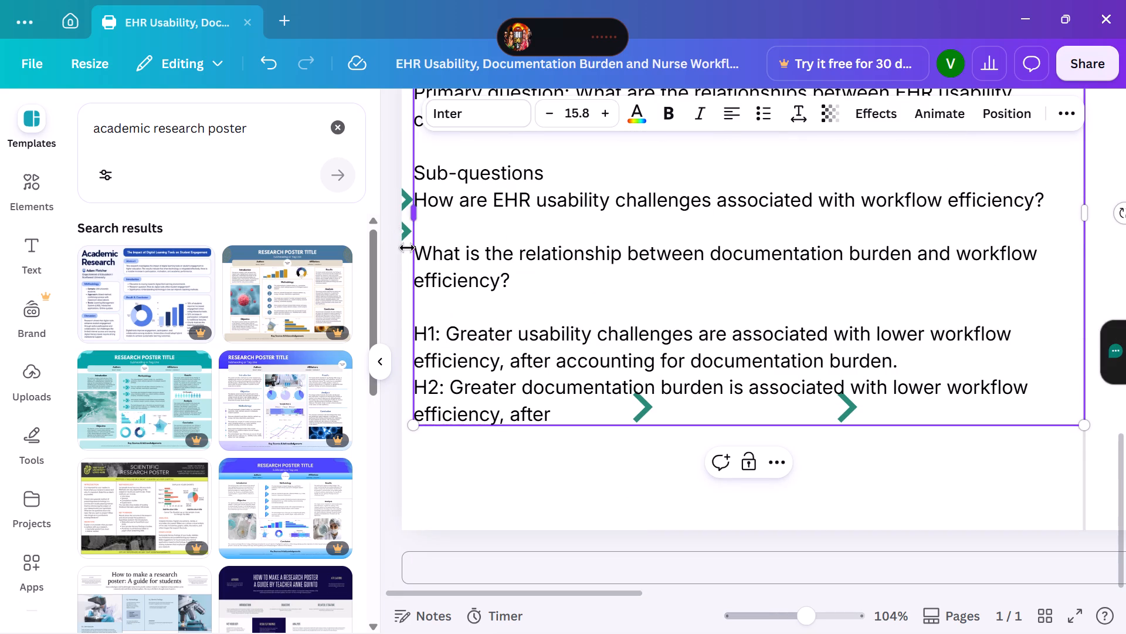
# Move the second chevron down to align with the line starting "What is the relationship".
pyautogui.click(454, 265)
pyautogui.click(403, 244)
pyautogui.click(388, 255)
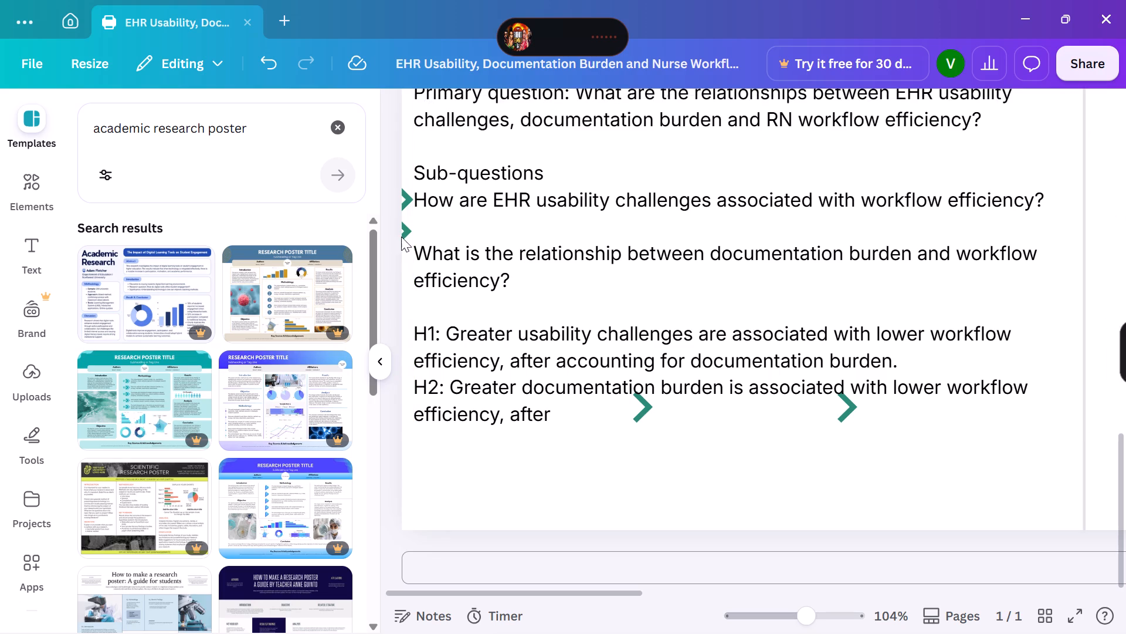
pyautogui.click(404, 232)
pyautogui.moveTo(405, 232); pyautogui.dragTo(408, 241)
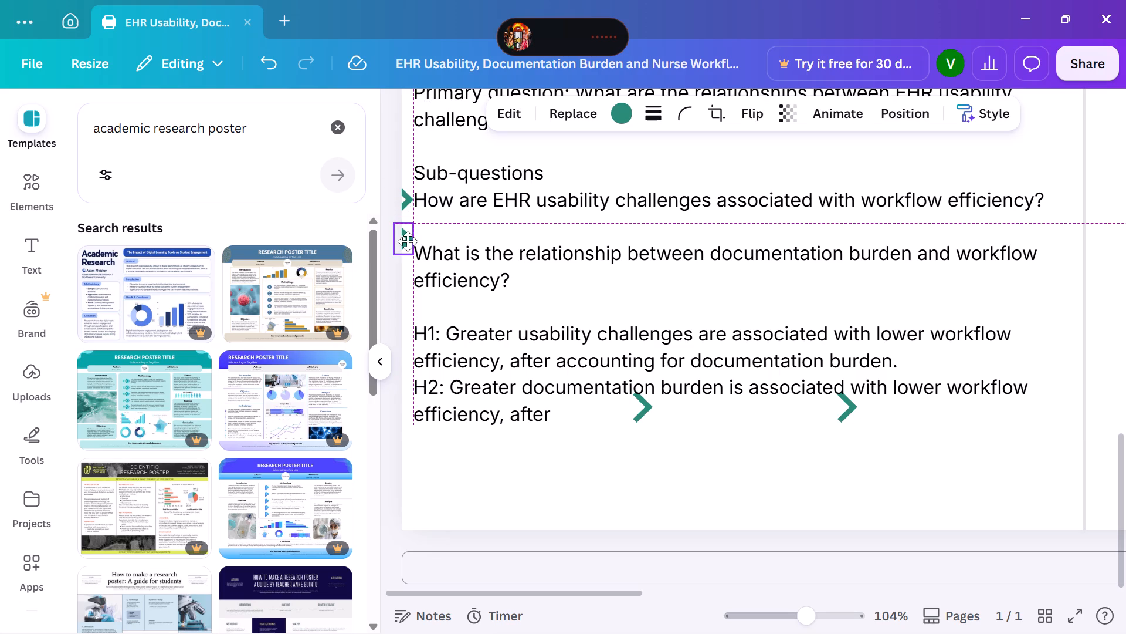
pyautogui.moveTo(408, 241); pyautogui.dragTo(406, 251)
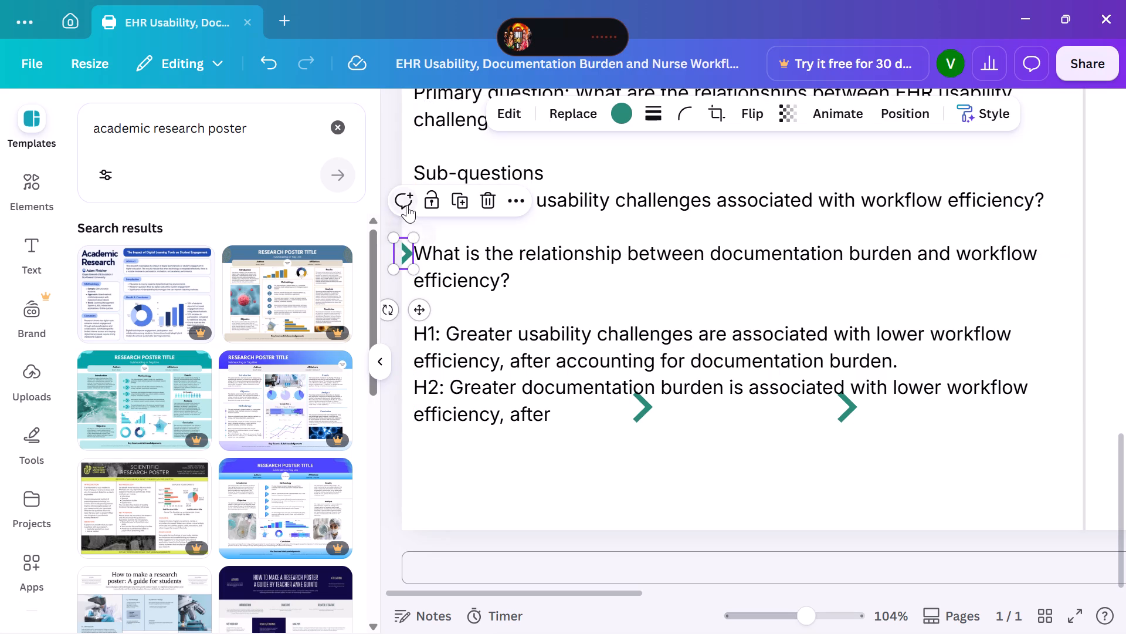
pyautogui.click(396, 163)
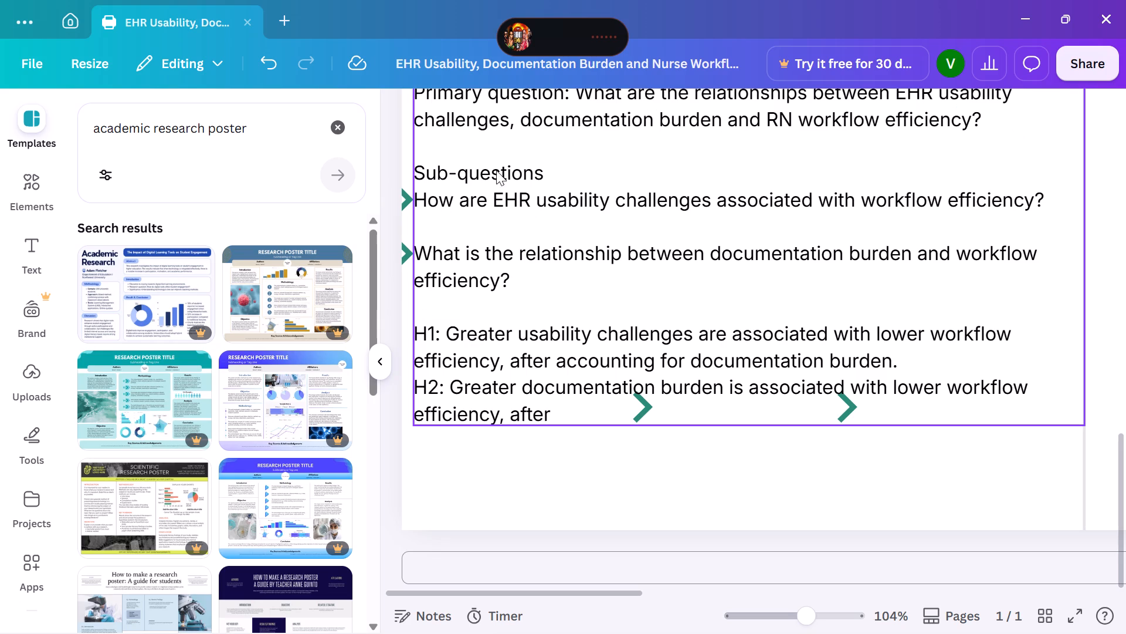
# Add a colon after the "Sub-questions" heading.
pyautogui.click(545, 179)
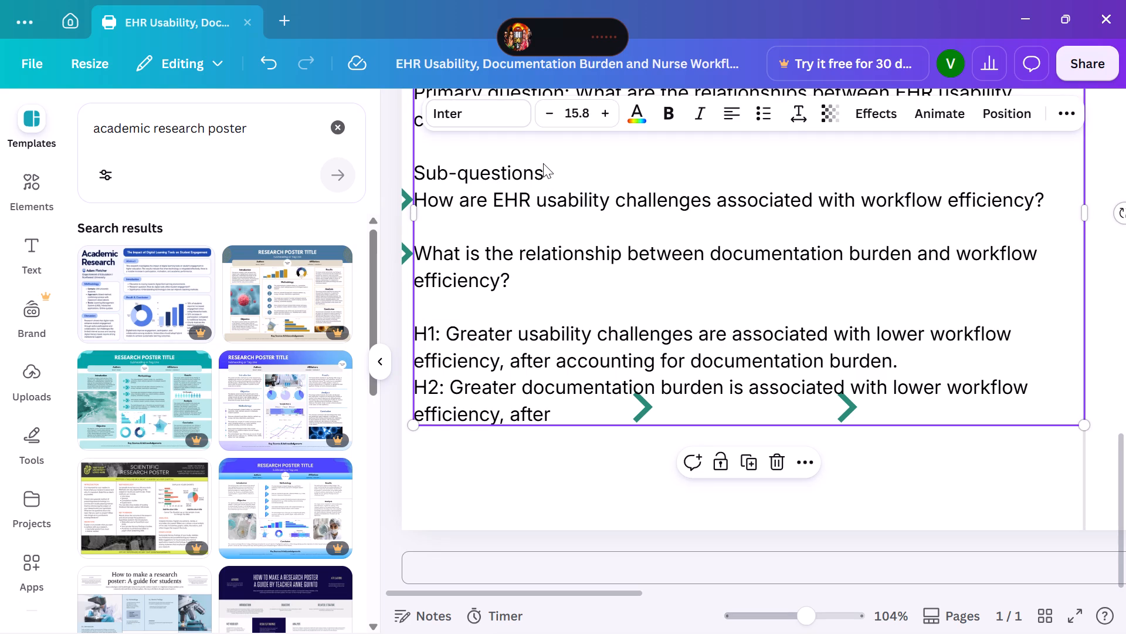
pyautogui.click(541, 167)
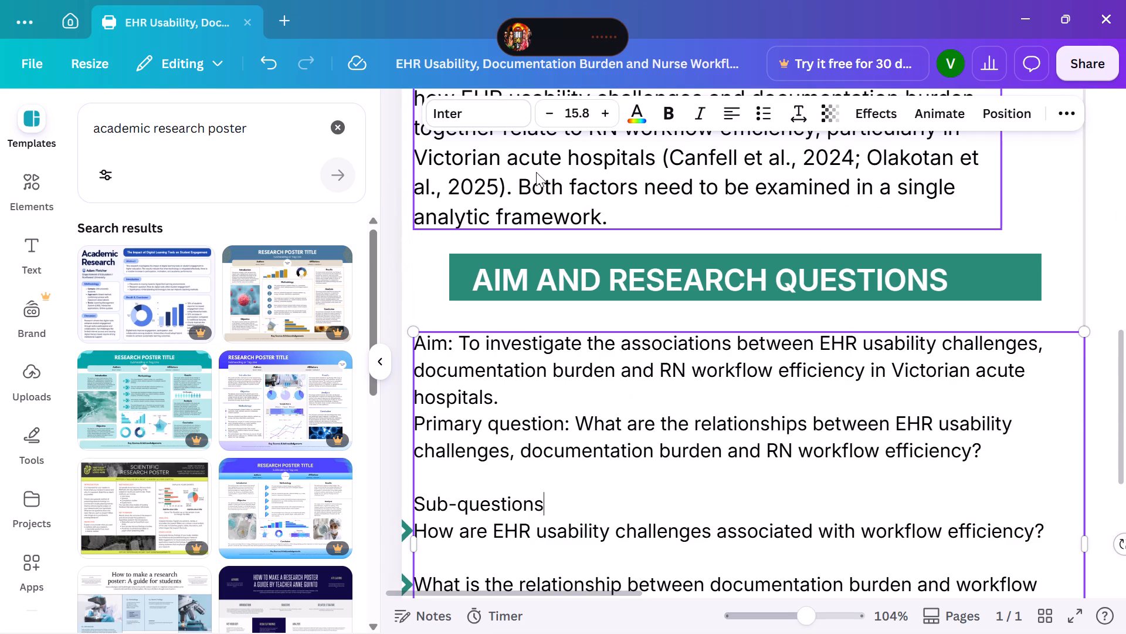
pyautogui.scroll(-5, 540, 229)
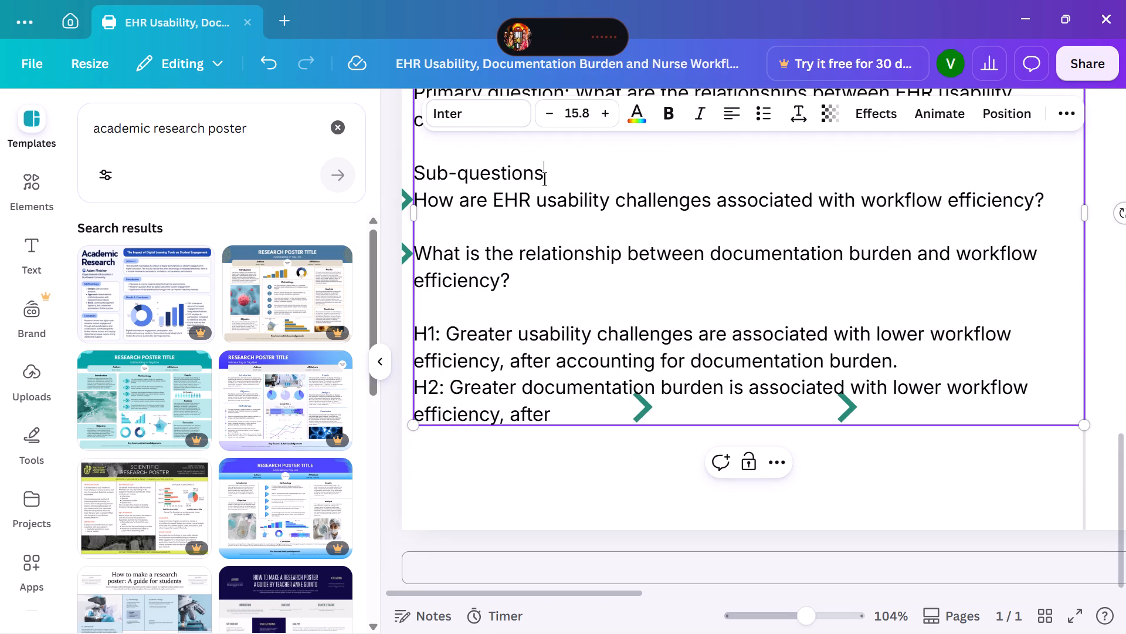
pyautogui.hotkey('shift', ':')
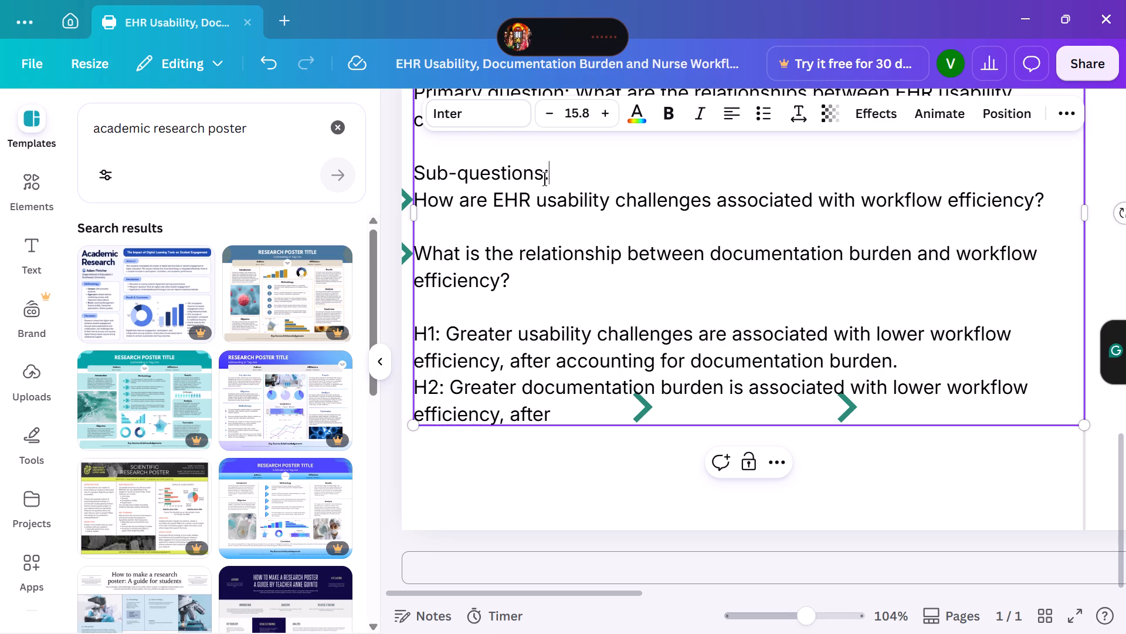
# Review the Aim and Research Questions section and how it fits within the whole poster layout.
pyautogui.scroll(-1, 545, 178)
pyautogui.scroll(4, 582, 334)
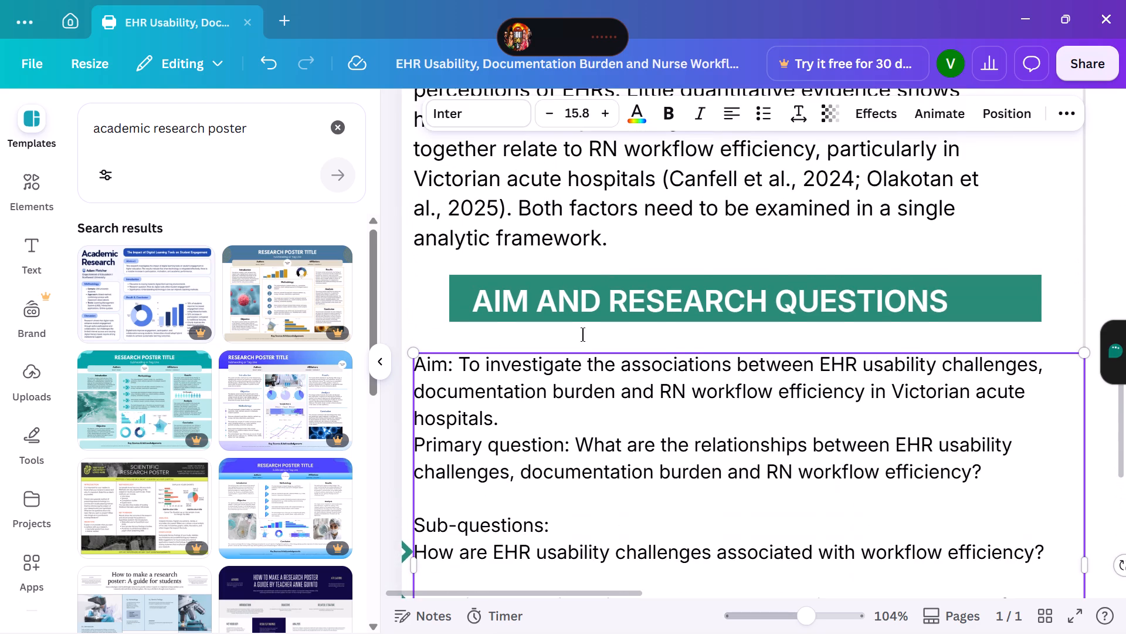
pyautogui.scroll(-3, 590, 328)
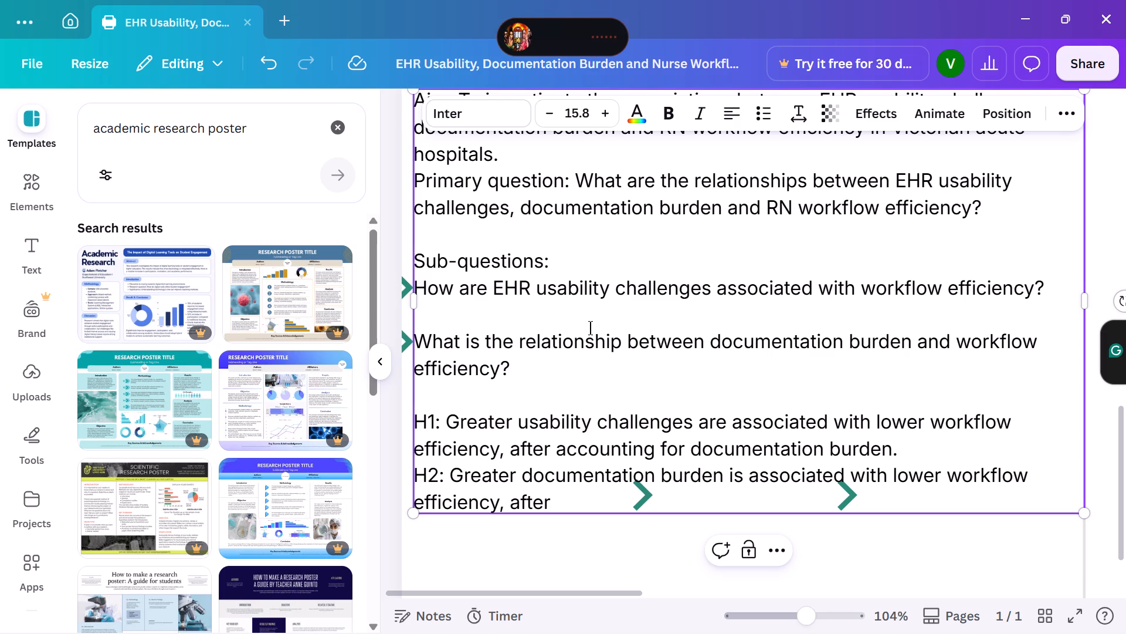
pyautogui.scroll(-1, 595, 324)
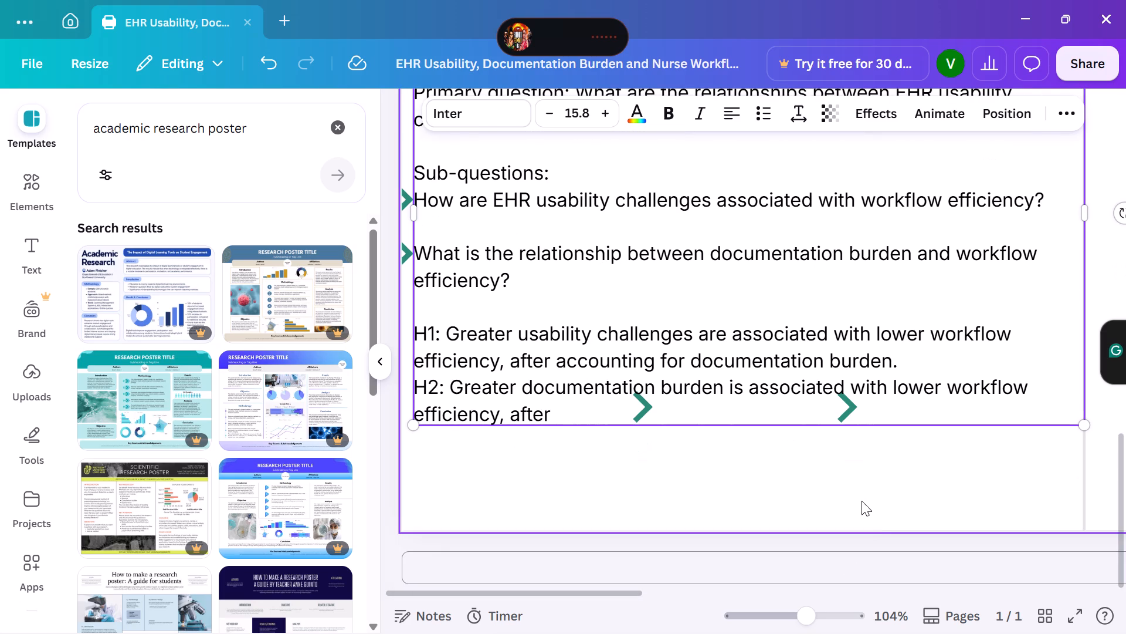
pyautogui.click(764, 621)
pyautogui.scroll(4, 729, 557)
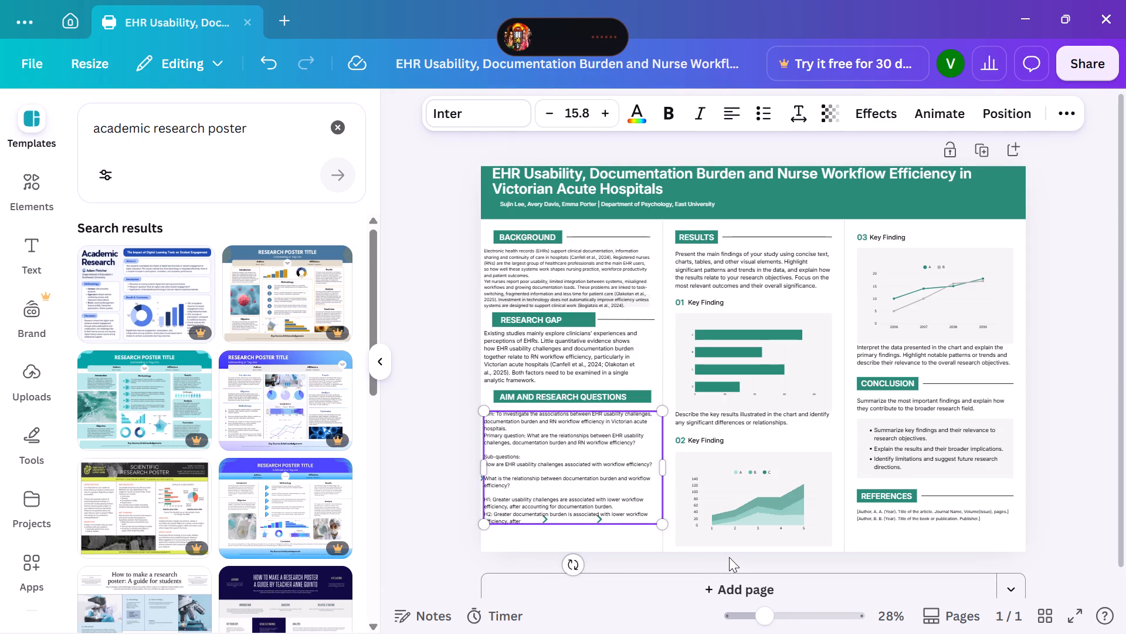
pyautogui.scroll(-2, 729, 557)
pyautogui.scroll(2, 729, 557)
pyautogui.scroll(-1, 729, 557)
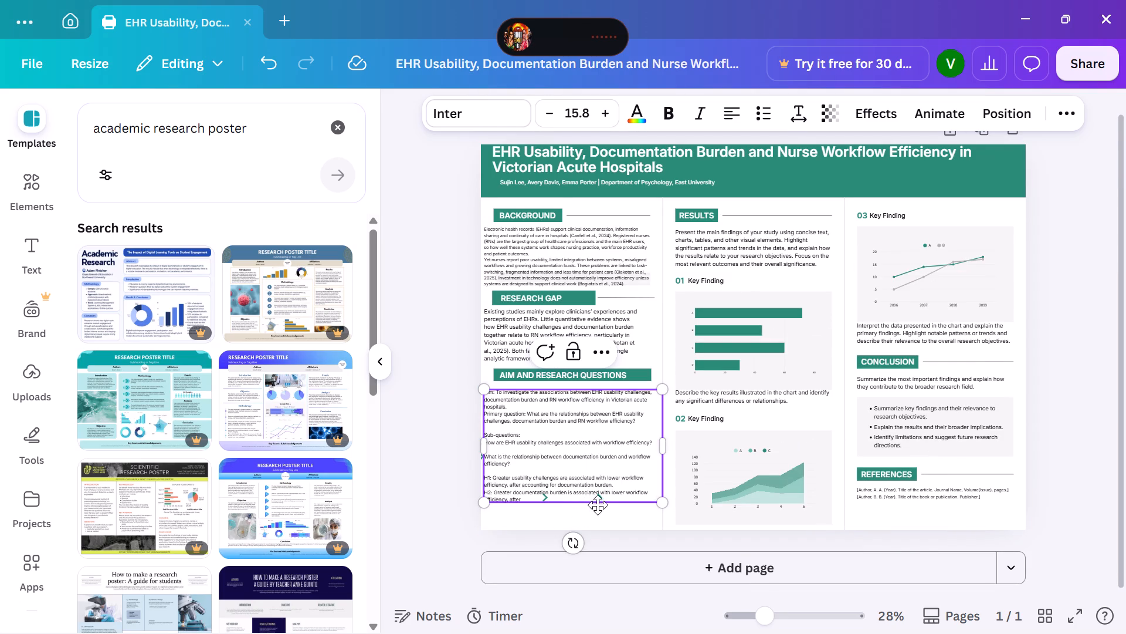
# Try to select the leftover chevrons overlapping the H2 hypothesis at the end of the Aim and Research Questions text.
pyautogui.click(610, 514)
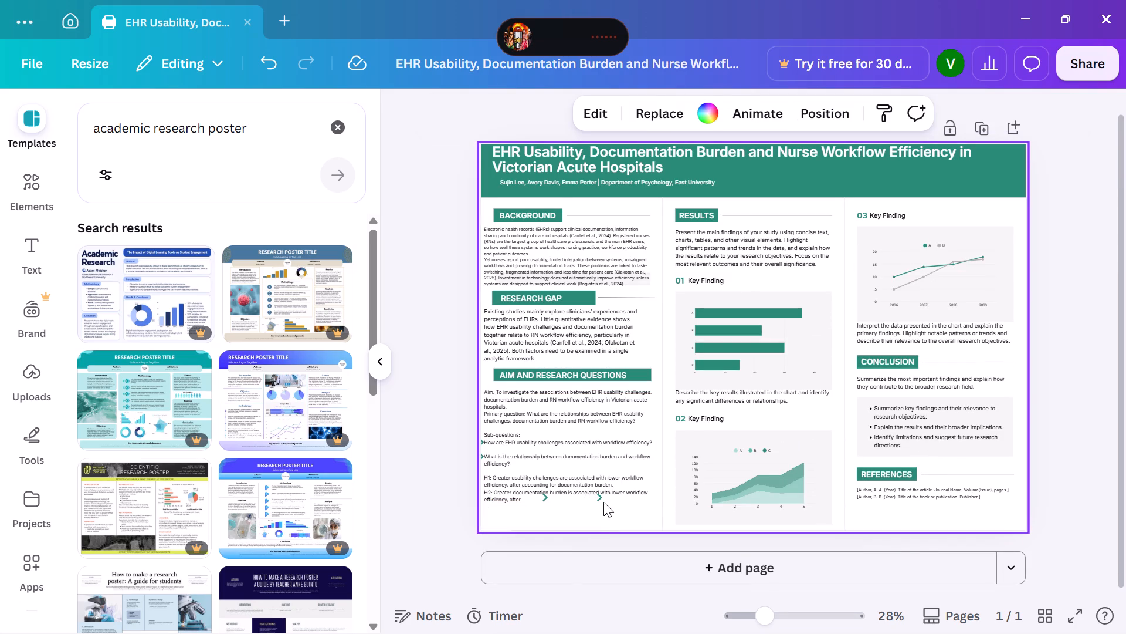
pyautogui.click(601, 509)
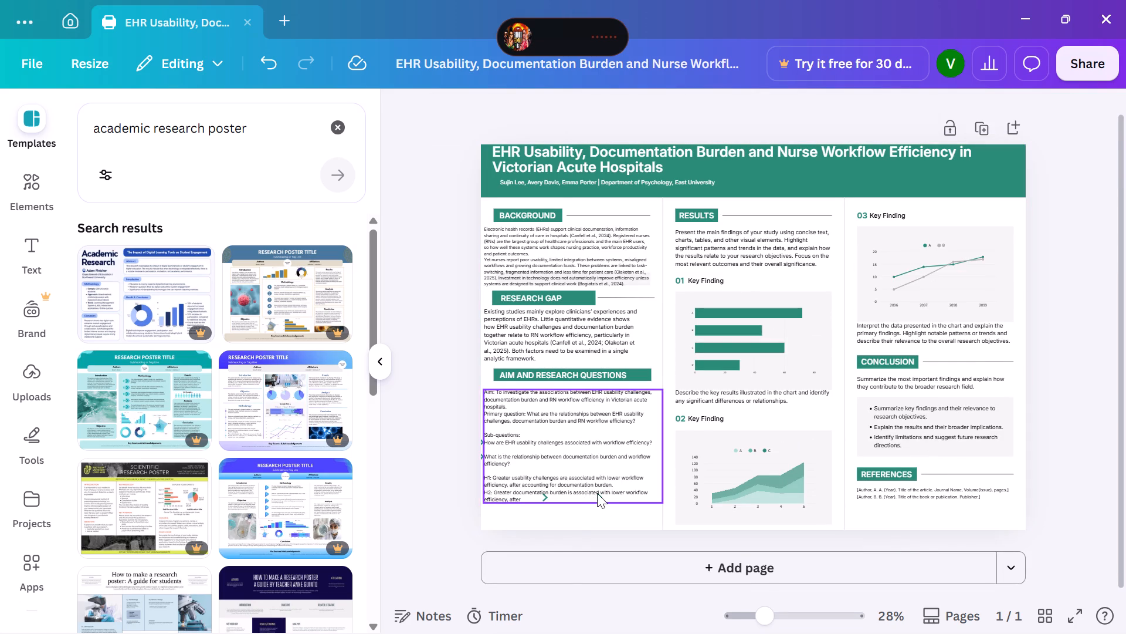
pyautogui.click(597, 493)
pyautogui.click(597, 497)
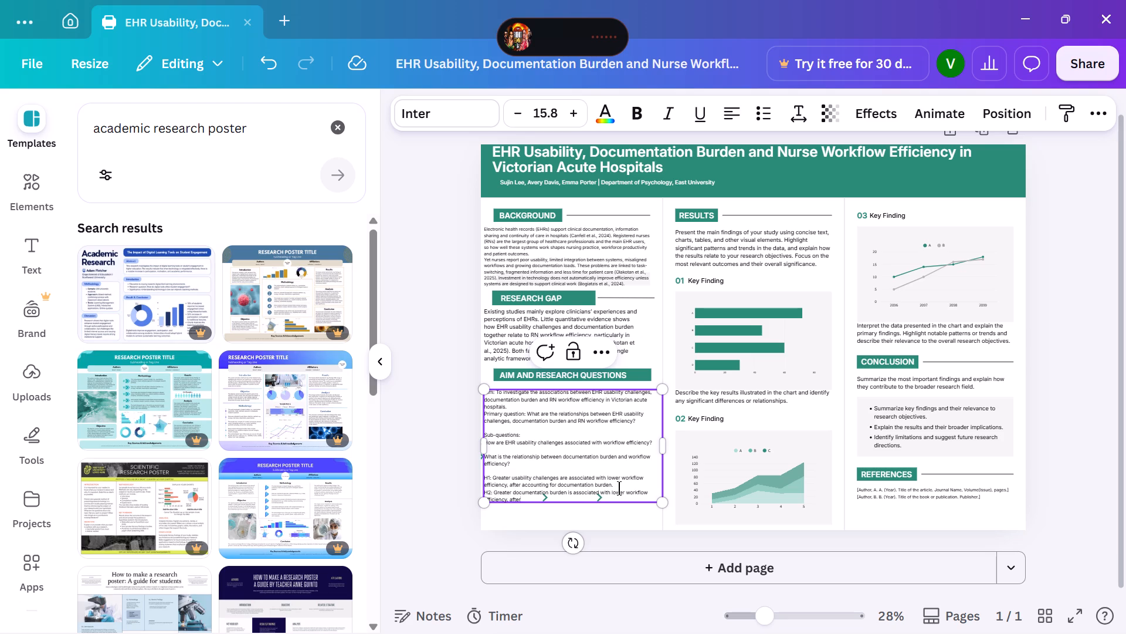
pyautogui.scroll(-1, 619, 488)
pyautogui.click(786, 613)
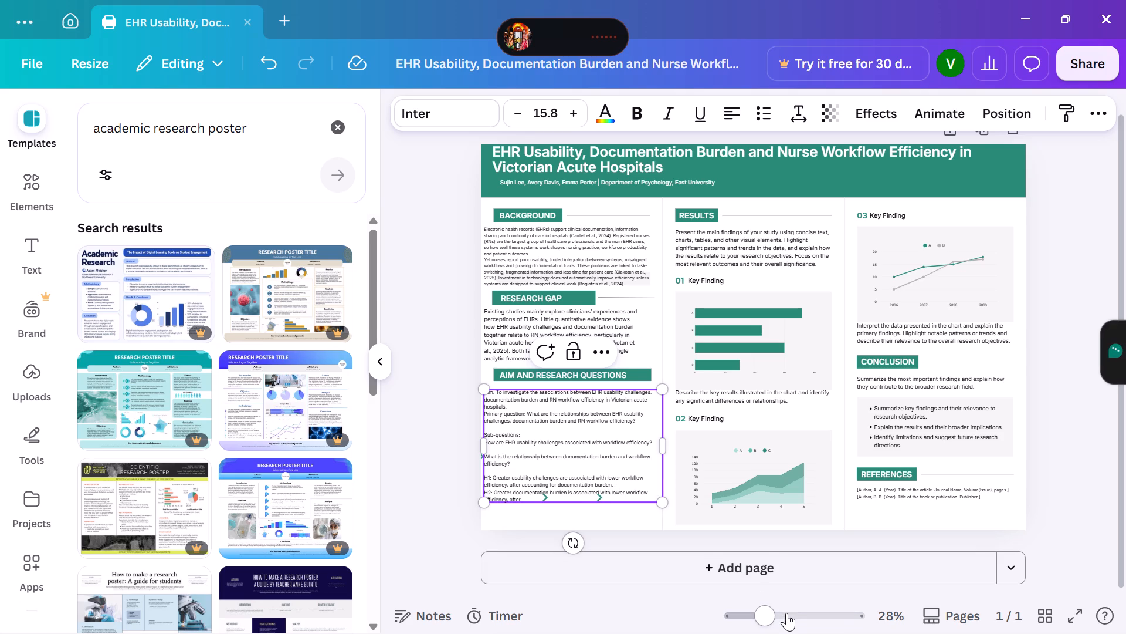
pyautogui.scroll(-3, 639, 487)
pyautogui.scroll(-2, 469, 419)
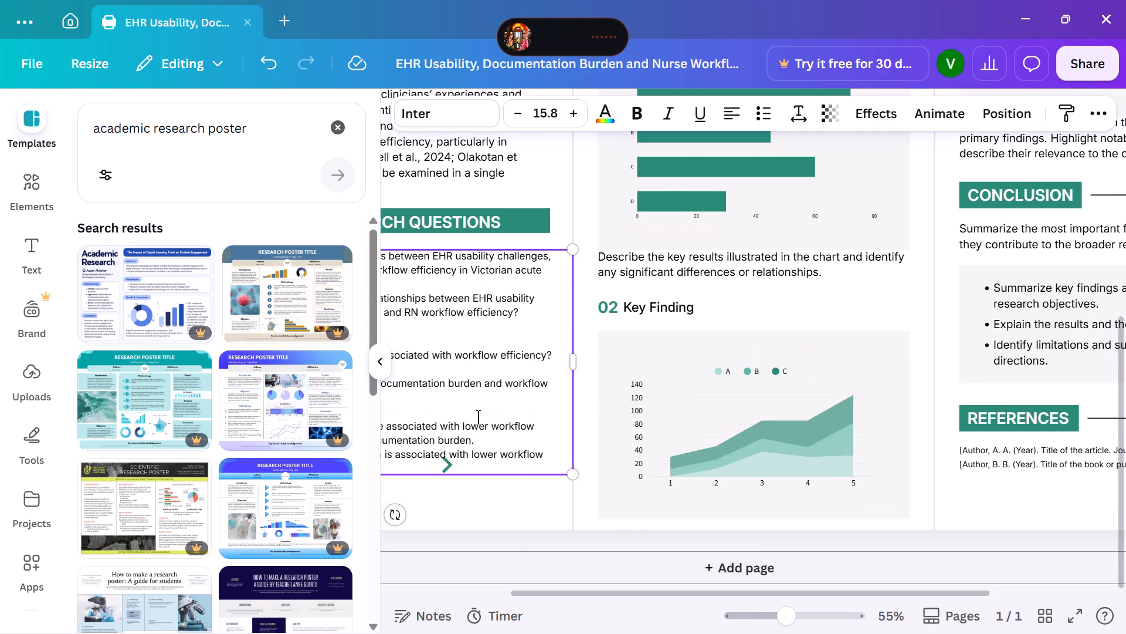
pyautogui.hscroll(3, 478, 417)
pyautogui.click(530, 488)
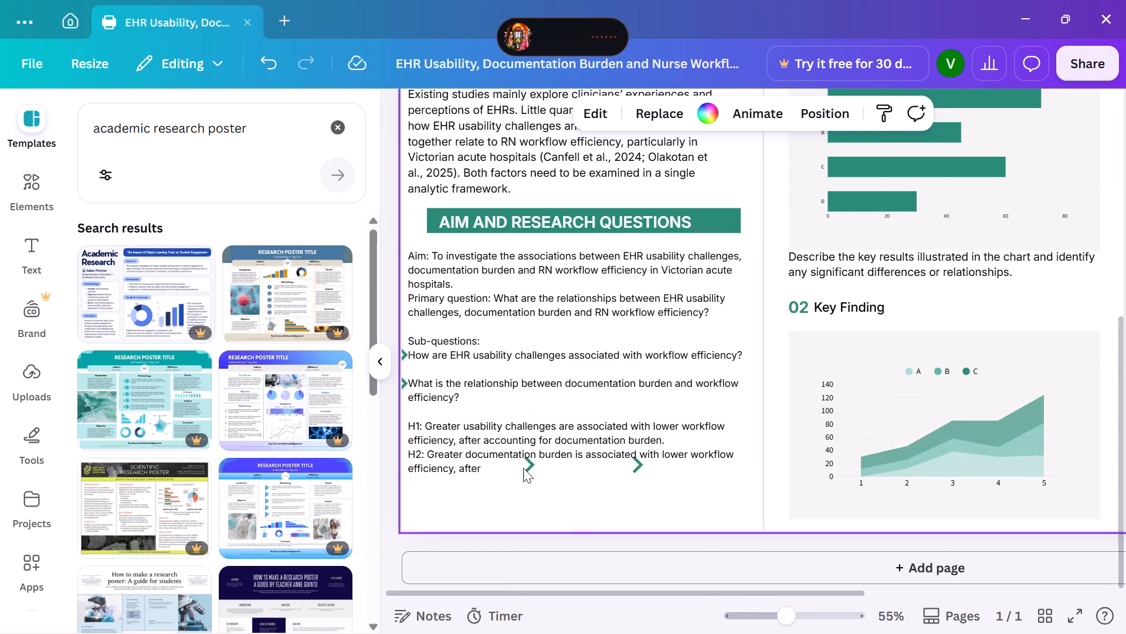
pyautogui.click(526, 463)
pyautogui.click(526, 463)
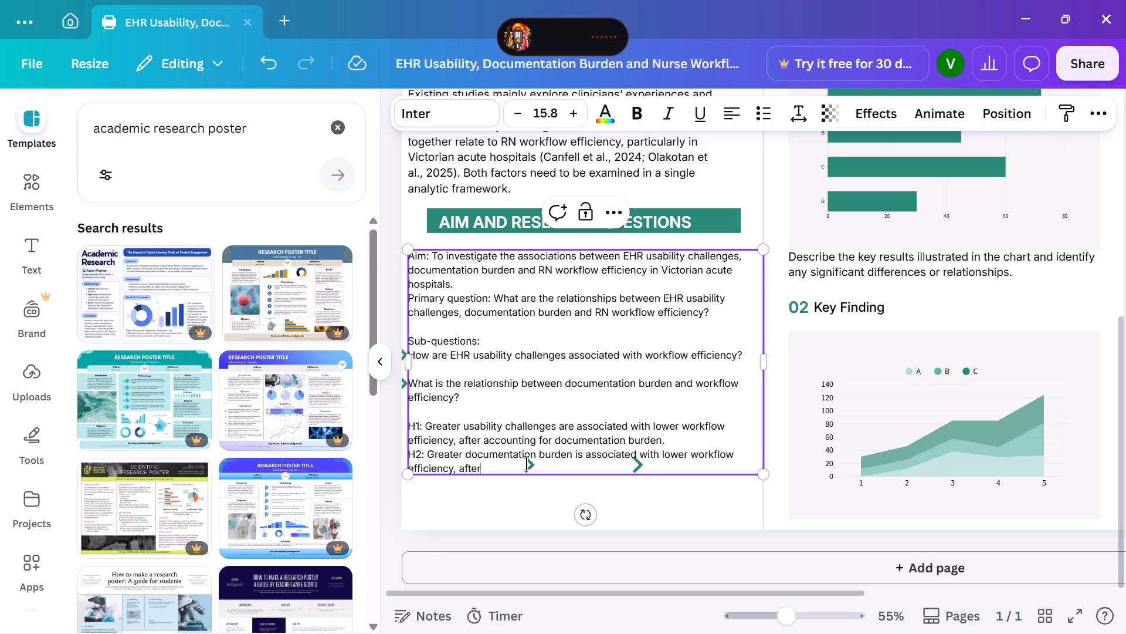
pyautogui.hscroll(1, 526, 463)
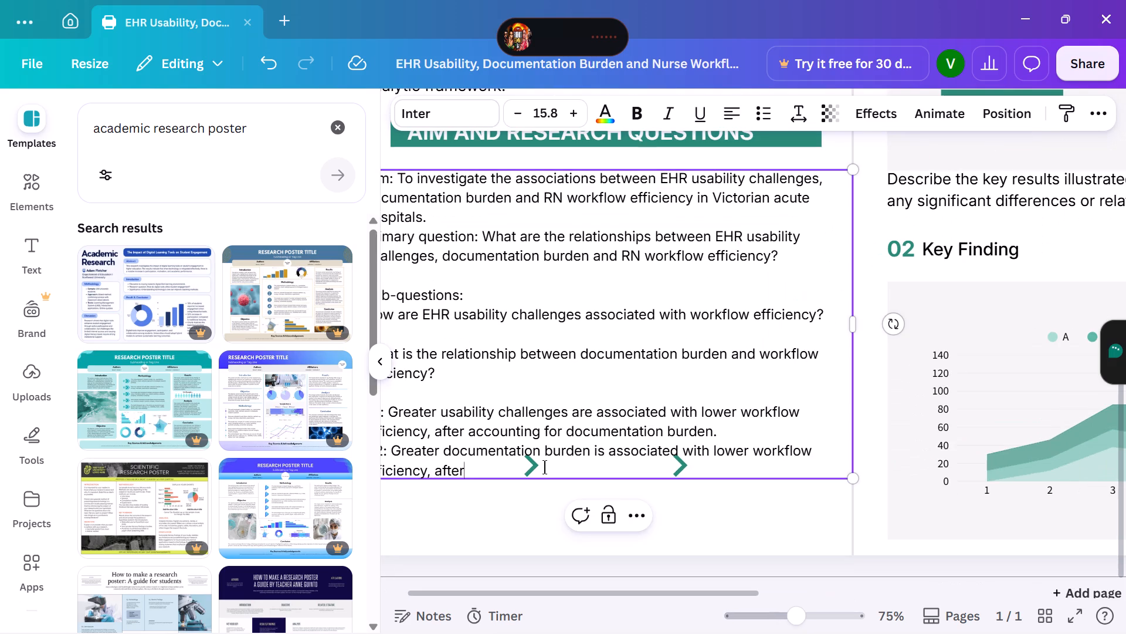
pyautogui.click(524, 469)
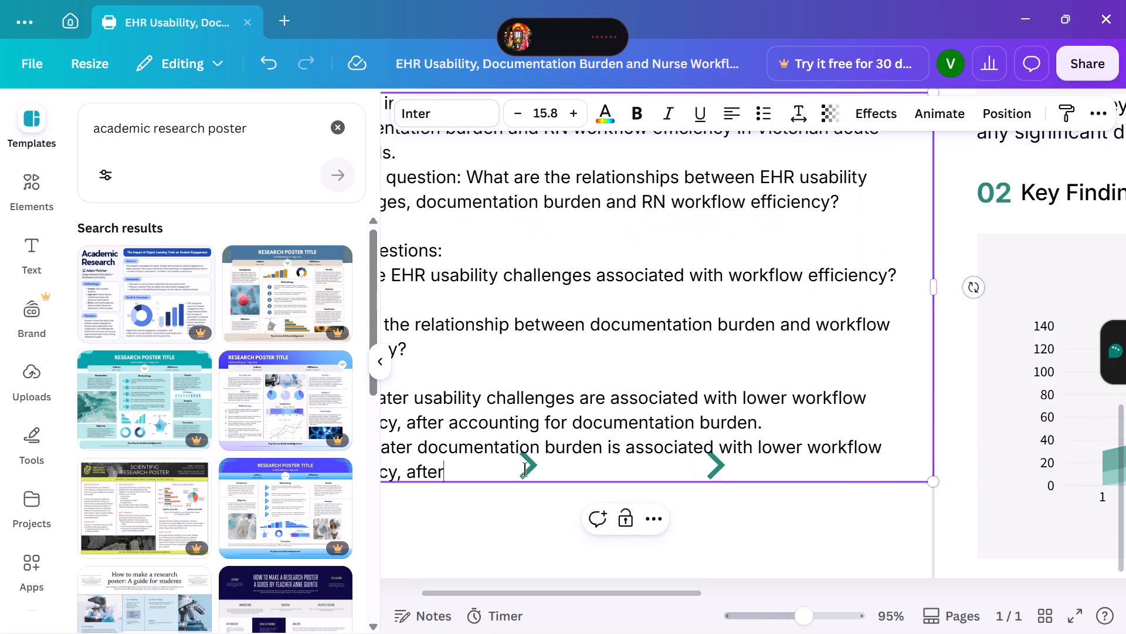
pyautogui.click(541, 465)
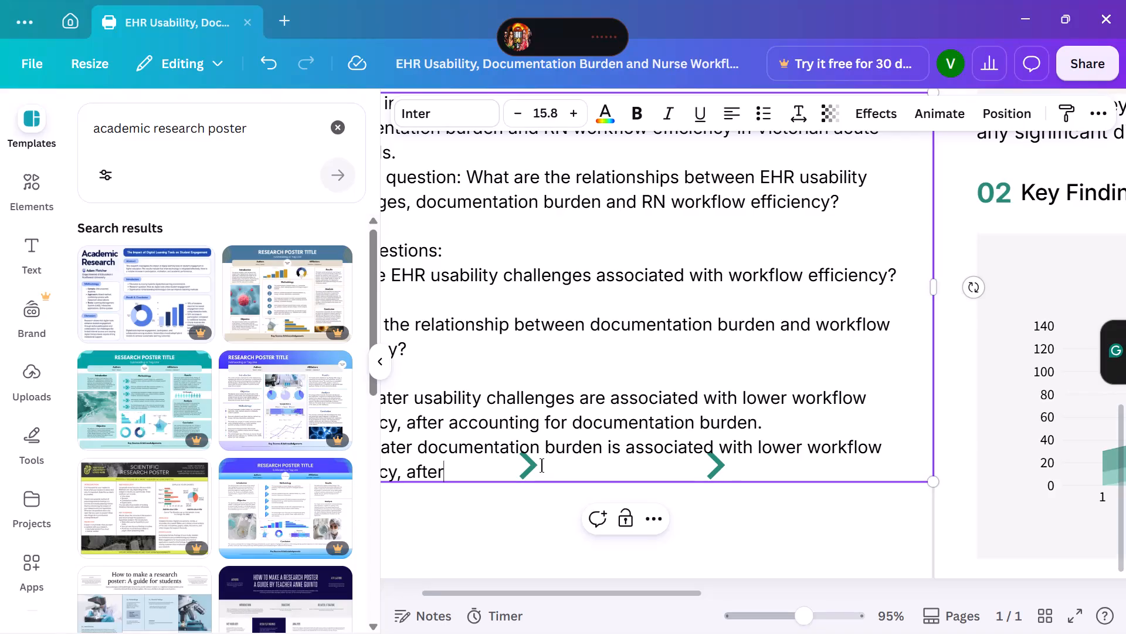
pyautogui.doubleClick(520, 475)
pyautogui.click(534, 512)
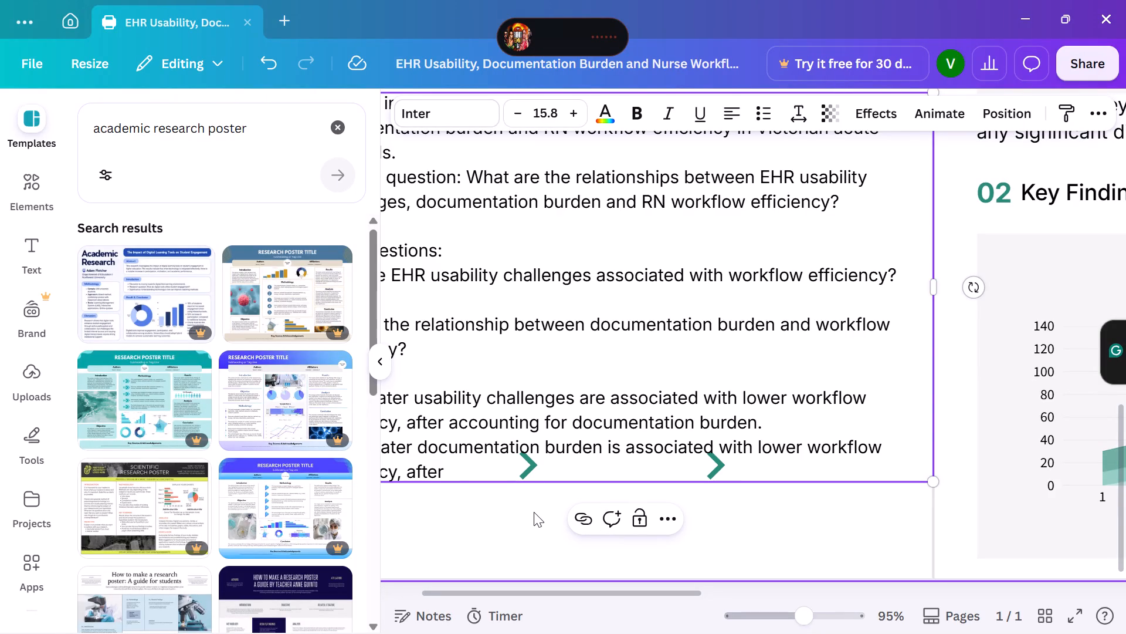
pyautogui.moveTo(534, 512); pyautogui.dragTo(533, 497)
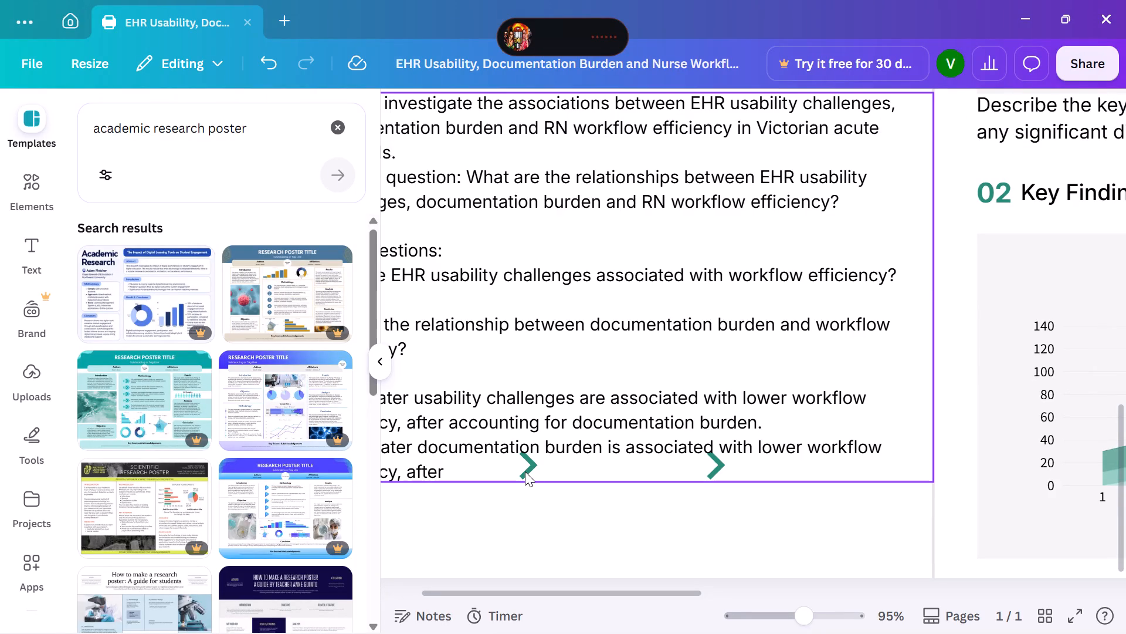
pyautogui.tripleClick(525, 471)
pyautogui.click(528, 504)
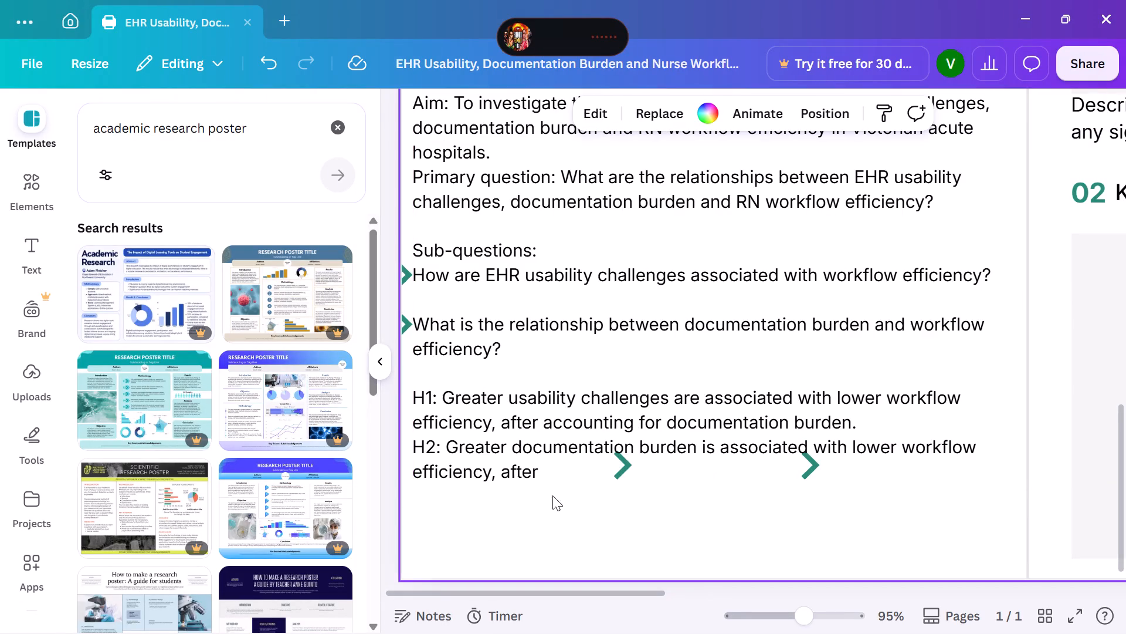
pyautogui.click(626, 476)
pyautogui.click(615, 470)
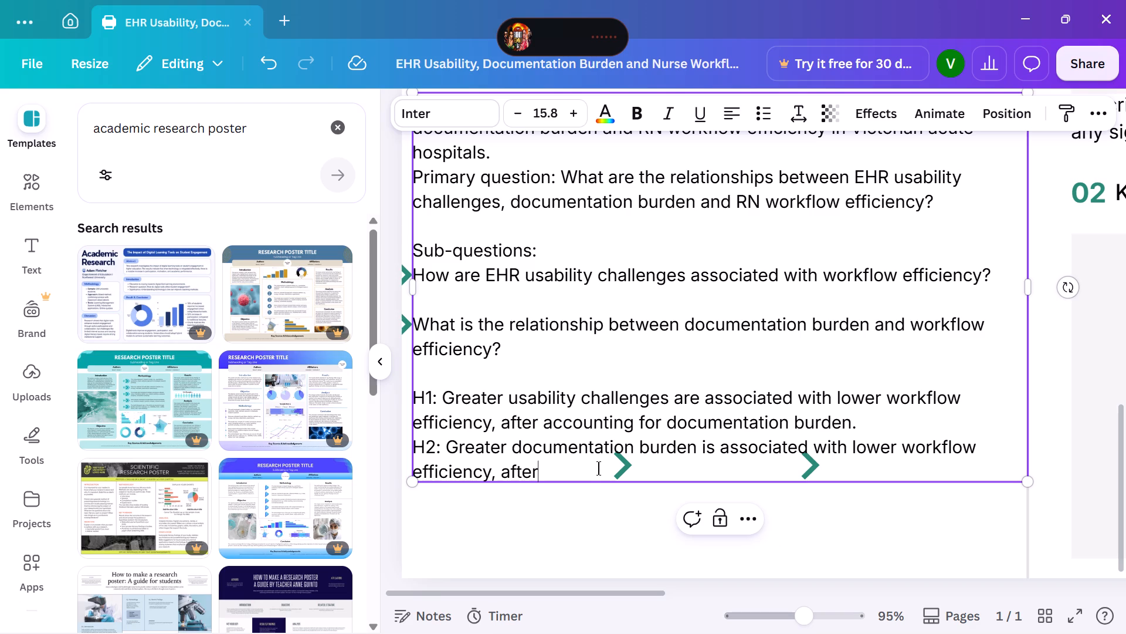
# Move the Aim and Research Questions text box up slightly to uncover the leftover chevrons beneath the H2 hypothesis.
pyautogui.moveTo(590, 500); pyautogui.dragTo(588, 485)
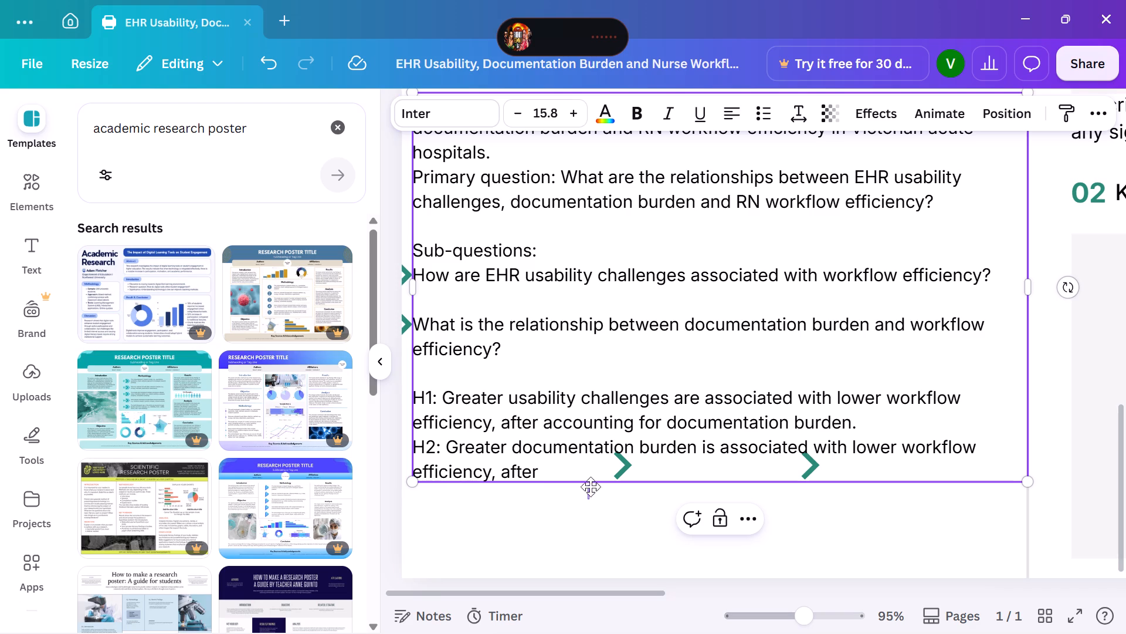
pyautogui.click(591, 487)
pyautogui.click(591, 487)
pyautogui.moveTo(591, 483); pyautogui.dragTo(592, 483)
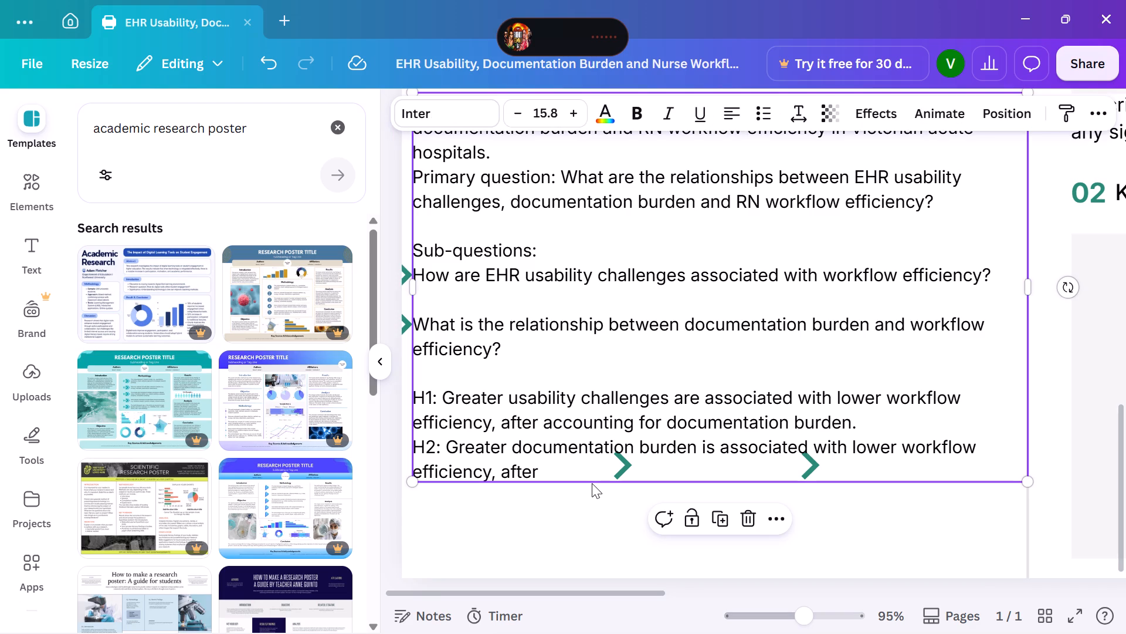
pyautogui.moveTo(592, 483); pyautogui.dragTo(589, 469)
pyautogui.moveTo(596, 478); pyautogui.dragTo(596, 456)
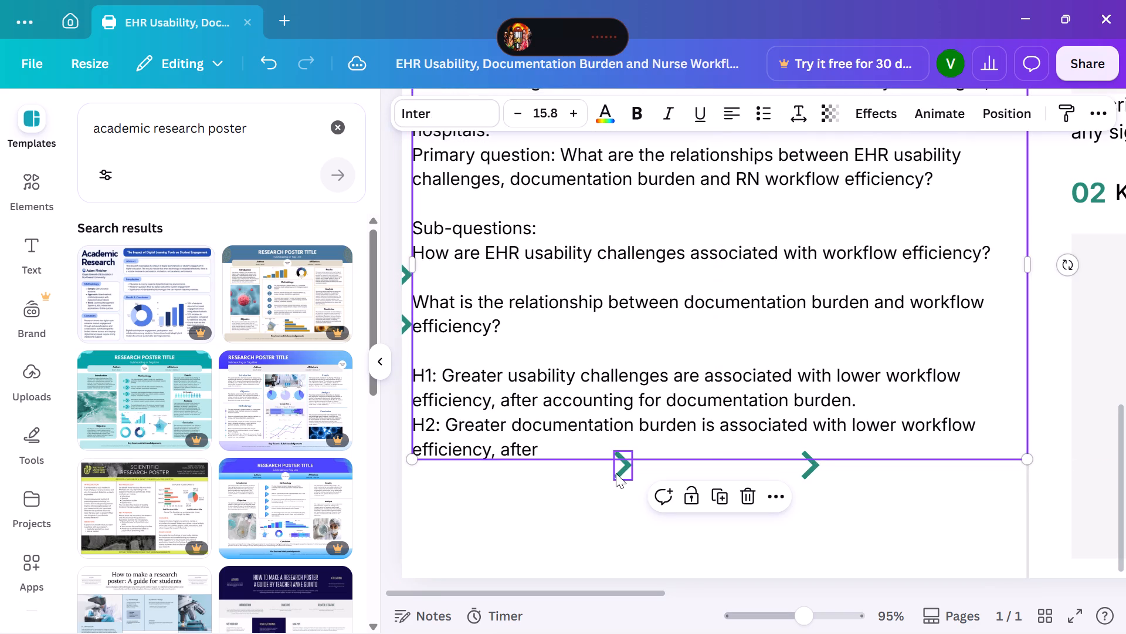
# Delete the two leftover chevrons below the H2 hypothesis.
pyautogui.click(616, 473)
pyautogui.click(643, 416)
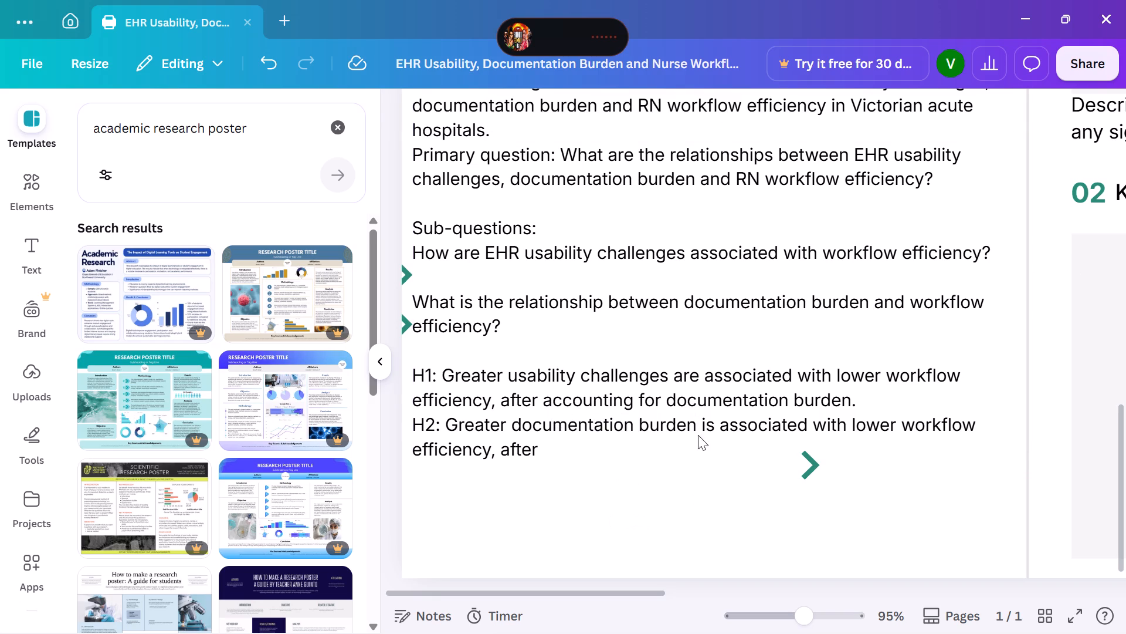
pyautogui.click(803, 468)
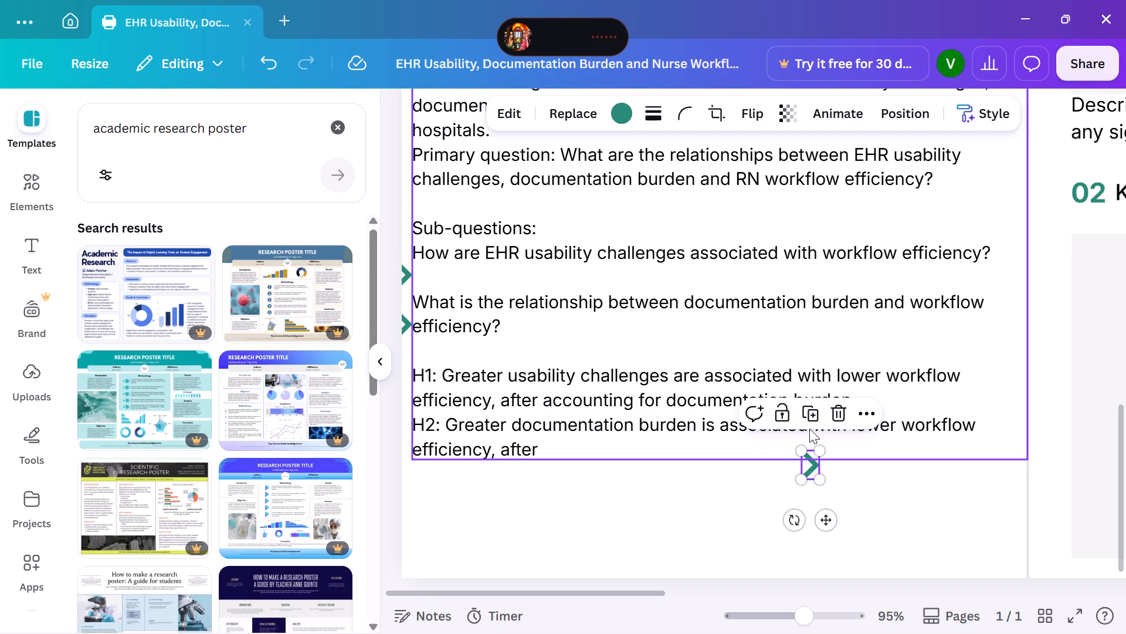
pyautogui.click(833, 421)
# Move the Aim and Research Questions text box back down so both sub-questions align with their chevrons.
pyautogui.moveTo(693, 460); pyautogui.dragTo(701, 485)
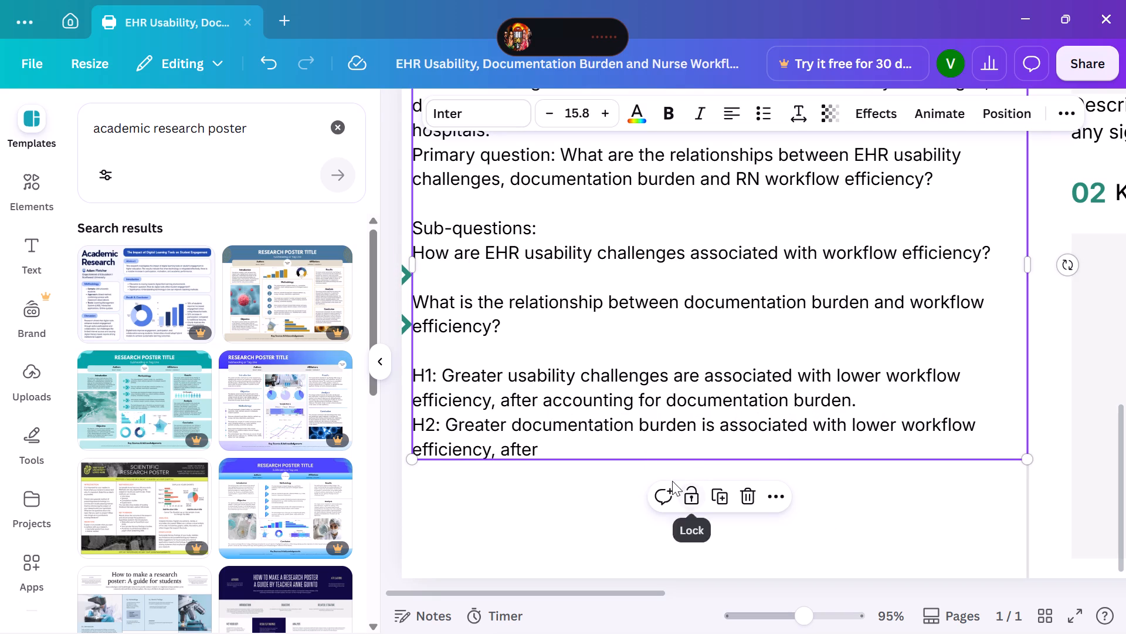
pyautogui.click(612, 463)
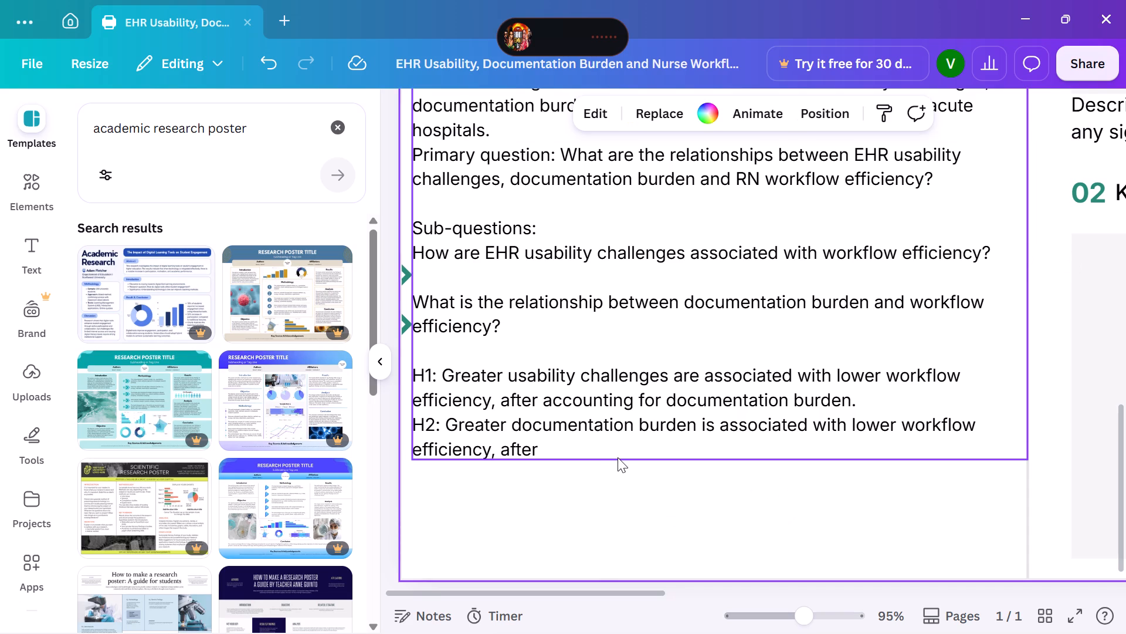
pyautogui.moveTo(618, 457); pyautogui.dragTo(625, 478)
pyautogui.click(611, 521)
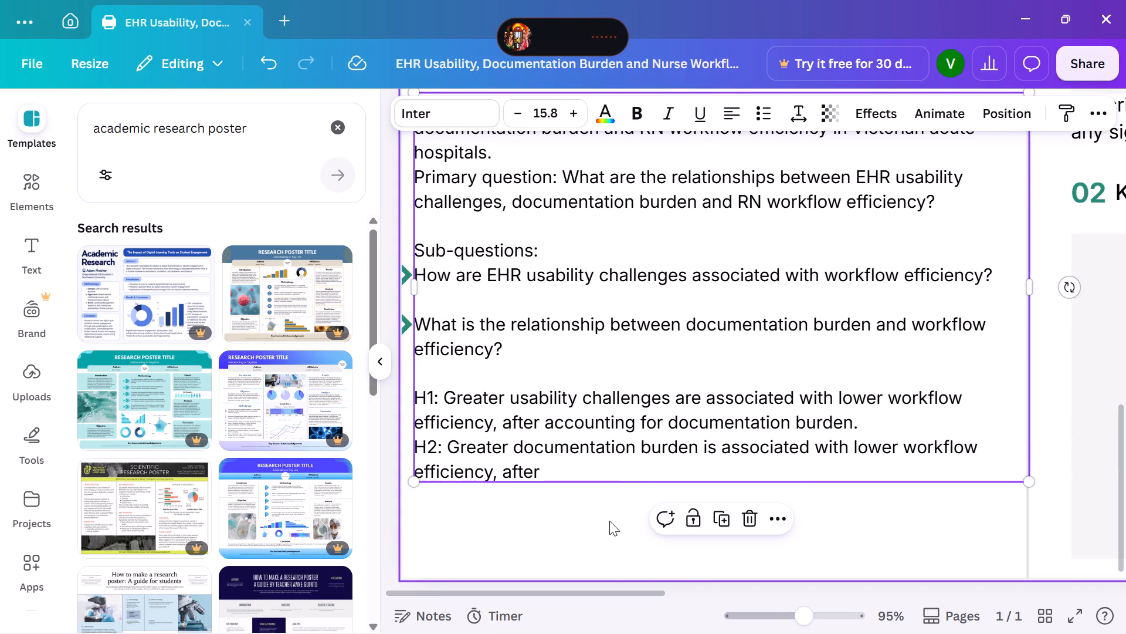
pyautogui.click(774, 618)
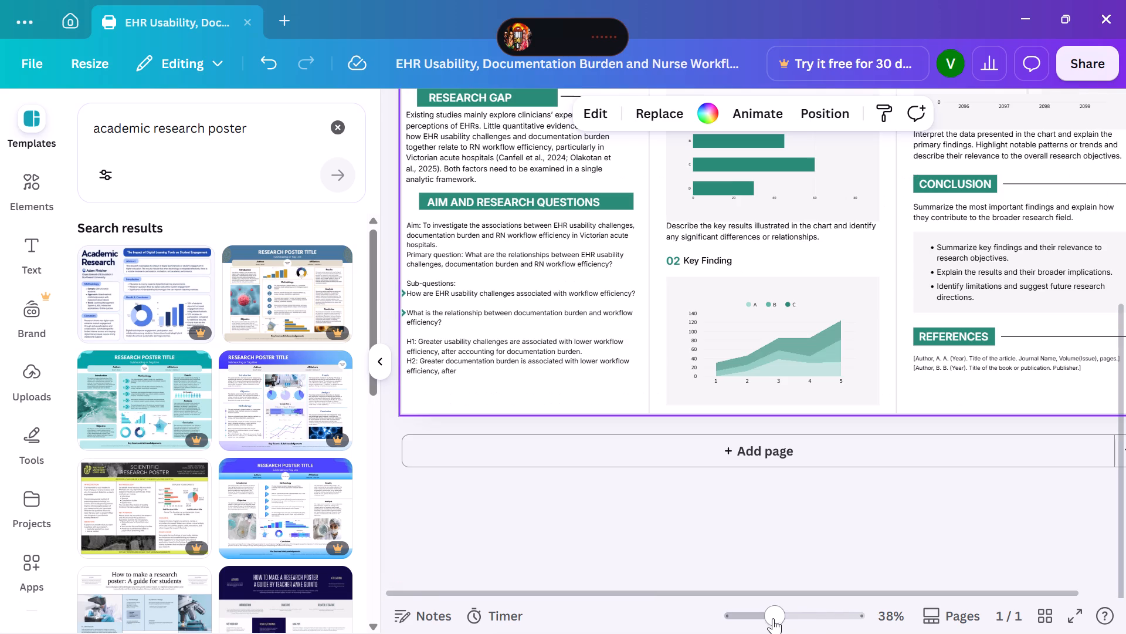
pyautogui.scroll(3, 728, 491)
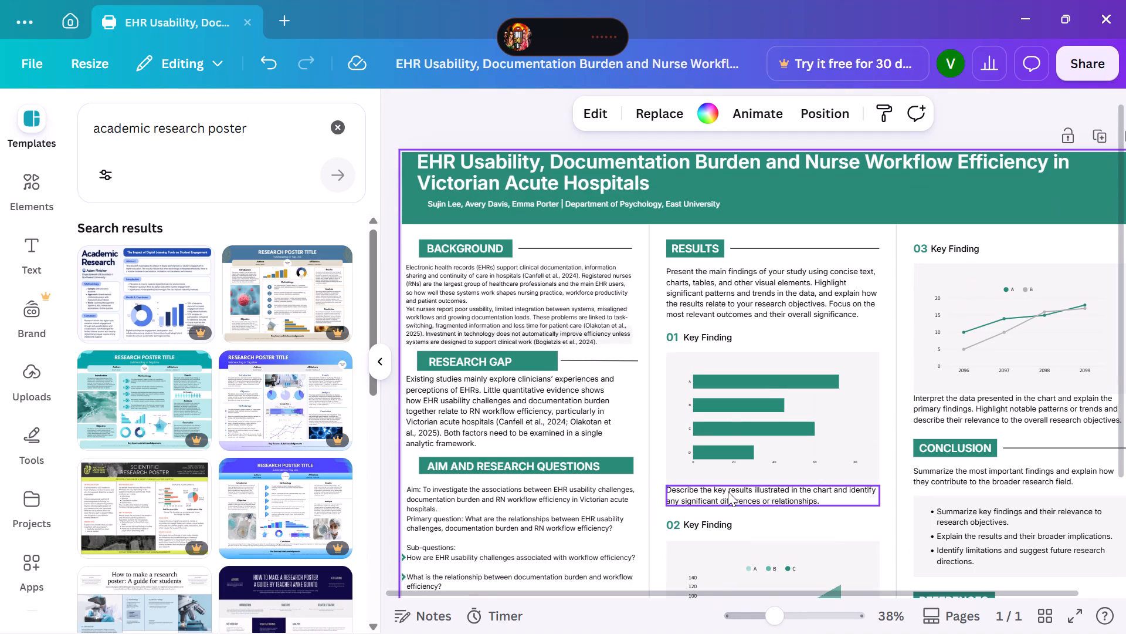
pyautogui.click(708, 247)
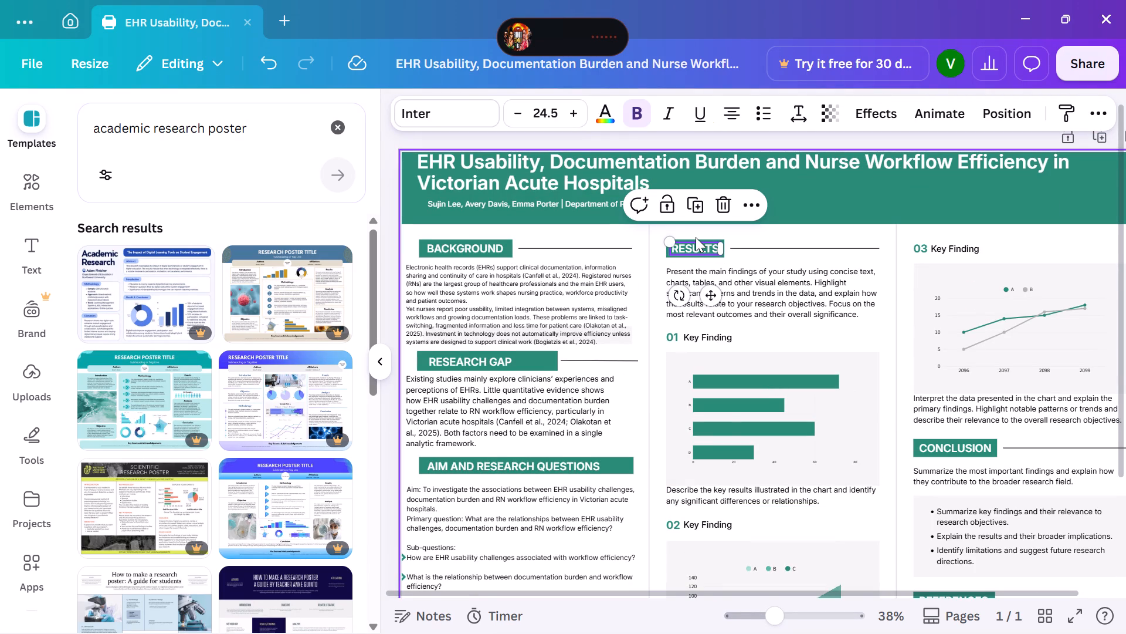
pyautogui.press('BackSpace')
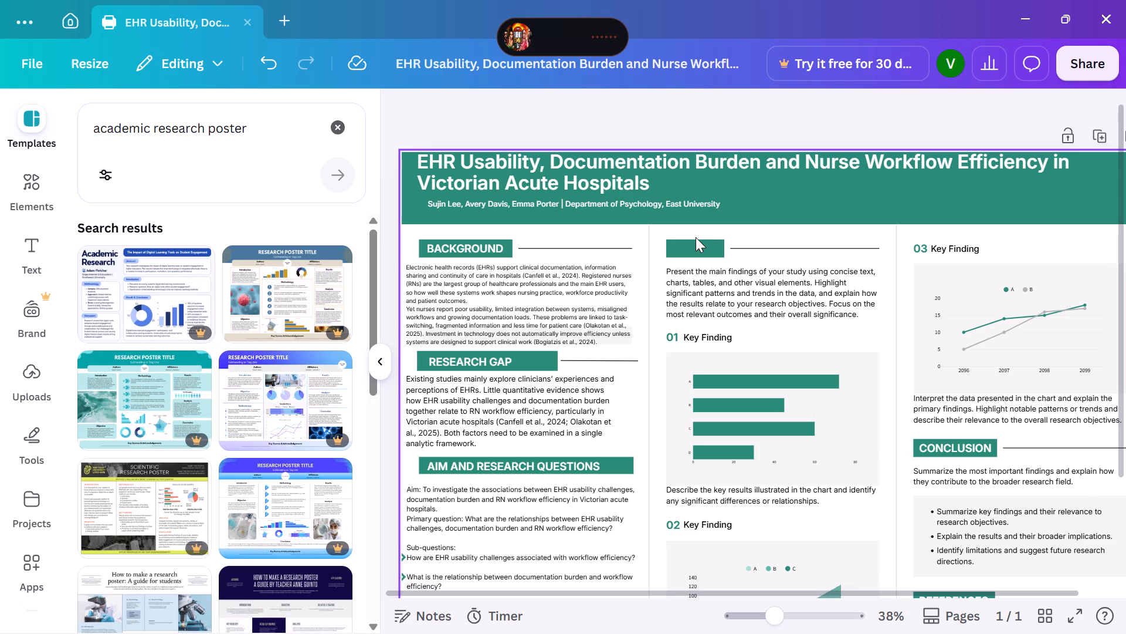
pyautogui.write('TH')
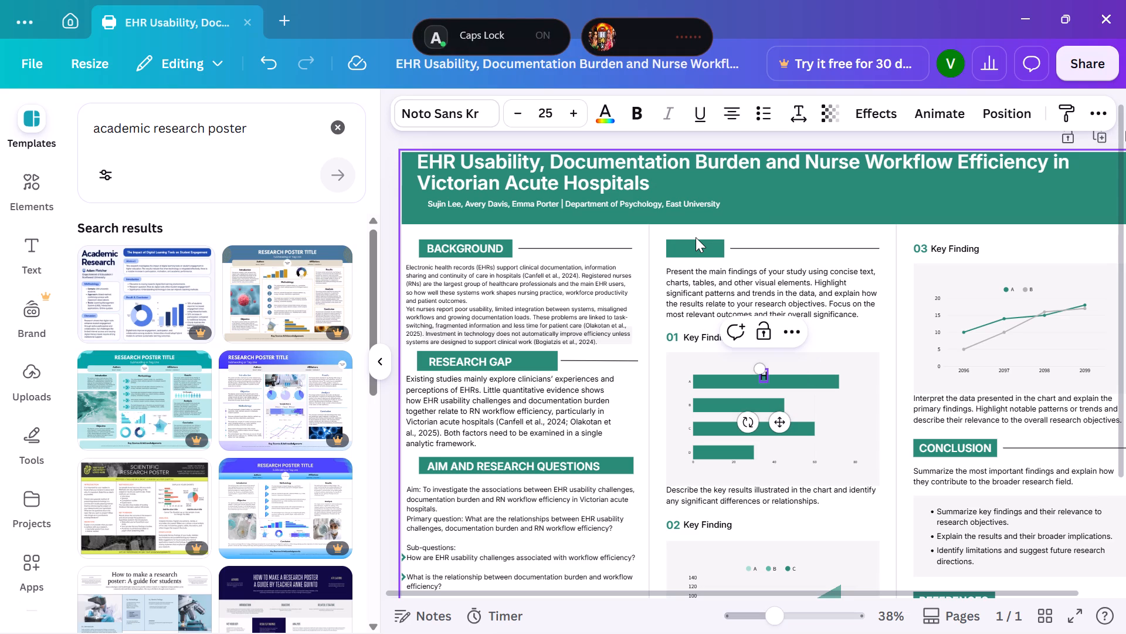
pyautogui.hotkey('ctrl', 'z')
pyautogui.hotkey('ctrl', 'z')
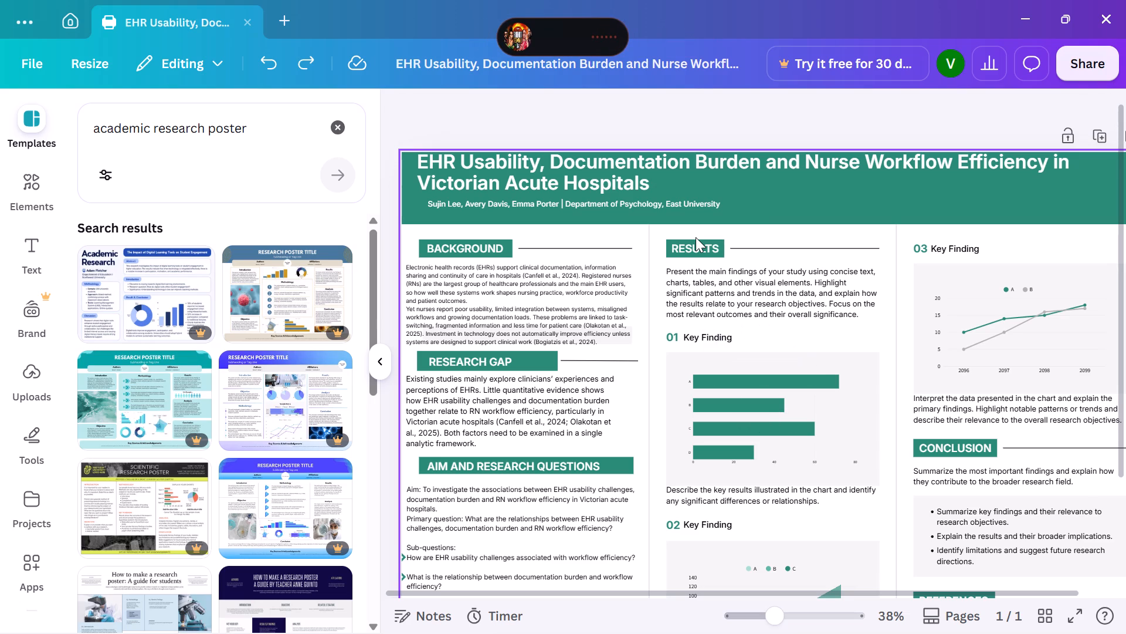
# Replace the "RESULTS" heading text with "THEORETICAL MODEL".
pyautogui.click(700, 252)
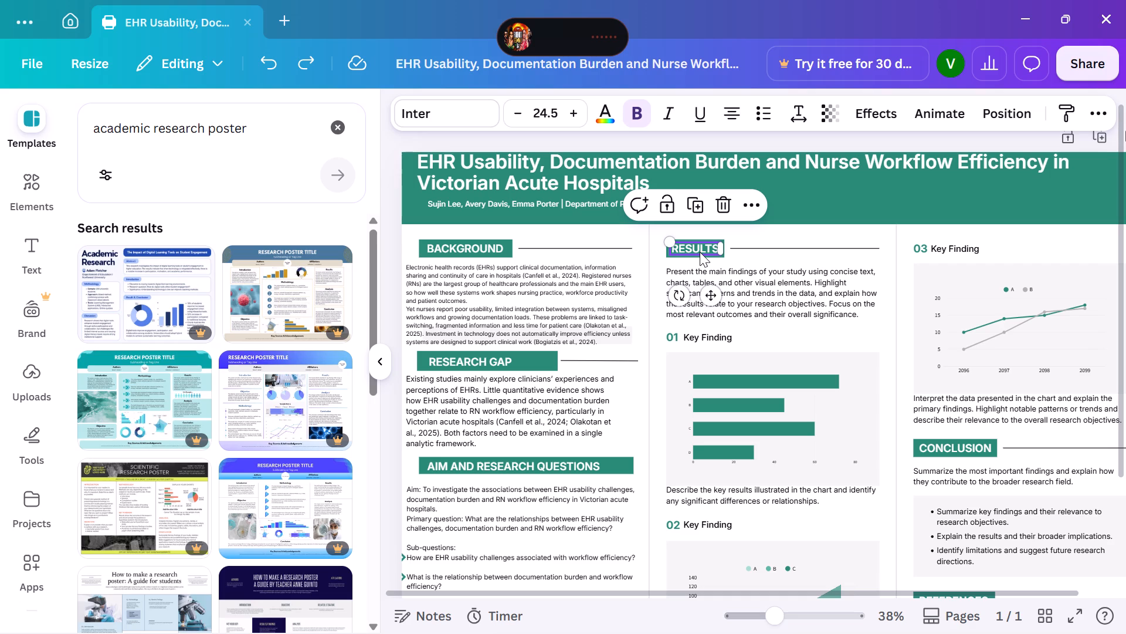
pyautogui.click(700, 252)
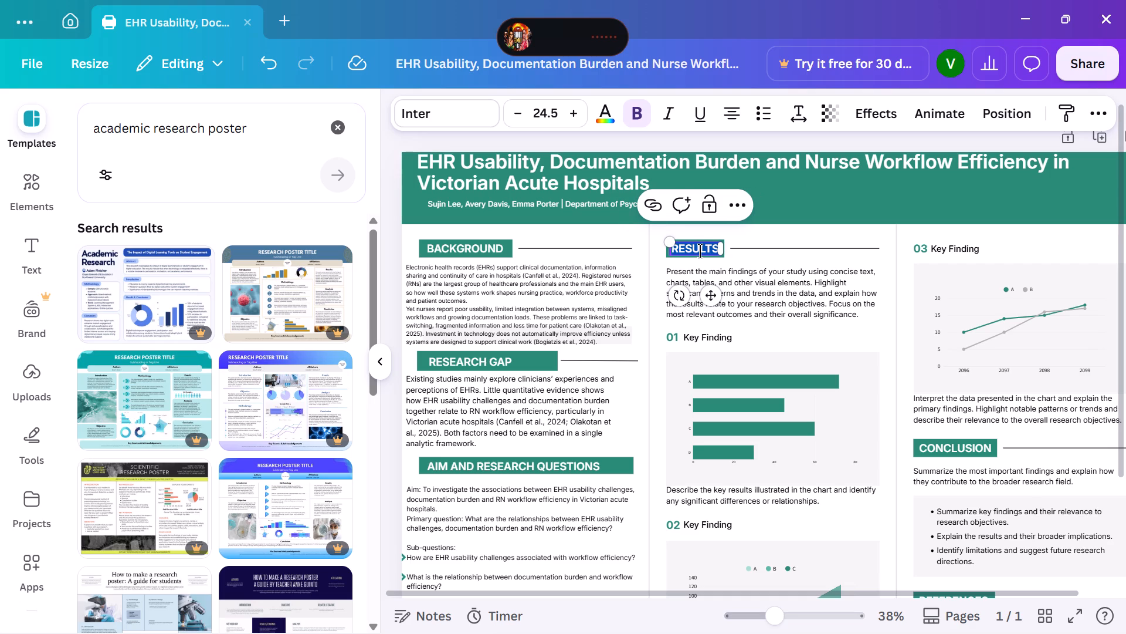
pyautogui.press('BackSpace')
pyautogui.write('THEO')
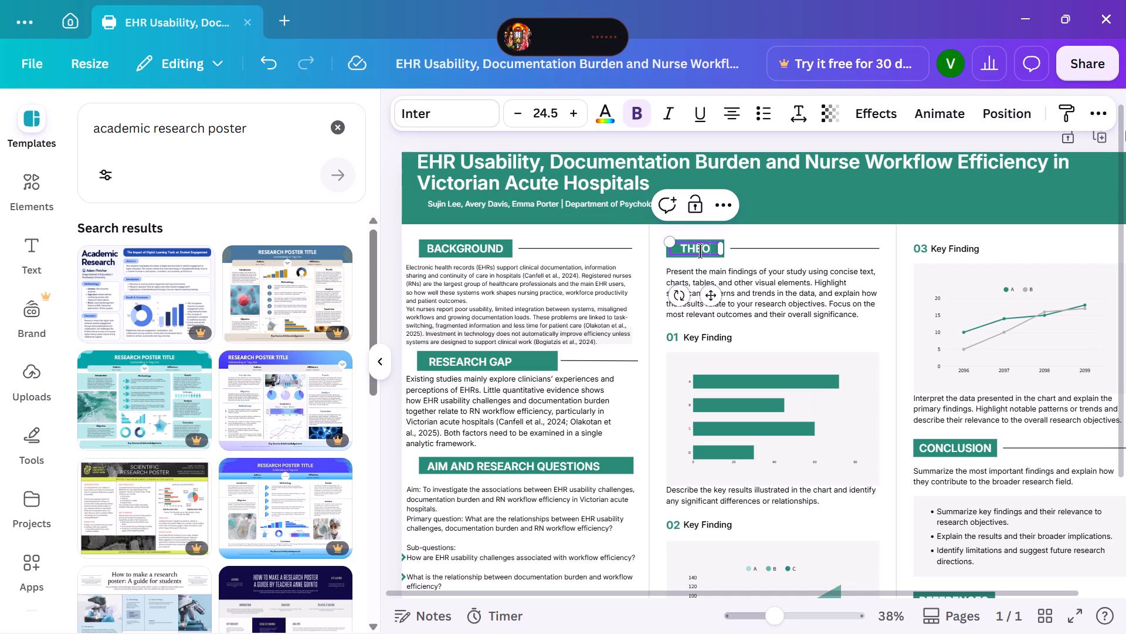
pyautogui.write('RETICAL')
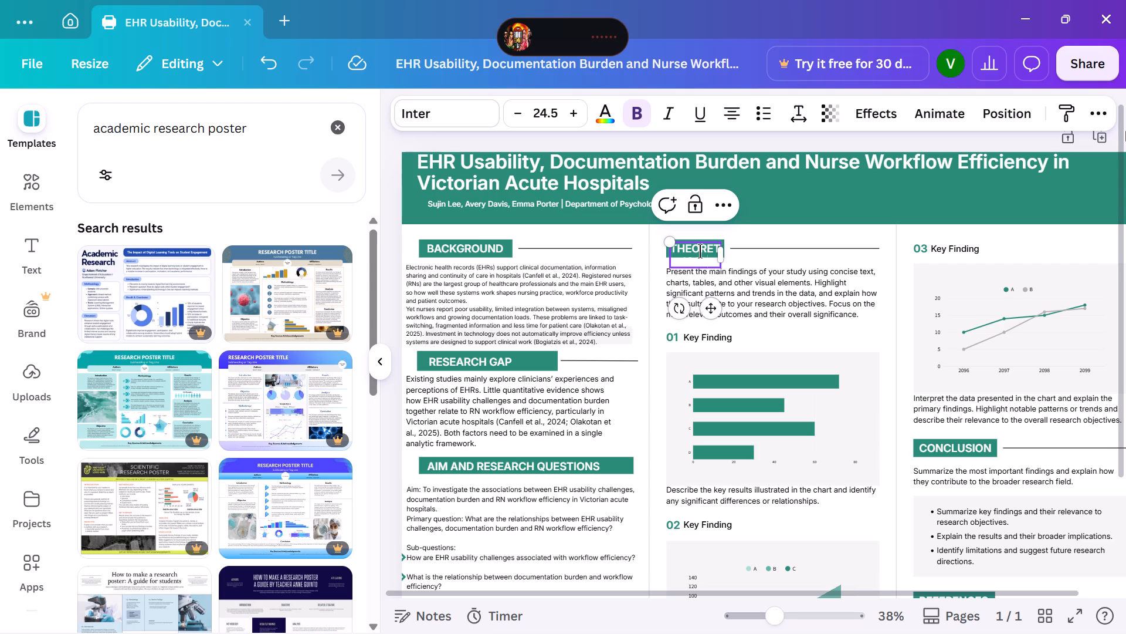
pyautogui.press('space')
pyautogui.write('MODEL')
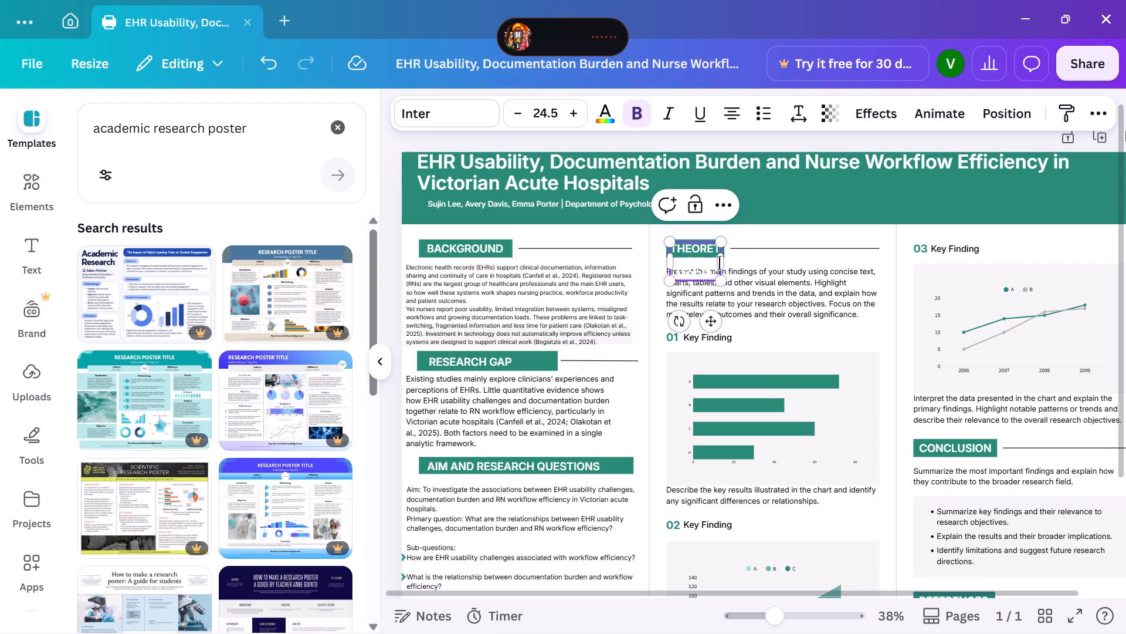
pyautogui.click(742, 240)
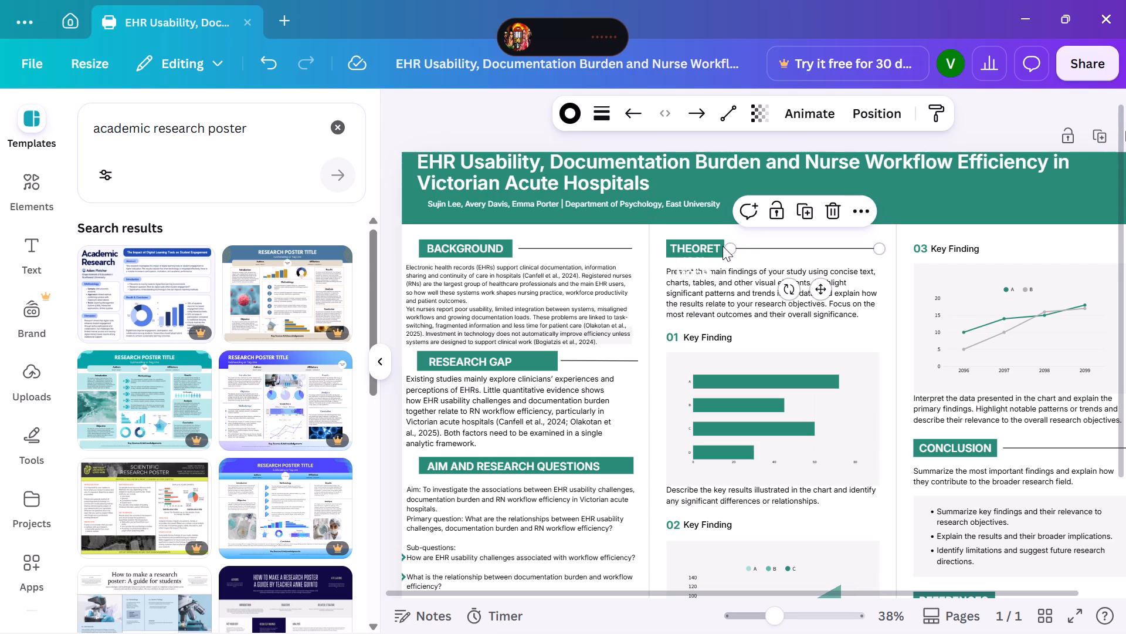
# Widen the green box behind the THEORETICAL MODEL heading so the full heading can fit inside it.
pyautogui.click(722, 249)
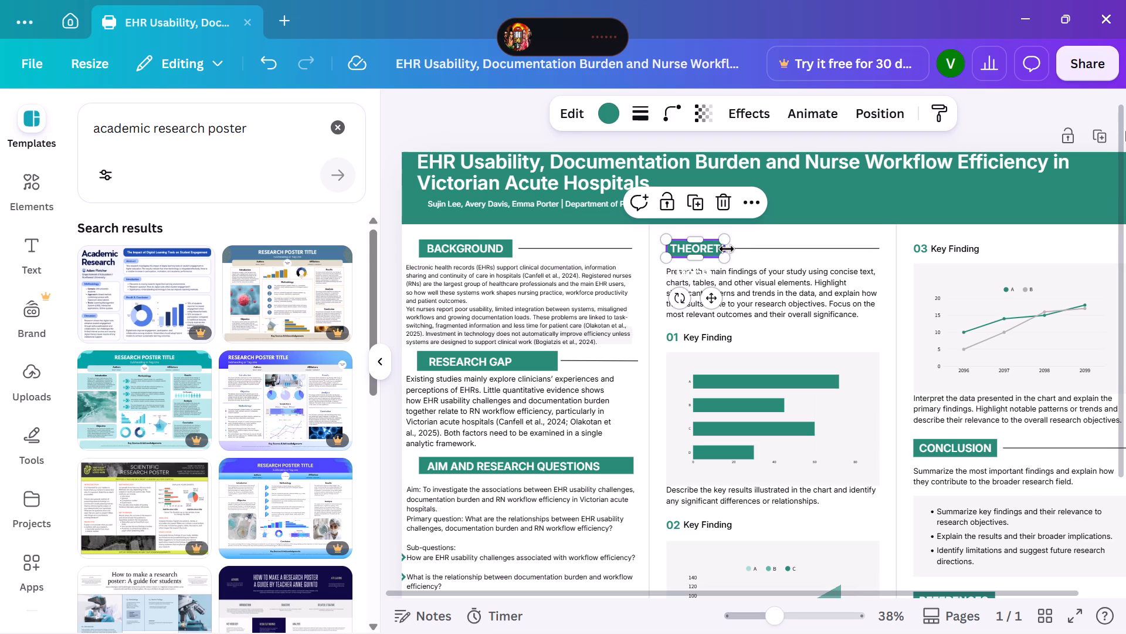
pyautogui.moveTo(726, 255); pyautogui.dragTo(739, 252)
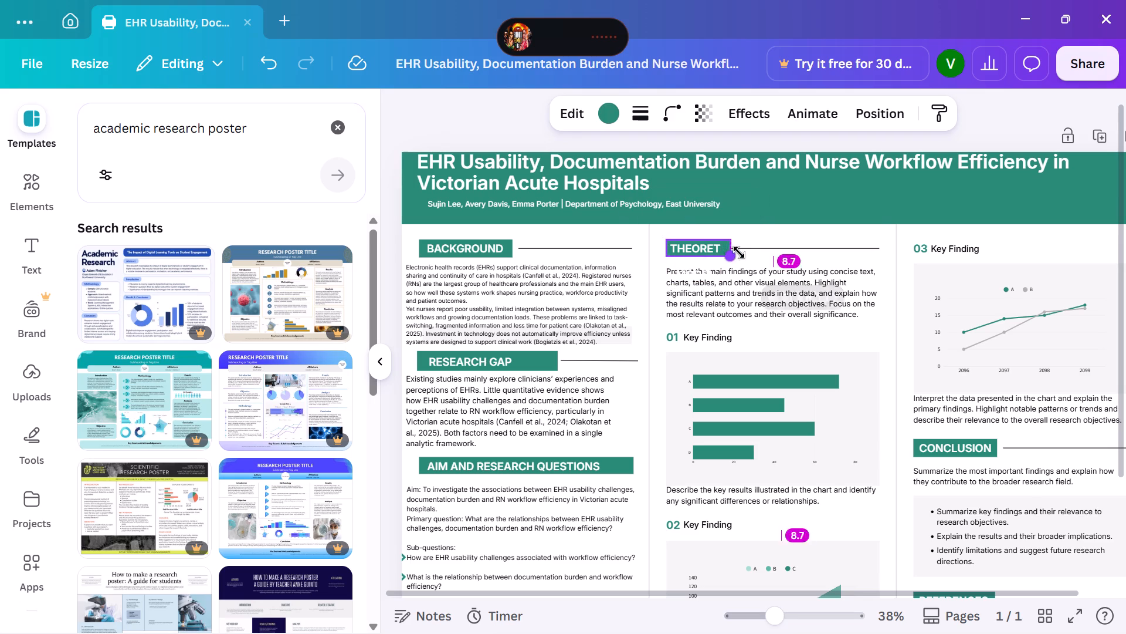
pyautogui.moveTo(739, 252); pyautogui.dragTo(774, 256)
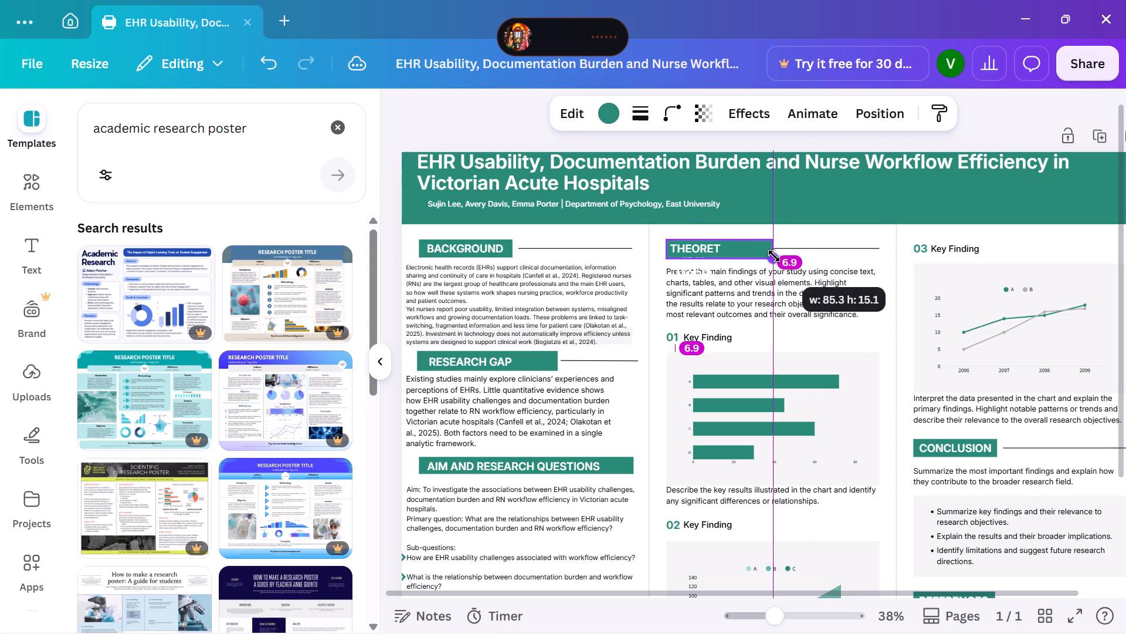
pyautogui.moveTo(774, 256); pyautogui.dragTo(793, 252)
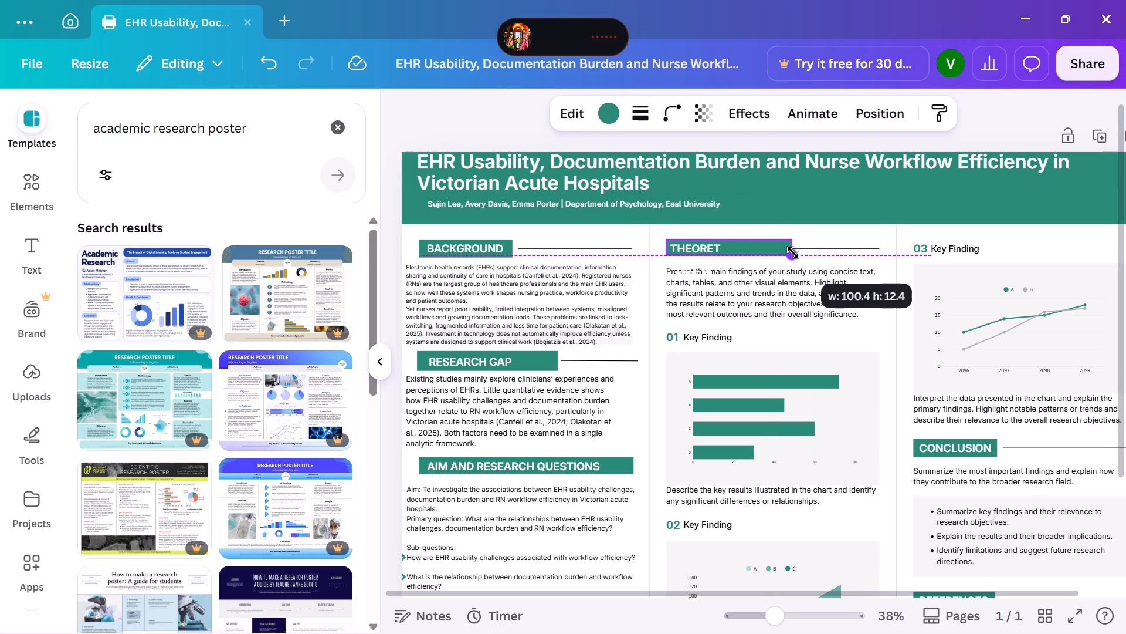
pyautogui.moveTo(793, 252); pyautogui.dragTo(807, 254)
# Widen the THEORETICAL MODEL heading's text box so its text fits on one line within the green box.
pyautogui.click(706, 249)
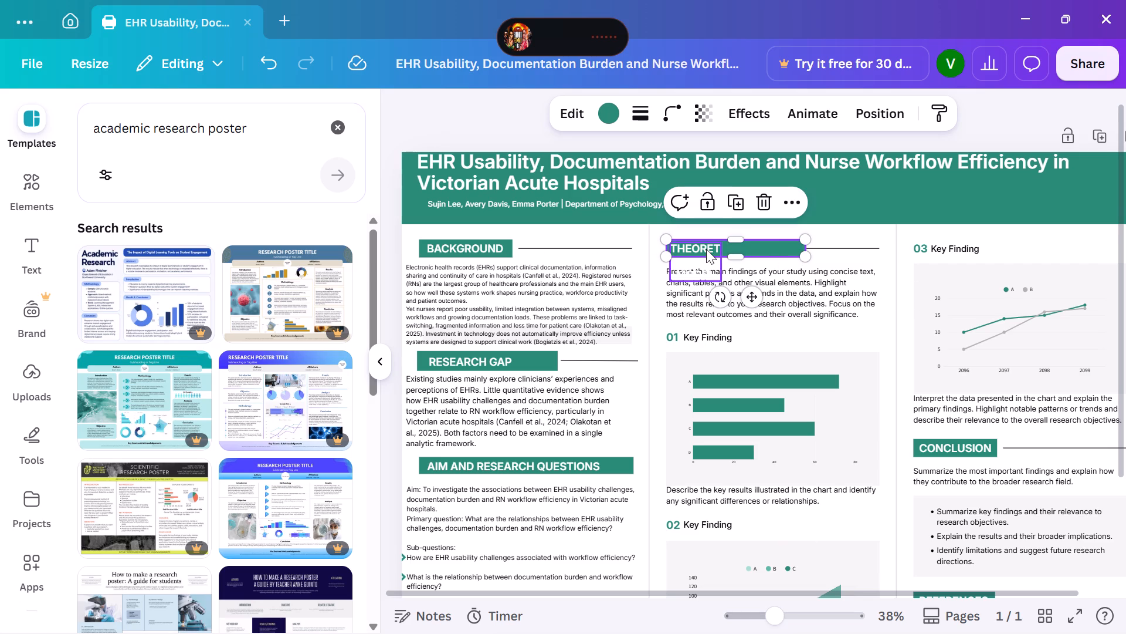
pyautogui.moveTo(721, 261); pyautogui.dragTo(758, 252)
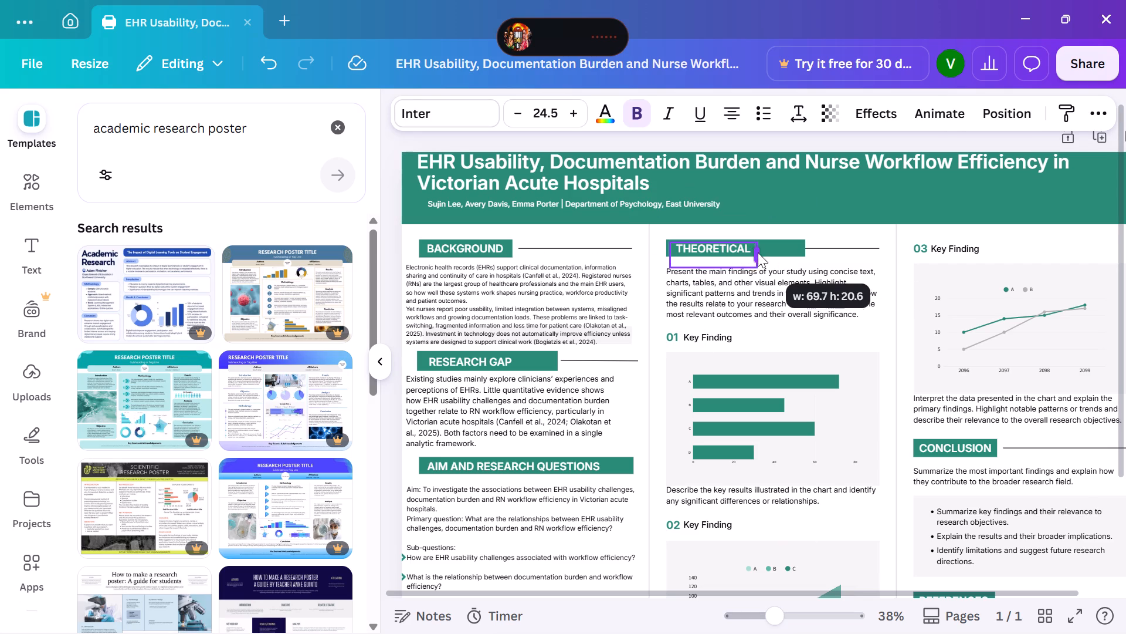
pyautogui.moveTo(758, 252); pyautogui.dragTo(792, 245)
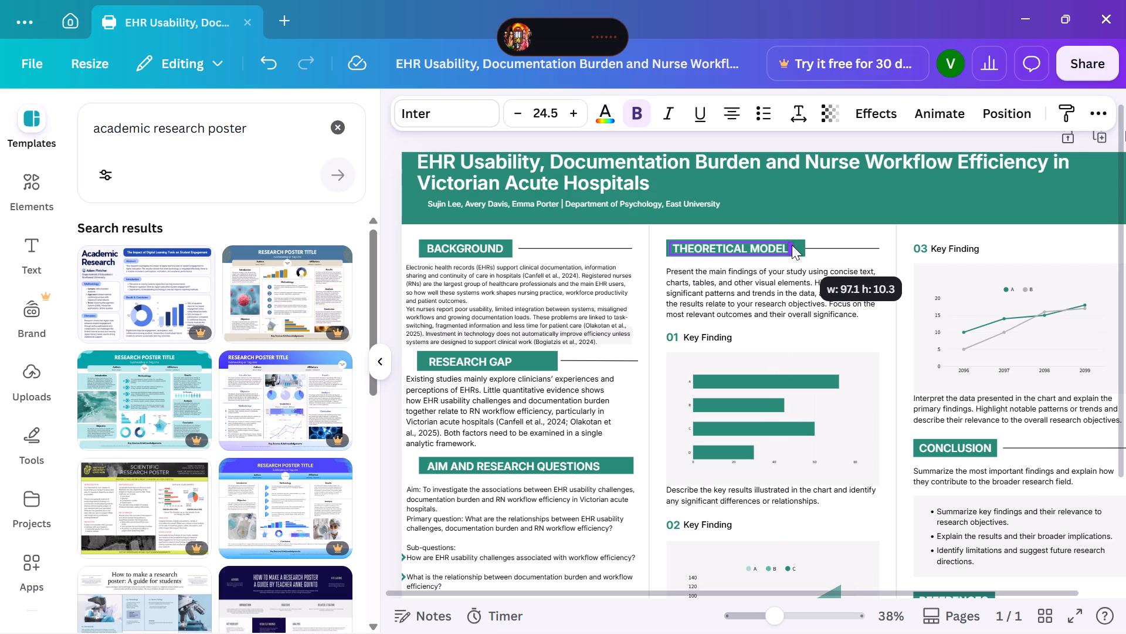
pyautogui.moveTo(792, 245); pyautogui.dragTo(798, 245)
pyautogui.click(830, 224)
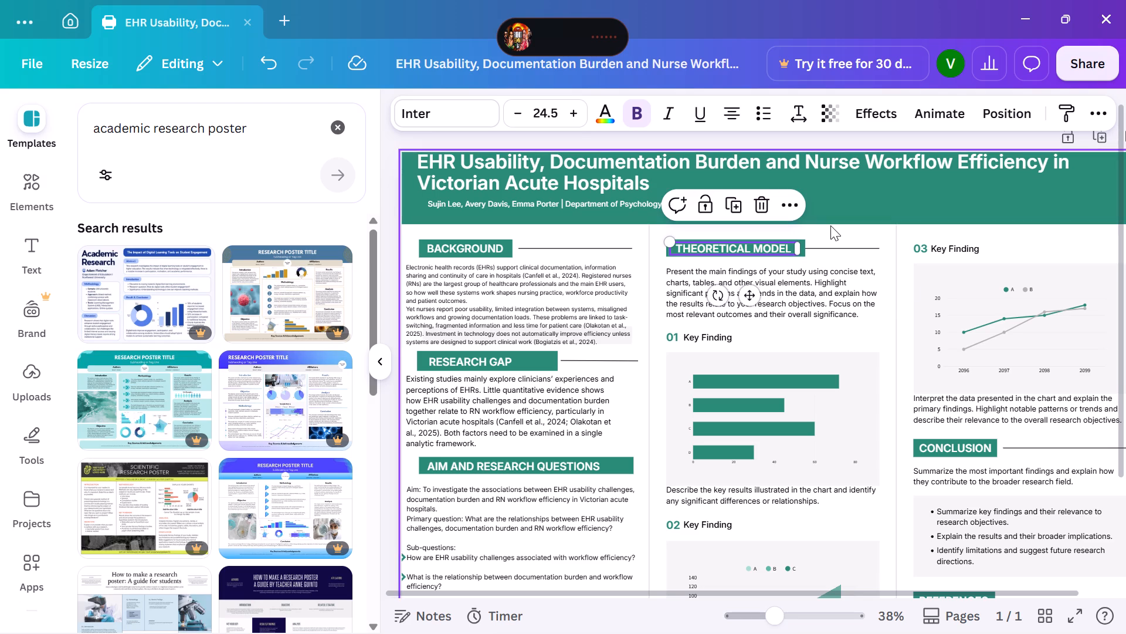
# Shorten the divider line beside the THEORETICAL MODEL heading so it starts just past the green box, keeping it horizontal.
pyautogui.click(811, 247)
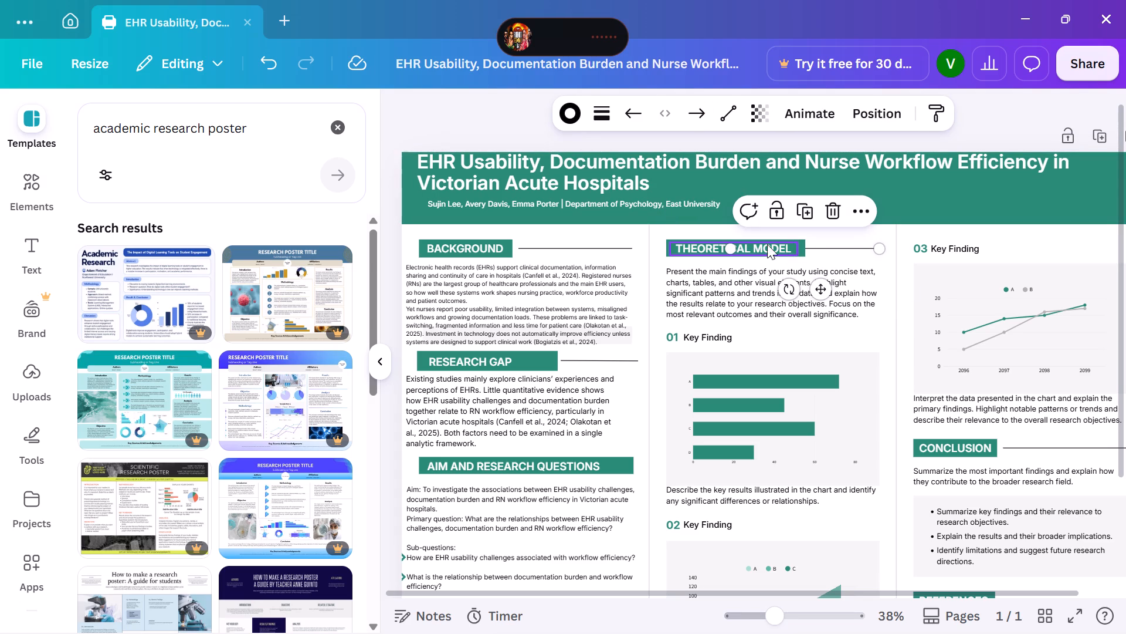
pyautogui.moveTo(731, 249); pyautogui.dragTo(766, 241)
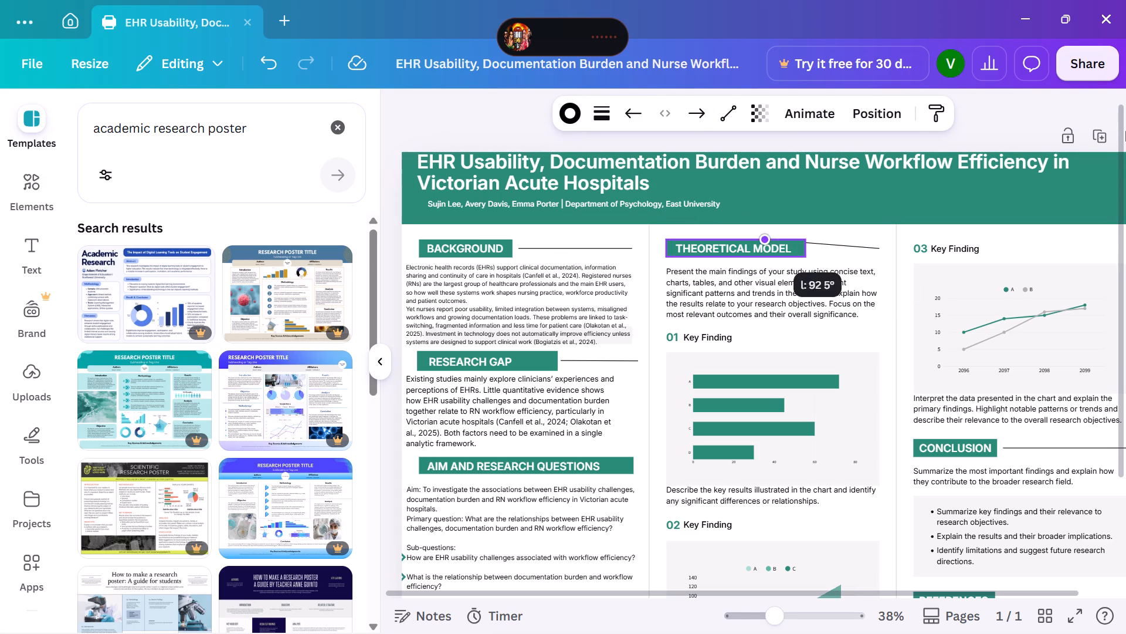
pyautogui.moveTo(766, 241); pyautogui.dragTo(807, 248)
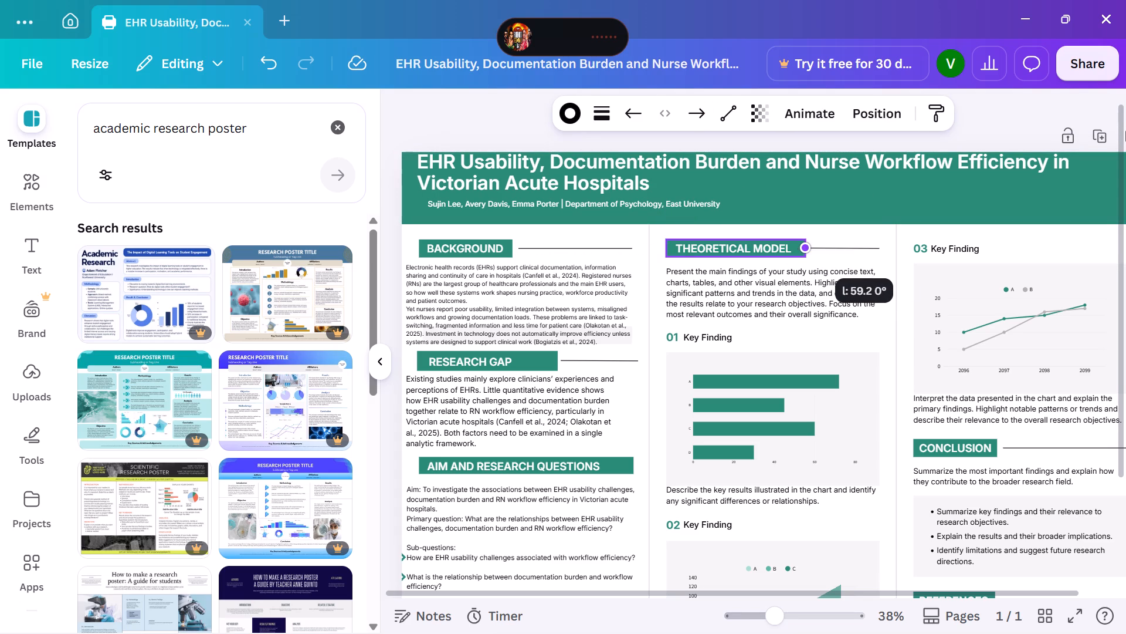
pyautogui.moveTo(807, 248); pyautogui.dragTo(811, 248)
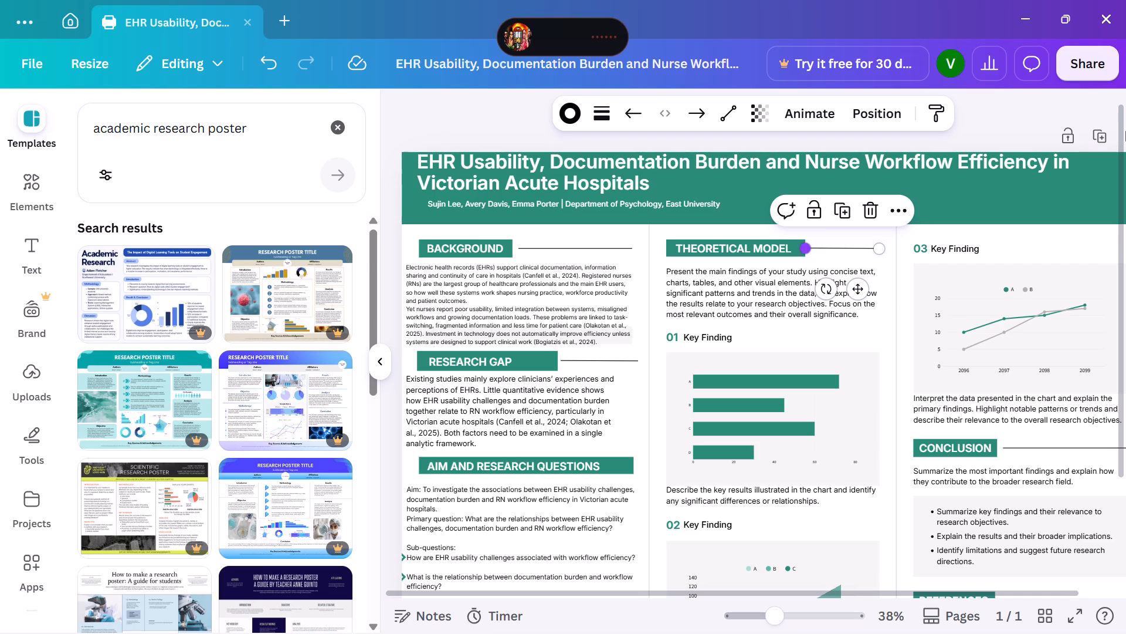
pyautogui.moveTo(806, 247); pyautogui.dragTo(808, 247)
pyautogui.moveTo(808, 247); pyautogui.dragTo(815, 247)
pyautogui.moveTo(803, 248); pyautogui.dragTo(807, 248)
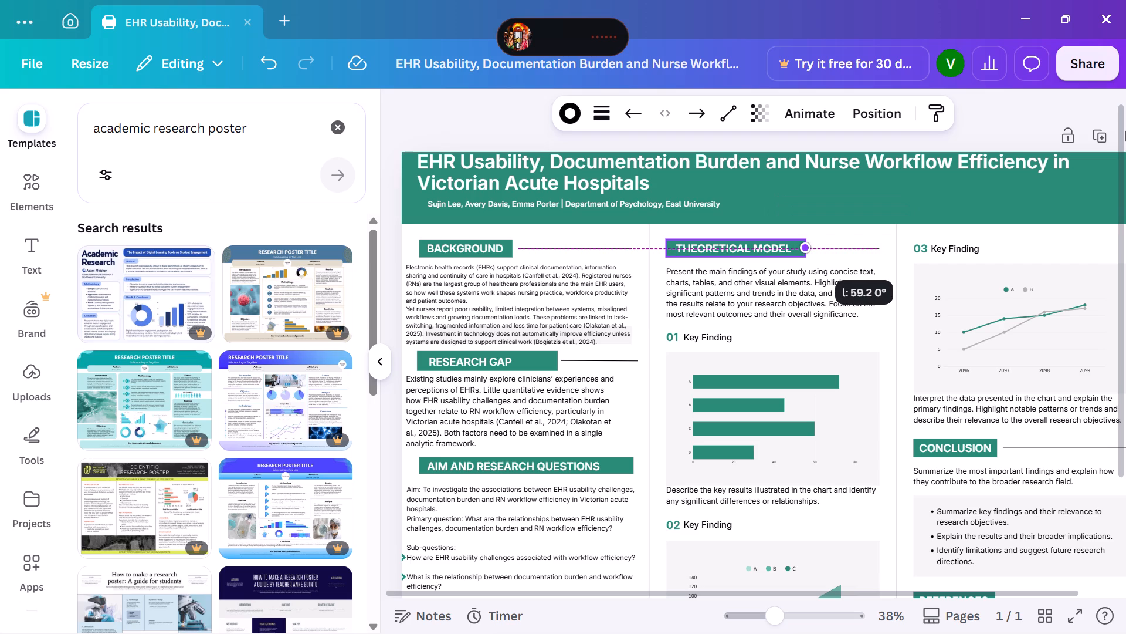
pyautogui.moveTo(807, 248); pyautogui.dragTo(816, 245)
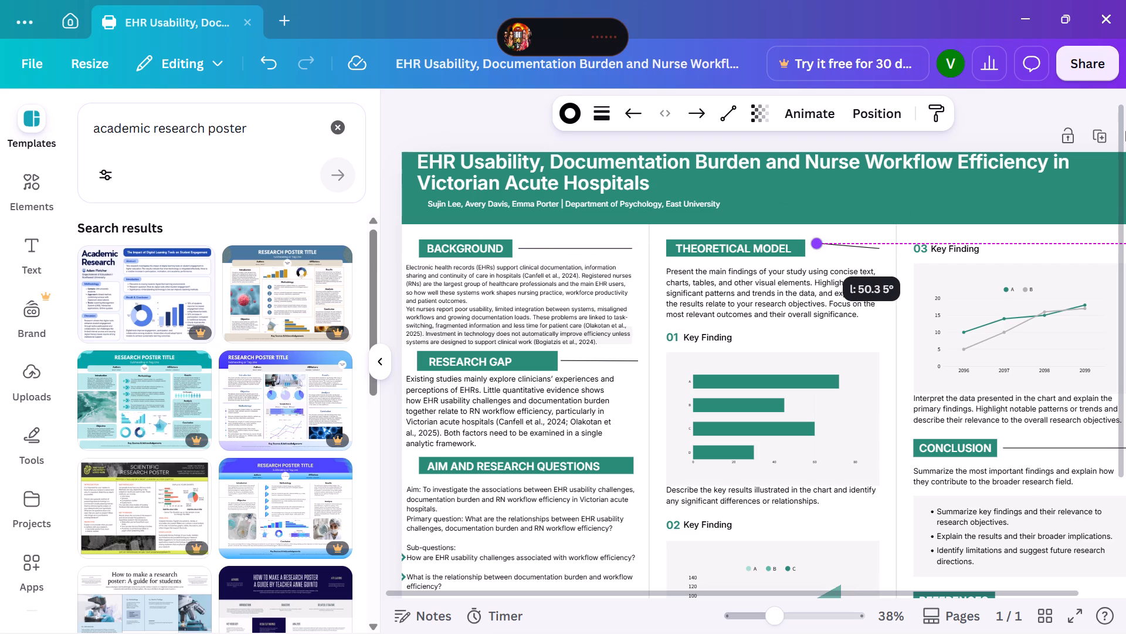
pyautogui.moveTo(816, 245); pyautogui.dragTo(813, 249)
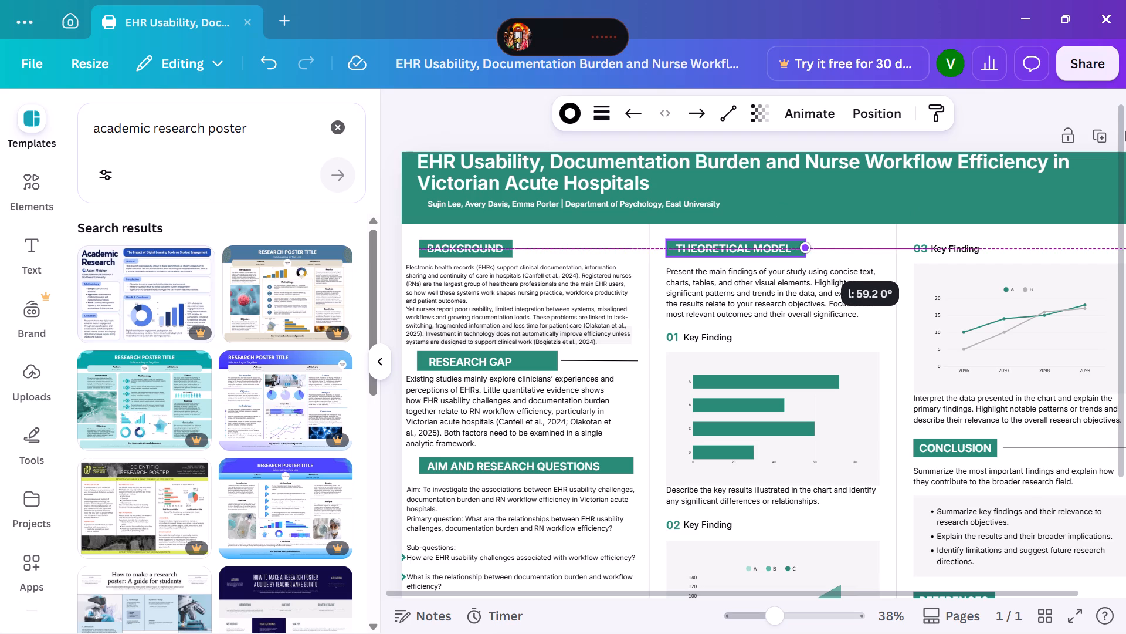
pyautogui.moveTo(813, 249); pyautogui.dragTo(814, 249)
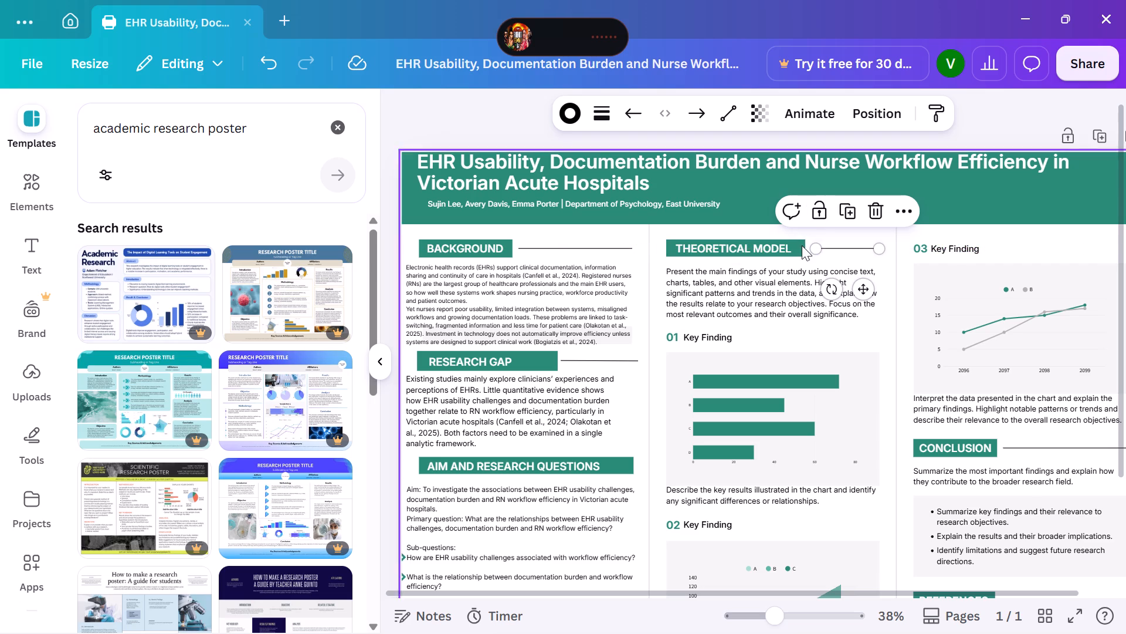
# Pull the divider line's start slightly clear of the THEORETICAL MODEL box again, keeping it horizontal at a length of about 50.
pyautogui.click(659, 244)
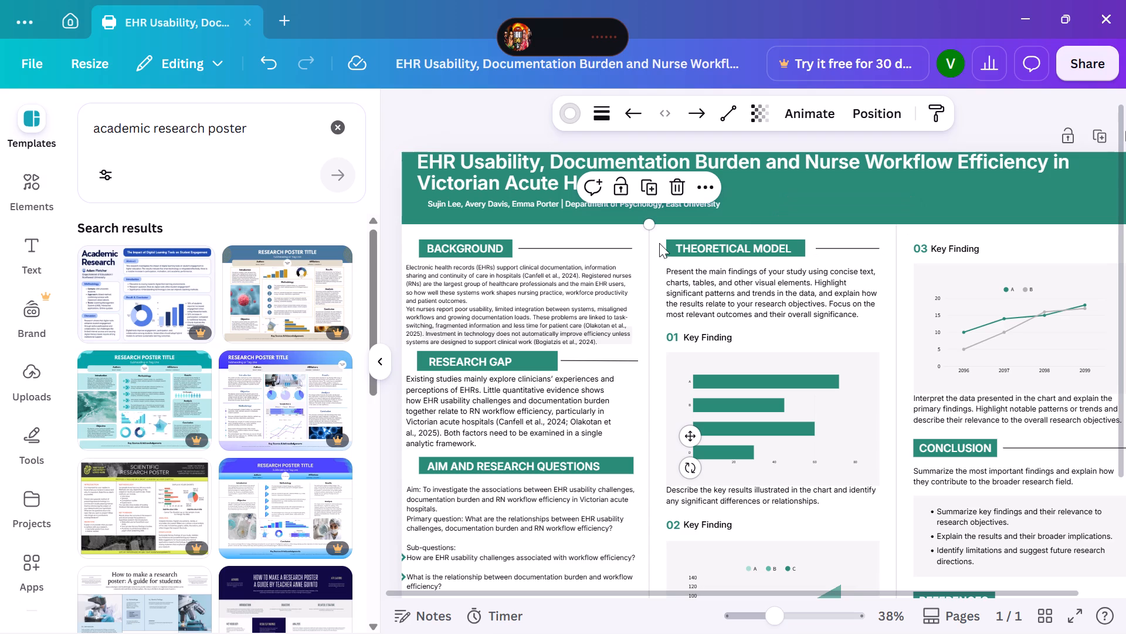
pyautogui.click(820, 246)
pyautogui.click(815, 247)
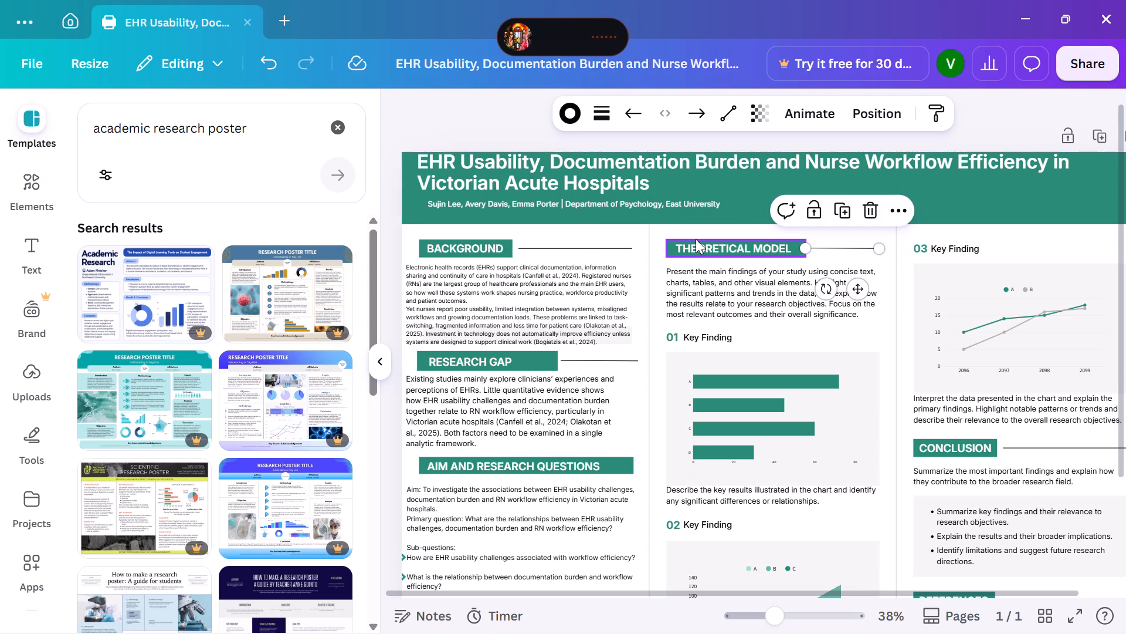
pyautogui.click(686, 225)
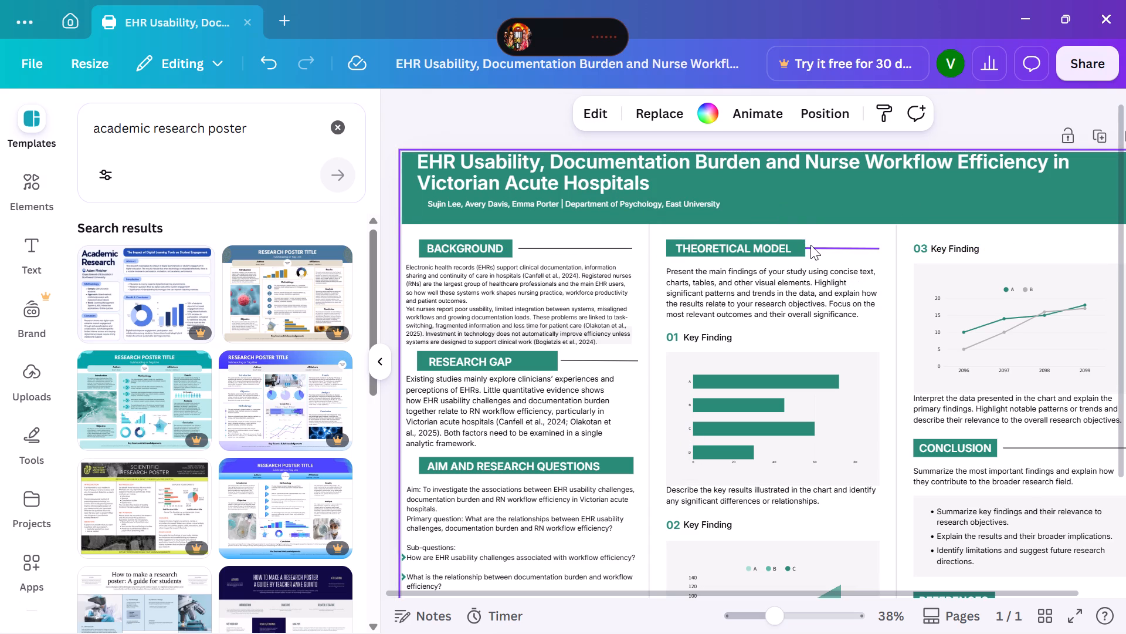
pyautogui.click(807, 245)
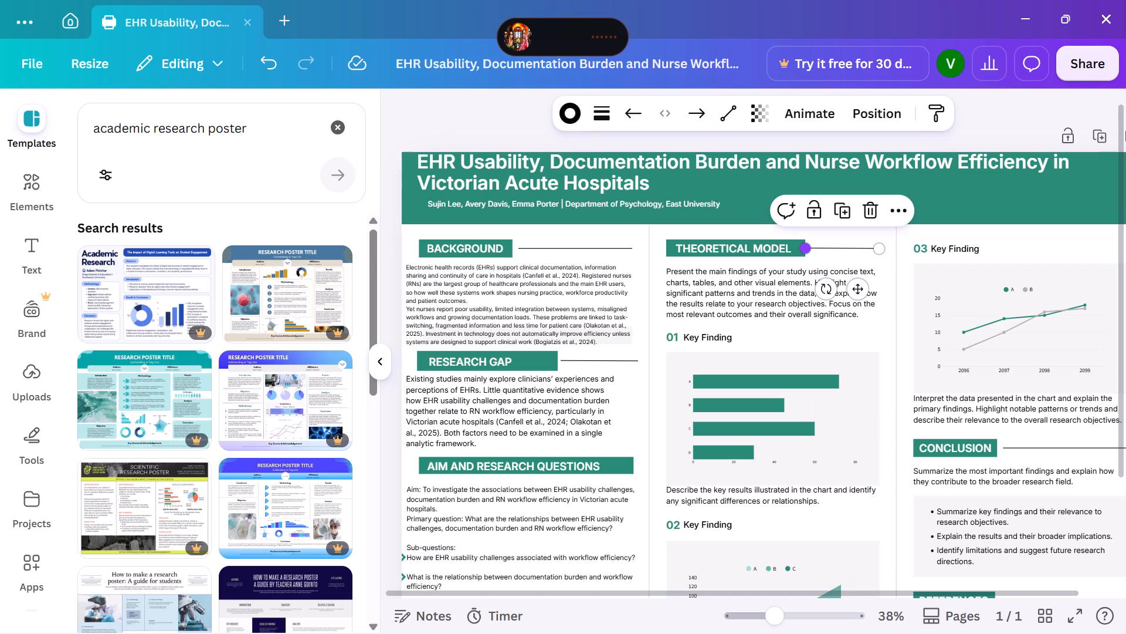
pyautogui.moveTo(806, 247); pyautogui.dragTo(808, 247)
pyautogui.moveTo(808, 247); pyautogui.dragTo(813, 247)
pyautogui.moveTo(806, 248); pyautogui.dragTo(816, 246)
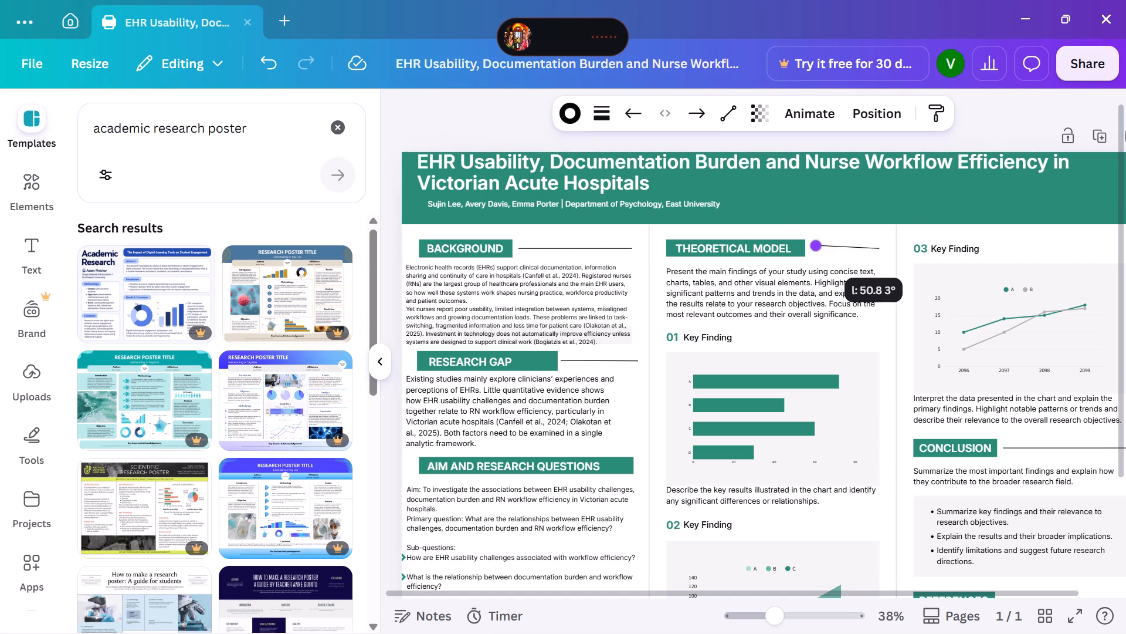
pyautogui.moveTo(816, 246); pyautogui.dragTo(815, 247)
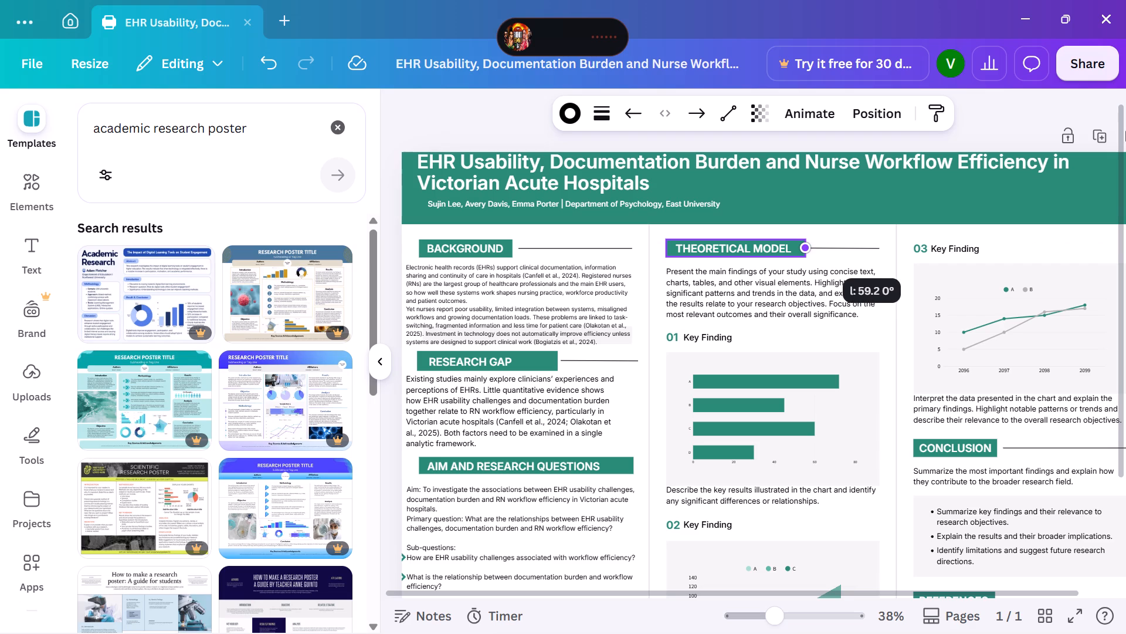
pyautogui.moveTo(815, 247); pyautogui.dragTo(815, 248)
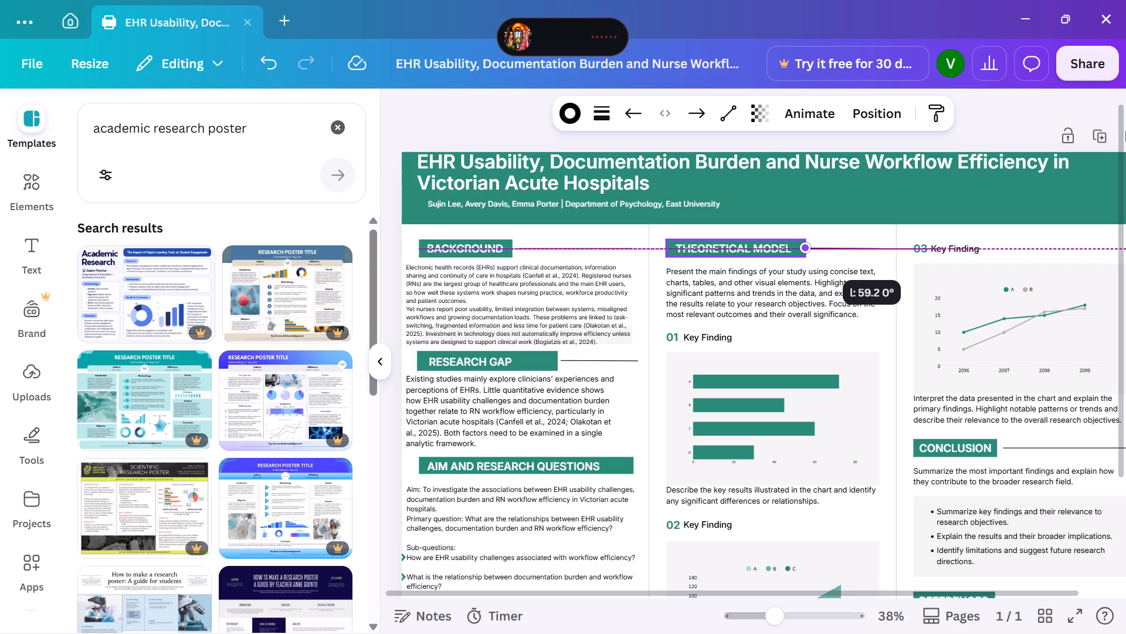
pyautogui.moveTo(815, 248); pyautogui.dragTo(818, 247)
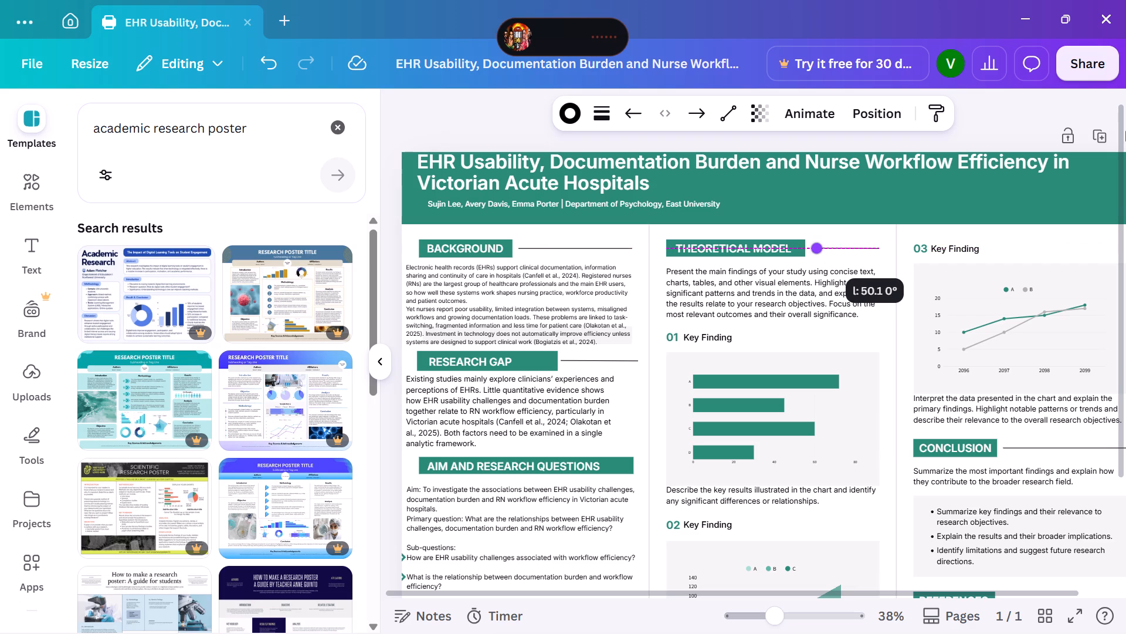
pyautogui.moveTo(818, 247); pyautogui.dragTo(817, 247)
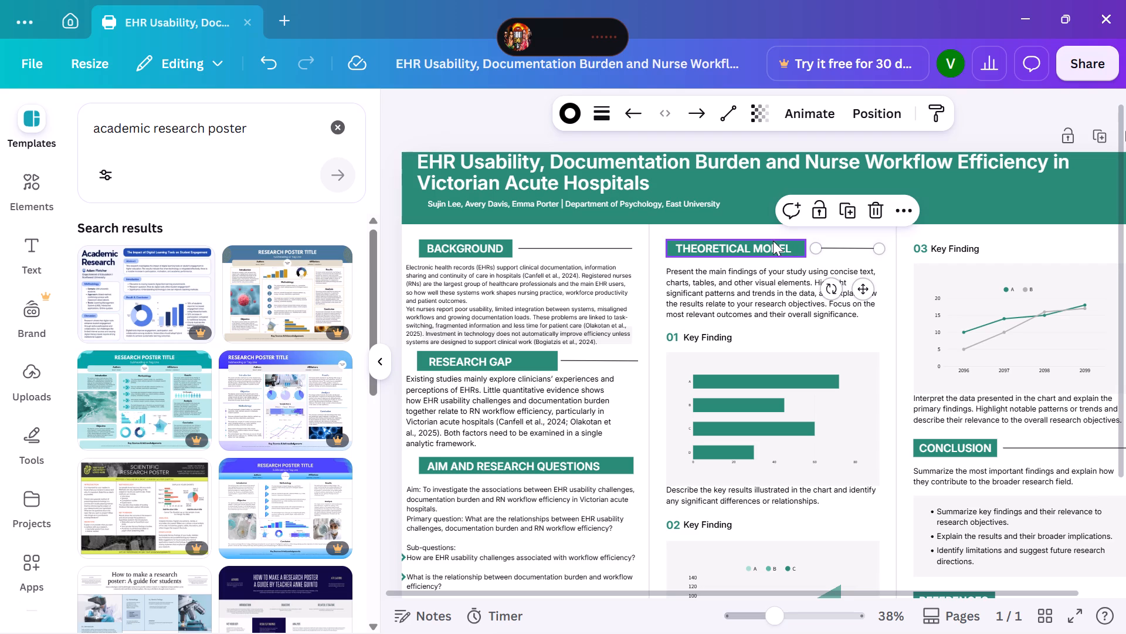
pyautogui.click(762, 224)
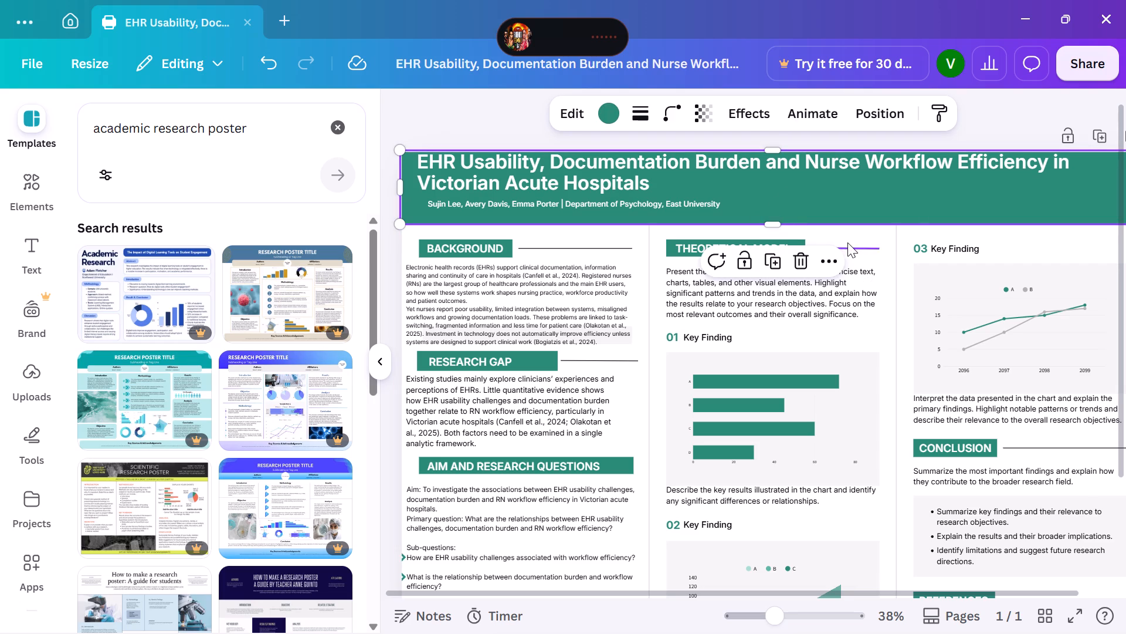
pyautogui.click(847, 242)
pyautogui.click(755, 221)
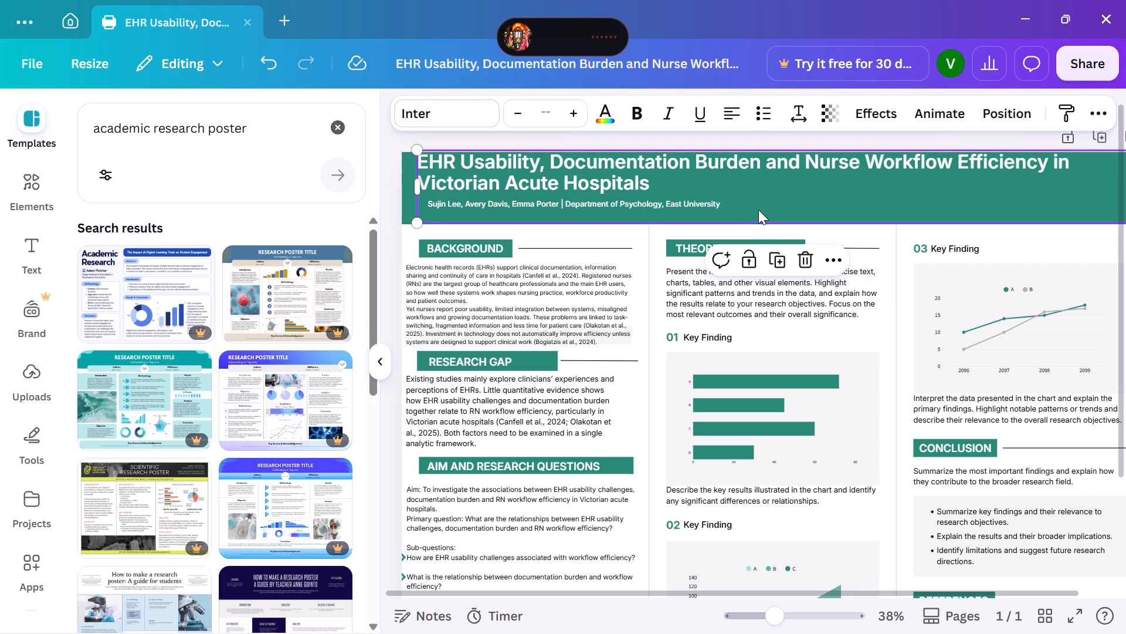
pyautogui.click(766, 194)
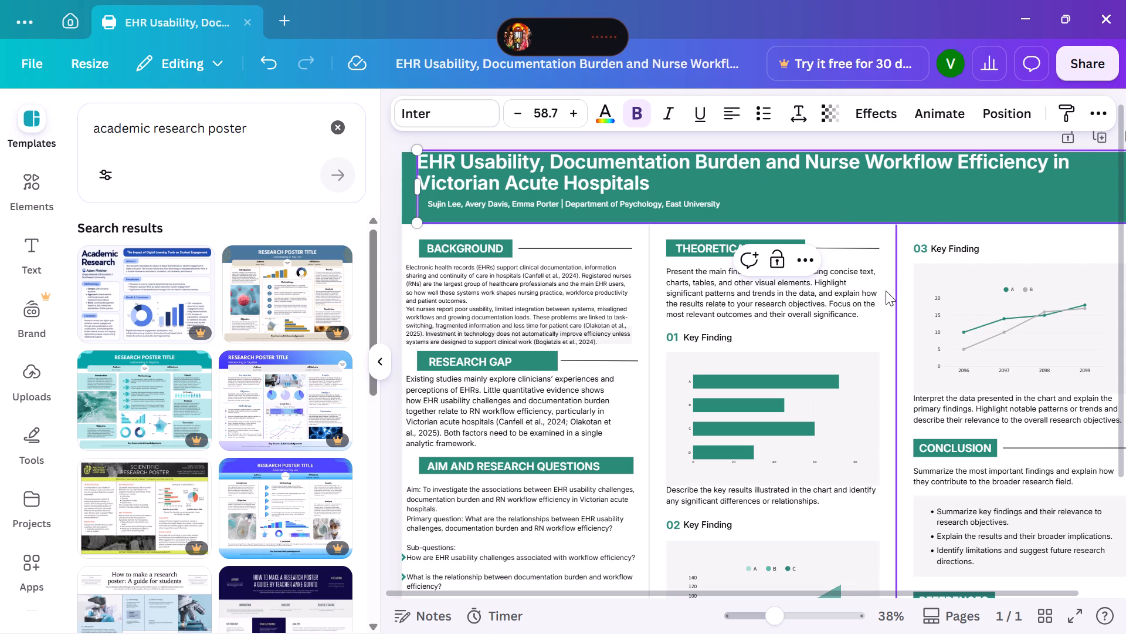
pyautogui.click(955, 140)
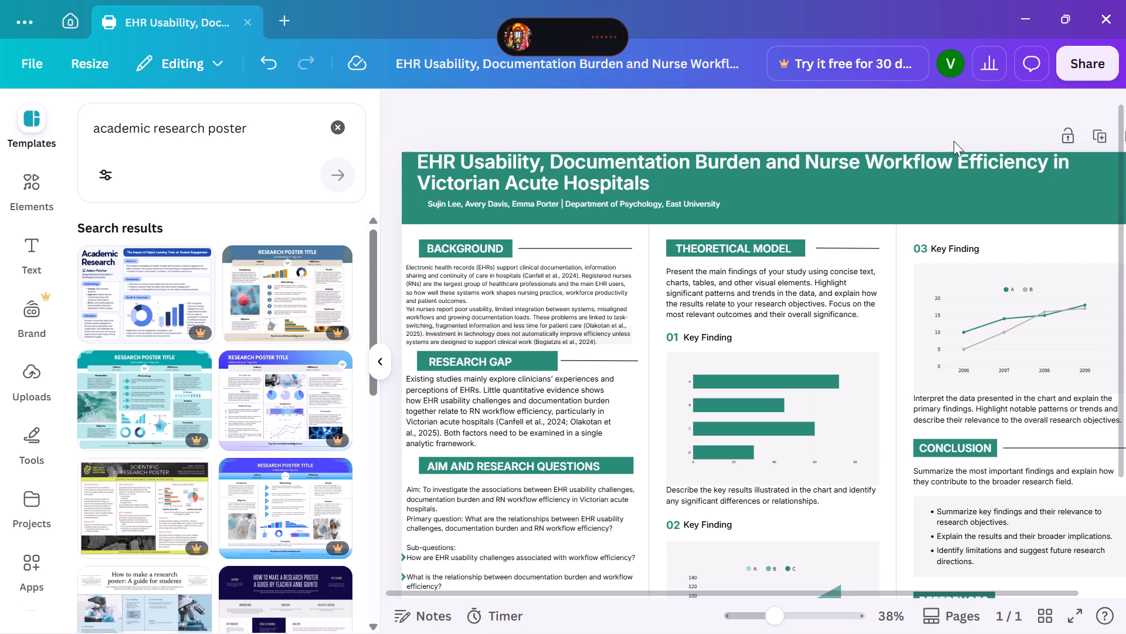
# Bring the divider line's start back to the edge of the THEORETICAL MODEL heading box.
pyautogui.click(832, 248)
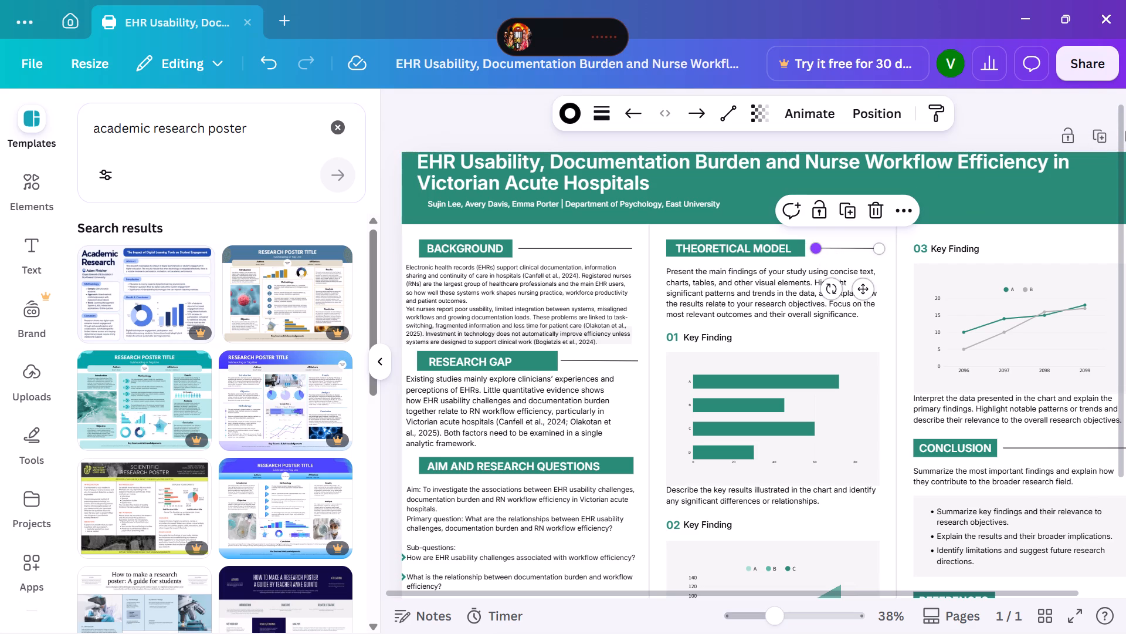
pyautogui.click(817, 248)
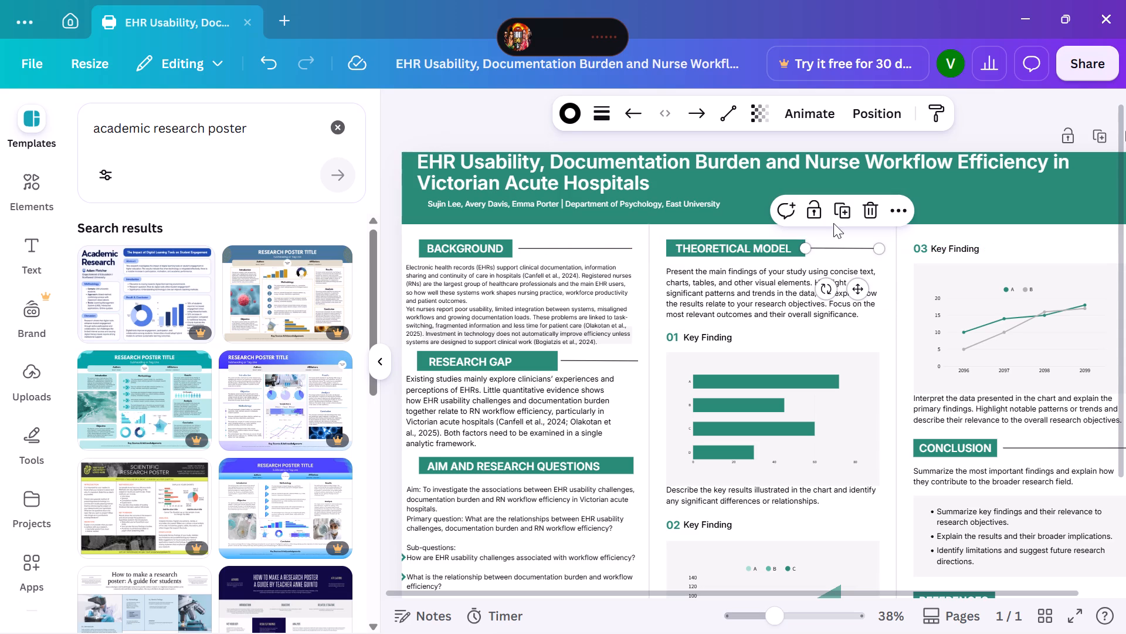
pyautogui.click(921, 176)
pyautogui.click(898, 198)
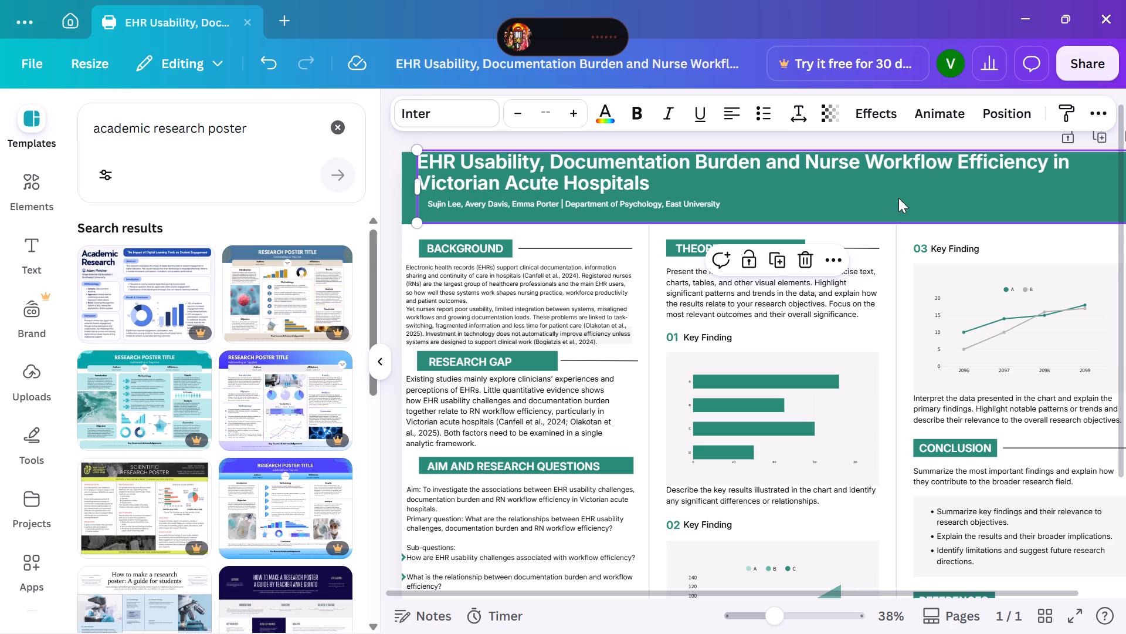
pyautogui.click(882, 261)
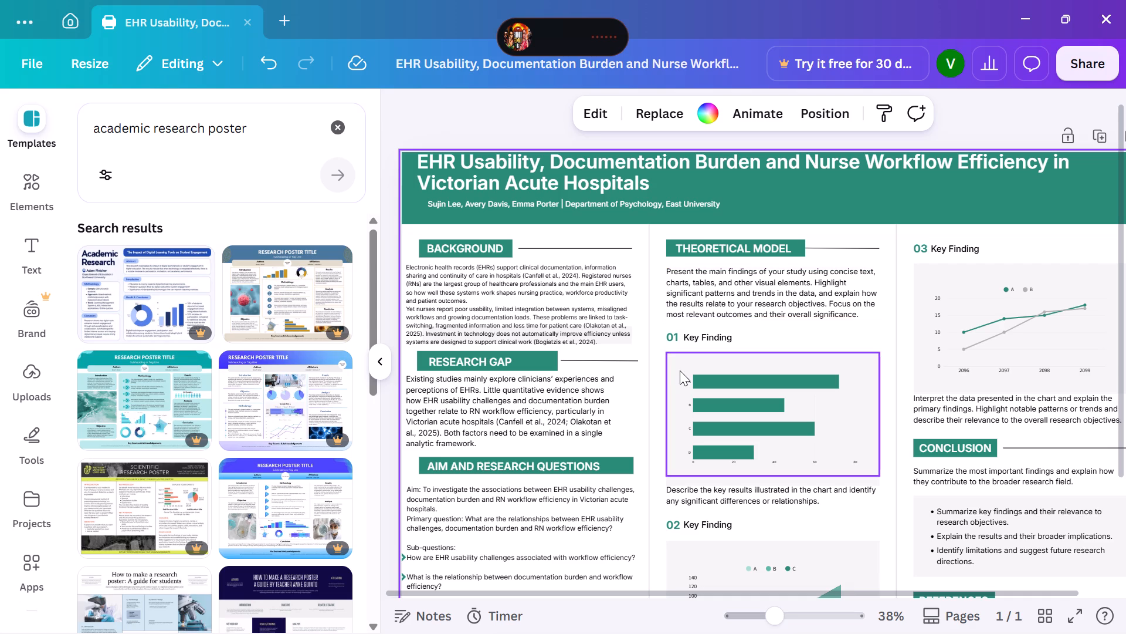
# Clear the placeholder paragraph under the THEORETICAL MODEL heading.
pyautogui.click(762, 282)
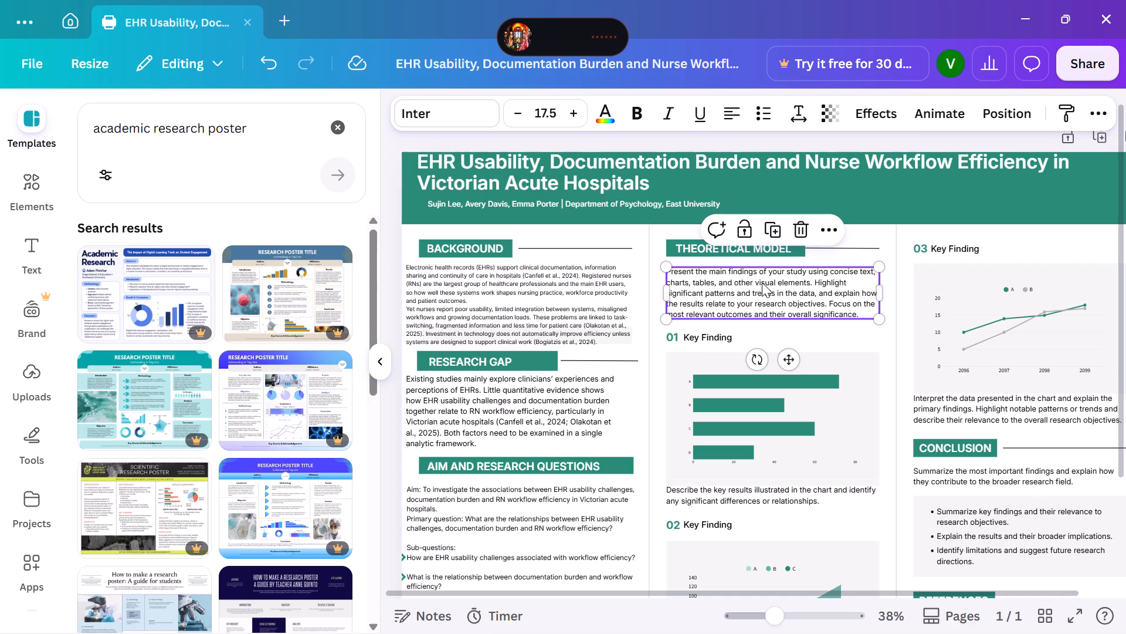
pyautogui.click(762, 289)
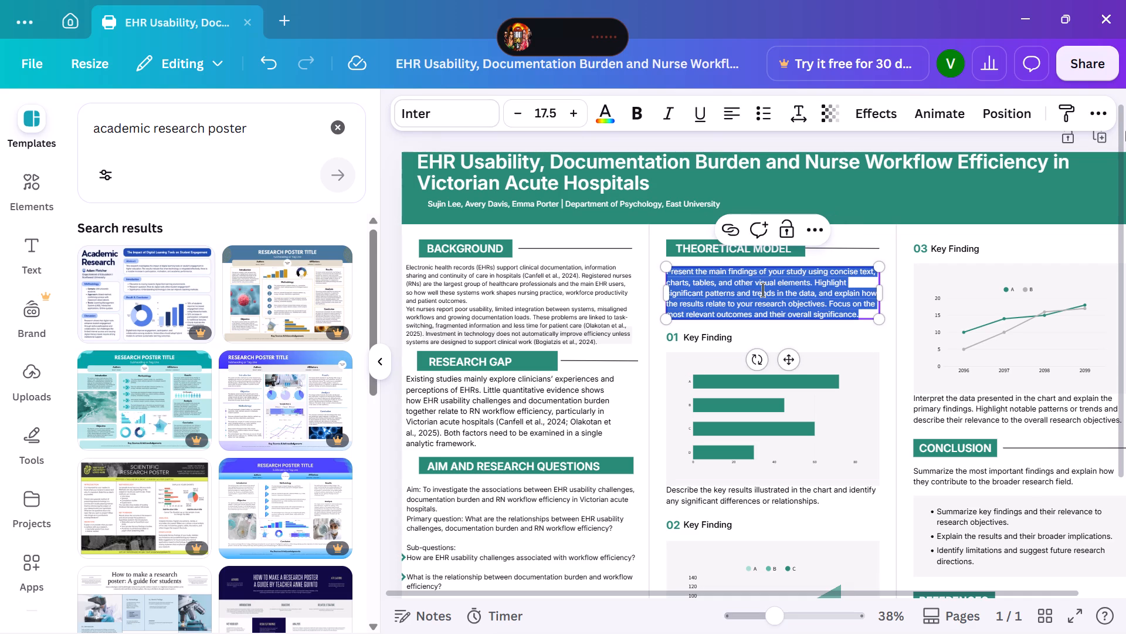
pyautogui.press('BackSpace')
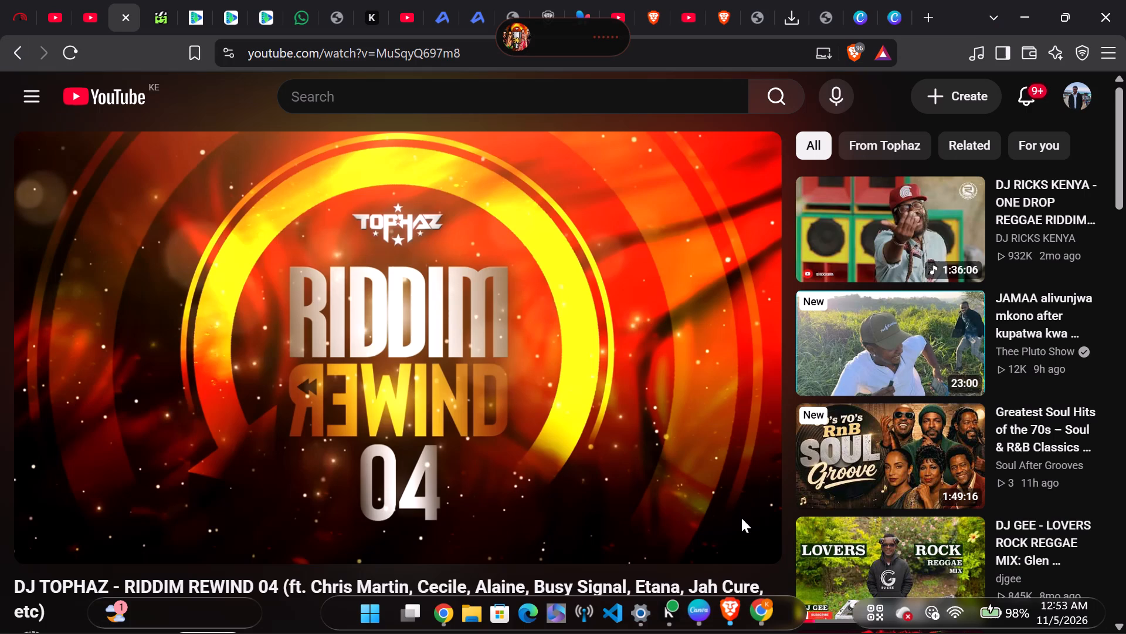
pyautogui.click(701, 620)
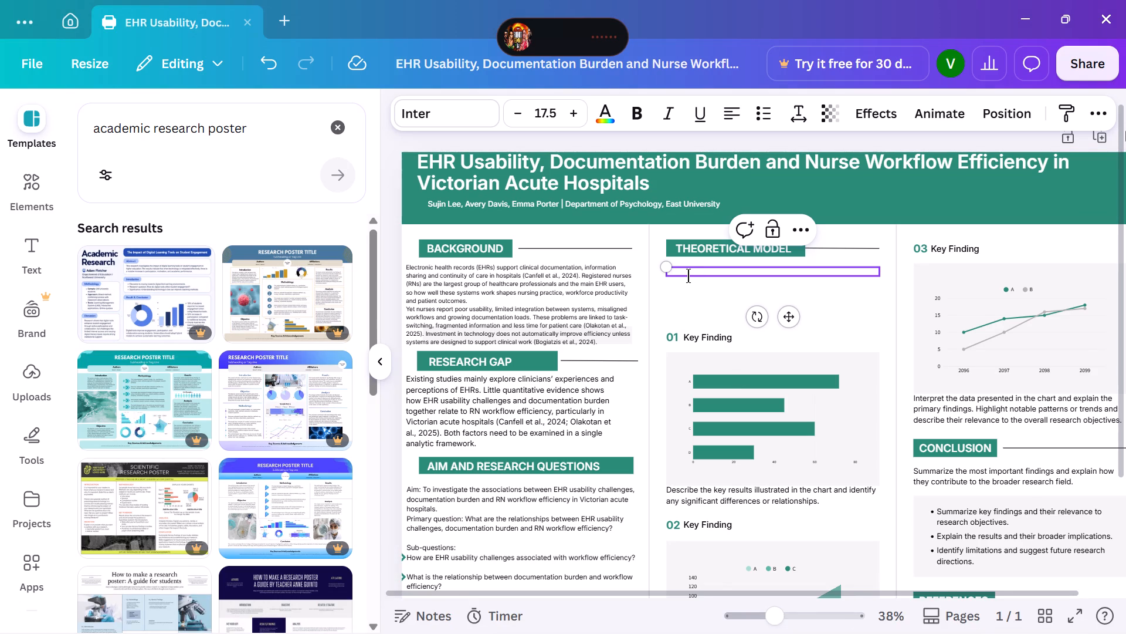
pyautogui.hotkey('ctrl', 'v')
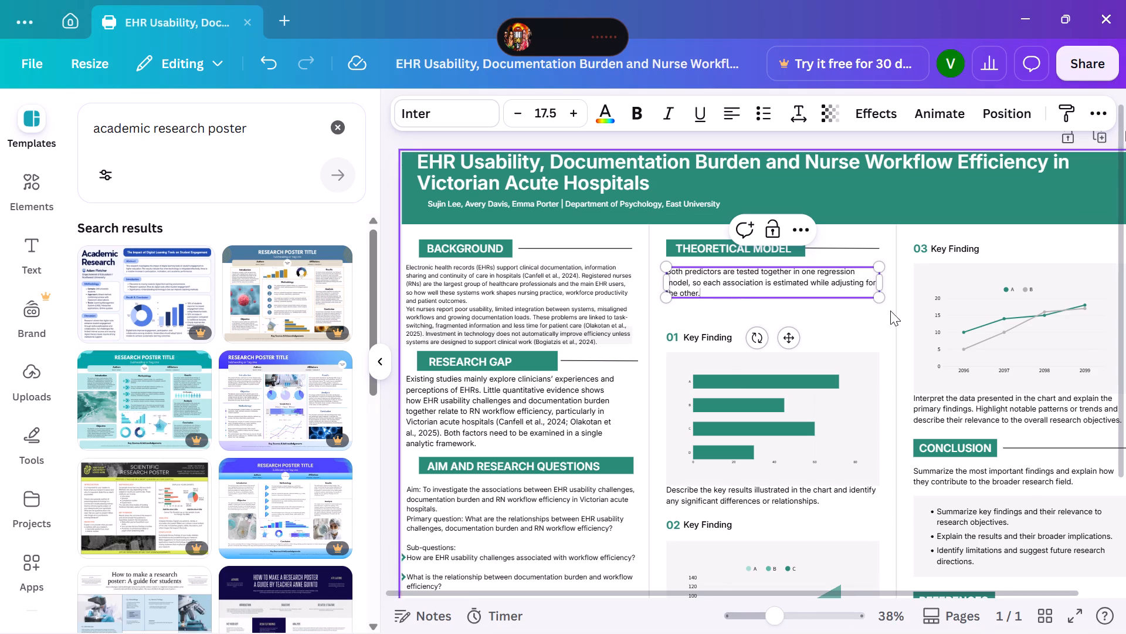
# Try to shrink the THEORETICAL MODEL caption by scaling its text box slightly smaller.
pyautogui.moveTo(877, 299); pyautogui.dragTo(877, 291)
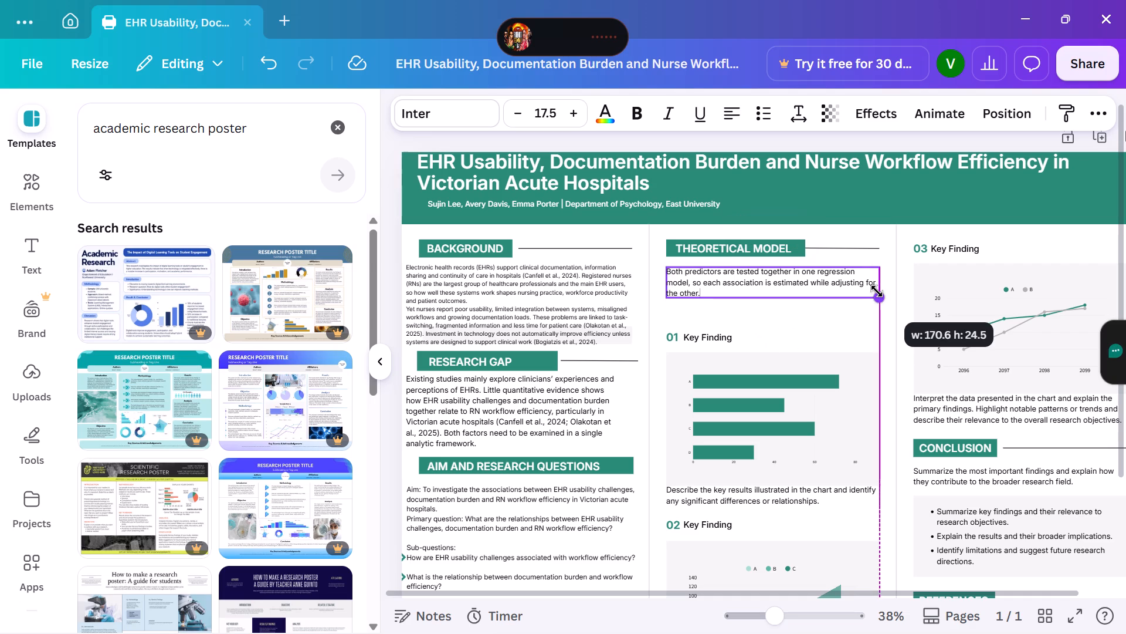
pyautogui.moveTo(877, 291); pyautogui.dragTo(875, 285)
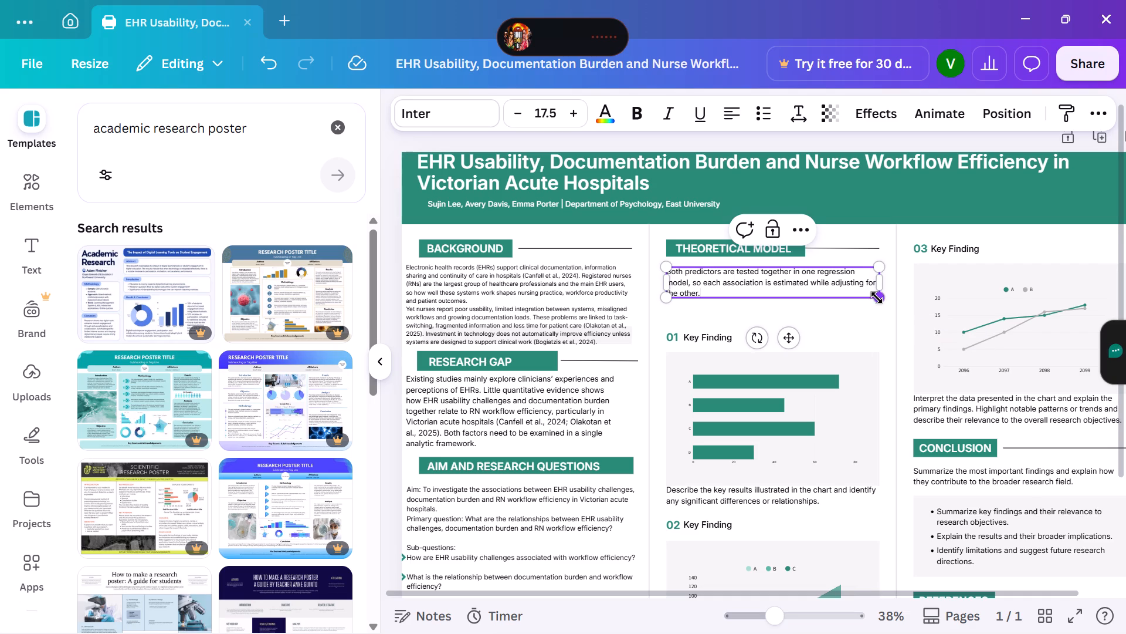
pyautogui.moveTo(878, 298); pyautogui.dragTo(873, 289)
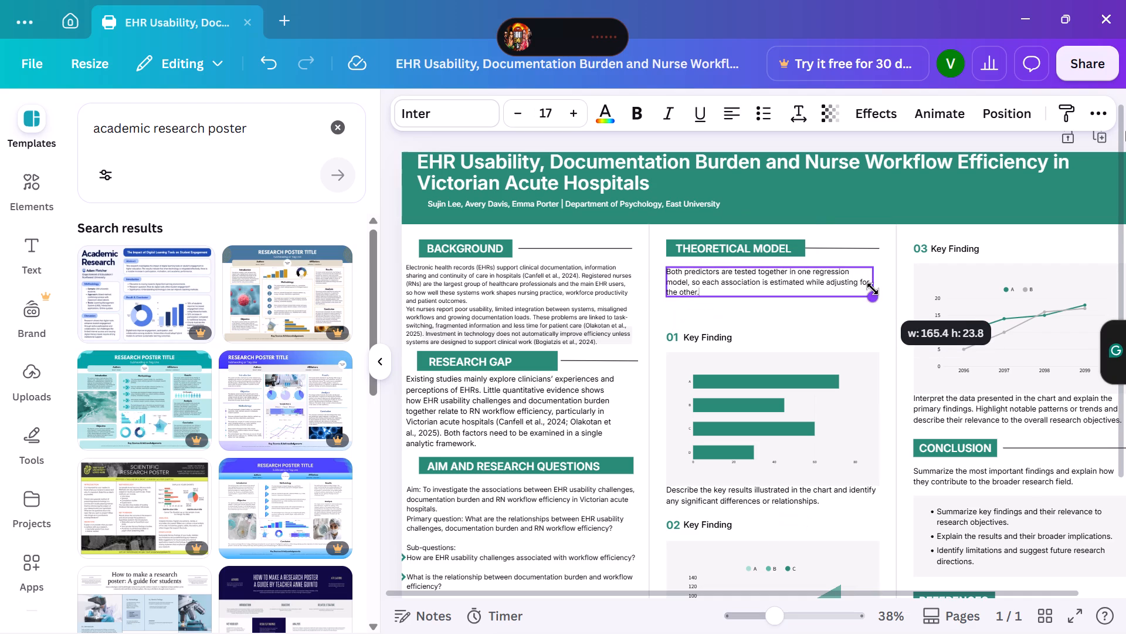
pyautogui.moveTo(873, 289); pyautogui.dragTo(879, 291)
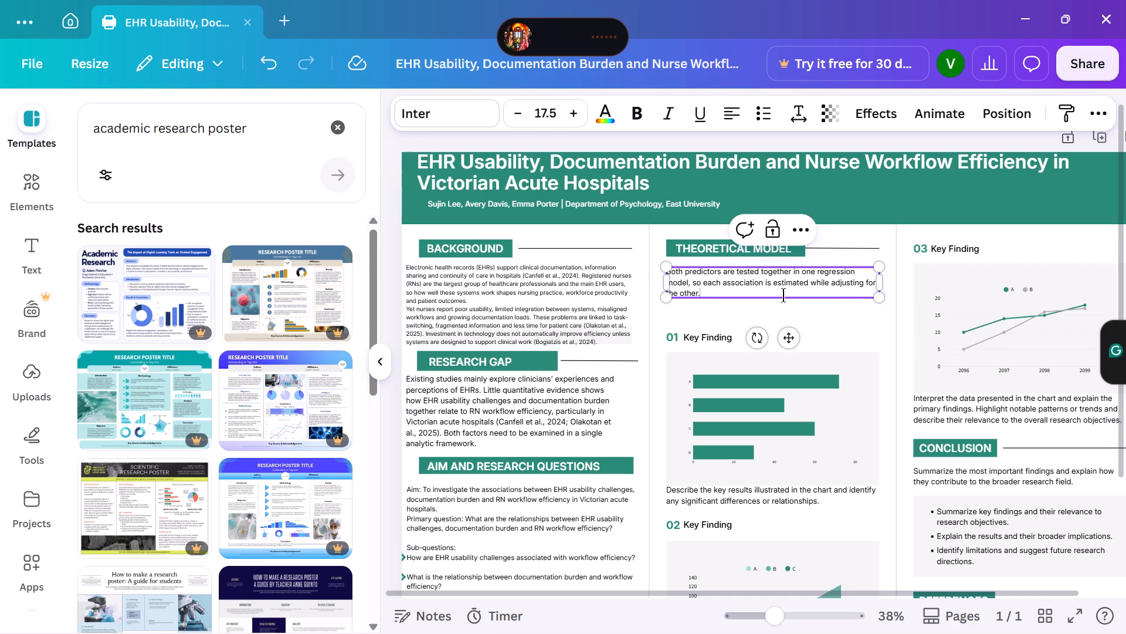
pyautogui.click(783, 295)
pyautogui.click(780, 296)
# Move the caption text box up slightly so it sits directly beneath the THEORETICAL MODEL heading.
pyautogui.moveTo(728, 300); pyautogui.dragTo(727, 291)
pyautogui.click(730, 283)
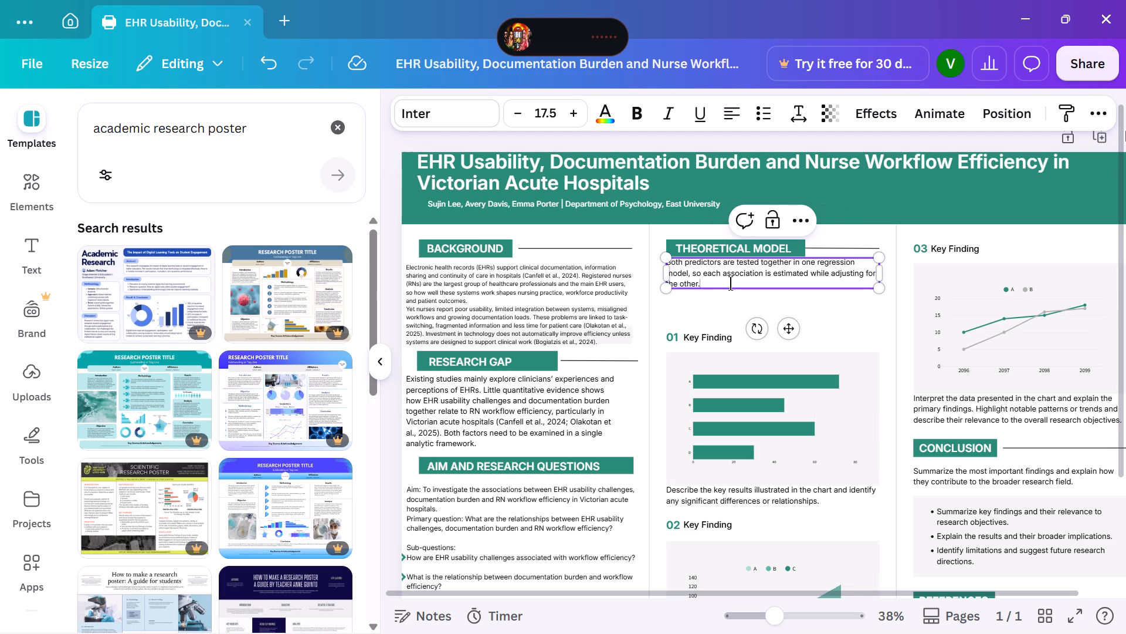
# Reduce the THEORETICAL MODEL caption's font size to 15.5.
pyautogui.click(517, 112)
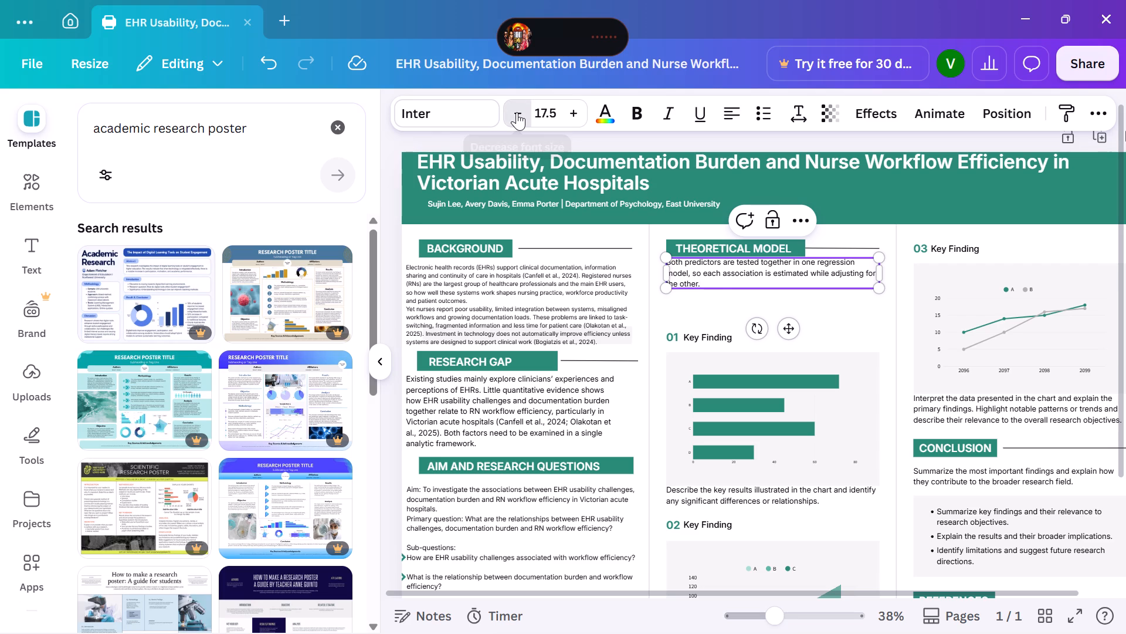
pyautogui.click(517, 112)
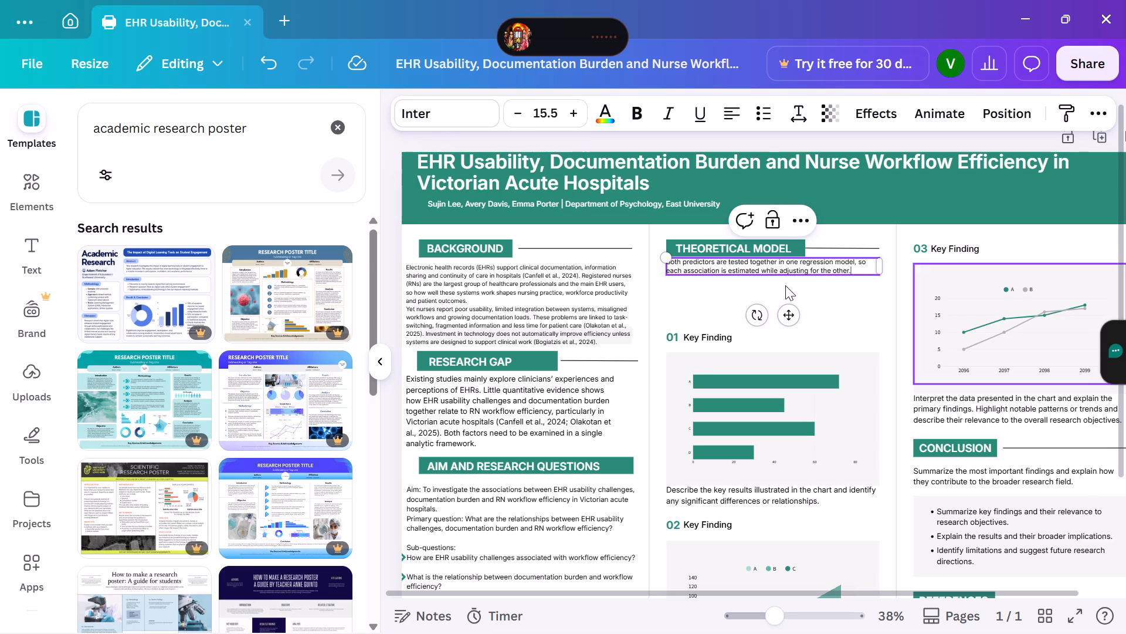
pyautogui.click(701, 303)
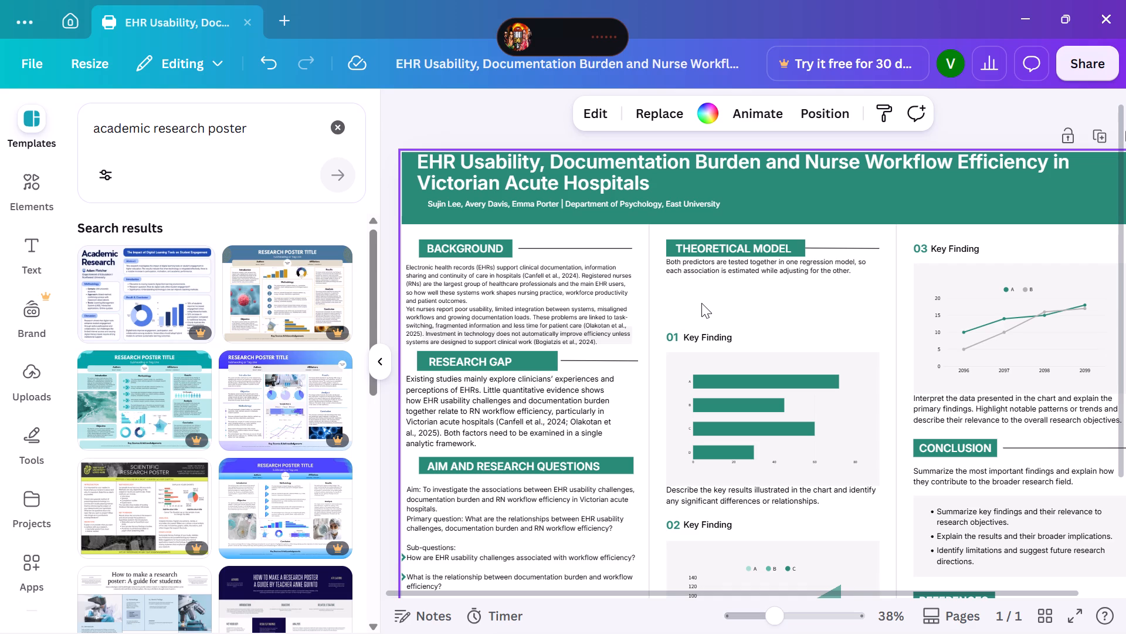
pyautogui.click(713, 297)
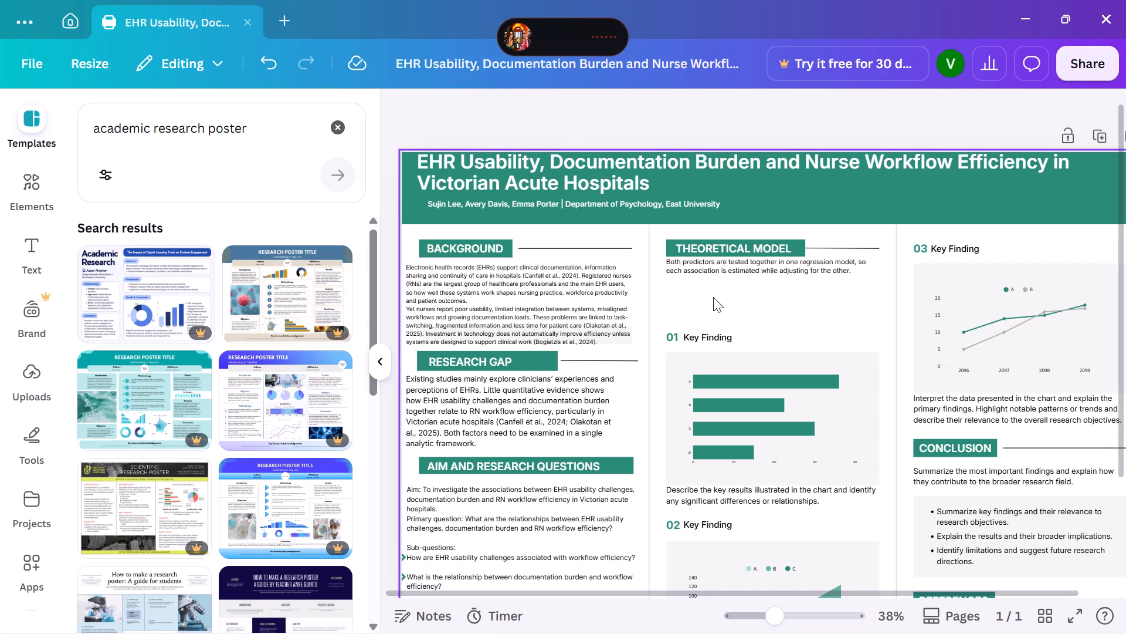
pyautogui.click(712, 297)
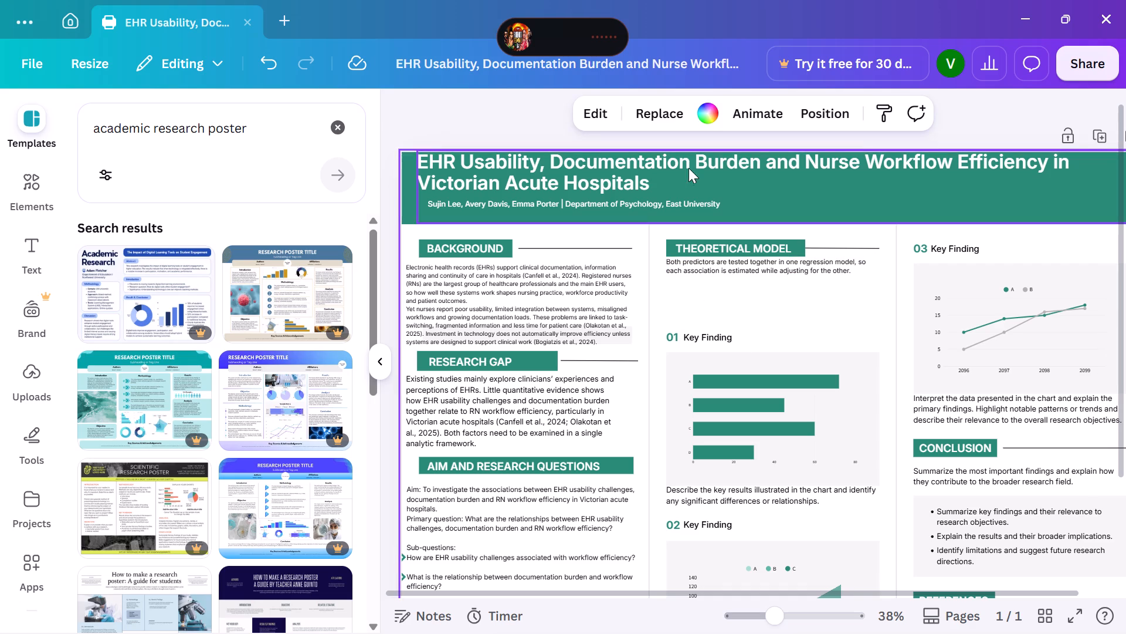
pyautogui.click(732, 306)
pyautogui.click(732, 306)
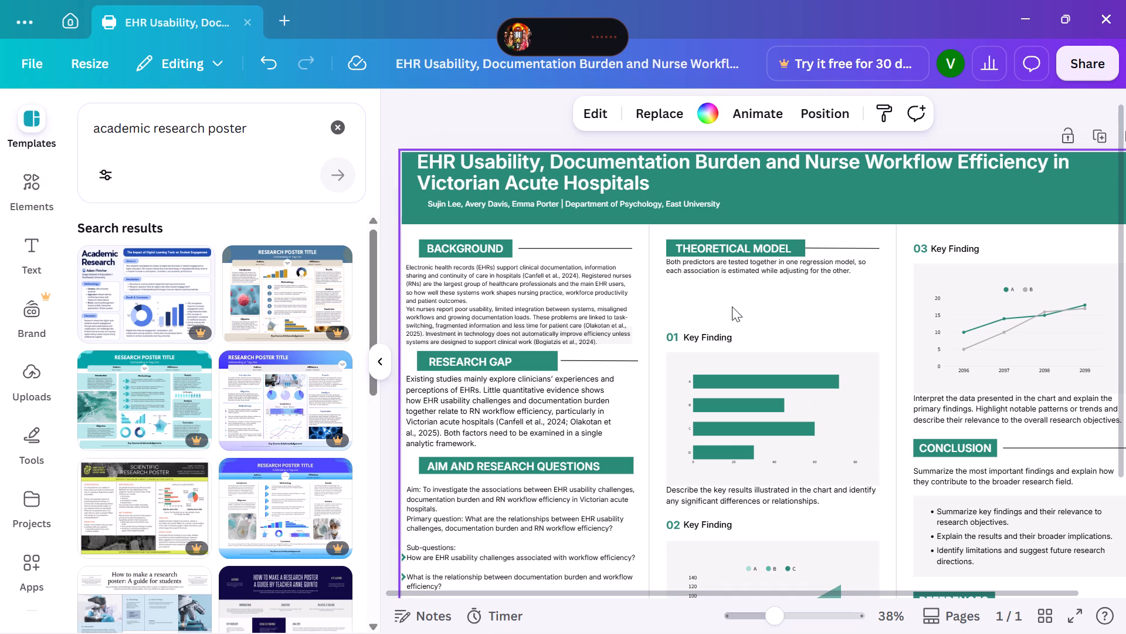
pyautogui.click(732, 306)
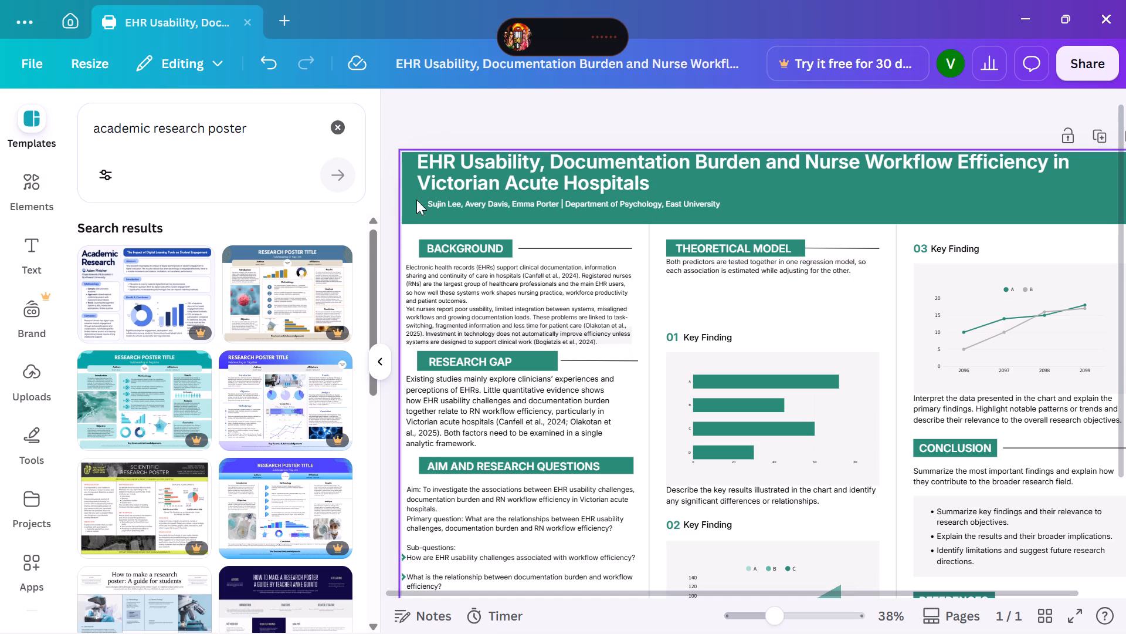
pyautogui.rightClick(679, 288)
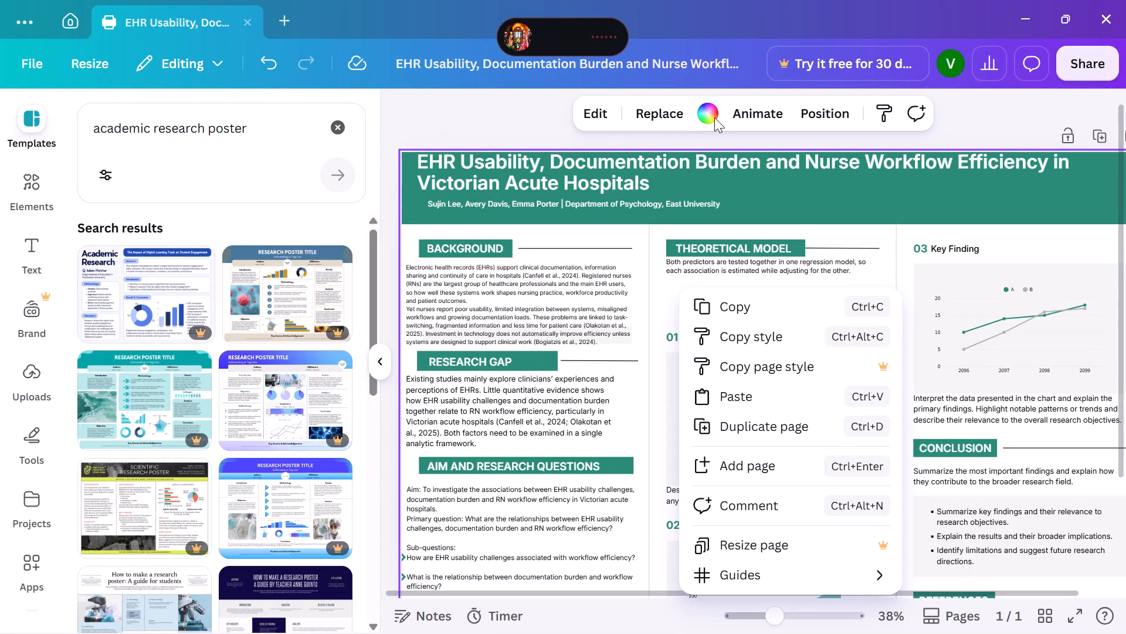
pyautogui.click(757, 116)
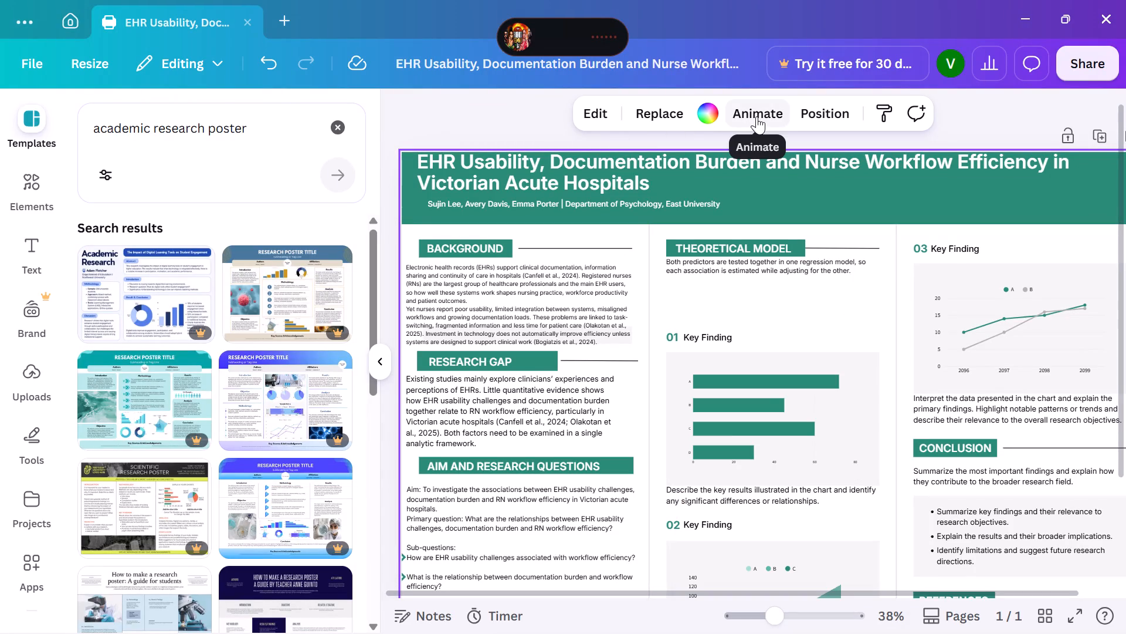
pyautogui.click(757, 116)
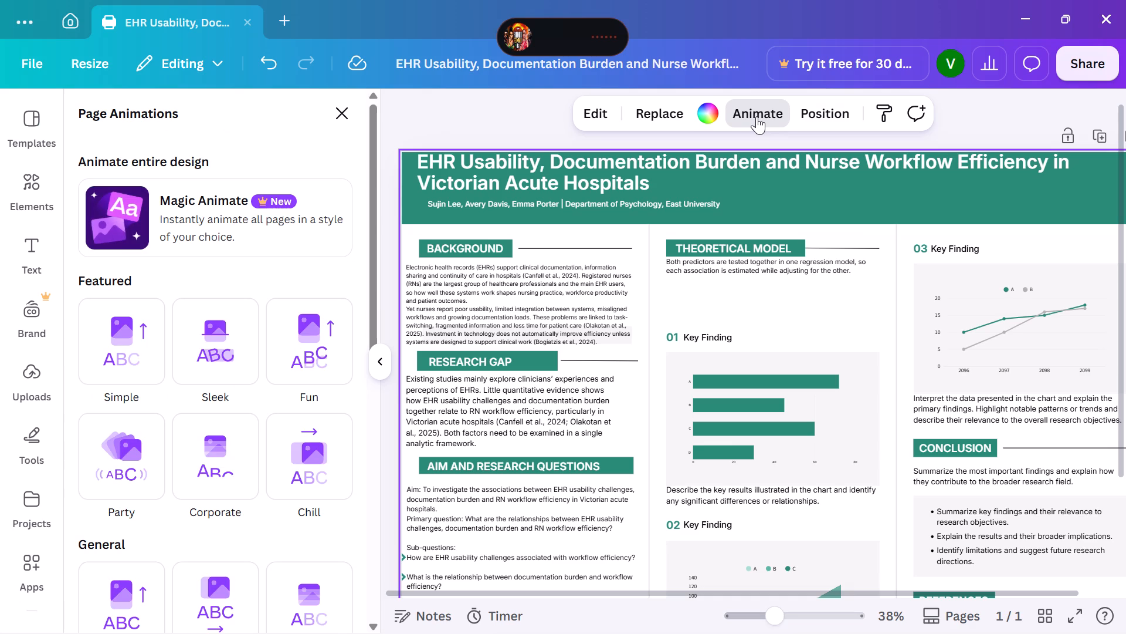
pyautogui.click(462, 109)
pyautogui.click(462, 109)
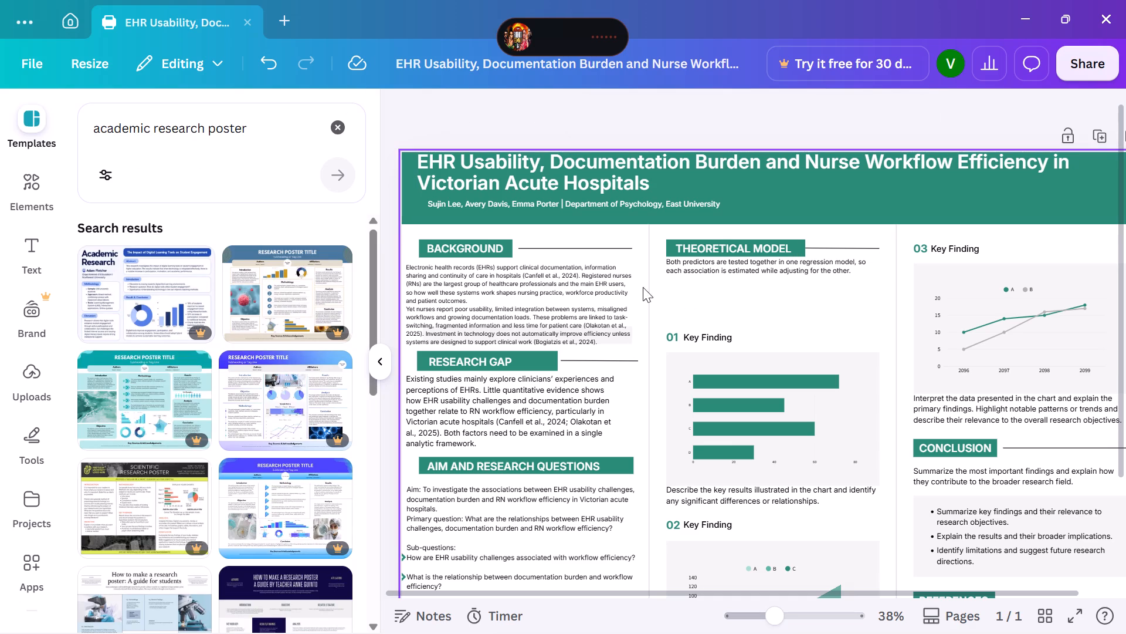
# Search the elements library for RECTANGLE and insert the solid light-green rounded rectangle graphic on the poster.
pyautogui.click(37, 198)
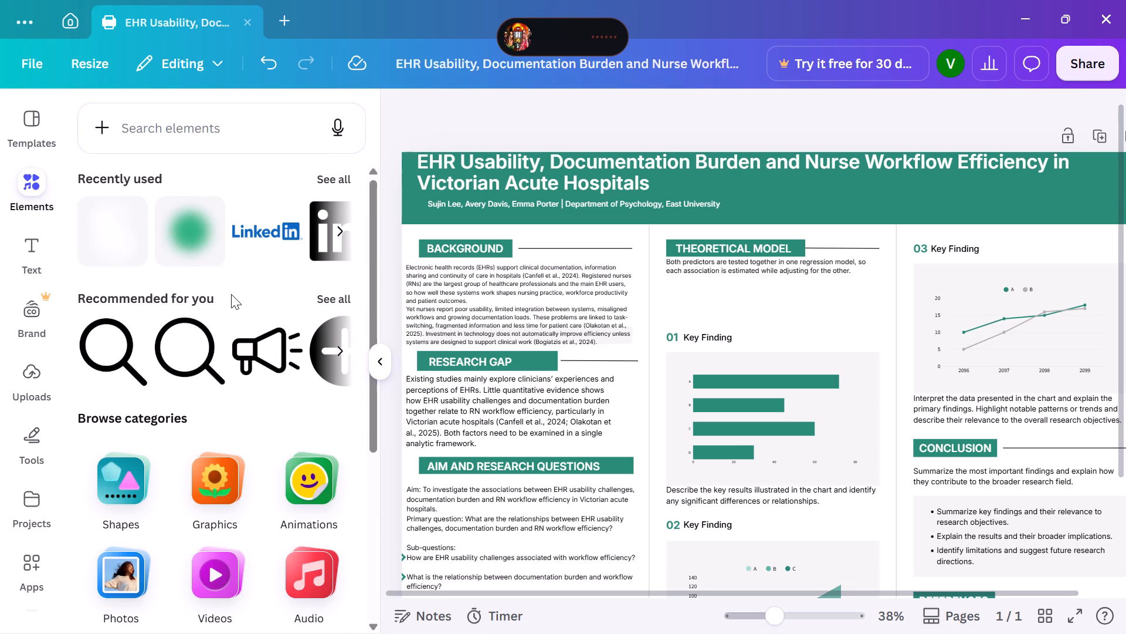
pyautogui.scroll(-10, 231, 296)
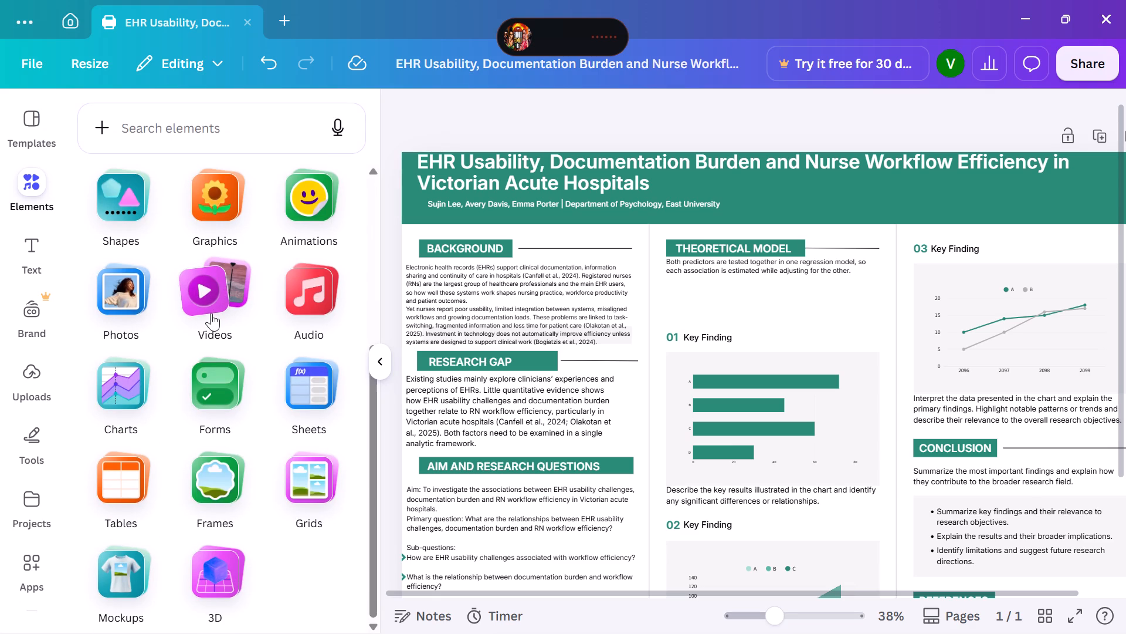
pyautogui.click(183, 134)
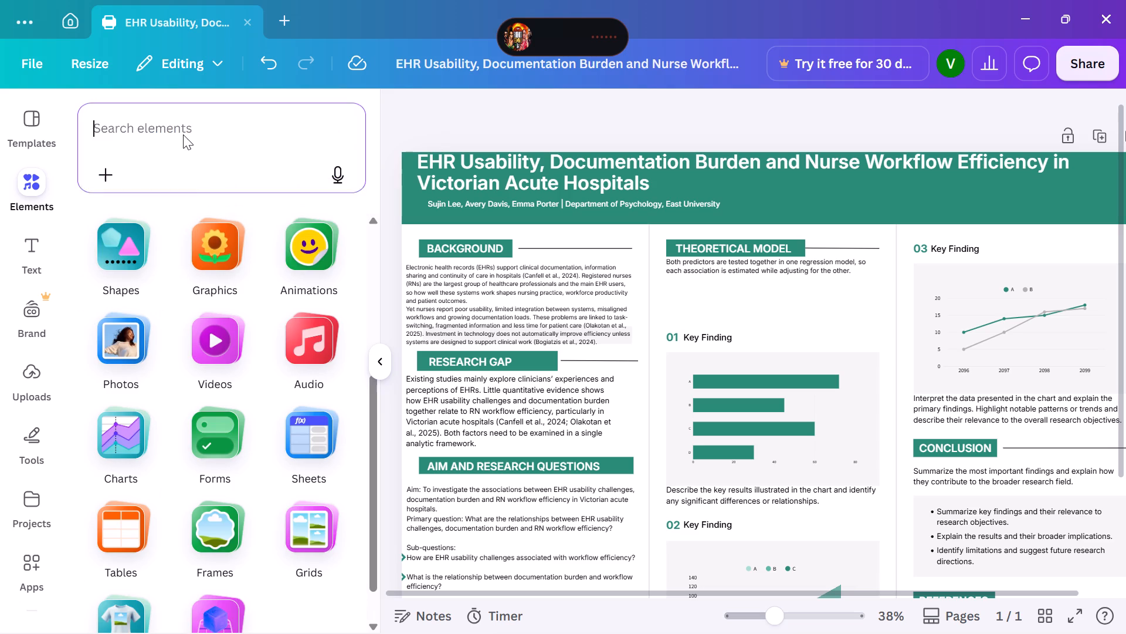
pyautogui.write('RECY')
pyautogui.press('BackSpace')
pyautogui.write('TANGLE')
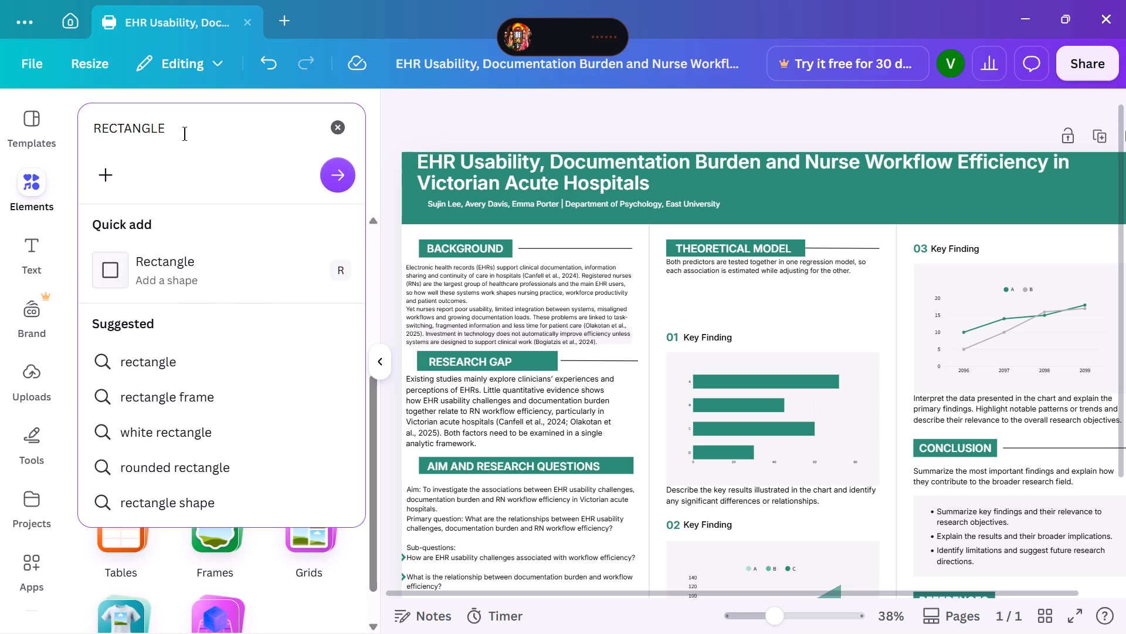
pyautogui.press('Return')
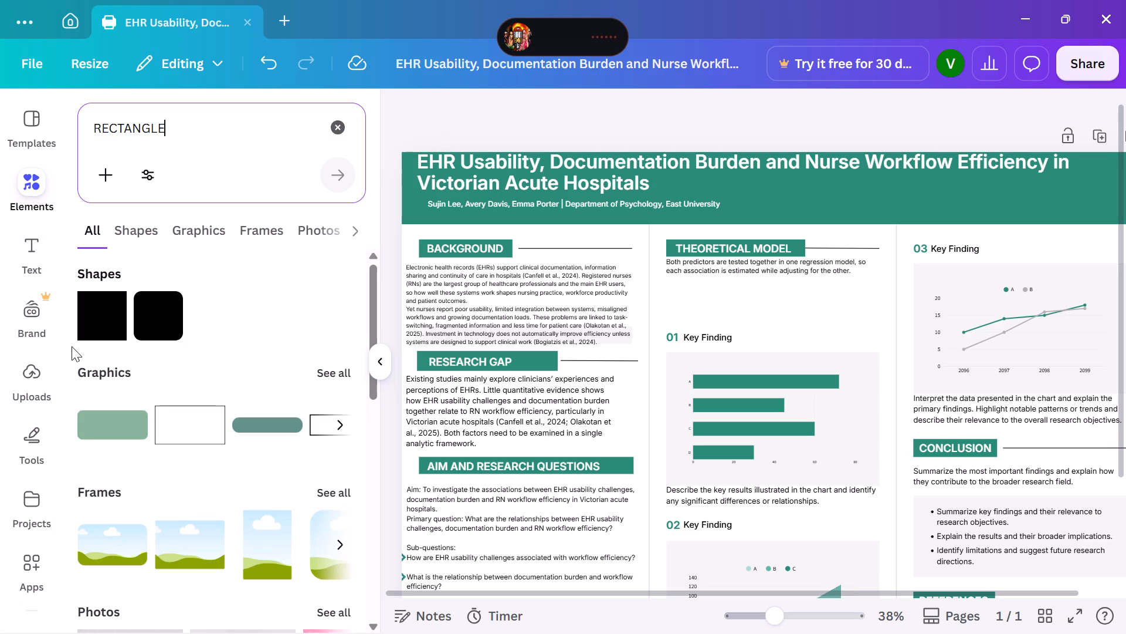
pyautogui.click(100, 411)
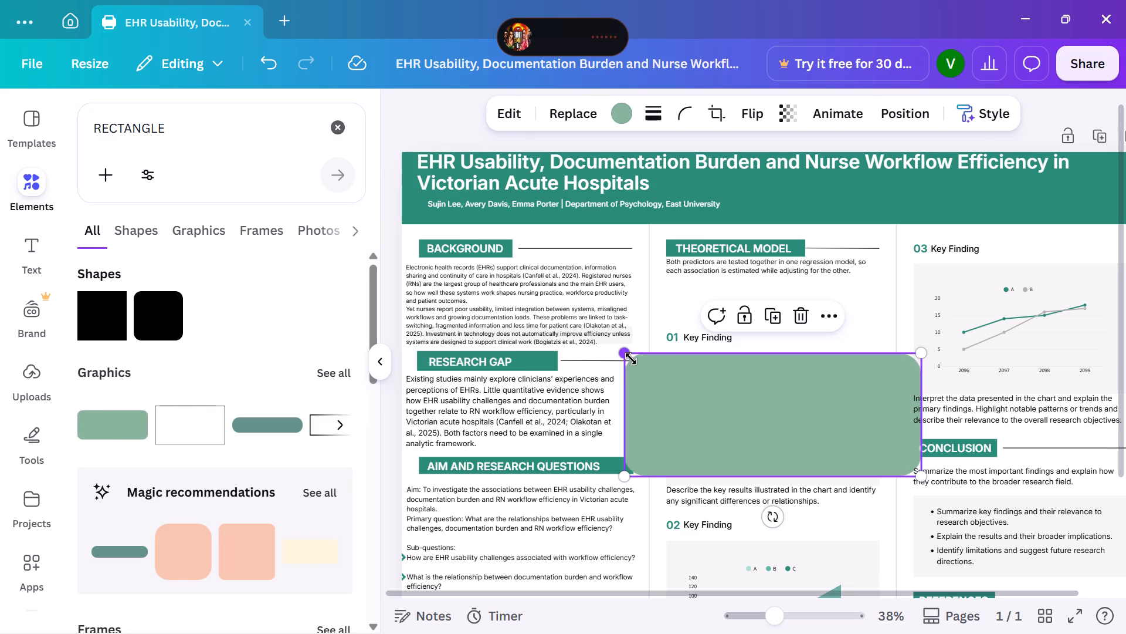
# Shrink the green rectangle to a small diagram box and place it just beneath the THEORETICAL MODEL caption, near the column's left side.
pyautogui.click(788, 616)
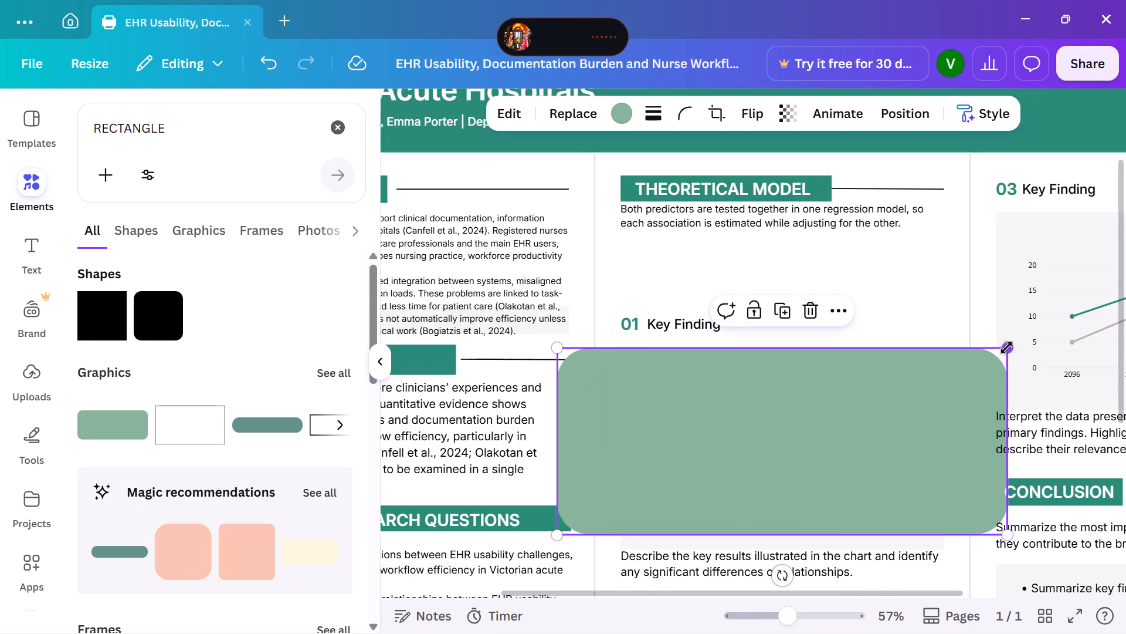
pyautogui.moveTo(1006, 348); pyautogui.dragTo(782, 481)
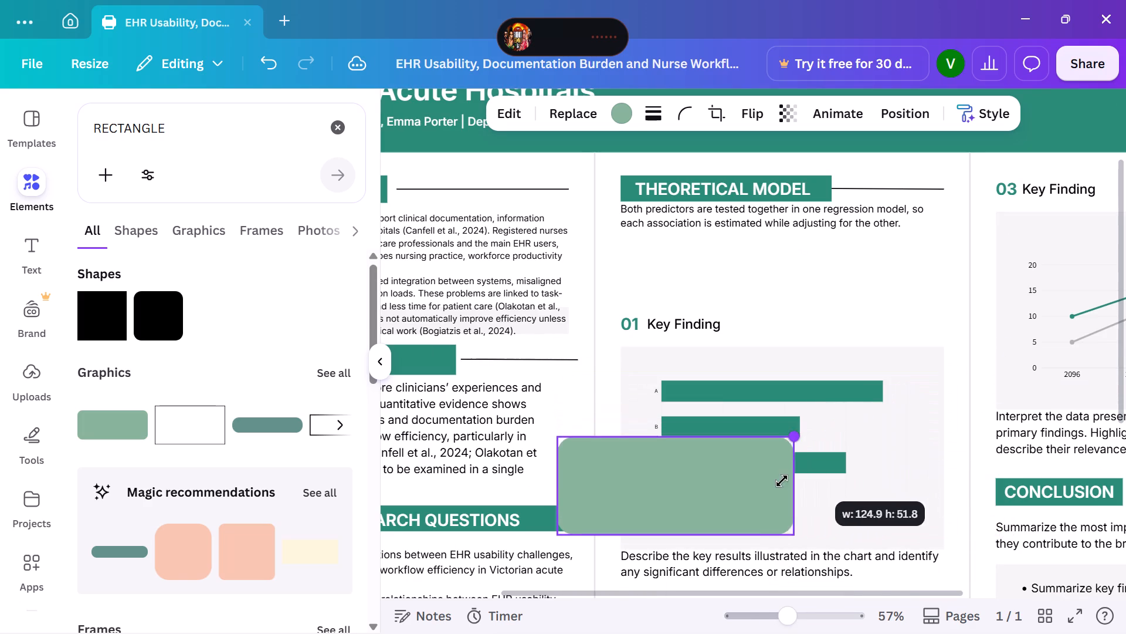
pyautogui.moveTo(782, 481); pyautogui.dragTo(679, 511)
pyautogui.moveTo(610, 510); pyautogui.dragTo(653, 326)
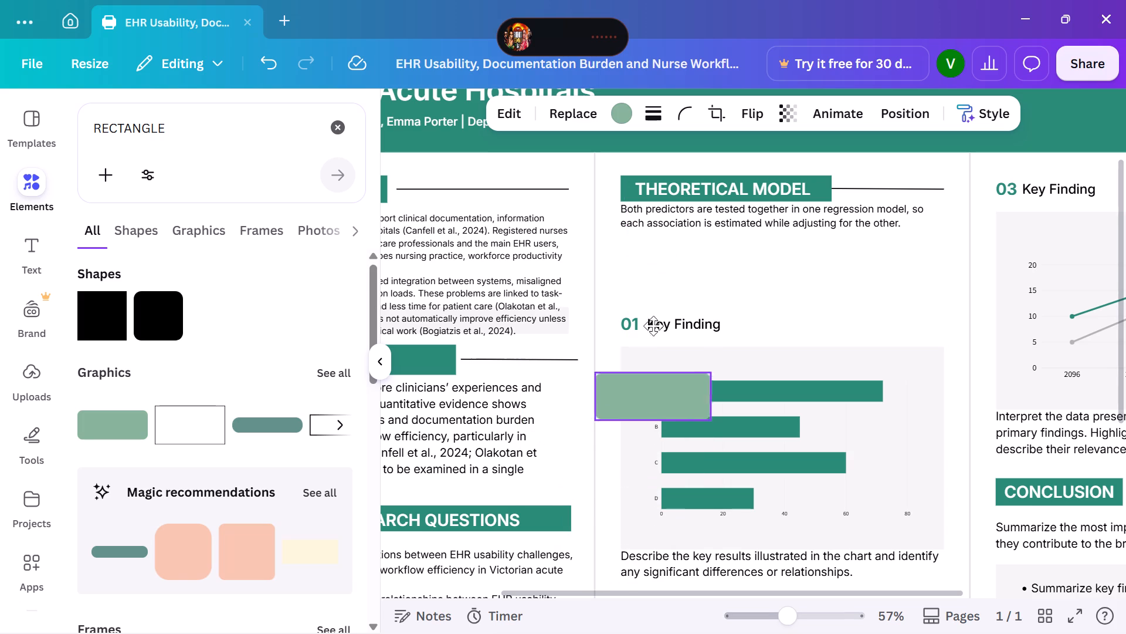
pyautogui.moveTo(653, 326); pyautogui.dragTo(675, 256)
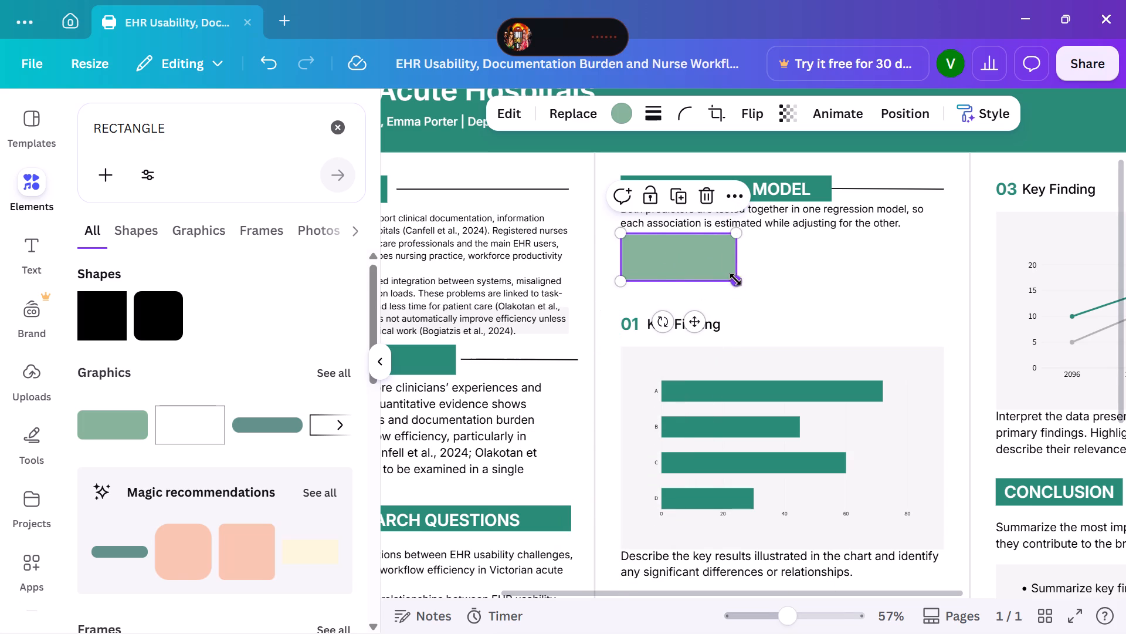
pyautogui.moveTo(735, 280); pyautogui.dragTo(714, 276)
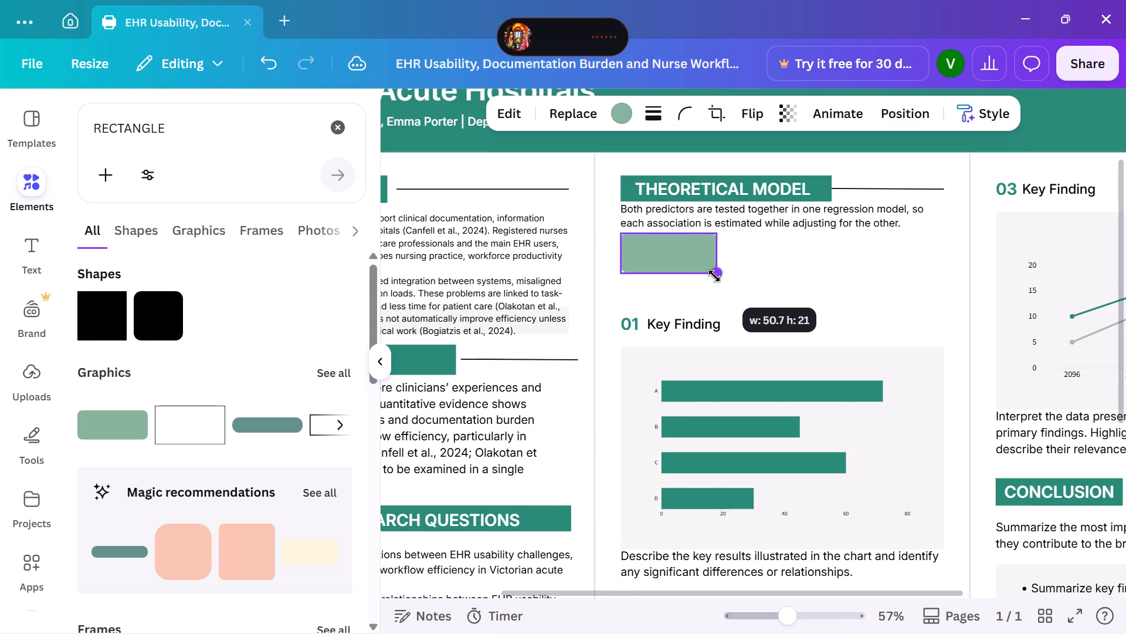
pyautogui.moveTo(714, 276); pyautogui.dragTo(691, 258)
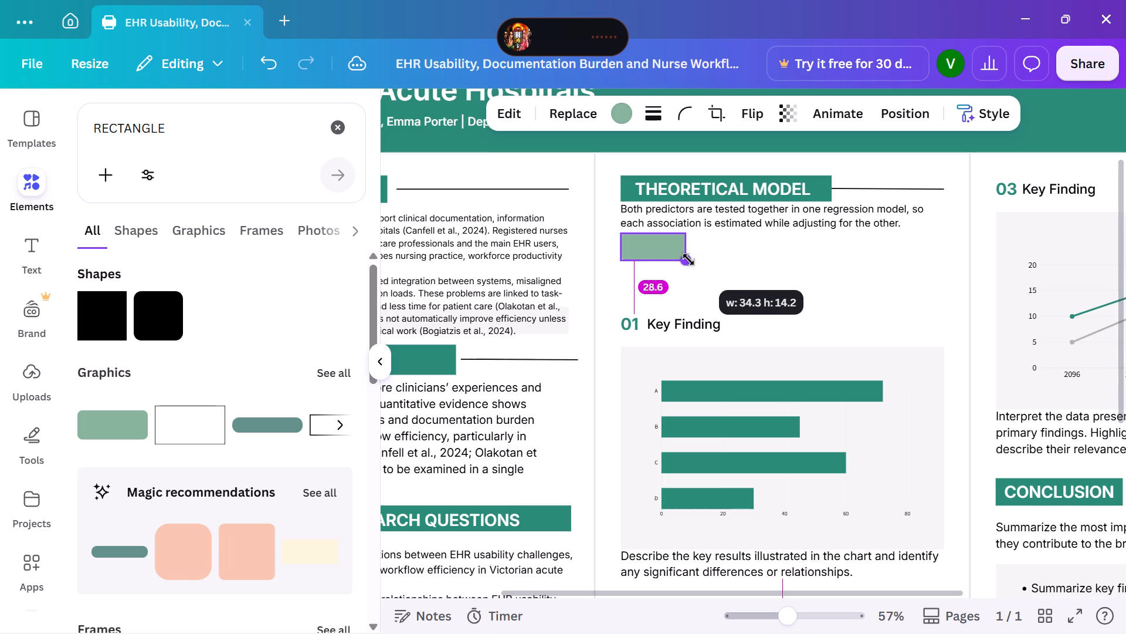
pyautogui.moveTo(650, 242); pyautogui.dragTo(669, 242)
pyautogui.moveTo(640, 260); pyautogui.dragTo(640, 260)
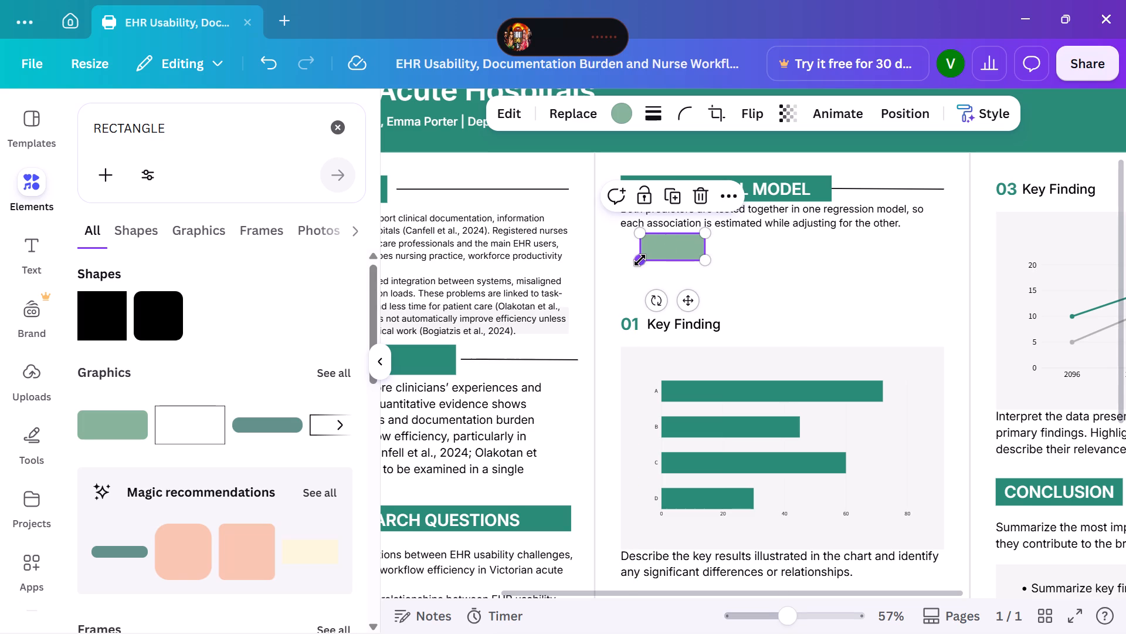
pyautogui.moveTo(640, 260); pyautogui.dragTo(652, 254)
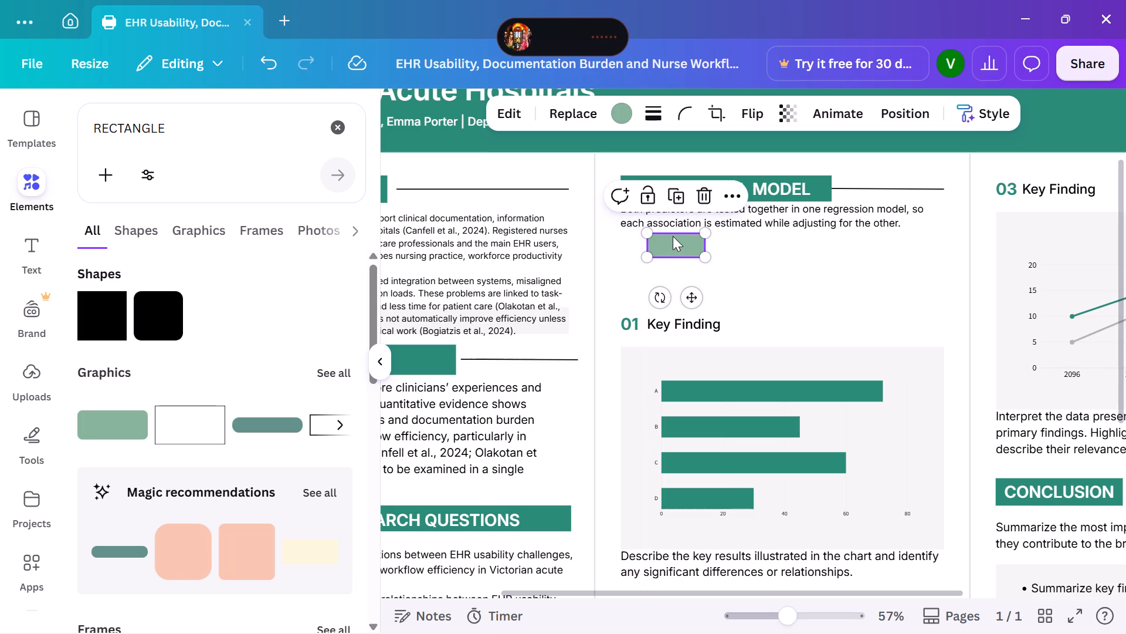
pyautogui.moveTo(646, 258); pyautogui.dragTo(659, 252)
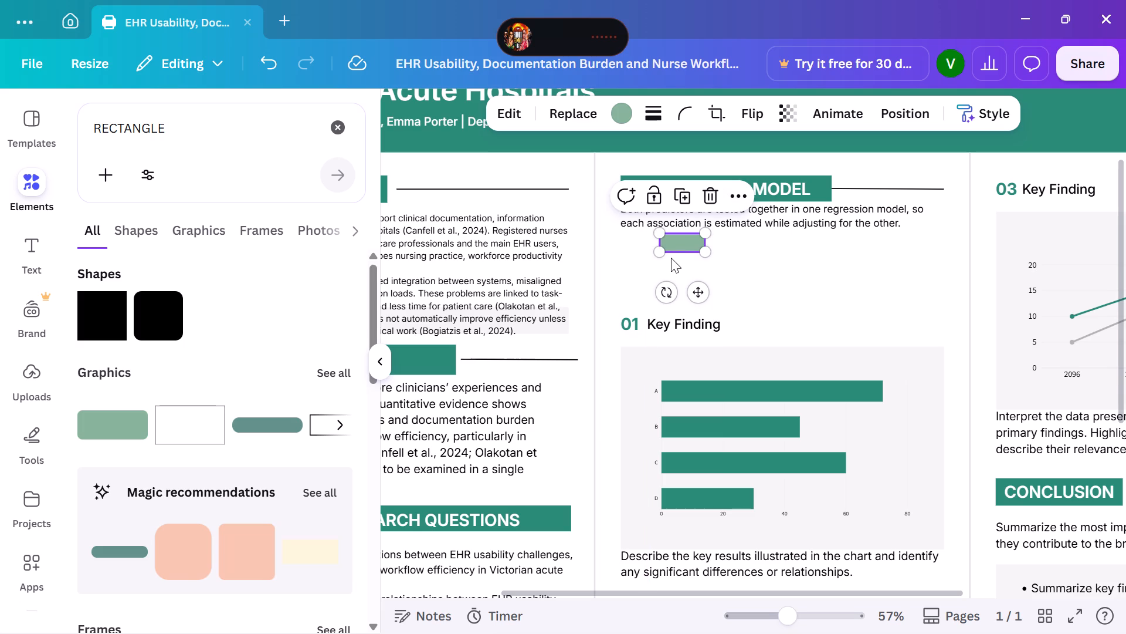
# Duplicate the small green box and place the copy directly below the first, left-aligned with a gap between them.
pyautogui.click(677, 200)
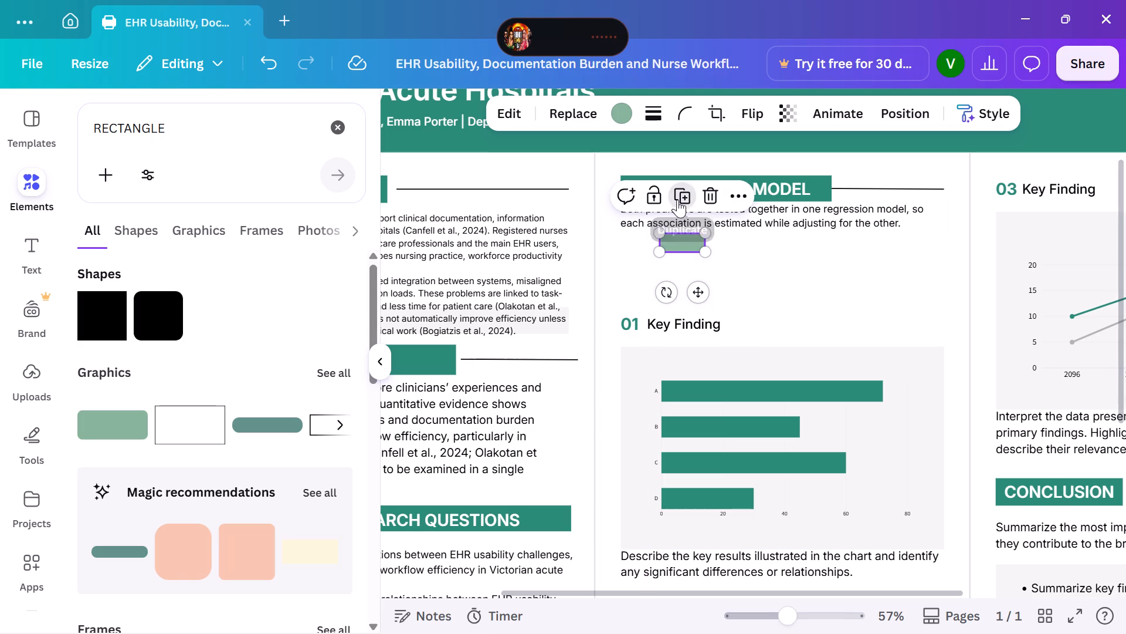
pyautogui.moveTo(677, 245); pyautogui.dragTo(673, 261)
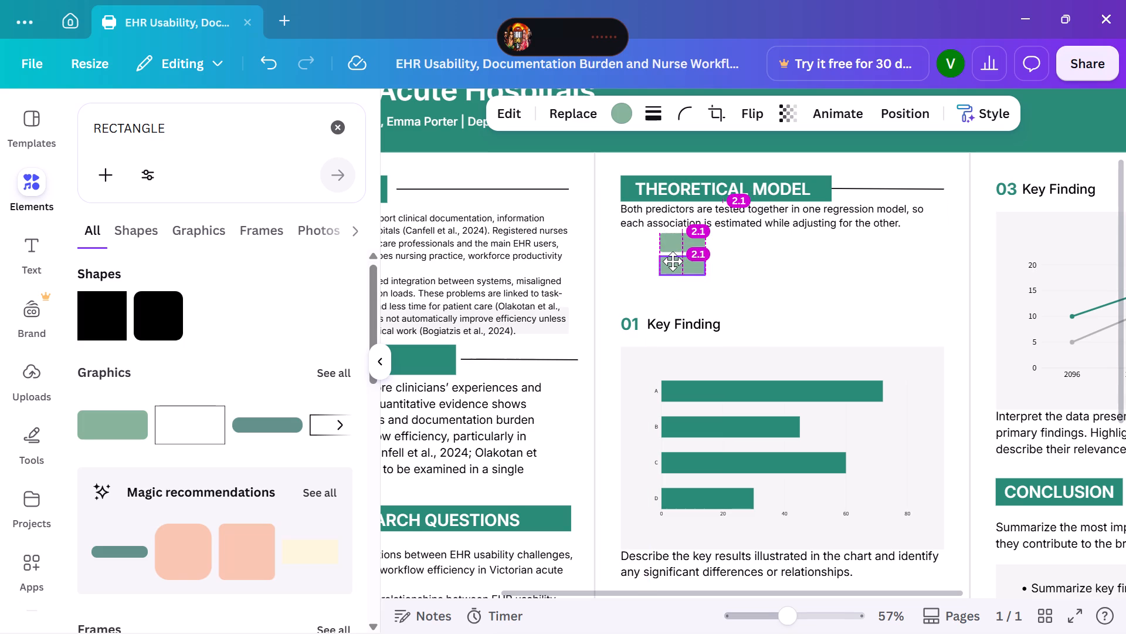
pyautogui.moveTo(673, 261); pyautogui.dragTo(675, 272)
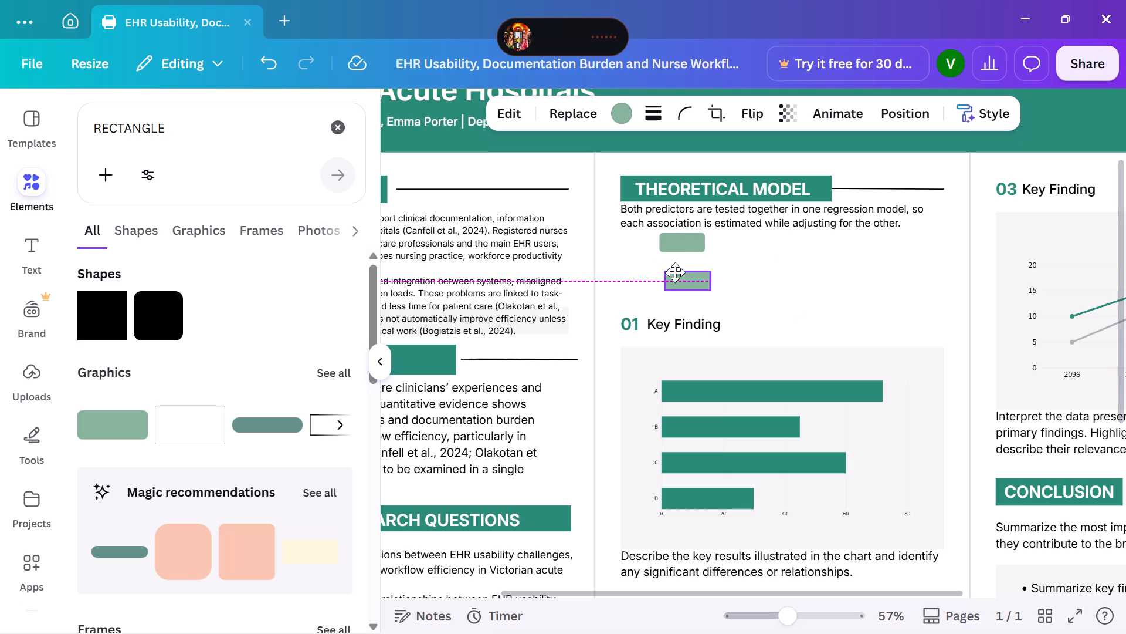
pyautogui.moveTo(675, 272); pyautogui.dragTo(674, 275)
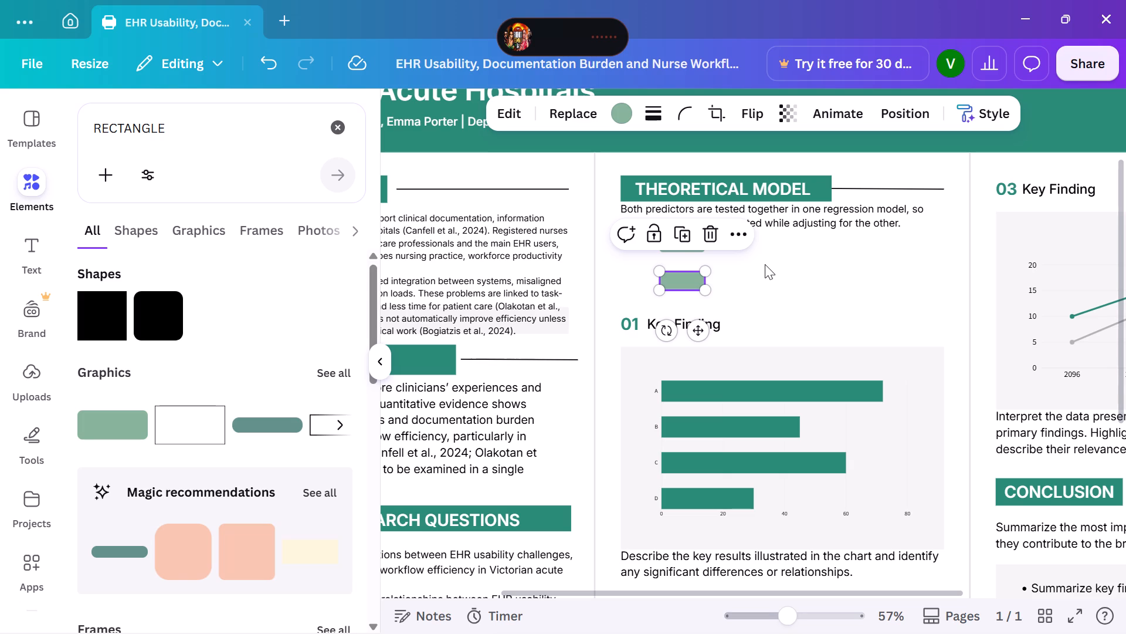
# Duplicate the lower green box and place the copy to the right of the two stacked boxes, vertically midway between them.
pyautogui.click(688, 237)
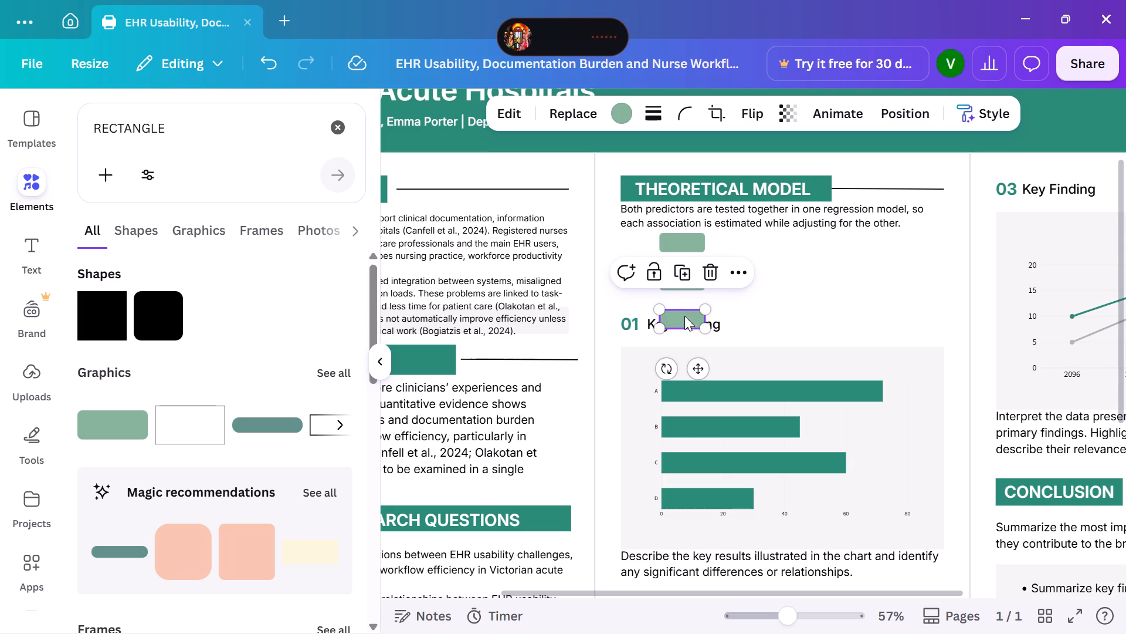
pyautogui.moveTo(685, 318); pyautogui.dragTo(761, 267)
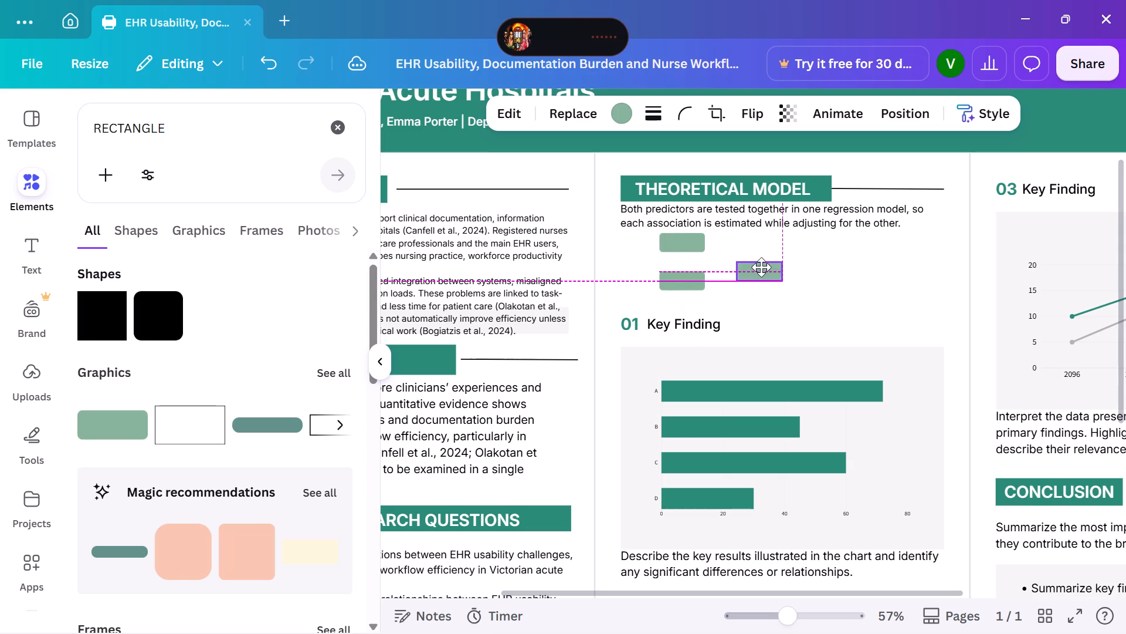
pyautogui.moveTo(761, 267); pyautogui.dragTo(761, 261)
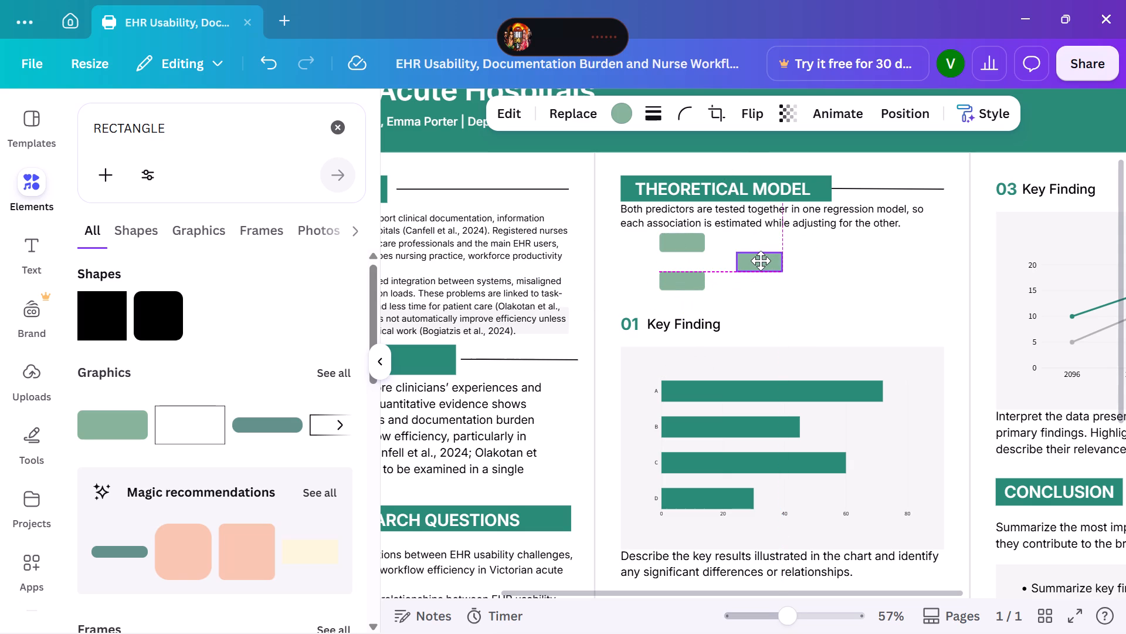
pyautogui.moveTo(761, 261); pyautogui.dragTo(763, 261)
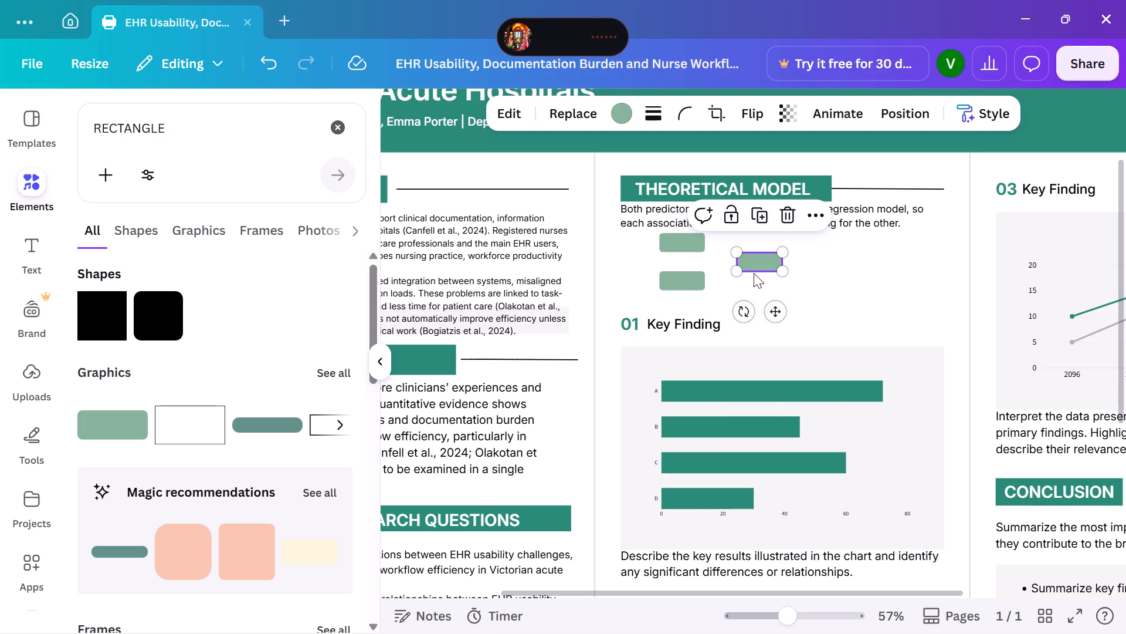
pyautogui.click(880, 249)
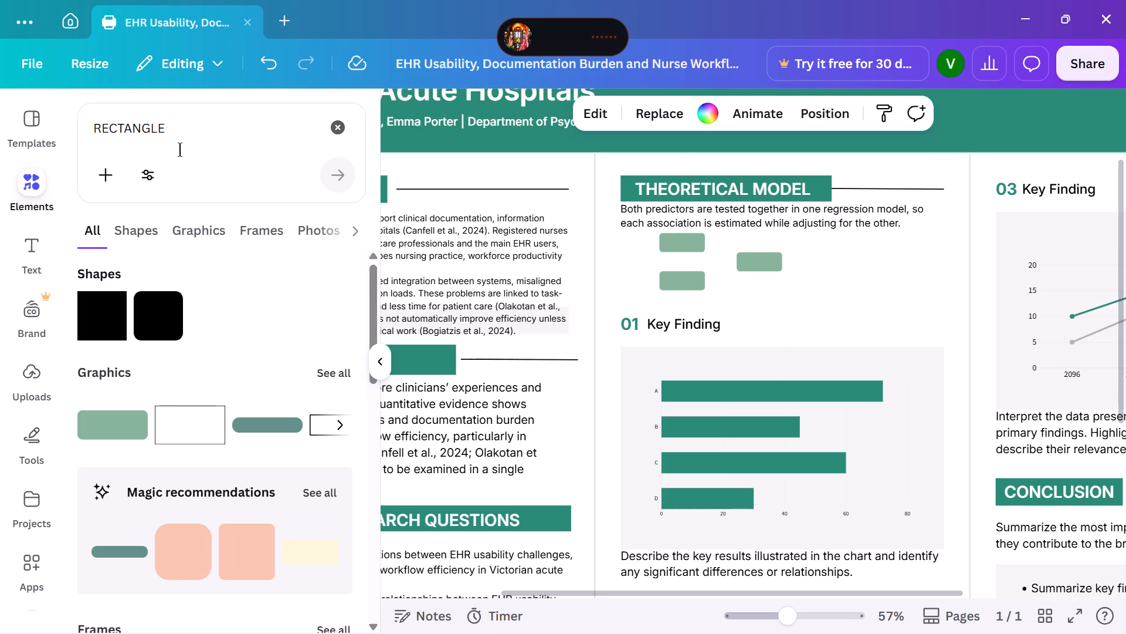
# Search the elements library for ARROW and insert the thin black right-pointing arrow graphic on the poster.
pyautogui.tripleClick(172, 127)
pyautogui.click(172, 127)
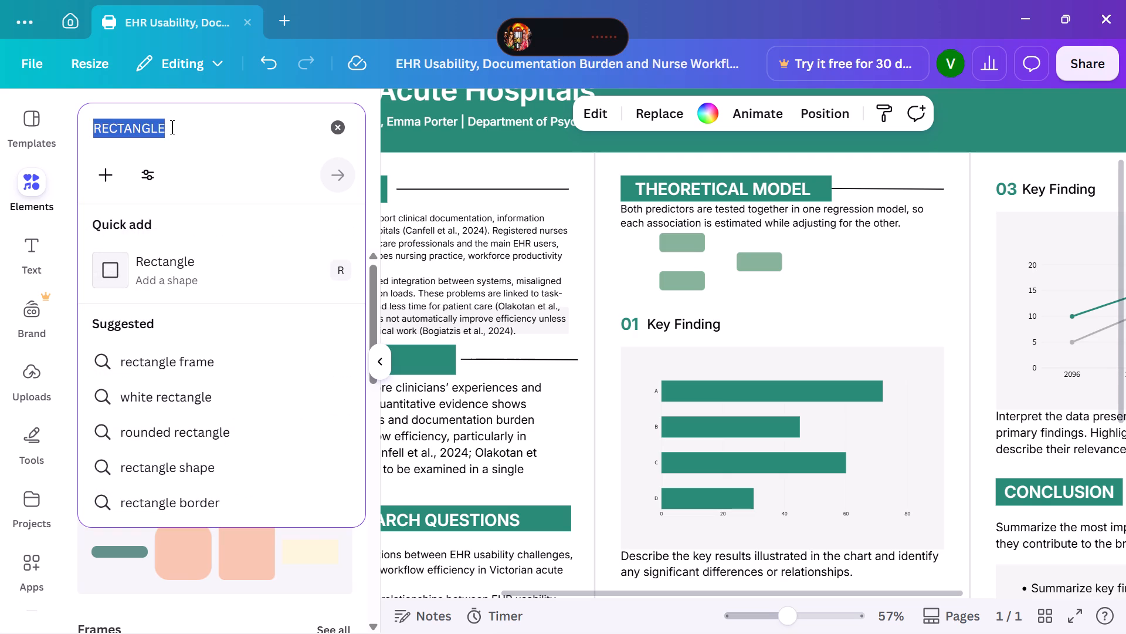
pyautogui.press('BackSpace')
pyautogui.write('ARROW')
pyautogui.press('Return')
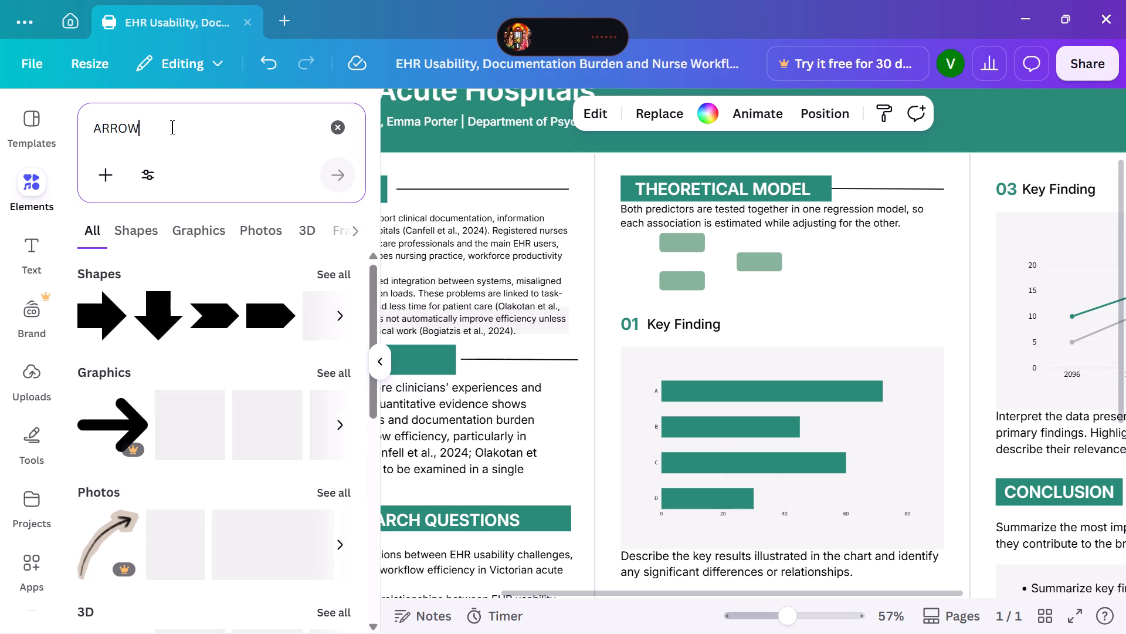
pyautogui.scroll(-3, 165, 272)
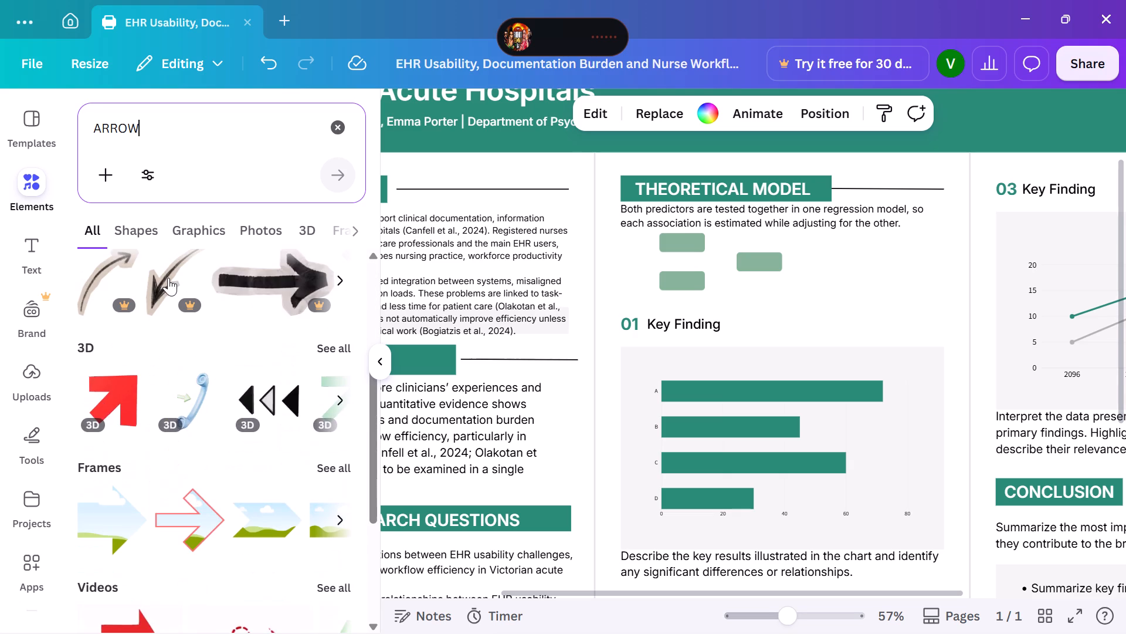
pyautogui.scroll(2, 209, 296)
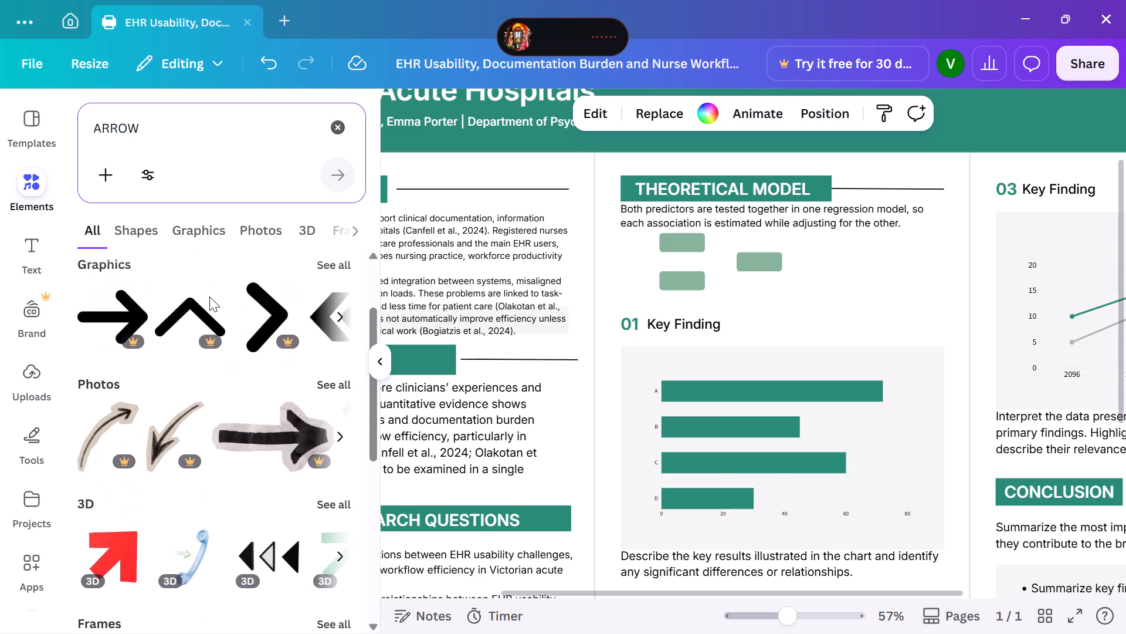
pyautogui.click(342, 338)
pyautogui.click(342, 338)
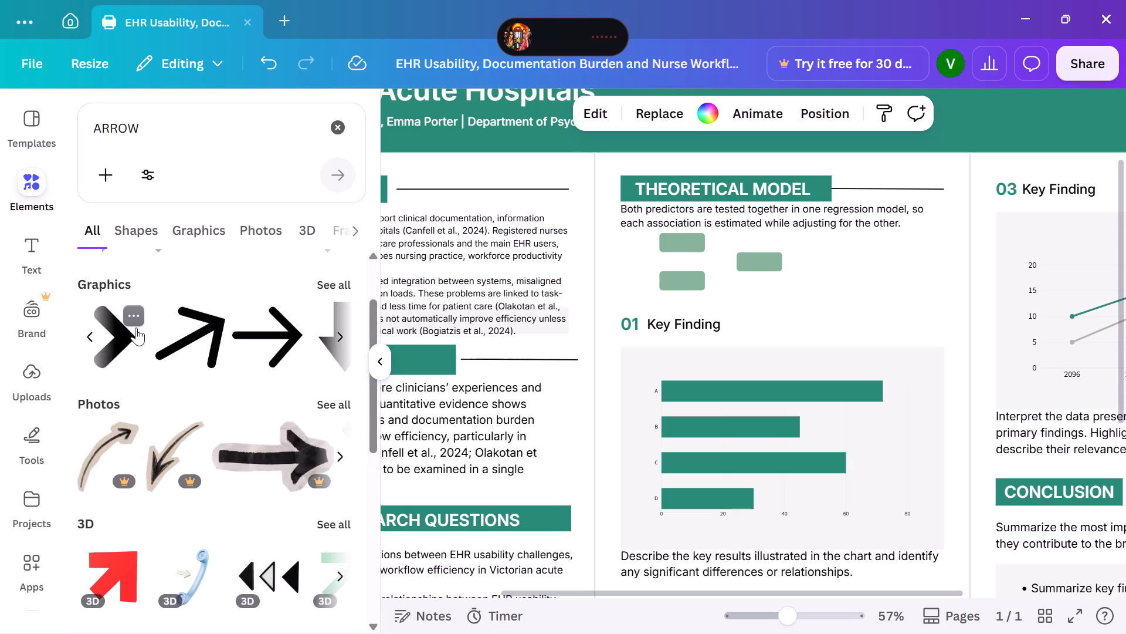
pyautogui.click(84, 335)
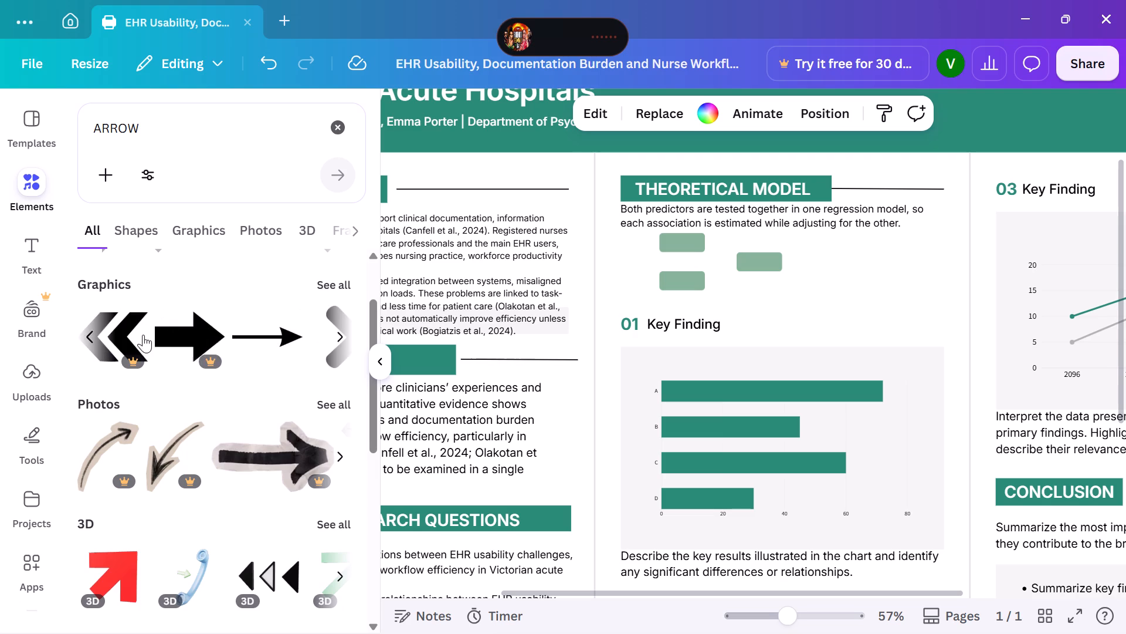
pyautogui.click(251, 338)
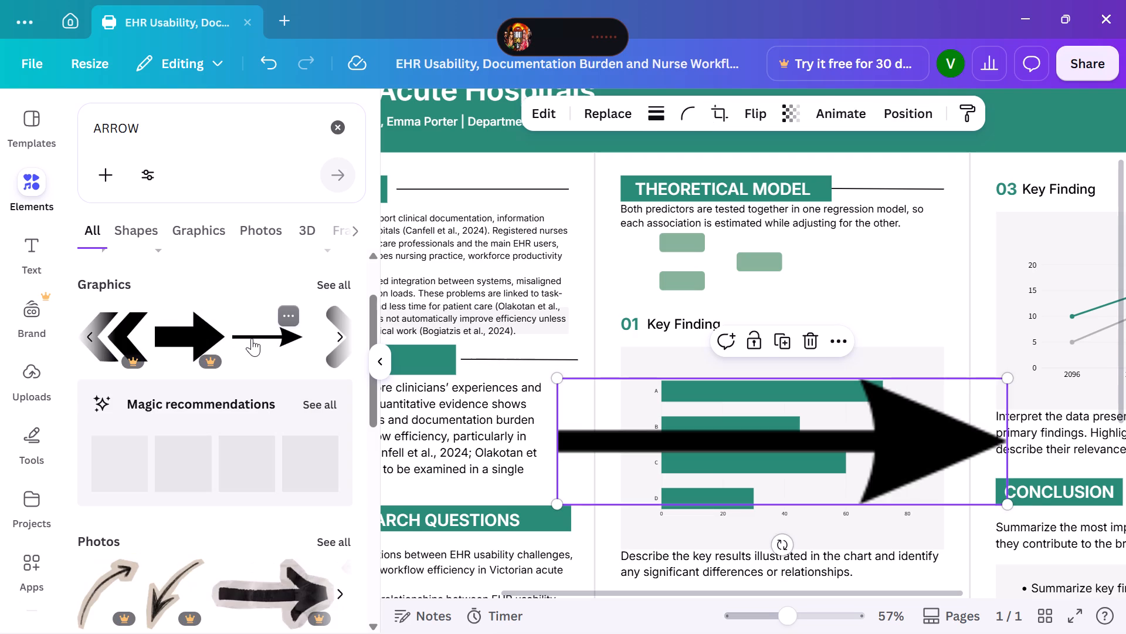
# Shrink the black arrow to a small connector and place it beside the upper-left box of the Theoretical Model diagram.
pyautogui.moveTo(554, 380); pyautogui.dragTo(558, 380)
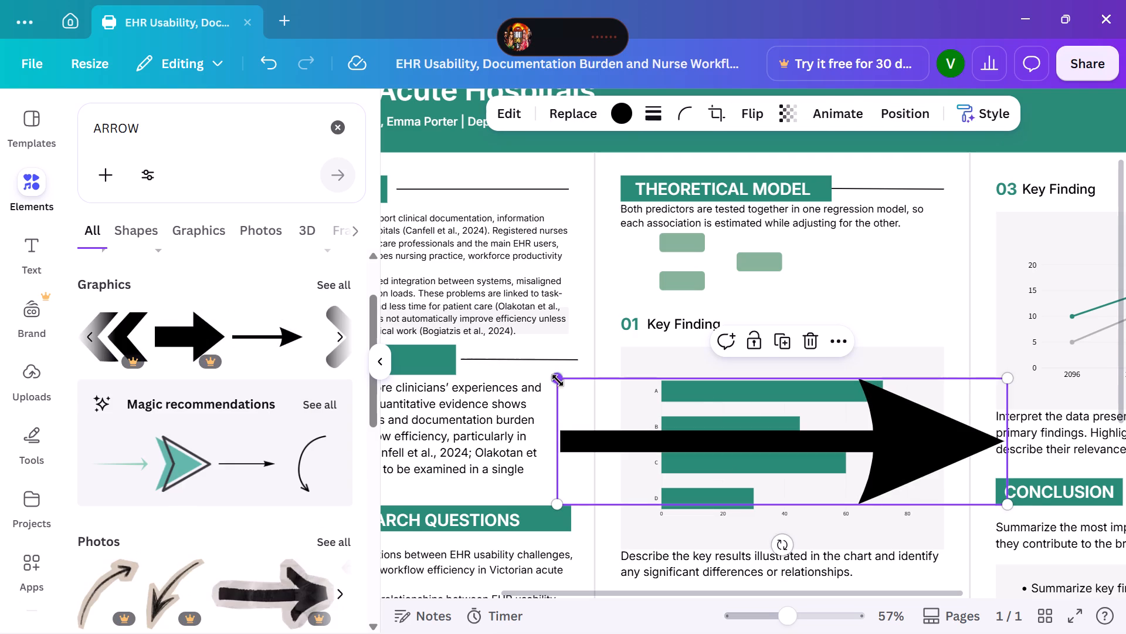
pyautogui.moveTo(558, 380); pyautogui.dragTo(901, 478)
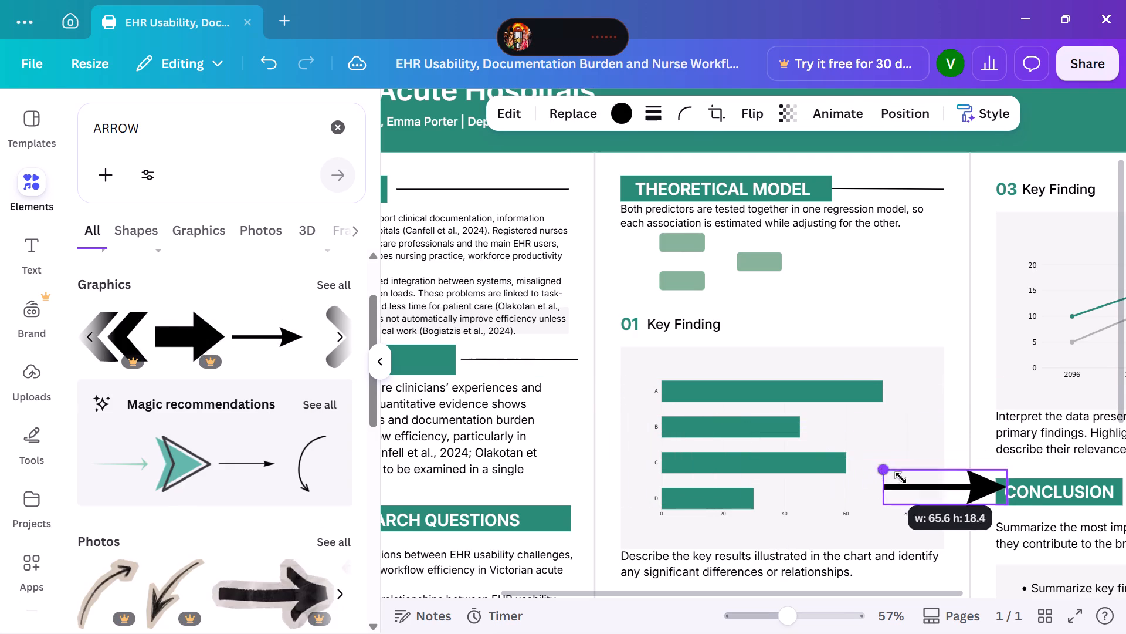
pyautogui.moveTo(901, 478); pyautogui.dragTo(935, 491)
pyautogui.moveTo(979, 492); pyautogui.dragTo(728, 244)
pyautogui.moveTo(758, 254); pyautogui.dragTo(729, 247)
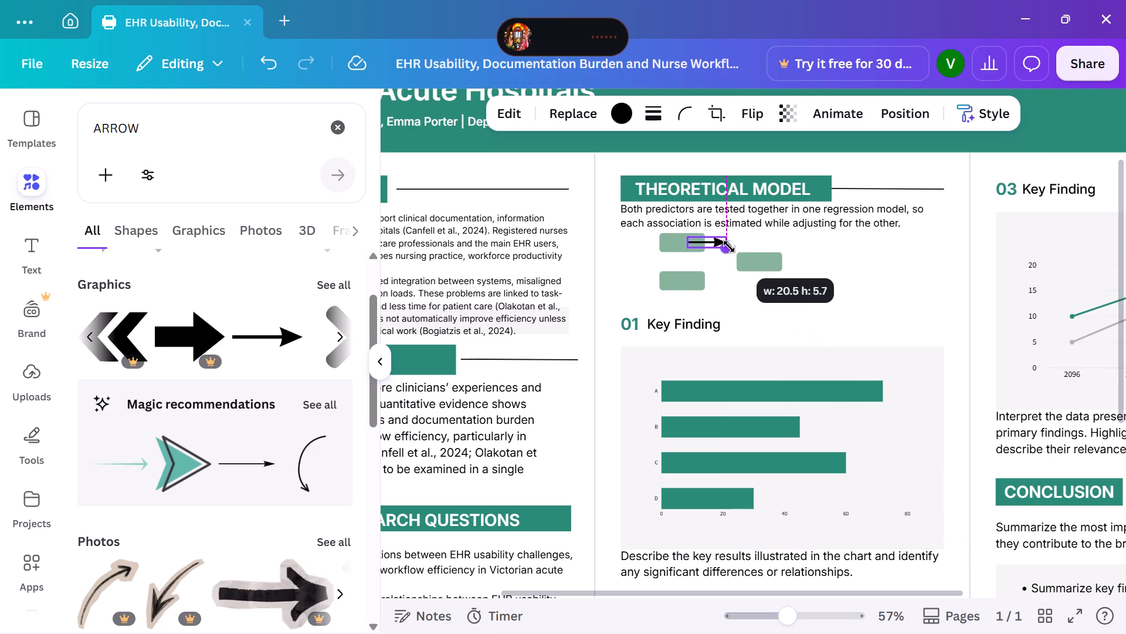
pyautogui.moveTo(729, 247); pyautogui.dragTo(708, 242)
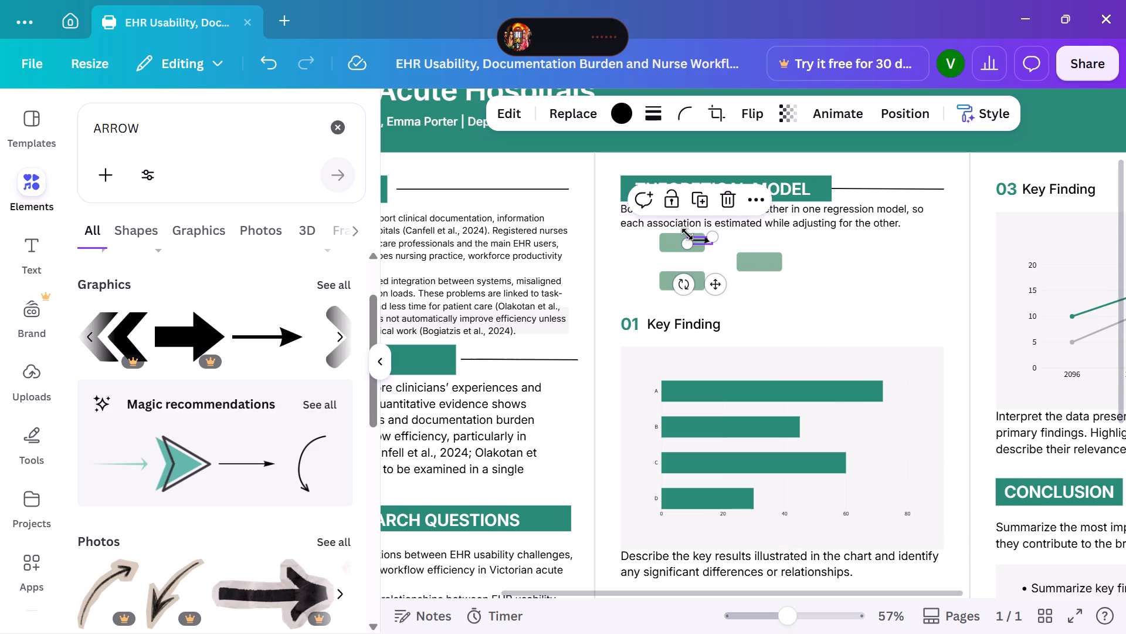
# Rotate the small arrow to about 21° and position it between the upper-left box and the right-hand box.
pyautogui.click(683, 278)
pyautogui.moveTo(683, 278); pyautogui.dragTo(679, 286)
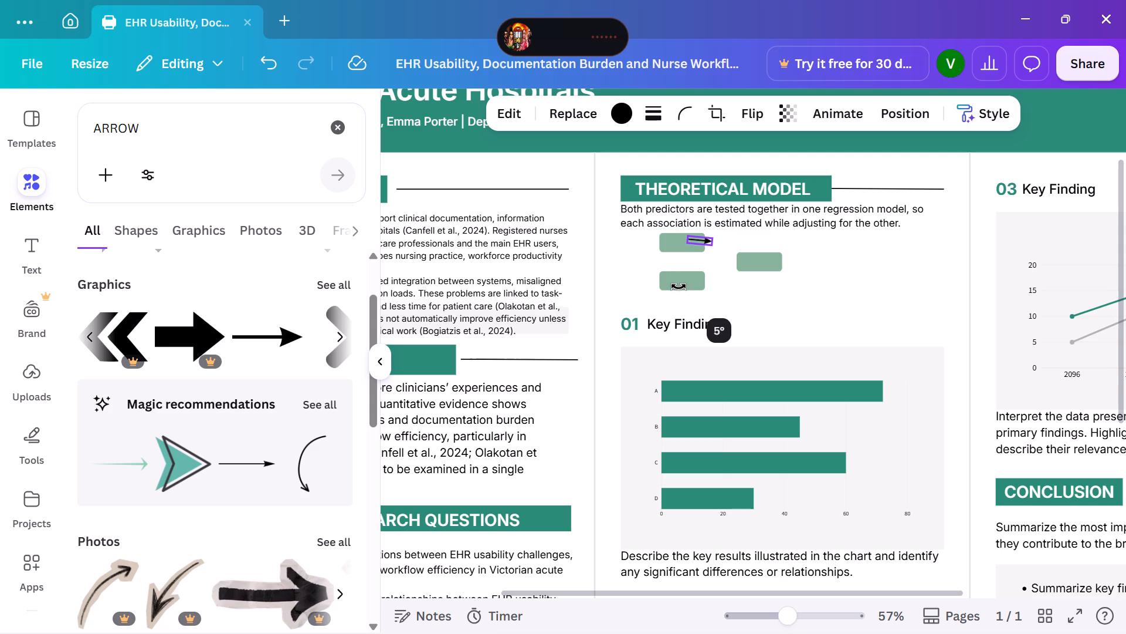
pyautogui.moveTo(679, 286); pyautogui.dragTo(673, 294)
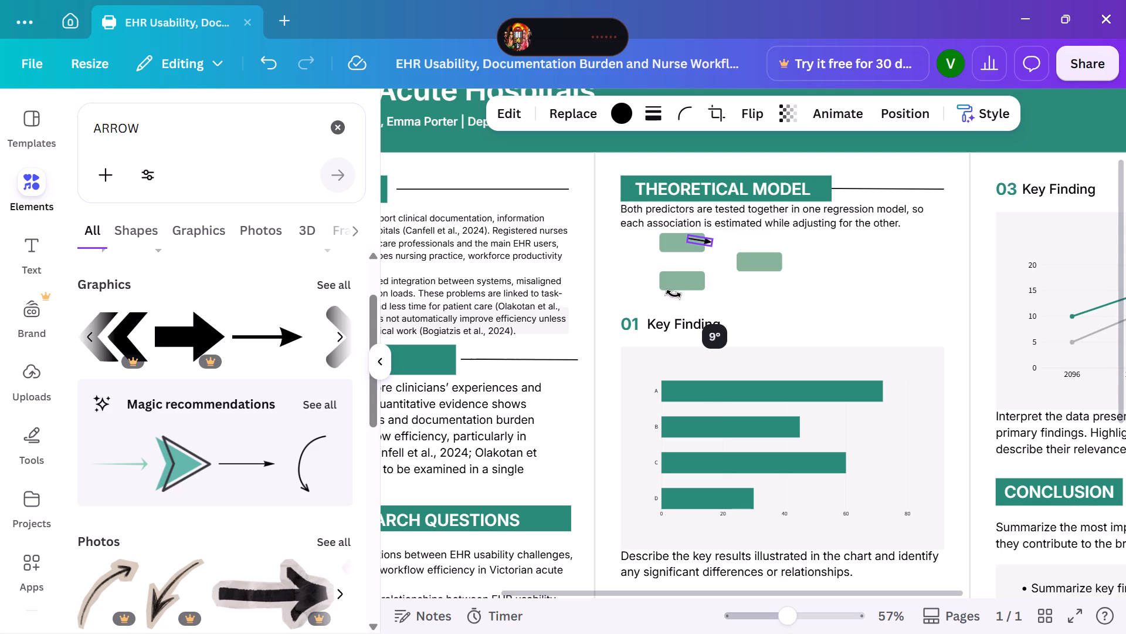
pyautogui.moveTo(673, 294); pyautogui.dragTo(662, 294)
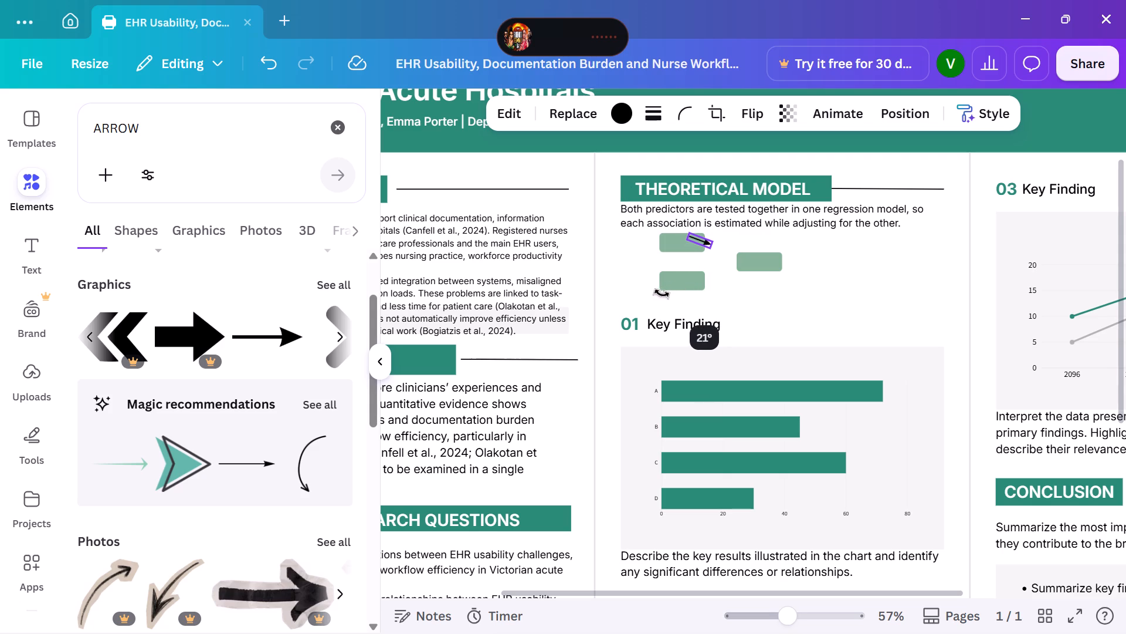
pyautogui.moveTo(662, 294); pyautogui.dragTo(661, 294)
pyautogui.moveTo(696, 276); pyautogui.dragTo(711, 286)
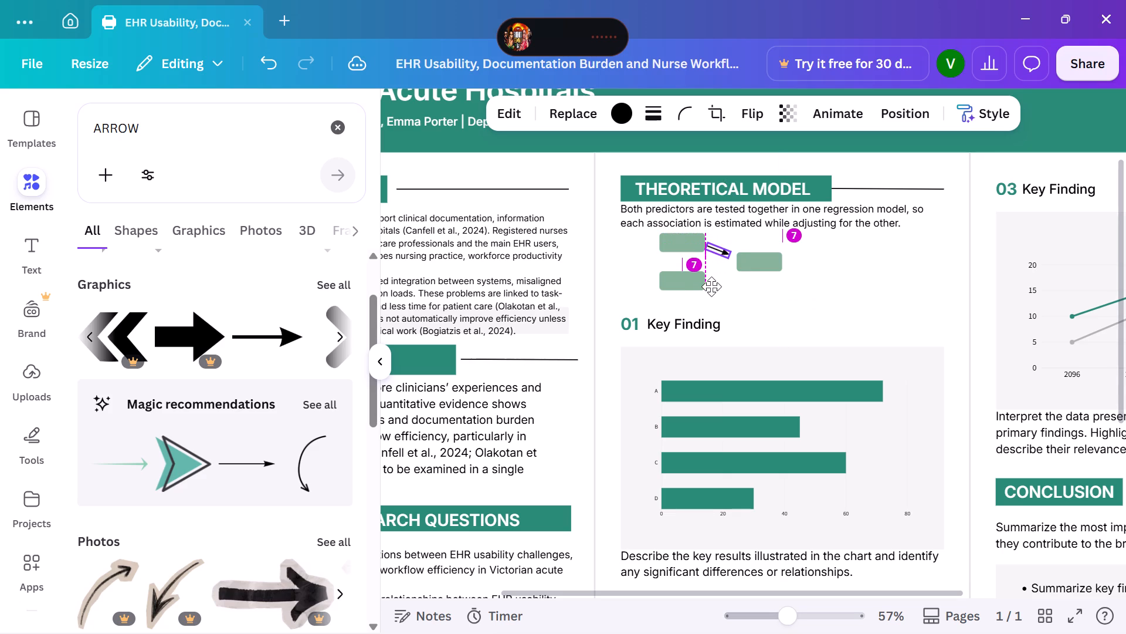
pyautogui.moveTo(711, 286); pyautogui.dragTo(715, 288)
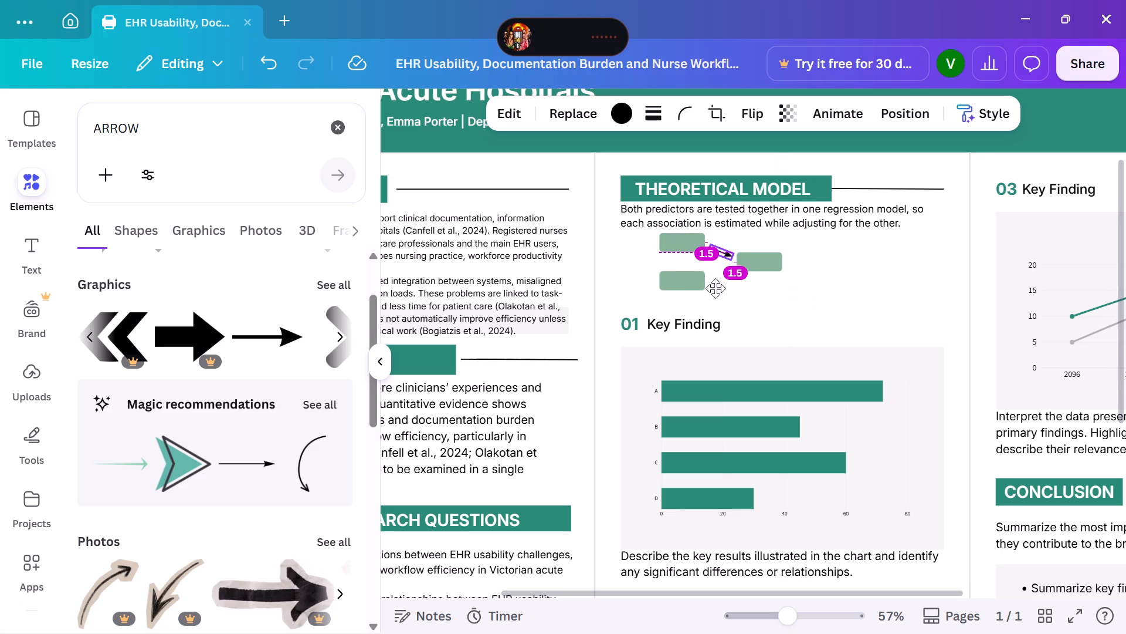
pyautogui.moveTo(715, 288); pyautogui.dragTo(716, 288)
# Duplicate the arrow, rotate the copy to about -19°, and position it between the lower-left box and the right-hand box.
pyautogui.click(720, 205)
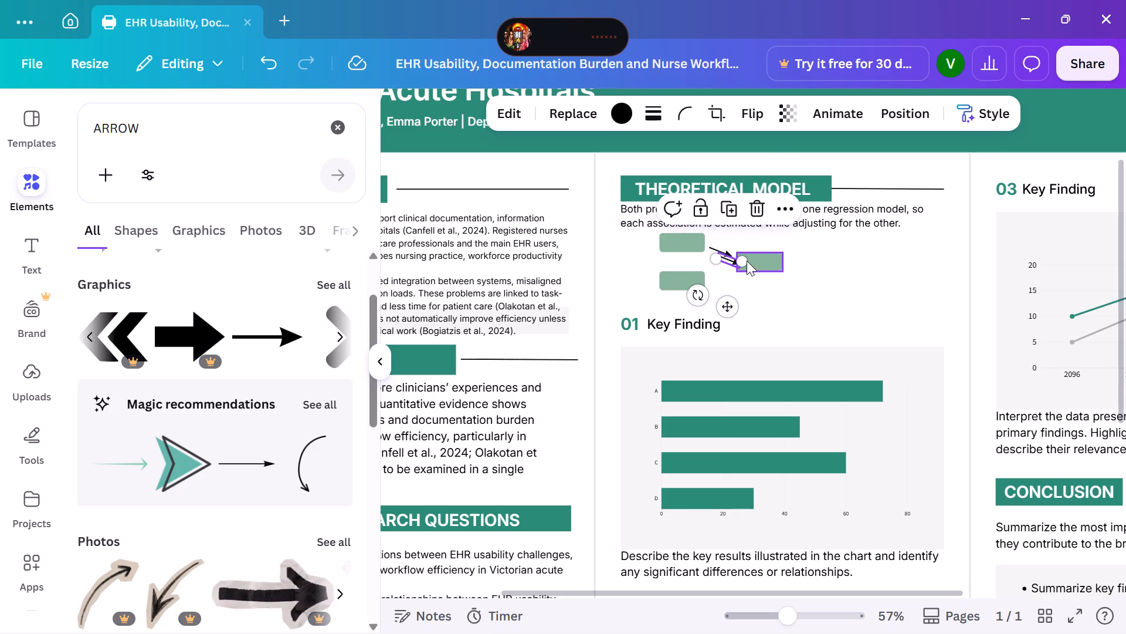
pyautogui.moveTo(694, 287); pyautogui.dragTo(695, 273)
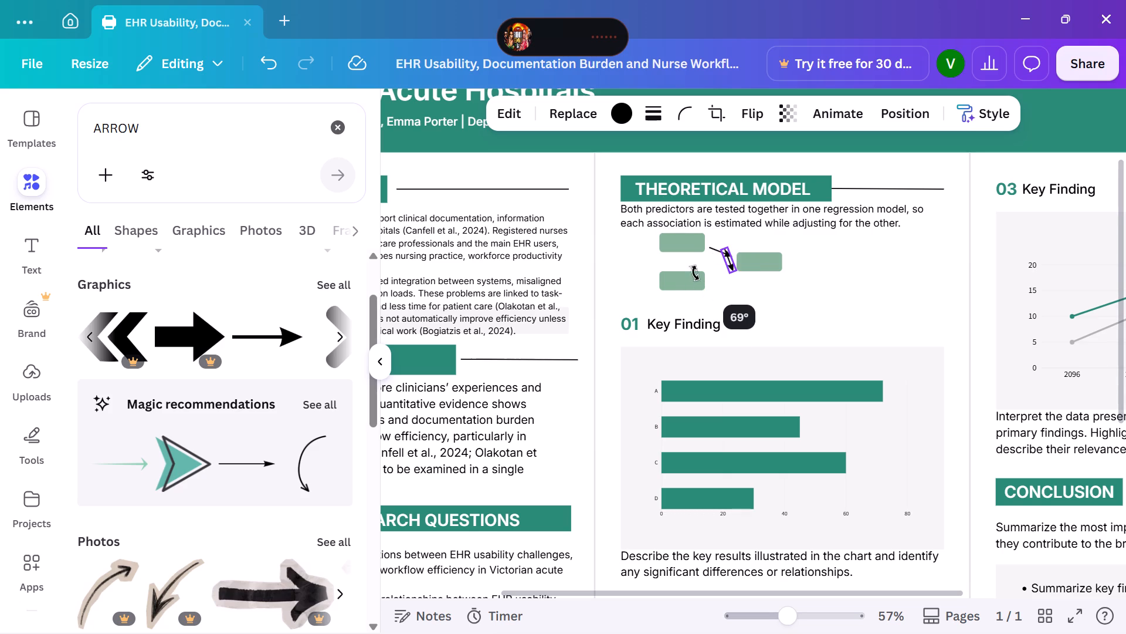
pyautogui.moveTo(695, 273); pyautogui.dragTo(716, 323)
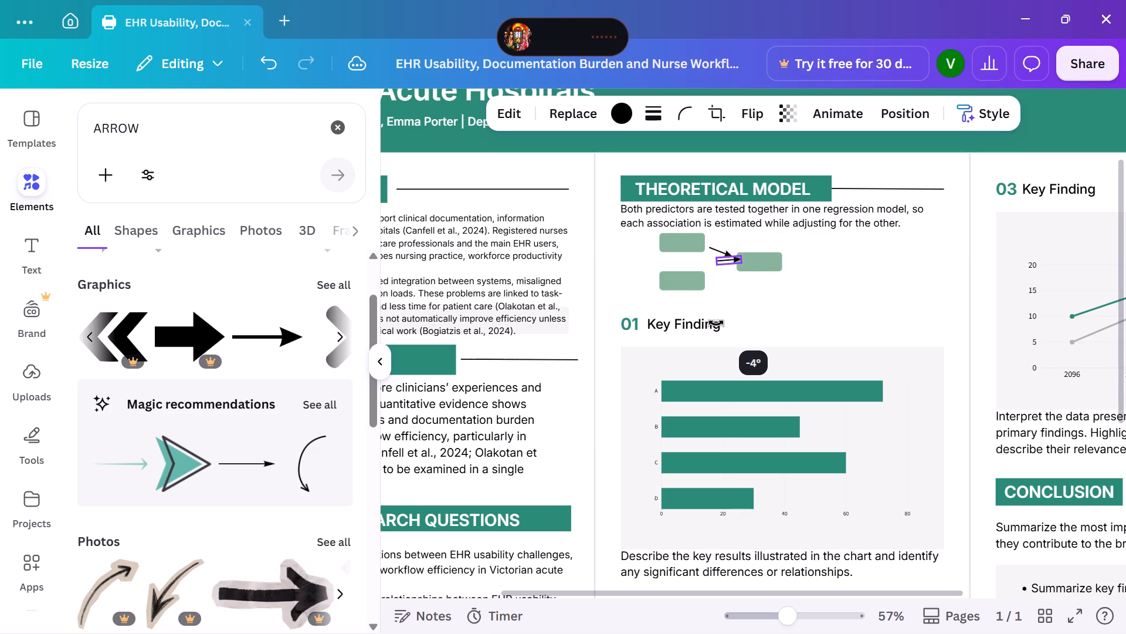
pyautogui.moveTo(716, 323); pyautogui.dragTo(727, 321)
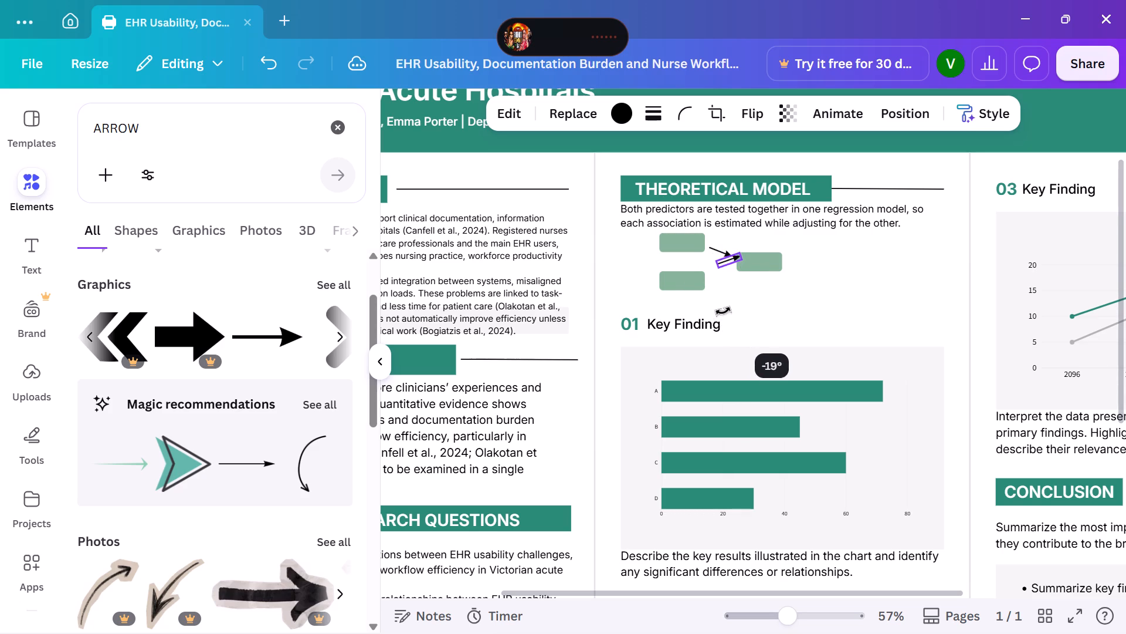
pyautogui.moveTo(755, 287); pyautogui.dragTo(755, 295)
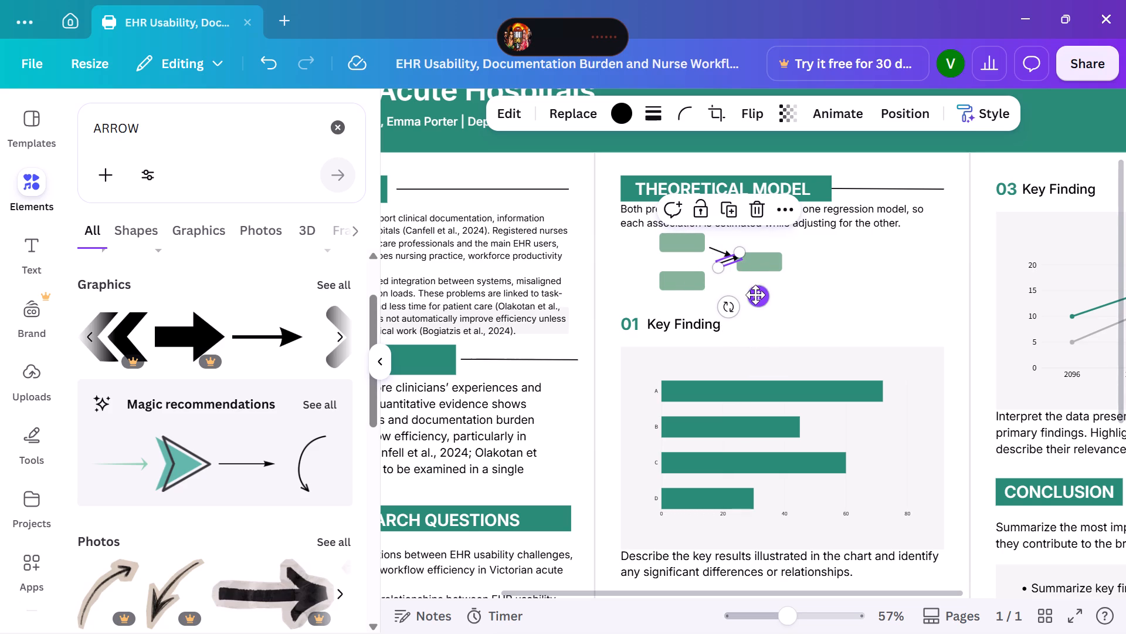
pyautogui.moveTo(755, 295); pyautogui.dragTo(744, 303)
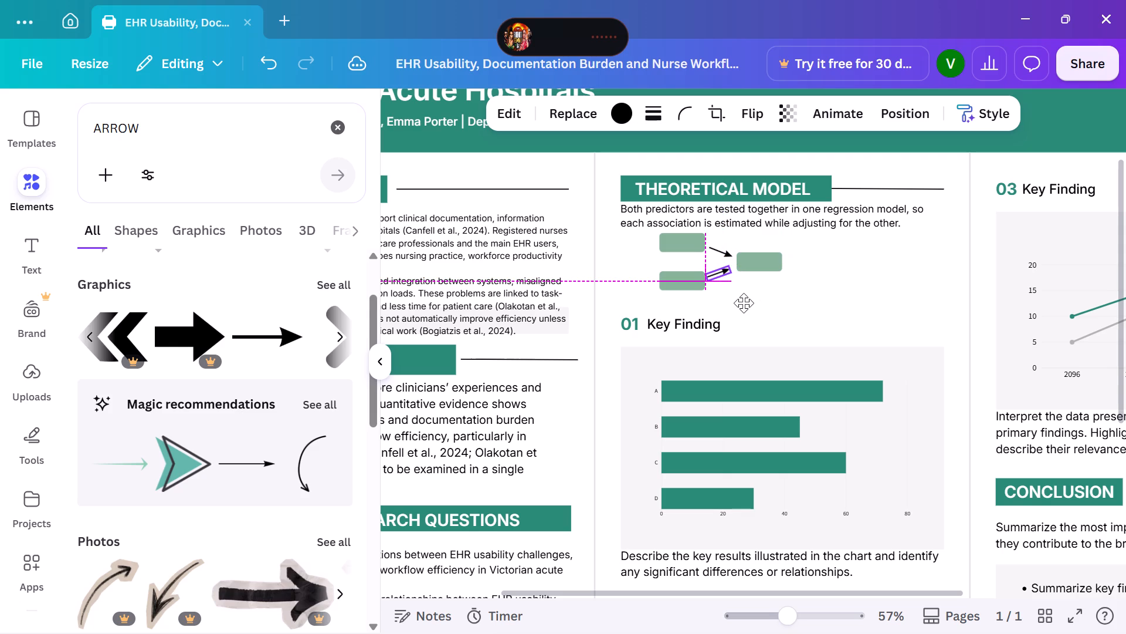
pyautogui.moveTo(744, 303); pyautogui.dragTo(745, 304)
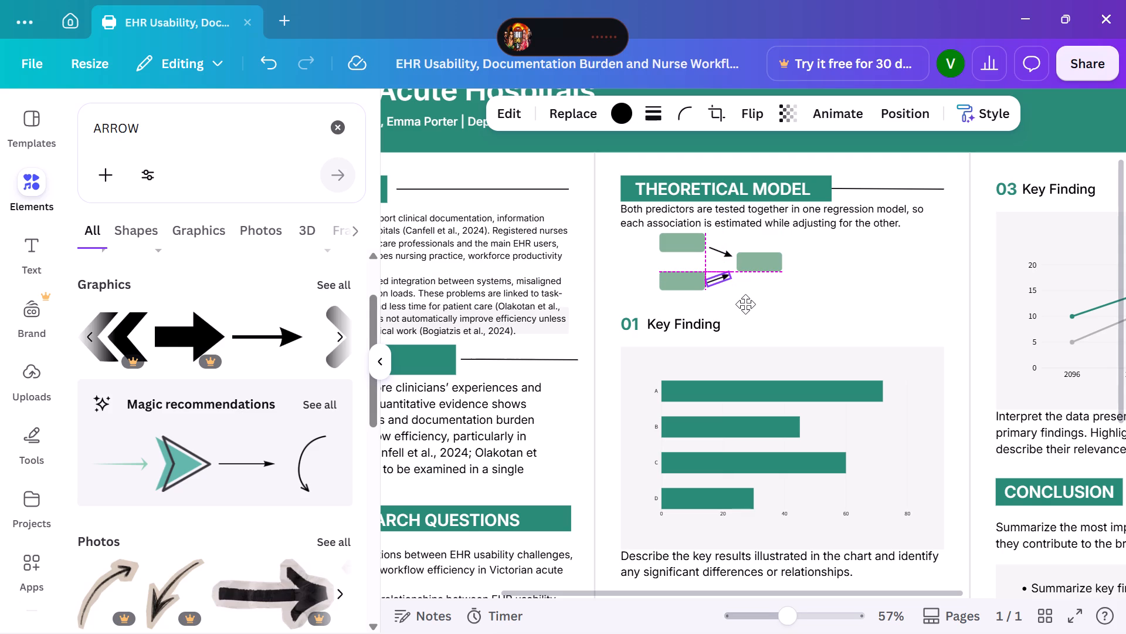
pyautogui.moveTo(745, 304); pyautogui.dragTo(745, 304)
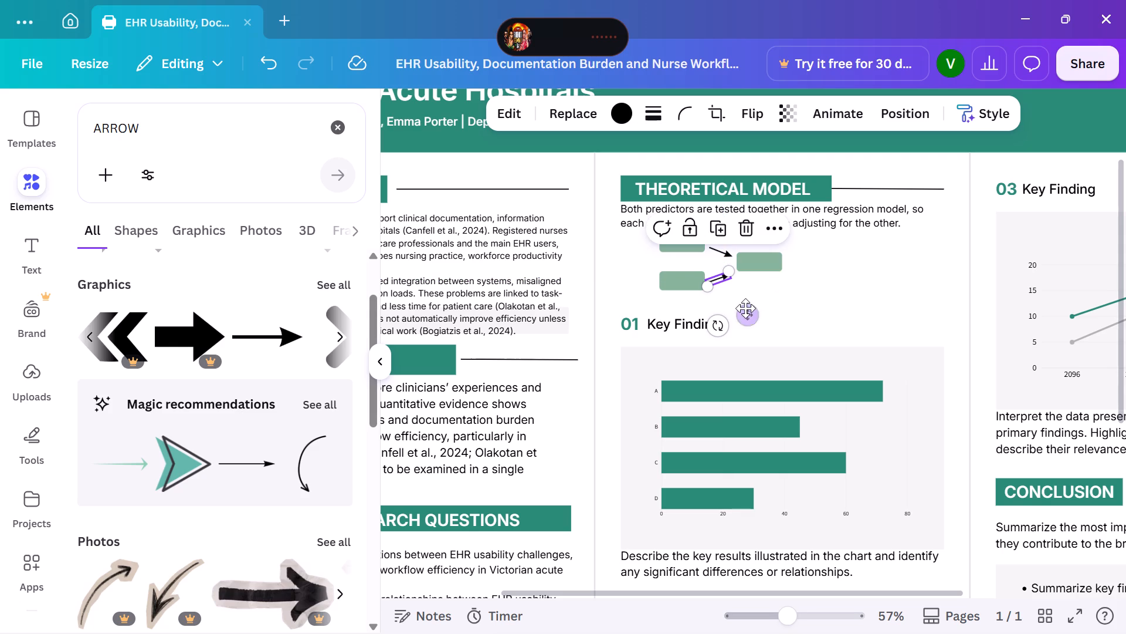
pyautogui.click(746, 313)
pyautogui.click(803, 259)
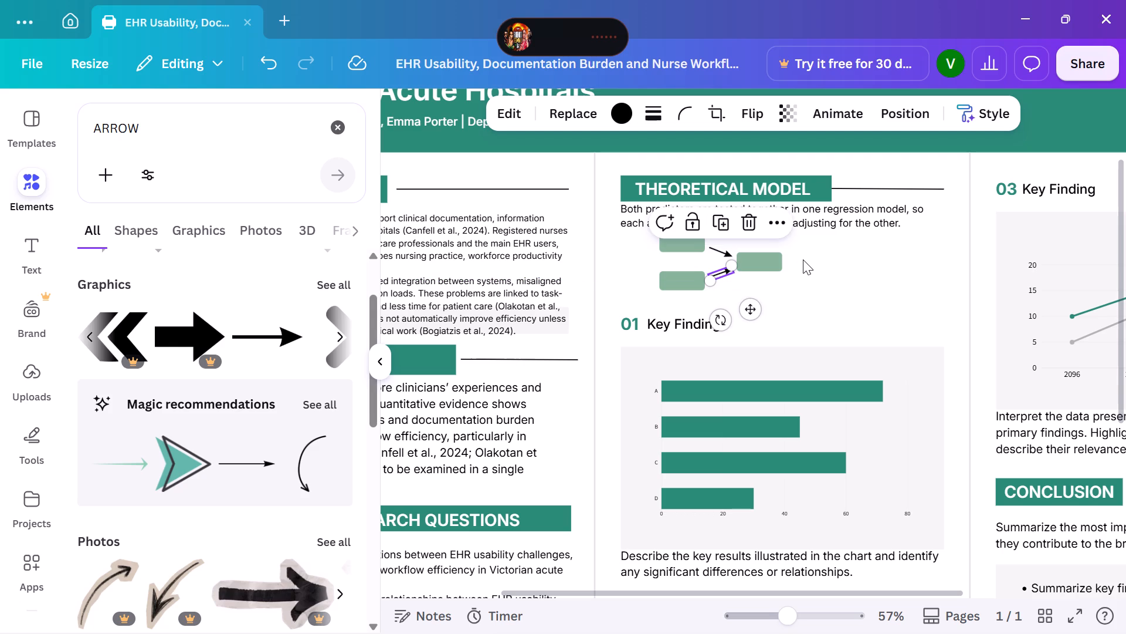
pyautogui.click(802, 259)
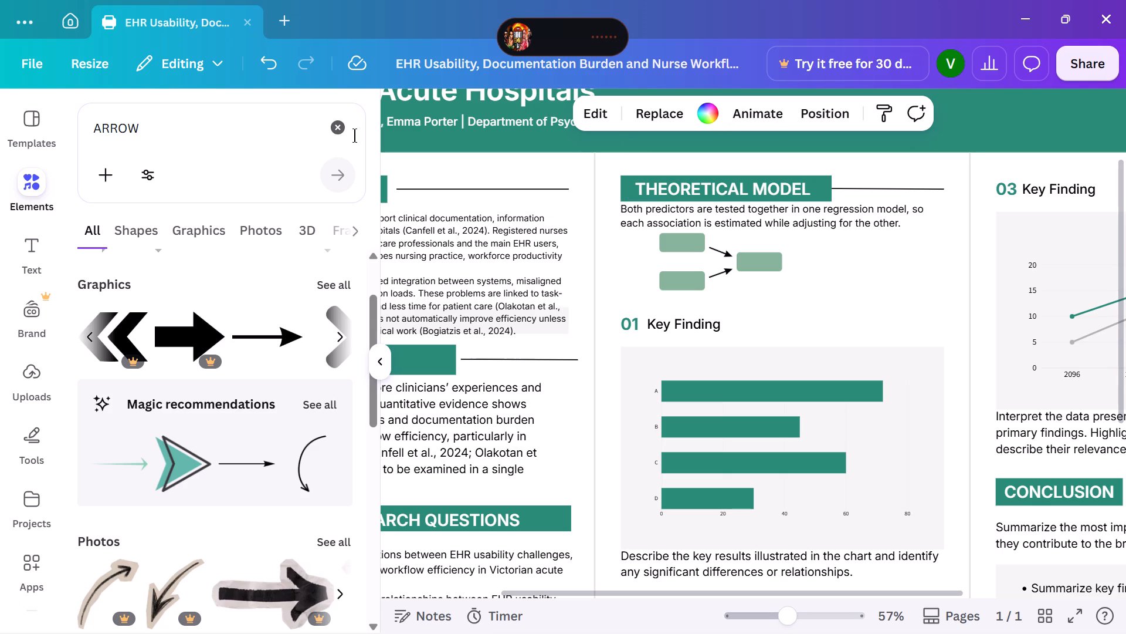
# Clear the ARROW search from the elements library.
pyautogui.click(335, 127)
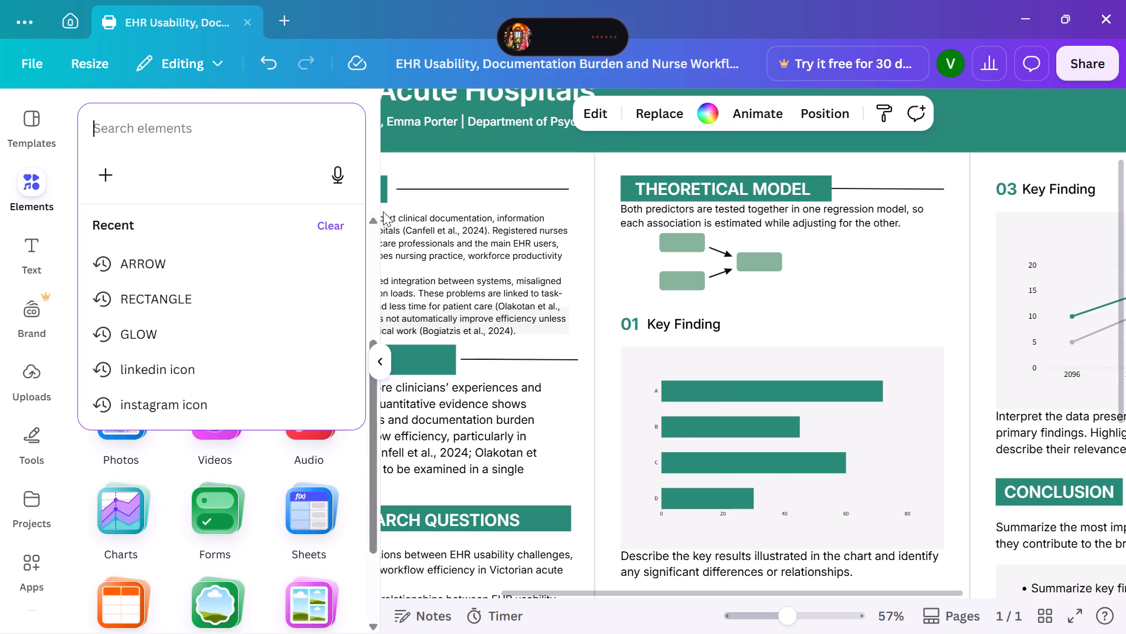
pyautogui.click(365, 104)
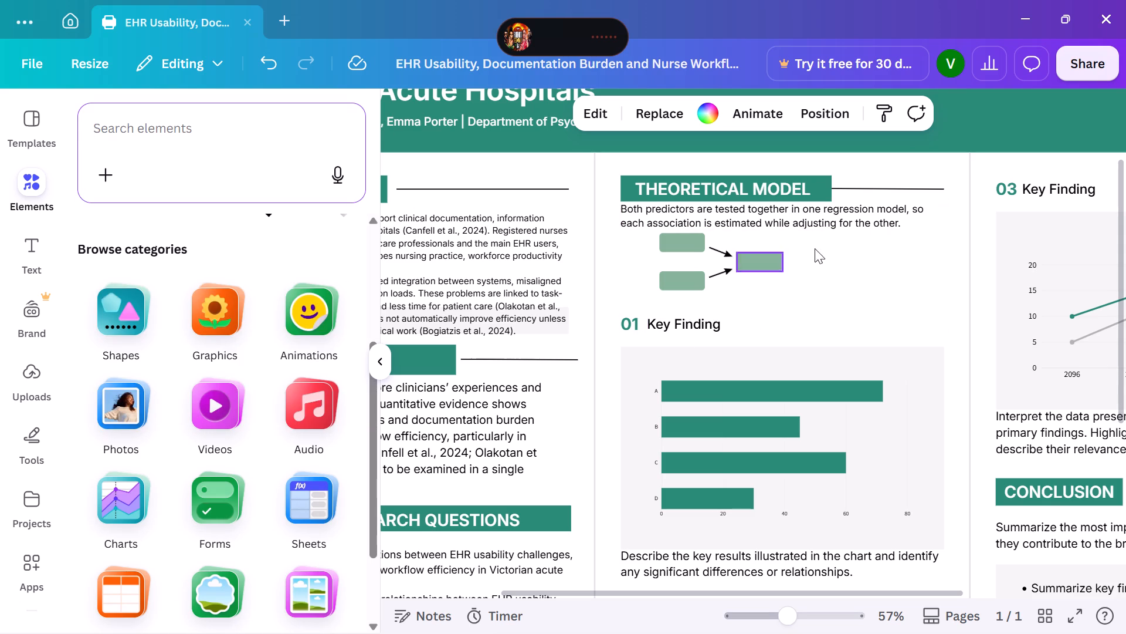
# Replace the Key Finding text of heading 01 with "EHR Usability challenges".
pyautogui.scroll(-2, 742, 376)
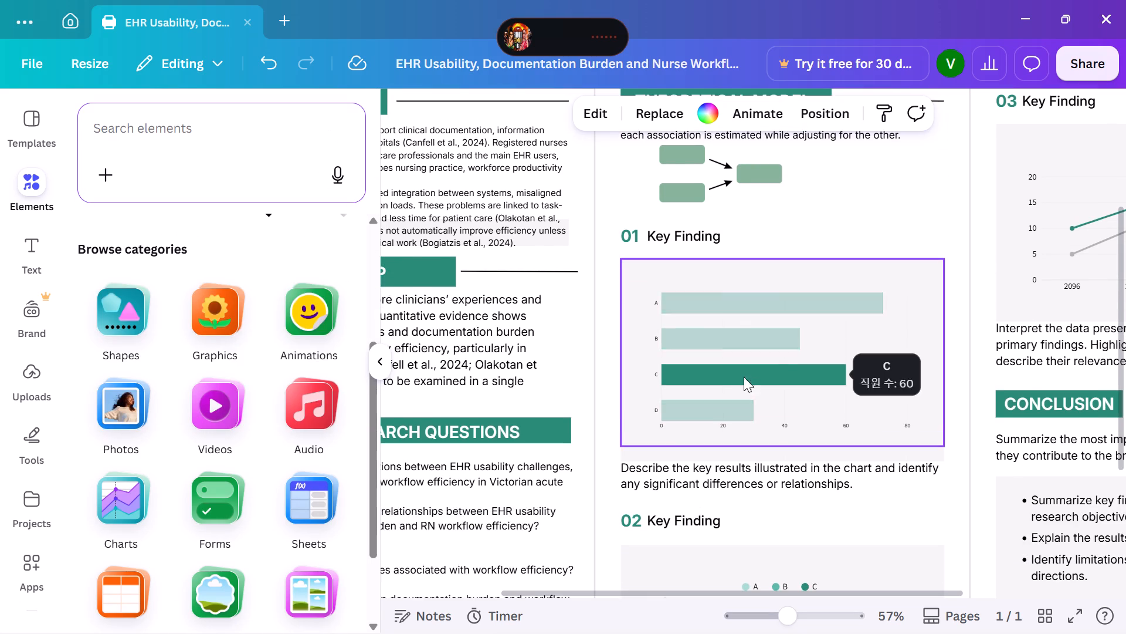
pyautogui.scroll(5, 744, 377)
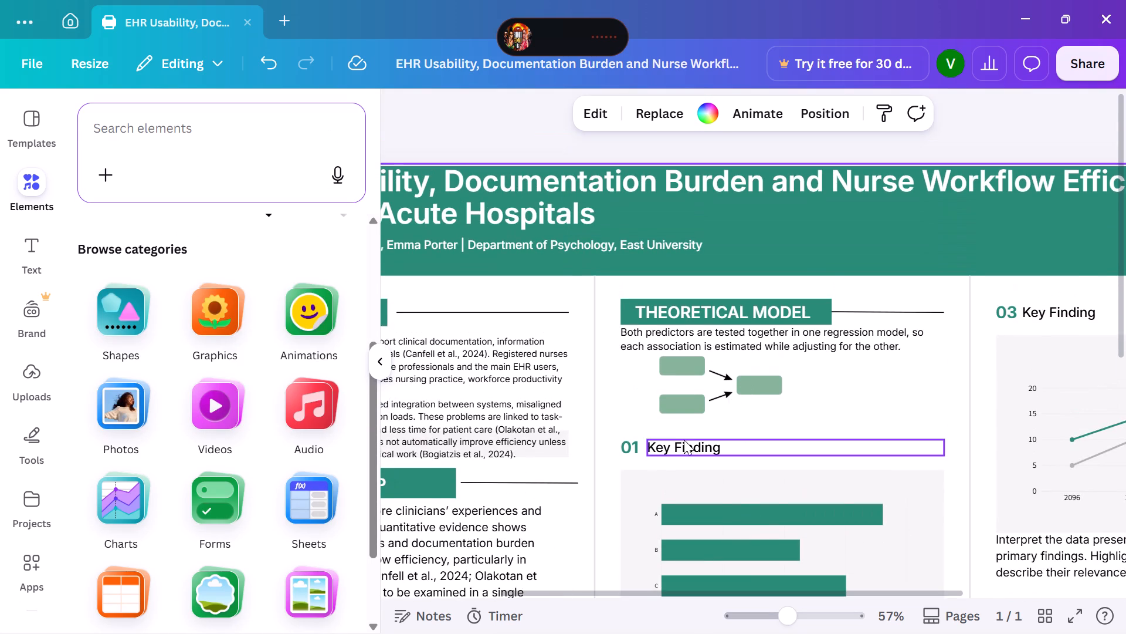
pyautogui.click(682, 441)
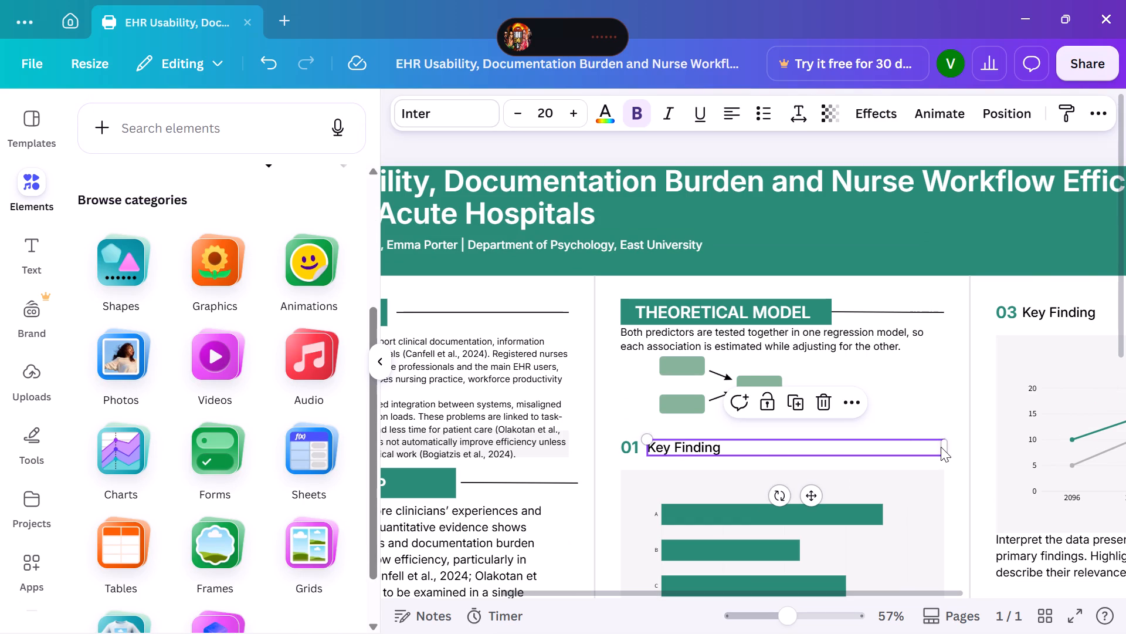
pyautogui.doubleClick(796, 445)
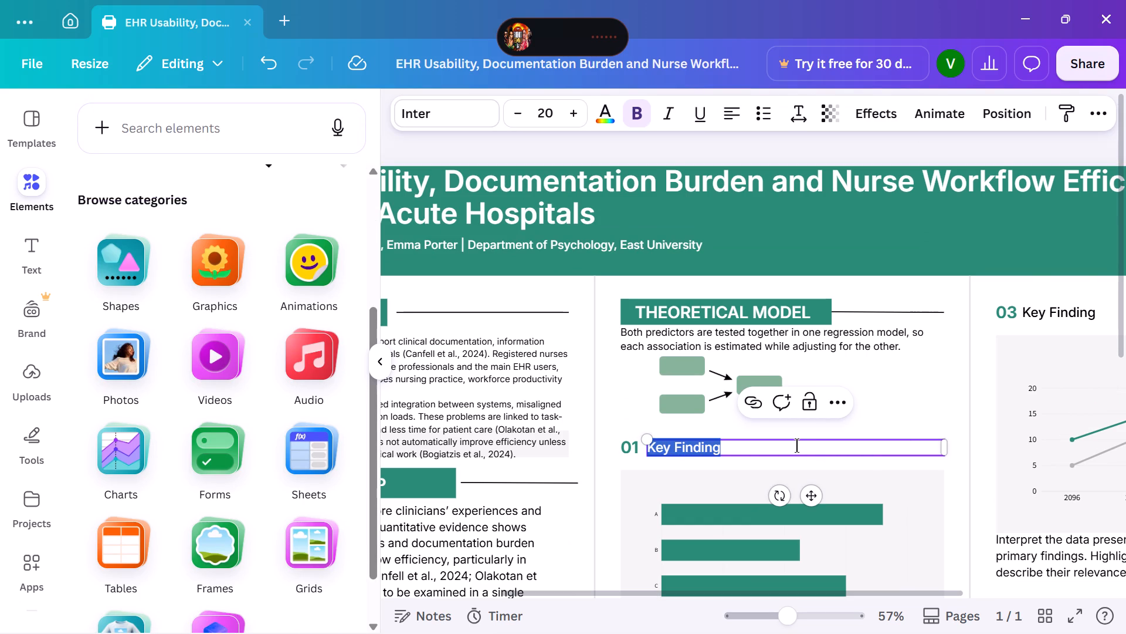
pyautogui.press('BackSpace')
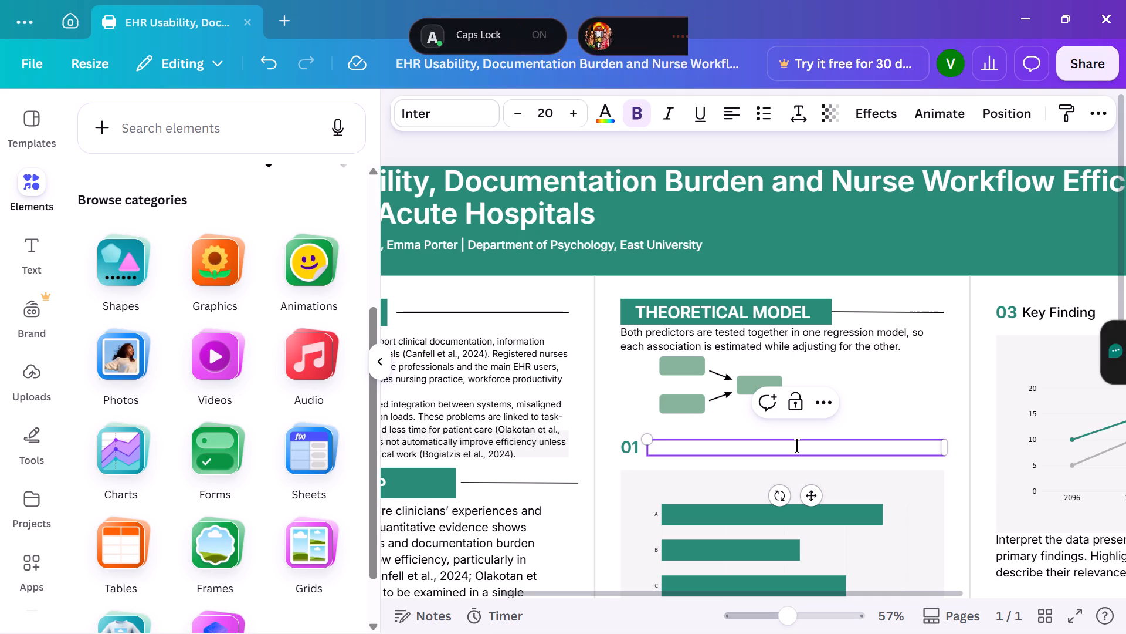
pyautogui.write('EJ')
pyautogui.press('BackSpace')
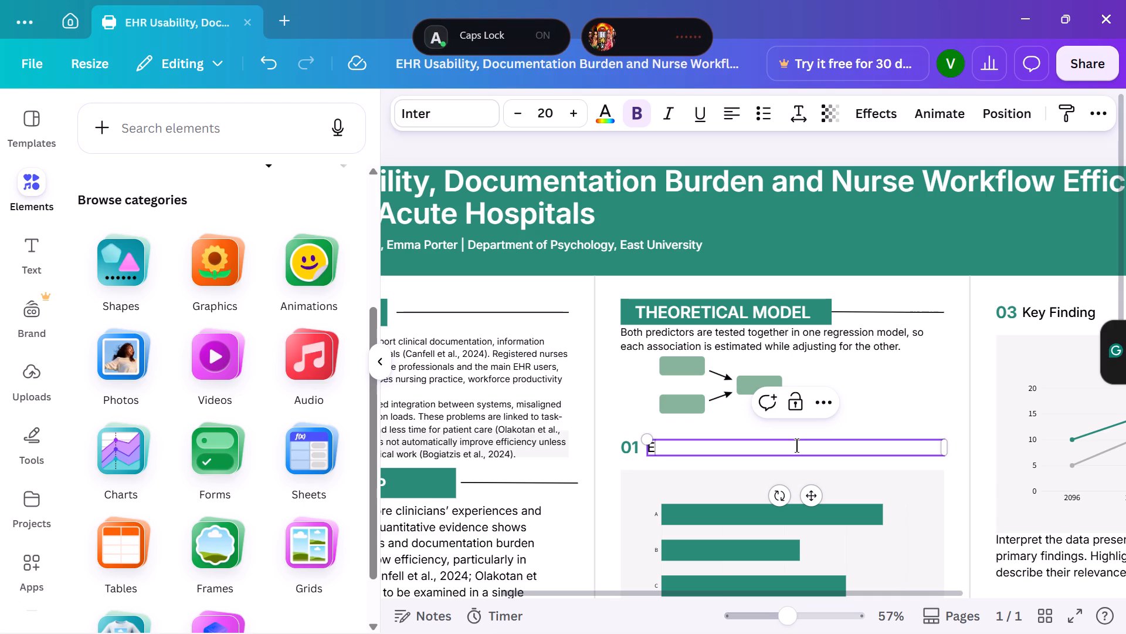
pyautogui.write('HR')
pyautogui.press('space')
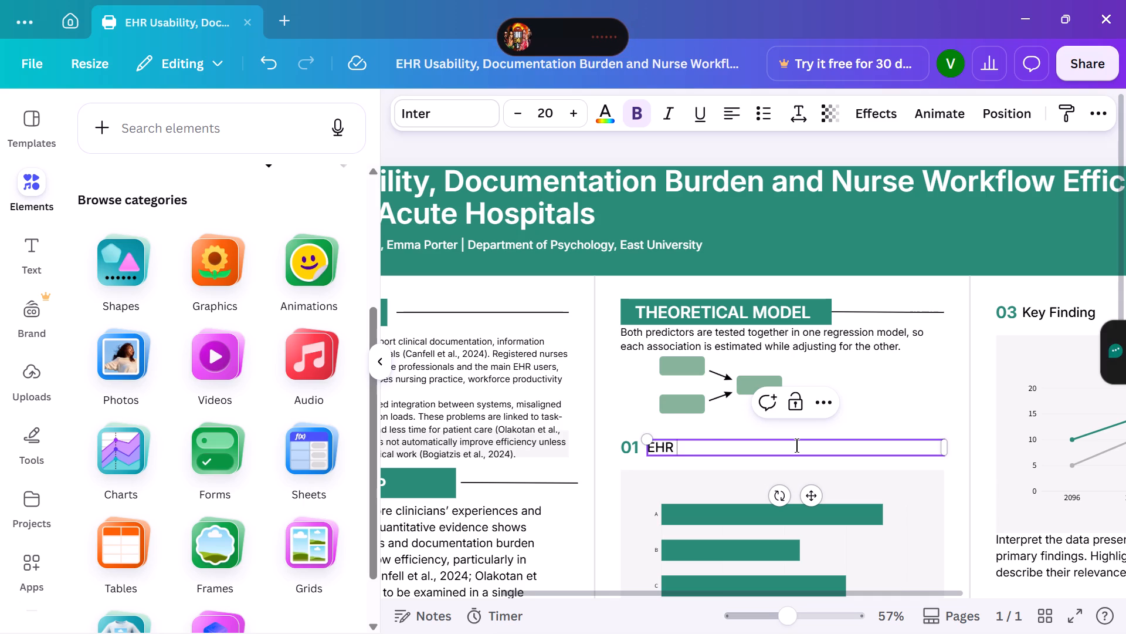
pyautogui.write('U')
pyautogui.write('SA')
pyautogui.press('BackSpace')
pyautogui.press('BackSpace')
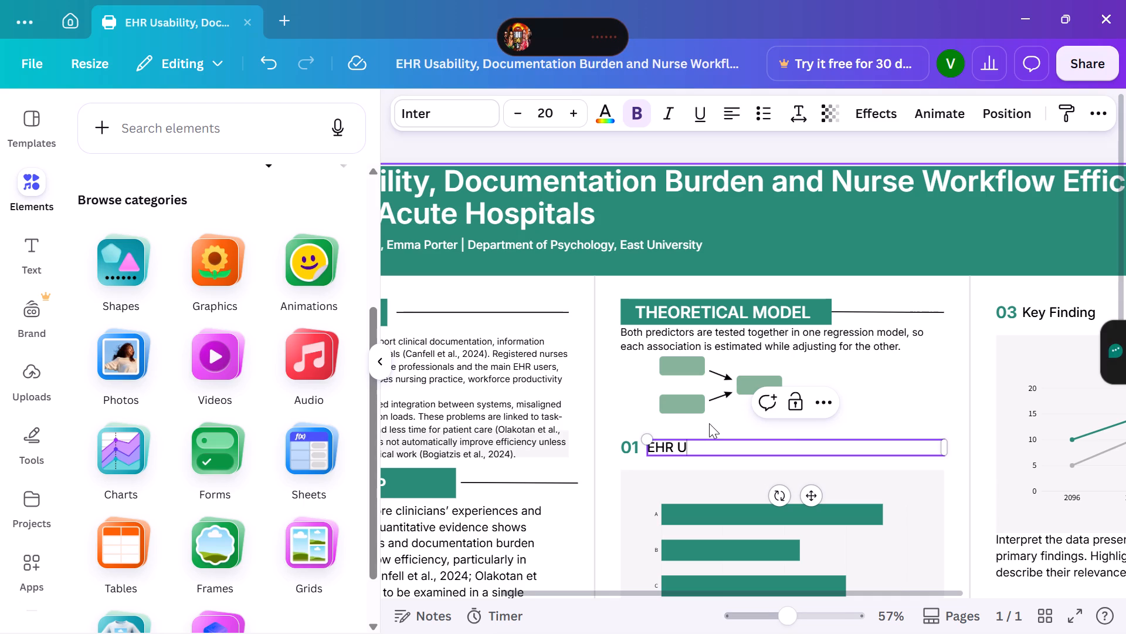
pyautogui.write('sa')
pyautogui.press('v')
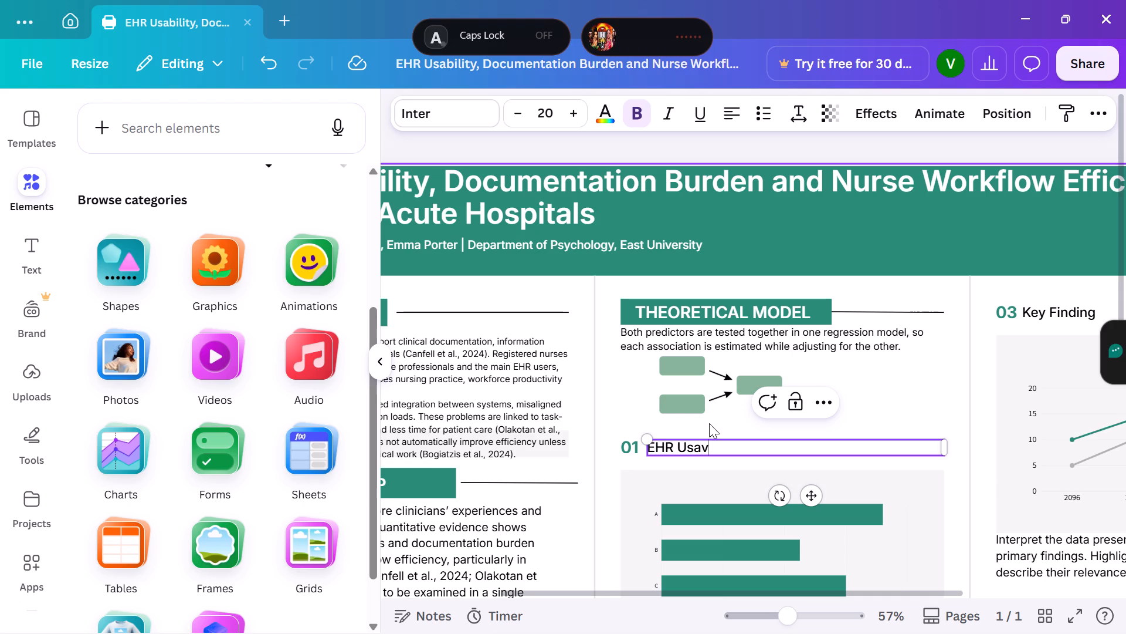
pyautogui.press('BackSpace')
pyautogui.press('BackSpace')
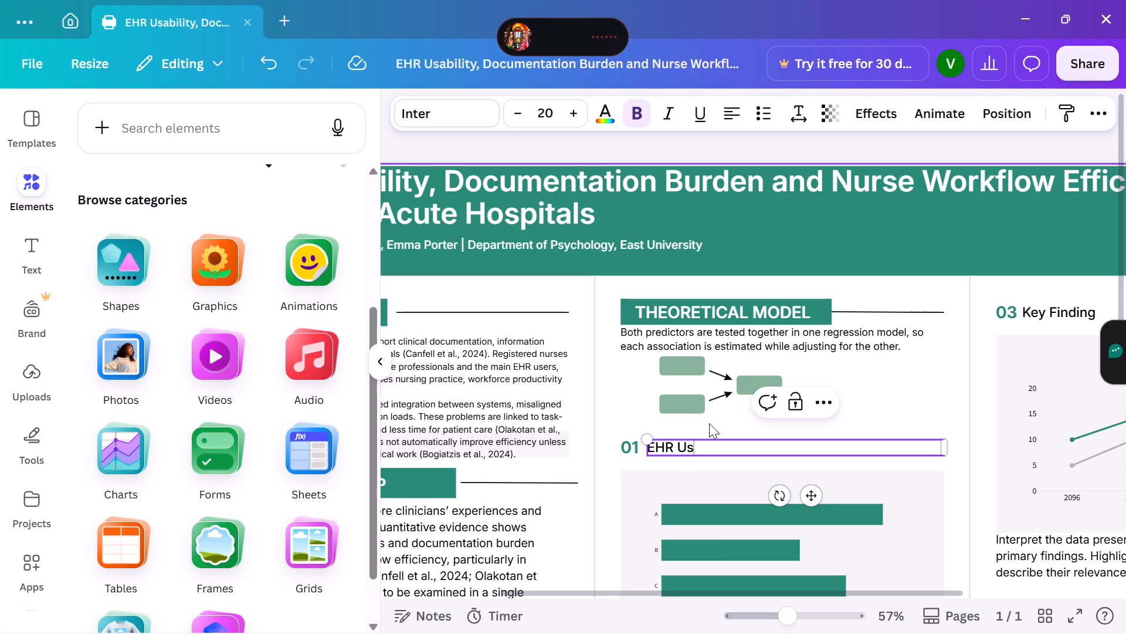
pyautogui.write('ability')
pyautogui.press('space')
pyautogui.write('challenges')
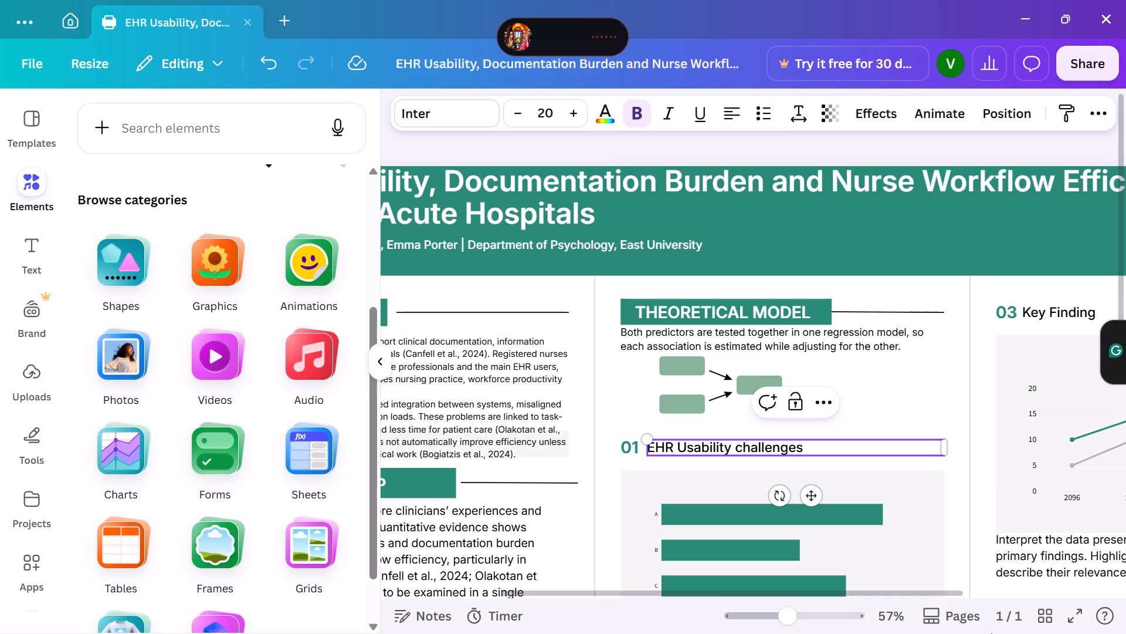
# Delete the whole "EHR Usability challenges" text from heading 01, leaving its text box empty.
pyautogui.press('BackSpace')
pyautogui.press('BackSpace')
pyautogui.press('BackSpace')
pyautogui.press('BackSpace')
pyautogui.press('BackSpace')
pyautogui.press('BackSpace')
pyautogui.press('BackSpace')
pyautogui.press('BackSpace')
pyautogui.press('BackSpace')
pyautogui.press('BackSpace')
pyautogui.press('BackSpace')
pyautogui.press('BackSpace')
pyautogui.press('BackSpace')
pyautogui.press('BackSpace')
pyautogui.press('BackSpace')
pyautogui.press('BackSpace')
pyautogui.press('BackSpace')
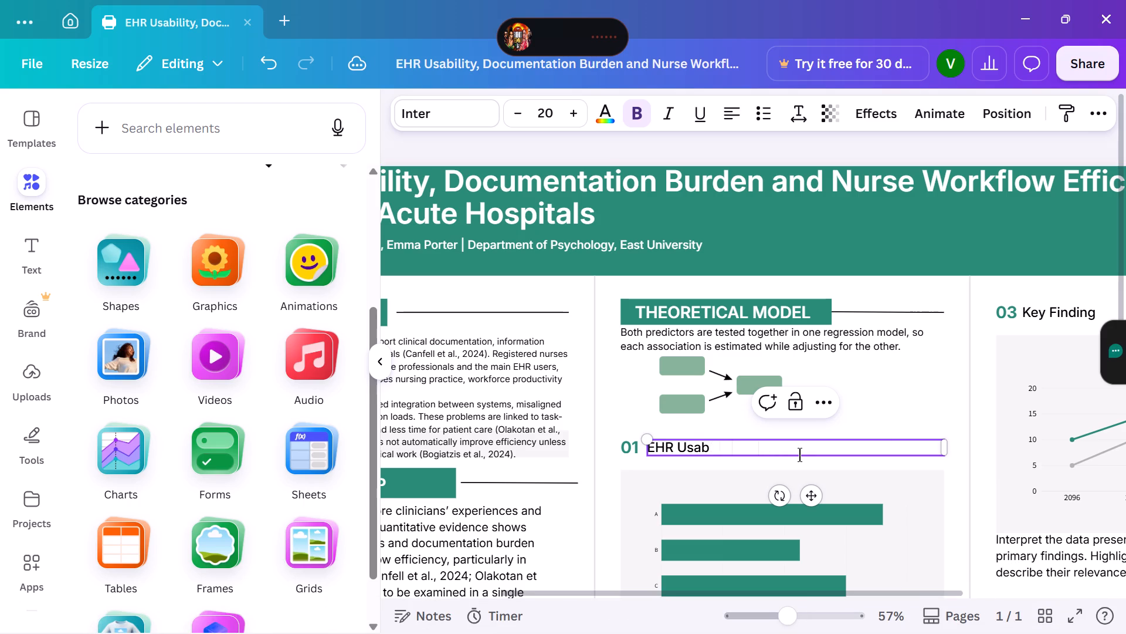
pyautogui.press('BackSpace')
pyautogui.press('BackSpace')
pyautogui.press('BackSpace')
pyautogui.press('BackSpace')
pyautogui.press('BackSpace')
pyautogui.press('BackSpace')
pyautogui.press('BackSpace')
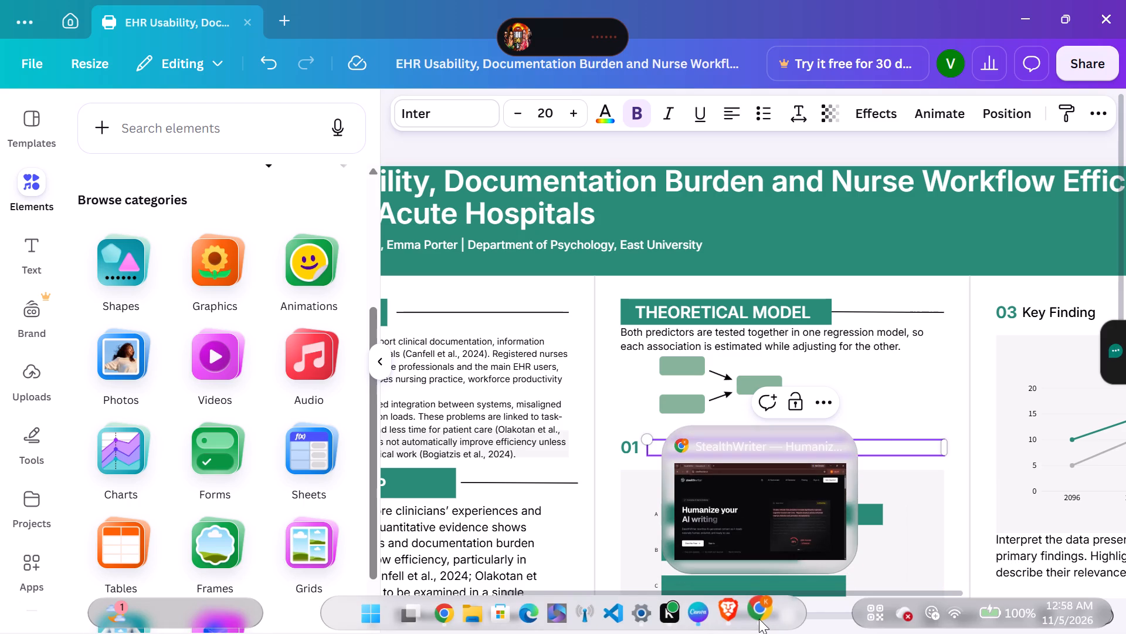
pyautogui.click(726, 616)
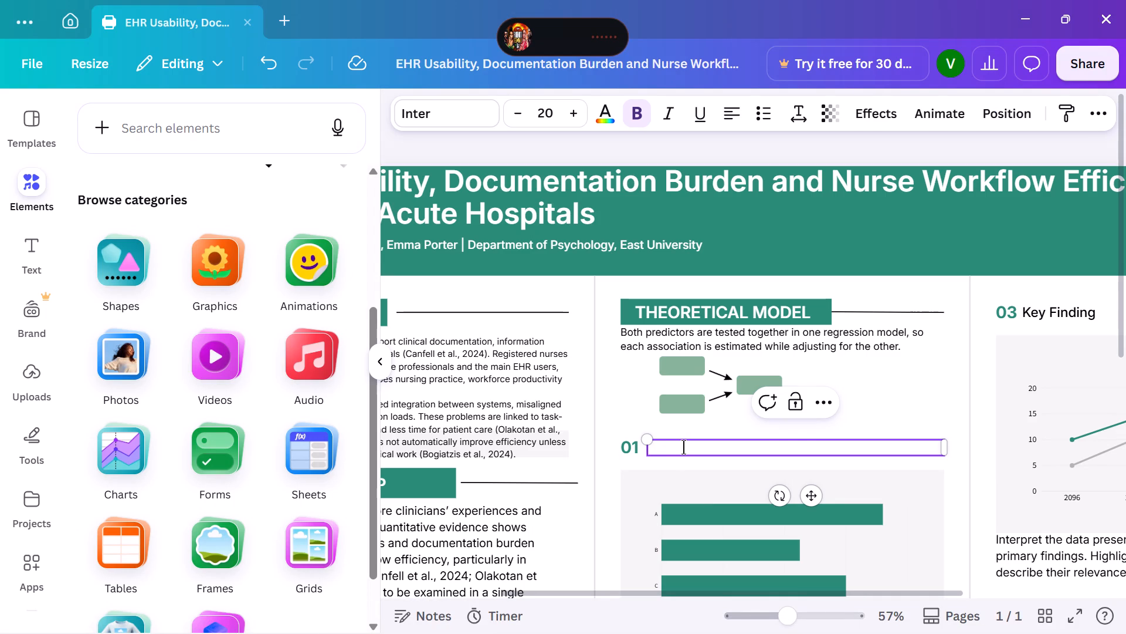
pyautogui.hotkey('ctrl', 'v')
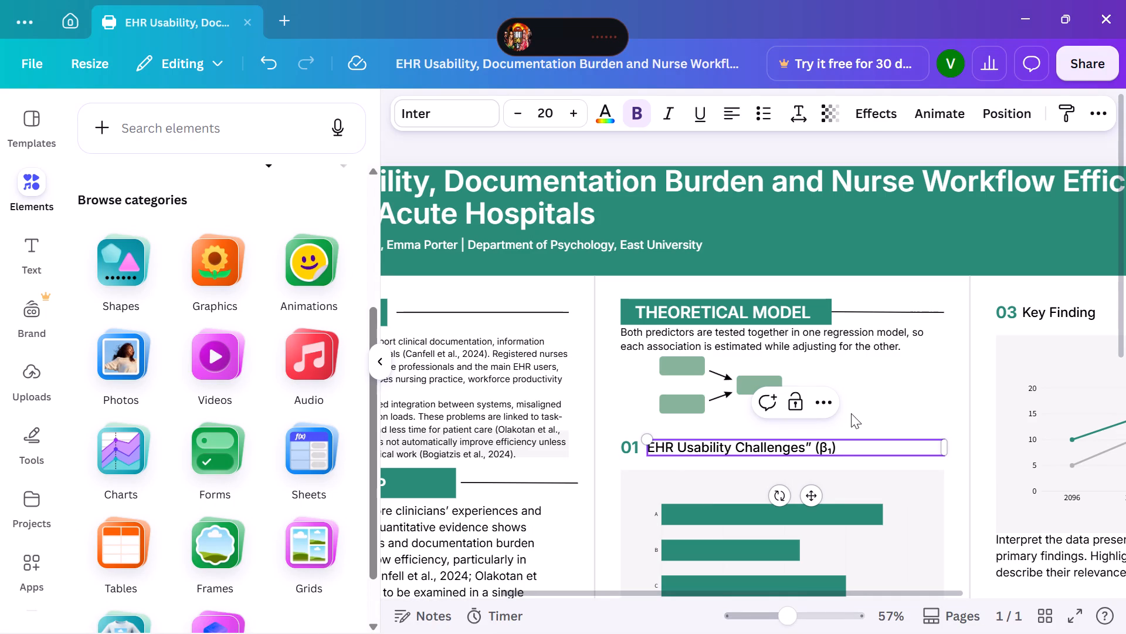
pyautogui.click(813, 446)
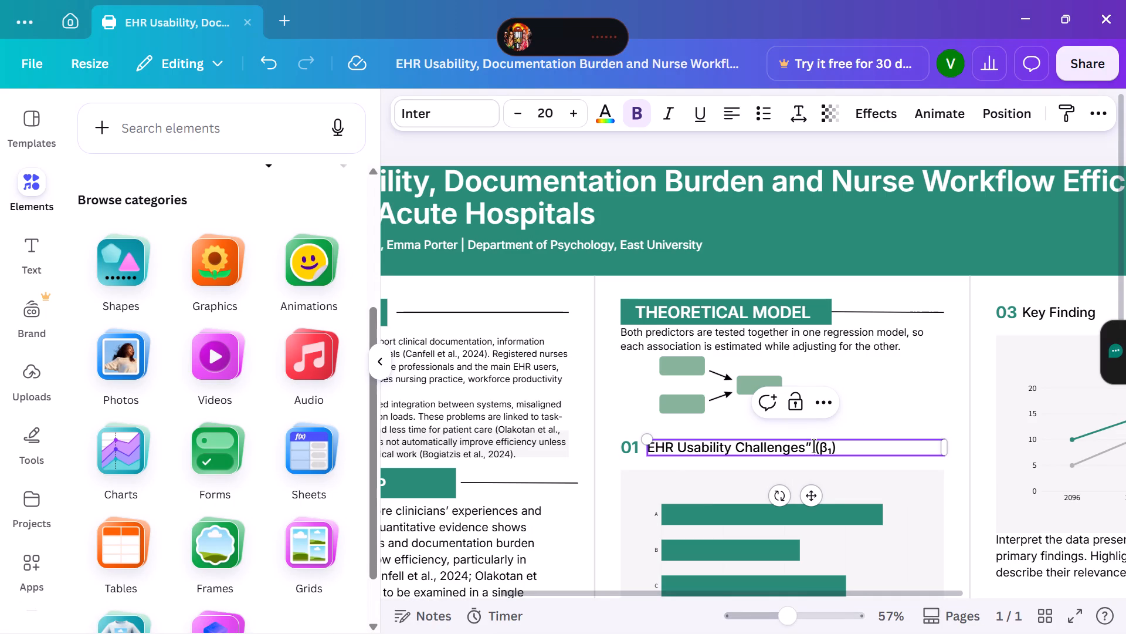
pyautogui.press('BackSpace')
pyautogui.press('BackSpace')
pyautogui.press('BackSpace')
pyautogui.press('s')
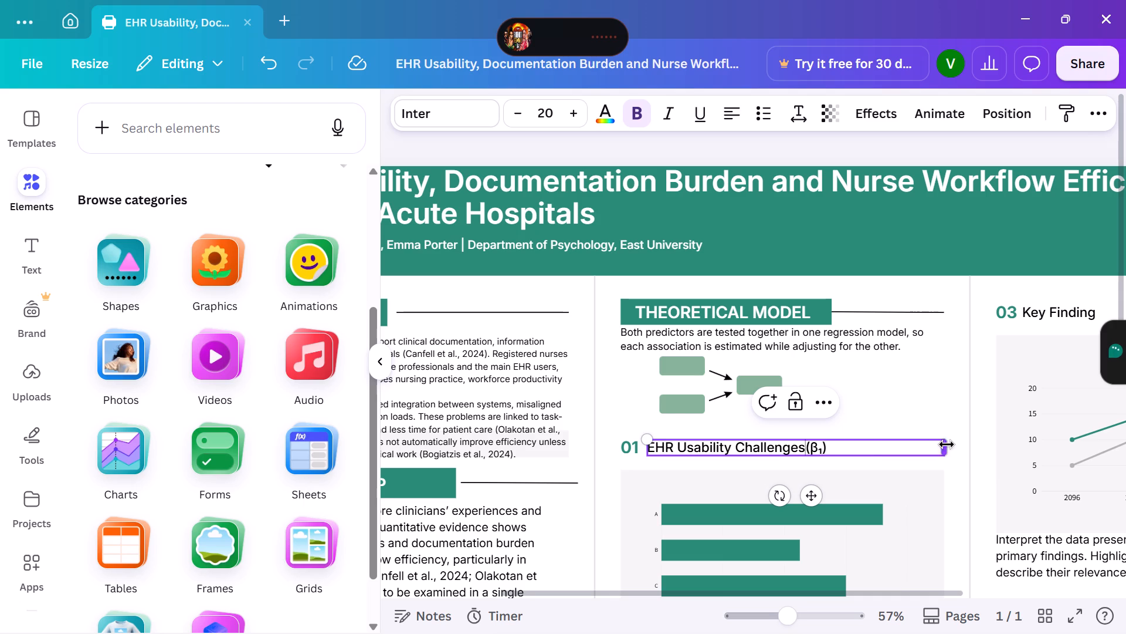
# Narrow the "EHR Usability Challenges(β₁)" text box to about 97 wide so it fits the single line of text.
pyautogui.click(941, 447)
pyautogui.moveTo(944, 447); pyautogui.dragTo(906, 447)
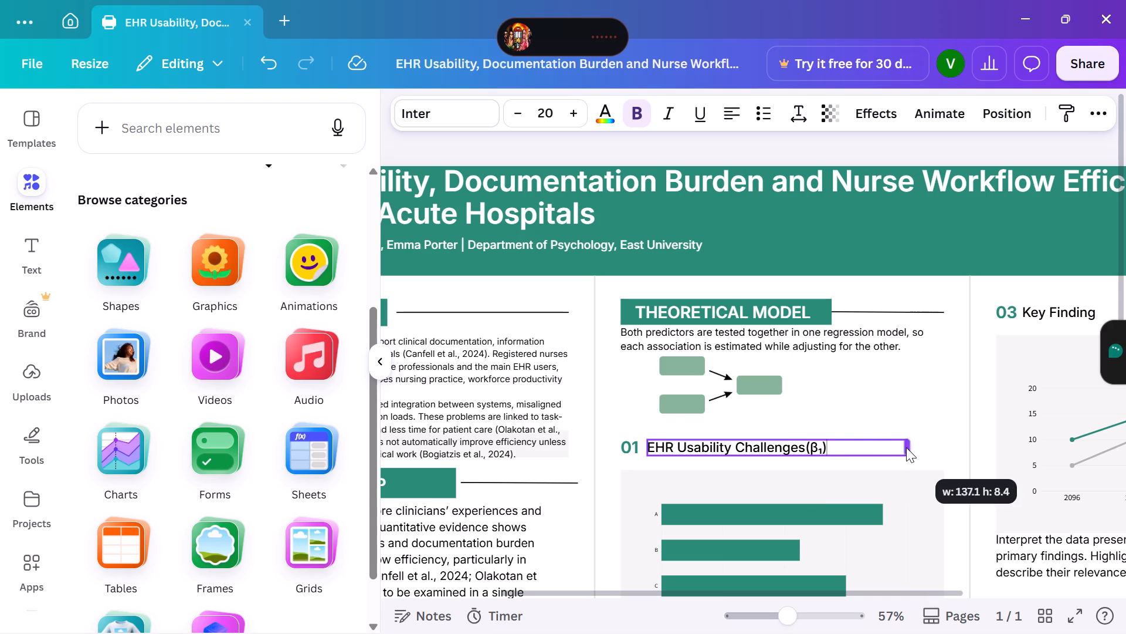
pyautogui.moveTo(906, 447); pyautogui.dragTo(833, 447)
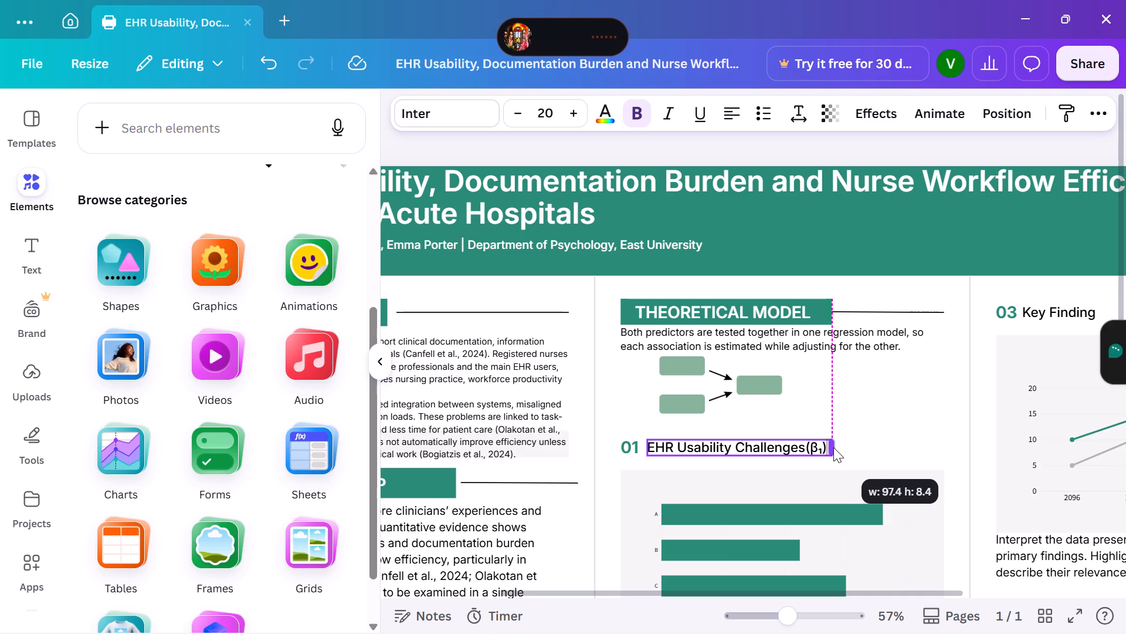
pyautogui.moveTo(833, 447); pyautogui.dragTo(832, 447)
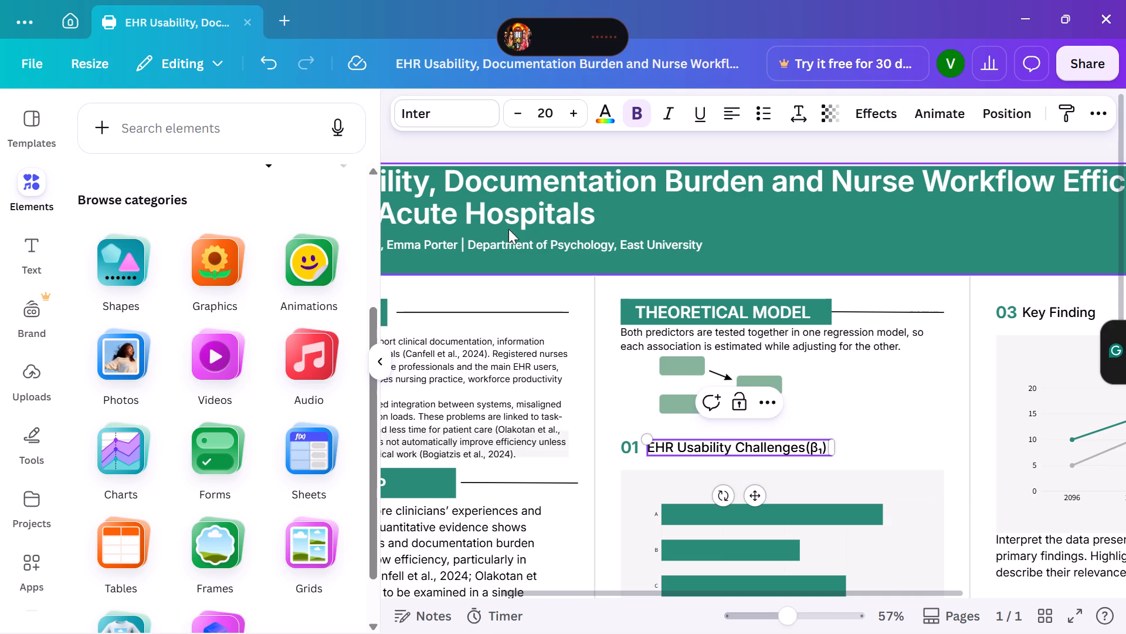
# Reduce the "EHR Usability Challenges(β₁)" label's font size to 6.
pyautogui.click(514, 118)
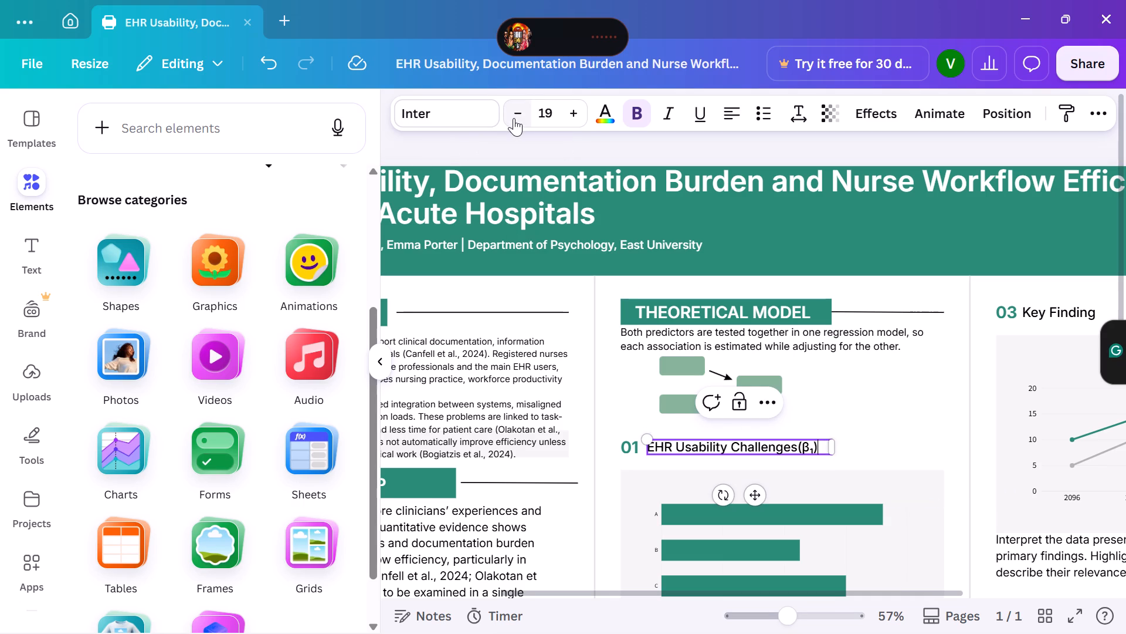
pyautogui.tripleClick(514, 118)
pyautogui.tripleClick(515, 118)
pyautogui.tripleClick(515, 118)
pyautogui.tripleClick(515, 118)
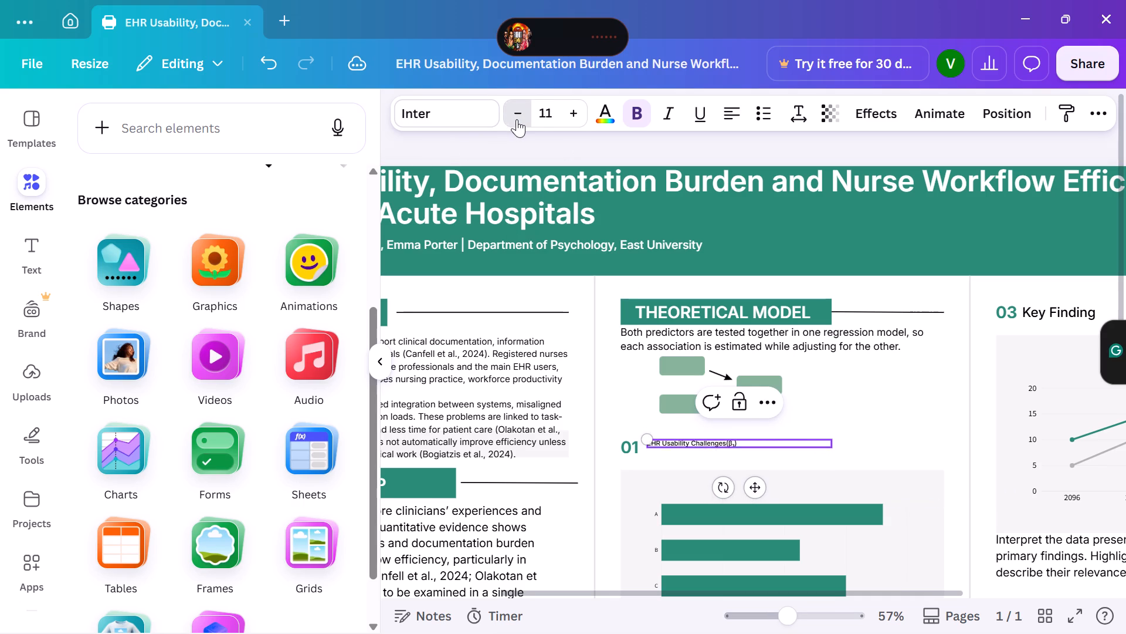
pyautogui.click(517, 119)
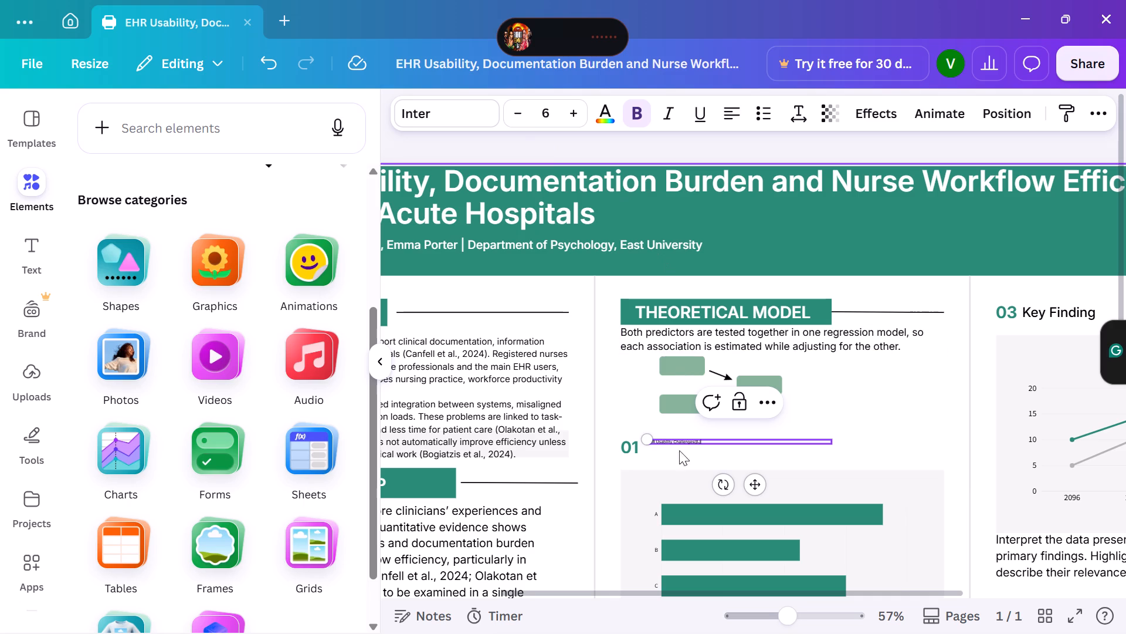
# Move the "EHR Usability Challenges(β₁)" label onto the upper-left box of the Theoretical Model diagram.
pyautogui.moveTo(679, 446); pyautogui.dragTo(685, 378)
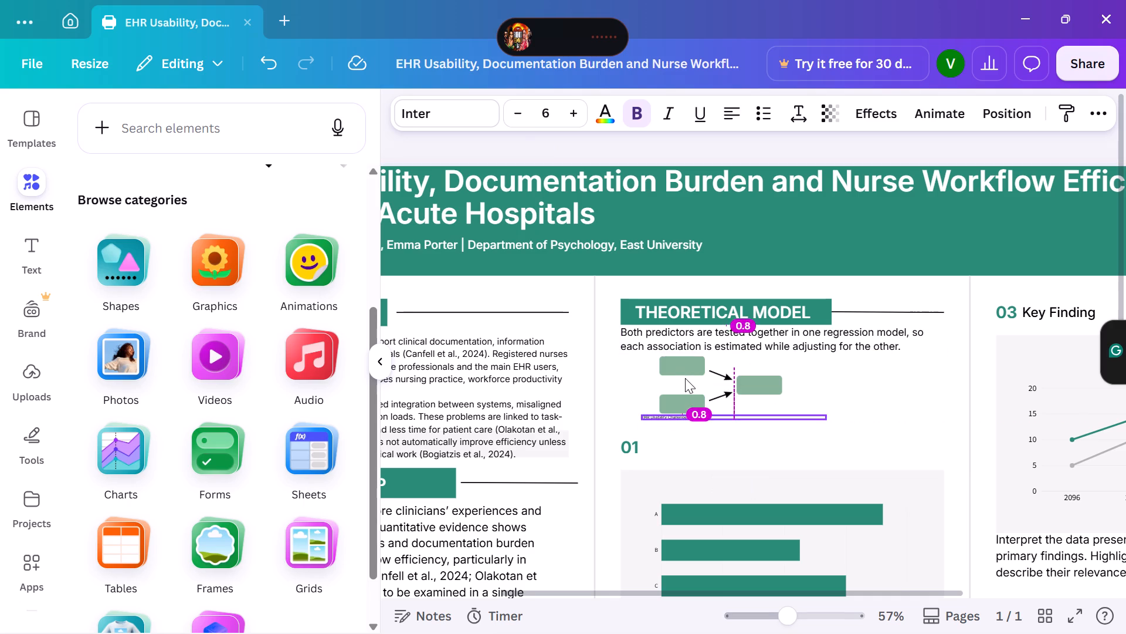
pyautogui.moveTo(685, 378); pyautogui.dragTo(686, 370)
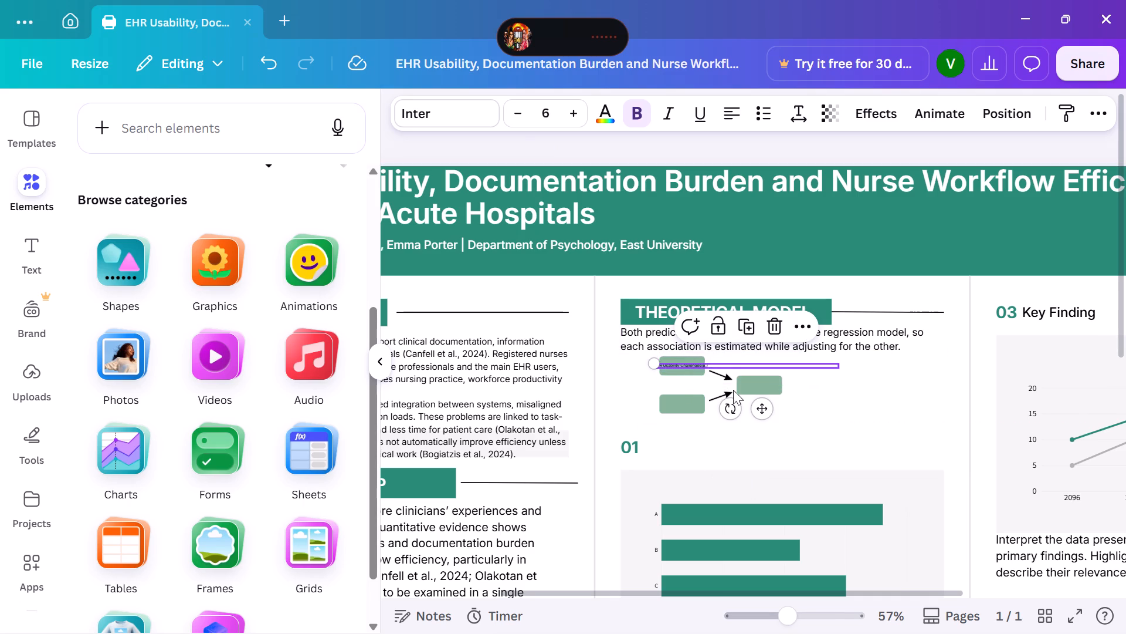
# Split the label into two lines, "EHR Usability" above "Challenges(β₁)".
pyautogui.click(809, 612)
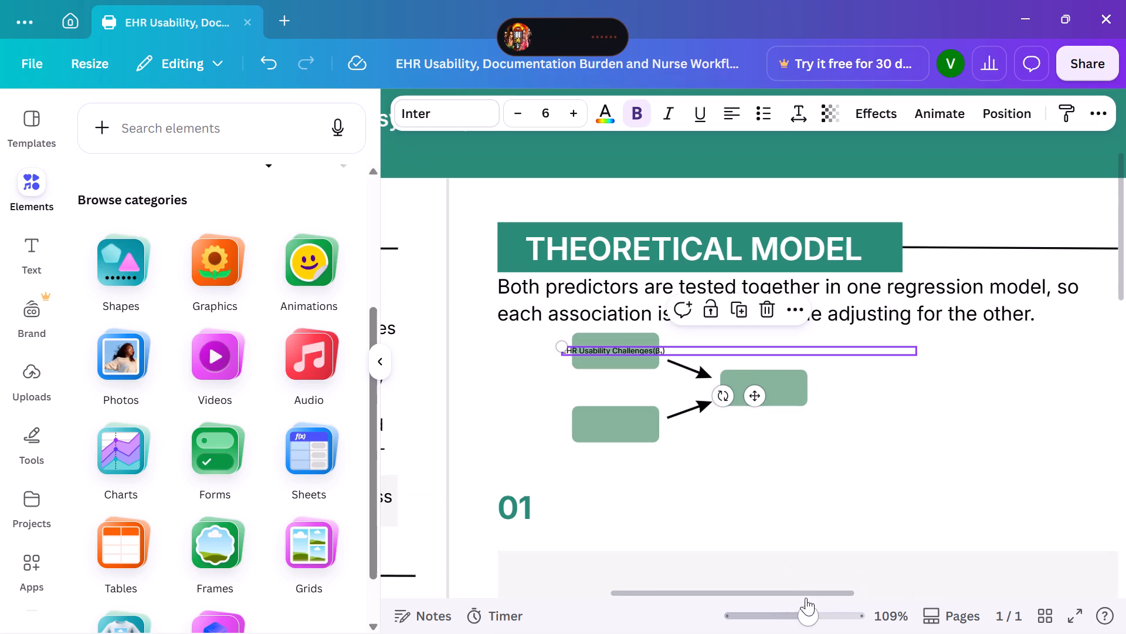
pyautogui.click(616, 345)
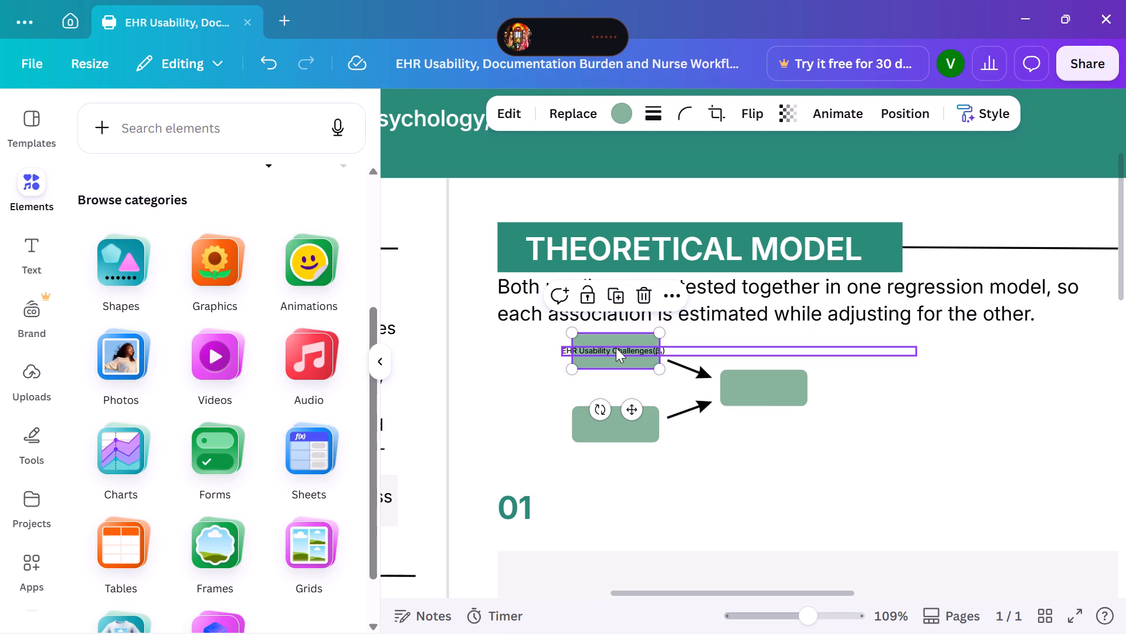
pyautogui.click(616, 348)
pyautogui.click(616, 348)
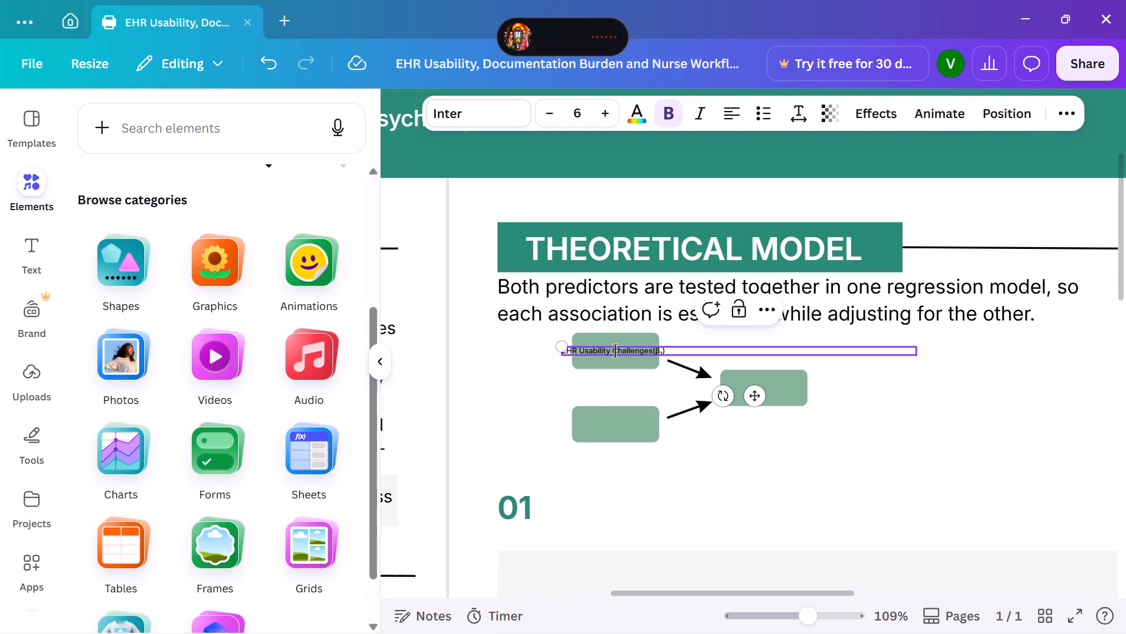
pyautogui.click(611, 350)
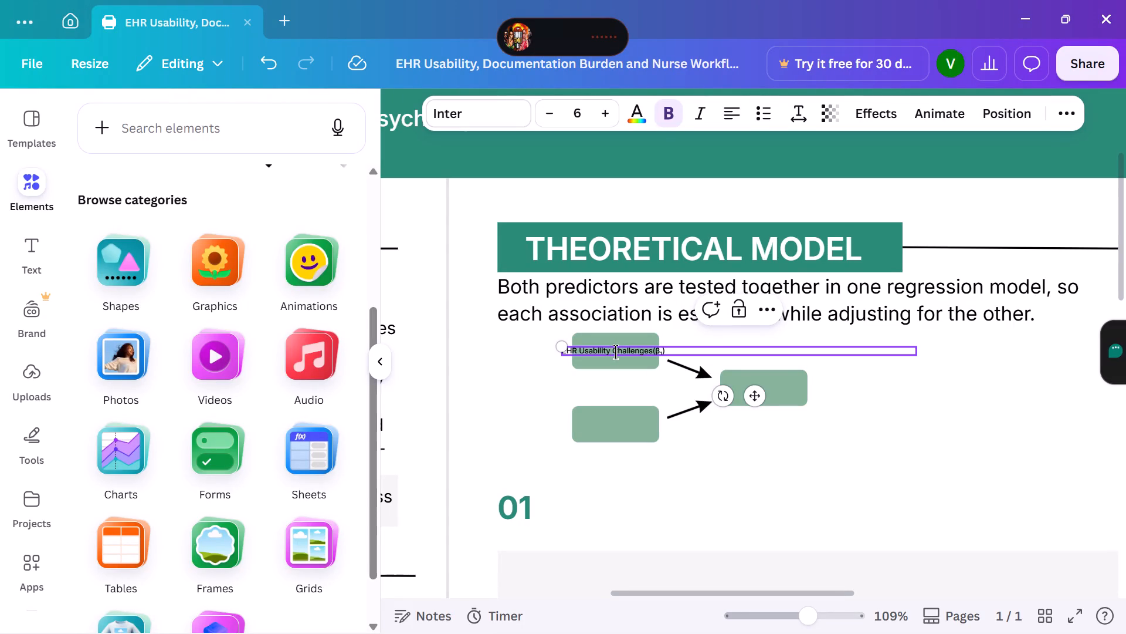
pyautogui.click(613, 352)
pyautogui.press('Return')
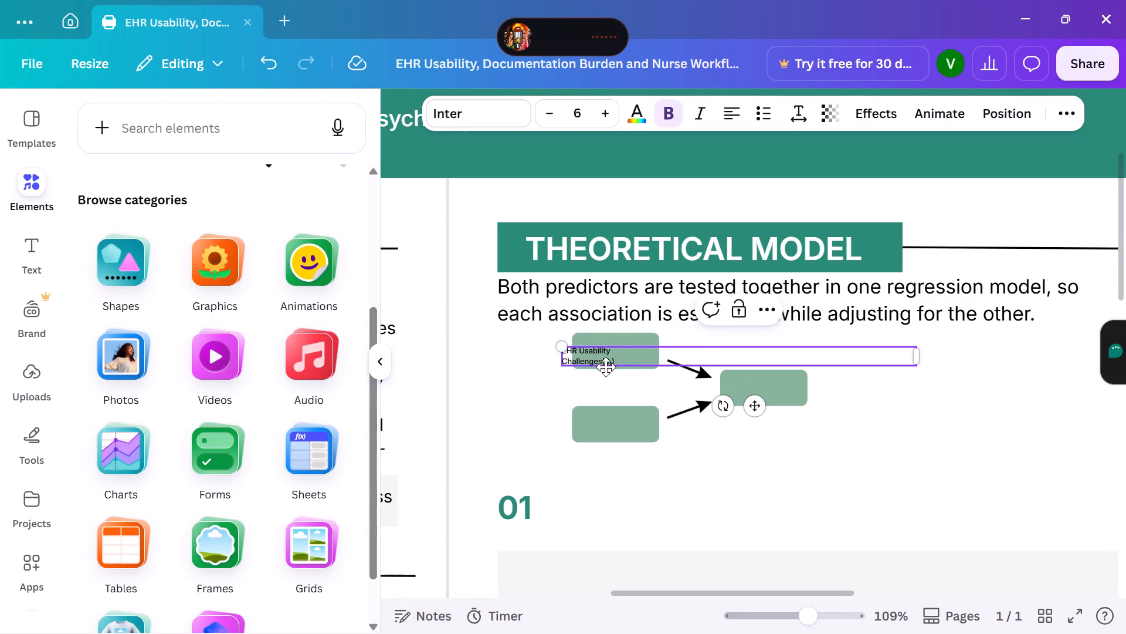
# Position the two-line label inside the diagram's upper-left box and narrow its text frame to fit within that box.
pyautogui.moveTo(593, 372); pyautogui.dragTo(599, 371)
pyautogui.moveTo(599, 371); pyautogui.dragTo(615, 368)
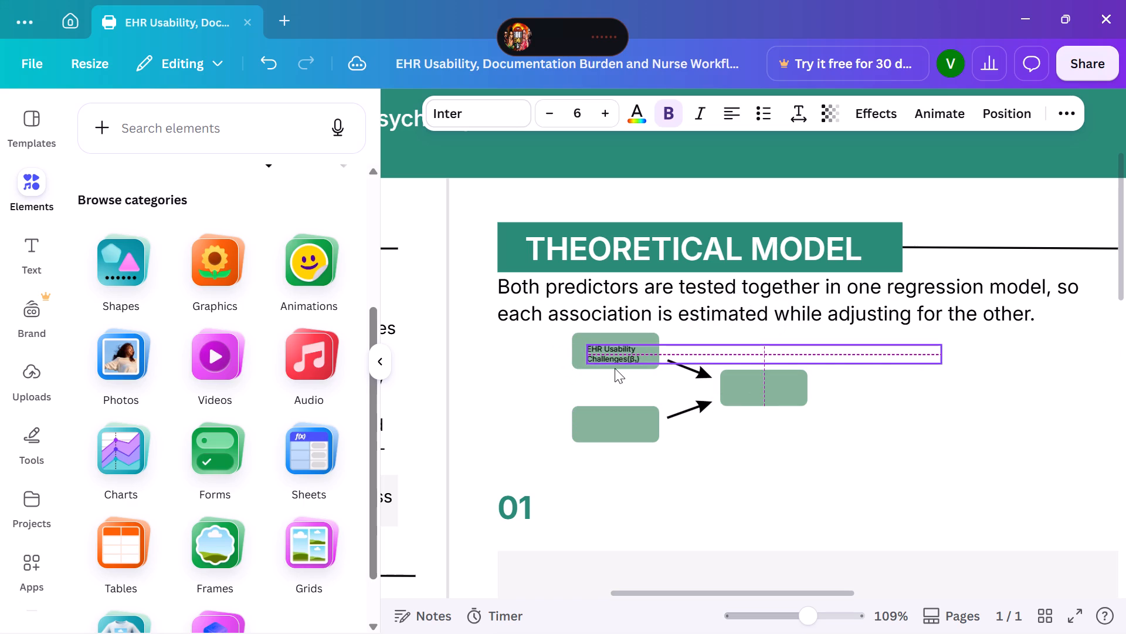
pyautogui.moveTo(615, 368); pyautogui.dragTo(609, 366)
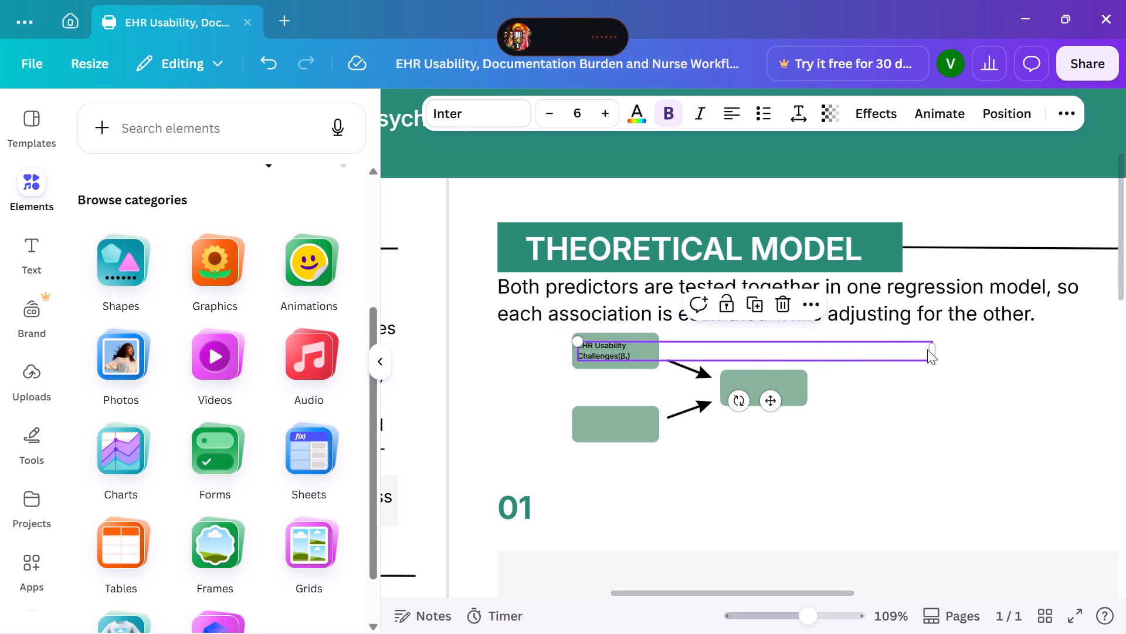
pyautogui.moveTo(934, 347); pyautogui.dragTo(697, 343)
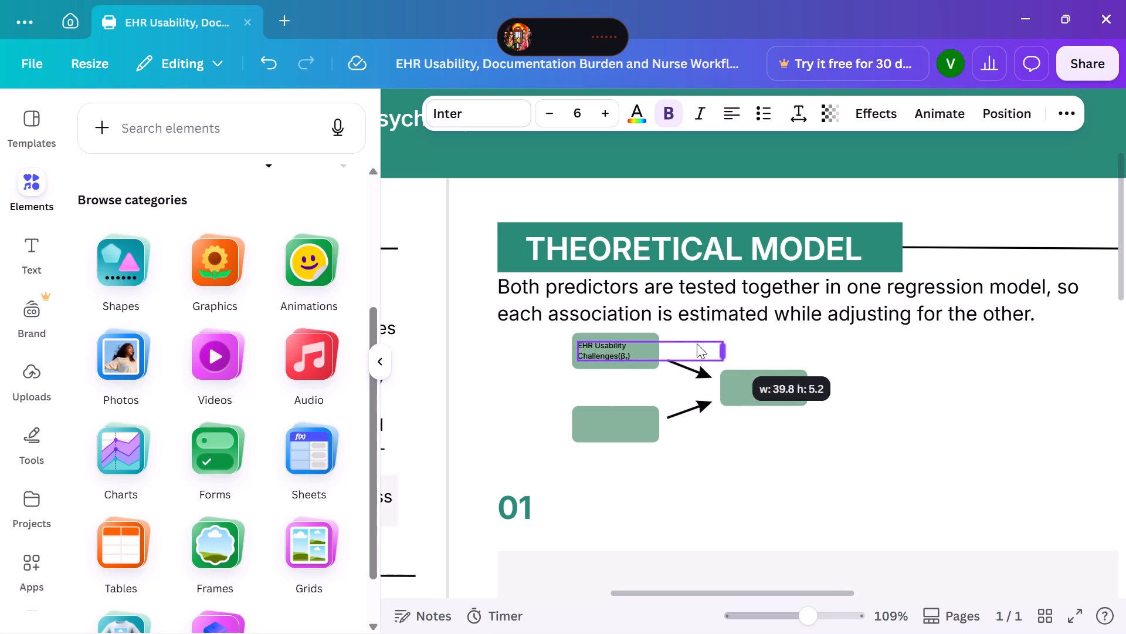
pyautogui.moveTo(697, 343); pyautogui.dragTo(643, 344)
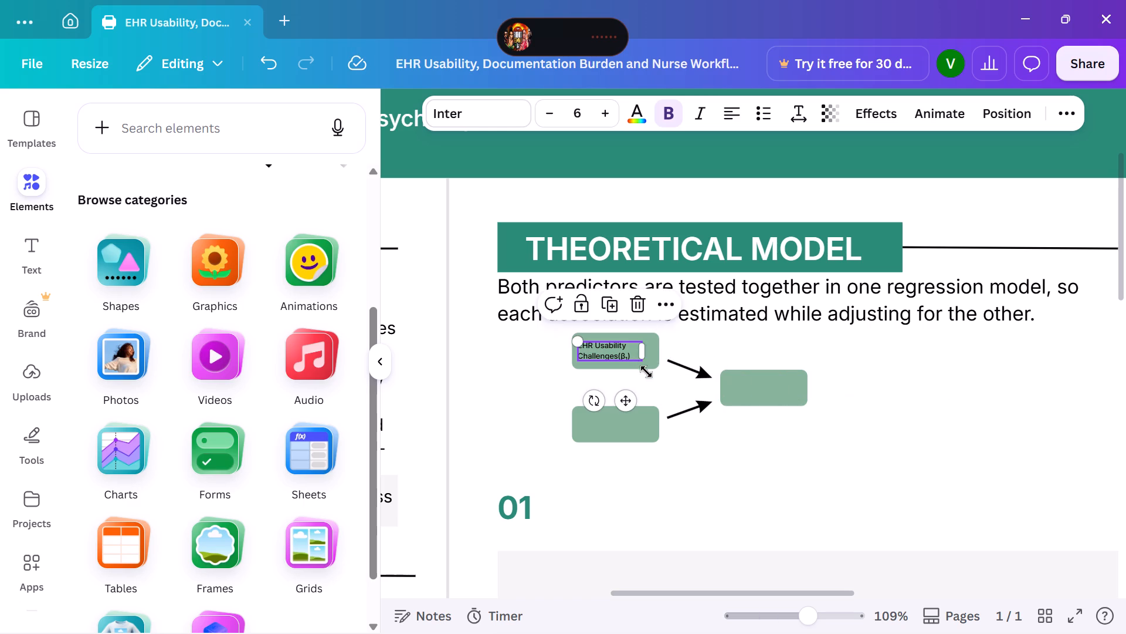
pyautogui.click(704, 339)
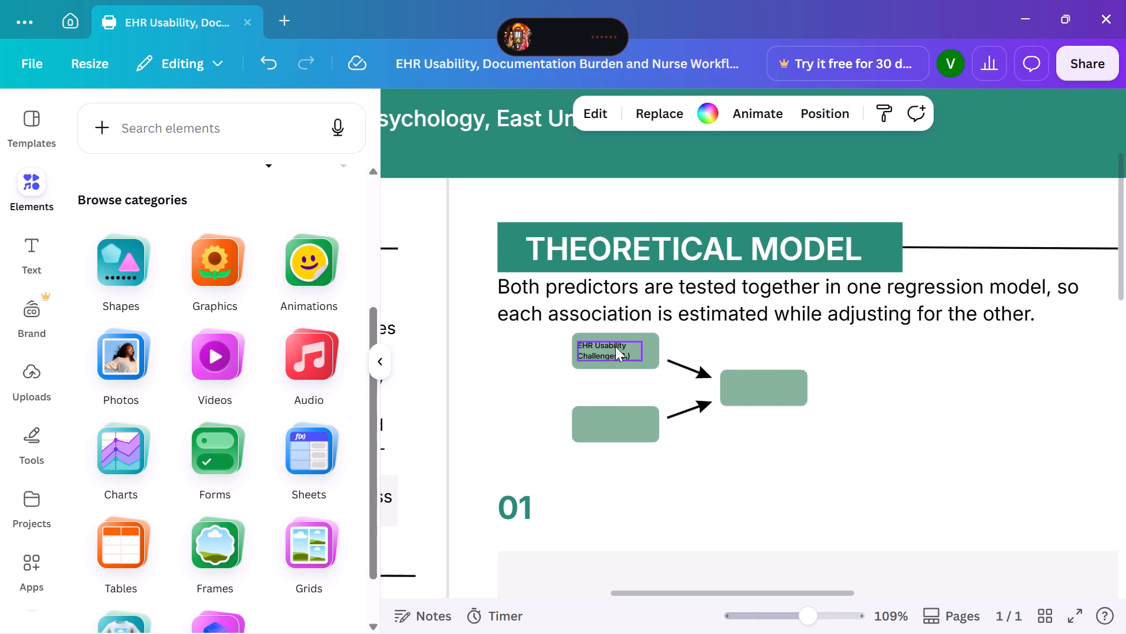
# Duplicate the "EHR Usability Challenges(β₁)" label and place the copy inside the diagram's lower-left box.
pyautogui.click(615, 346)
pyautogui.click(614, 308)
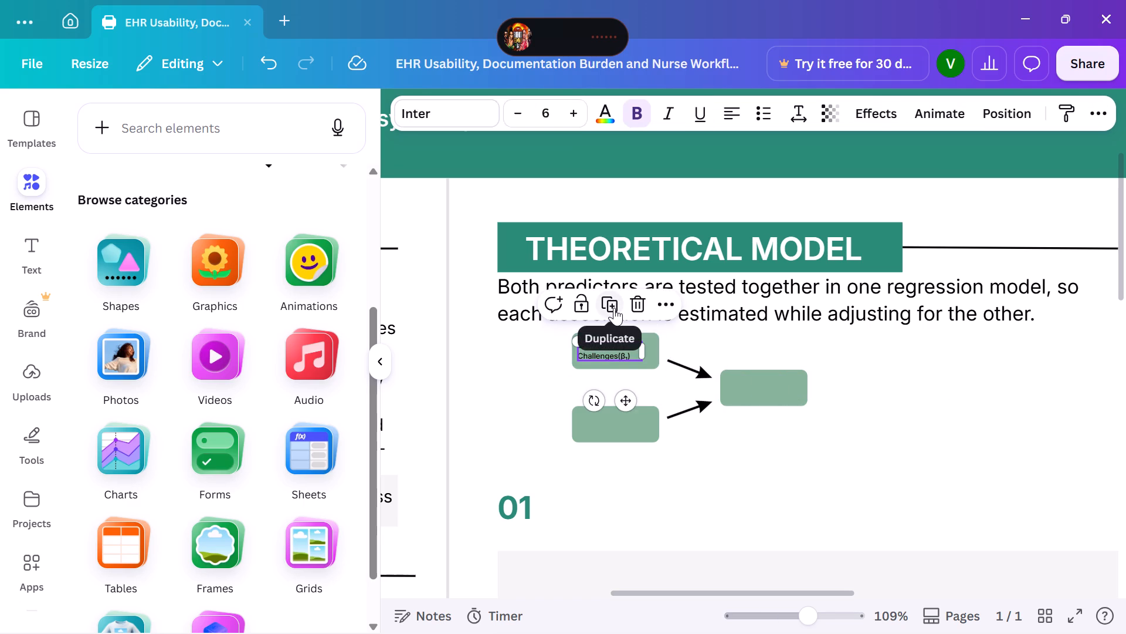
pyautogui.moveTo(619, 365); pyautogui.dragTo(603, 420)
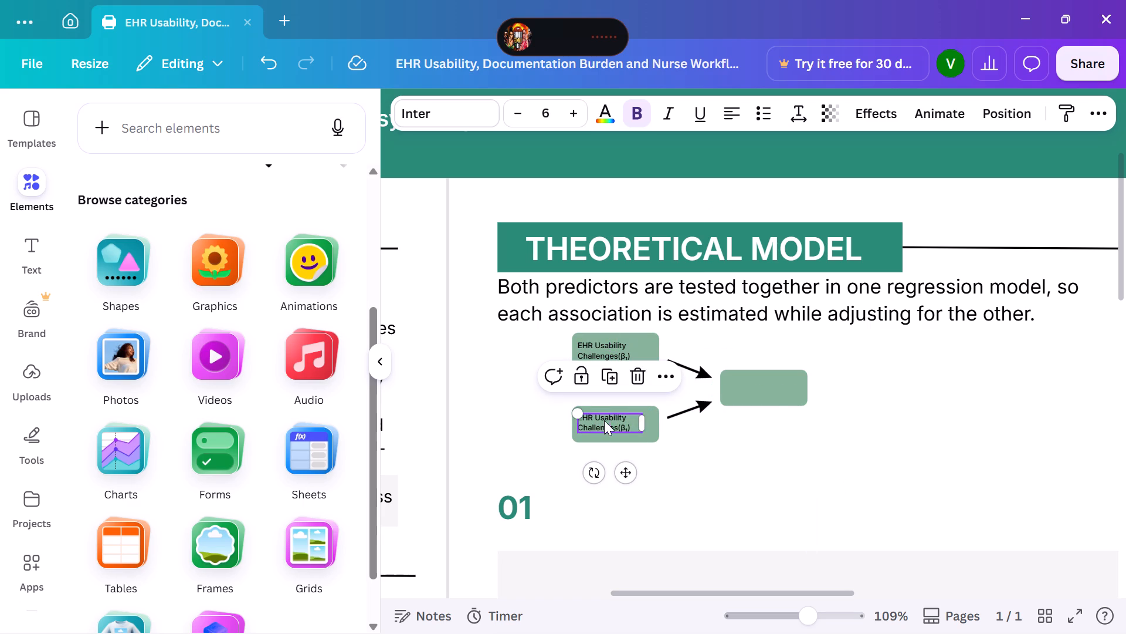
# Duplicate the lower-left box's label and place the copy centred inside the diagram's right-hand box.
pyautogui.click(610, 376)
pyautogui.moveTo(599, 492); pyautogui.dragTo(639, 464)
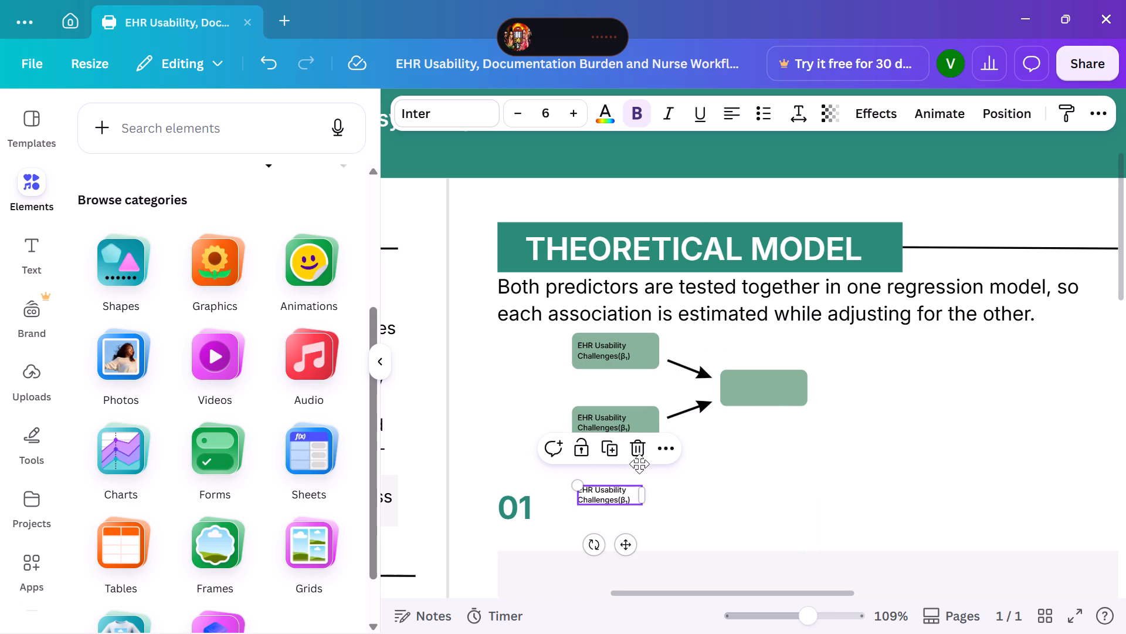
pyautogui.moveTo(639, 464); pyautogui.dragTo(755, 387)
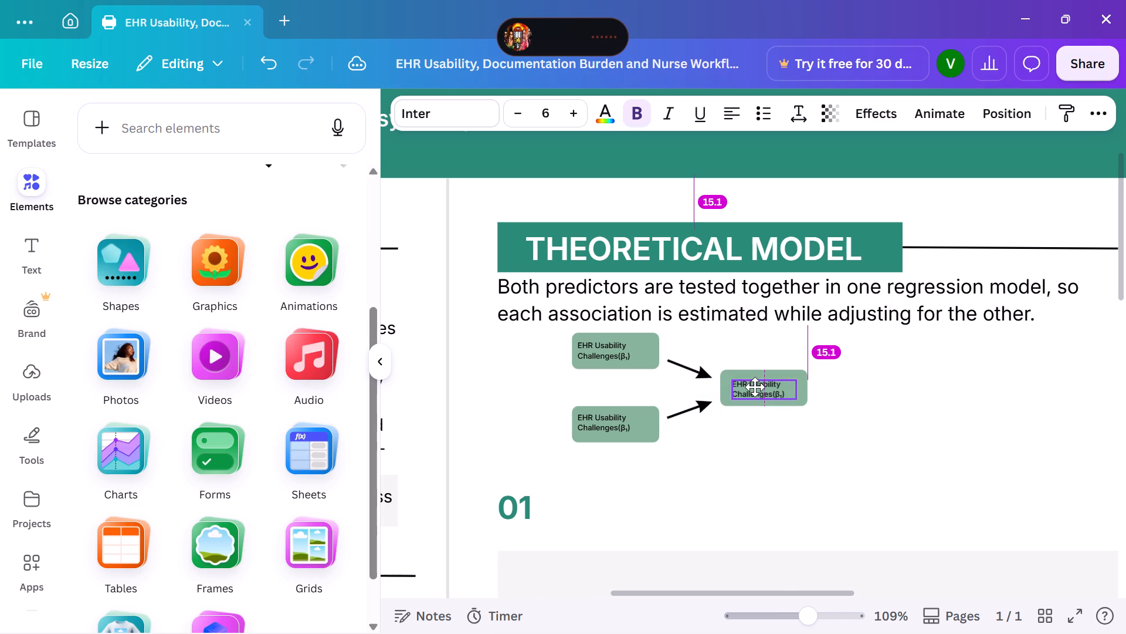
pyautogui.moveTo(755, 387); pyautogui.dragTo(751, 386)
pyautogui.click(831, 407)
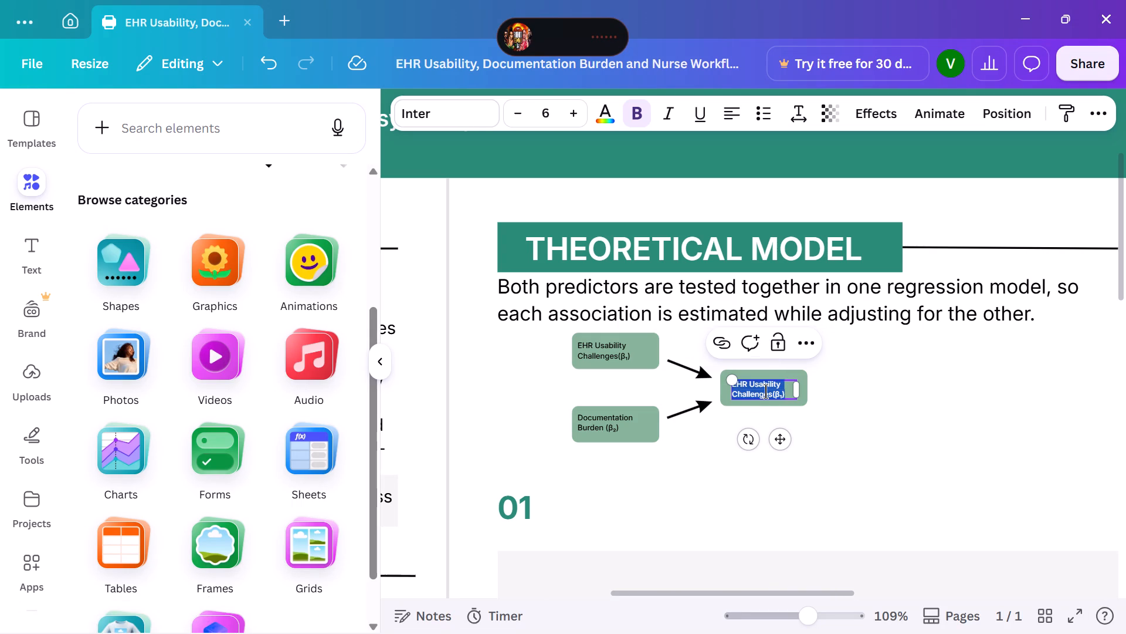
pyautogui.press('BackSpace')
pyautogui.hotkey('ctrl', 'v')
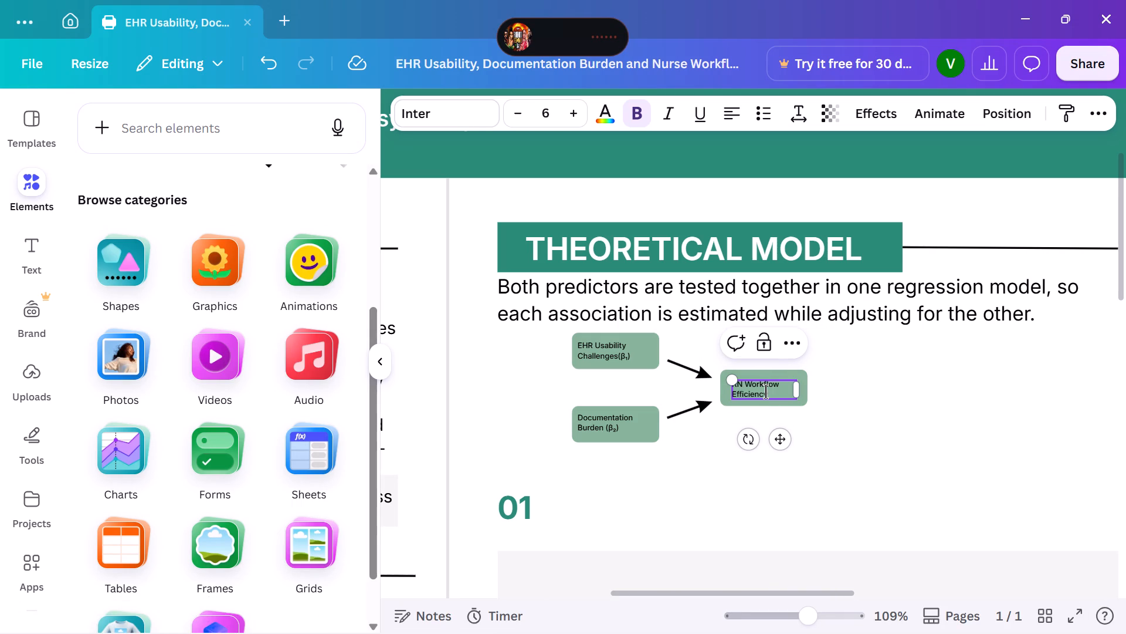
pyautogui.click(874, 407)
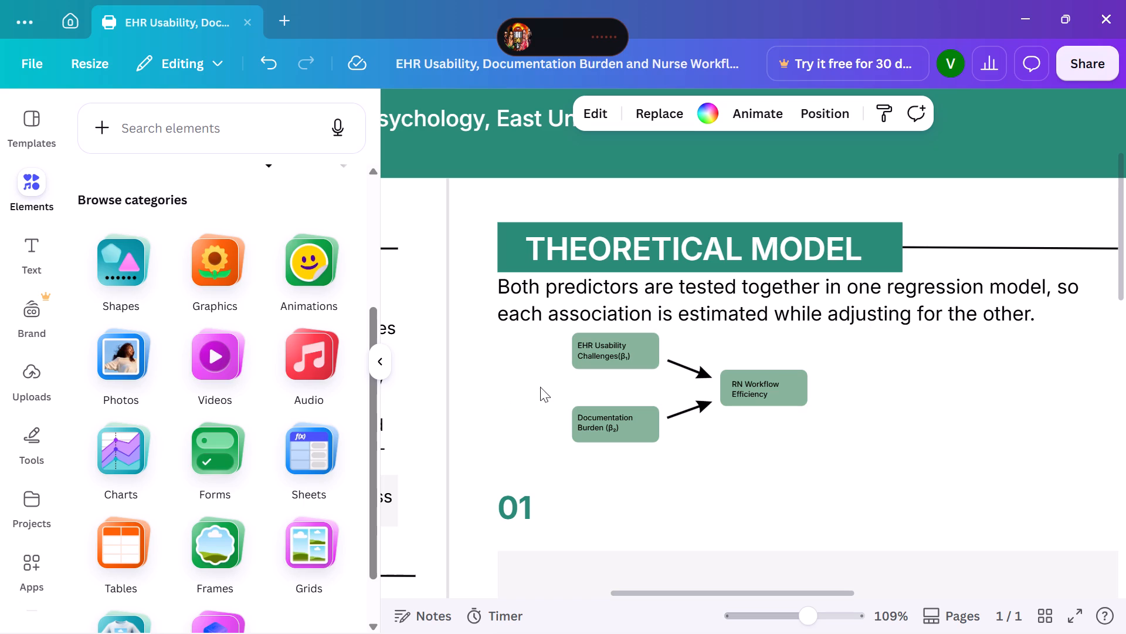
# Search the elements library for "-".
pyautogui.click(175, 146)
pyautogui.press('-')
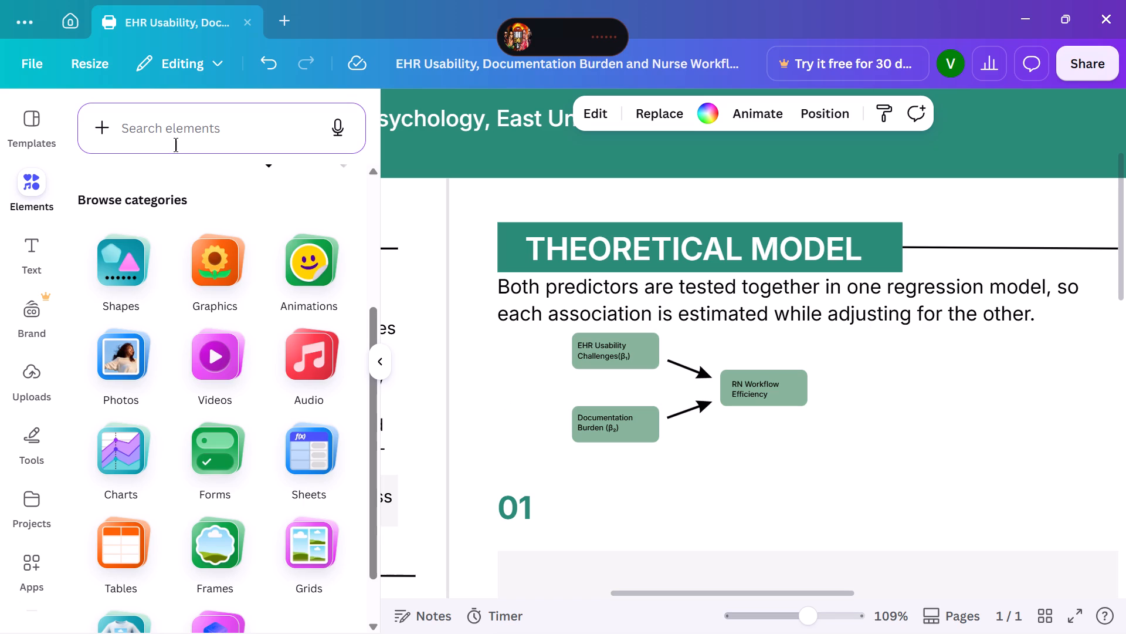
pyautogui.press('Return')
pyautogui.click(177, 140)
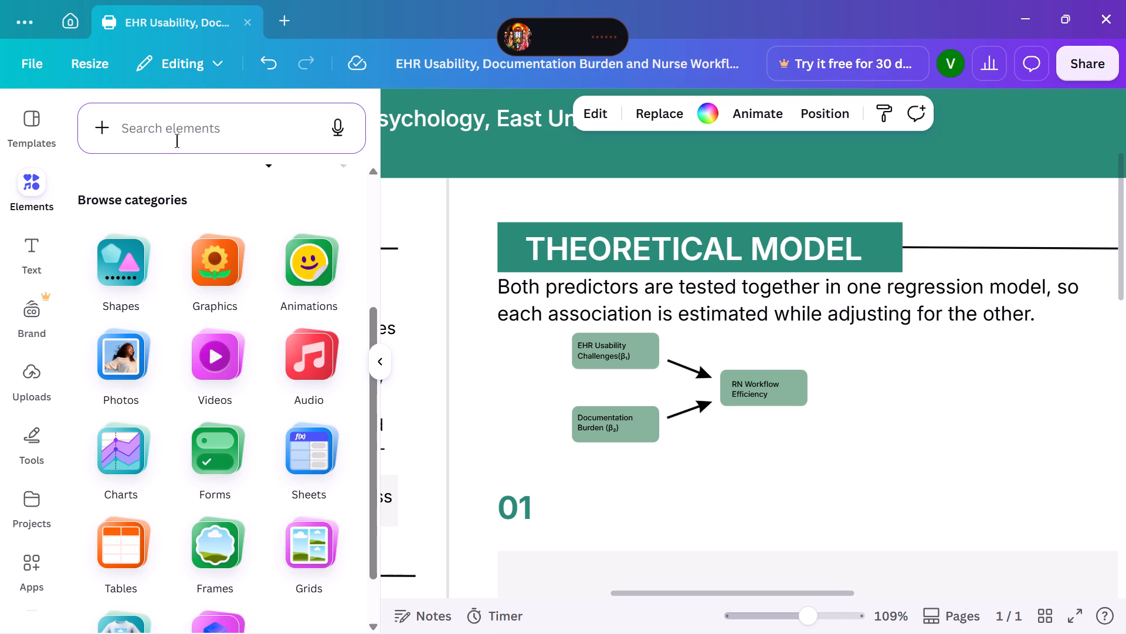
pyautogui.scroll(4, 177, 140)
pyautogui.click(183, 135)
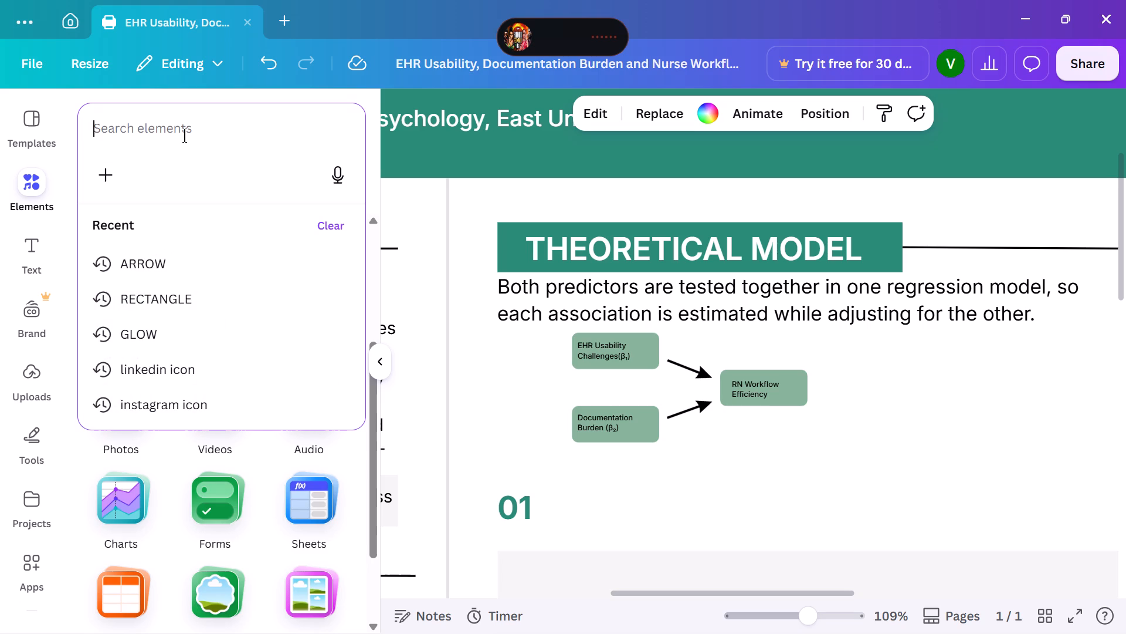
pyautogui.press('-')
pyautogui.press('Return')
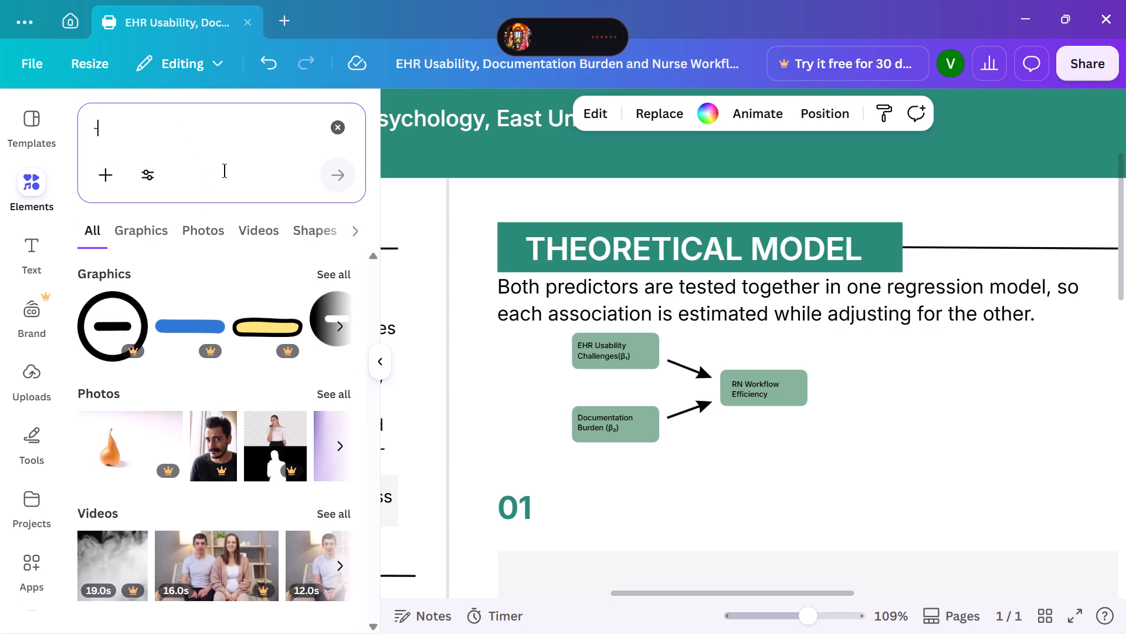
# Look through the graphics results for "-" for a plain minus sign to use on the diagram's arrows.
pyautogui.click(342, 328)
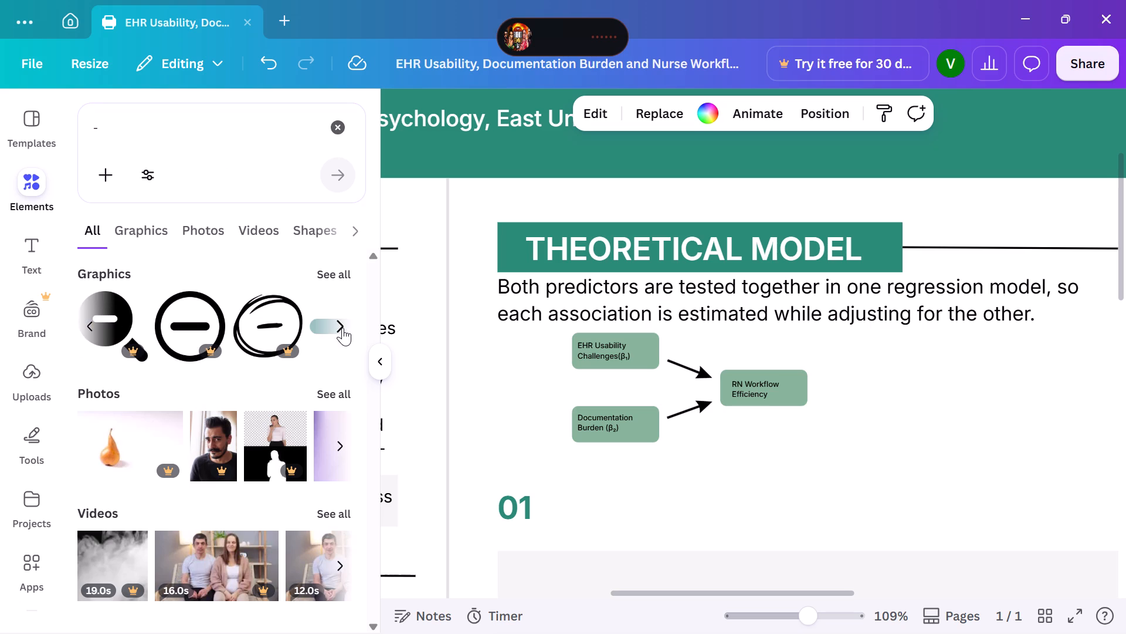
pyautogui.click(342, 326)
pyautogui.click(342, 326)
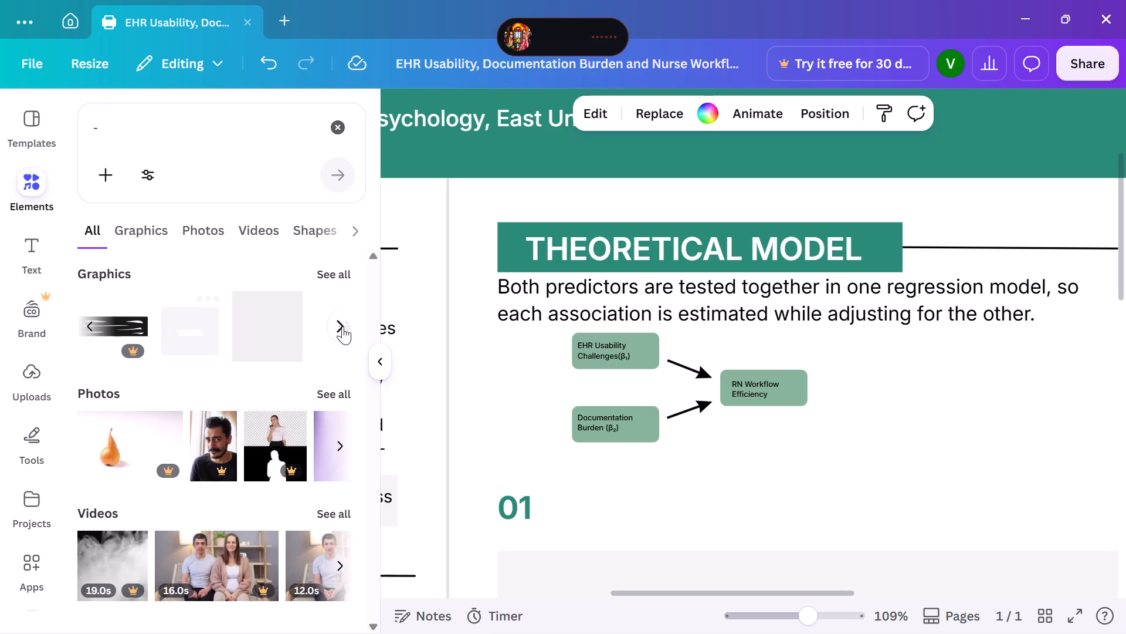
pyautogui.click(344, 325)
pyautogui.click(344, 325)
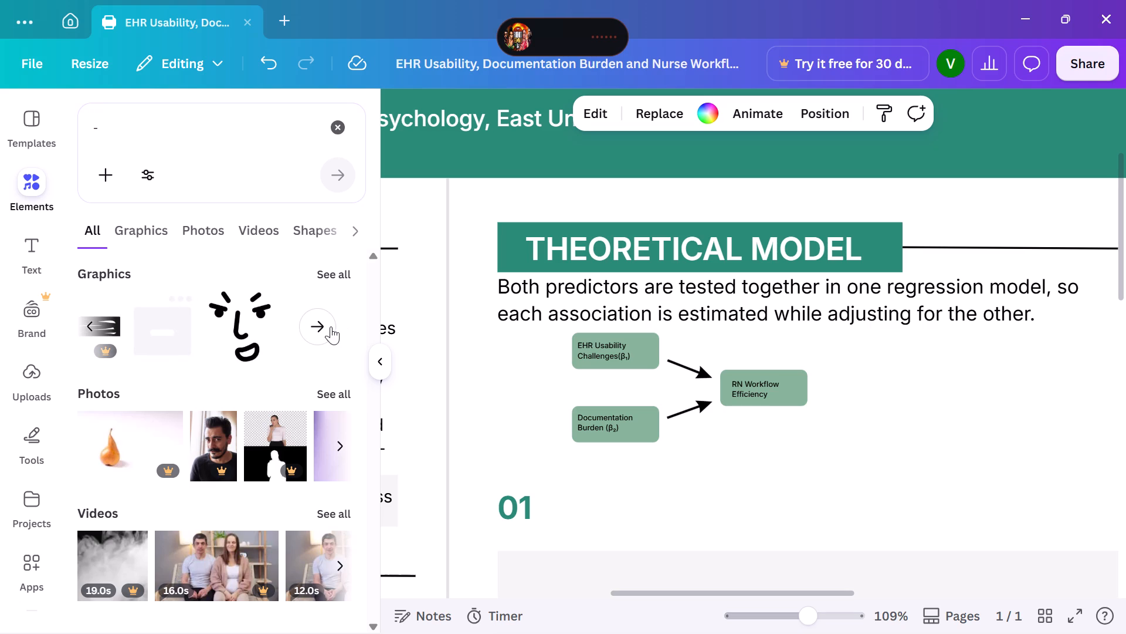
pyautogui.click(323, 326)
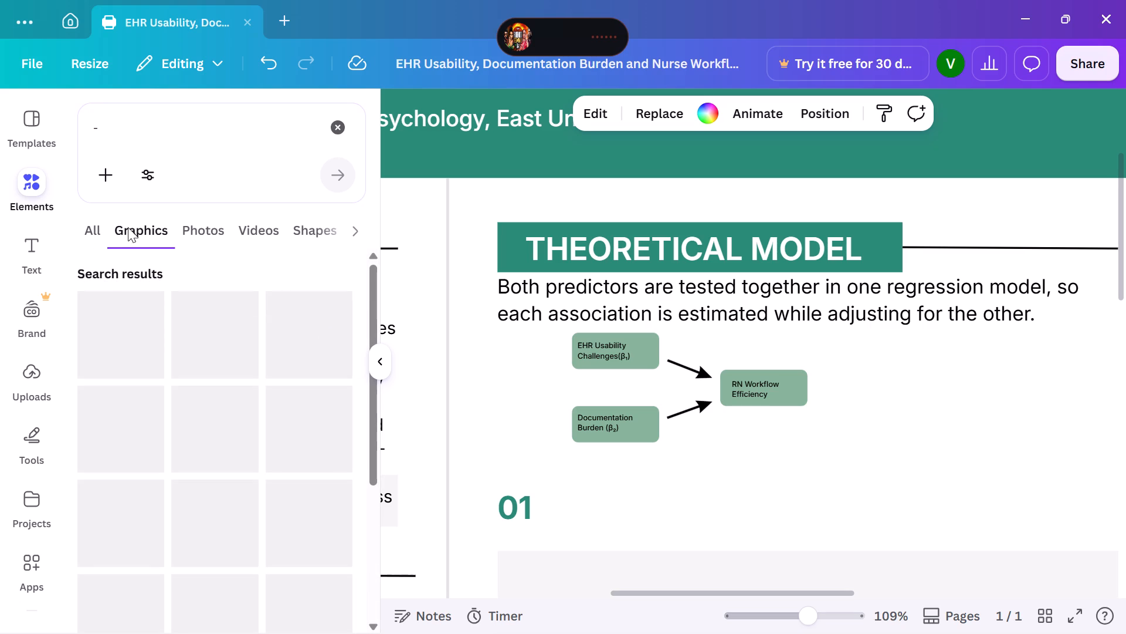
pyautogui.scroll(-2, 221, 336)
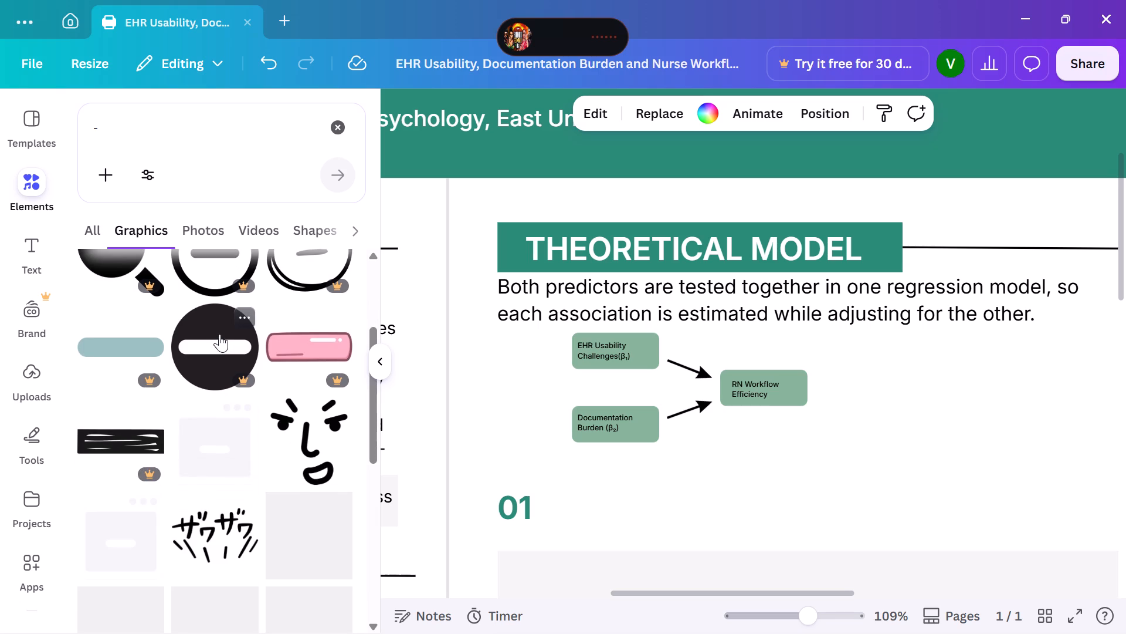
pyautogui.scroll(-2, 220, 340)
# Search the graphics library for "minus".
pyautogui.click(137, 129)
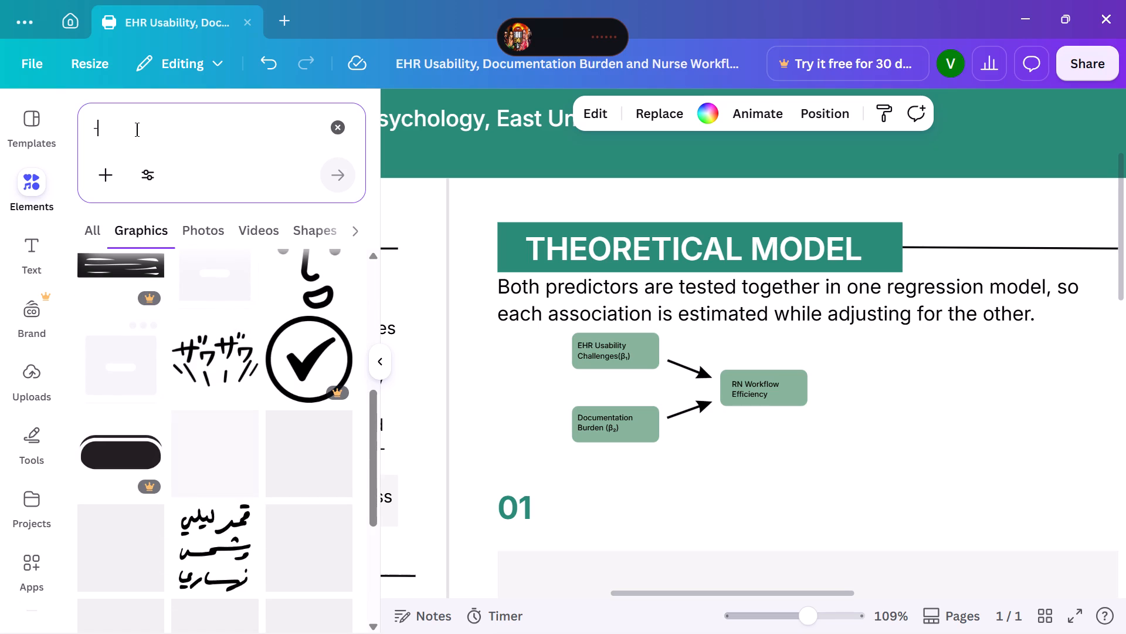
pyautogui.click(137, 129)
pyautogui.press('BackSpace')
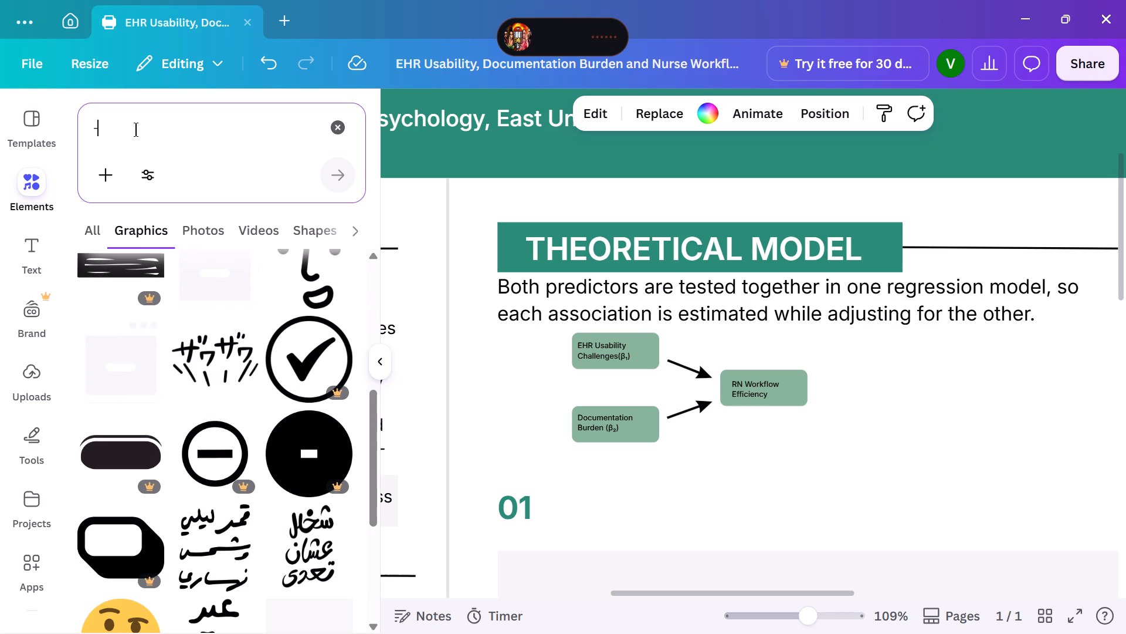
pyautogui.write('mibu')
pyautogui.press('BackSpace')
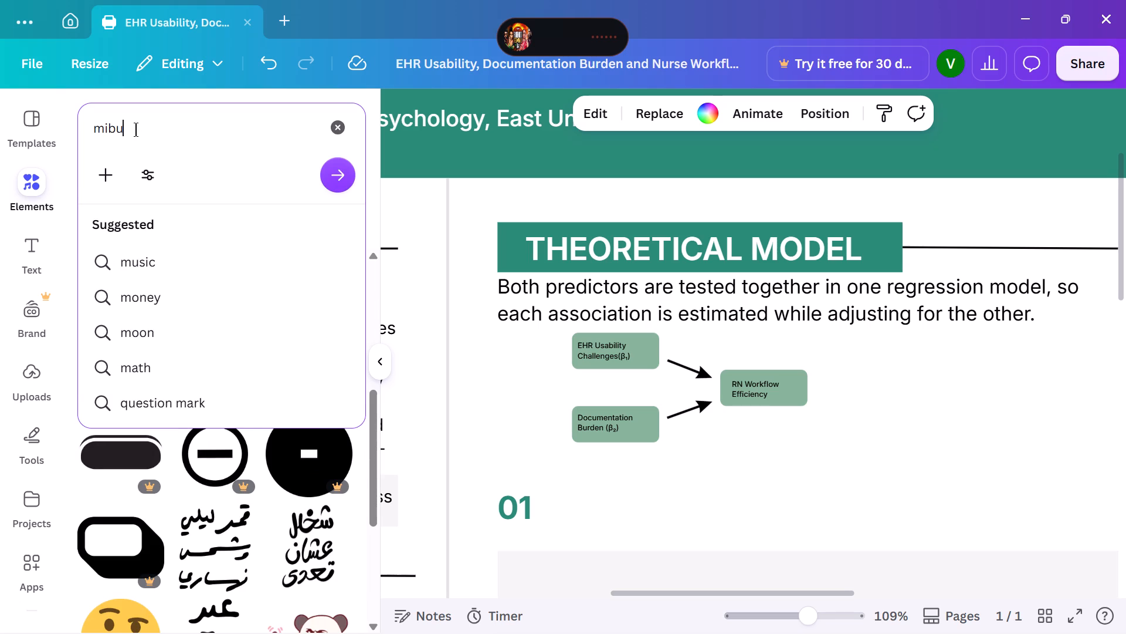
pyautogui.press('BackSpace')
pyautogui.write('nus')
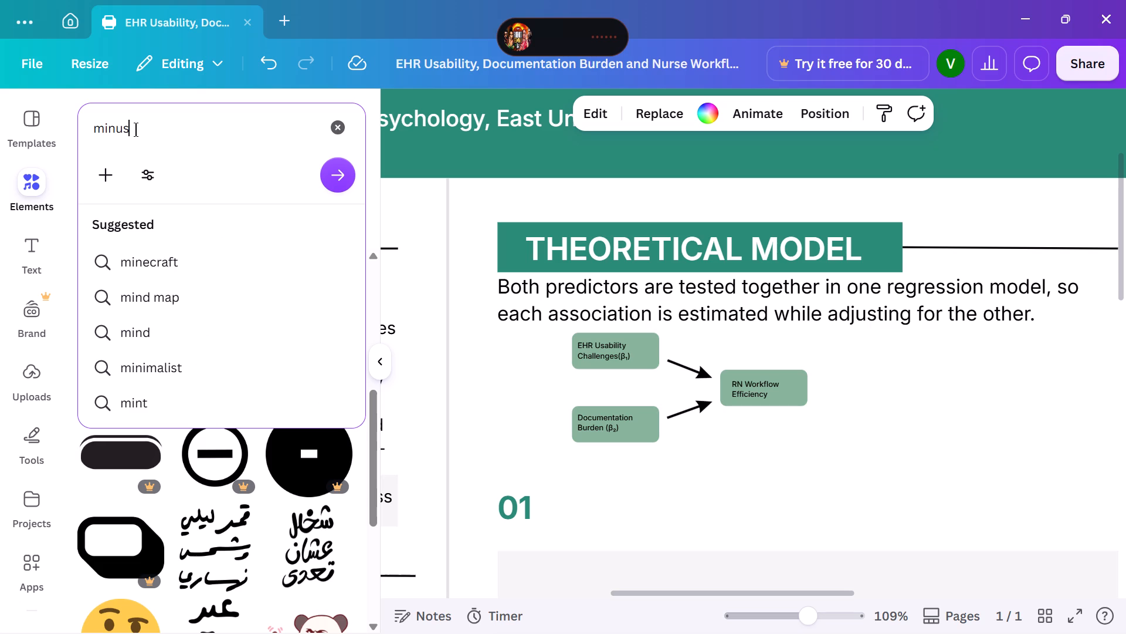
pyautogui.press('Return')
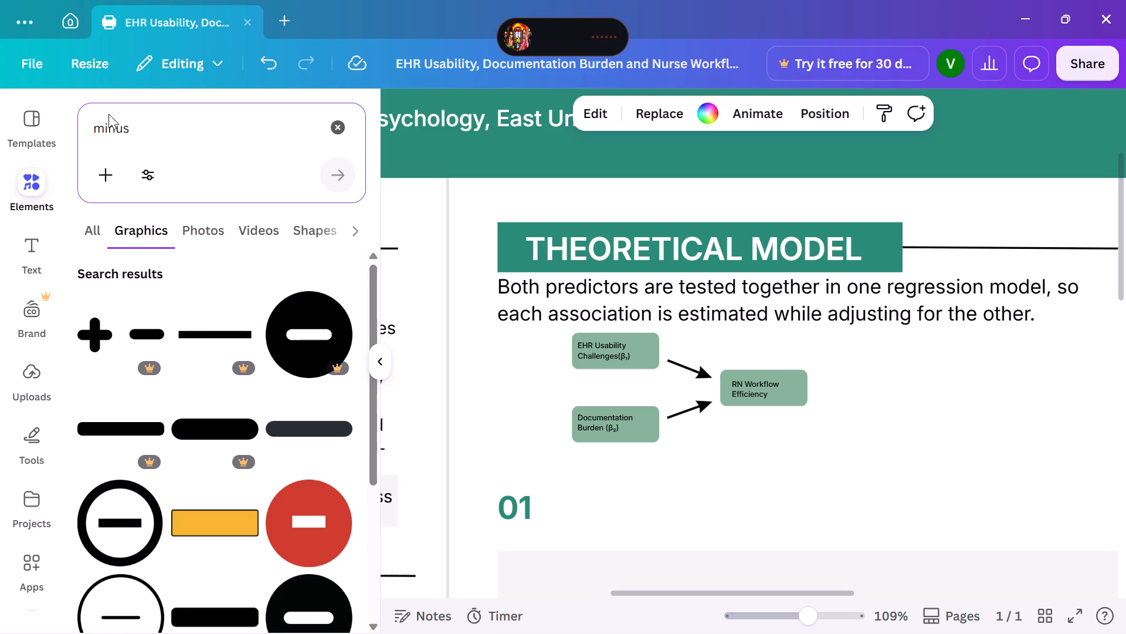
# Examine the "minus" graphics for a free, plain bar that can serve as a minus sign.
pyautogui.scroll(-3, 178, 306)
pyautogui.scroll(2, 177, 308)
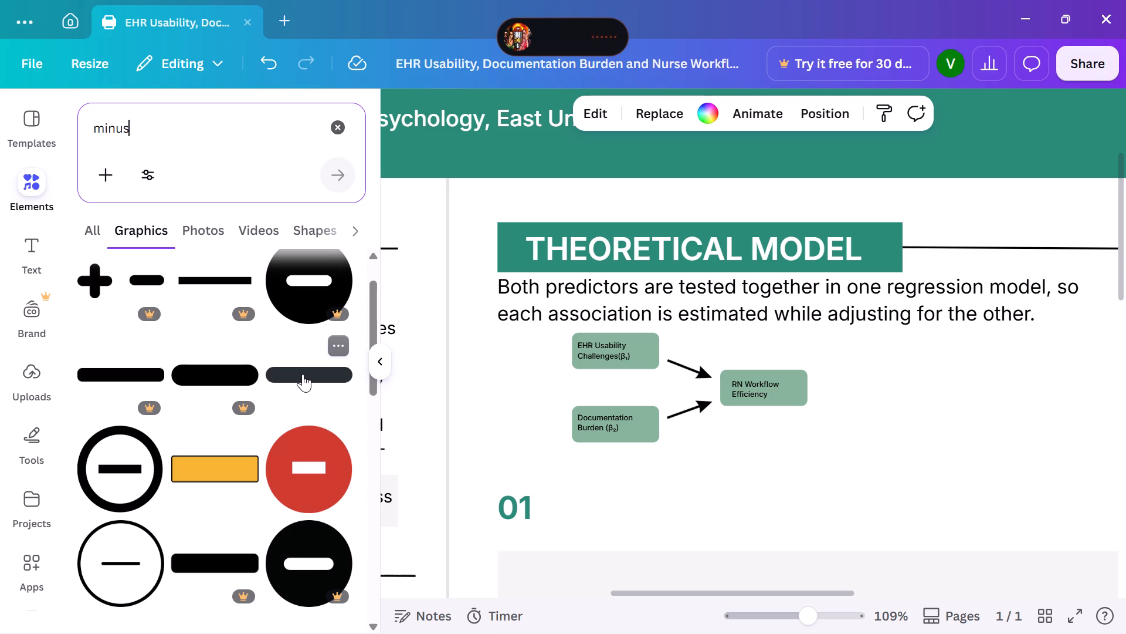
pyautogui.scroll(-5, 303, 375)
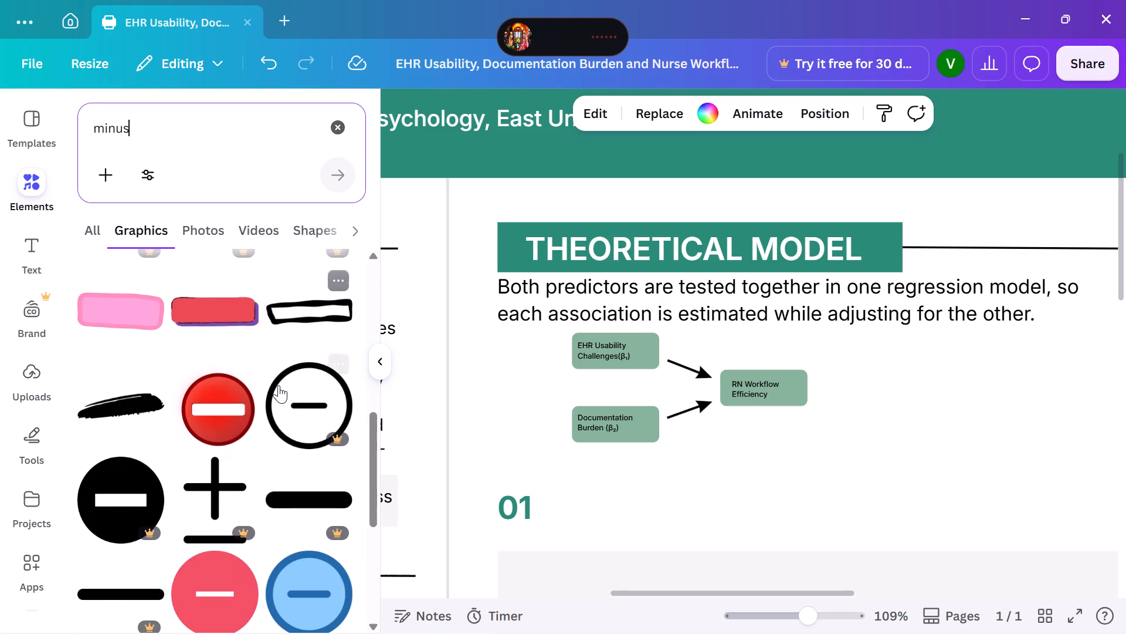
pyautogui.scroll(-2, 279, 385)
pyautogui.scroll(2, 279, 385)
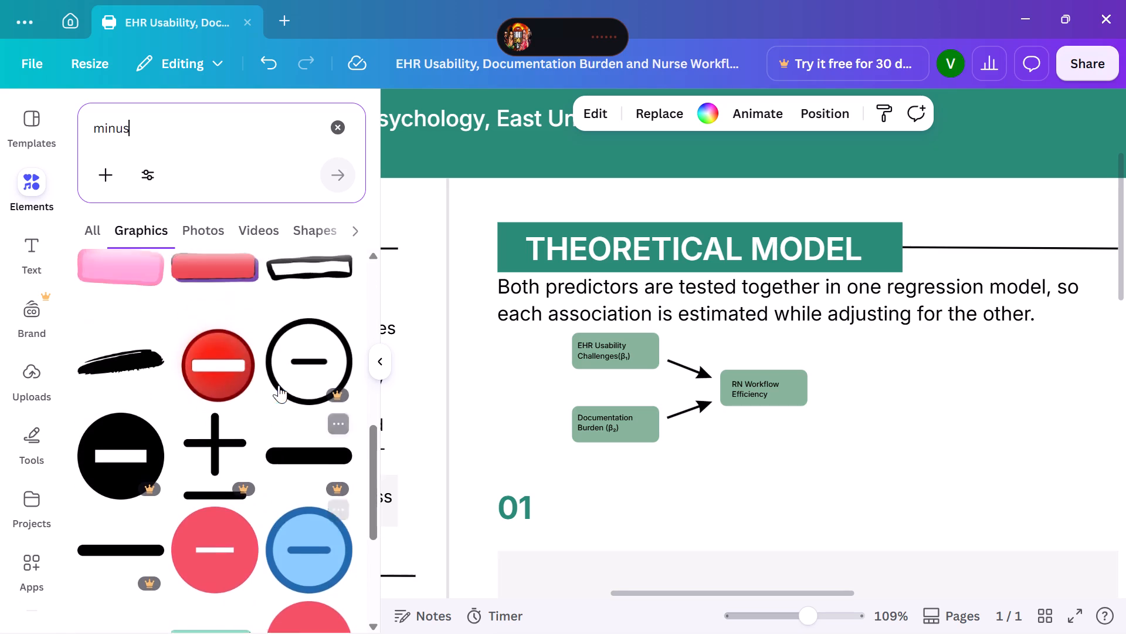
pyautogui.scroll(3, 279, 385)
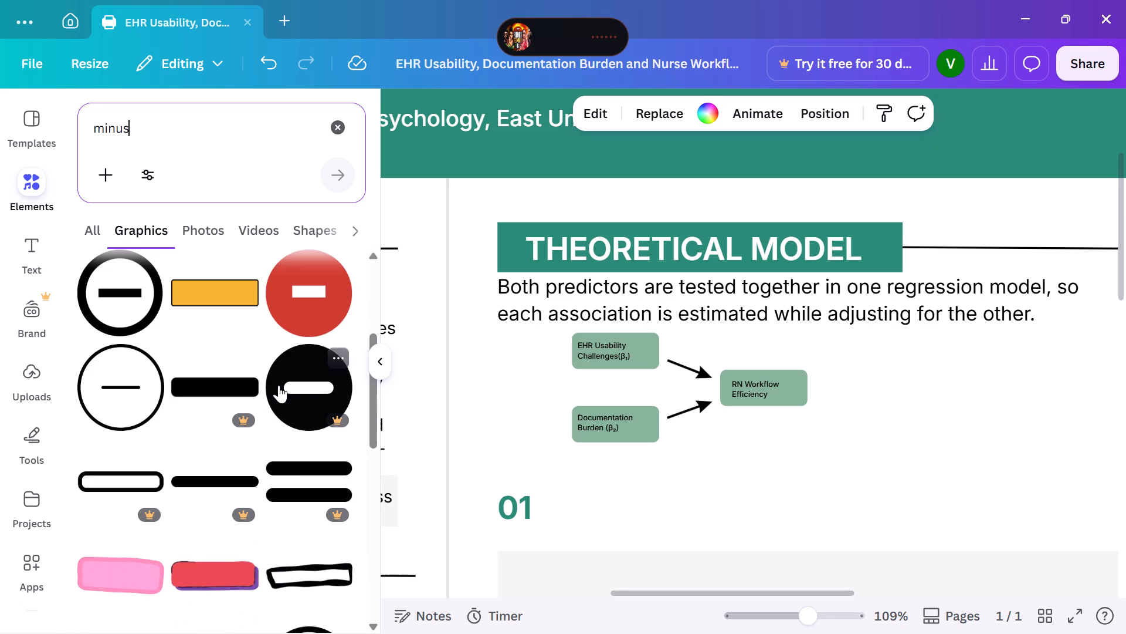
pyautogui.scroll(3, 223, 355)
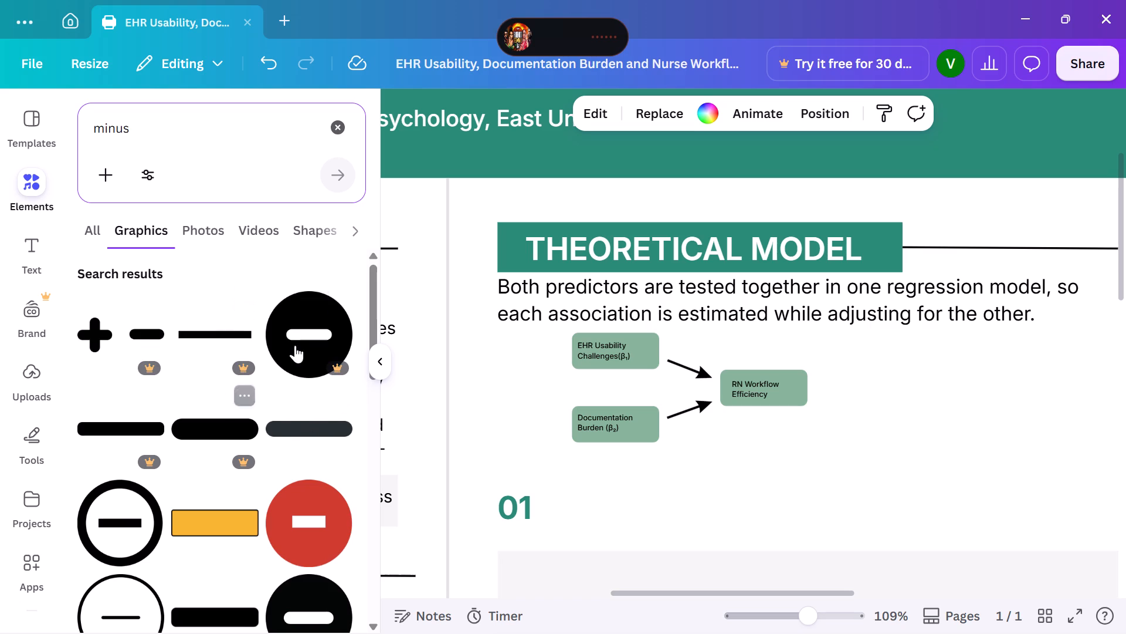
pyautogui.scroll(-3, 287, 409)
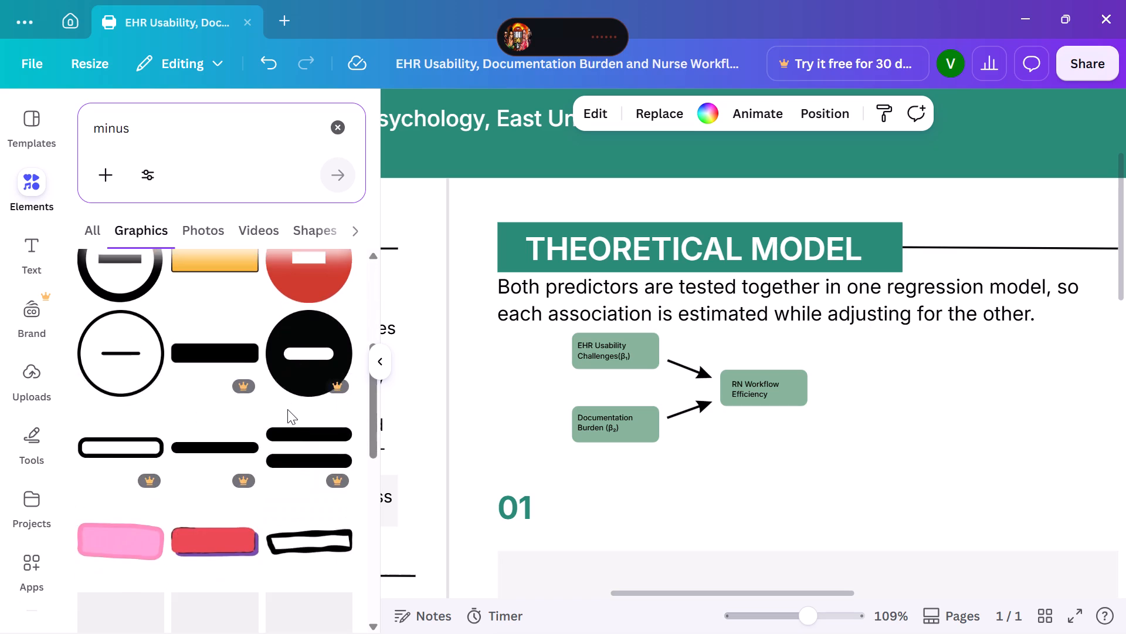
pyautogui.scroll(-5, 287, 409)
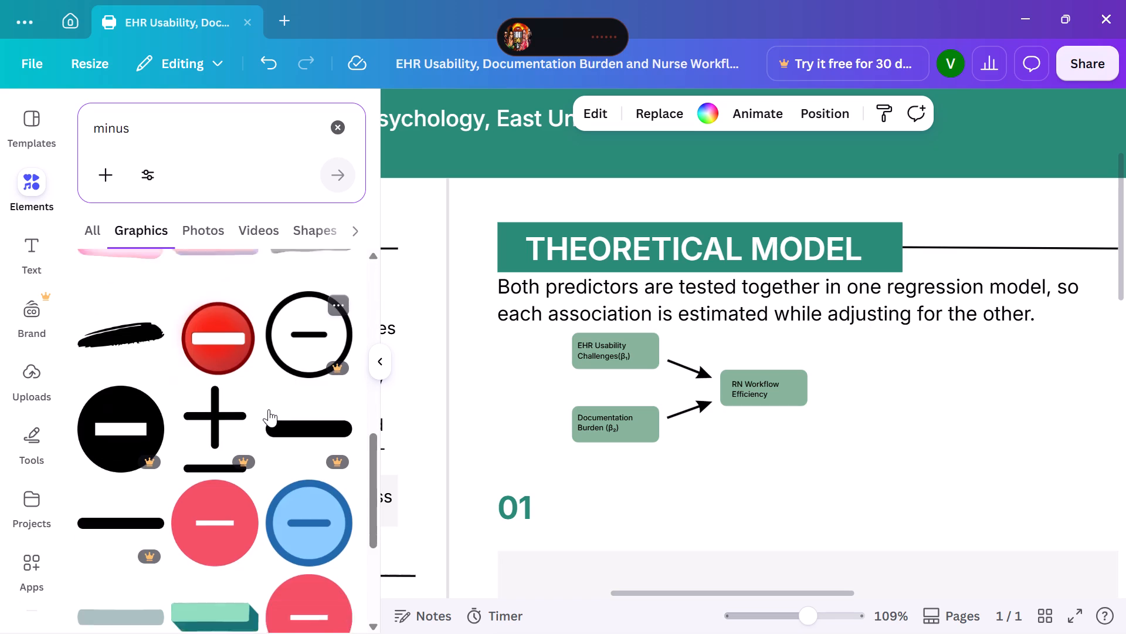
pyautogui.scroll(-6, 269, 409)
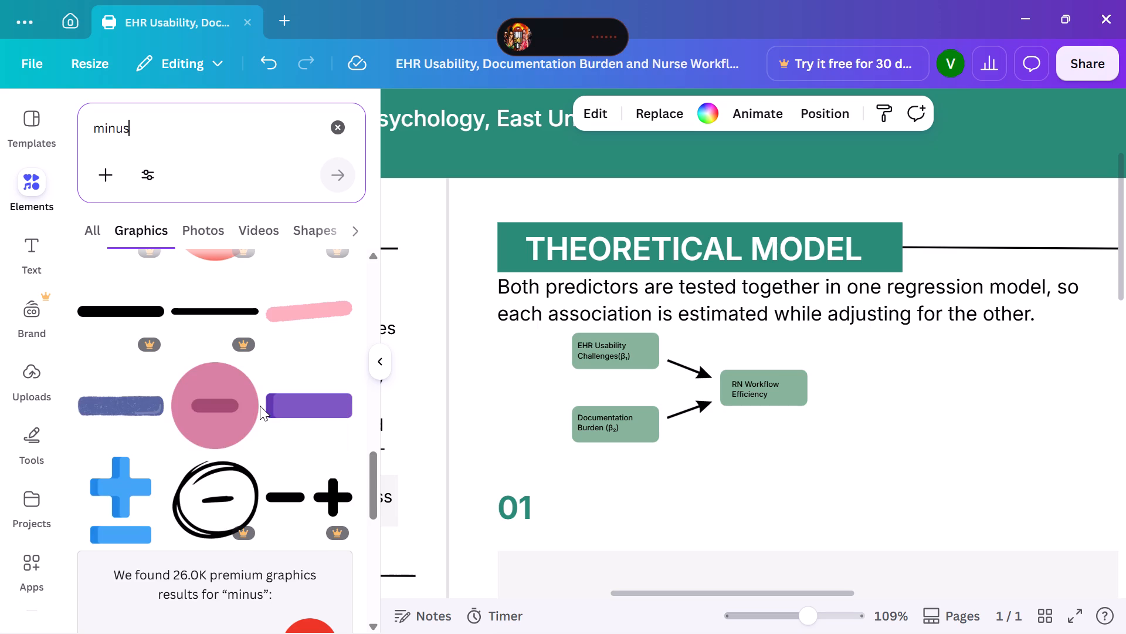
pyautogui.scroll(-2, 260, 406)
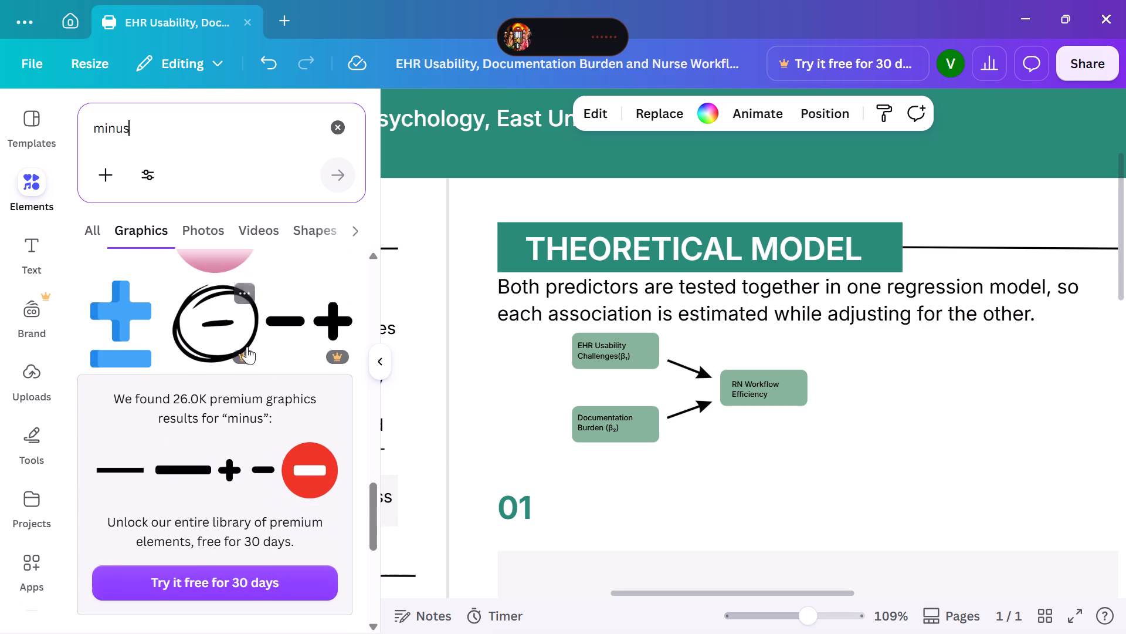
pyautogui.scroll(-2, 245, 354)
pyautogui.scroll(1, 245, 354)
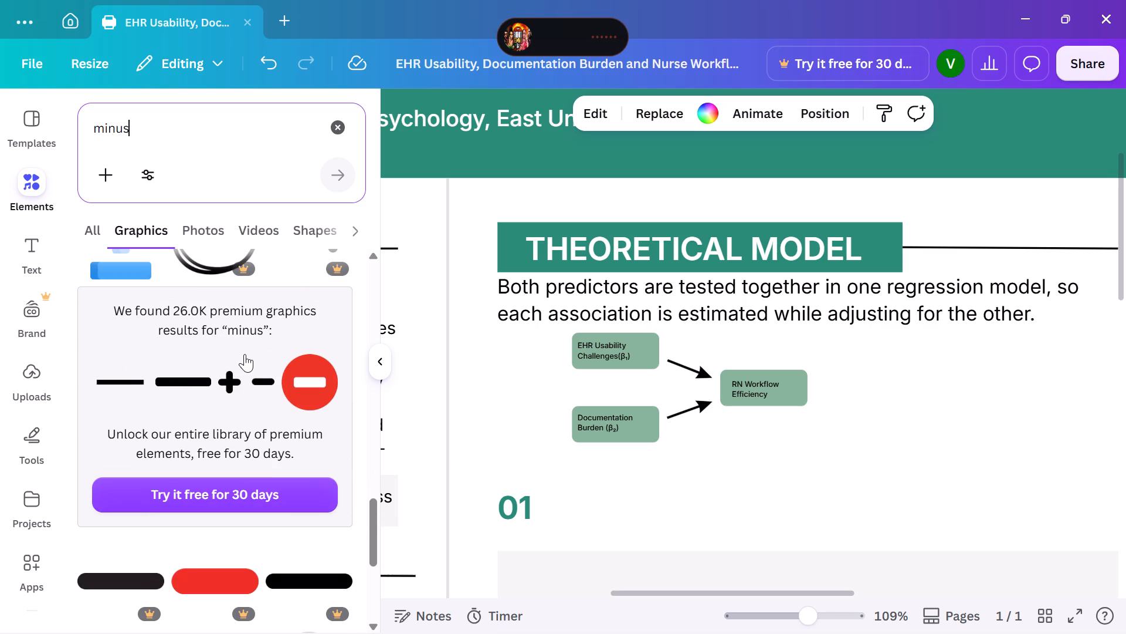
pyautogui.scroll(-8, 247, 354)
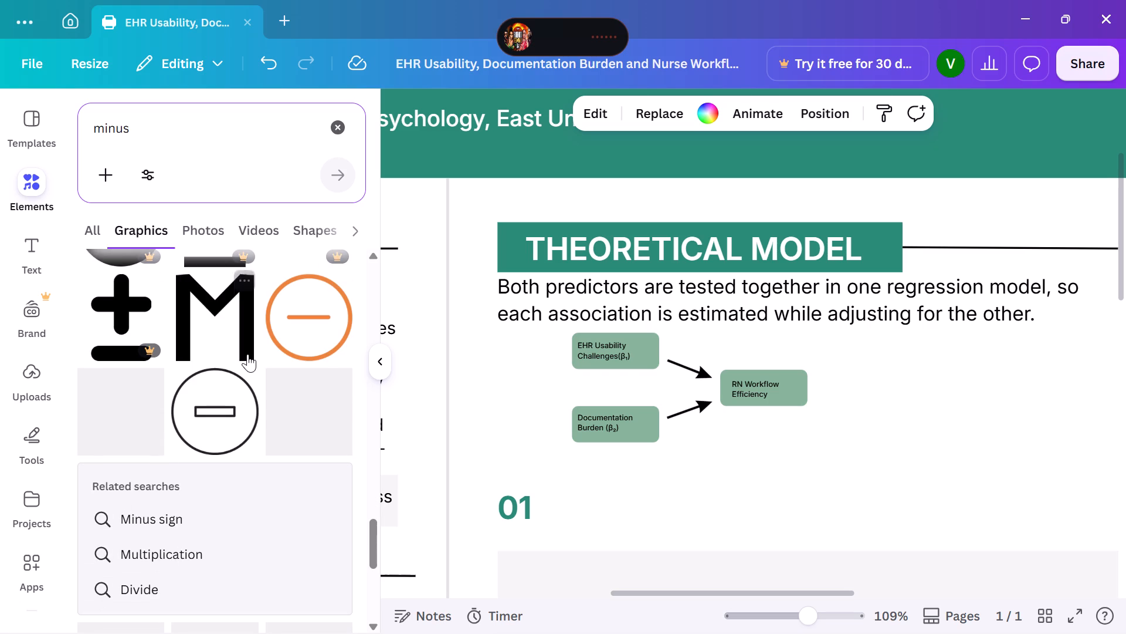
pyautogui.scroll(-3, 247, 354)
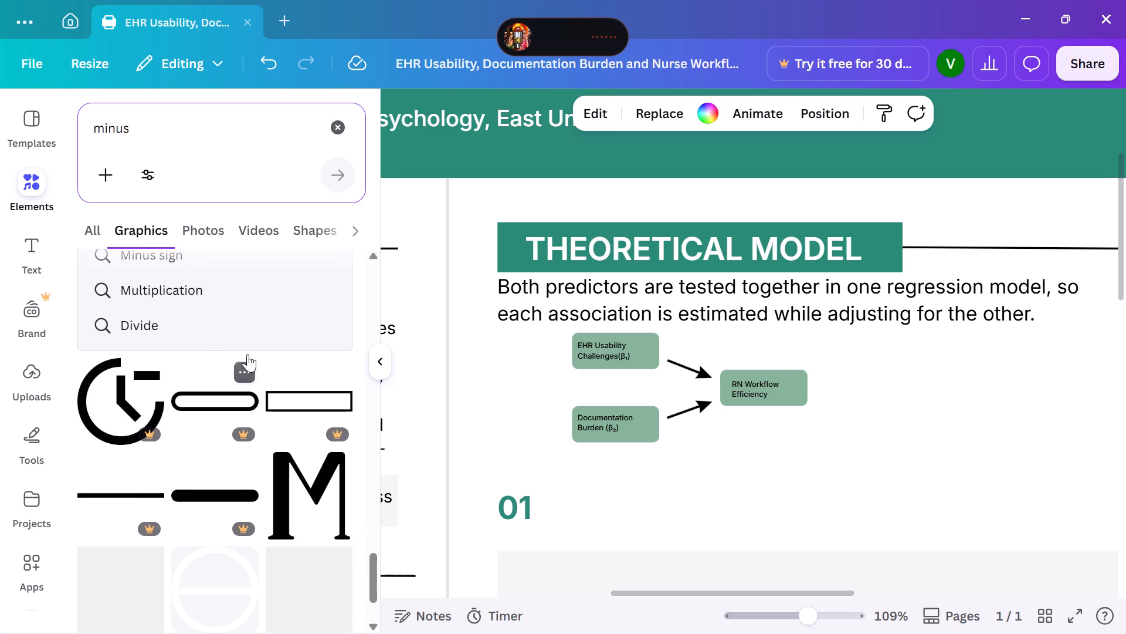
pyautogui.scroll(-4, 247, 354)
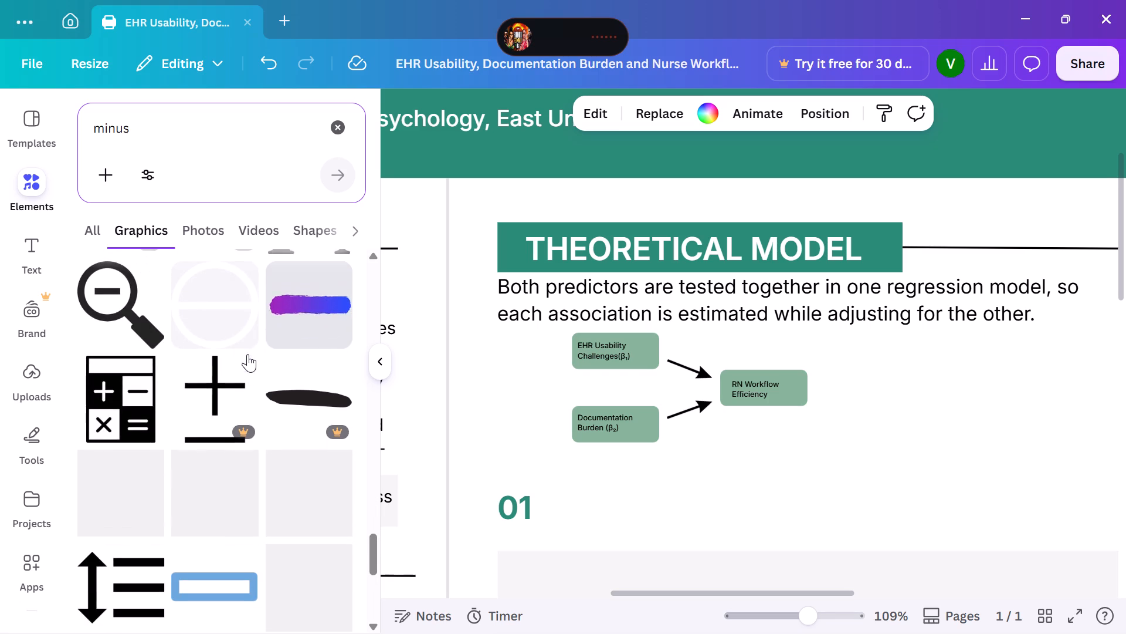
pyautogui.scroll(-3, 247, 354)
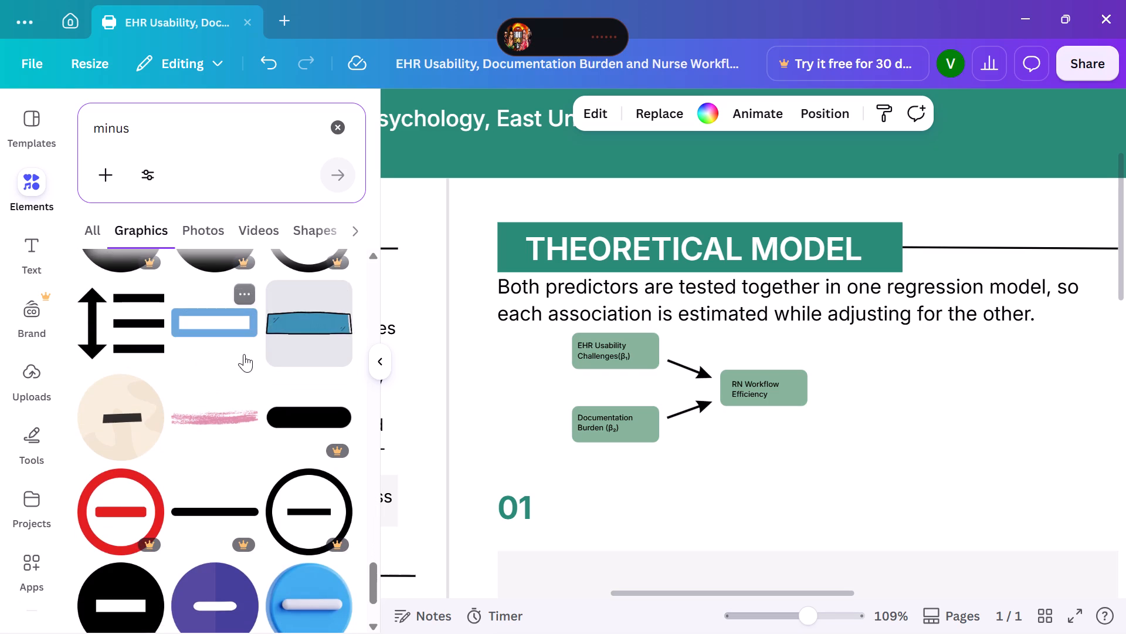
pyautogui.scroll(-3, 200, 376)
pyautogui.scroll(3, 200, 376)
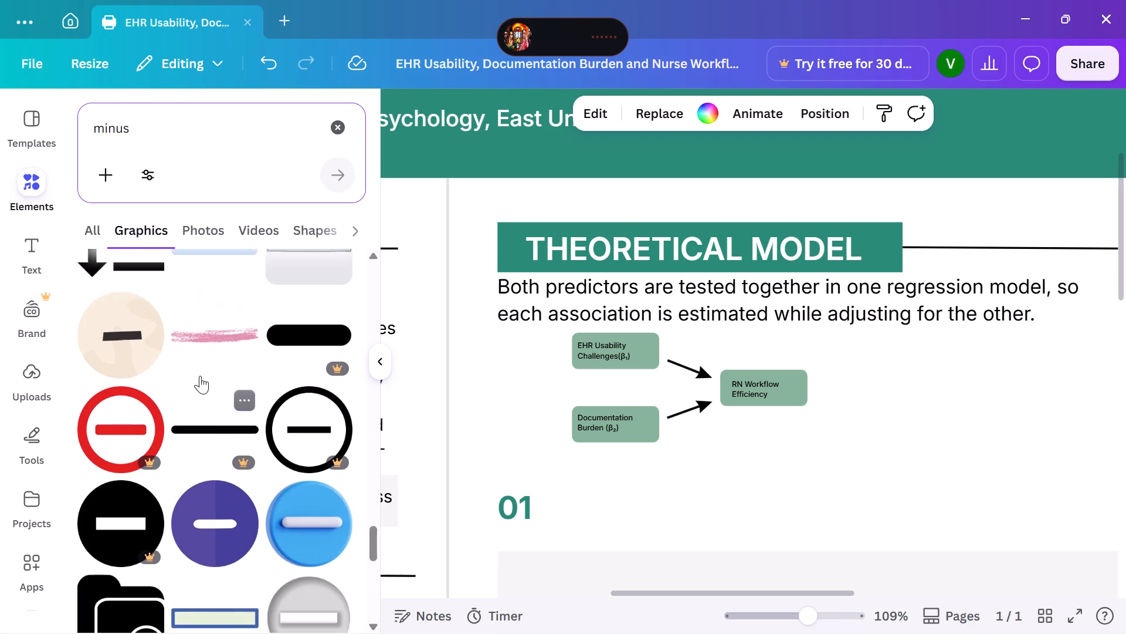
pyautogui.scroll(17, 200, 376)
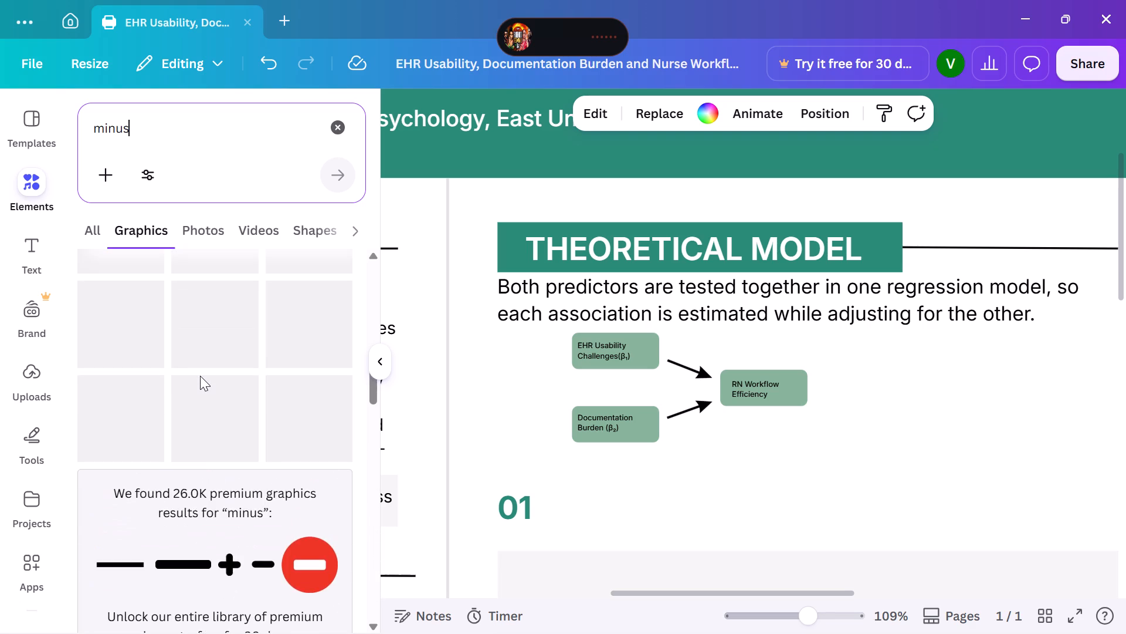
pyautogui.scroll(8, 200, 376)
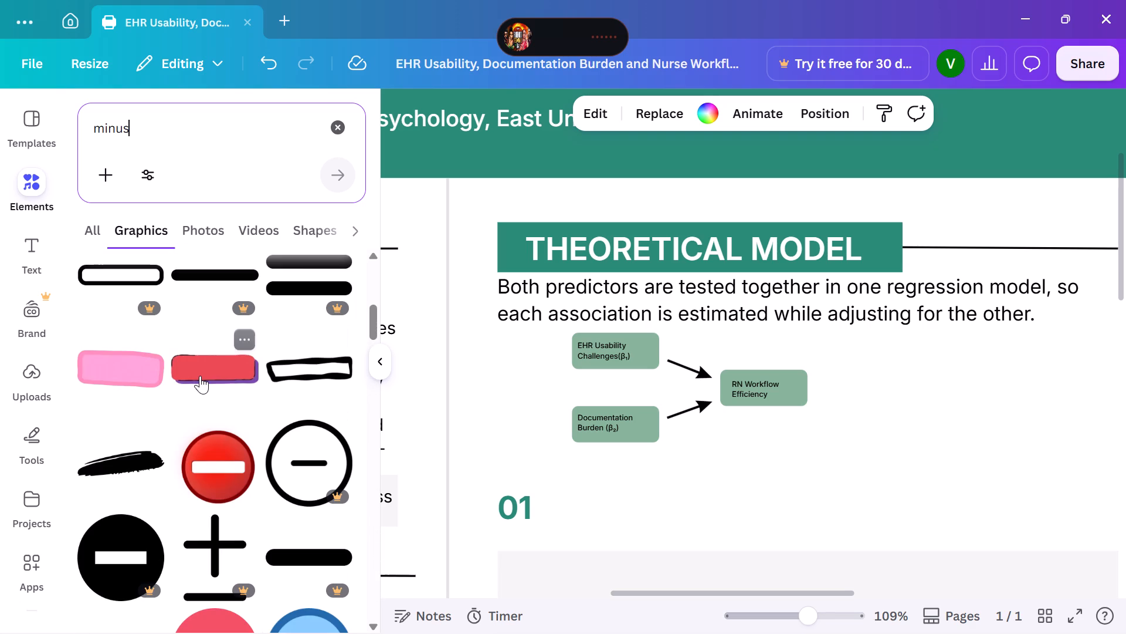
pyautogui.scroll(6, 200, 376)
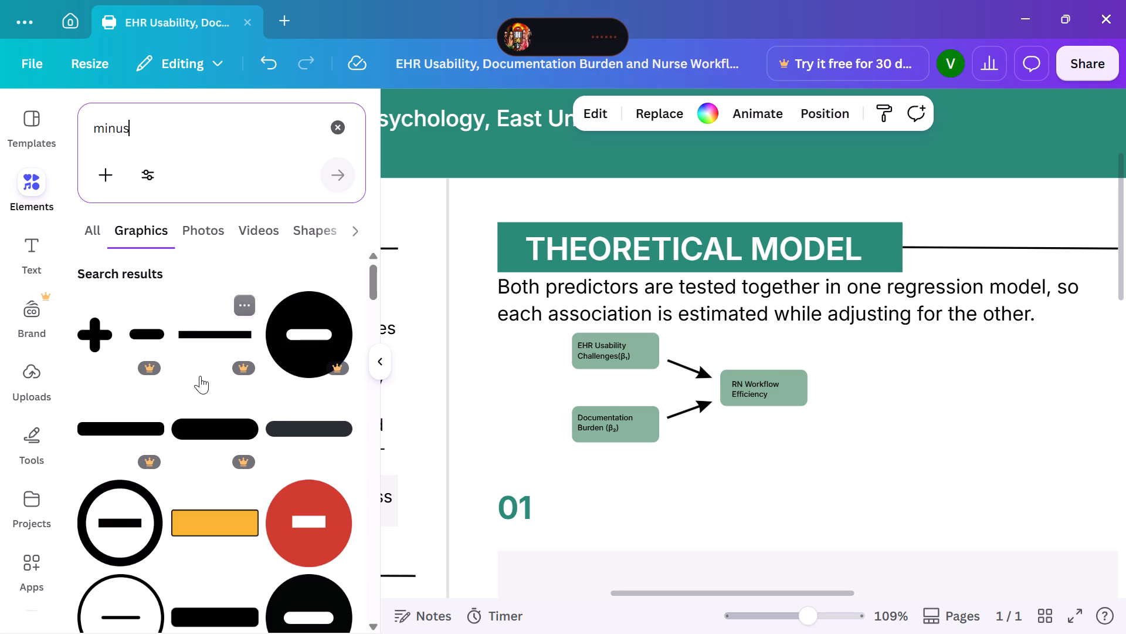
# Insert the free dark grey rounded bar graphic and shrink it proportionally to about 43.8 wide by 8.1 high.
pyautogui.click(329, 437)
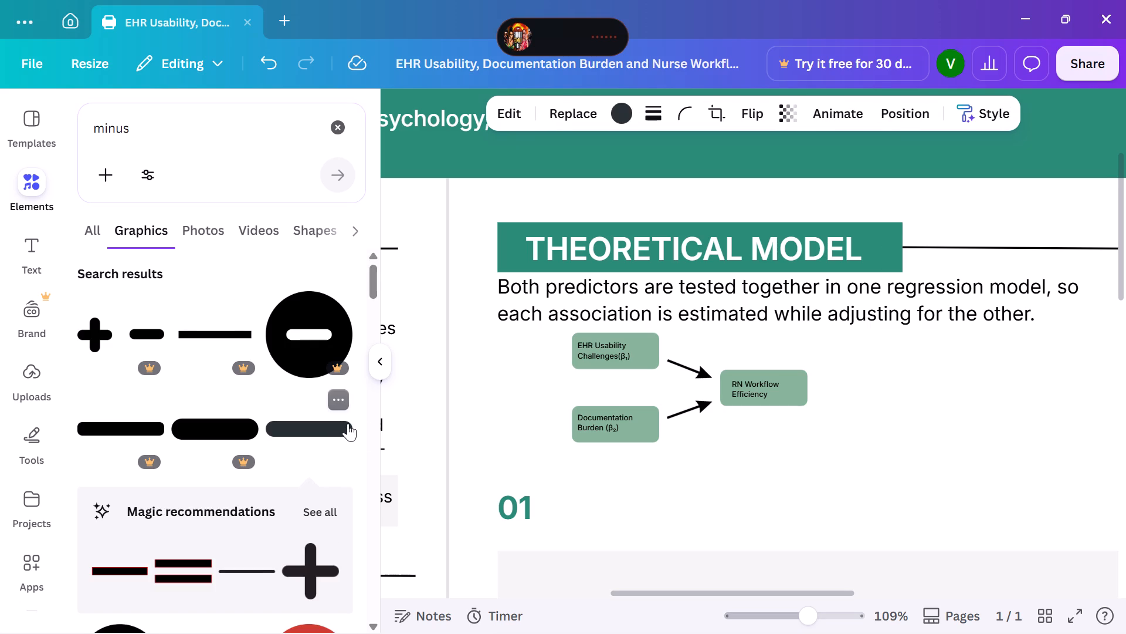
pyautogui.click(786, 619)
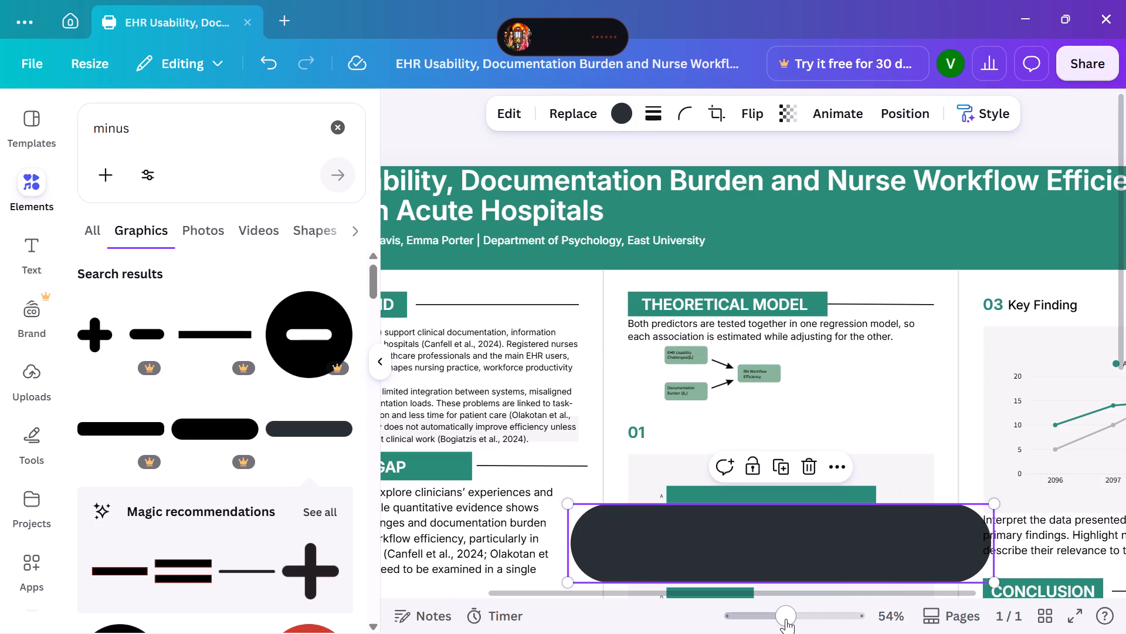
pyautogui.click(762, 618)
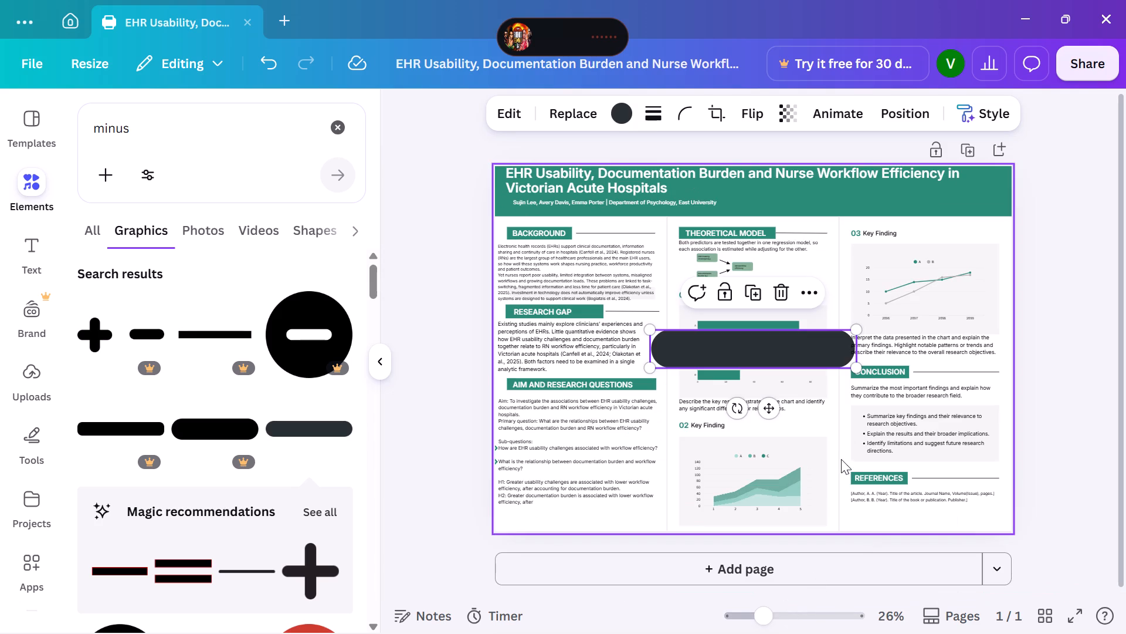
pyautogui.moveTo(855, 367); pyautogui.dragTo(681, 339)
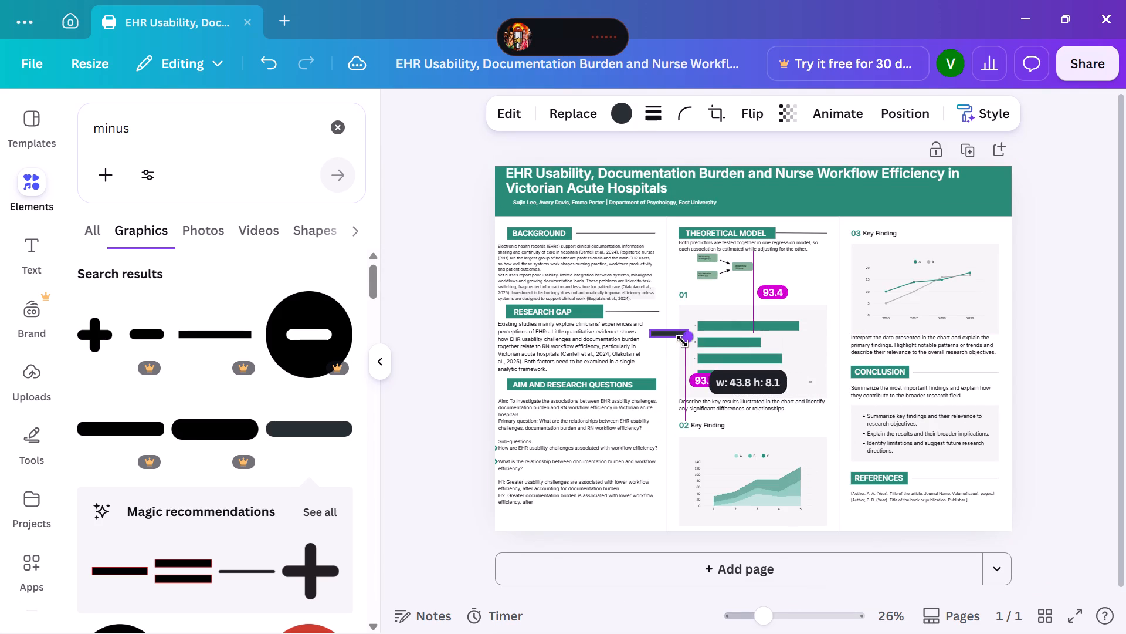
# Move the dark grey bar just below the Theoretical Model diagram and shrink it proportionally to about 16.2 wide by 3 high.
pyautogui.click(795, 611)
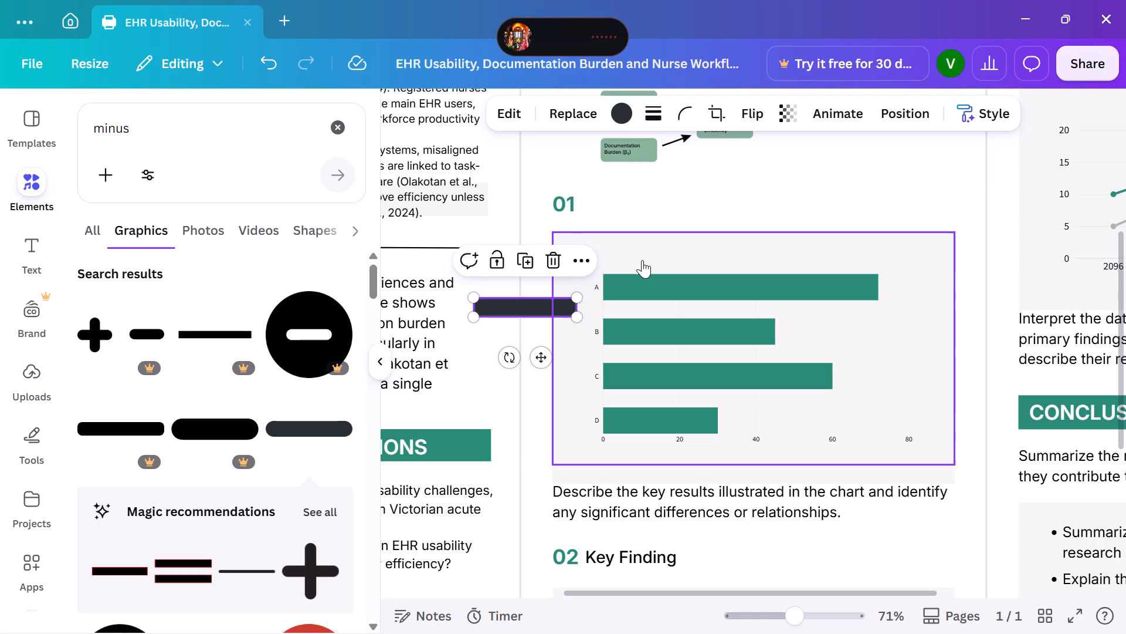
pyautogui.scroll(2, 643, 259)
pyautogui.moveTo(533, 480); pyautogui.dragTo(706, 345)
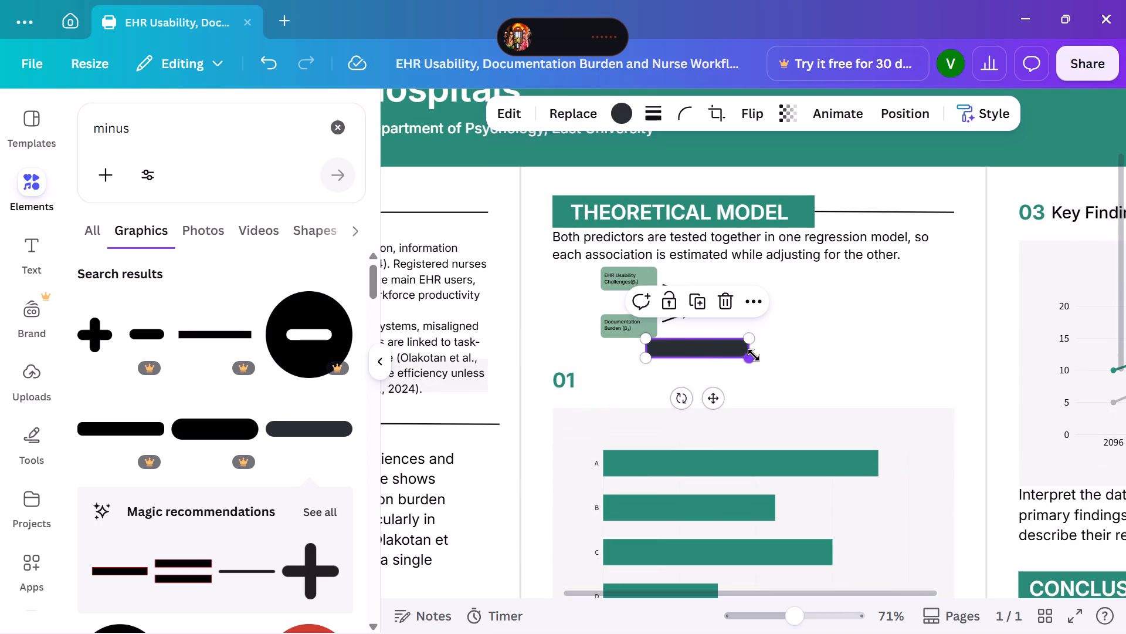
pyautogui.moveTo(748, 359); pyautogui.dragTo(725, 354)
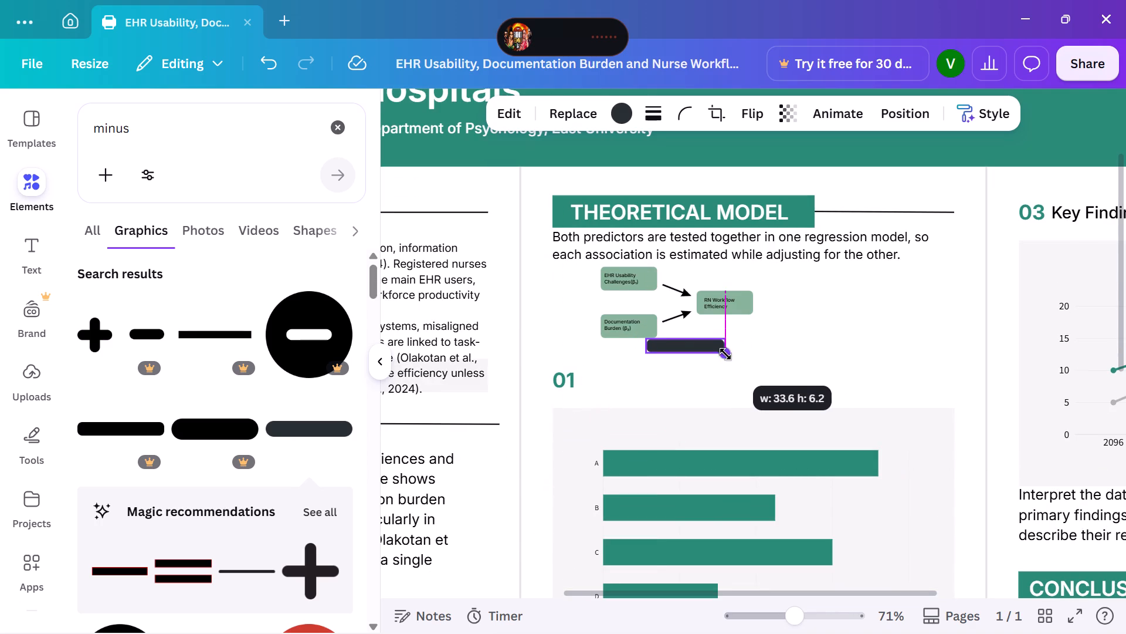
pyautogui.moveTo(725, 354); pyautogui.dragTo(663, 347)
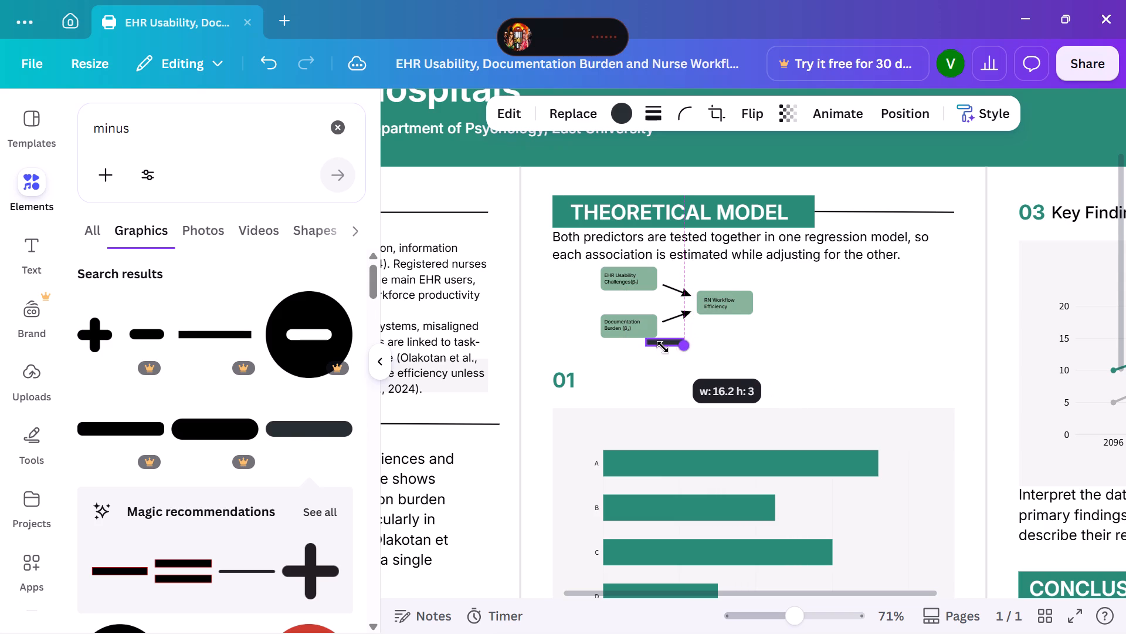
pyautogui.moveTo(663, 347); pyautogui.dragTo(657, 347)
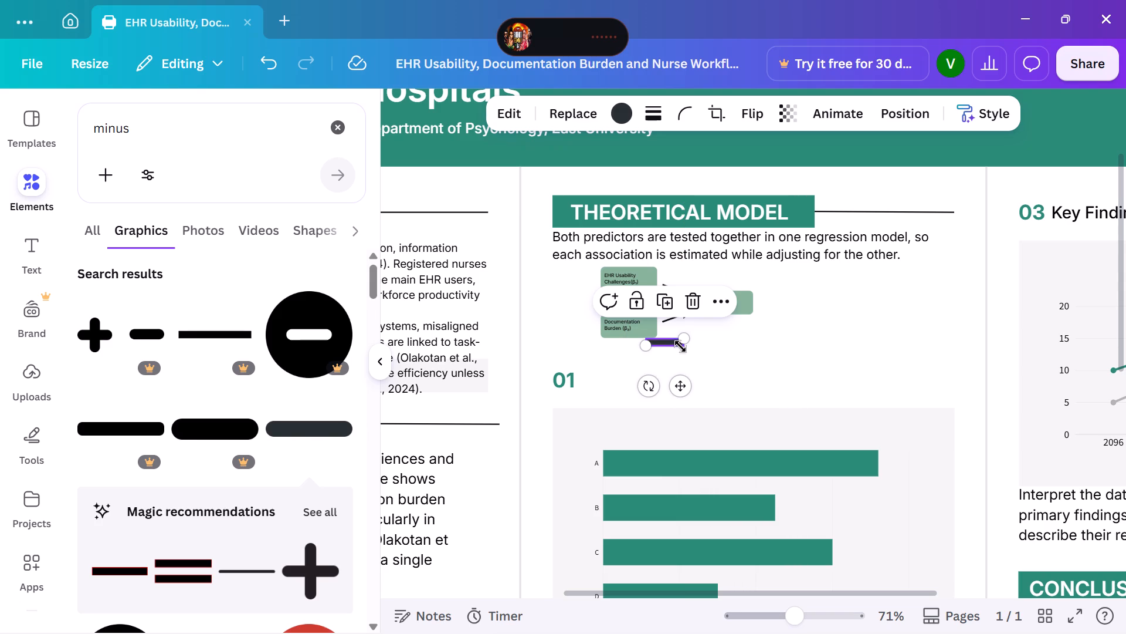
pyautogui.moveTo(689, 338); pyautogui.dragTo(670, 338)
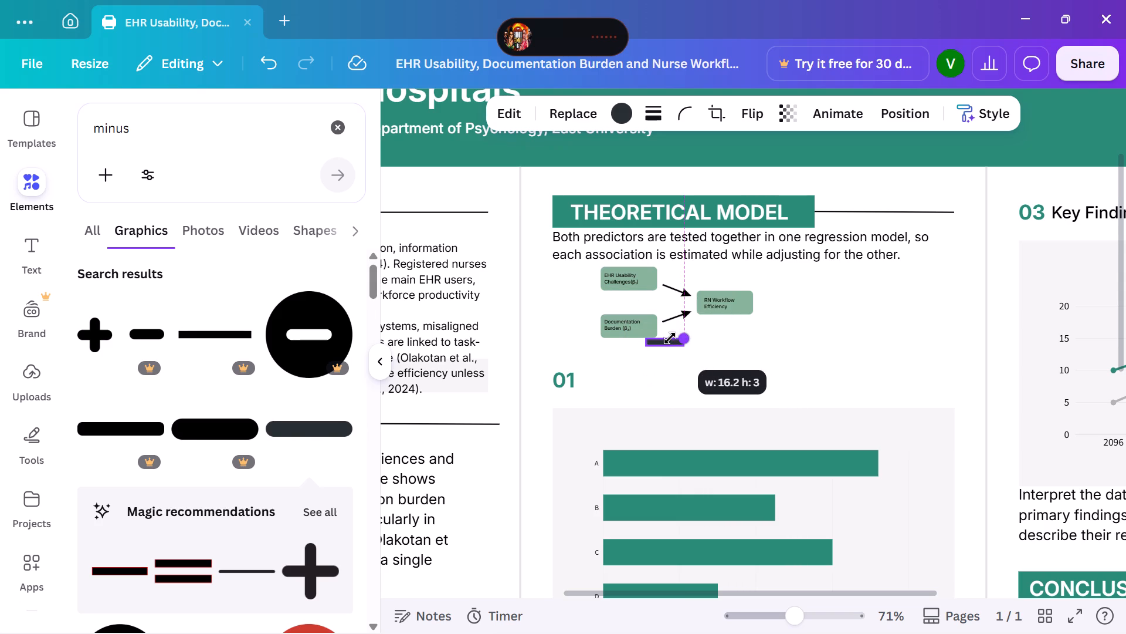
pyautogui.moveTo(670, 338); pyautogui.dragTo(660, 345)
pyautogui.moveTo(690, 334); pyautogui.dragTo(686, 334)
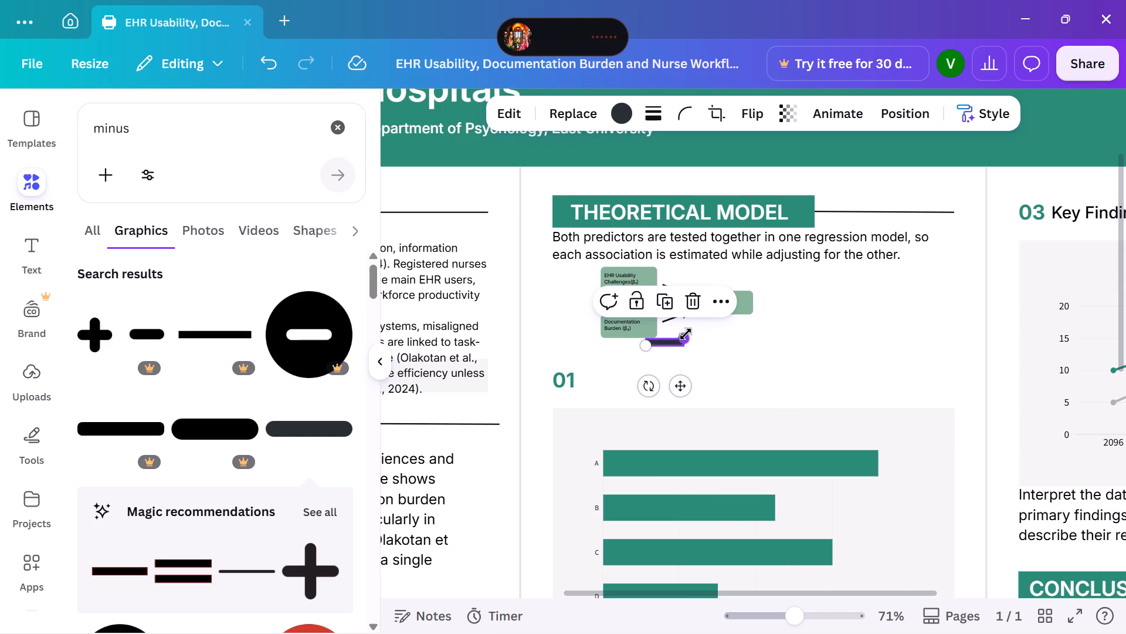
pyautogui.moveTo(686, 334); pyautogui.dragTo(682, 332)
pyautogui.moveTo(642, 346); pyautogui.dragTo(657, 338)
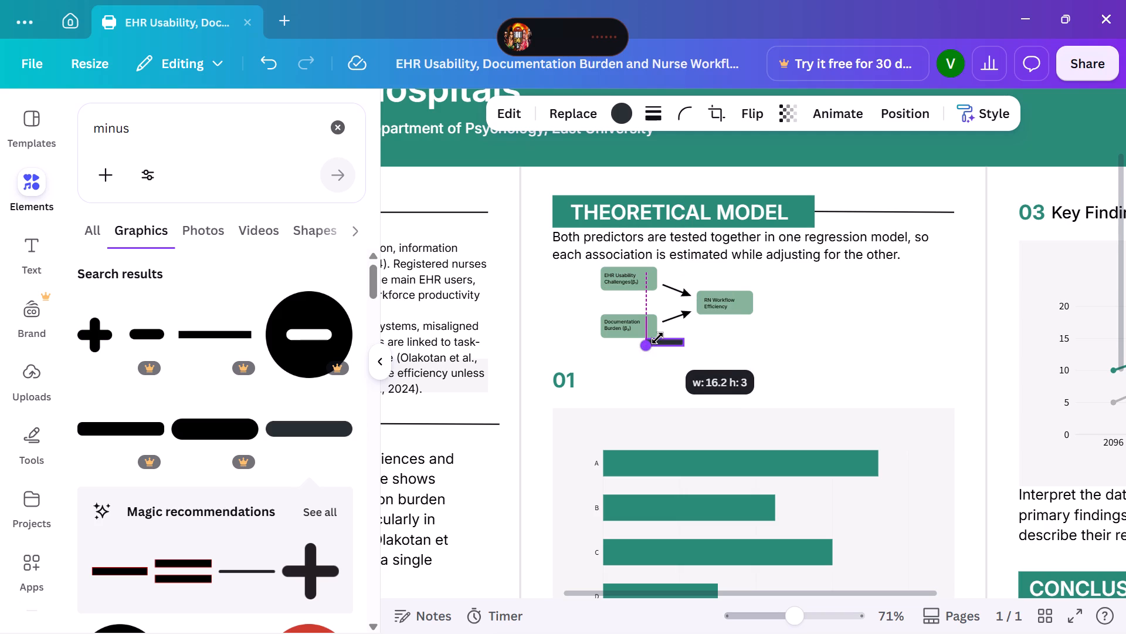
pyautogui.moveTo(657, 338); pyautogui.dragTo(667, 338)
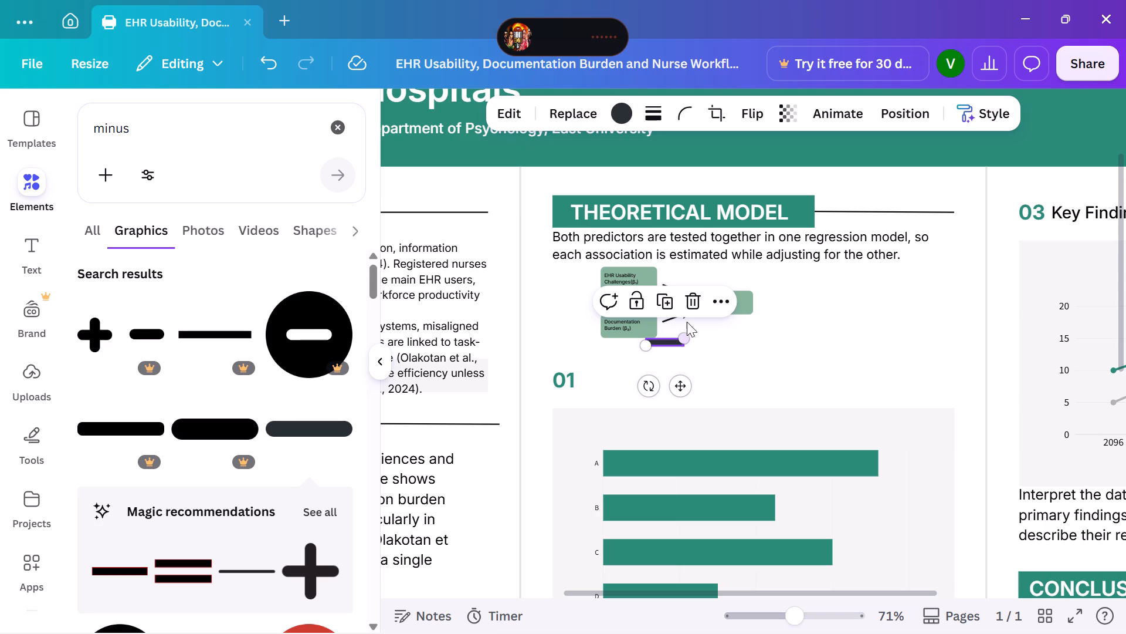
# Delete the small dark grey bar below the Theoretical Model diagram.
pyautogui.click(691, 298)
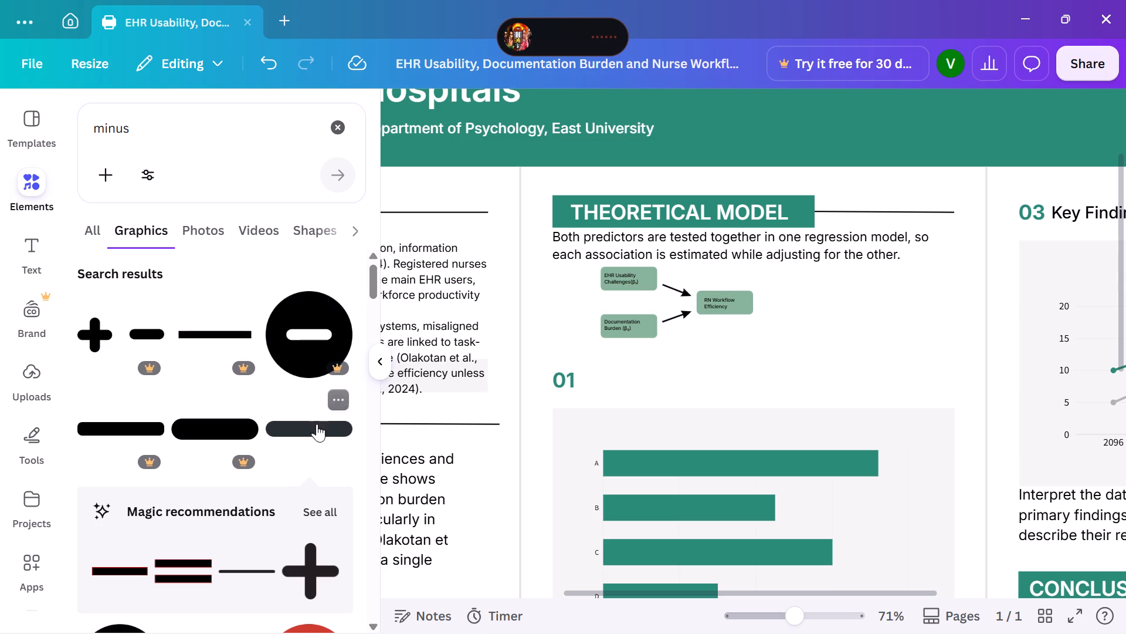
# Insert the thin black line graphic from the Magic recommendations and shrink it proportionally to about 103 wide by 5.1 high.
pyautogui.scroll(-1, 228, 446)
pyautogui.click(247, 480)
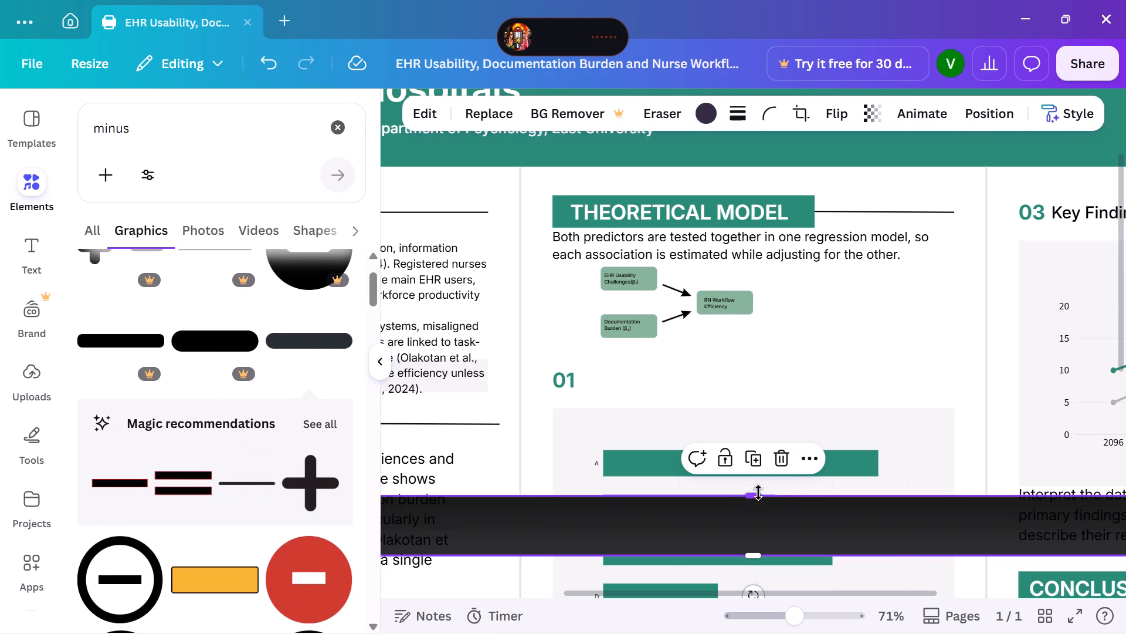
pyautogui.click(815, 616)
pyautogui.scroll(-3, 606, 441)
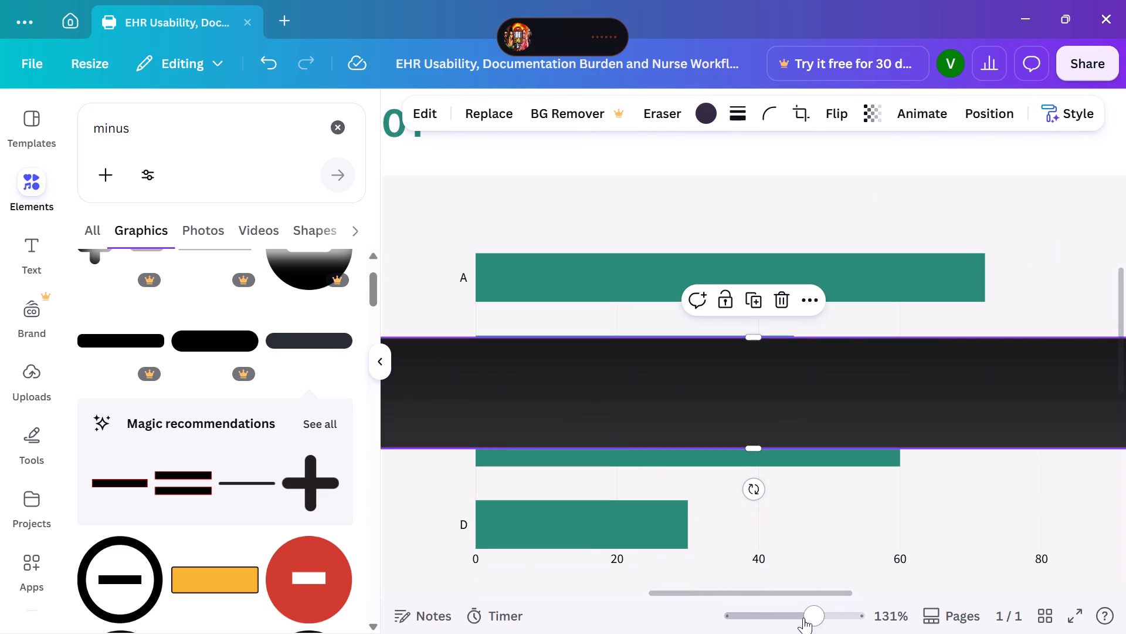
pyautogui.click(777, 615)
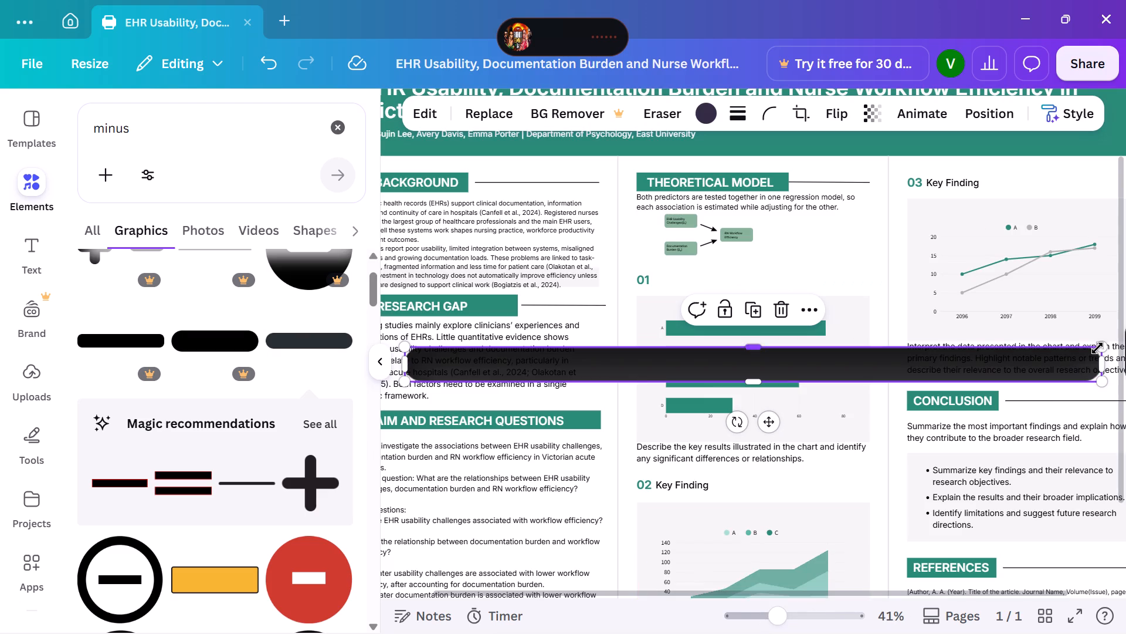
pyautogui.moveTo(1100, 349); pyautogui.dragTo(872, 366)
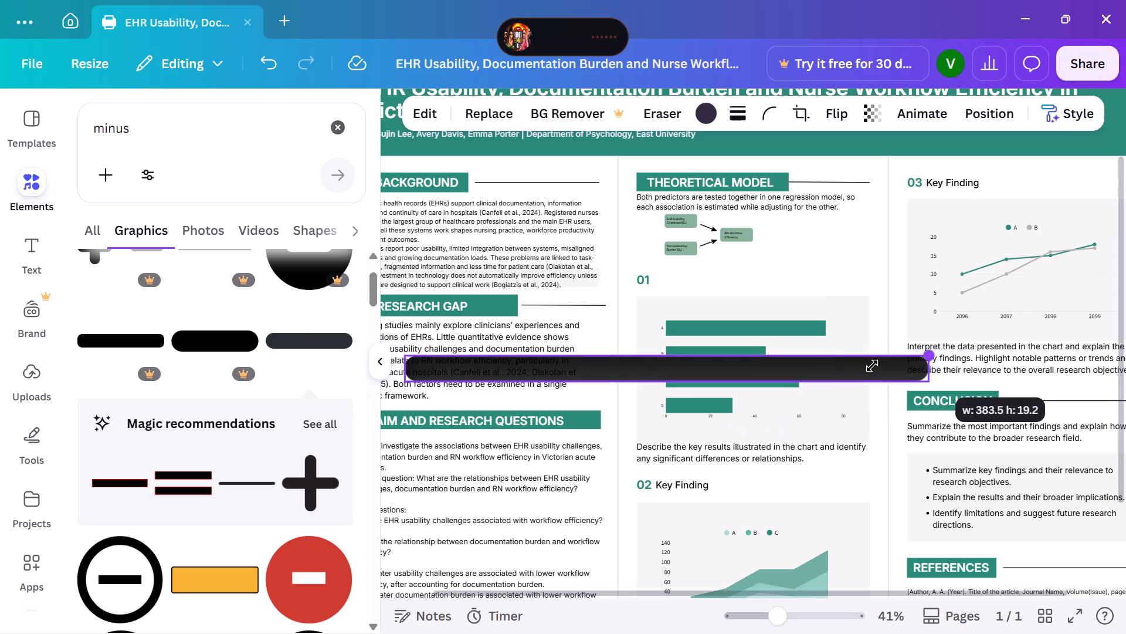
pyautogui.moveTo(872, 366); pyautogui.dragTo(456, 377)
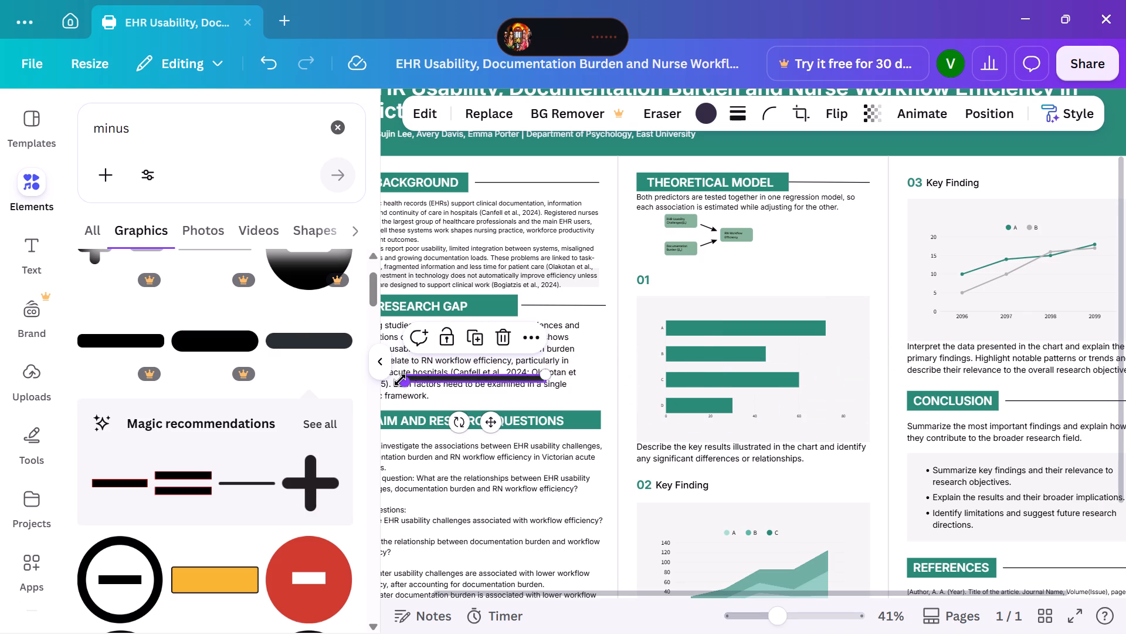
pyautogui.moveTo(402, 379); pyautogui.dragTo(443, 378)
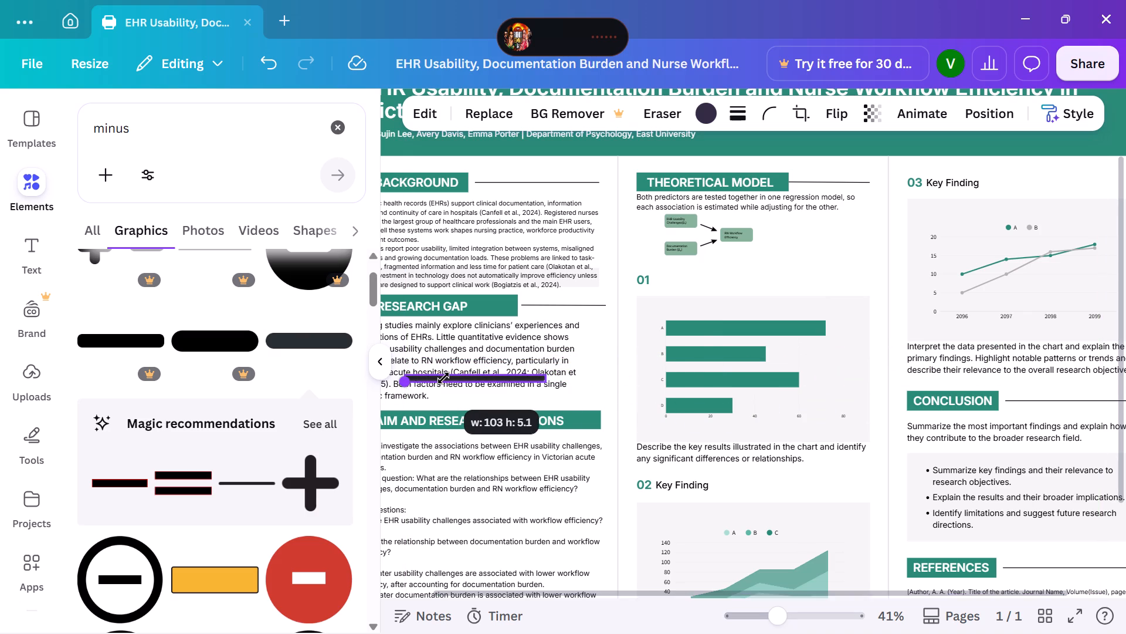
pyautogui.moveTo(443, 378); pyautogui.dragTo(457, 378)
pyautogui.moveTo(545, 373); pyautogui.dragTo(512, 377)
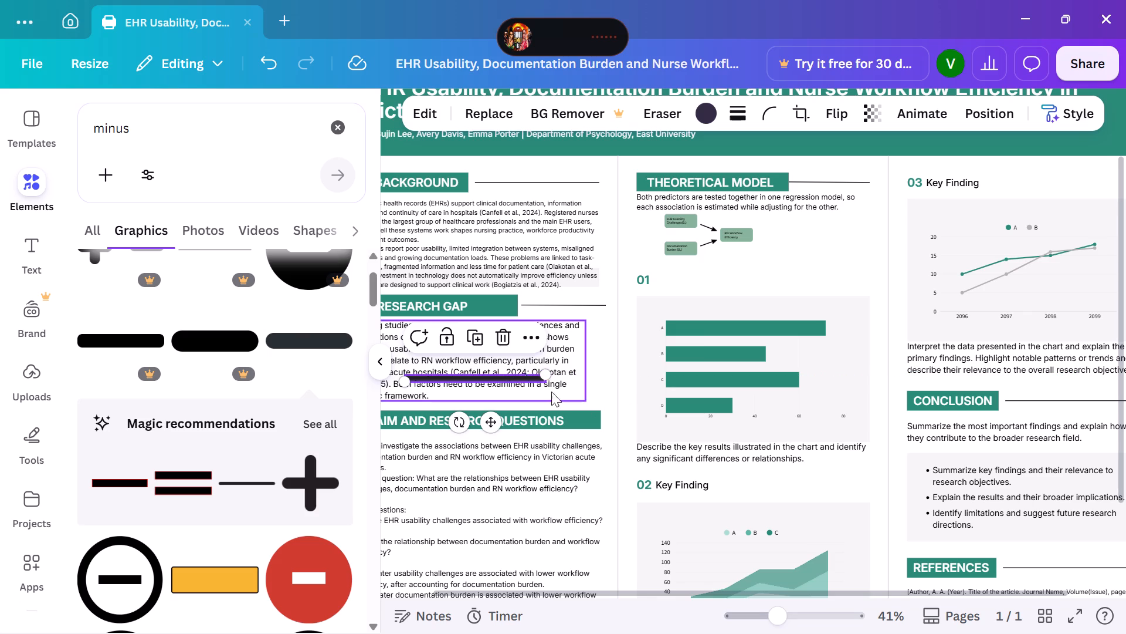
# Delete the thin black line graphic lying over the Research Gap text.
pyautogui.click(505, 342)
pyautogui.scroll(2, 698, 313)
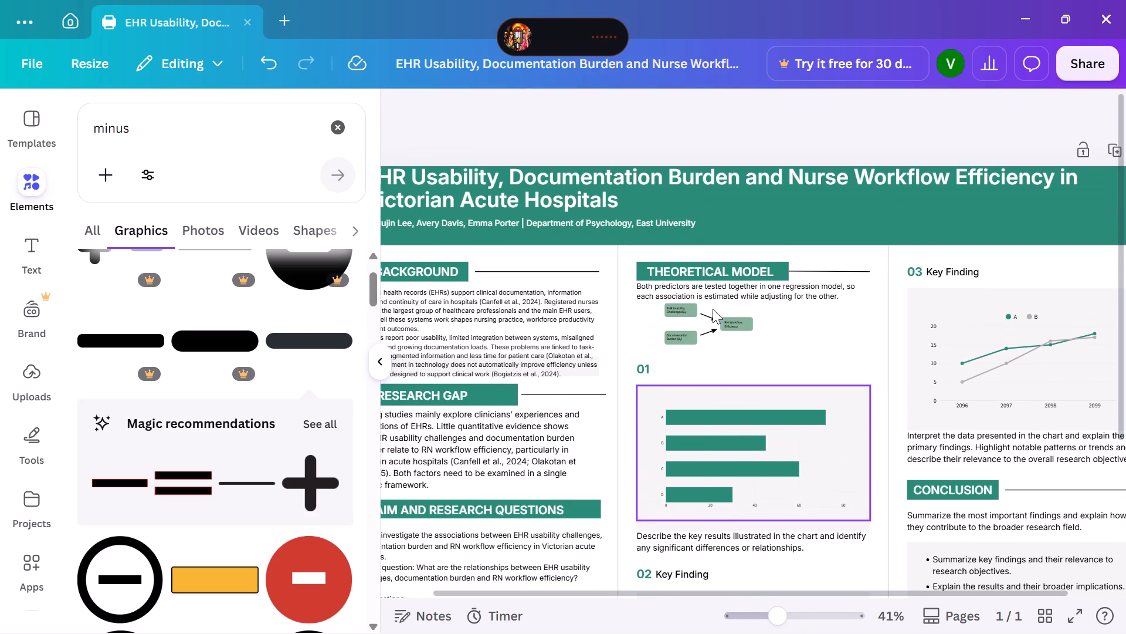
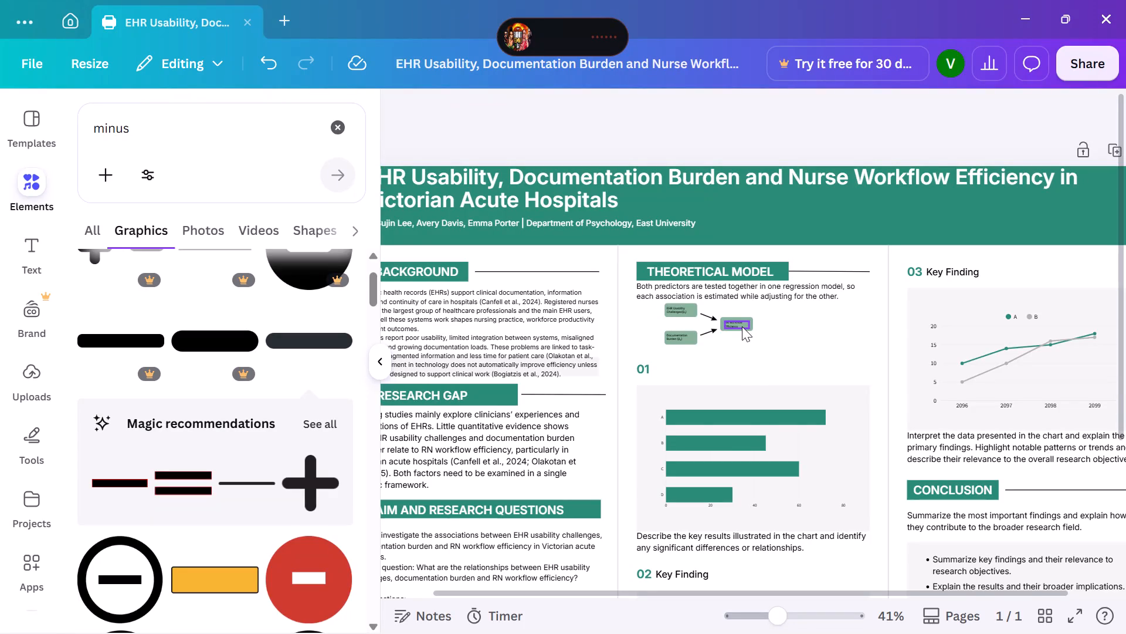
# Duplicate the RN Workflow Efficiency label in the theoretical model and replace the copy's text with a minus sign.
pyautogui.click(742, 326)
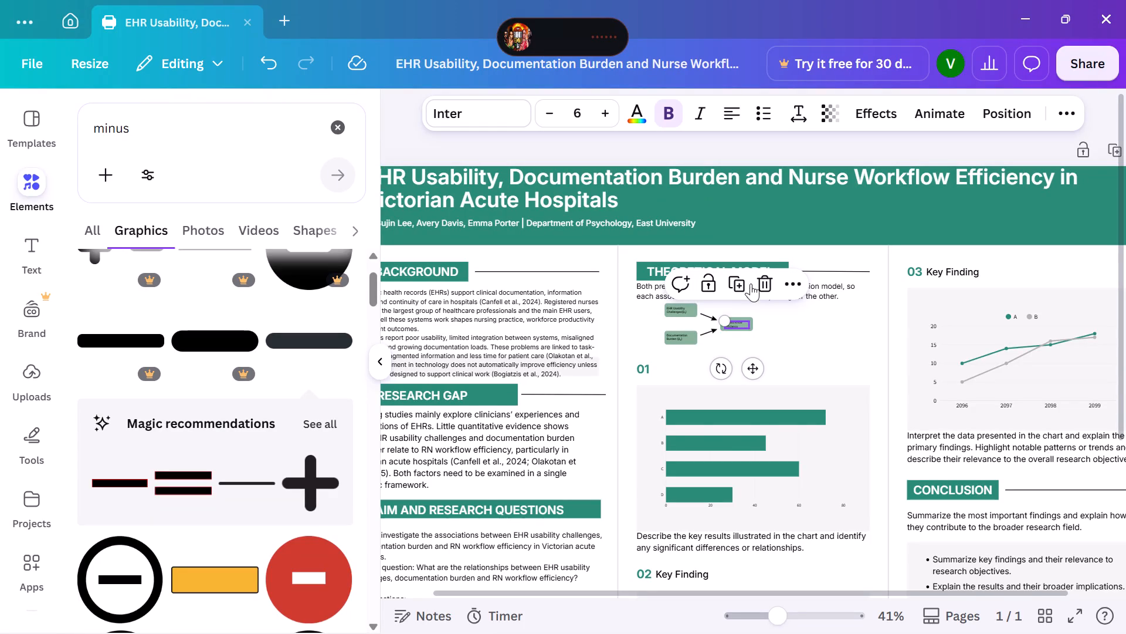
pyautogui.click(742, 283)
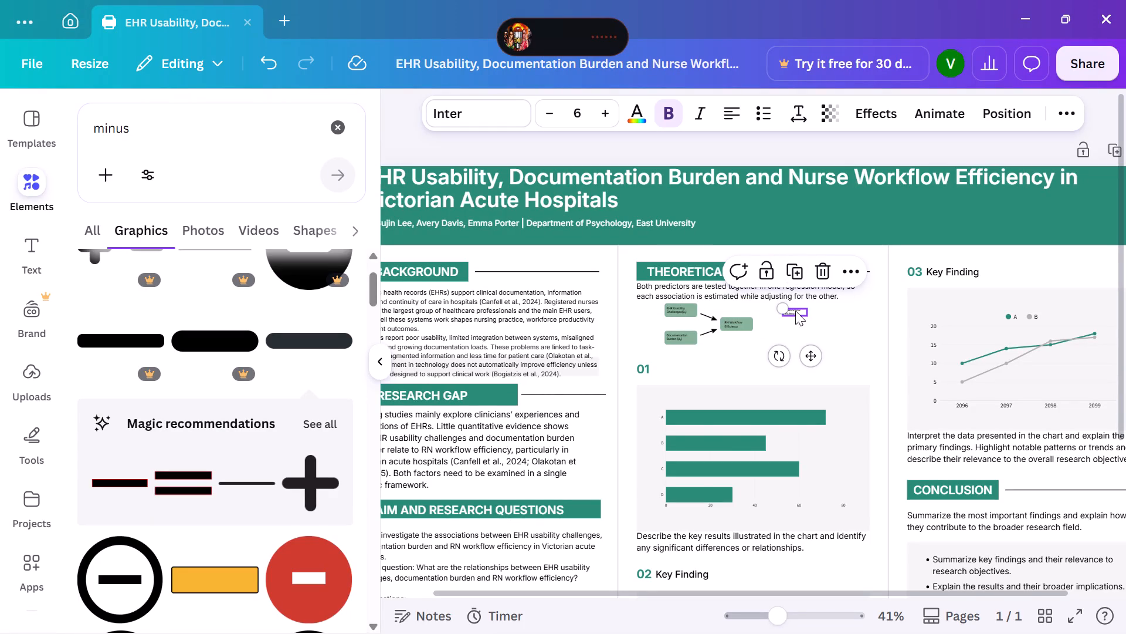
pyautogui.click(796, 311)
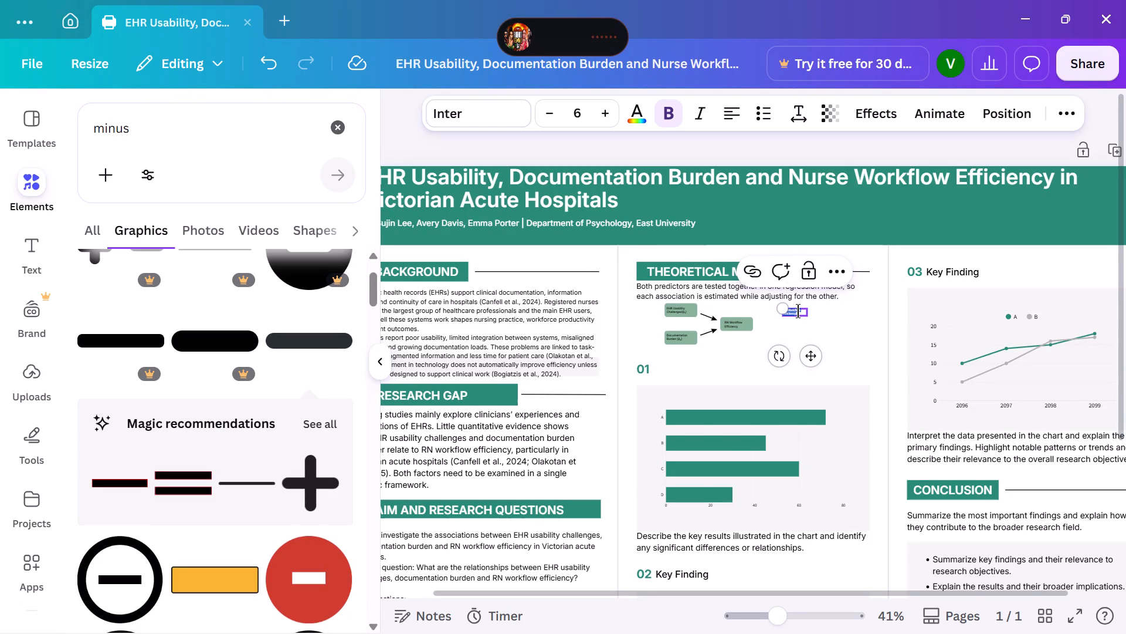
pyautogui.press('BackSpace')
pyautogui.press('-')
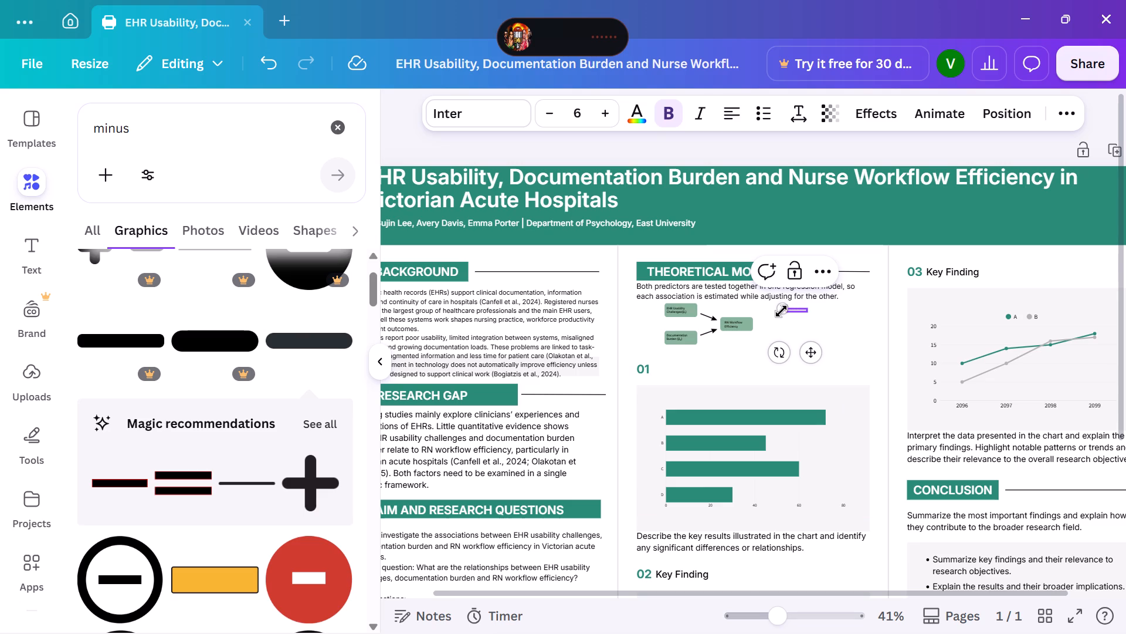
# Enlarge the minus sign to about font size 20, bring it near the upper arrow, and narrow its text box around it.
pyautogui.moveTo(781, 311); pyautogui.dragTo(749, 309)
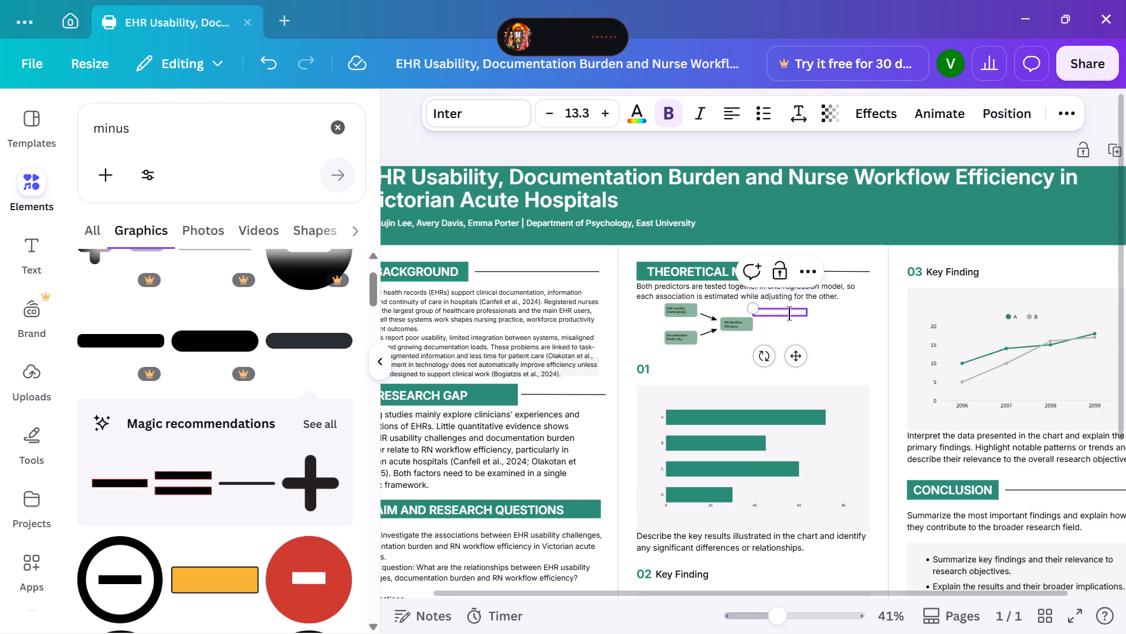
pyautogui.press('-')
pyautogui.moveTo(751, 310); pyautogui.dragTo(741, 311)
pyautogui.moveTo(741, 311); pyautogui.dragTo(734, 312)
pyautogui.moveTo(776, 324); pyautogui.dragTo(774, 323)
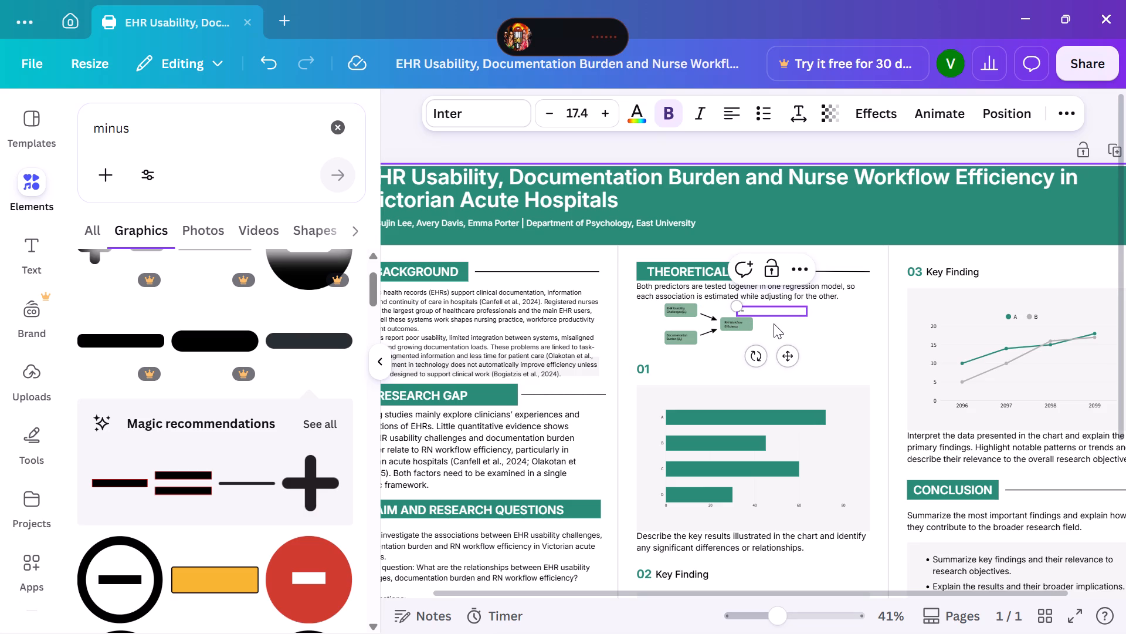
pyautogui.moveTo(774, 323); pyautogui.dragTo(750, 325)
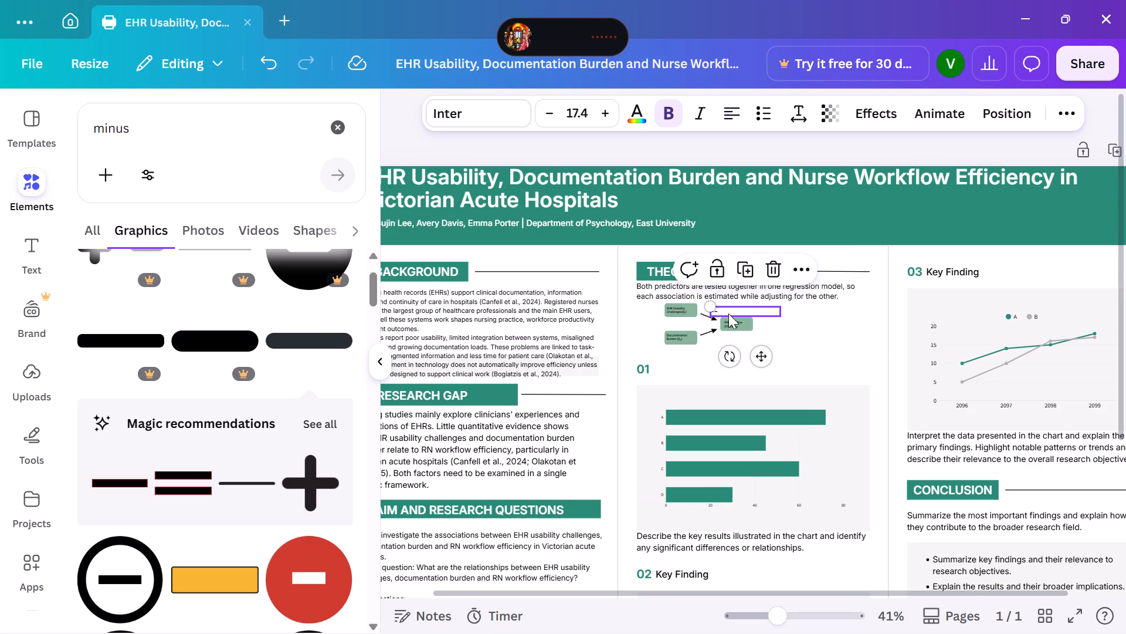
pyautogui.click(722, 309)
pyautogui.press('BackSpace')
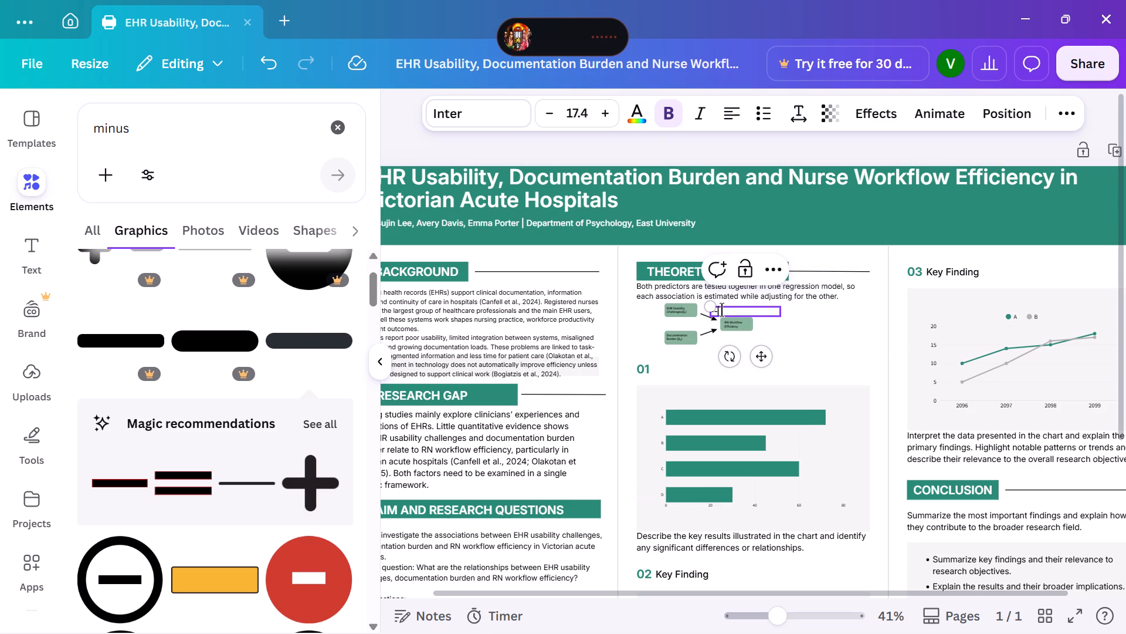
pyautogui.moveTo(713, 309); pyautogui.dragTo(704, 306)
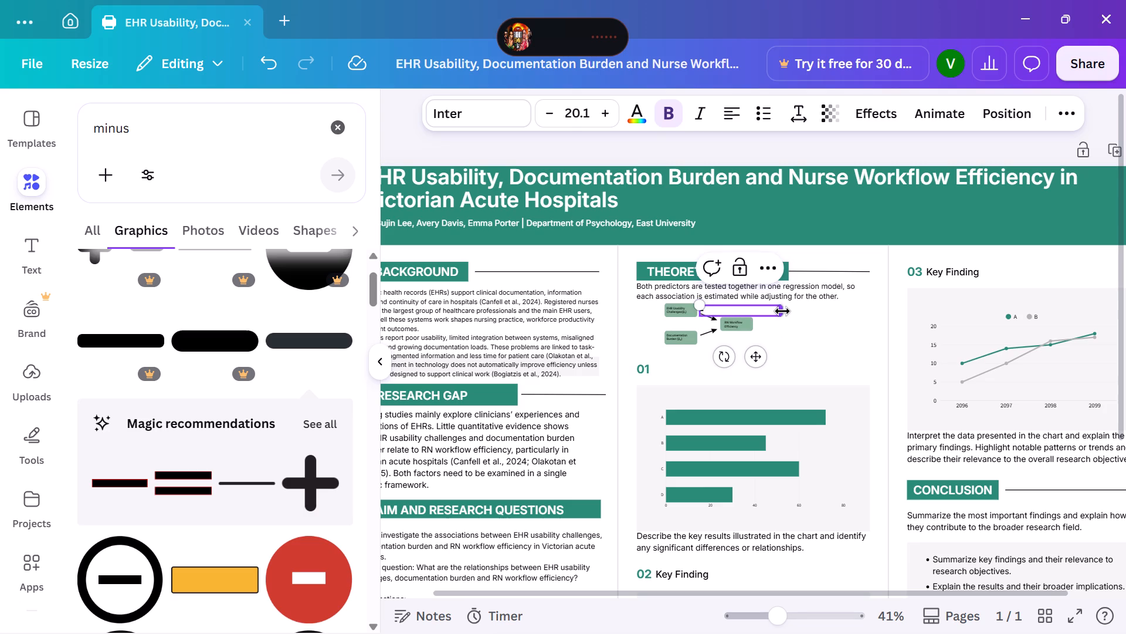
pyautogui.moveTo(782, 311); pyautogui.dragTo(748, 313)
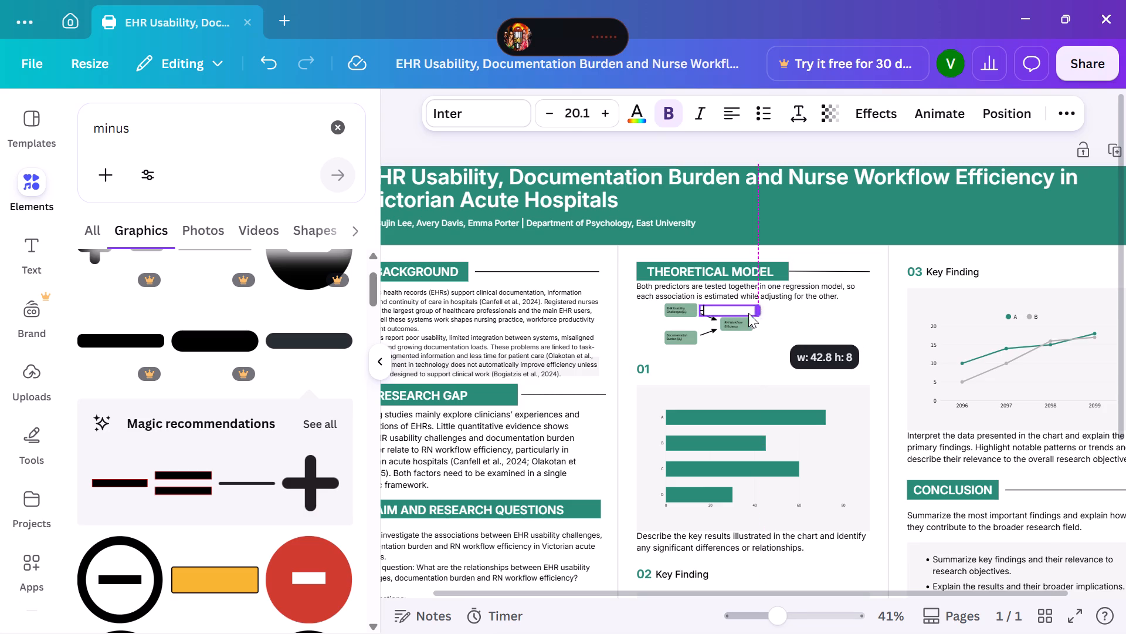
pyautogui.moveTo(748, 313); pyautogui.dragTo(711, 316)
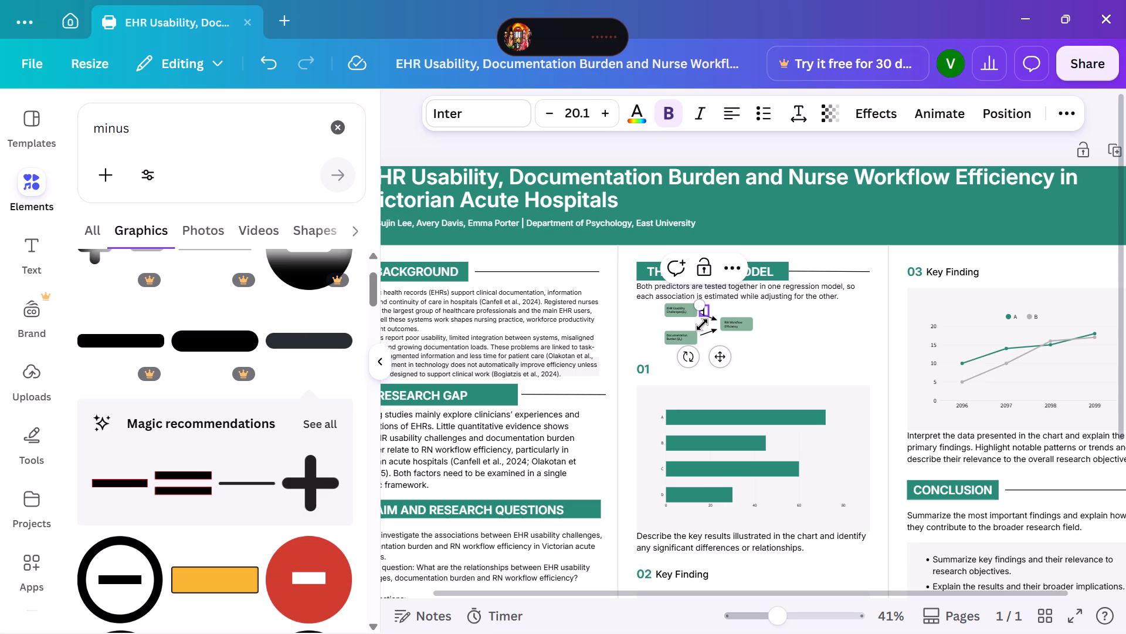
# Position the minus sign just above the theoretical model's upper arrow and enlarge it to about font size 29.4.
pyautogui.moveTo(717, 351); pyautogui.dragTo(728, 353)
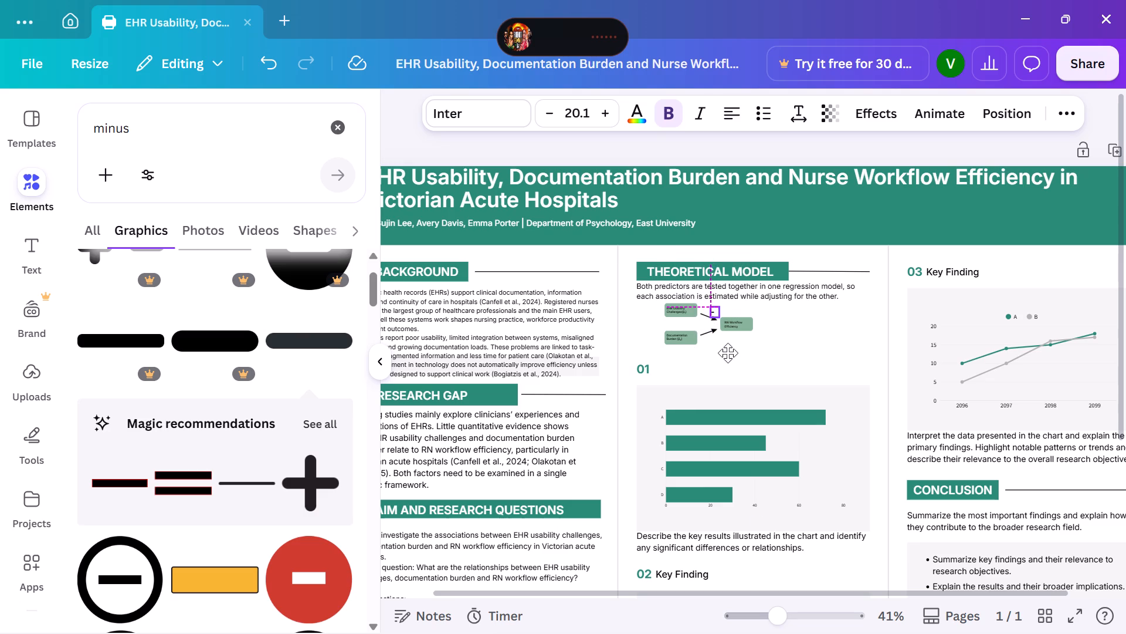
pyautogui.moveTo(711, 311); pyautogui.dragTo(710, 311)
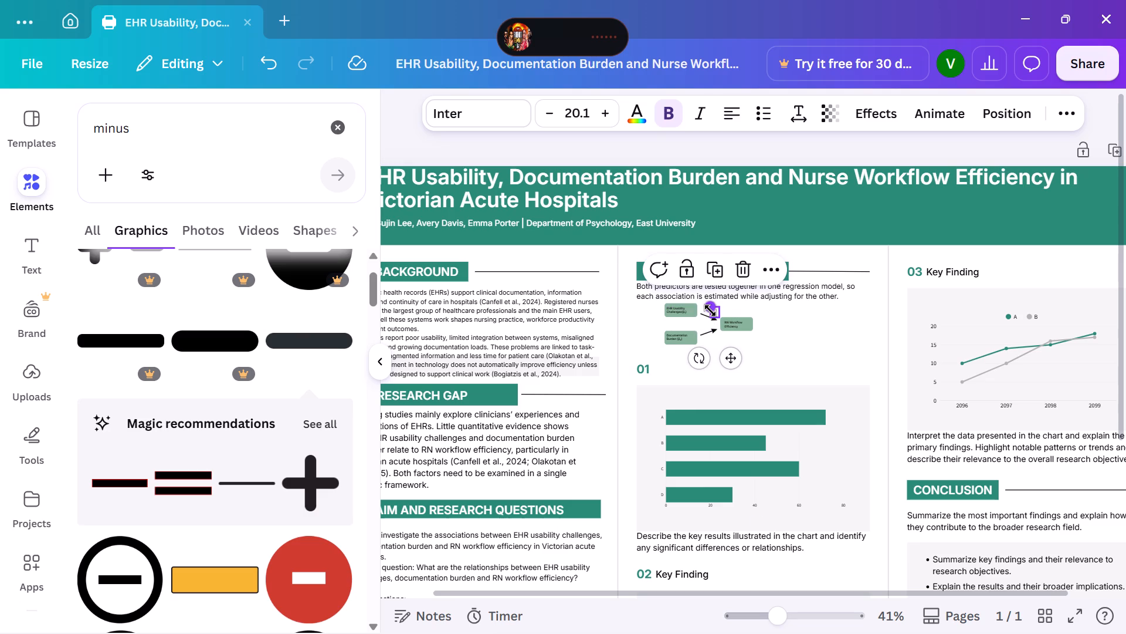
pyautogui.moveTo(710, 311); pyautogui.dragTo(704, 310)
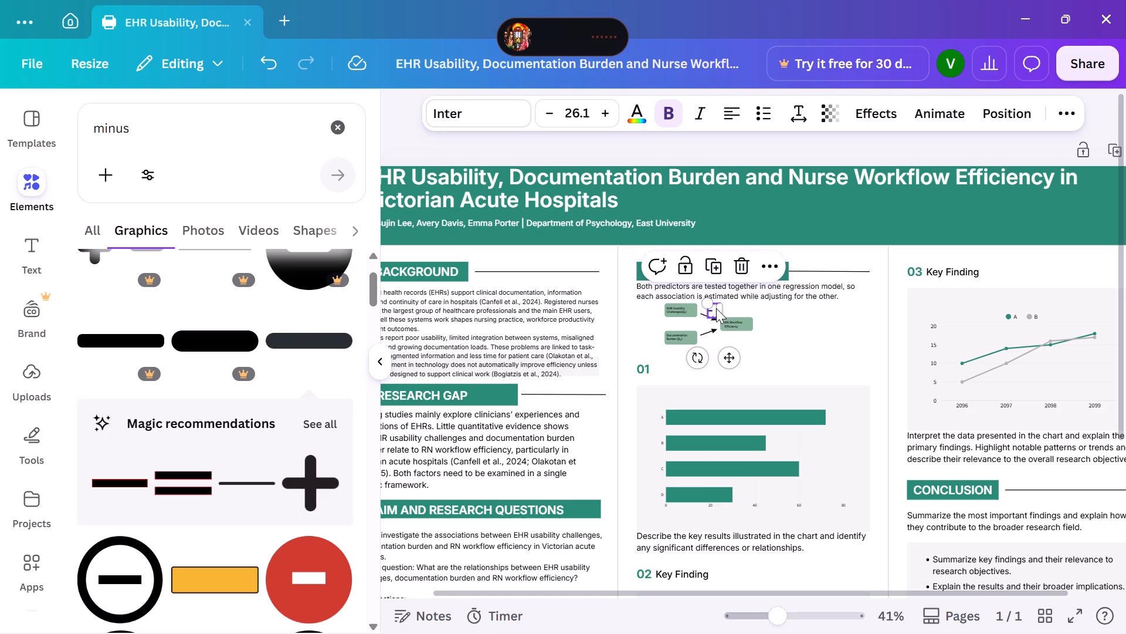
pyautogui.click(707, 303)
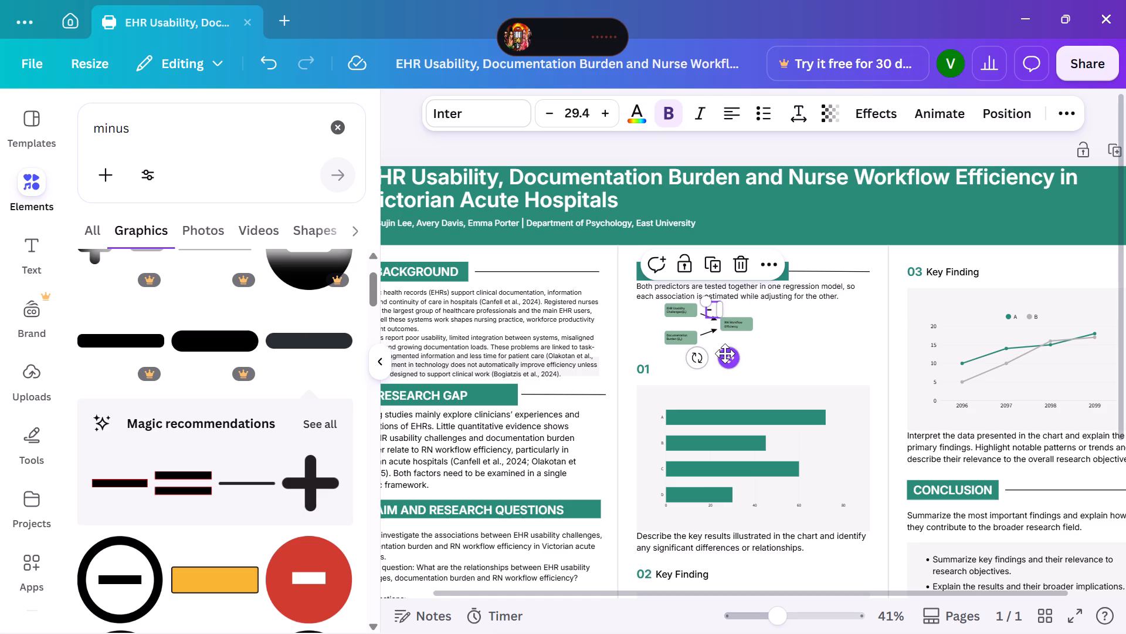
pyautogui.click(726, 355)
# Duplicate the minus sign and place the copy just below the theoretical model's lower arrow, aligned with the first one.
pyautogui.click(718, 273)
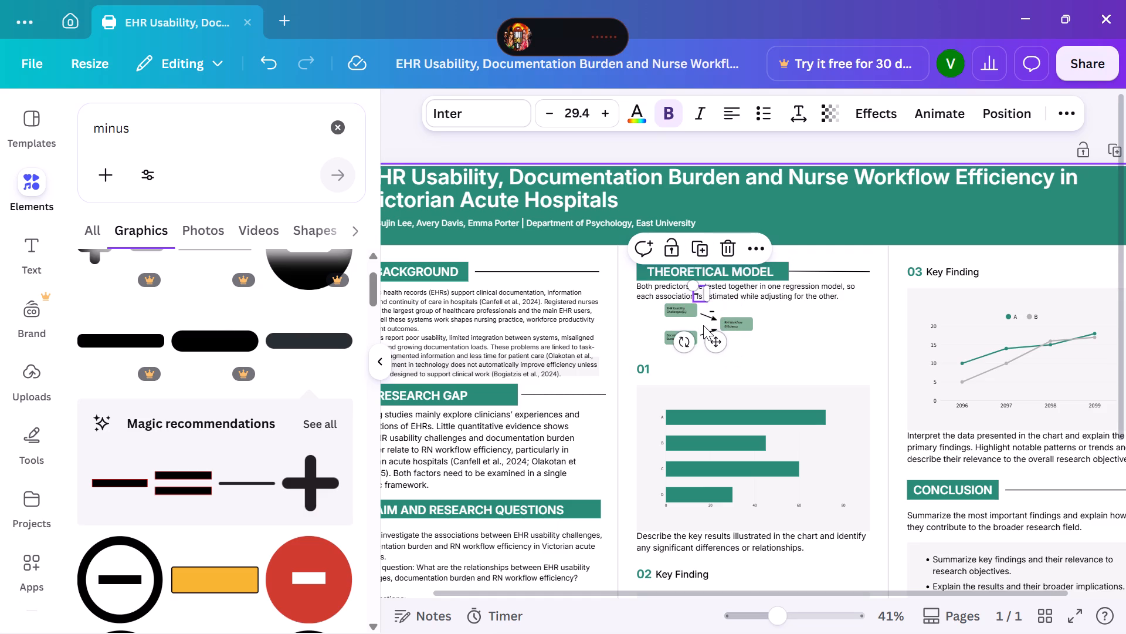
pyautogui.moveTo(695, 292); pyautogui.dragTo(711, 339)
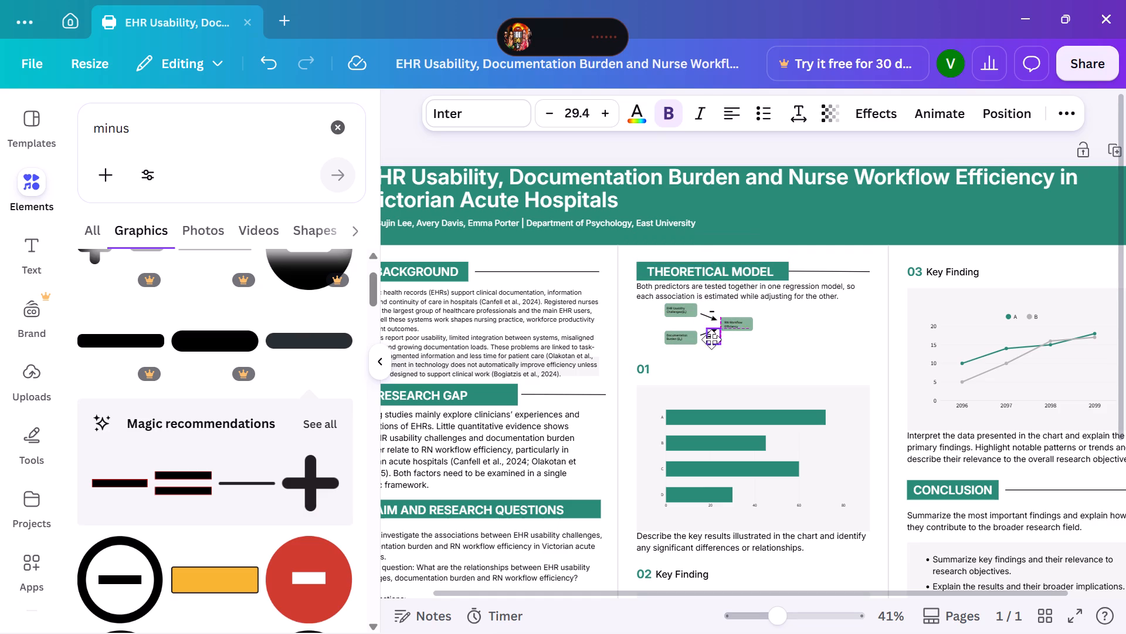
pyautogui.moveTo(711, 339); pyautogui.dragTo(712, 340)
pyautogui.moveTo(712, 340); pyautogui.dragTo(711, 339)
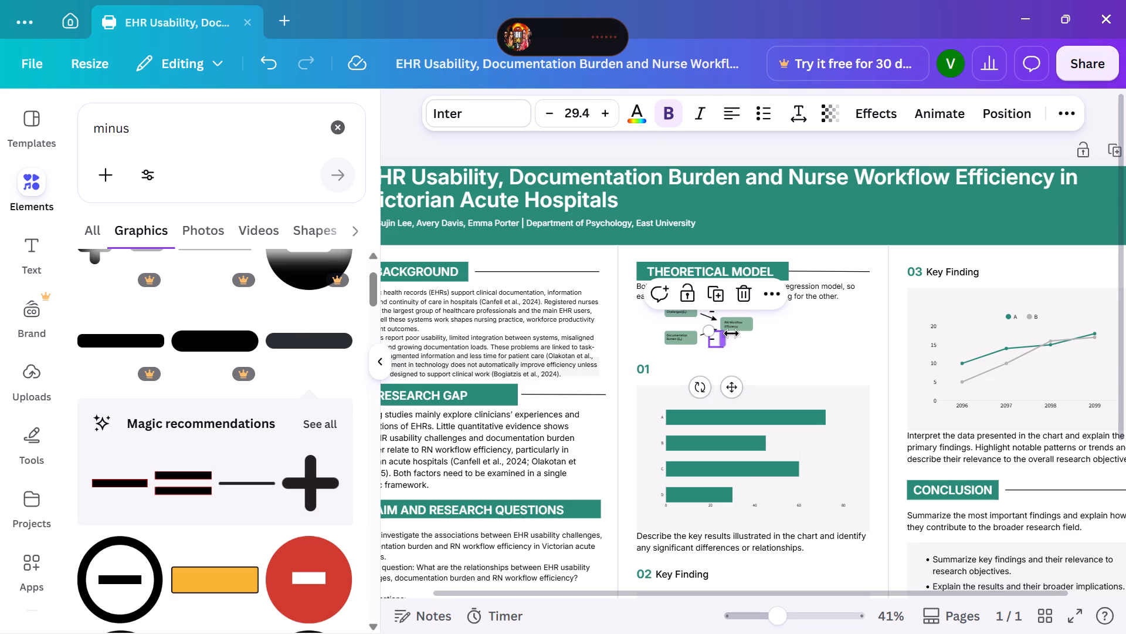
pyautogui.click(778, 325)
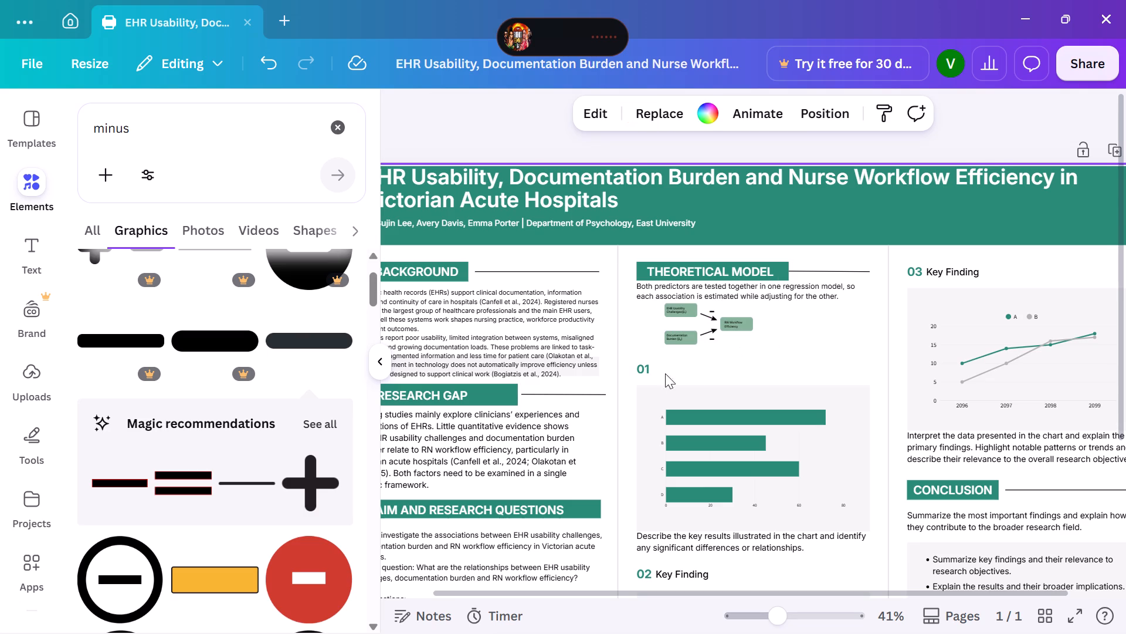
# Review the poster's remaining key finding, conclusion and reference sections, along with the overall page layout.
pyautogui.click(646, 366)
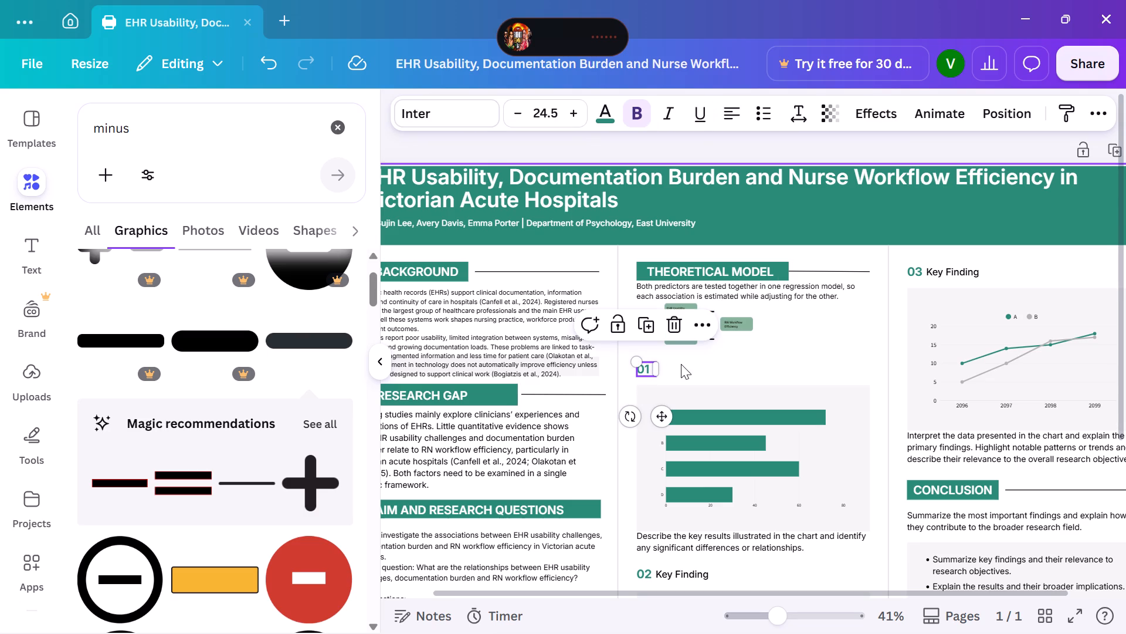
pyautogui.scroll(-2, 684, 363)
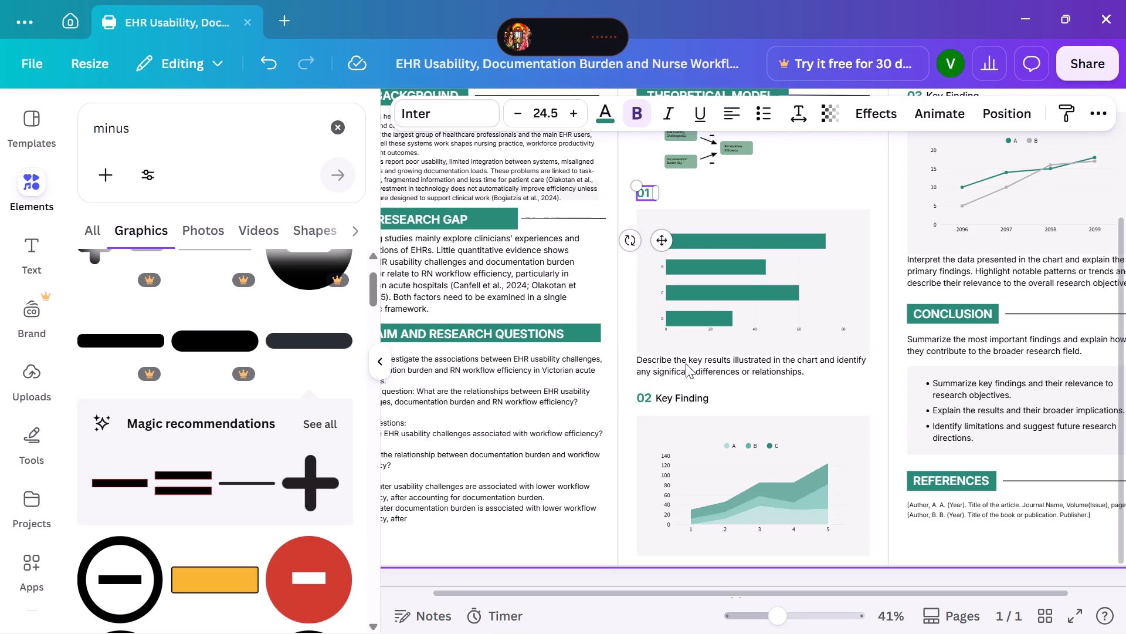
pyautogui.scroll(-1, 686, 363)
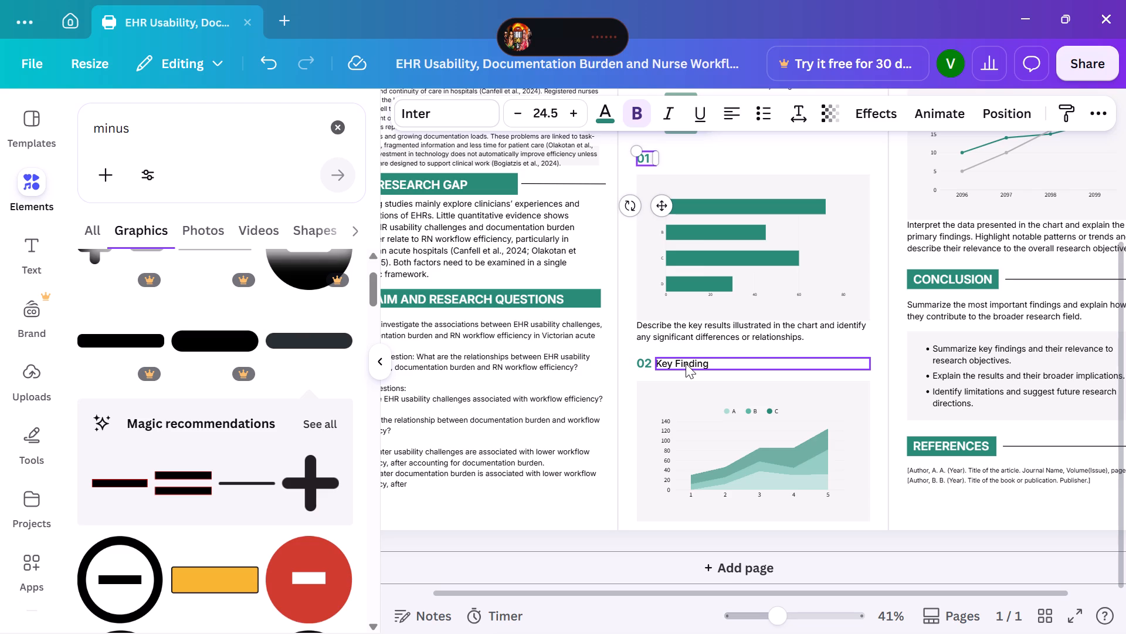
pyautogui.scroll(2, 686, 363)
pyautogui.scroll(-1, 686, 363)
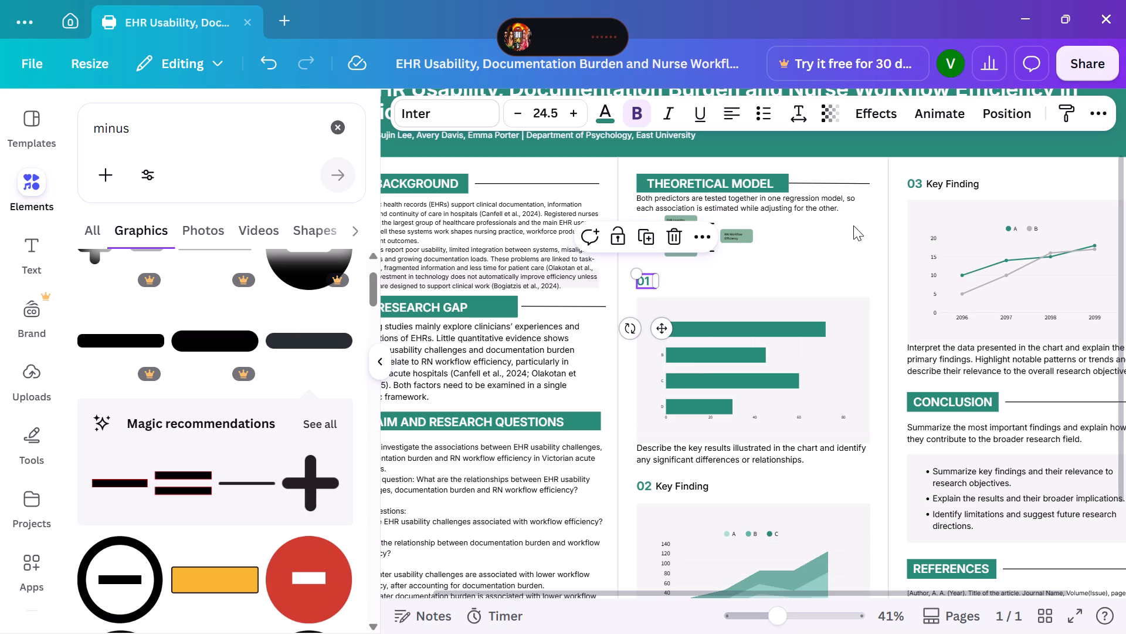
pyautogui.click(876, 166)
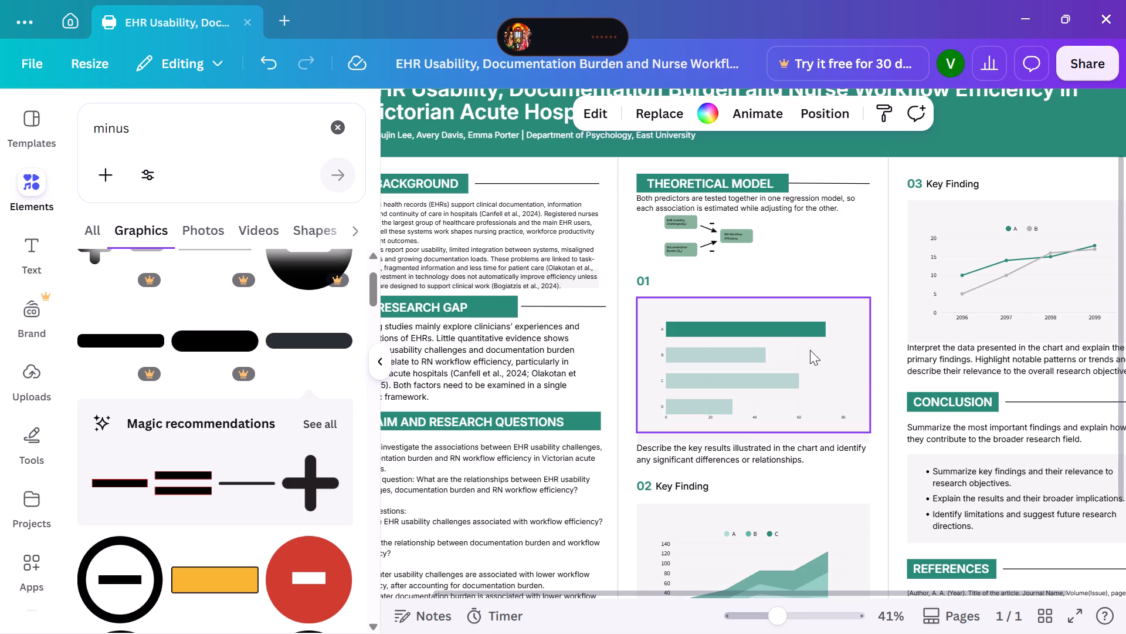
pyautogui.click(761, 620)
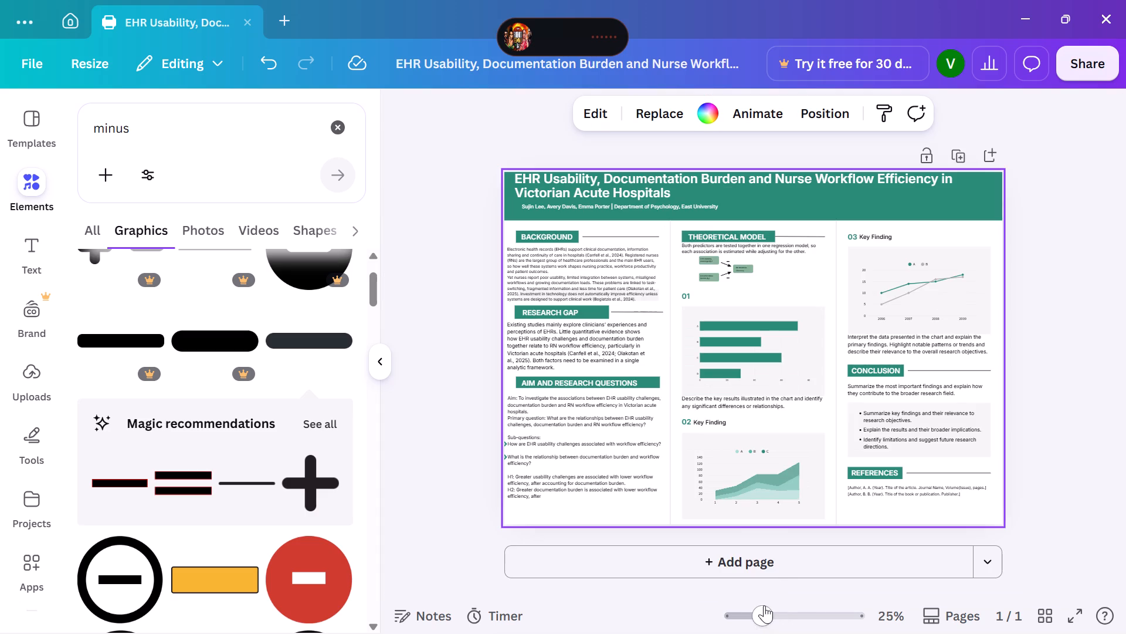
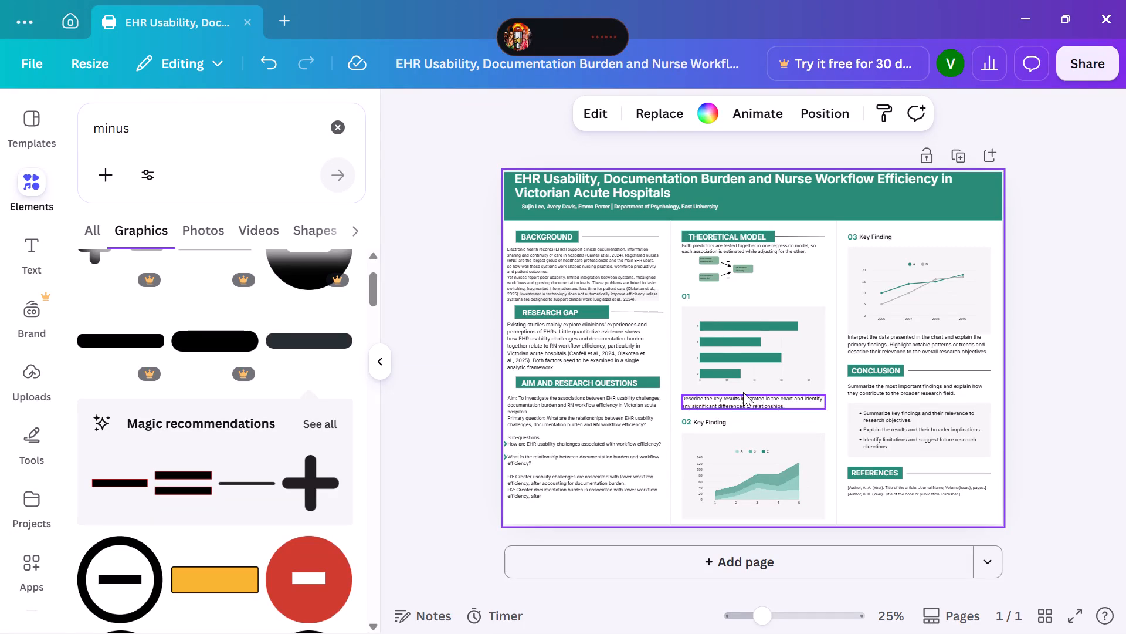
# Move the "01" number label from above the bar chart to the empty area at the bottom of the poster's first column.
pyautogui.click(683, 299)
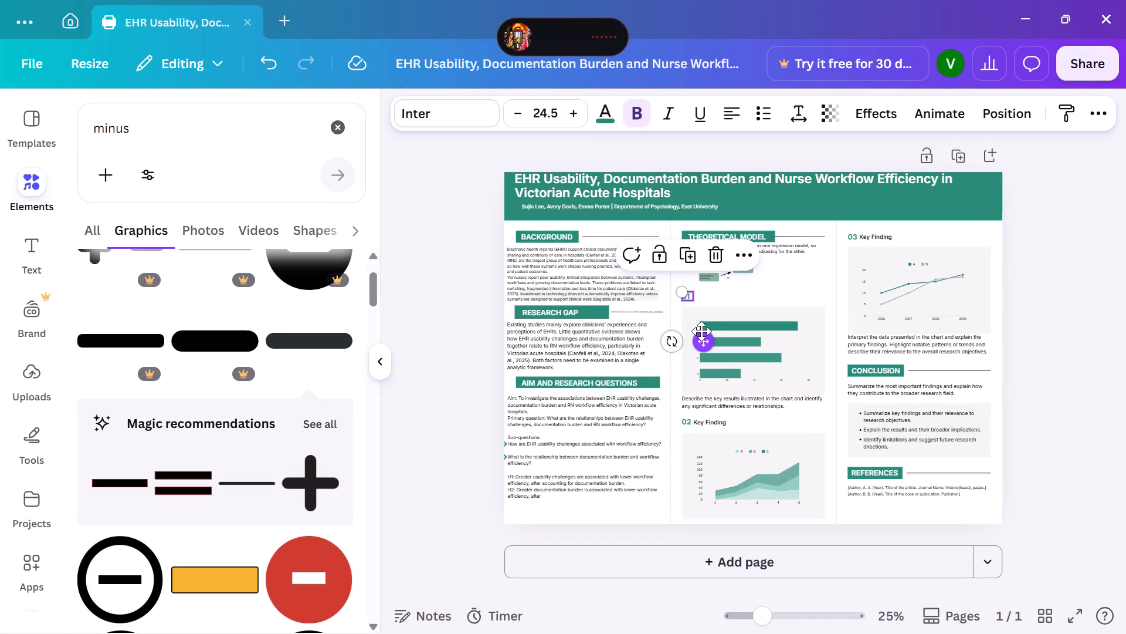
pyautogui.moveTo(701, 343); pyautogui.dragTo(690, 406)
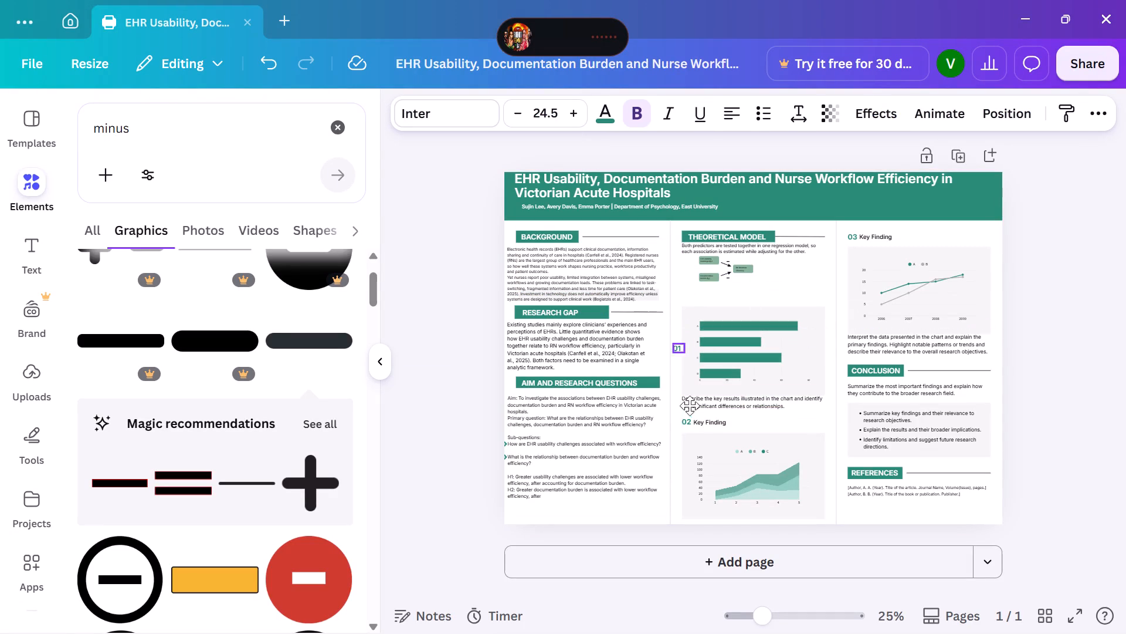
pyautogui.moveTo(690, 406); pyautogui.dragTo(630, 564)
pyautogui.click(792, 281)
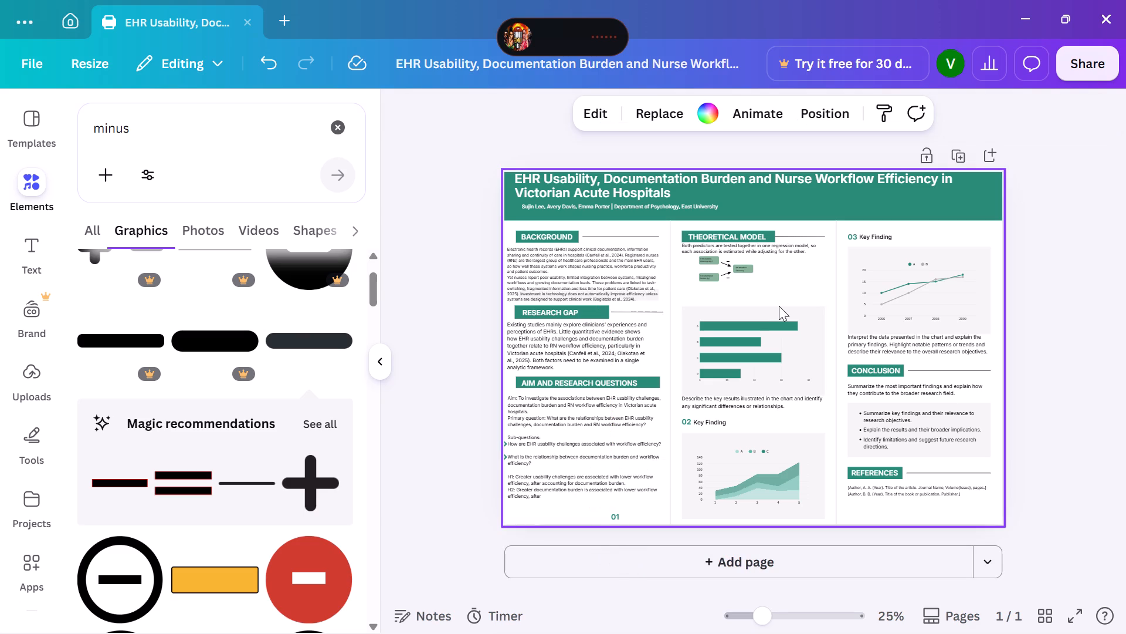
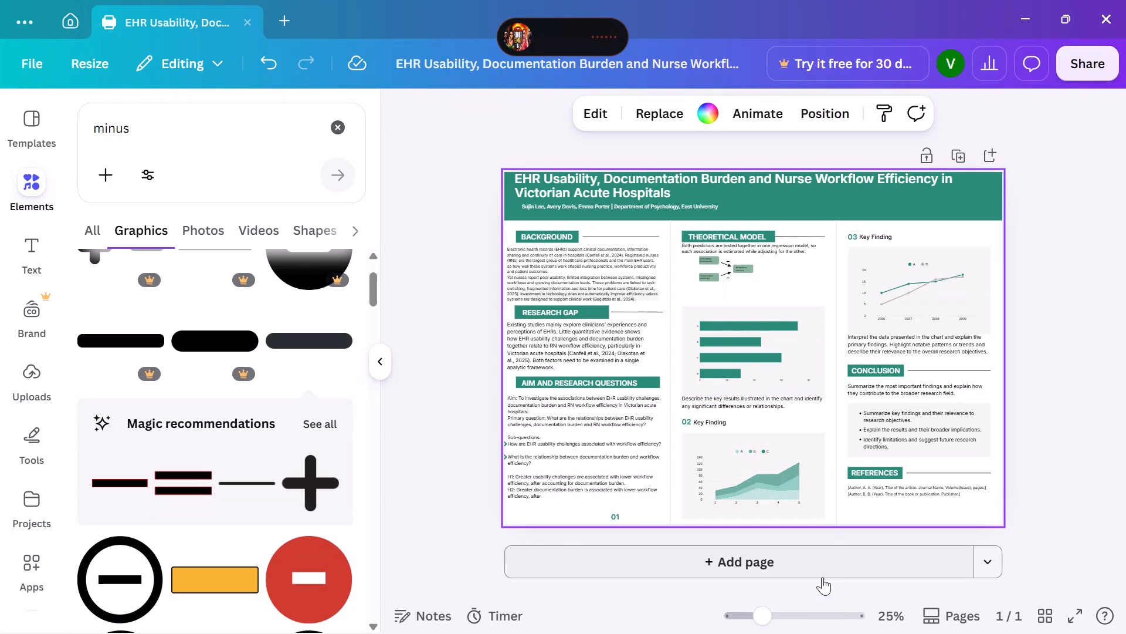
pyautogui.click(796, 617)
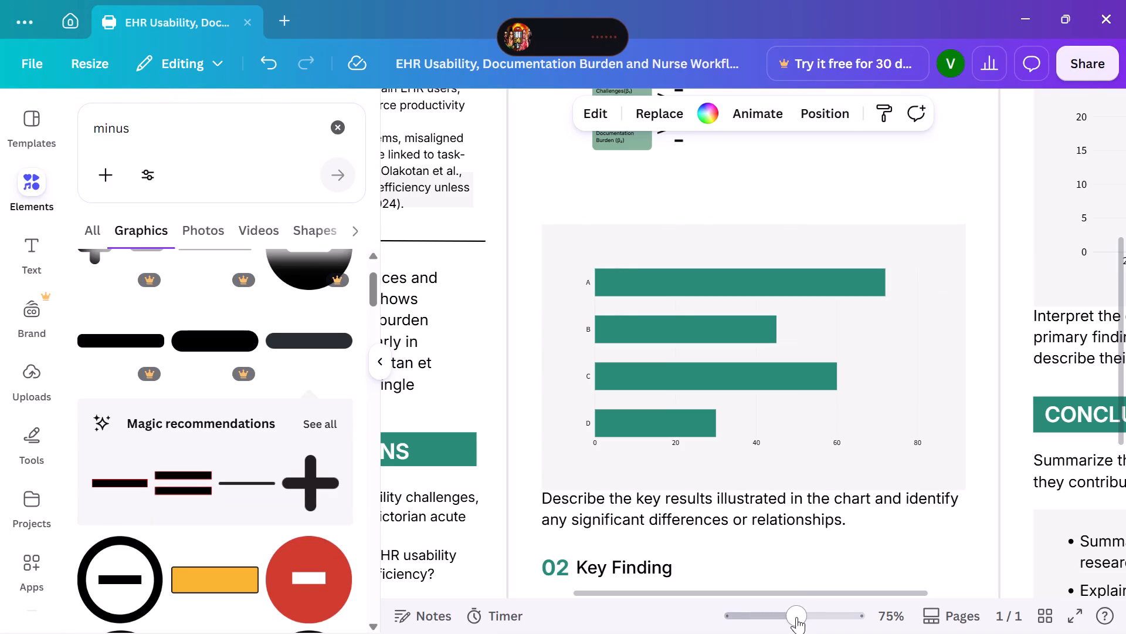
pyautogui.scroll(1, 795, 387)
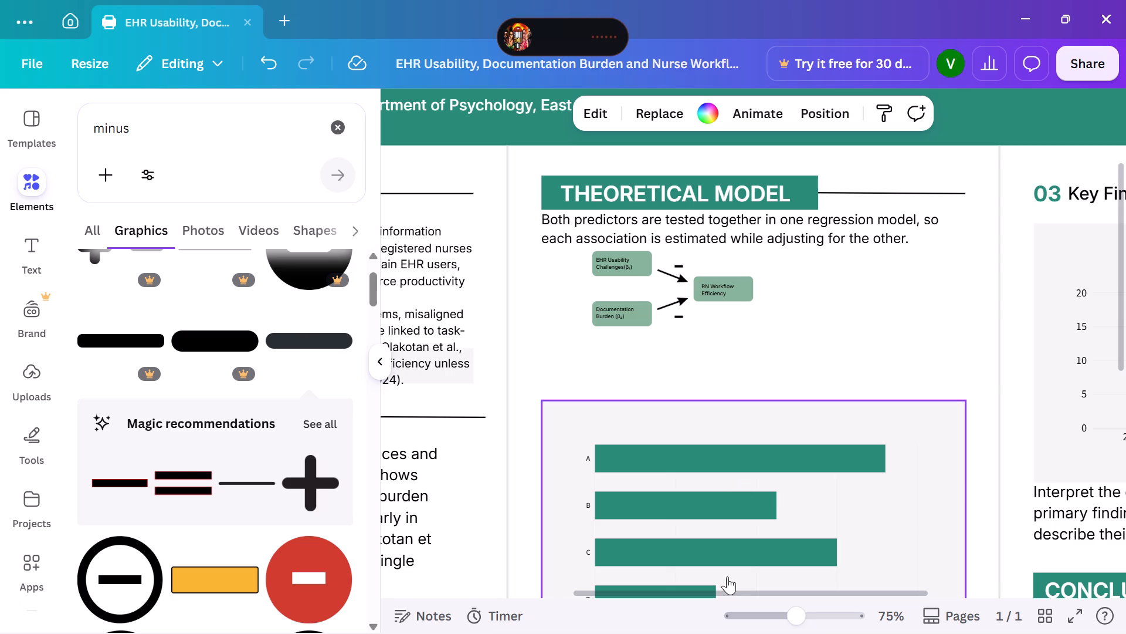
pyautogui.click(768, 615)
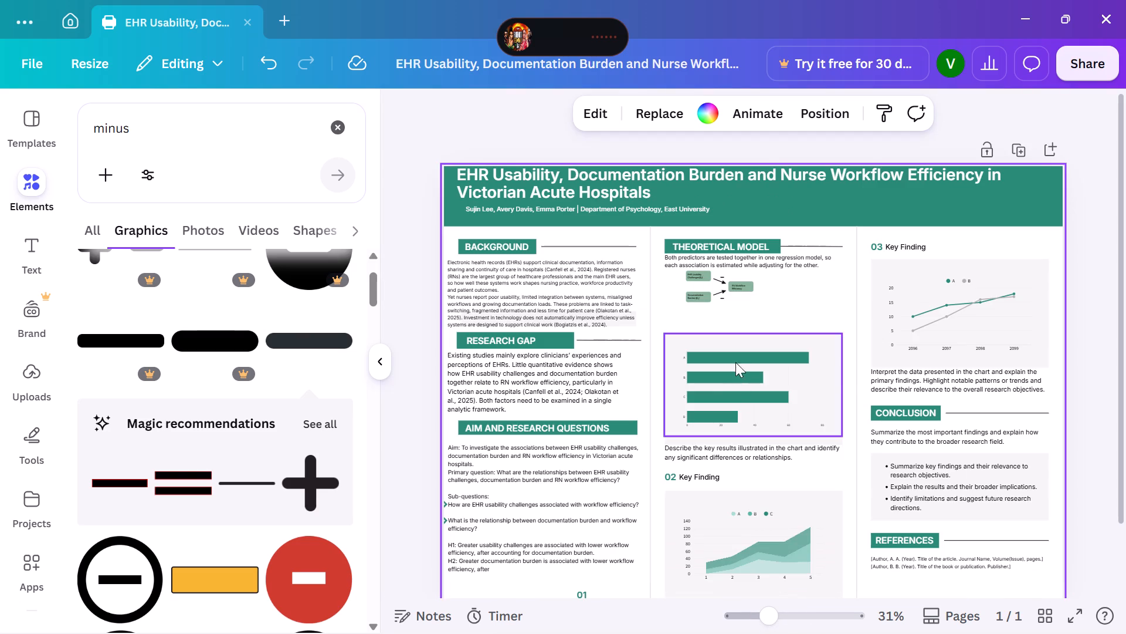
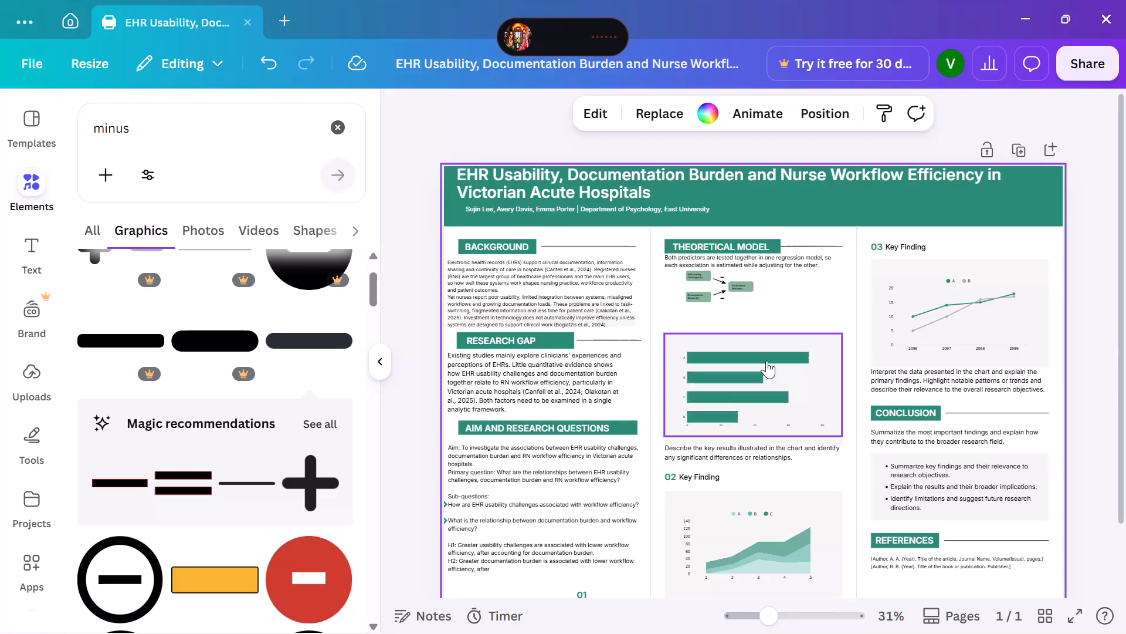
# Delete the bar chart below the theoretical model diagram along with its description text.
pyautogui.click(767, 360)
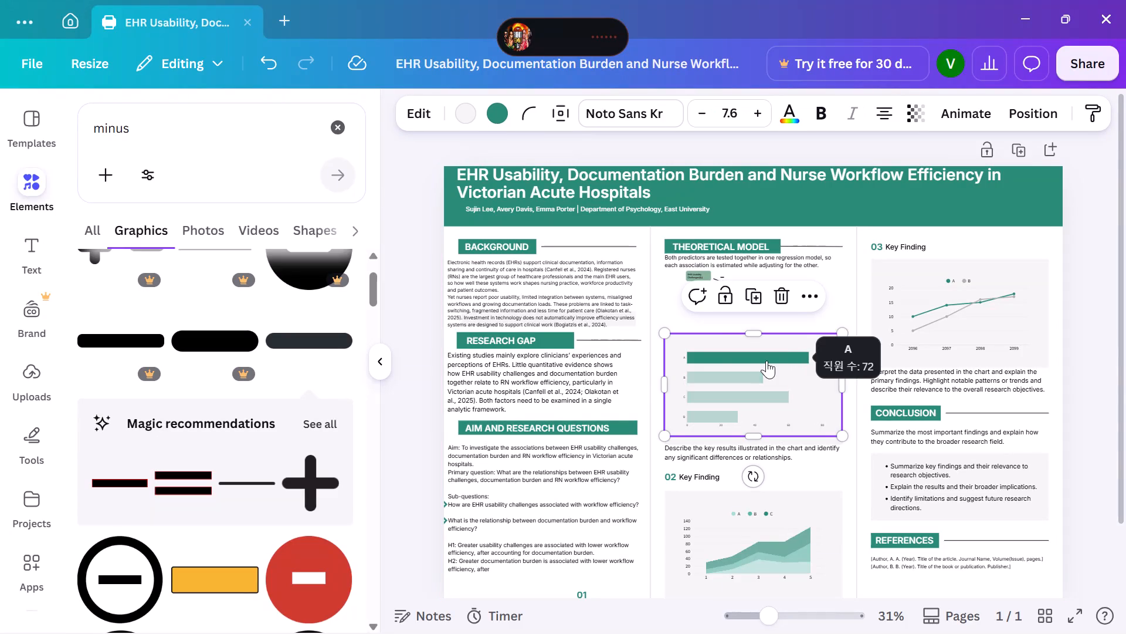
pyautogui.click(774, 297)
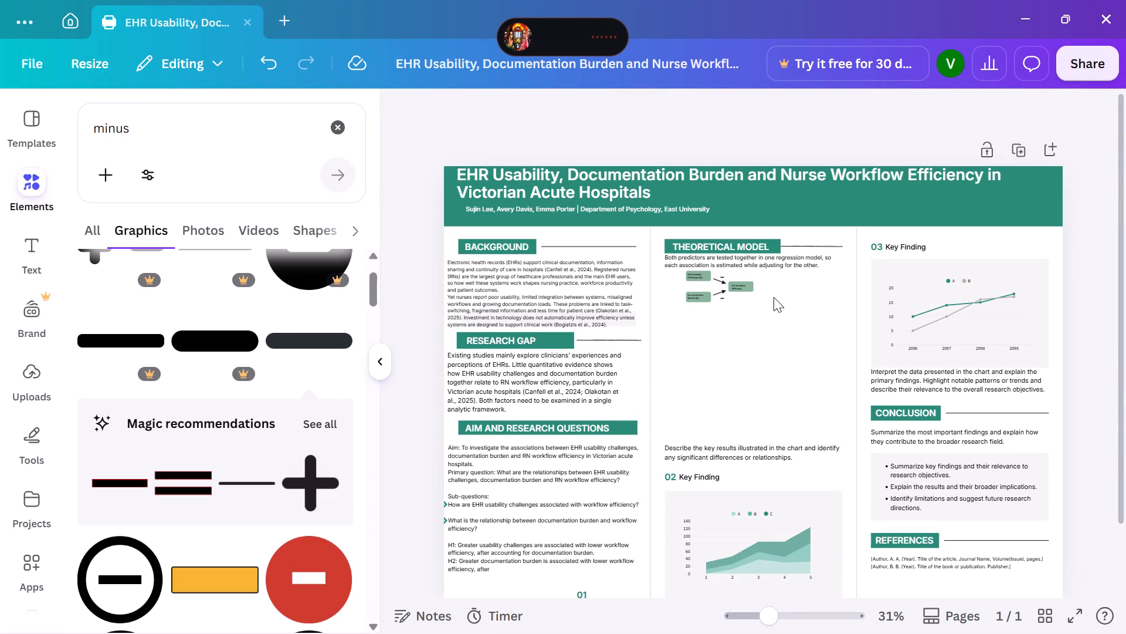
pyautogui.click(711, 454)
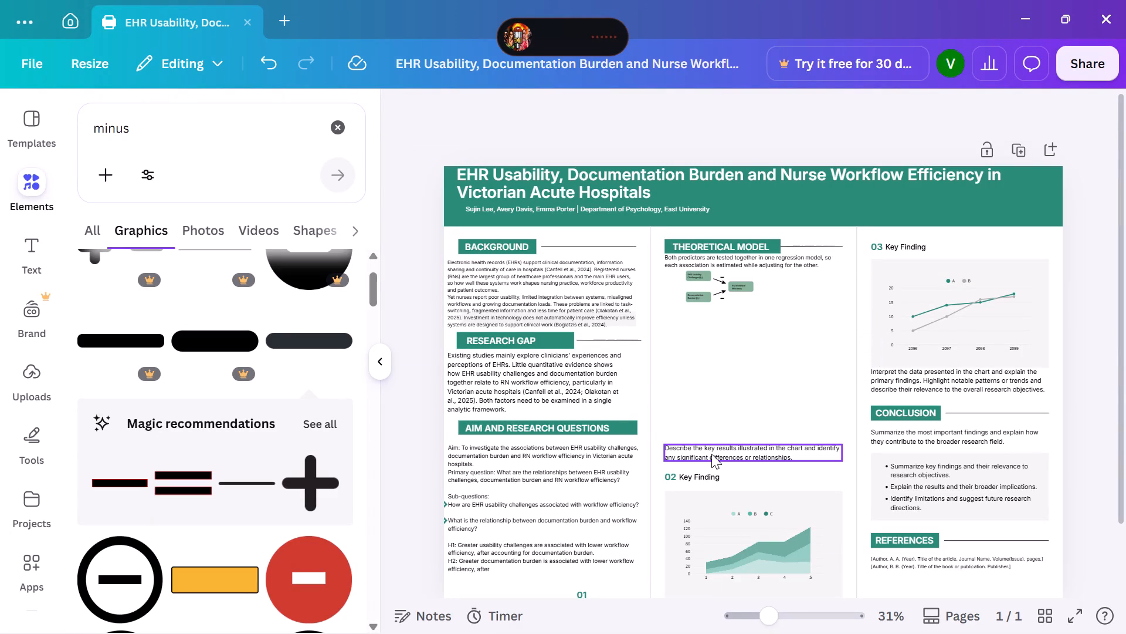
pyautogui.click(777, 404)
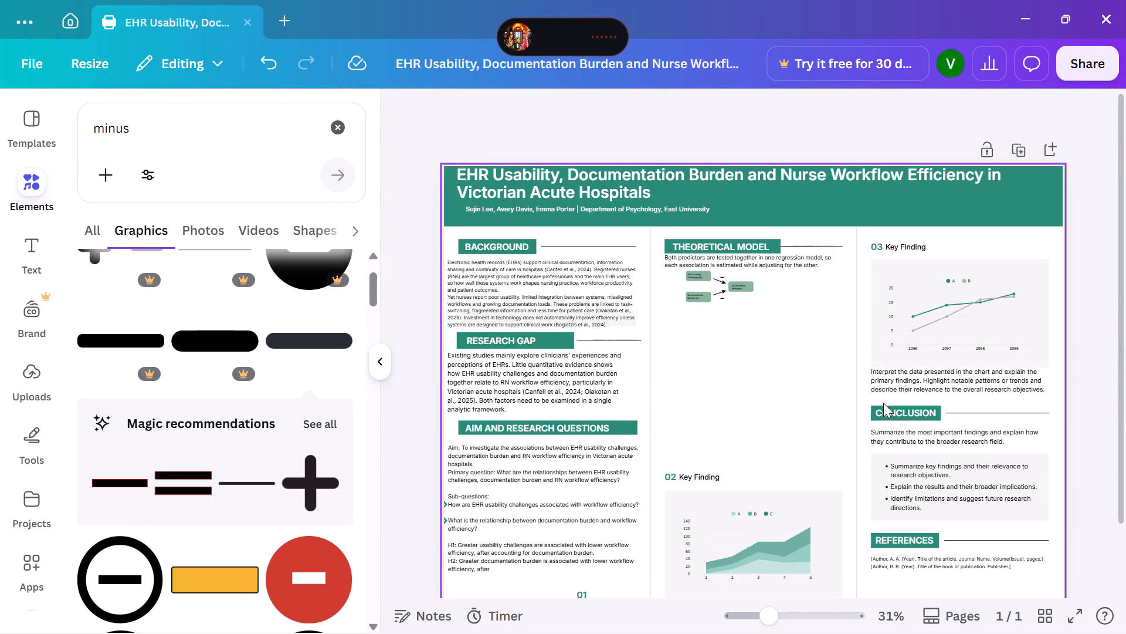
# Duplicate the green bar behind the THEORETICAL MODEL heading and place the copy below the model diagram, aligned with the original bar's left edge.
pyautogui.click(880, 413)
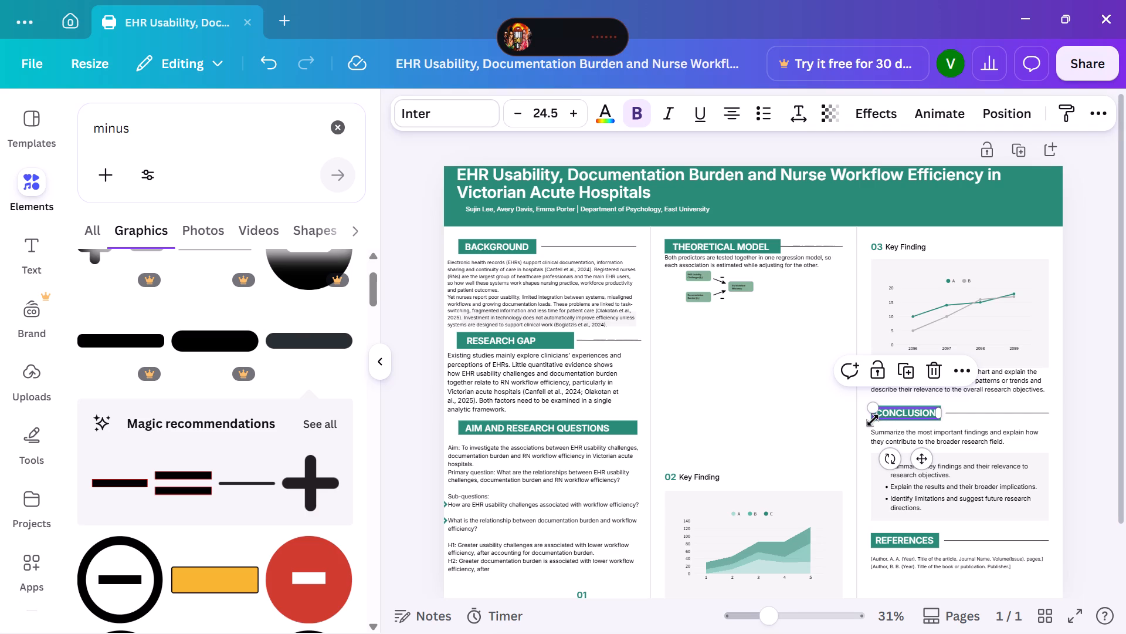
pyautogui.click(779, 244)
pyautogui.click(729, 202)
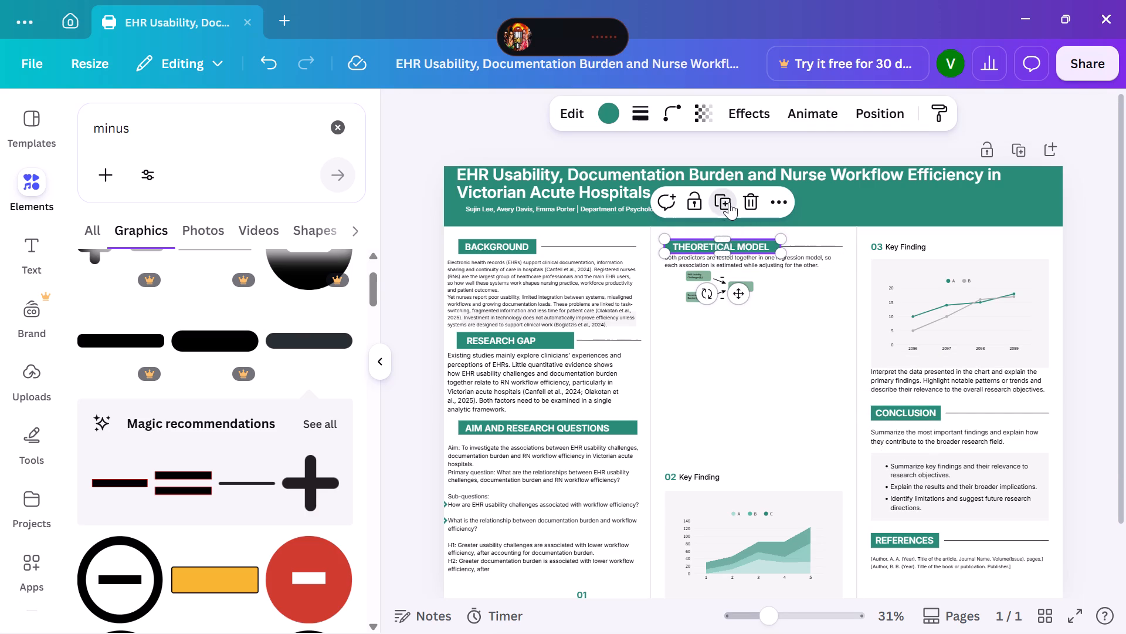
pyautogui.click(714, 248)
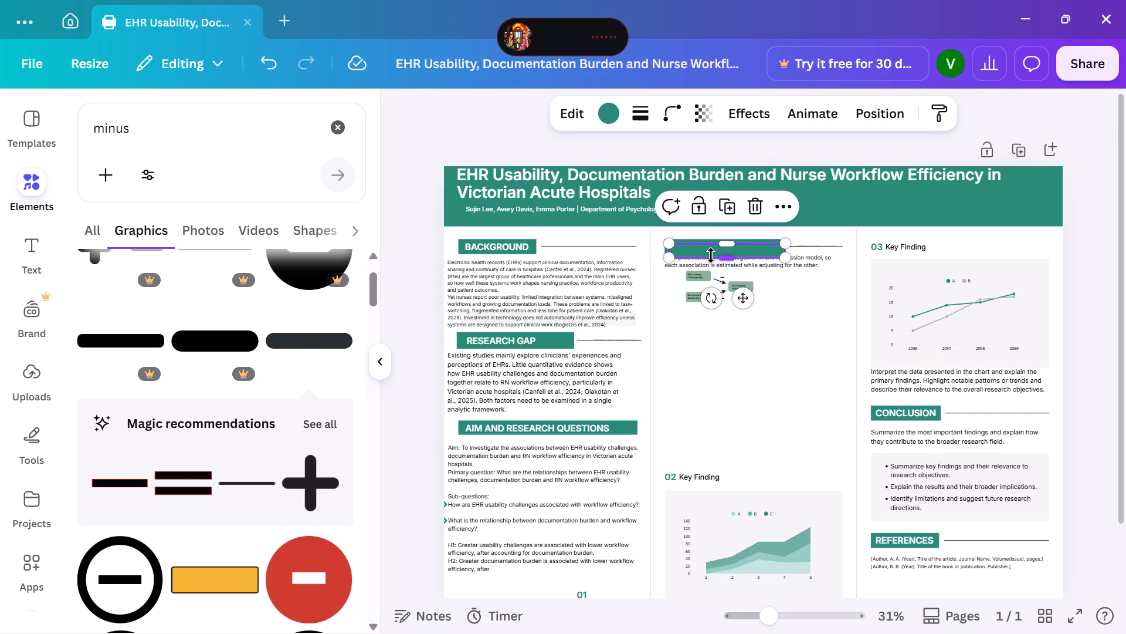
pyautogui.moveTo(741, 298); pyautogui.dragTo(738, 365)
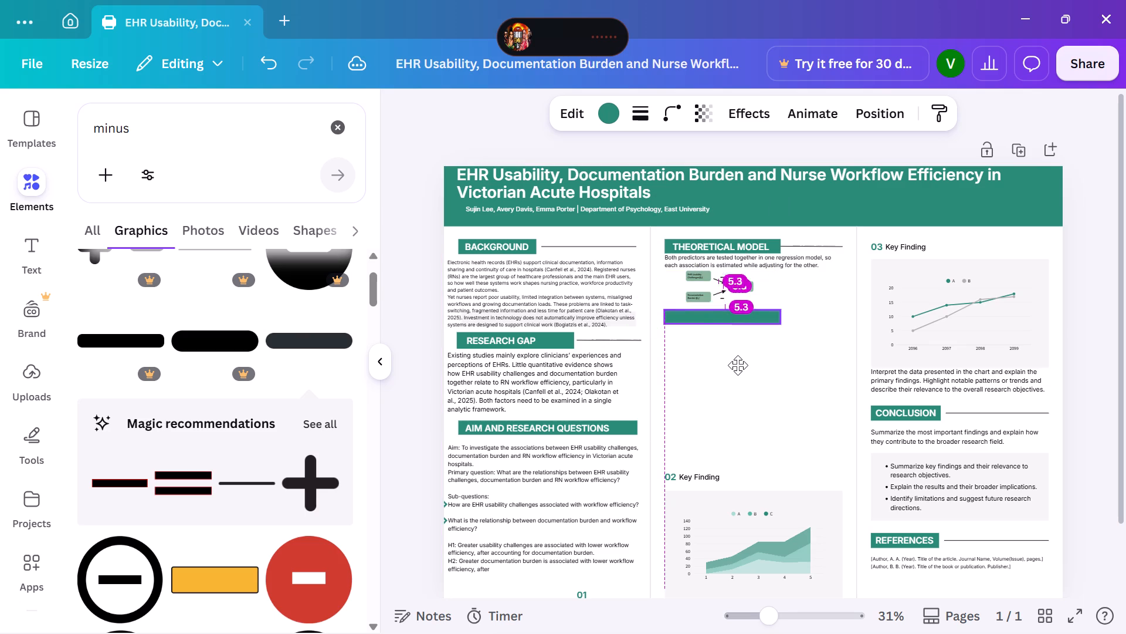
pyautogui.moveTo(738, 365); pyautogui.dragTo(742, 368)
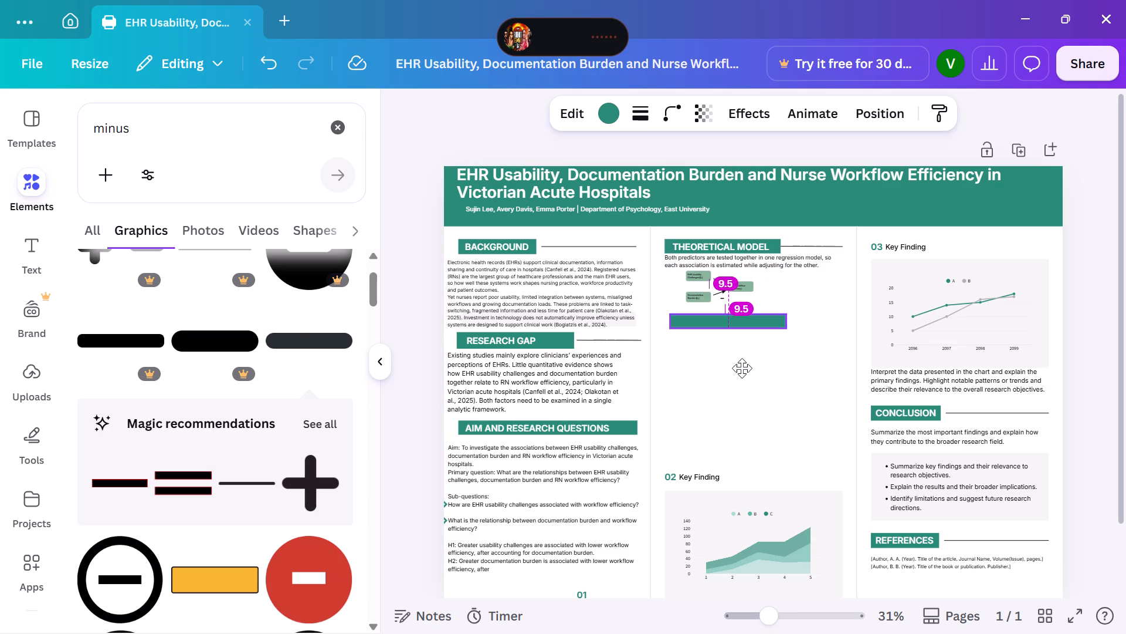
pyautogui.moveTo(742, 368); pyautogui.dragTo(740, 369)
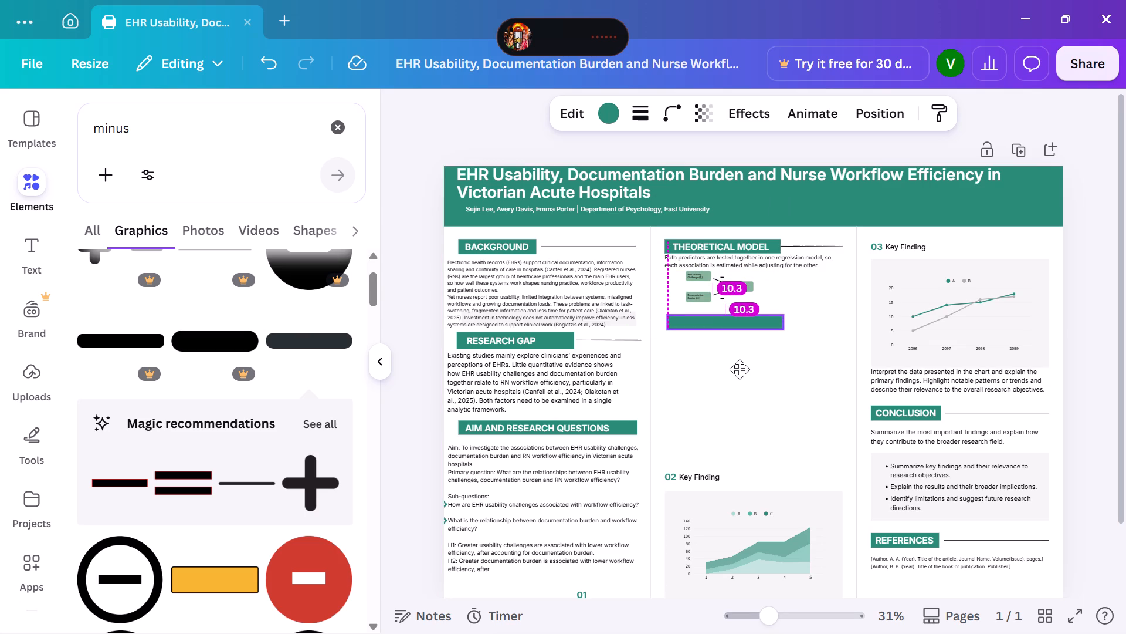
pyautogui.moveTo(740, 369); pyautogui.dragTo(740, 372)
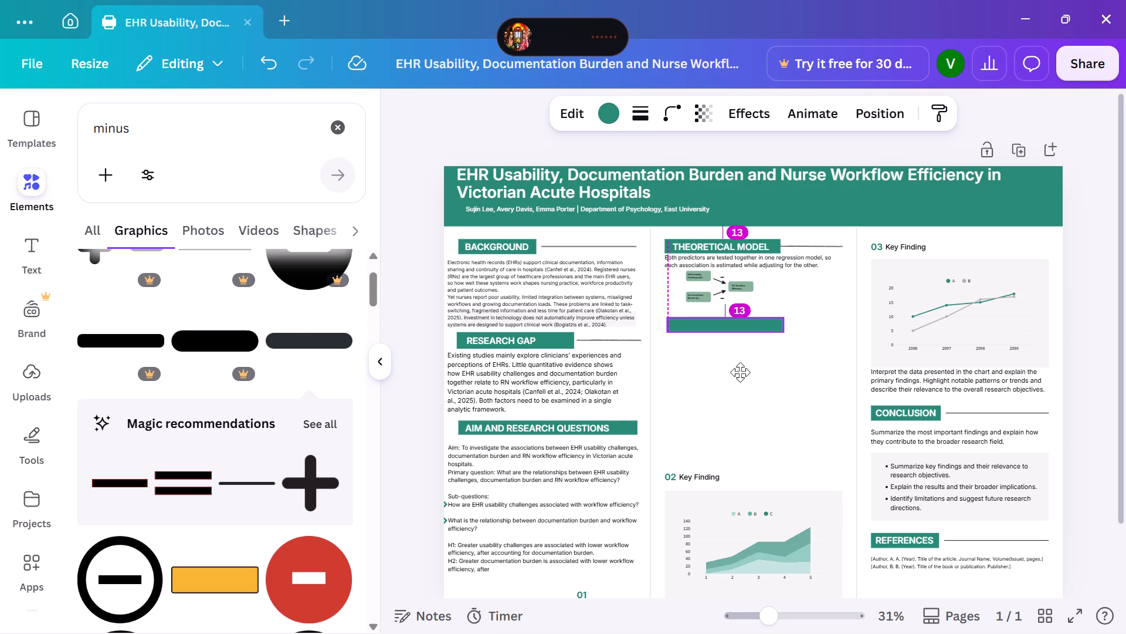
pyautogui.moveTo(740, 372); pyautogui.dragTo(742, 372)
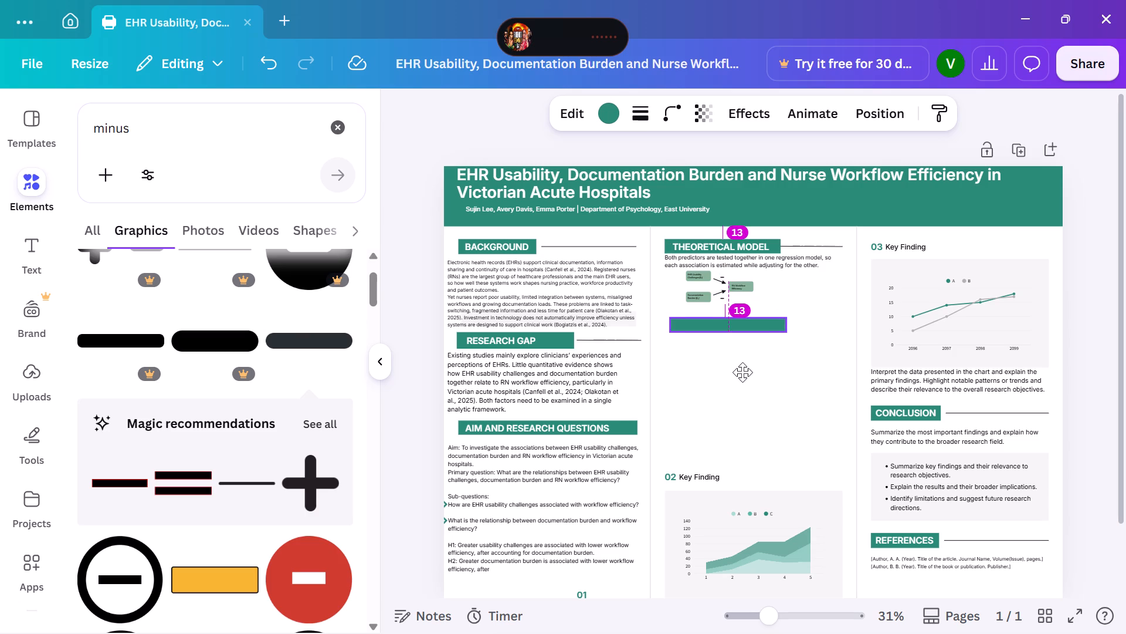
pyautogui.moveTo(742, 372); pyautogui.dragTo(735, 370)
pyautogui.moveTo(735, 370); pyautogui.dragTo(738, 377)
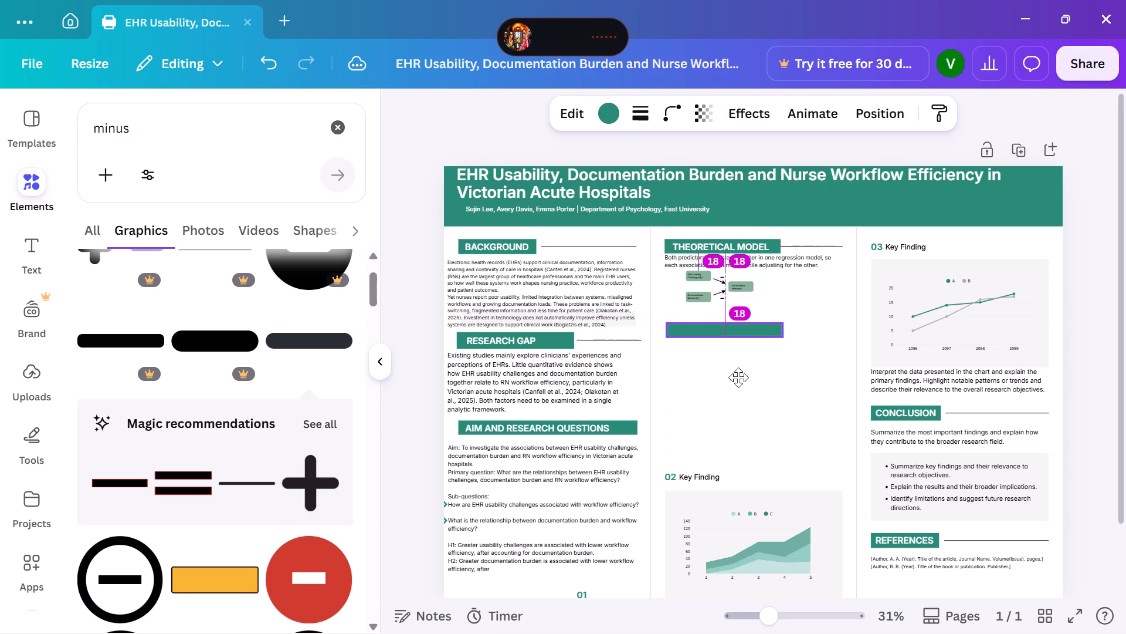
pyautogui.moveTo(738, 377); pyautogui.dragTo(738, 370)
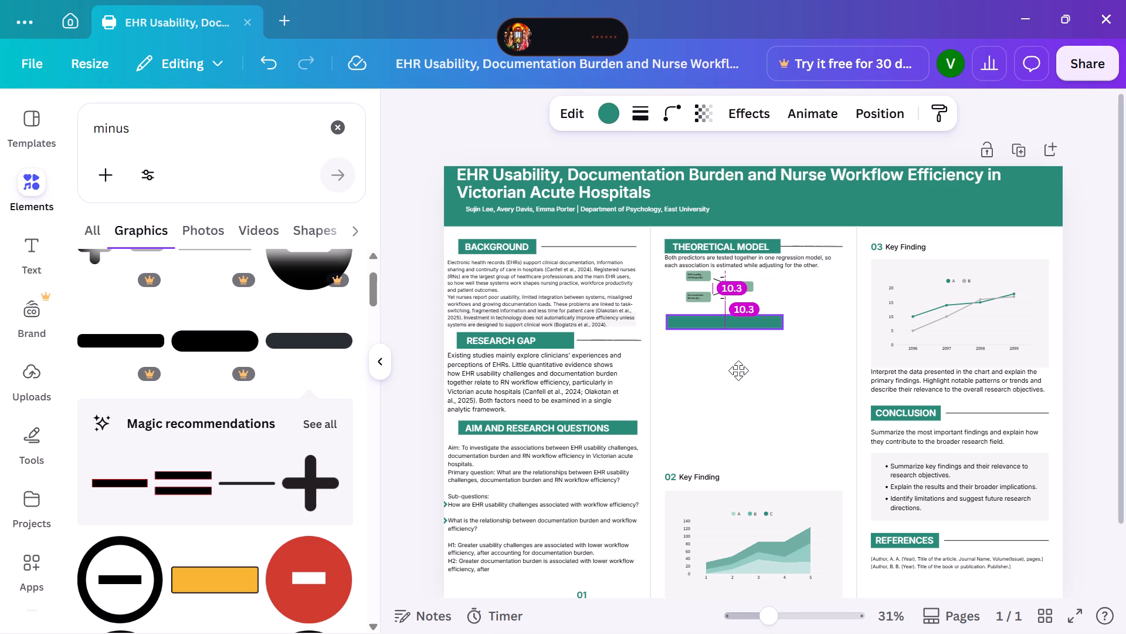
pyautogui.moveTo(738, 370); pyautogui.dragTo(736, 375)
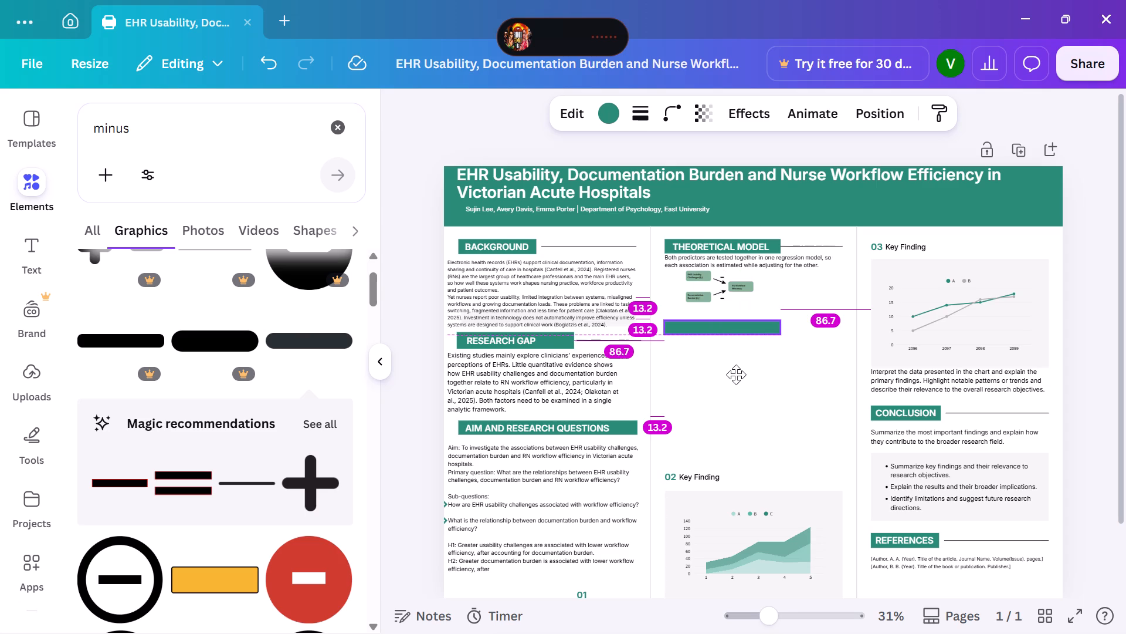
pyautogui.moveTo(736, 375); pyautogui.dragTo(738, 375)
pyautogui.click(803, 333)
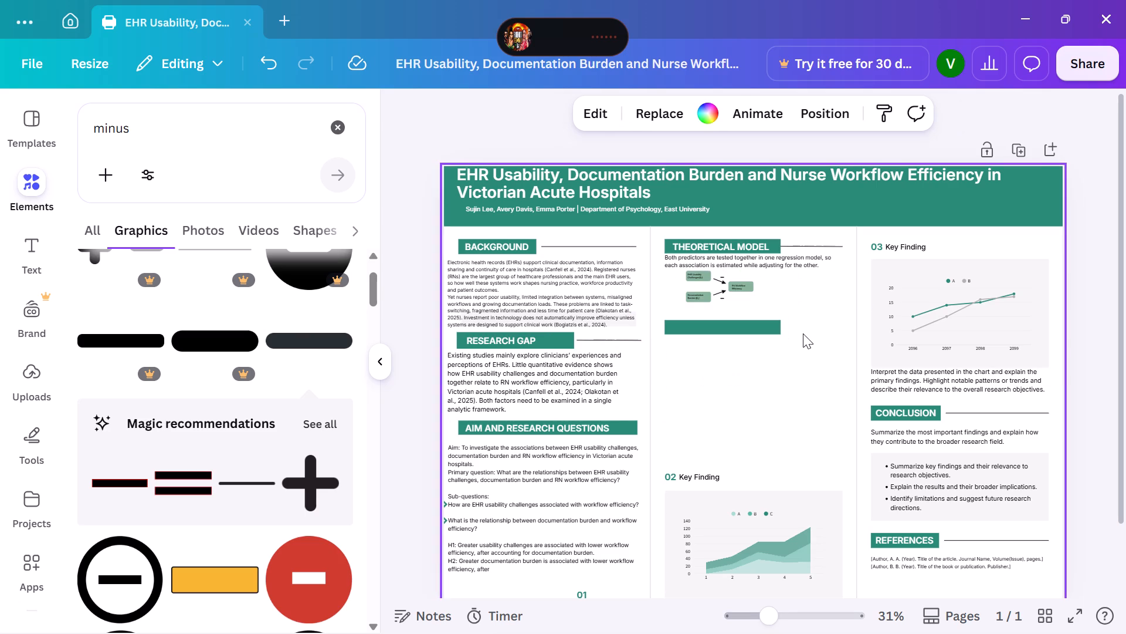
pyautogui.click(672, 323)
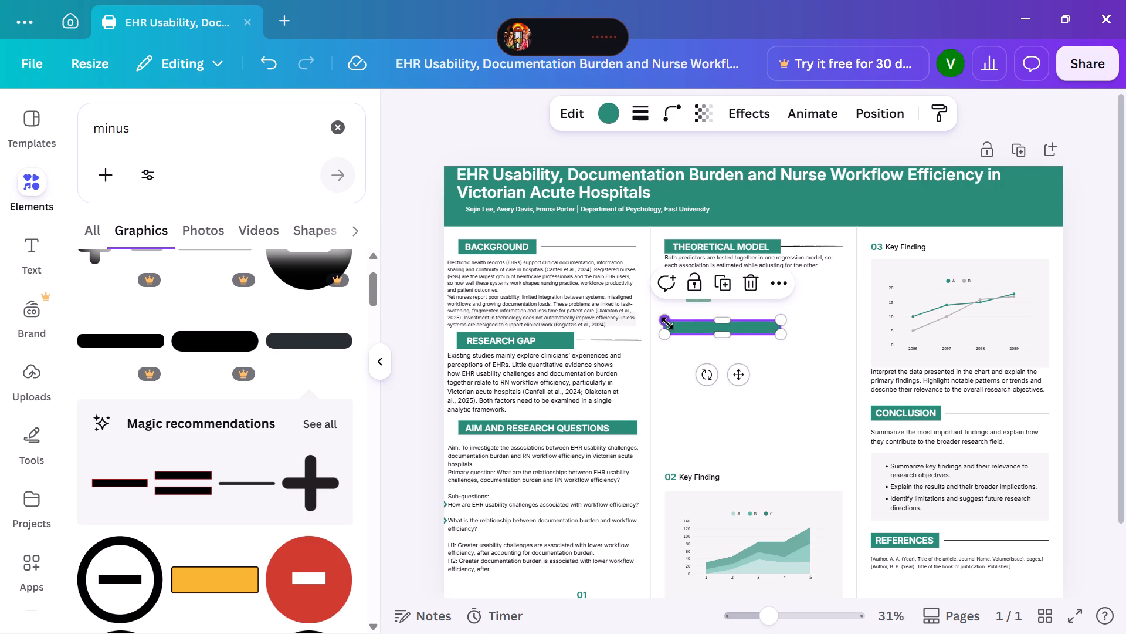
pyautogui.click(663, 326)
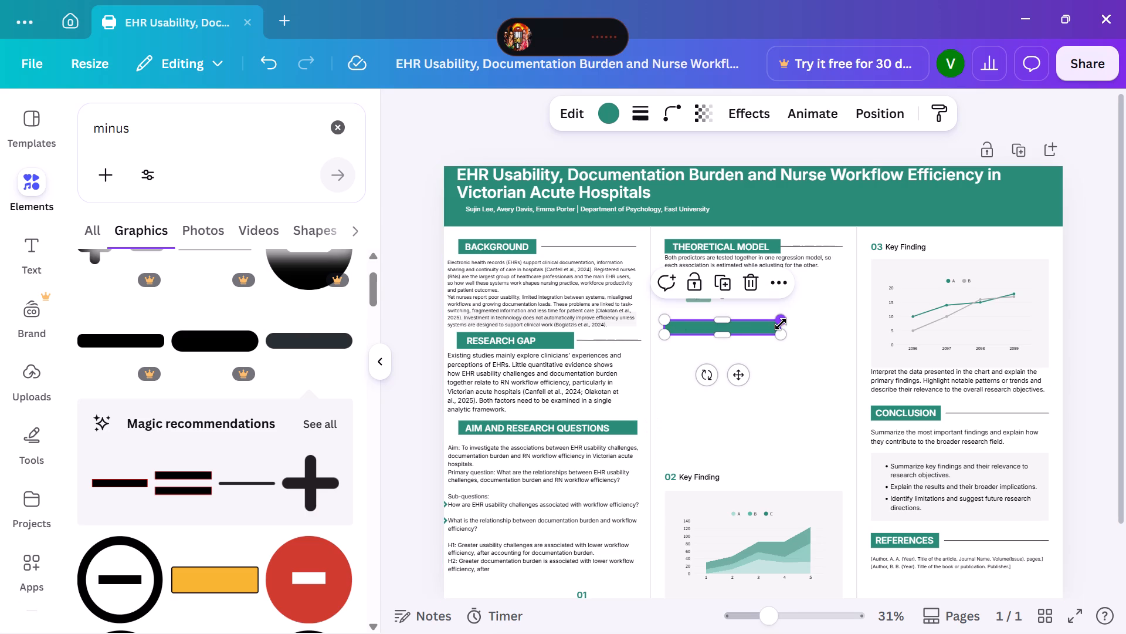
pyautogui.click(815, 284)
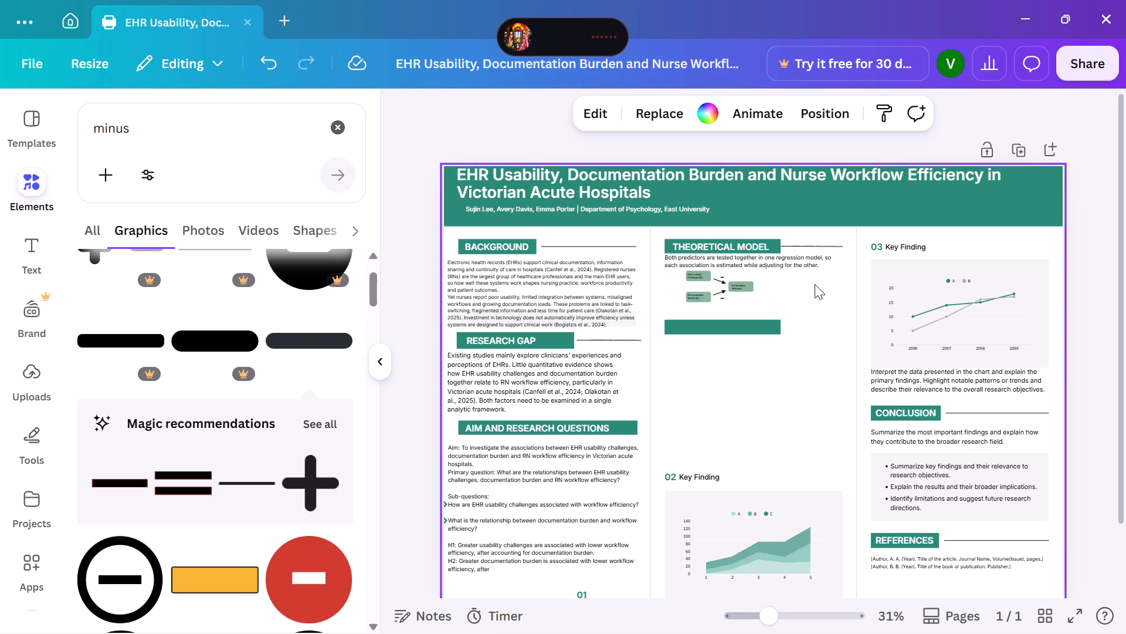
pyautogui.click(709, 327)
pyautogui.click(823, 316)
# Duplicate the CONCLUSION heading text onto the new green bar below the model diagram and clear the copy's wording.
pyautogui.click(899, 410)
pyautogui.click(905, 366)
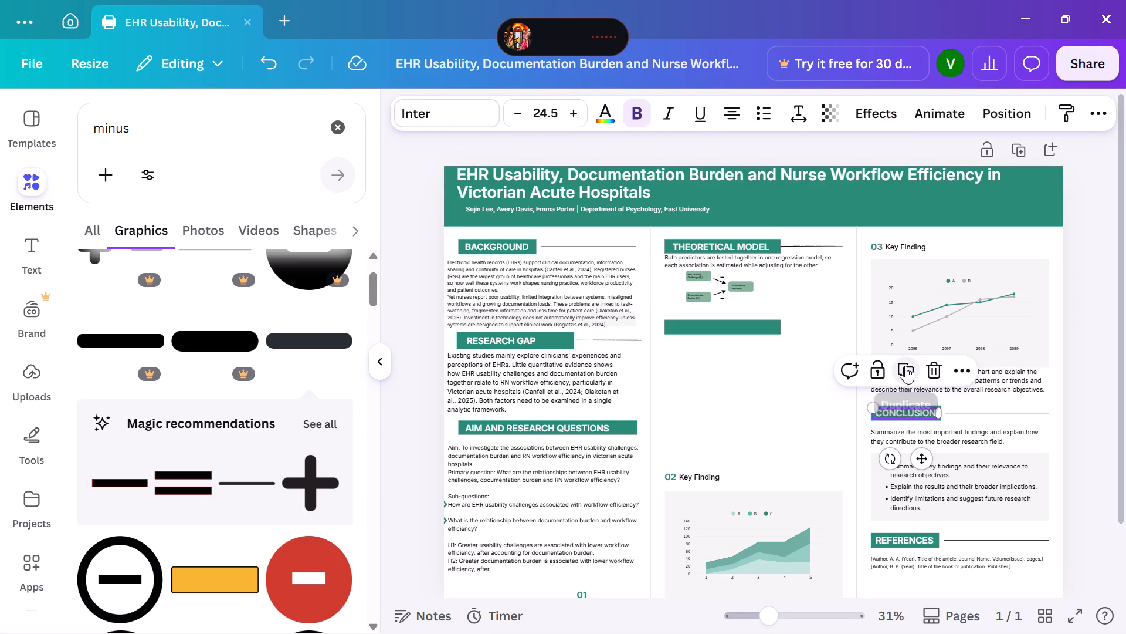
pyautogui.moveTo(895, 413); pyautogui.dragTo(751, 349)
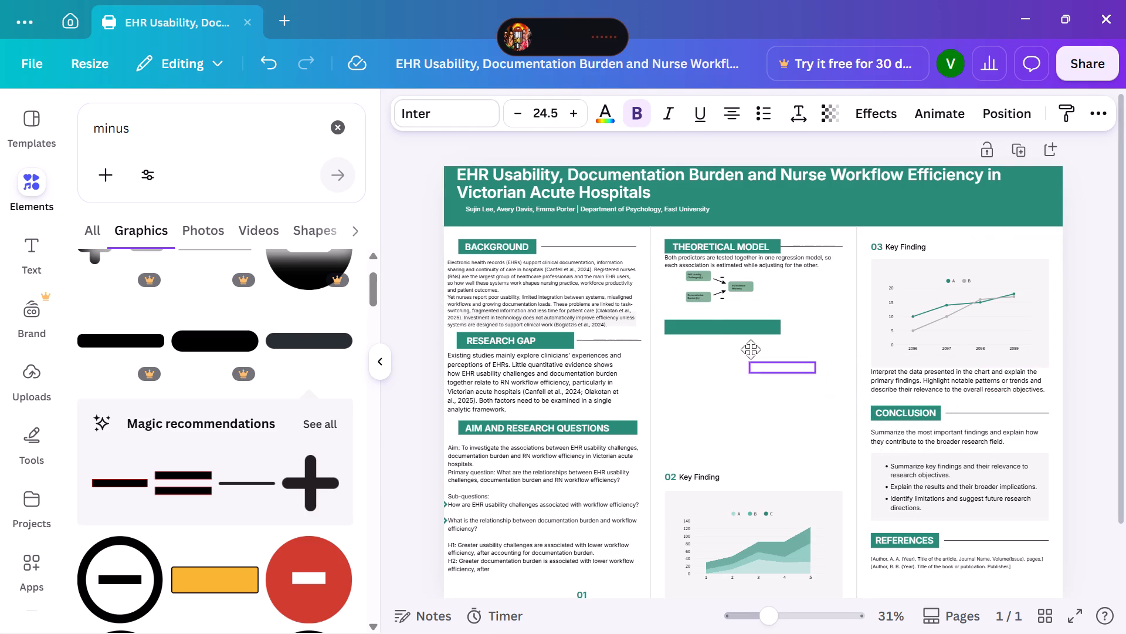
pyautogui.moveTo(751, 349); pyautogui.dragTo(688, 322)
pyautogui.click(706, 329)
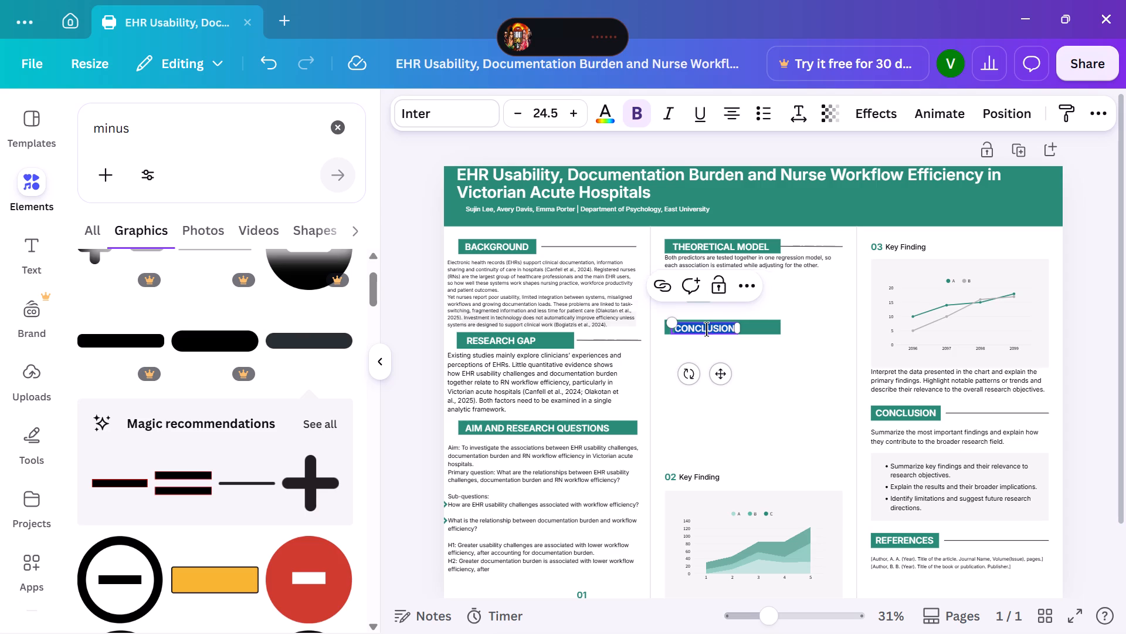
pyautogui.click(709, 326)
pyautogui.doubleClick(709, 326)
pyautogui.press('BackSpace')
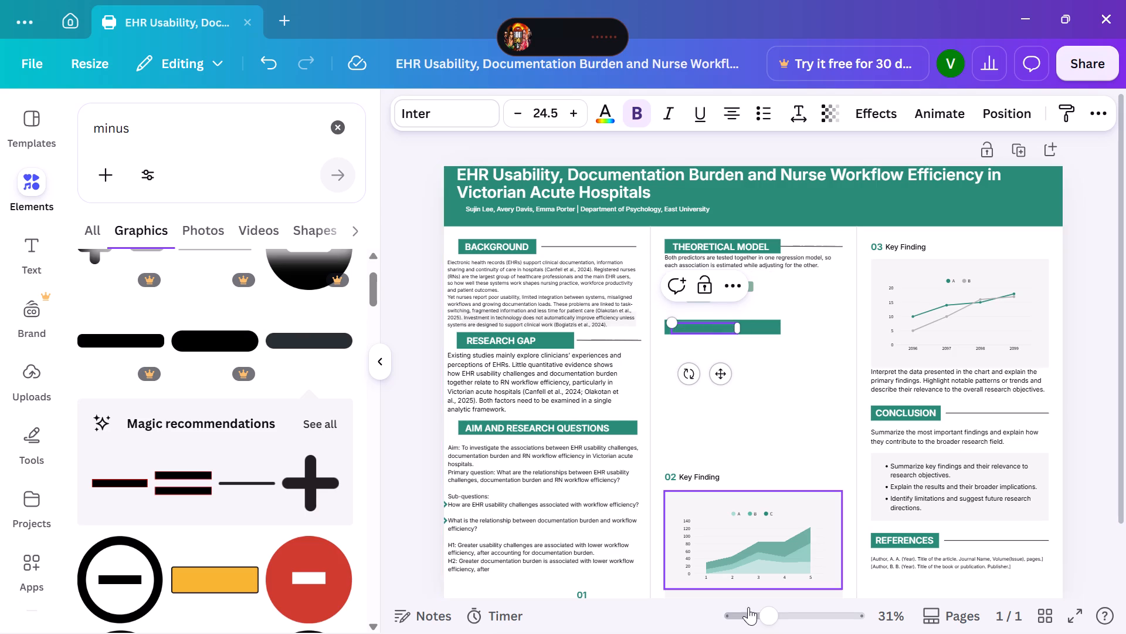
# Extend the thin lines beside the RESEARCH GAP and BACKGROUND headings to meet their green bars, keeping the RESEARCH GAP line level.
pyautogui.click(585, 337)
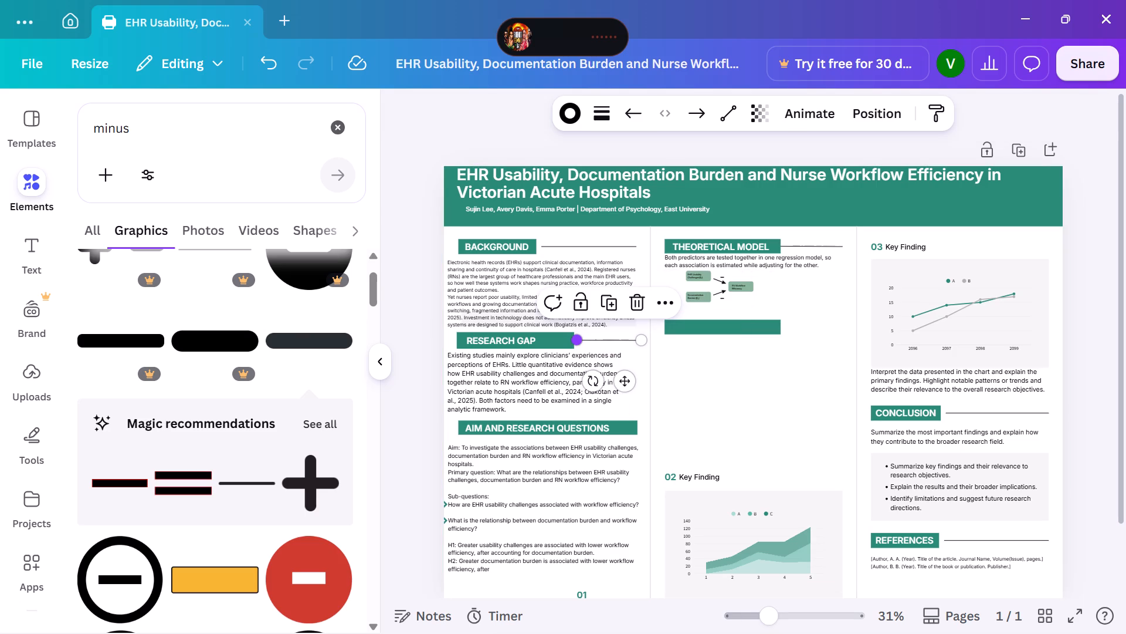
pyautogui.moveTo(576, 339); pyautogui.dragTo(561, 339)
pyautogui.click(554, 244)
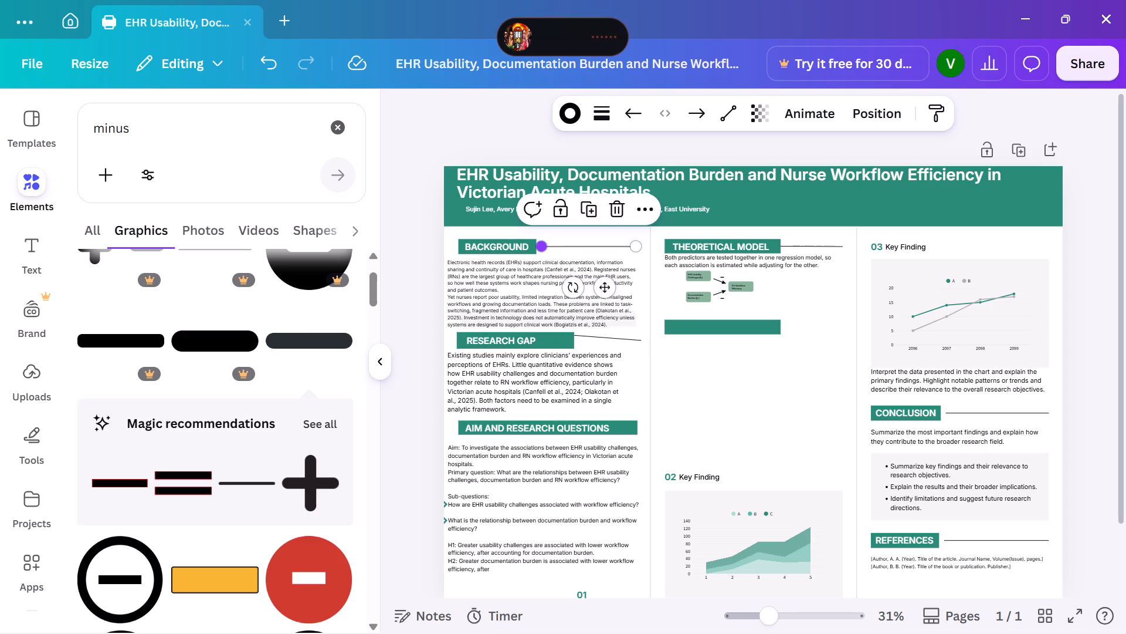
pyautogui.moveTo(542, 246); pyautogui.dragTo(531, 245)
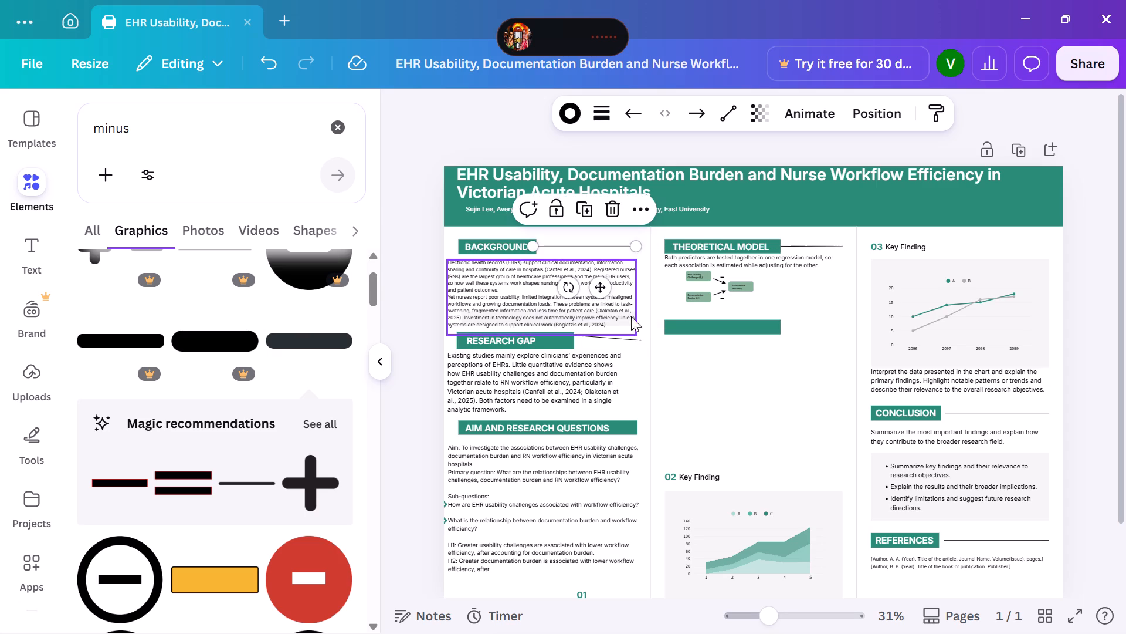
pyautogui.click(616, 337)
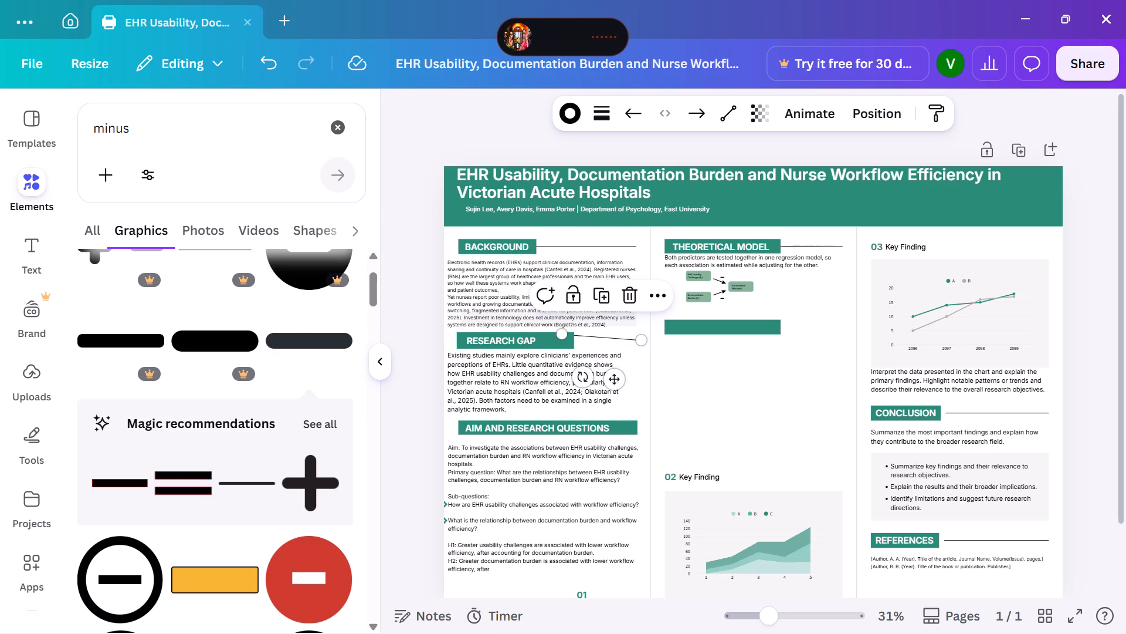
pyautogui.moveTo(559, 334); pyautogui.dragTo(552, 341)
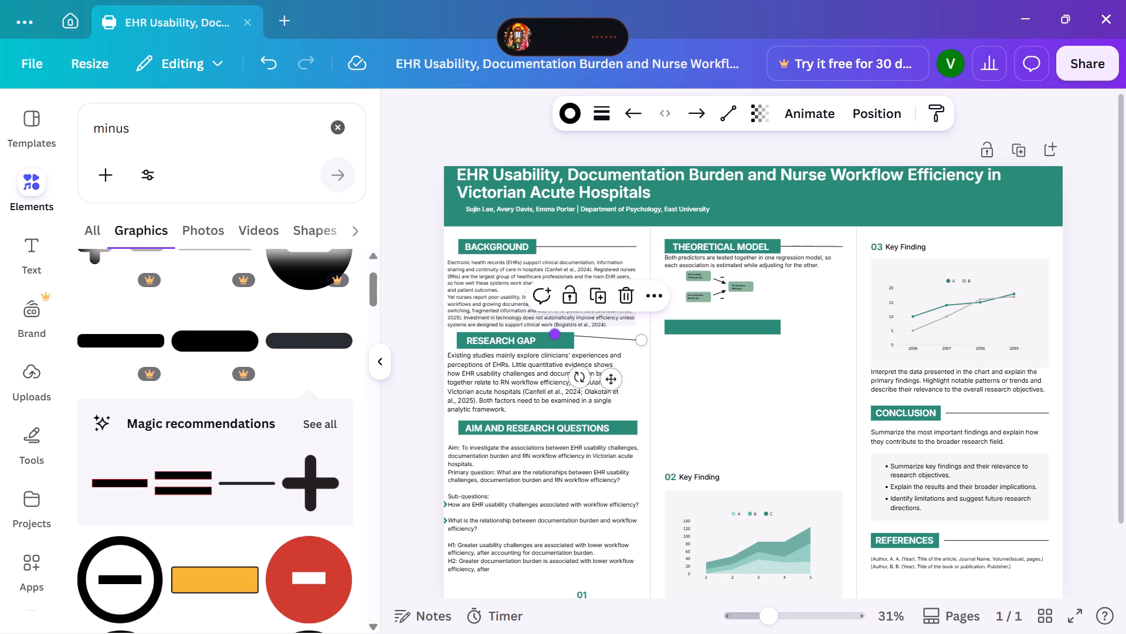
pyautogui.click(552, 333)
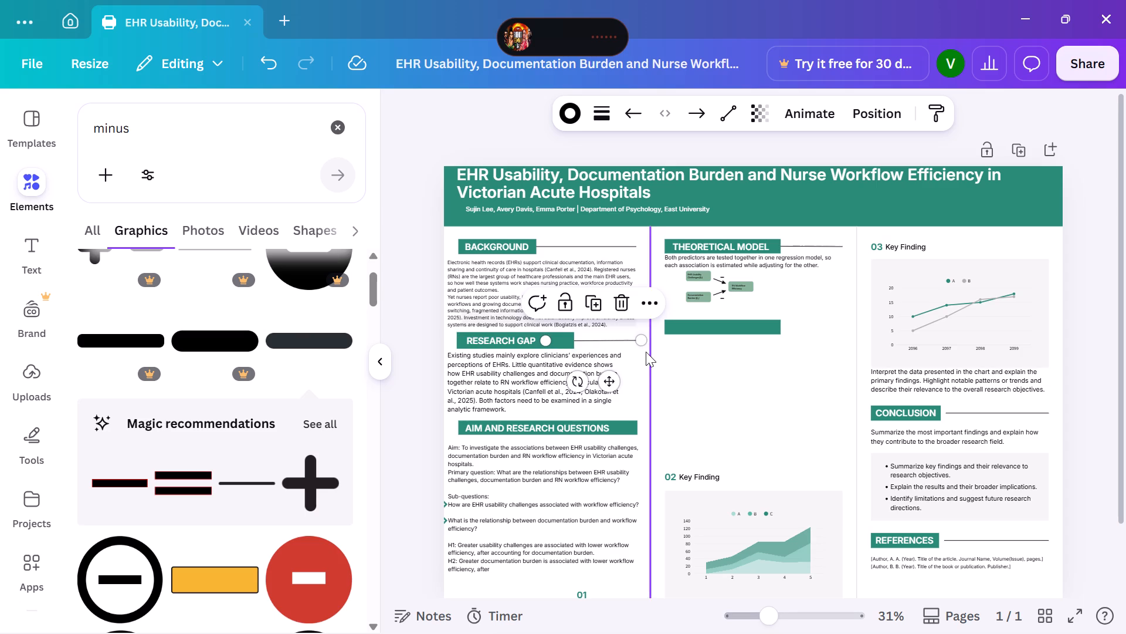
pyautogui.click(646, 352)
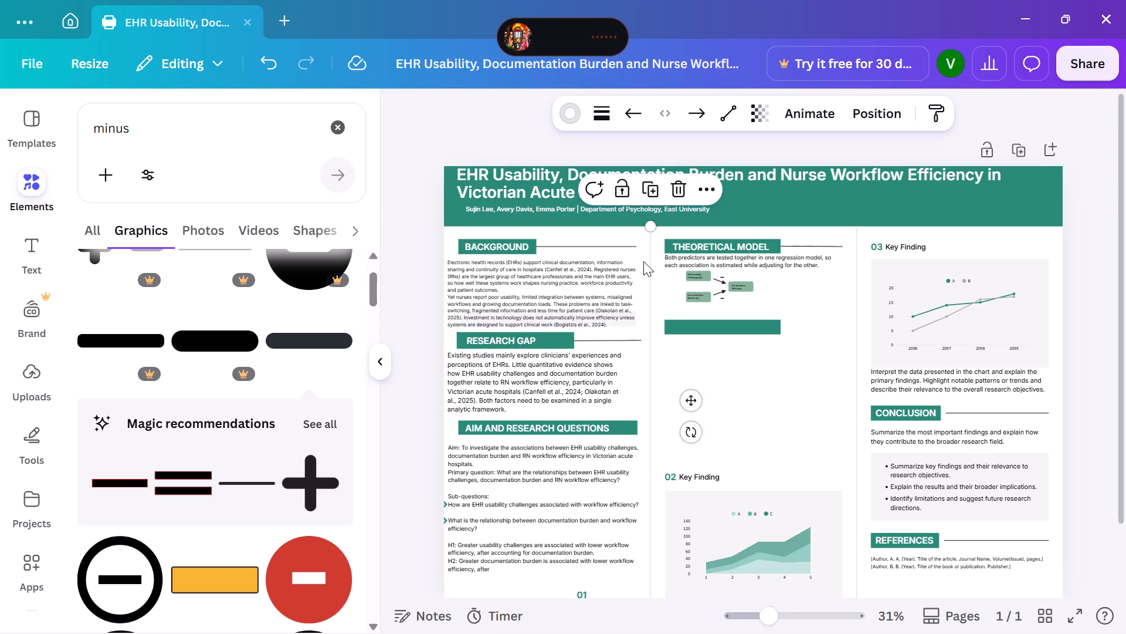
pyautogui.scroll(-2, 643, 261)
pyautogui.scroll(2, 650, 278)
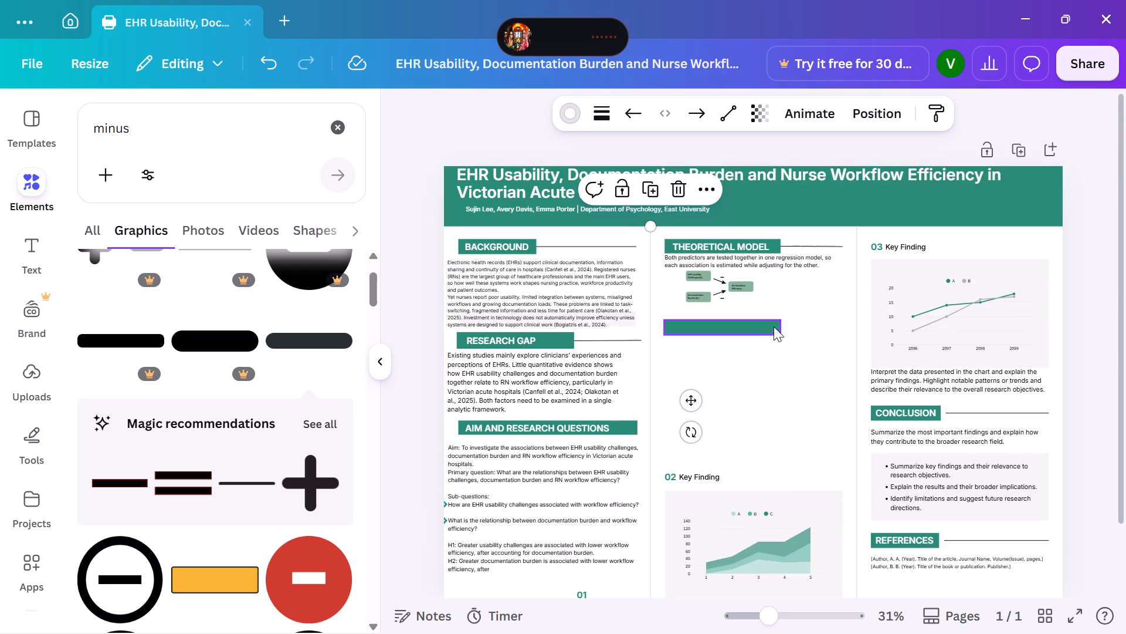
# Shift the thin line and green bar of the THEORETICAL MODEL heading slightly left, keeping them at the heading's height.
pyautogui.click(803, 245)
pyautogui.moveTo(804, 245); pyautogui.dragTo(805, 264)
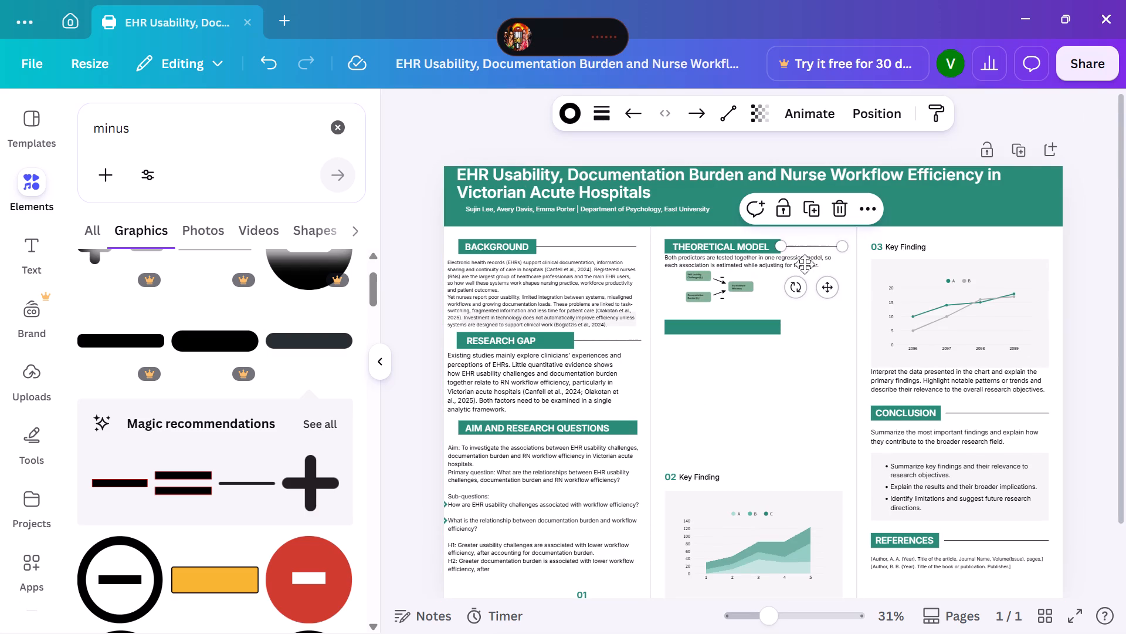
pyautogui.moveTo(805, 264); pyautogui.dragTo(798, 251)
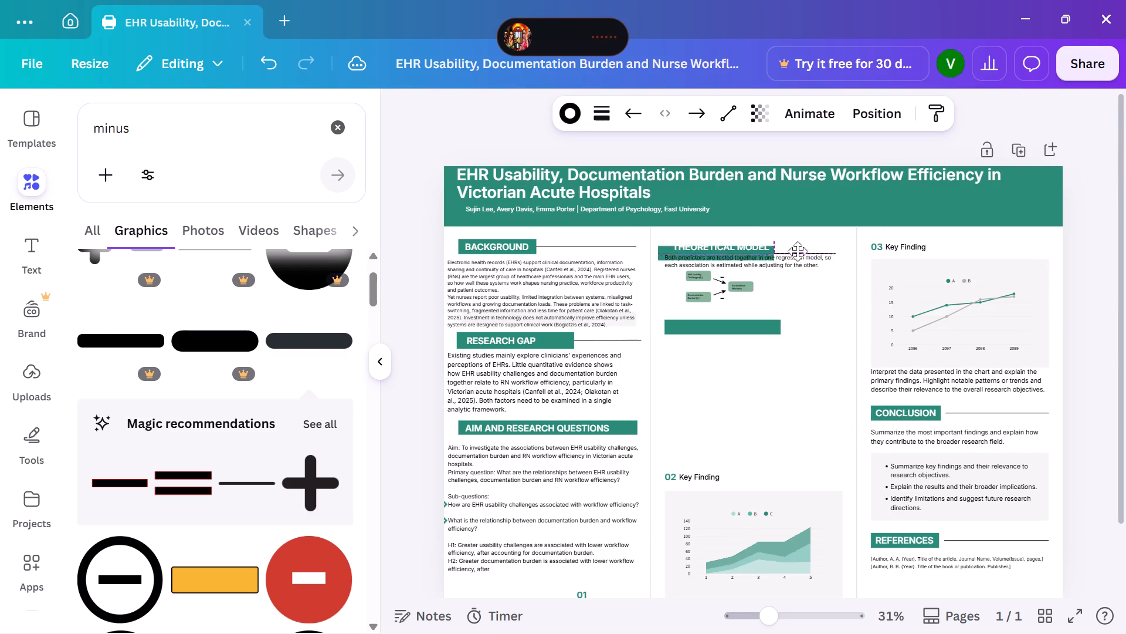
pyautogui.moveTo(798, 251); pyautogui.dragTo(796, 244)
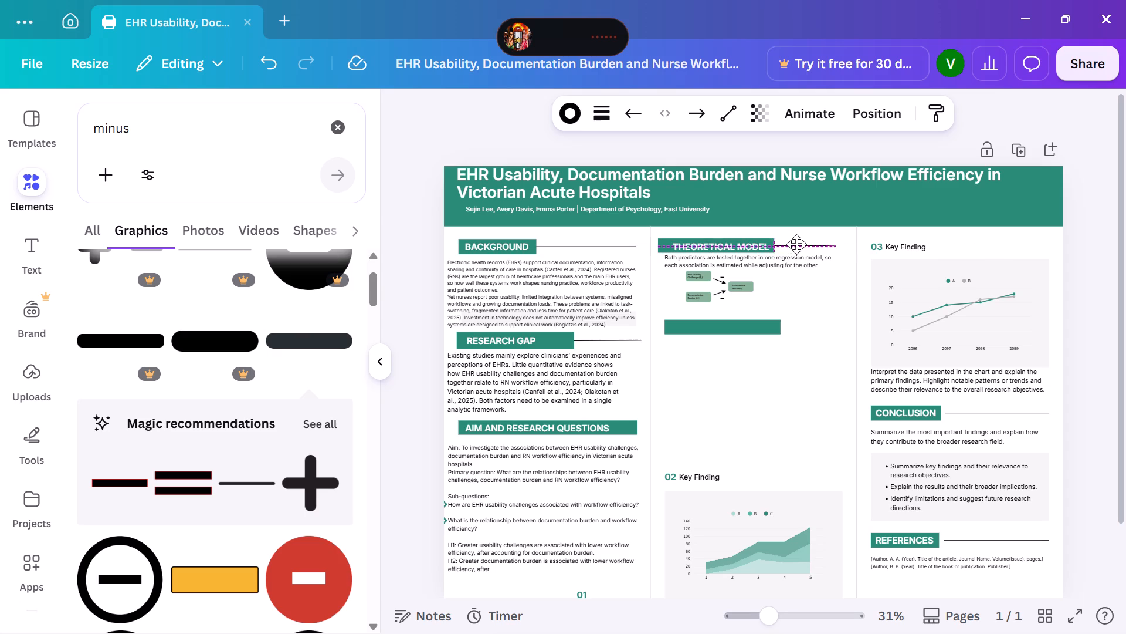
pyautogui.moveTo(796, 244); pyautogui.dragTo(797, 244)
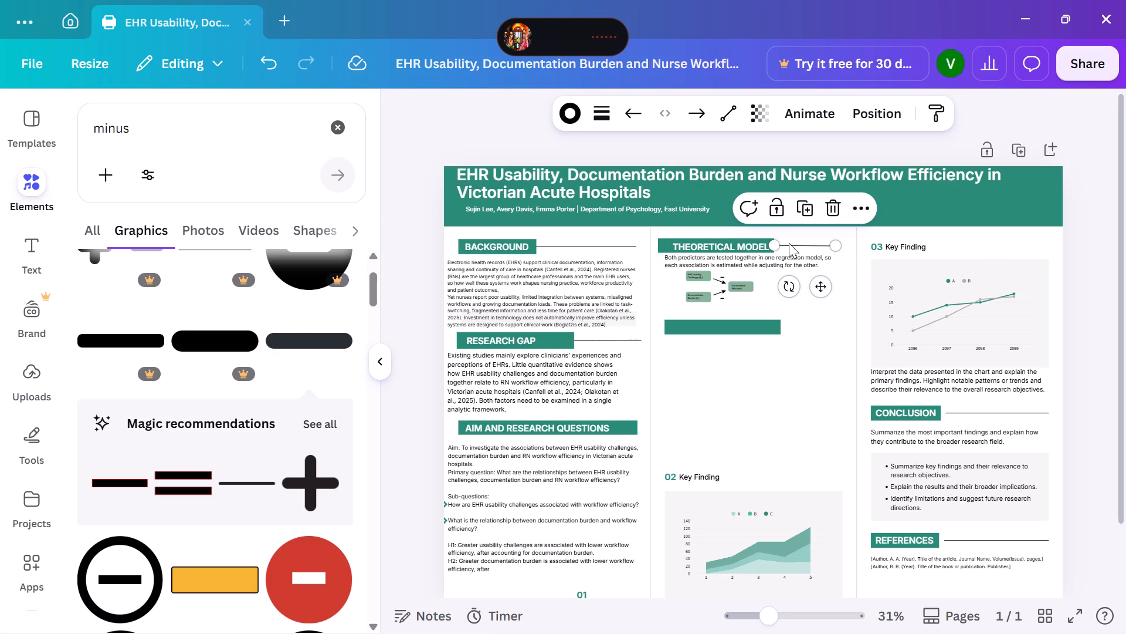
# Duplicate the thin line beside the THEORETICAL MODEL heading and place the copy beside the empty green bar below the model diagram.
pyautogui.click(789, 243)
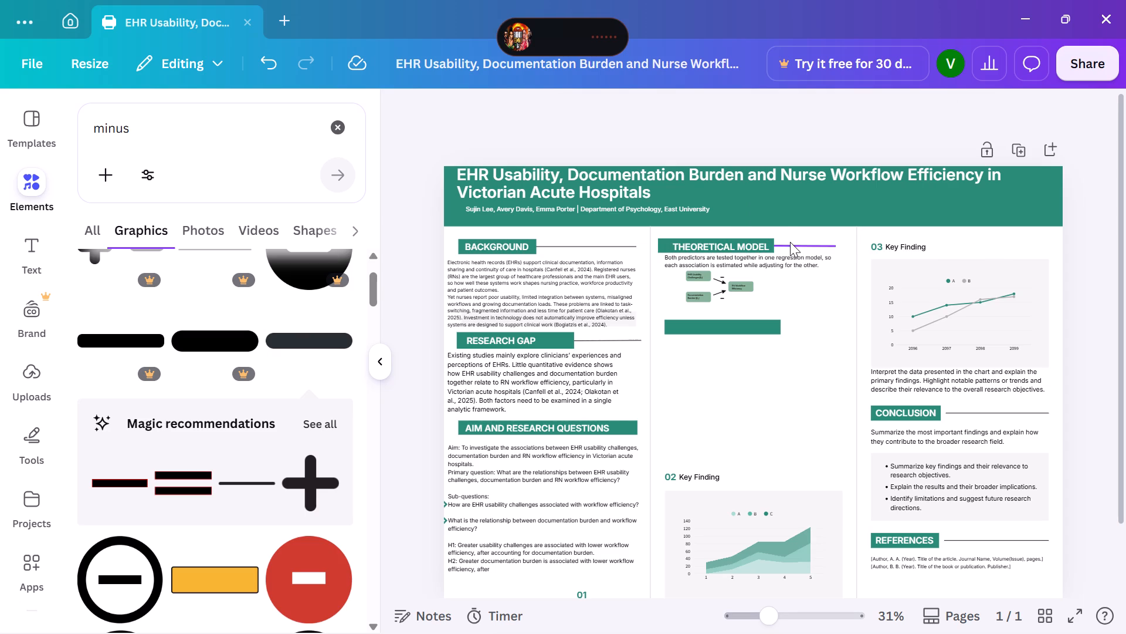
pyautogui.click(792, 243)
pyautogui.click(801, 209)
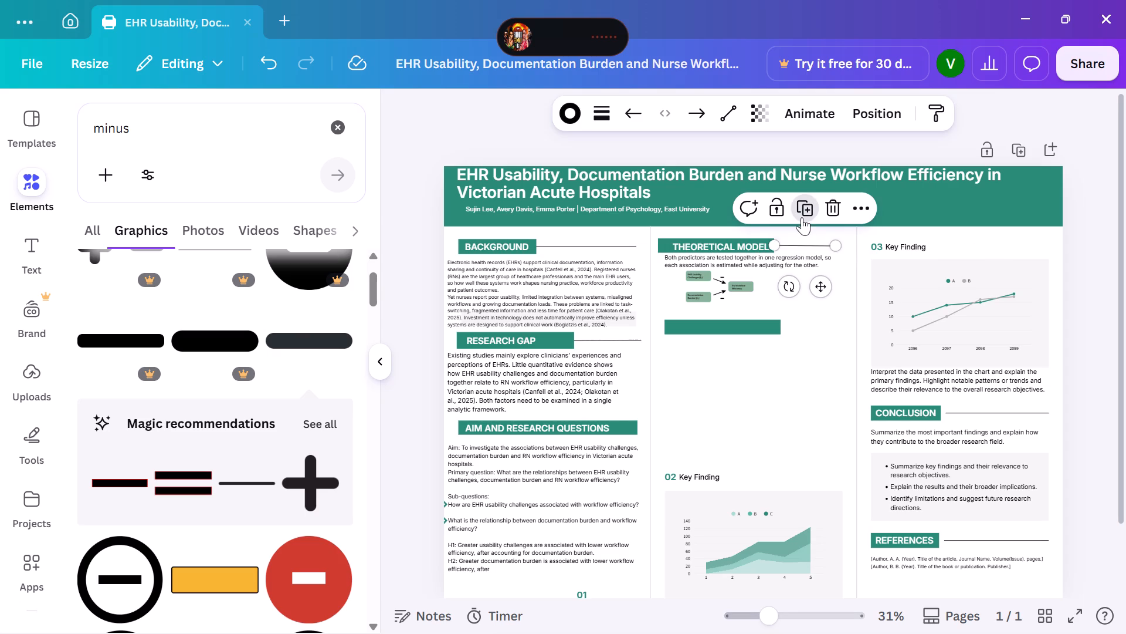
pyautogui.moveTo(800, 247); pyautogui.dragTo(794, 284)
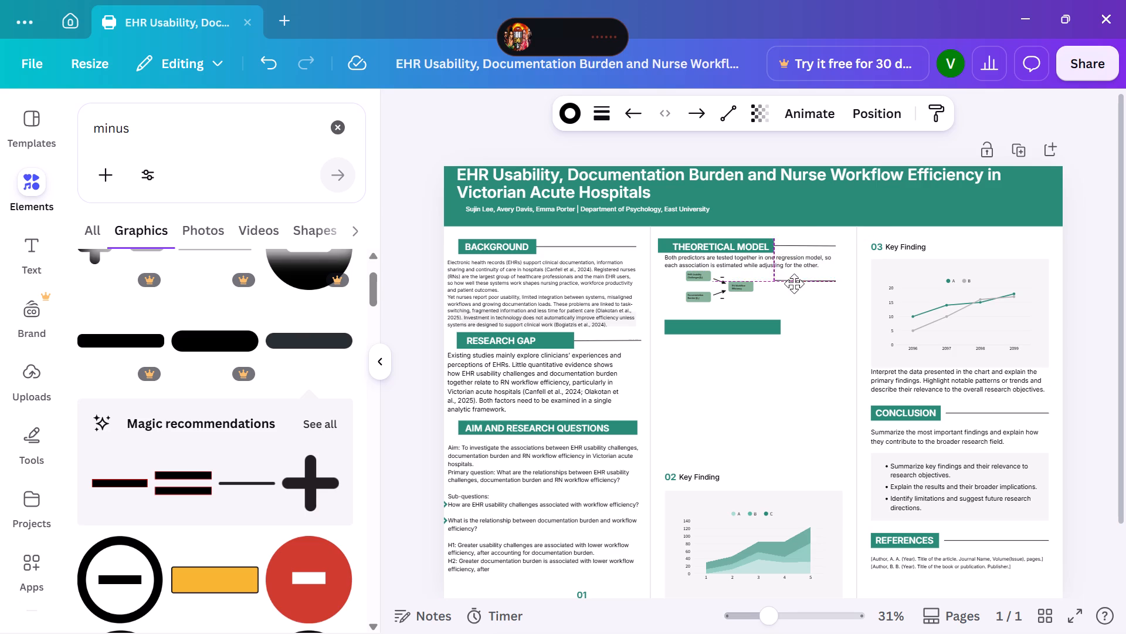
pyautogui.moveTo(794, 284); pyautogui.dragTo(795, 326)
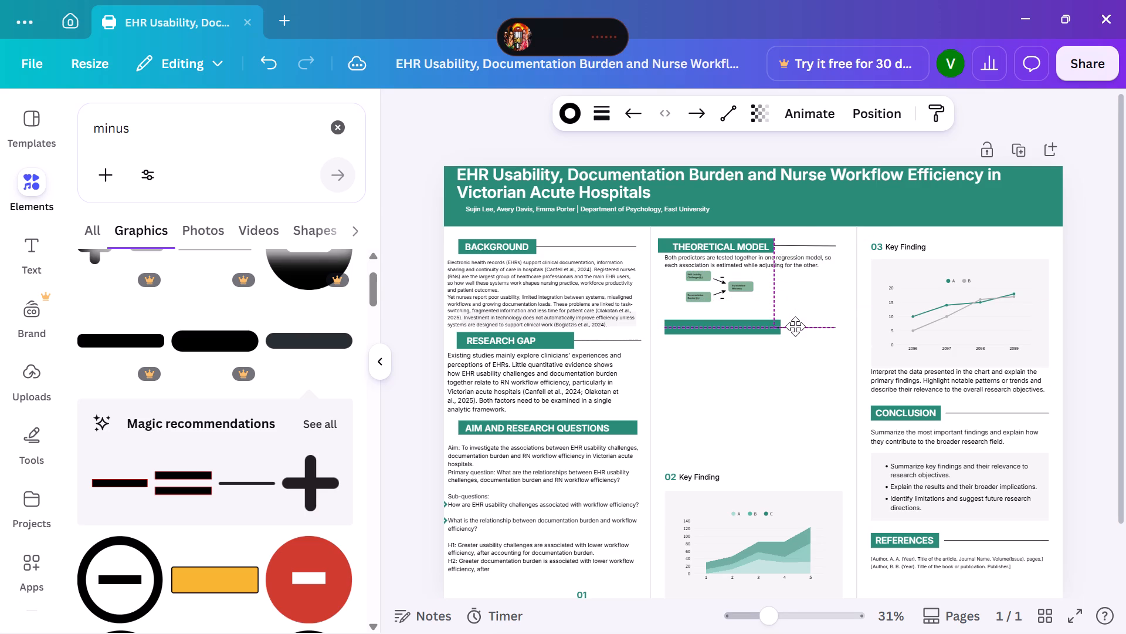
pyautogui.moveTo(795, 326); pyautogui.dragTo(798, 326)
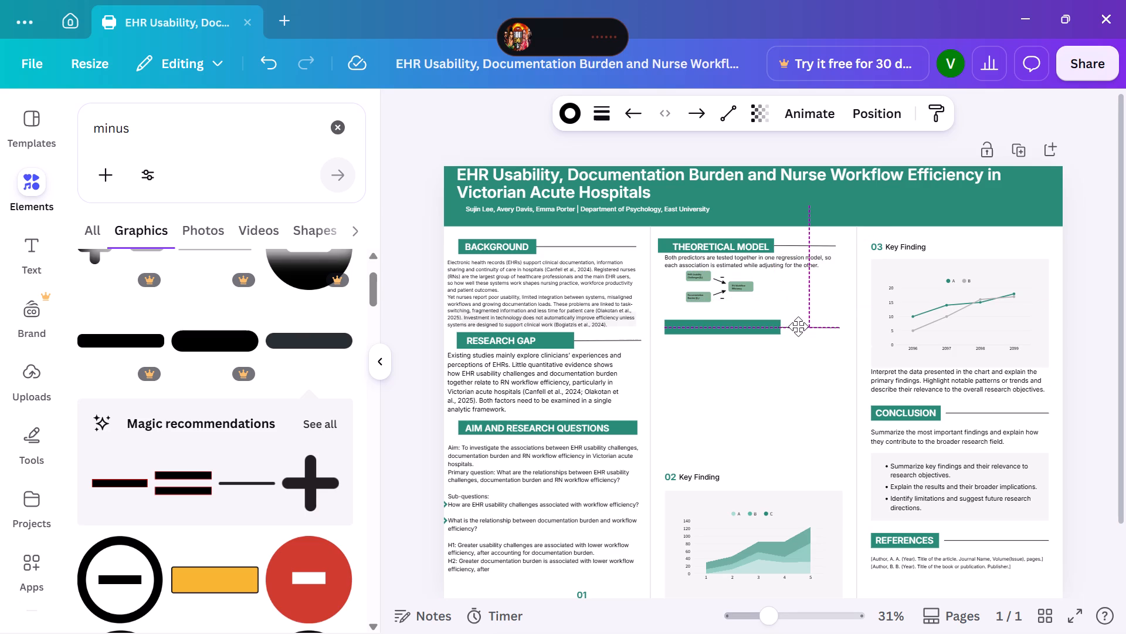
pyautogui.moveTo(798, 326); pyautogui.dragTo(799, 326)
pyautogui.moveTo(799, 326); pyautogui.dragTo(803, 325)
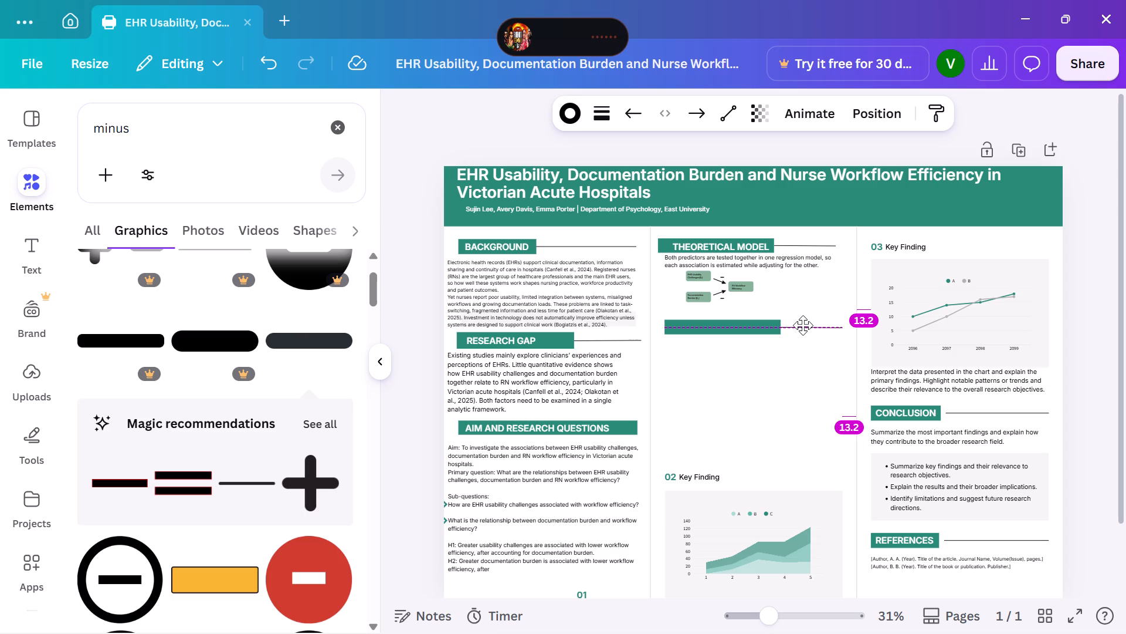
pyautogui.moveTo(803, 325); pyautogui.dragTo(803, 258)
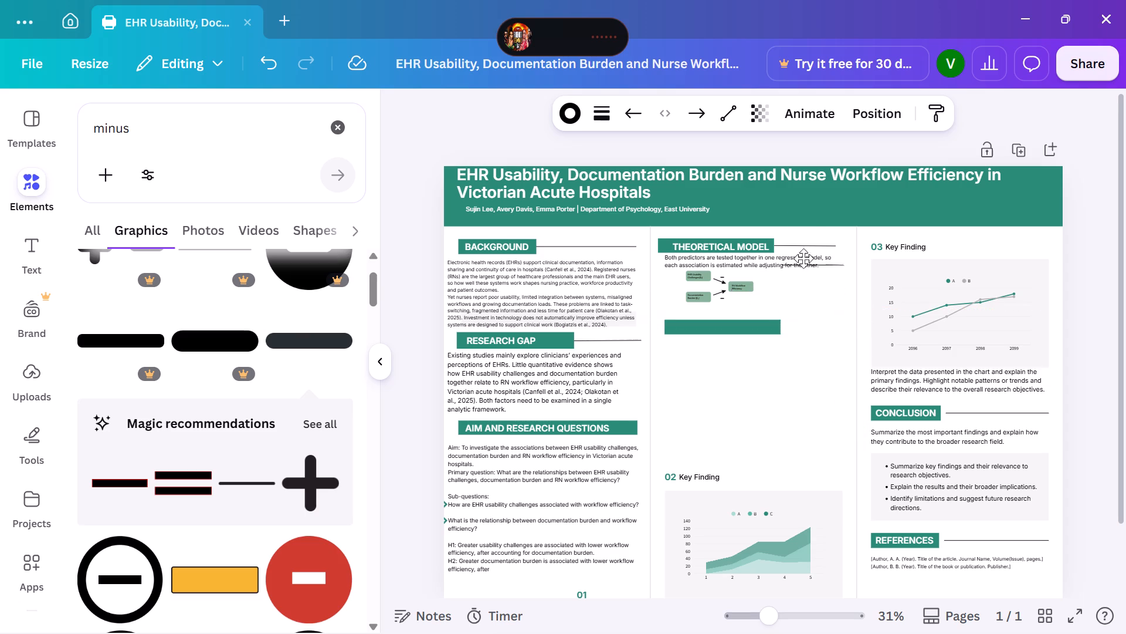
pyautogui.moveTo(803, 258); pyautogui.dragTo(795, 255)
pyautogui.moveTo(795, 255); pyautogui.dragTo(794, 323)
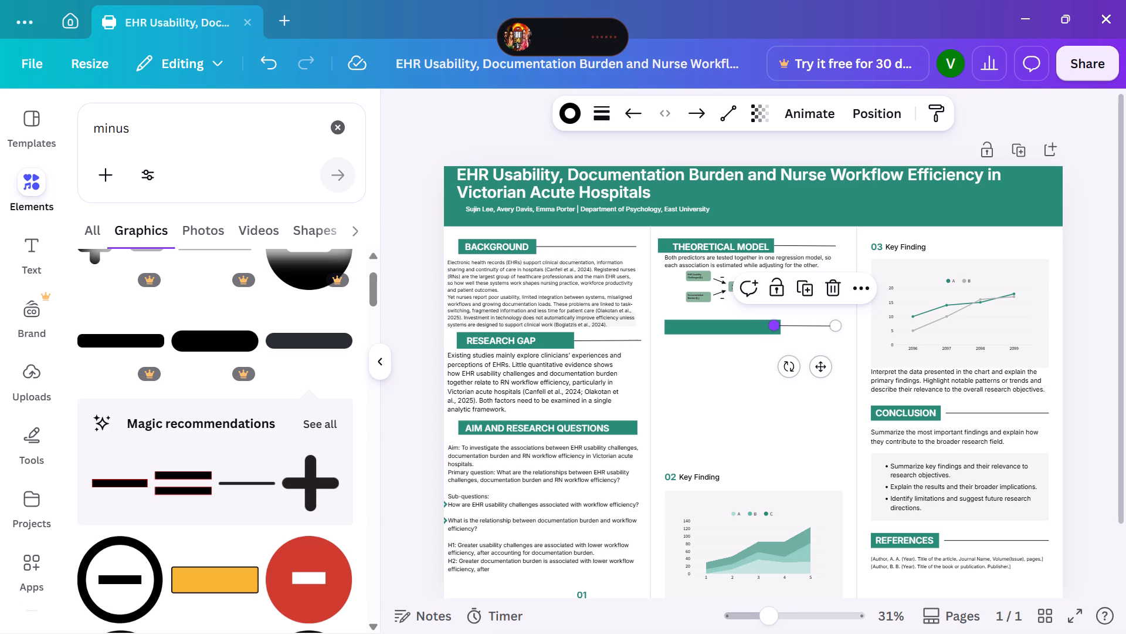
# Adjust the copied line's left end so it starts at the right edge of the empty green bar.
pyautogui.click(777, 329)
pyautogui.click(742, 338)
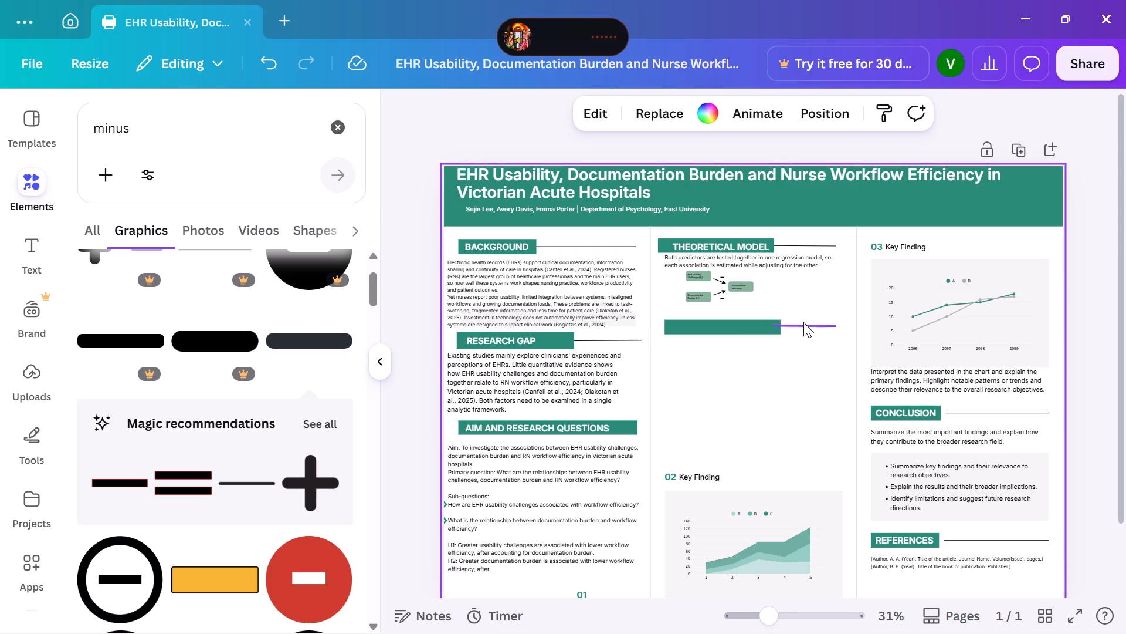
pyautogui.click(799, 322)
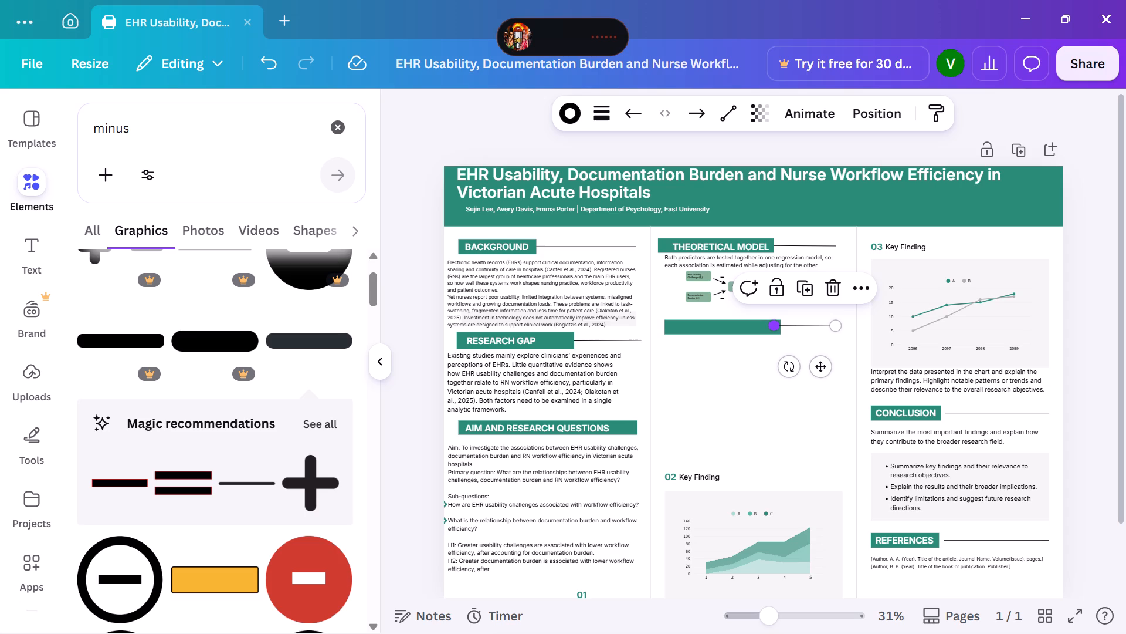
pyautogui.moveTo(774, 326); pyautogui.dragTo(774, 326)
pyautogui.moveTo(774, 326); pyautogui.dragTo(781, 326)
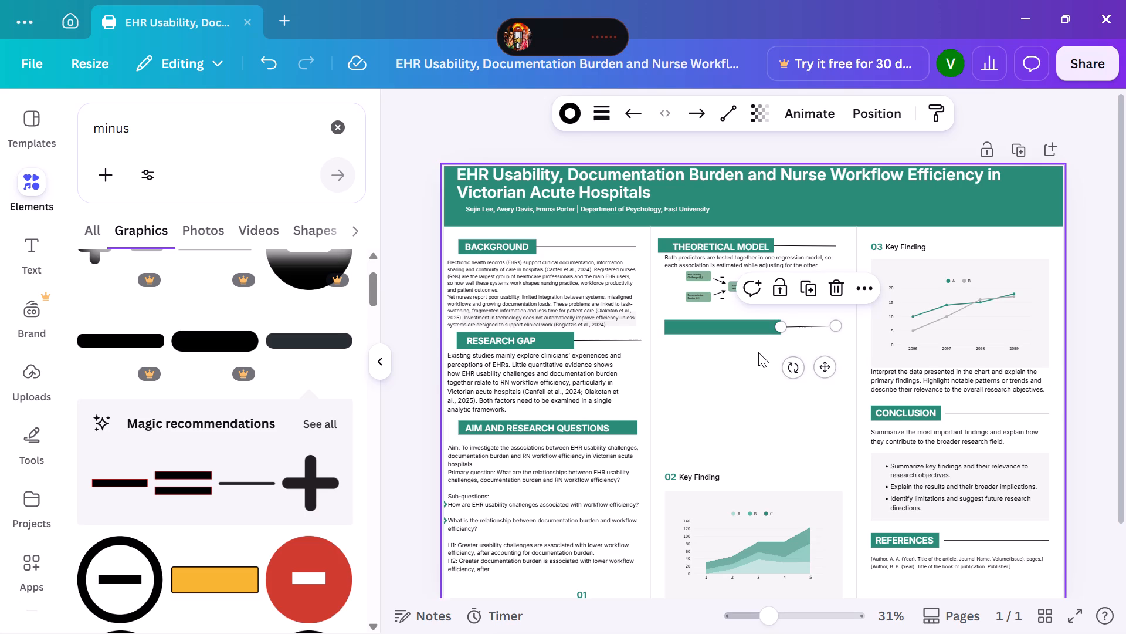
pyautogui.click(758, 352)
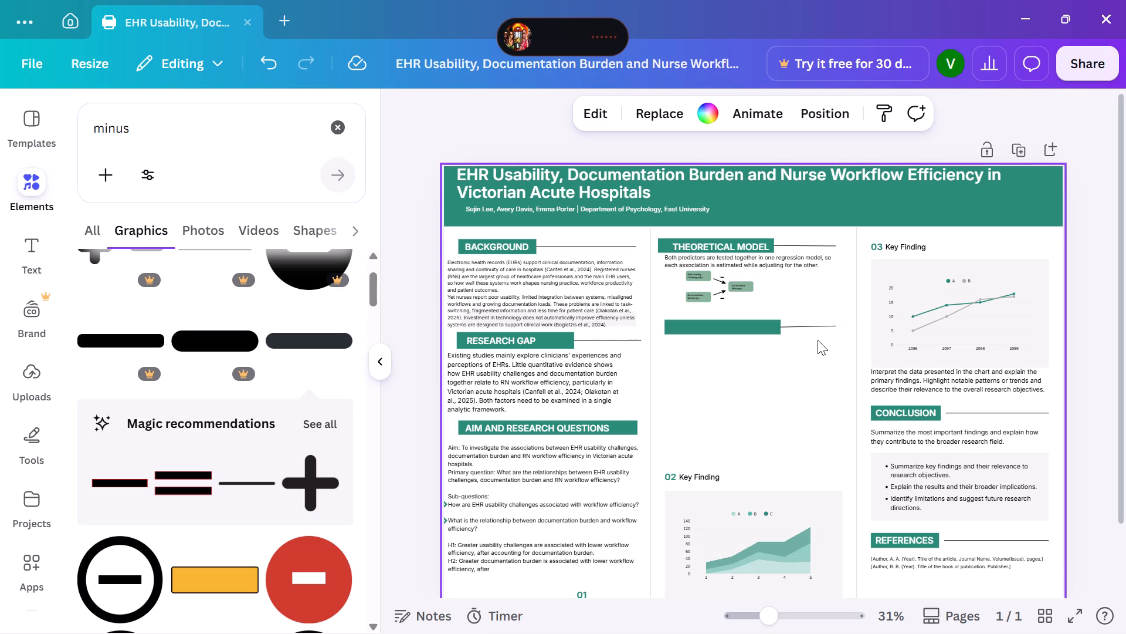
# Duplicate the CONCLUSION heading text and place the copy on the empty green bar below the model diagram.
pyautogui.scroll(-1, 820, 338)
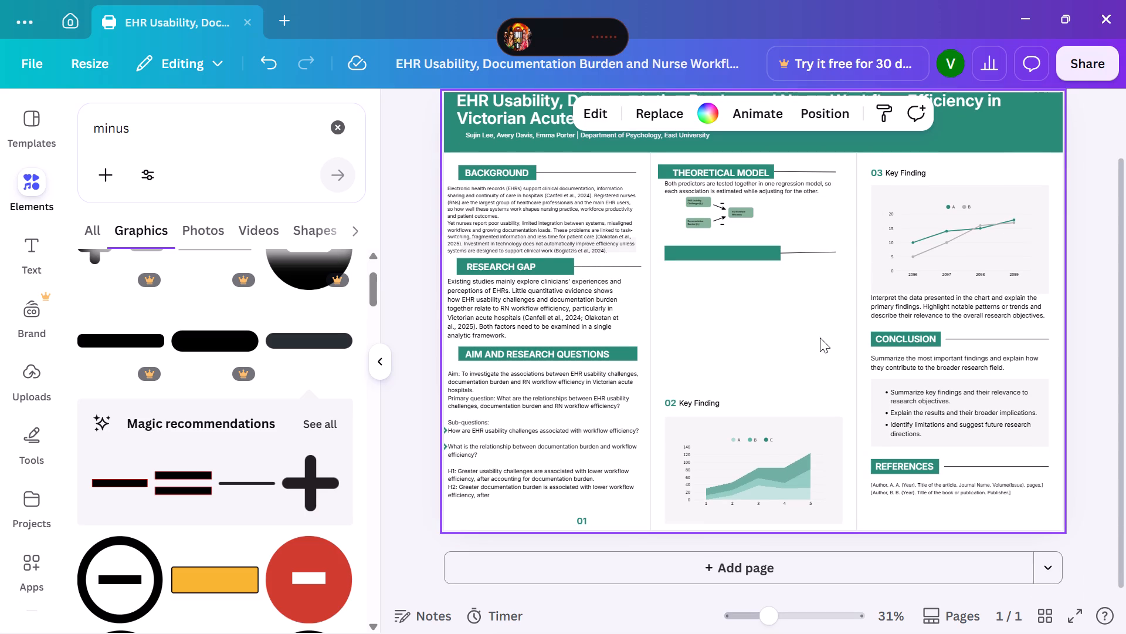
pyautogui.click(902, 337)
pyautogui.click(904, 295)
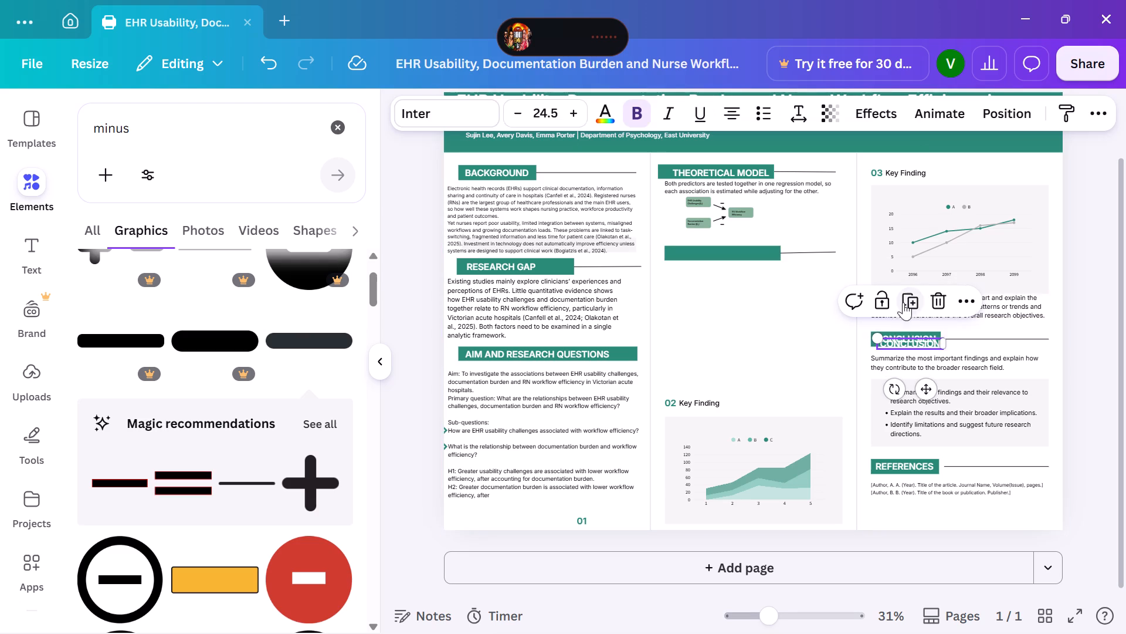
pyautogui.moveTo(894, 343); pyautogui.dragTo(747, 287)
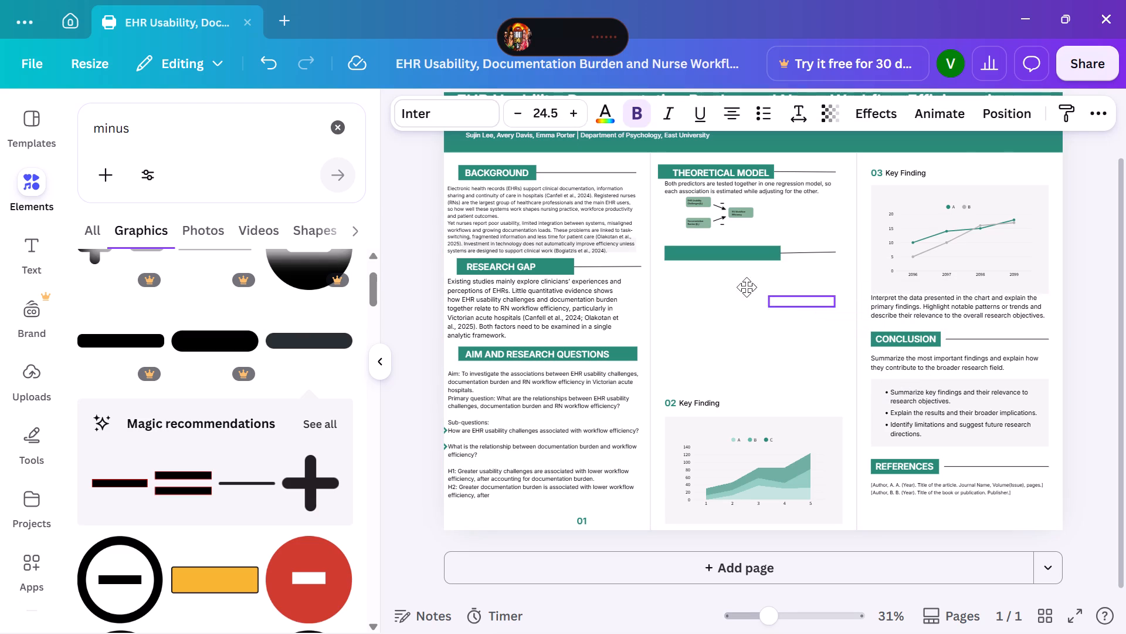
pyautogui.moveTo(747, 287); pyautogui.dragTo(691, 252)
# Replace the copied heading's wording with METHODOLOGY and widen its text box so it fits on one line.
pyautogui.click(708, 252)
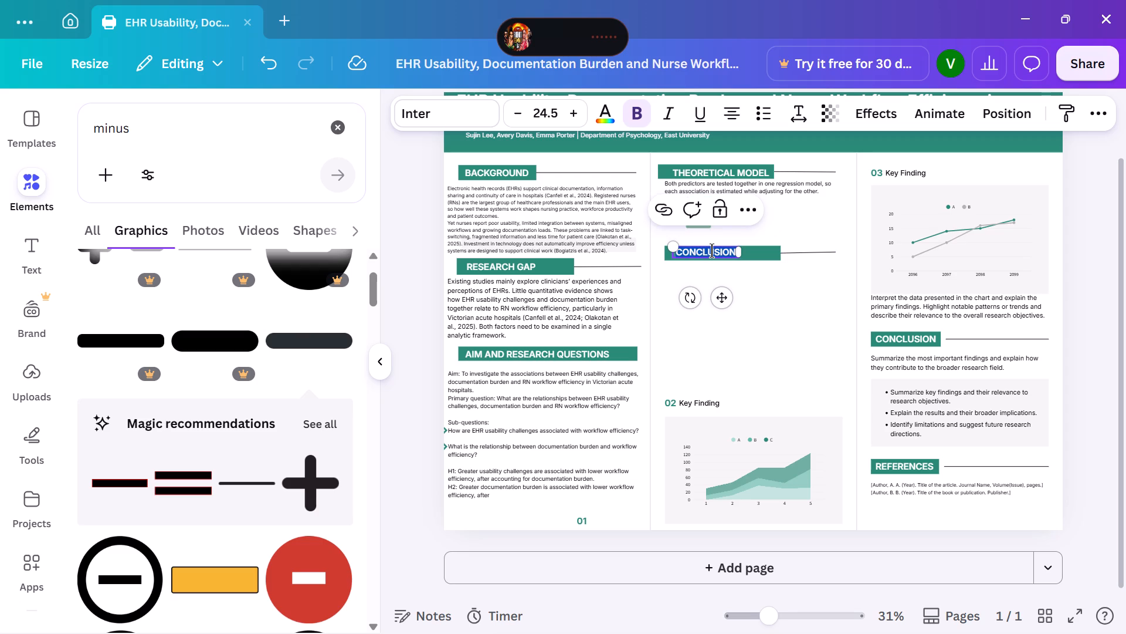
pyautogui.click(711, 250)
pyautogui.doubleClick(711, 250)
pyautogui.press('BackSpace')
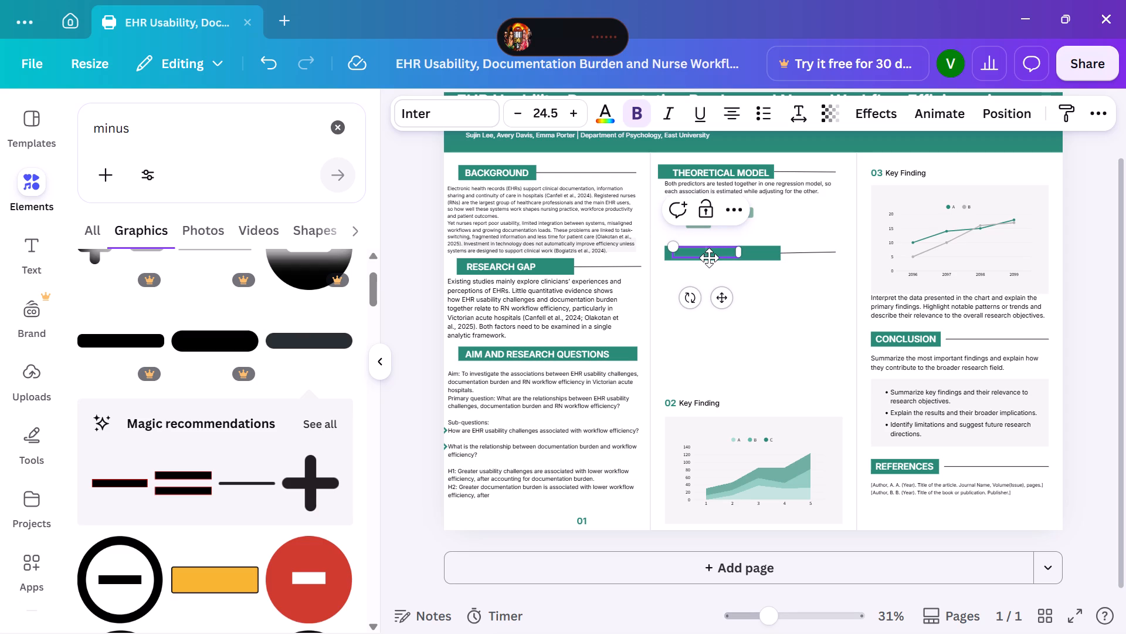
pyautogui.write('methodolo')
pyautogui.write('gy')
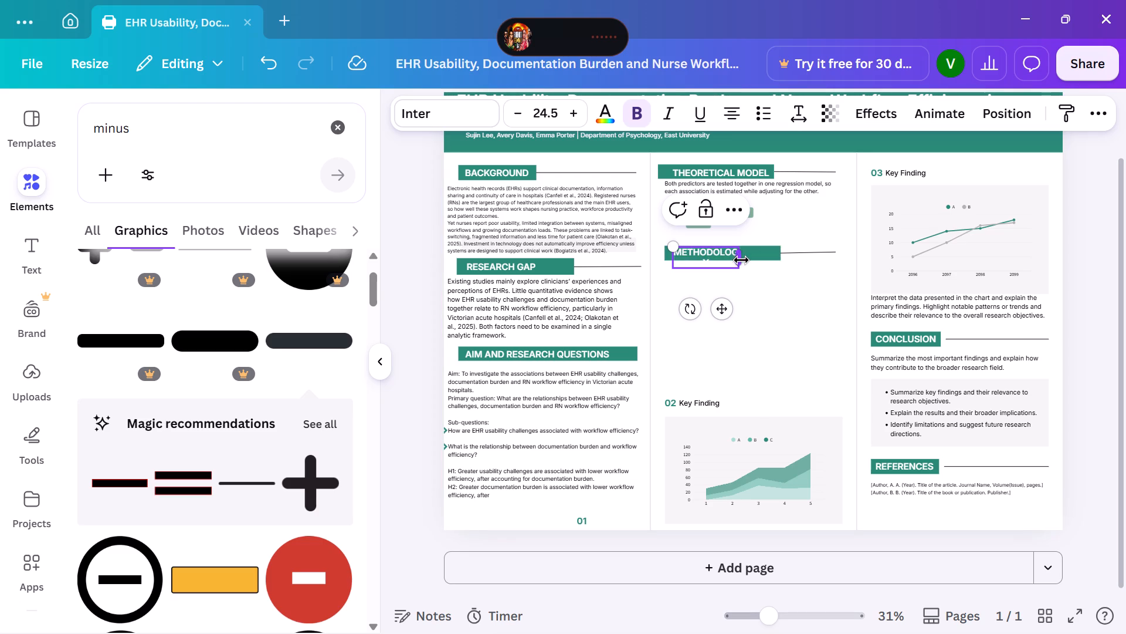
pyautogui.moveTo(740, 262); pyautogui.dragTo(746, 260)
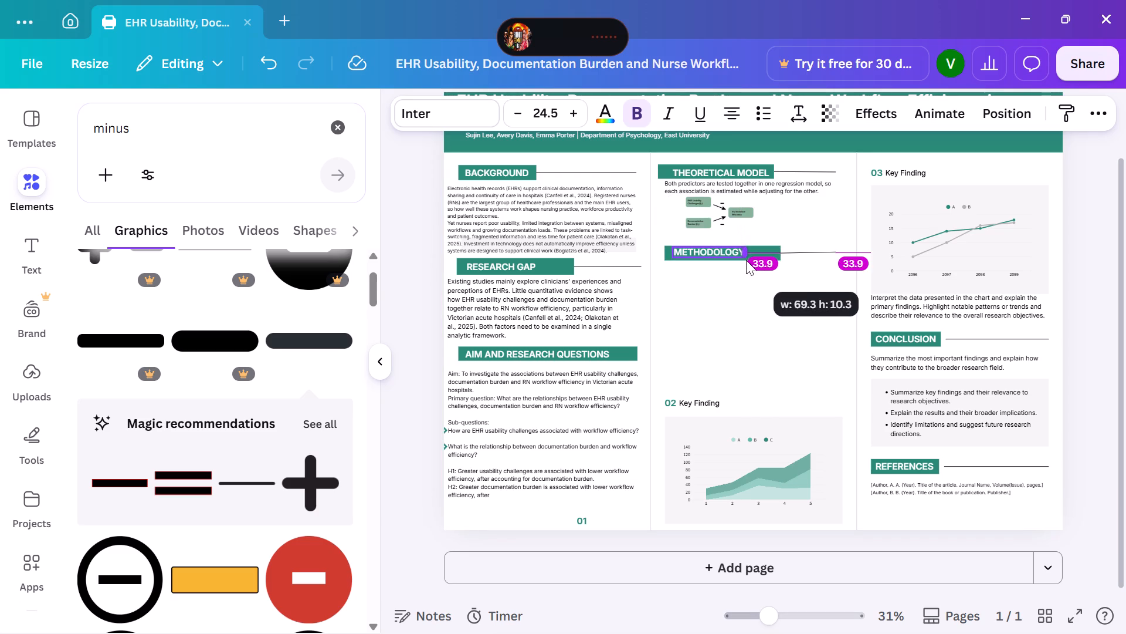
pyautogui.moveTo(746, 260); pyautogui.dragTo(747, 260)
pyautogui.click(761, 278)
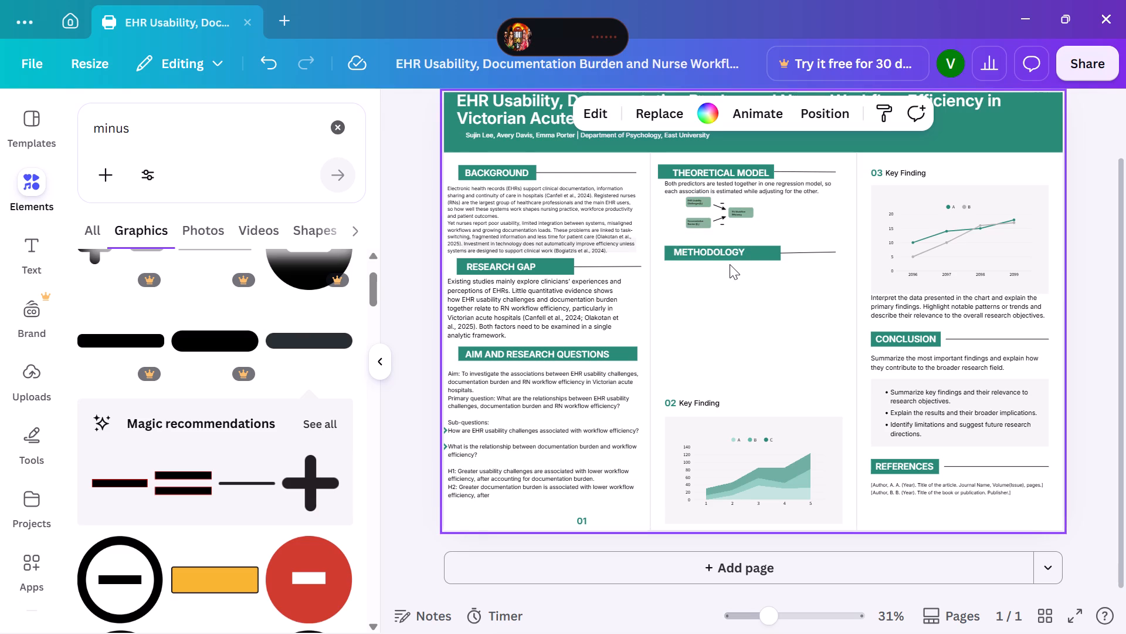
# Level the thin line beside the METHODOLOGY heading by adjusting its right end.
pyautogui.click(835, 248)
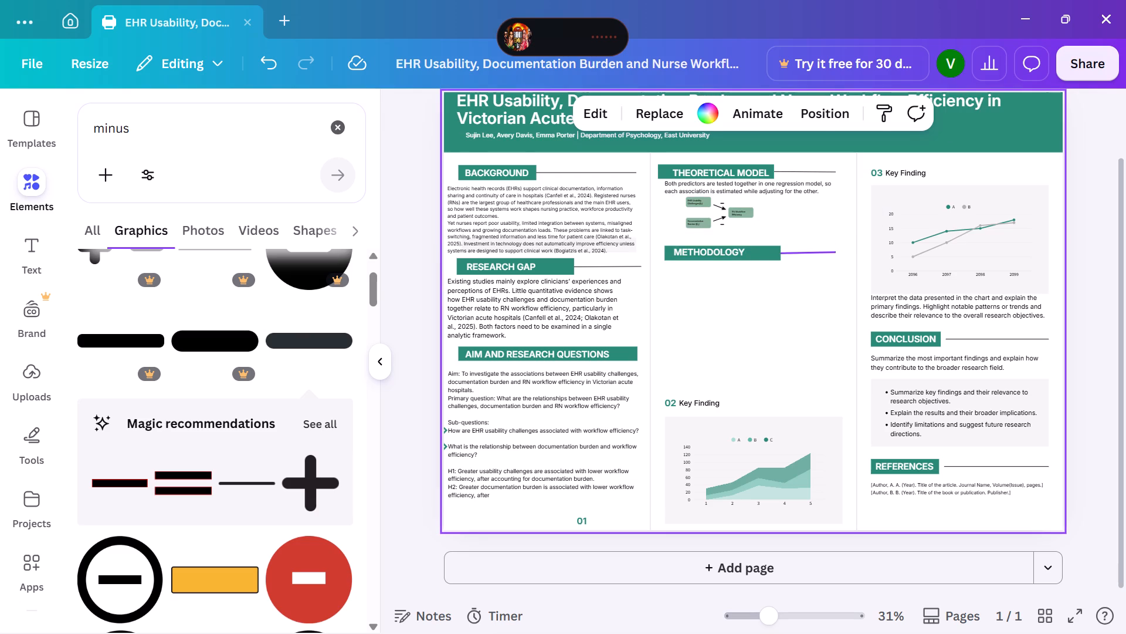
pyautogui.click(836, 252)
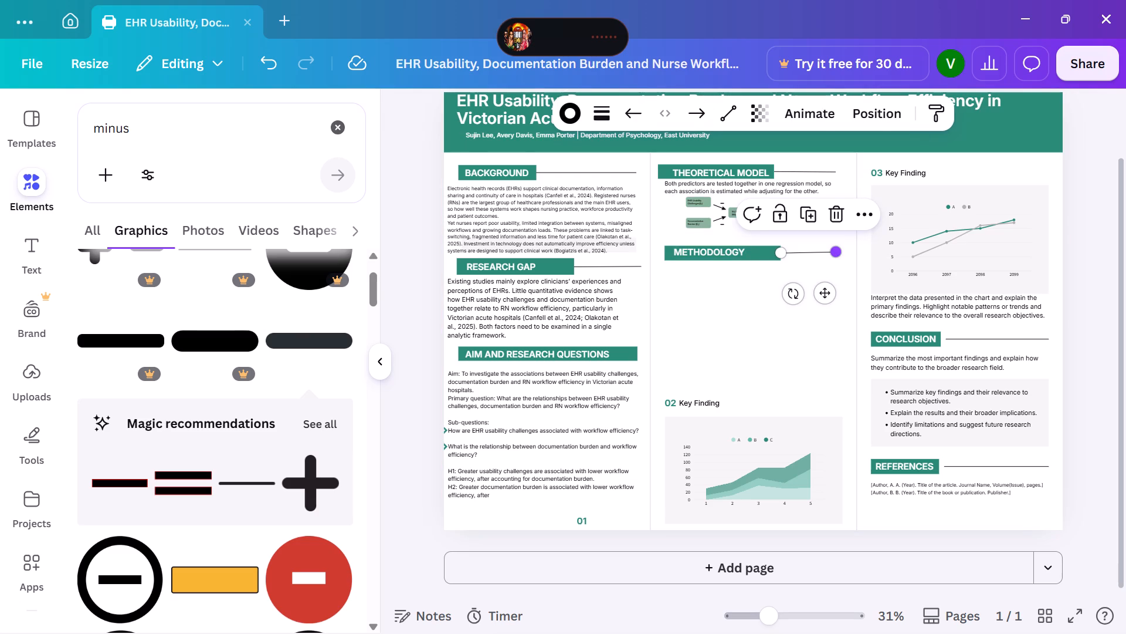
pyautogui.click(836, 250)
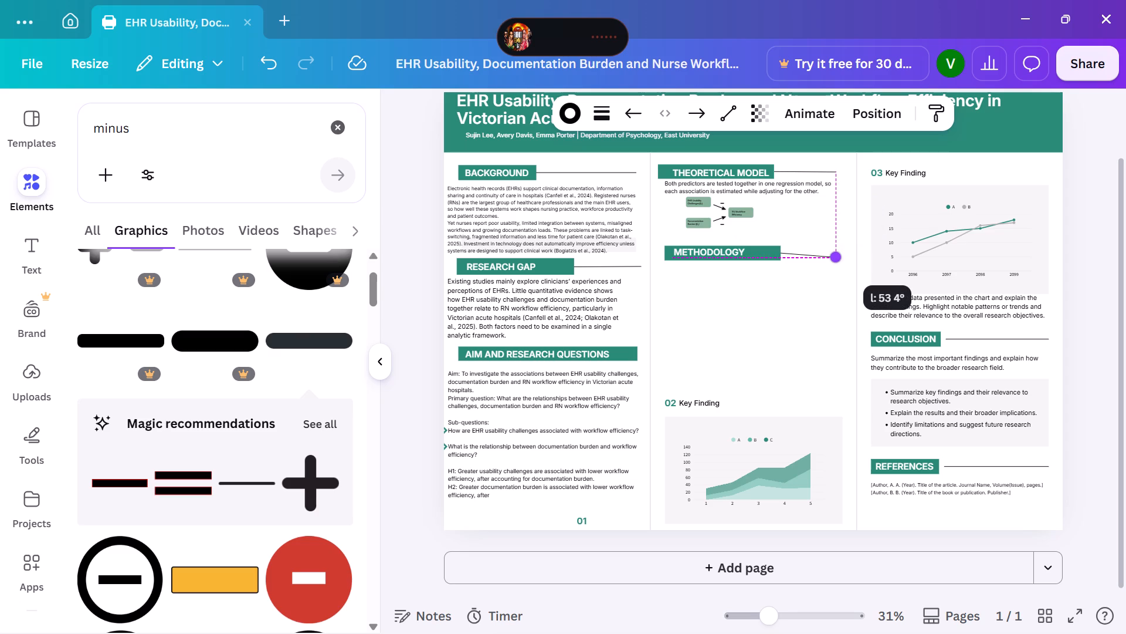
pyautogui.click(833, 270)
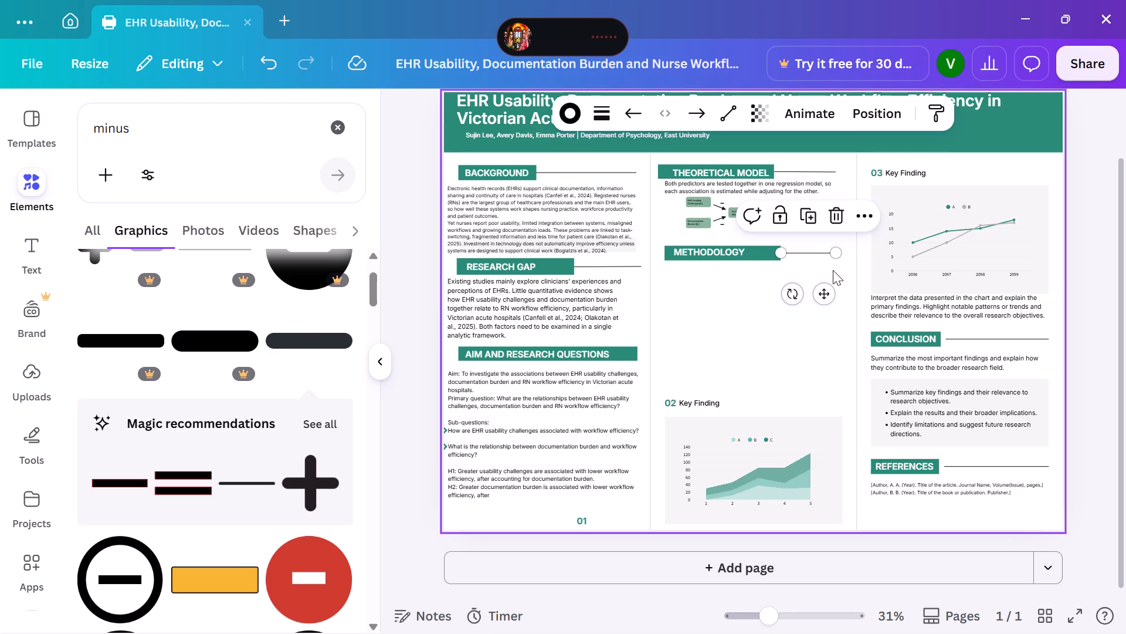
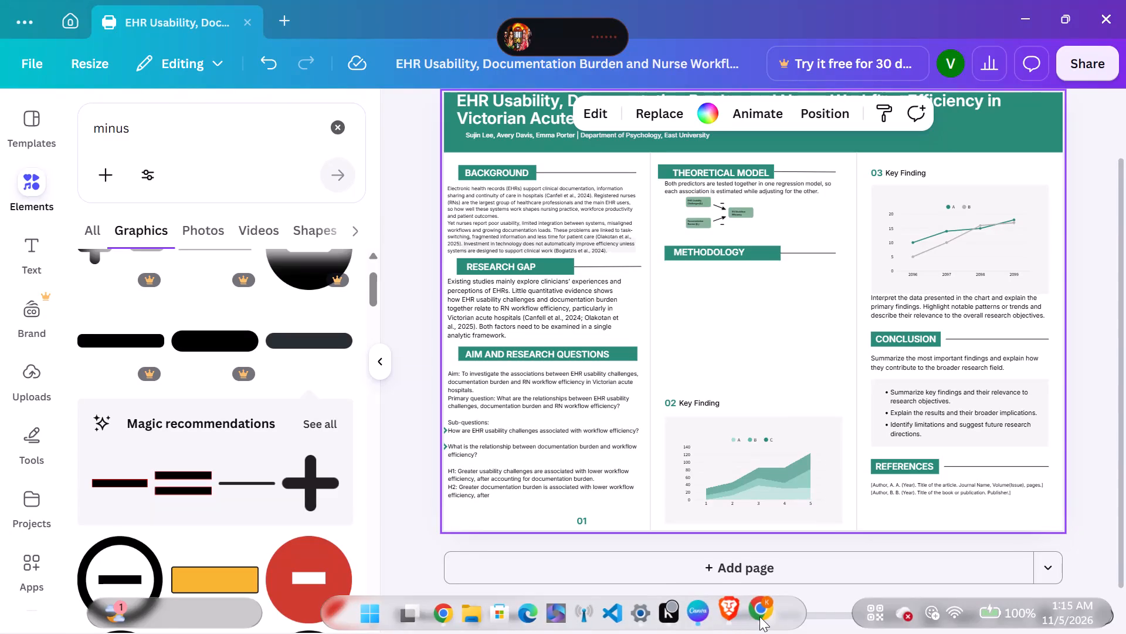
# Switch from the Canva poster to the Chrome window with the StealthWriter site.
pyautogui.click(762, 617)
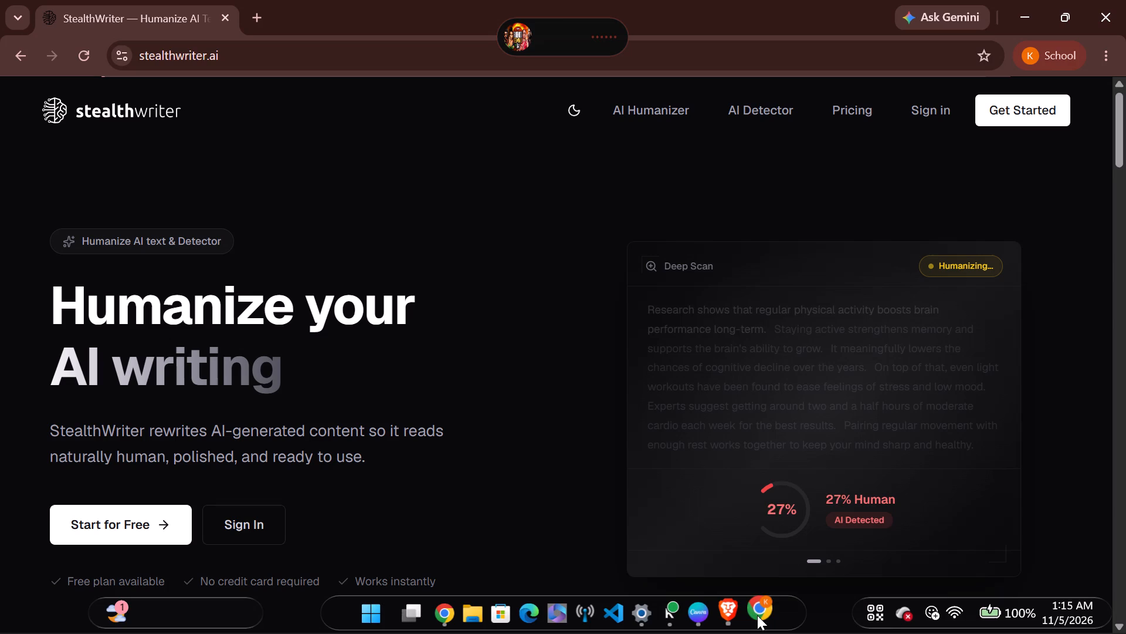
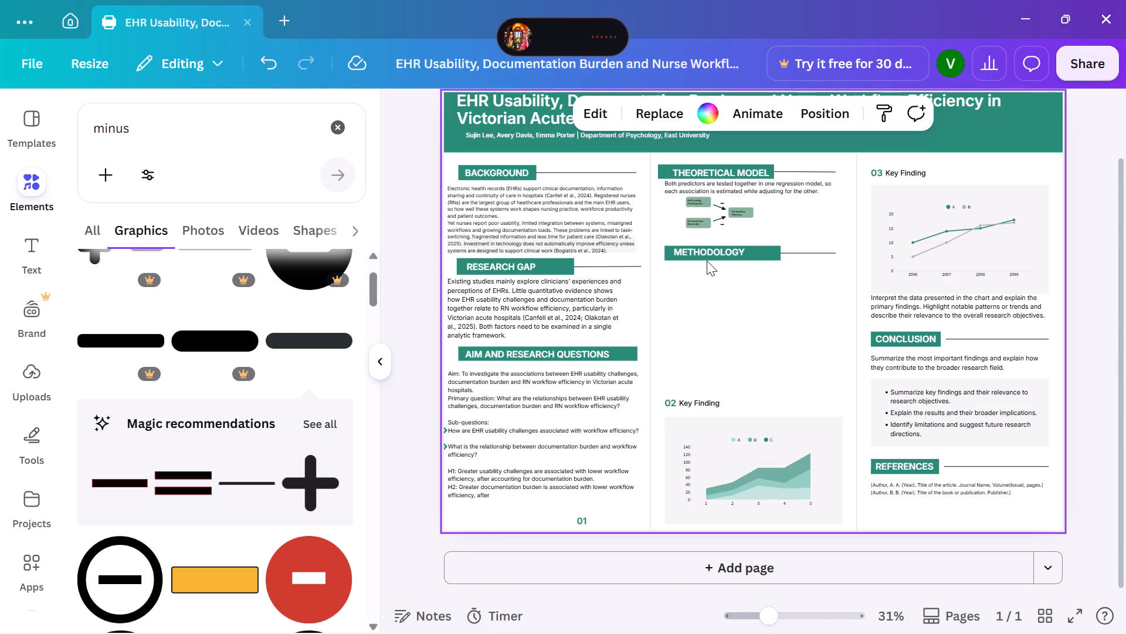
pyautogui.click(698, 248)
pyautogui.click(724, 295)
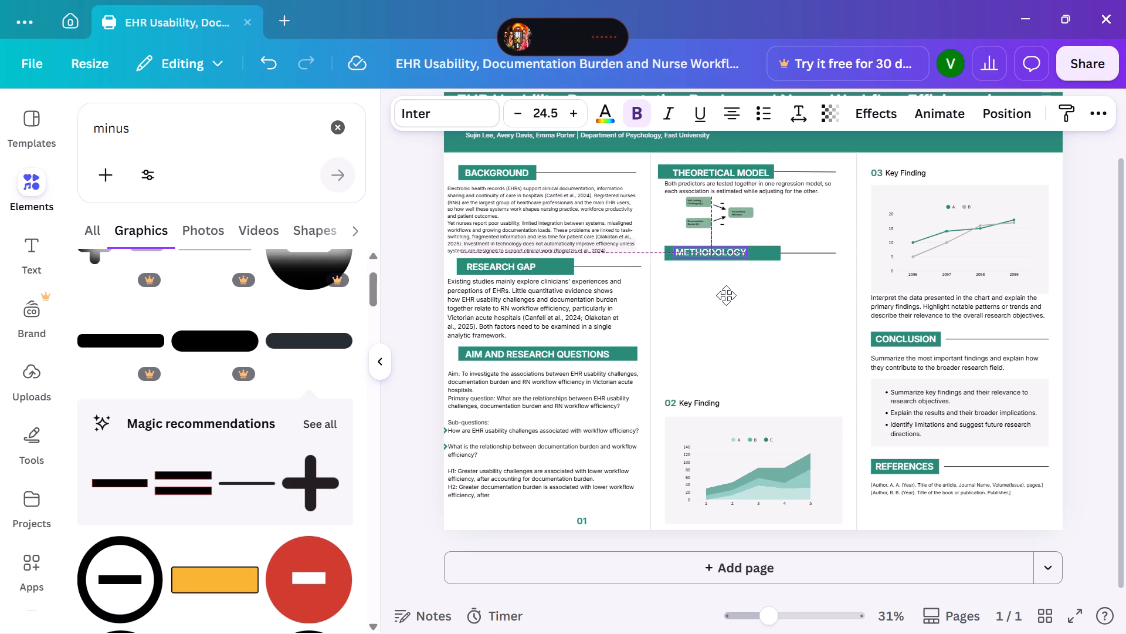
pyautogui.click(768, 276)
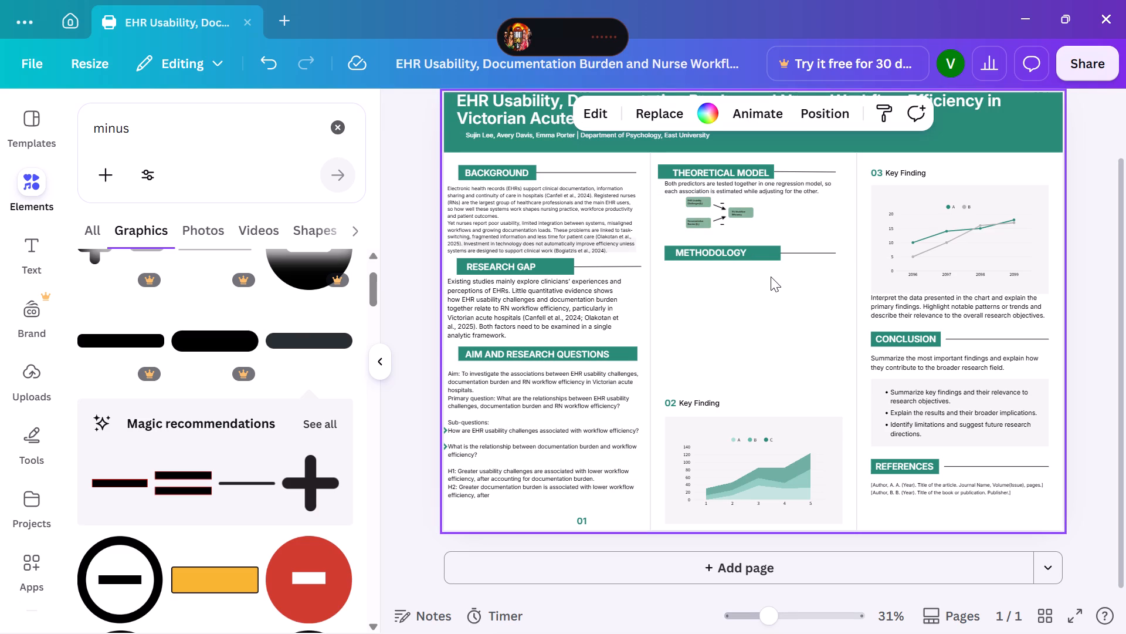
# Duplicate the green 01 number at the bottom of the first column and place the copy just below the METHODOLOGY heading.
pyautogui.click(666, 403)
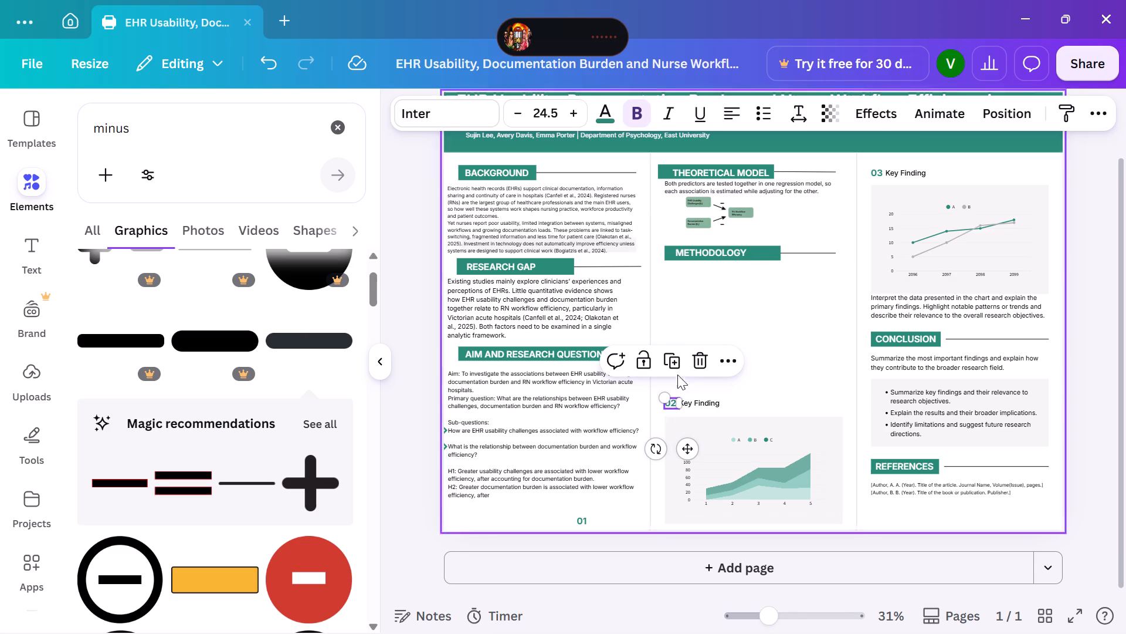
pyautogui.click(583, 515)
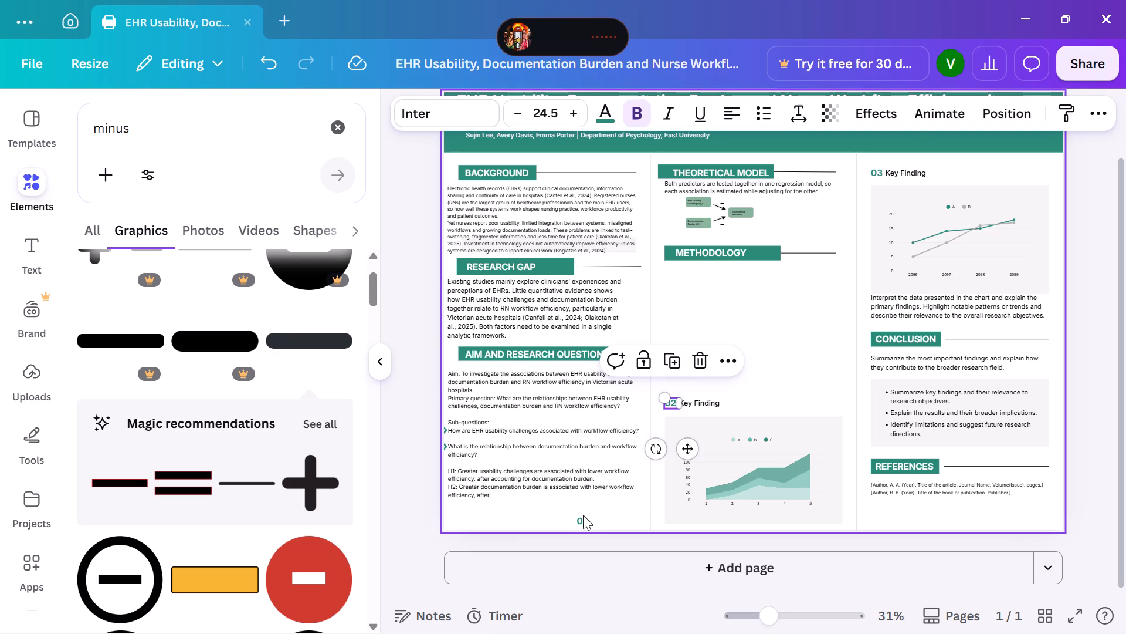
pyautogui.click(582, 520)
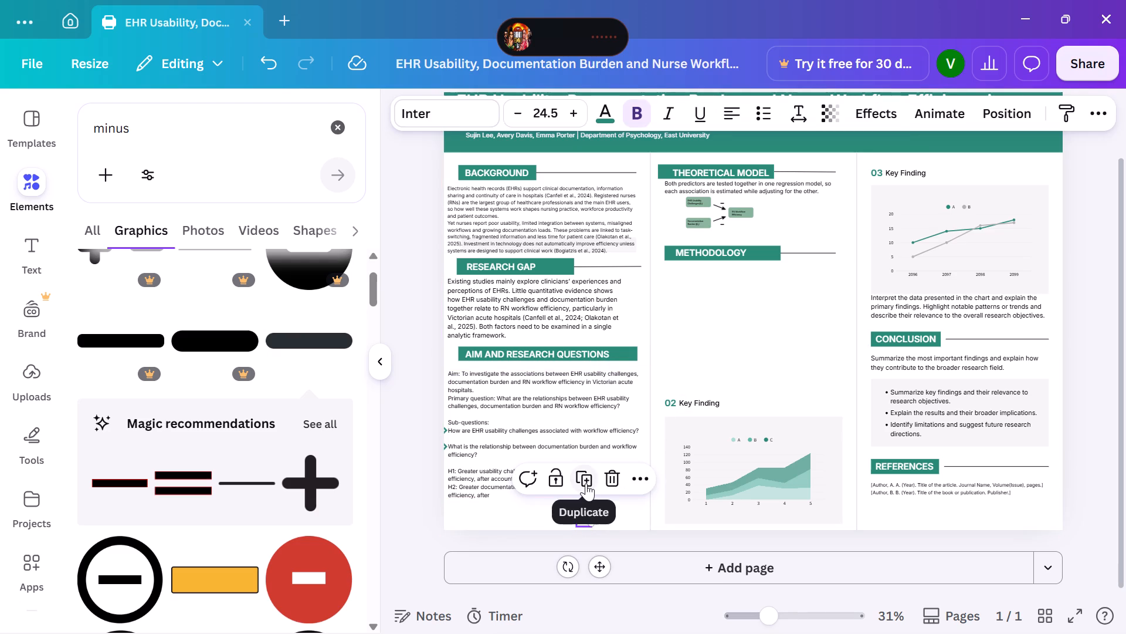
pyautogui.click(578, 481)
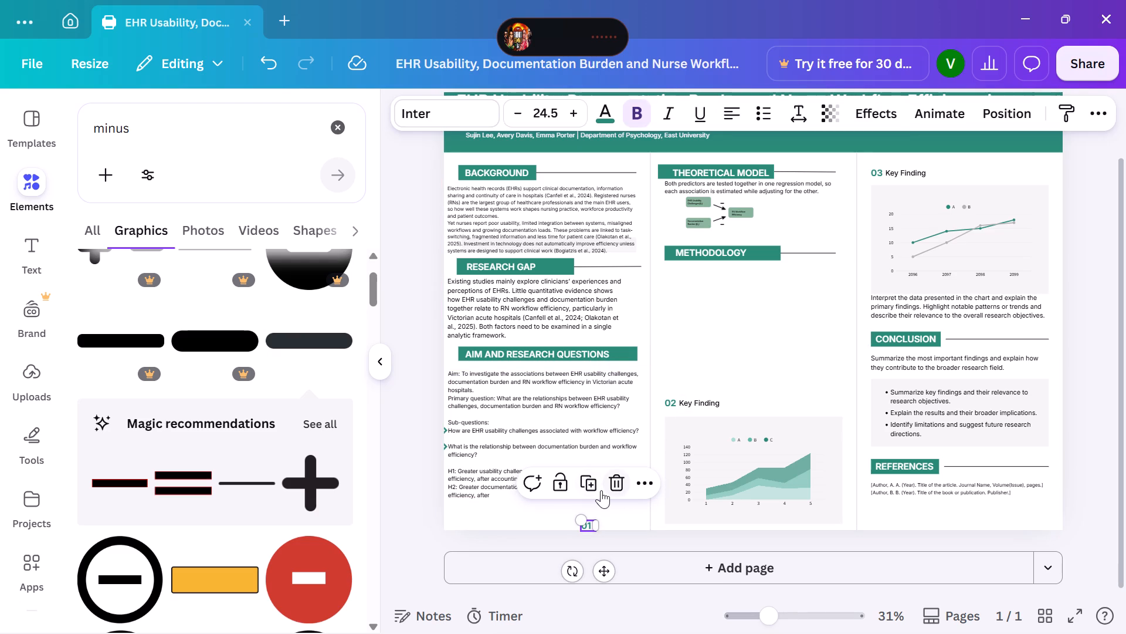
pyautogui.moveTo(591, 524); pyautogui.dragTo(626, 471)
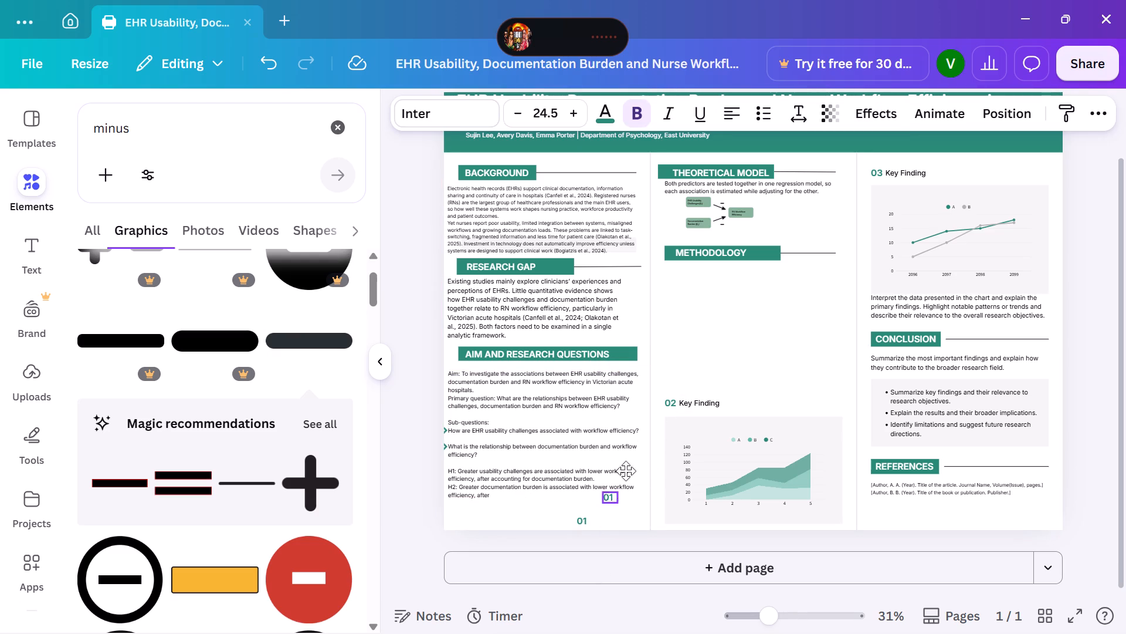
pyautogui.moveTo(626, 471); pyautogui.dragTo(678, 279)
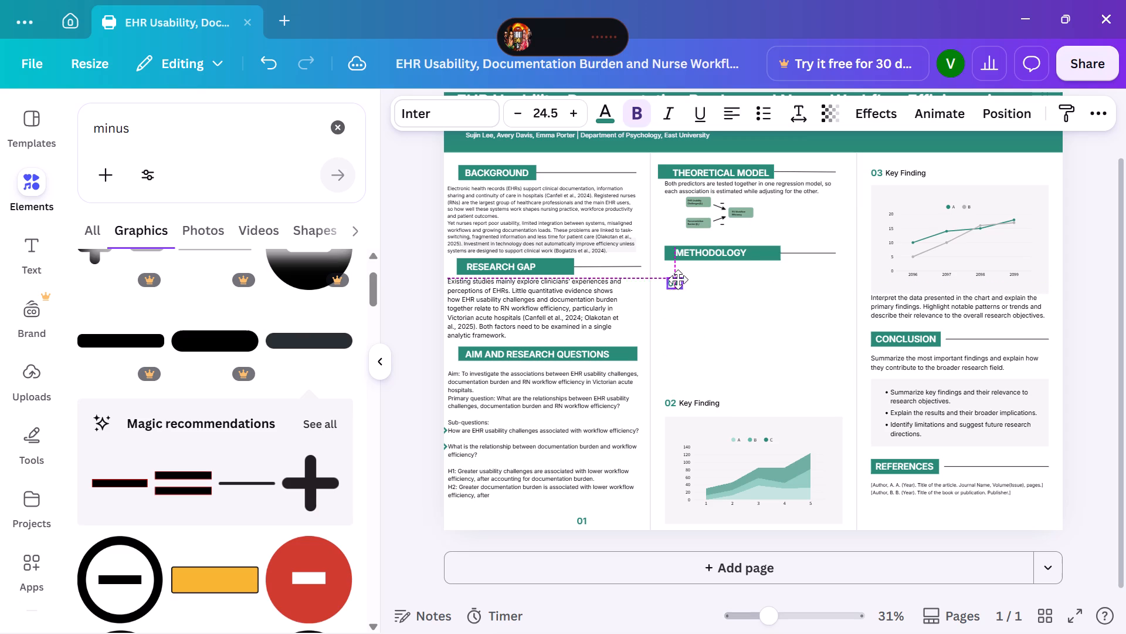
pyautogui.moveTo(678, 279); pyautogui.dragTo(679, 279)
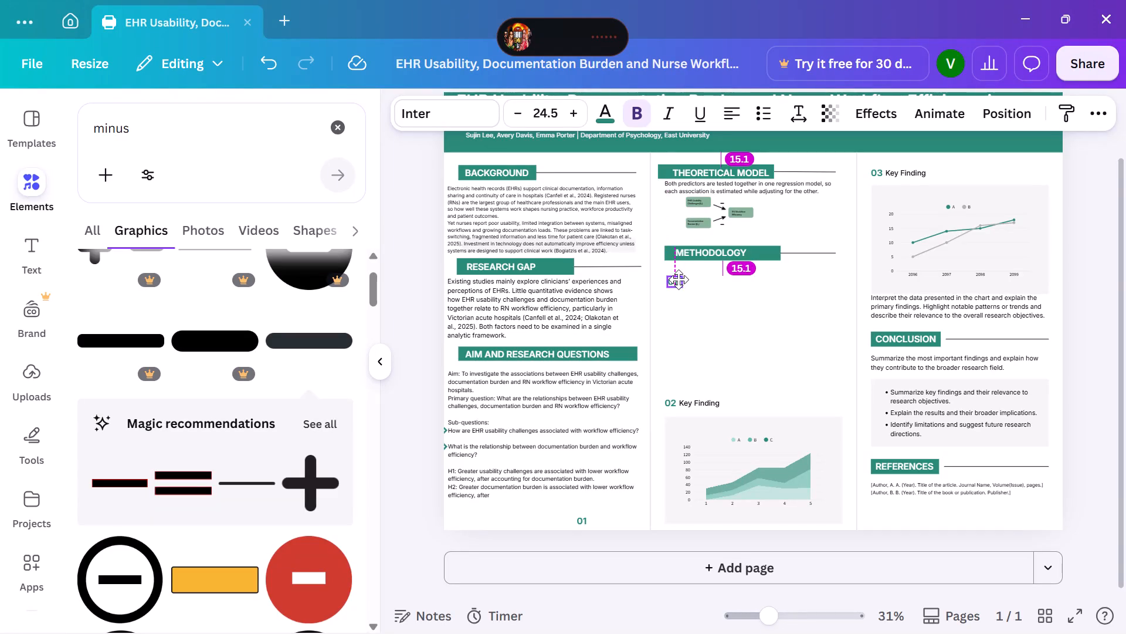
pyautogui.moveTo(679, 279); pyautogui.dragTo(676, 270)
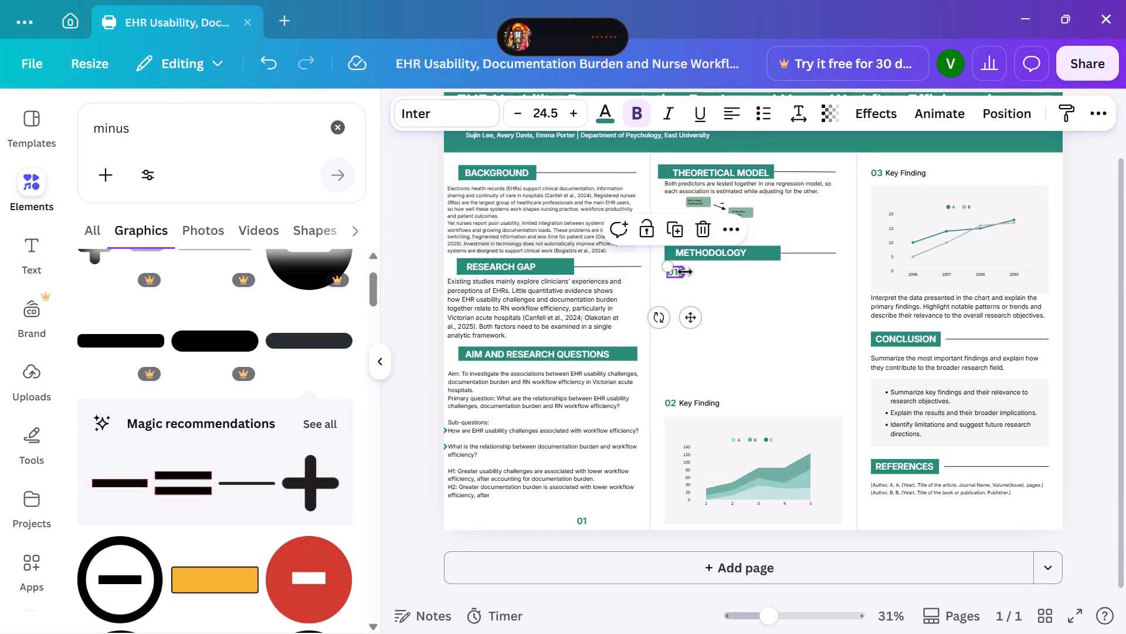
# Narrow the text box of the 01 number under METHODOLOGY and reduce its font size to 19.5.
pyautogui.click(684, 272)
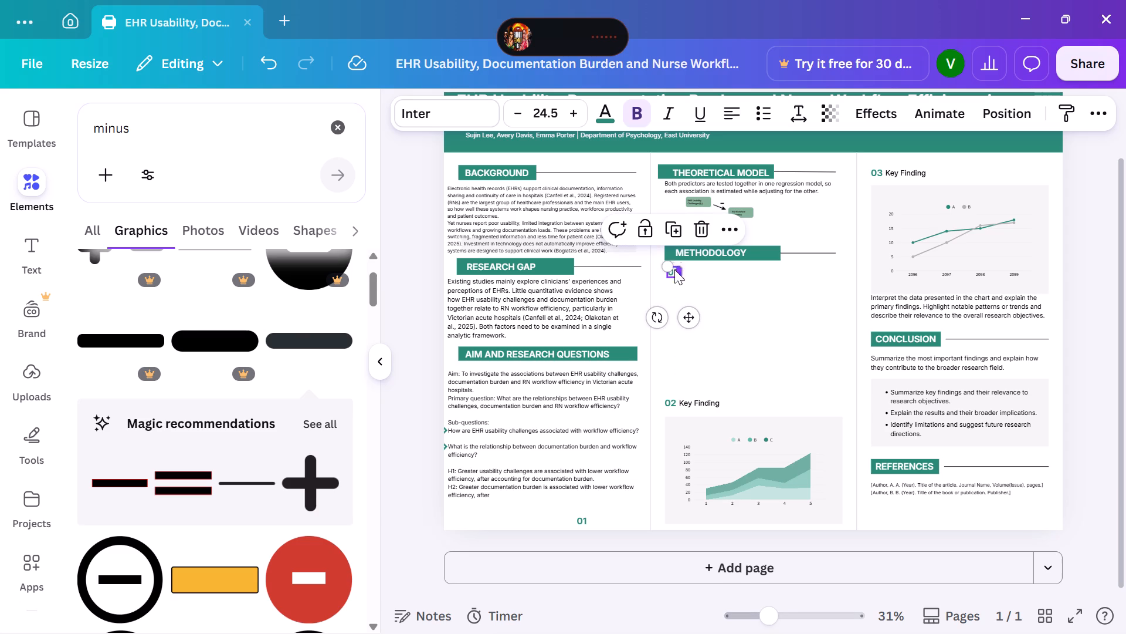
pyautogui.click(521, 114)
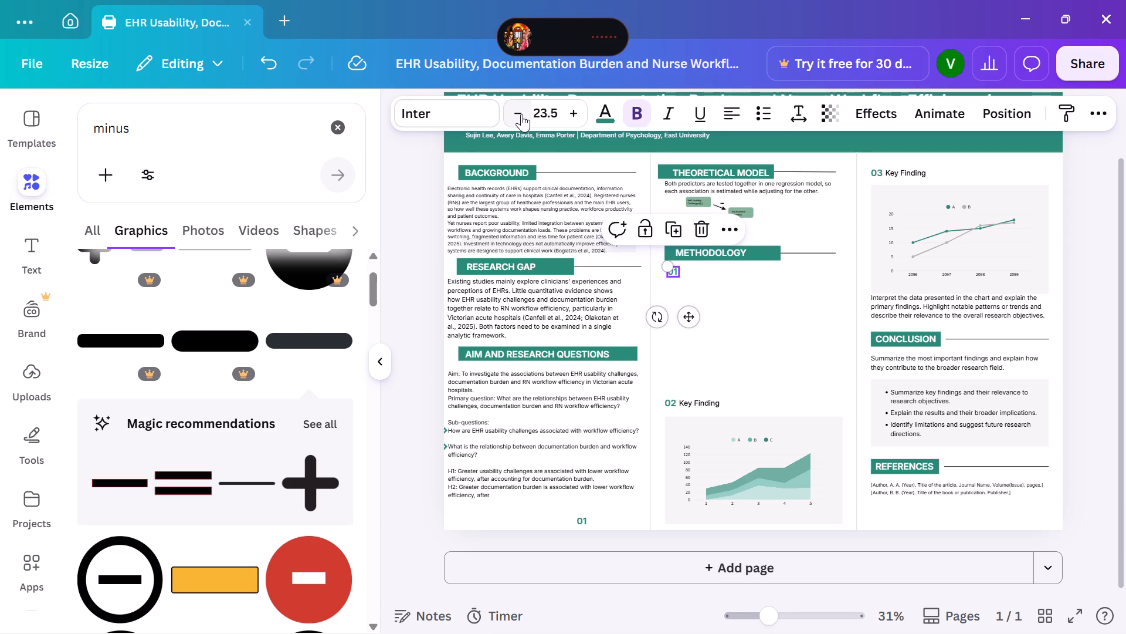
pyautogui.doubleClick(521, 114)
pyautogui.click(521, 114)
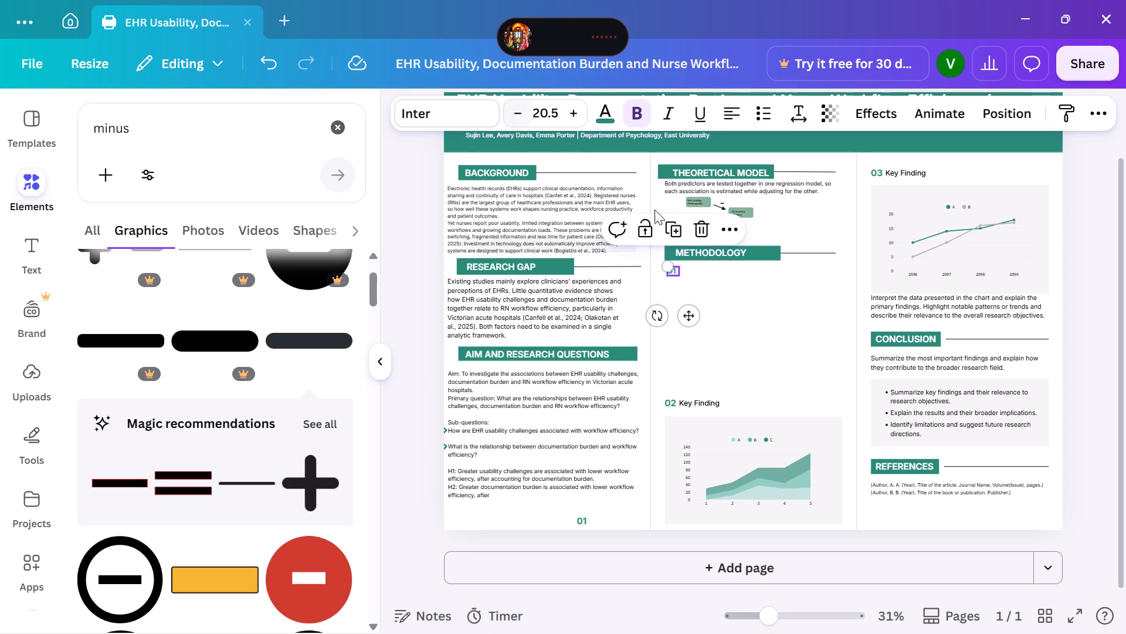
pyautogui.click(785, 612)
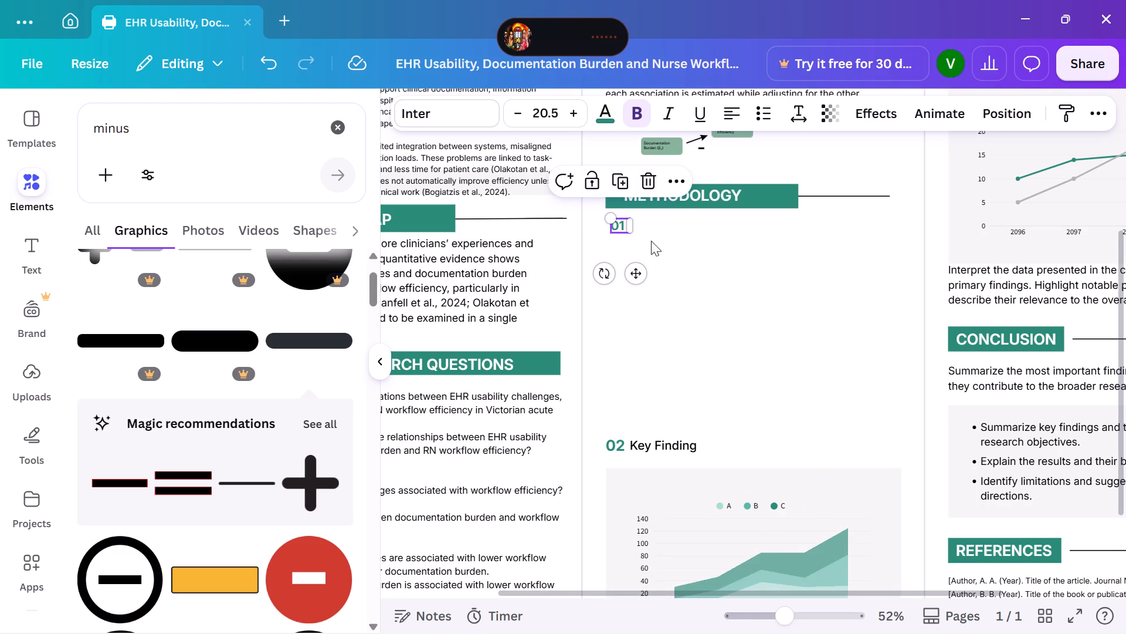
pyautogui.click(523, 109)
pyautogui.click(764, 241)
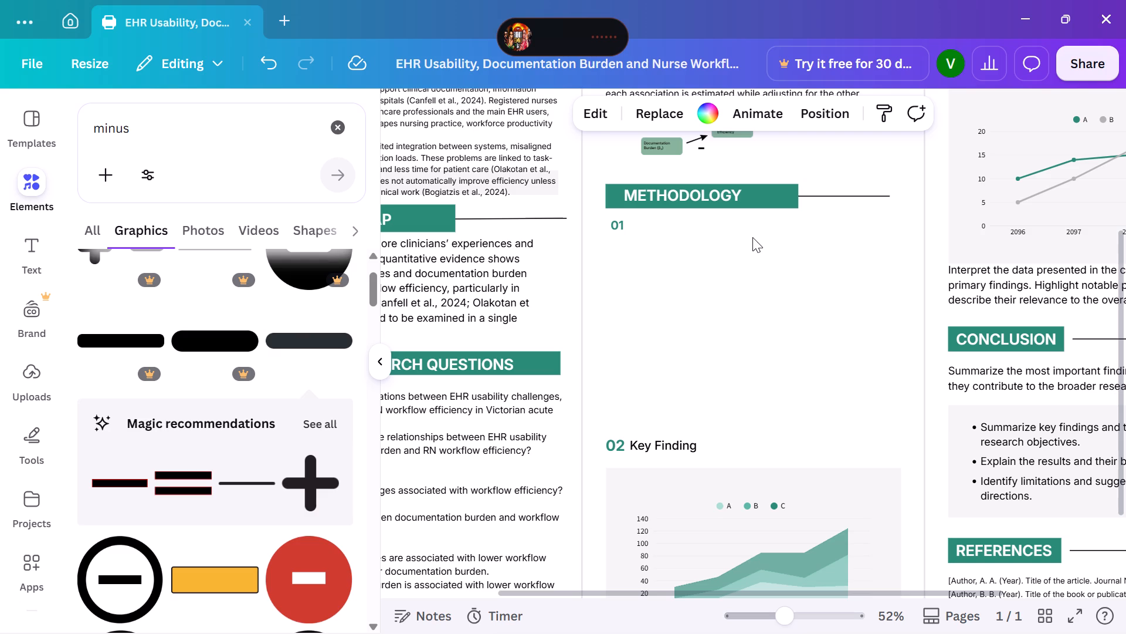
# Nudge the 01 number under METHODOLOGY slightly left to line it up with the 02 number below.
pyautogui.click(622, 222)
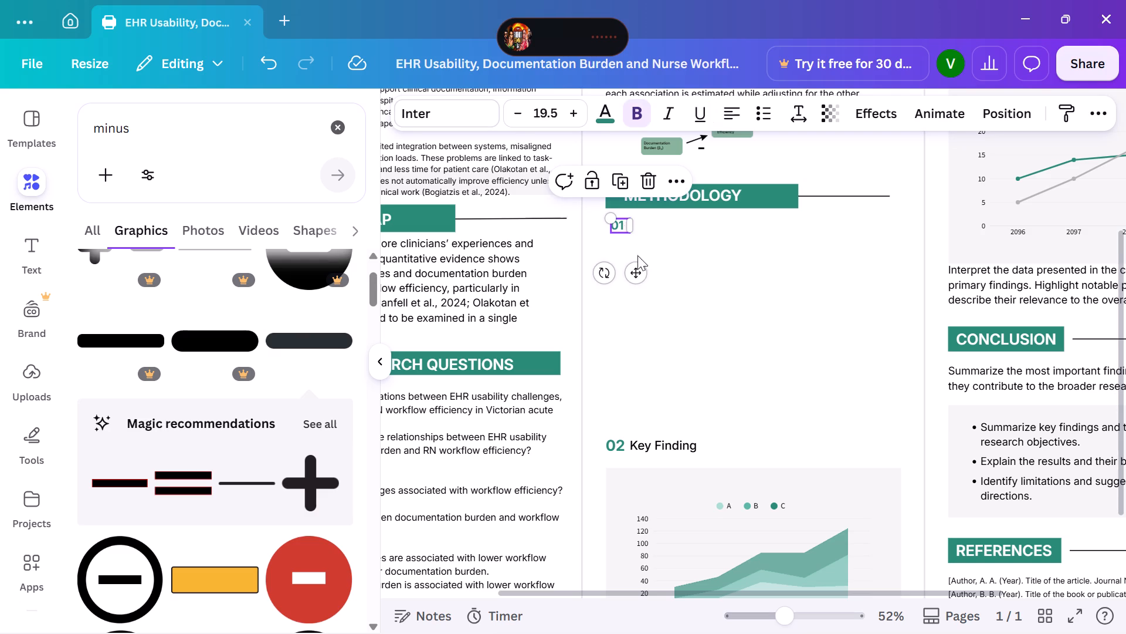
pyautogui.click(632, 271)
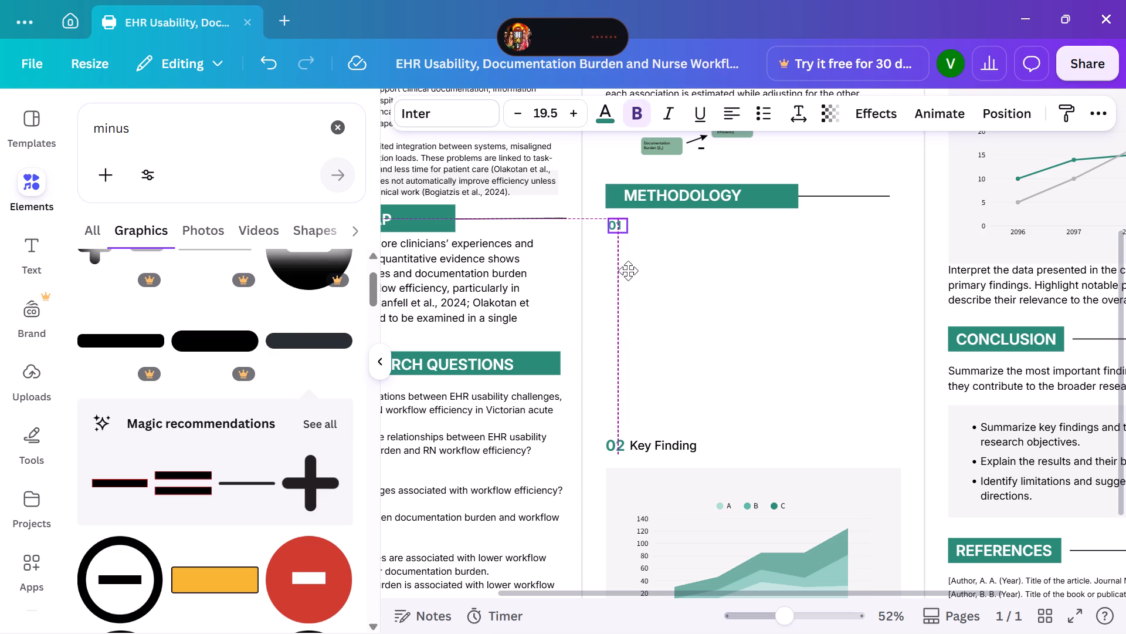
pyautogui.click(672, 255)
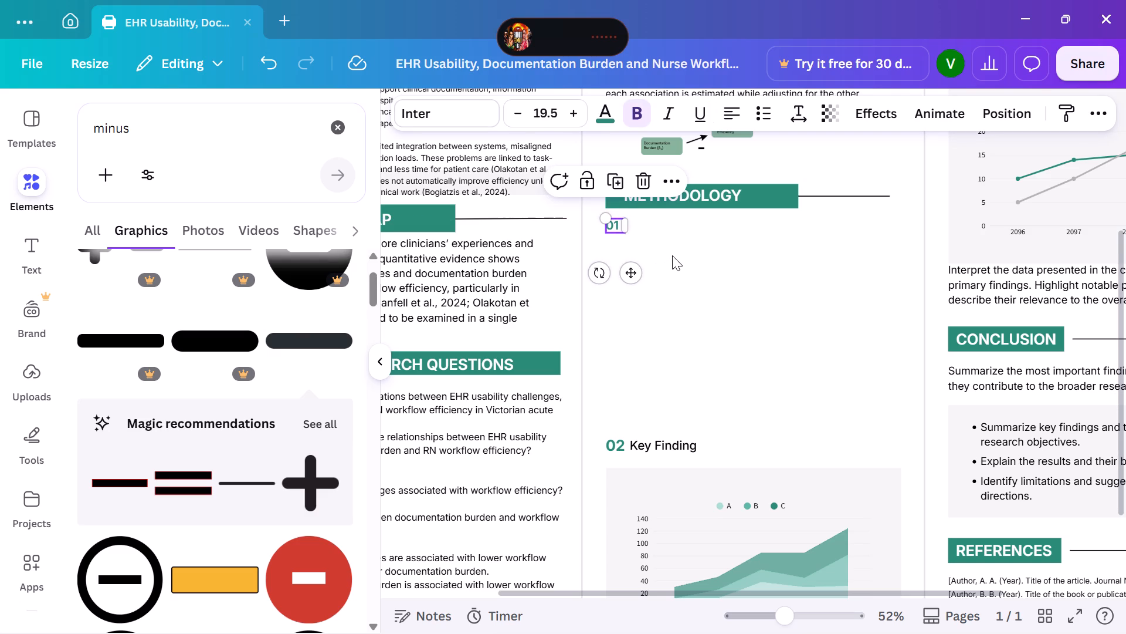
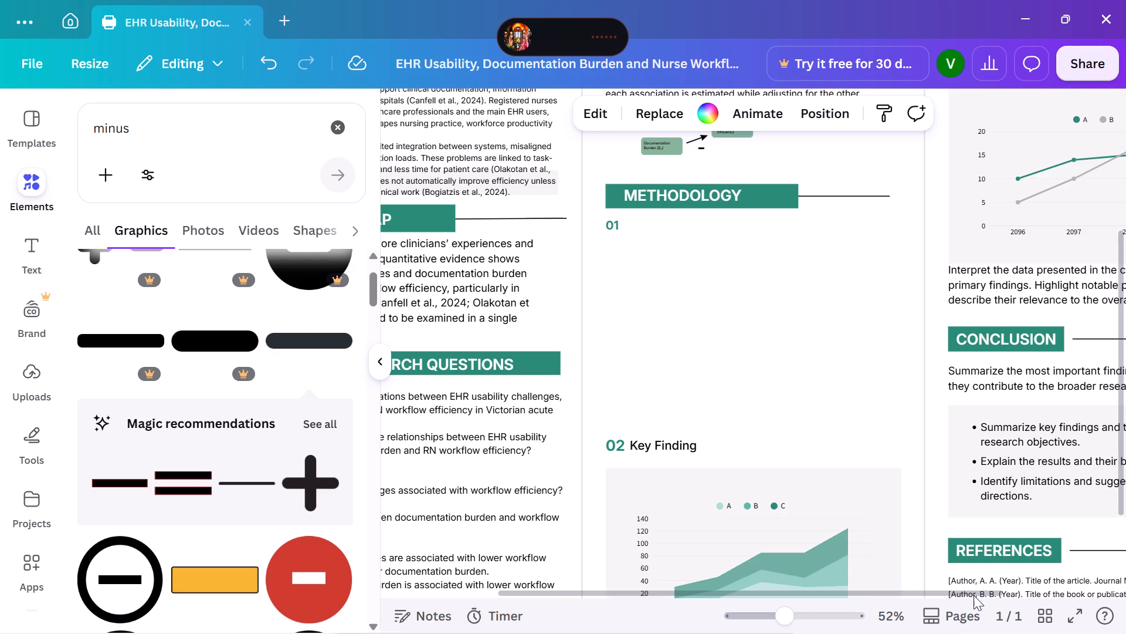
pyautogui.click(729, 618)
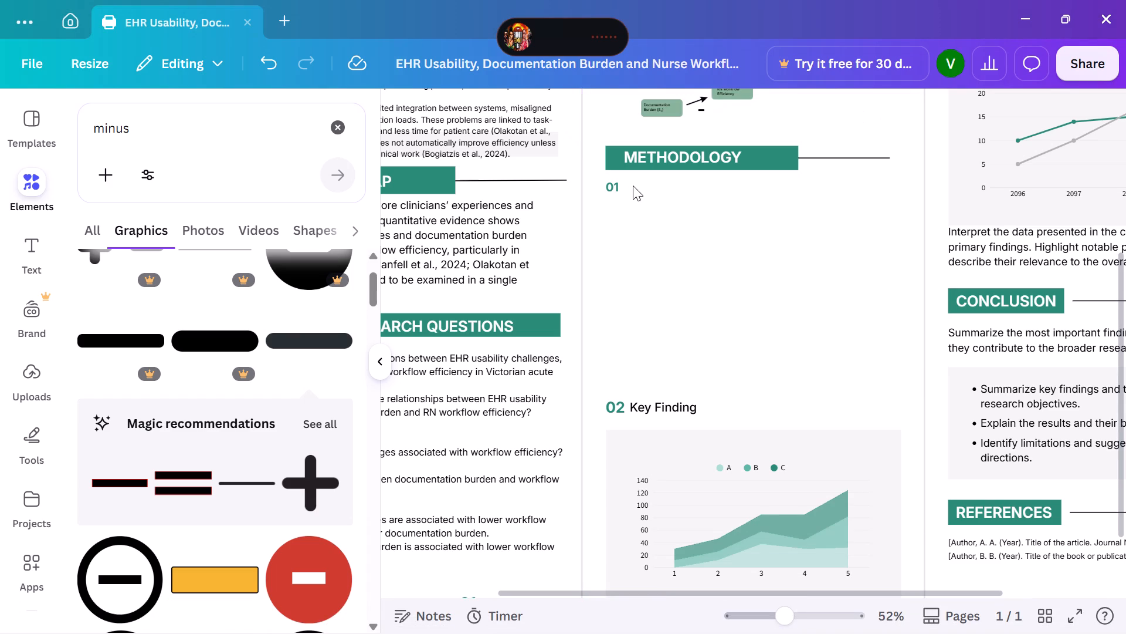
pyautogui.scroll(1, 647, 186)
pyautogui.scroll(-1, 647, 186)
pyautogui.click(147, 139)
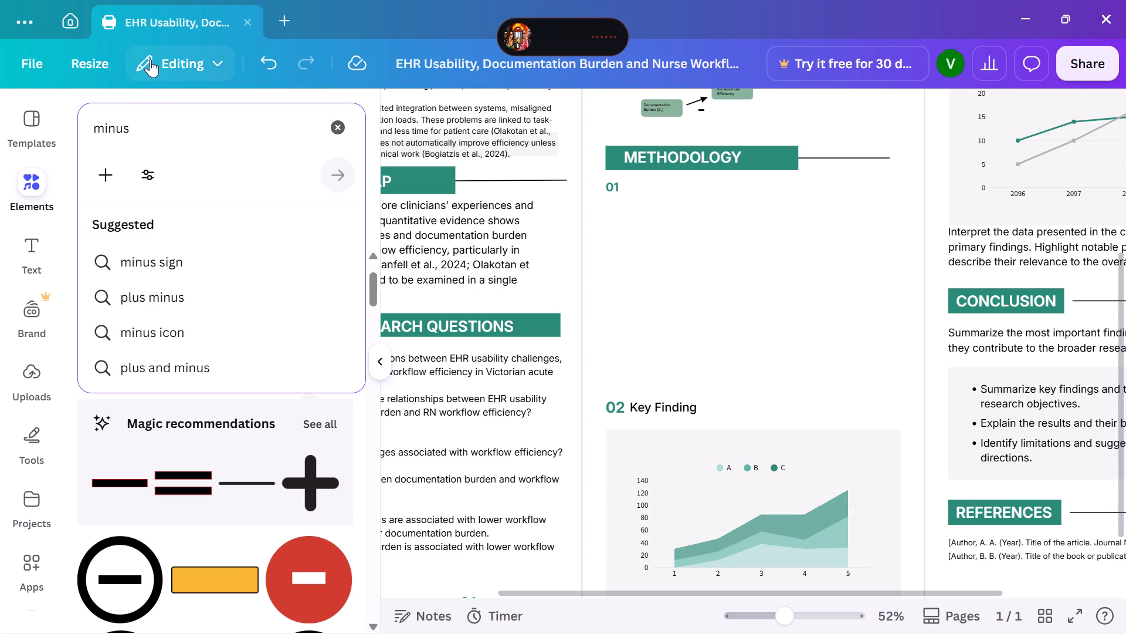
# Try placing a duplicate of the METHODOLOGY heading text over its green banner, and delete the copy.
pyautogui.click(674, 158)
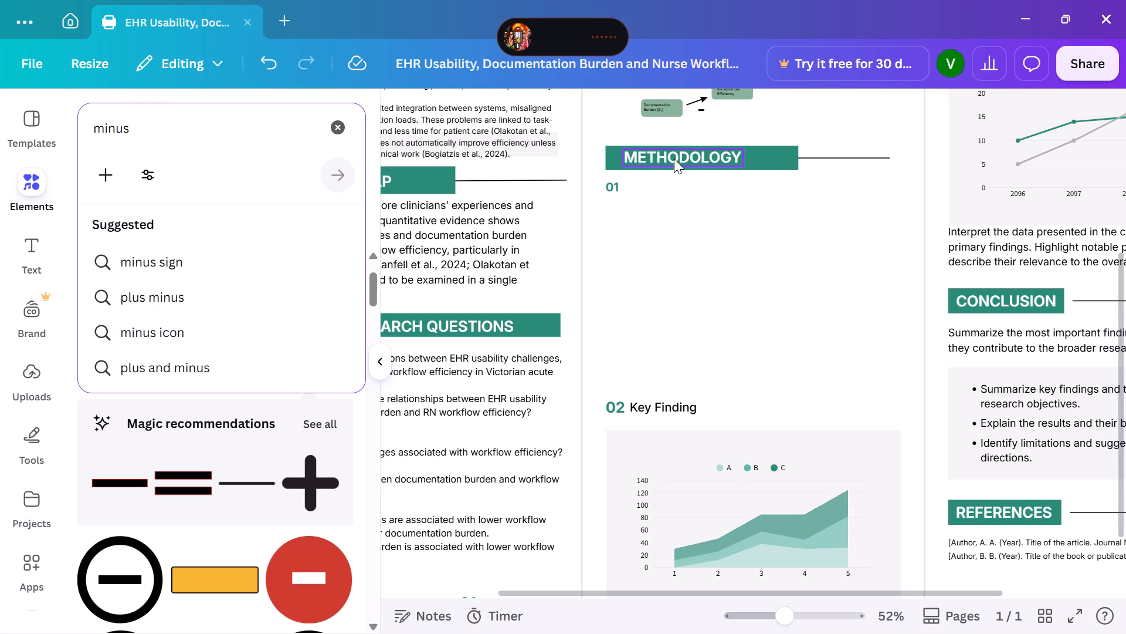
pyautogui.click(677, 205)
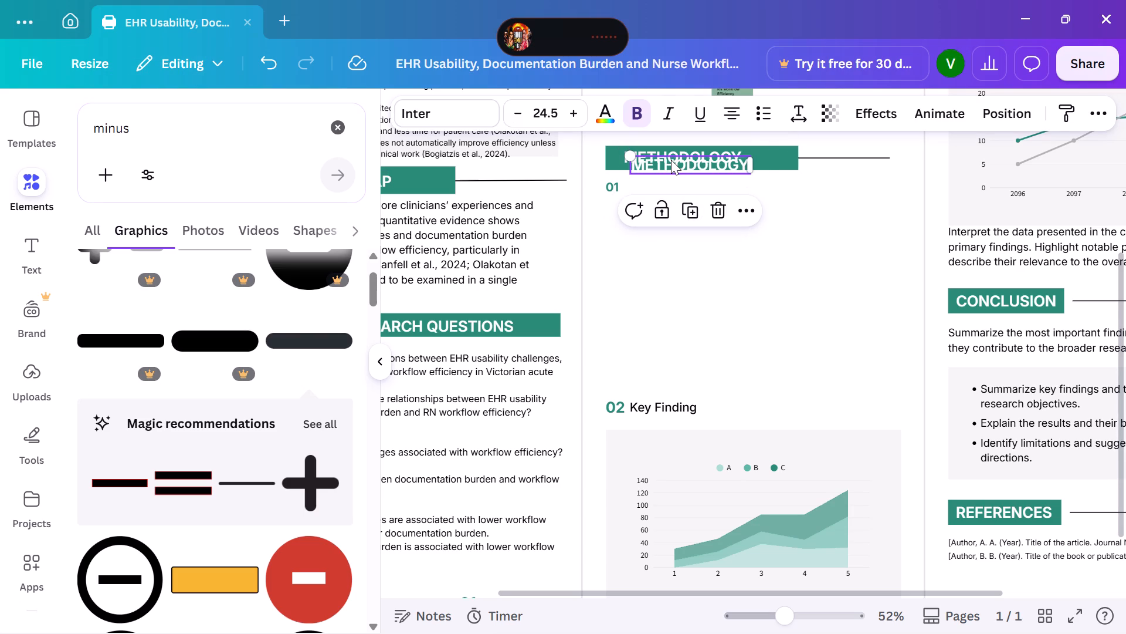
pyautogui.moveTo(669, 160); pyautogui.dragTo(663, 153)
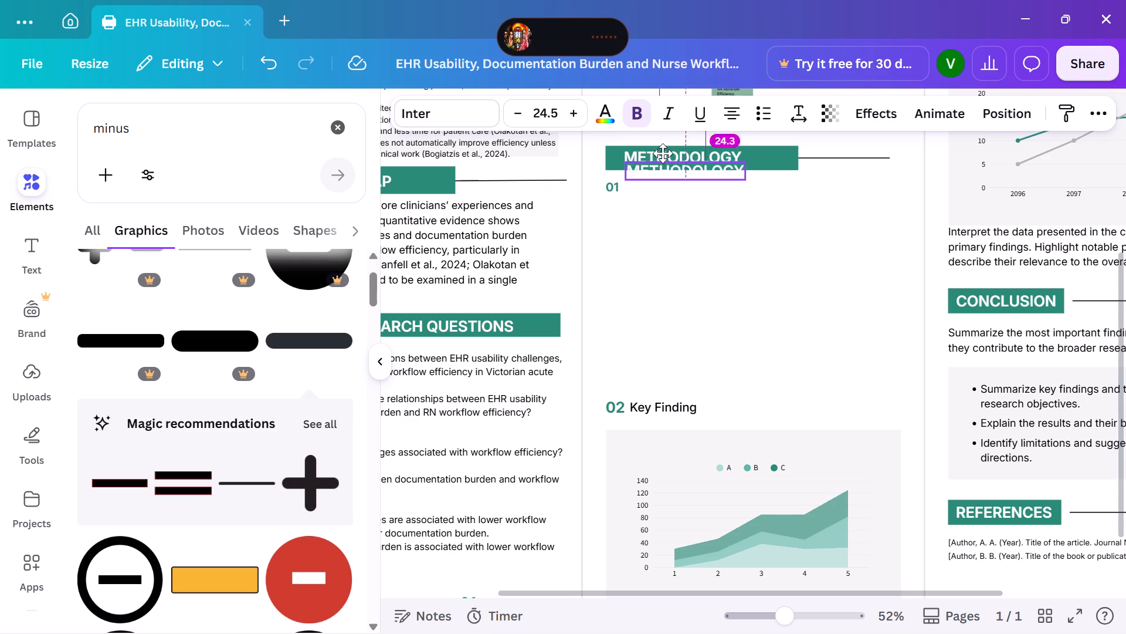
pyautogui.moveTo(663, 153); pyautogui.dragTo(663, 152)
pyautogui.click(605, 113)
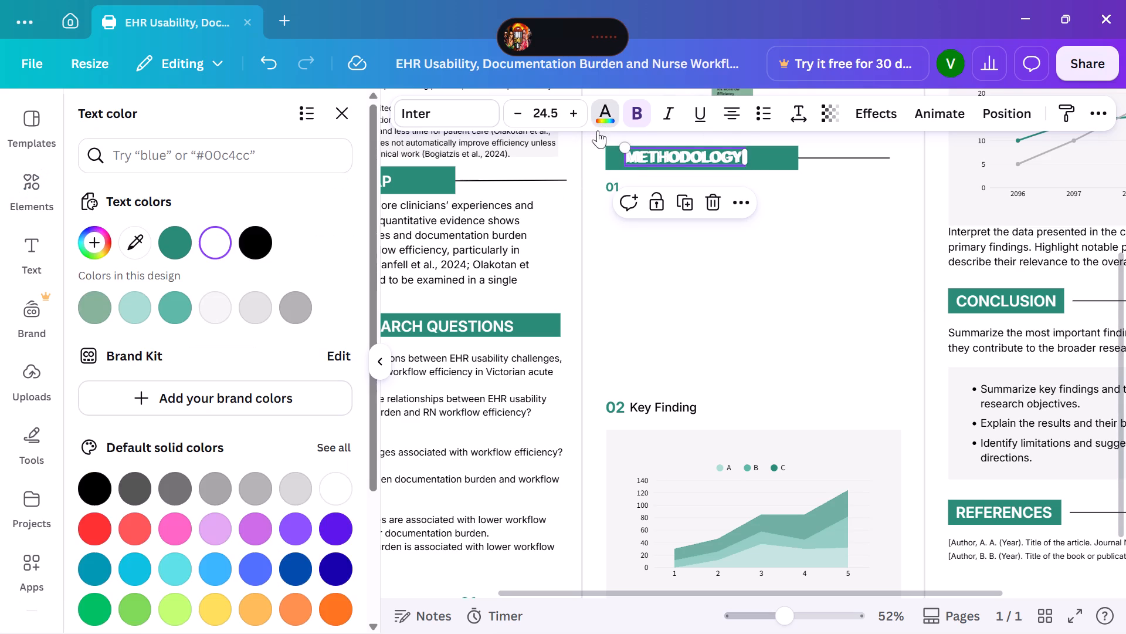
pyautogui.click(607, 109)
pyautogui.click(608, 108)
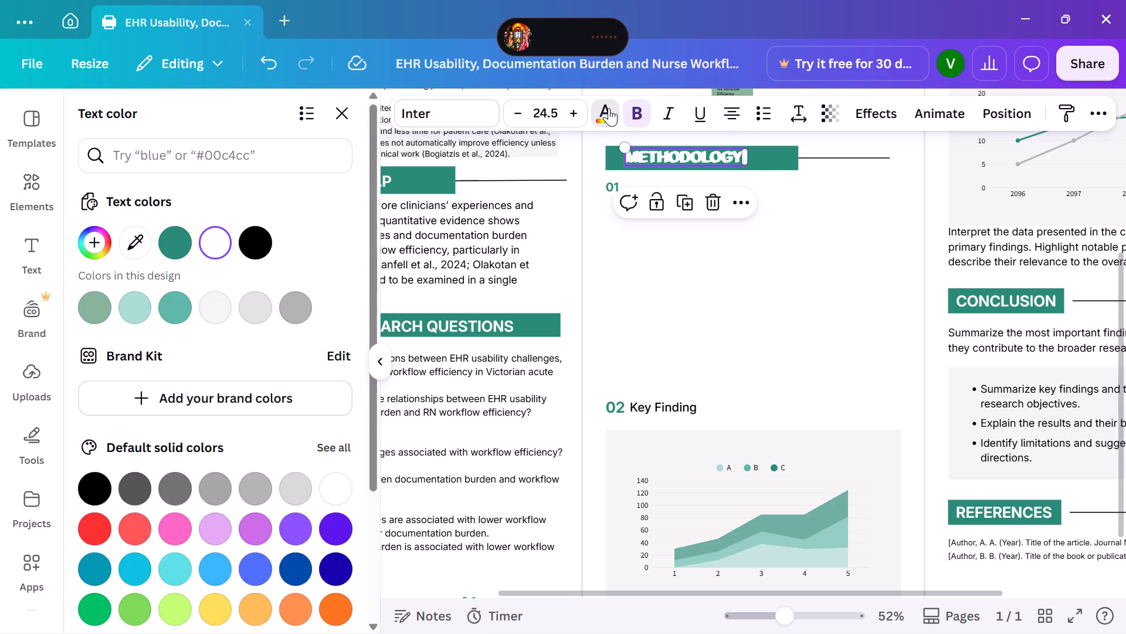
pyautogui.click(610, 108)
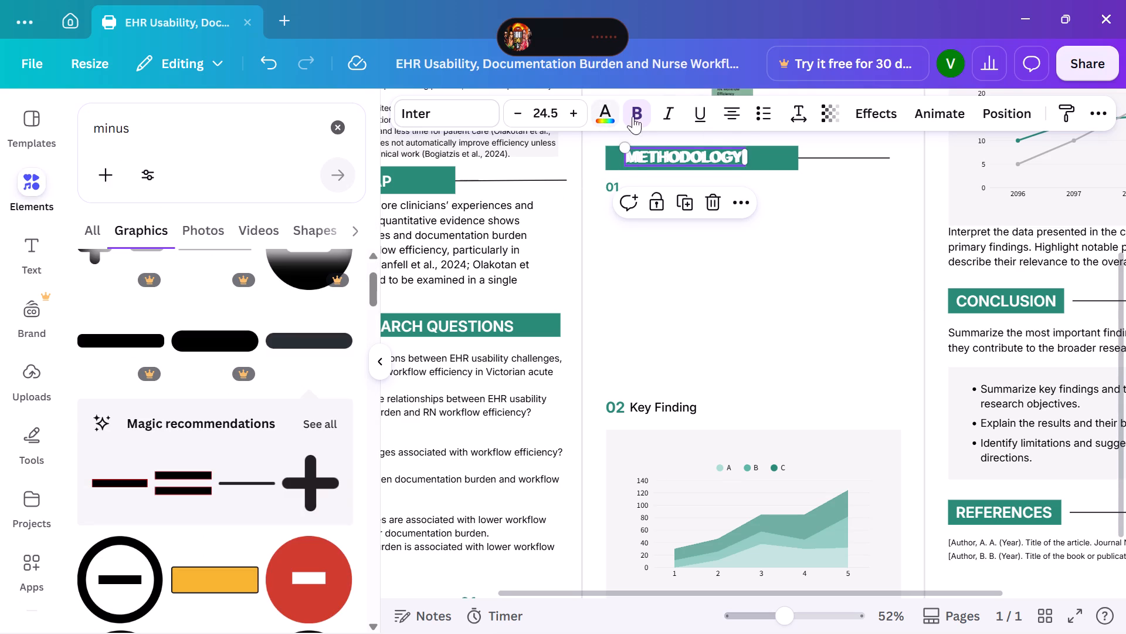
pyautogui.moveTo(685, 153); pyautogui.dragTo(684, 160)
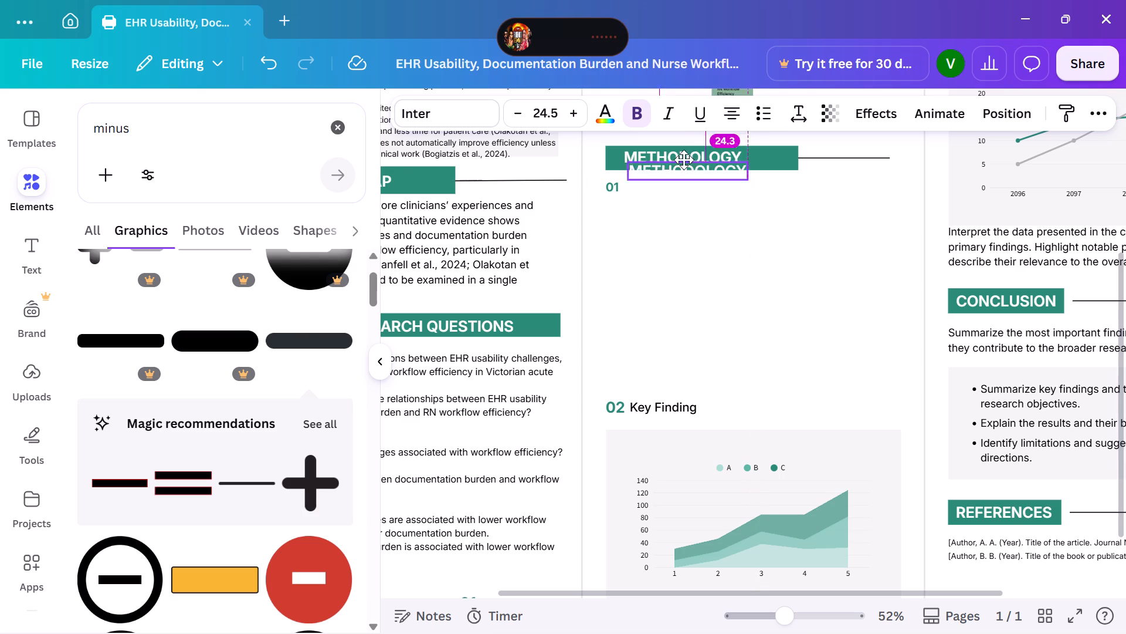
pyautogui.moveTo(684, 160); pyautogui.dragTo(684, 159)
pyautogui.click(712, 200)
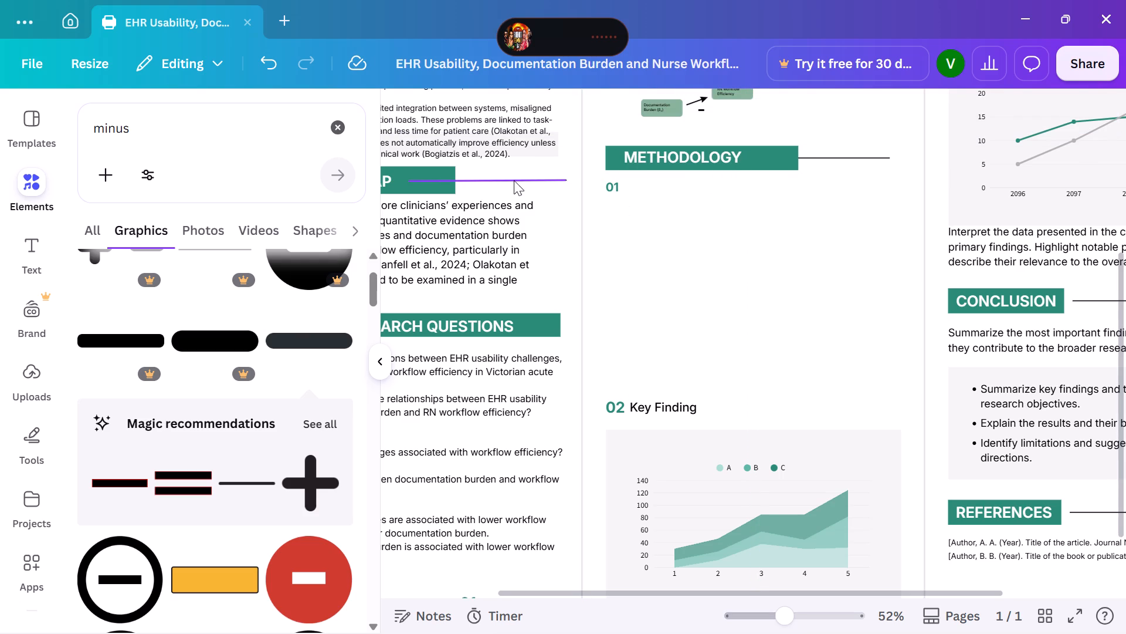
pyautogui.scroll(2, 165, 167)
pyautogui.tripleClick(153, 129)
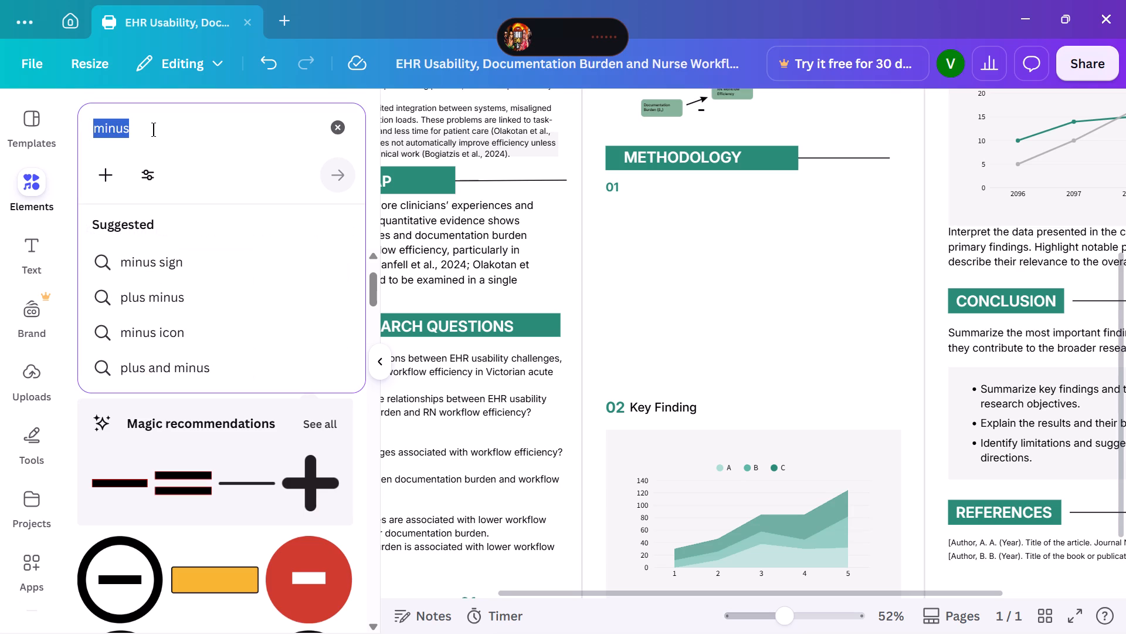
# Duplicate the green Documentation Burden box from the theoretical model and place the copy beside the 01 under METHODOLOGY.
pyautogui.click(678, 113)
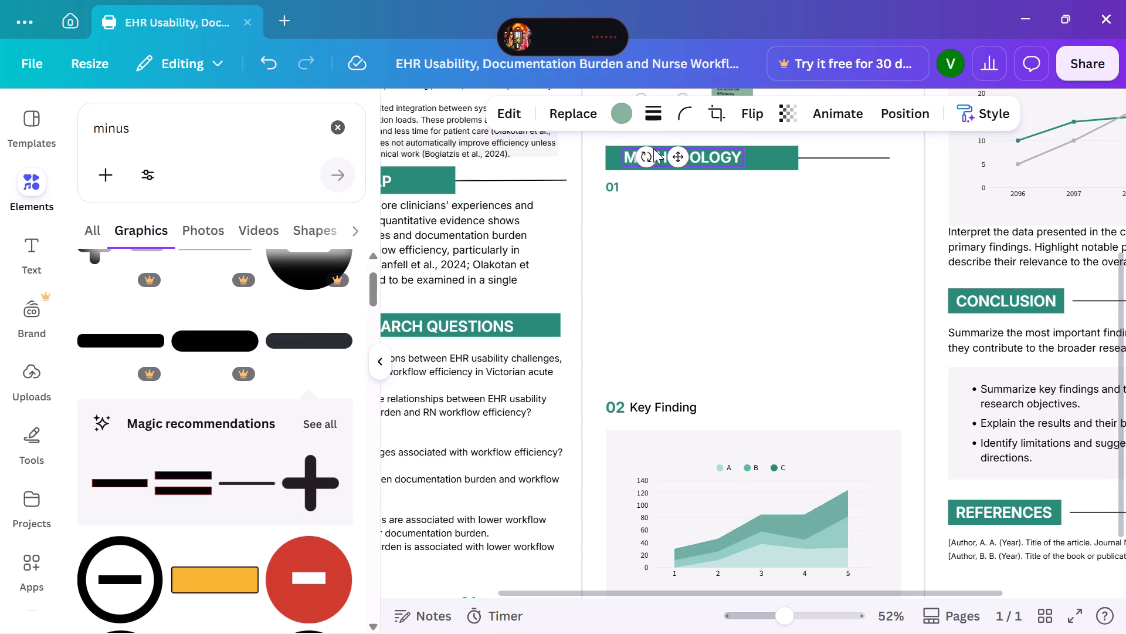
pyautogui.scroll(2, 757, 214)
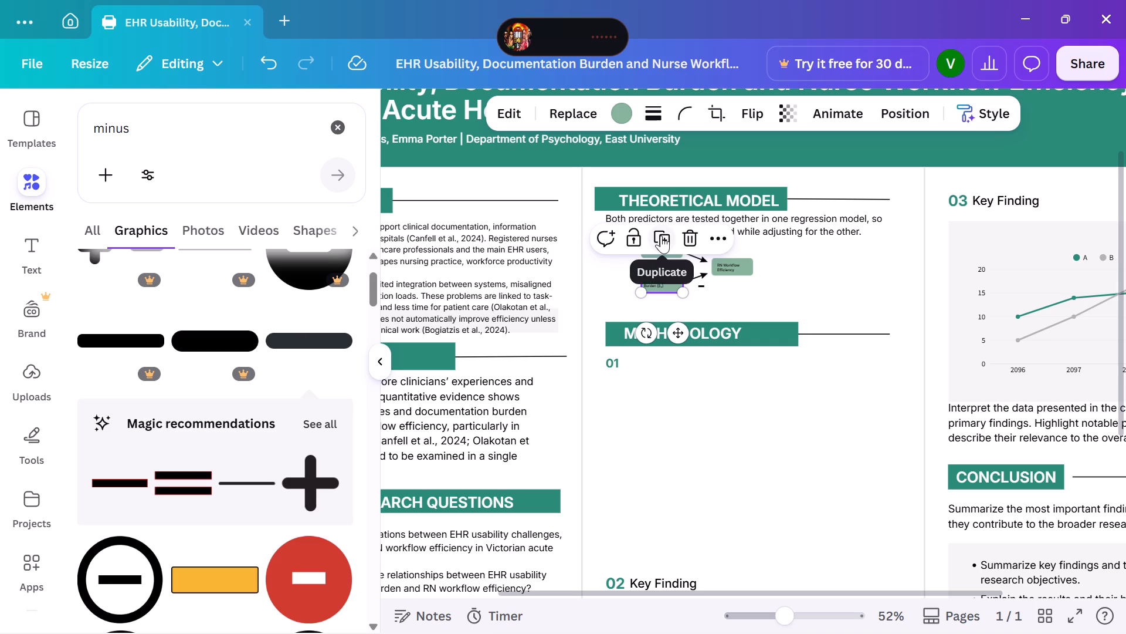
pyautogui.click(661, 235)
pyautogui.moveTo(676, 288); pyautogui.dragTo(652, 367)
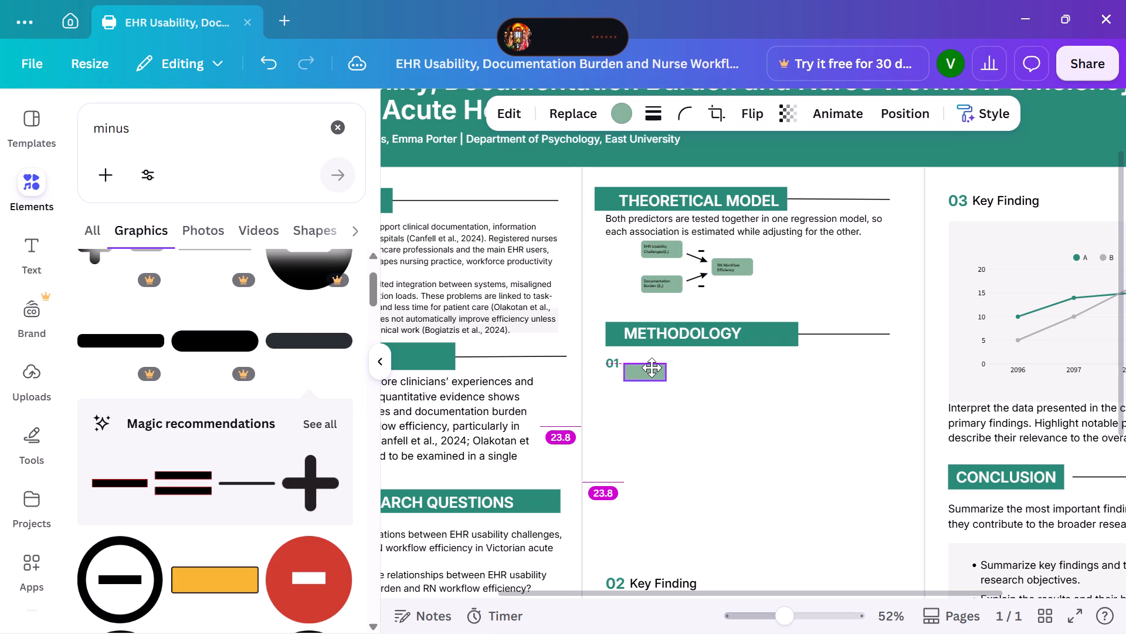
pyautogui.moveTo(652, 367); pyautogui.dragTo(652, 365)
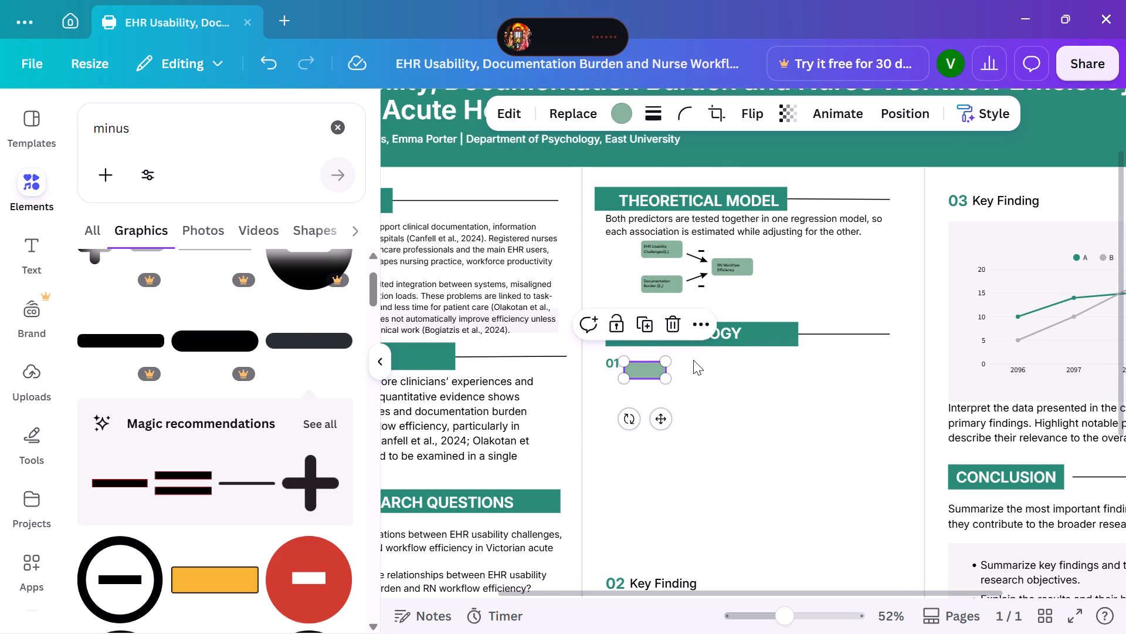
# Enlarge the green box beside the 01 under METHODOLOGY, moving it slightly closer to the heading banner.
pyautogui.scroll(-2, 693, 360)
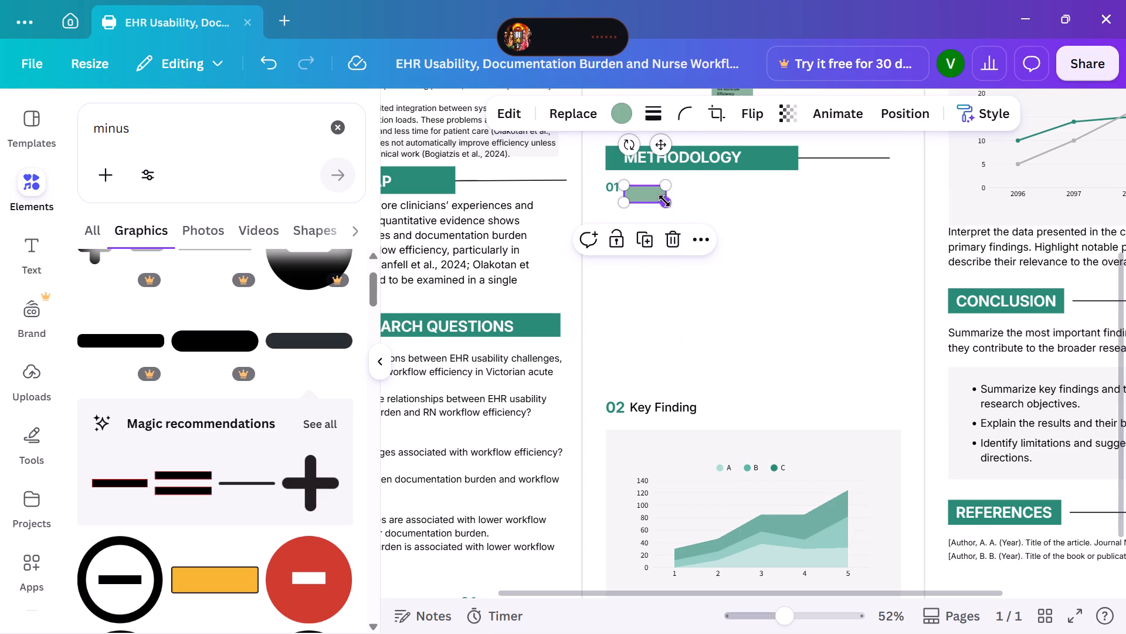
pyautogui.moveTo(666, 203); pyautogui.dragTo(696, 235)
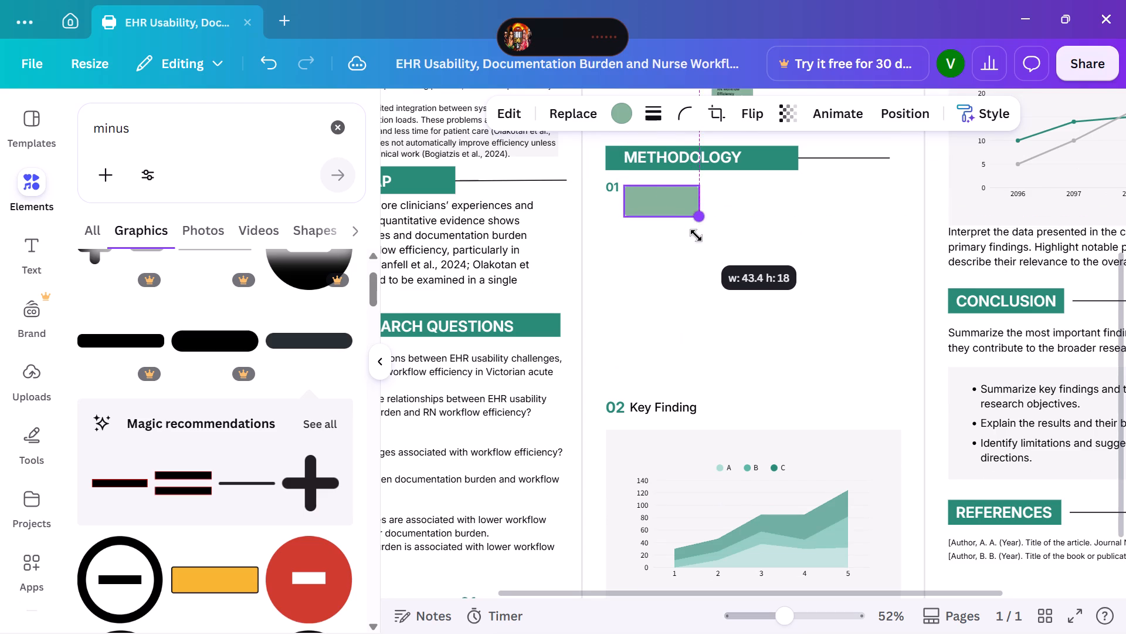
pyautogui.moveTo(696, 235); pyautogui.dragTo(706, 244)
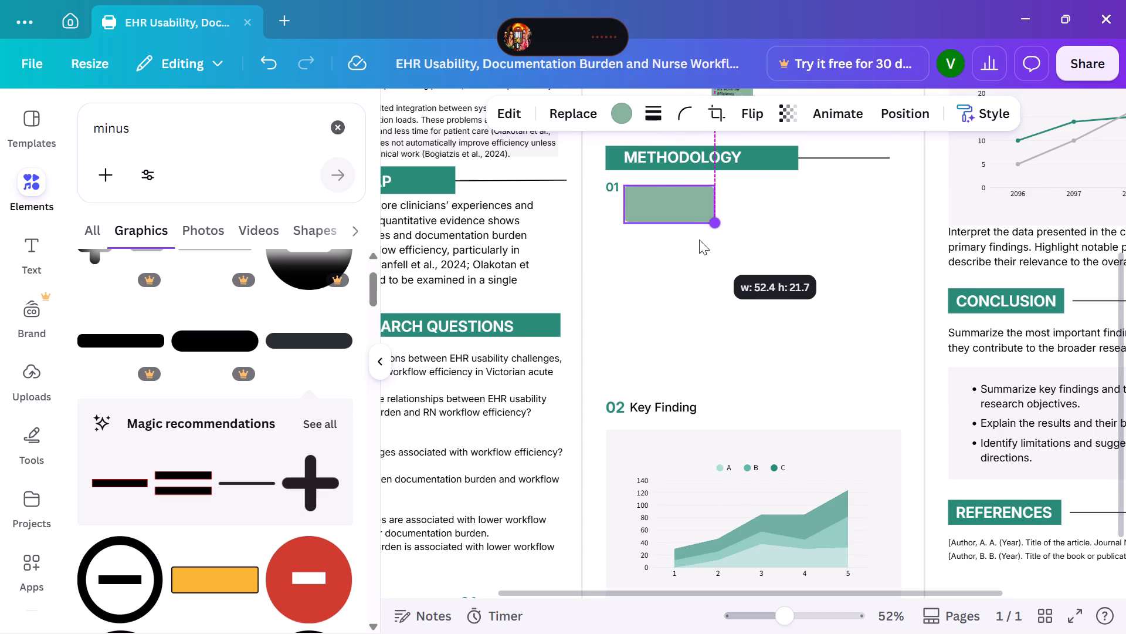
pyautogui.moveTo(667, 197); pyautogui.dragTo(670, 197)
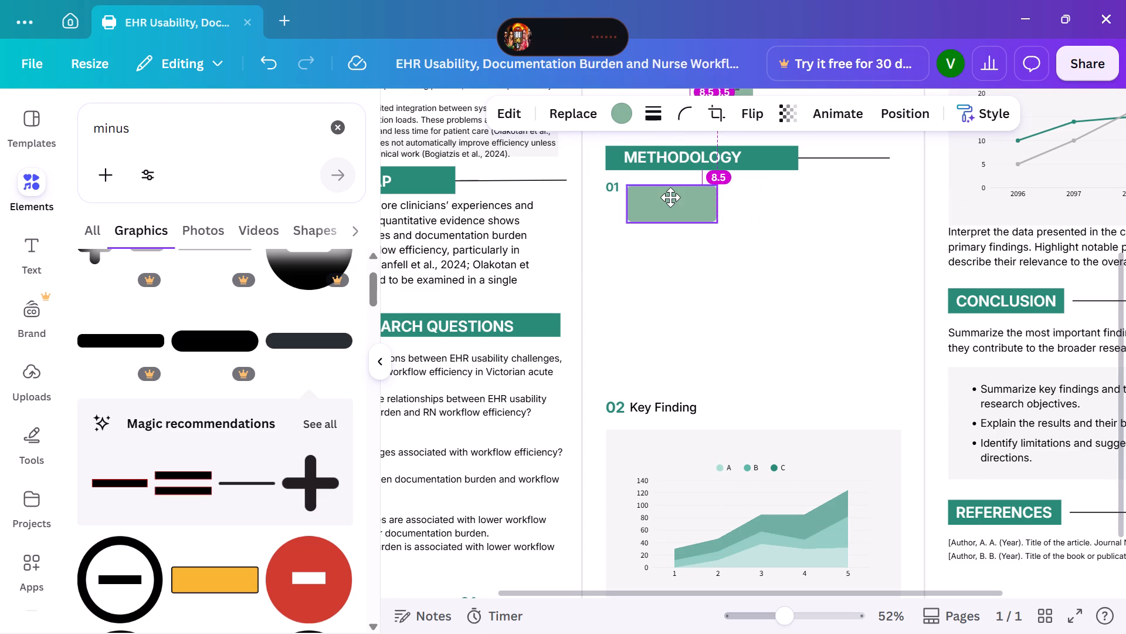
pyautogui.moveTo(670, 197); pyautogui.dragTo(666, 192)
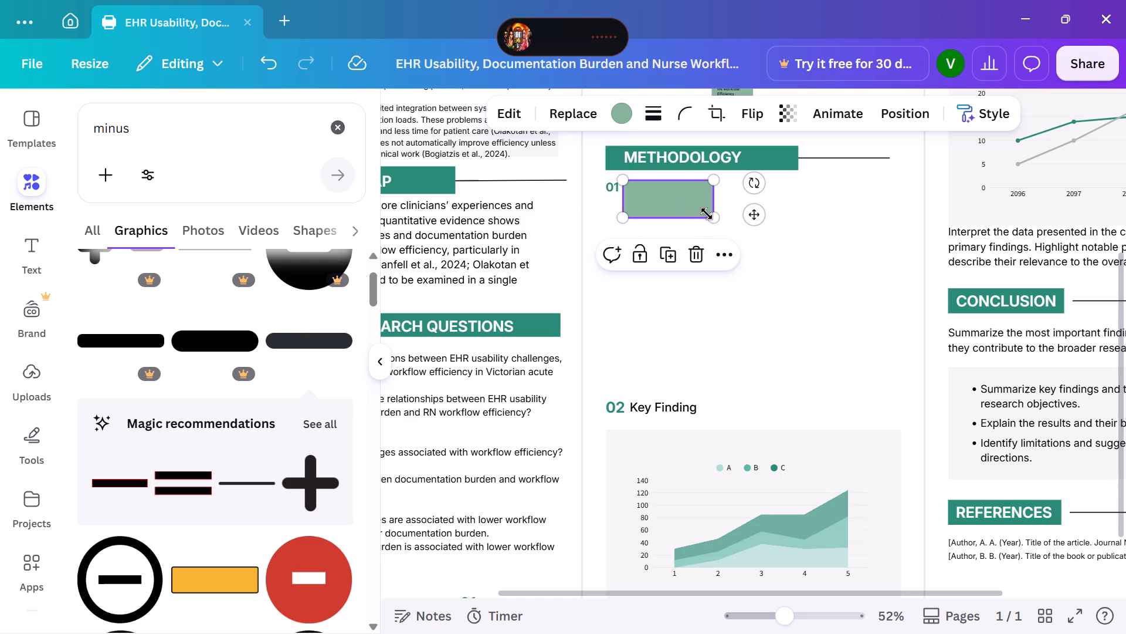
pyautogui.moveTo(713, 217); pyautogui.dragTo(718, 227)
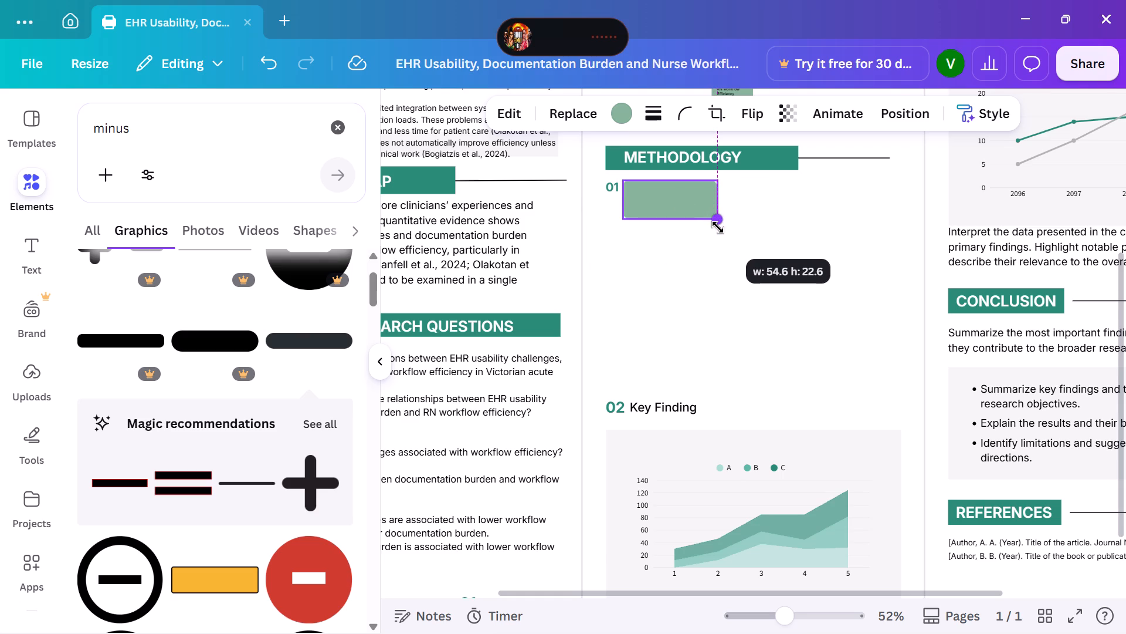
pyautogui.moveTo(718, 227); pyautogui.dragTo(721, 234)
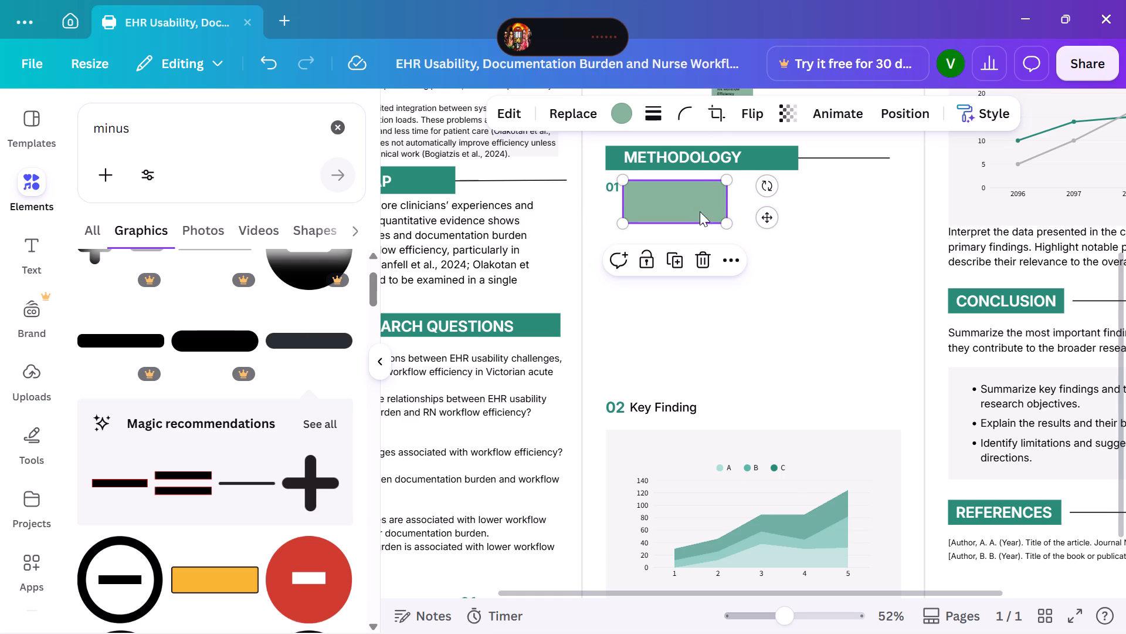
# Duplicate the enlarged green box and place the copy level with it, ending flush with the METHODOLOGY heading line.
pyautogui.click(680, 260)
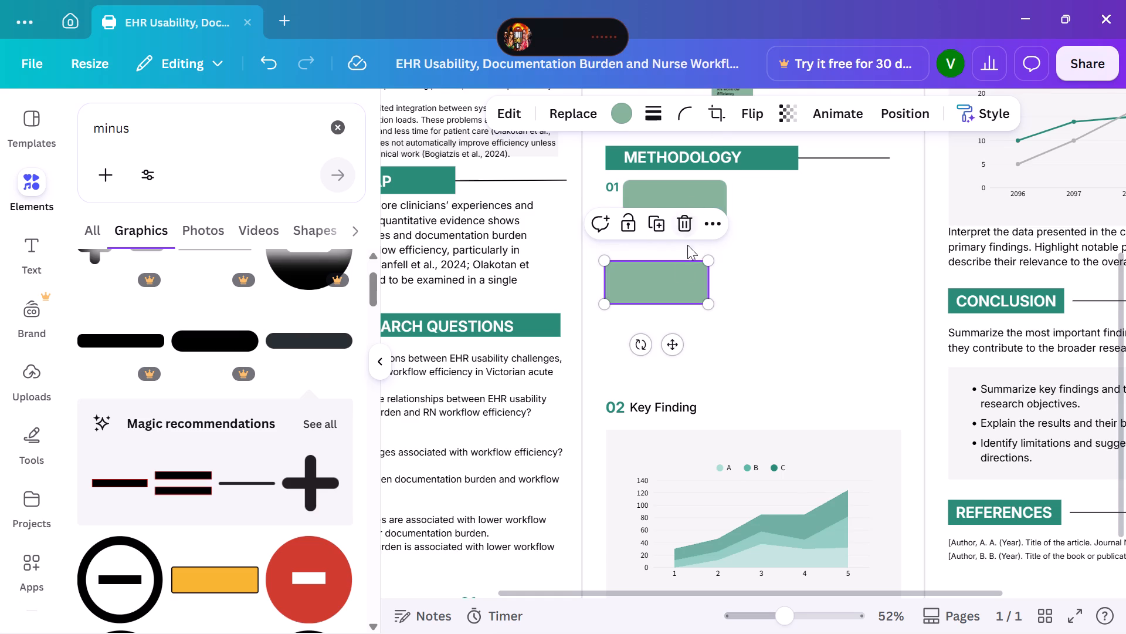
pyautogui.moveTo(668, 276); pyautogui.dragTo(806, 223)
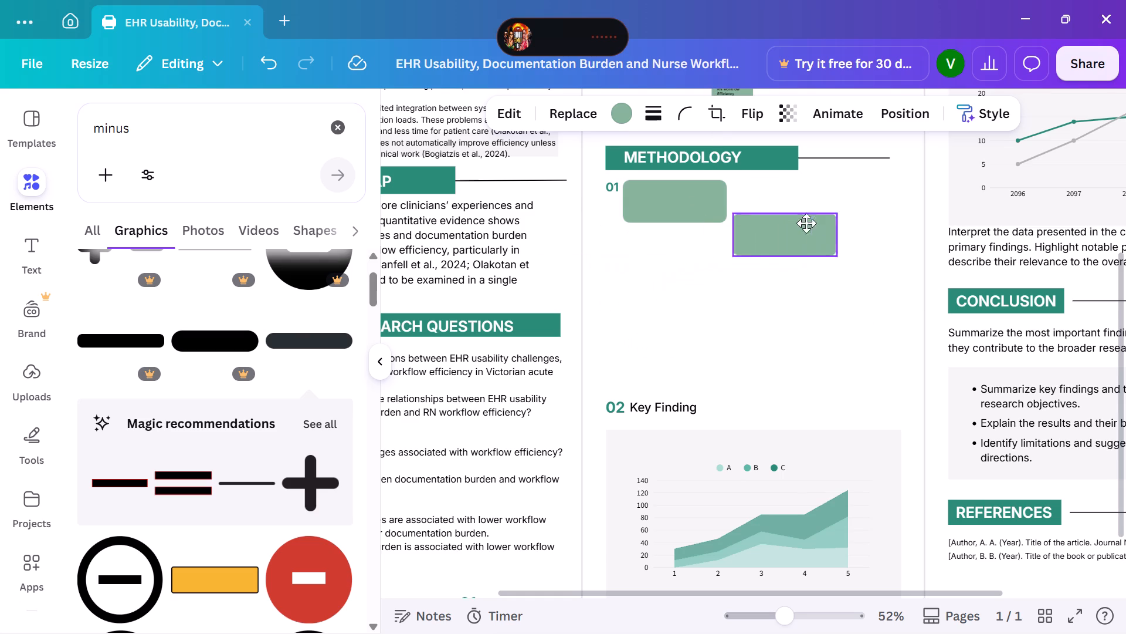
pyautogui.moveTo(806, 223); pyautogui.dragTo(842, 196)
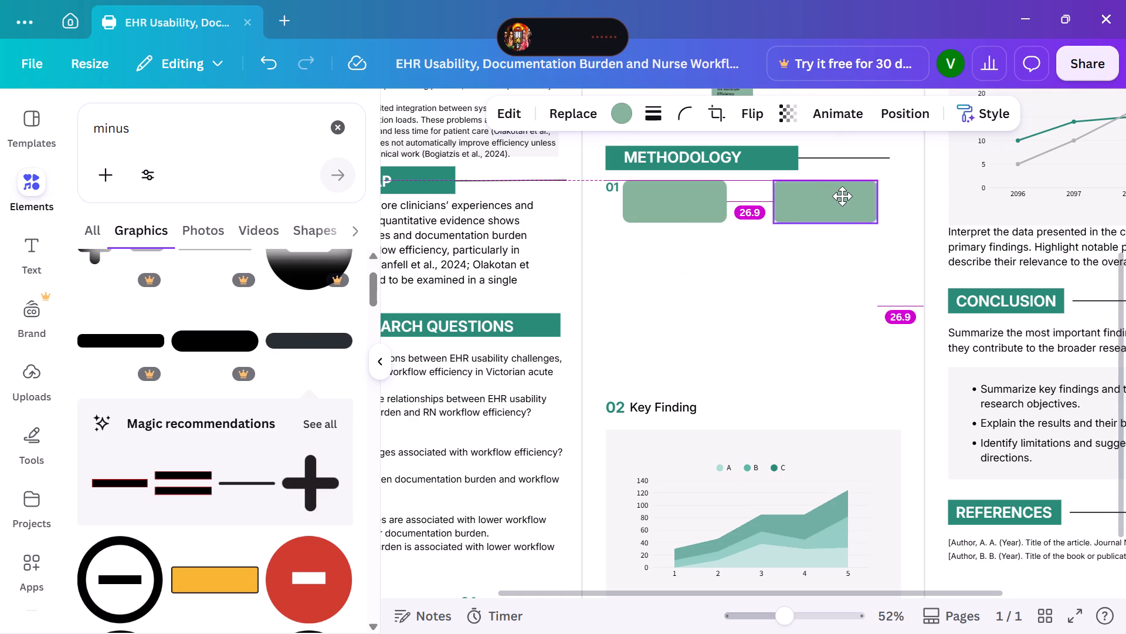
pyautogui.moveTo(842, 196); pyautogui.dragTo(848, 198)
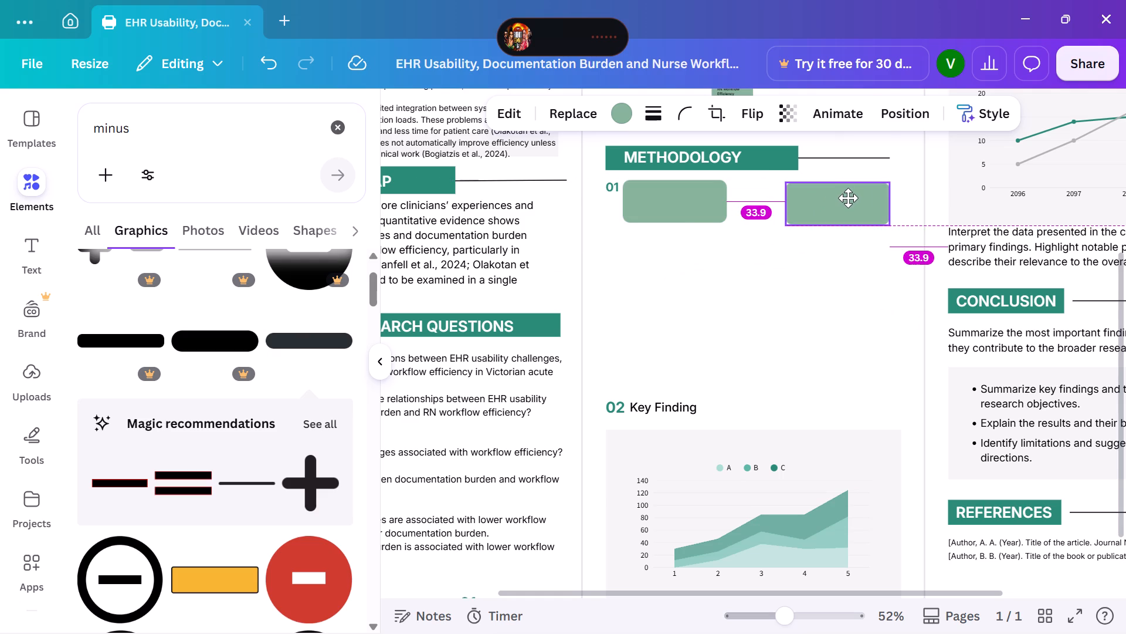
pyautogui.moveTo(848, 198); pyautogui.dragTo(849, 195)
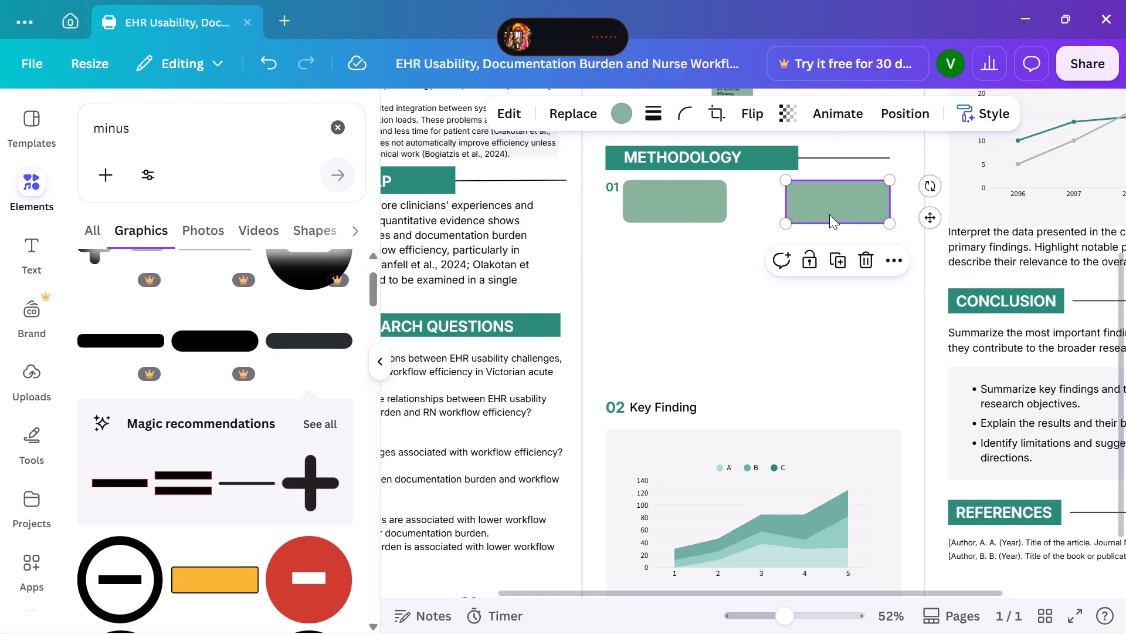
pyautogui.click(746, 254)
# Enlarge both METHODOLOGY green boxes to matching sizes, leaving a narrow gap between them for a number.
pyautogui.click(707, 205)
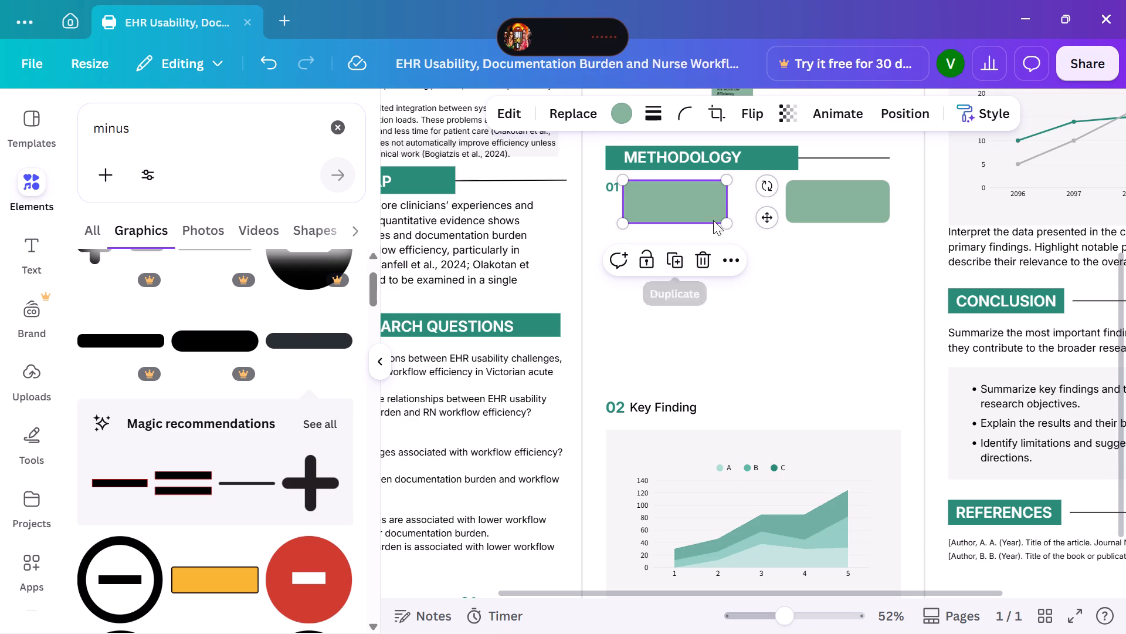
pyautogui.moveTo(726, 221); pyautogui.dragTo(732, 224)
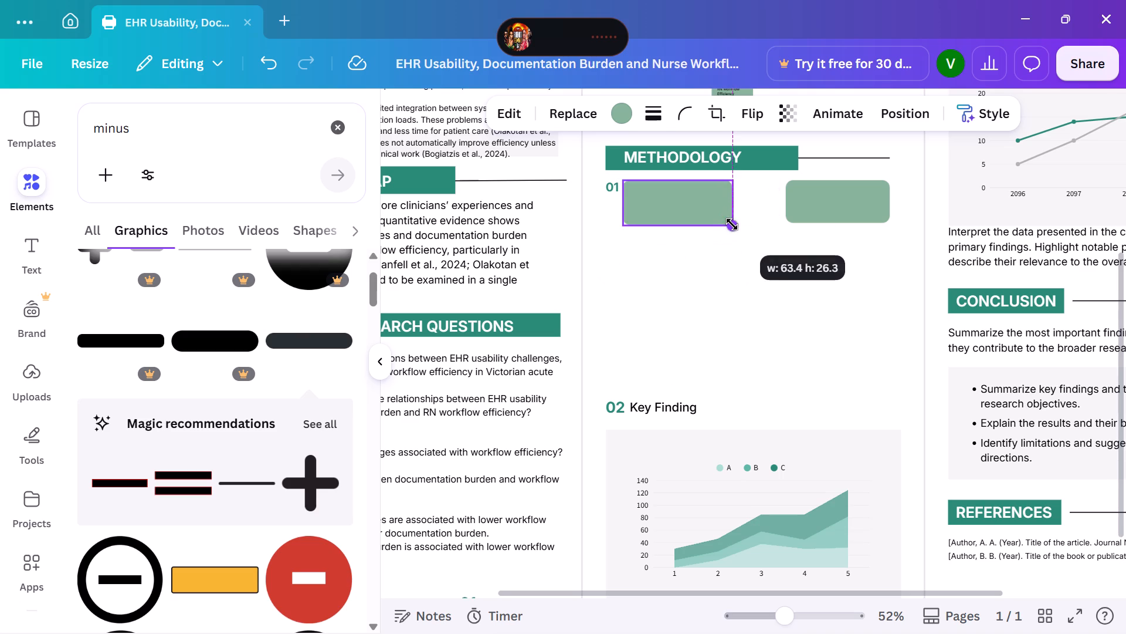
pyautogui.moveTo(732, 224); pyautogui.dragTo(737, 226)
pyautogui.click(813, 206)
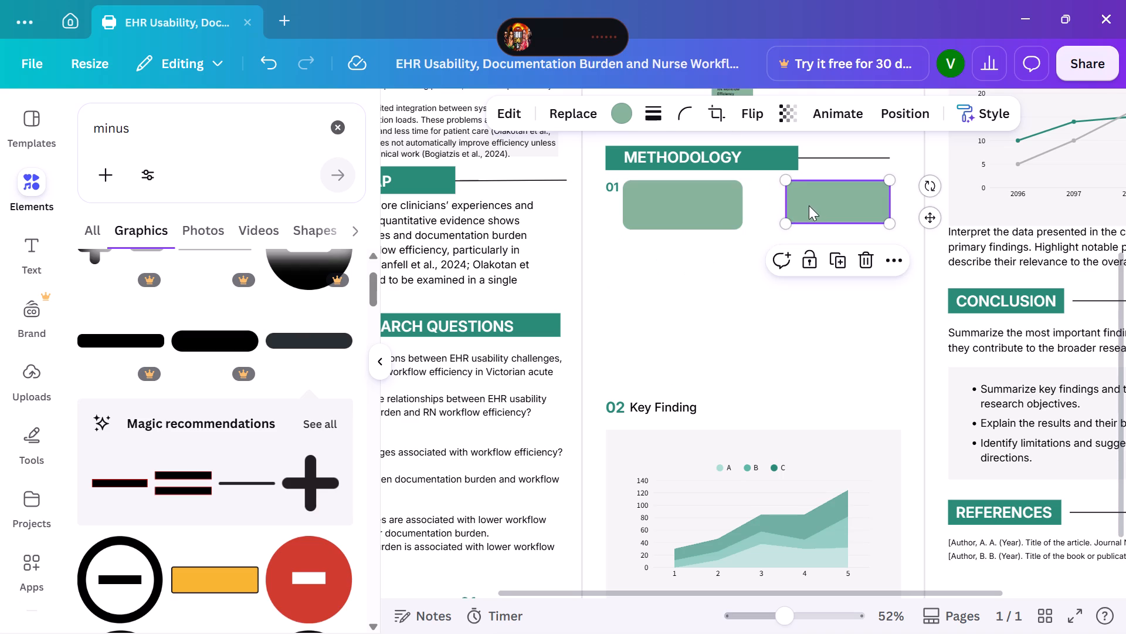
pyautogui.moveTo(785, 225); pyautogui.dragTo(778, 228)
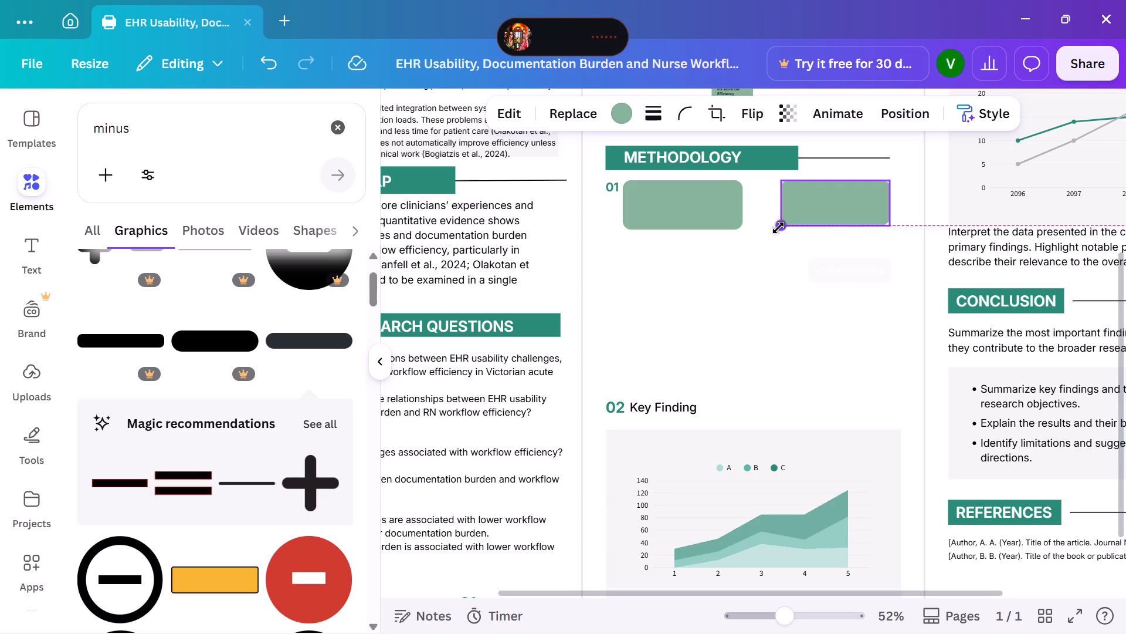
pyautogui.moveTo(778, 228); pyautogui.dragTo(774, 232)
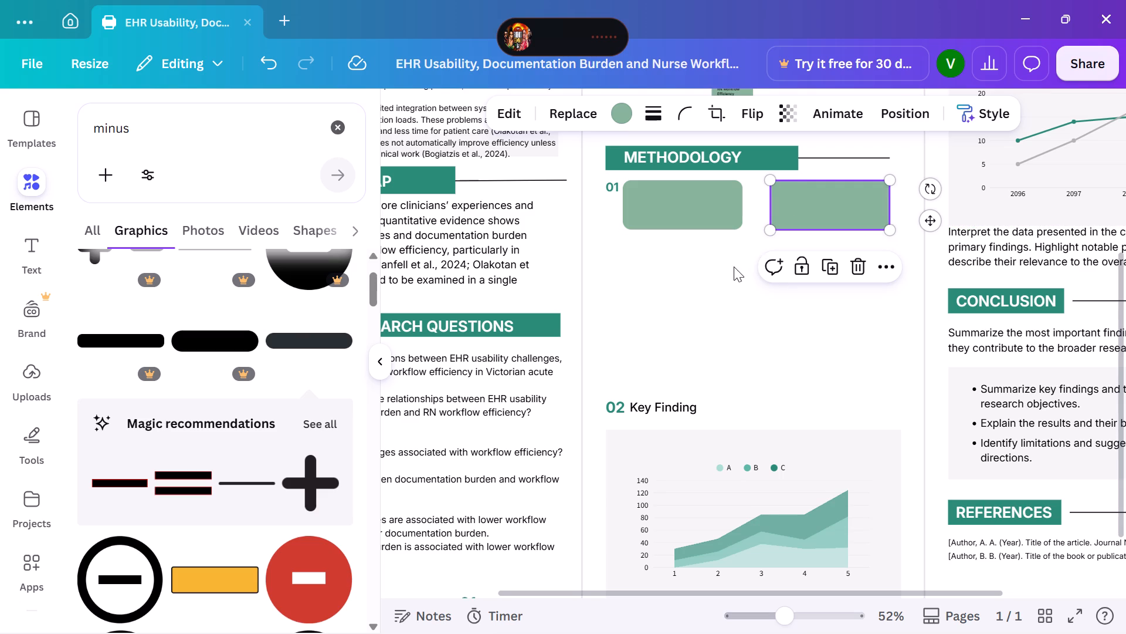
pyautogui.click(729, 269)
# Duplicate the 02 from the Key Finding heading and place the copy between the two METHODOLOGY boxes.
pyautogui.click(607, 404)
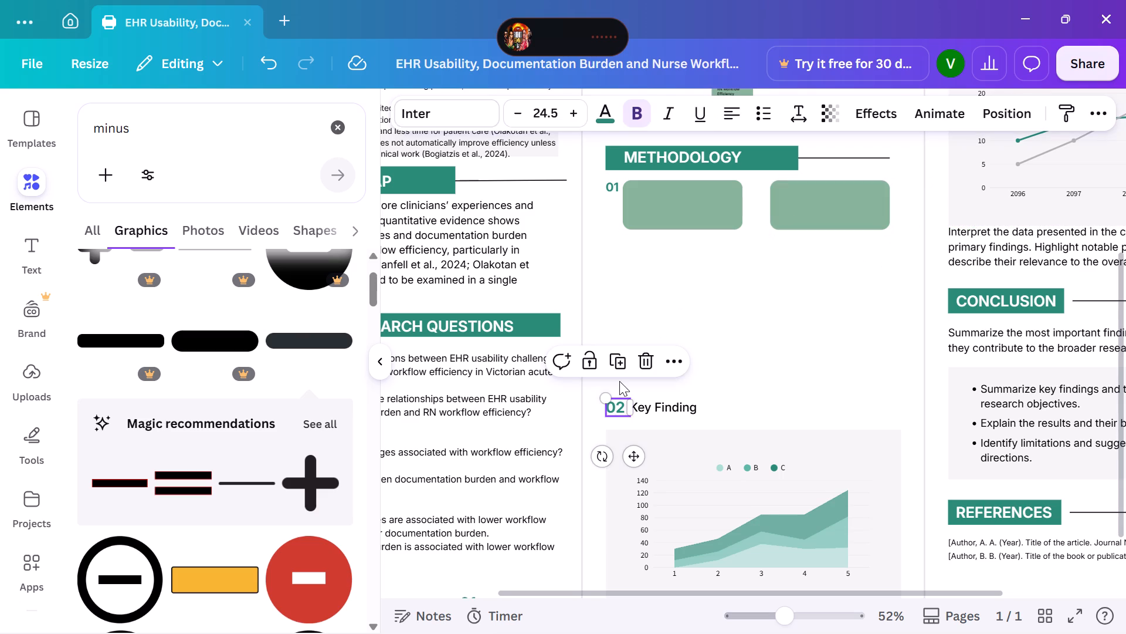
pyautogui.click(617, 365)
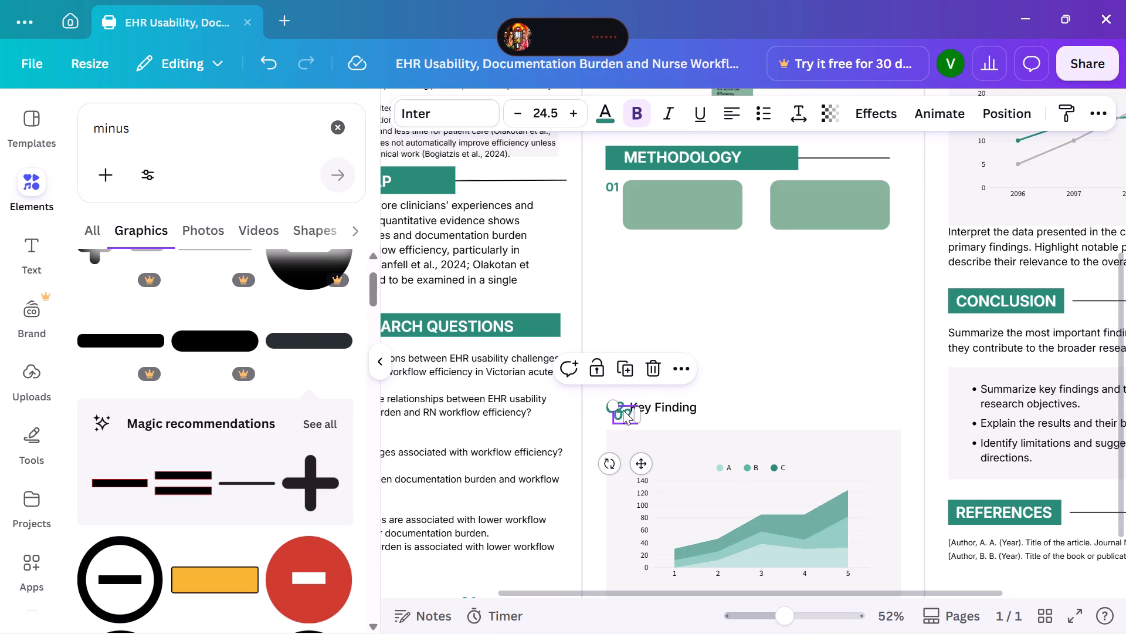
pyautogui.moveTo(625, 413); pyautogui.dragTo(720, 276)
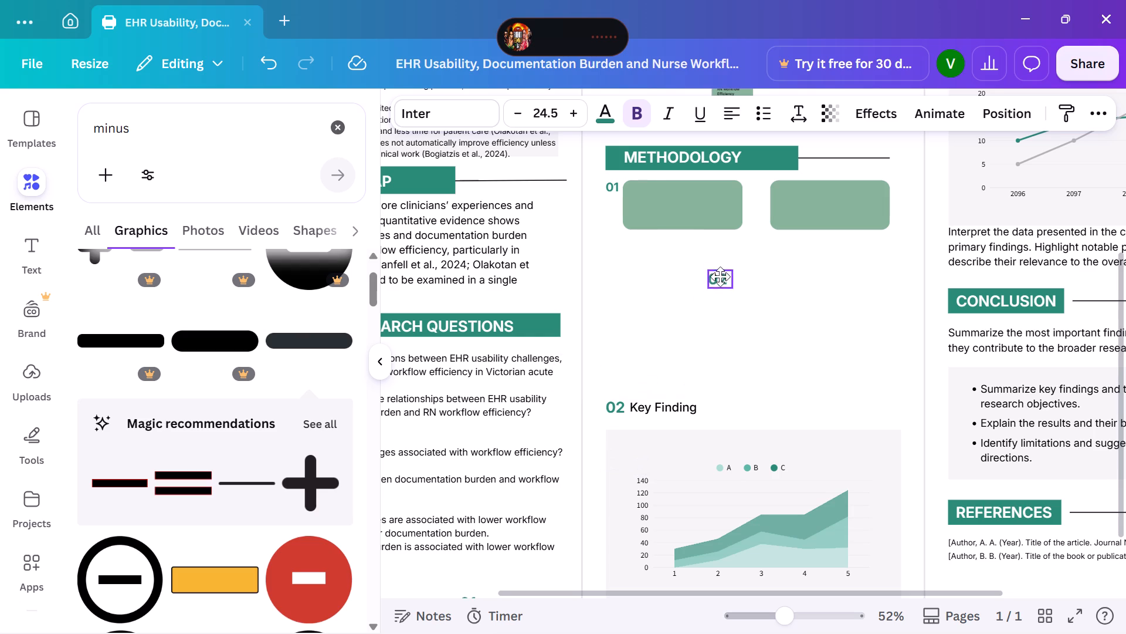
pyautogui.moveTo(720, 276); pyautogui.dragTo(755, 195)
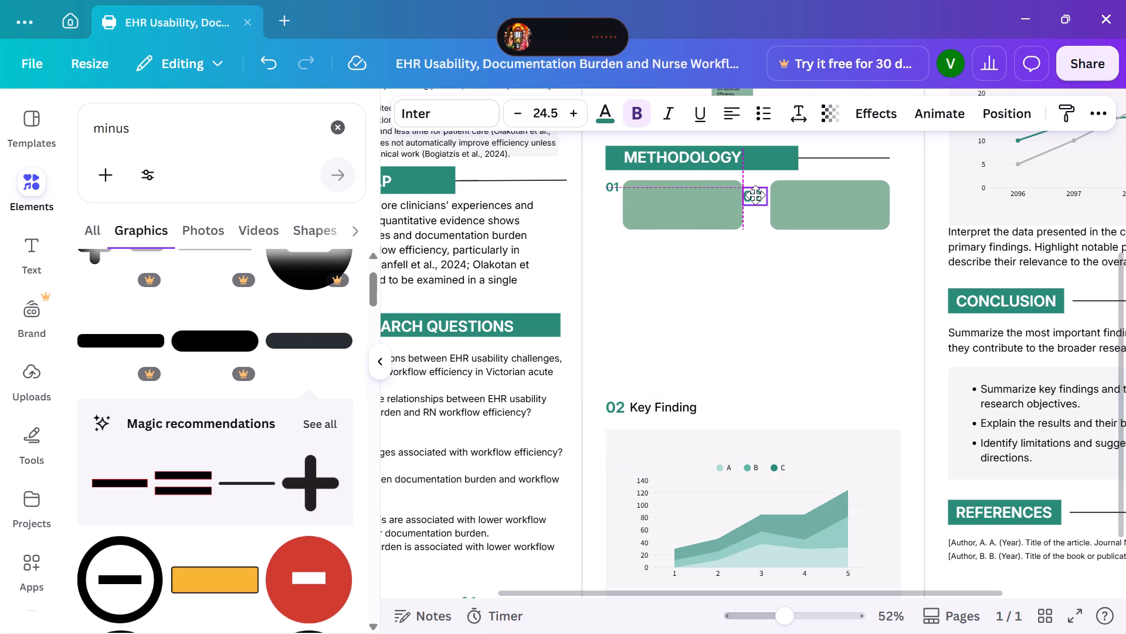
pyautogui.moveTo(755, 195); pyautogui.dragTo(757, 190)
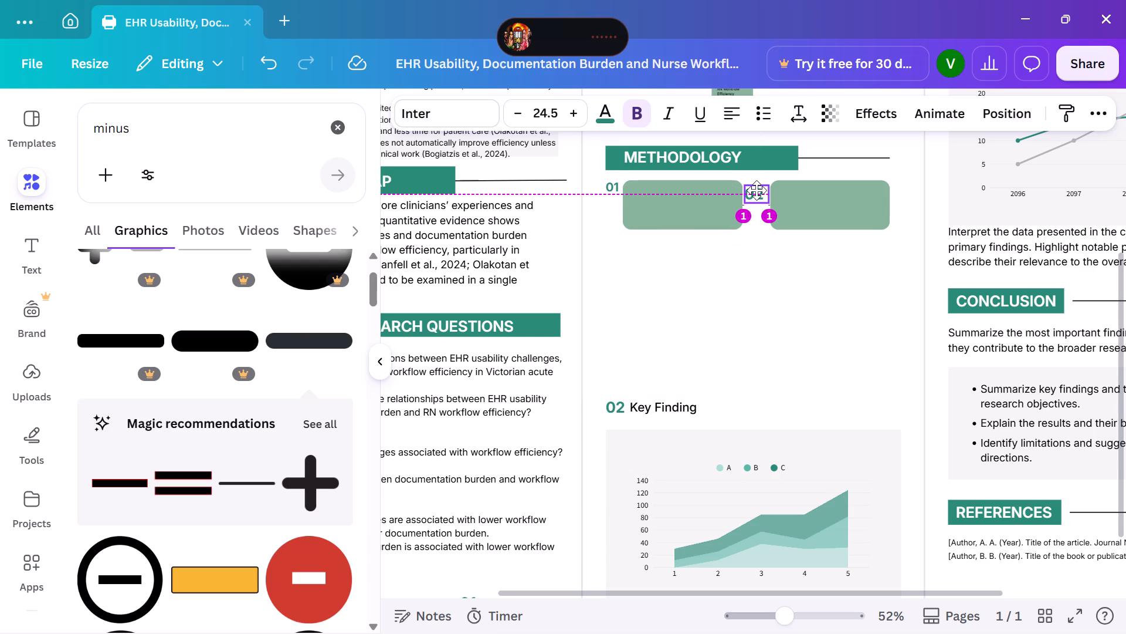
pyautogui.moveTo(757, 190); pyautogui.dragTo(756, 190)
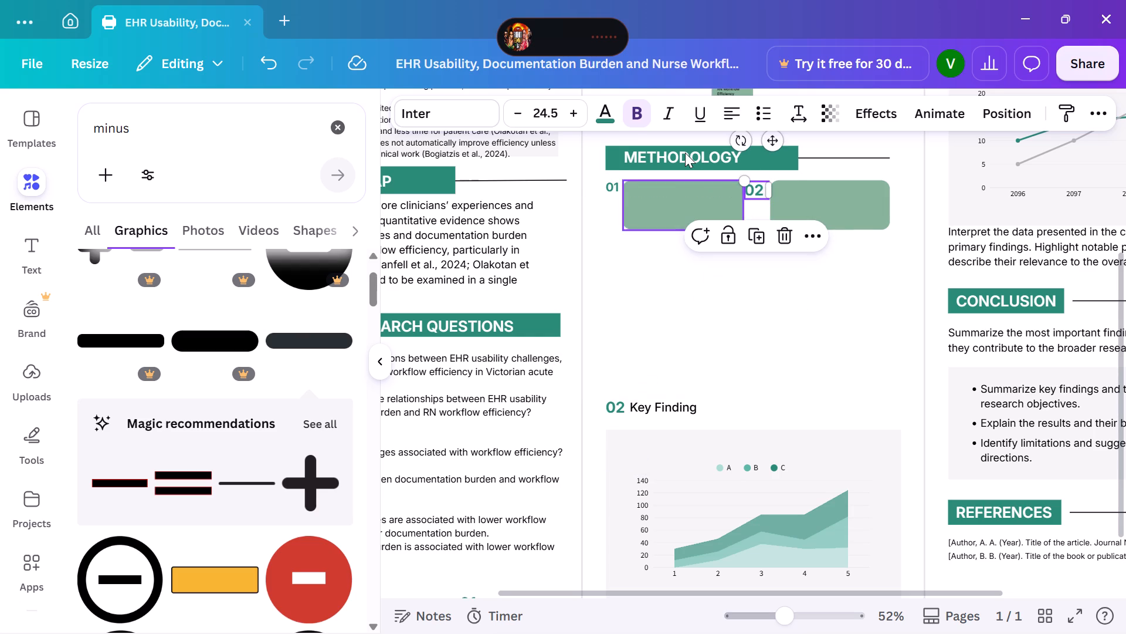
# Reduce the font size of the copied 02 between the METHODOLOGY boxes to 19.5.
pyautogui.click(518, 118)
pyautogui.doubleClick(518, 118)
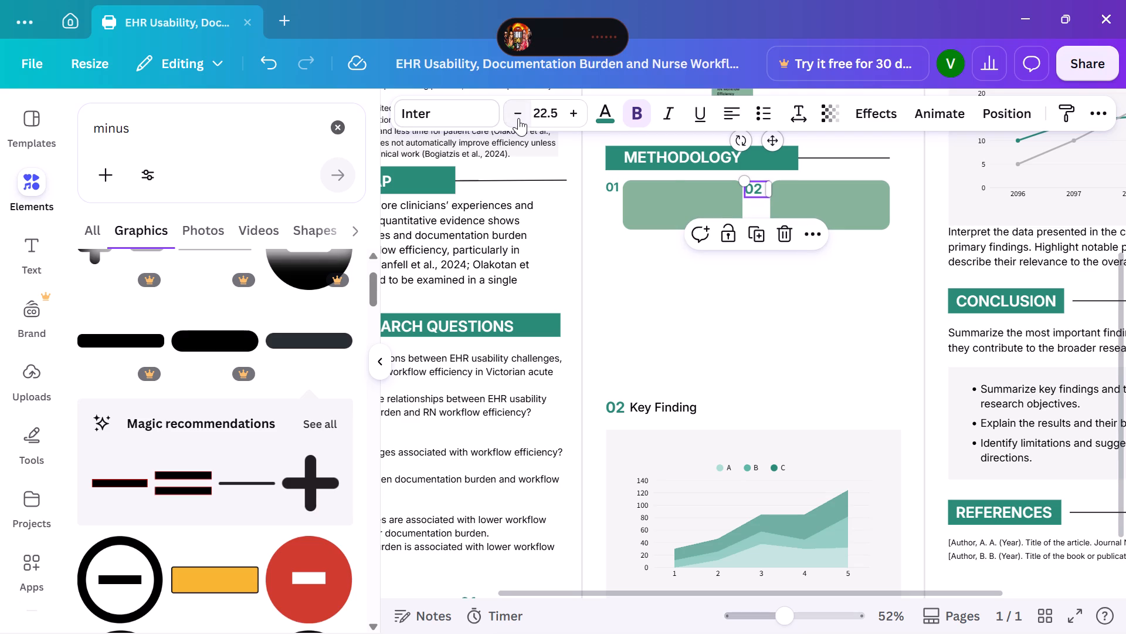
pyautogui.click(518, 118)
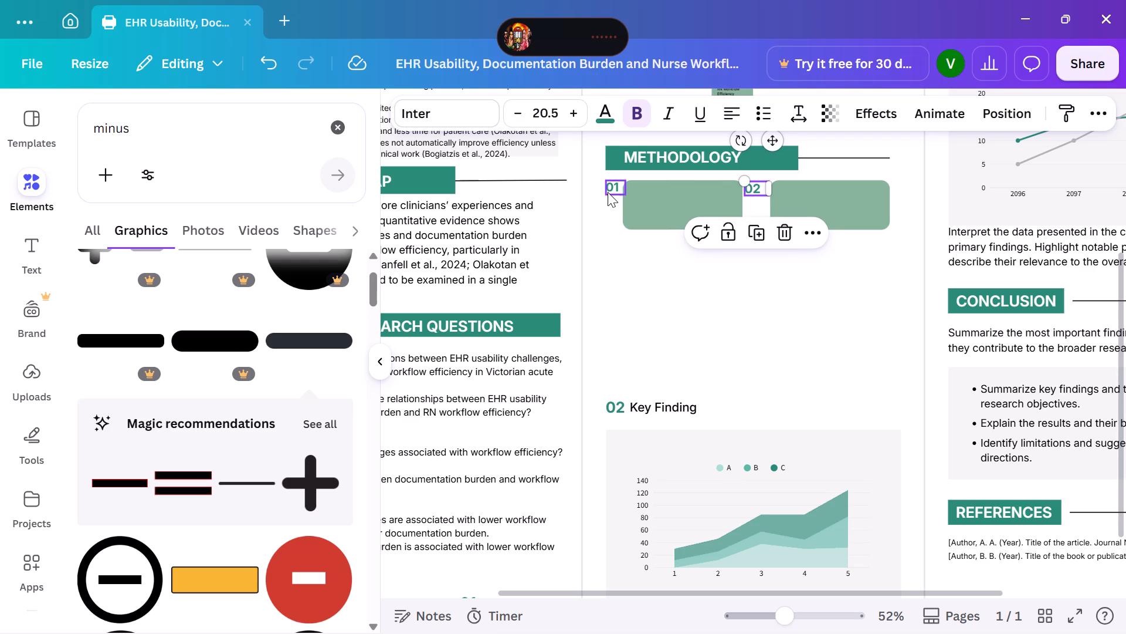
pyautogui.click(608, 192)
pyautogui.click(750, 184)
pyautogui.click(520, 109)
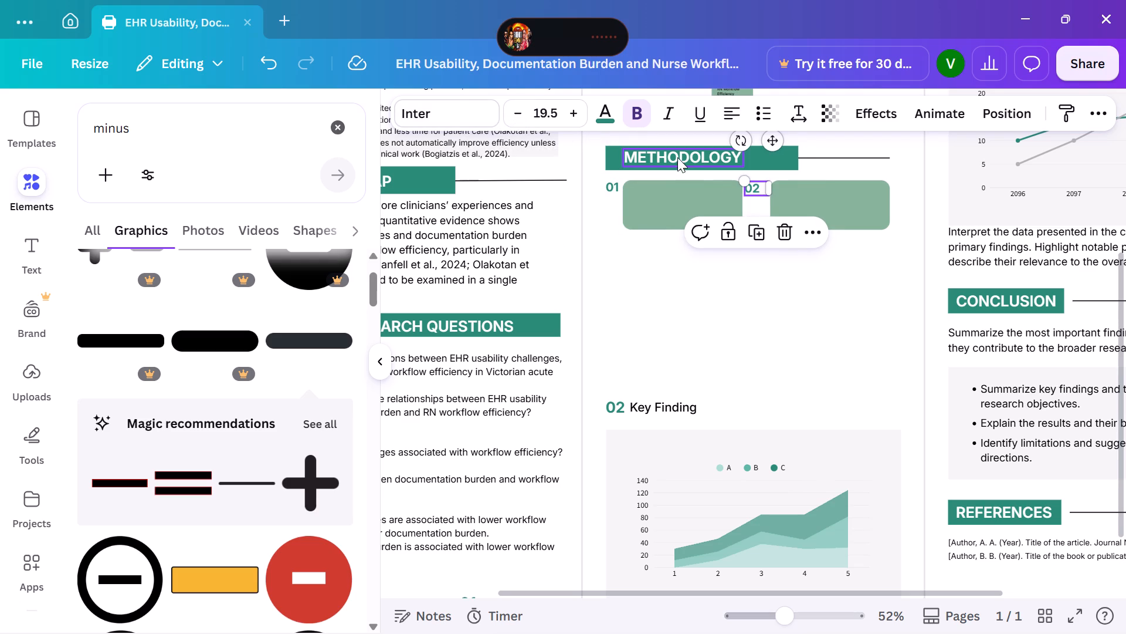
pyautogui.click(819, 164)
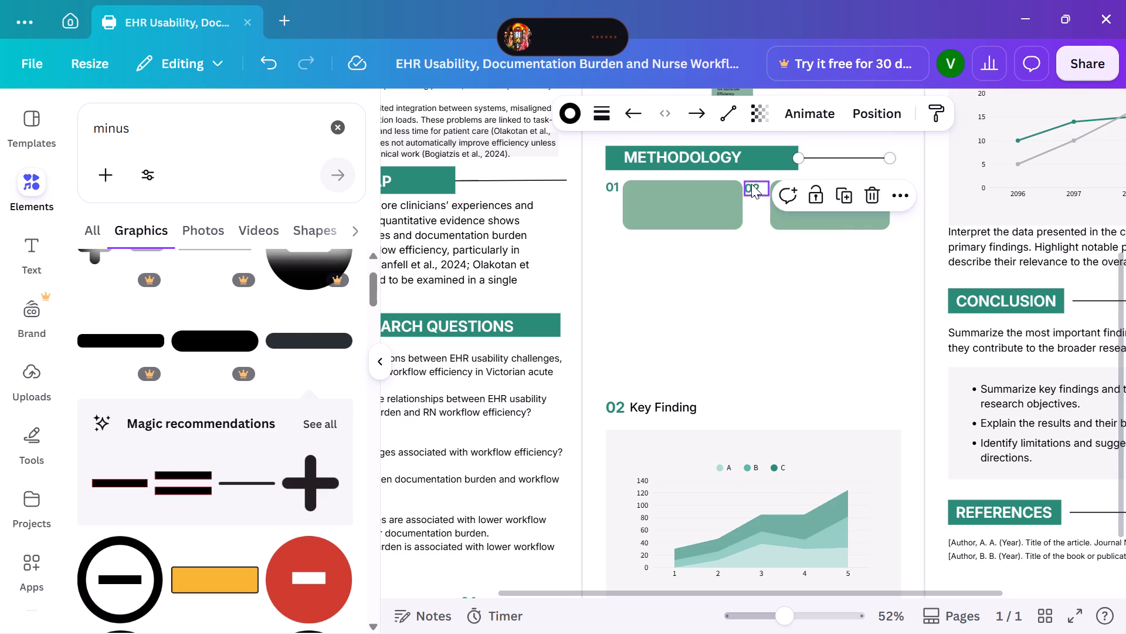
# Narrow the copied 02's text box and move it beside the second green box, level with the 01.
pyautogui.click(751, 184)
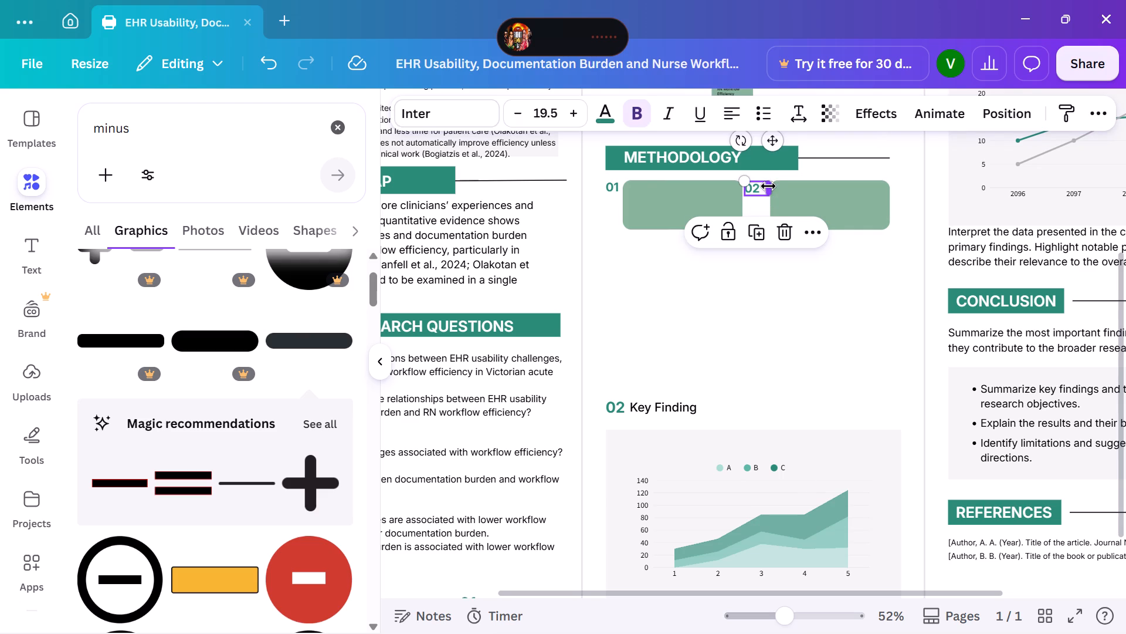
pyautogui.moveTo(768, 187); pyautogui.dragTo(762, 188)
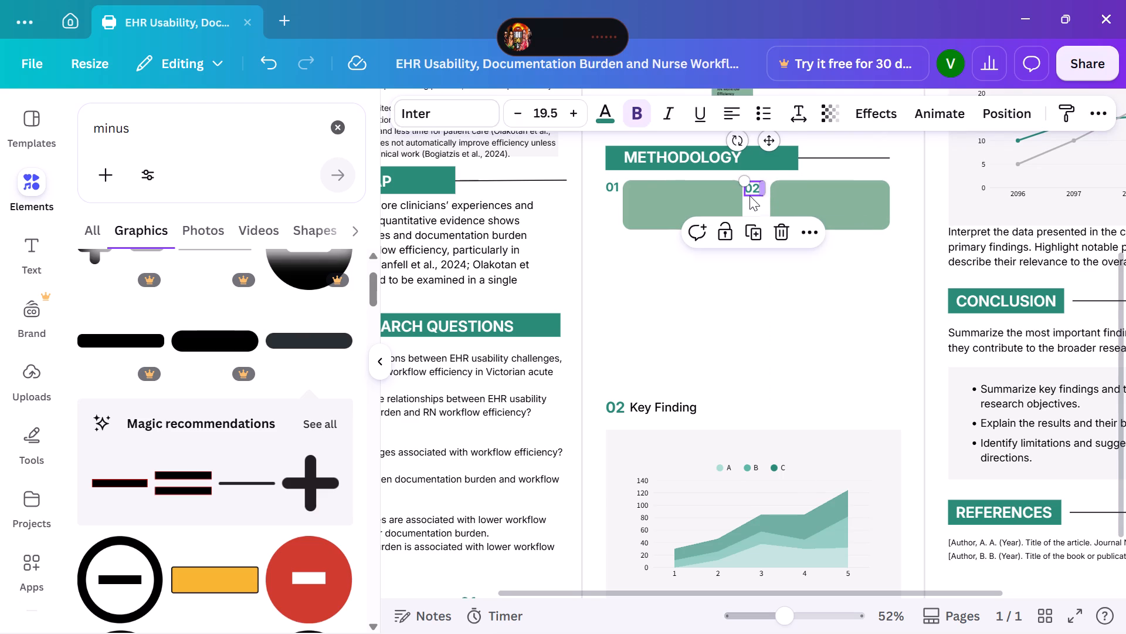
pyautogui.click(754, 184)
pyautogui.click(768, 146)
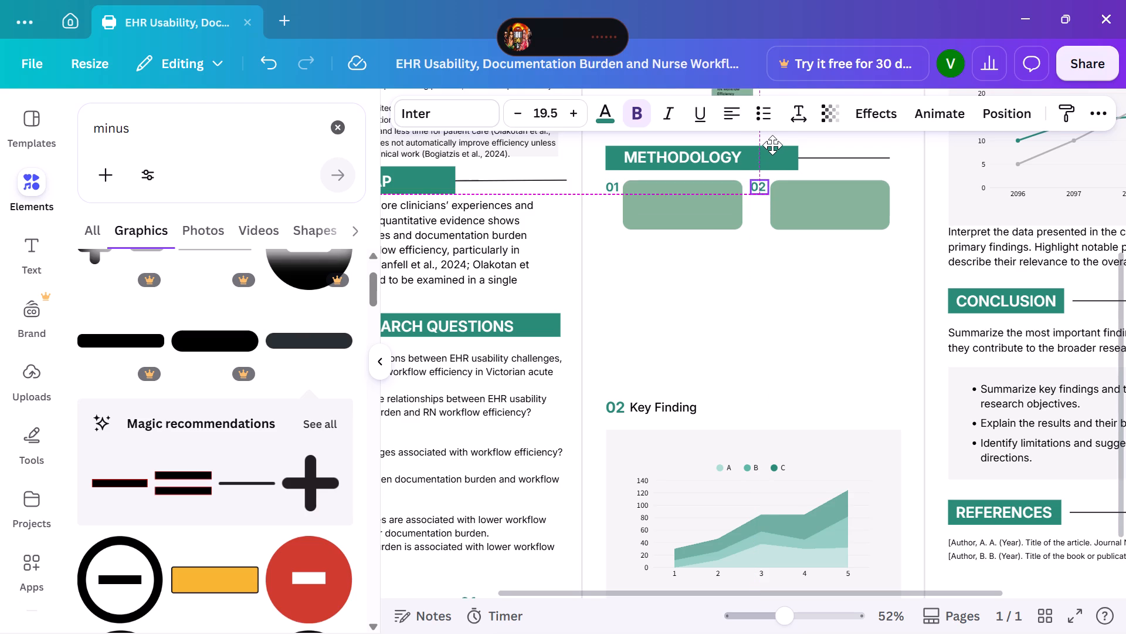
pyautogui.click(853, 269)
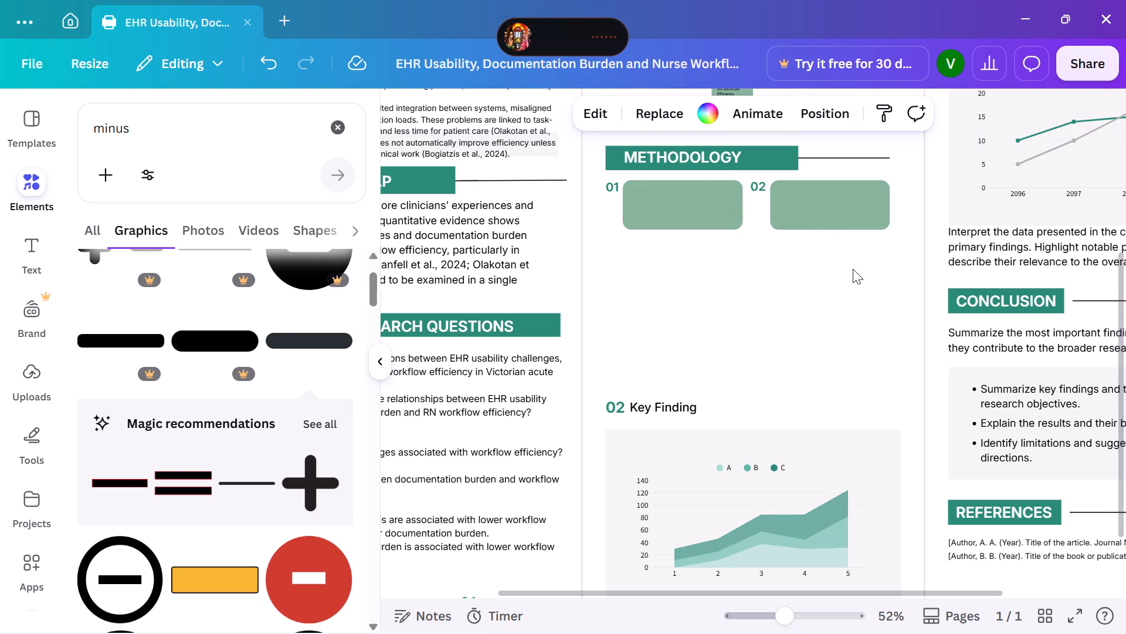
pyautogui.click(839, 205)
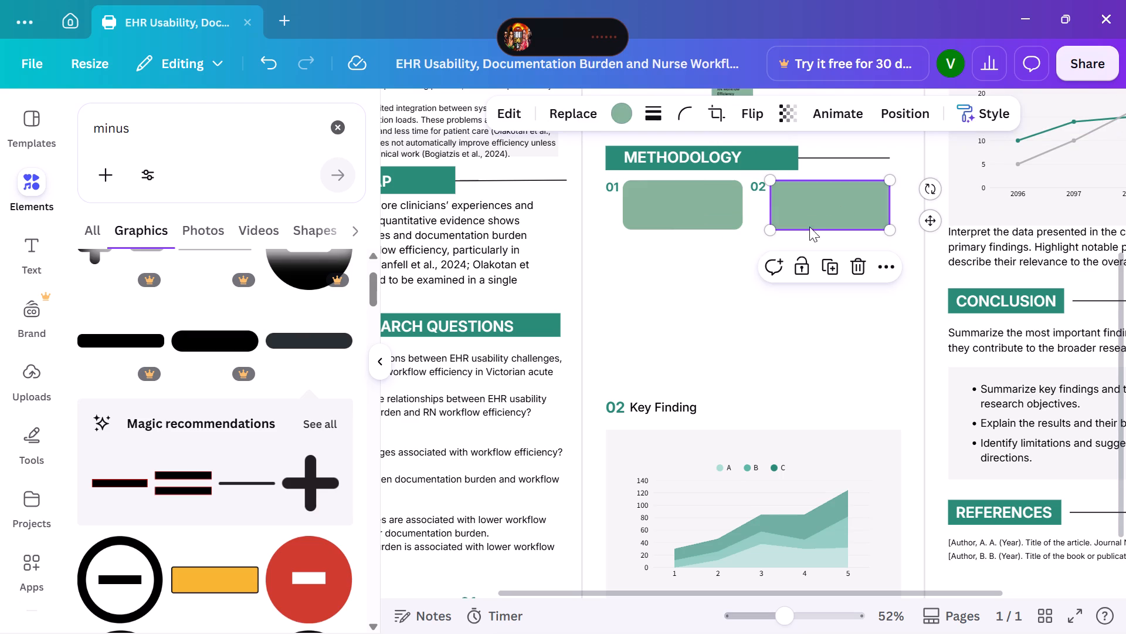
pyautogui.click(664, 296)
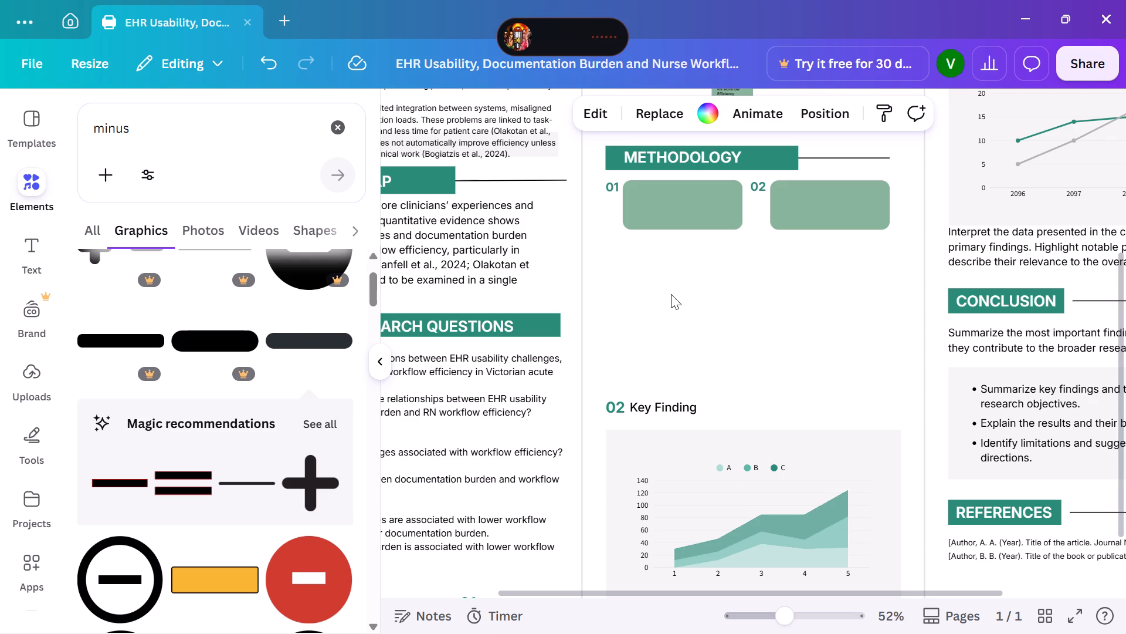
# Move both METHODOLOGY green boxes slightly down, leaving room for headings between them and the section title.
pyautogui.click(657, 213)
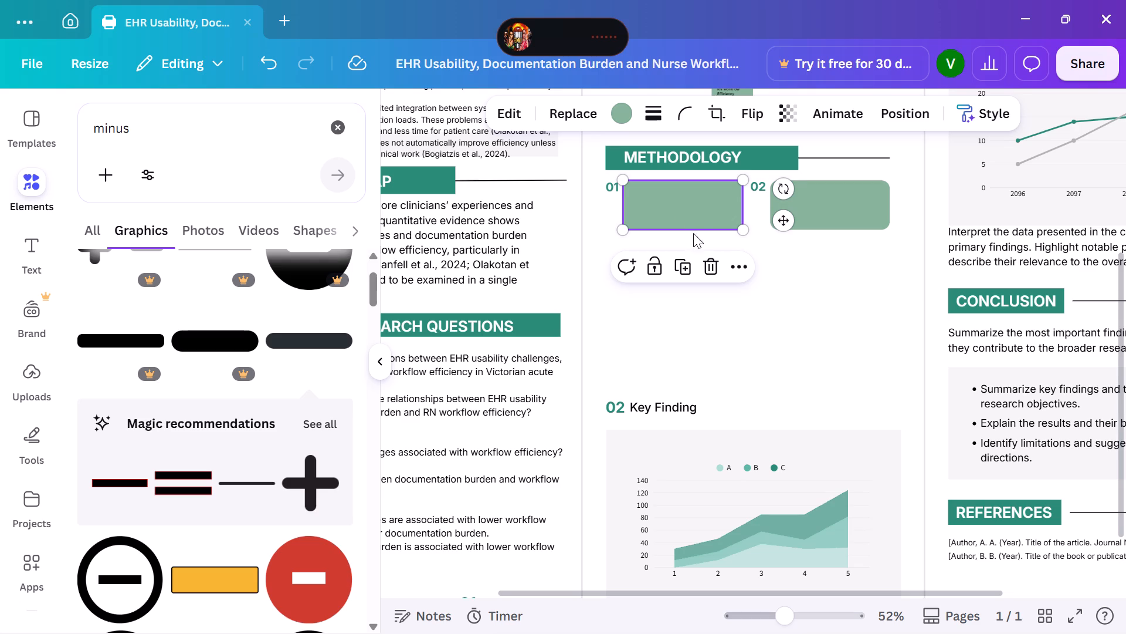
pyautogui.moveTo(784, 224); pyautogui.dragTo(781, 234)
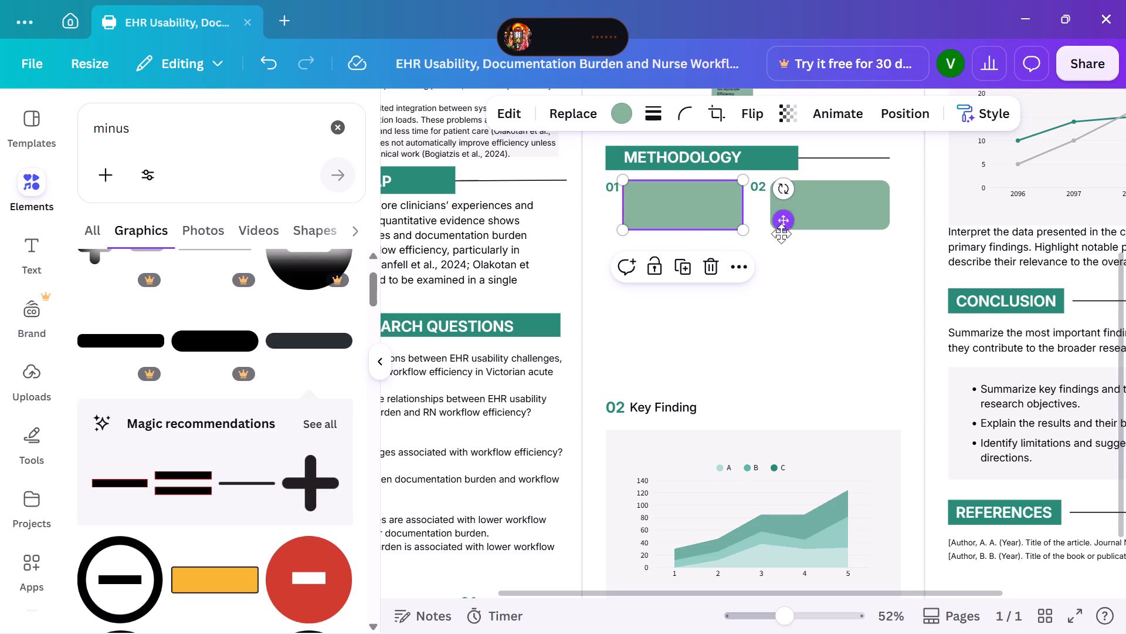
pyautogui.moveTo(781, 234); pyautogui.dragTo(784, 240)
pyautogui.click(828, 213)
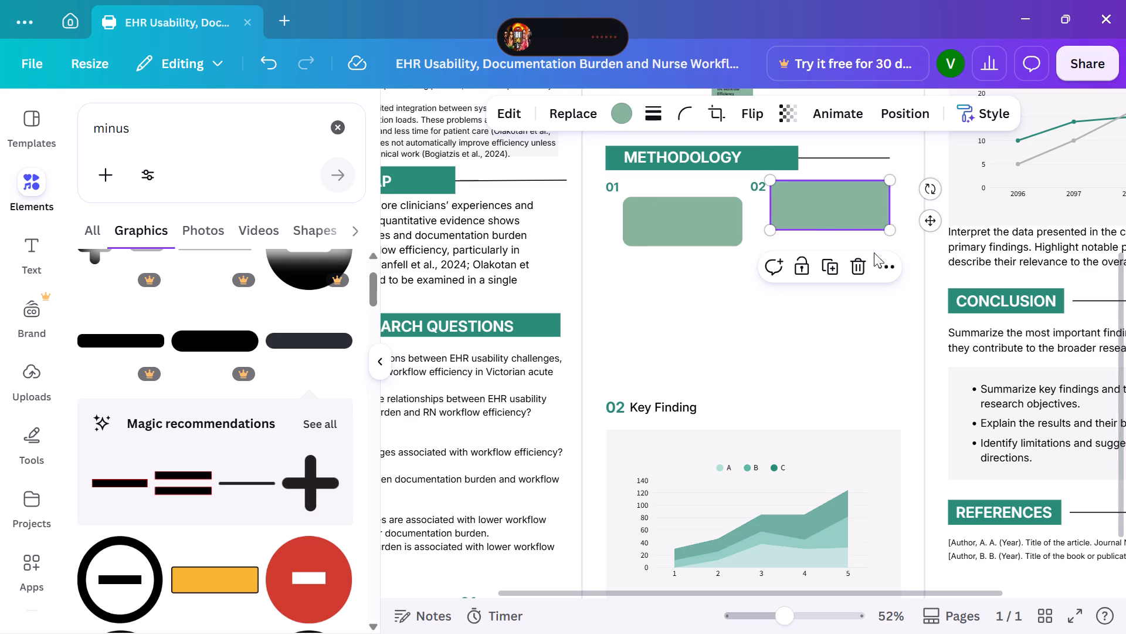
pyautogui.moveTo(927, 221); pyautogui.dragTo(927, 225)
pyautogui.moveTo(927, 225); pyautogui.dragTo(925, 240)
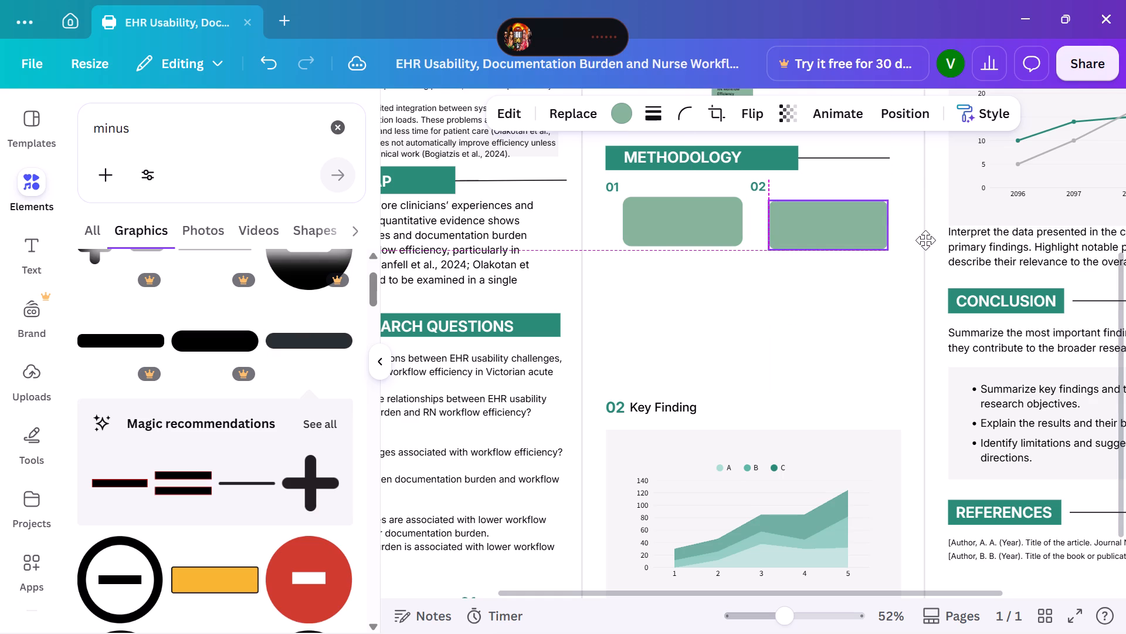
pyautogui.moveTo(925, 240); pyautogui.dragTo(929, 238)
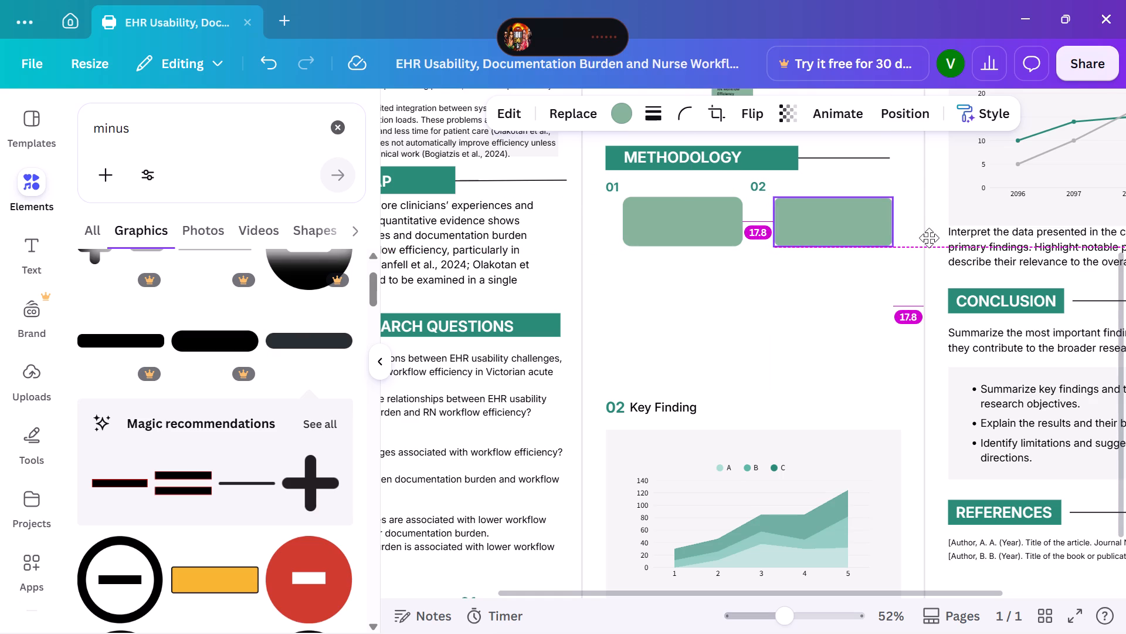
pyautogui.moveTo(929, 238); pyautogui.dragTo(930, 233)
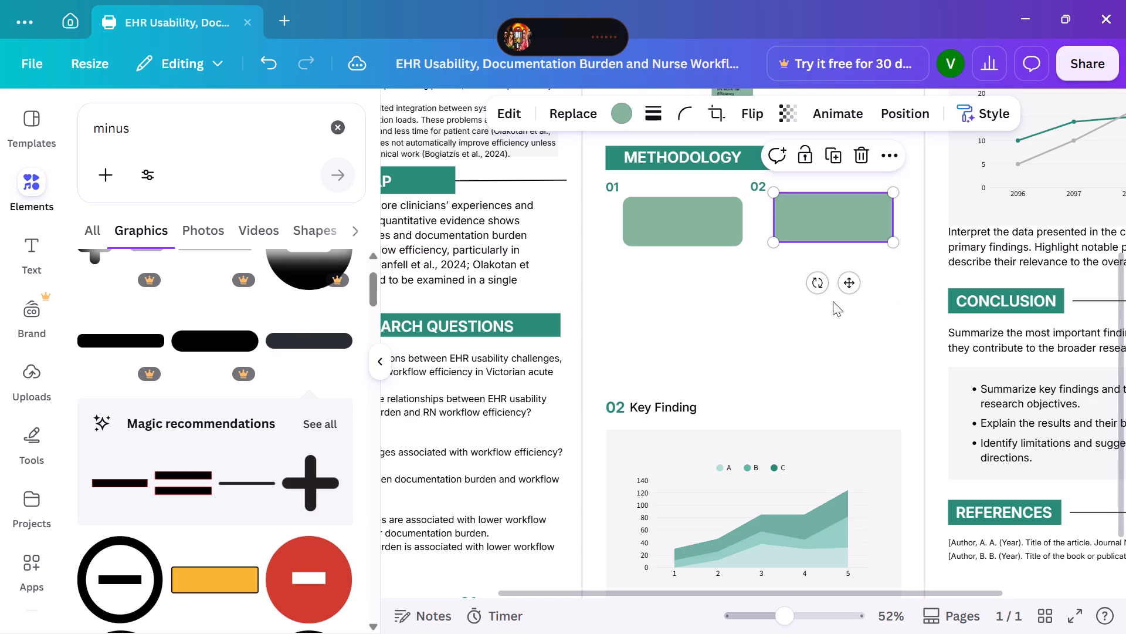
pyautogui.click(757, 322)
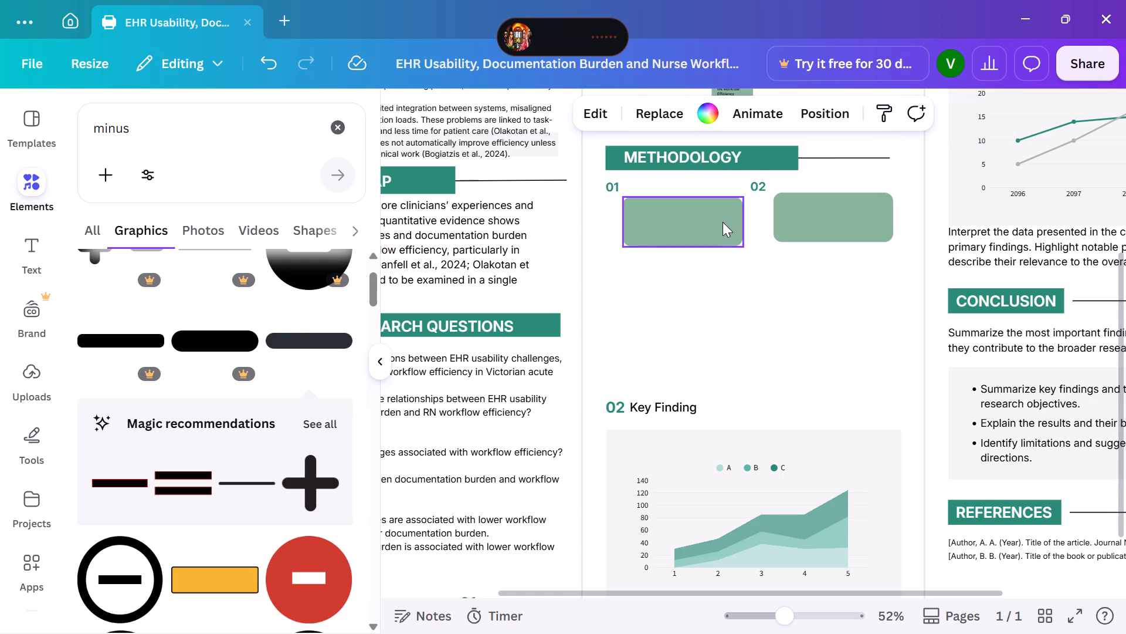
pyautogui.click(723, 222)
pyautogui.click(702, 285)
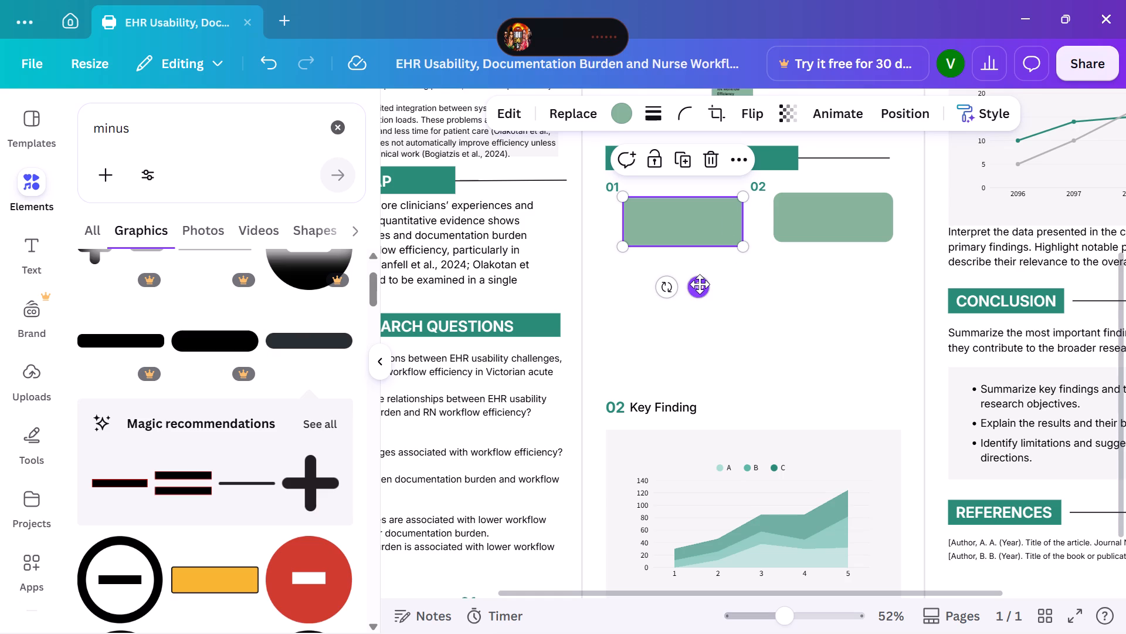
# Move the 02 and the 01 above the starting edges of their green boxes, level with each other.
pyautogui.click(761, 187)
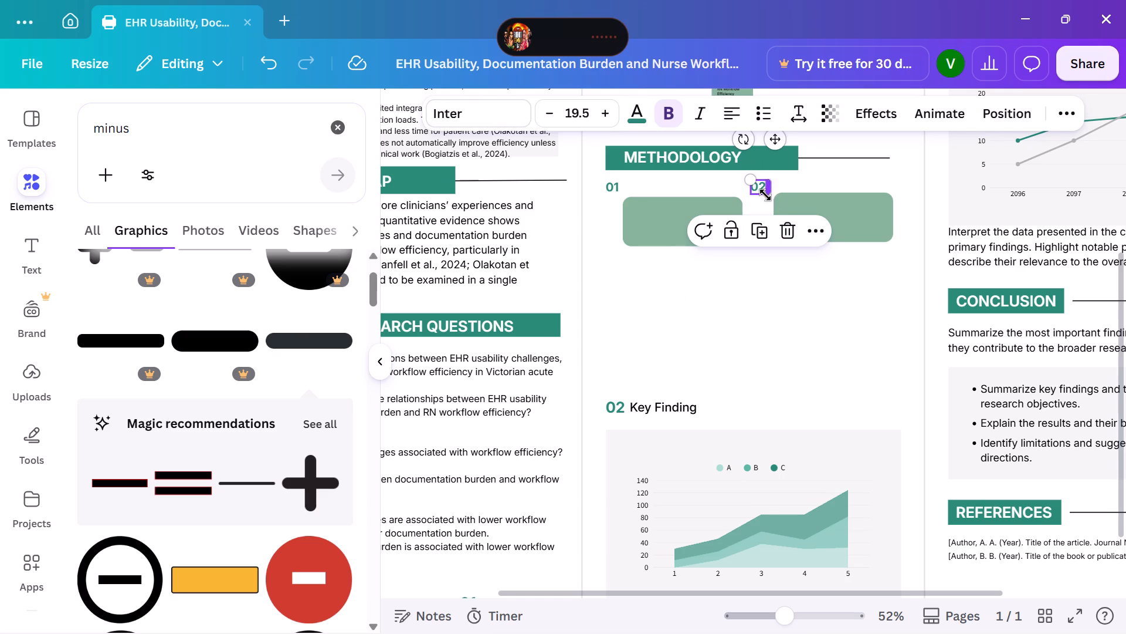
pyautogui.moveTo(771, 140); pyautogui.dragTo(772, 140)
pyautogui.moveTo(772, 140); pyautogui.dragTo(795, 137)
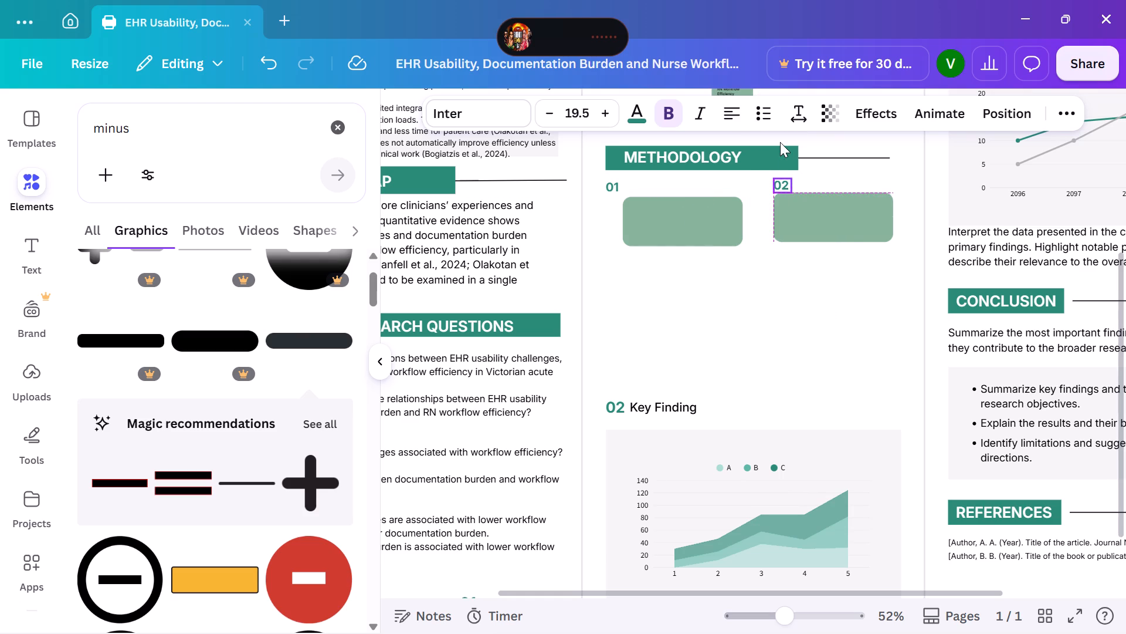
pyautogui.click(798, 136)
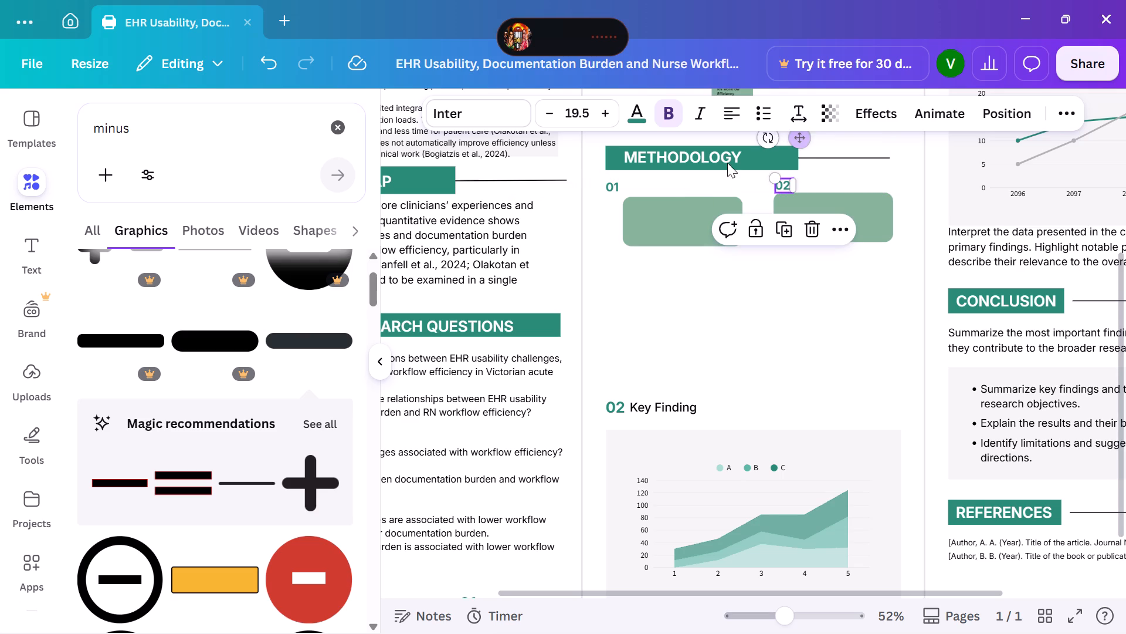
pyautogui.click(611, 189)
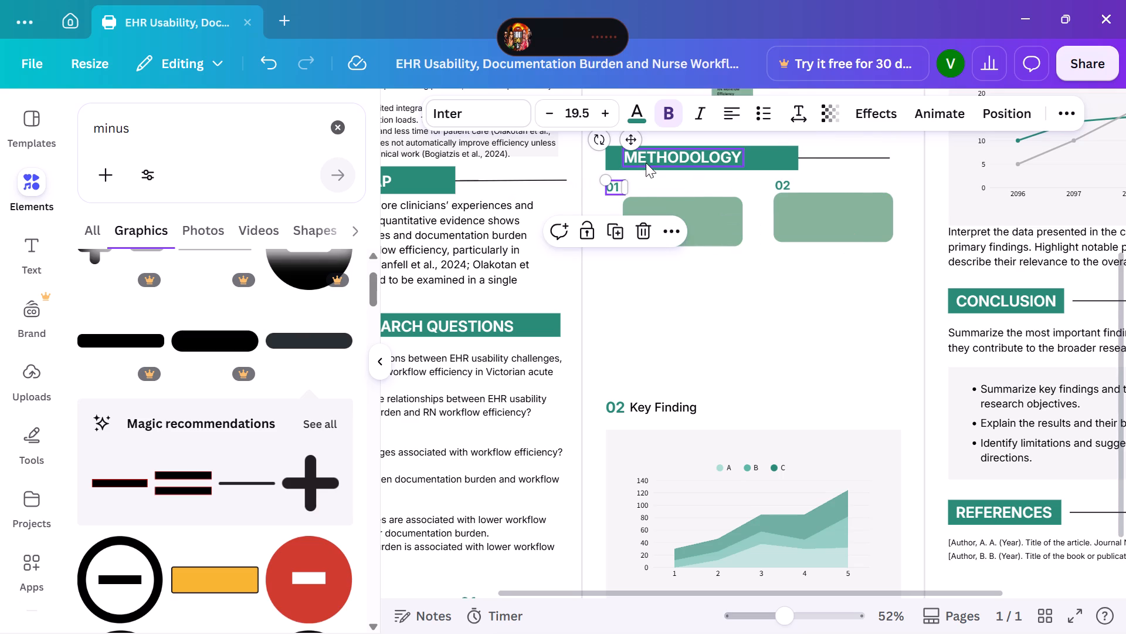
pyautogui.moveTo(630, 141); pyautogui.dragTo(644, 140)
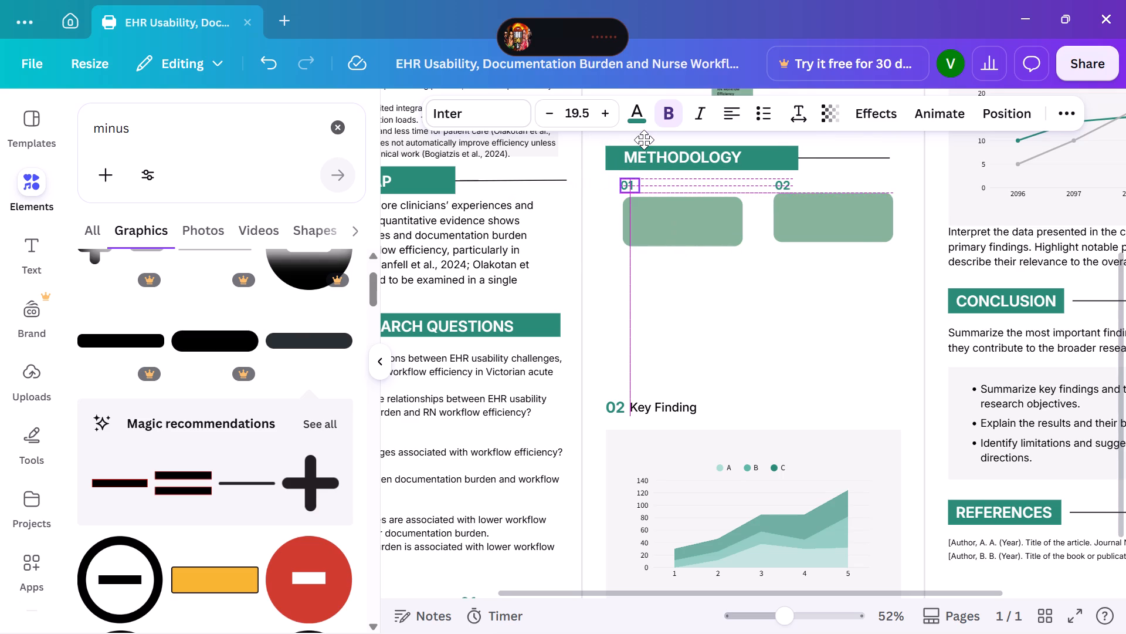
pyautogui.moveTo(644, 140); pyautogui.dragTo(648, 139)
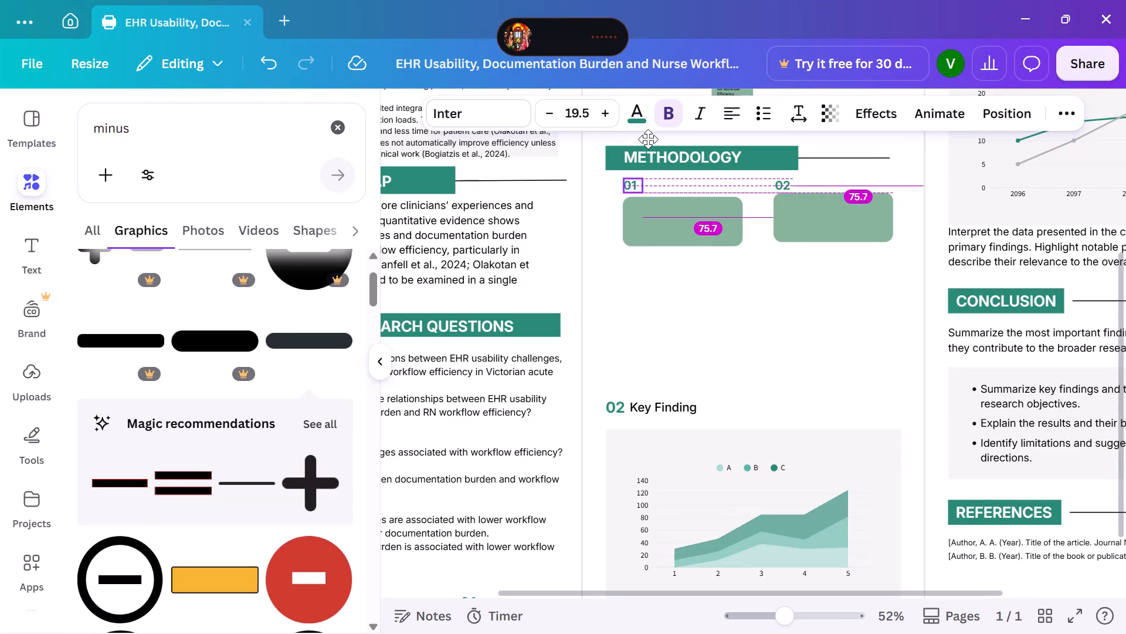
pyautogui.moveTo(648, 139); pyautogui.dragTo(652, 139)
pyautogui.click(821, 269)
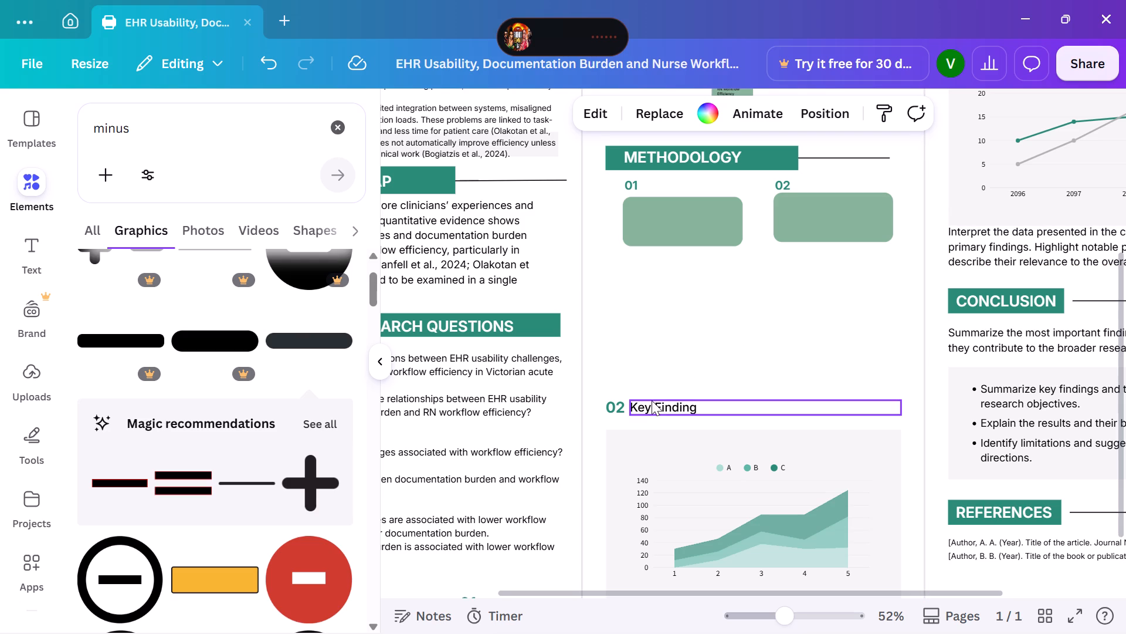
# Duplicate the Key Finding heading text into the empty METHODOLOGY area and narrow the copy's text box to fit one line.
pyautogui.click(669, 402)
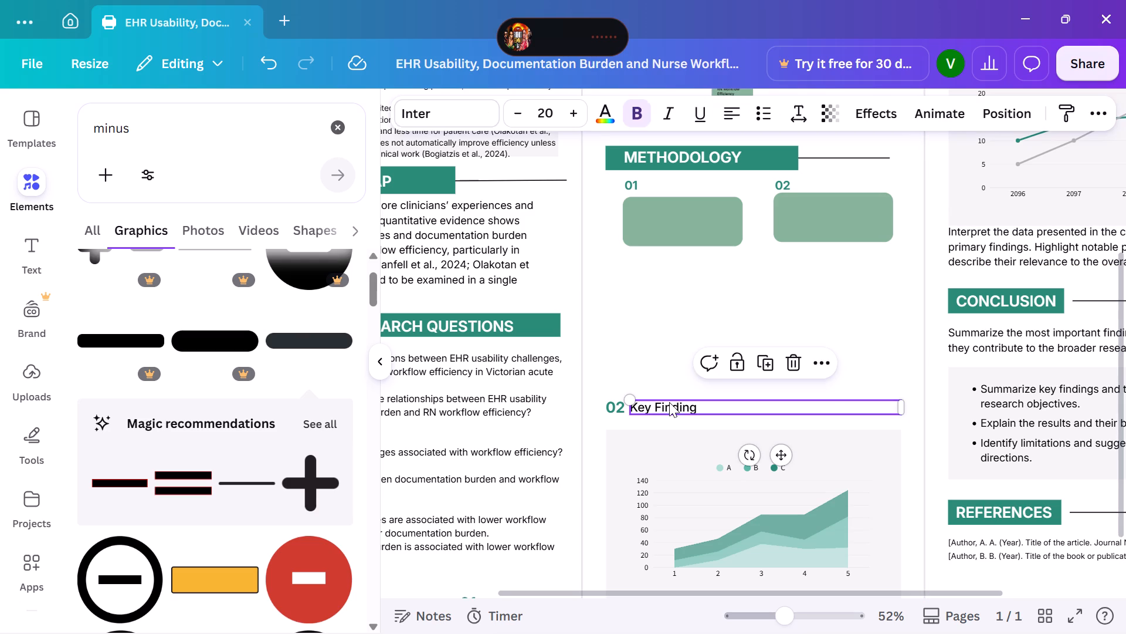
pyautogui.click(761, 362)
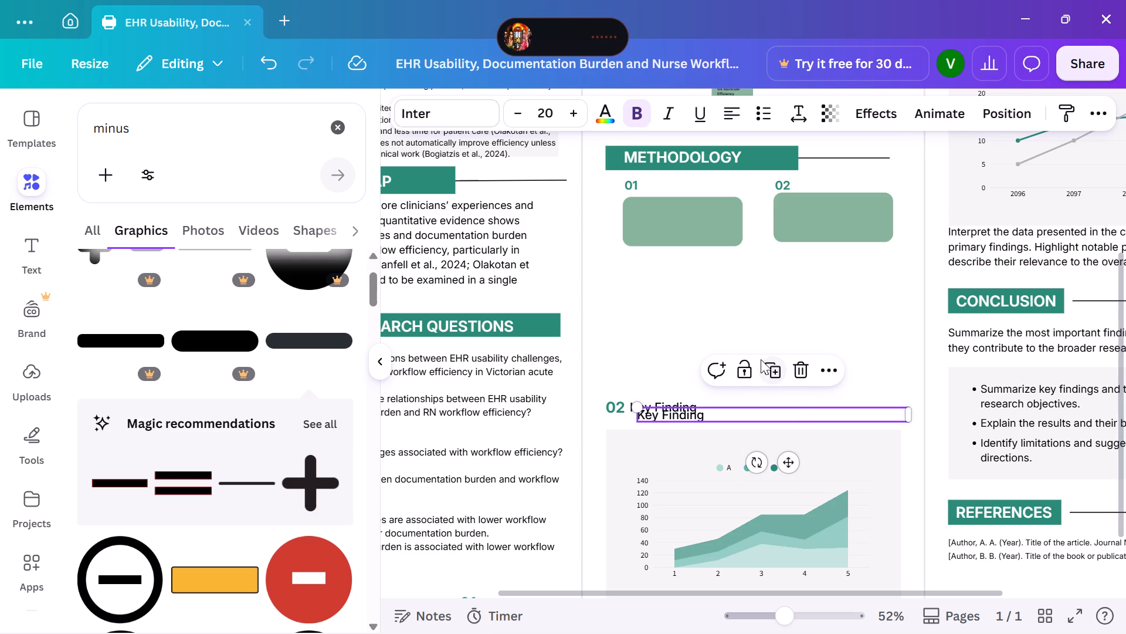
pyautogui.moveTo(784, 414); pyautogui.dragTo(756, 343)
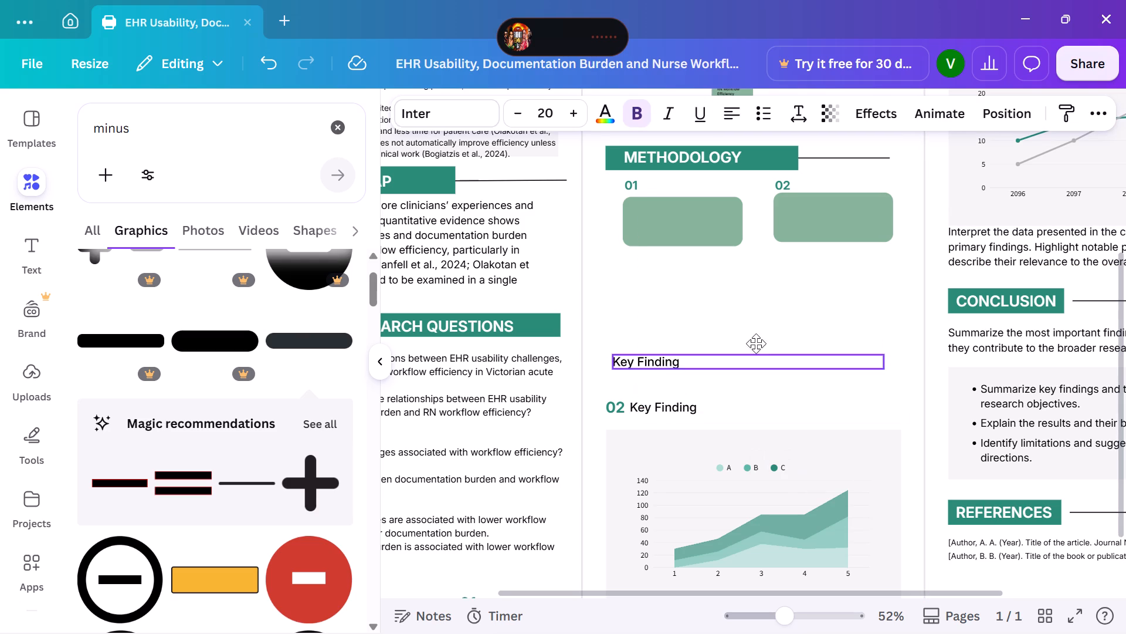
pyautogui.moveTo(756, 343); pyautogui.dragTo(757, 332)
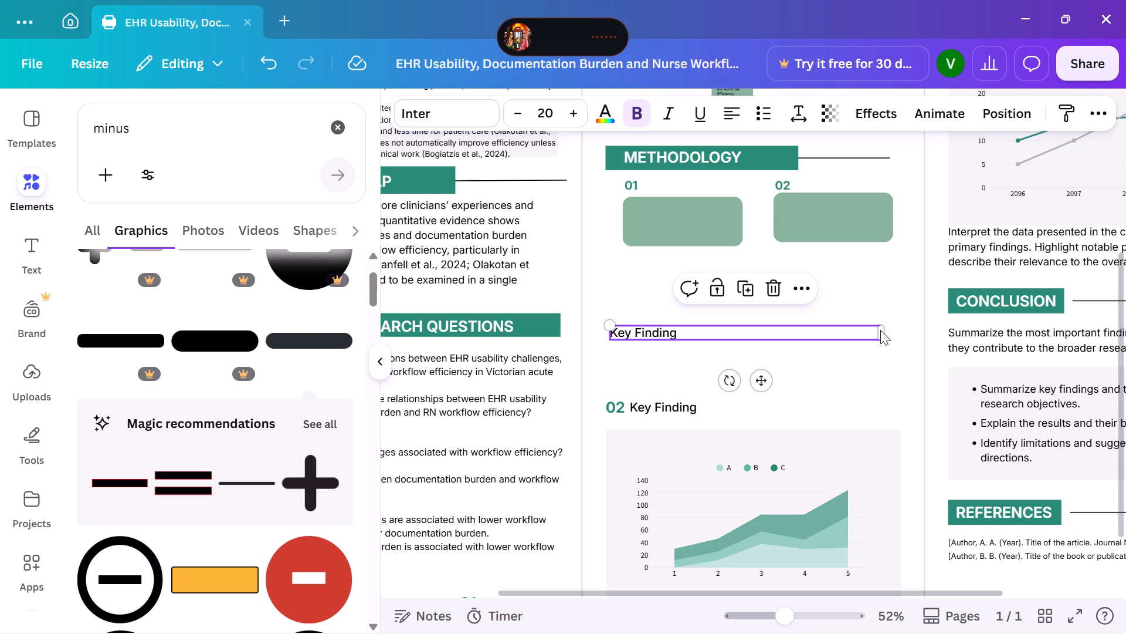
pyautogui.moveTo(883, 329); pyautogui.dragTo(835, 328)
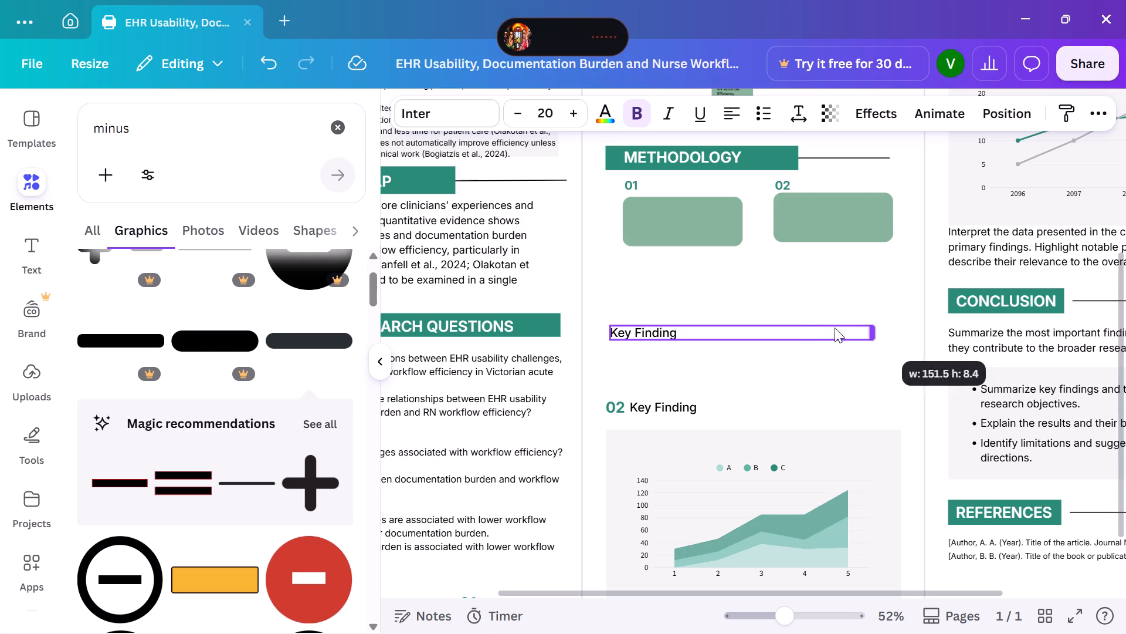
pyautogui.moveTo(835, 328); pyautogui.dragTo(677, 331)
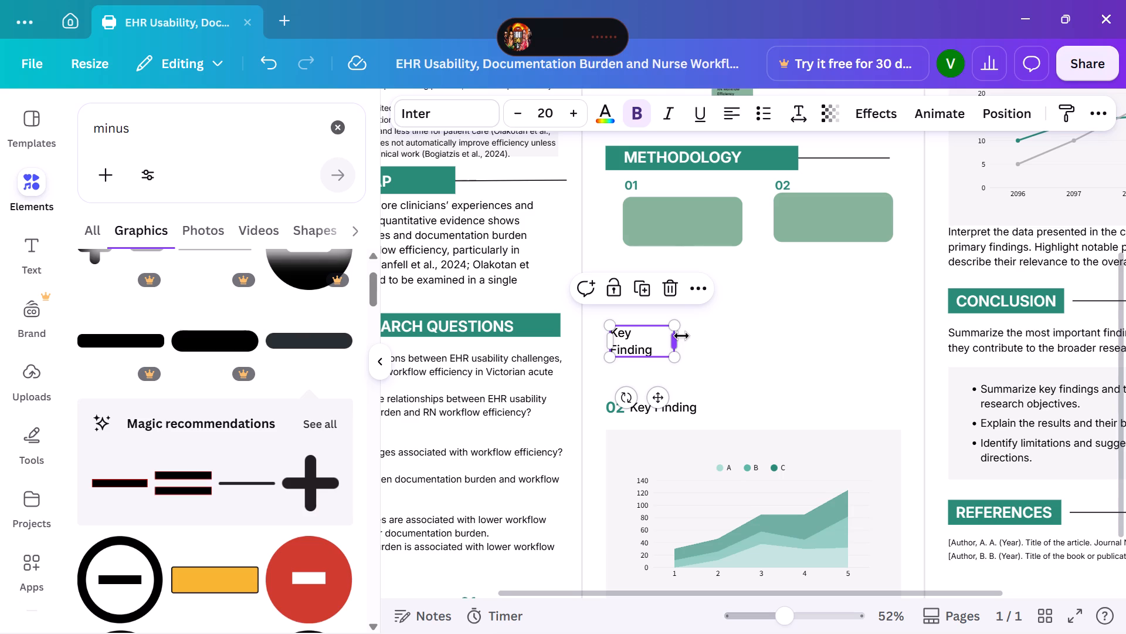
pyautogui.moveTo(681, 335); pyautogui.dragTo(690, 335)
pyautogui.click(652, 344)
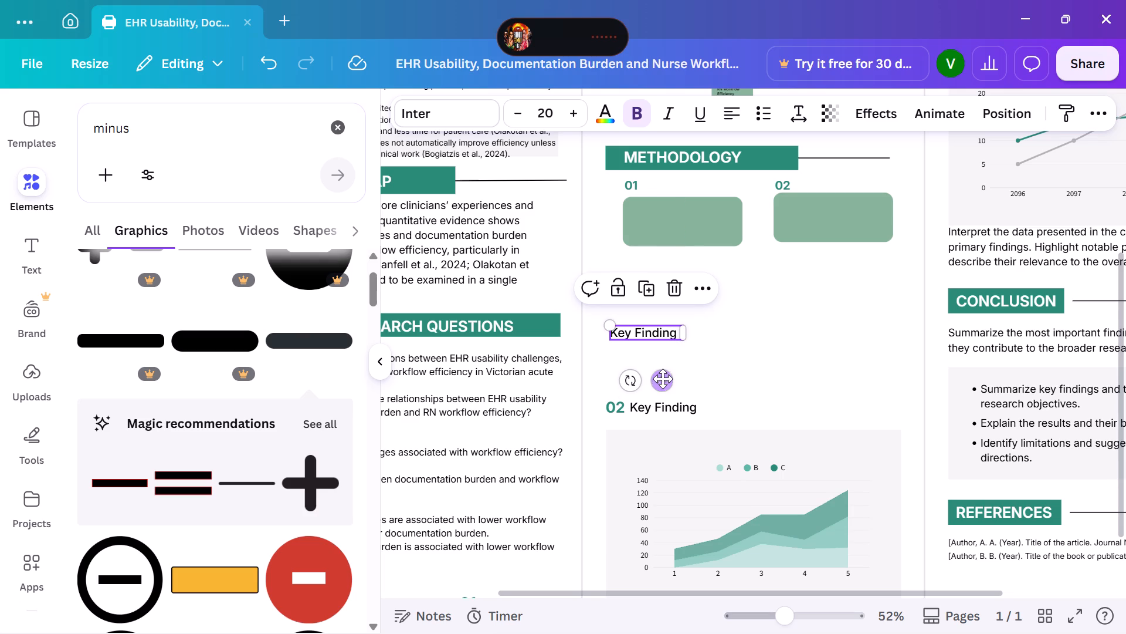
# Place the copied Key Finding text beside the 01, above the first METHODOLOGY box.
pyautogui.moveTo(663, 379); pyautogui.dragTo(699, 227)
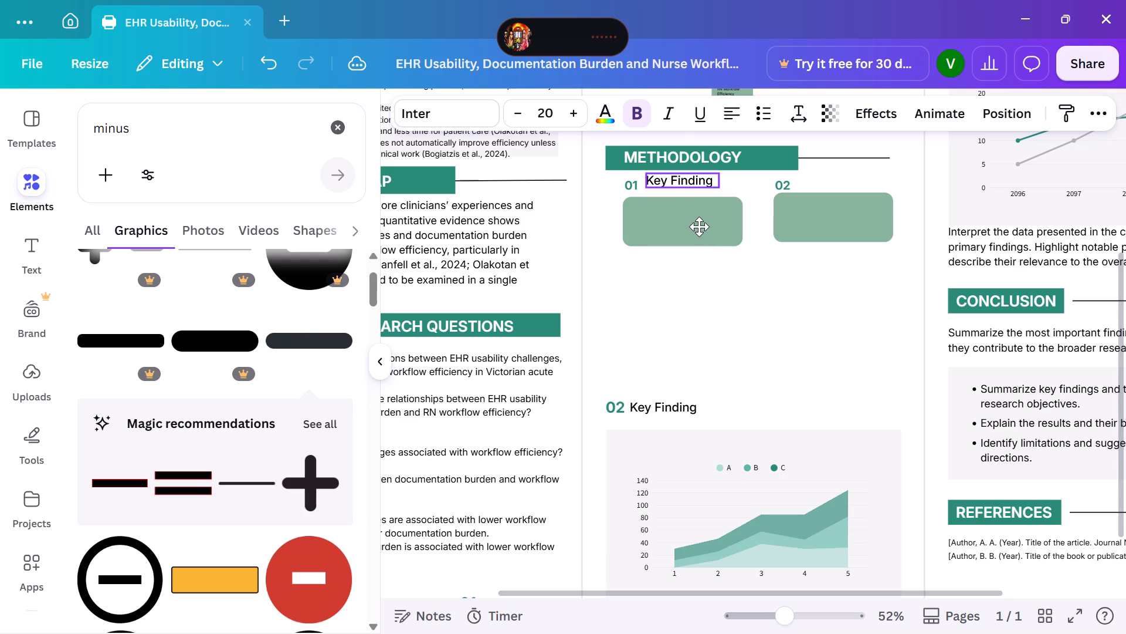
pyautogui.moveTo(699, 227); pyautogui.dragTo(700, 232)
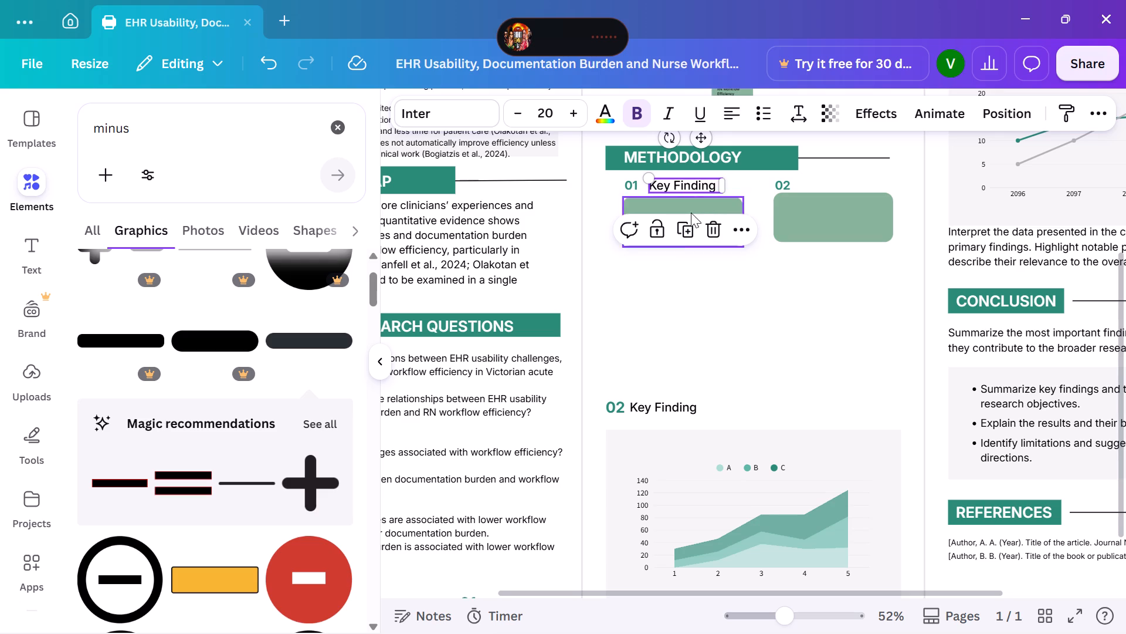
# Duplicate the Key Finding text beside the 01 and place the copy beside the 02, above the second METHODOLOGY box.
pyautogui.click(679, 227)
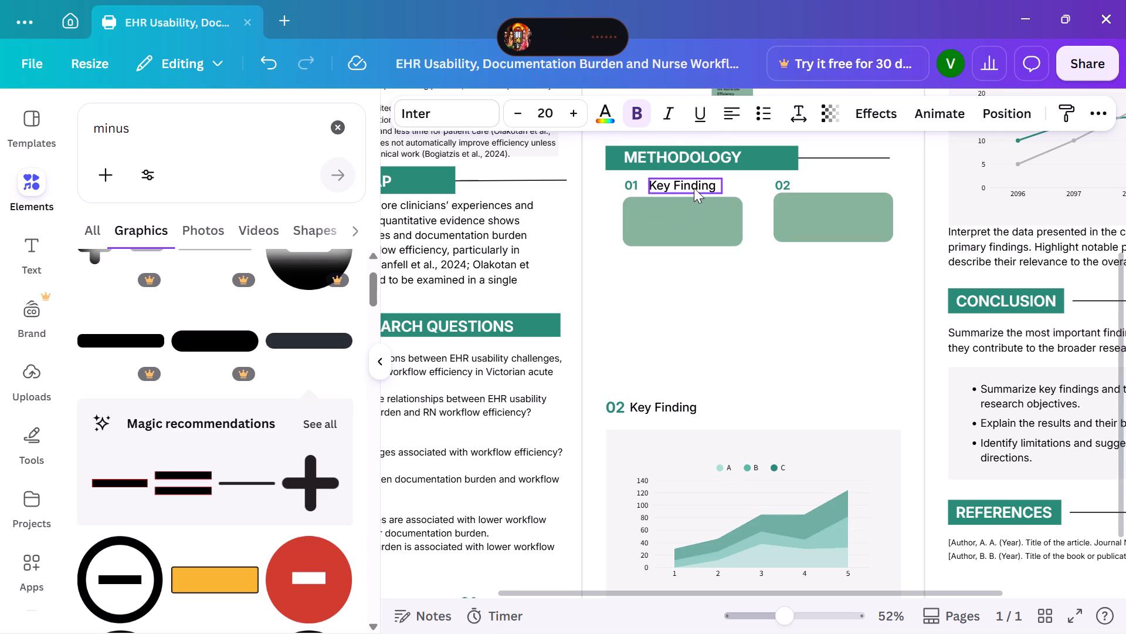
pyautogui.click(694, 188)
pyautogui.click(684, 221)
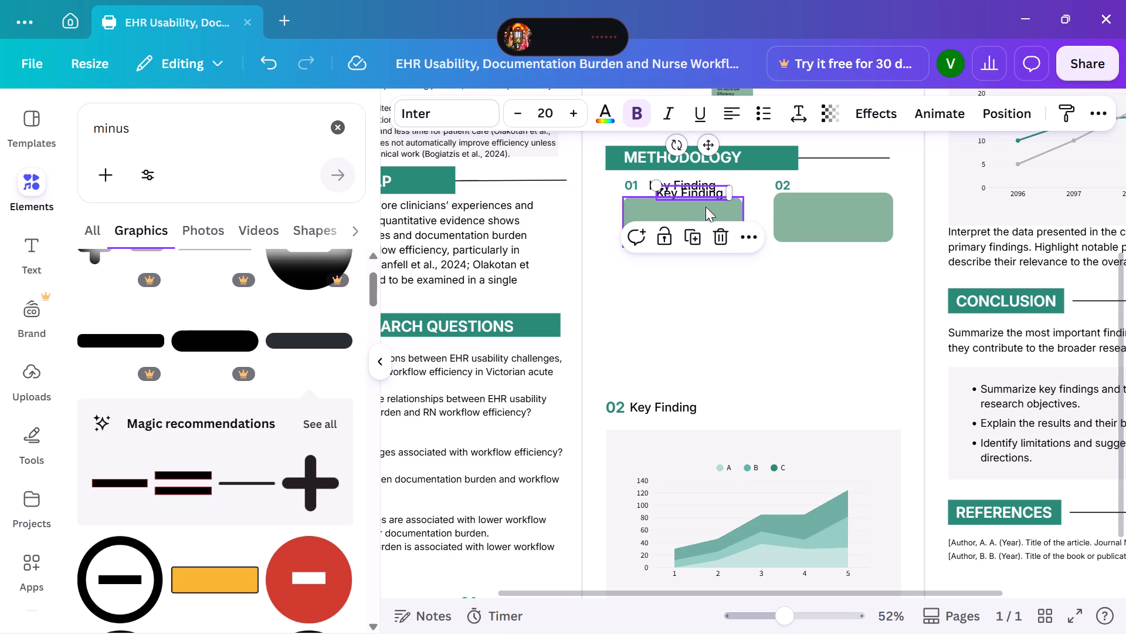
pyautogui.moveTo(704, 188); pyautogui.dragTo(721, 188)
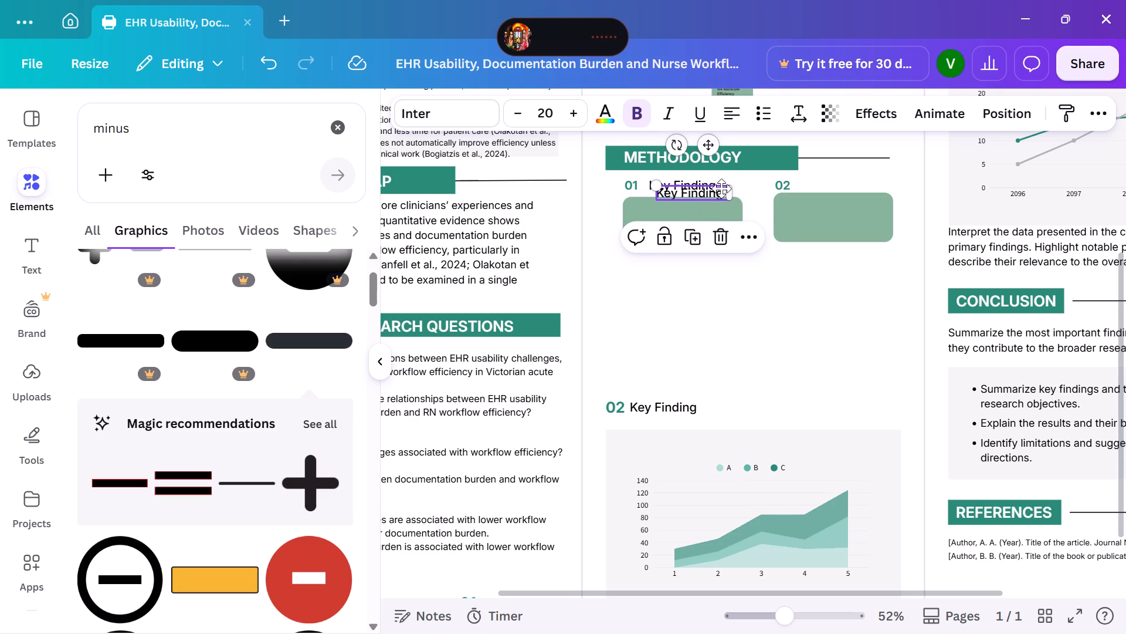
pyautogui.moveTo(721, 188); pyautogui.dragTo(829, 183)
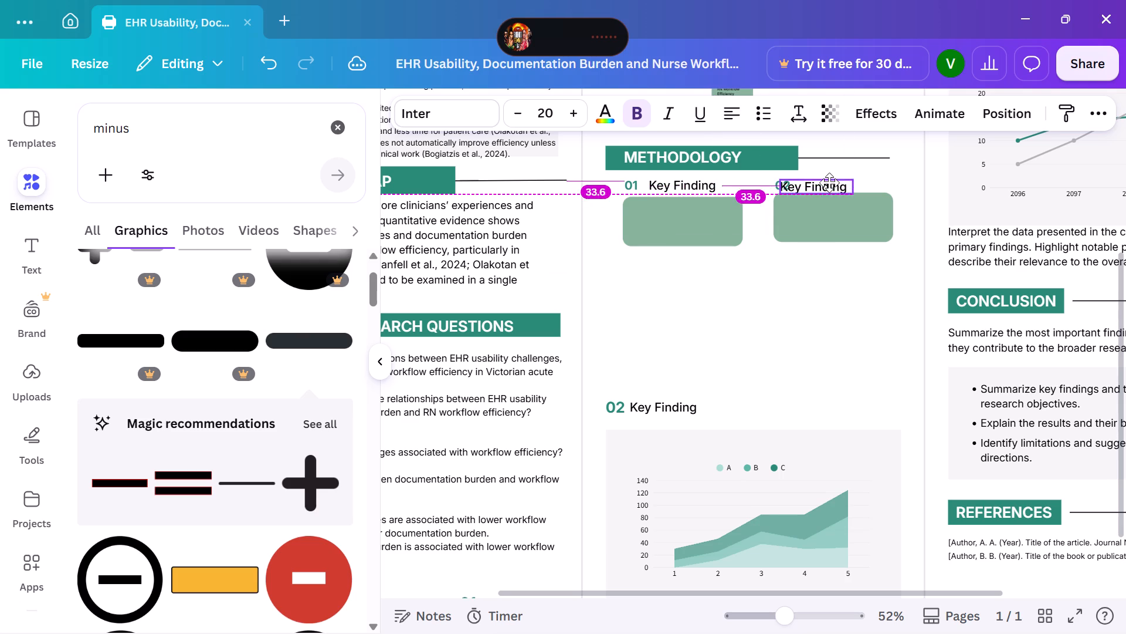
pyautogui.moveTo(829, 183); pyautogui.dragTo(849, 181)
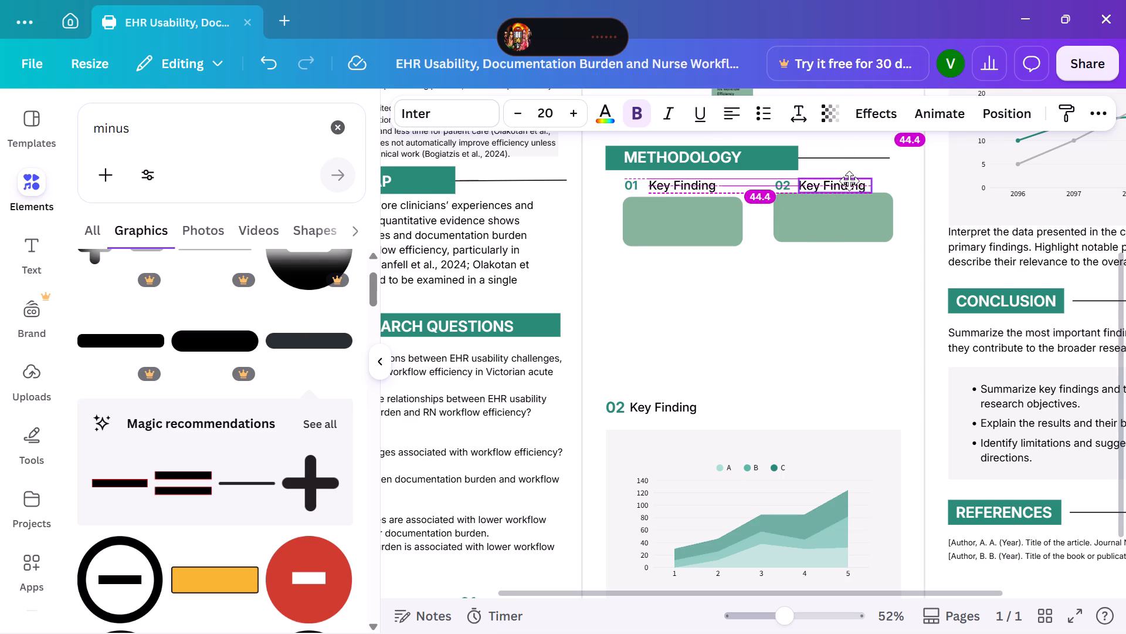
pyautogui.moveTo(849, 181); pyautogui.dragTo(848, 181)
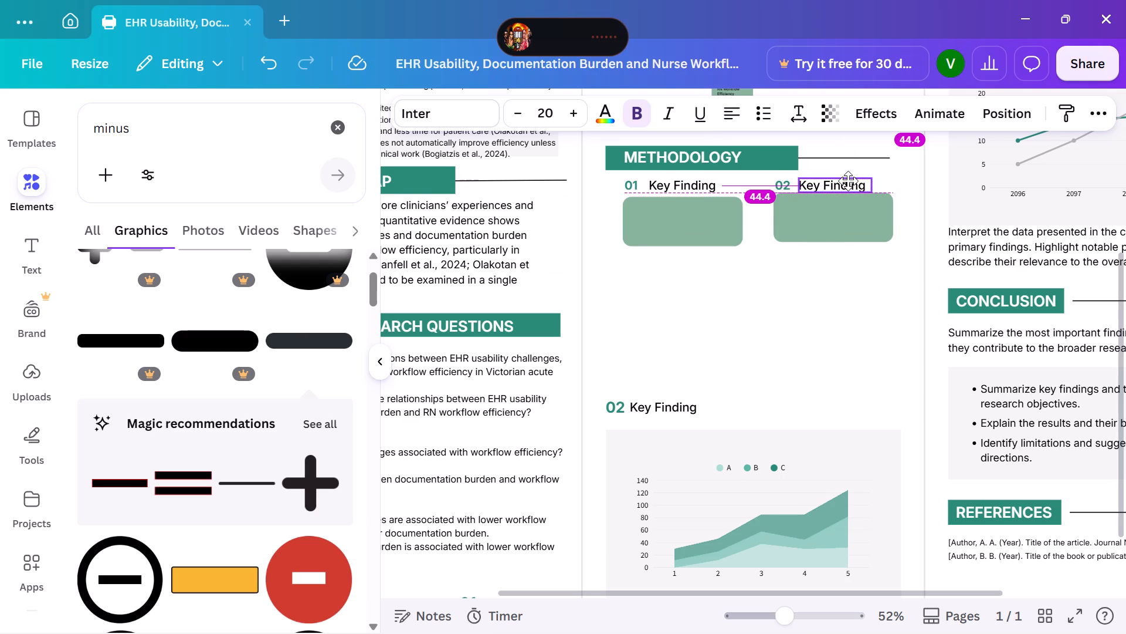
pyautogui.moveTo(848, 181); pyautogui.dragTo(850, 177)
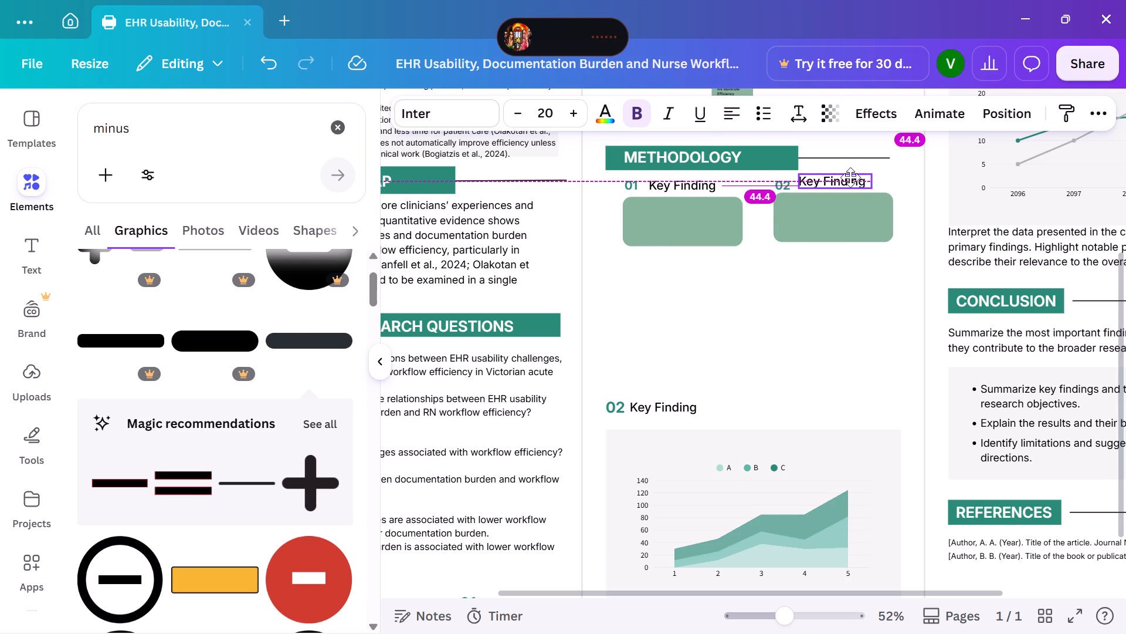
pyautogui.moveTo(850, 177); pyautogui.dragTo(852, 179)
pyautogui.click(840, 291)
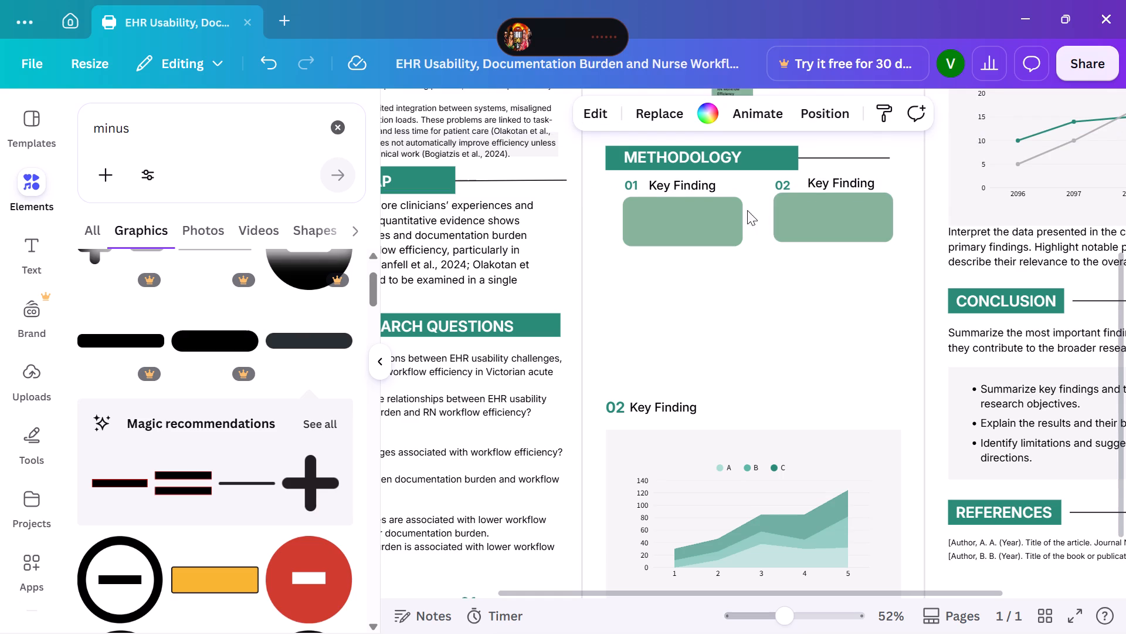
# Replace the Key Finding text beside the 01 in METHODOLOGY with "research design".
pyautogui.click(693, 183)
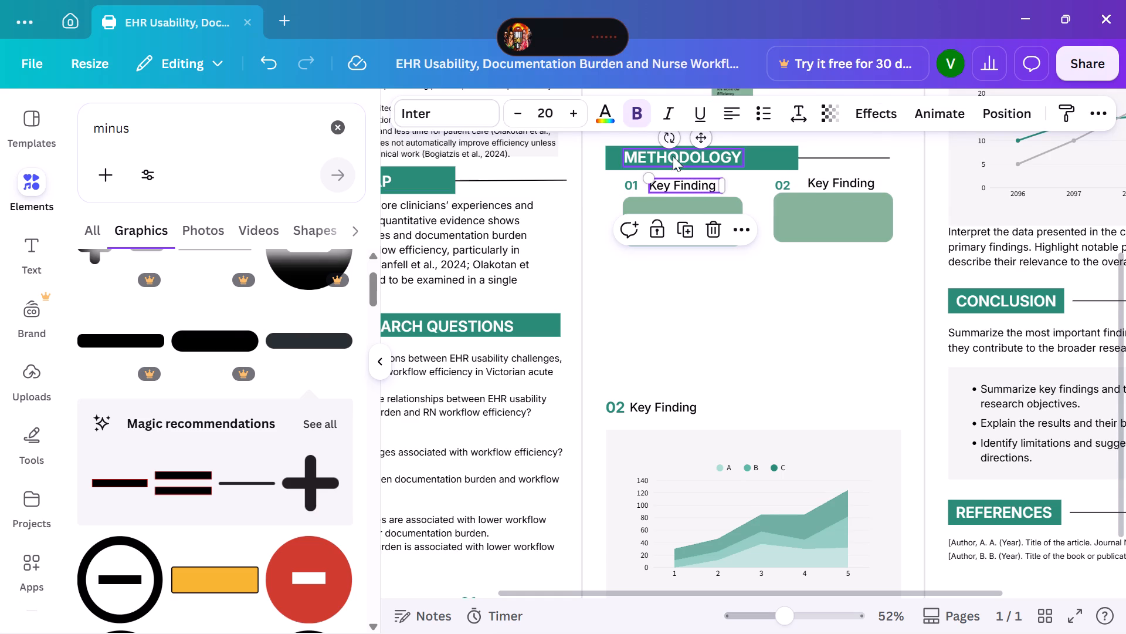
pyautogui.click(690, 187)
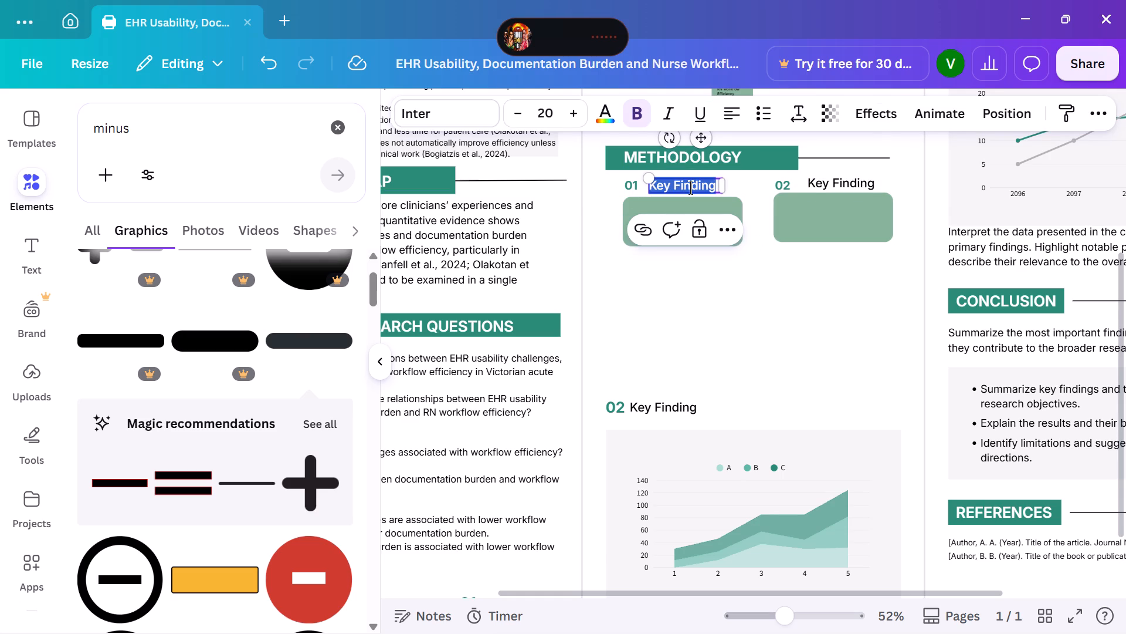
pyautogui.press('BackSpace')
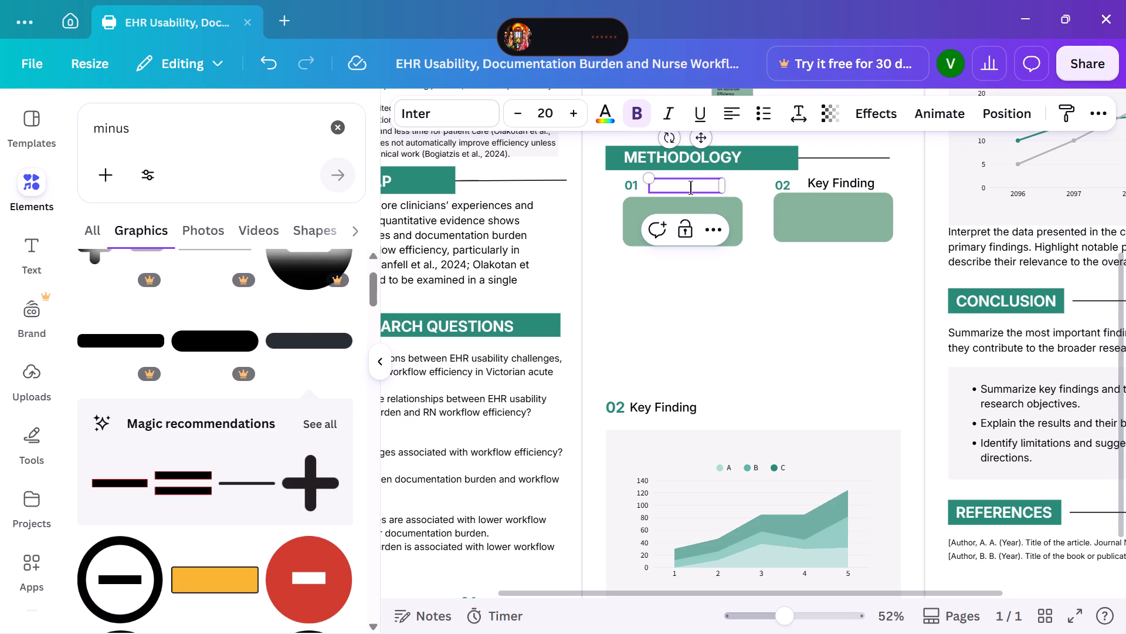
pyautogui.write('research')
pyautogui.press('space')
pyautogui.write('design')
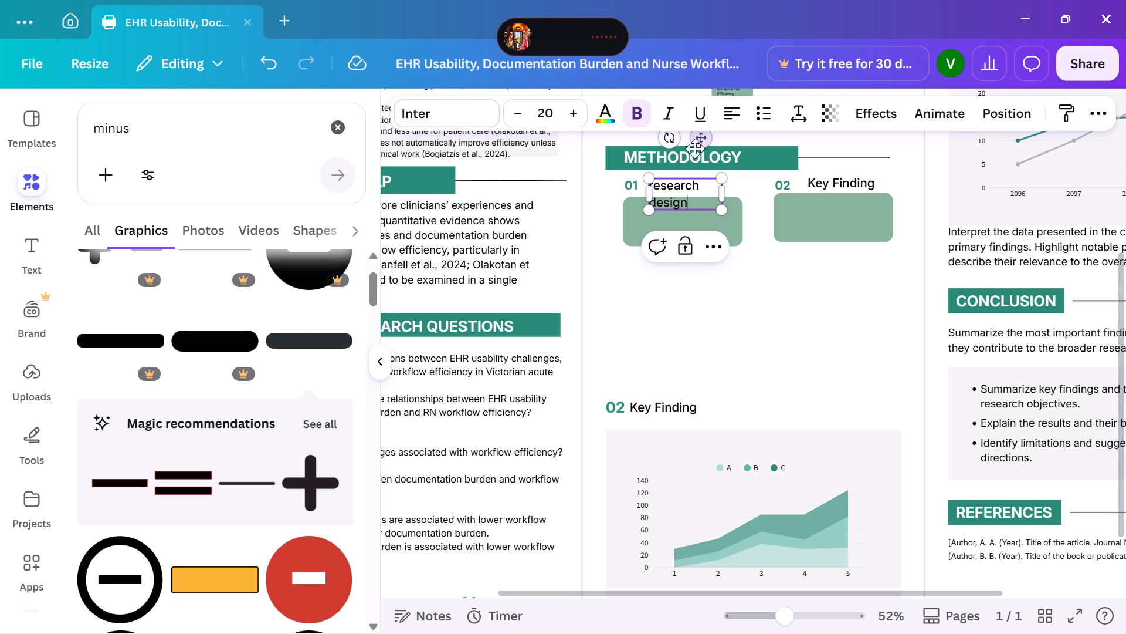
# Set the research design title to font size 15 and size its text box so the words fit on one line.
pyautogui.click(520, 112)
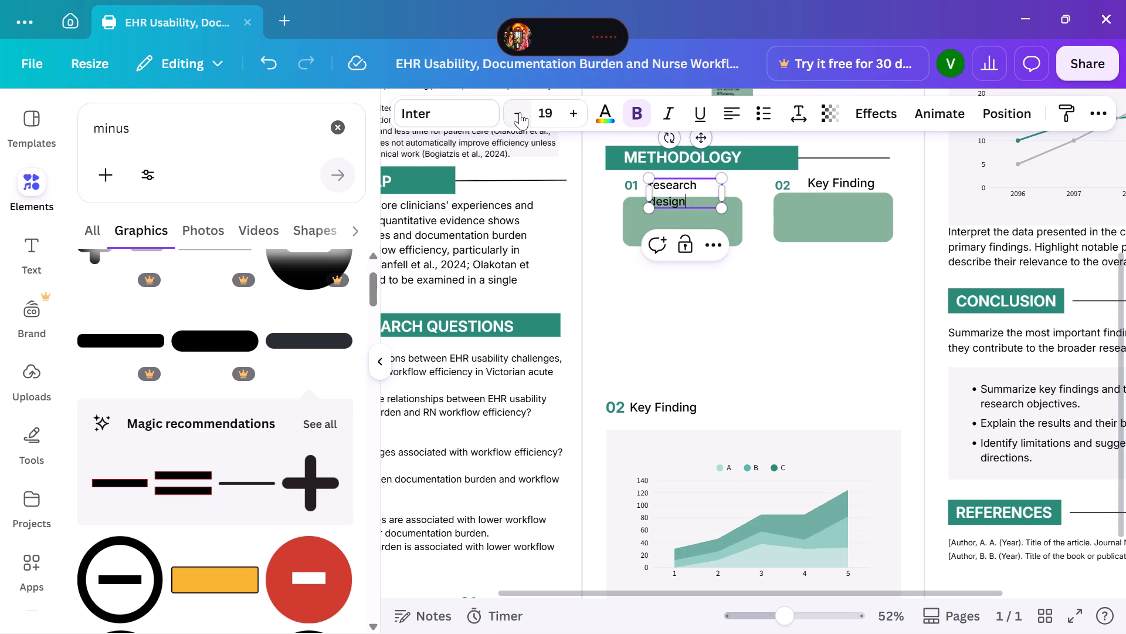
pyautogui.click(520, 112)
pyautogui.click(520, 112)
pyautogui.click(520, 112)
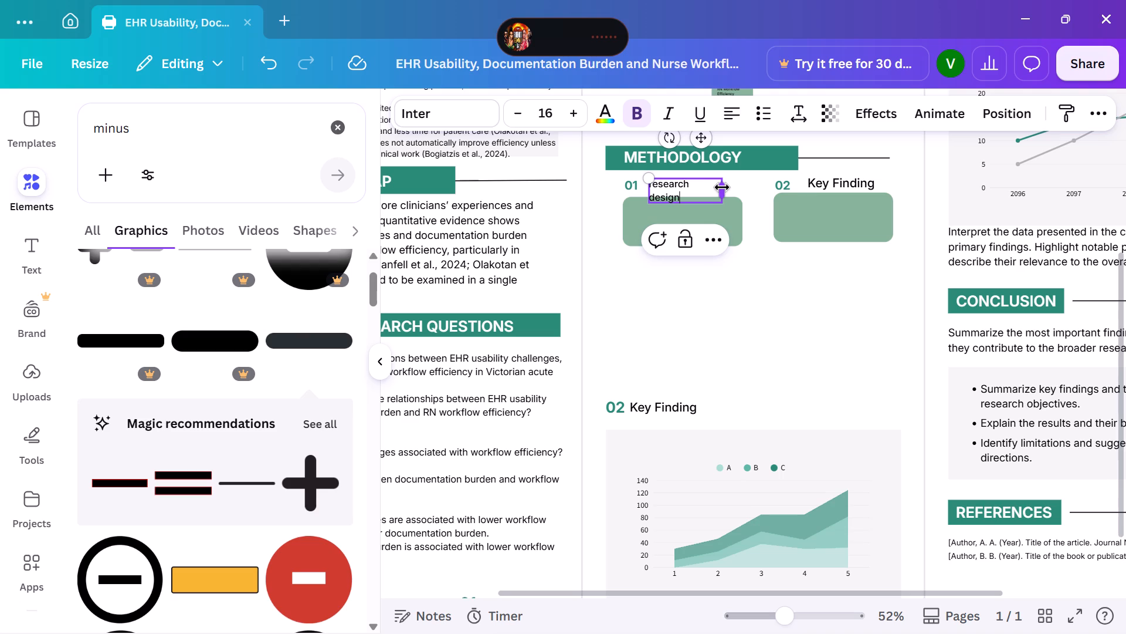
pyautogui.moveTo(721, 187); pyautogui.dragTo(690, 186)
pyautogui.click(513, 110)
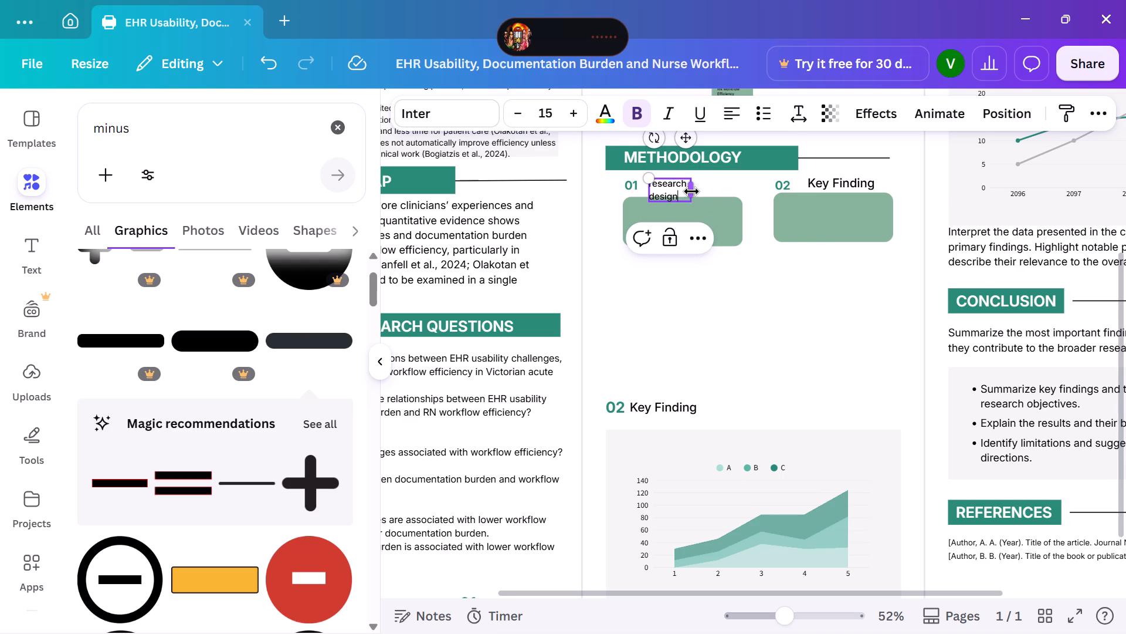
pyautogui.moveTo(691, 191); pyautogui.dragTo(725, 190)
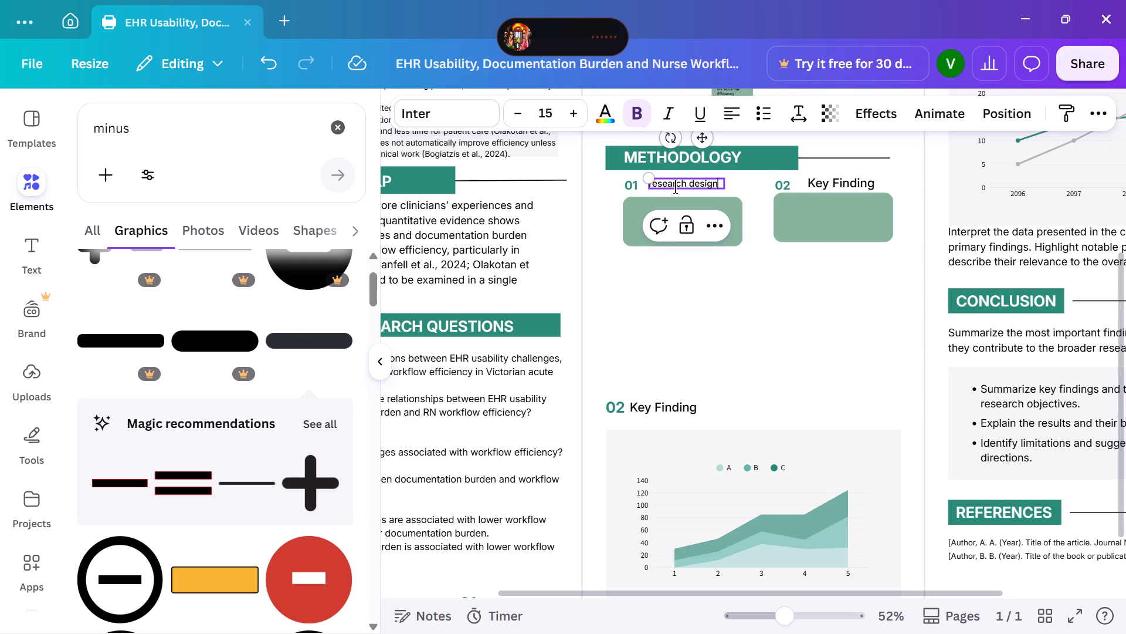
# Capitalise the first letter of the title beside the 01 so it reads "Research design".
pyautogui.click(653, 186)
pyautogui.press('BackSpace')
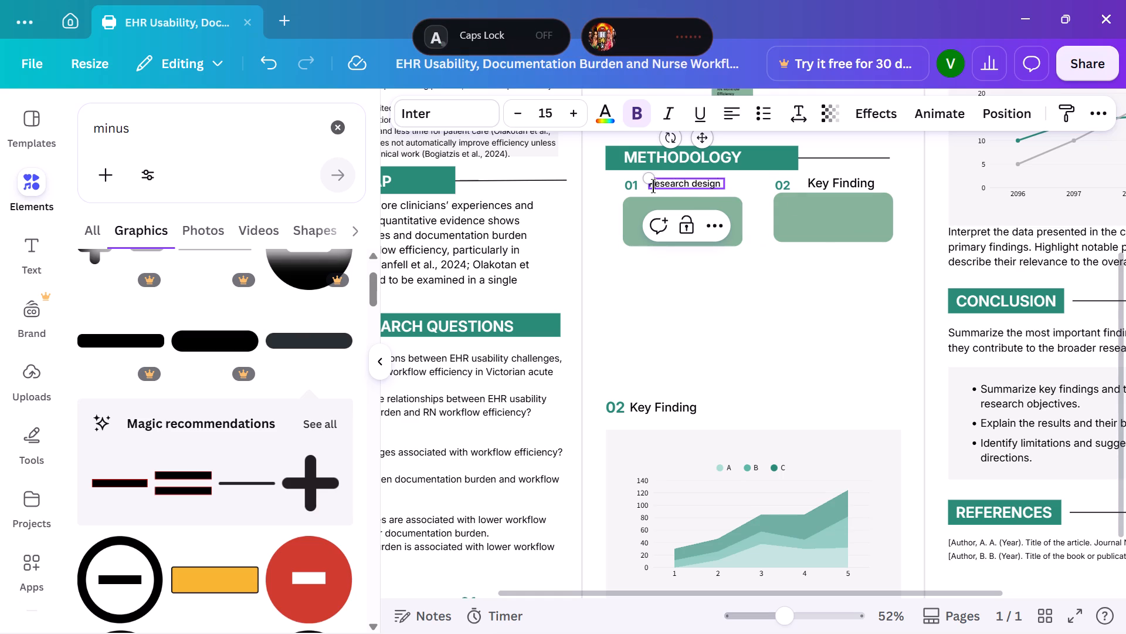
# Replace the Key Finding text beside the 02 in METHODOLOGY with "Participants".
pyautogui.click(868, 184)
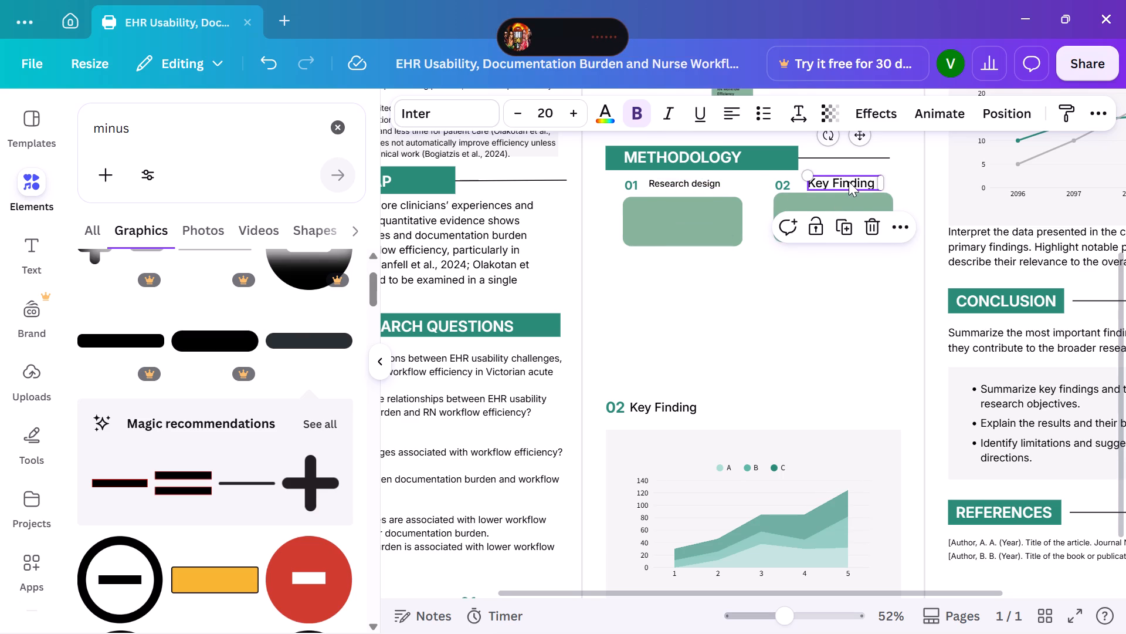
pyautogui.click(849, 181)
pyautogui.press('BackSpace')
pyautogui.write('pa')
pyautogui.press('r')
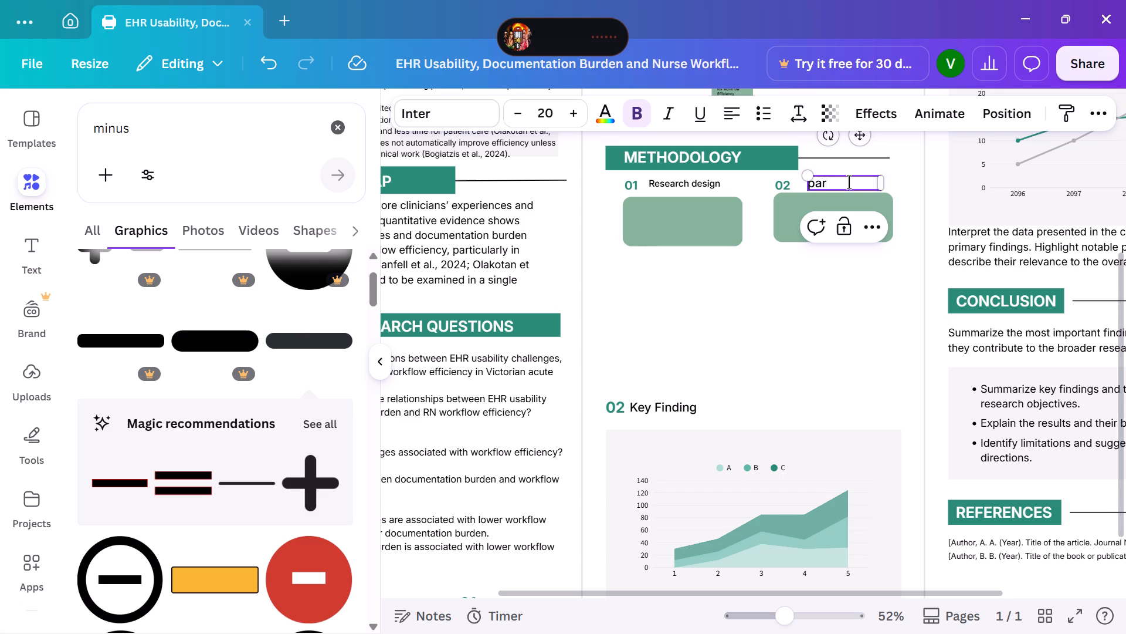
pyautogui.press('BackSpace')
pyautogui.press('BackSpace')
pyautogui.press('BackSpace')
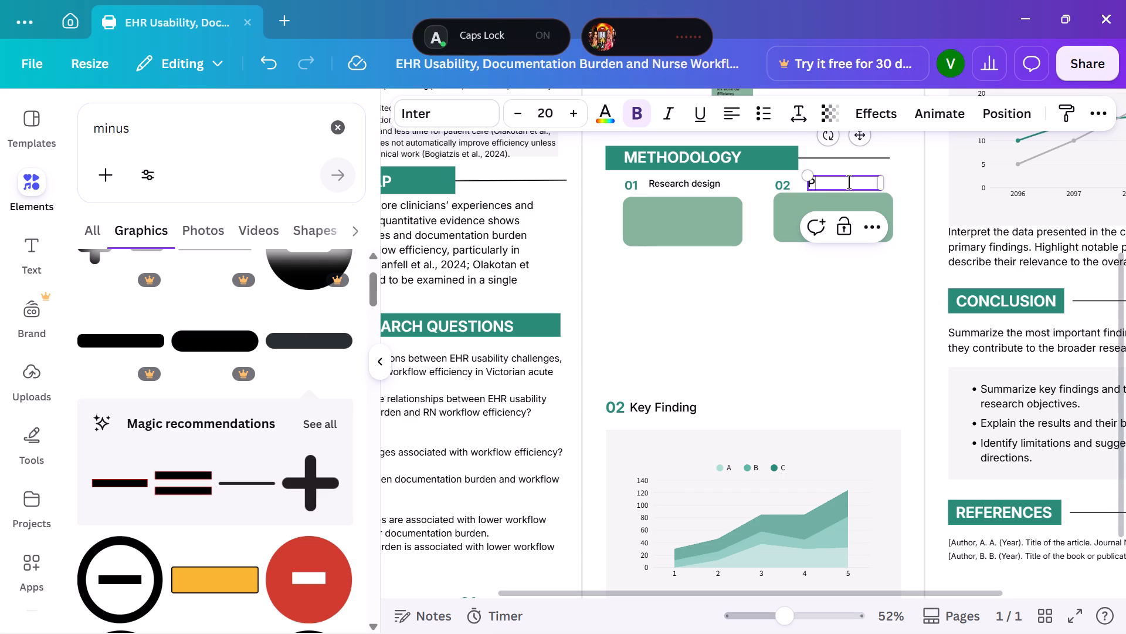
pyautogui.write('articipants')
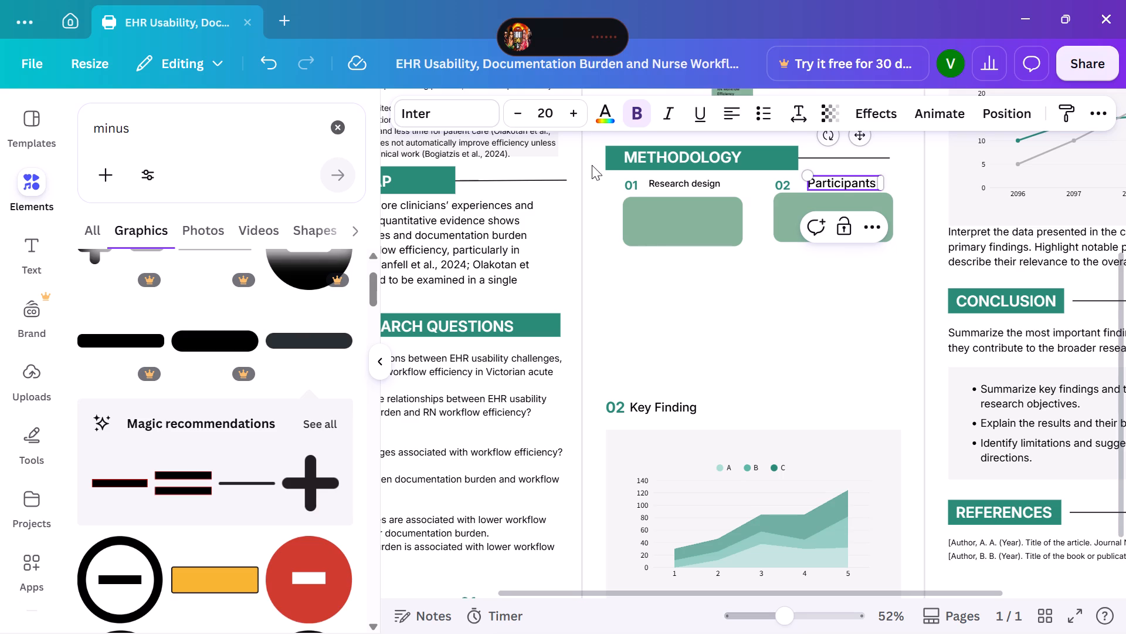
# Set the Participants title to font size 15, matching the Research design title.
pyautogui.click(519, 109)
pyautogui.click(519, 109)
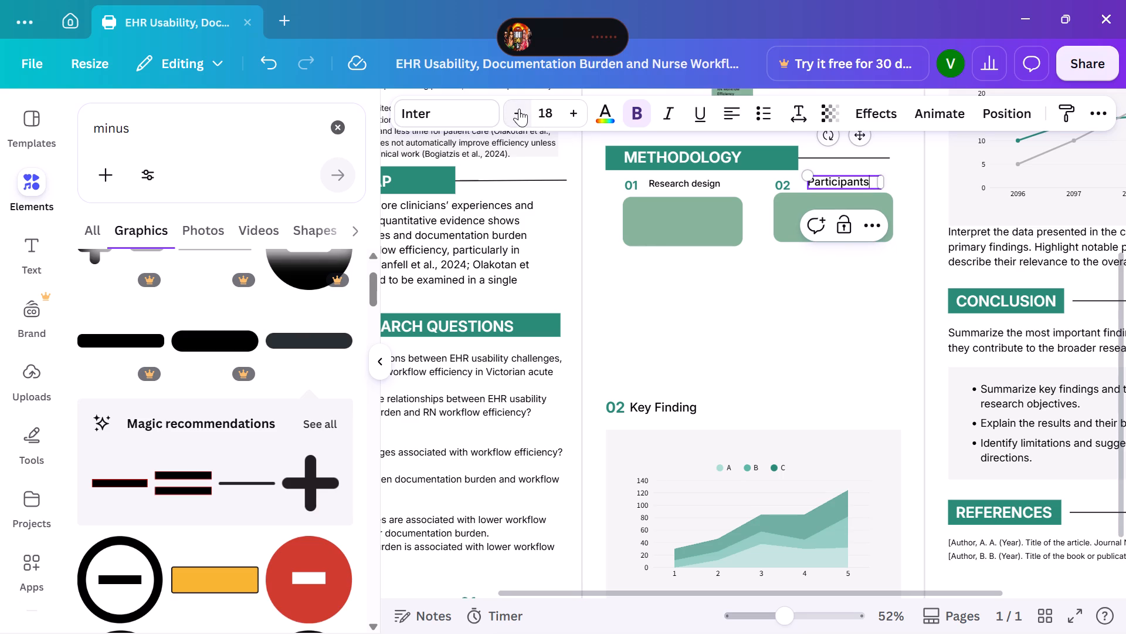
pyautogui.click(519, 109)
pyautogui.click(674, 186)
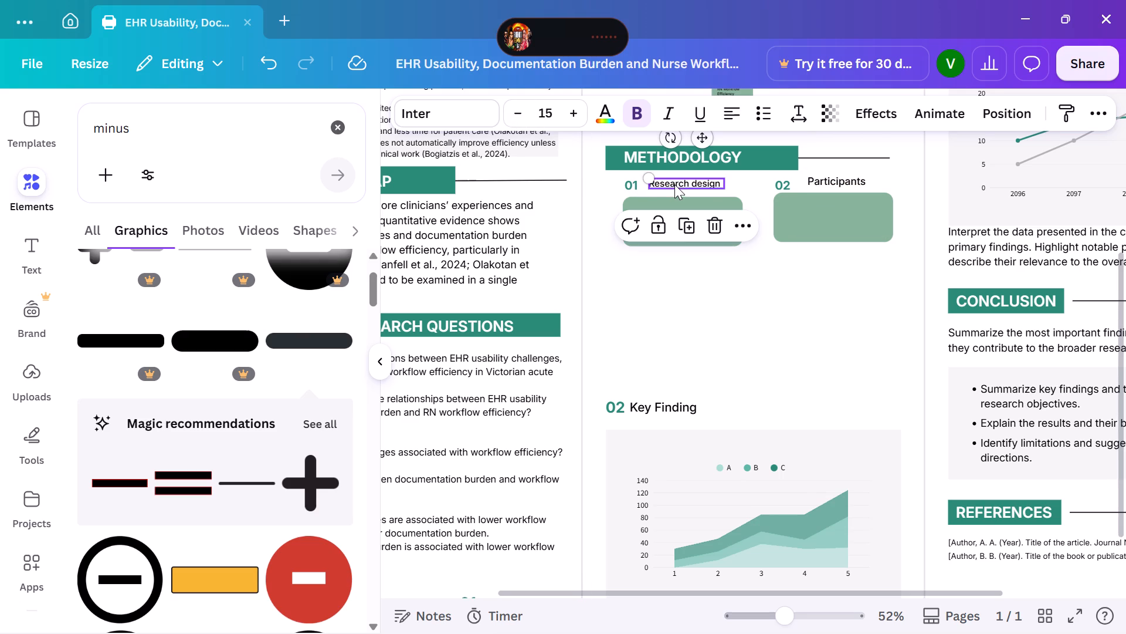
pyautogui.click(825, 176)
pyautogui.click(521, 110)
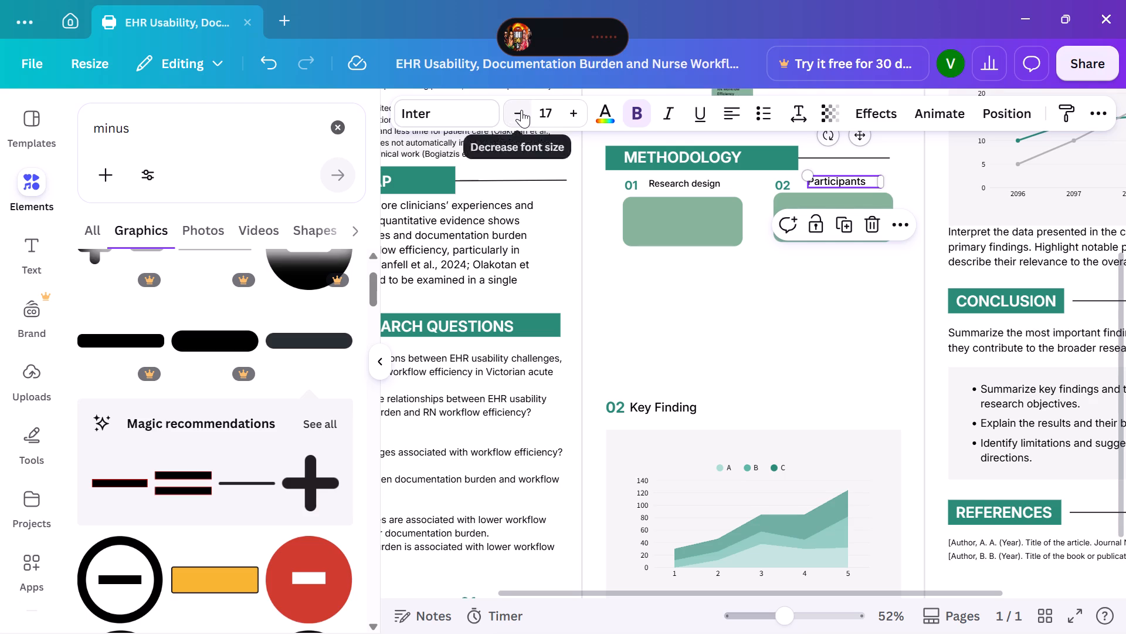
pyautogui.click(521, 110)
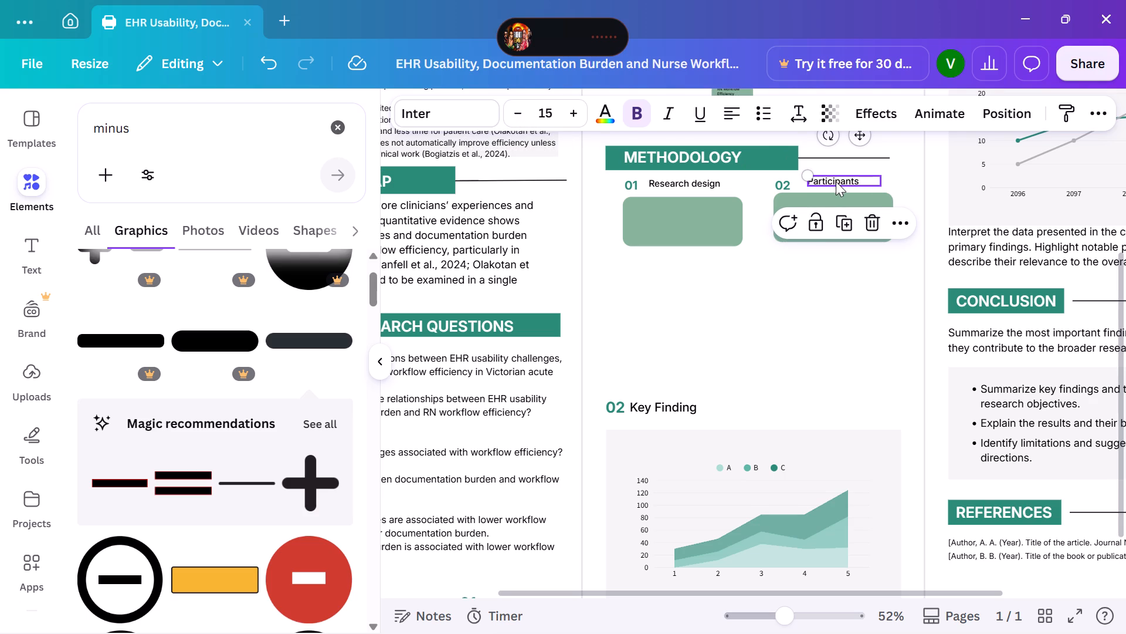
# Move the Participants title close beside the 02, level with the Research design title.
pyautogui.moveTo(860, 137); pyautogui.dragTo(860, 139)
pyautogui.moveTo(860, 139); pyautogui.dragTo(854, 146)
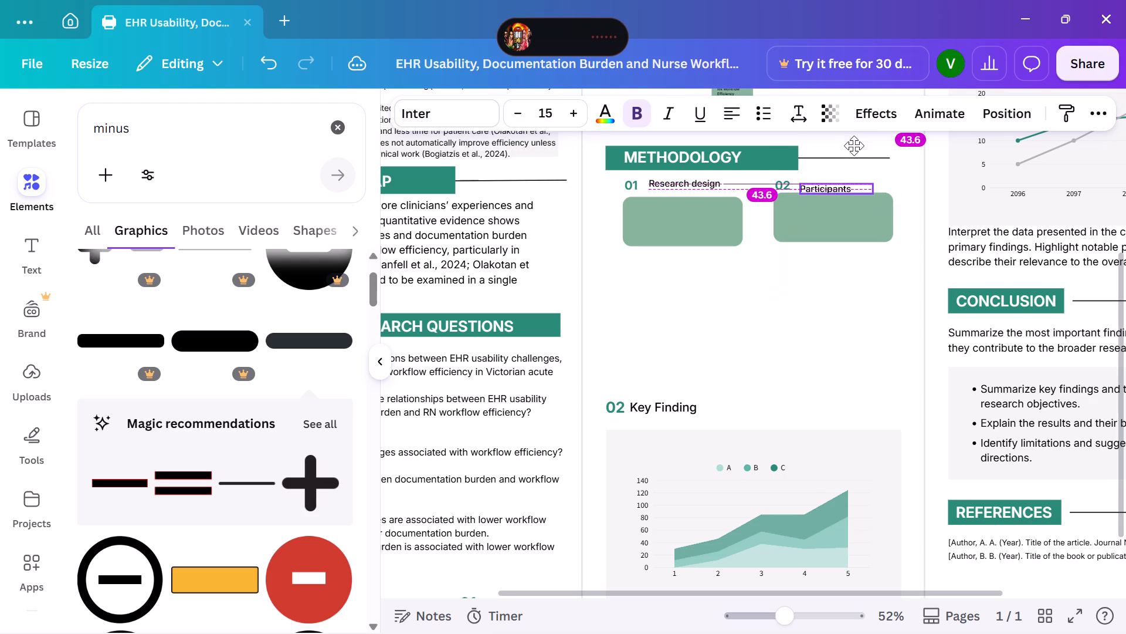
pyautogui.moveTo(854, 146); pyautogui.dragTo(852, 143)
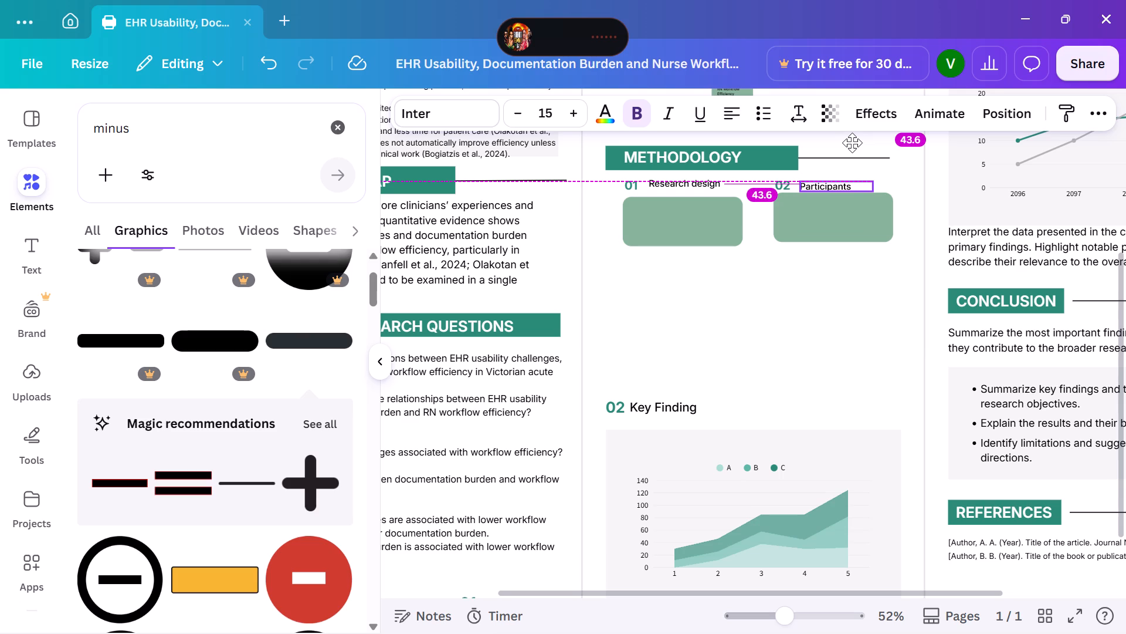
pyautogui.moveTo(852, 143); pyautogui.dragTo(850, 141)
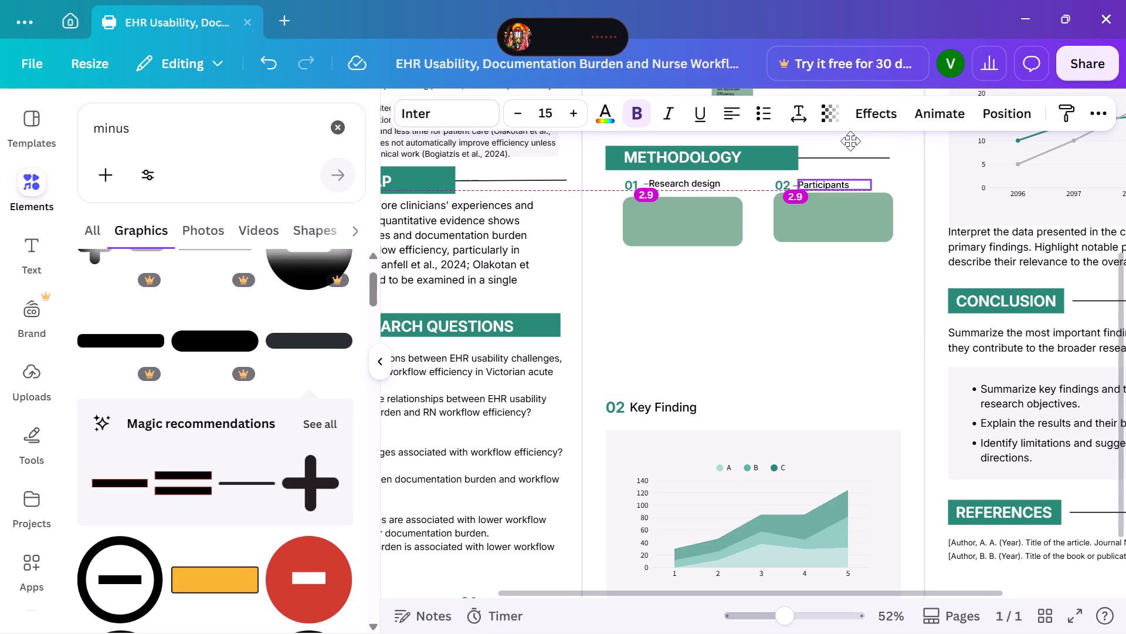
pyautogui.moveTo(850, 141); pyautogui.dragTo(850, 140)
pyautogui.moveTo(850, 140); pyautogui.dragTo(847, 140)
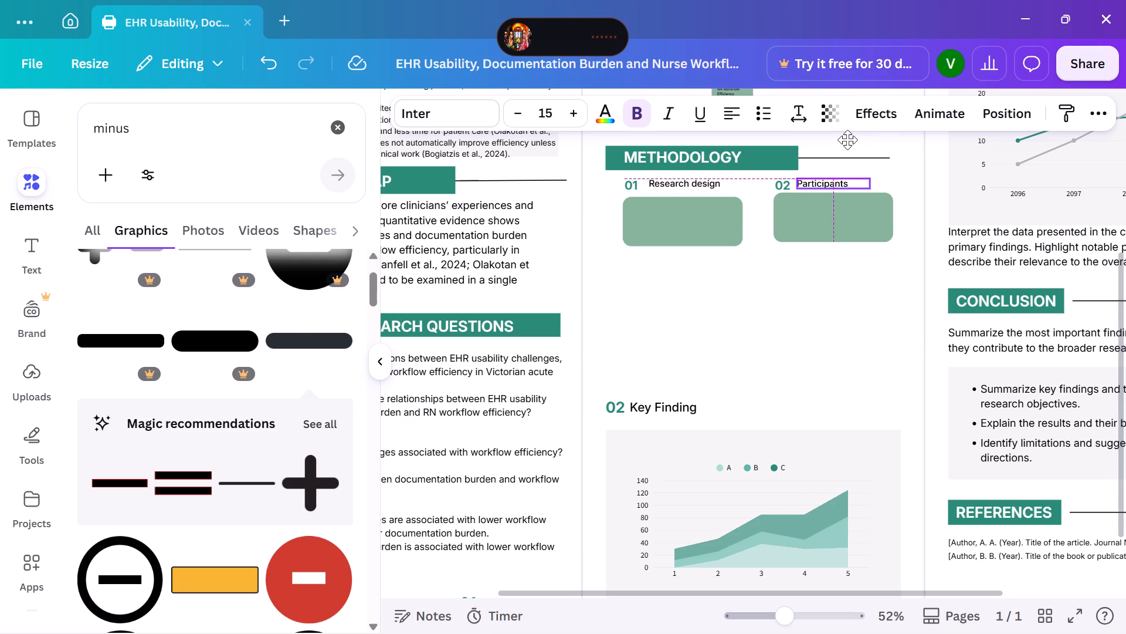
pyautogui.moveTo(847, 140); pyautogui.dragTo(846, 140)
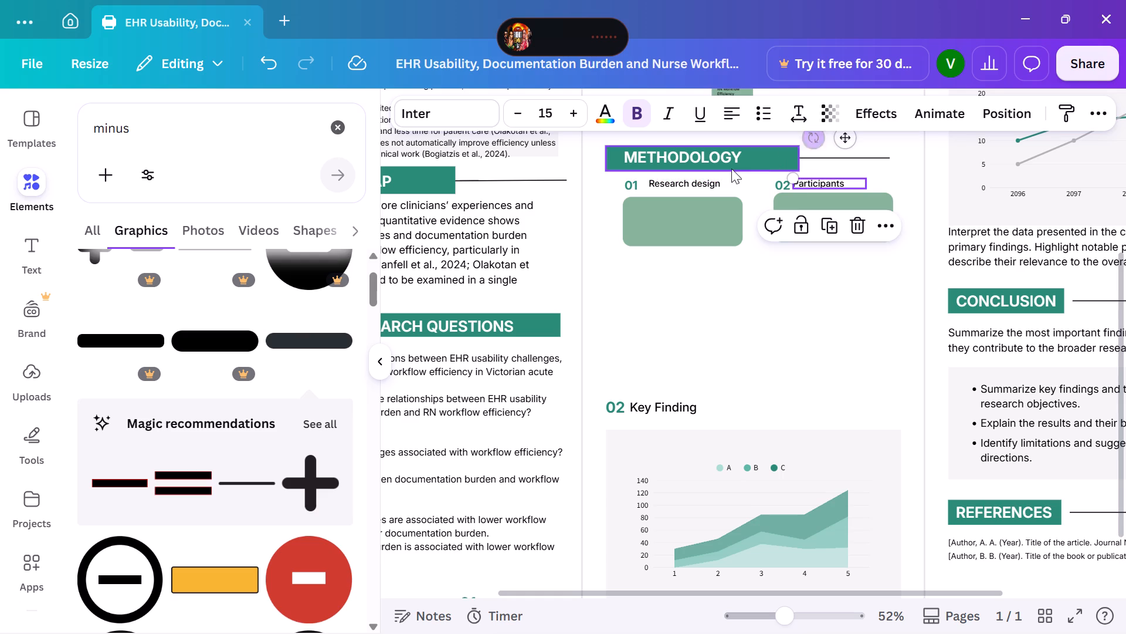
# Move the Research design title closer to the 01, keeping its height.
pyautogui.click(698, 180)
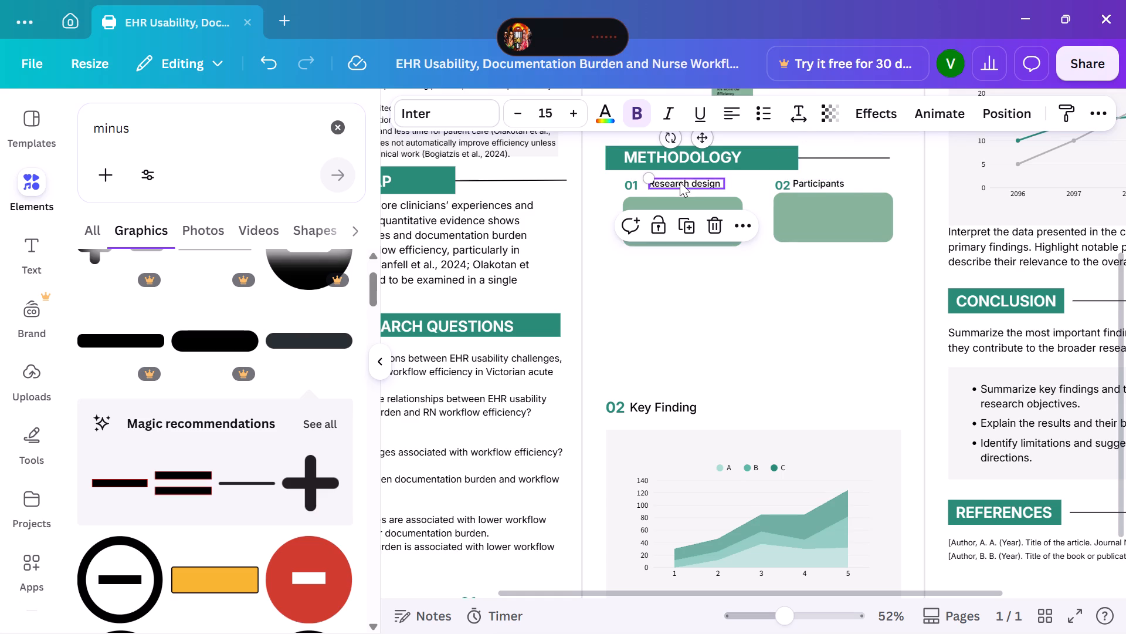
pyautogui.moveTo(701, 143); pyautogui.dragTo(693, 143)
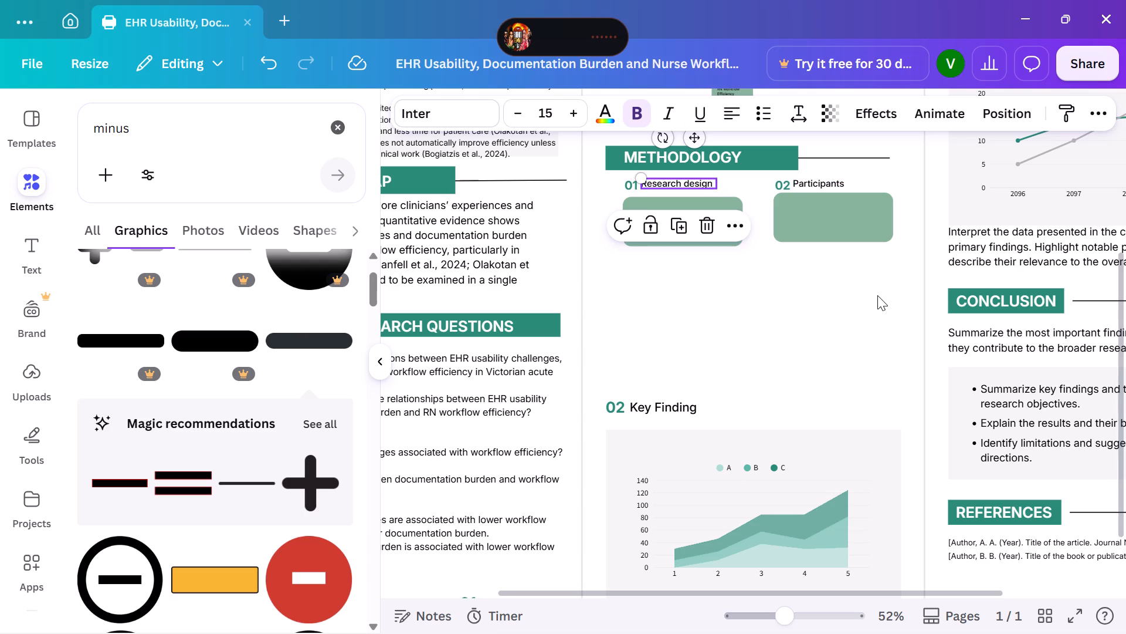
pyautogui.click(877, 295)
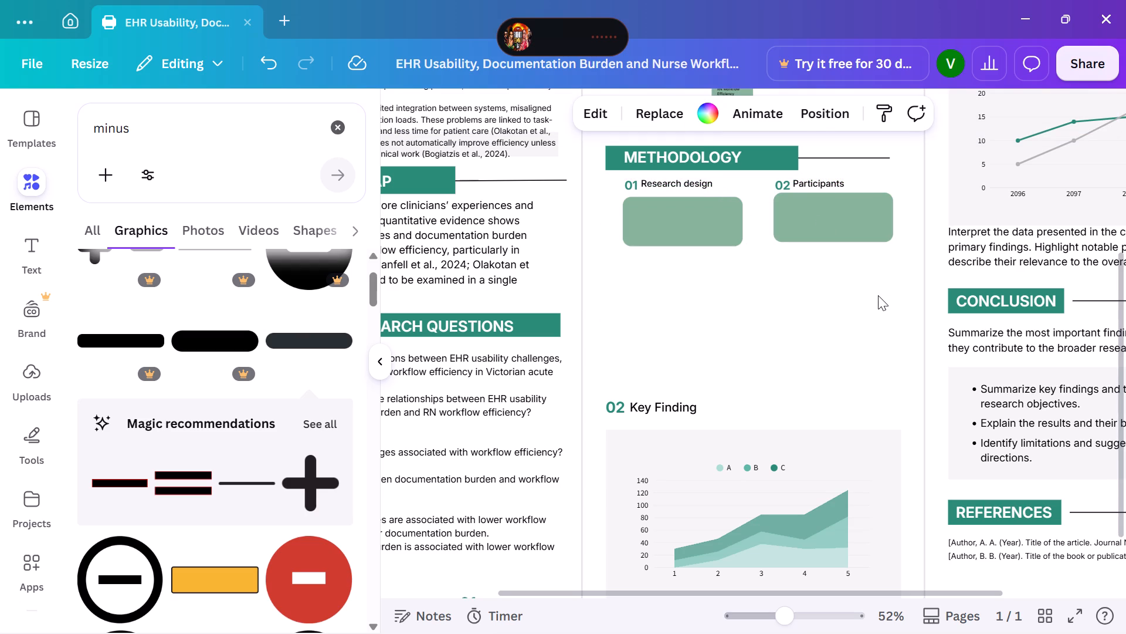
# Lower the Participants and Research design titles slightly so they line up with the 02 and the 01.
pyautogui.click(826, 178)
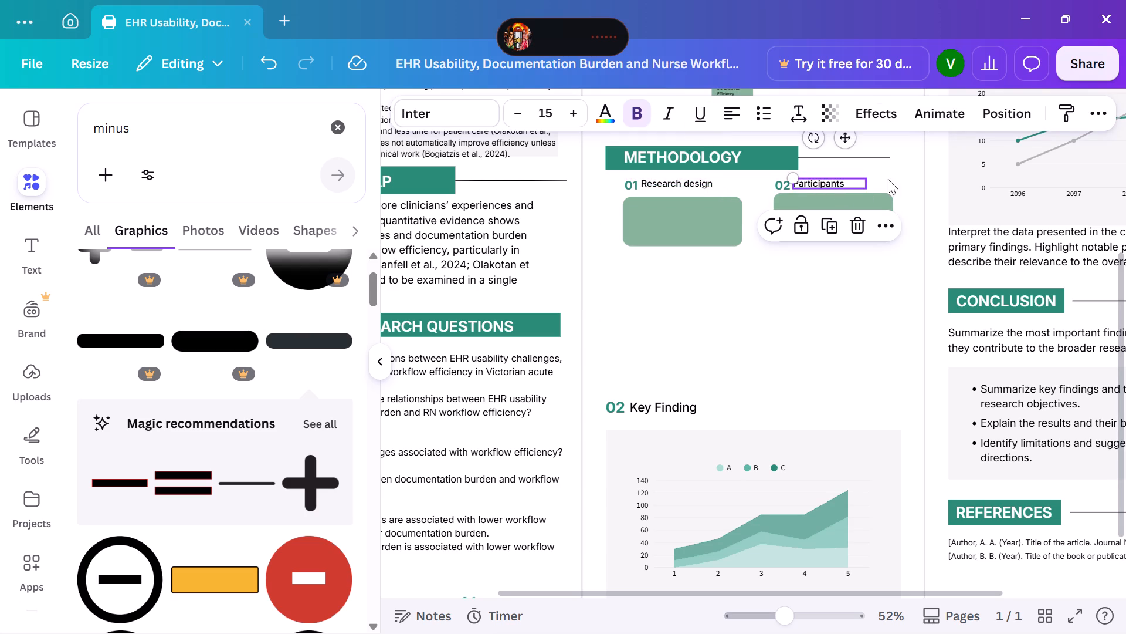
pyautogui.click(844, 143)
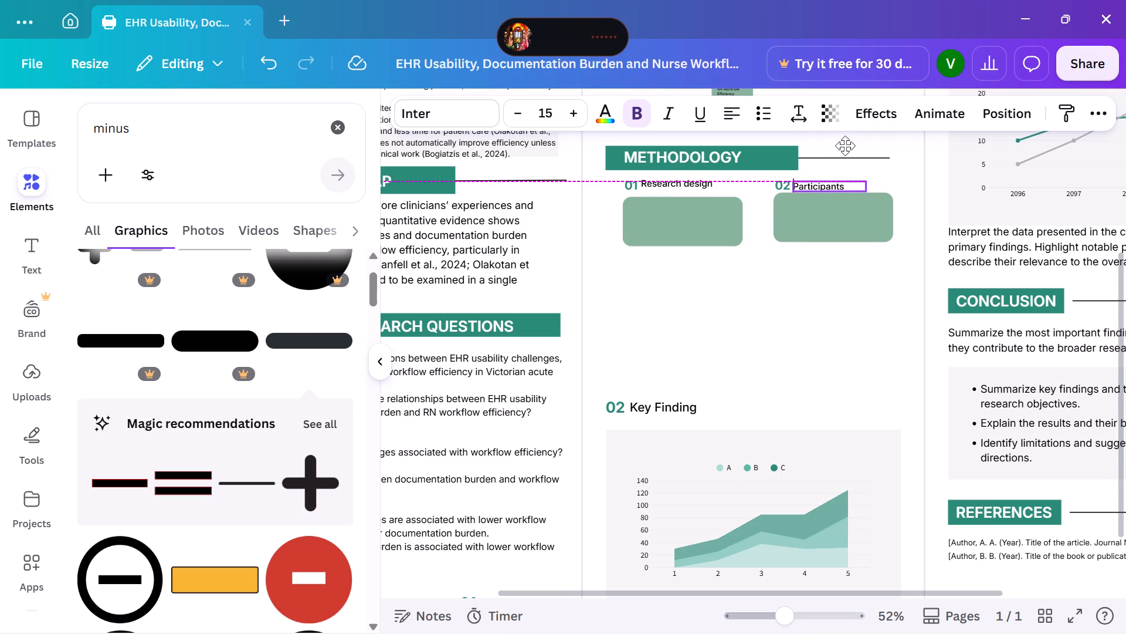
pyautogui.click(659, 180)
pyautogui.click(691, 141)
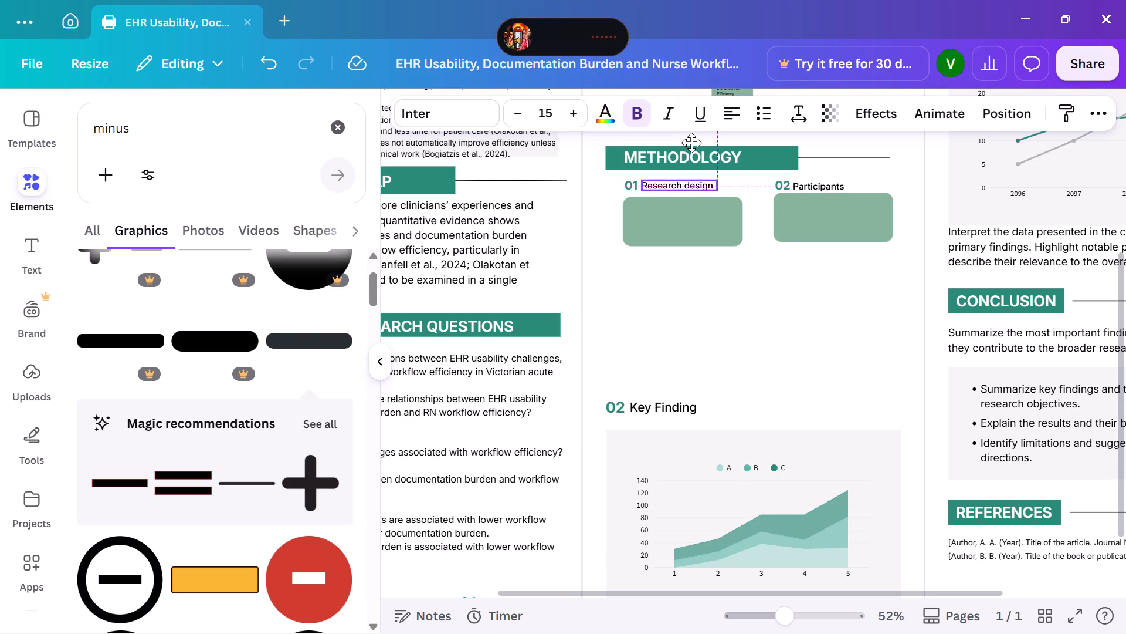
pyautogui.click(903, 184)
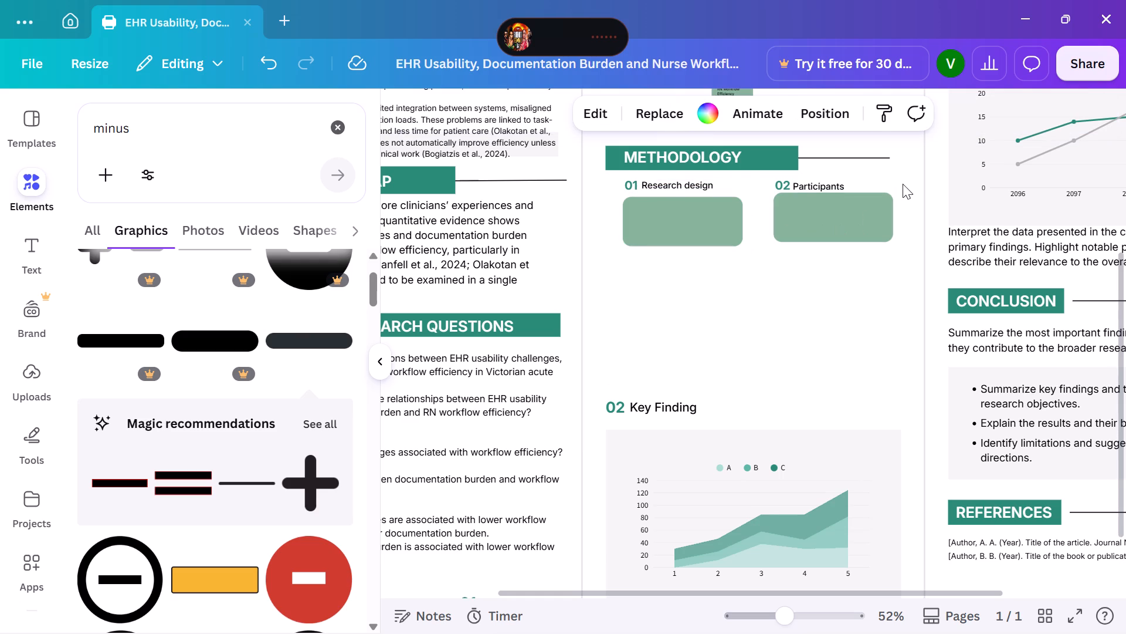
# Shift the Participants title slightly away from the 02 and up, level with the Research design title.
pyautogui.click(803, 183)
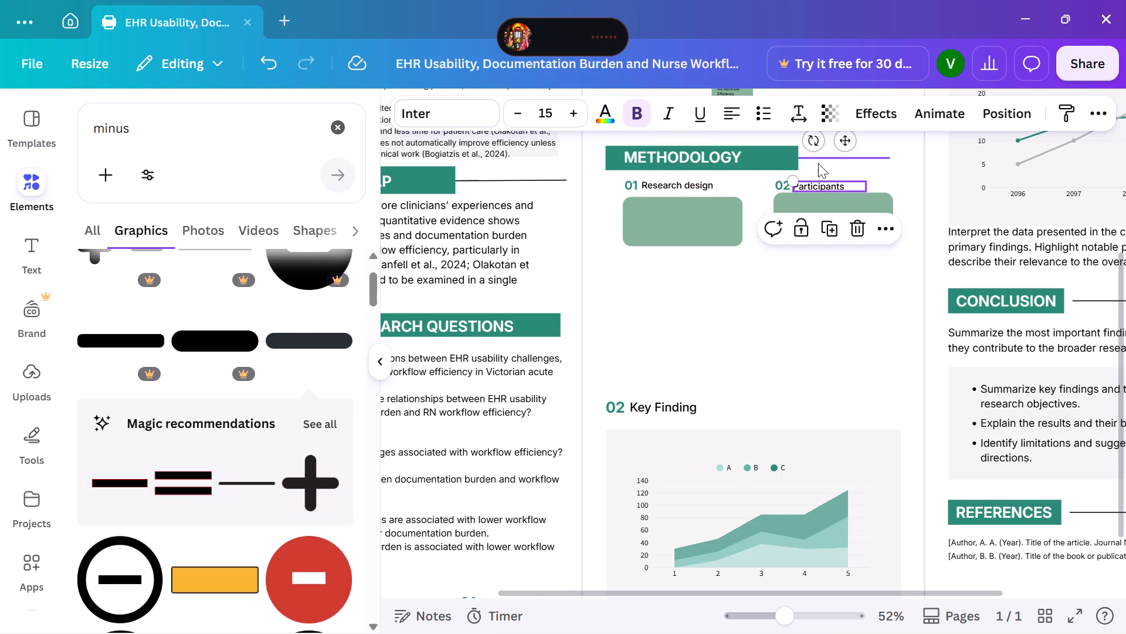
pyautogui.click(846, 144)
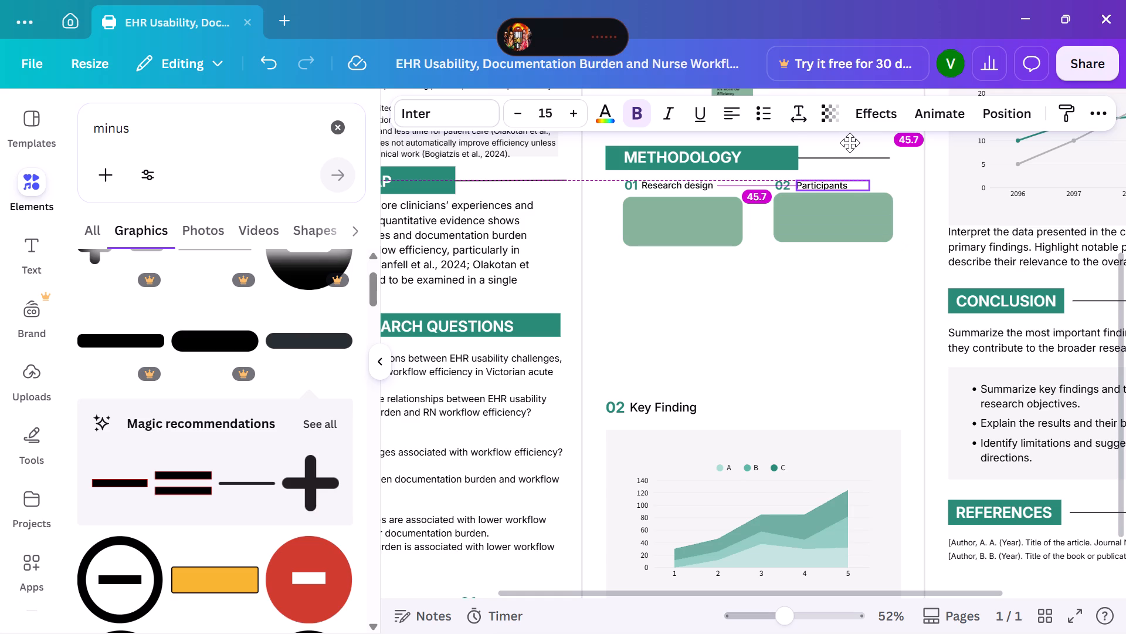
pyautogui.rightClick(850, 143)
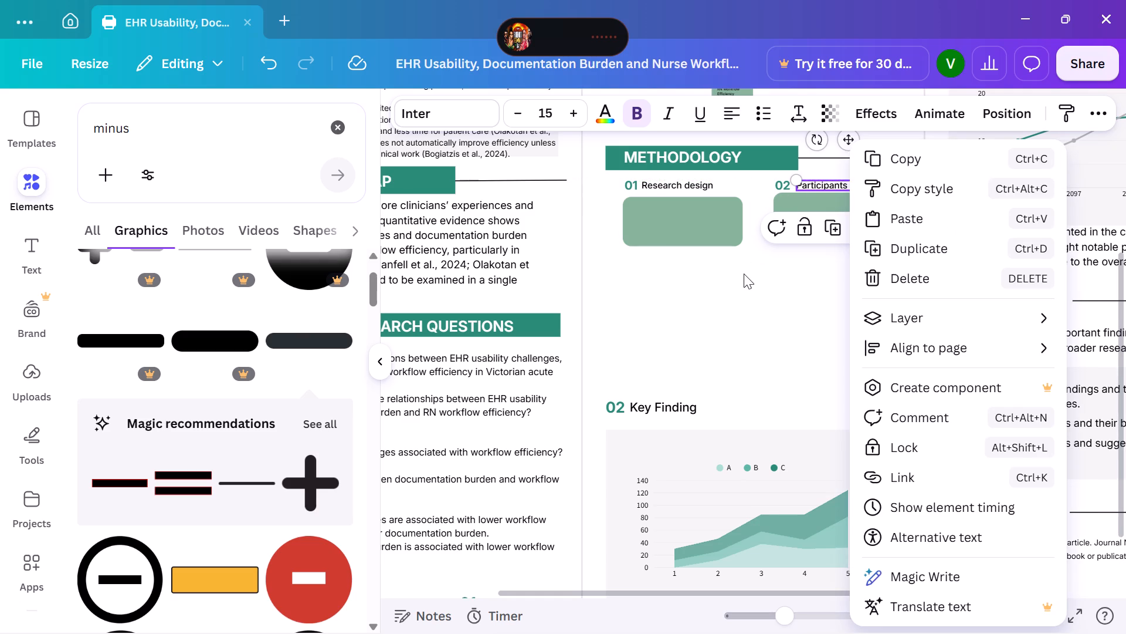
pyautogui.click(744, 274)
pyautogui.click(744, 274)
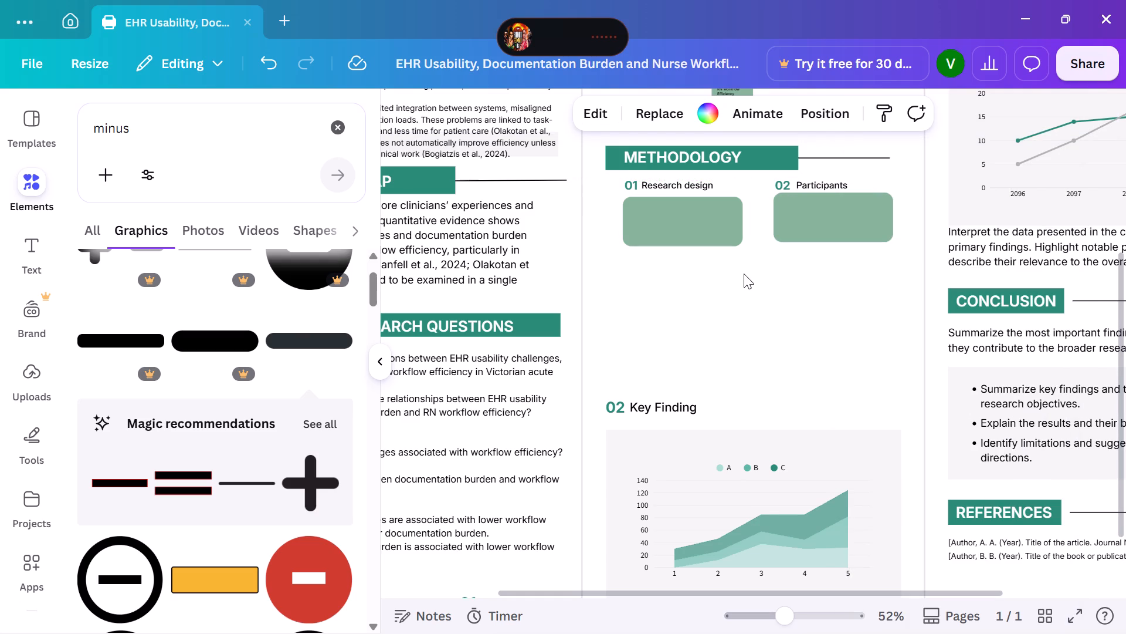
# Nudge the Participants and Research design green boxes so they sit level, each starting directly under its number.
pyautogui.click(844, 220)
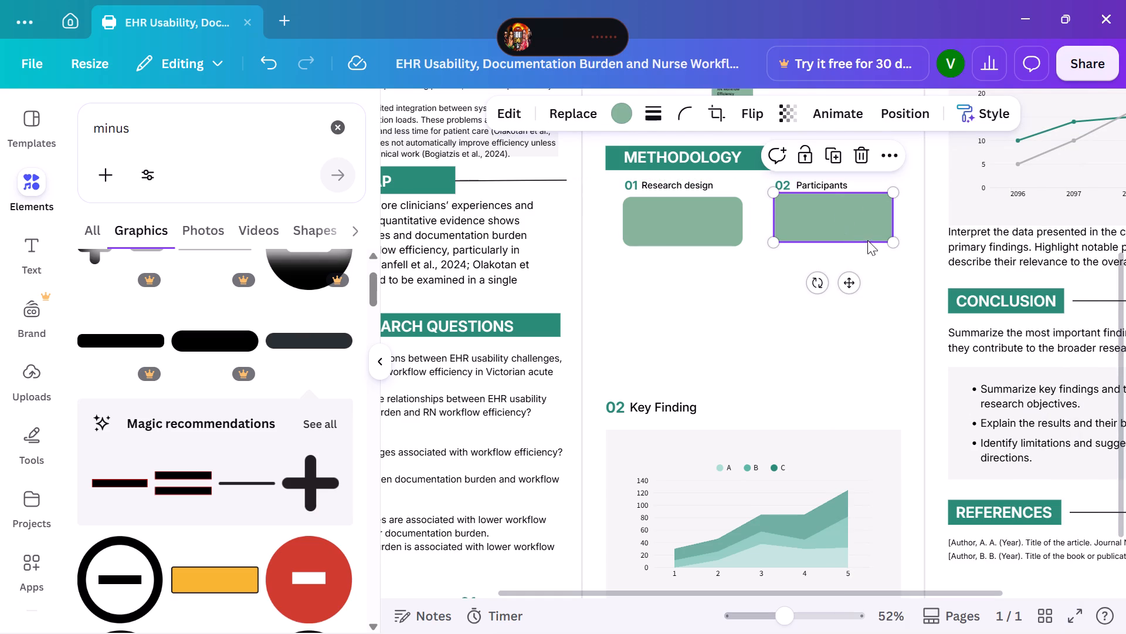
pyautogui.click(850, 281)
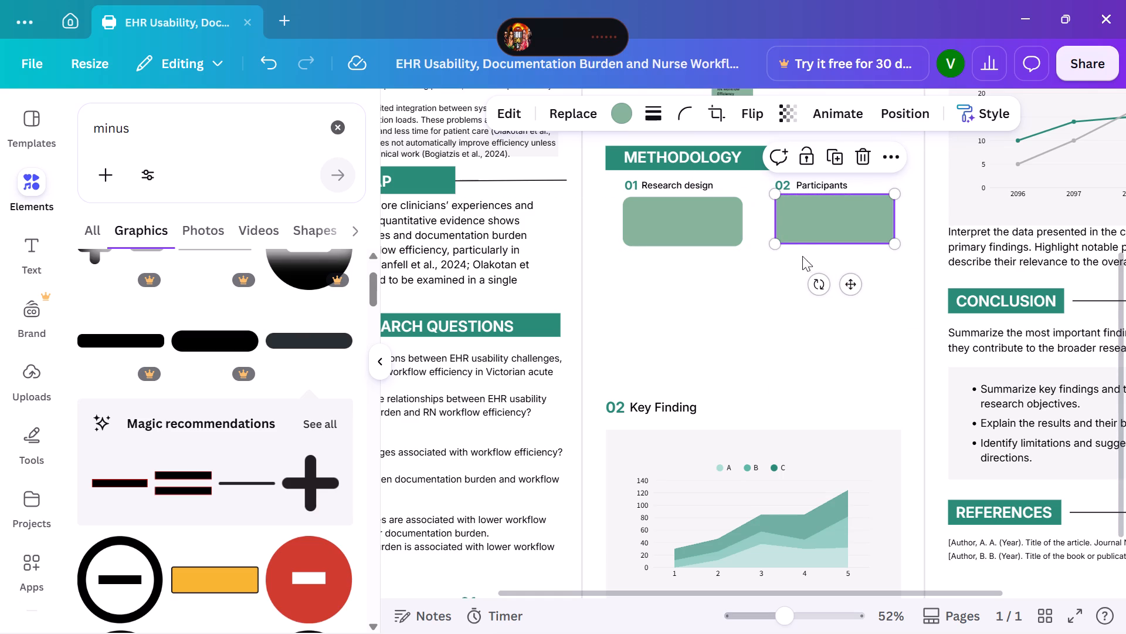
pyautogui.click(714, 232)
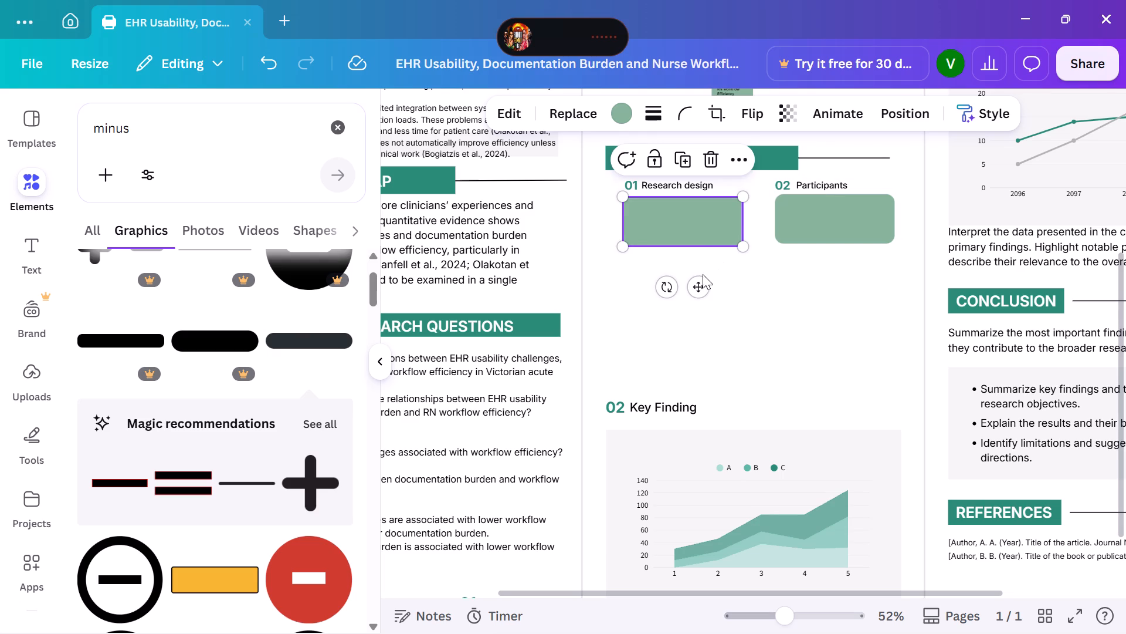
pyautogui.click(699, 283)
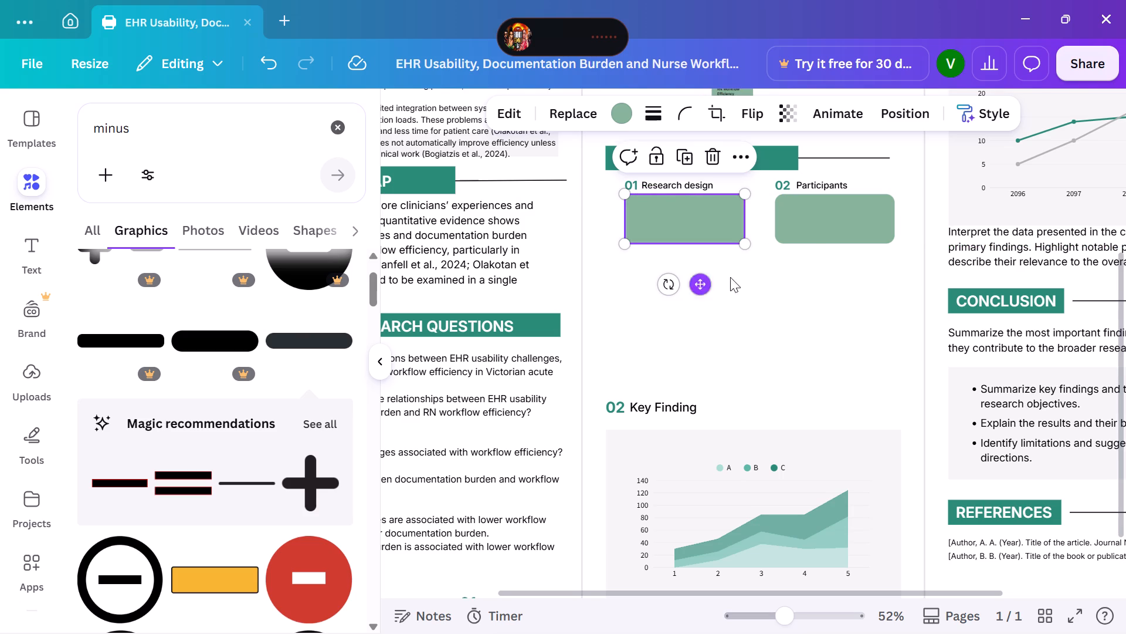
pyautogui.click(749, 290)
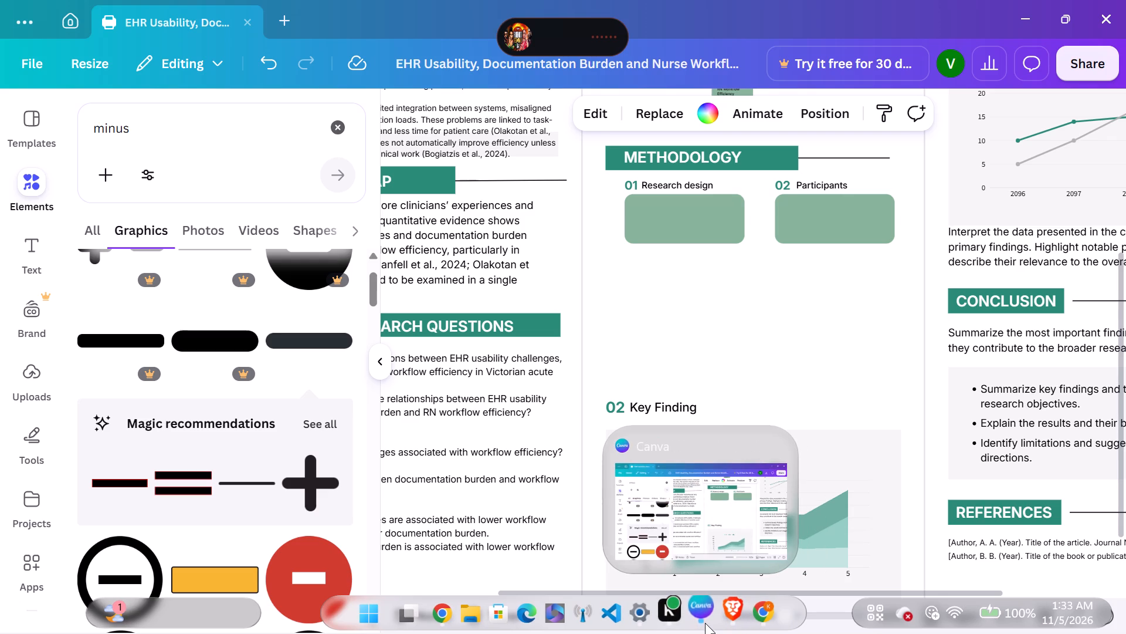
pyautogui.click(445, 616)
pyautogui.scroll(2, 489, 321)
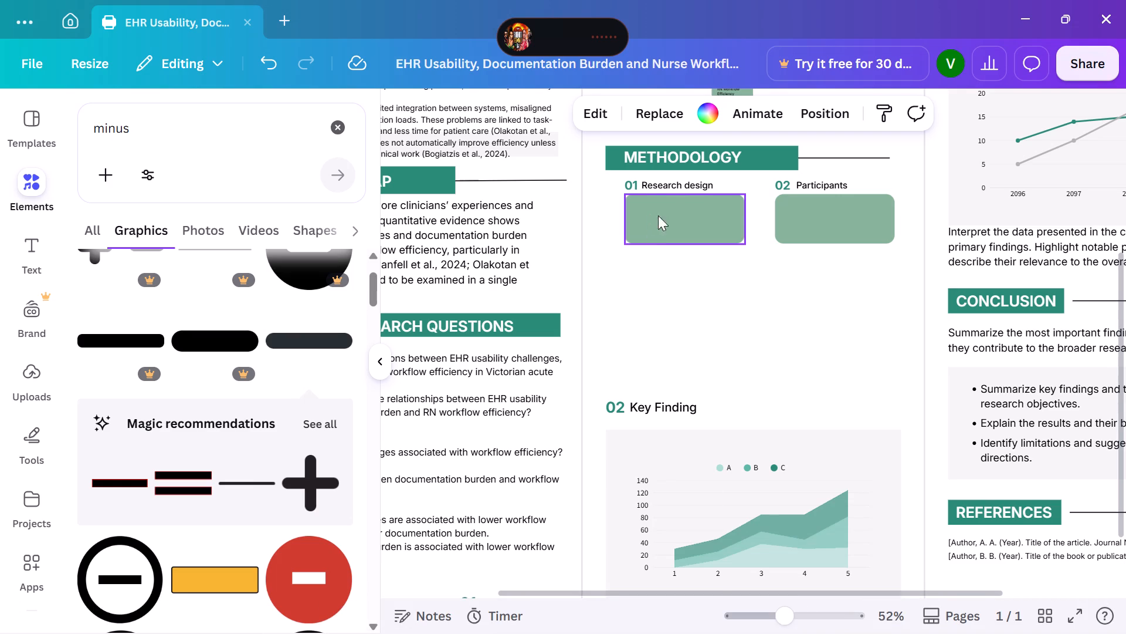
pyautogui.click(987, 255)
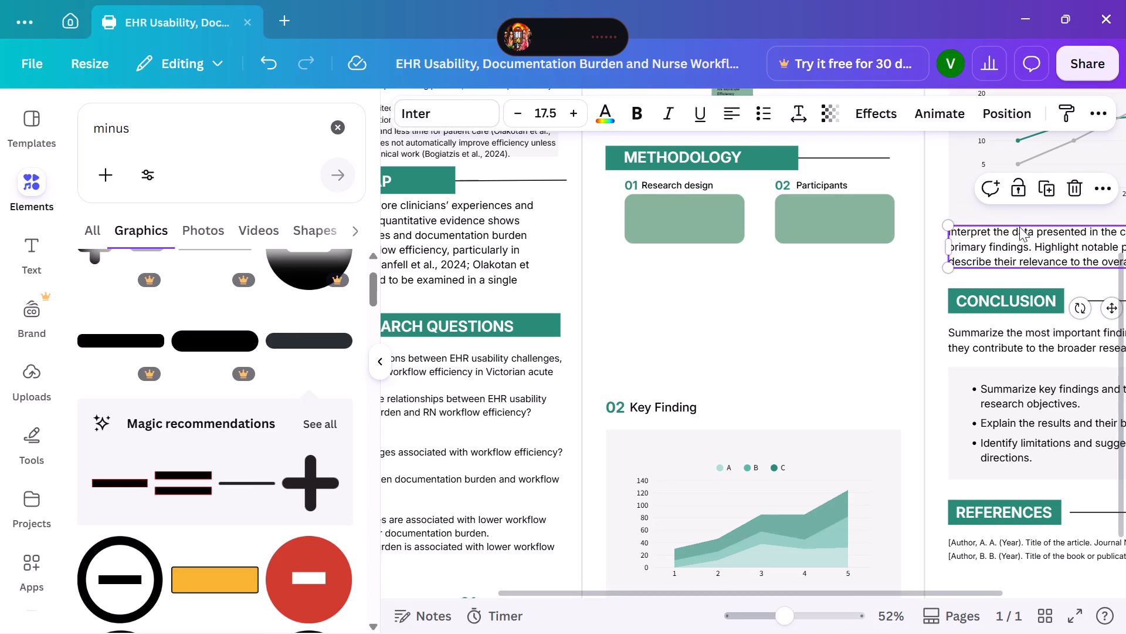
pyautogui.click(1039, 181)
pyautogui.moveTo(1013, 248); pyautogui.dragTo(968, 241)
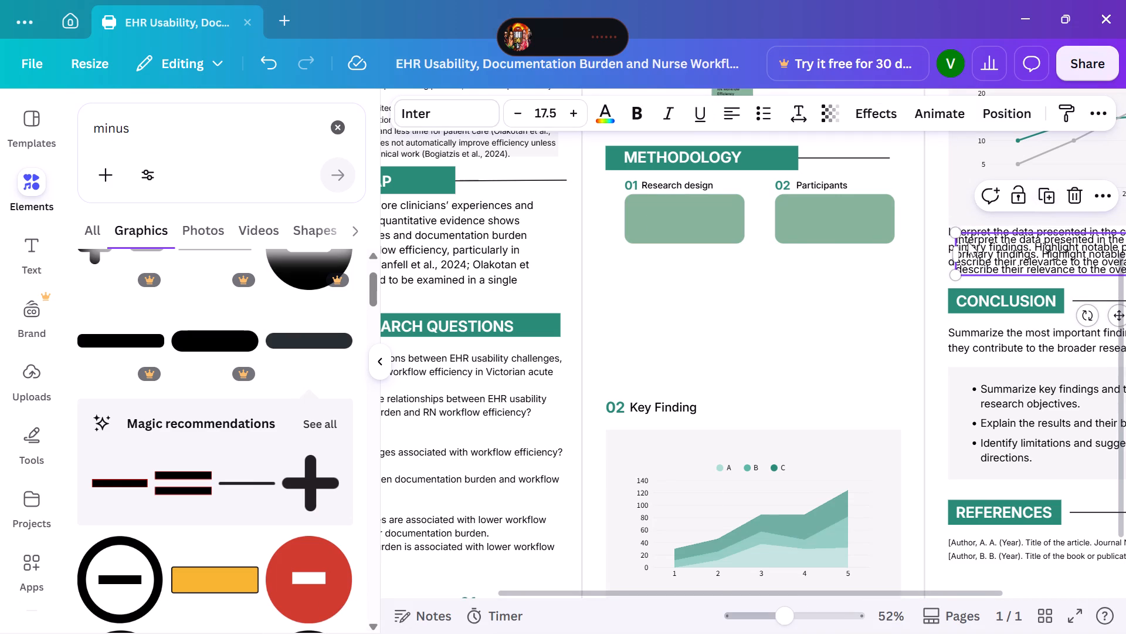
pyautogui.moveTo(968, 241); pyautogui.dragTo(667, 214)
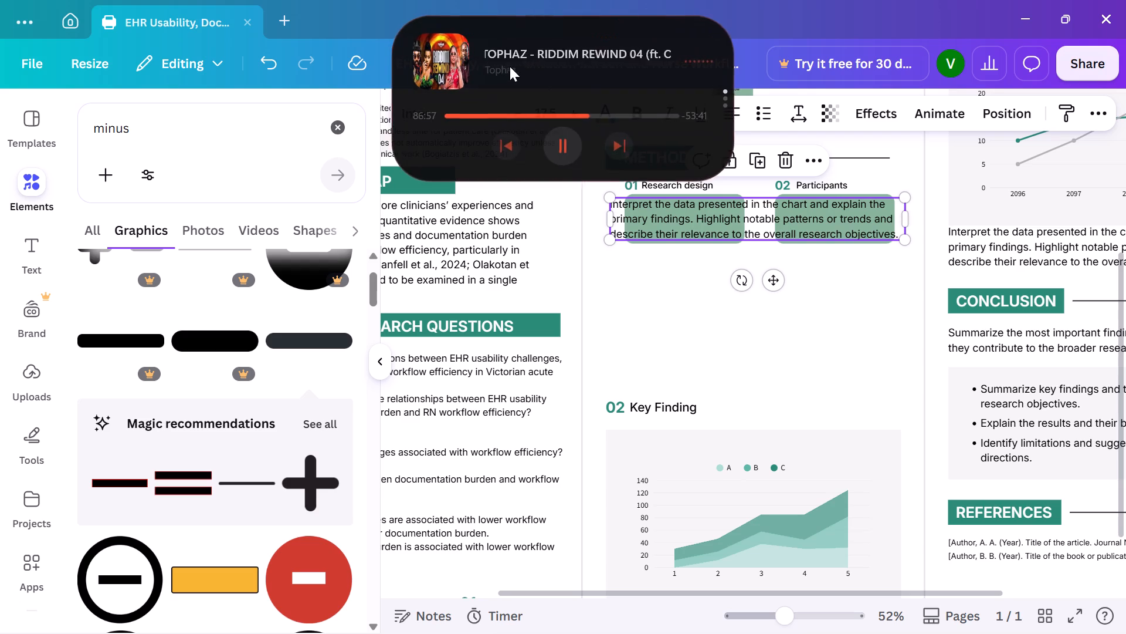
# Reduce the duplicated paragraph's font size to 9.5.
pyautogui.click(521, 109)
pyautogui.tripleClick(521, 109)
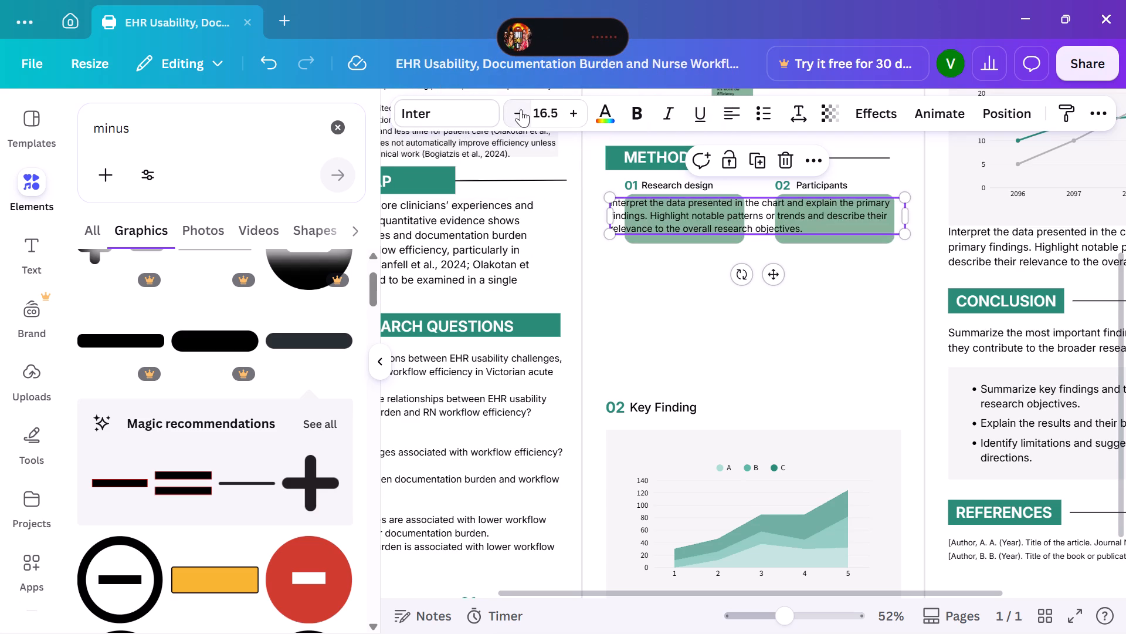
pyautogui.tripleClick(521, 109)
pyautogui.click(521, 109)
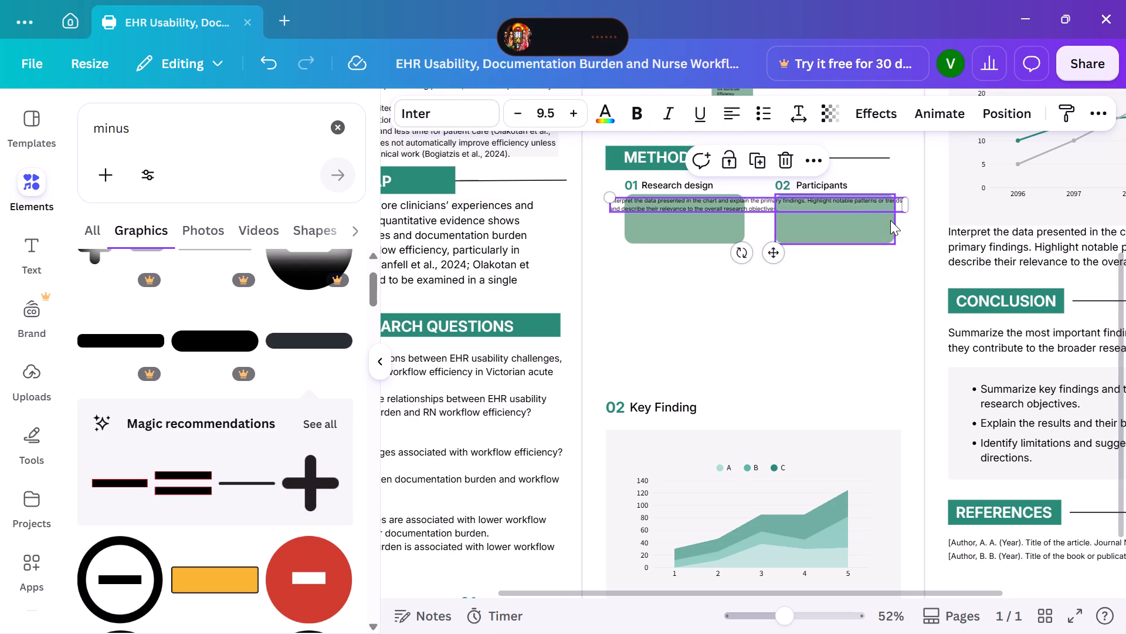
# Narrow the duplicated text box to about the Research design box's width and position it over that box.
pyautogui.moveTo(905, 203); pyautogui.dragTo(851, 204)
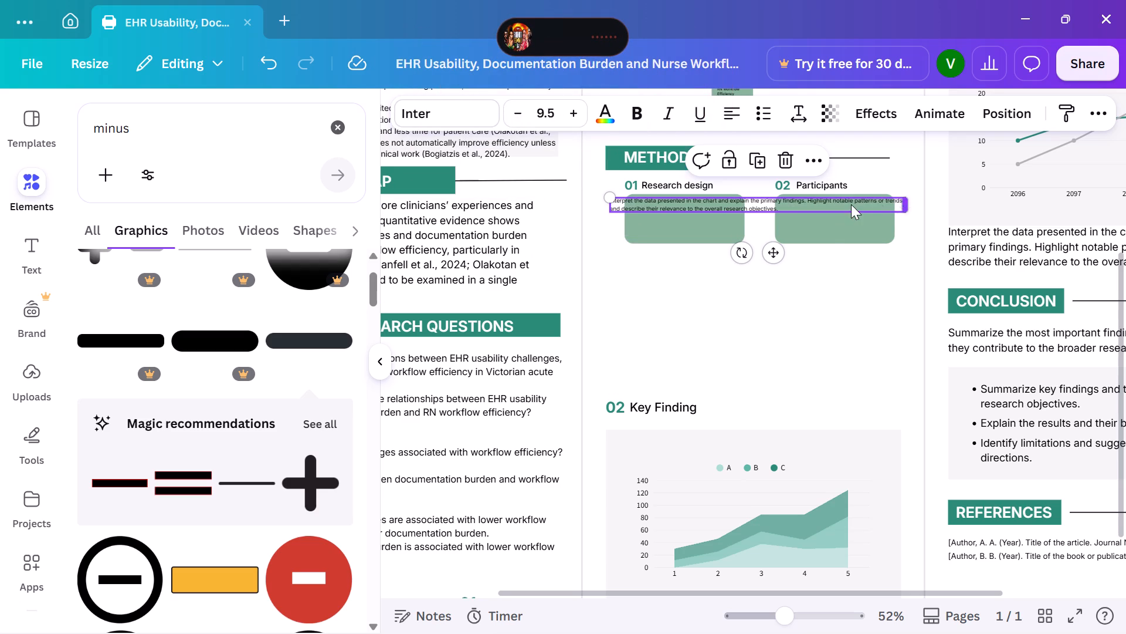
pyautogui.moveTo(851, 204); pyautogui.dragTo(725, 214)
pyautogui.moveTo(667, 210); pyautogui.dragTo(680, 214)
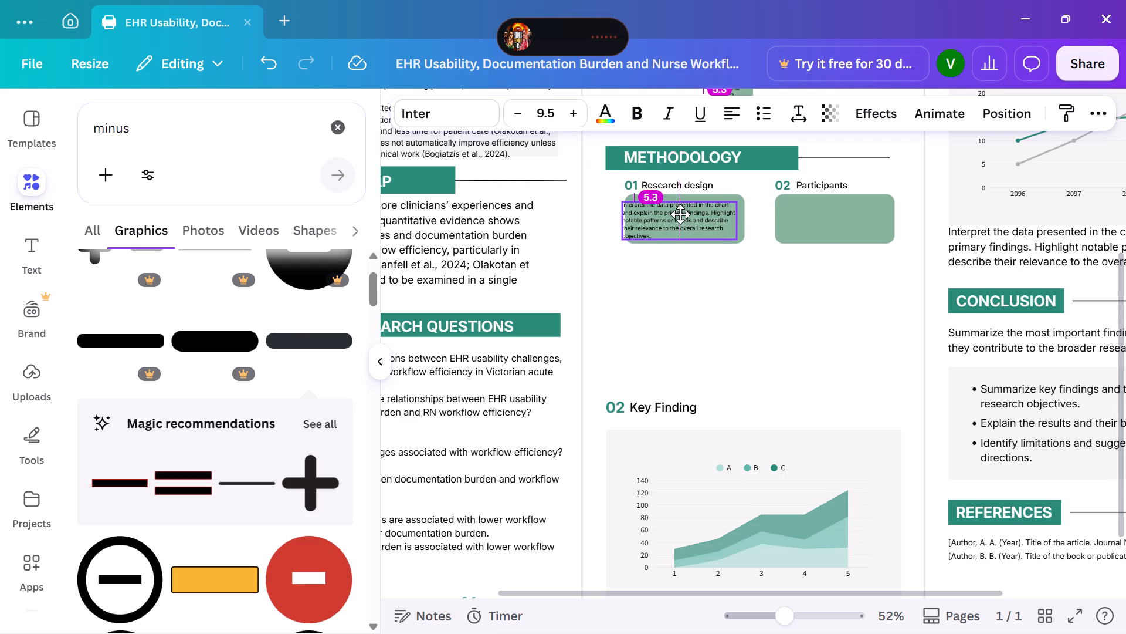
pyautogui.moveTo(680, 214); pyautogui.dragTo(687, 214)
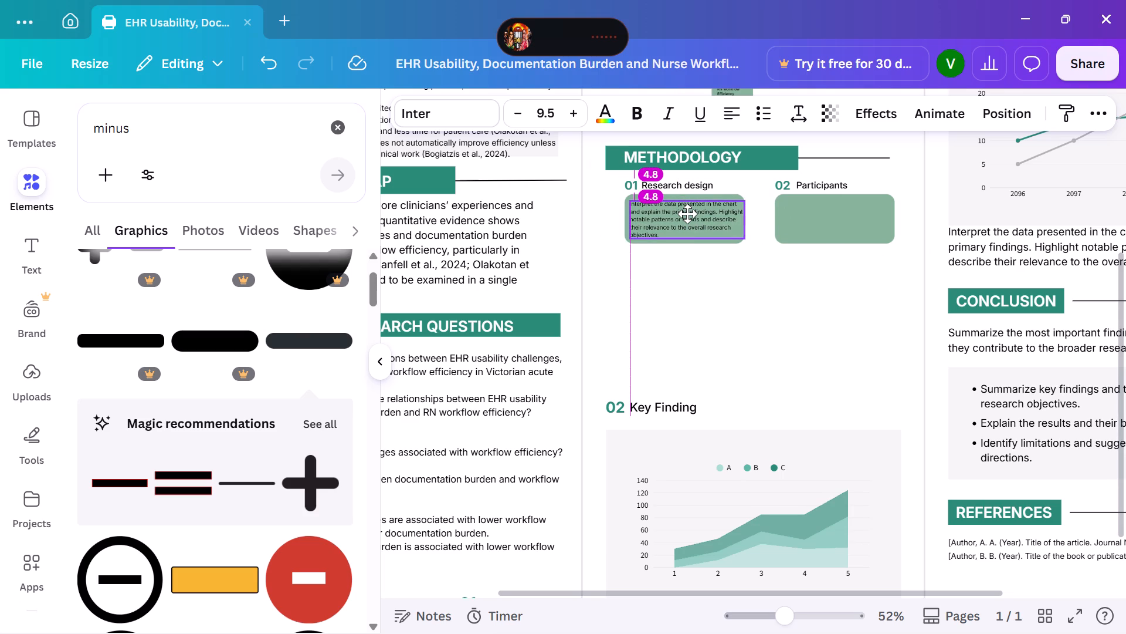
pyautogui.moveTo(687, 214); pyautogui.dragTo(687, 214)
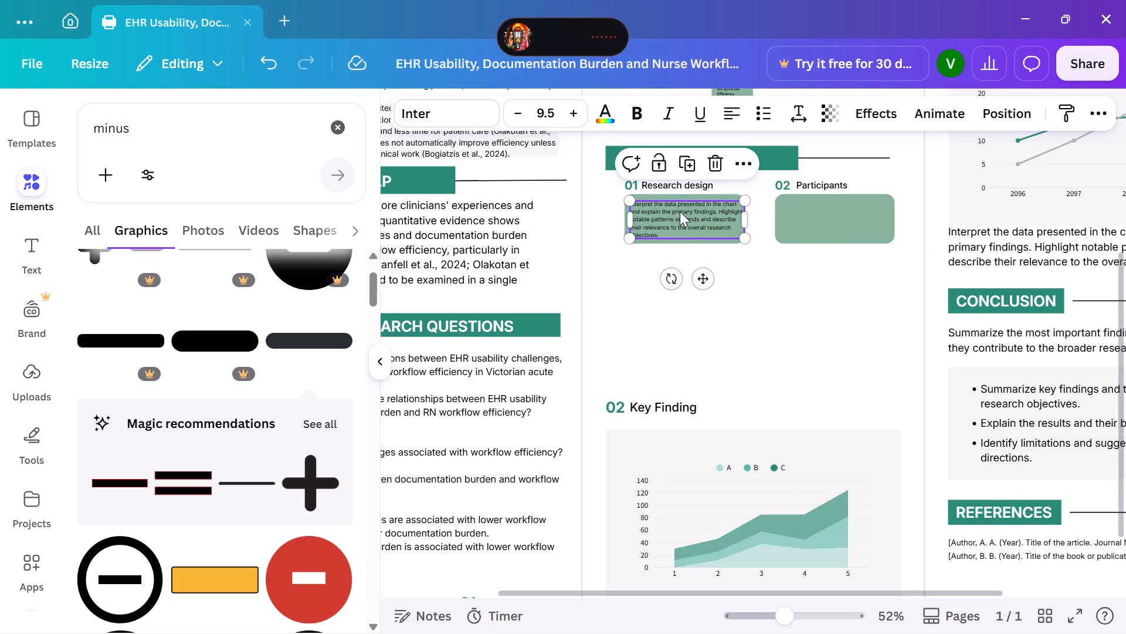
# Replace the placeholder text in the Research design box with the copied "Post-positivist paradigm" paragraph.
pyautogui.click(656, 227)
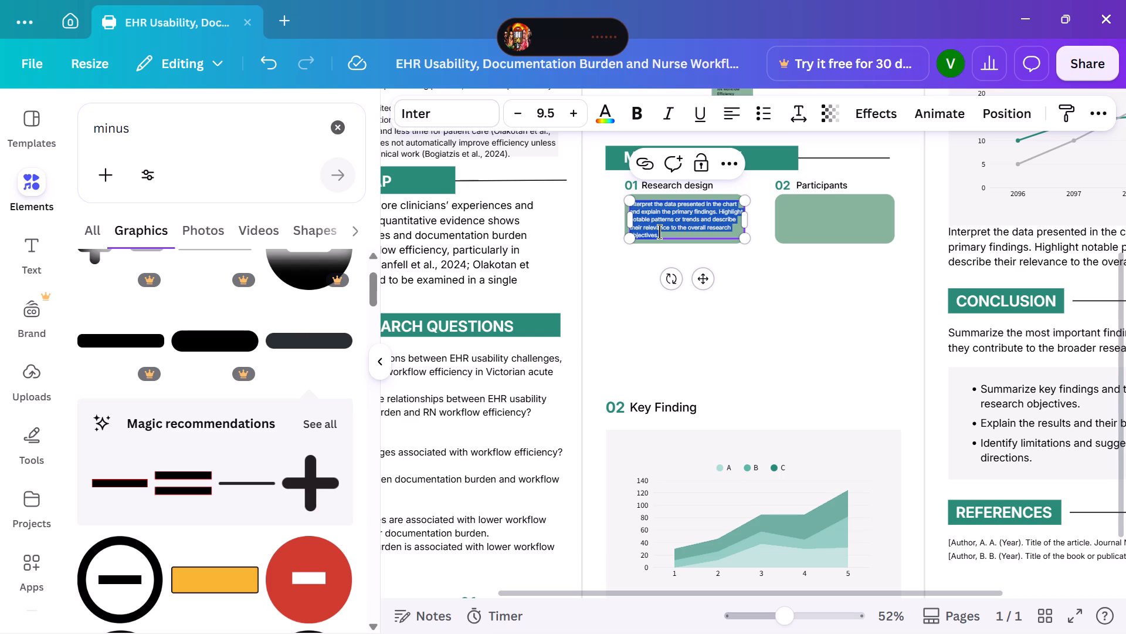
pyautogui.press('BackSpace')
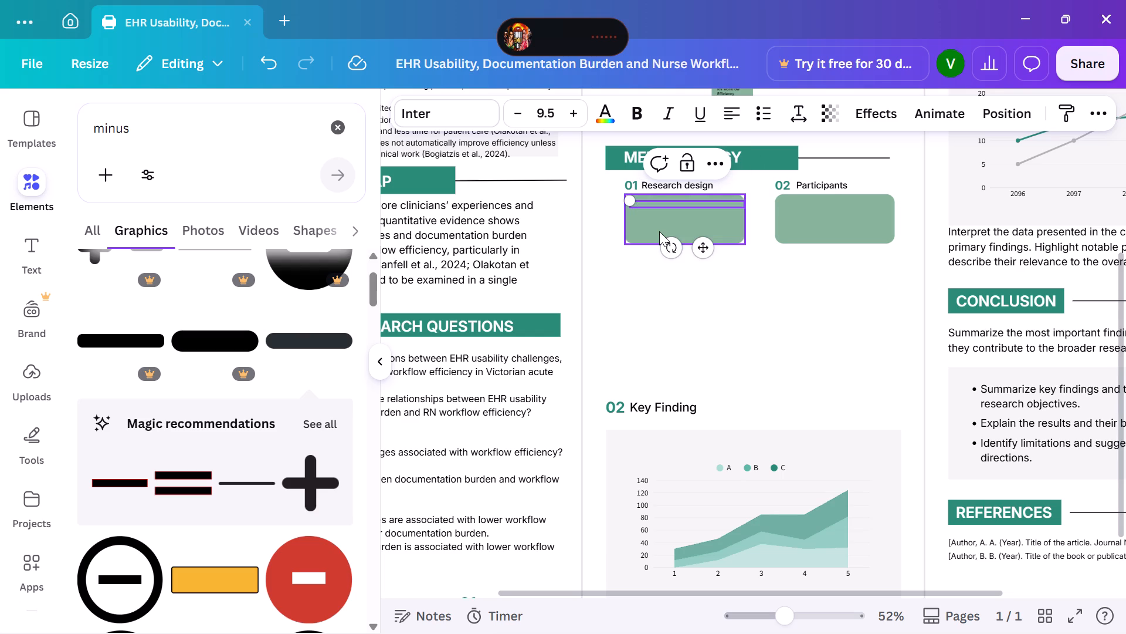
pyautogui.hotkey('ctrl', 'v')
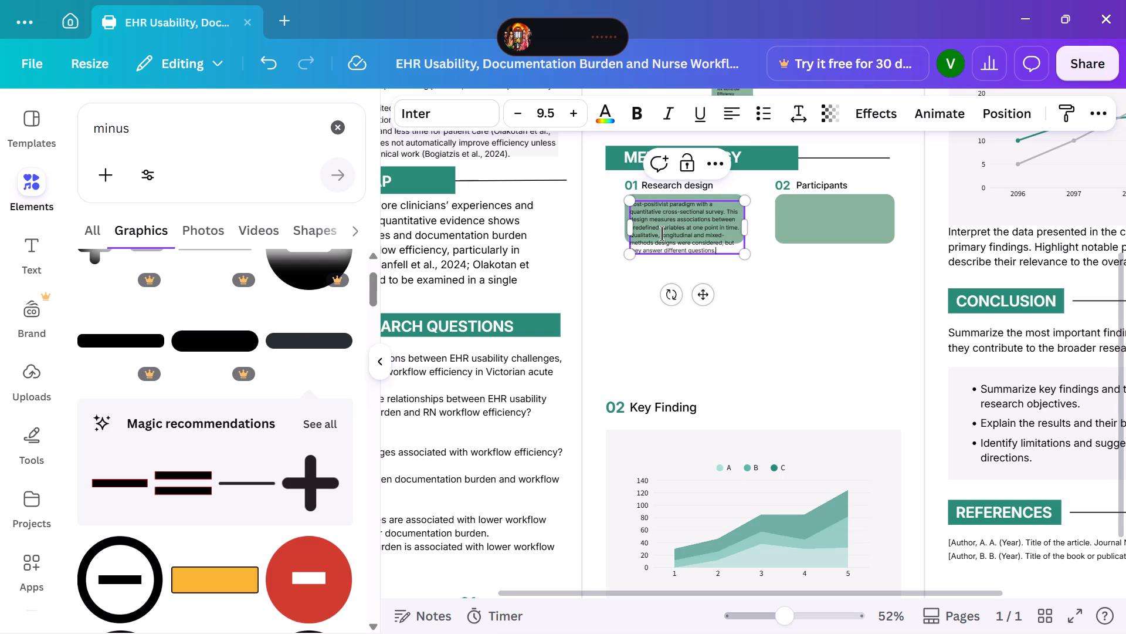
# Scale the Research design paragraph down to font size 8.2, about 57.1 by 26.5, and raise it to fit inside the green box.
pyautogui.moveTo(745, 255); pyautogui.dragTo(739, 254)
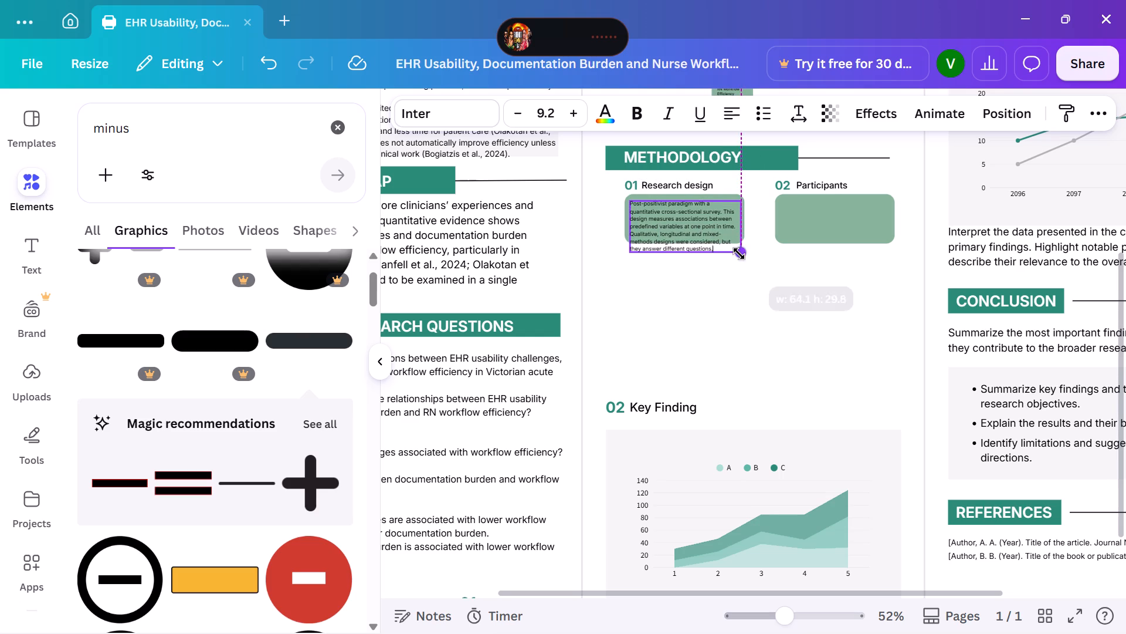
pyautogui.moveTo(739, 254); pyautogui.dragTo(734, 236)
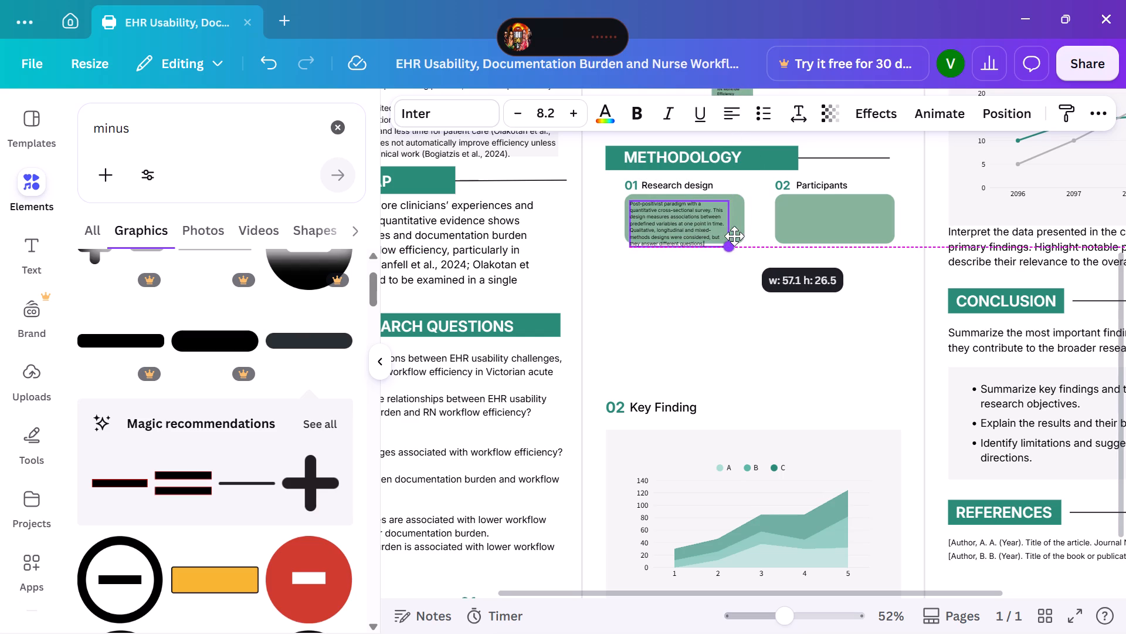
pyautogui.moveTo(734, 236); pyautogui.dragTo(734, 236)
pyautogui.click(692, 284)
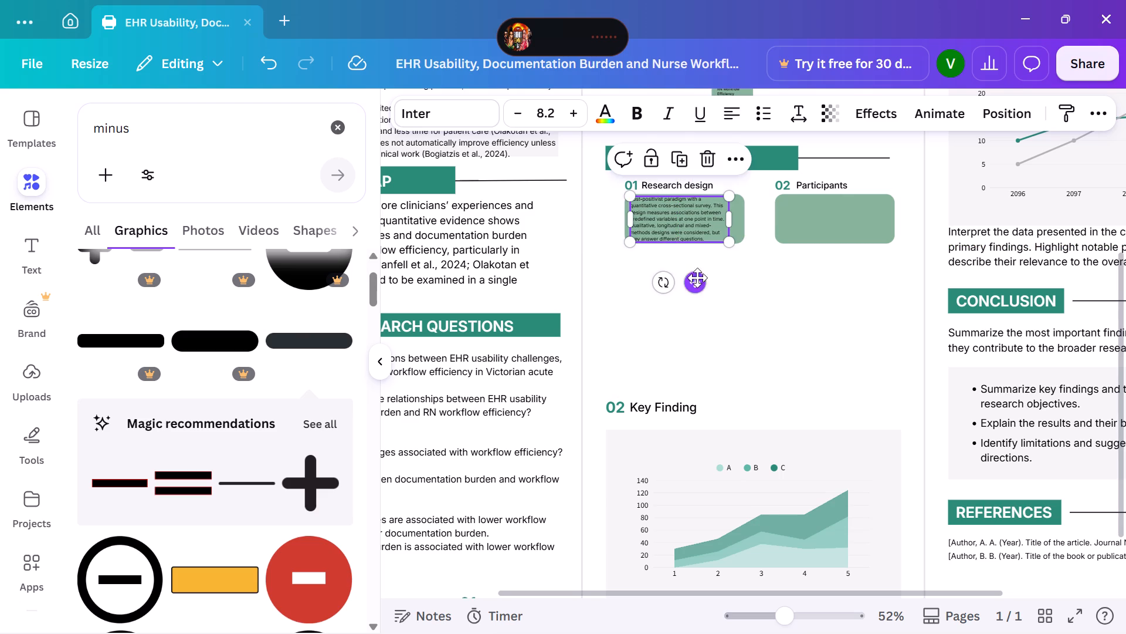
pyautogui.click(740, 271)
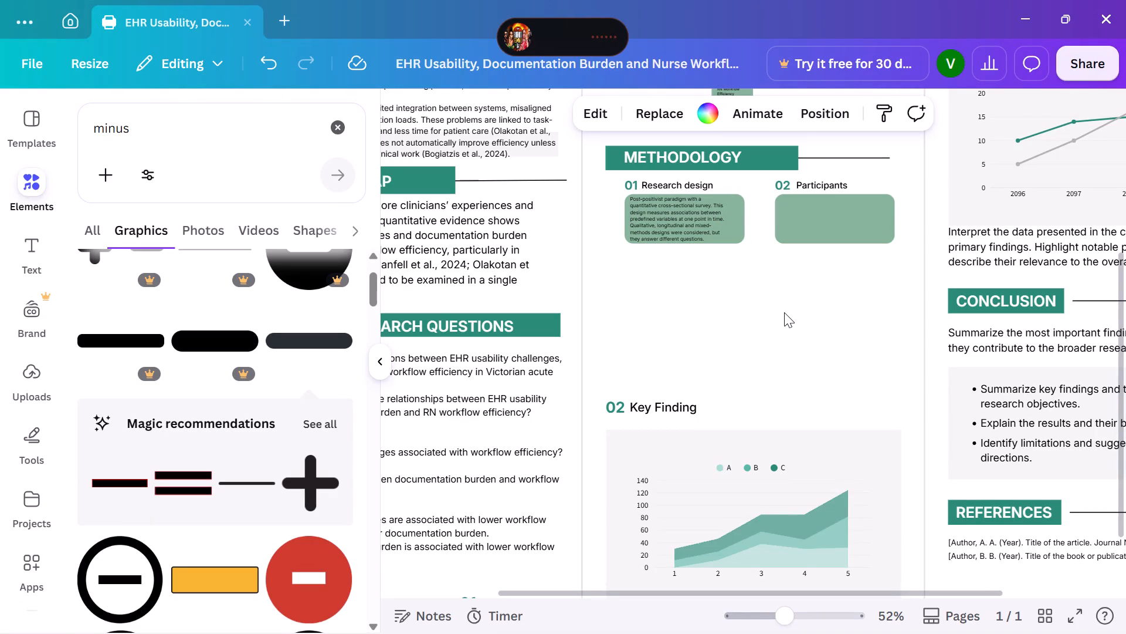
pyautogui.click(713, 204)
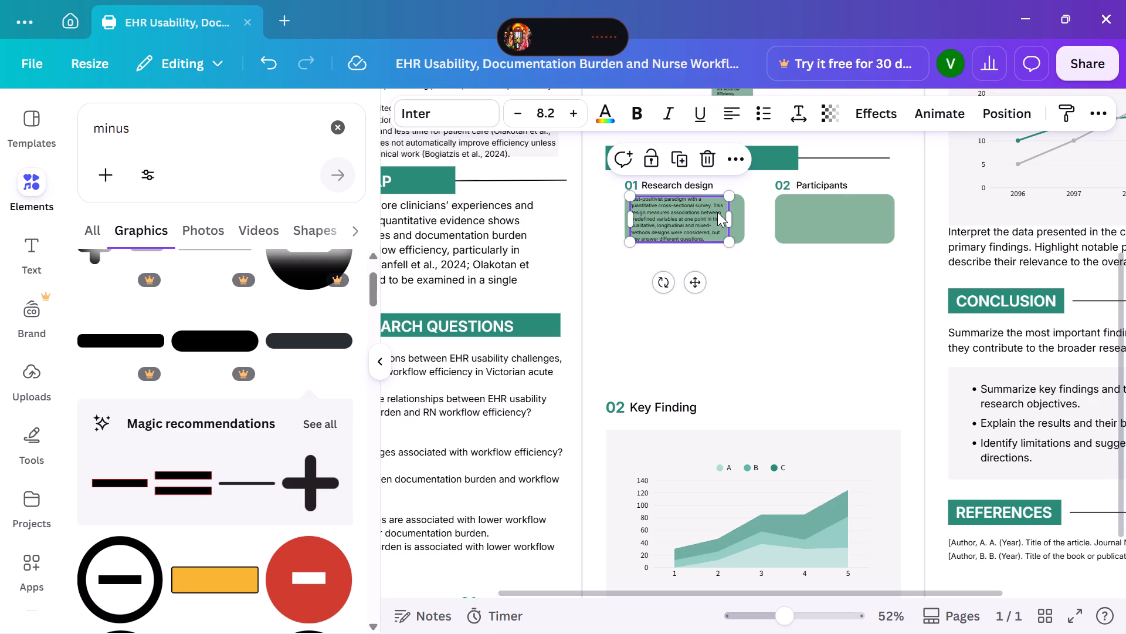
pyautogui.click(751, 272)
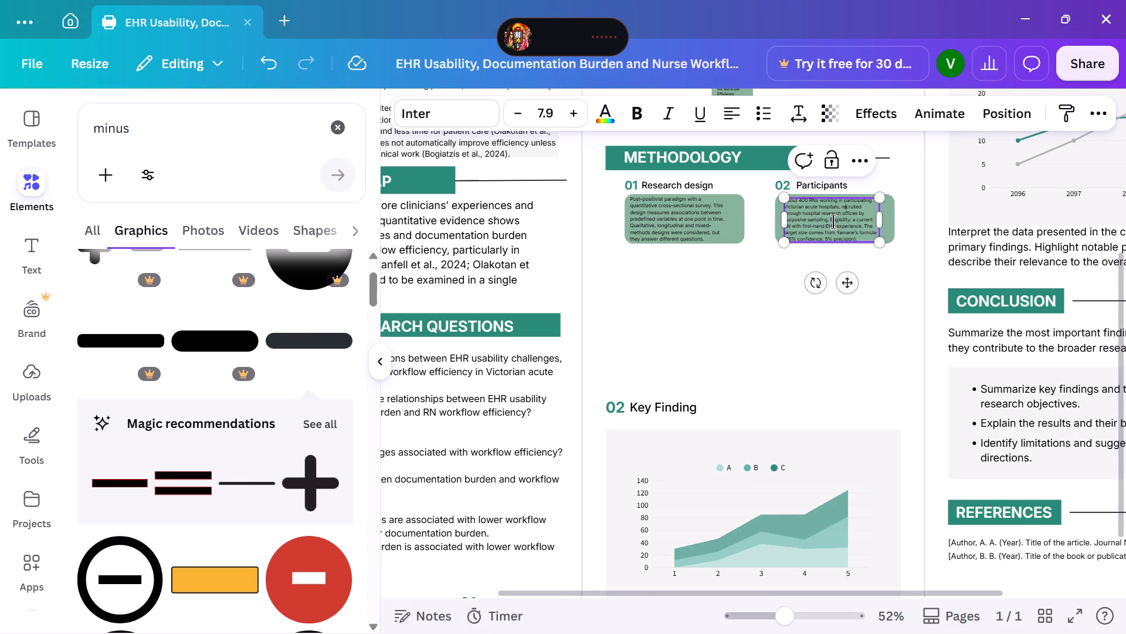
pyautogui.click(832, 221)
pyautogui.press('Return')
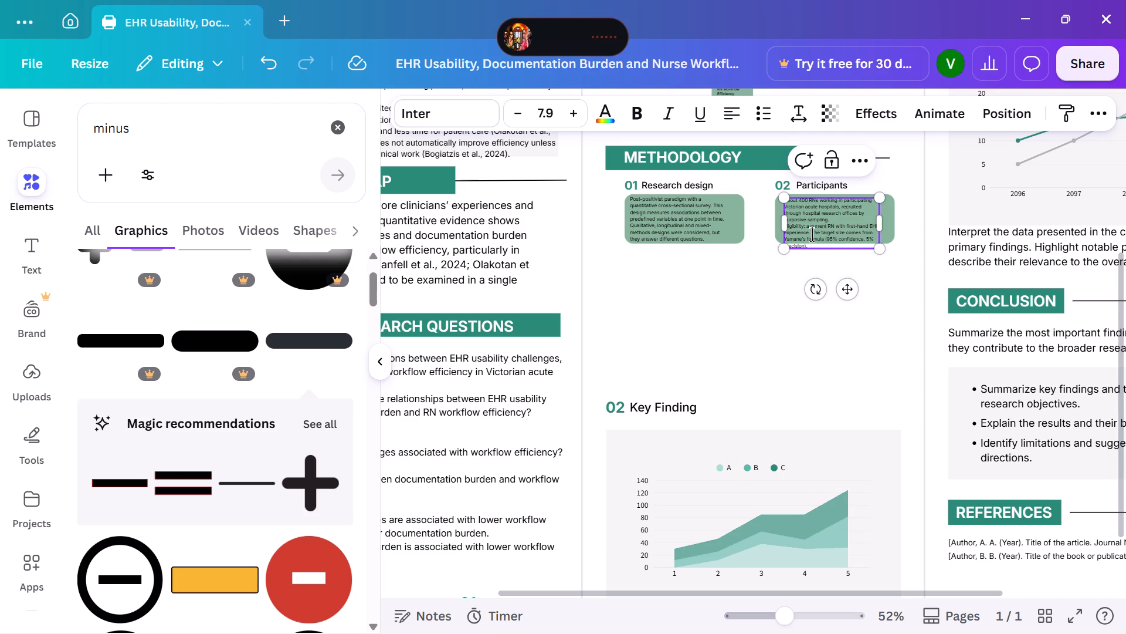
pyautogui.press('Return')
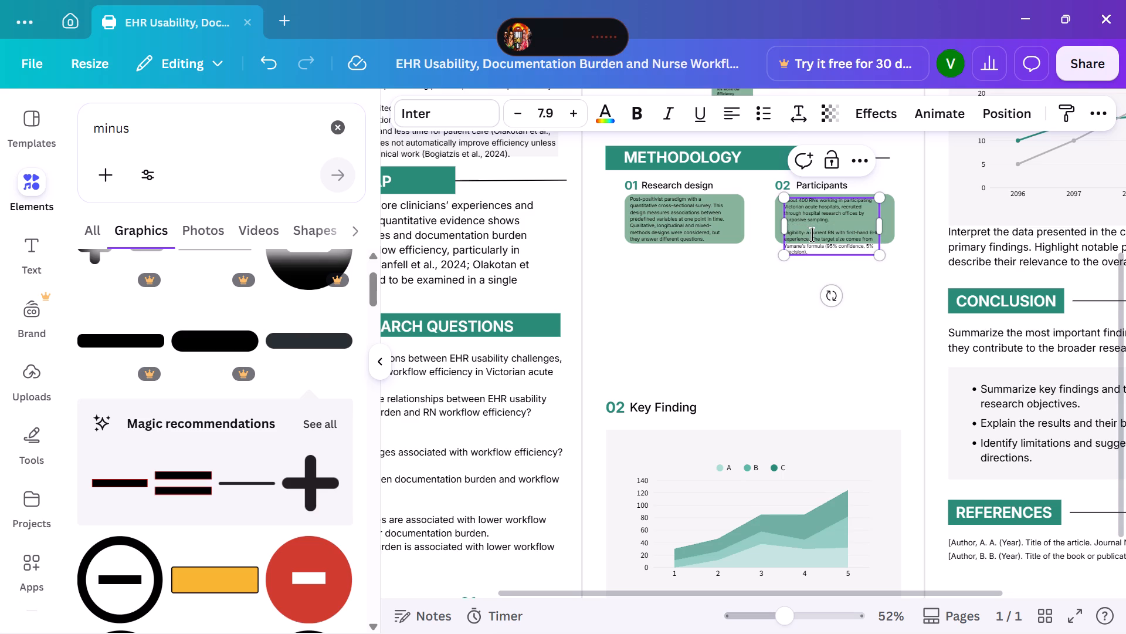
pyautogui.press('BackSpace')
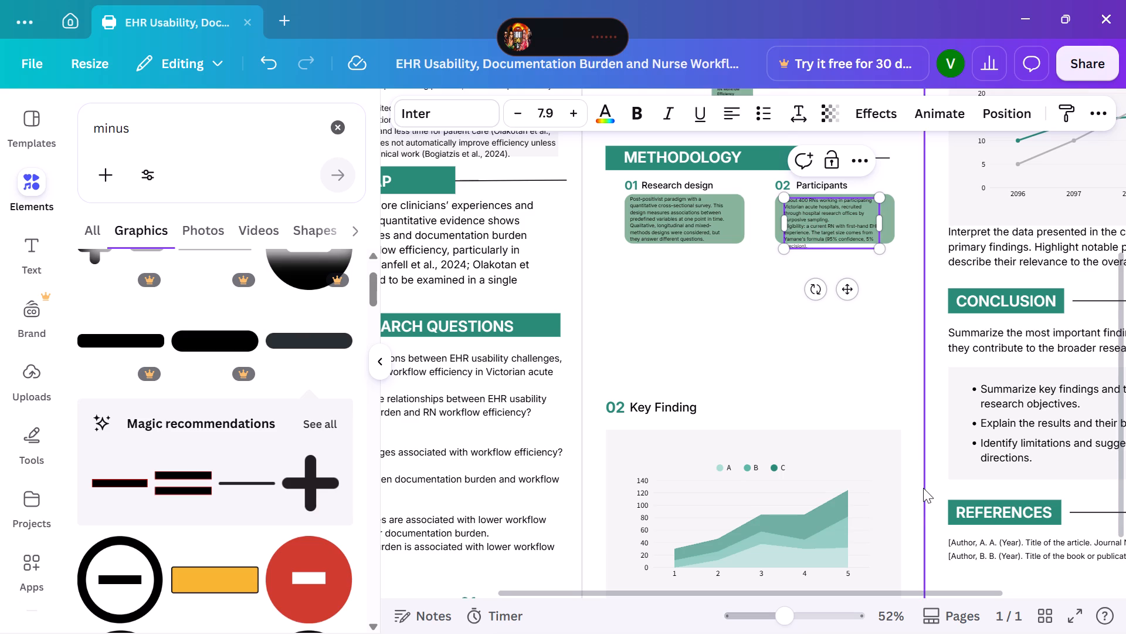
pyautogui.click(811, 609)
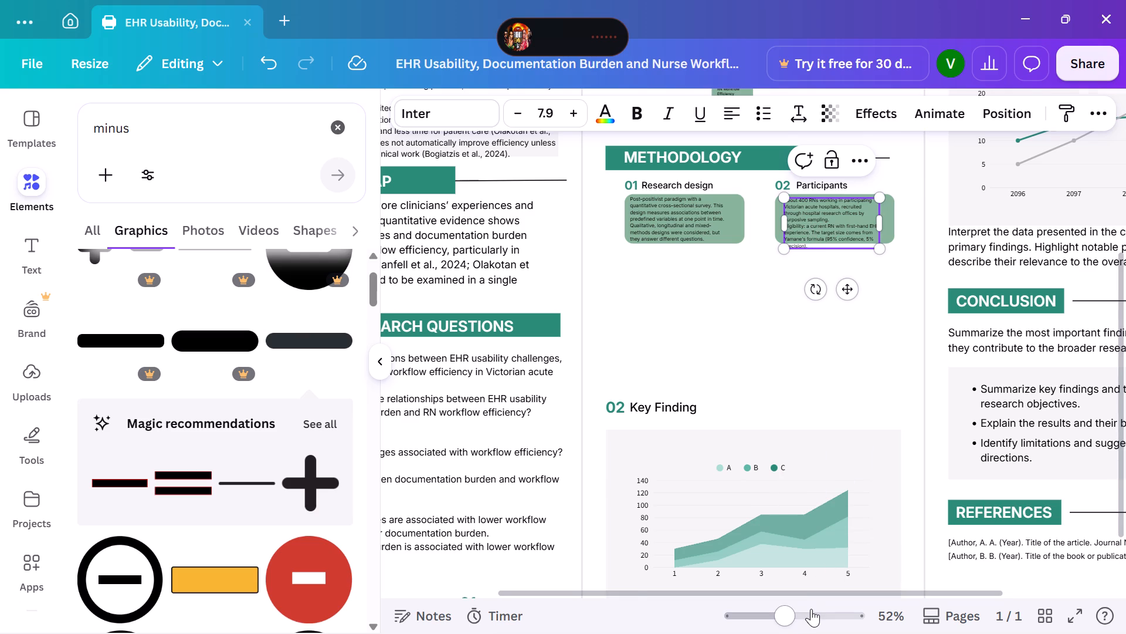
pyautogui.scroll(1, 783, 329)
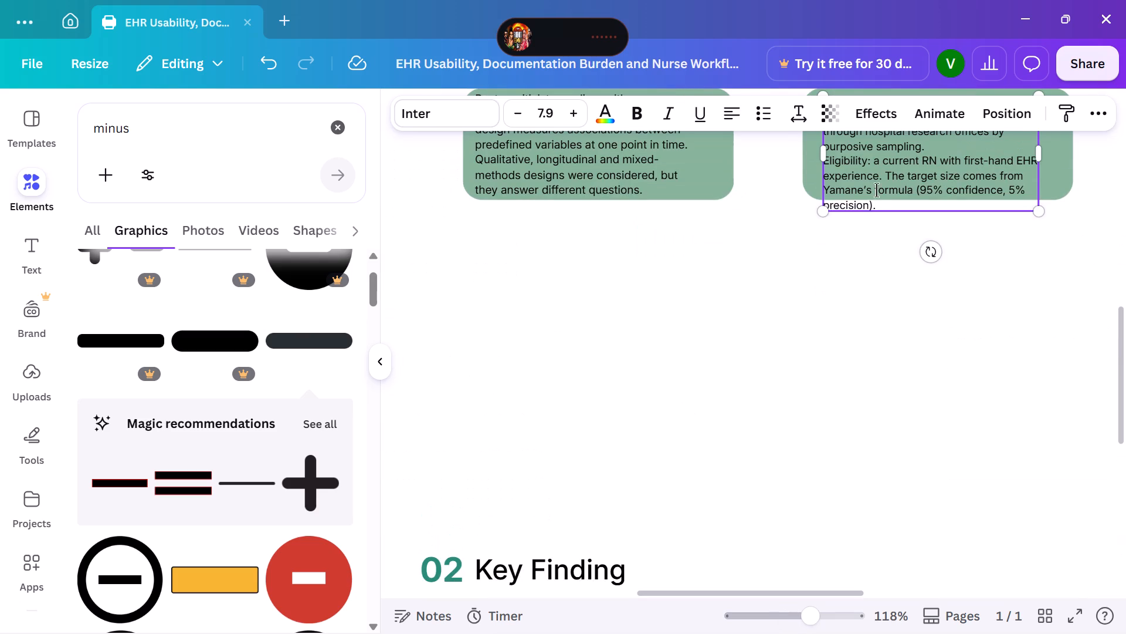
pyautogui.click(888, 174)
pyautogui.press('Return')
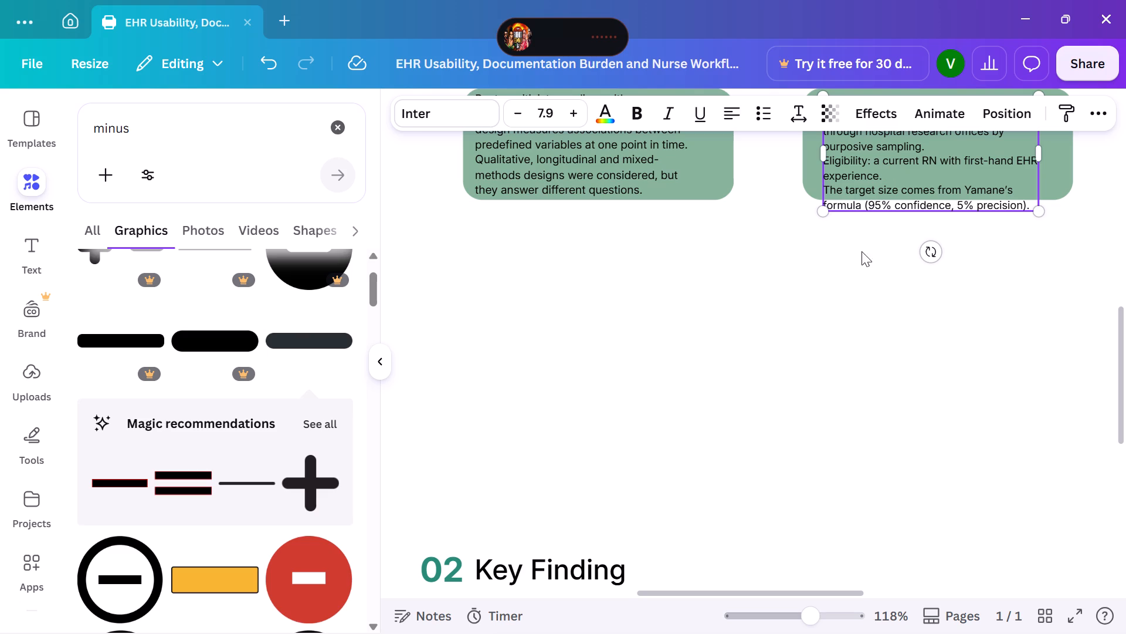
# Scale the Participants text down to font size 7 so it fits the height of its green box.
pyautogui.scroll(2, 815, 316)
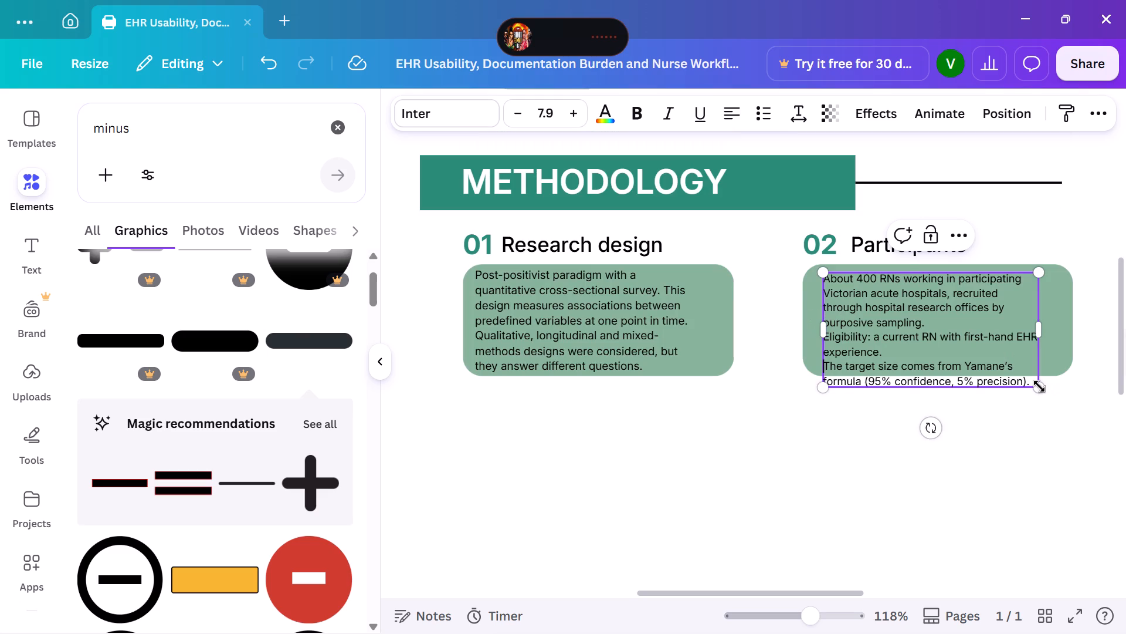
pyautogui.moveTo(1039, 387); pyautogui.dragTo(1032, 369)
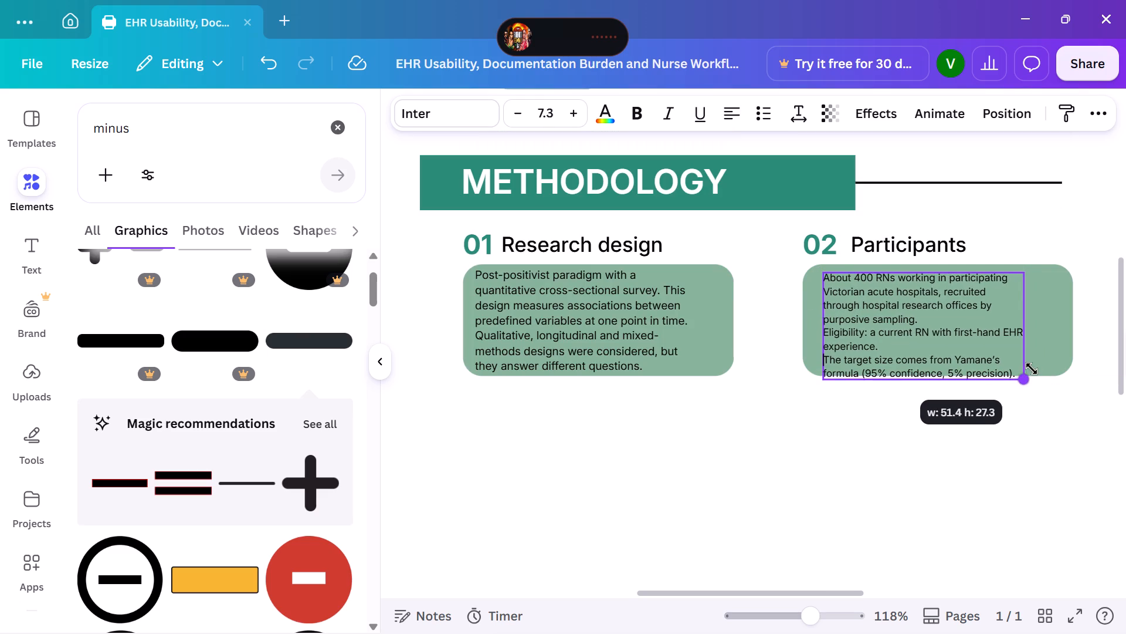
pyautogui.moveTo(1032, 369); pyautogui.dragTo(1032, 343)
pyautogui.click(962, 336)
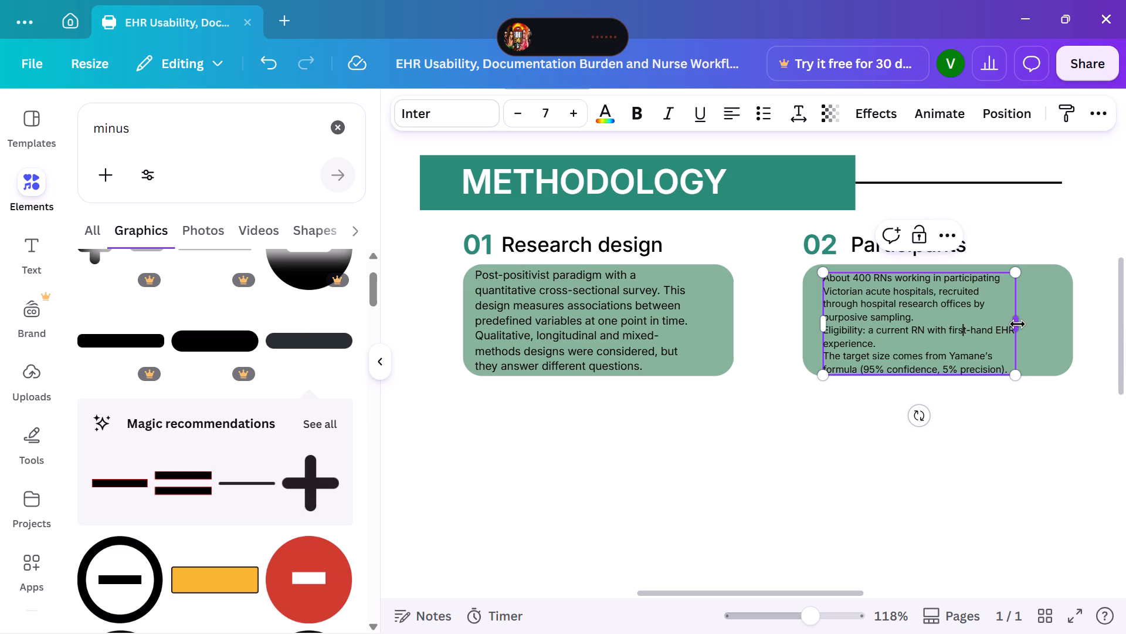
# Widen the Participants text box on both sides to about 64 by 19.5, nearly filling the green box's width.
pyautogui.moveTo(1018, 324); pyautogui.dragTo(1046, 320)
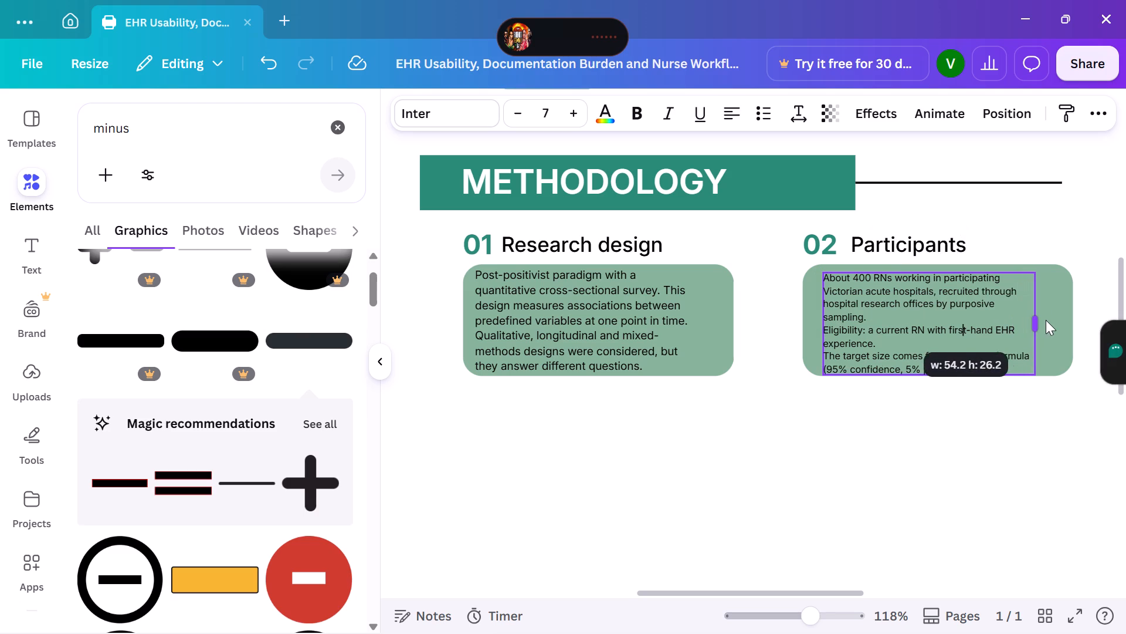
pyautogui.moveTo(1046, 320); pyautogui.dragTo(1060, 326)
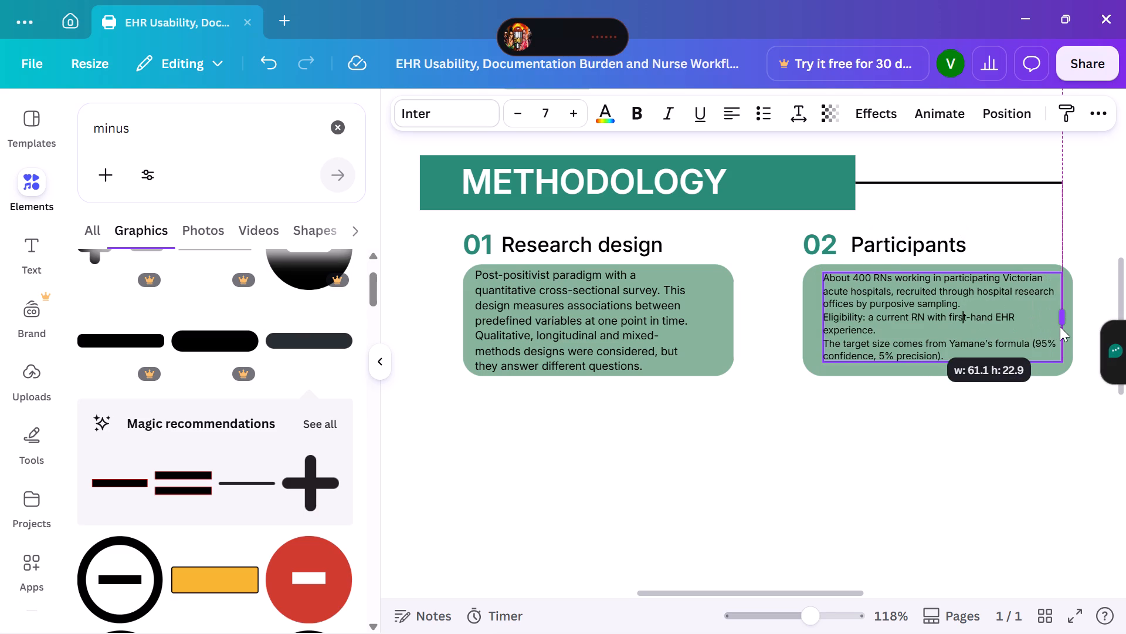
pyautogui.moveTo(1060, 326); pyautogui.dragTo(1062, 328)
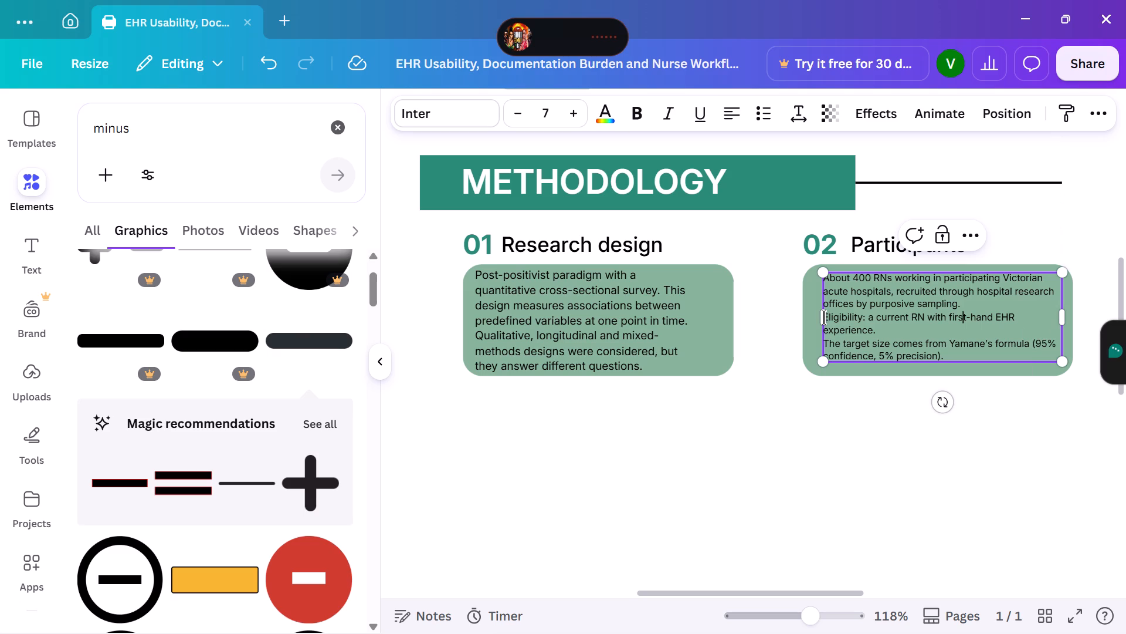
pyautogui.moveTo(822, 318); pyautogui.dragTo(810, 328)
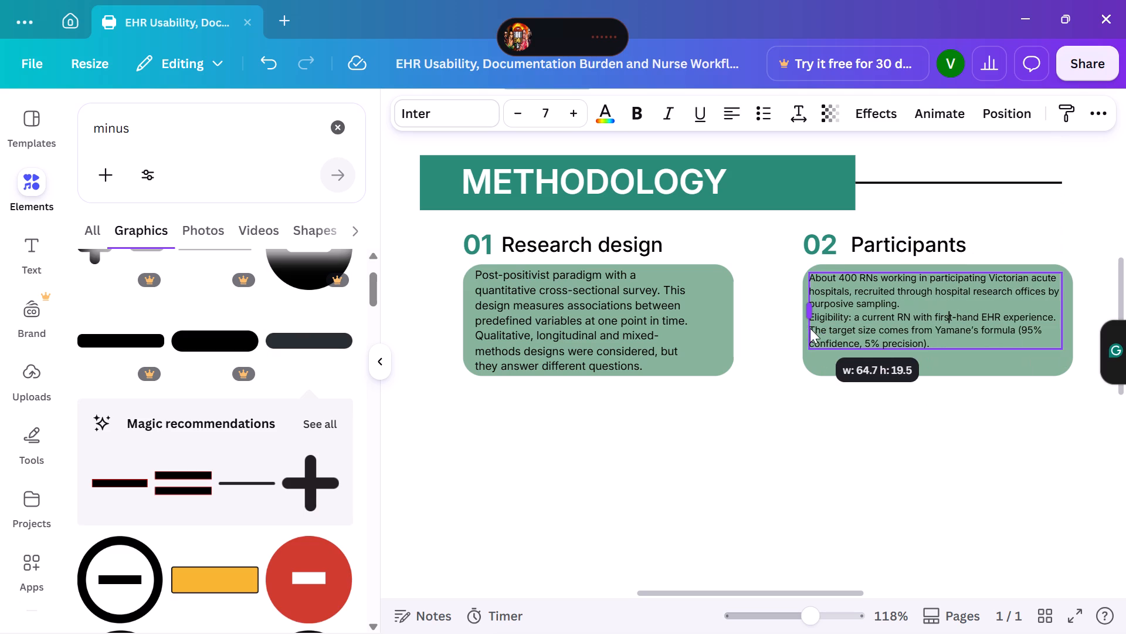
pyautogui.moveTo(810, 328); pyautogui.dragTo(811, 329)
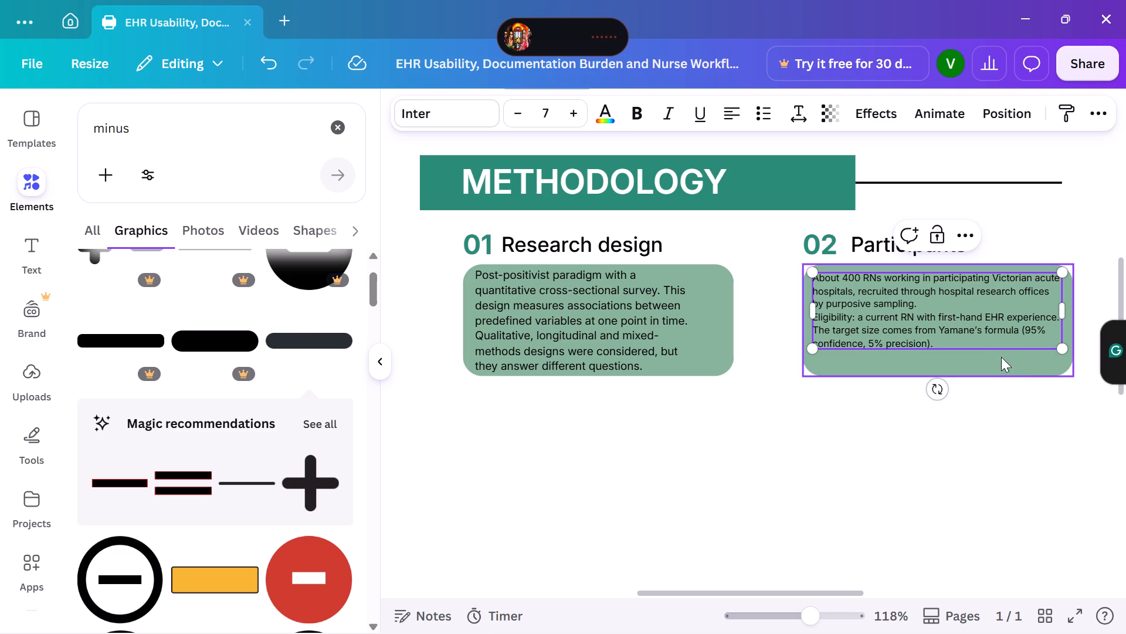
# Move the Participants text down slightly to centre it vertically within its green box.
pyautogui.moveTo(1000, 354); pyautogui.dragTo(1003, 362)
# Widen the Research design text box on its right side so it nearly fills the green box's width.
pyautogui.click(572, 296)
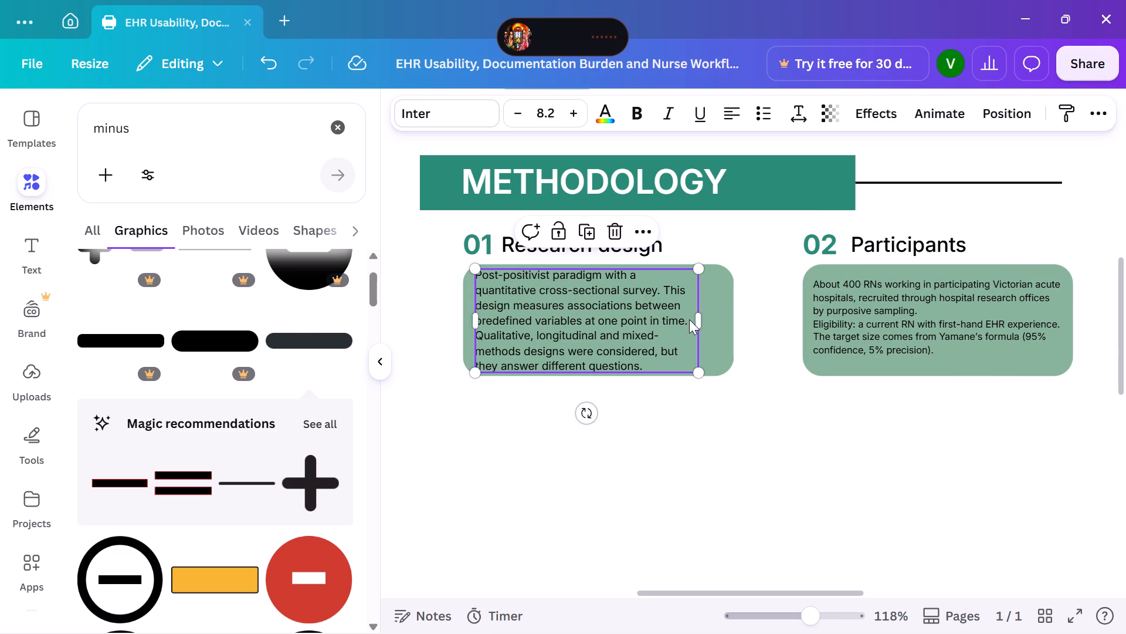
pyautogui.moveTo(701, 316); pyautogui.dragTo(701, 316)
pyautogui.moveTo(701, 316); pyautogui.dragTo(714, 318)
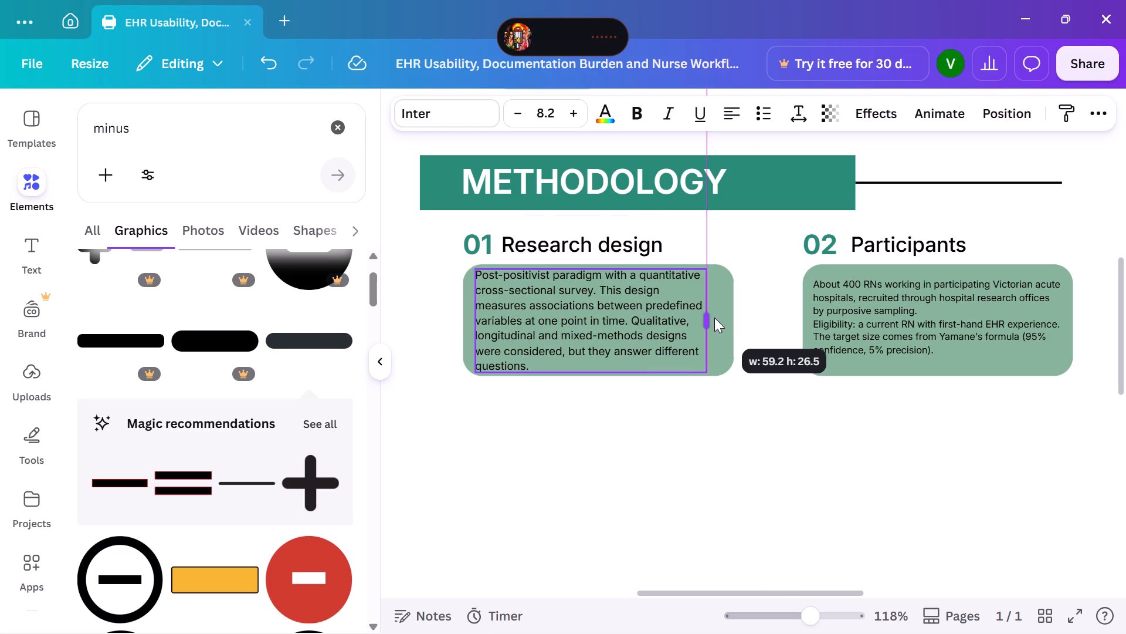
pyautogui.moveTo(714, 318); pyautogui.dragTo(719, 318)
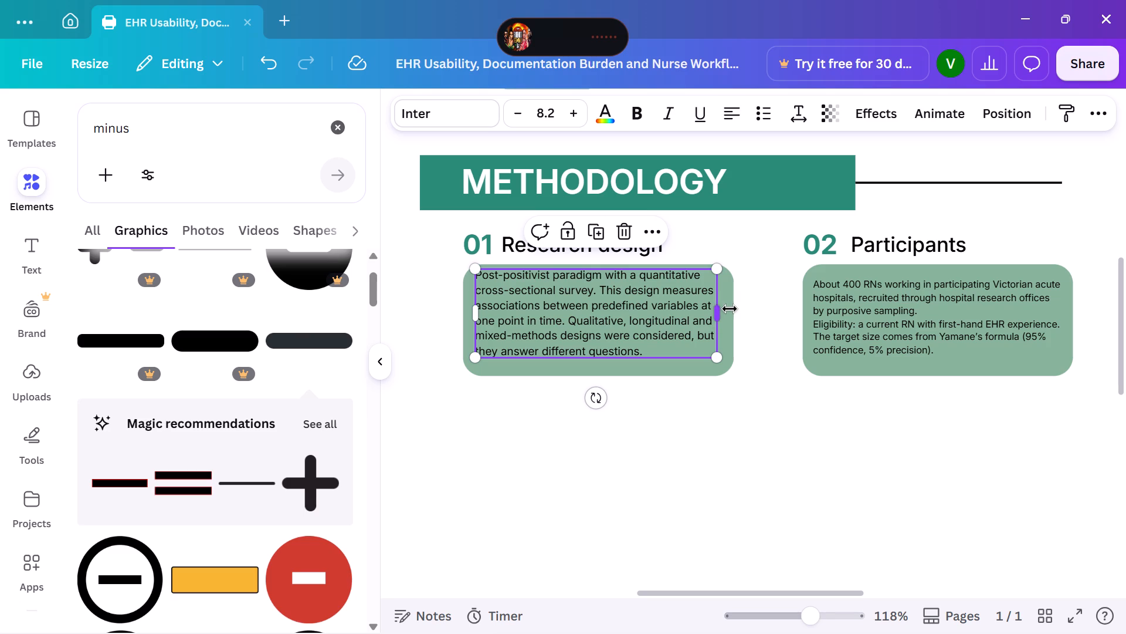
pyautogui.moveTo(718, 311); pyautogui.dragTo(727, 312)
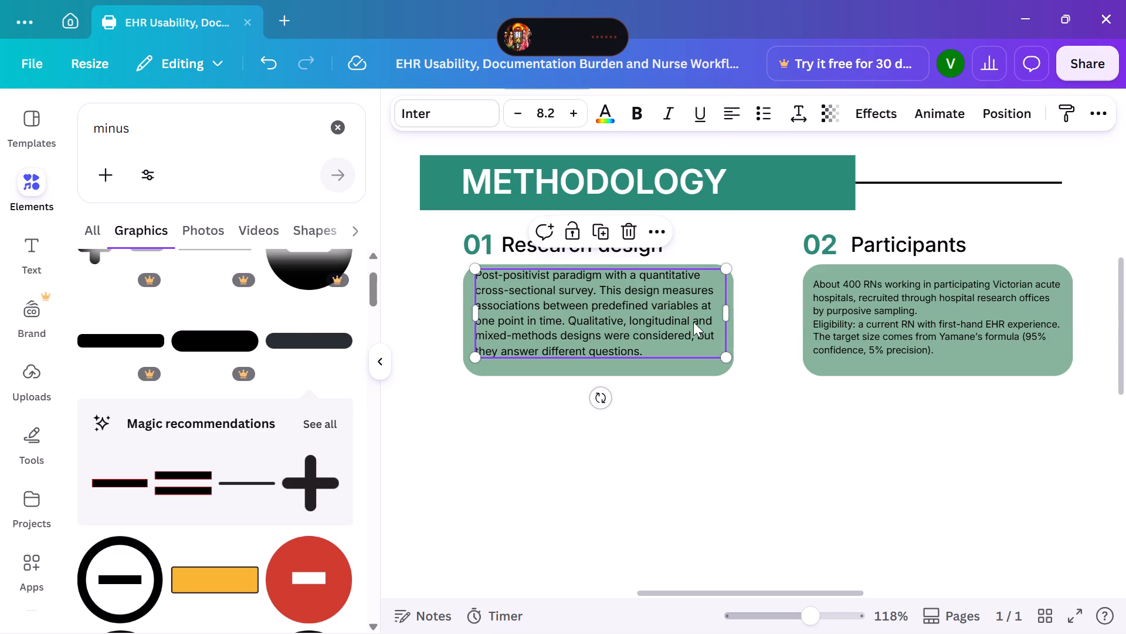
# Move the Research design text down inside its green box, keeping its horizontal alignment.
pyautogui.click(624, 355)
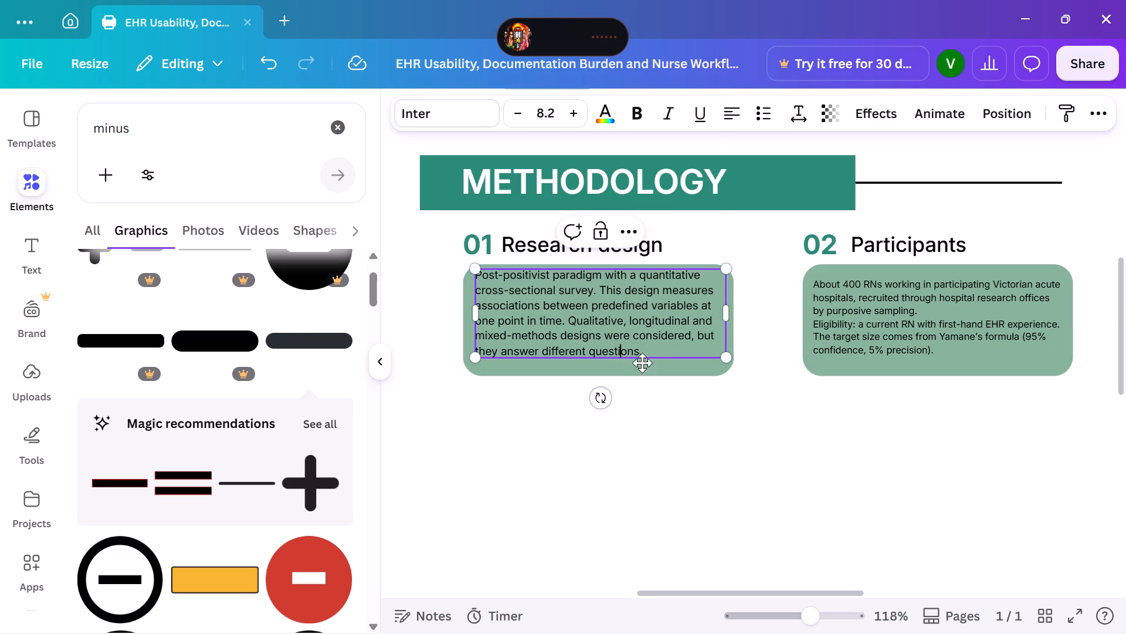
pyautogui.moveTo(639, 357); pyautogui.dragTo(642, 363)
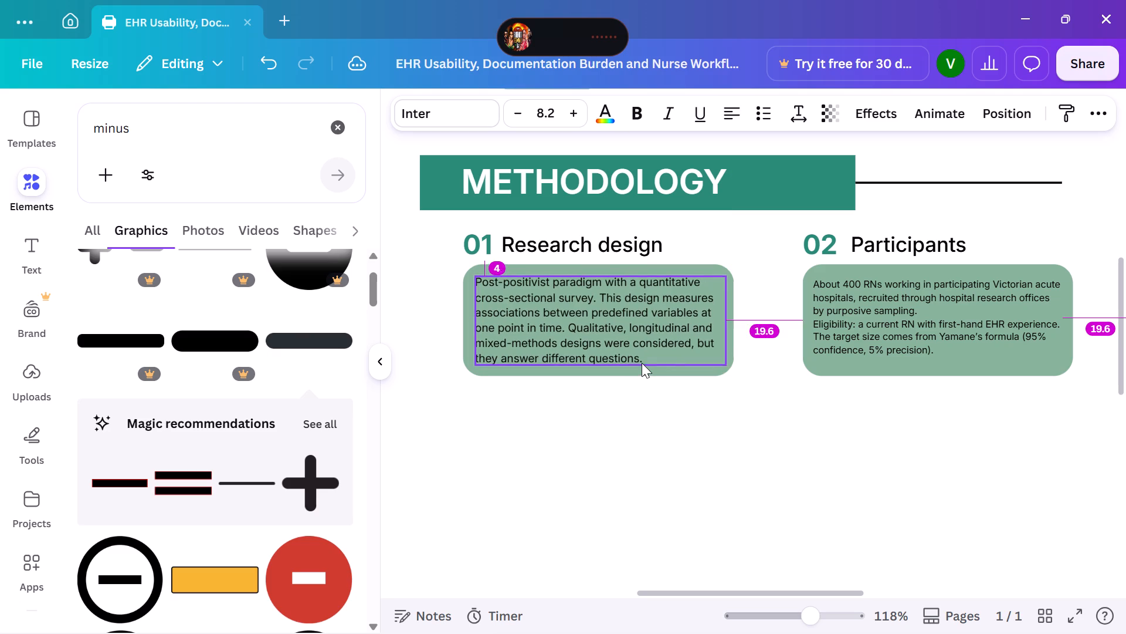
pyautogui.moveTo(642, 363); pyautogui.dragTo(644, 365)
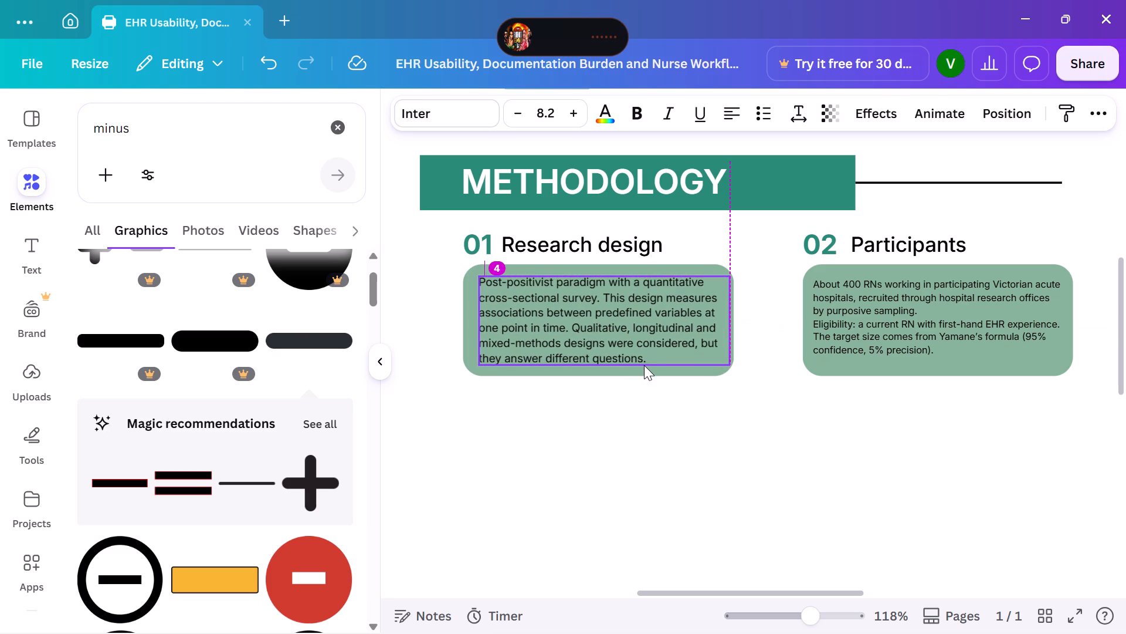
pyautogui.moveTo(644, 365); pyautogui.dragTo(639, 366)
pyautogui.click(734, 399)
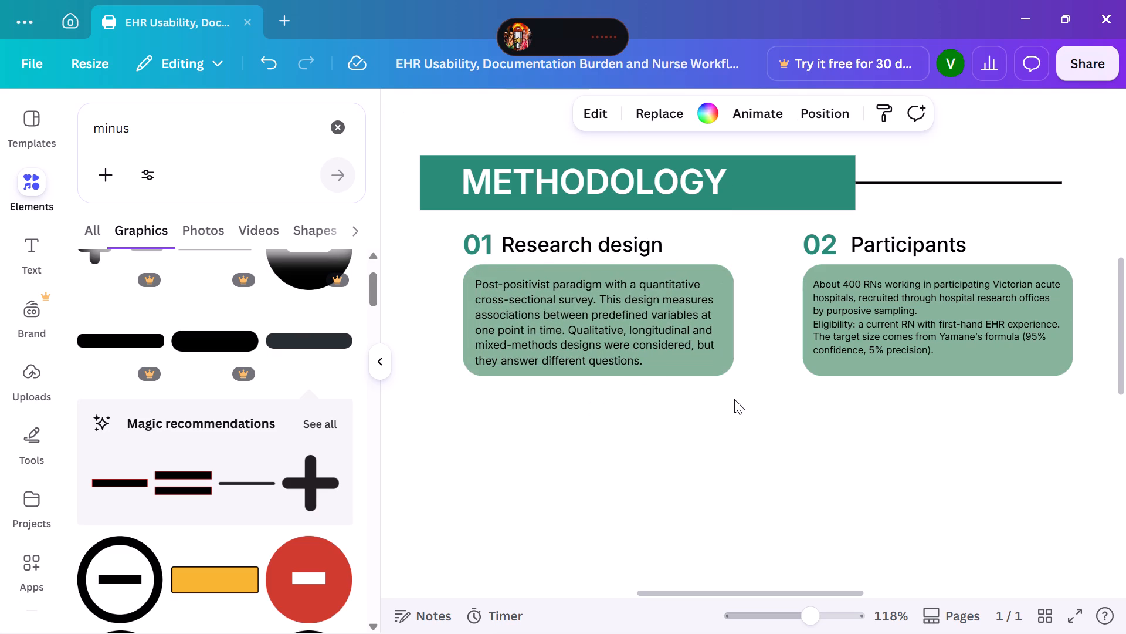
# Break the Research design paragraph so that "This design measures" starts a new line.
pyautogui.scroll(-1, 734, 399)
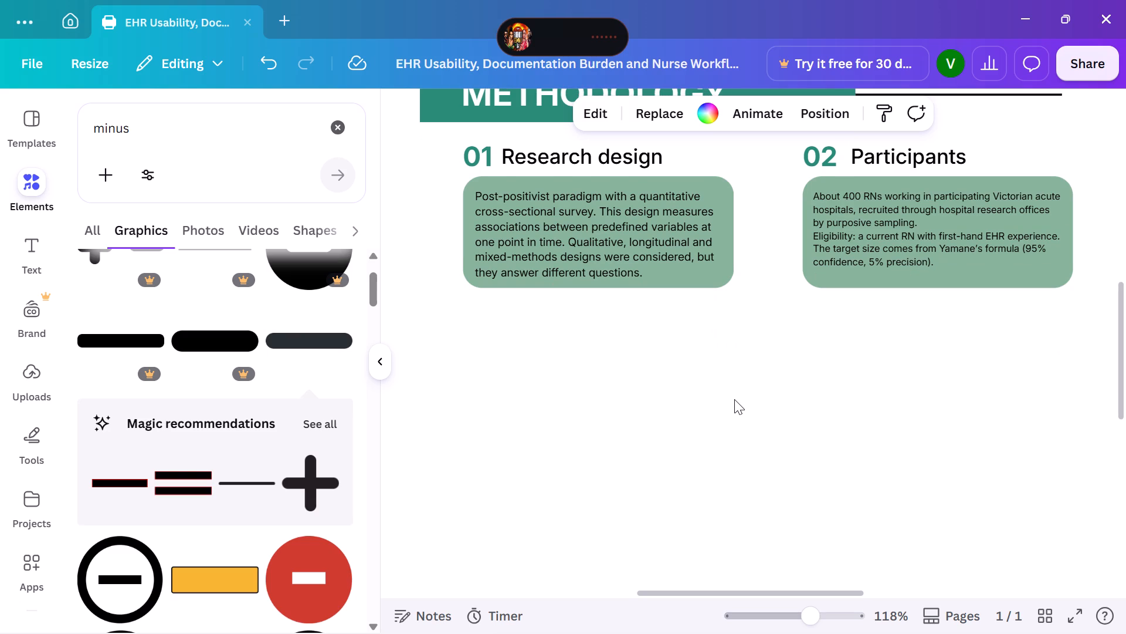
pyautogui.click(602, 207)
pyautogui.click(598, 210)
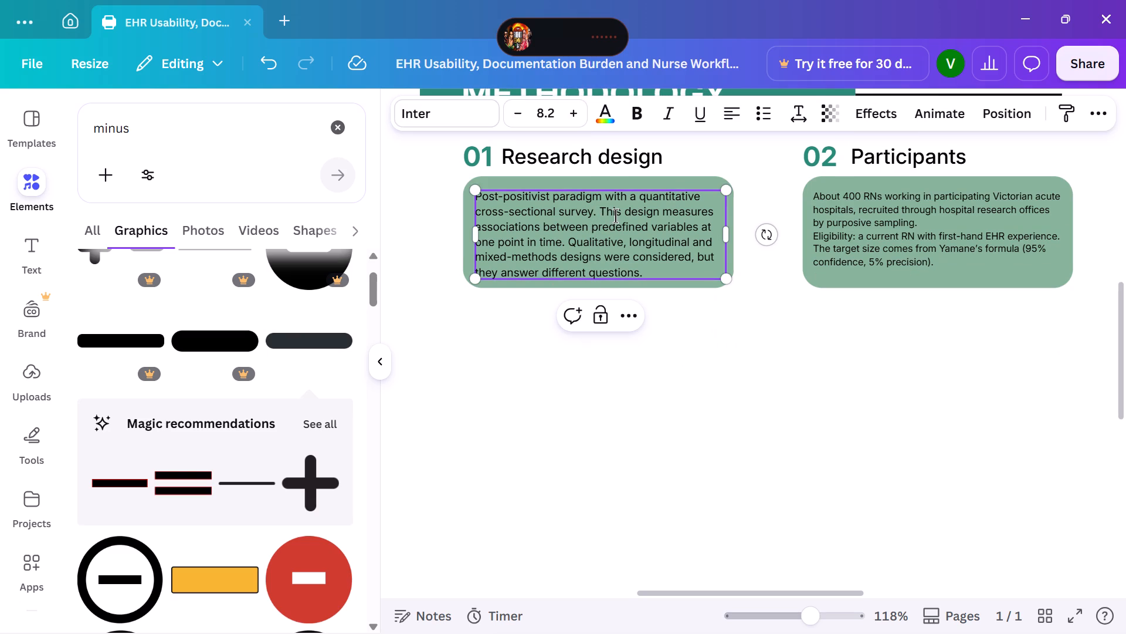
pyautogui.press('Return')
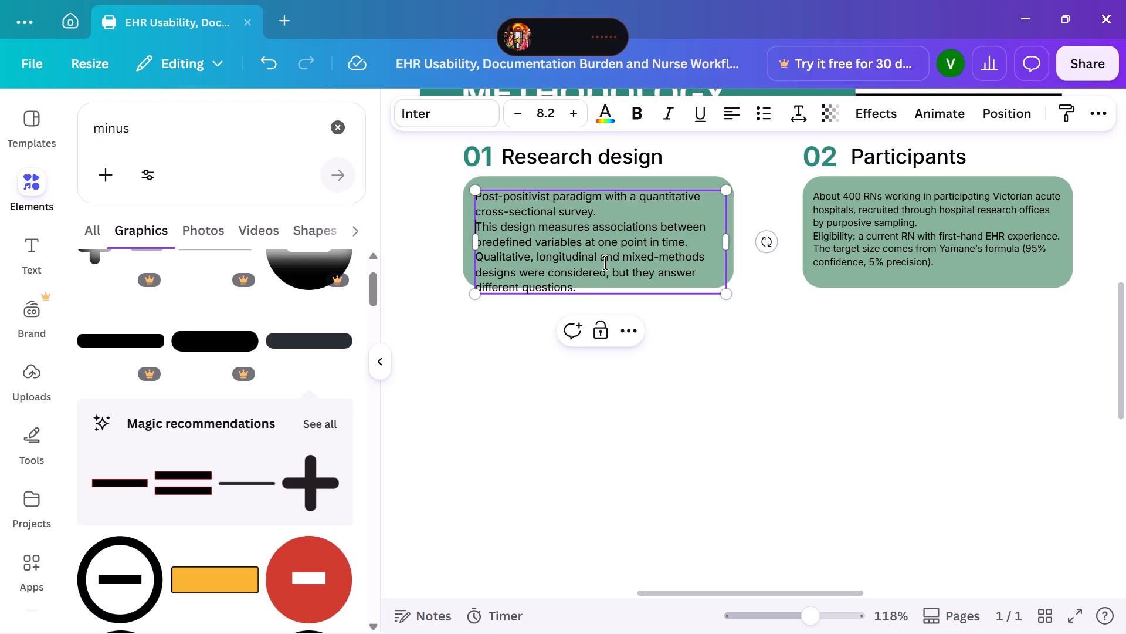
# Scale the Research design text down to font size 7.9 and widen its box leftward to about 64.3 by 25.5.
pyautogui.moveTo(479, 294); pyautogui.dragTo(473, 288)
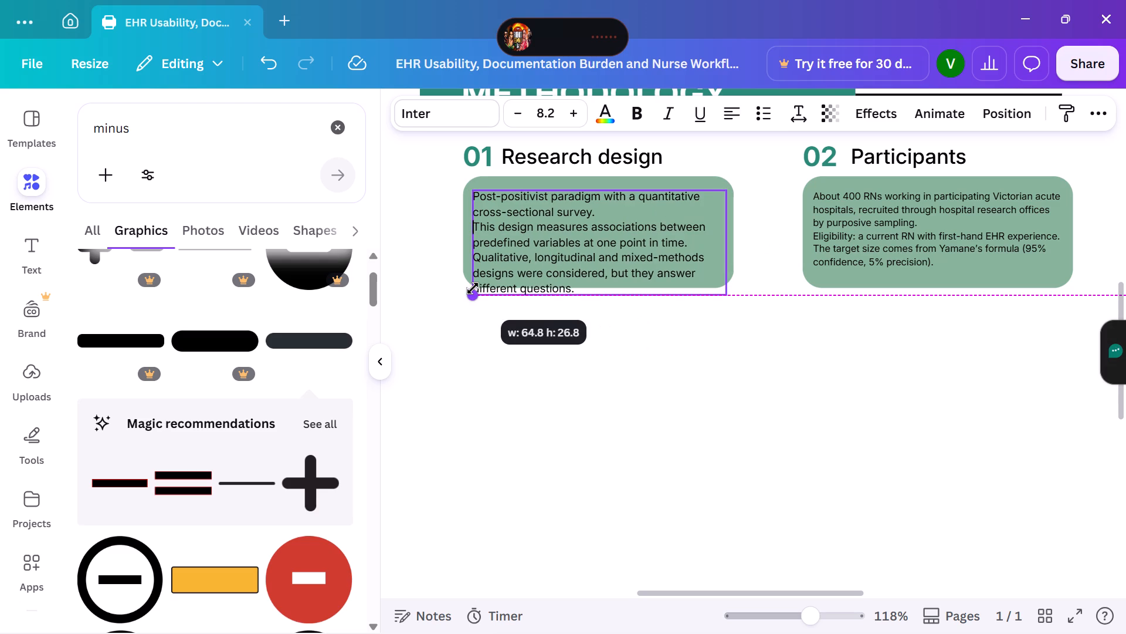
pyautogui.moveTo(473, 288); pyautogui.dragTo(480, 281)
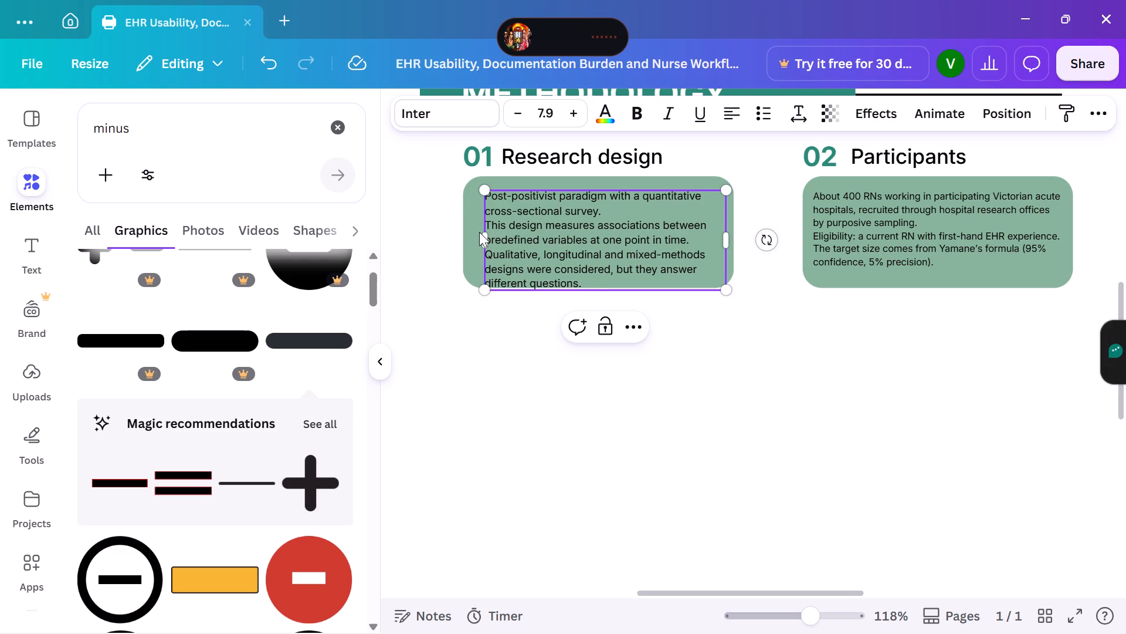
pyautogui.moveTo(483, 240); pyautogui.dragTo(476, 240)
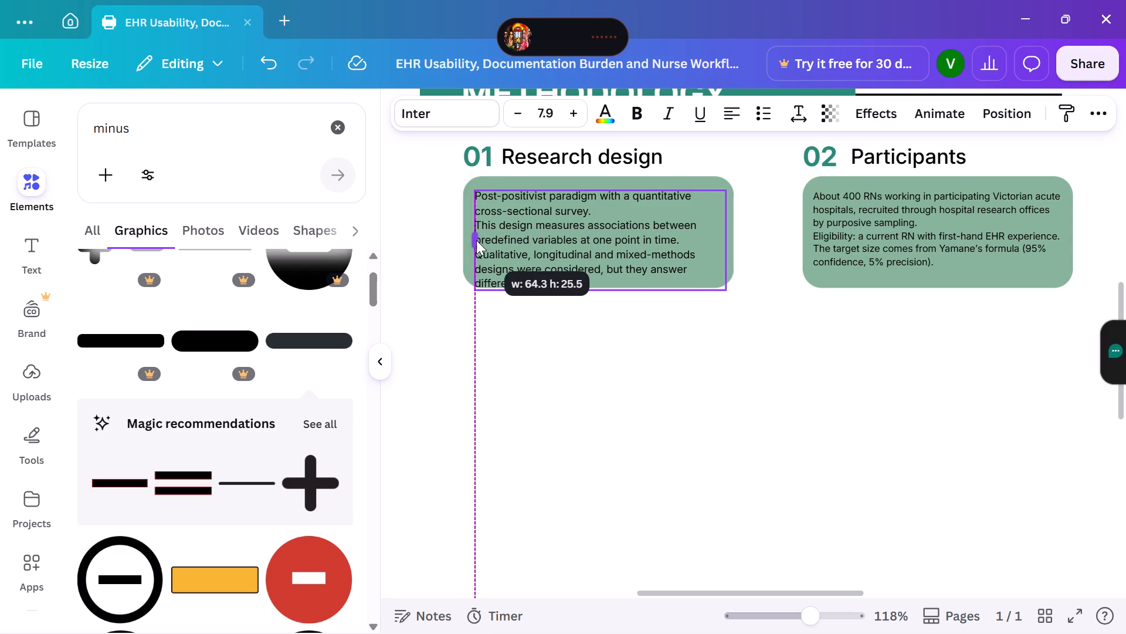
pyautogui.moveTo(476, 240); pyautogui.dragTo(476, 240)
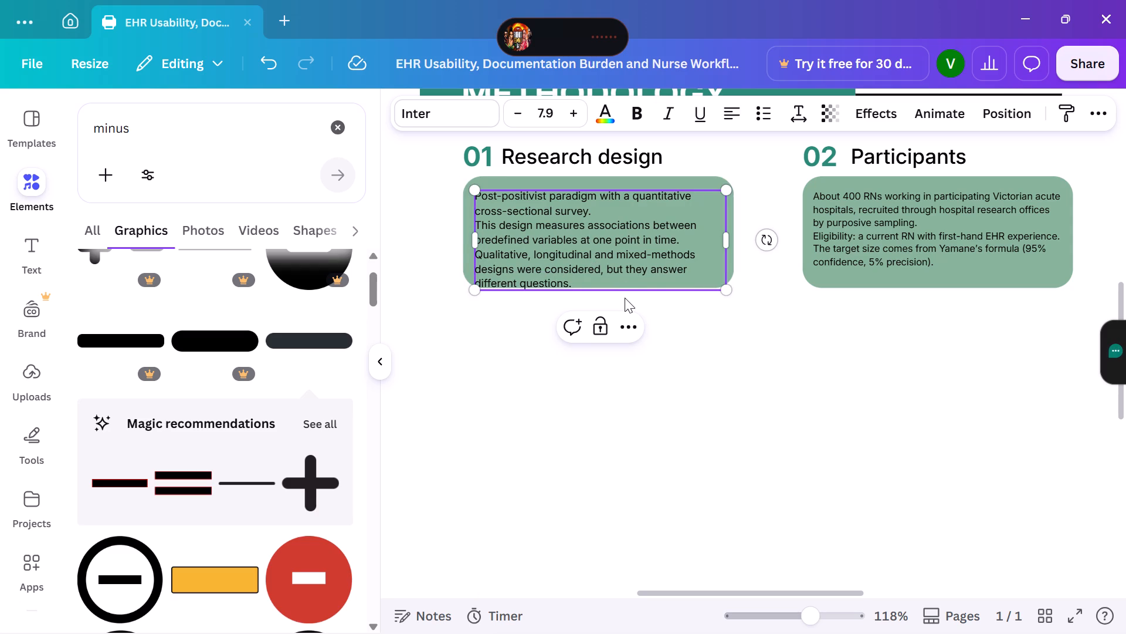
# Scale the Research design text down to font size 7.7 and move it up so all lines fit inside the green box.
pyautogui.click(625, 298)
pyautogui.click(618, 268)
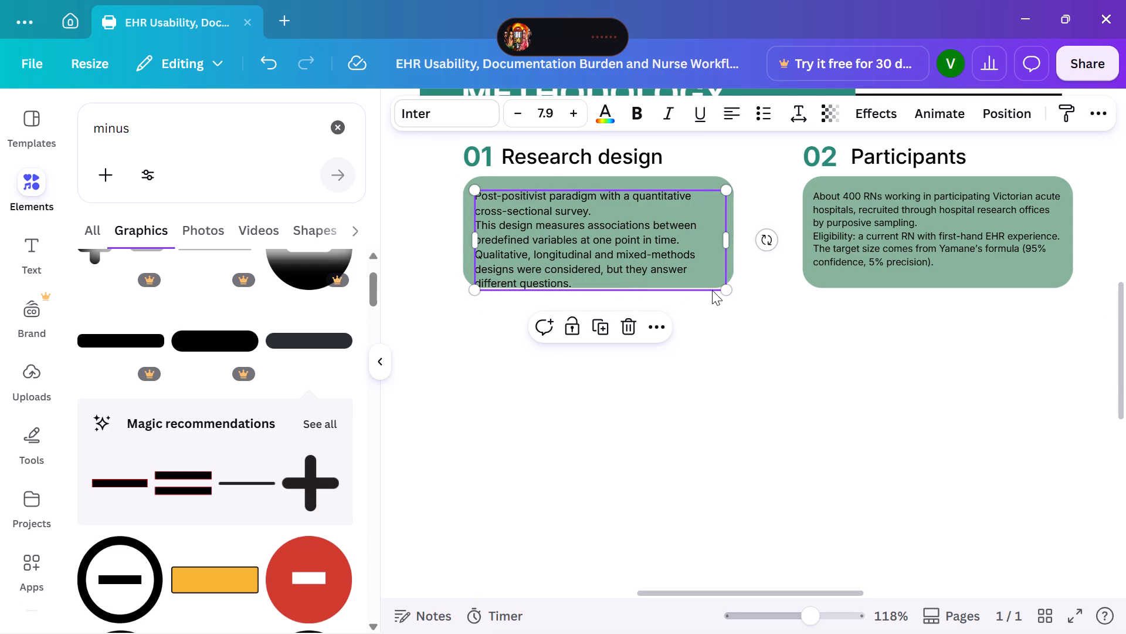
pyautogui.moveTo(724, 286); pyautogui.dragTo(718, 279)
pyautogui.moveTo(610, 262); pyautogui.dragTo(609, 262)
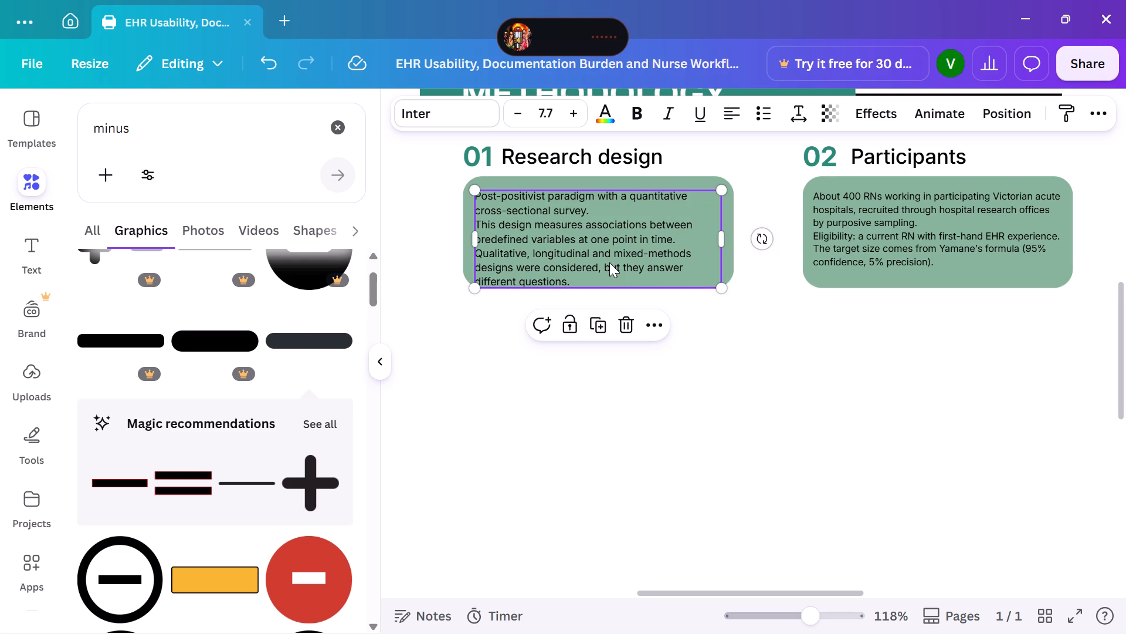
pyautogui.moveTo(609, 262); pyautogui.dragTo(614, 255)
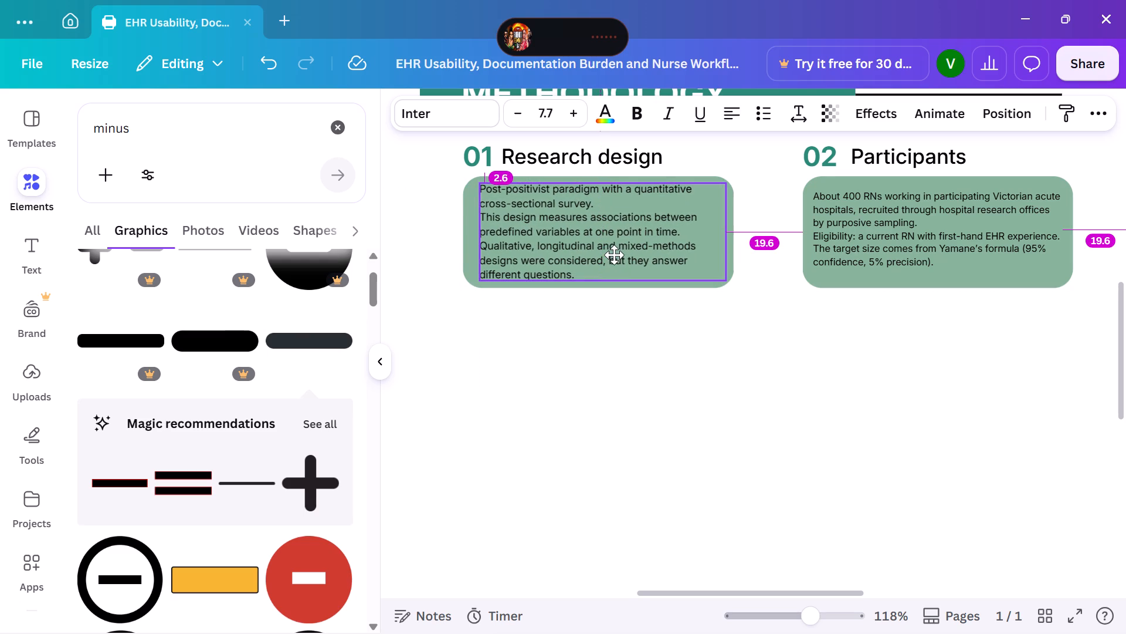
pyautogui.moveTo(614, 255); pyautogui.dragTo(615, 255)
pyautogui.click(764, 298)
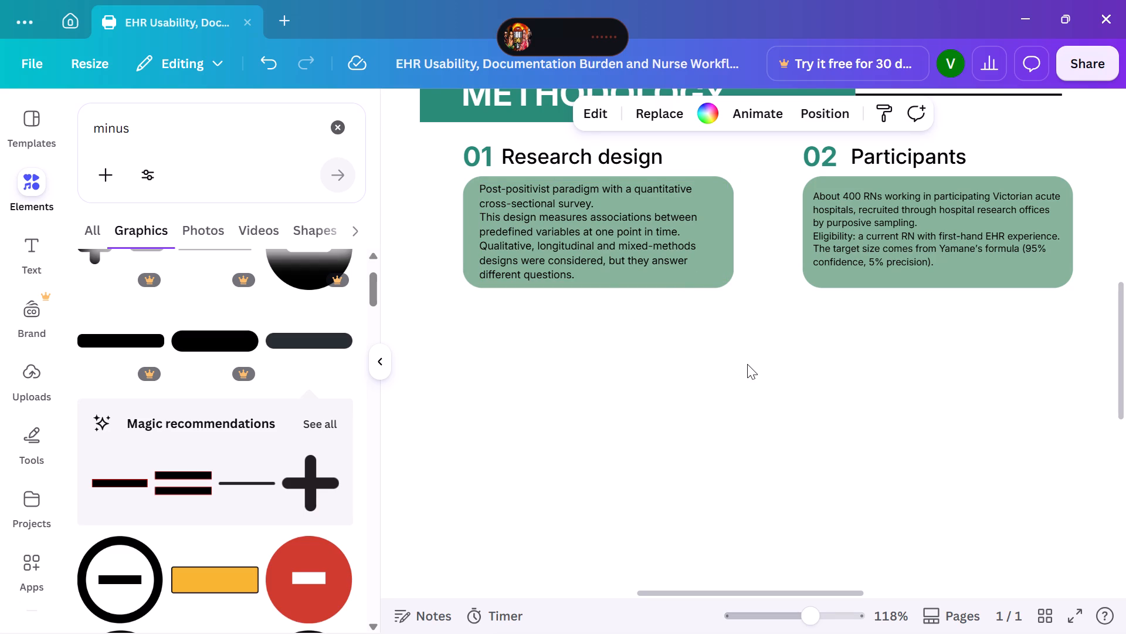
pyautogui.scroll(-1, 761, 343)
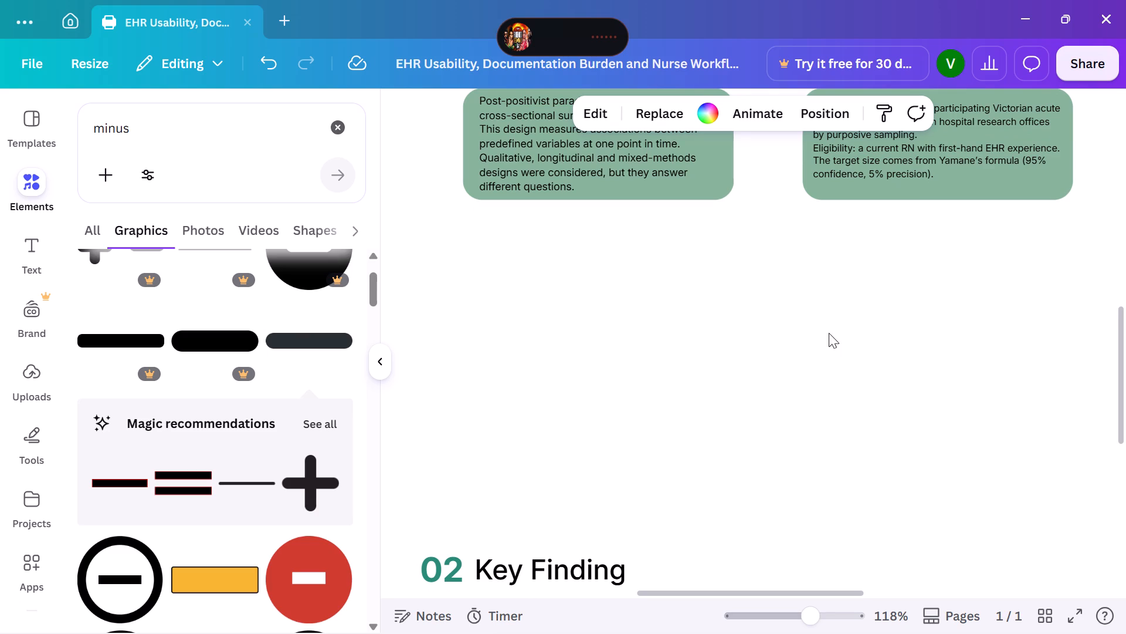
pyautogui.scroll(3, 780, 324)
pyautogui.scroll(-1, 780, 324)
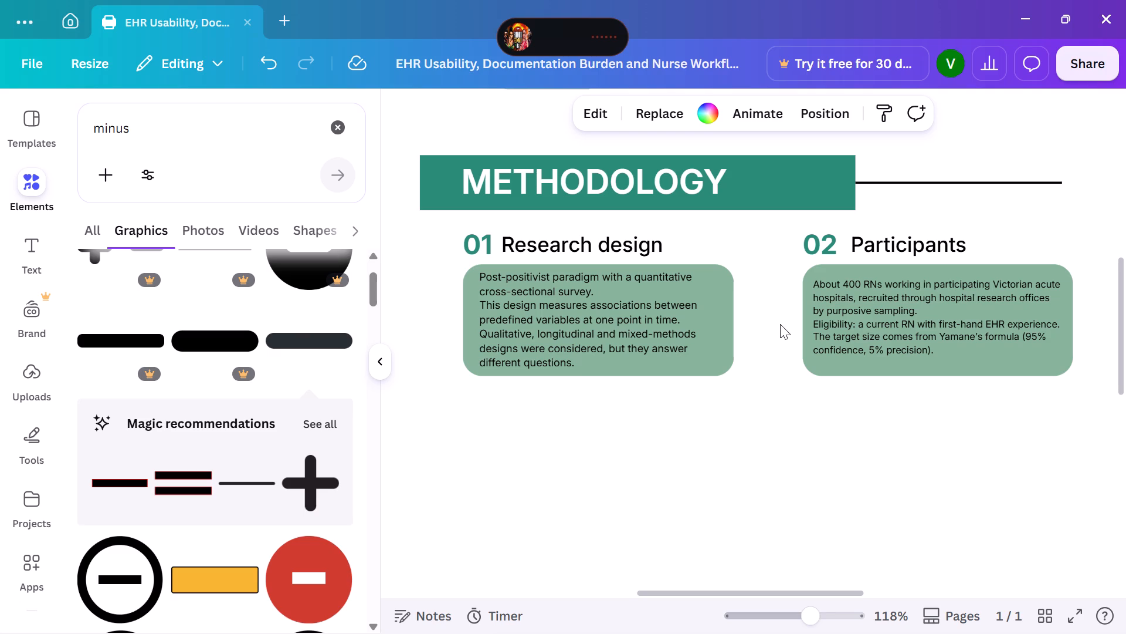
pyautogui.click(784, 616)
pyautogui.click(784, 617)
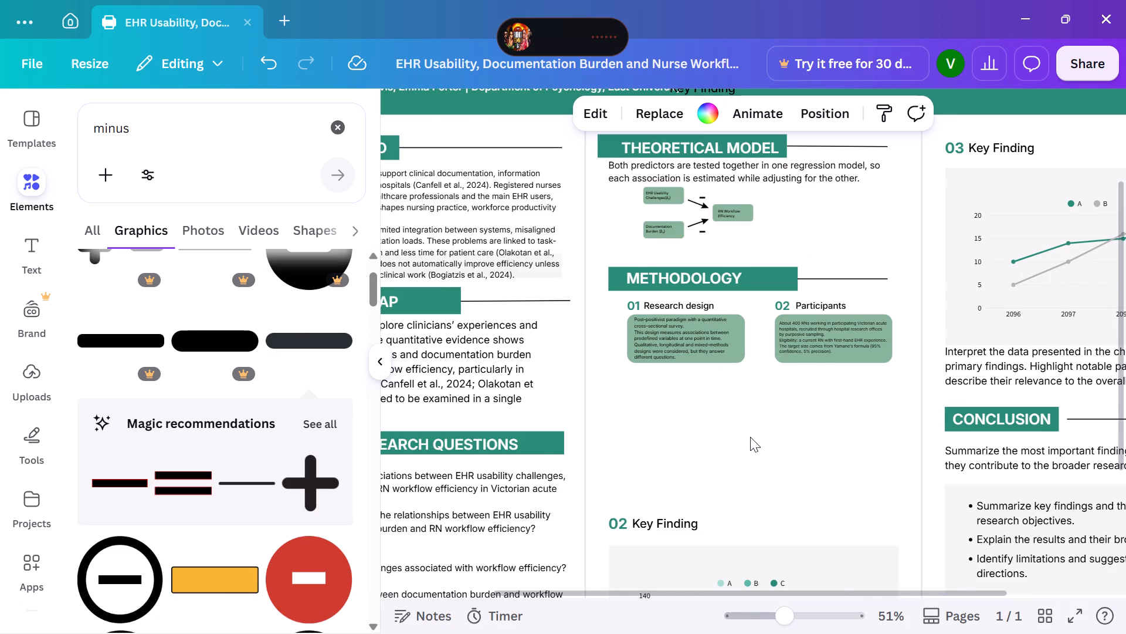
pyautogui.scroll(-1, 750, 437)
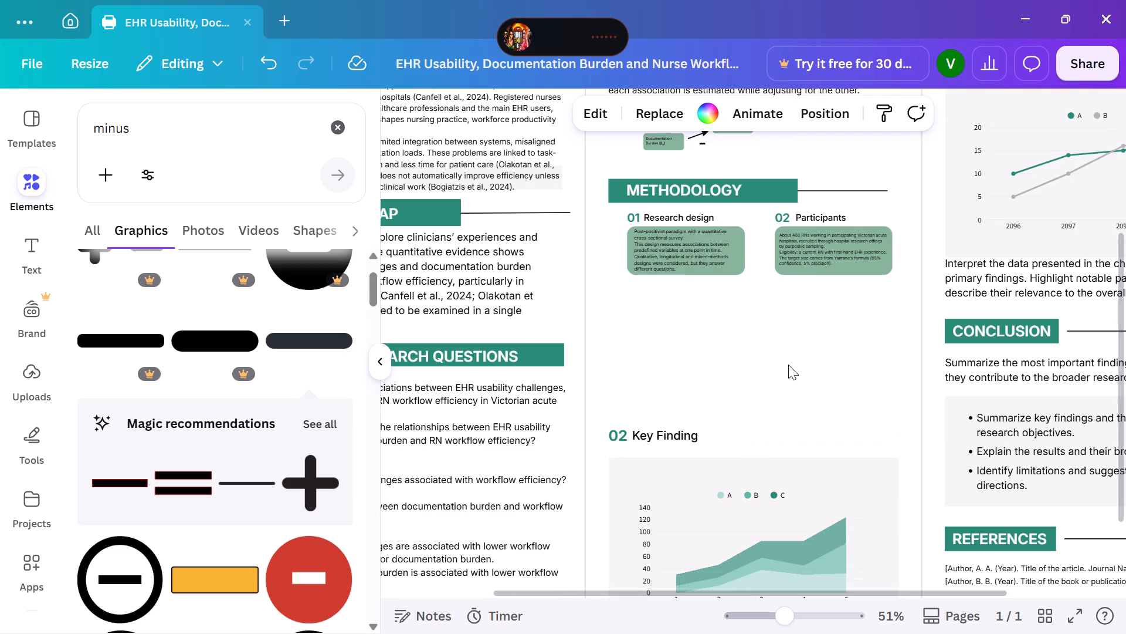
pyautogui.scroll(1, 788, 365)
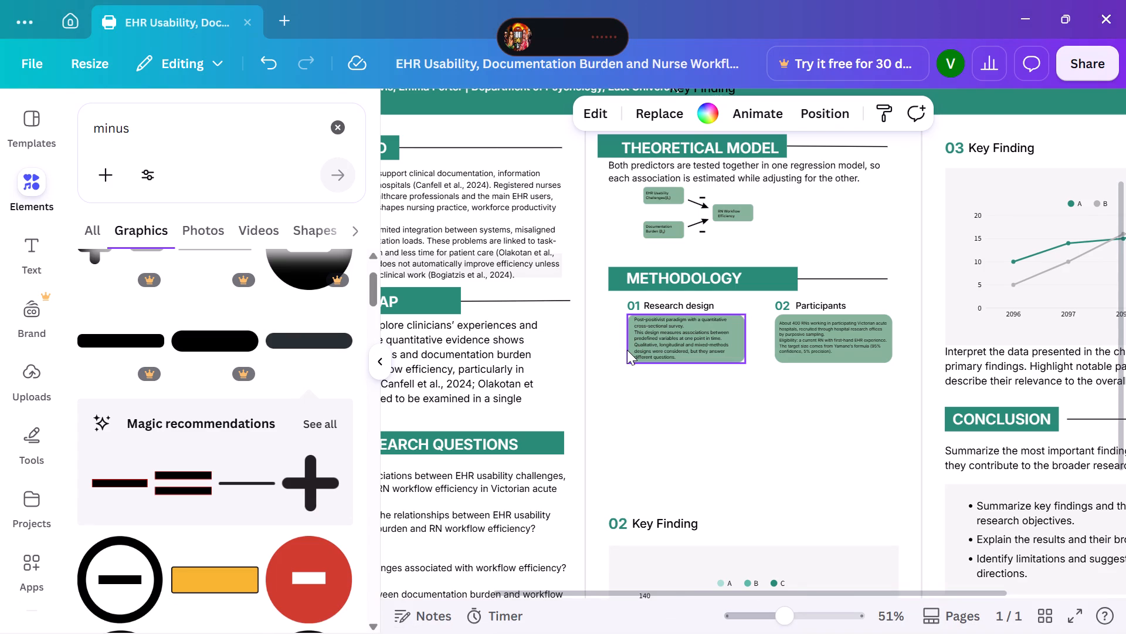
pyautogui.click(687, 276)
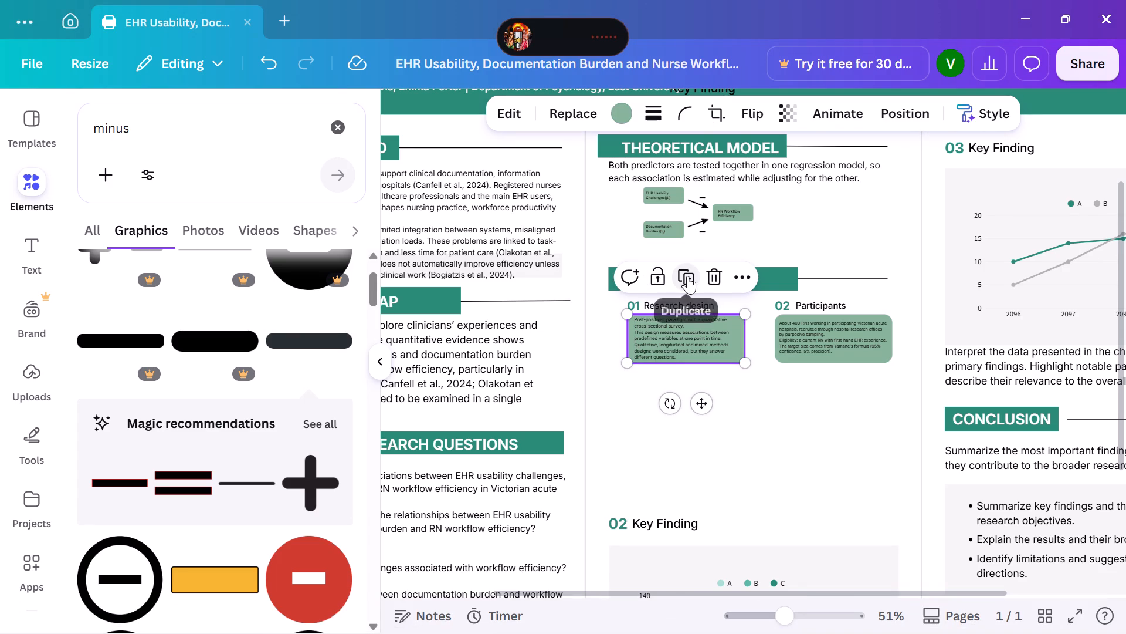
pyautogui.moveTo(674, 345); pyautogui.dragTo(671, 366)
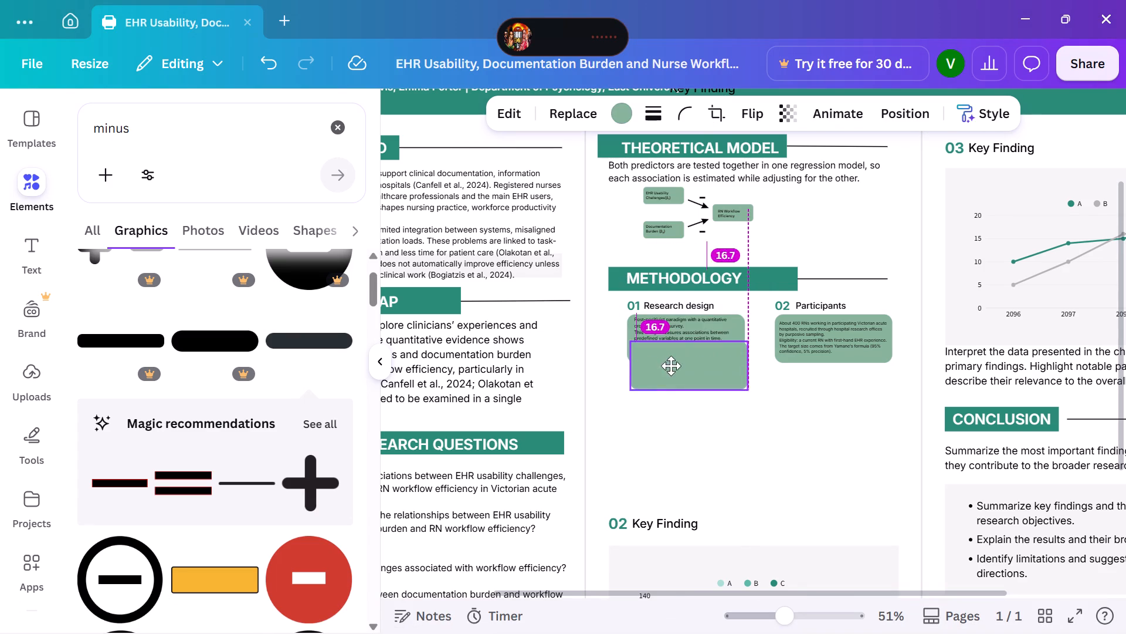
pyautogui.moveTo(671, 366); pyautogui.dragTo(669, 402)
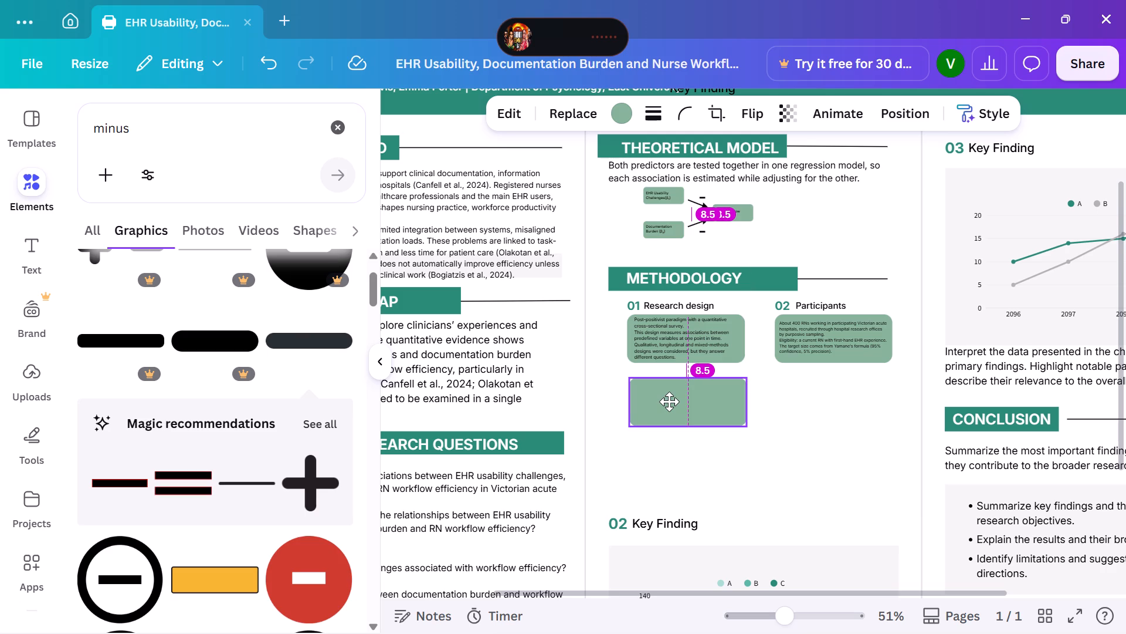
pyautogui.moveTo(669, 402); pyautogui.dragTo(667, 402)
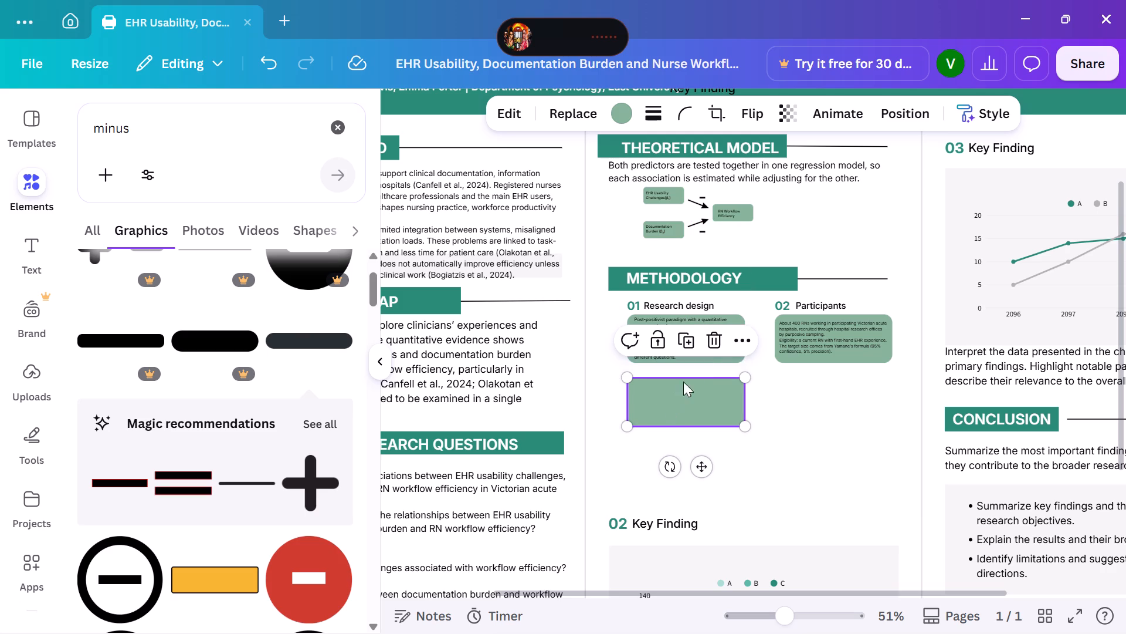
# Duplicate the Participants green box and place the copy below it, aligned with its edges and level with the empty box beneath Research design.
pyautogui.click(792, 361)
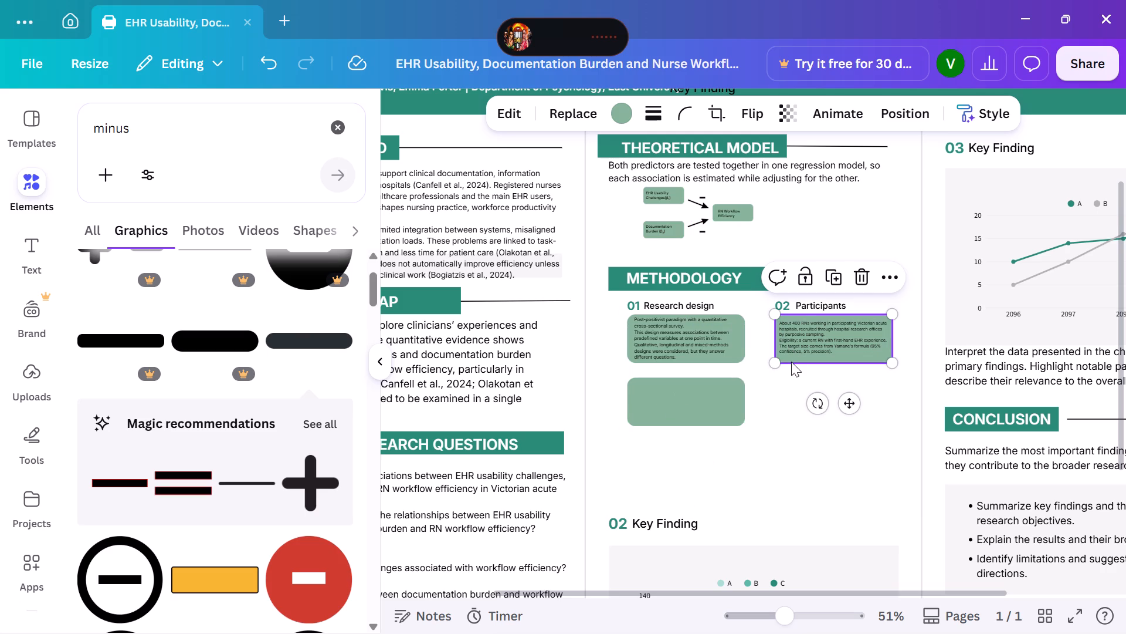
pyautogui.click(826, 282)
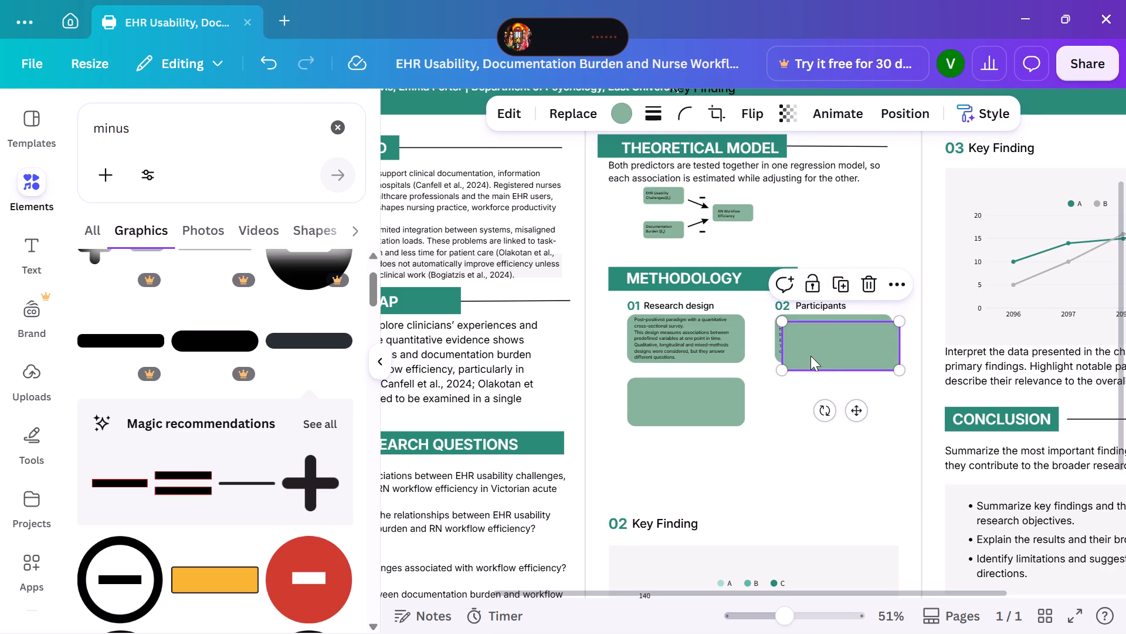
pyautogui.moveTo(810, 356); pyautogui.dragTo(804, 407)
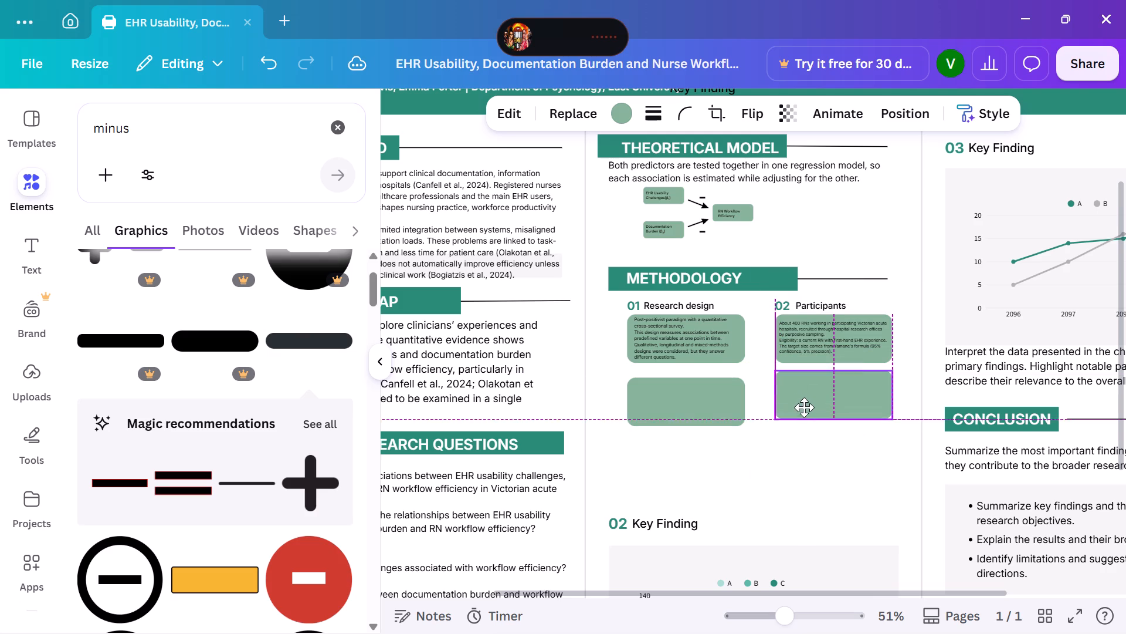
pyautogui.moveTo(804, 407); pyautogui.dragTo(804, 413)
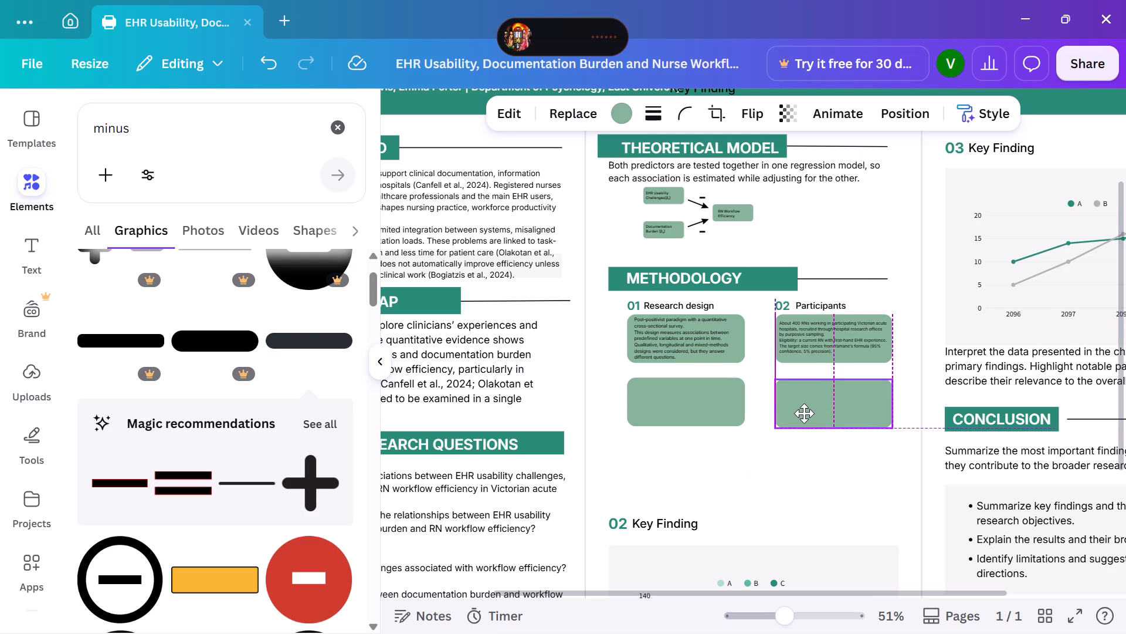
pyautogui.moveTo(804, 413); pyautogui.dragTo(799, 412)
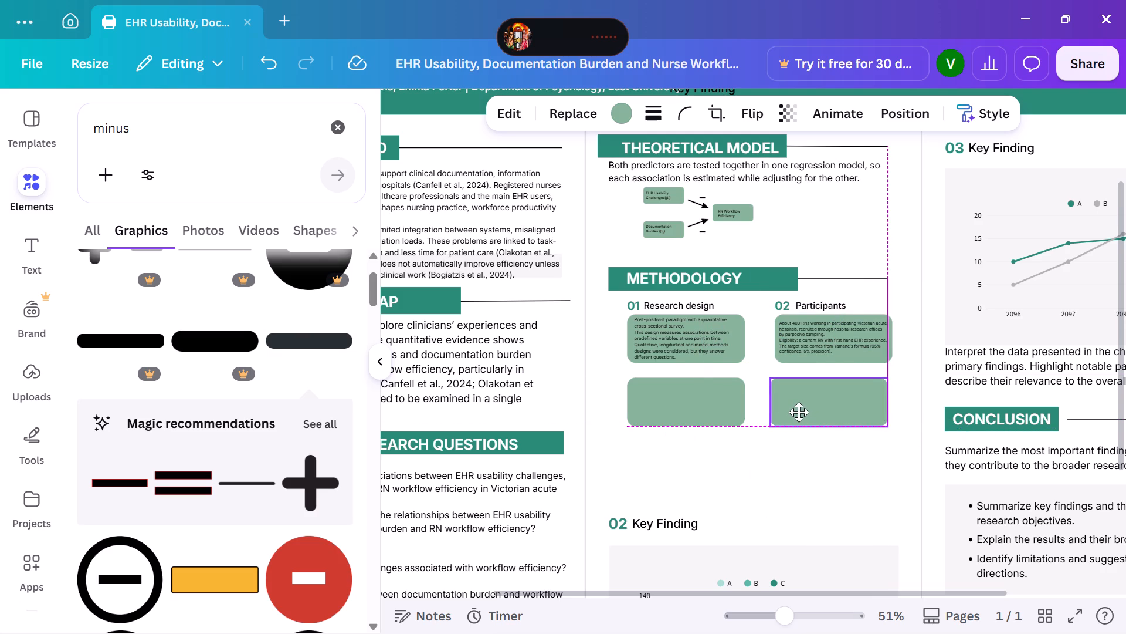
pyautogui.moveTo(799, 412); pyautogui.dragTo(806, 412)
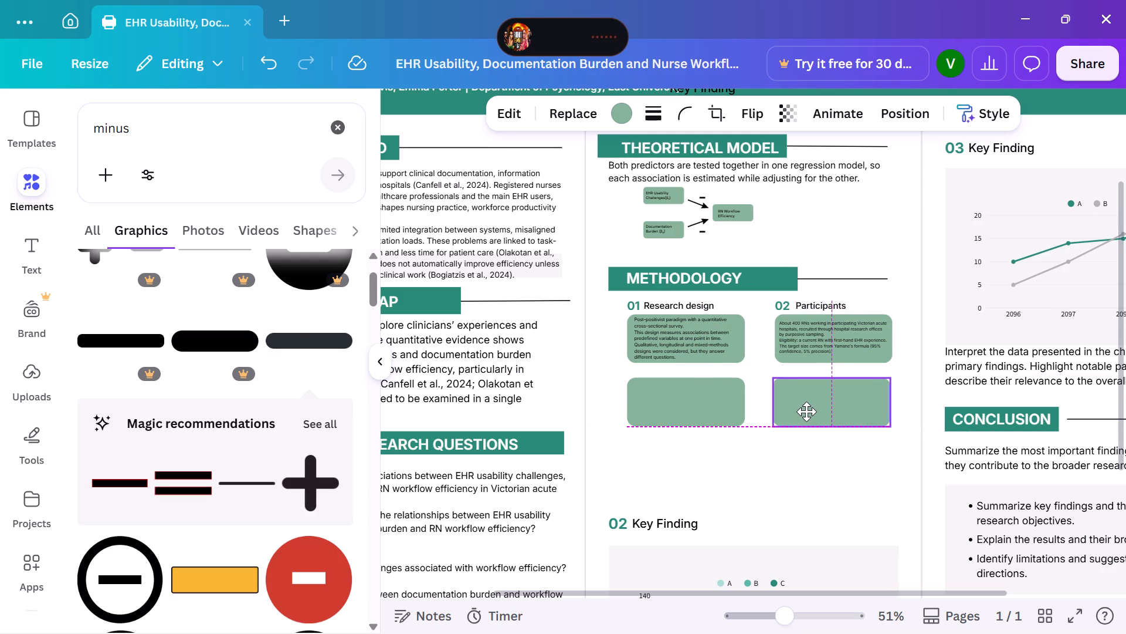
pyautogui.moveTo(806, 412); pyautogui.dragTo(807, 413)
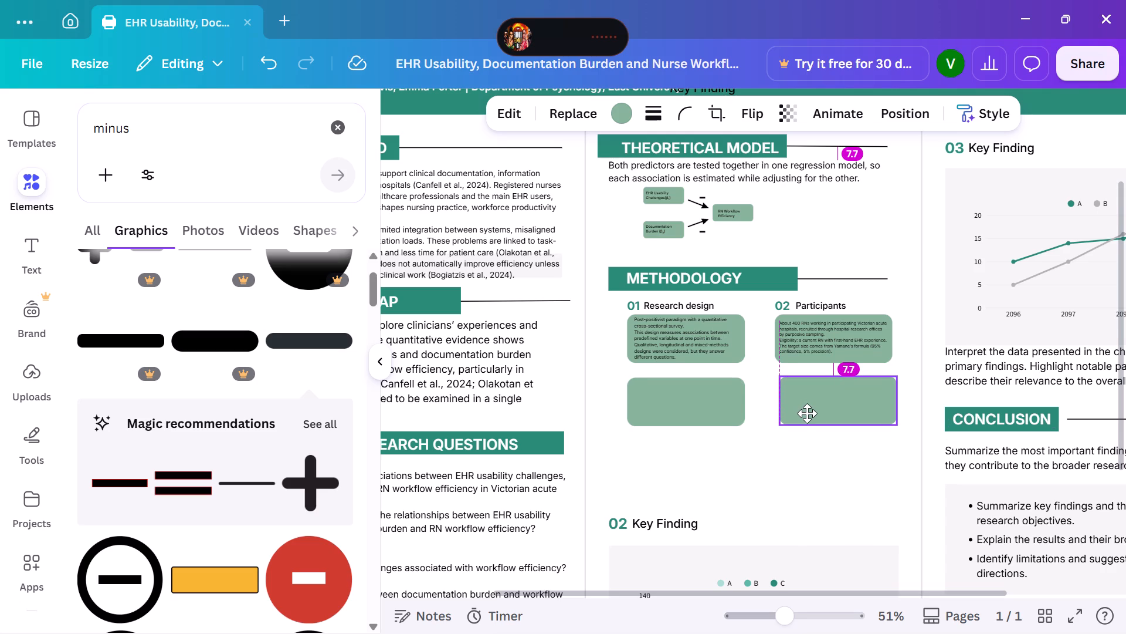
pyautogui.moveTo(807, 413); pyautogui.dragTo(800, 413)
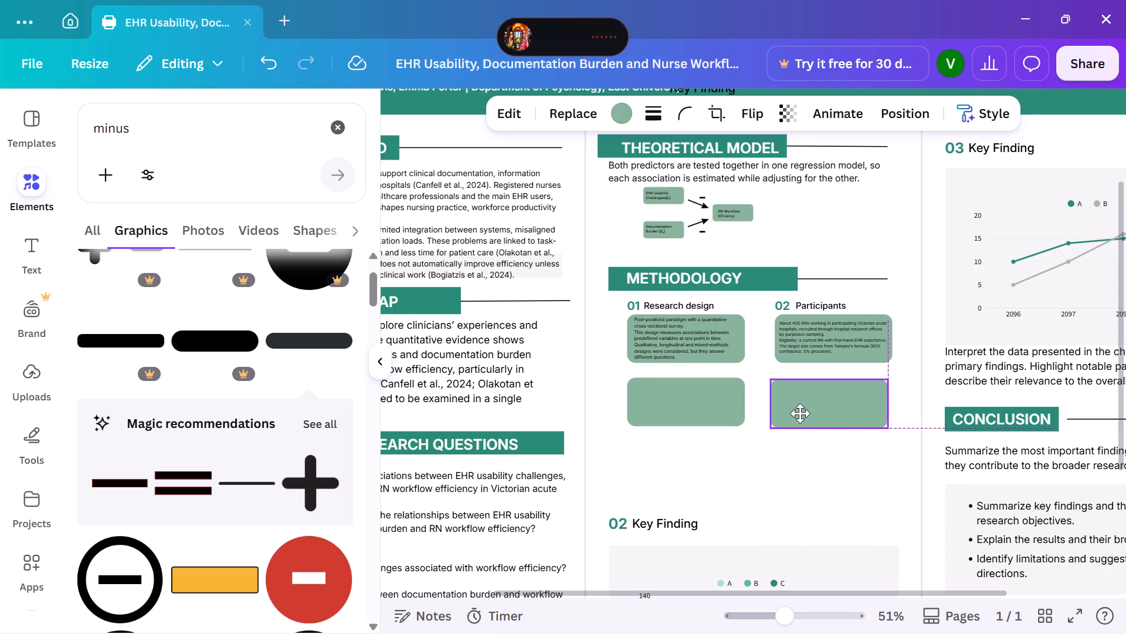
pyautogui.moveTo(800, 413); pyautogui.dragTo(806, 413)
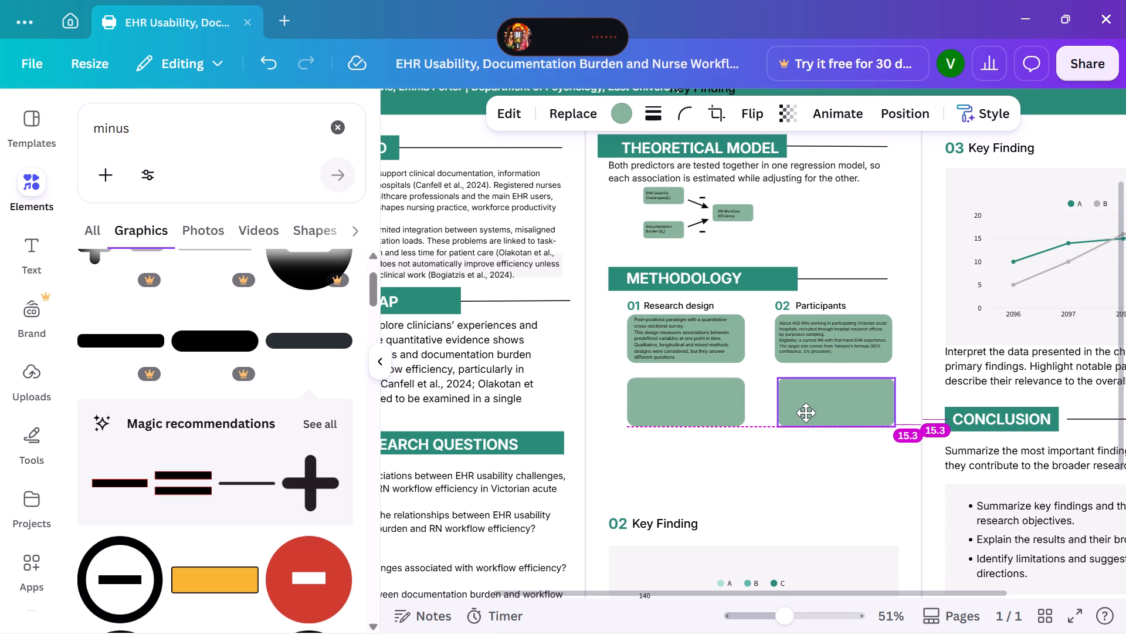
pyautogui.moveTo(806, 413); pyautogui.dragTo(805, 412)
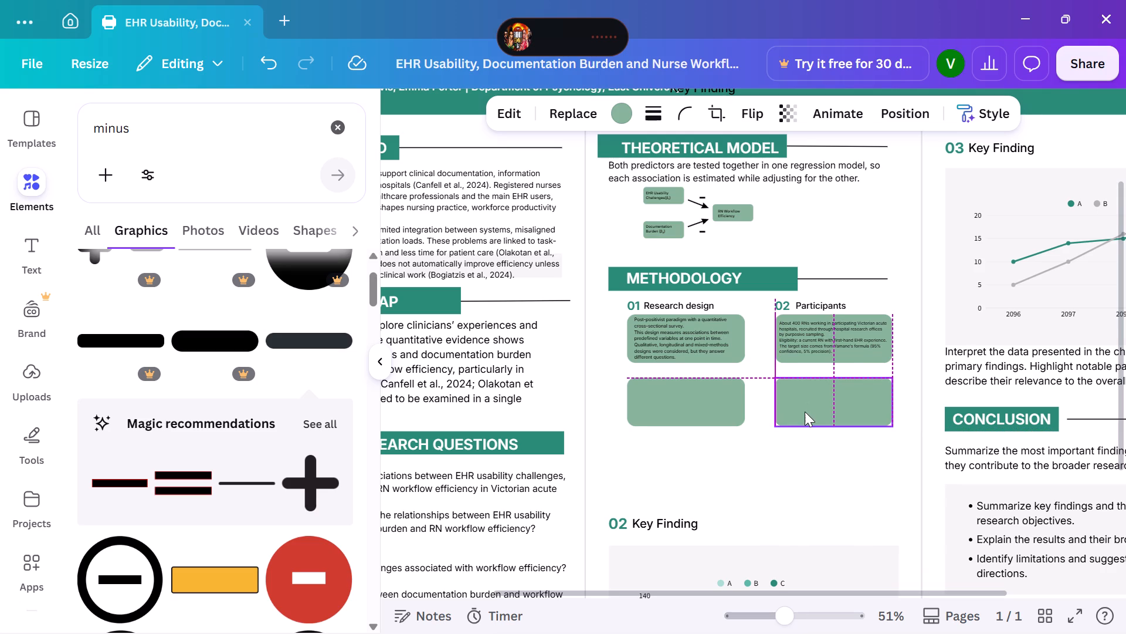
pyautogui.click(750, 350)
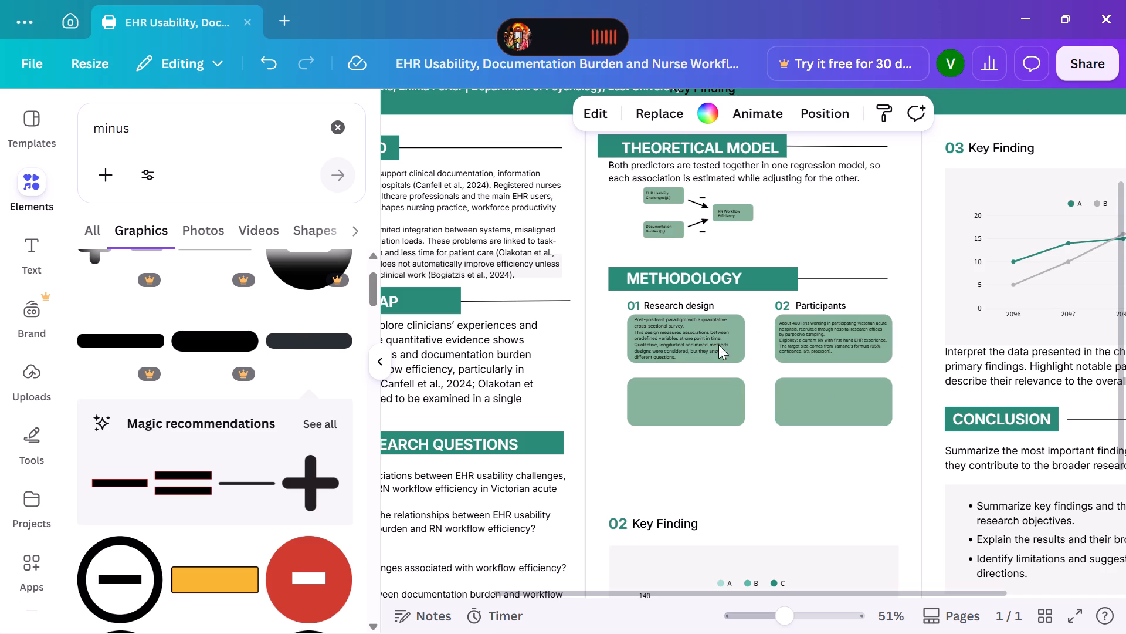
# Adjust the horizontal position of the Research design text so it sits evenly inside its green box.
pyautogui.click(696, 340)
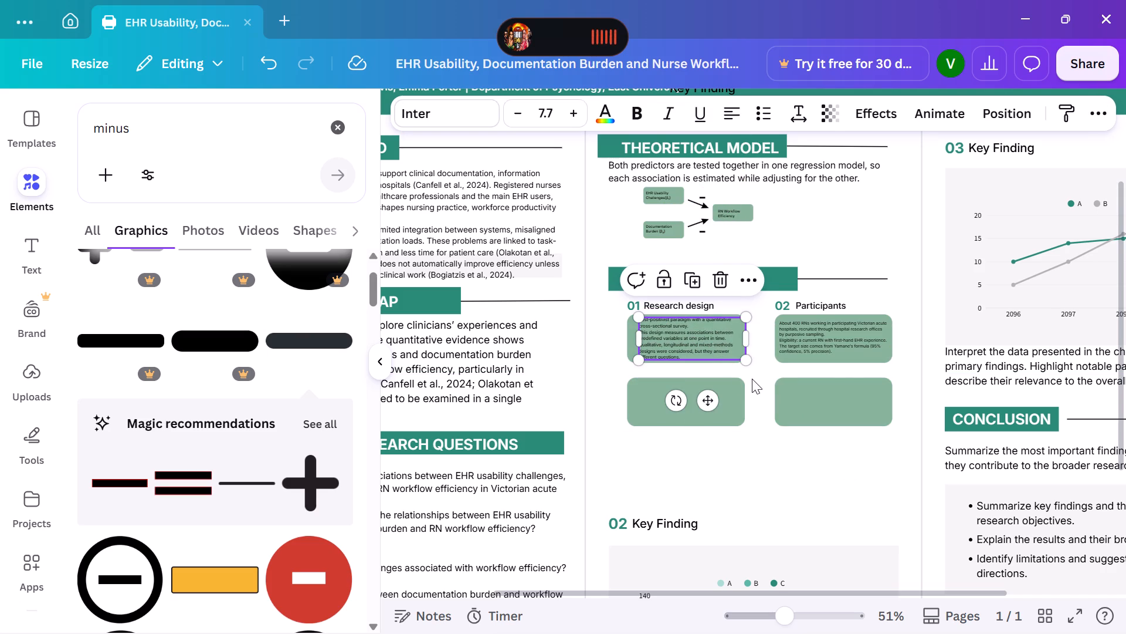
pyautogui.click(762, 307)
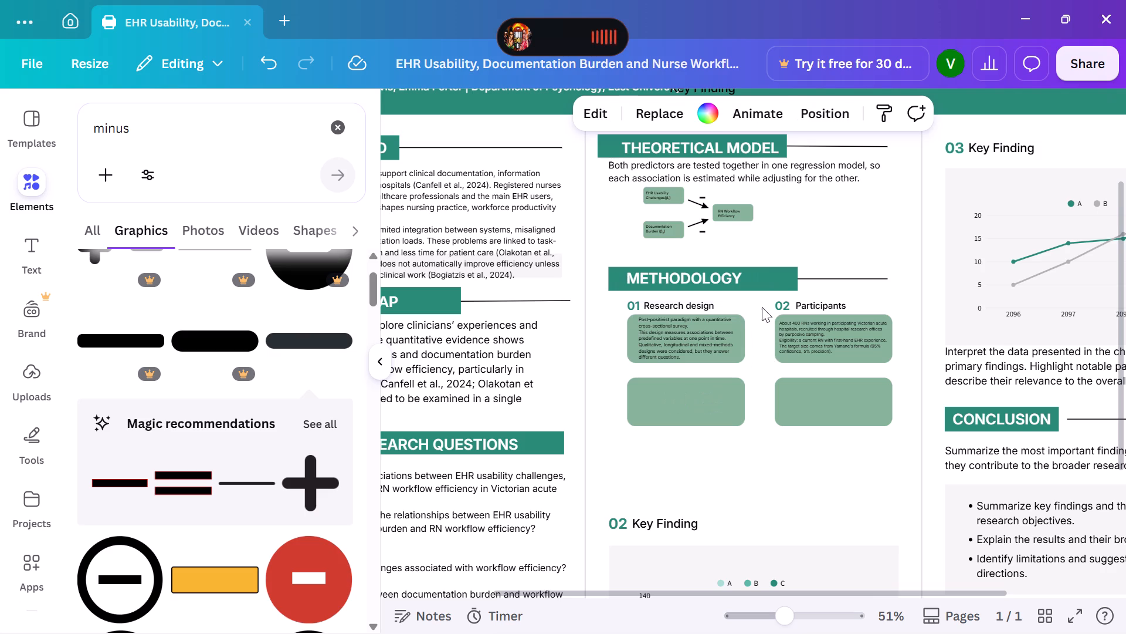
pyautogui.click(715, 332)
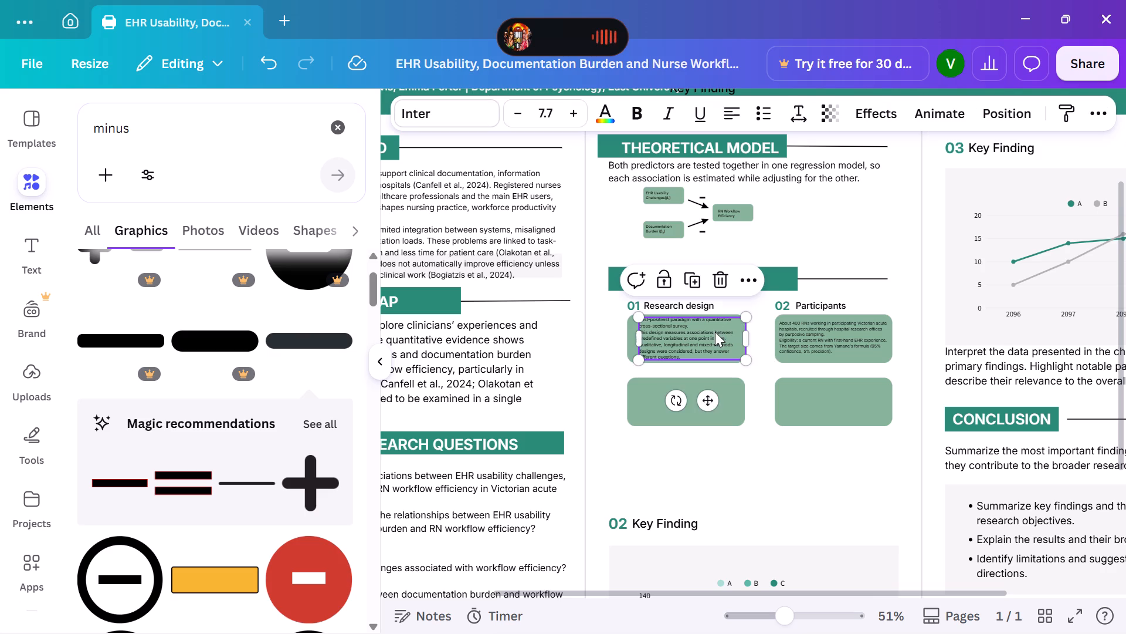
pyautogui.click(698, 339)
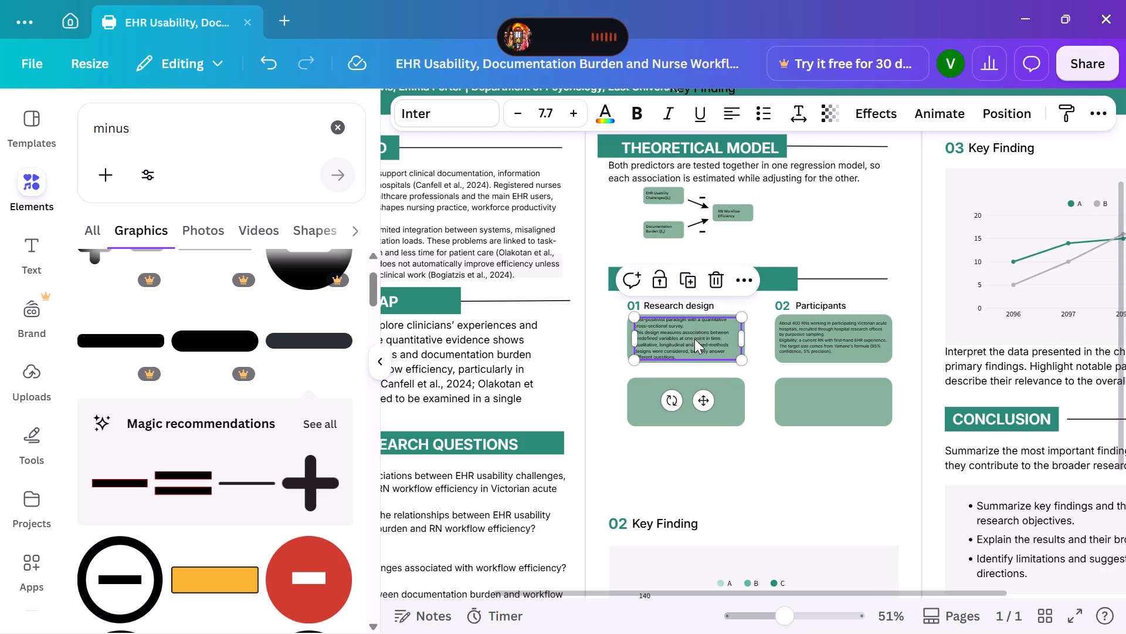
pyautogui.click(867, 232)
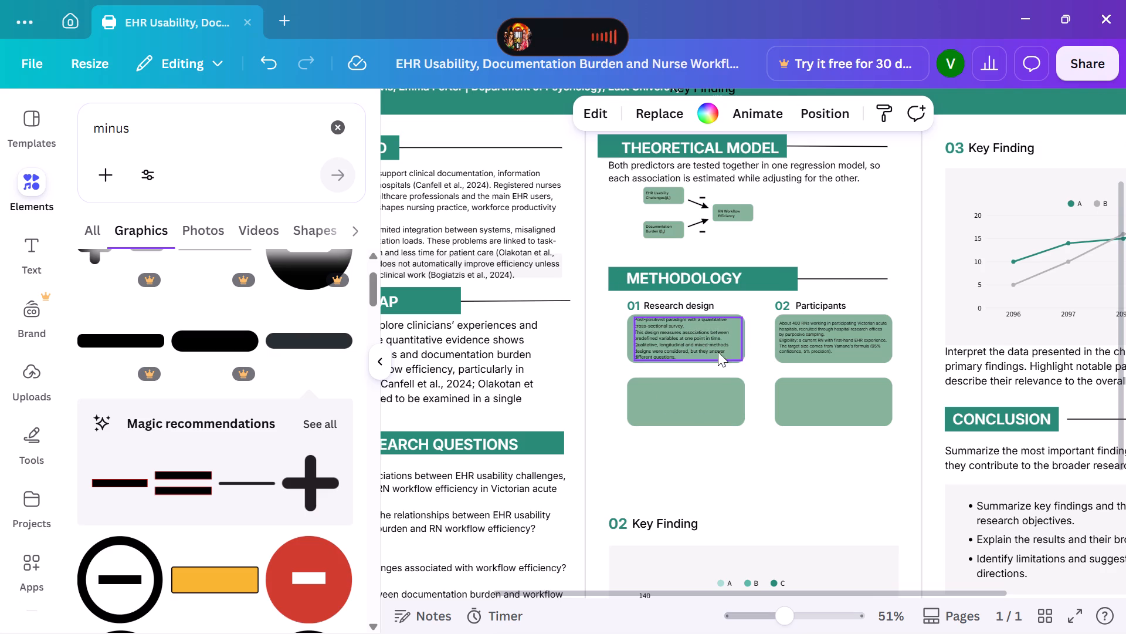
# Duplicate the Research design text and move the copy into the empty green box below Research design.
pyautogui.click(704, 348)
pyautogui.click(683, 280)
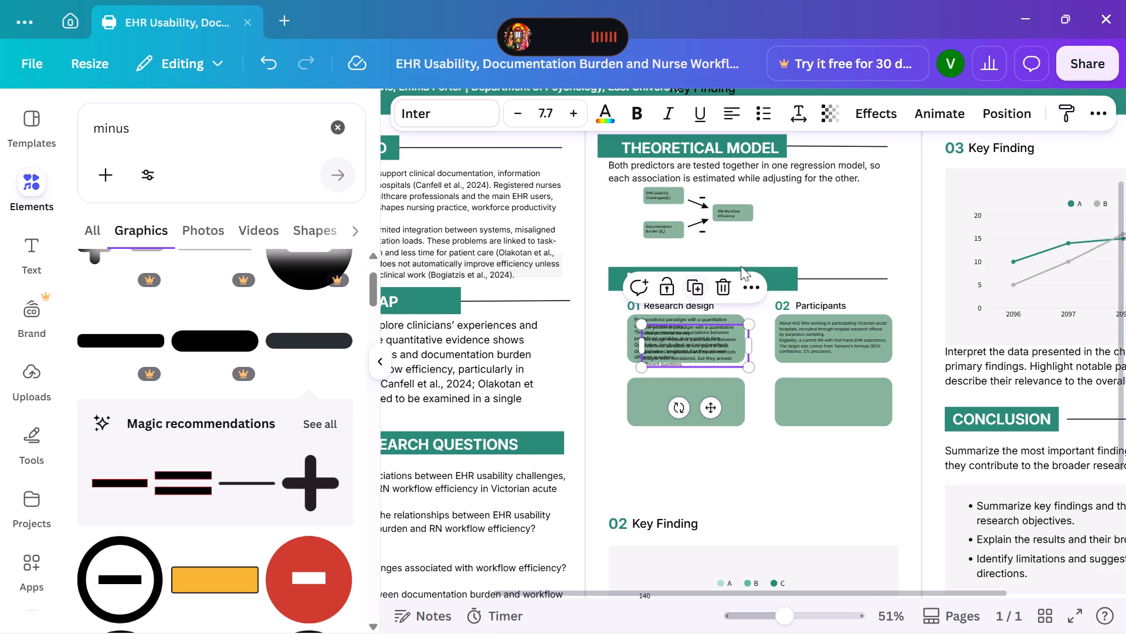
pyautogui.click(846, 241)
pyautogui.click(669, 342)
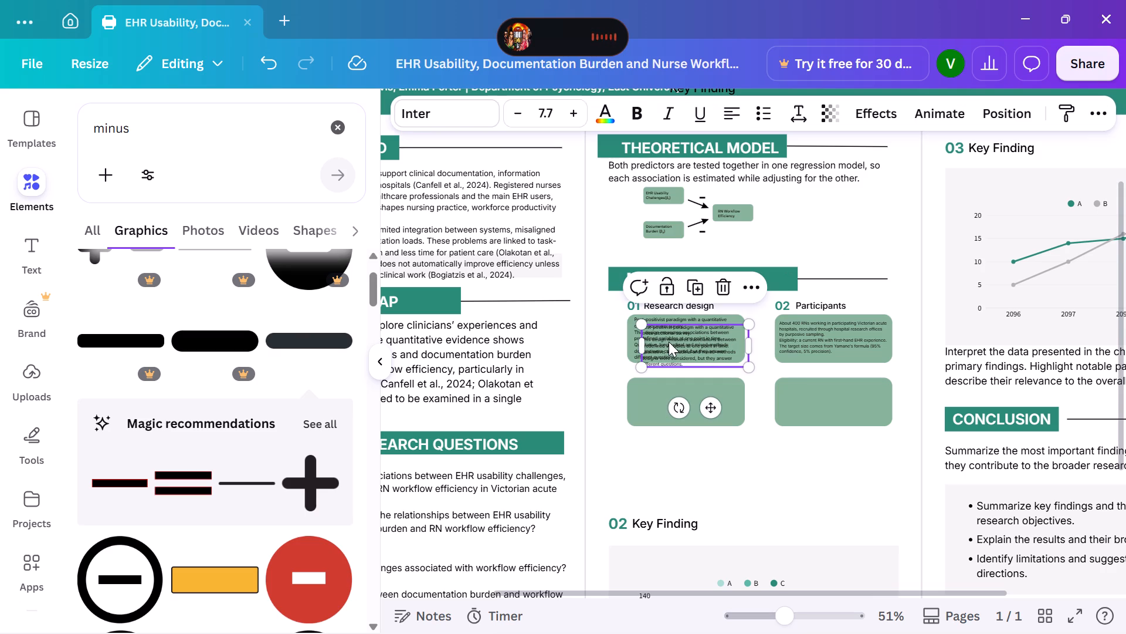
pyautogui.moveTo(673, 342); pyautogui.dragTo(669, 399)
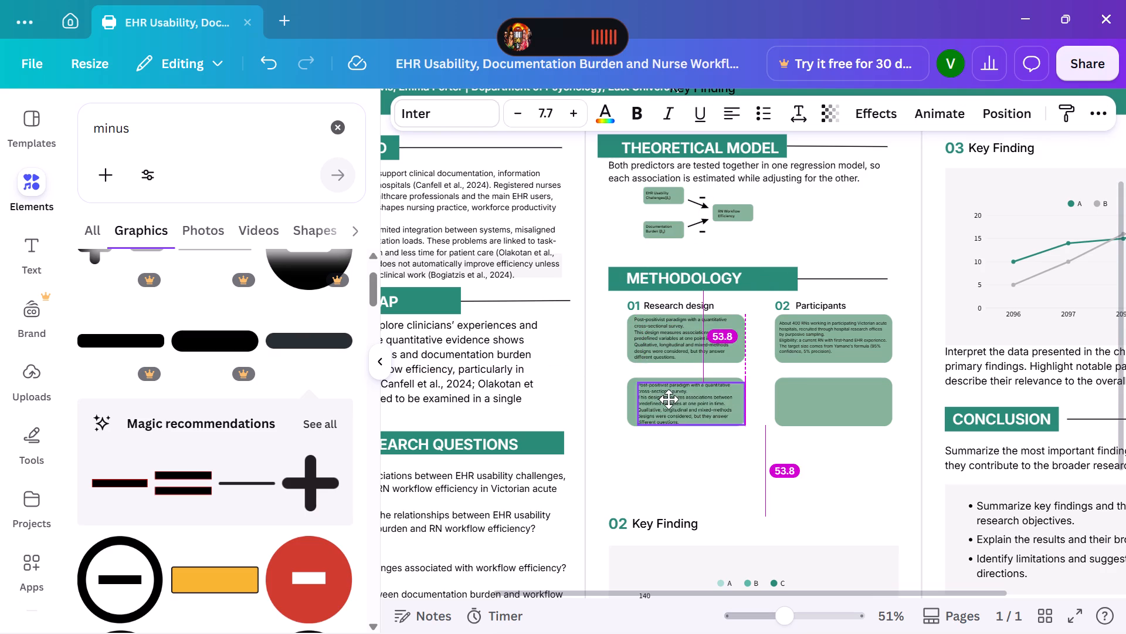
pyautogui.moveTo(669, 399); pyautogui.dragTo(666, 400)
# Replace the duplicated text with the copied Data collection paragraph, from "An anonymous, self-administered online questionnaire" to "3 to 5 RNs.".
pyautogui.click(667, 400)
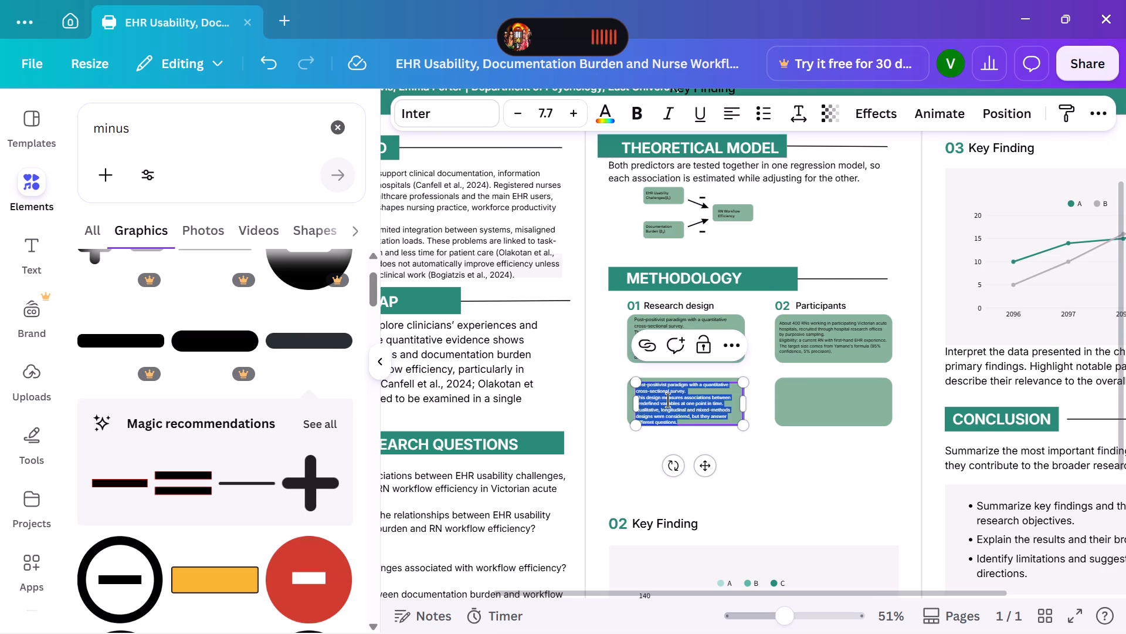
pyautogui.press('BackSpace')
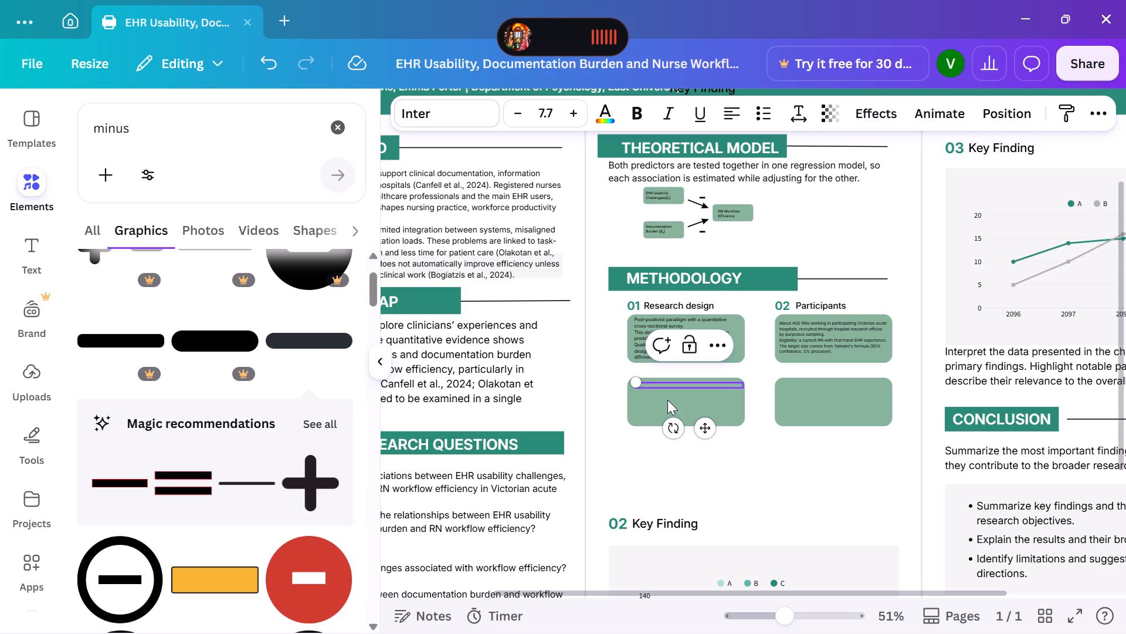
pyautogui.hotkey('ctrl', 'v')
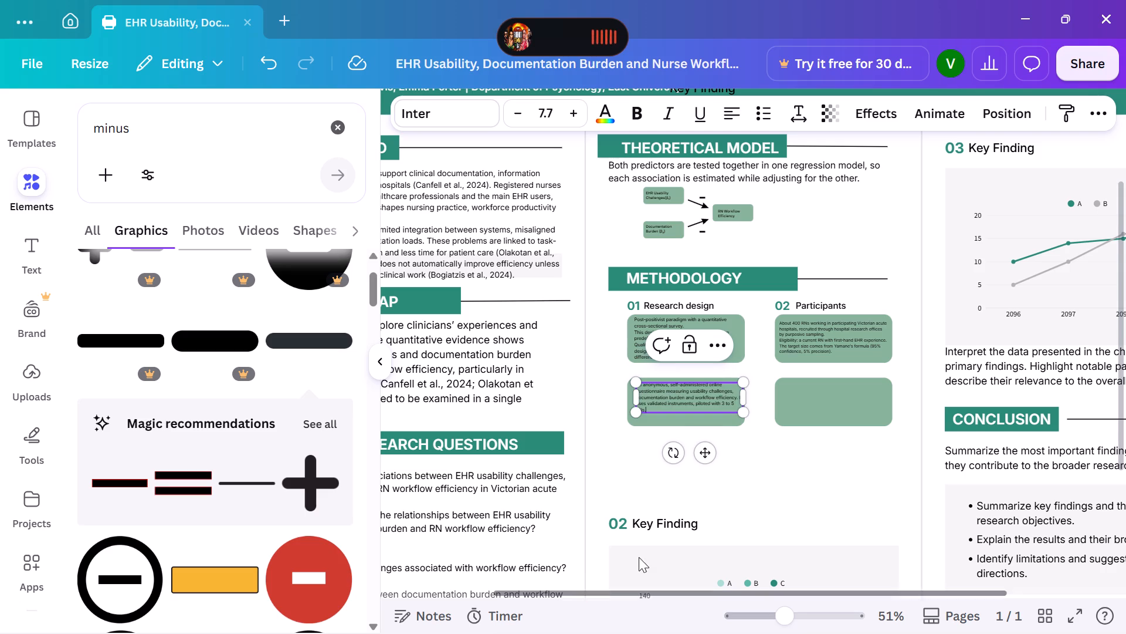
pyautogui.click(769, 446)
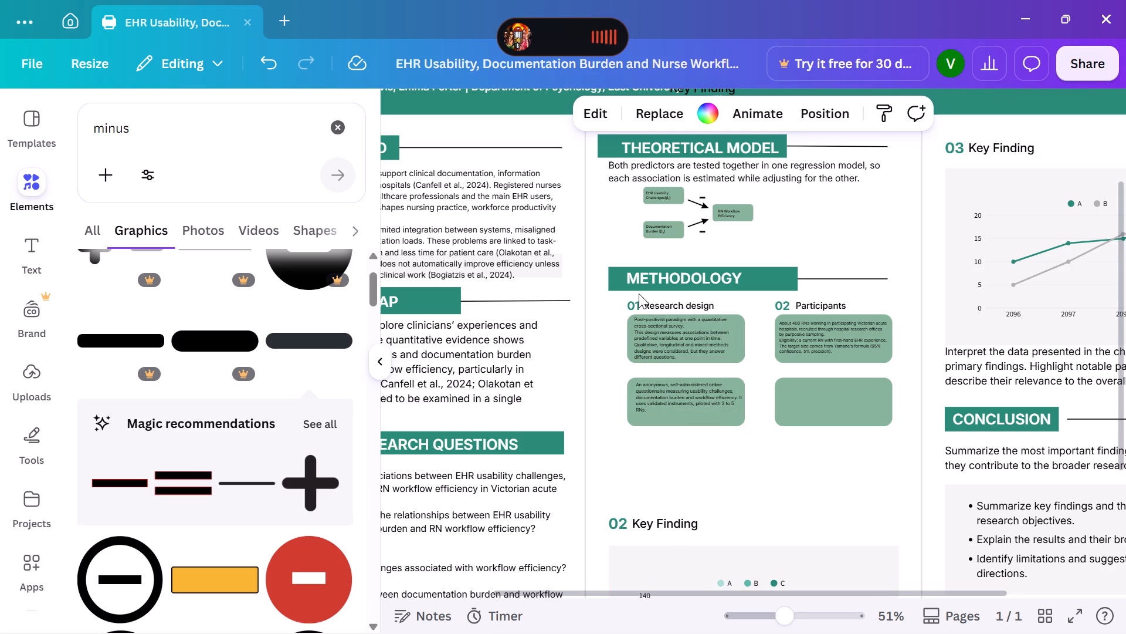
# Duplicate the 02 number beside Participants and place the copy just above the second green box under Research design, aligned with 01.
pyautogui.click(782, 302)
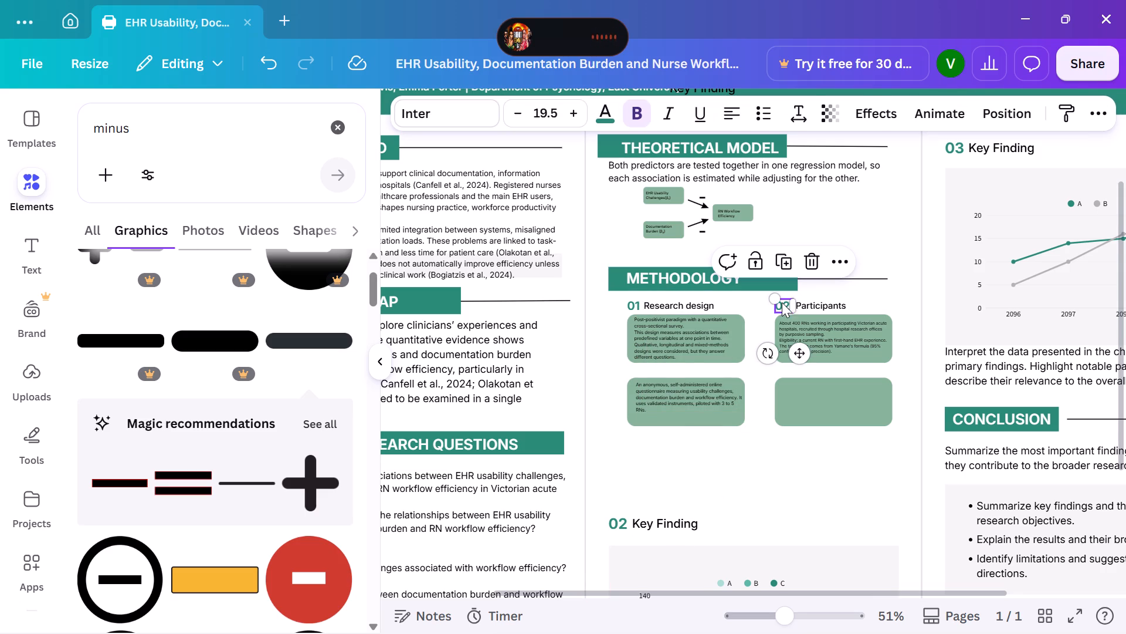
pyautogui.click(785, 255)
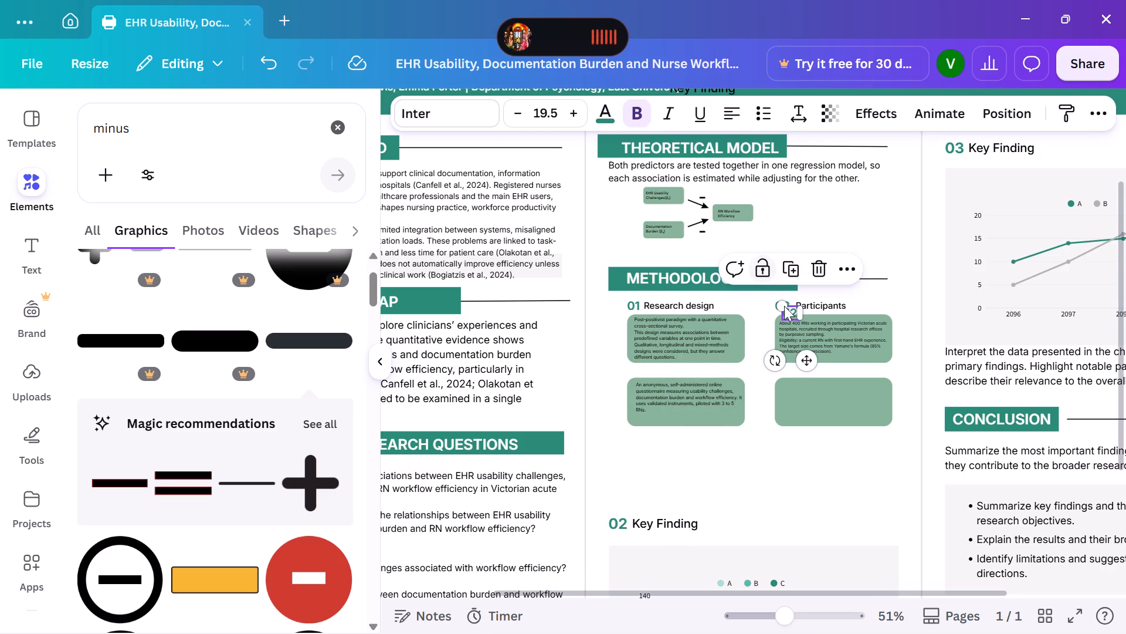
pyautogui.moveTo(786, 313); pyautogui.dragTo(693, 358)
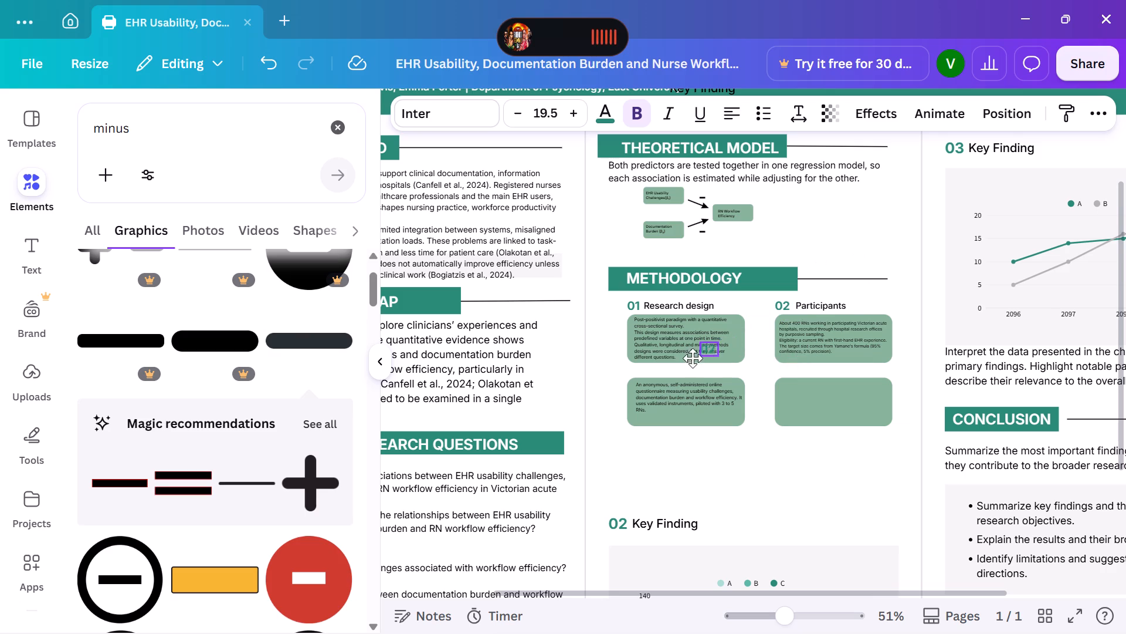
pyautogui.moveTo(693, 358); pyautogui.dragTo(635, 375)
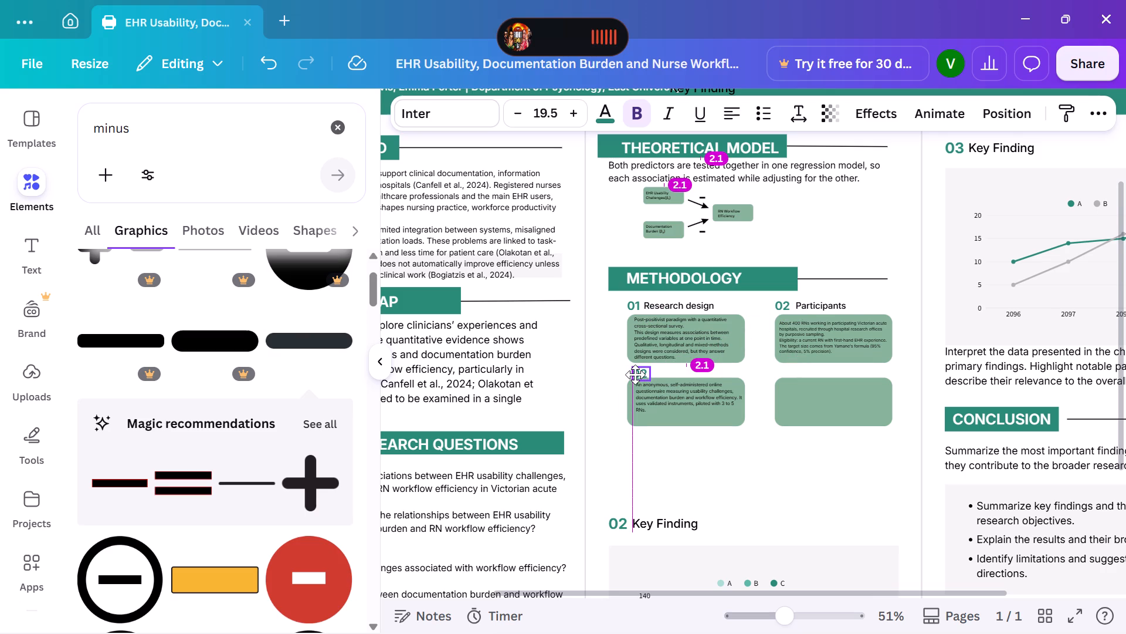
pyautogui.moveTo(635, 375); pyautogui.dragTo(636, 375)
pyautogui.moveTo(636, 375); pyautogui.dragTo(635, 372)
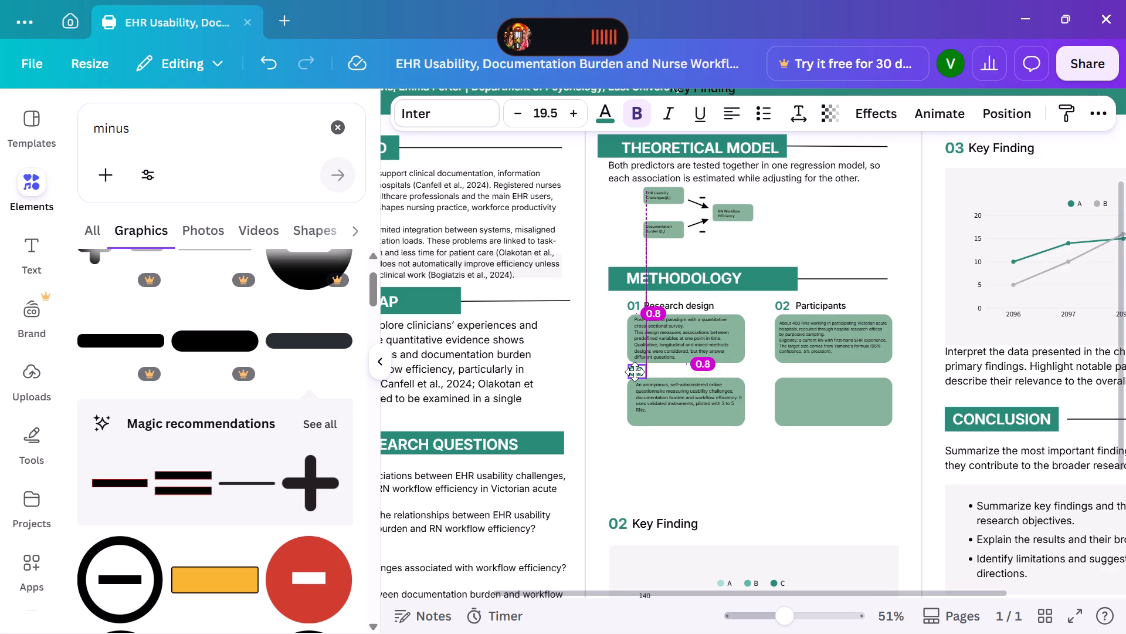
pyautogui.moveTo(635, 372); pyautogui.dragTo(632, 369)
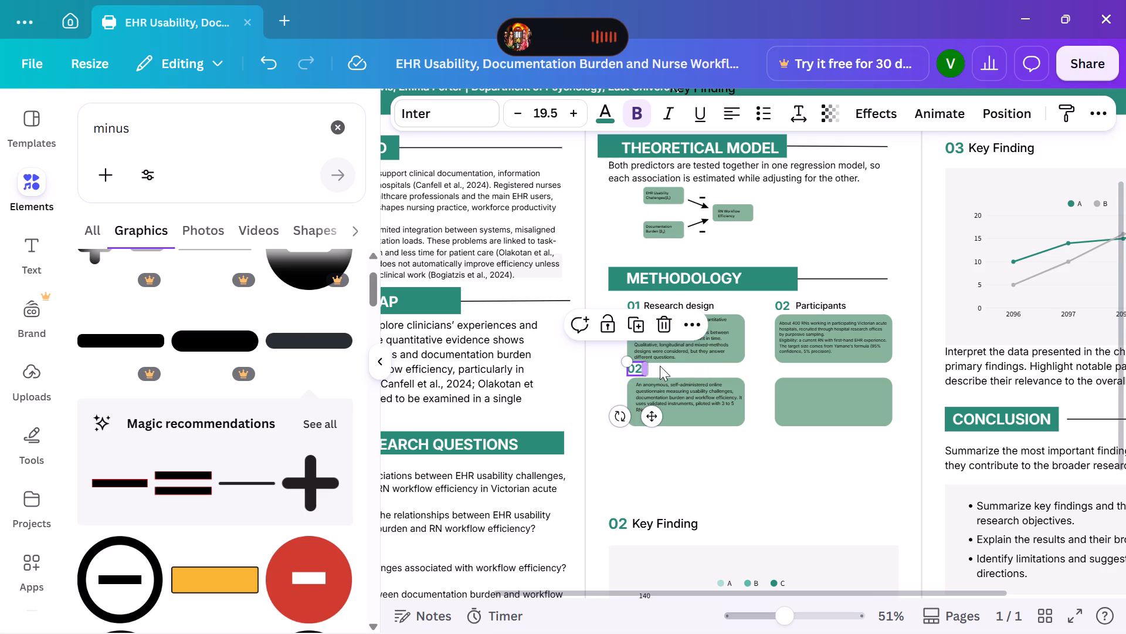
pyautogui.click(660, 367)
# Duplicate the Research design heading and place the copy beside the number above the lower green box in the same column.
pyautogui.click(670, 304)
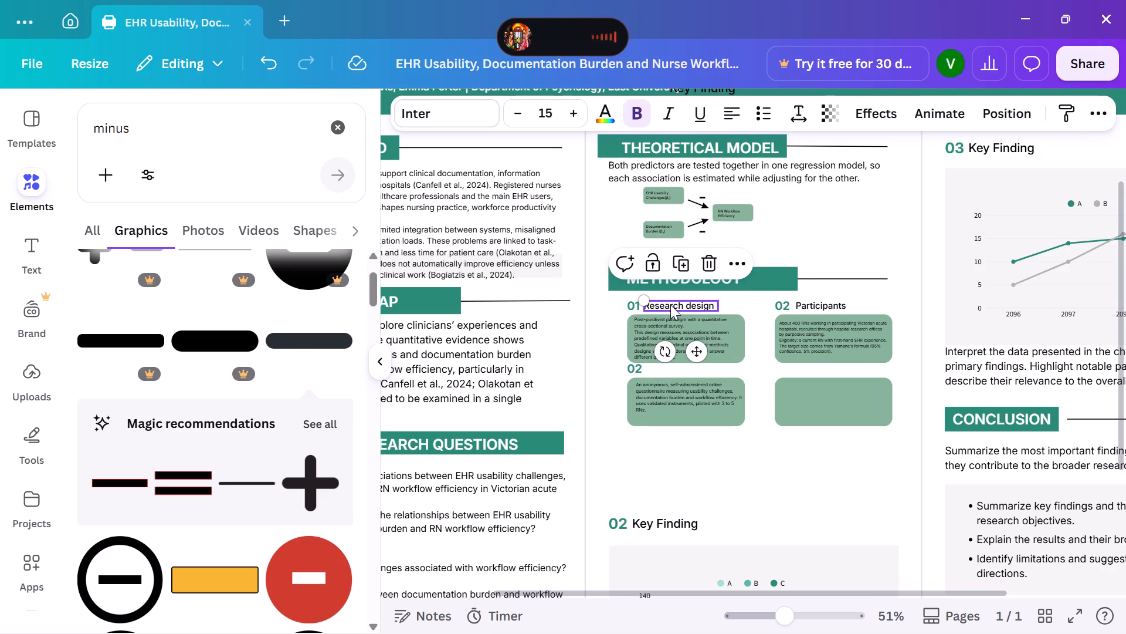
pyautogui.click(676, 265)
pyautogui.moveTo(674, 311); pyautogui.dragTo(675, 313)
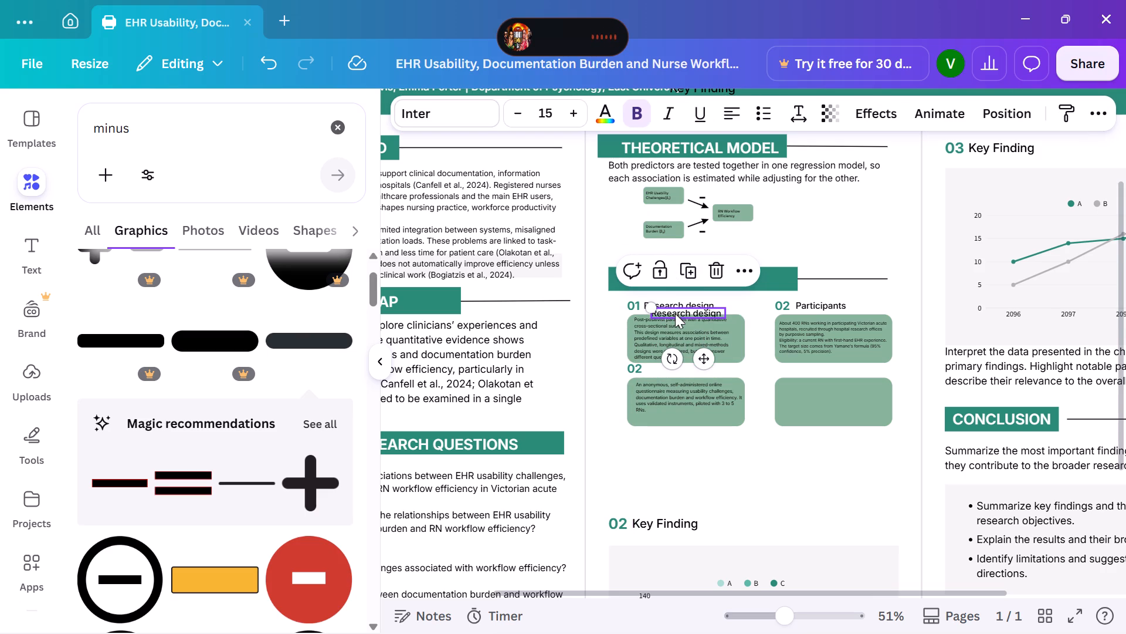
pyautogui.moveTo(675, 313); pyautogui.dragTo(670, 371)
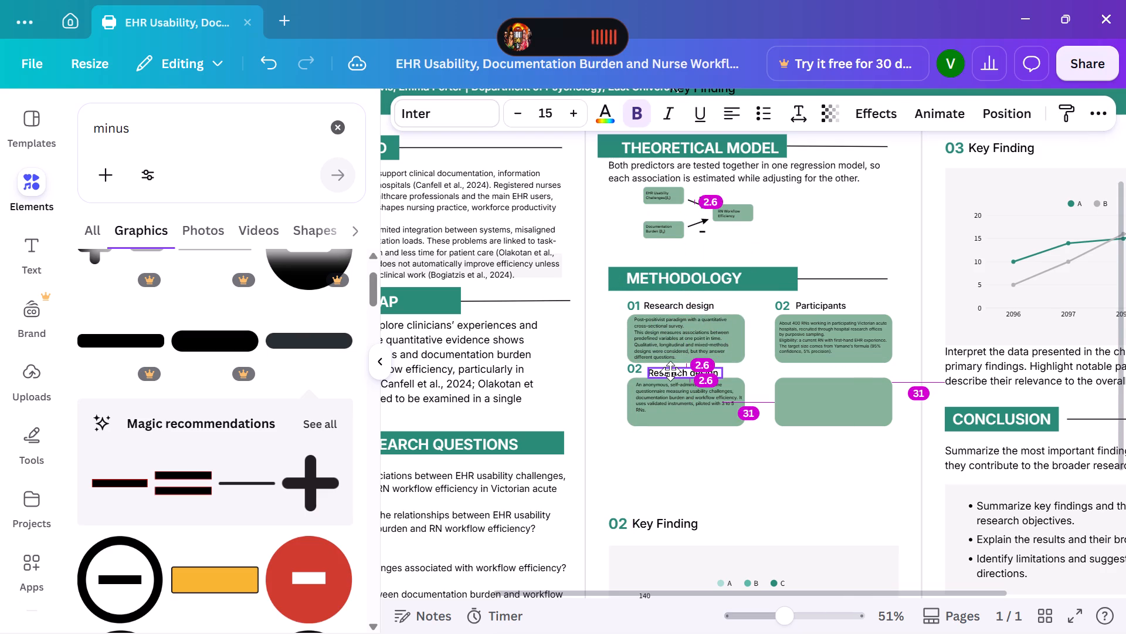
pyautogui.moveTo(670, 371); pyautogui.dragTo(670, 366)
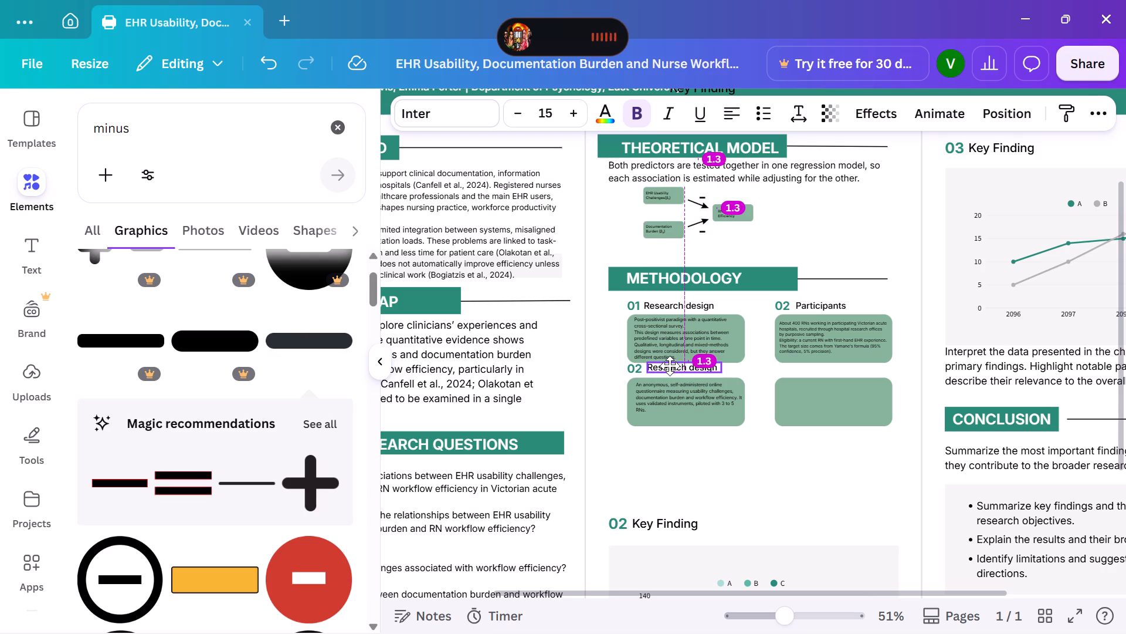
pyautogui.moveTo(670, 366); pyautogui.dragTo(670, 367)
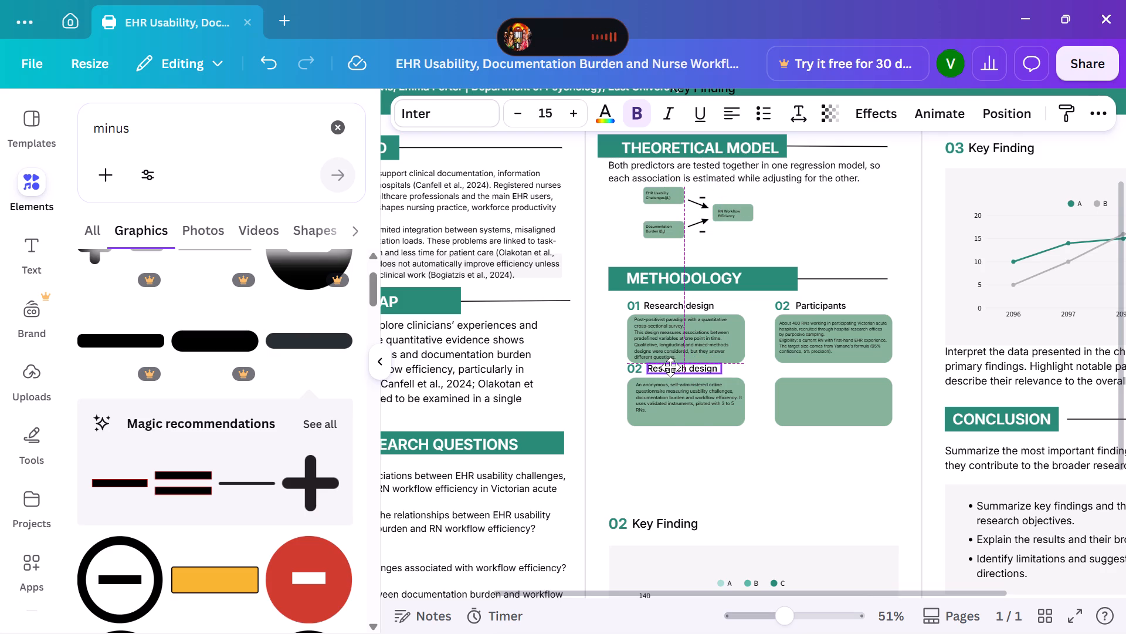
# Replace the duplicated heading's text with "Data collection".
pyautogui.click(701, 366)
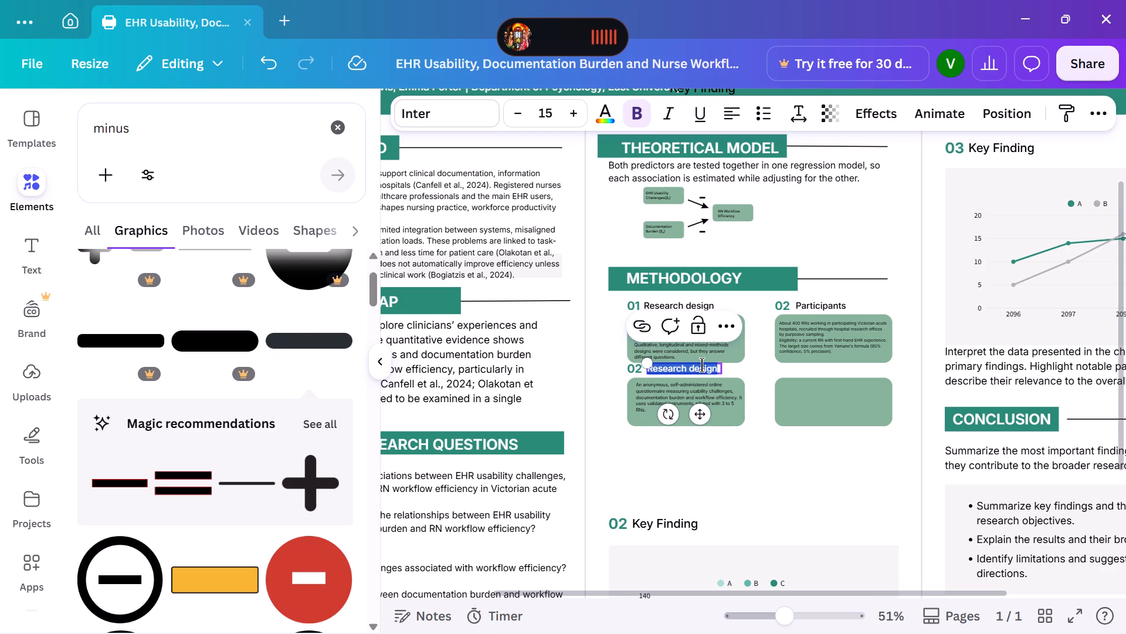
pyautogui.press('BackSpace')
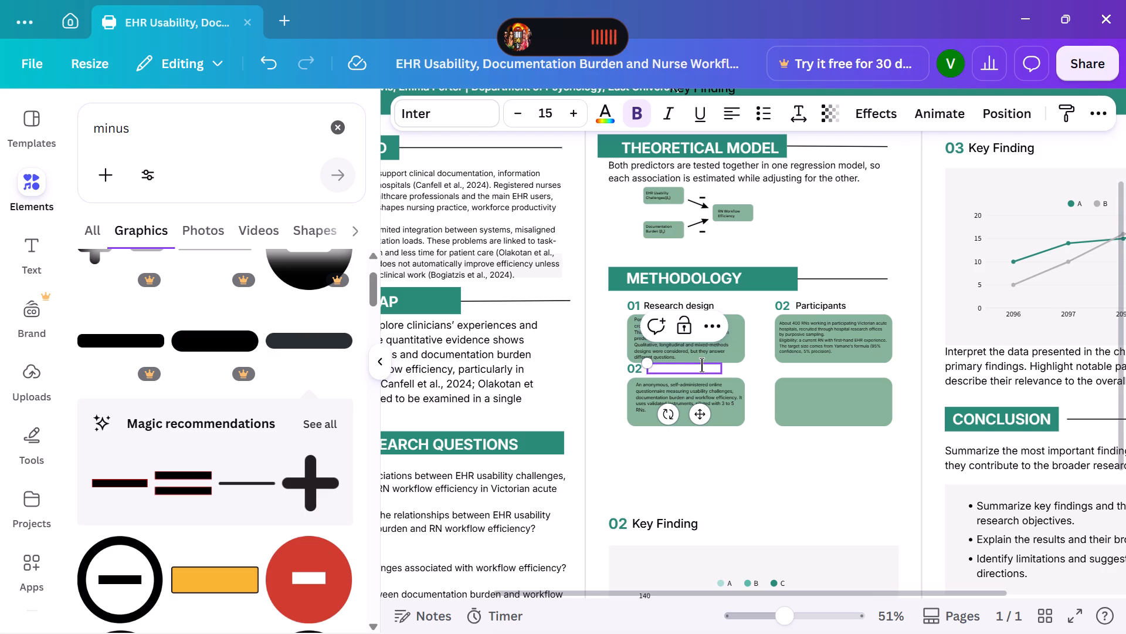
pyautogui.press('d')
pyautogui.press('a')
pyautogui.write('ta')
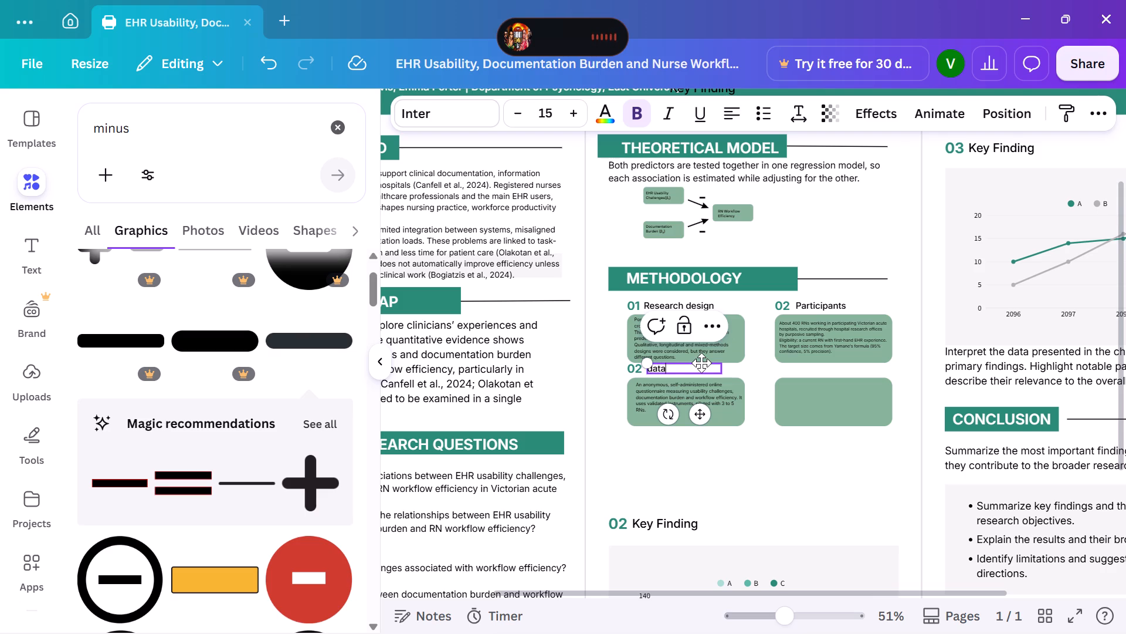
pyautogui.press('space')
pyautogui.press('BackSpace')
pyautogui.press('BackSpace')
pyautogui.press('BackSpace')
pyautogui.press('BackSpace')
pyautogui.press('BackSpace')
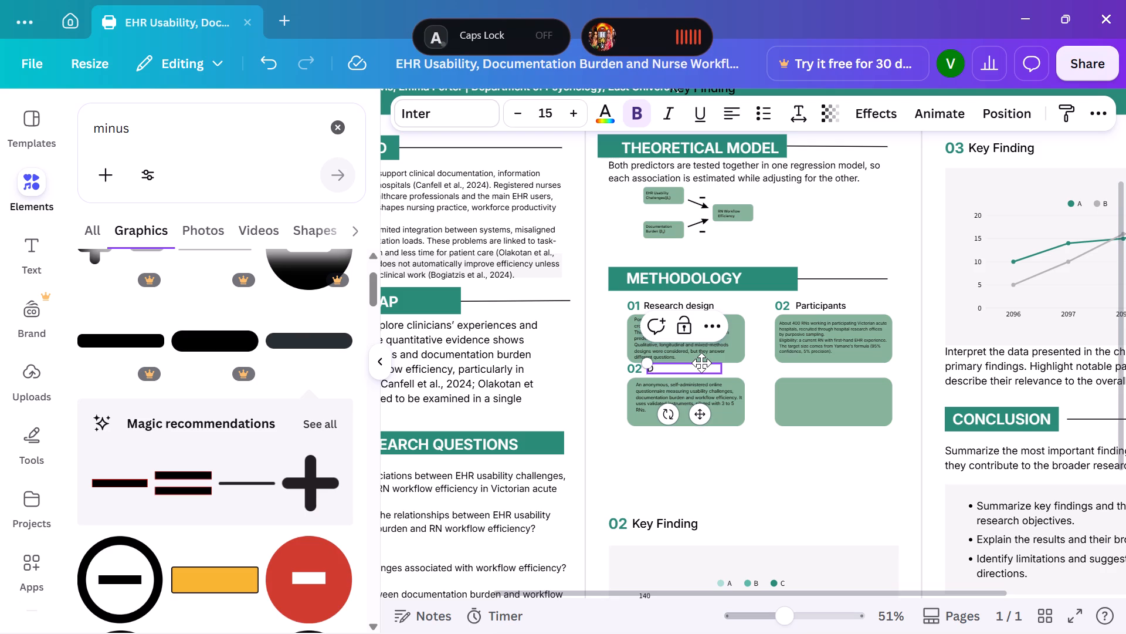
pyautogui.write('ata')
pyautogui.press('space')
pyautogui.write('collection')
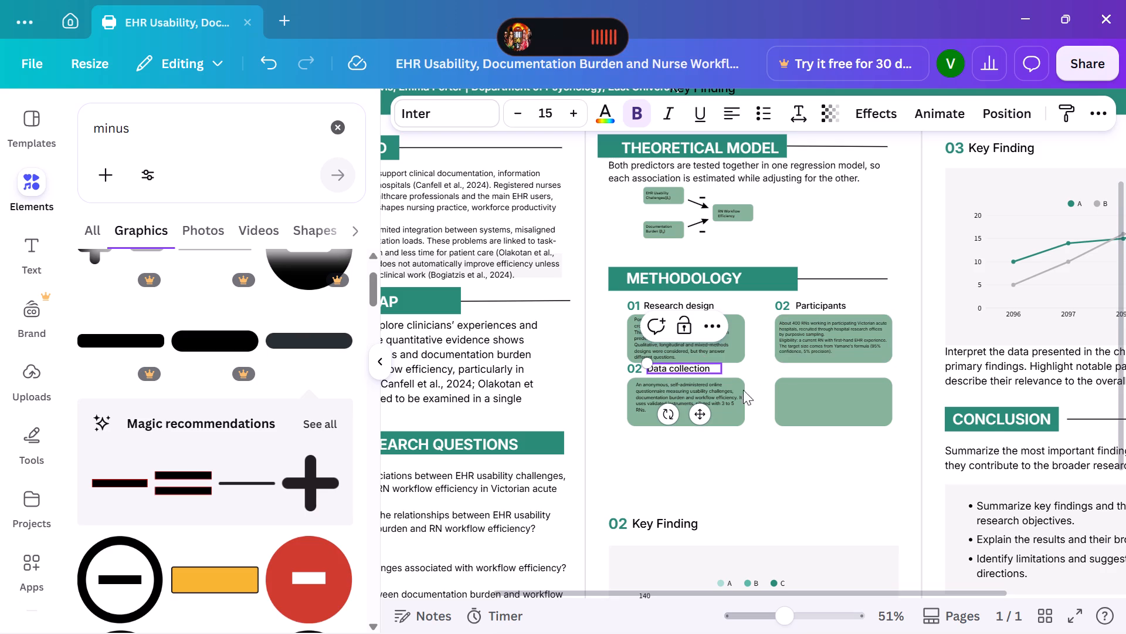
# Change the number beside Data collection to 03.
pyautogui.click(634, 366)
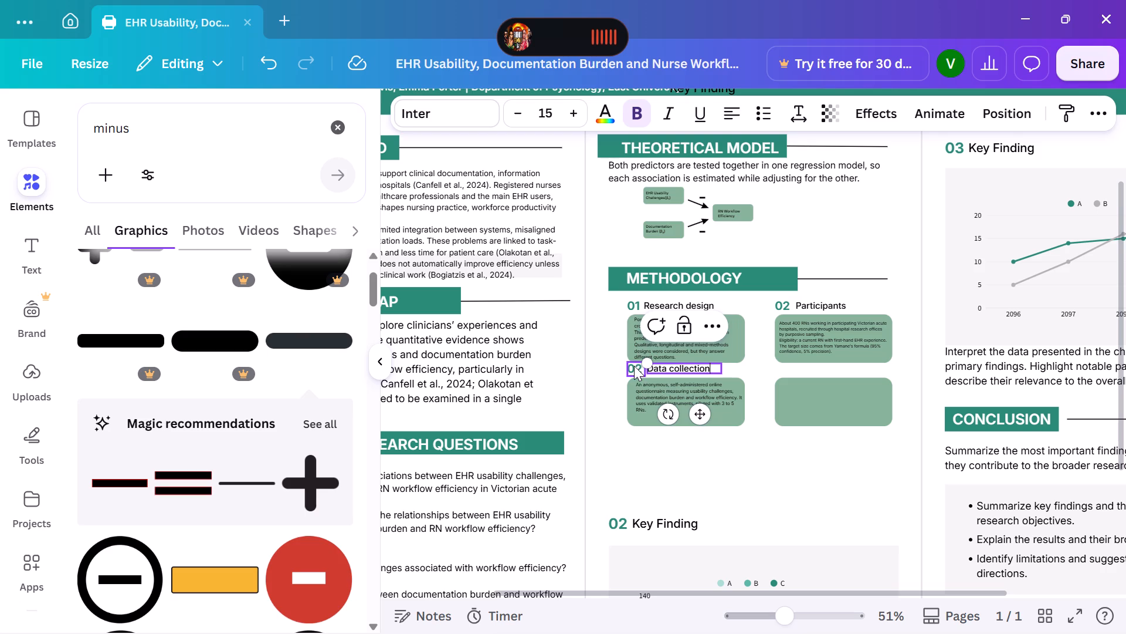
pyautogui.click(640, 372)
pyautogui.click(640, 372)
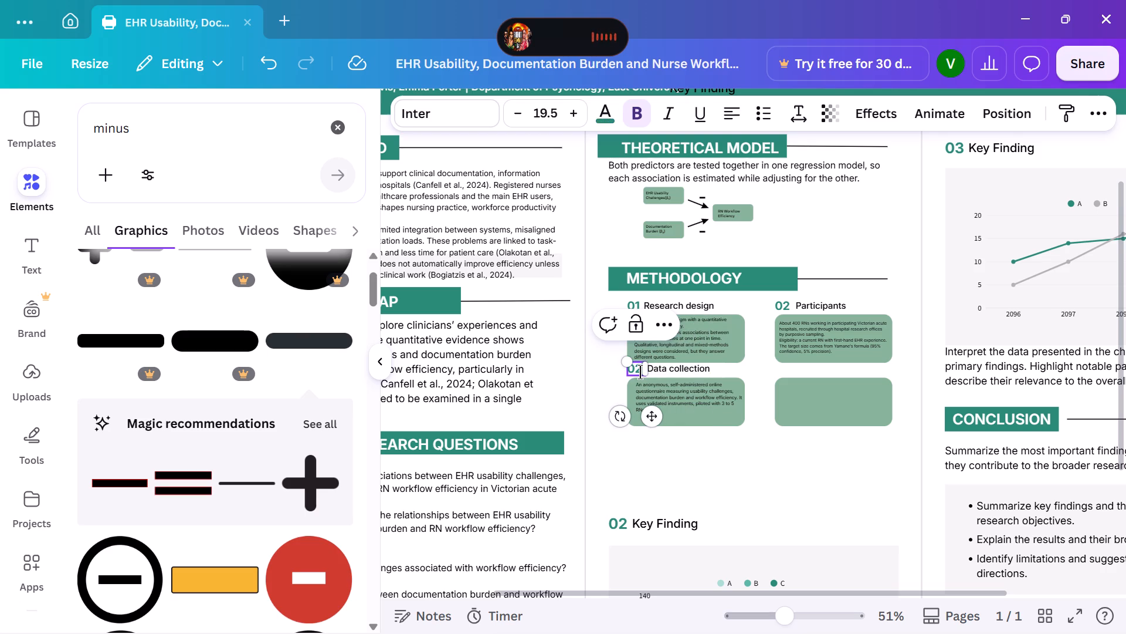
pyautogui.press('BackSpace')
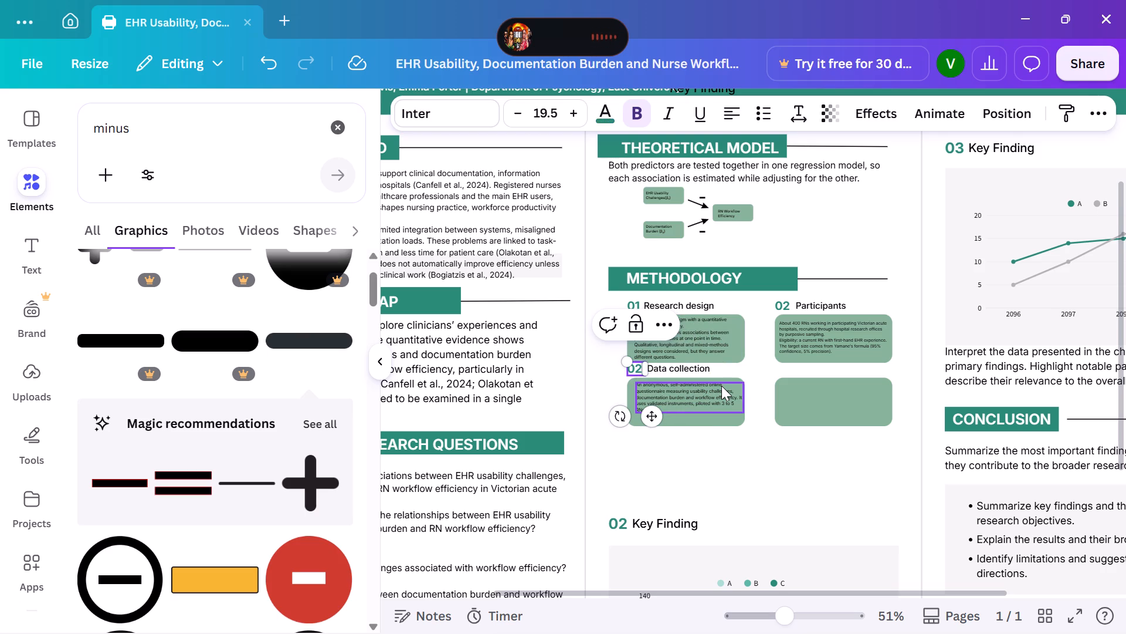
pyautogui.press('3')
# Duplicate the 02 number beside Participants and place the copy above the empty green box, level with 03.
pyautogui.click(787, 305)
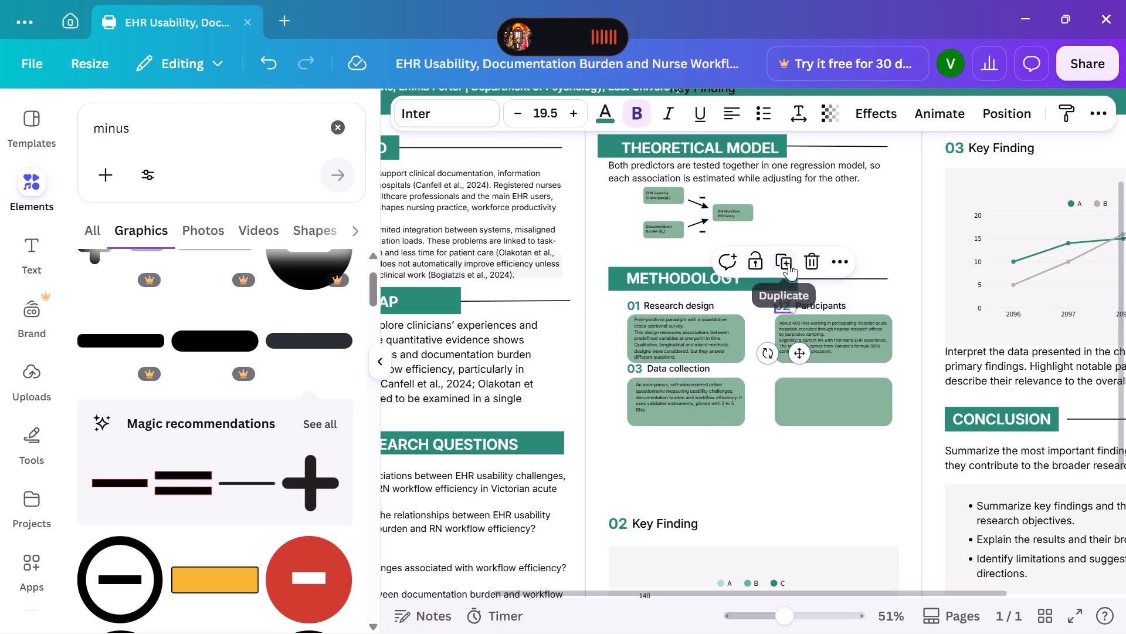
pyautogui.click(789, 263)
pyautogui.moveTo(791, 315); pyautogui.dragTo(786, 329)
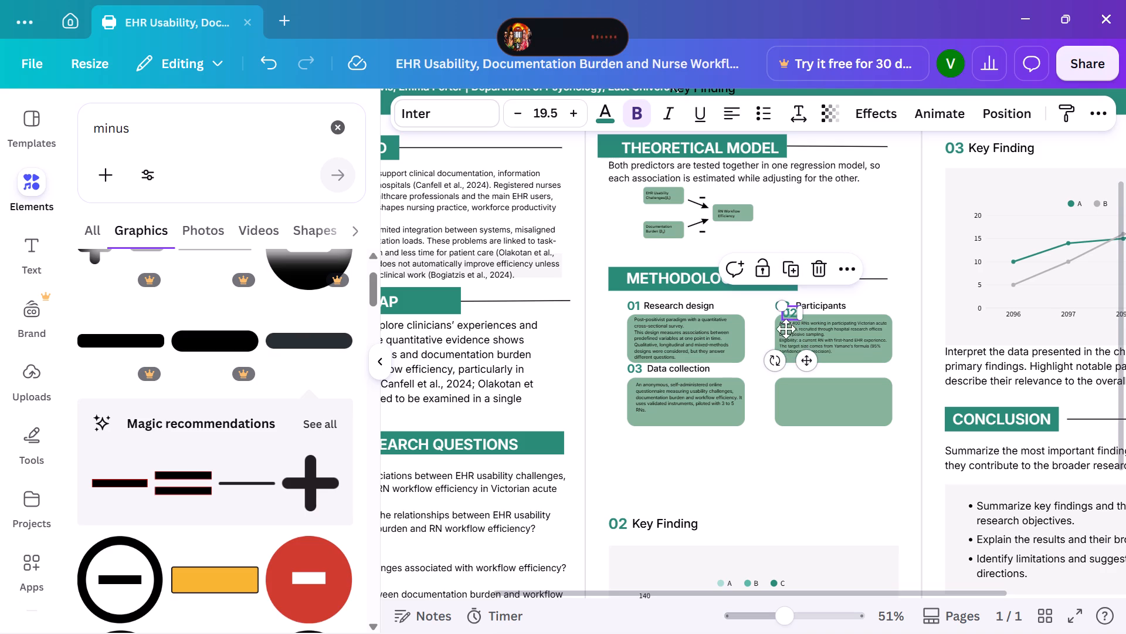
pyautogui.moveTo(786, 329); pyautogui.dragTo(781, 372)
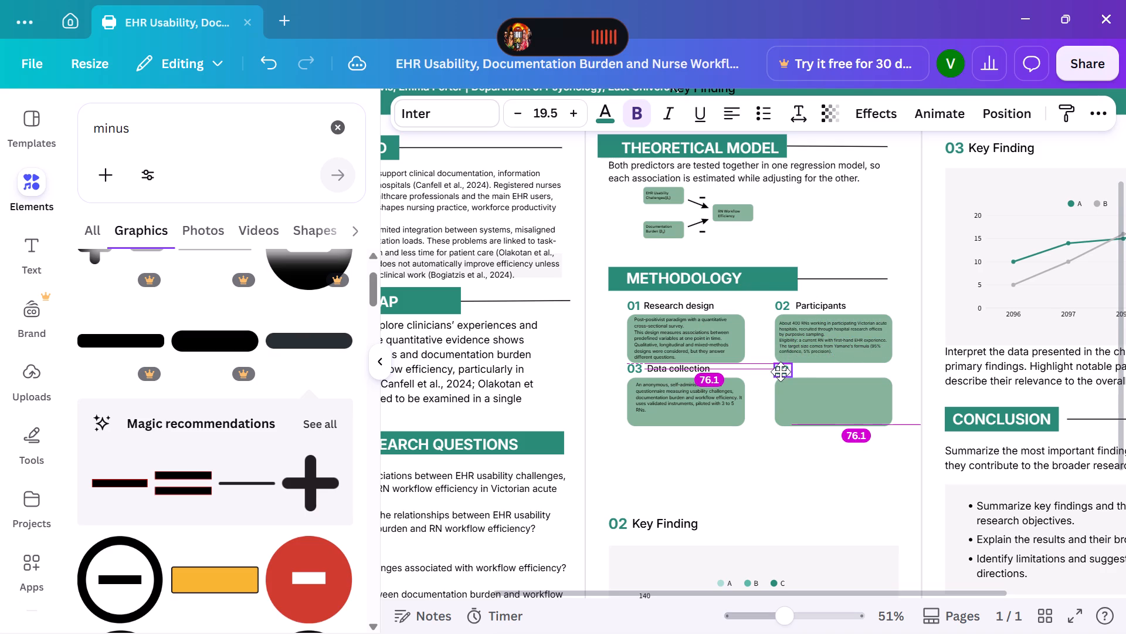
pyautogui.moveTo(781, 372); pyautogui.dragTo(783, 370)
# Duplicate the Participants heading and place the copy beside the new number above the empty green box, level with Data collection.
pyautogui.click(810, 303)
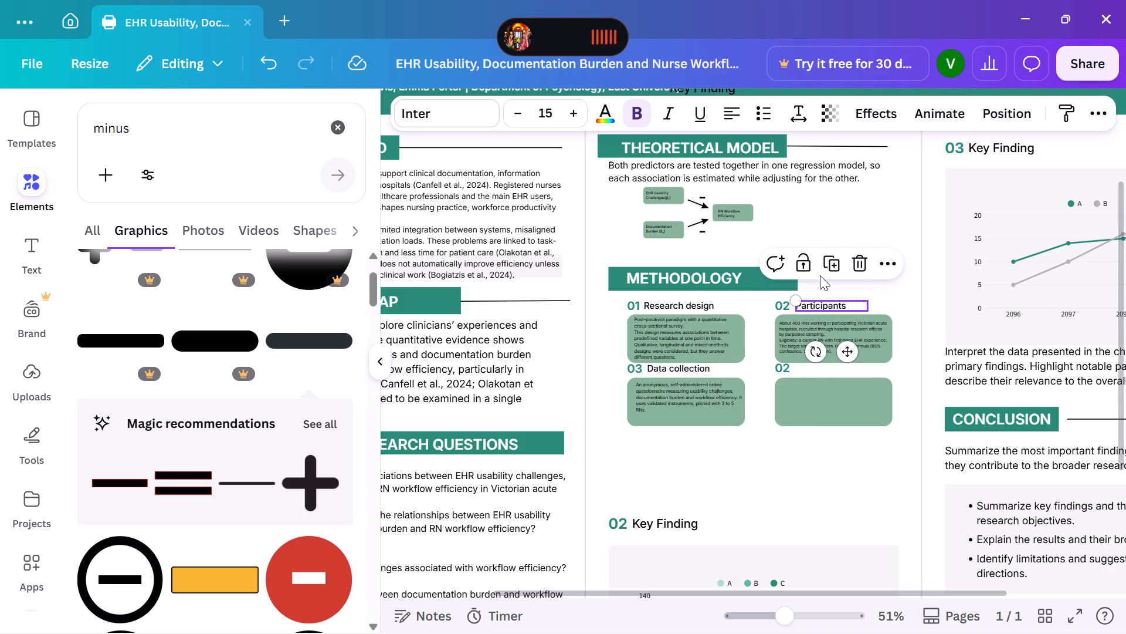
pyautogui.click(823, 262)
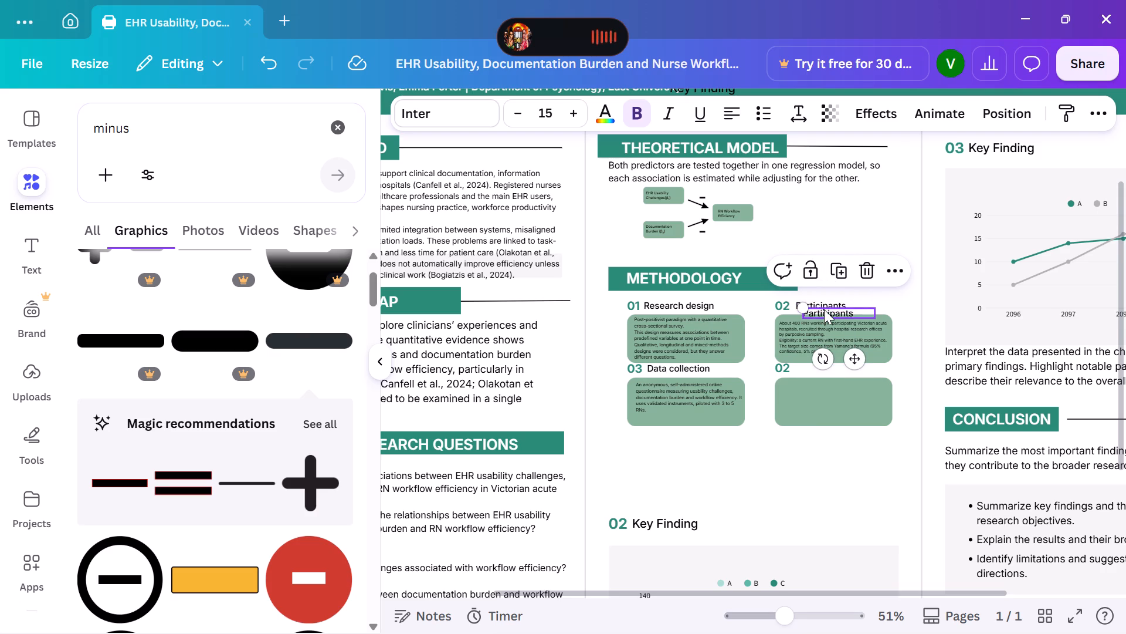
pyautogui.moveTo(824, 313); pyautogui.dragTo(823, 360)
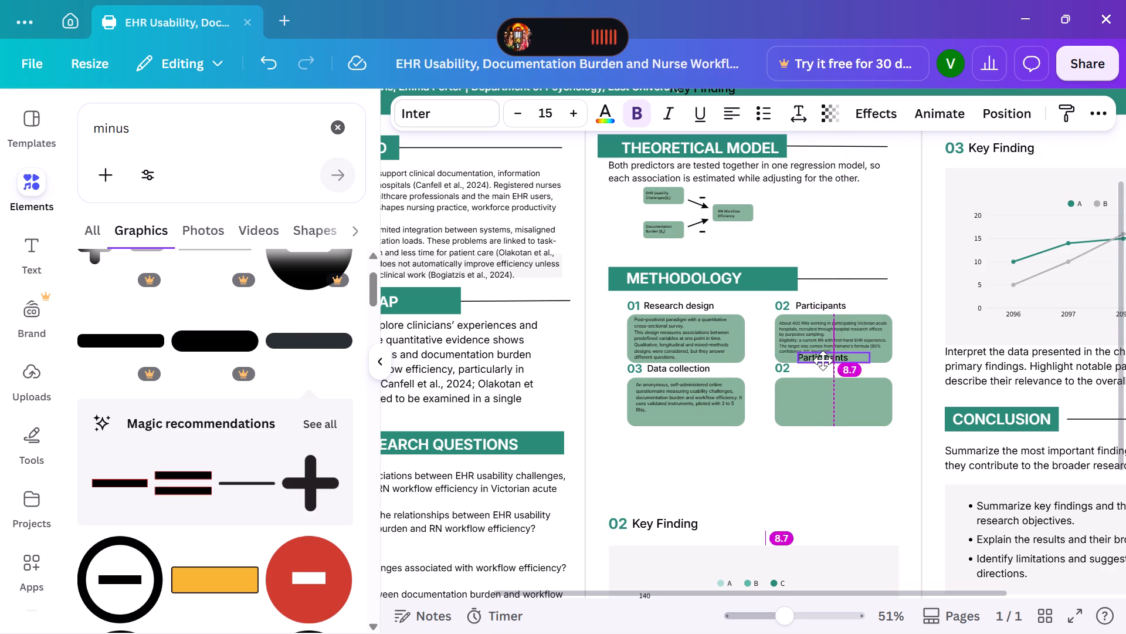
pyautogui.moveTo(823, 360); pyautogui.dragTo(822, 367)
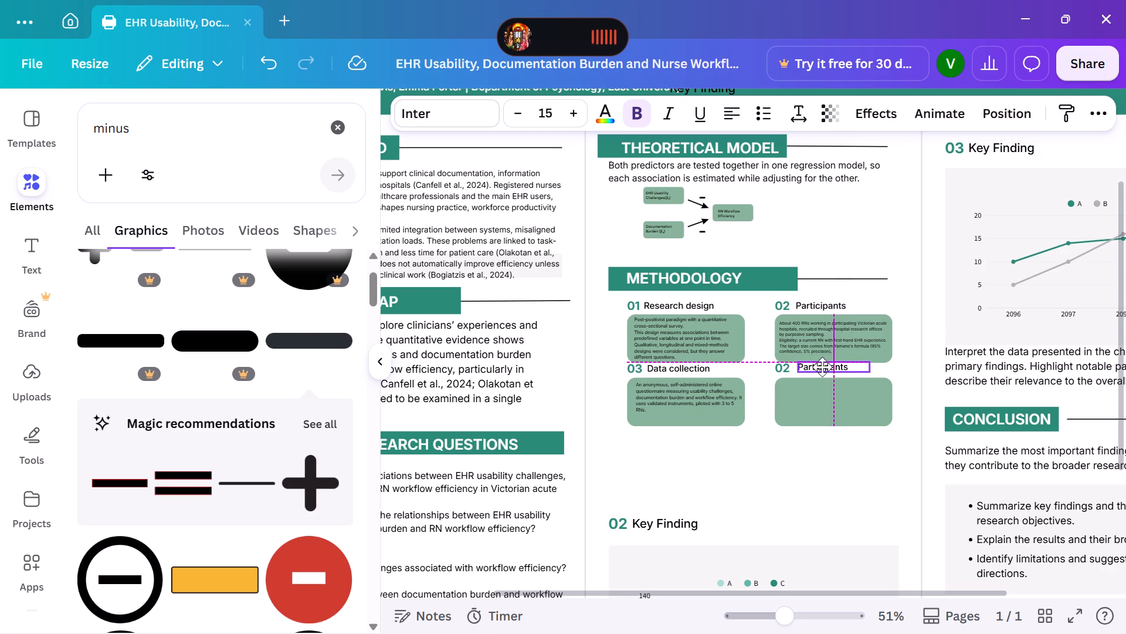
pyautogui.moveTo(822, 367); pyautogui.dragTo(821, 369)
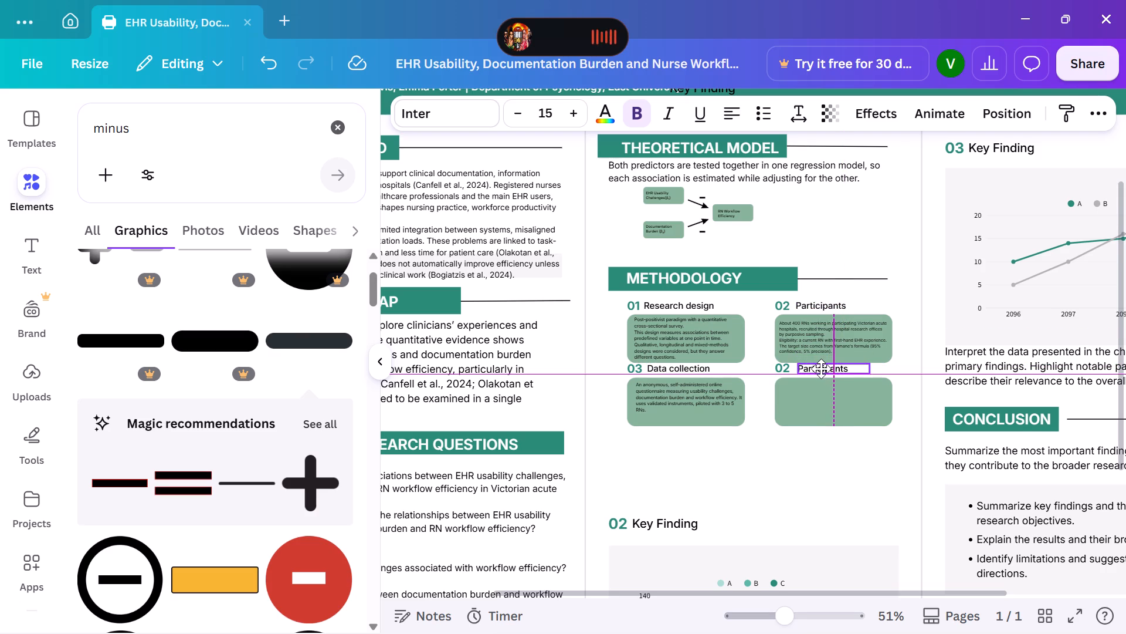
pyautogui.moveTo(821, 369); pyautogui.dragTo(820, 369)
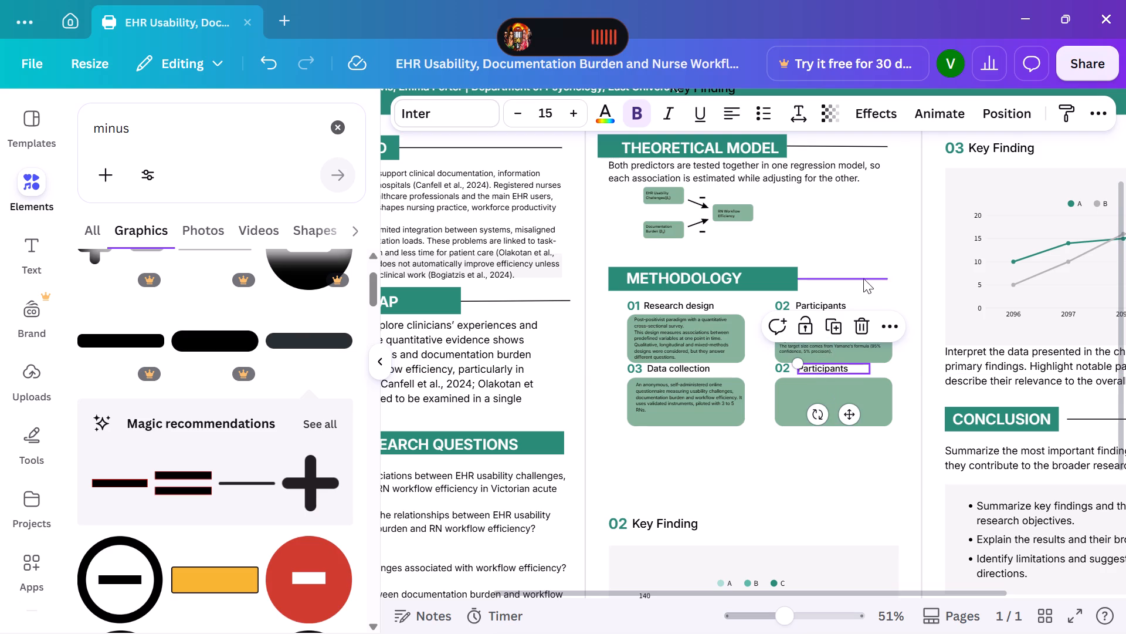
pyautogui.click(901, 263)
pyautogui.click(777, 457)
# Duplicate the Participants body text and fit the copy inside the empty fourth green box under METHODOLOGY.
pyautogui.click(832, 339)
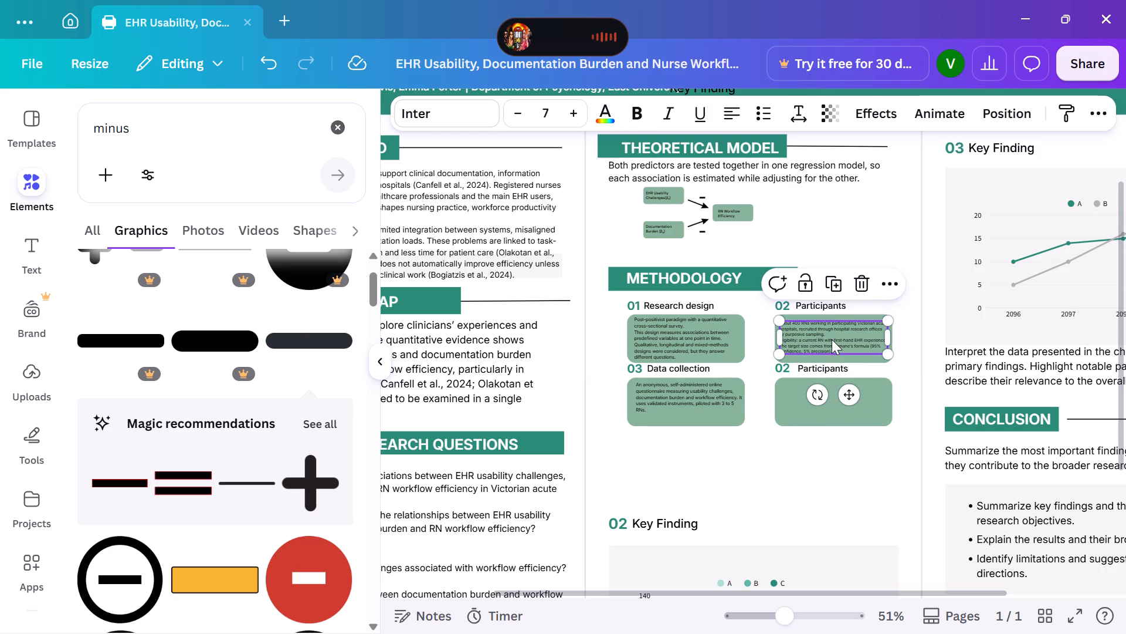
pyautogui.click(839, 283)
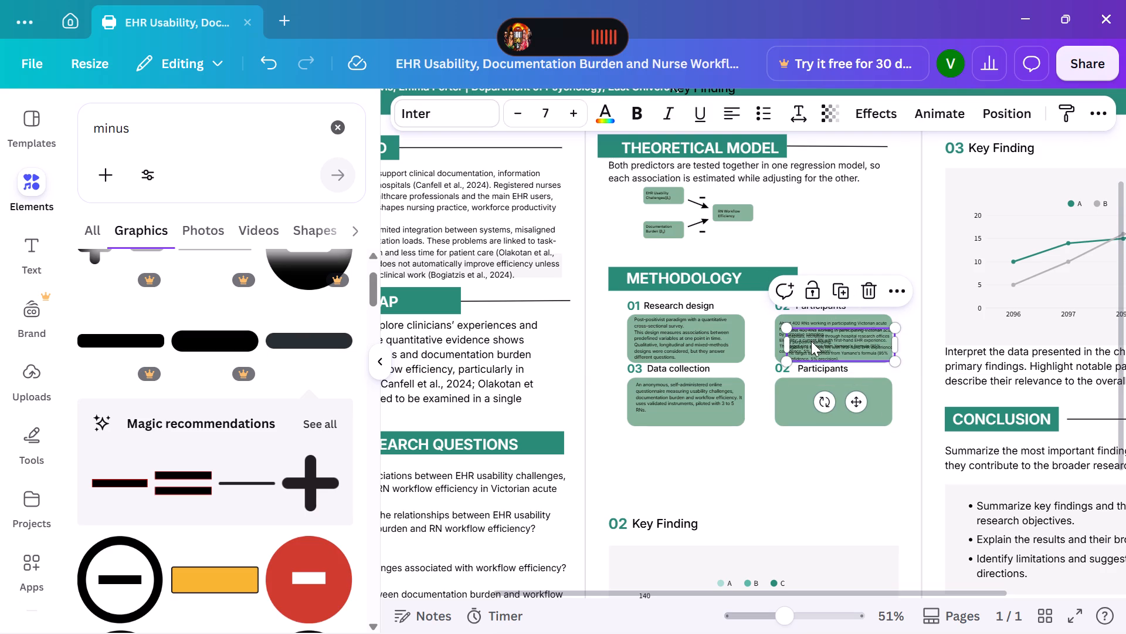
pyautogui.moveTo(811, 341); pyautogui.dragTo(813, 400)
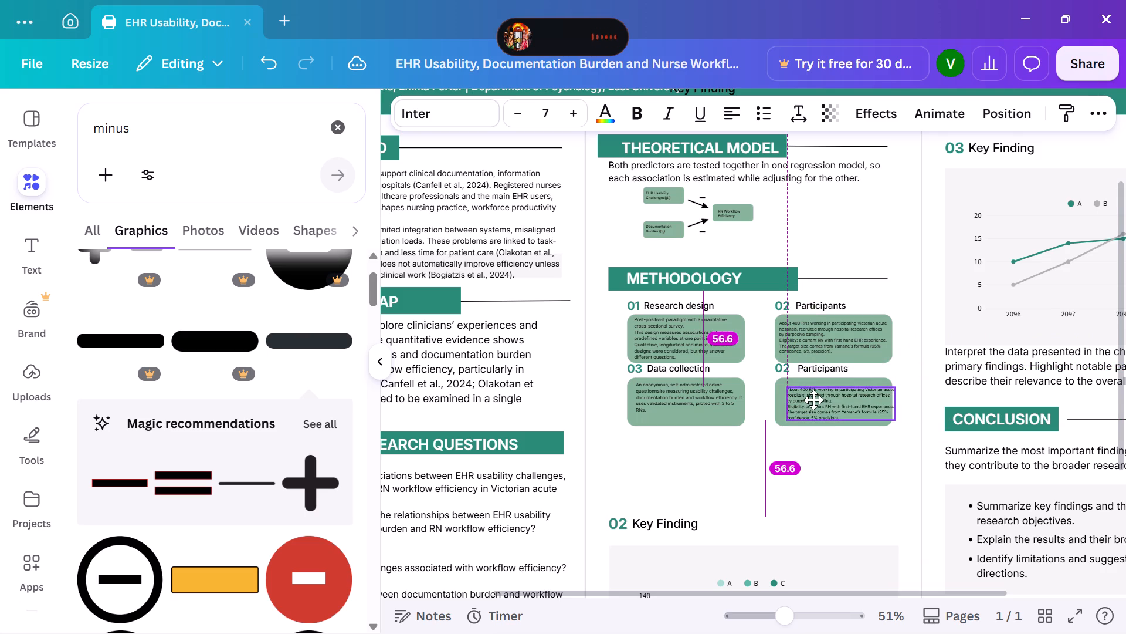
pyautogui.moveTo(813, 400); pyautogui.dragTo(810, 400)
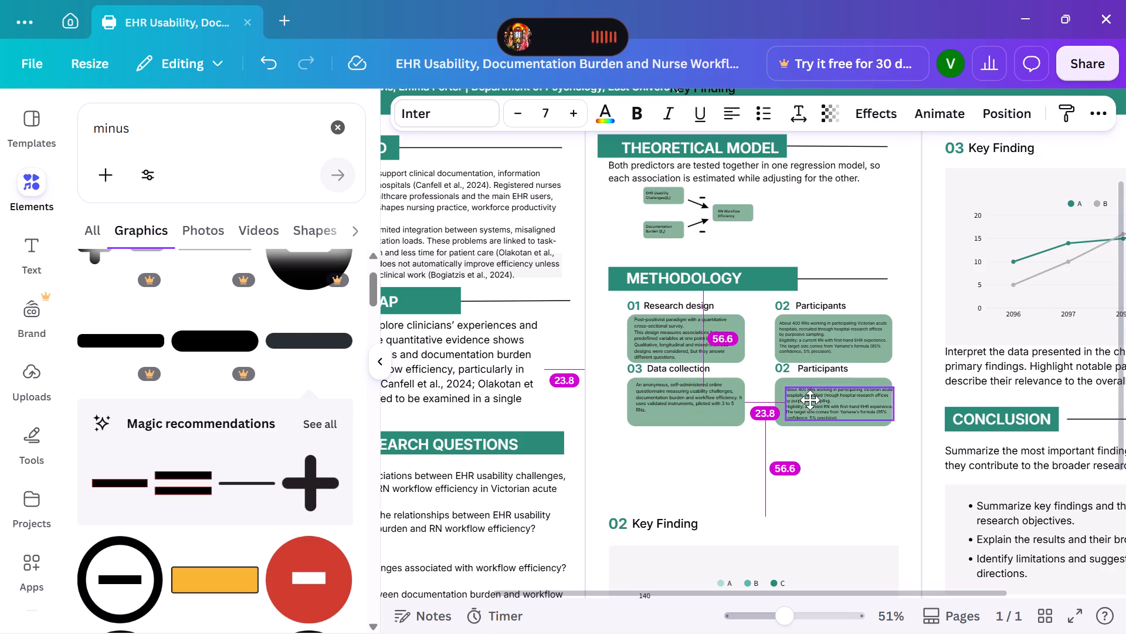
pyautogui.moveTo(810, 400); pyautogui.dragTo(809, 396)
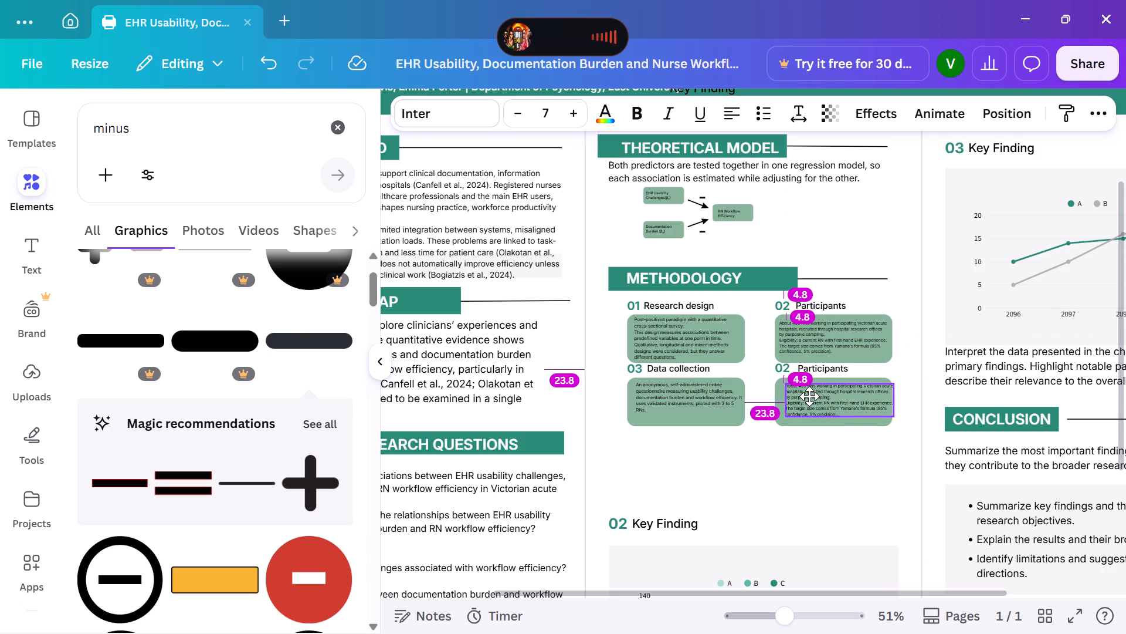
pyautogui.moveTo(809, 396); pyautogui.dragTo(808, 396)
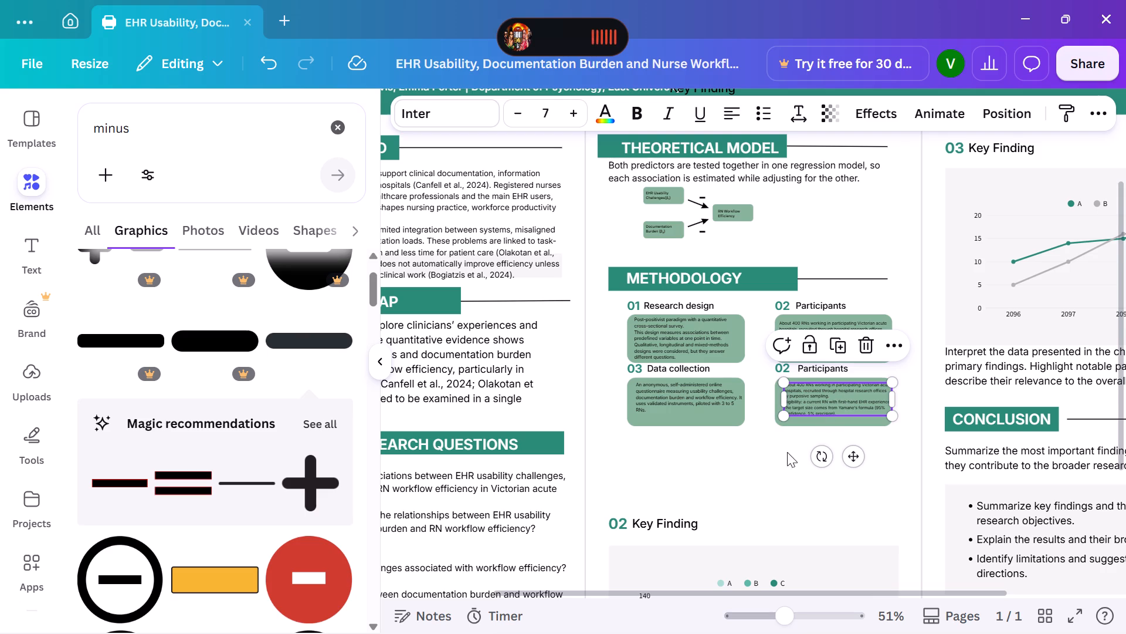
pyautogui.moveTo(802, 399); pyautogui.dragTo(801, 399)
pyautogui.moveTo(801, 399); pyautogui.dragTo(792, 404)
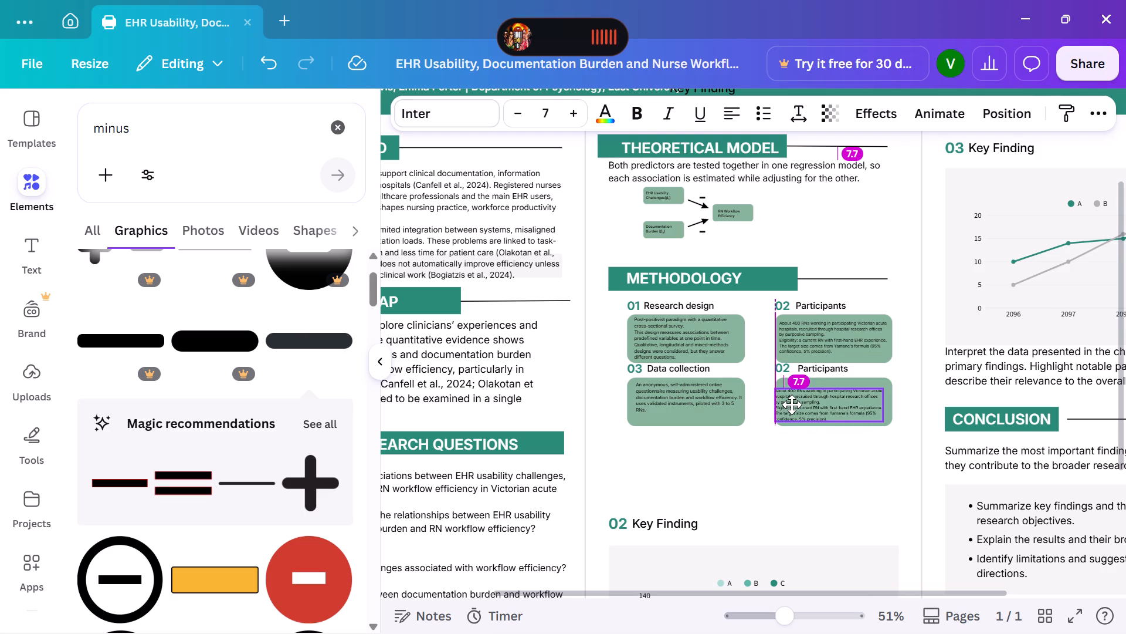
pyautogui.moveTo(792, 404); pyautogui.dragTo(797, 405)
pyautogui.click(768, 448)
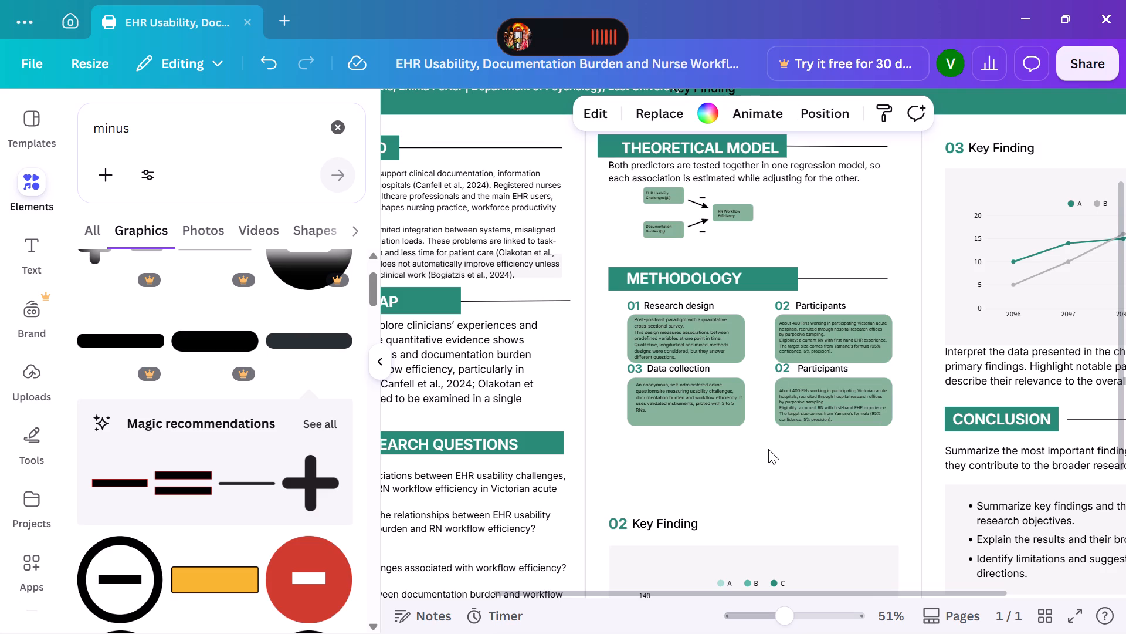
pyautogui.moveTo(803, 414); pyautogui.dragTo(806, 414)
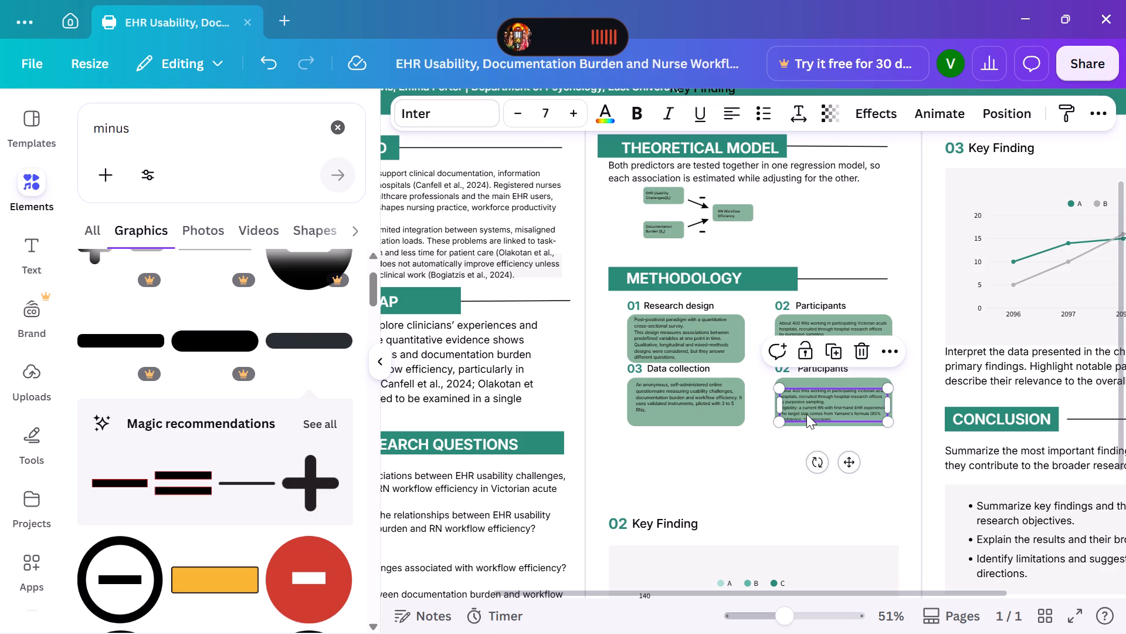
pyautogui.moveTo(806, 414); pyautogui.dragTo(806, 409)
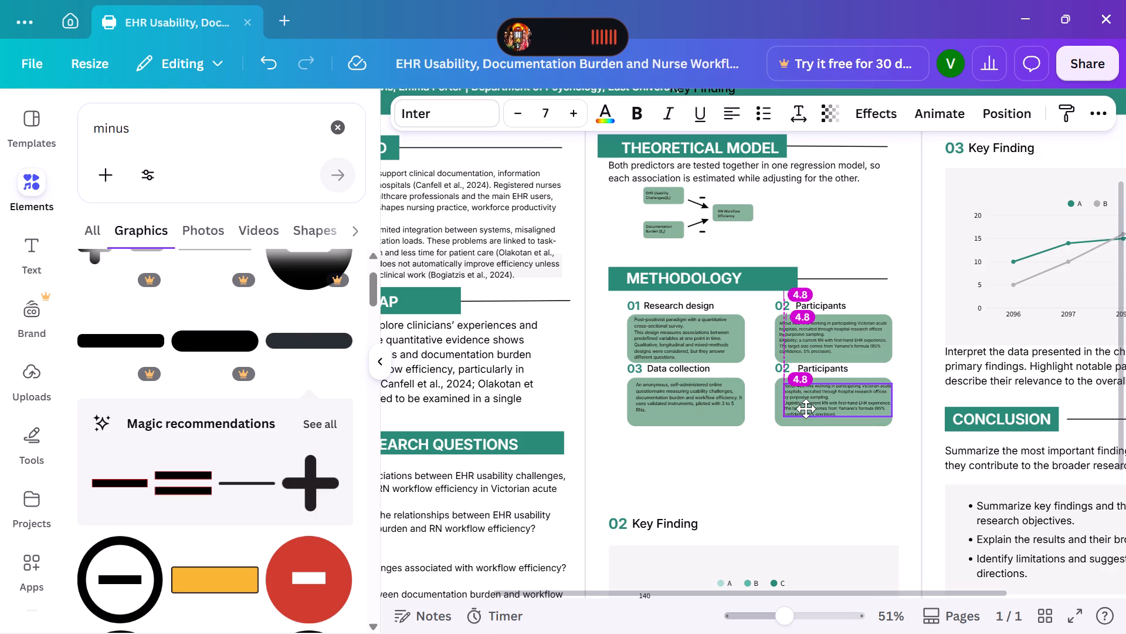
pyautogui.moveTo(806, 409); pyautogui.dragTo(805, 409)
pyautogui.click(749, 456)
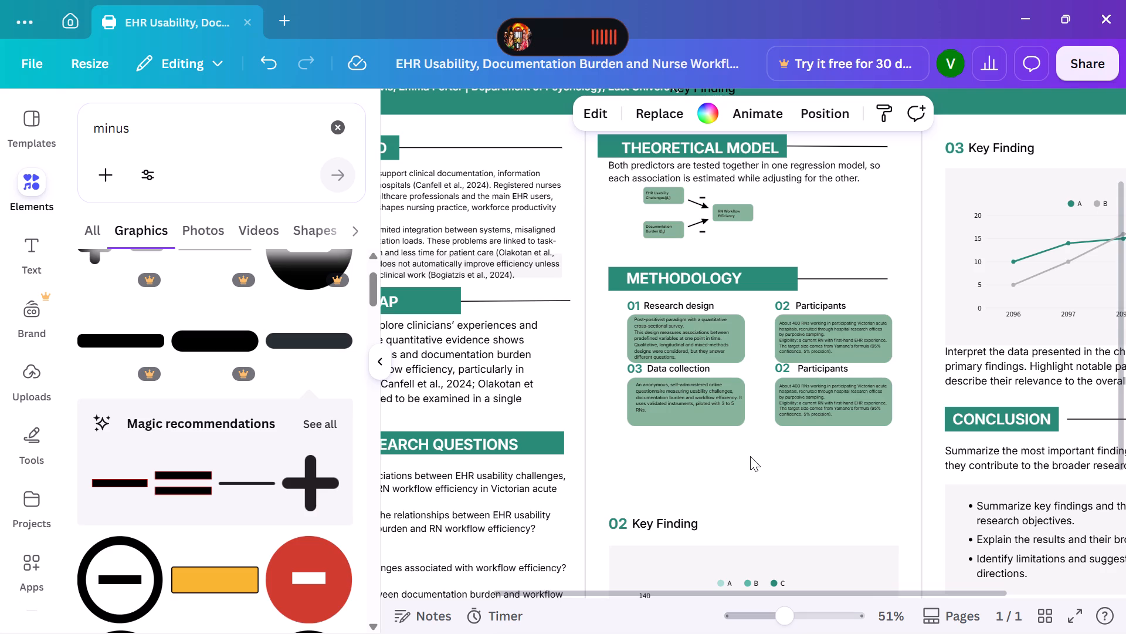
# In the Data collection text, start a new line before "It uses validated instruments".
pyautogui.click(796, 612)
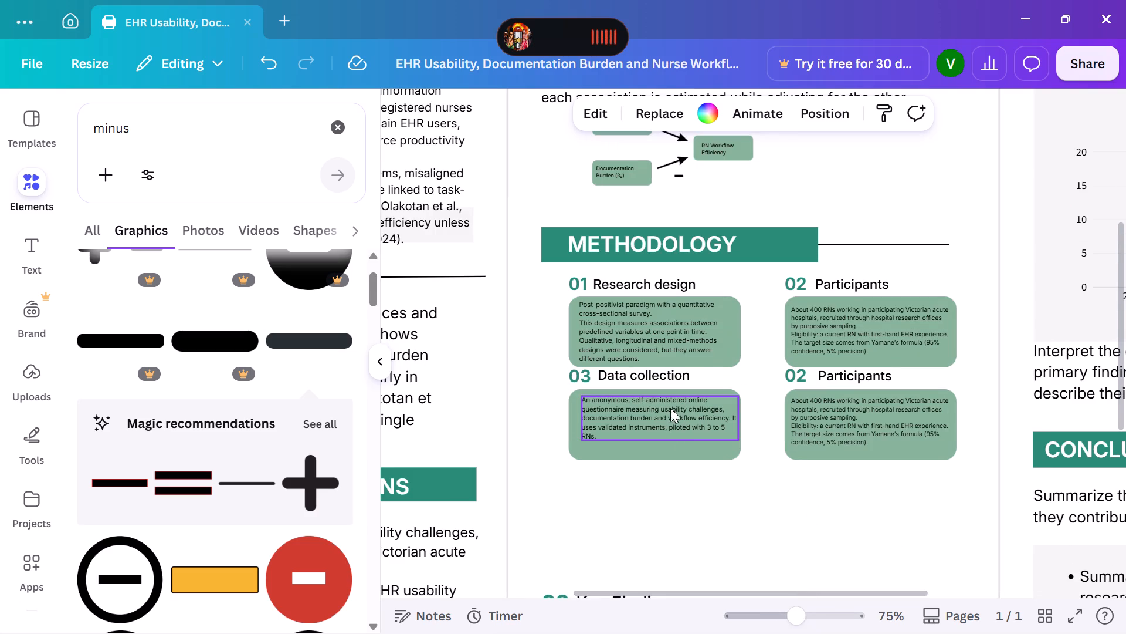
pyautogui.click(729, 417)
pyautogui.click(724, 420)
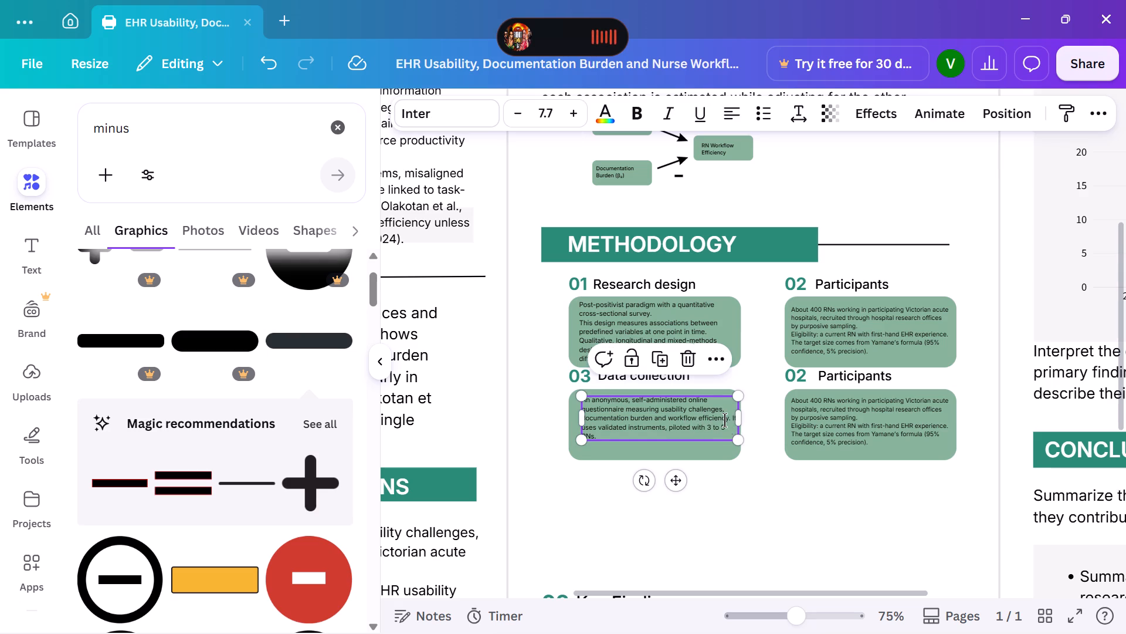
pyautogui.click(730, 420)
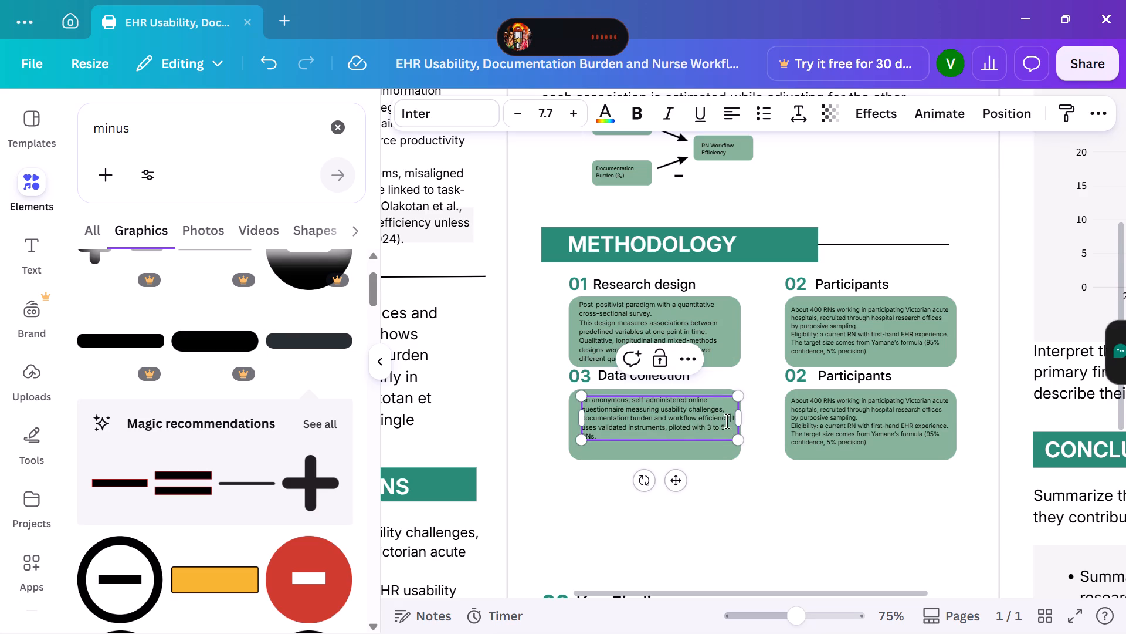
pyautogui.click(731, 421)
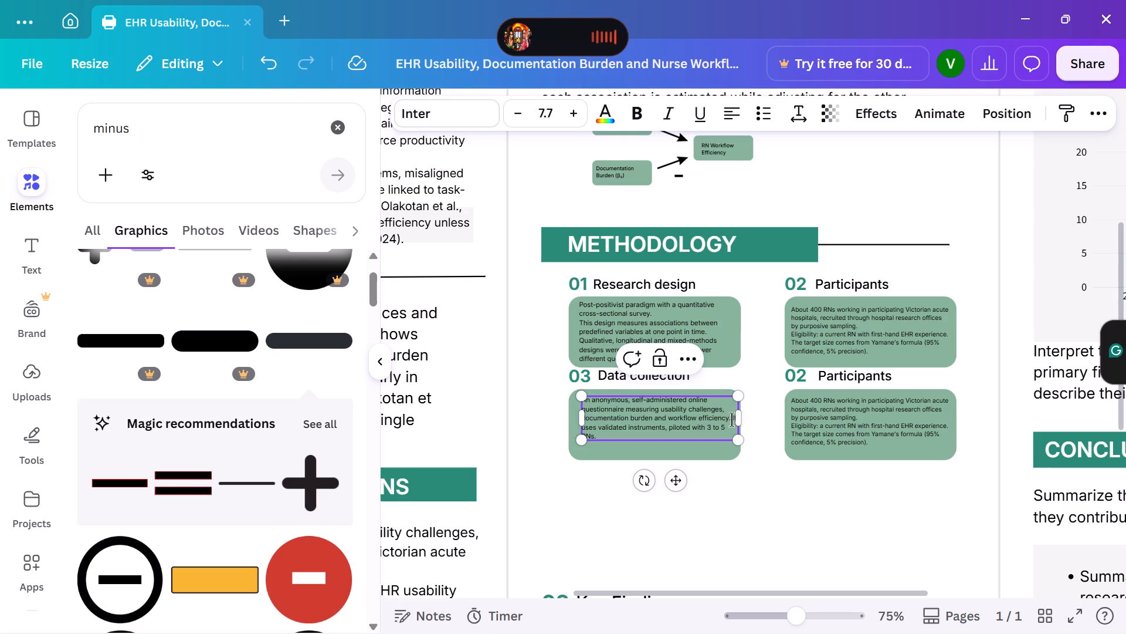
pyautogui.click(732, 419)
pyautogui.press('Return')
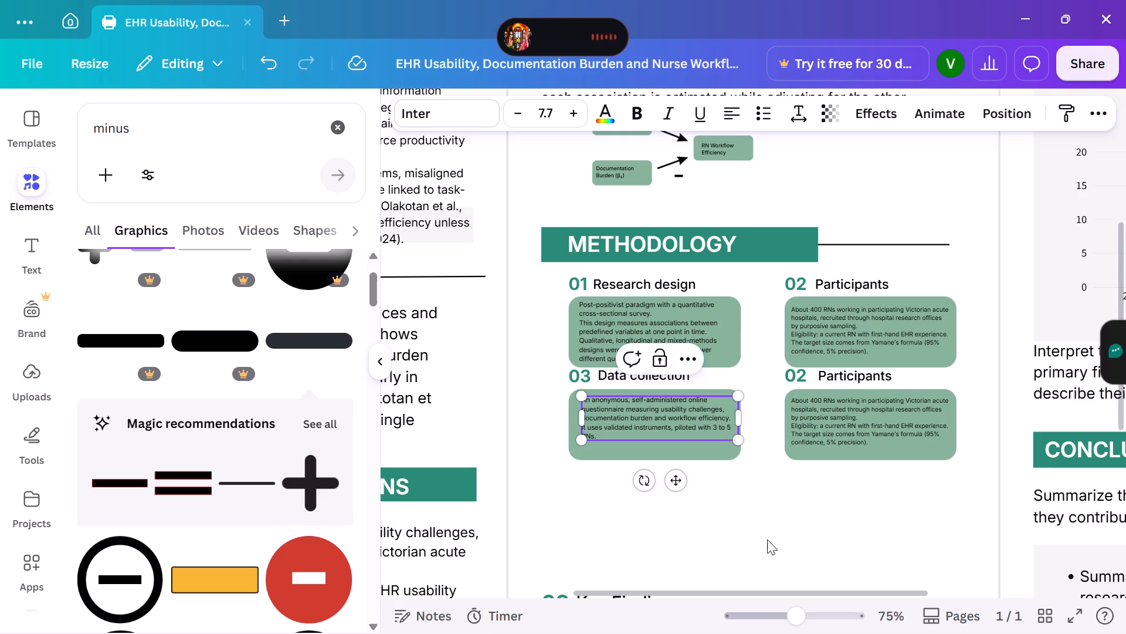
# Replace "RNs" at the end of the Data collection text with "Registered nurses".
pyautogui.click(591, 431)
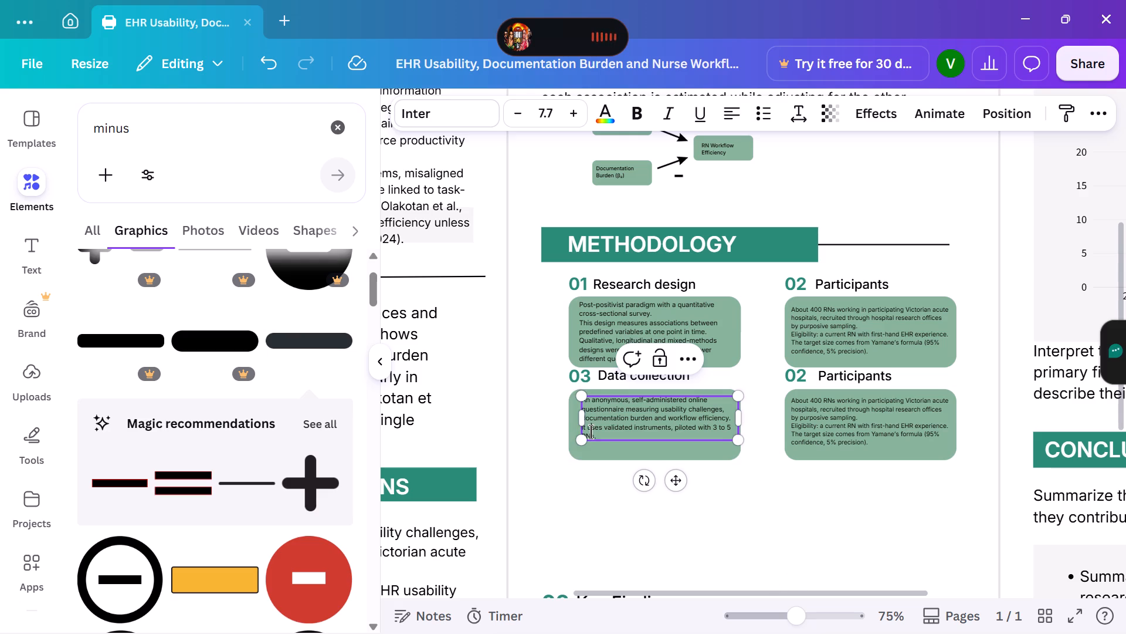
pyautogui.click(590, 437)
pyautogui.press('BackSpace')
pyautogui.write('egiste')
pyautogui.write('red')
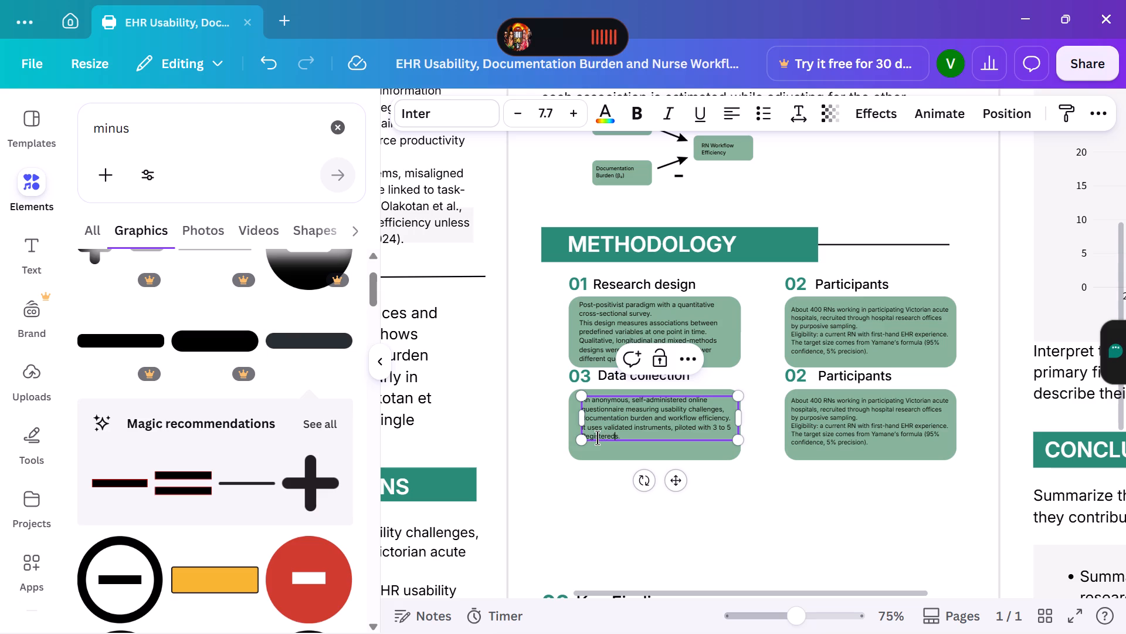
pyautogui.press('space')
pyautogui.write('nurses')
pyautogui.press('BackSpace')
pyautogui.click(767, 490)
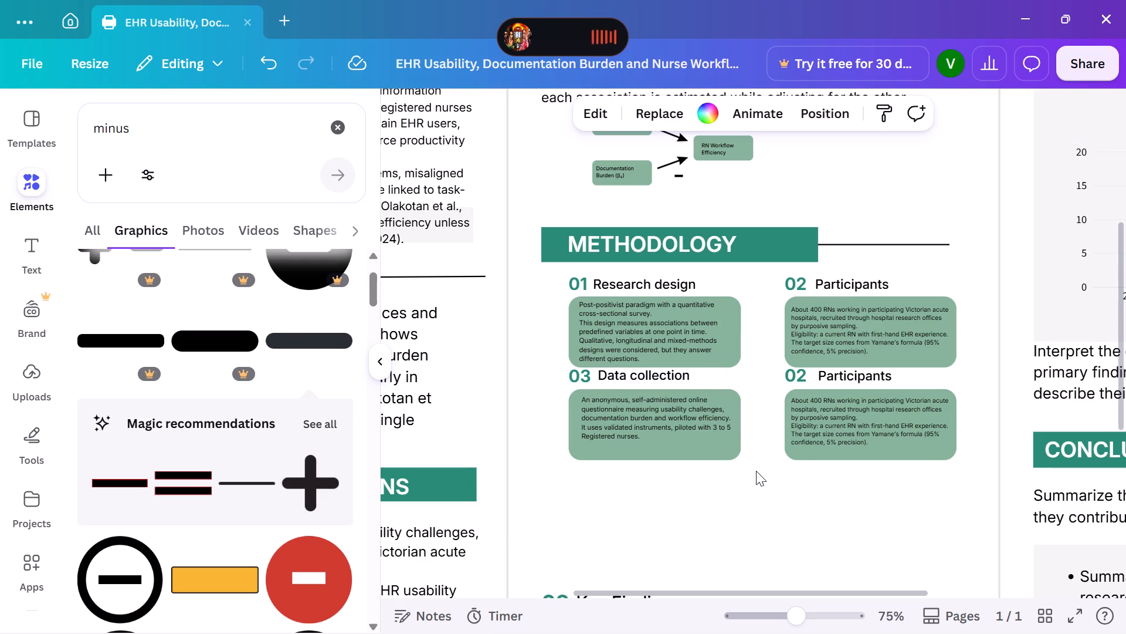
# Change the number above the fourth METHODOLOGY box to 04.
pyautogui.scroll(-1, 756, 471)
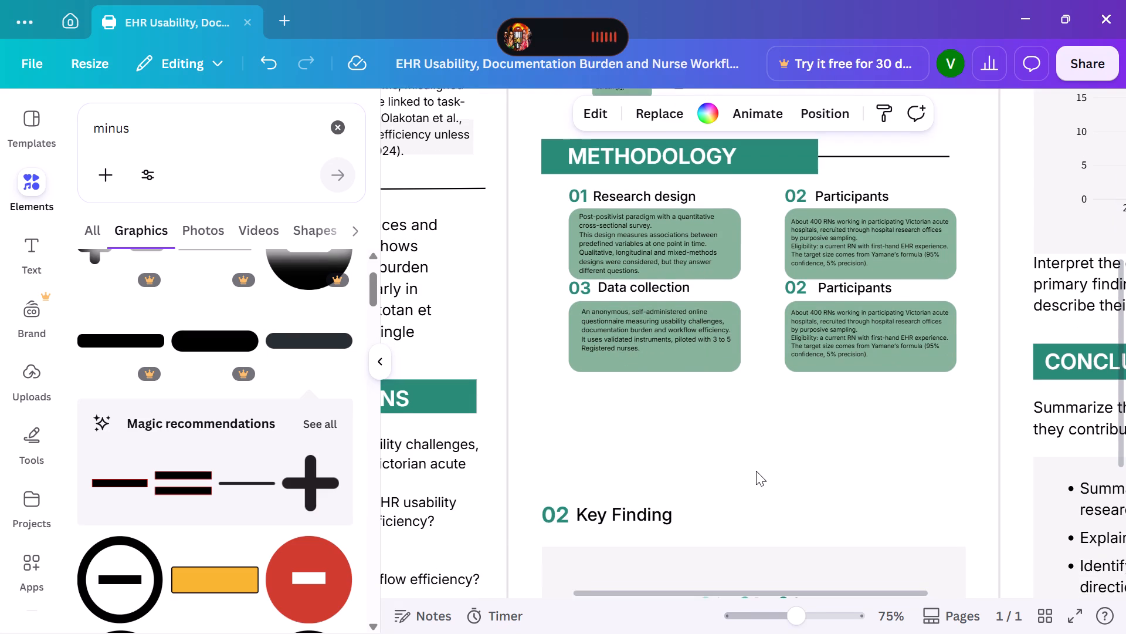
pyautogui.click(791, 283)
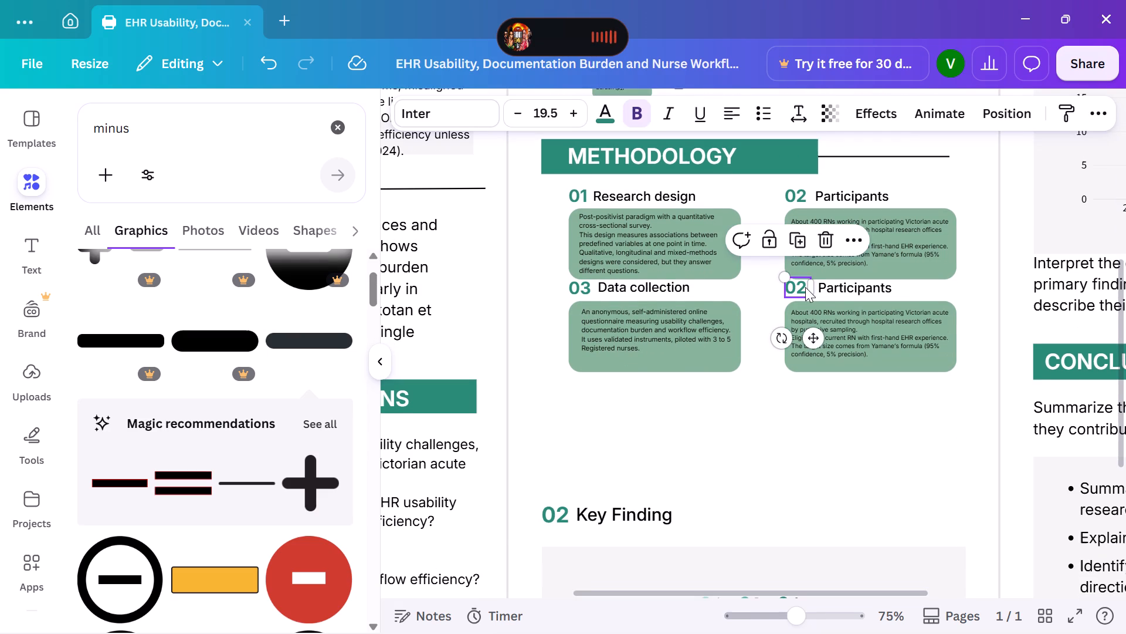
pyautogui.click(804, 288)
pyautogui.click(804, 288)
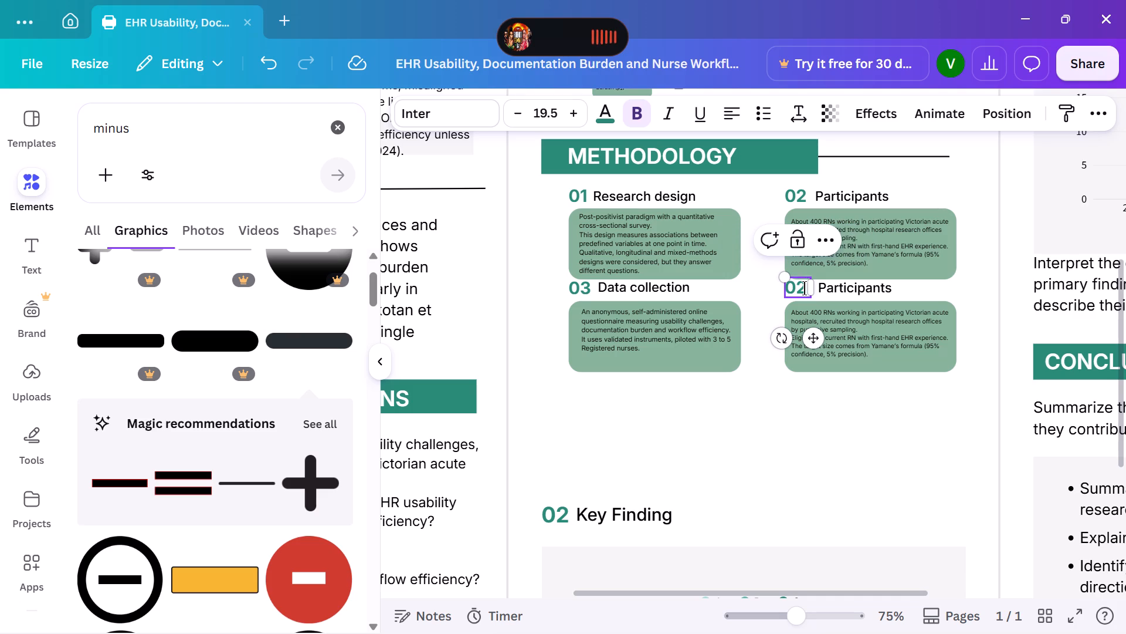
pyautogui.press('BackSpace')
pyautogui.press('4')
pyautogui.click(883, 396)
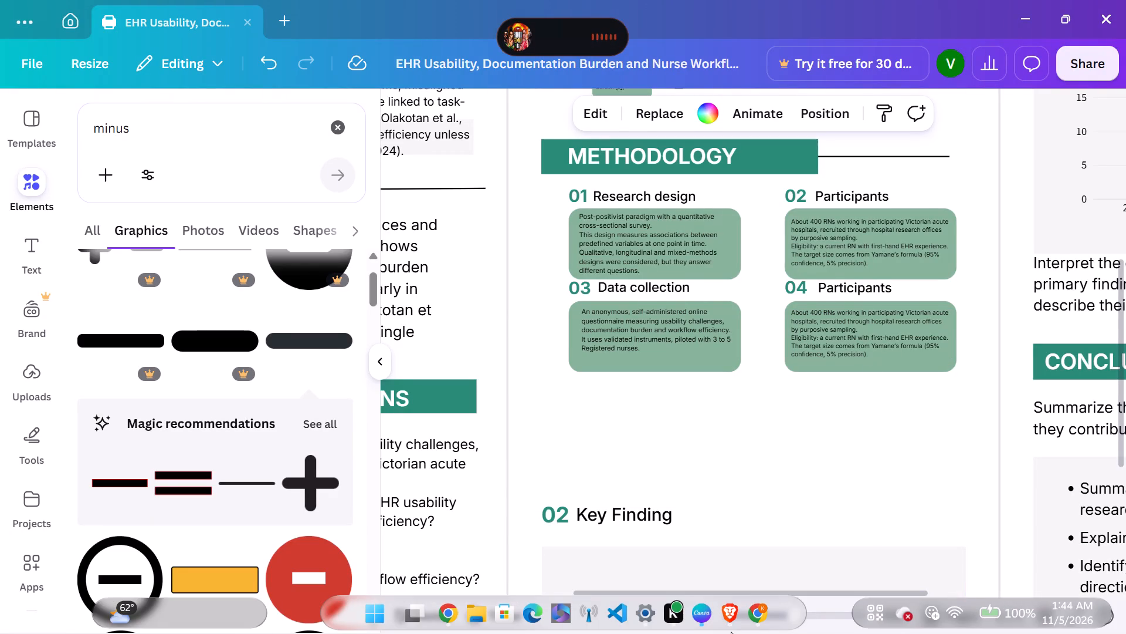
pyautogui.click(430, 613)
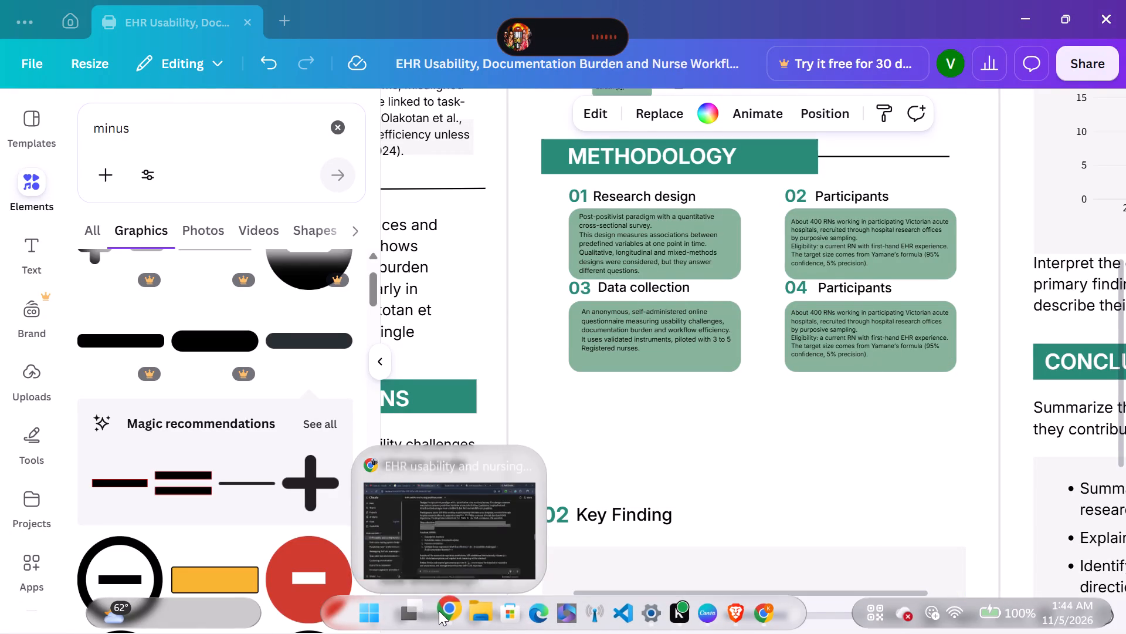
pyautogui.click(440, 611)
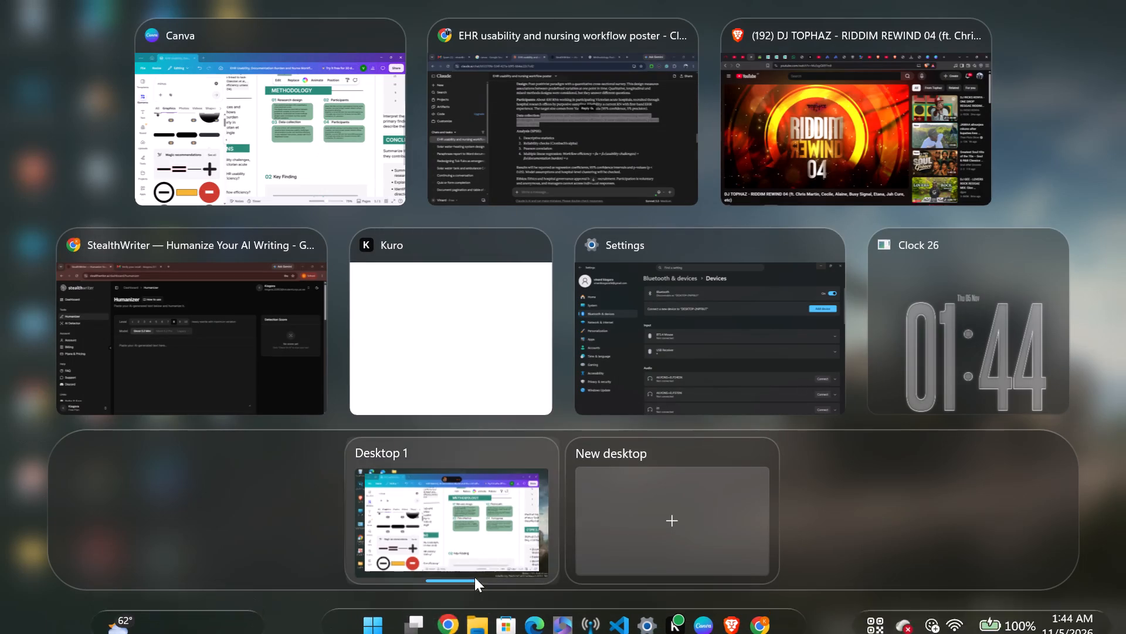
pyautogui.click(368, 72)
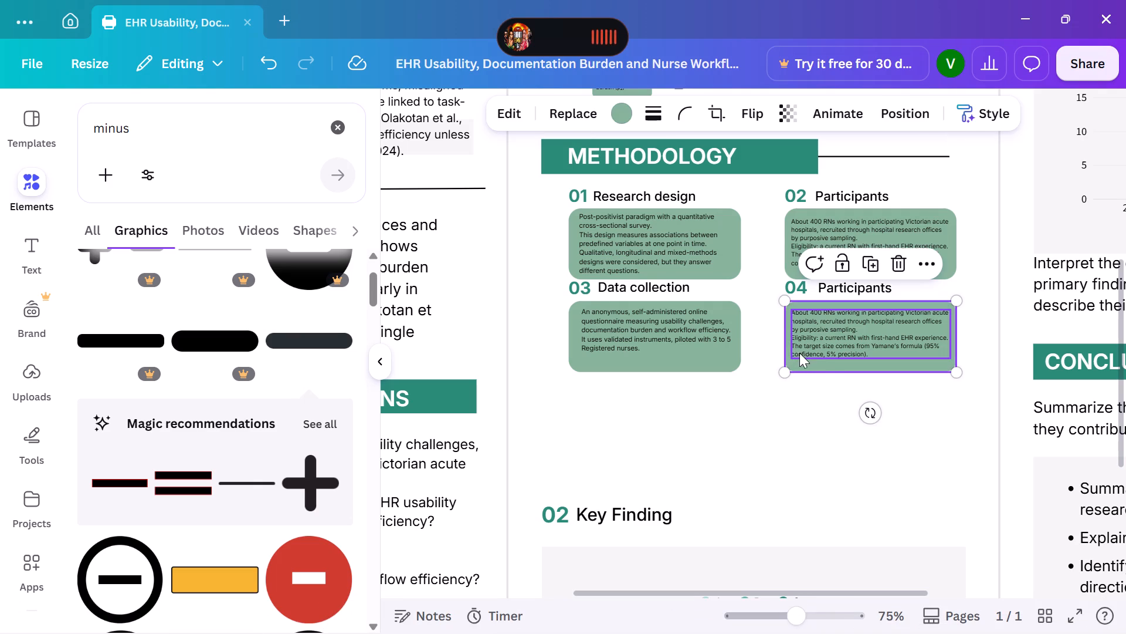
pyautogui.moveTo(815, 364); pyautogui.dragTo(796, 393)
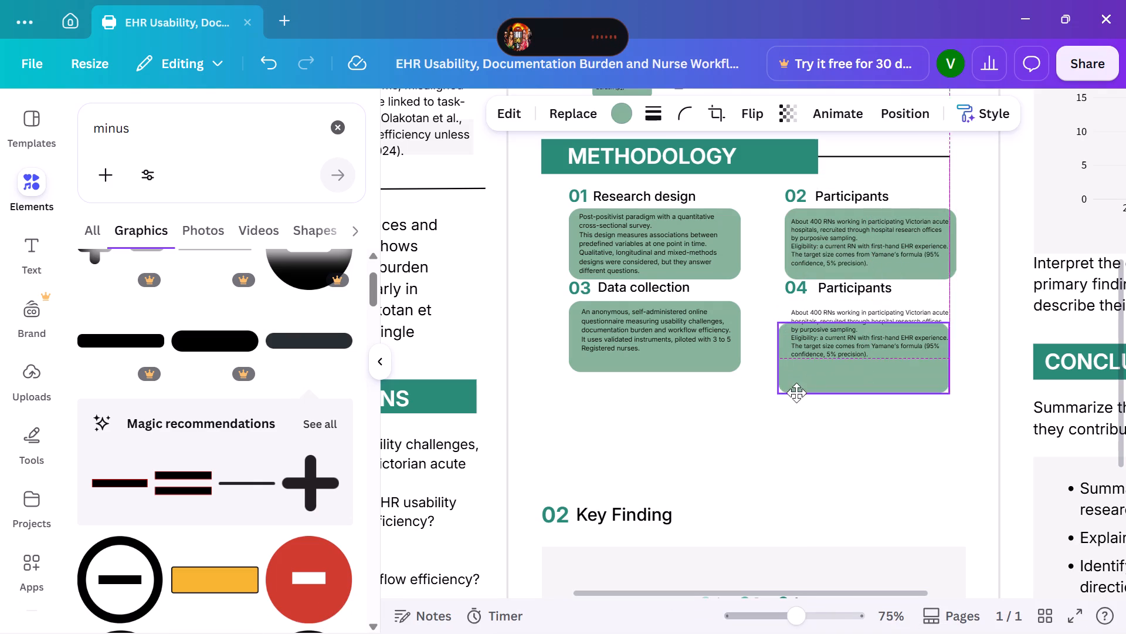
pyautogui.moveTo(796, 393); pyautogui.dragTo(706, 450)
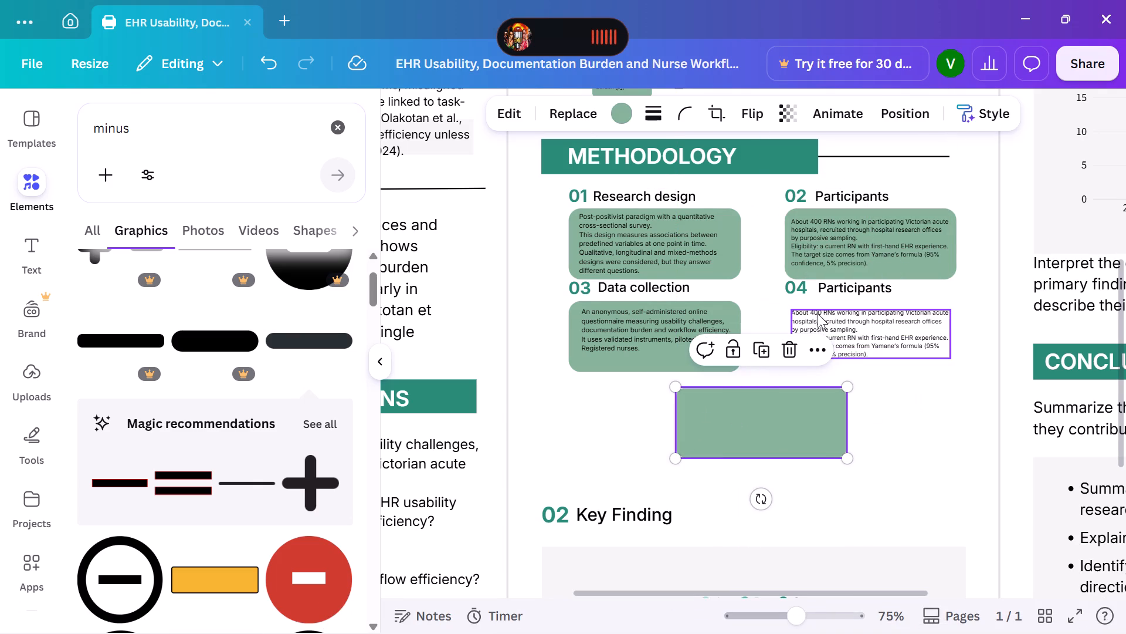
# Duplicate the fourth box's "About 400 RNs" text, place the copy on the moved green box, and delete the original text.
pyautogui.click(834, 319)
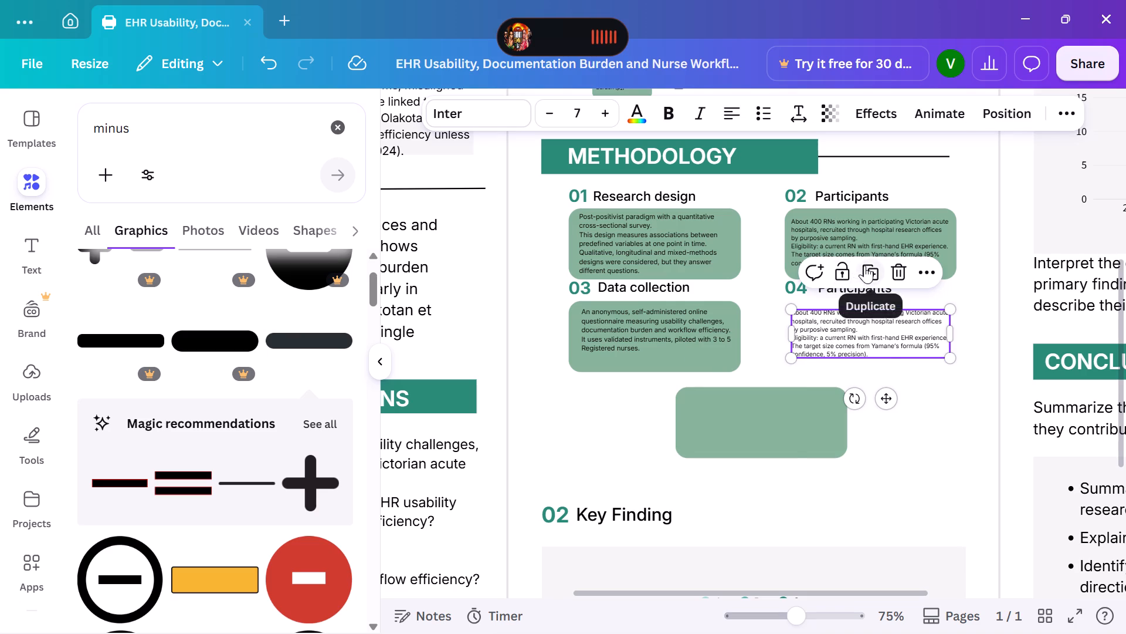
pyautogui.click(864, 265)
pyautogui.moveTo(826, 414); pyautogui.dragTo(823, 414)
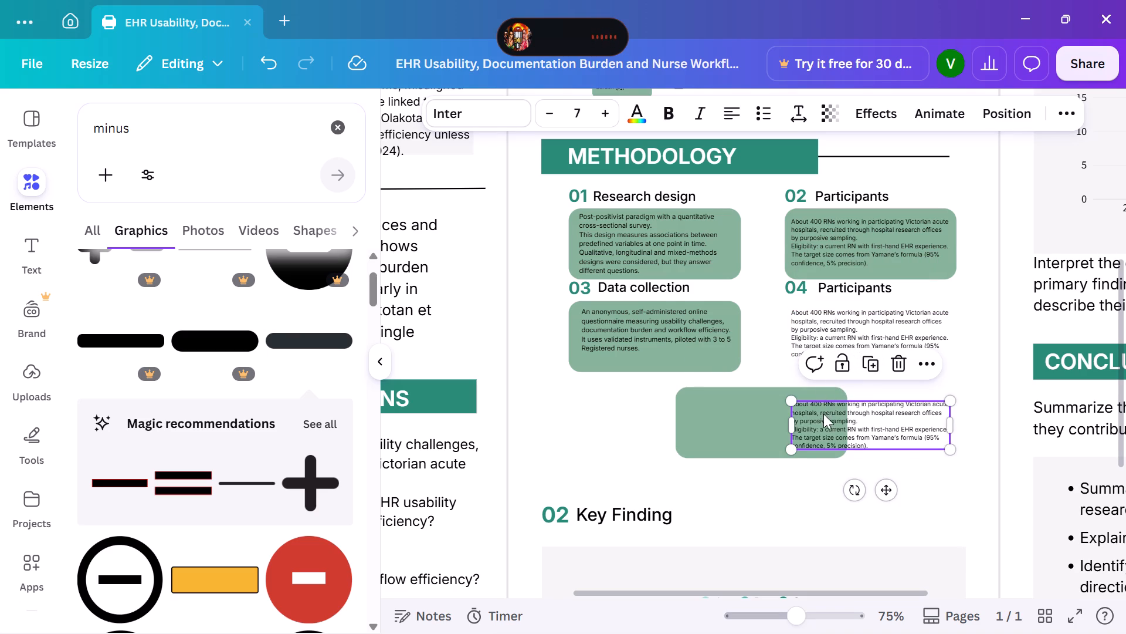
pyautogui.moveTo(823, 414); pyautogui.dragTo(719, 416)
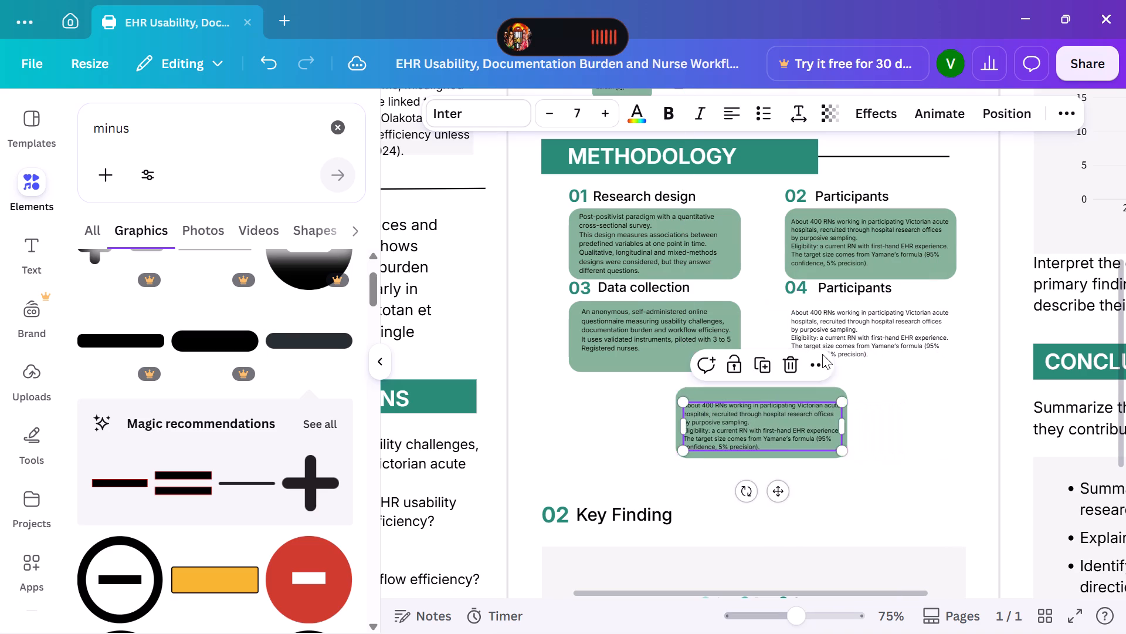
pyautogui.click(855, 326)
pyautogui.click(894, 267)
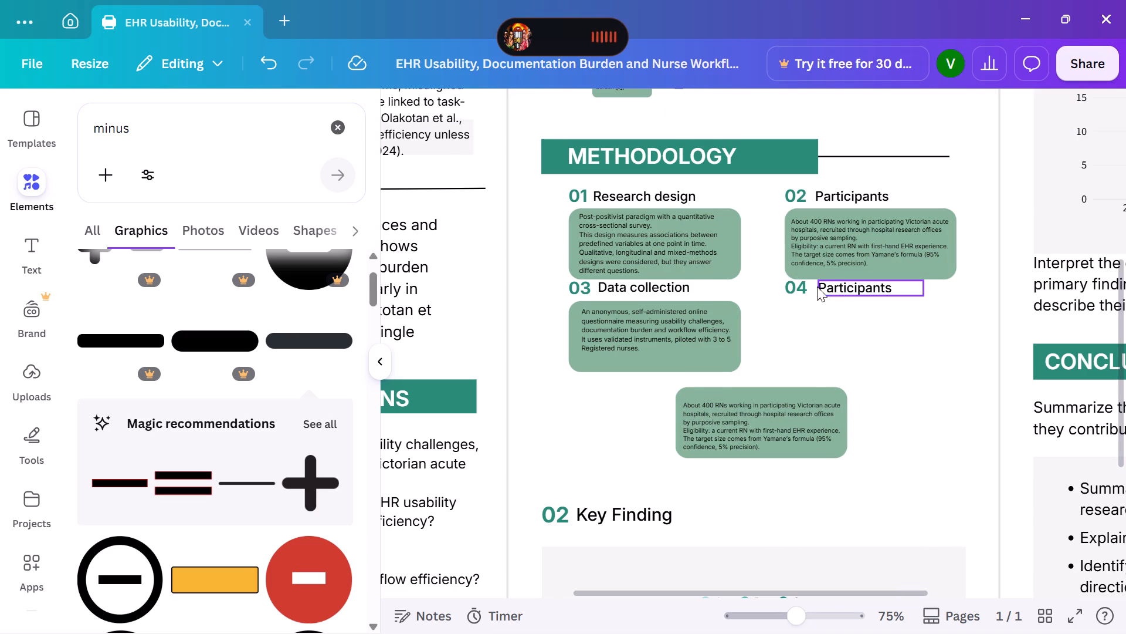
# Move the number 04 and its "Participants" heading beside the left edge of the fourth green box, with the heading under the number.
pyautogui.click(796, 294)
pyautogui.moveTo(796, 294); pyautogui.dragTo(630, 403)
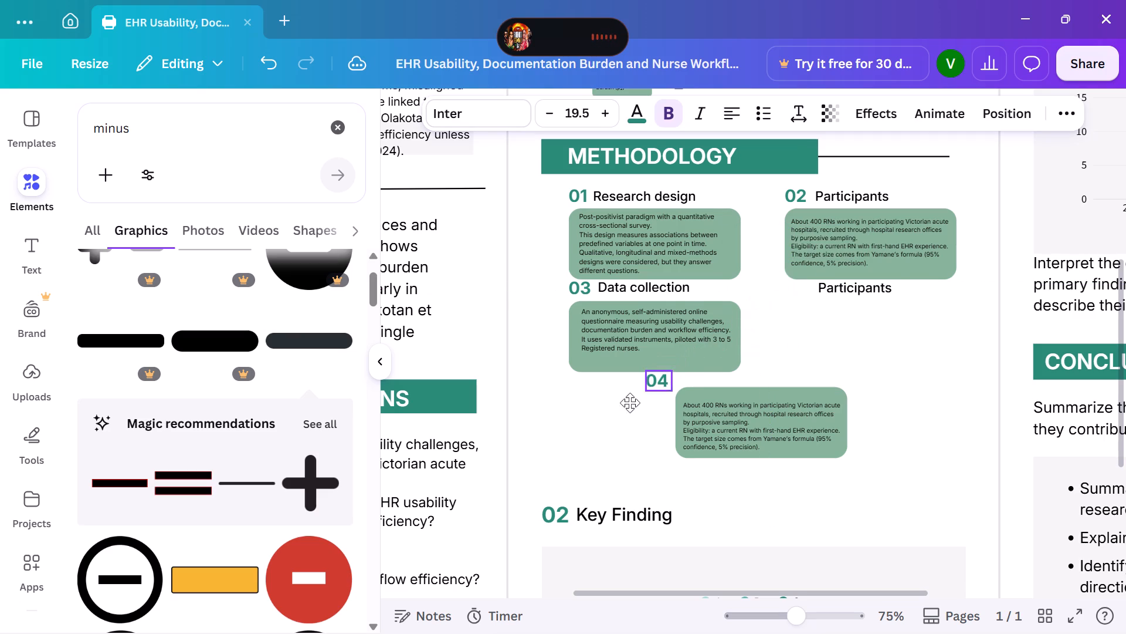
pyautogui.moveTo(630, 403); pyautogui.dragTo(600, 408)
pyautogui.click(853, 292)
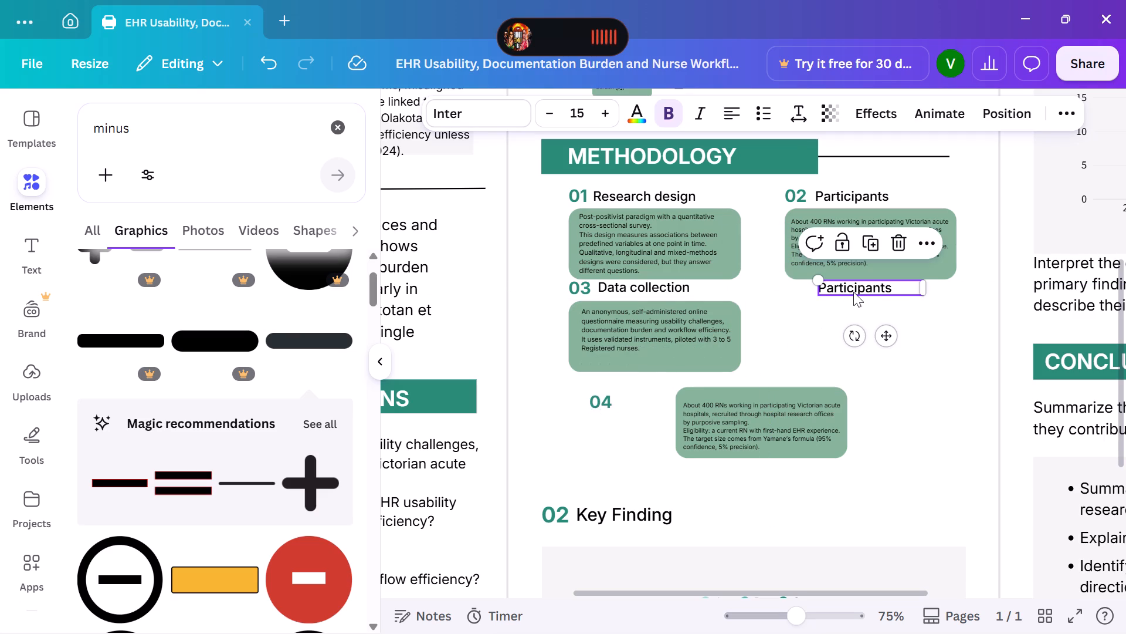
pyautogui.moveTo(853, 291); pyautogui.dragTo(642, 416)
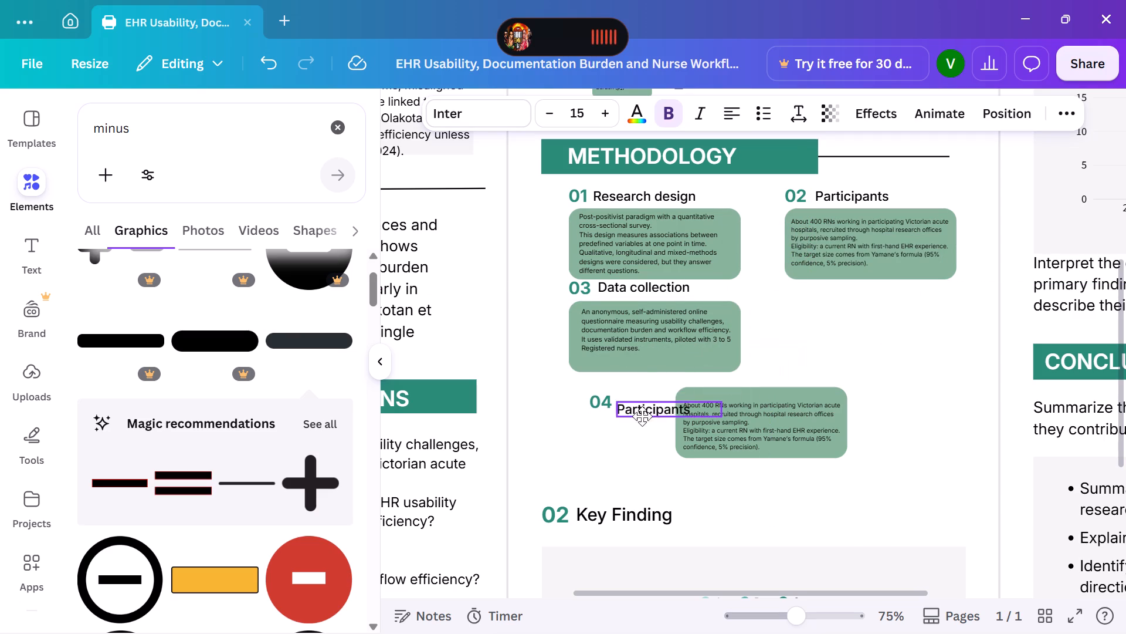
pyautogui.moveTo(642, 416); pyautogui.dragTo(624, 429)
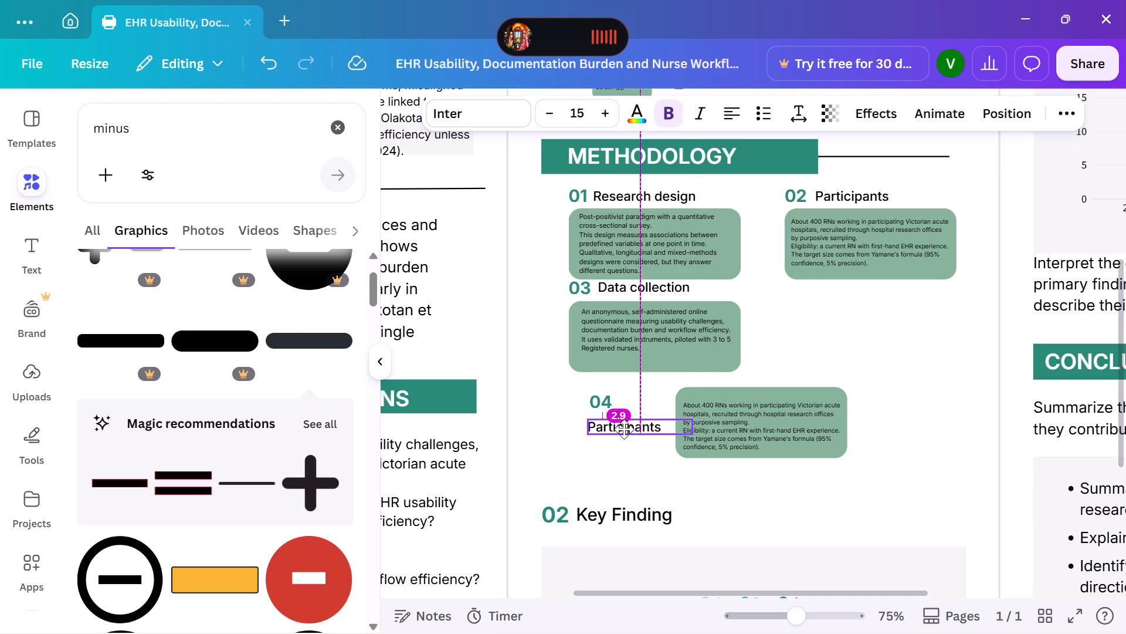
pyautogui.moveTo(624, 429); pyautogui.dragTo(622, 426)
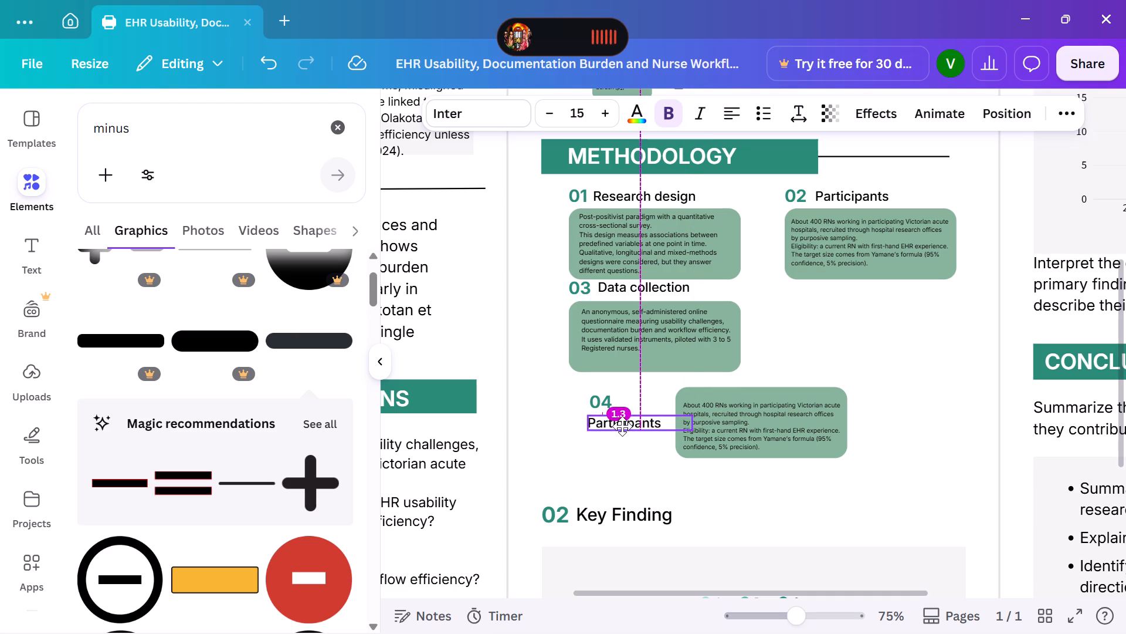
pyautogui.moveTo(622, 426); pyautogui.dragTo(627, 426)
# Move the Data collection green box and its text to the middle of the column, between the two upper boxes.
pyautogui.click(700, 329)
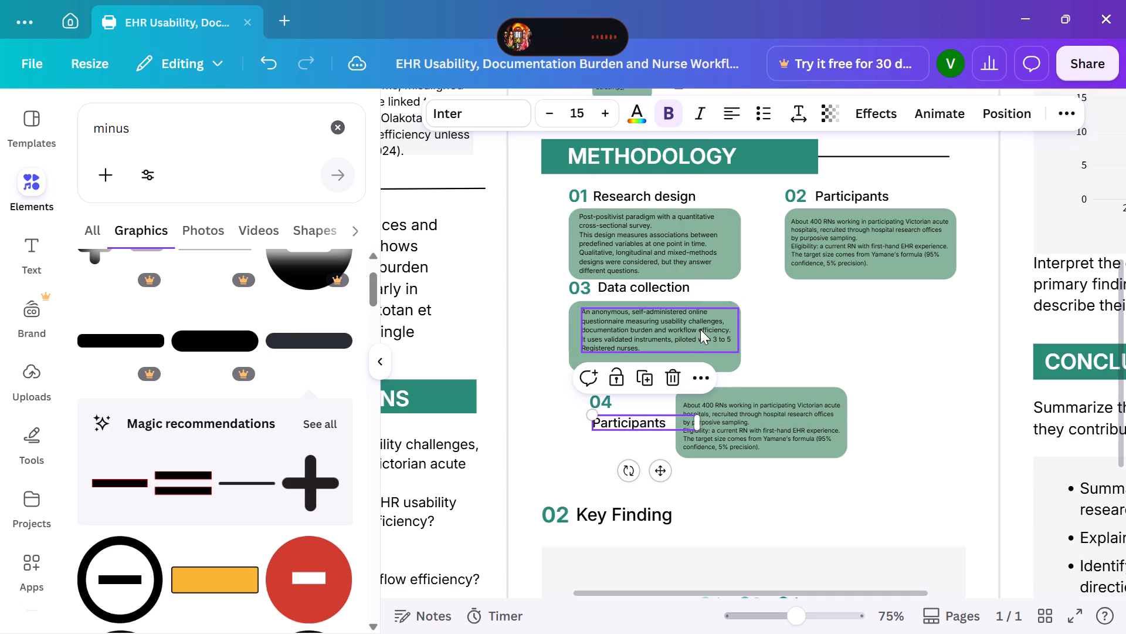
pyautogui.click(705, 365)
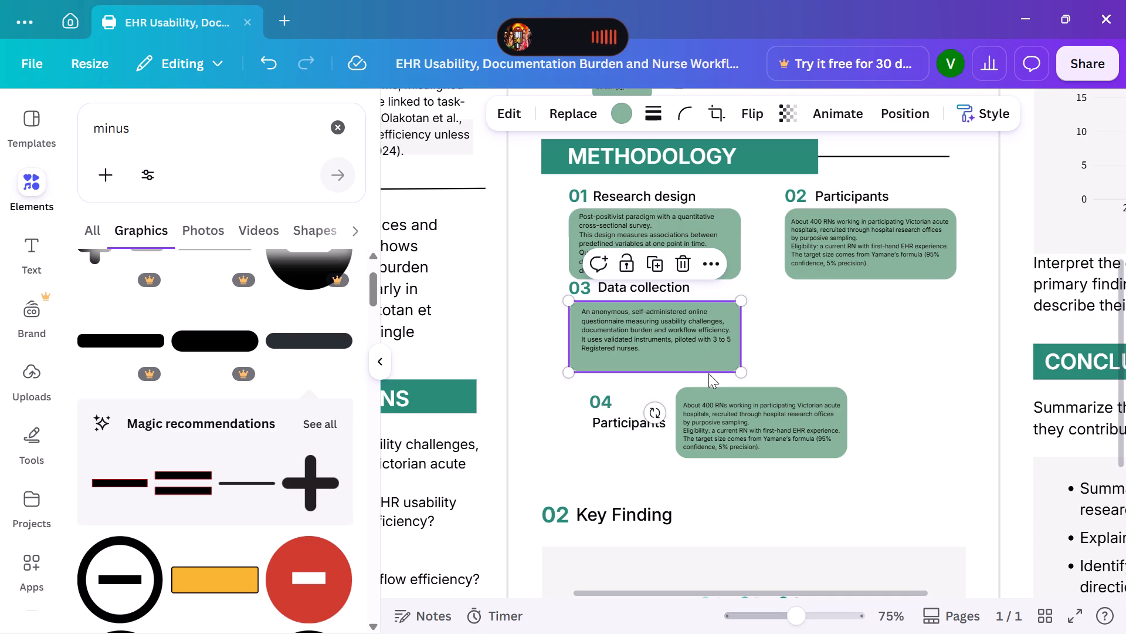
pyautogui.moveTo(704, 358); pyautogui.dragTo(755, 359)
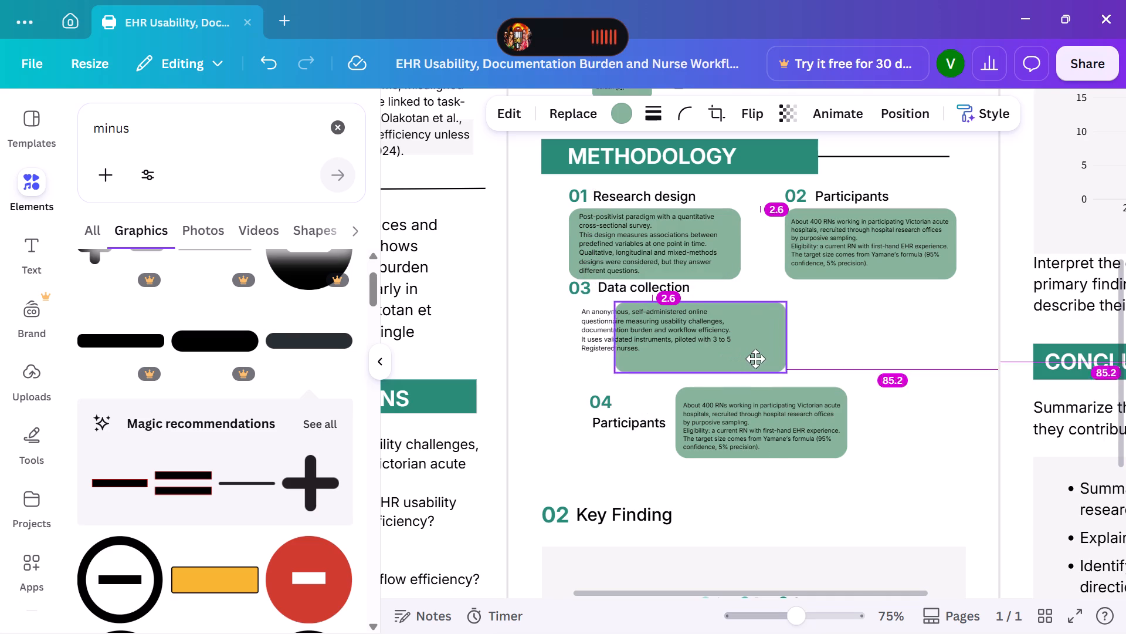
pyautogui.moveTo(755, 359); pyautogui.dragTo(803, 358)
pyautogui.rightClick(803, 358)
pyautogui.click(782, 330)
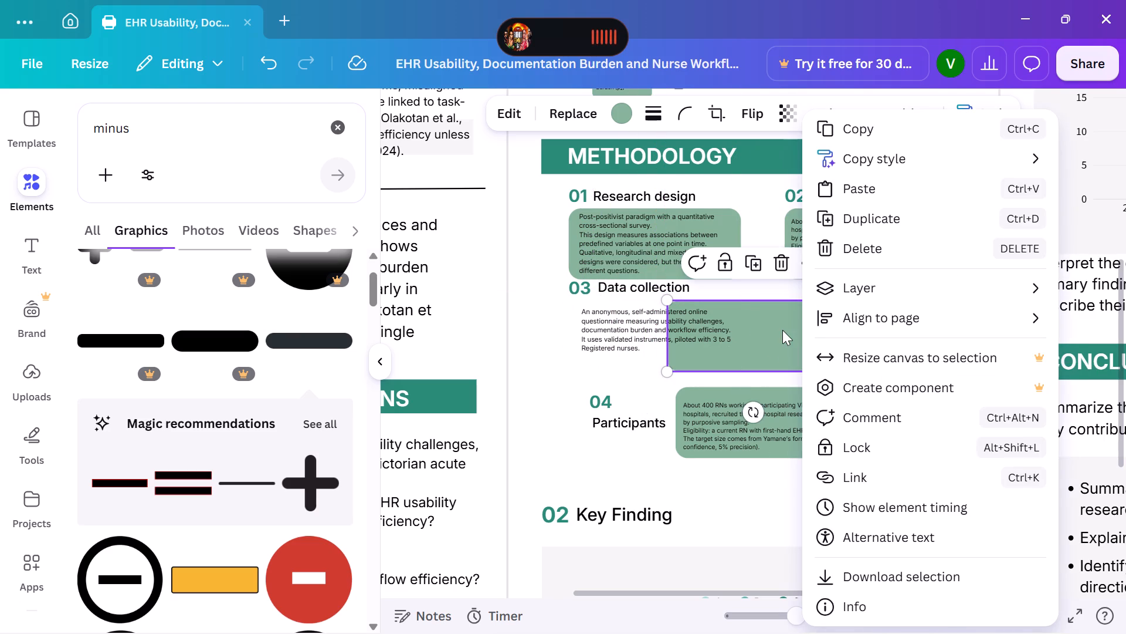
pyautogui.click(780, 345)
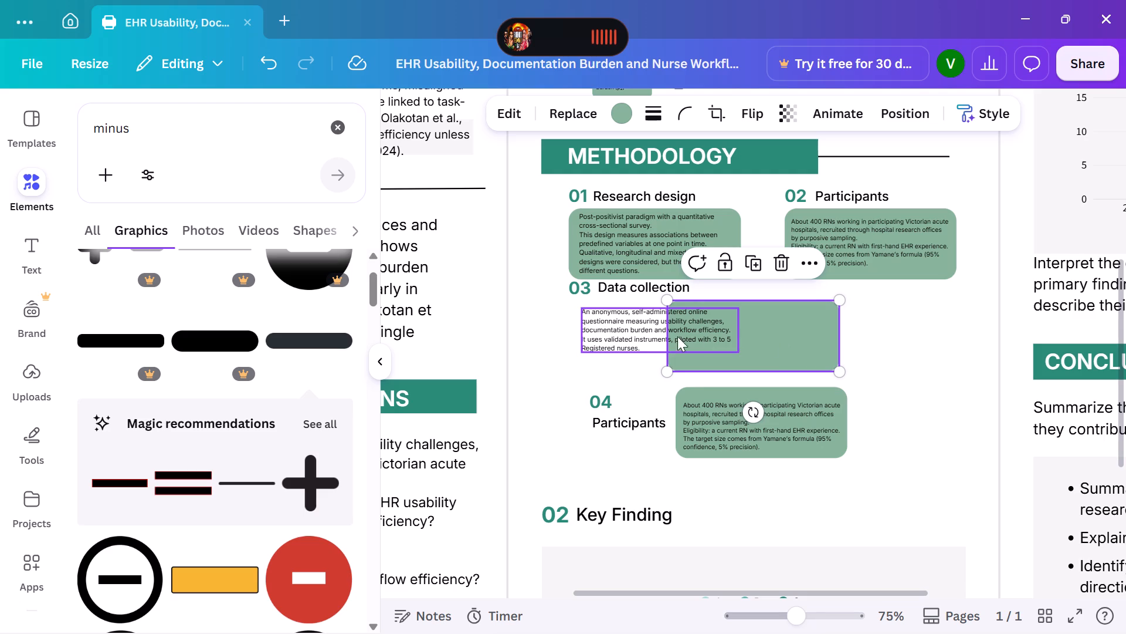
pyautogui.click(669, 338)
pyautogui.moveTo(671, 336); pyautogui.dragTo(744, 341)
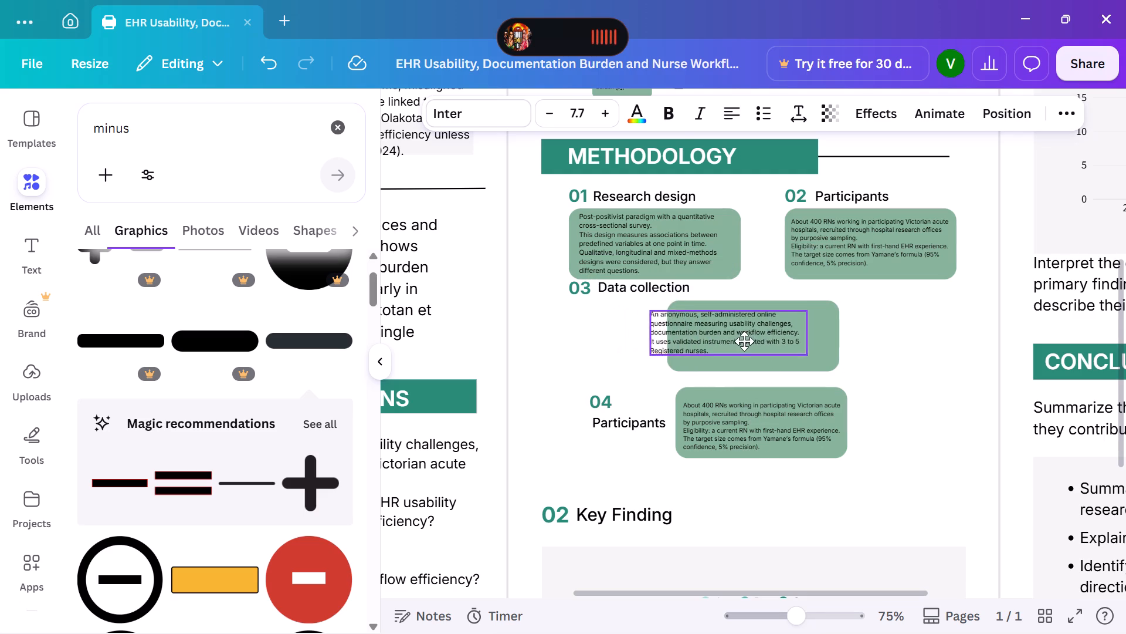
pyautogui.moveTo(744, 341); pyautogui.dragTo(765, 343)
# Move the "Data collection" heading and the number 03 above the centred third box, side by side on one line.
pyautogui.click(654, 288)
pyautogui.moveTo(662, 283); pyautogui.dragTo(672, 284)
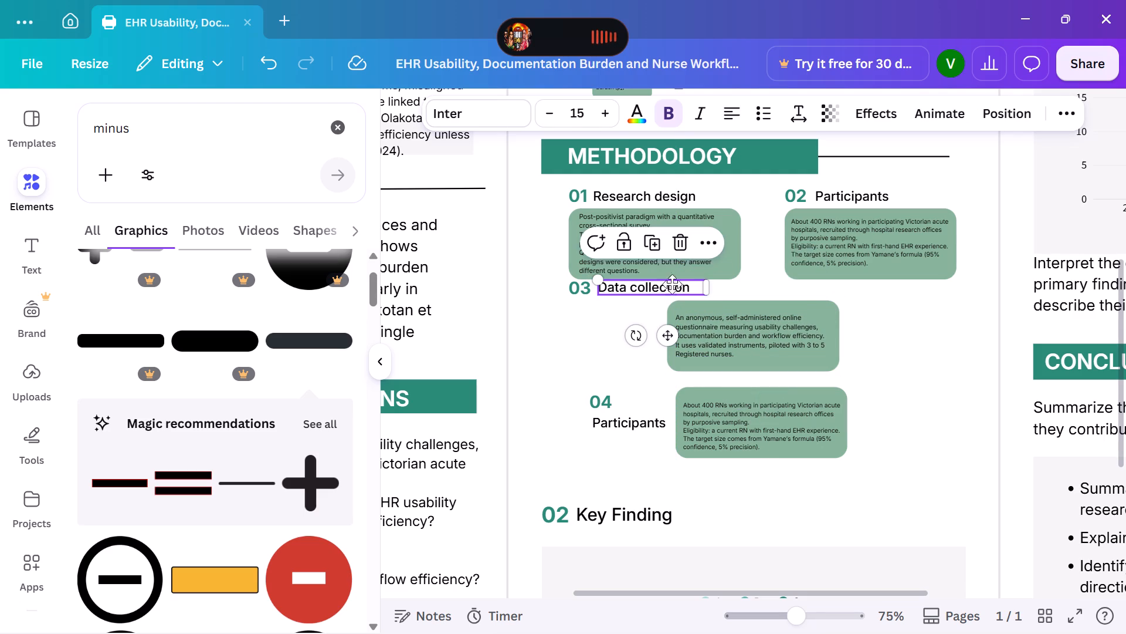
pyautogui.moveTo(672, 284); pyautogui.dragTo(767, 284)
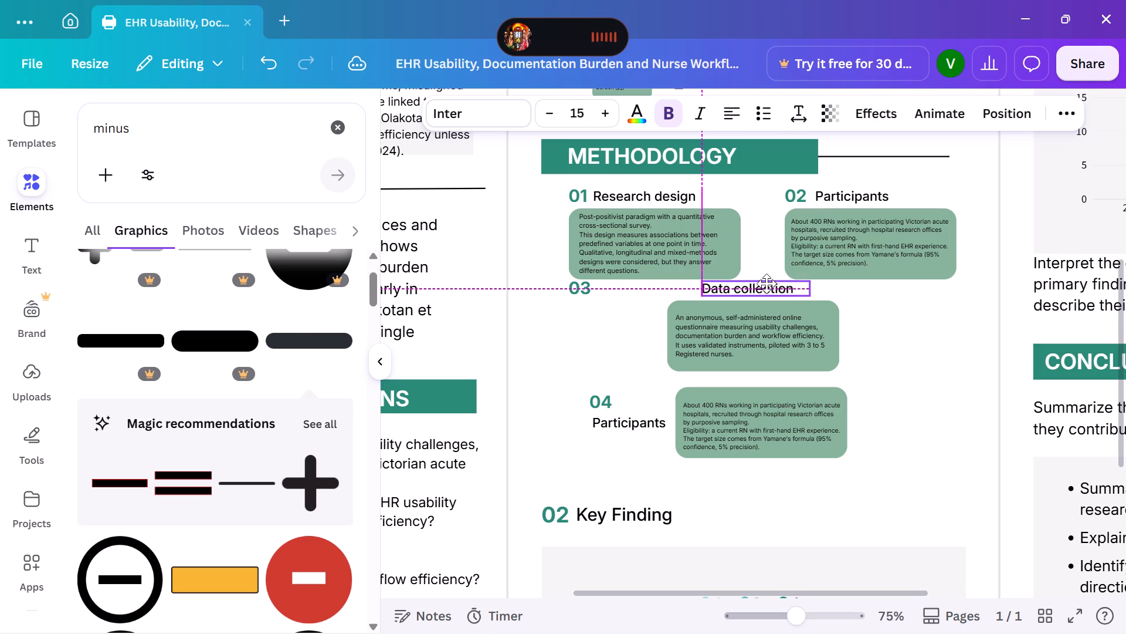
pyautogui.moveTo(767, 284); pyautogui.dragTo(779, 284)
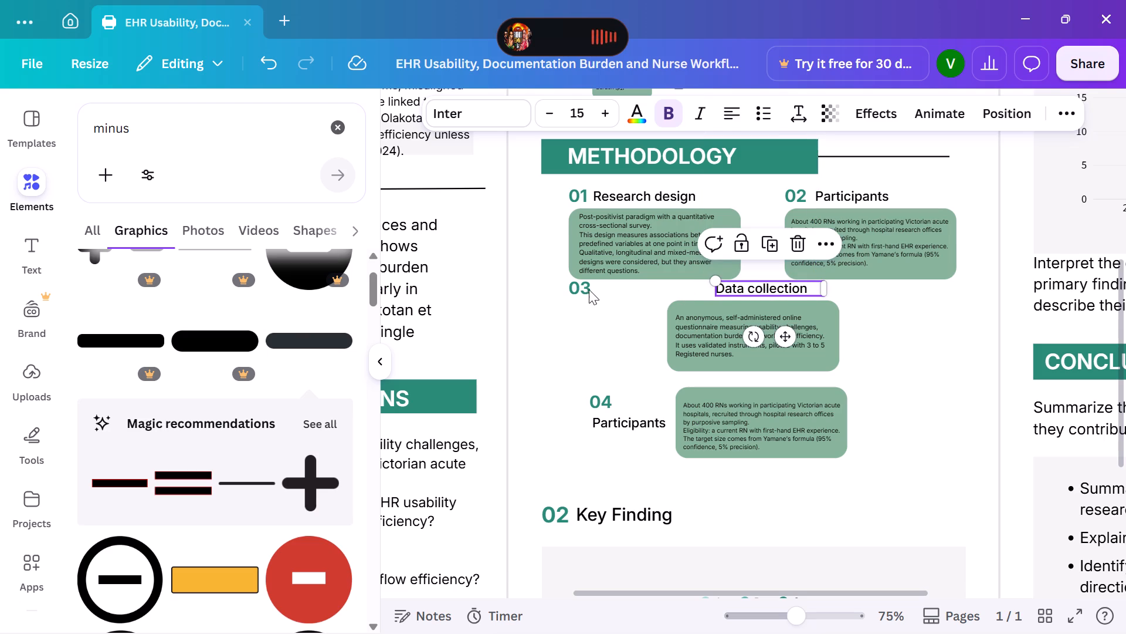
pyautogui.click(587, 289)
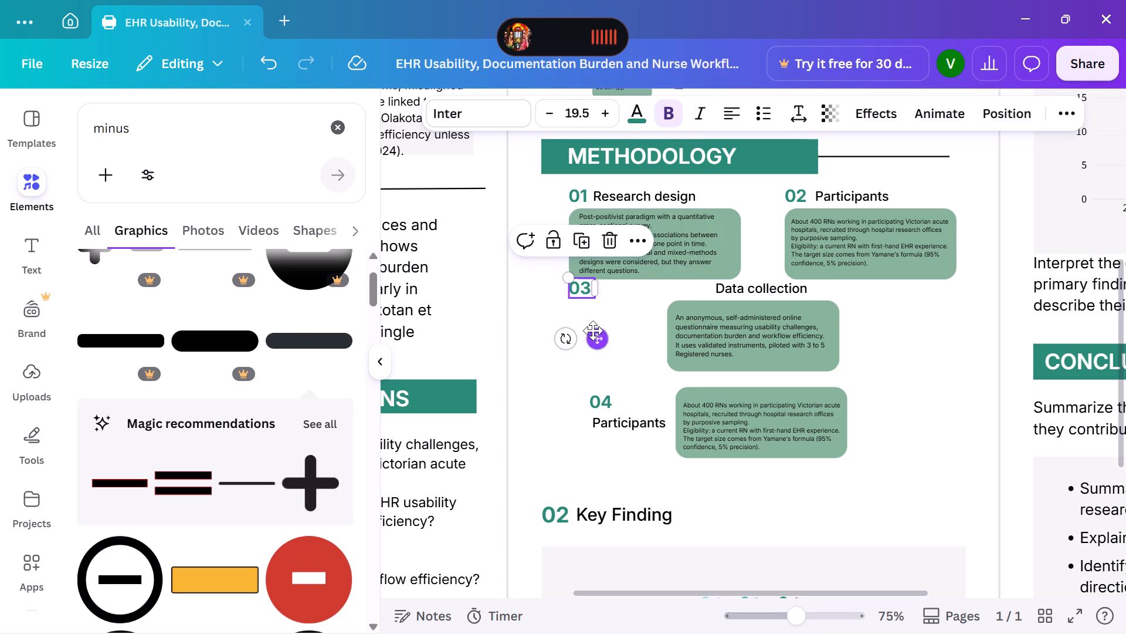
pyautogui.moveTo(593, 331); pyautogui.dragTo(696, 322)
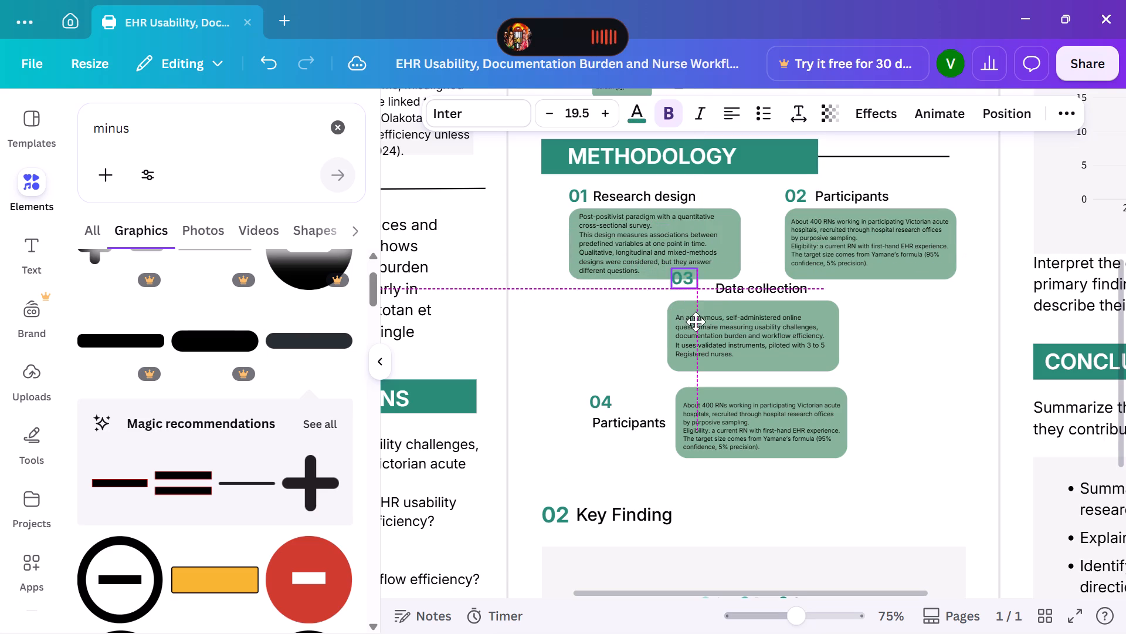
pyautogui.moveTo(696, 322); pyautogui.dragTo(702, 333)
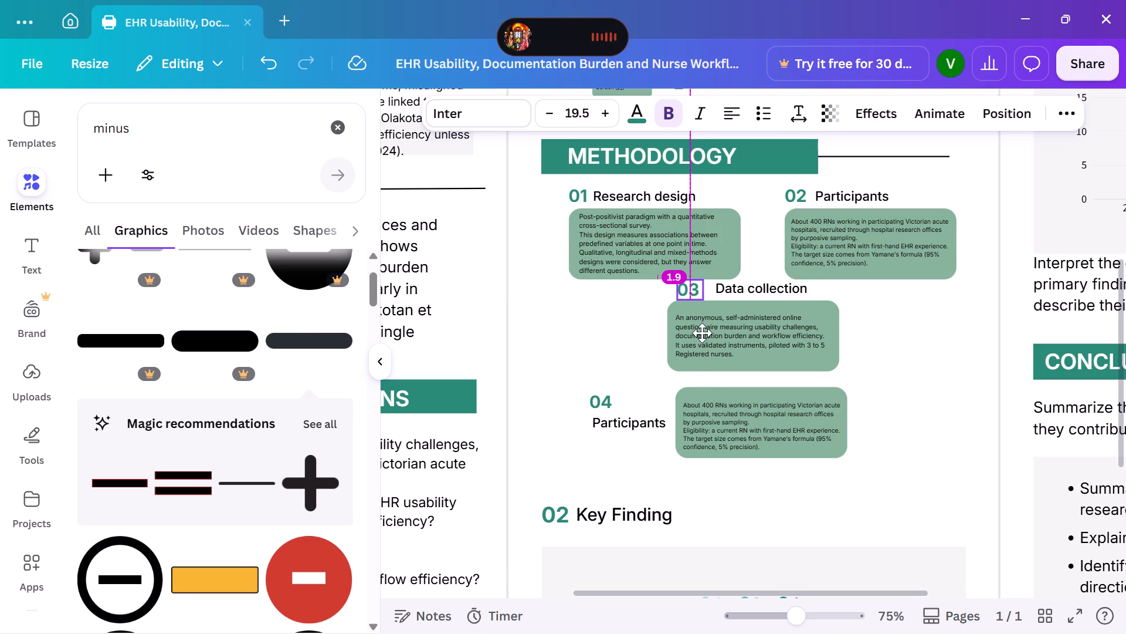
pyautogui.moveTo(702, 333); pyautogui.dragTo(714, 337)
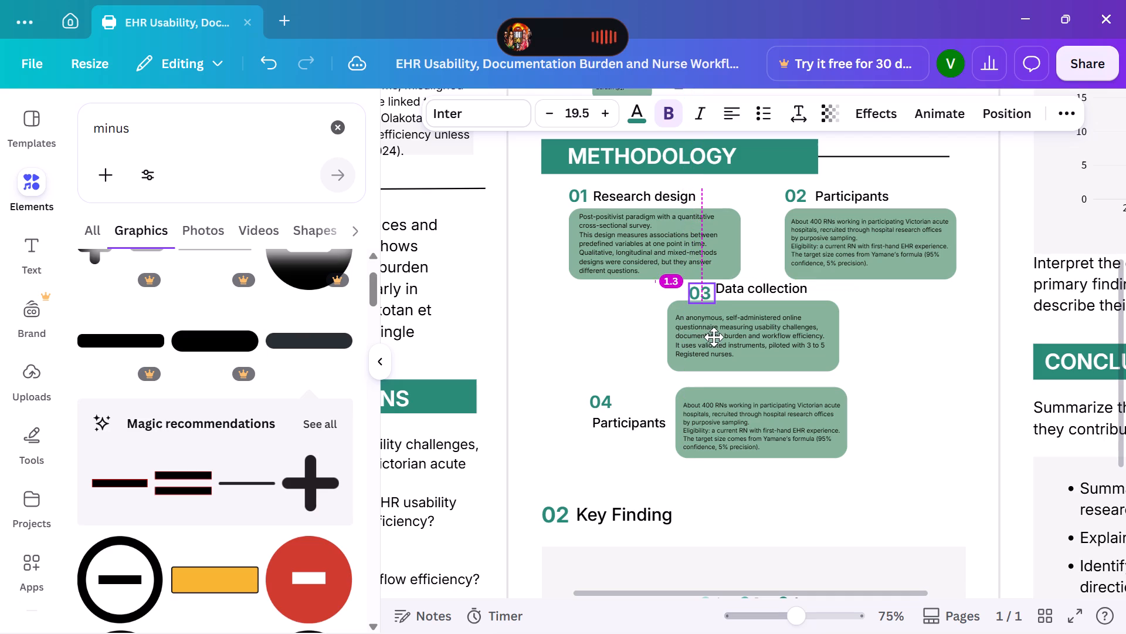
pyautogui.moveTo(714, 337); pyautogui.dragTo(718, 332)
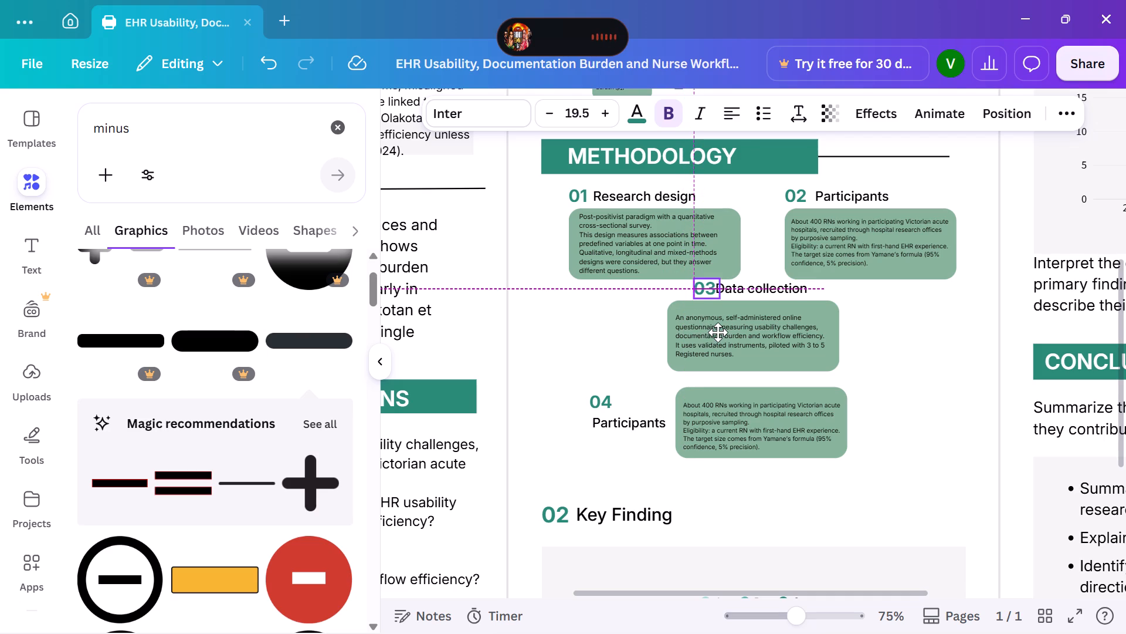
pyautogui.moveTo(718, 332); pyautogui.dragTo(714, 332)
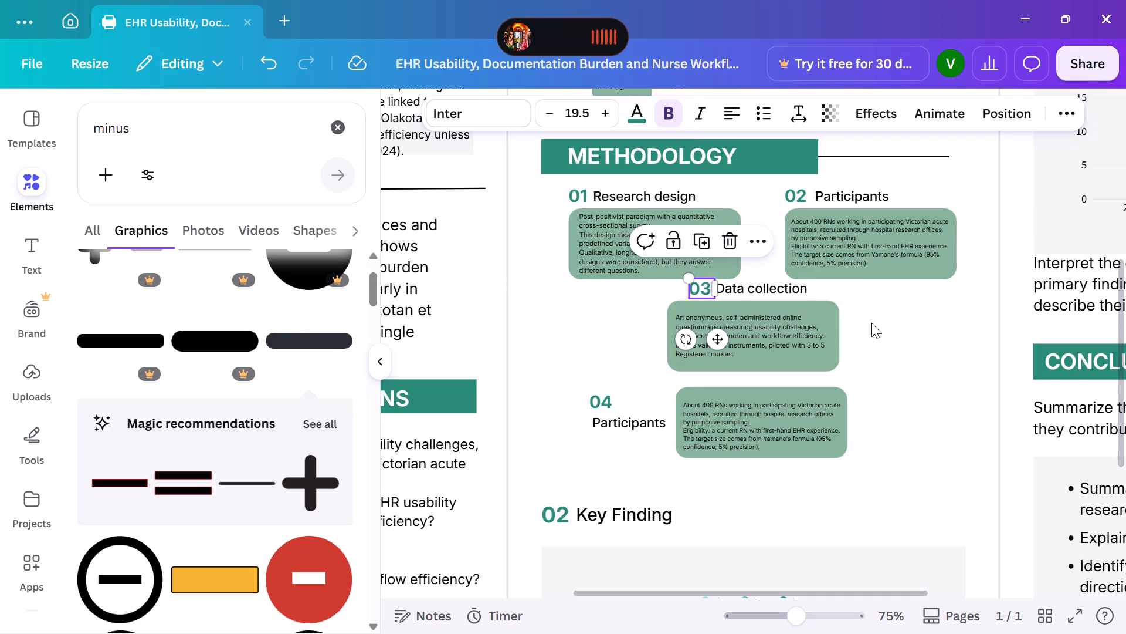
pyautogui.click(876, 323)
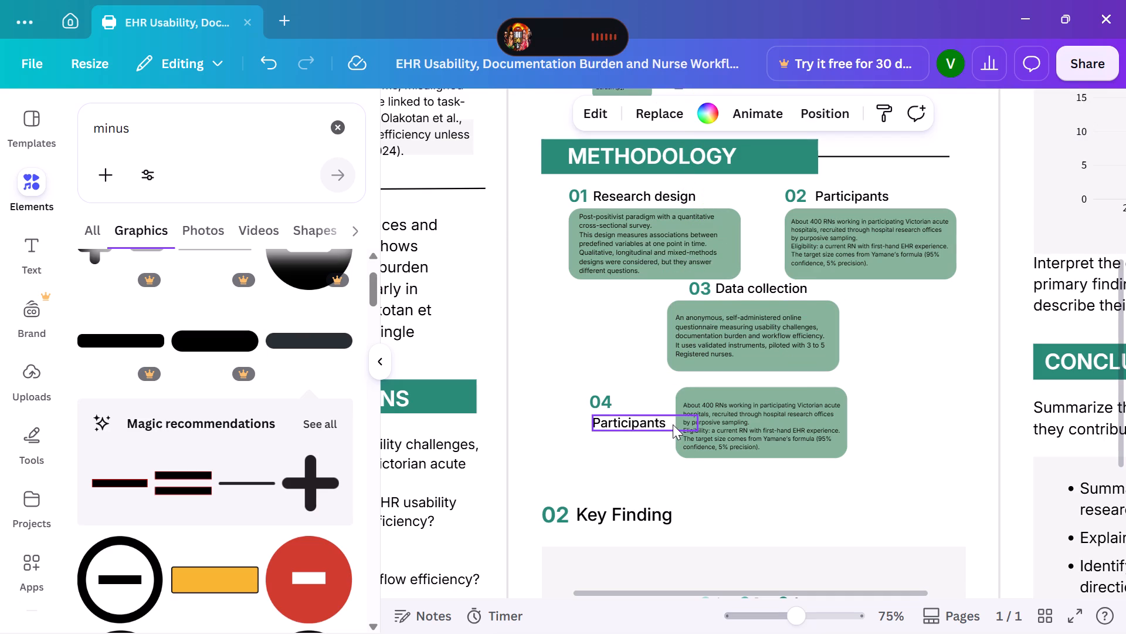
# Enlarge the fourth METHODOLOGY green box by extending its upper-right and lower-left corners outward.
pyautogui.click(759, 387)
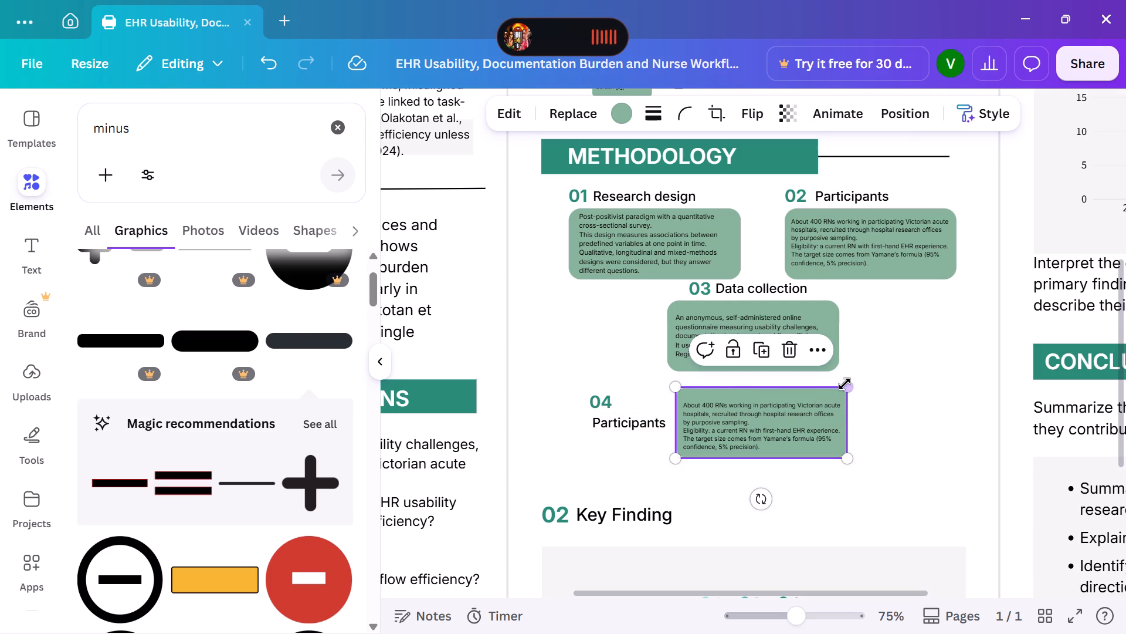
pyautogui.moveTo(850, 387); pyautogui.dragTo(882, 388)
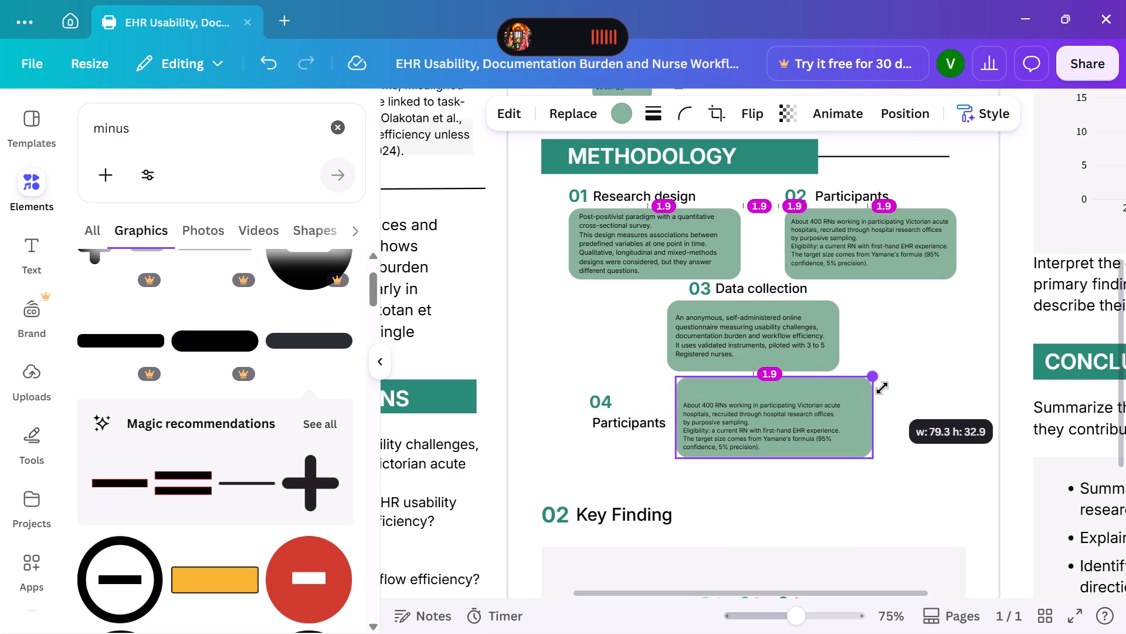
pyautogui.moveTo(882, 388); pyautogui.dragTo(890, 392)
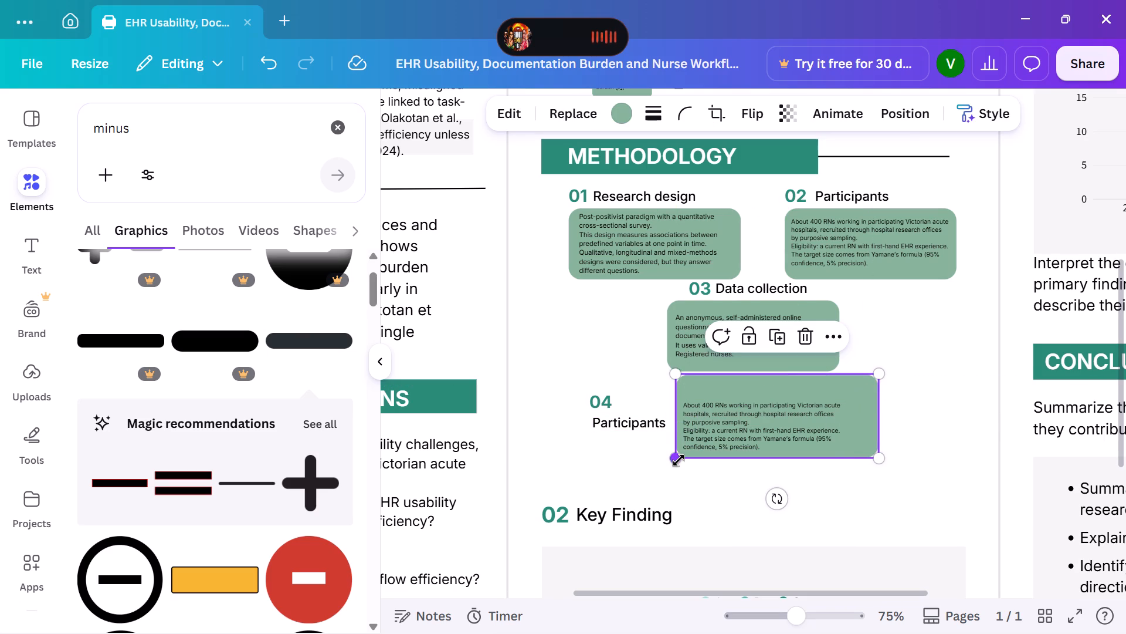
pyautogui.moveTo(677, 460); pyautogui.dragTo(657, 465)
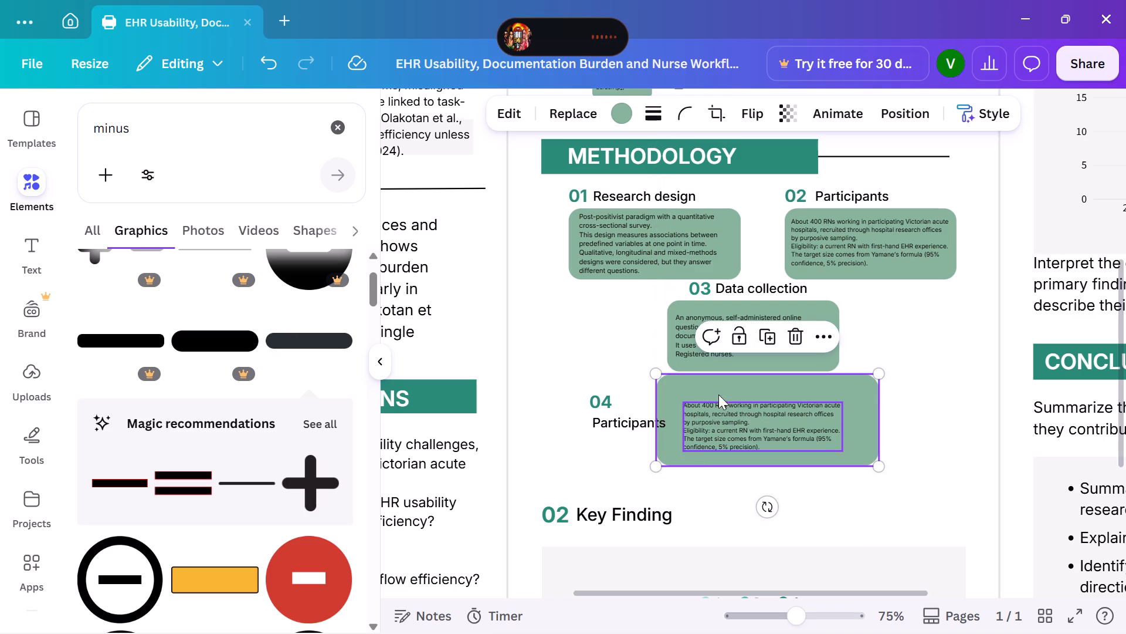
# Shift the fourth METHODOLOGY green box slightly down to widen the gap below the Data collection box.
pyautogui.click(706, 385)
pyautogui.moveTo(709, 386); pyautogui.dragTo(710, 392)
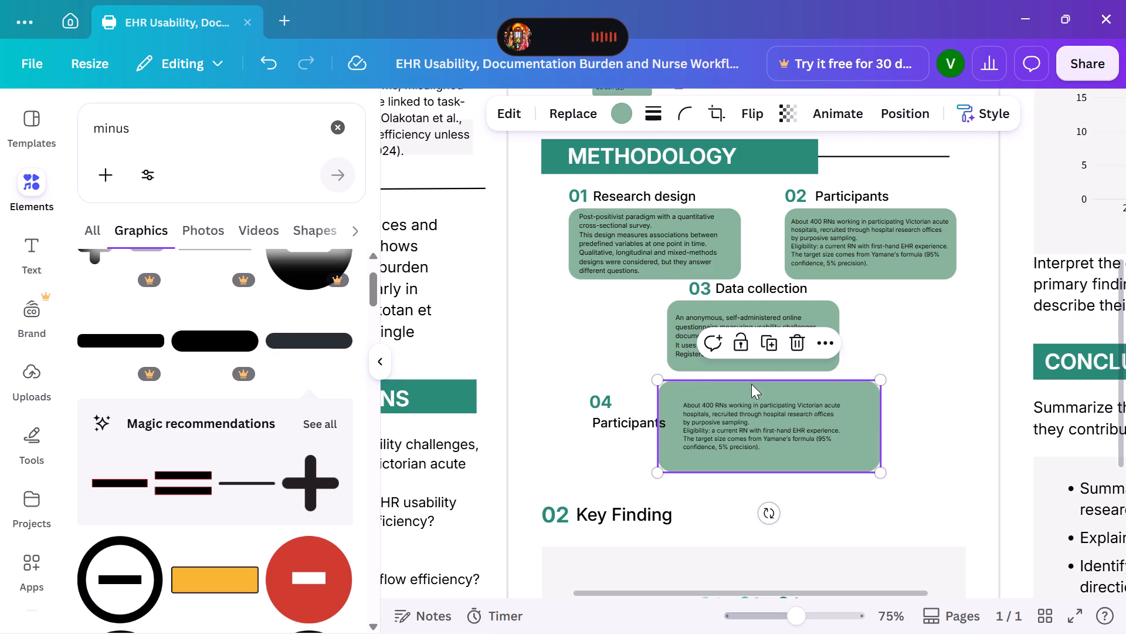
# Move the "Participants" heading and the number 04 left, clear of the fourth green box, aligning their left edges.
pyautogui.moveTo(628, 414); pyautogui.dragTo(606, 420)
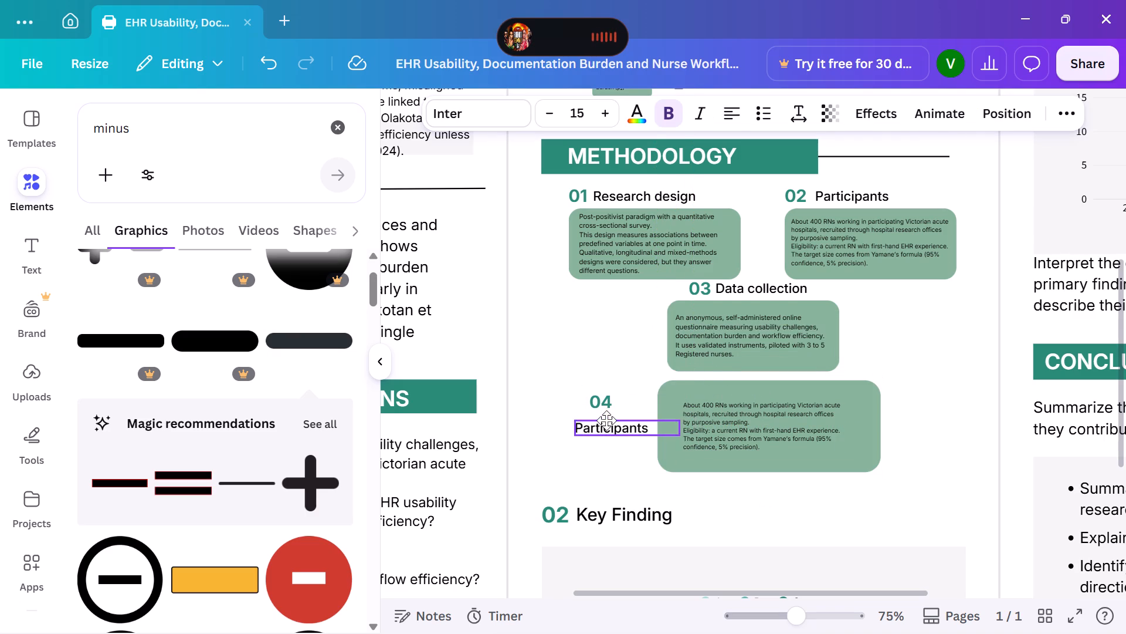
pyautogui.moveTo(606, 420); pyautogui.dragTo(605, 420)
pyautogui.click(599, 401)
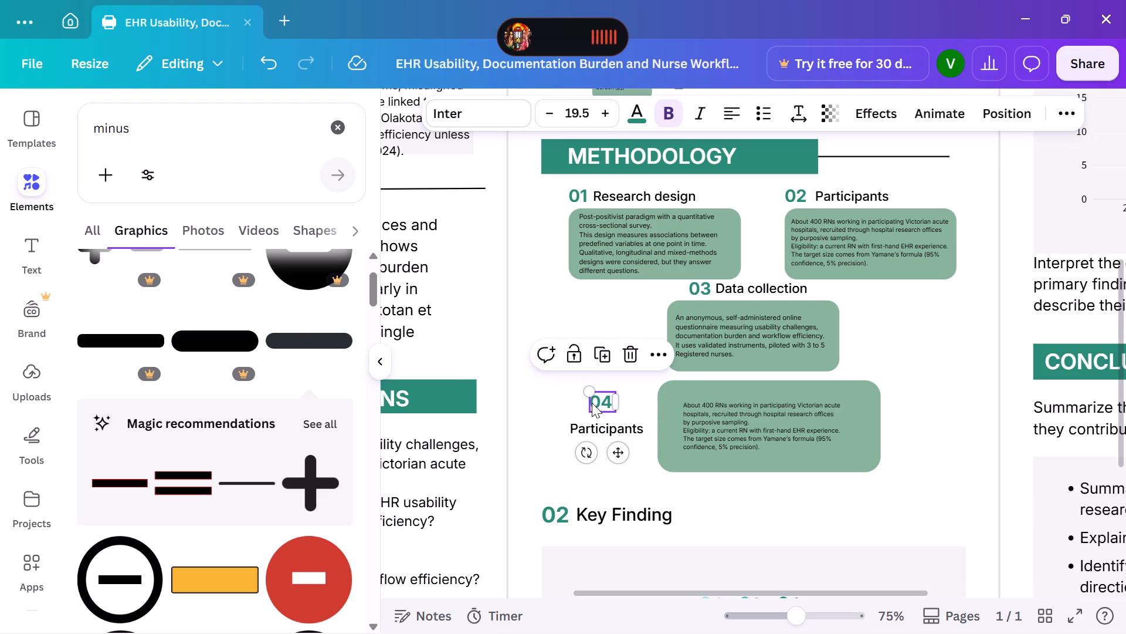
pyautogui.moveTo(592, 403); pyautogui.dragTo(577, 404)
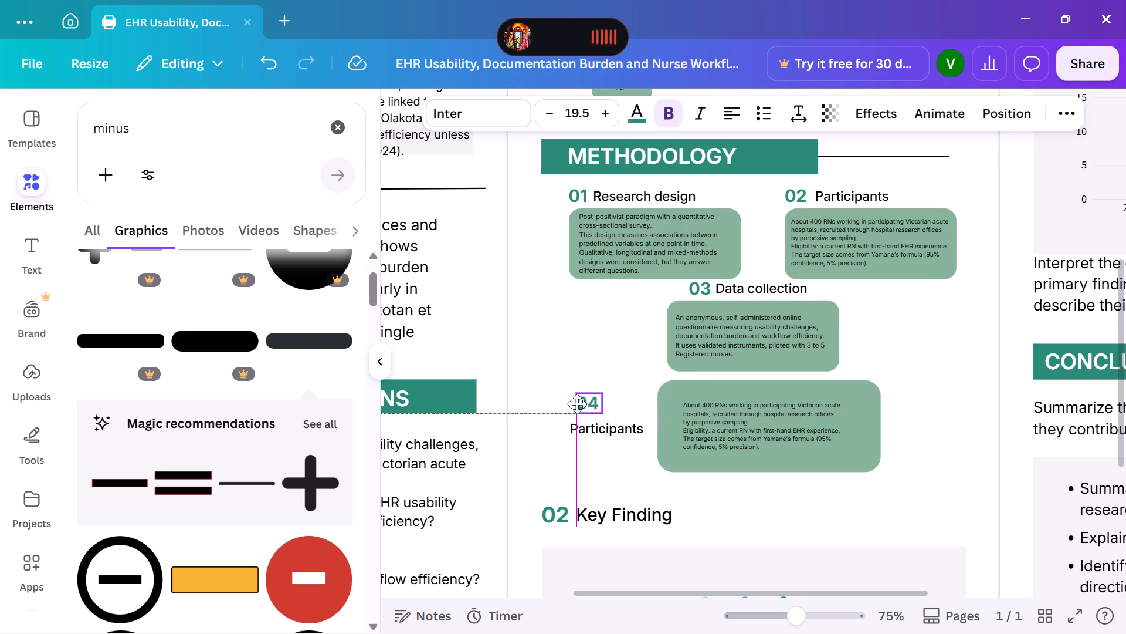
pyautogui.moveTo(577, 404); pyautogui.dragTo(574, 404)
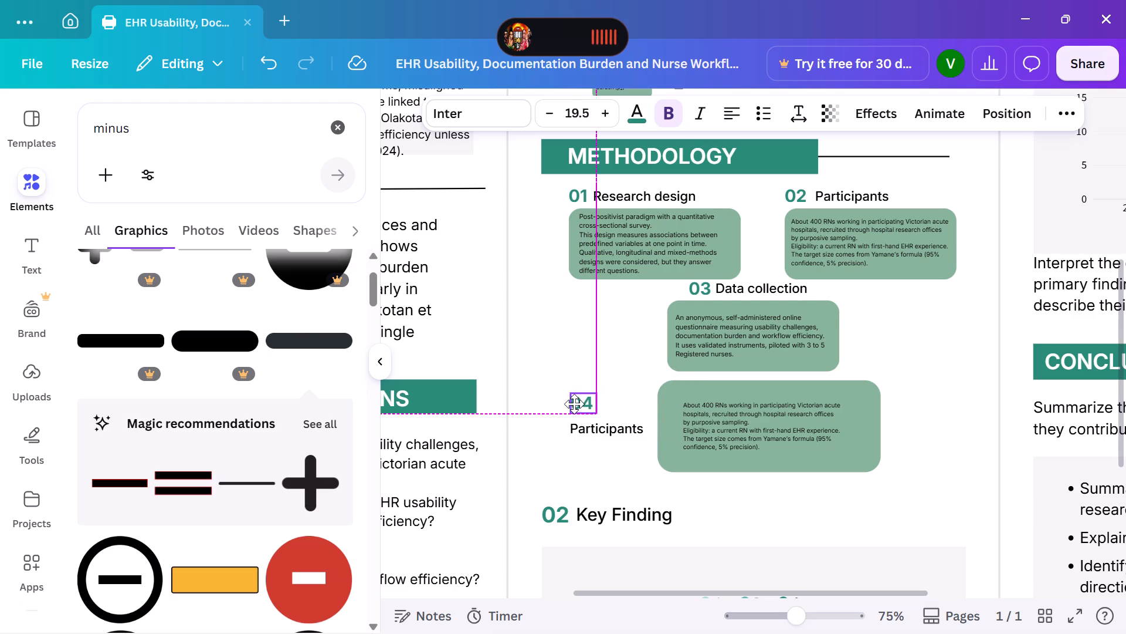
pyautogui.moveTo(574, 404); pyautogui.dragTo(574, 403)
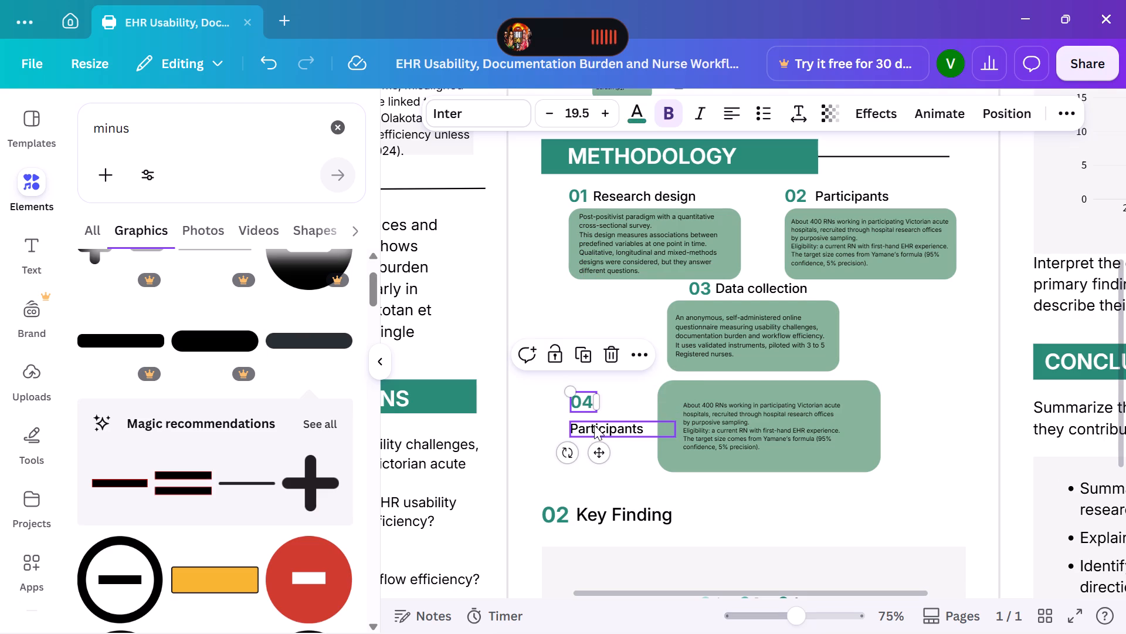
# Enlarge the fourth green box slightly by extending its lower-left corner towards the "Participants" heading.
pyautogui.click(664, 396)
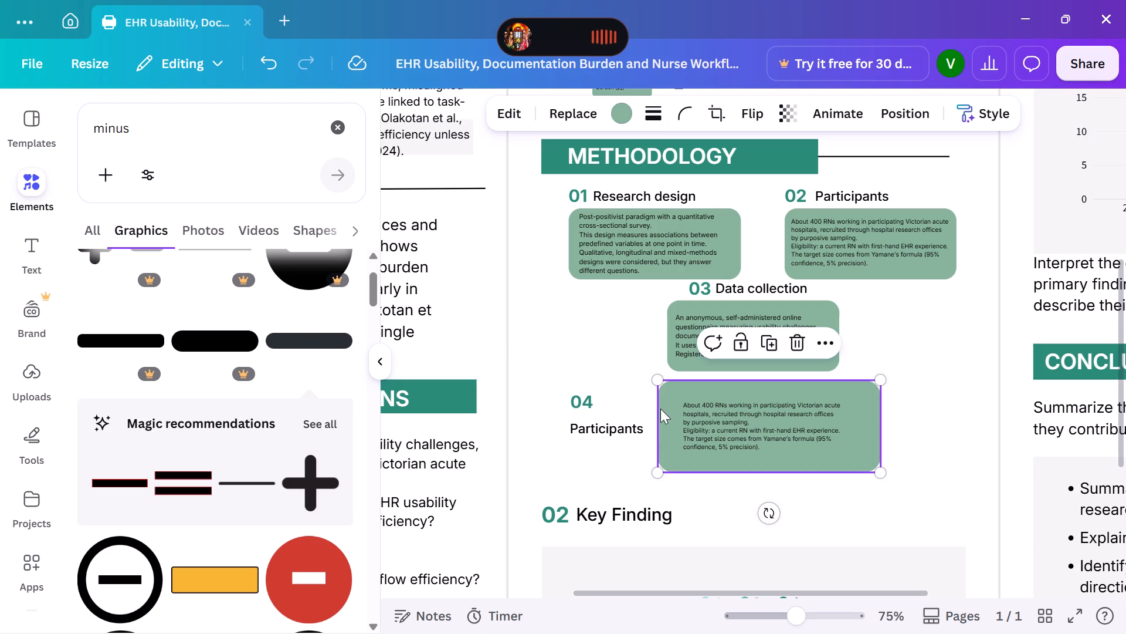
pyautogui.moveTo(655, 470); pyautogui.dragTo(654, 470)
pyautogui.moveTo(654, 470); pyautogui.dragTo(642, 473)
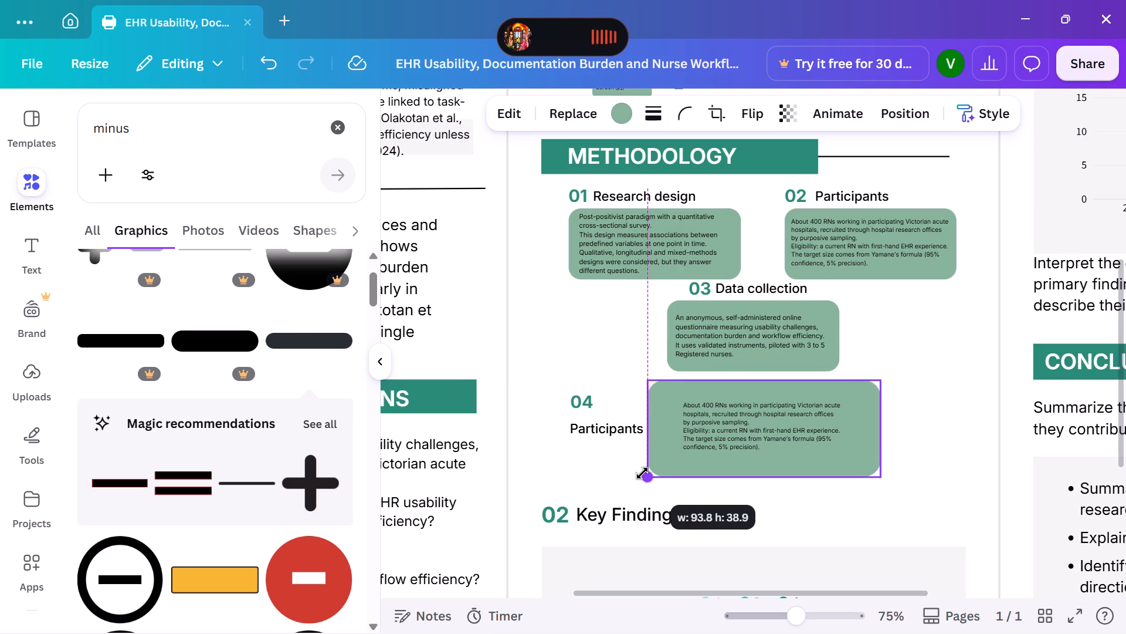
pyautogui.moveTo(642, 473); pyautogui.dragTo(645, 464)
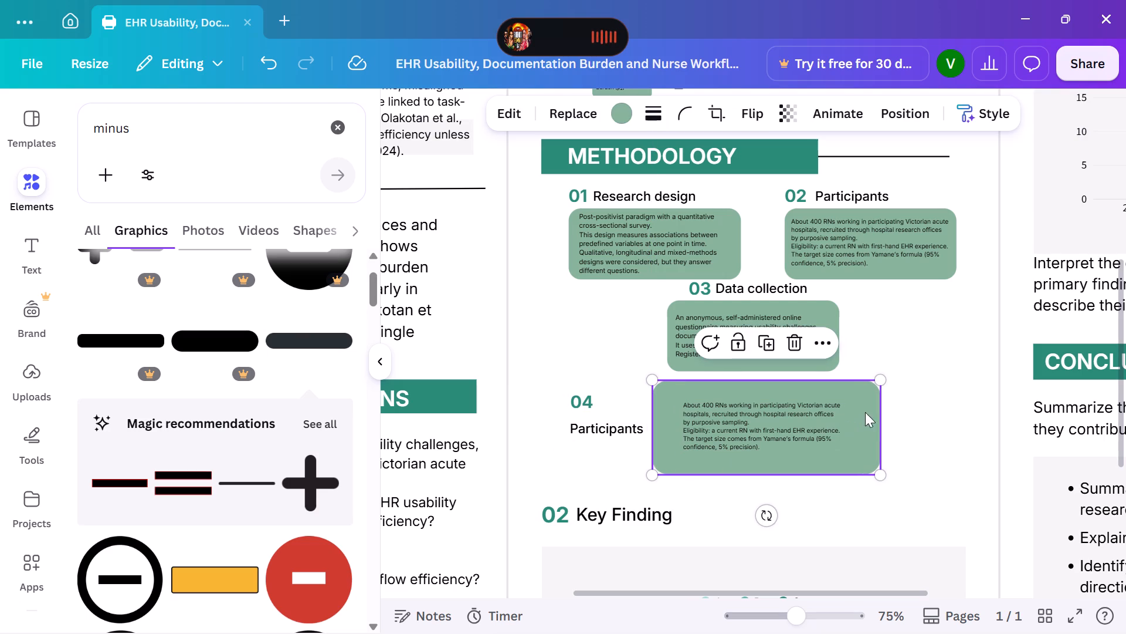
pyautogui.click(863, 410)
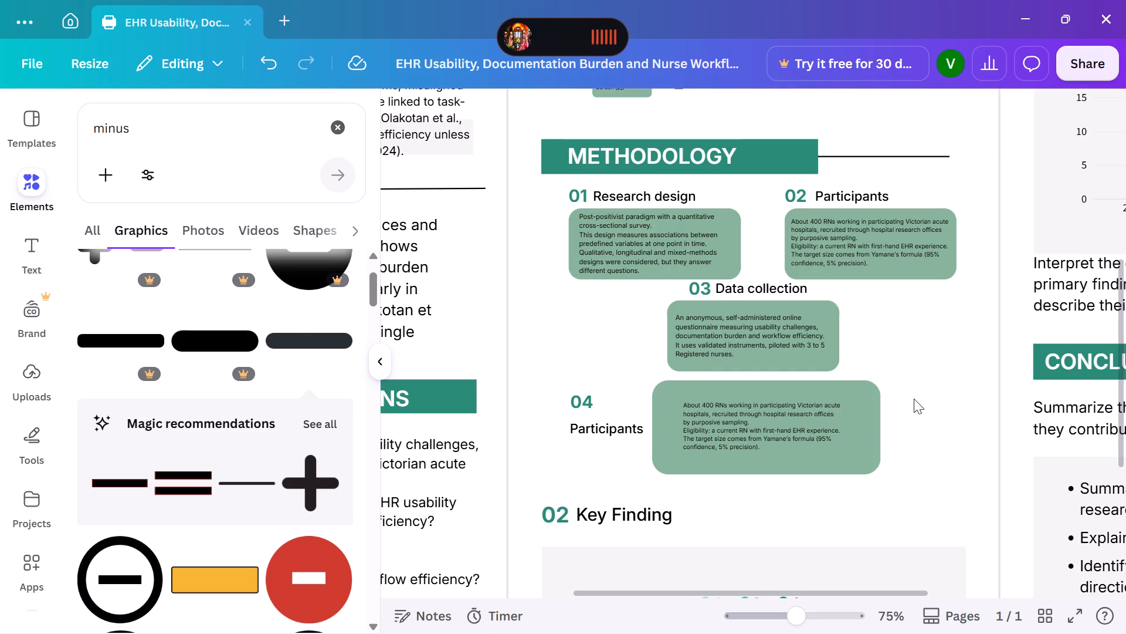
pyautogui.click(914, 399)
# Clear the copied participants text inside the fourth green box, keeping its empty text frame.
pyautogui.click(785, 424)
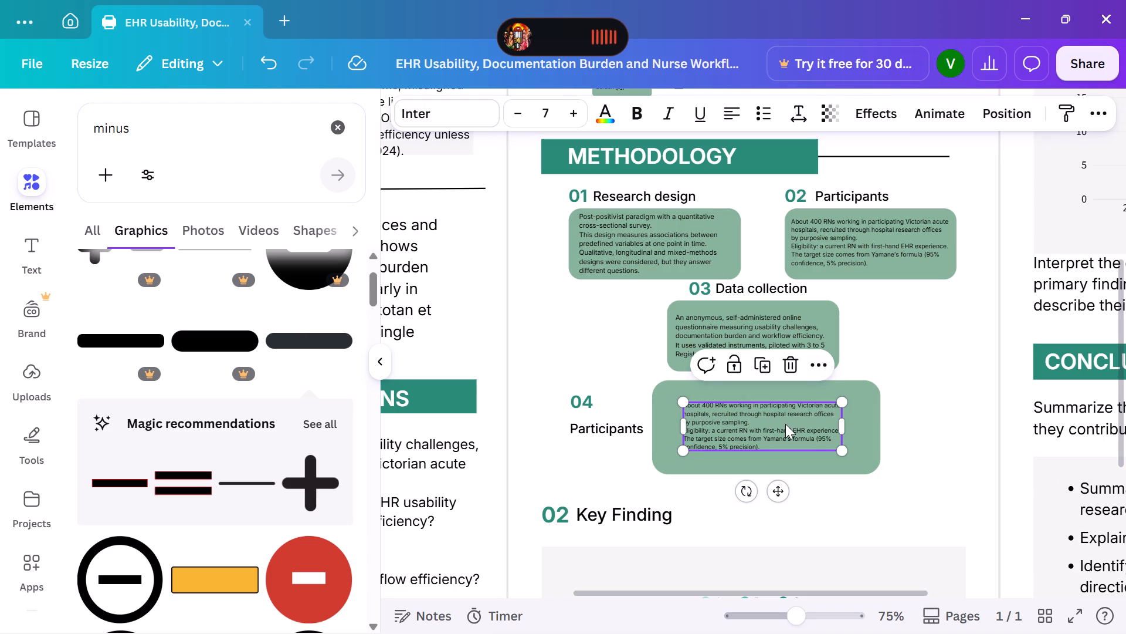
pyautogui.press('BackSpace')
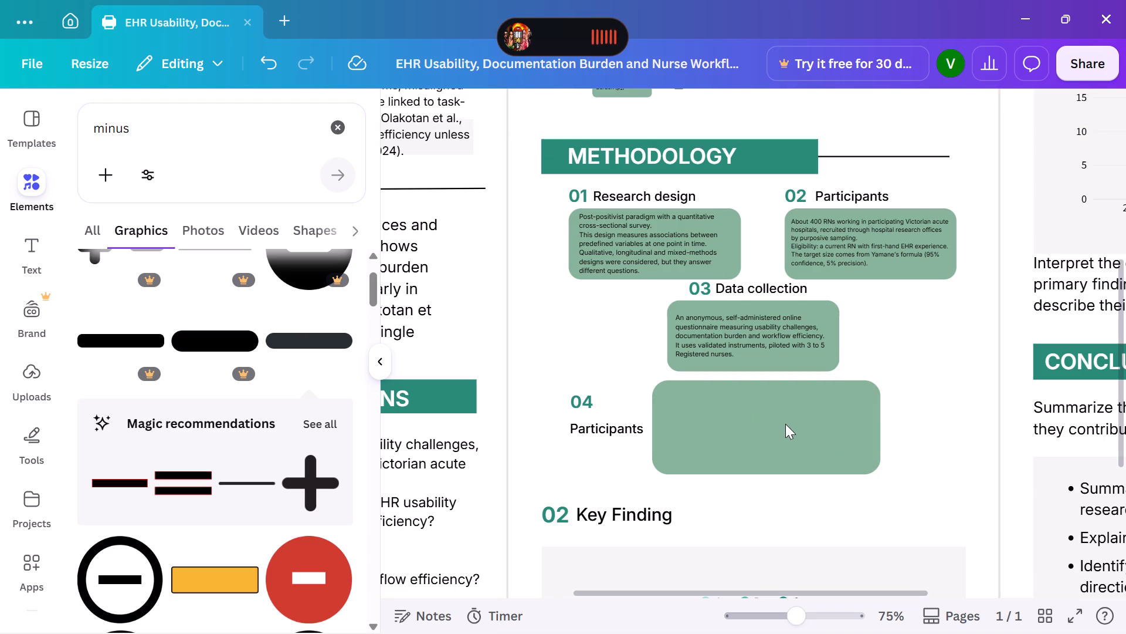
pyautogui.hotkey('ctrl', 'z')
pyautogui.doubleClick(786, 433)
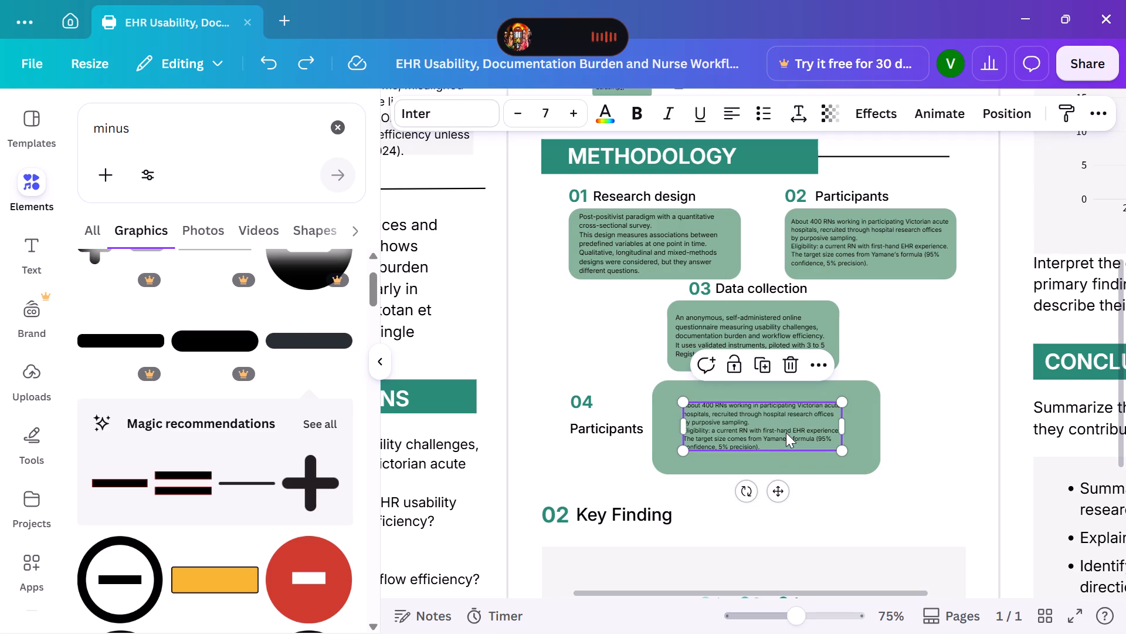
pyautogui.press('BackSpace')
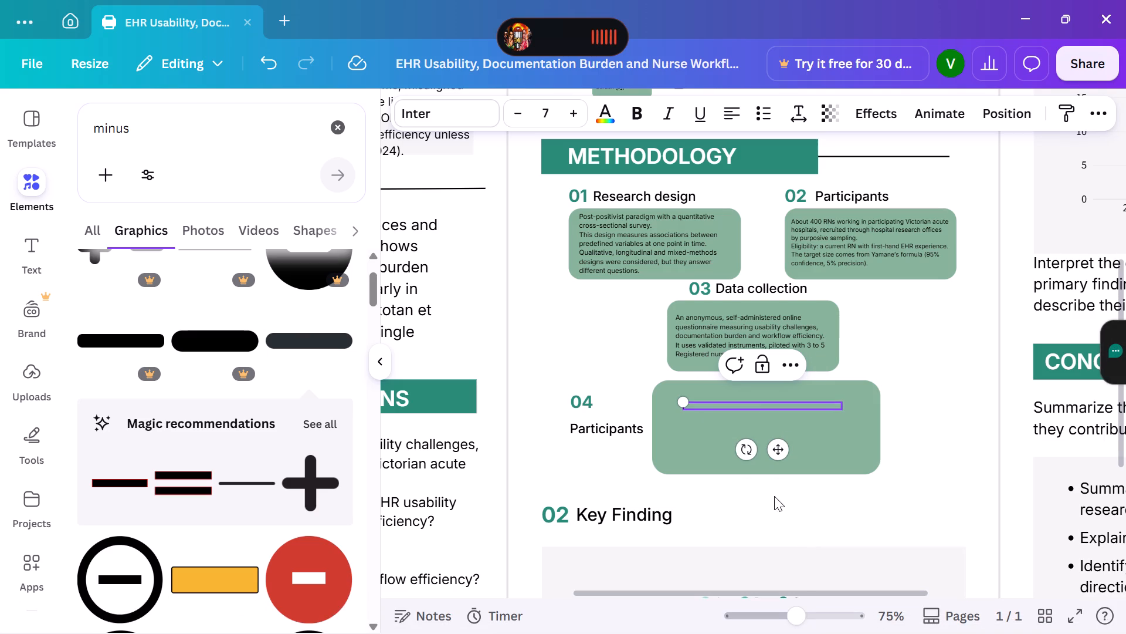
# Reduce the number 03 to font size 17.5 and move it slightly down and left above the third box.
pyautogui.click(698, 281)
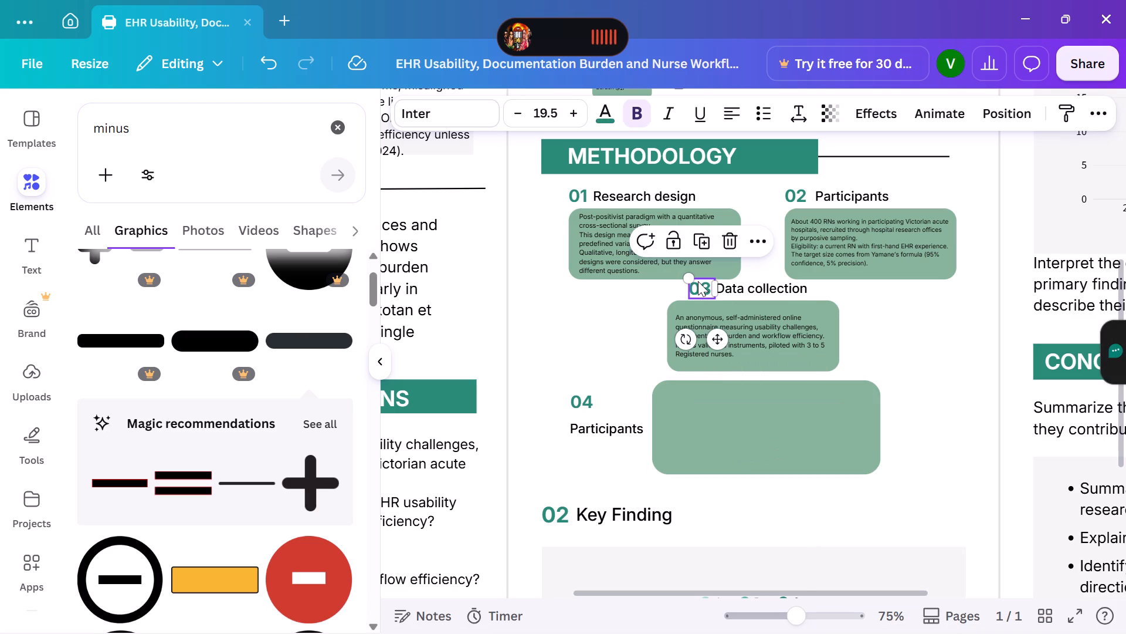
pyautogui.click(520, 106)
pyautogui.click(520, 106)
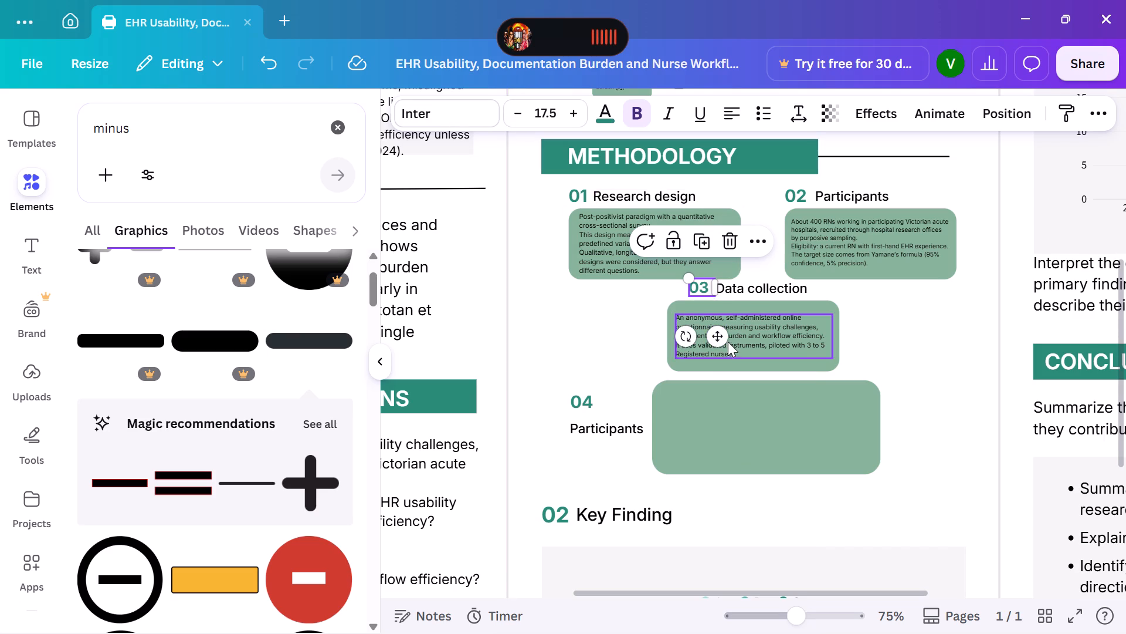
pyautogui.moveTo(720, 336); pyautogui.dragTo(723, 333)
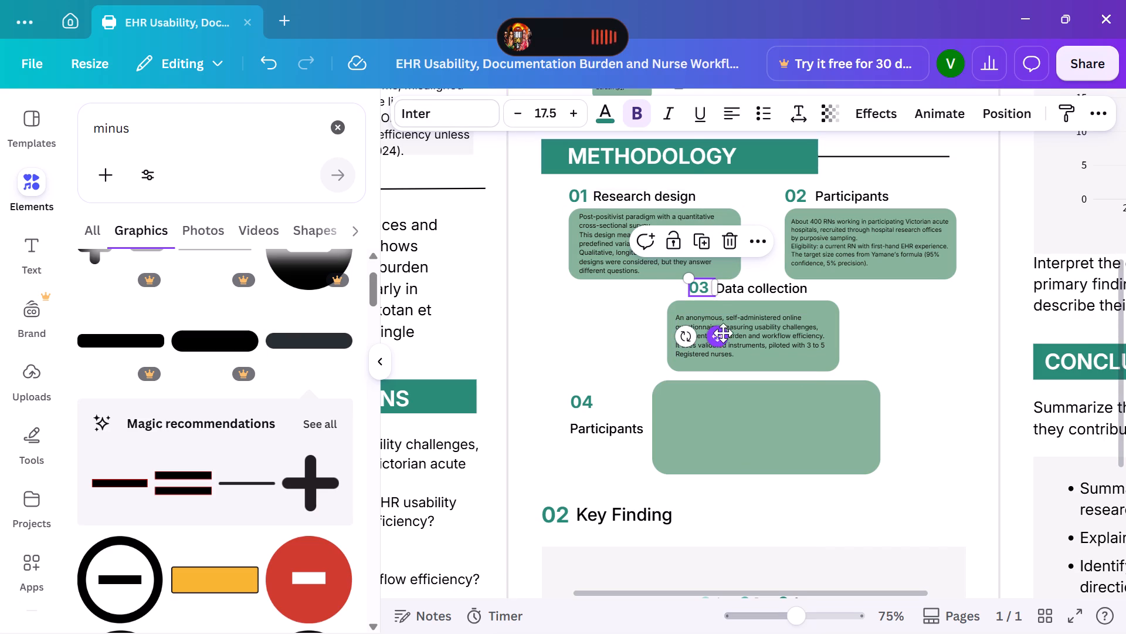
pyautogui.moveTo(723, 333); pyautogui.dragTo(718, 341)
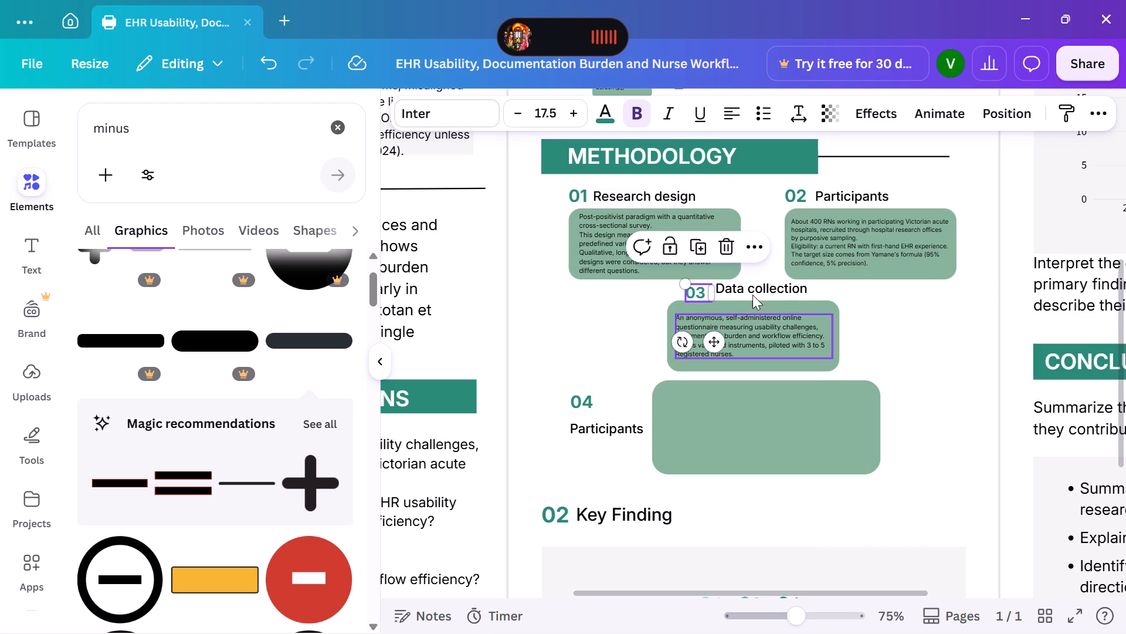
# Set the "Data collection" heading to font size 12 and move it down to sit just above the third green box.
pyautogui.click(754, 281)
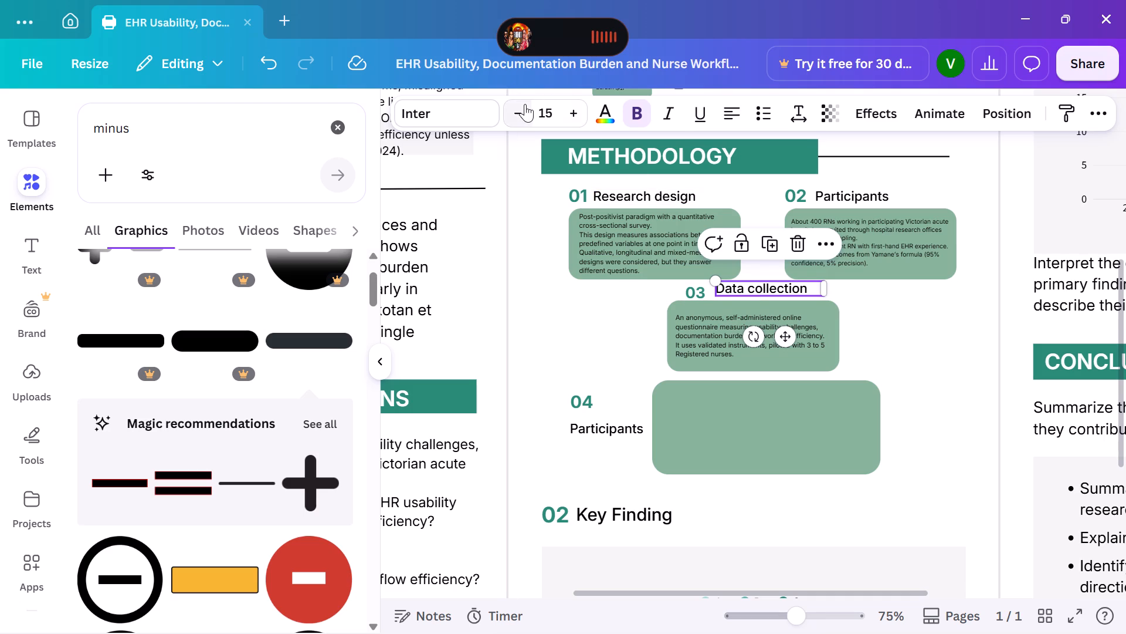
pyautogui.click(520, 107)
pyautogui.doubleClick(520, 107)
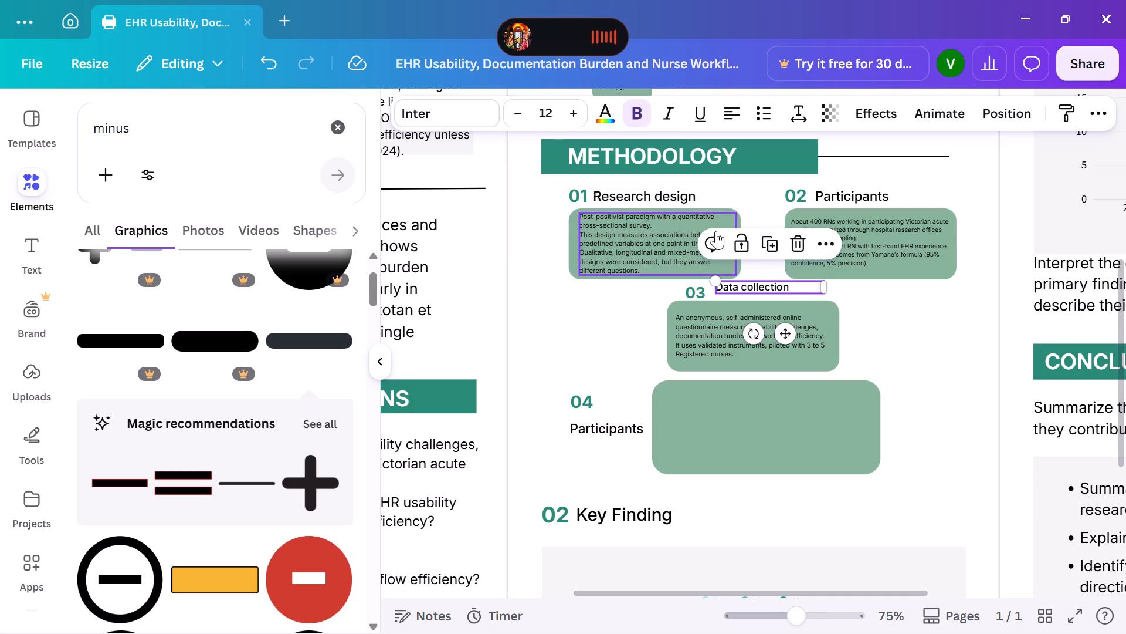
pyautogui.click(787, 333)
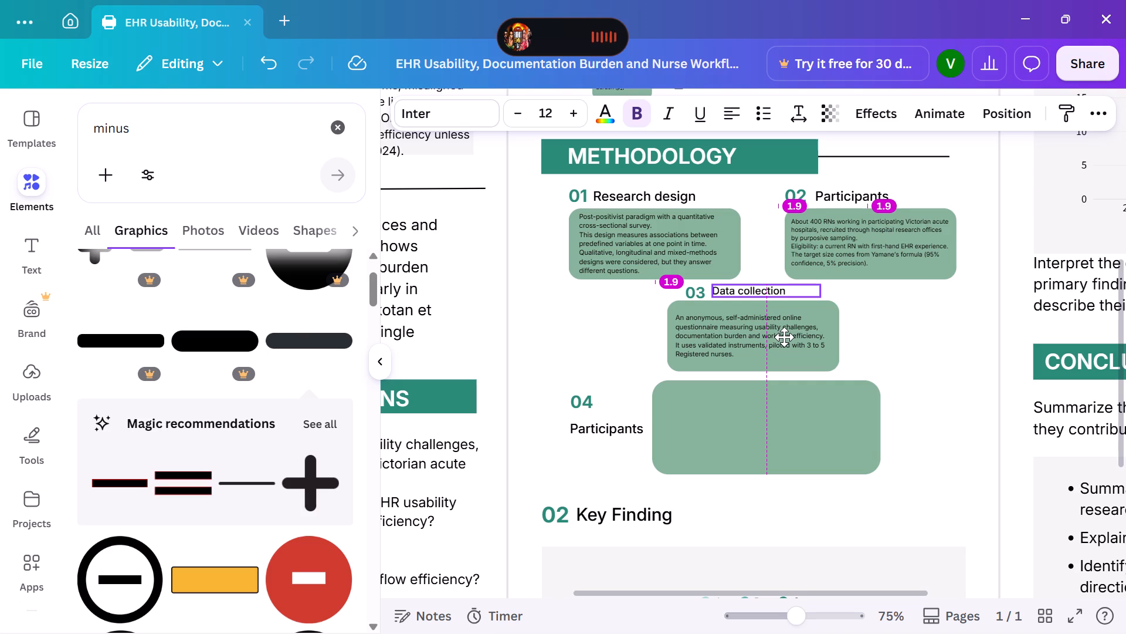
pyautogui.click(780, 336)
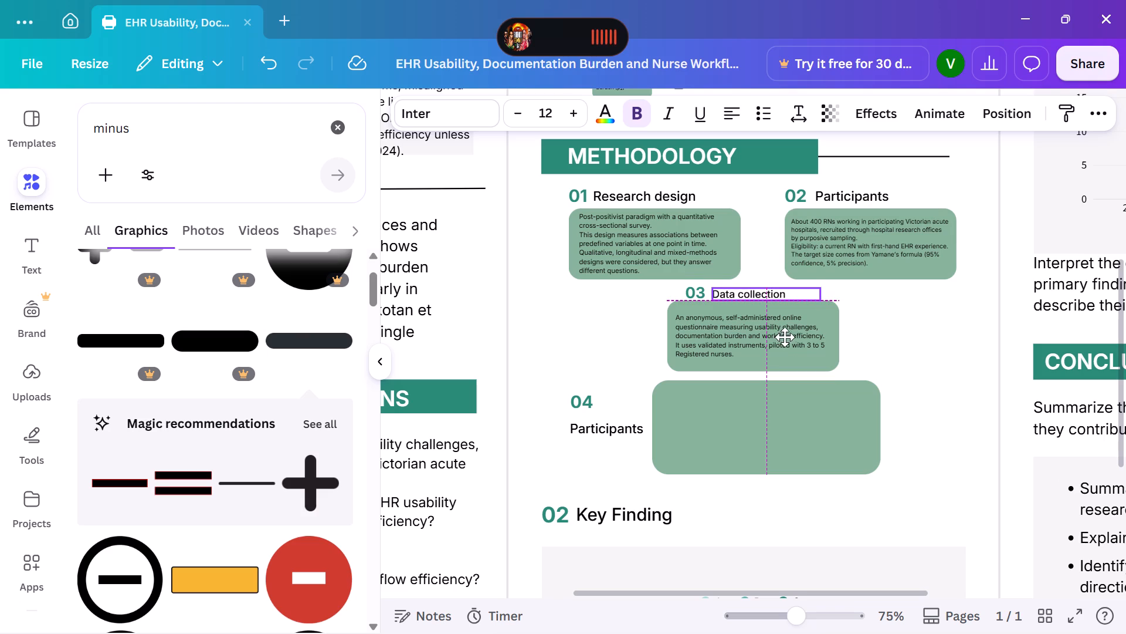
pyautogui.click(900, 325)
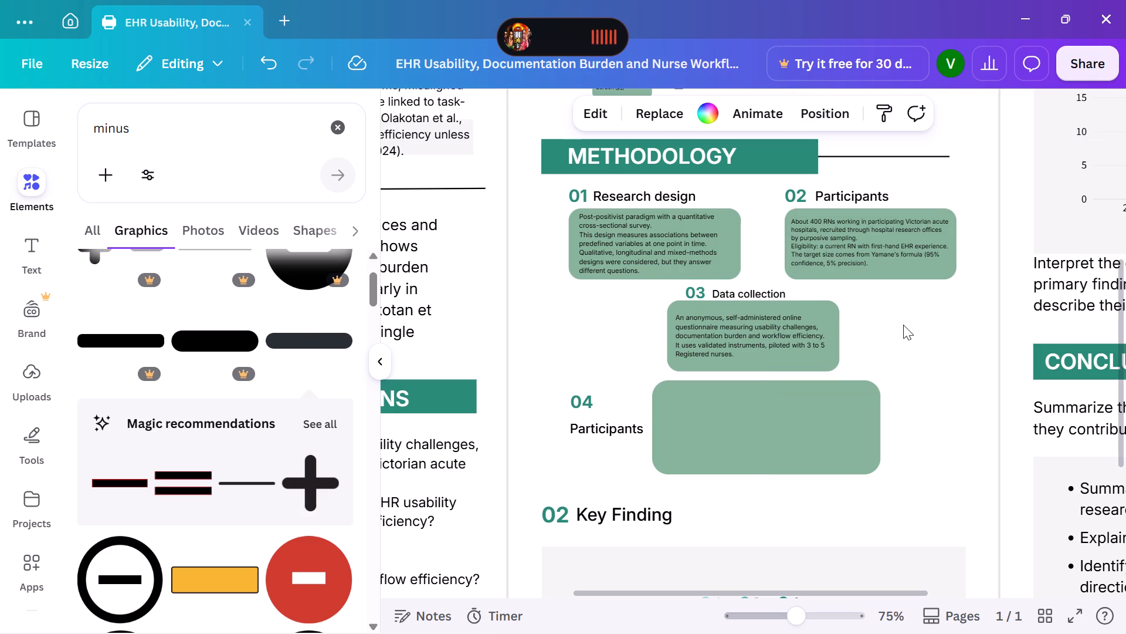
# Reduce the number 03 to font size 13.5, narrow its text frame, and align it directly beside the "Data collection" heading.
pyautogui.click(697, 294)
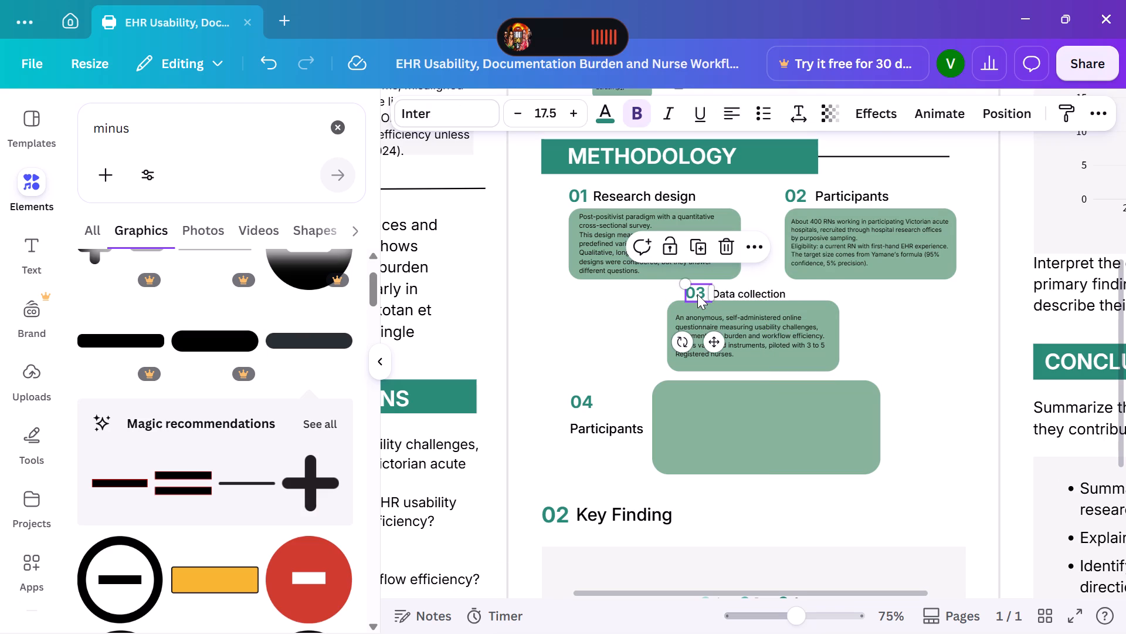
pyautogui.tripleClick(522, 111)
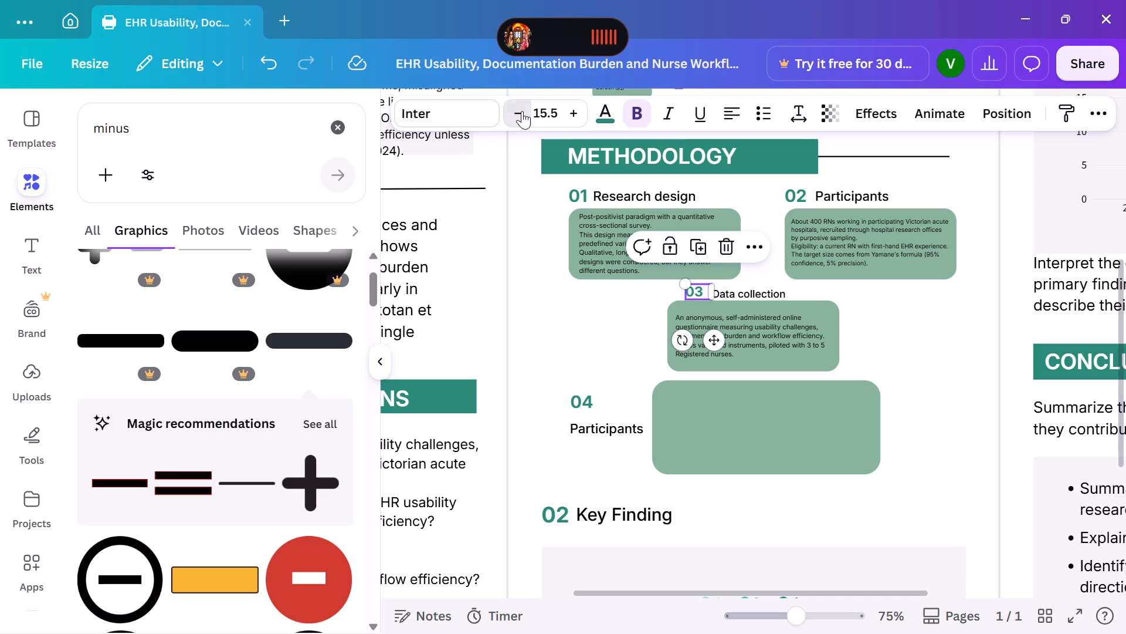
pyautogui.click(522, 113)
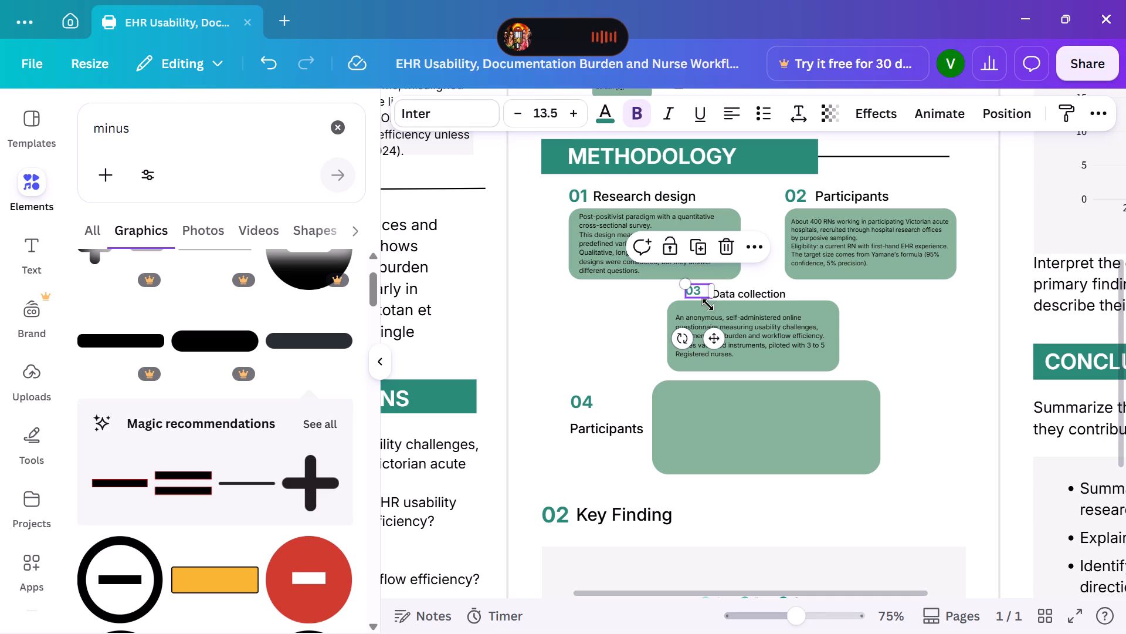
pyautogui.moveTo(713, 290); pyautogui.dragTo(701, 292)
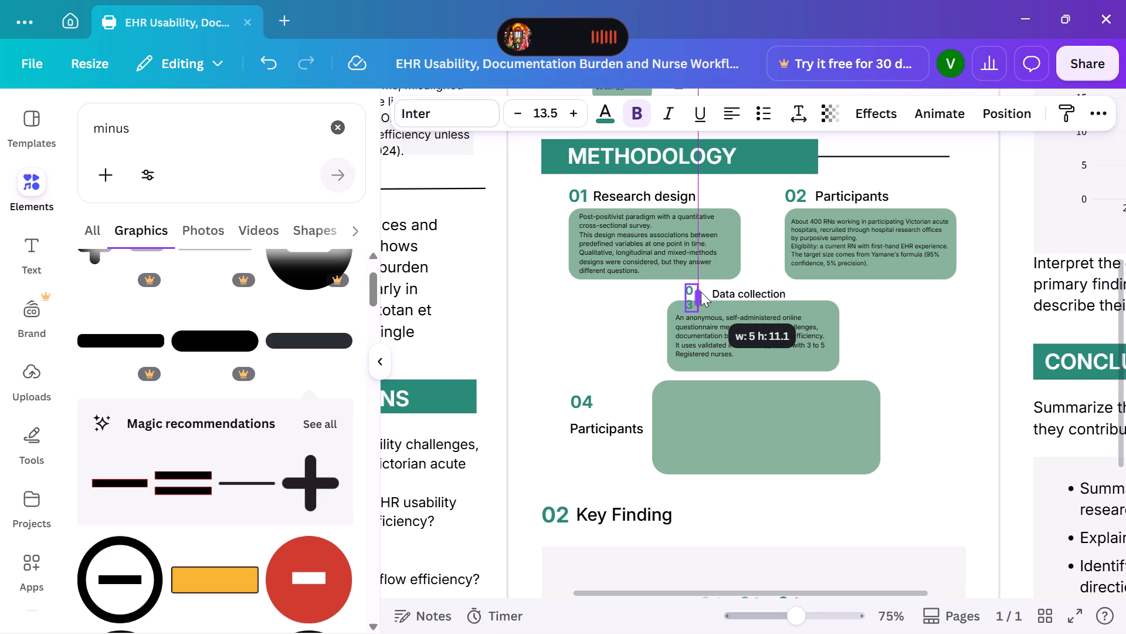
pyautogui.moveTo(701, 292); pyautogui.dragTo(704, 289)
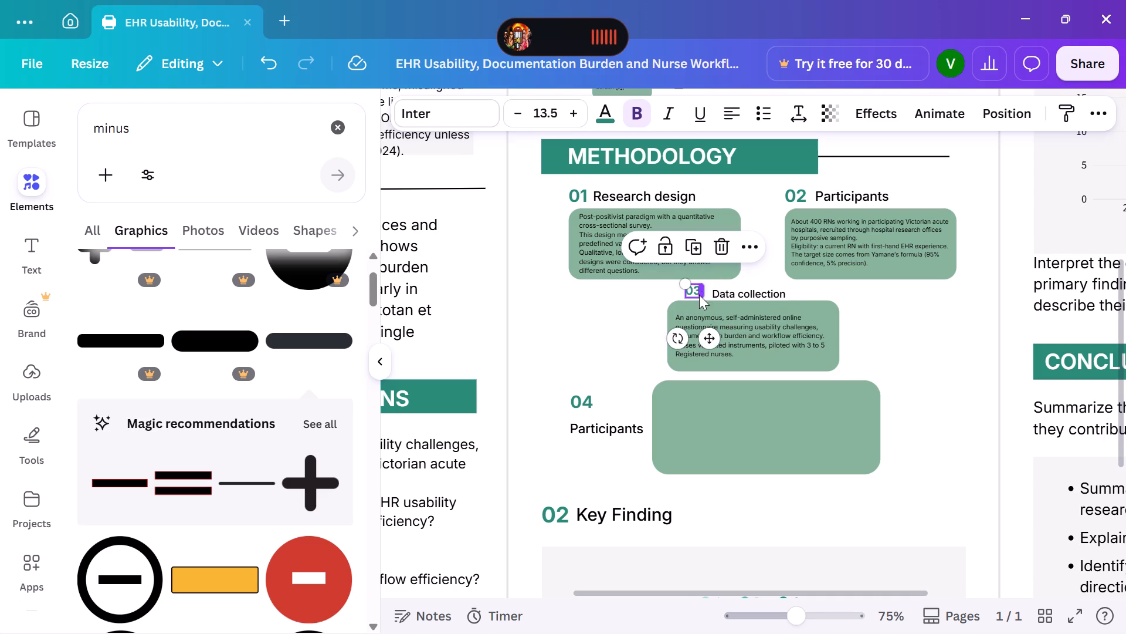
pyautogui.moveTo(710, 332); pyautogui.dragTo(714, 333)
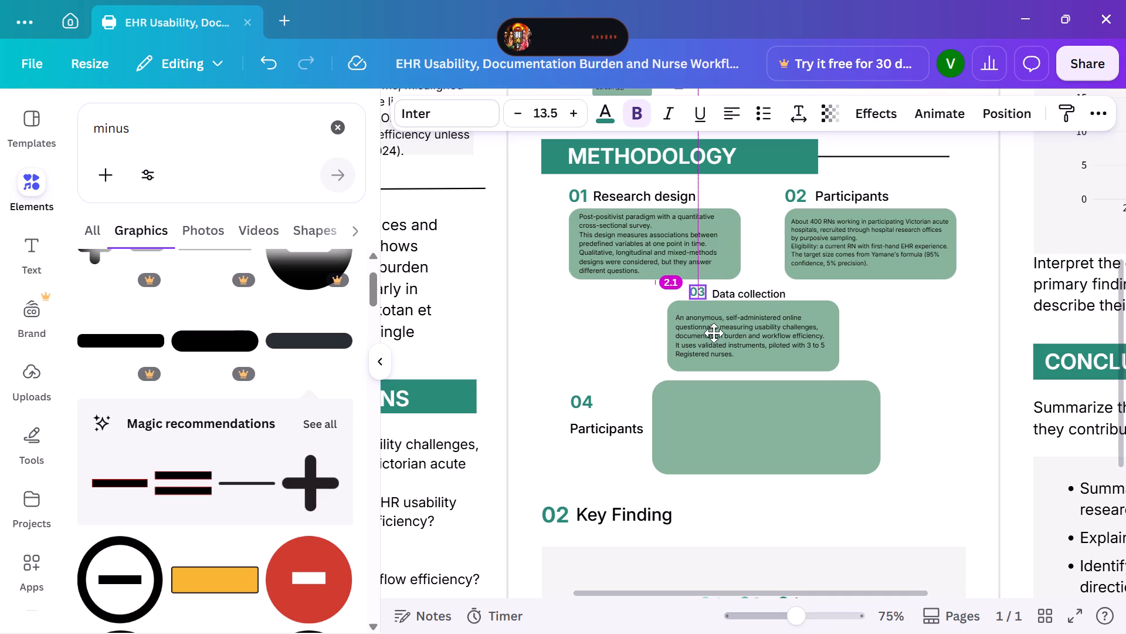
pyautogui.moveTo(714, 333); pyautogui.dragTo(718, 336)
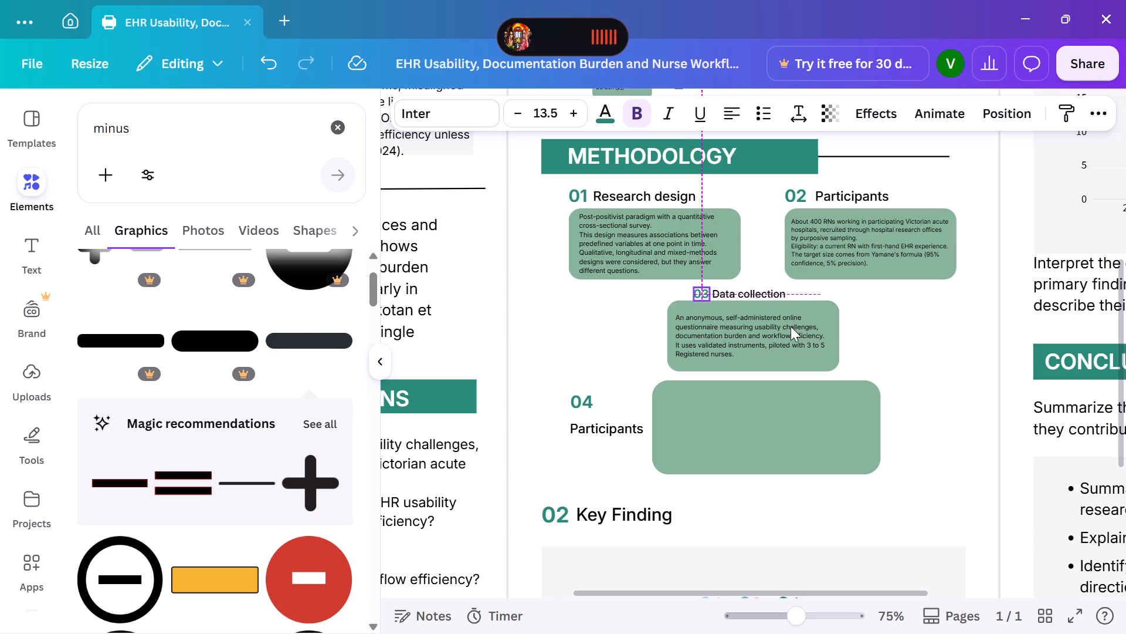
pyautogui.click(883, 322)
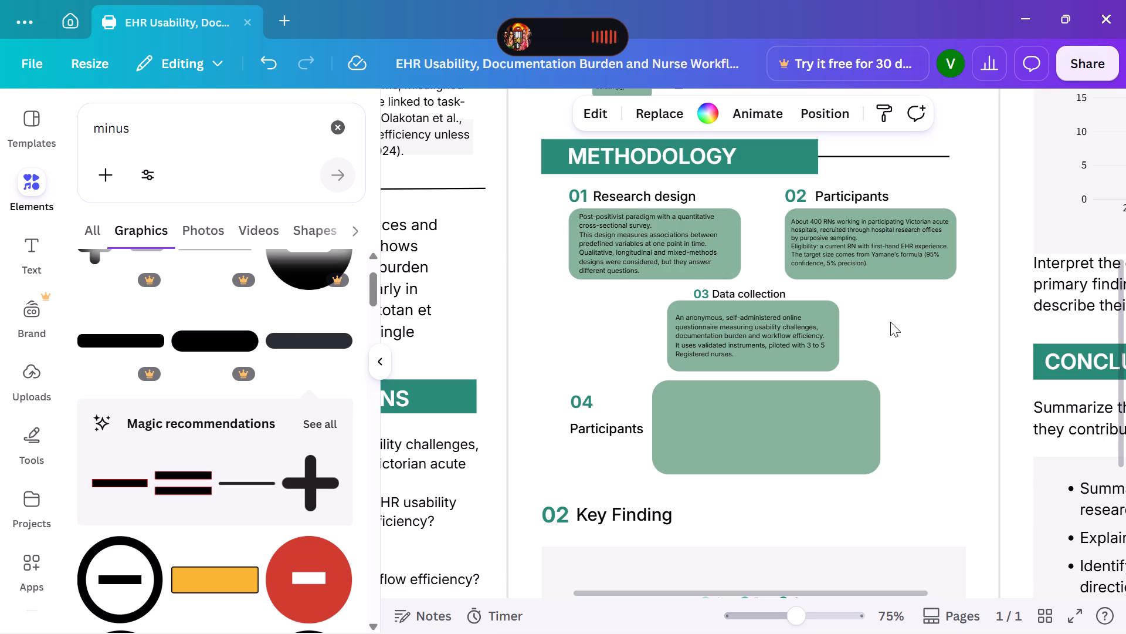
# Replace the "Participants" heading beside the fourth green box with "Data Analysis".
pyautogui.click(612, 421)
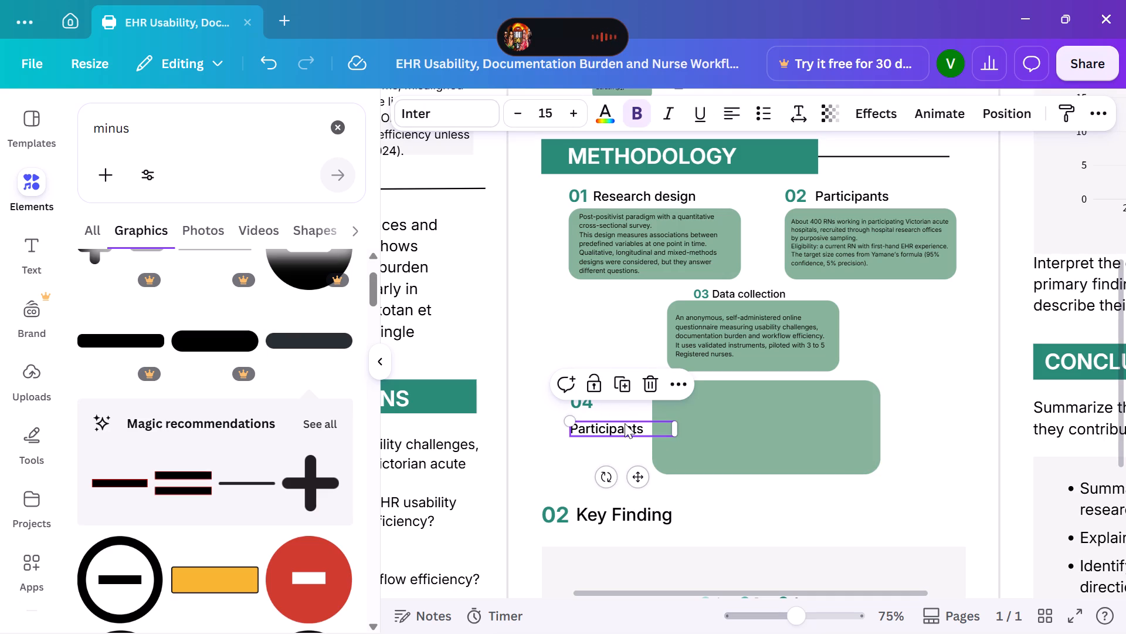
pyautogui.click(630, 433)
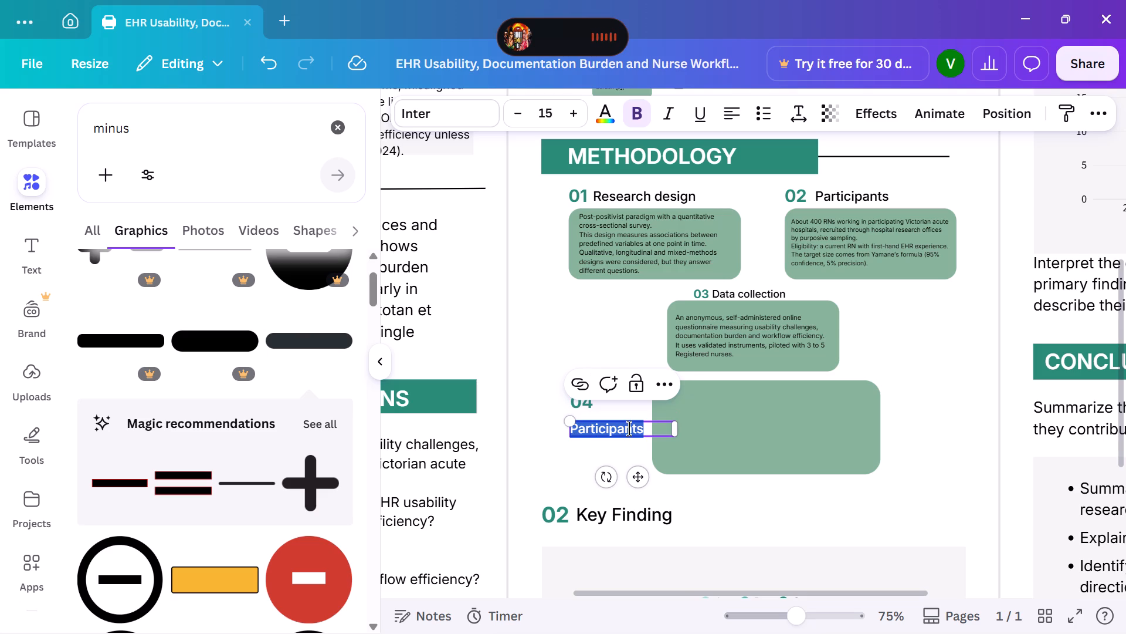
pyautogui.press('BackSpace')
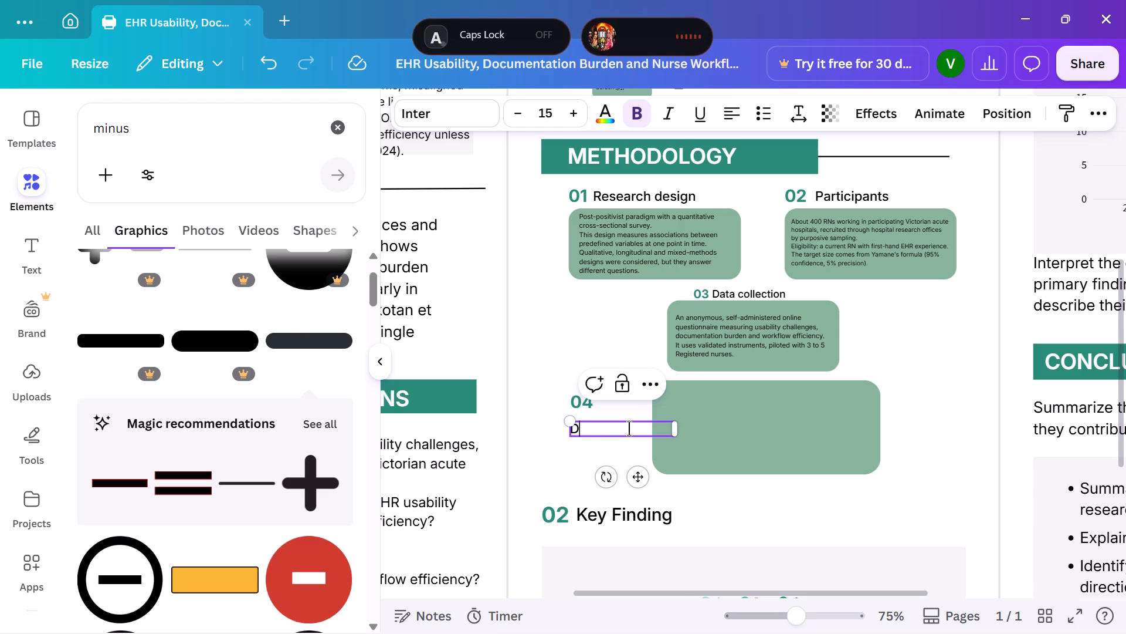
pyautogui.write('ata')
pyautogui.press('space')
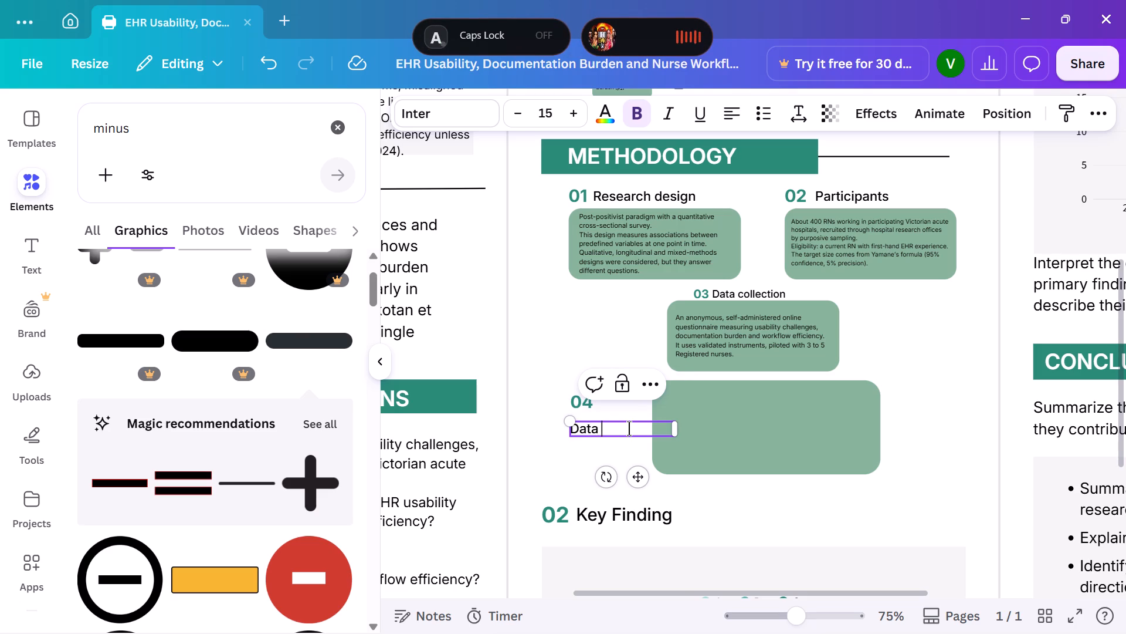
pyautogui.write('analysis')
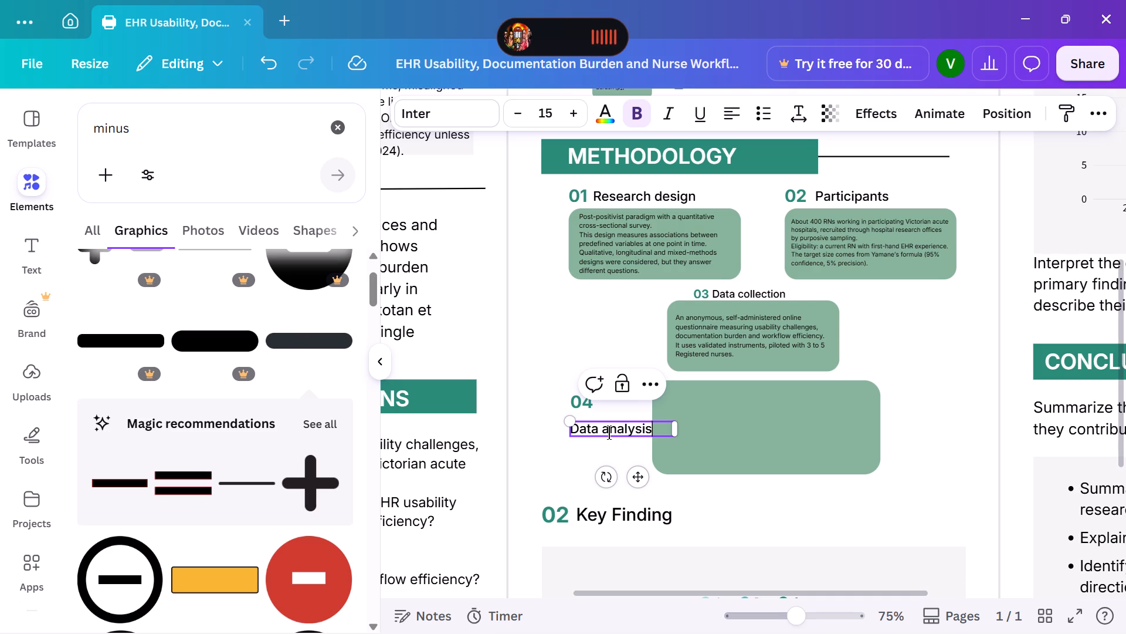
pyautogui.click(609, 432)
pyautogui.press('BackSpace')
pyautogui.press('a')
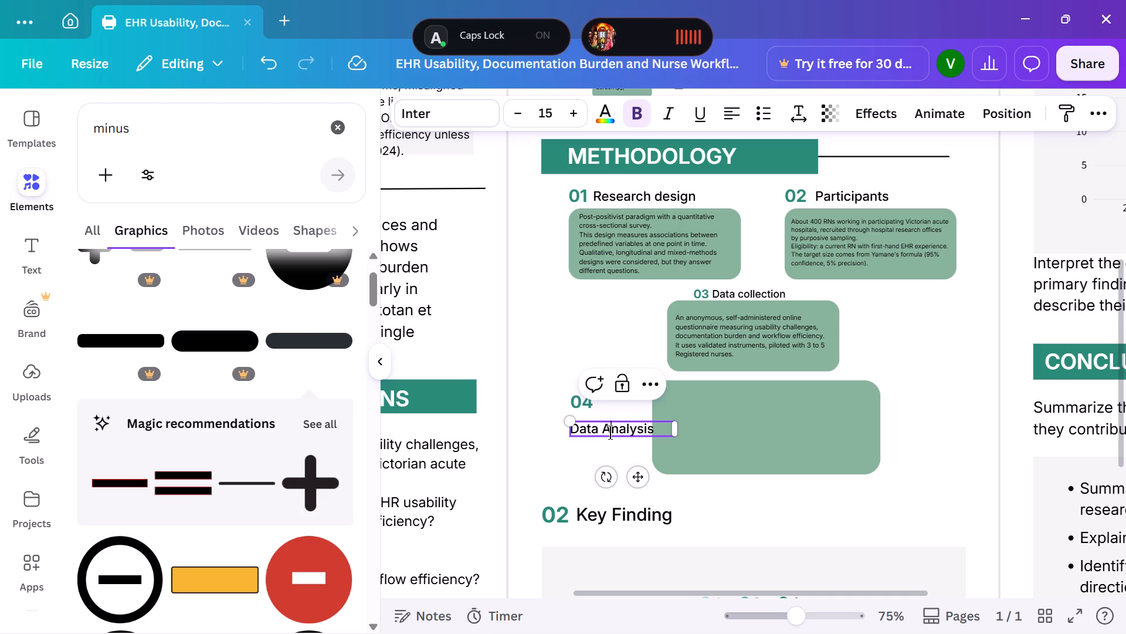
# Capitalise the second word of the third box's heading so it reads "Data Collection".
pyautogui.doubleClick(766, 290)
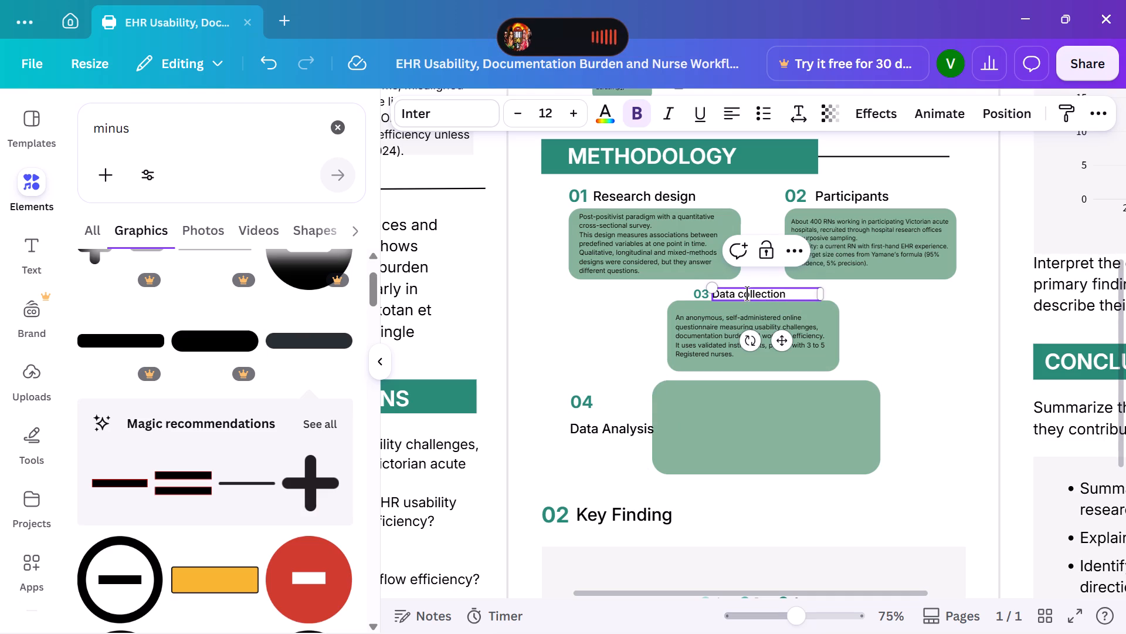
pyautogui.click(745, 296)
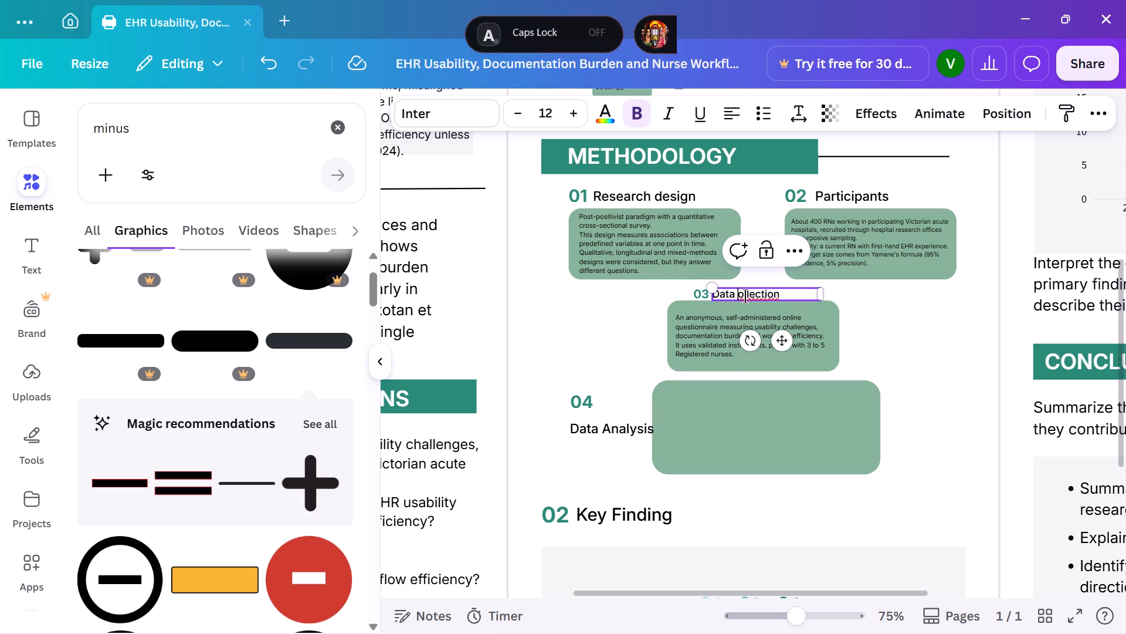
pyautogui.press('c')
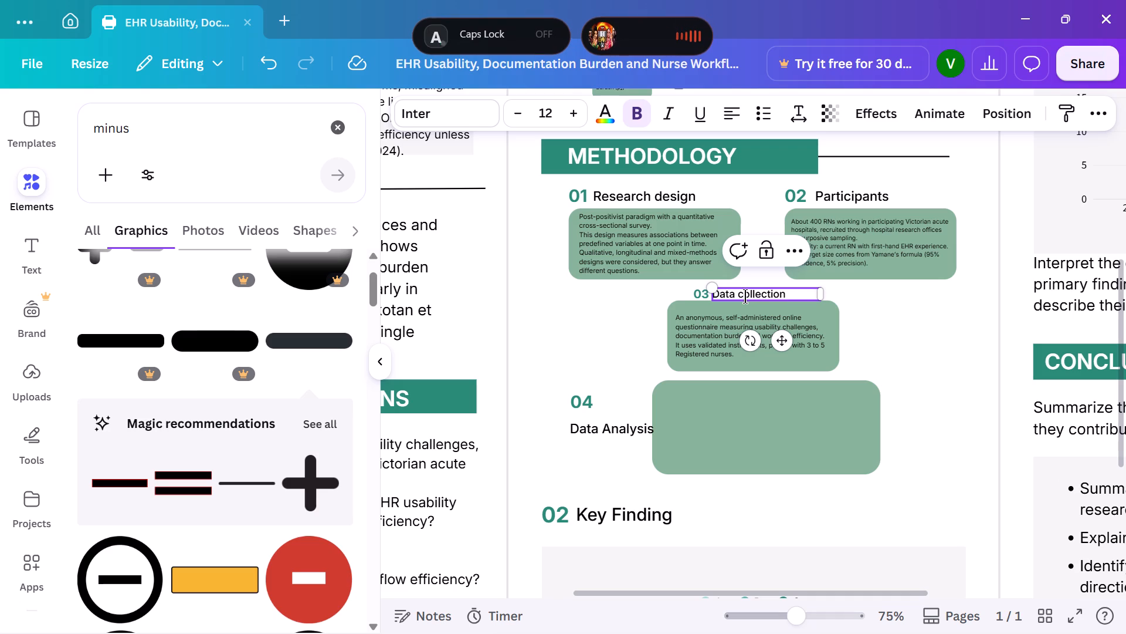
pyautogui.press('BackSpace')
pyautogui.press('c')
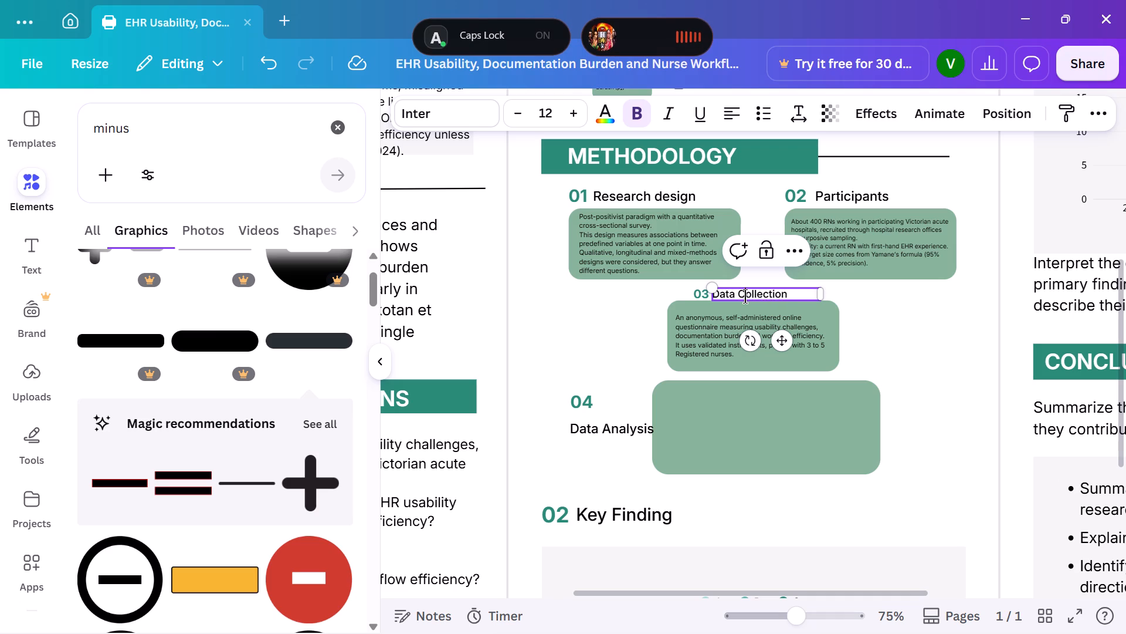
# Capitalise the second word of the first box's heading so it reads "Research Design".
pyautogui.click(674, 195)
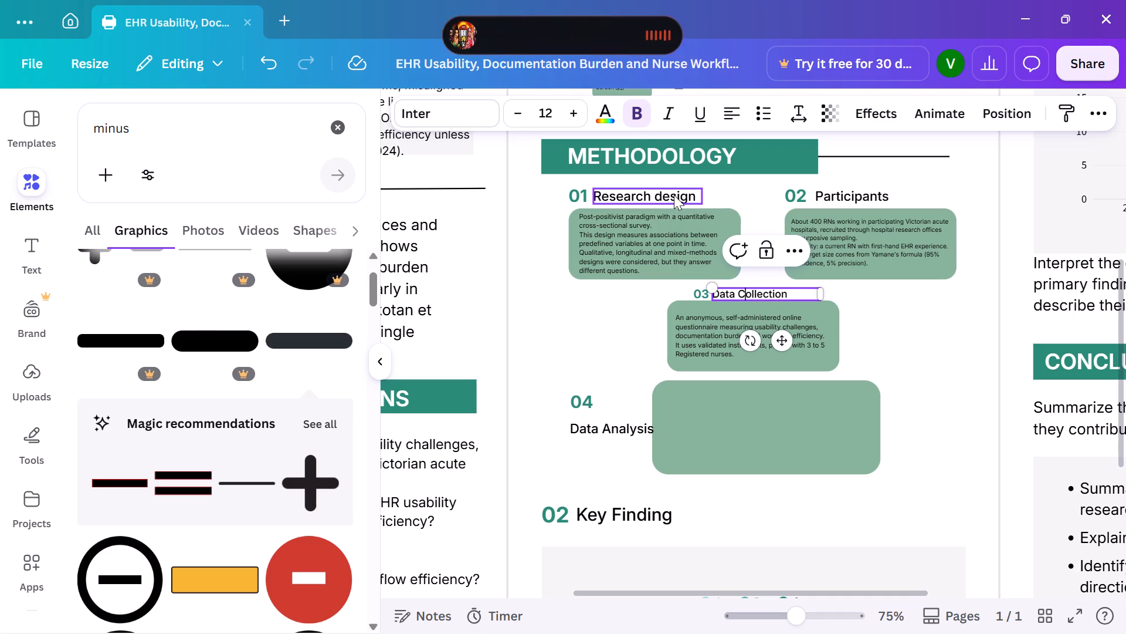
pyautogui.click(677, 195)
pyautogui.click(665, 194)
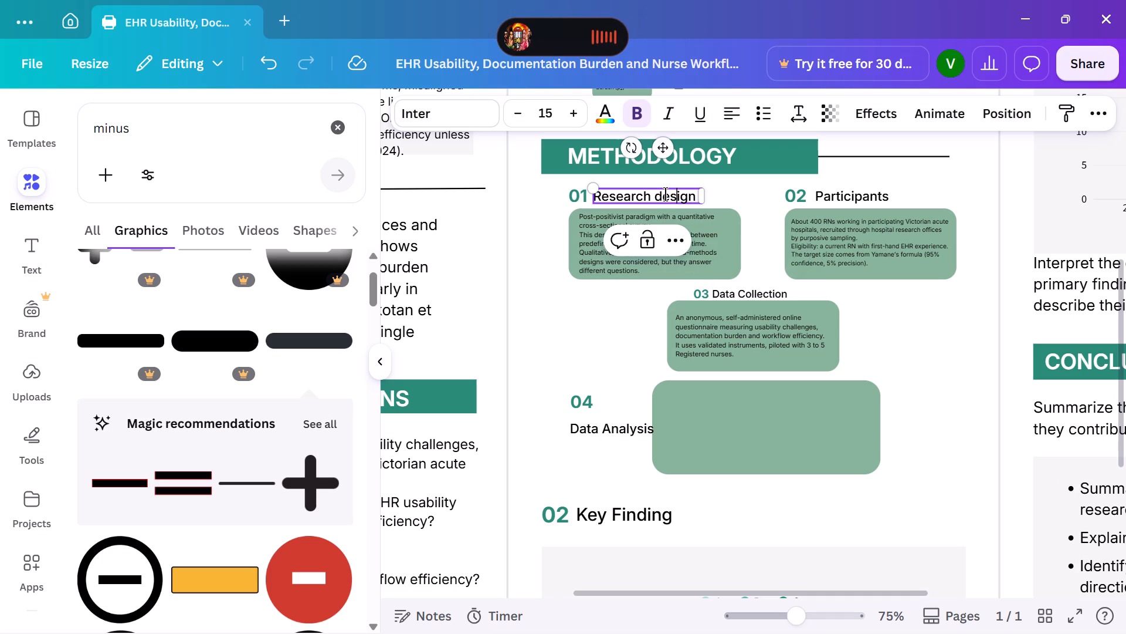
pyautogui.press('BackSpace')
pyautogui.press('d')
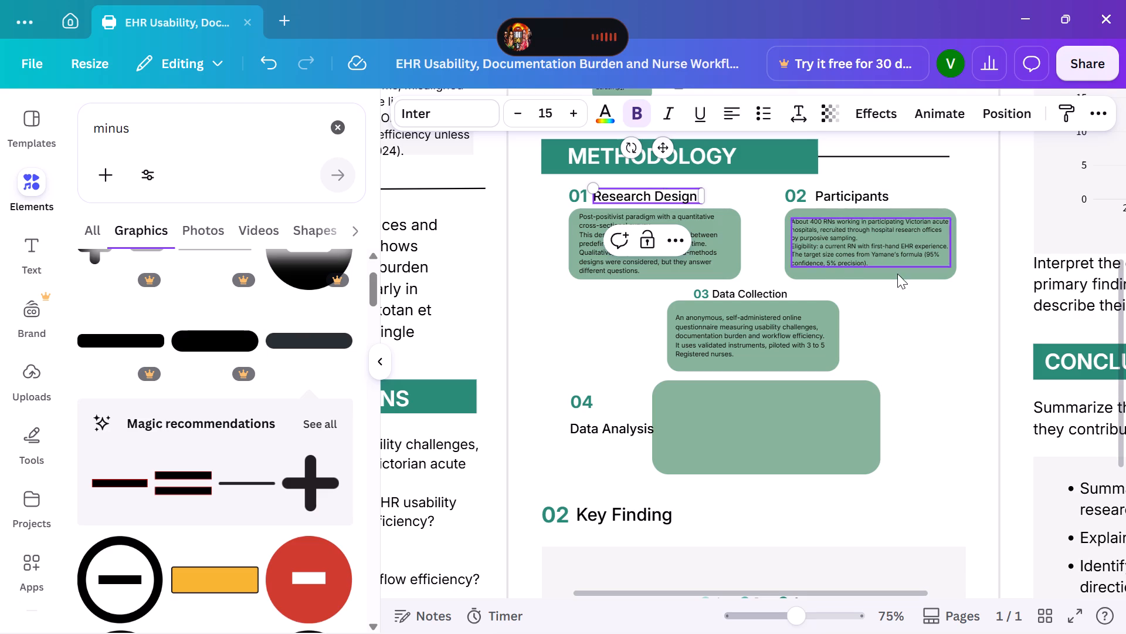
pyautogui.click(920, 321)
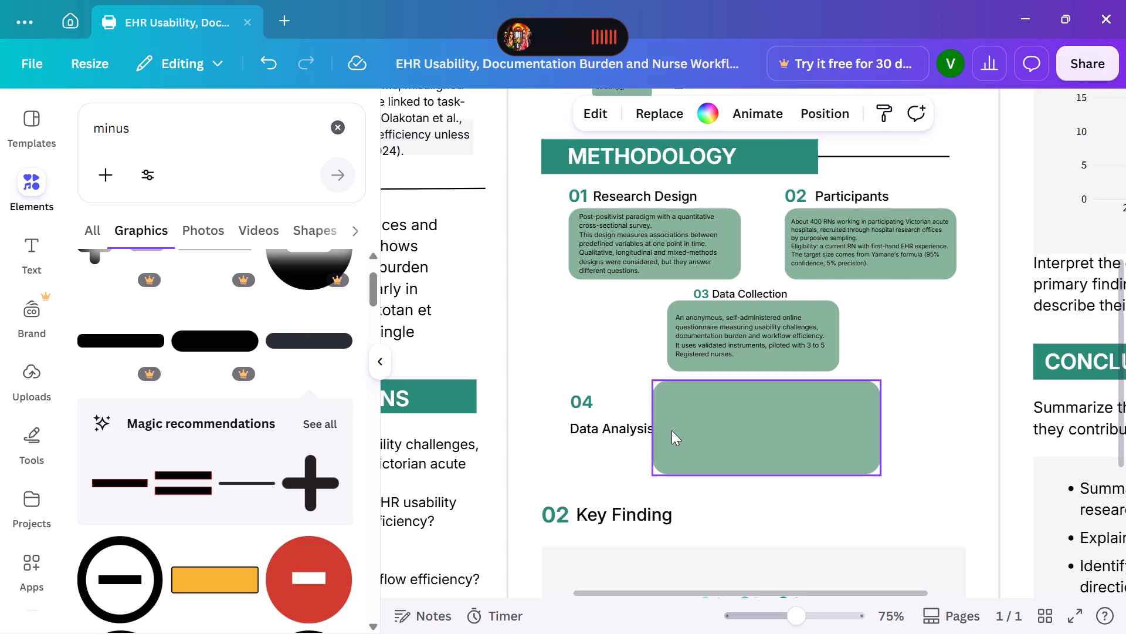
# Narrow the "Data Analysis" text frame to fit its words and reduce its font size by one increment.
pyautogui.click(632, 433)
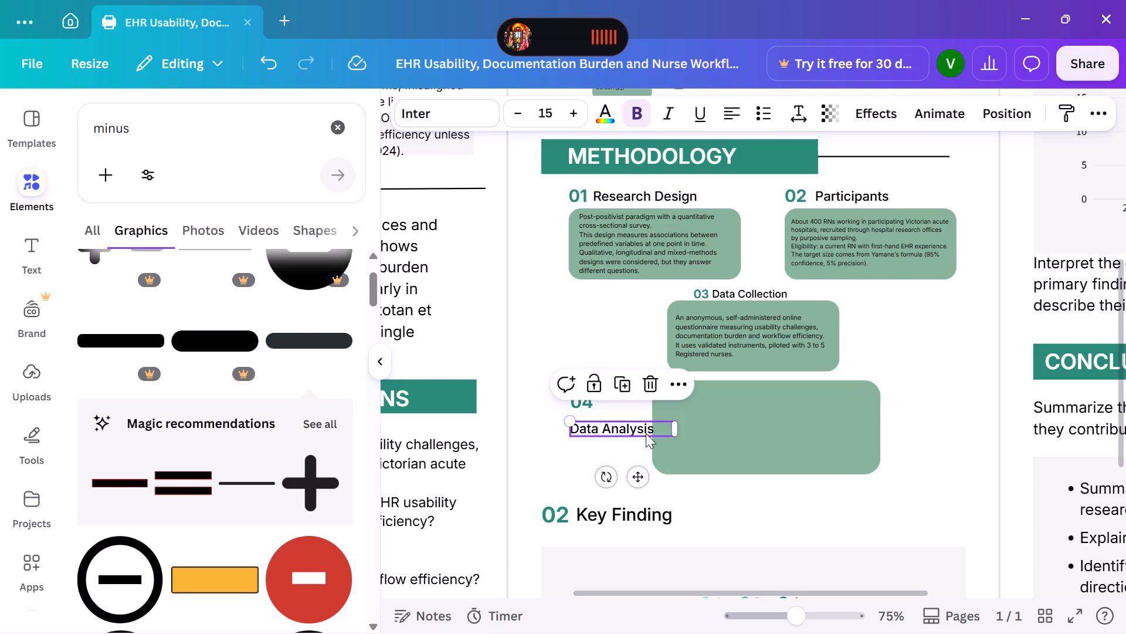
pyautogui.moveTo(675, 427); pyautogui.dragTo(671, 428)
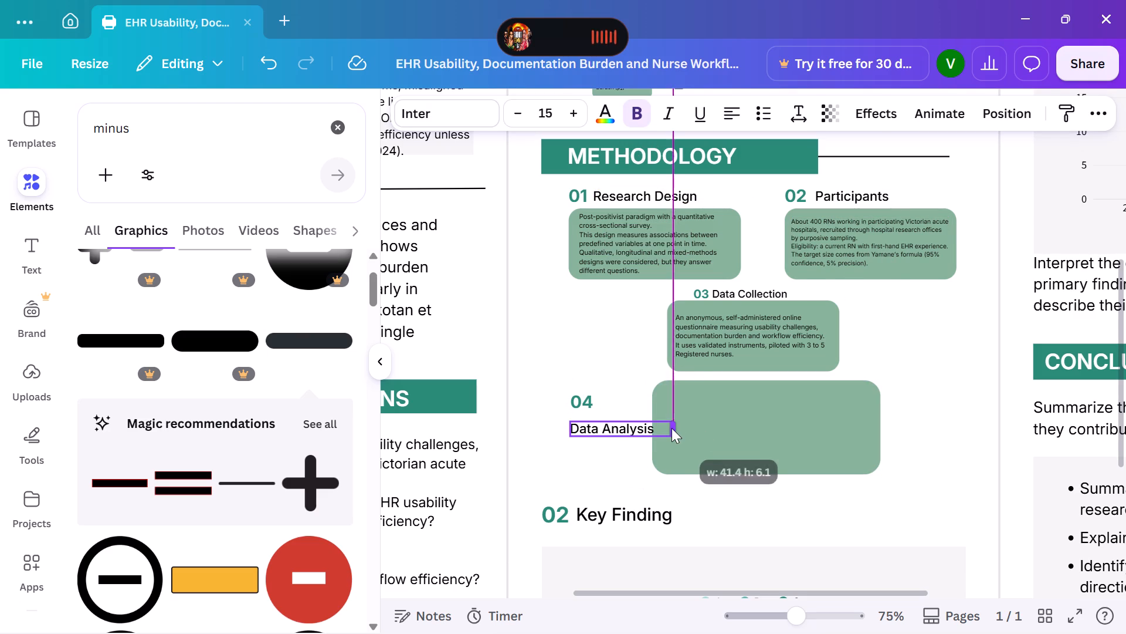
pyautogui.moveTo(671, 428); pyautogui.dragTo(660, 429)
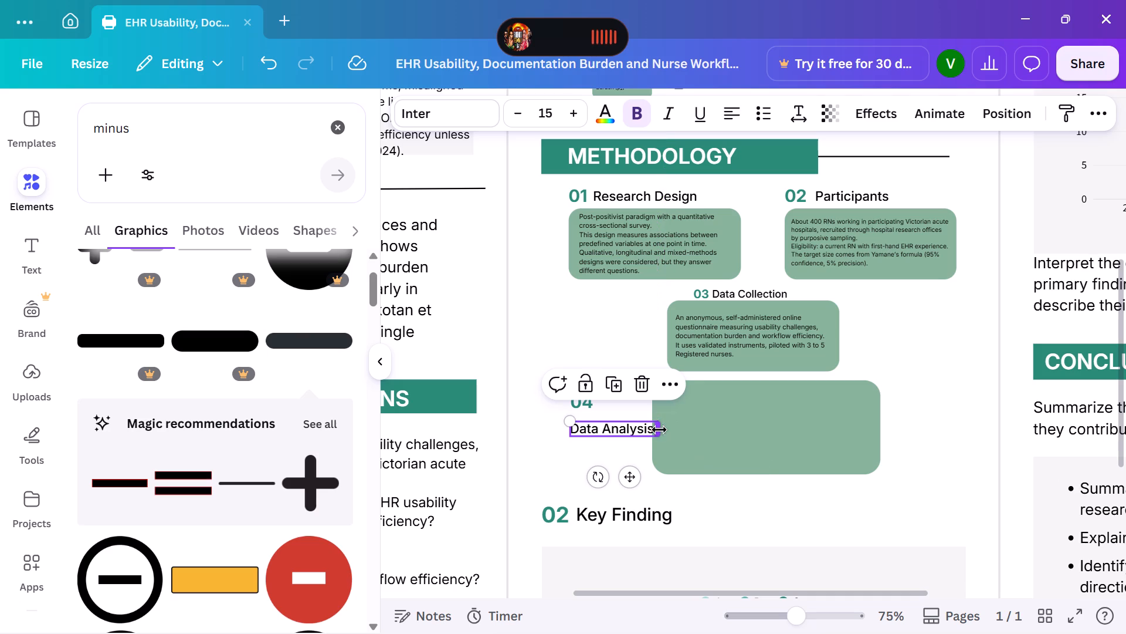
pyautogui.click(512, 117)
pyautogui.click(947, 411)
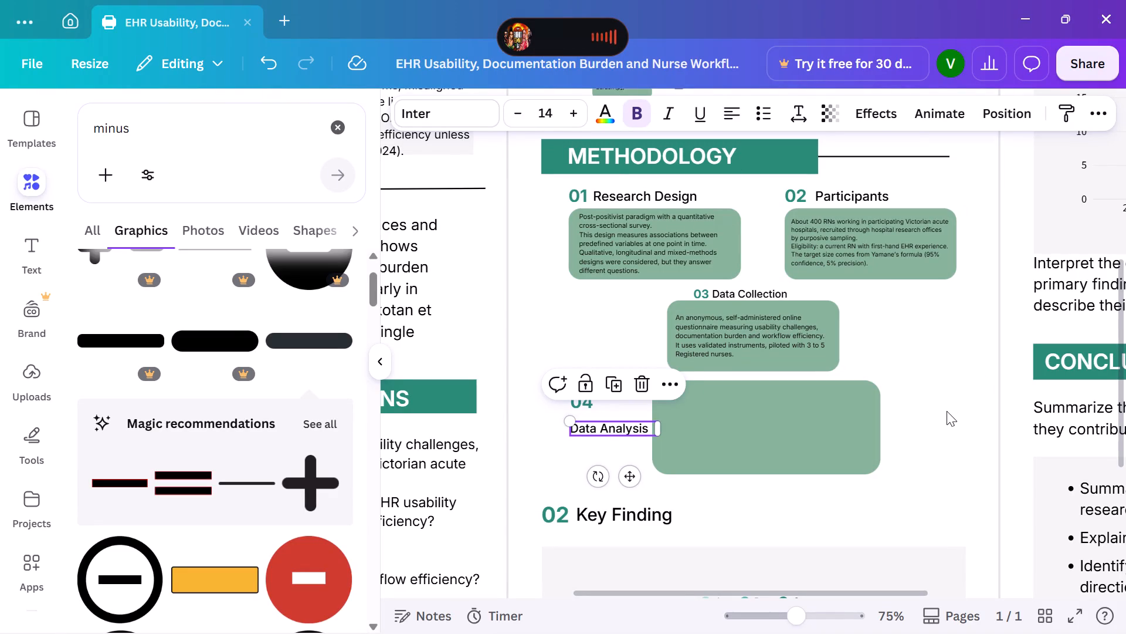
# Move the number 04 down so it sits directly above the "Data Analysis" heading.
pyautogui.click(591, 406)
pyautogui.moveTo(598, 448); pyautogui.dragTo(596, 458)
pyautogui.click(976, 419)
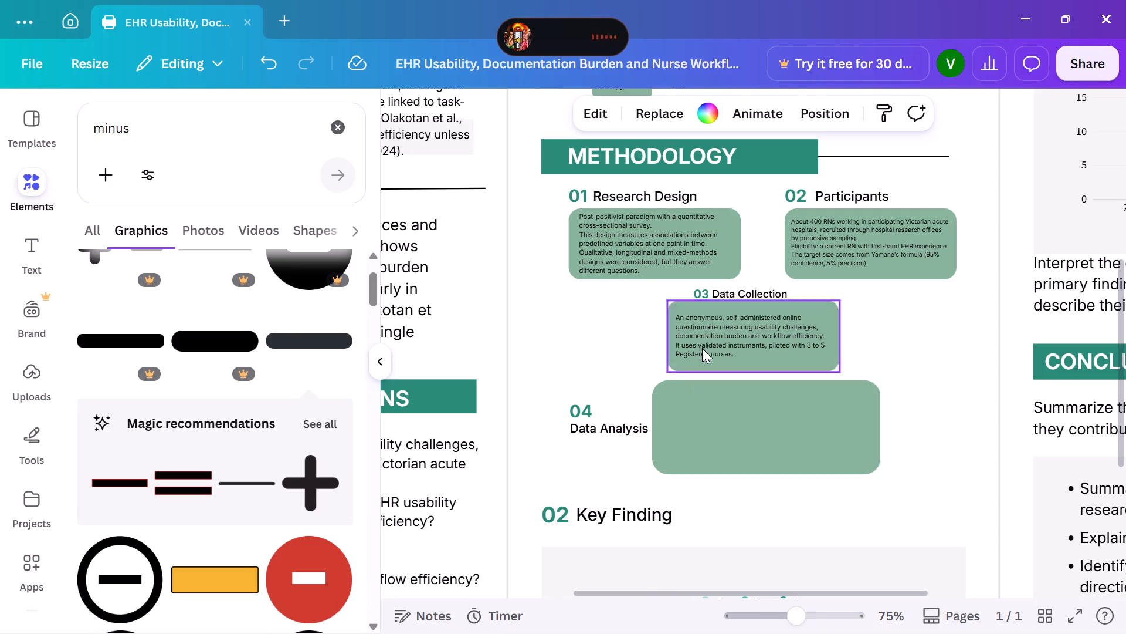
pyautogui.click(702, 346)
pyautogui.click(749, 272)
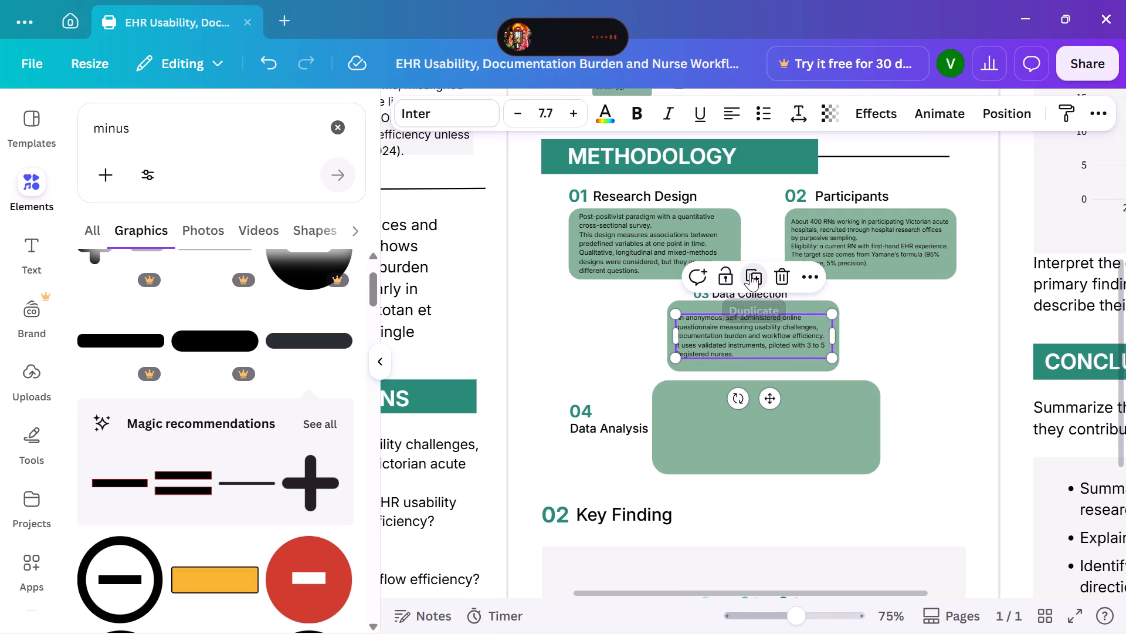
pyautogui.moveTo(732, 334); pyautogui.dragTo(725, 424)
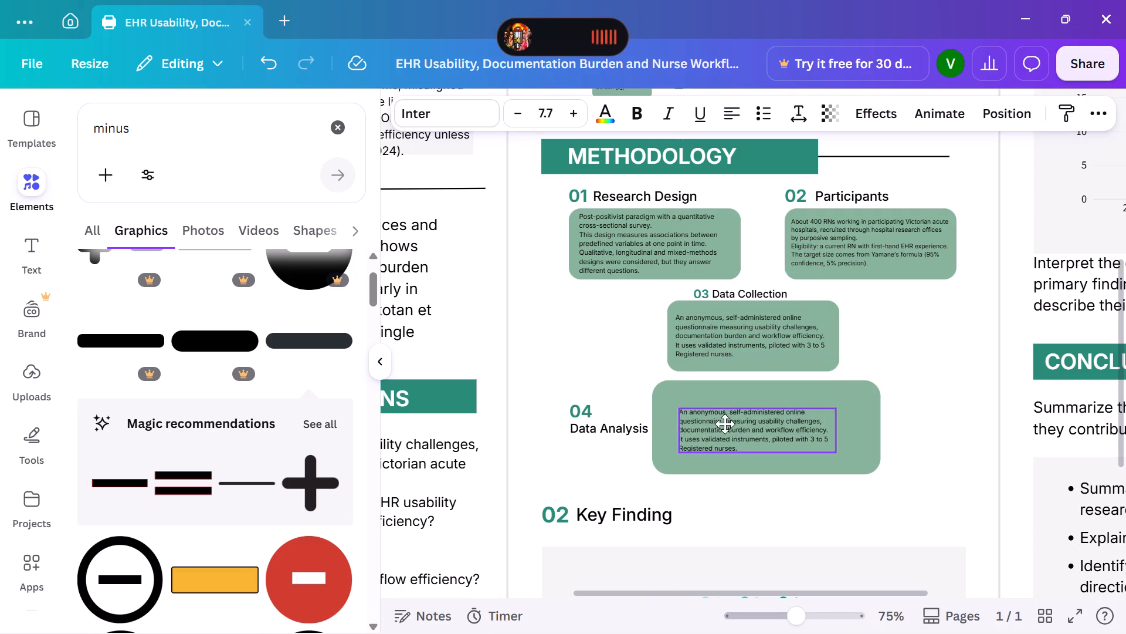
pyautogui.moveTo(725, 424); pyautogui.dragTo(723, 417)
# Replace the duplicated text in the Data Analysis box with the copied four-item analysis list and results-reporting paragraph.
pyautogui.tripleClick(719, 424)
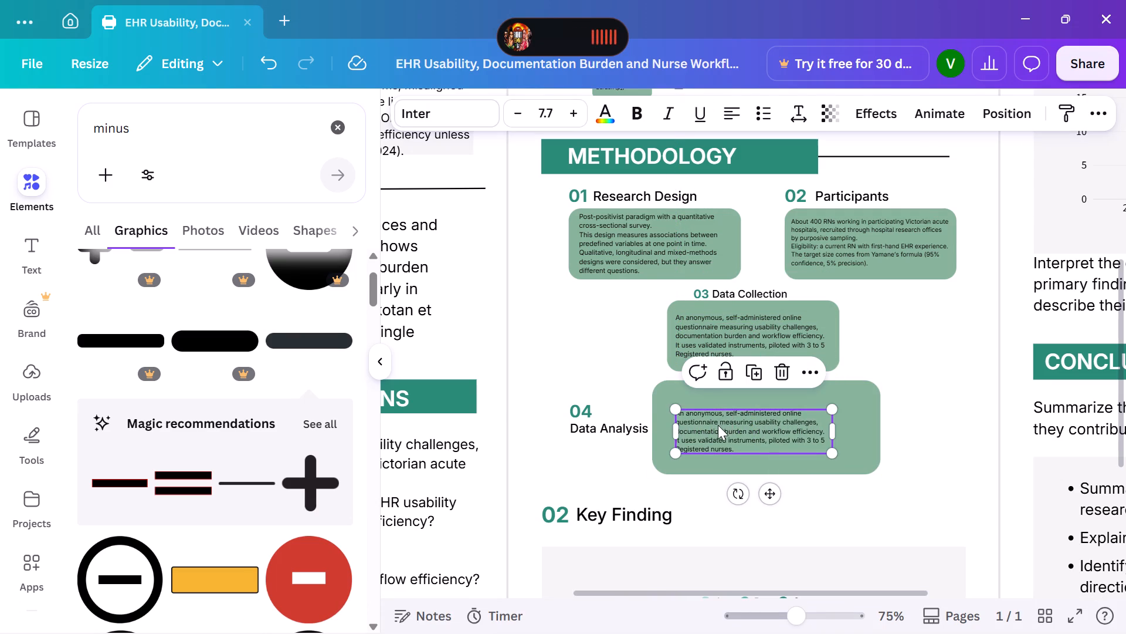
pyautogui.tripleClick(715, 424)
pyautogui.click(715, 424)
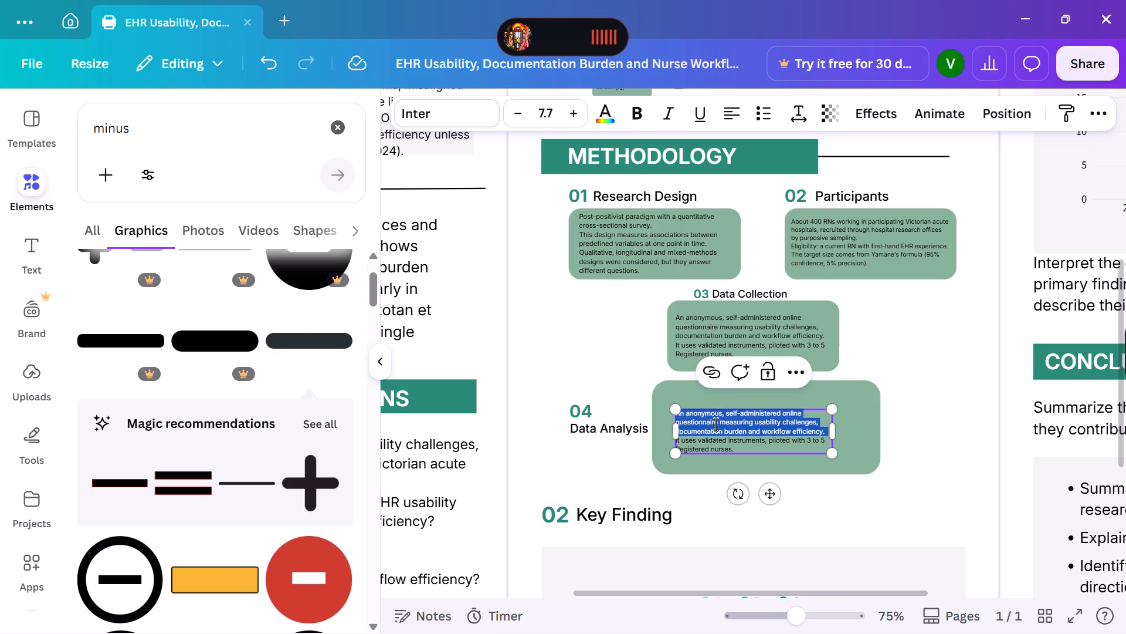
pyautogui.tripleClick(715, 424)
pyautogui.tripleClick(754, 444)
pyautogui.click(754, 444)
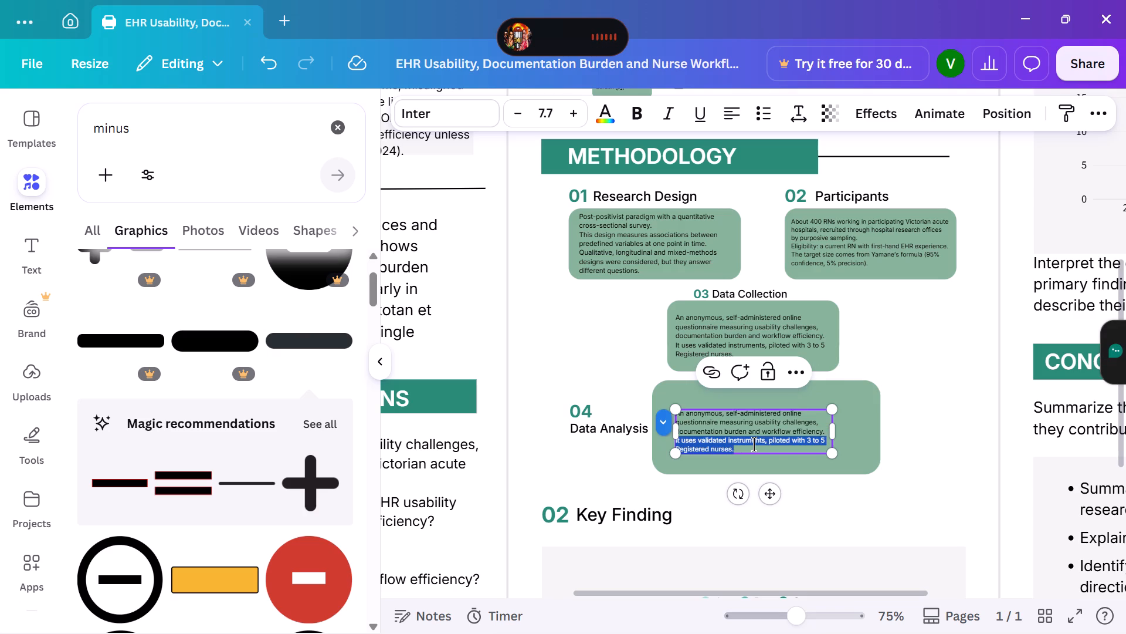
pyautogui.tripleClick(754, 444)
pyautogui.tripleClick(754, 444)
pyautogui.press('BackSpace')
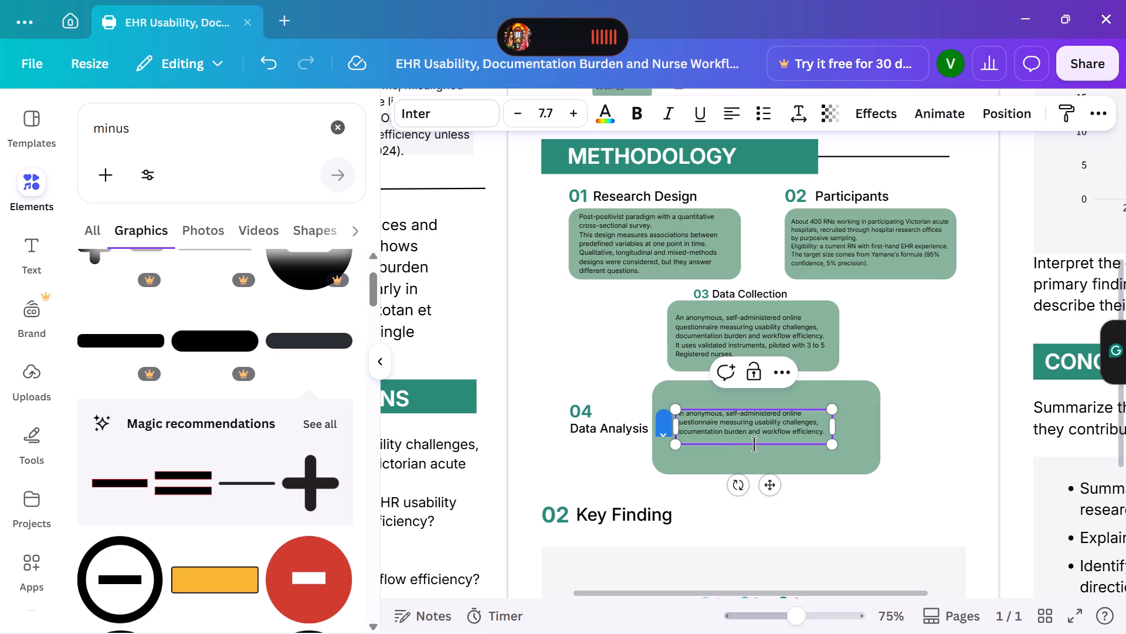
pyautogui.doubleClick(754, 444)
pyautogui.tripleClick(754, 426)
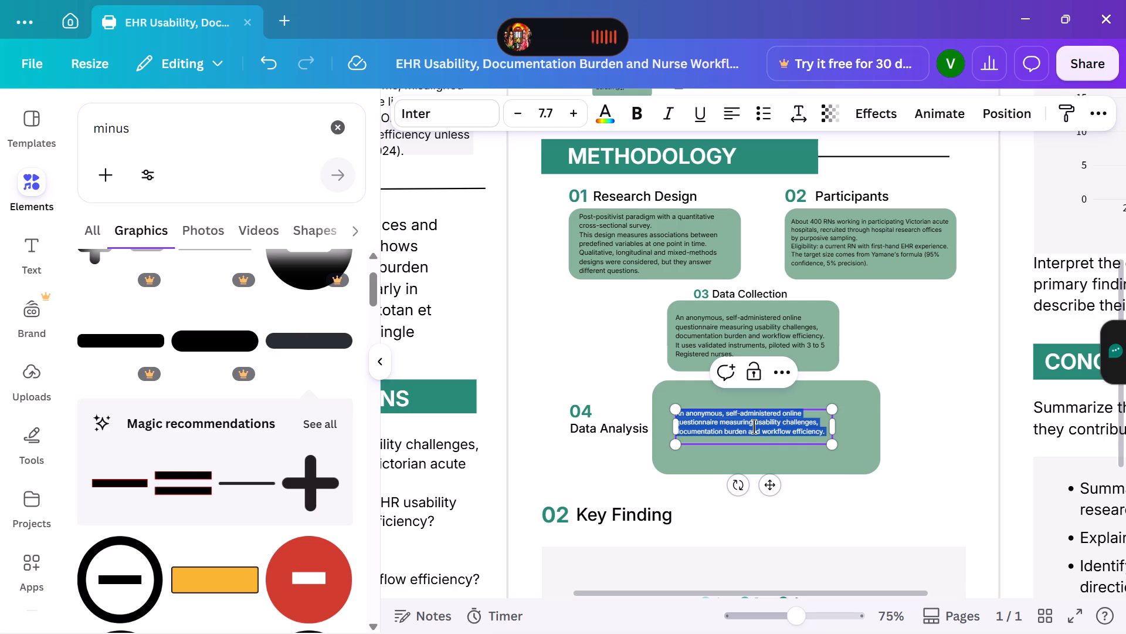
pyautogui.press('BackSpace')
pyautogui.hotkey('ctrl', 'v')
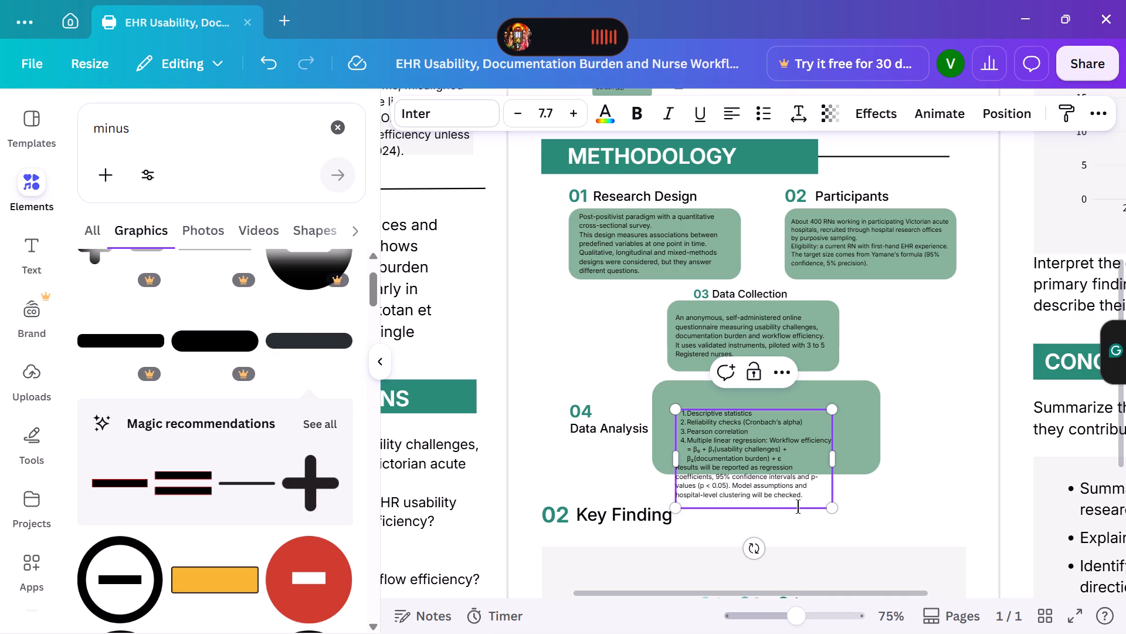
# Scale the pasted Data Analysis text down to font size 6.6 and move it up inside the fourth green box.
pyautogui.moveTo(830, 507); pyautogui.dragTo(815, 478)
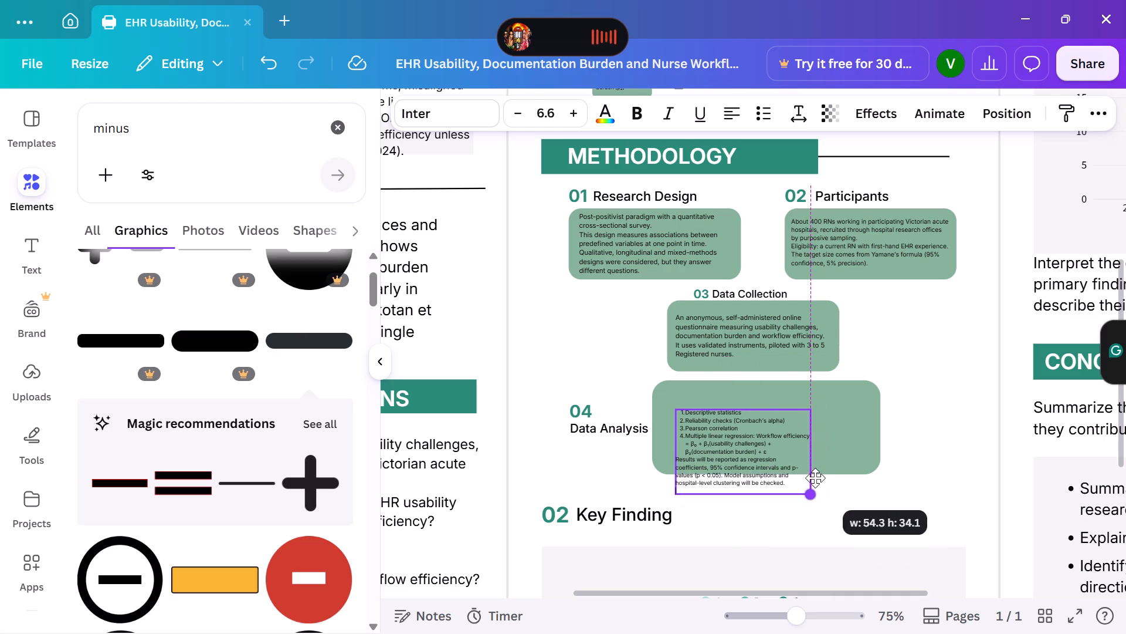
pyautogui.moveTo(815, 478); pyautogui.dragTo(815, 476)
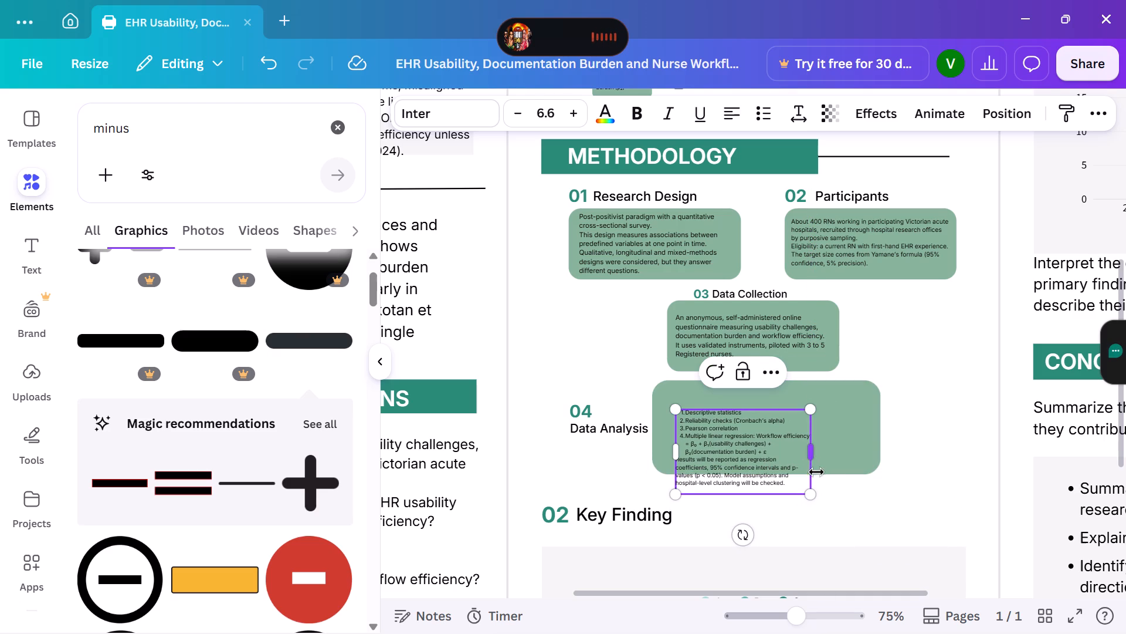
pyautogui.moveTo(796, 495); pyautogui.dragTo(797, 470)
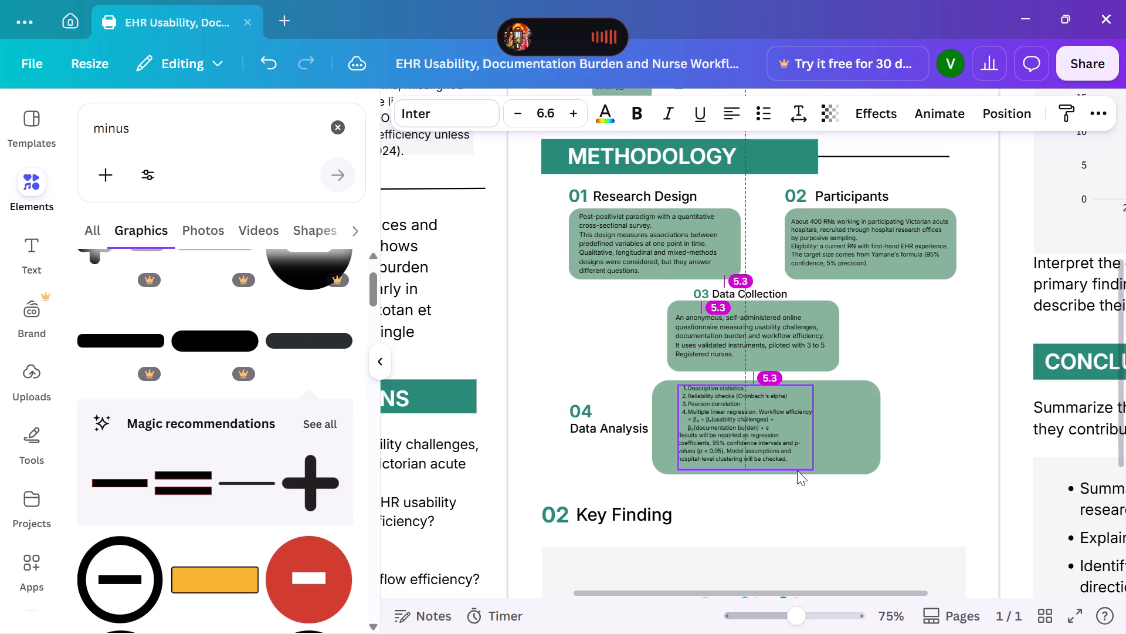
pyautogui.moveTo(797, 470); pyautogui.dragTo(790, 470)
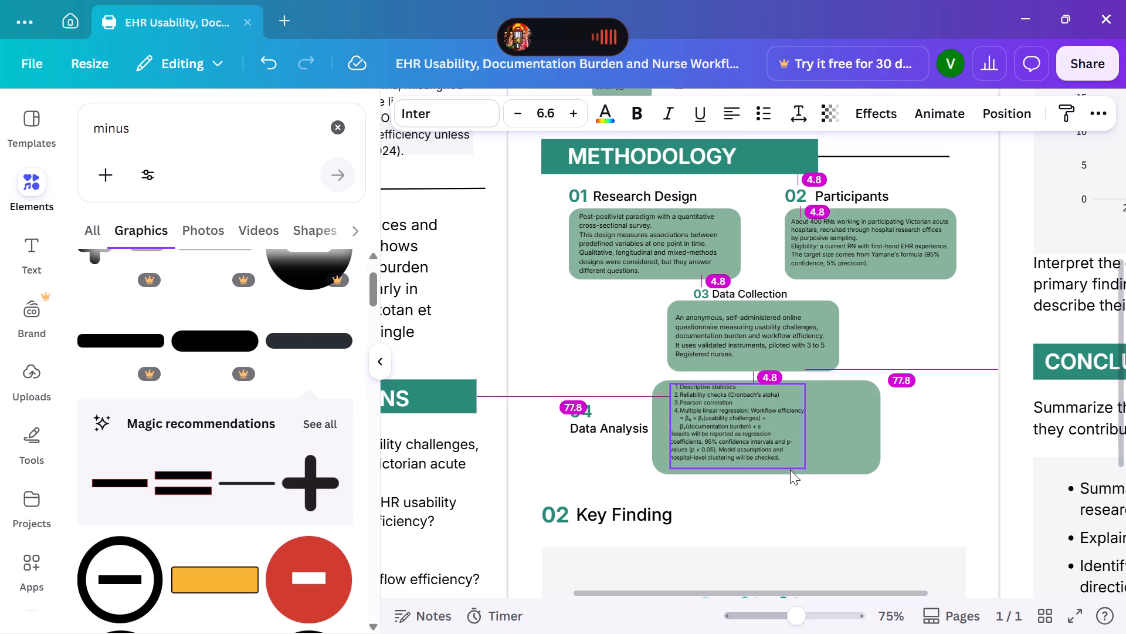
pyautogui.moveTo(790, 470); pyautogui.dragTo(791, 470)
# Widen the Data Analysis text frame to about 71 so its lines rewrap across the green box.
pyautogui.click(840, 441)
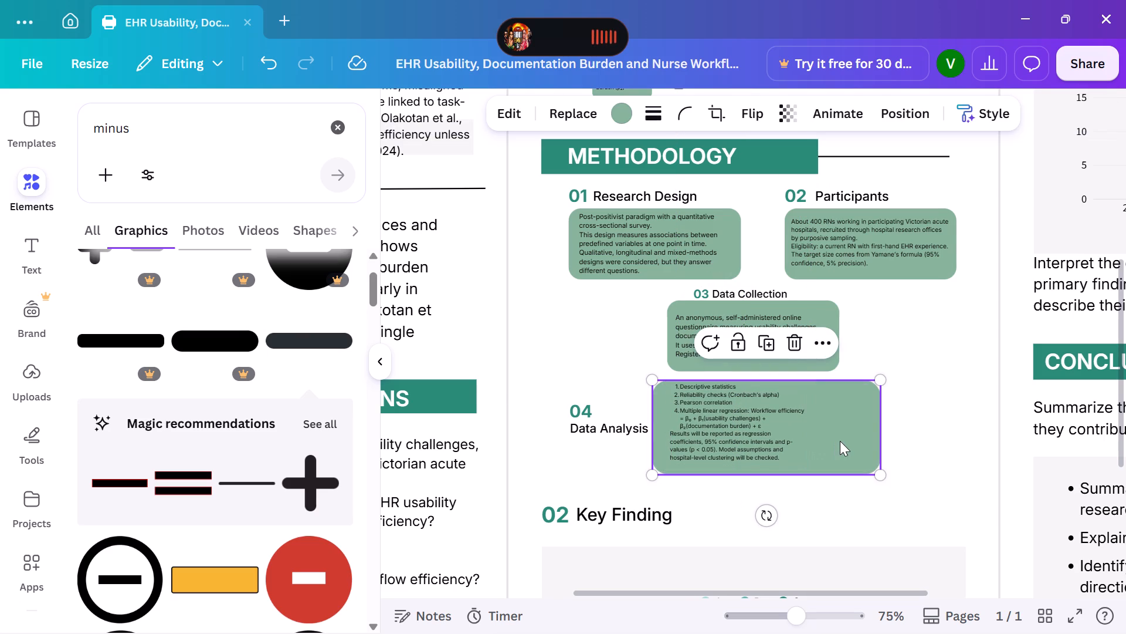
pyautogui.click(764, 452)
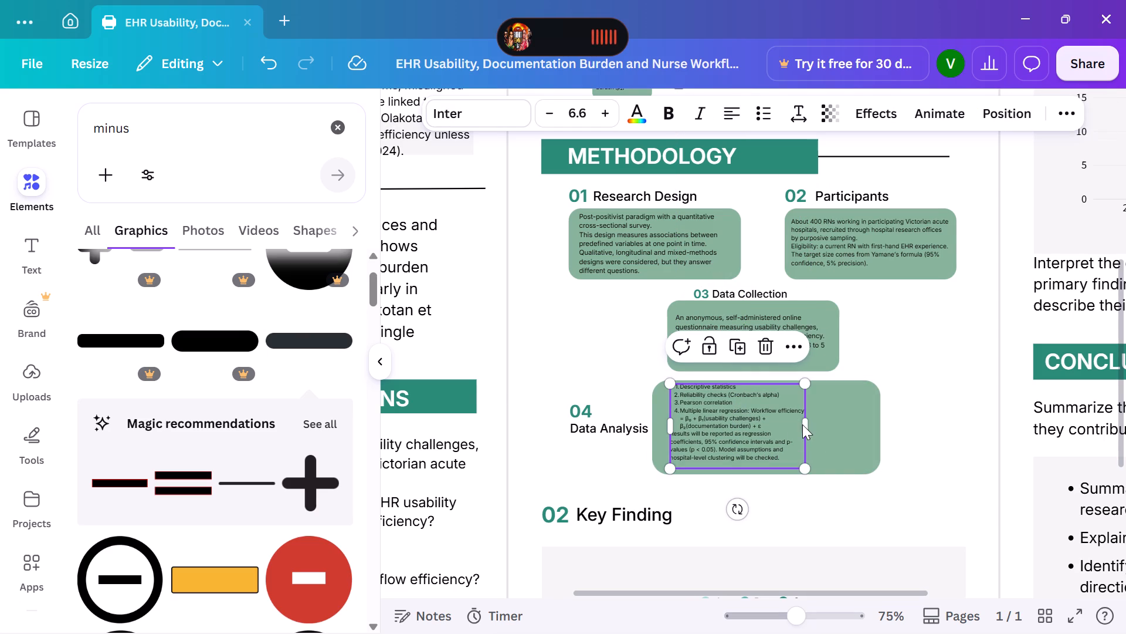
pyautogui.moveTo(808, 424); pyautogui.dragTo(827, 428)
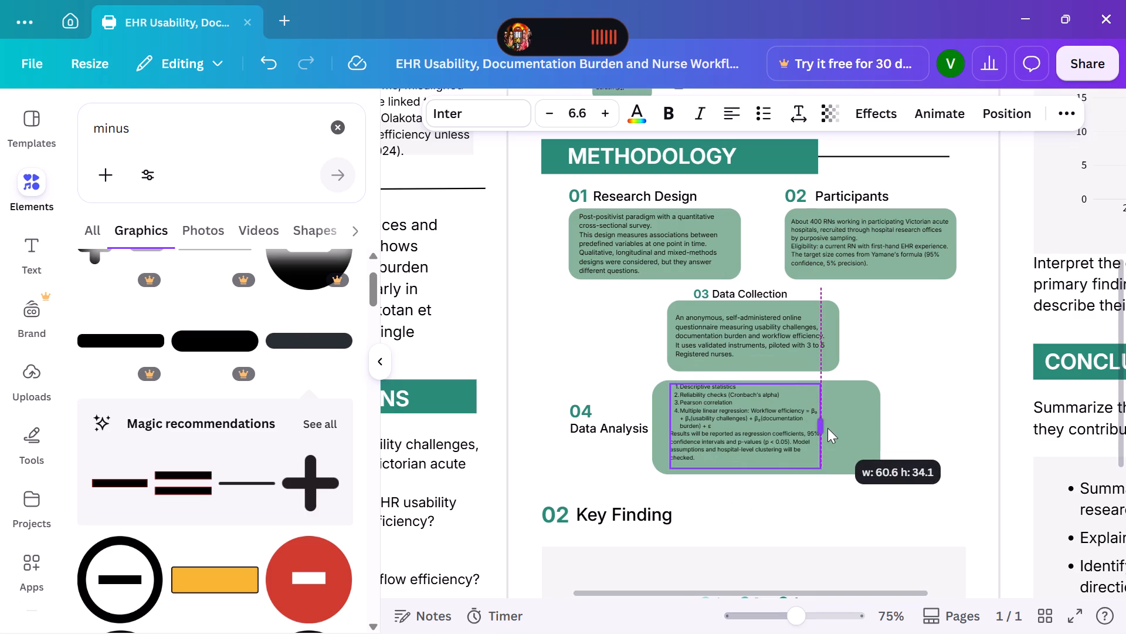
pyautogui.moveTo(827, 428); pyautogui.dragTo(849, 430)
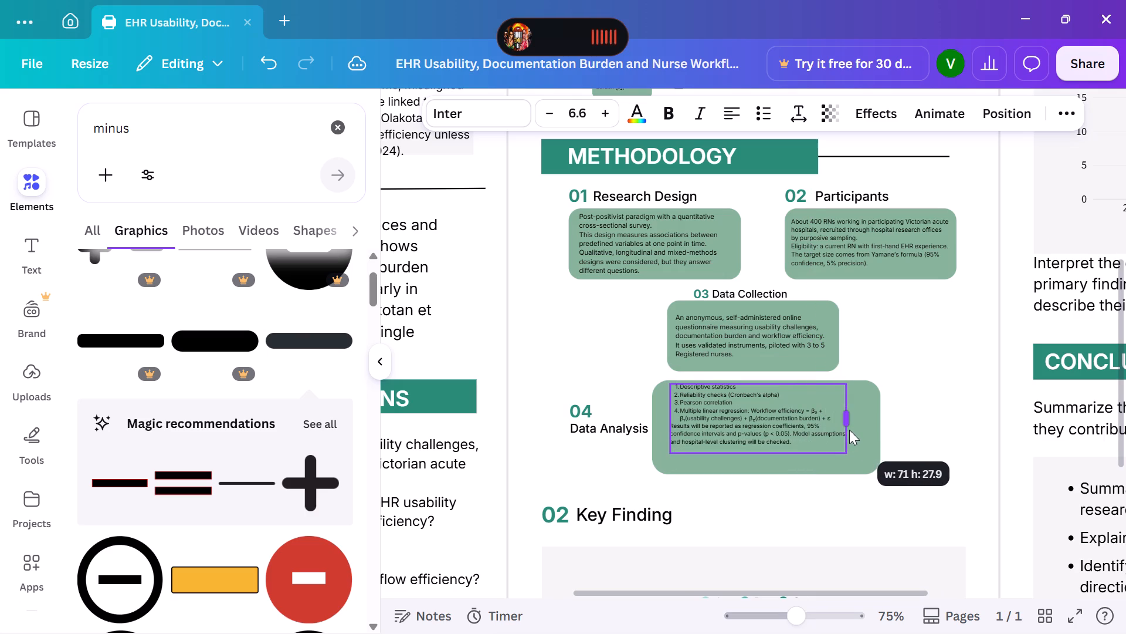
pyautogui.moveTo(849, 430); pyautogui.dragTo(850, 431)
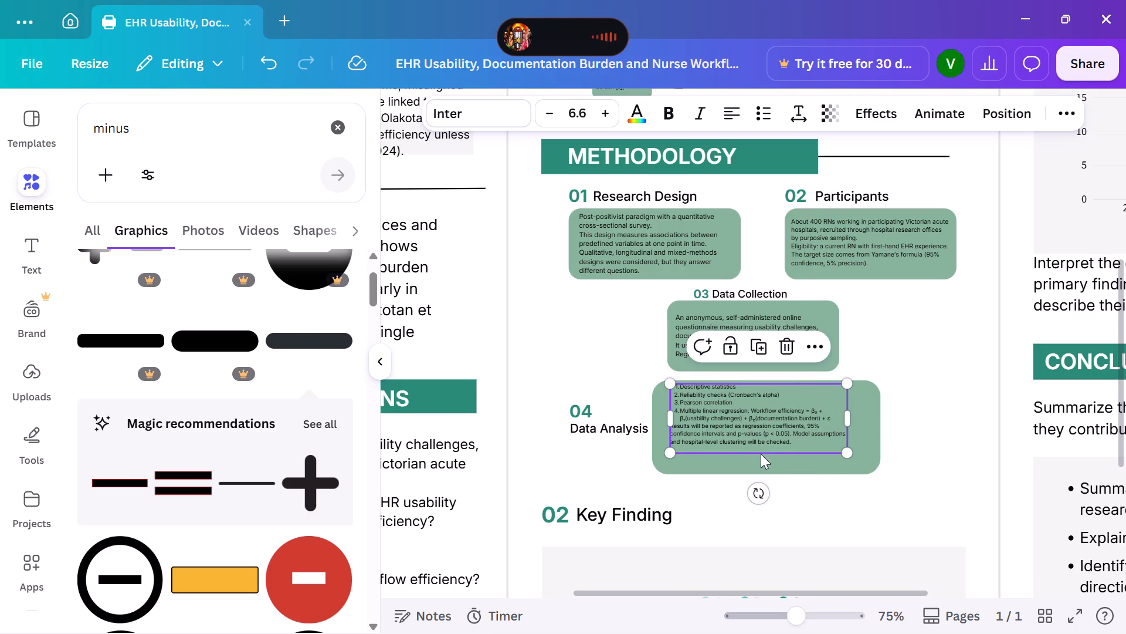
# Shrink the green Data Analysis box from its lower-right and upper-left corners to fit closely around its text.
pyautogui.click(772, 410)
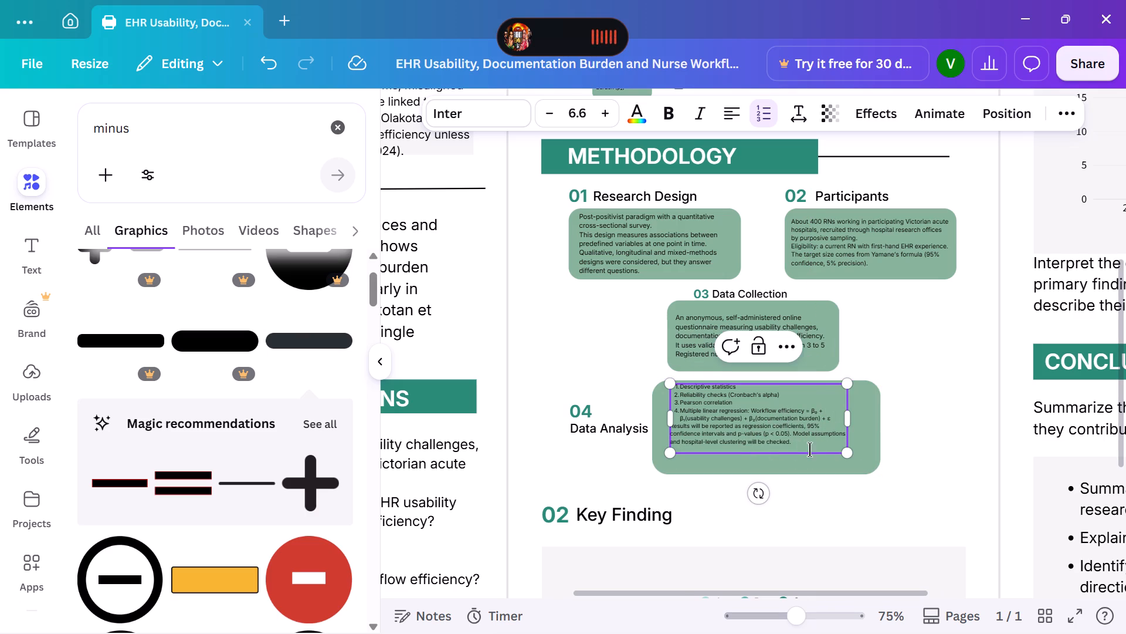
pyautogui.click(910, 430)
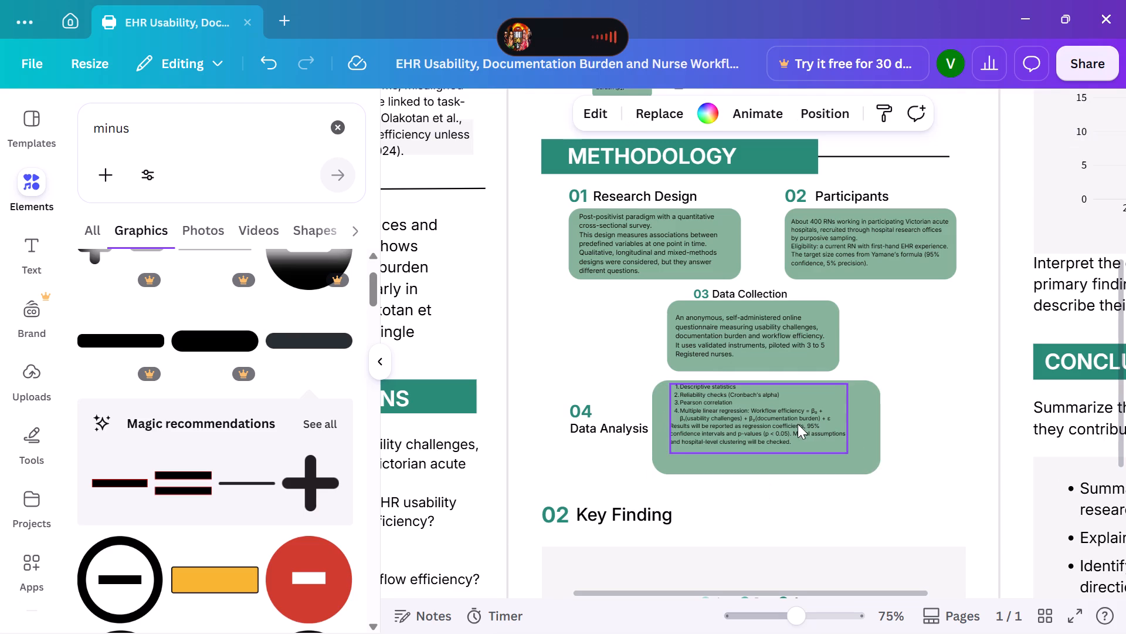
pyautogui.click(798, 424)
pyautogui.click(802, 454)
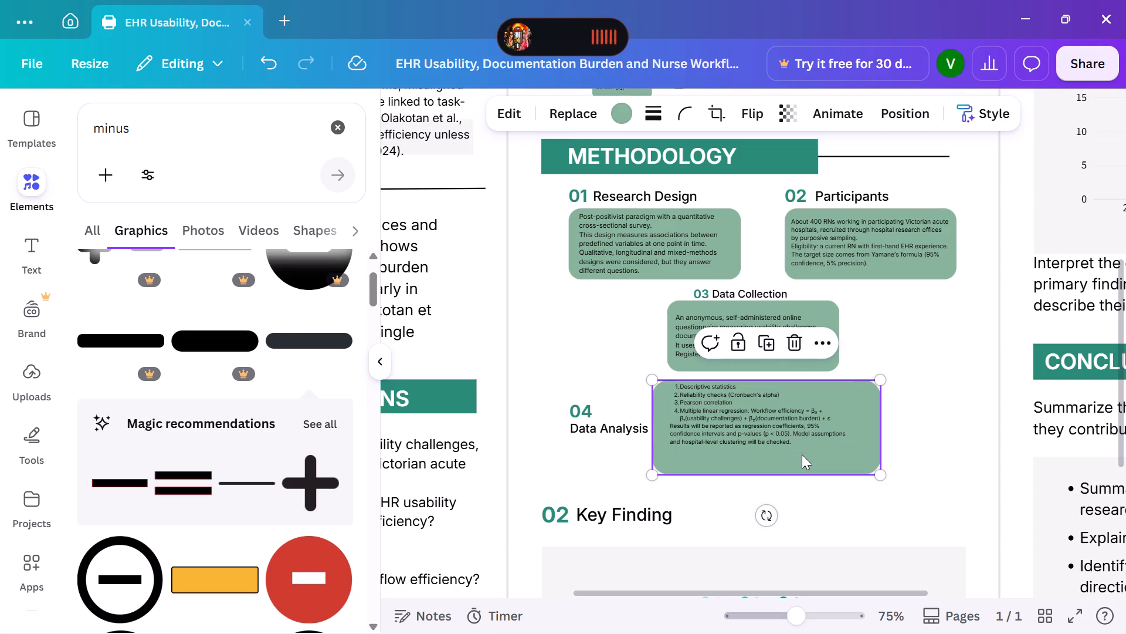
pyautogui.click(801, 428)
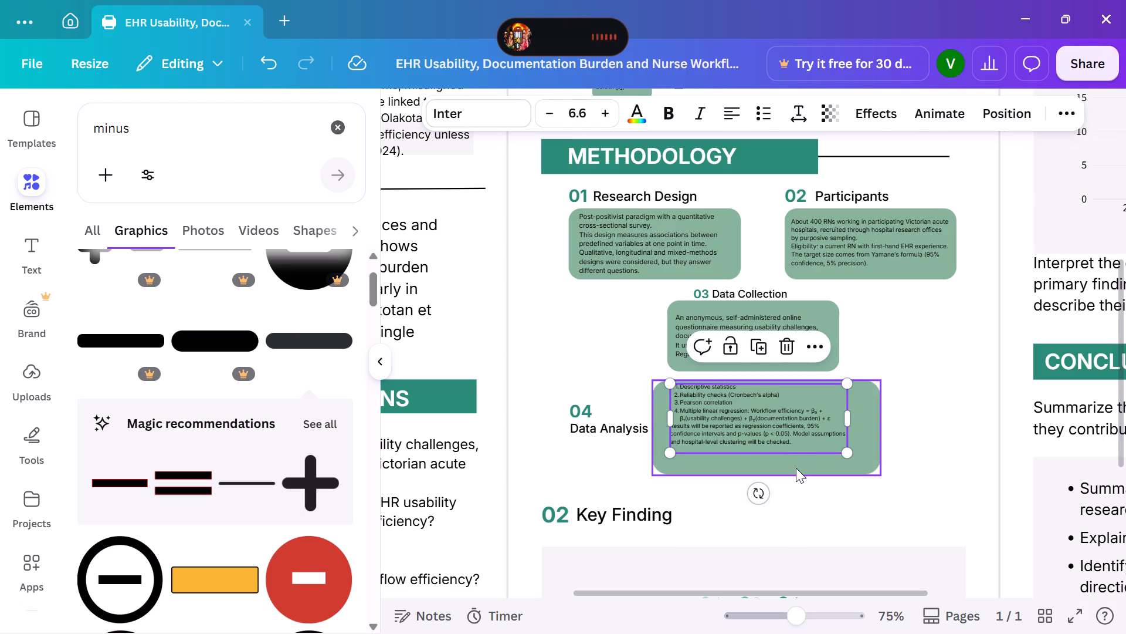
pyautogui.click(796, 469)
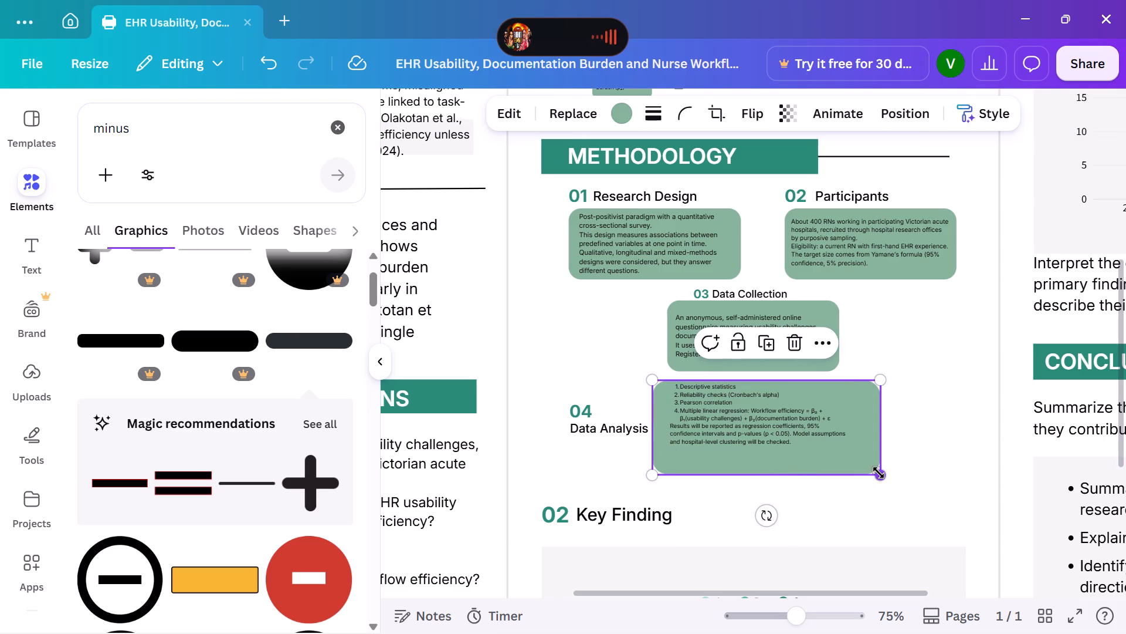
pyautogui.moveTo(879, 473); pyautogui.dragTo(867, 471)
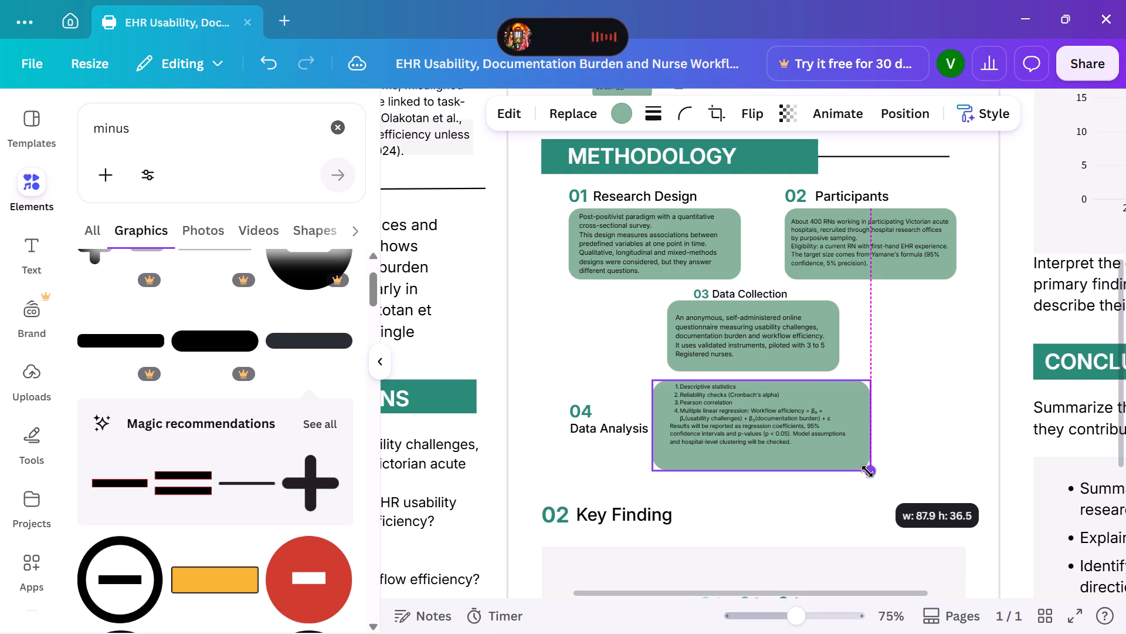
pyautogui.moveTo(867, 471); pyautogui.dragTo(861, 461)
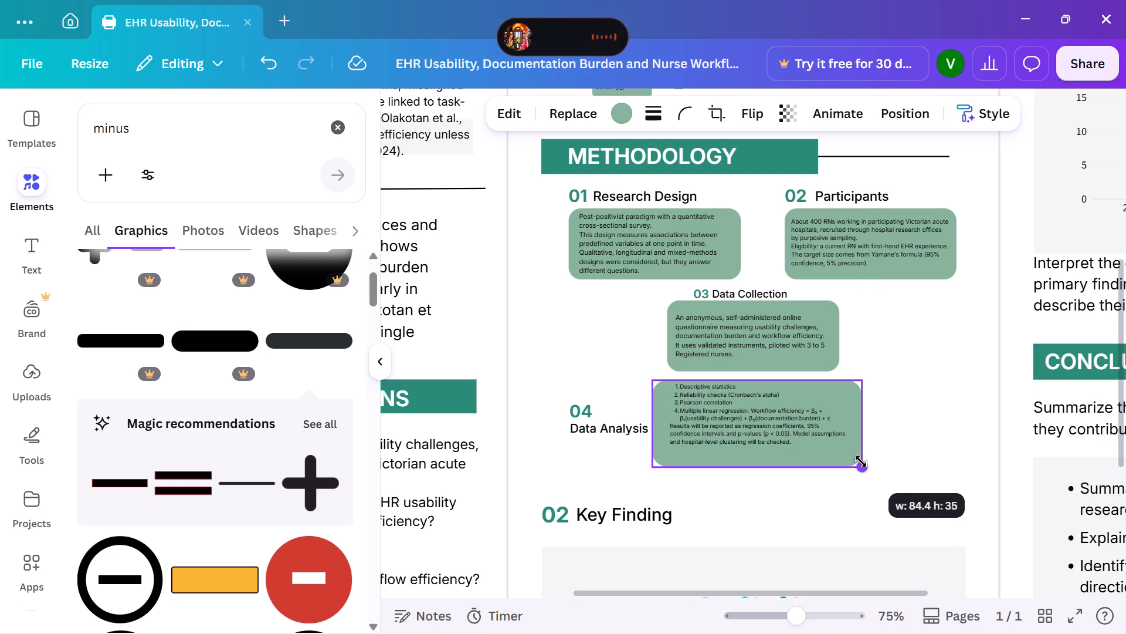
pyautogui.moveTo(861, 461); pyautogui.dragTo(854, 451)
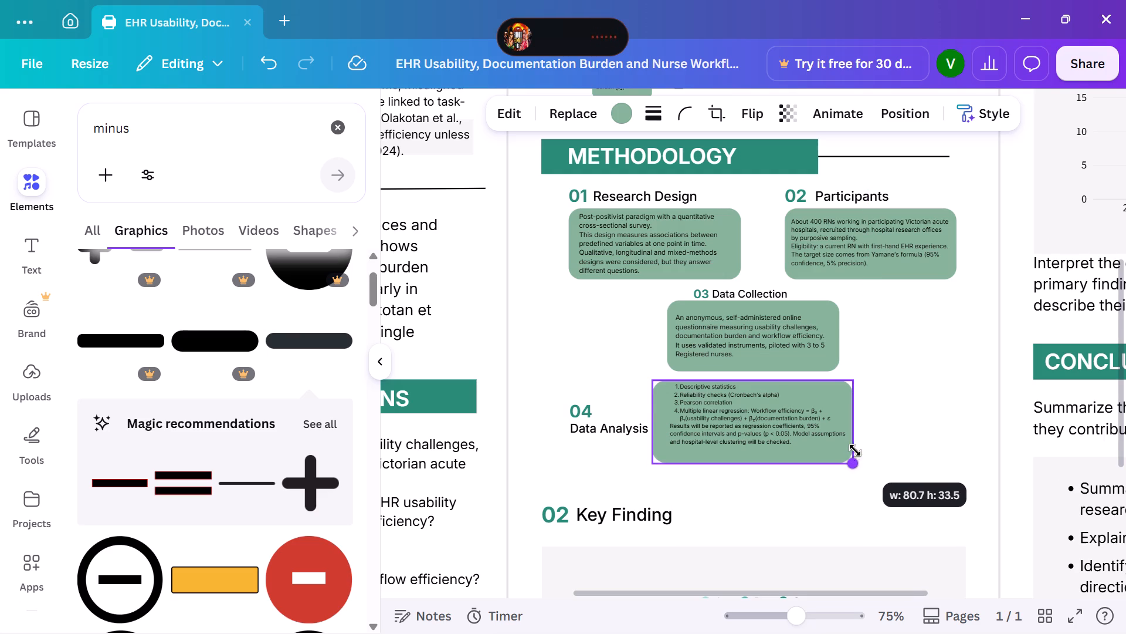
pyautogui.moveTo(648, 382); pyautogui.dragTo(649, 382)
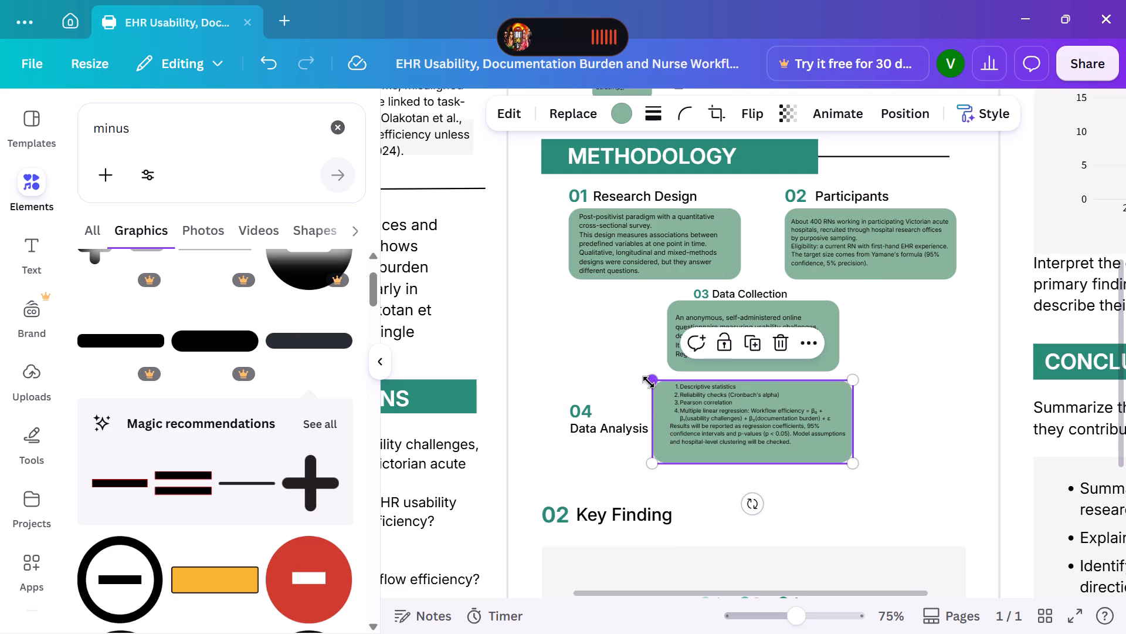
pyautogui.moveTo(649, 382); pyautogui.dragTo(653, 385)
# Move the Data Analysis text slightly down and left so it sits centred within the resized green box.
pyautogui.click(693, 413)
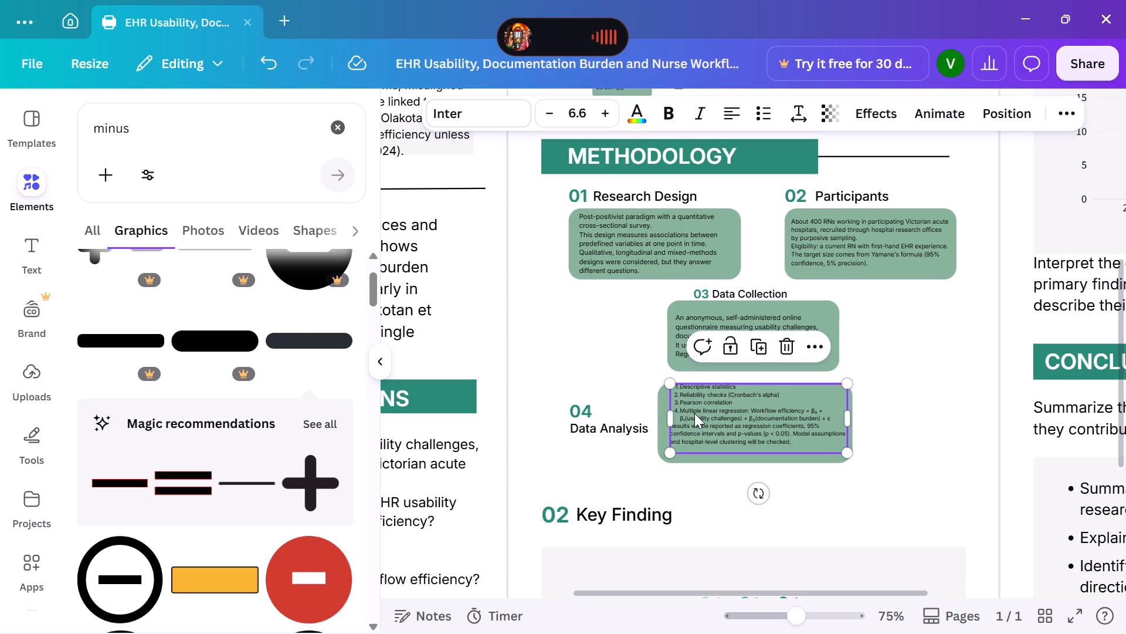
pyautogui.moveTo(706, 417); pyautogui.dragTo(707, 423)
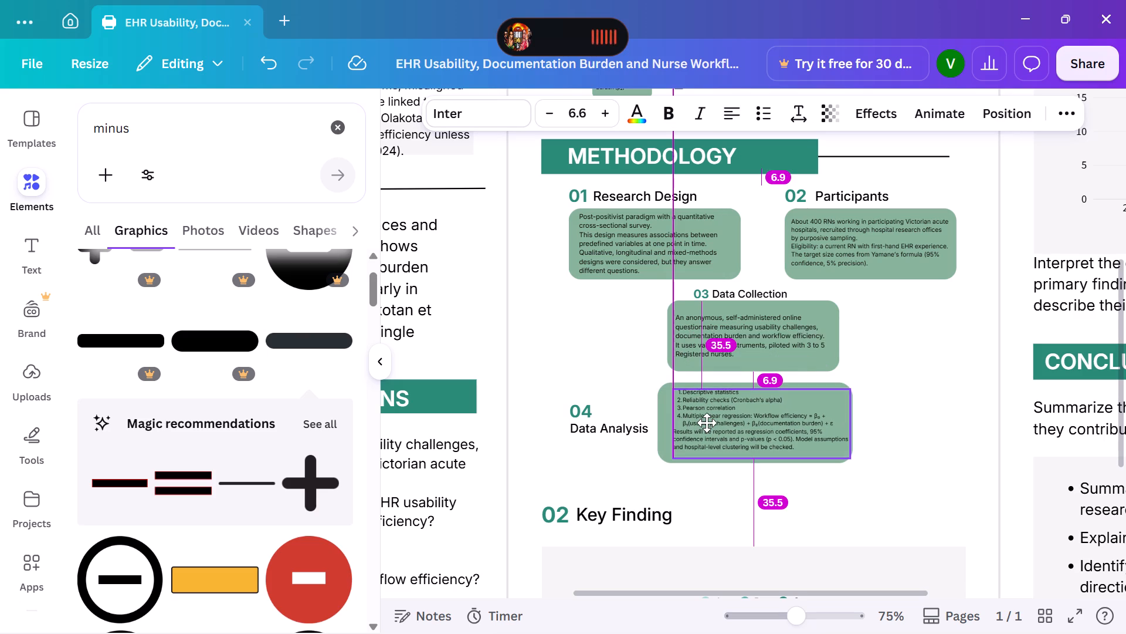
pyautogui.moveTo(707, 423); pyautogui.dragTo(699, 423)
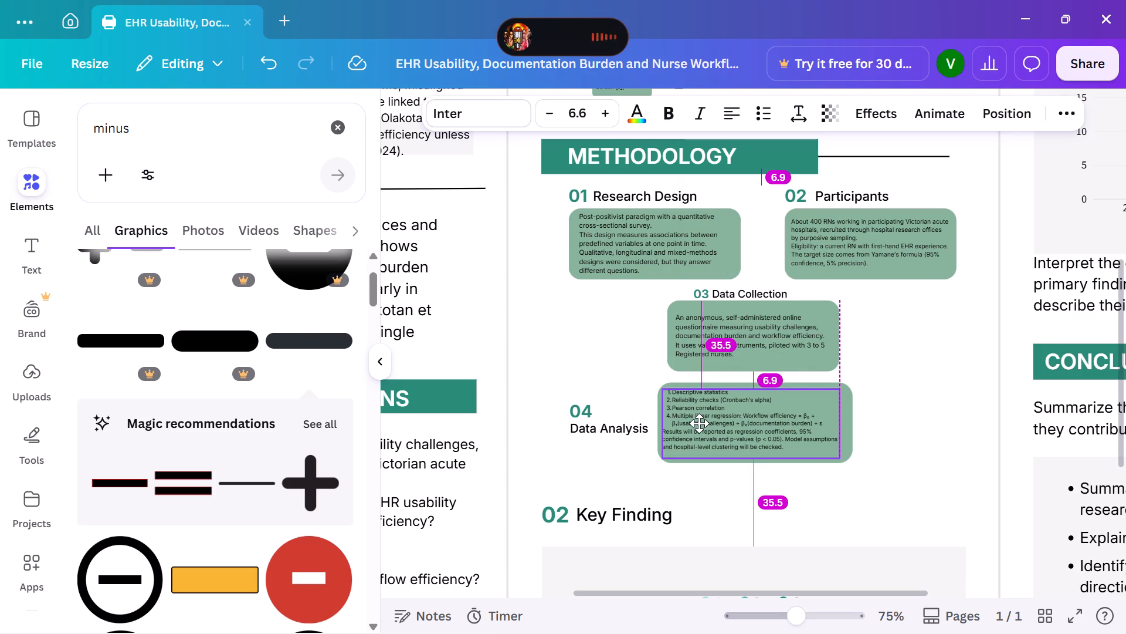
pyautogui.moveTo(699, 423); pyautogui.dragTo(704, 424)
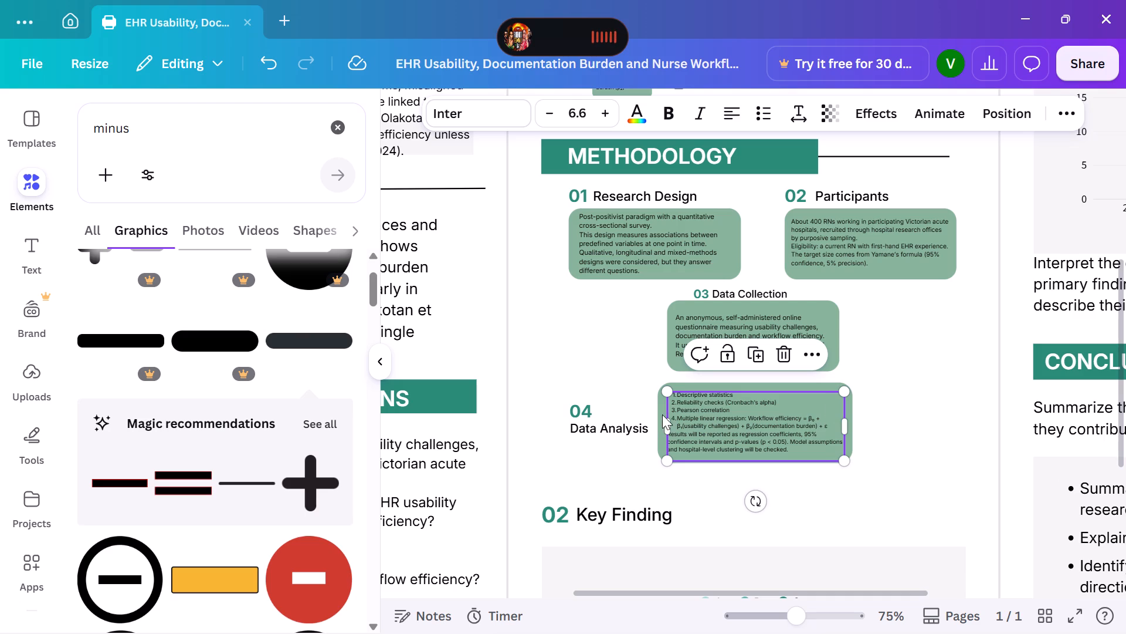
pyautogui.click(867, 401)
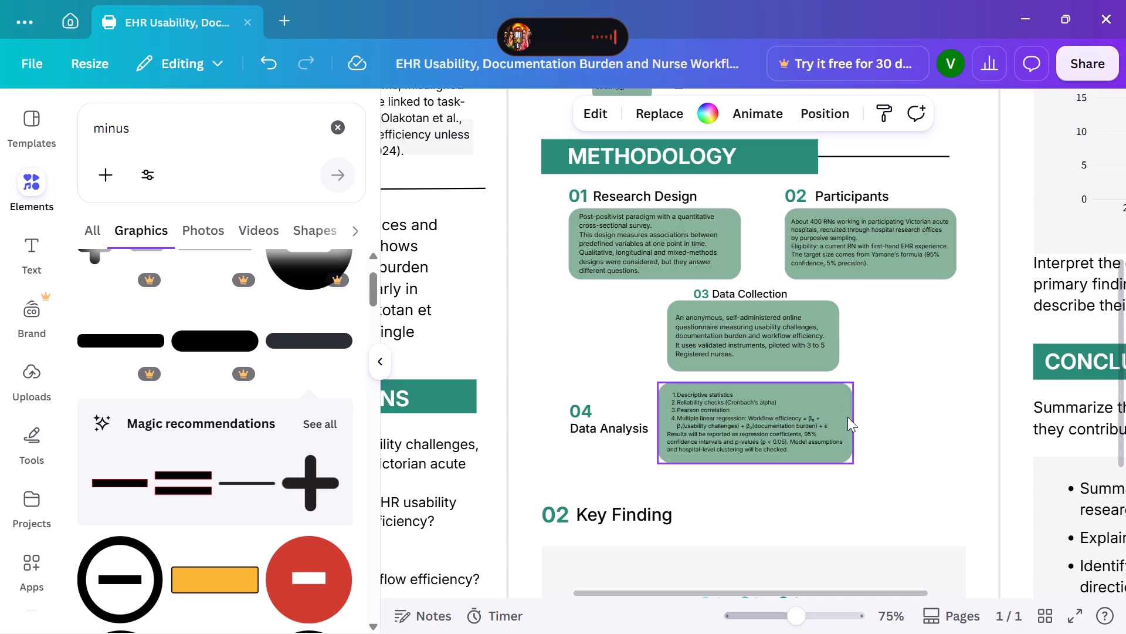
pyautogui.click(847, 417)
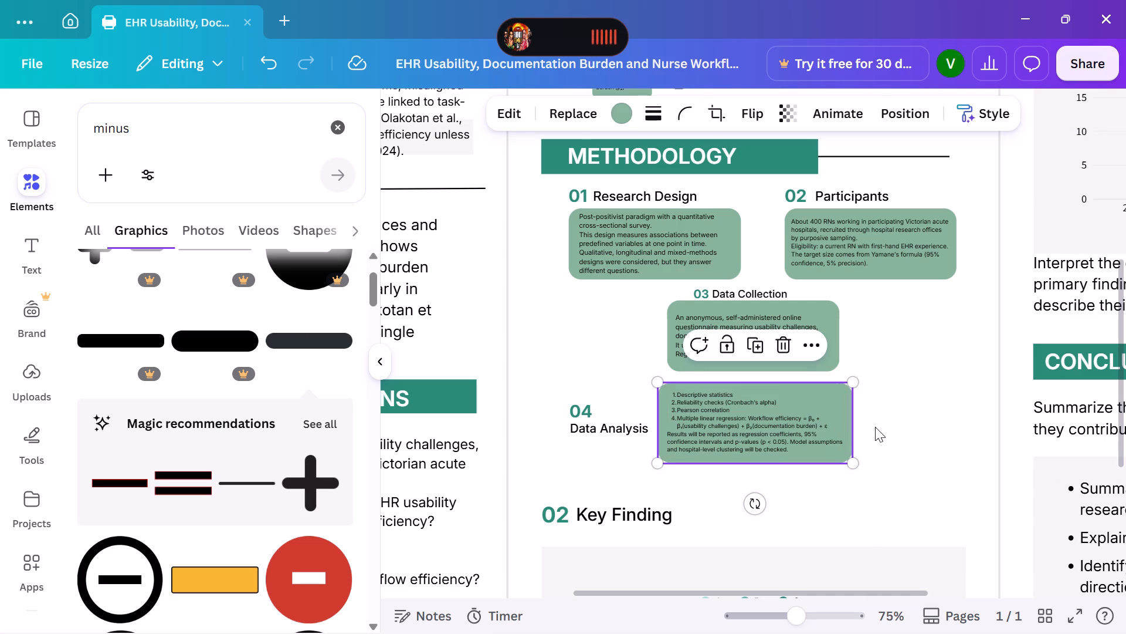
pyautogui.click(875, 427)
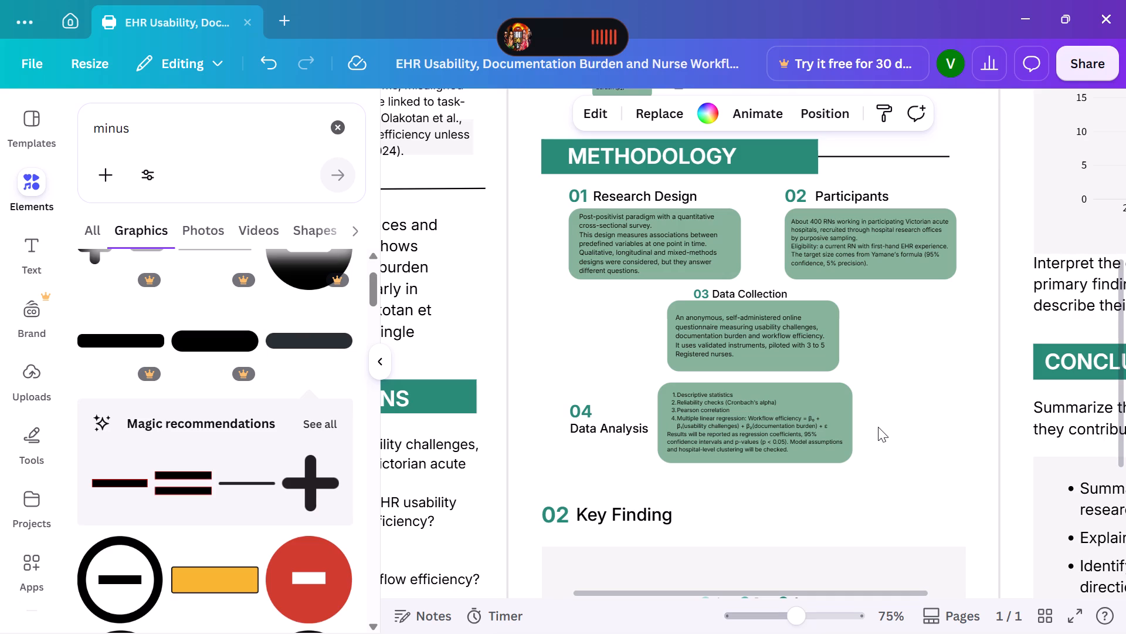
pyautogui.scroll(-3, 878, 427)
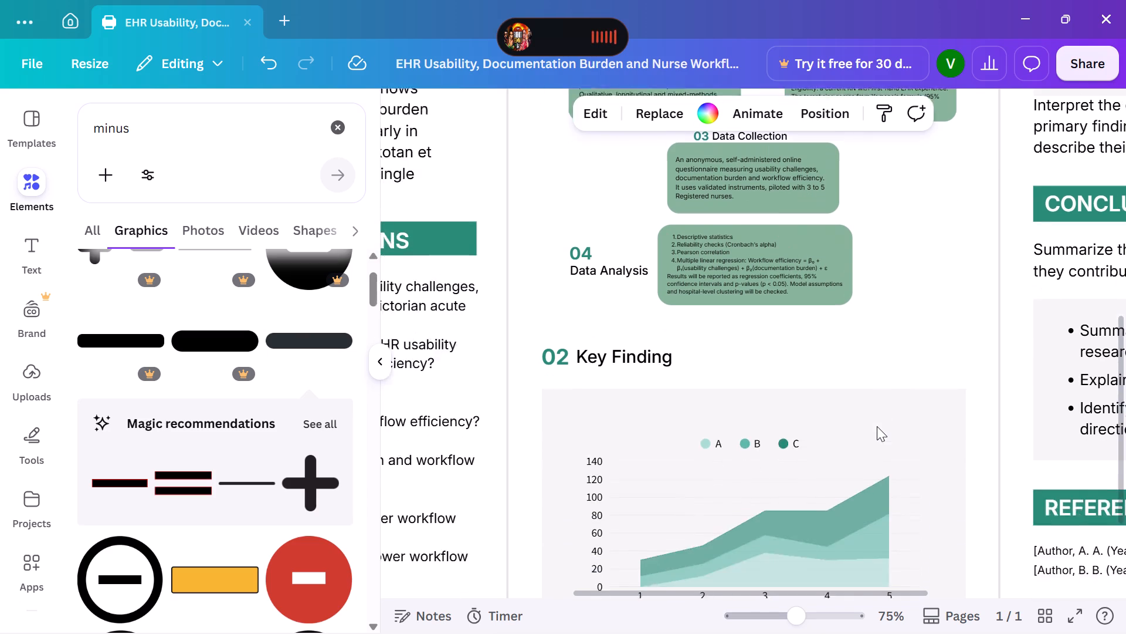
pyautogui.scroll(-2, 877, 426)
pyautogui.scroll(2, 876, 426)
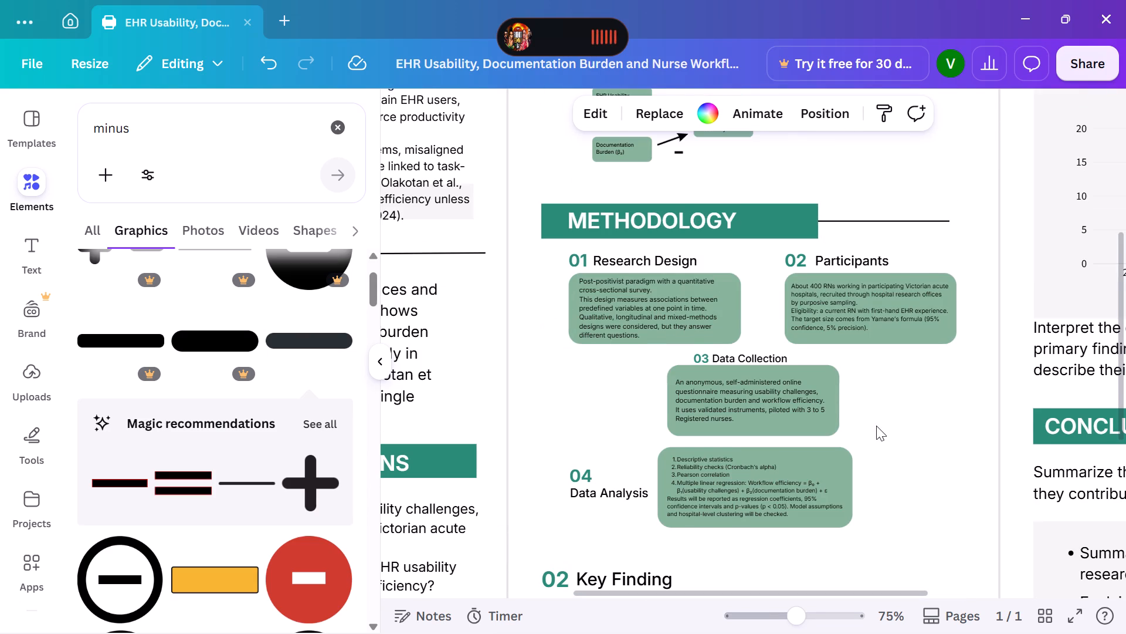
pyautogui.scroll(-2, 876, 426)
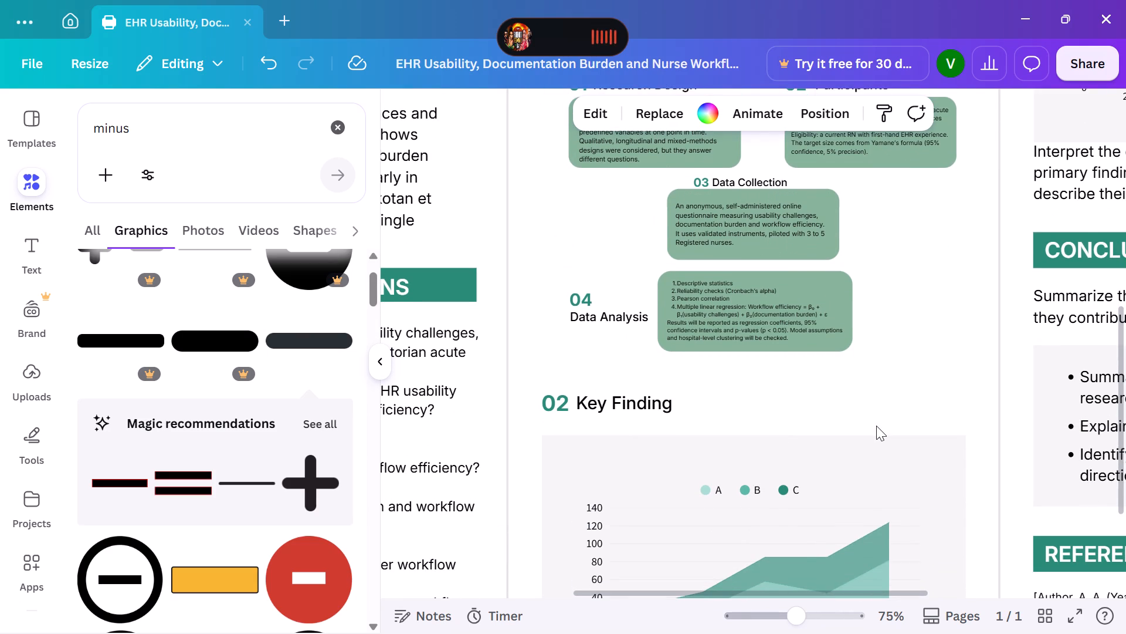
# Shrink the green Data Analysis box from its upper corners and shift it slightly down beneath the Data Collection box.
pyautogui.scroll(1, 876, 426)
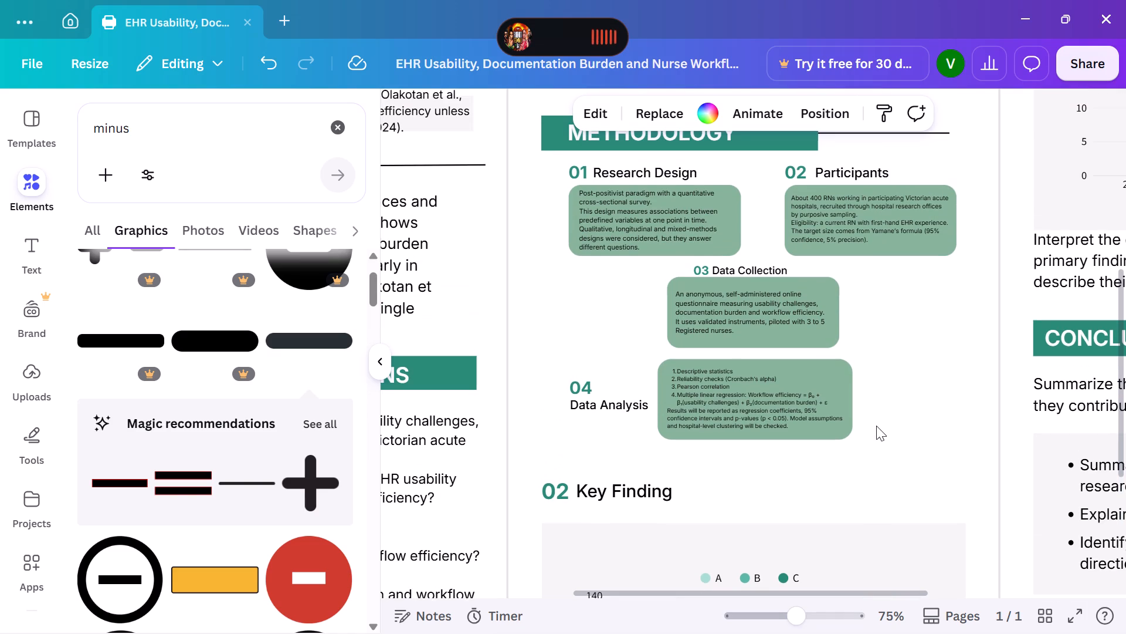
pyautogui.click(664, 396)
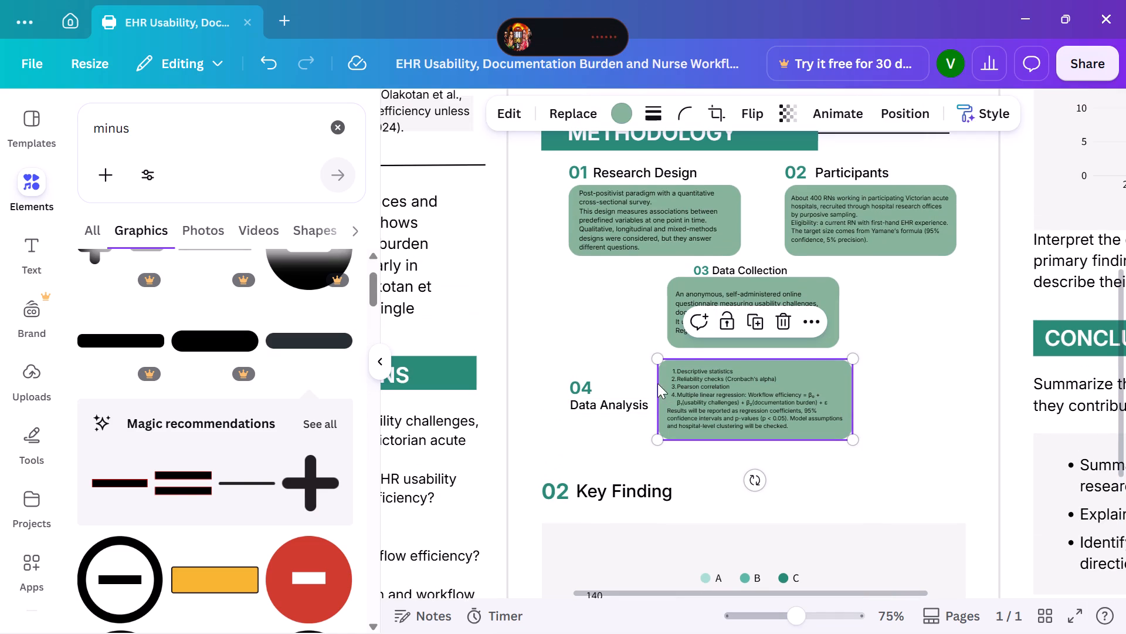
pyautogui.moveTo(654, 362); pyautogui.dragTo(663, 365)
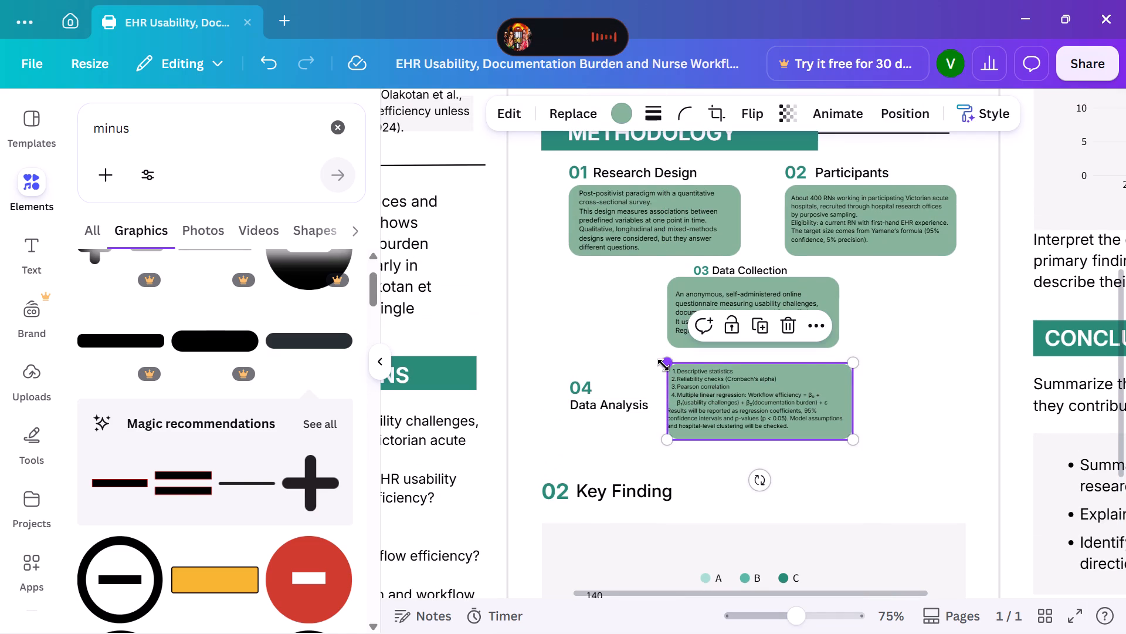
pyautogui.click(852, 363)
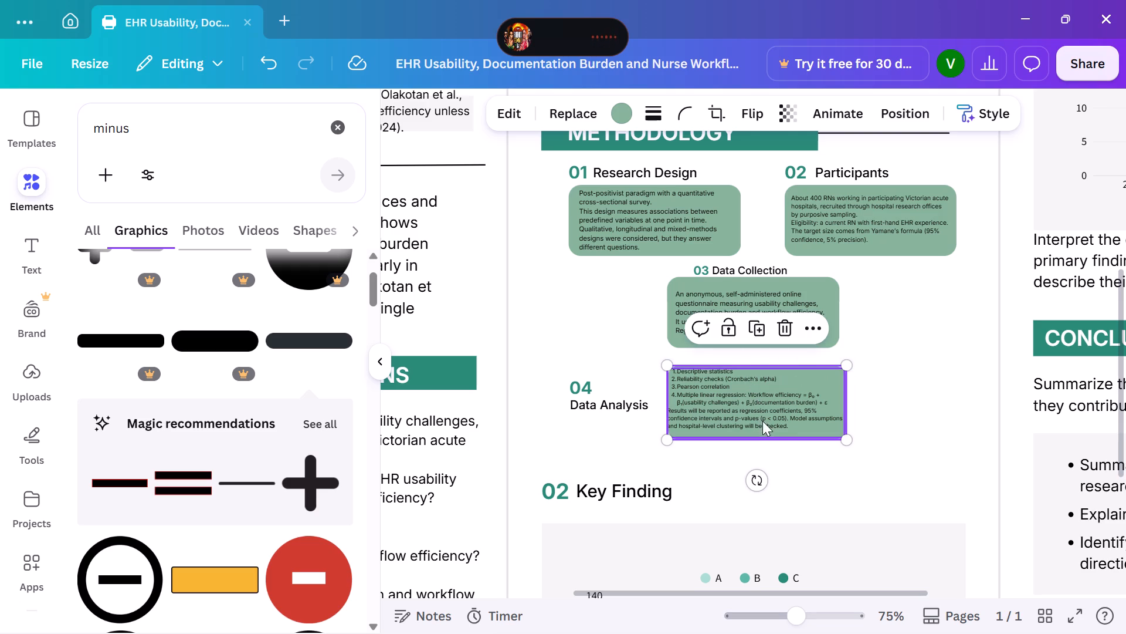
pyautogui.click(809, 439)
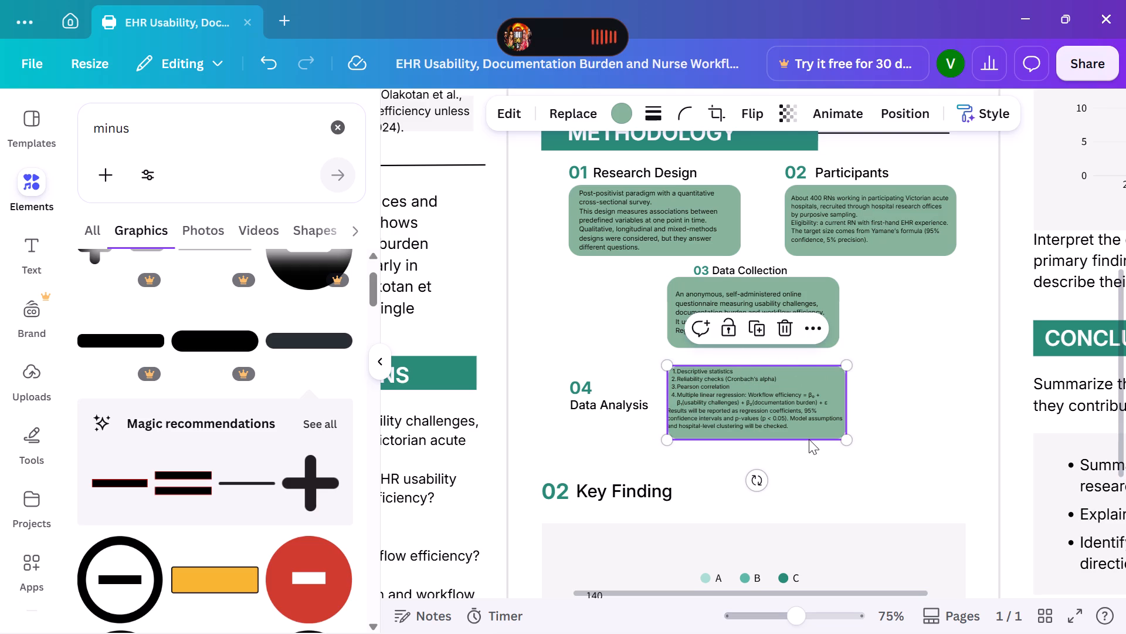
# Move the Data Analysis body text slightly down and right, and narrow its frame to about 69.4 so the lines rewrap.
pyautogui.click(757, 411)
pyautogui.moveTo(757, 410); pyautogui.dragTo(758, 416)
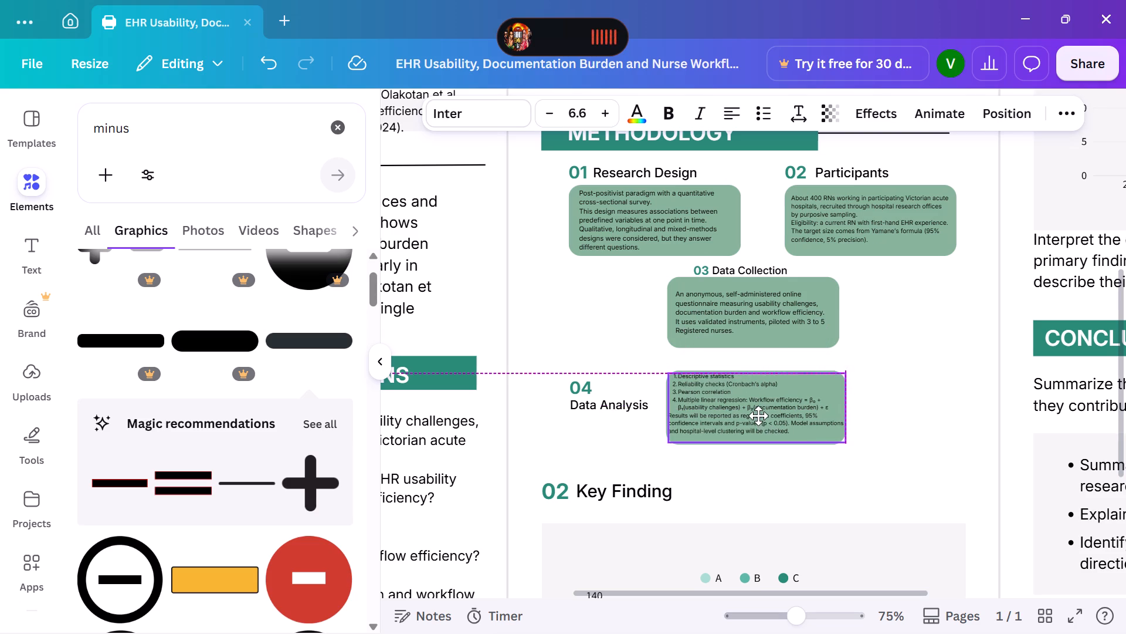
pyautogui.moveTo(758, 416); pyautogui.dragTo(759, 418)
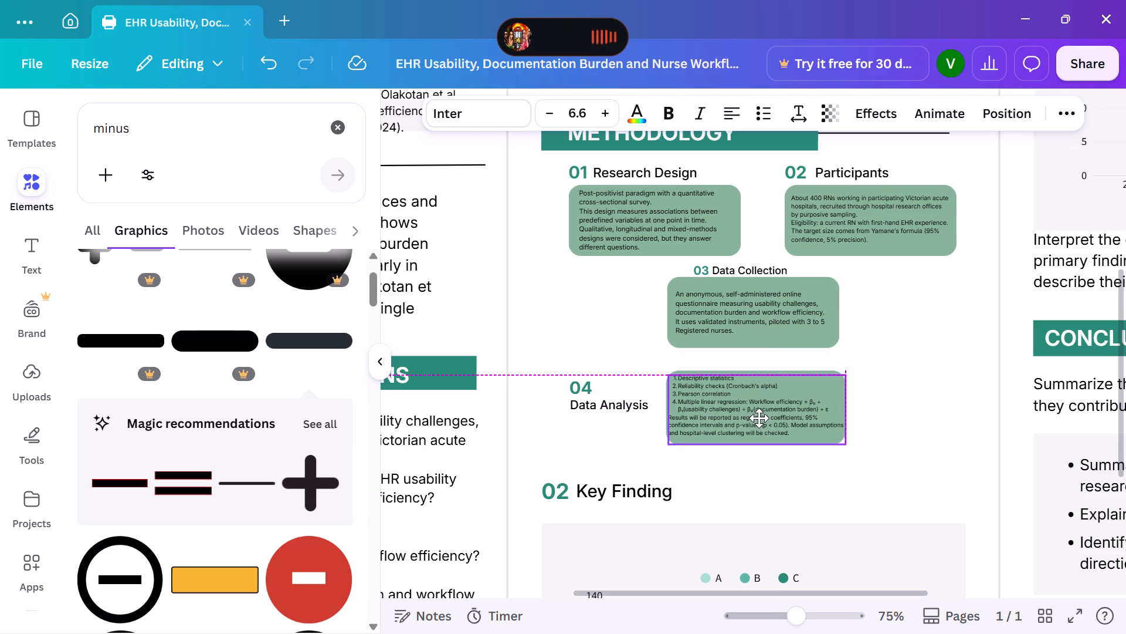
pyautogui.moveTo(759, 418); pyautogui.dragTo(762, 420)
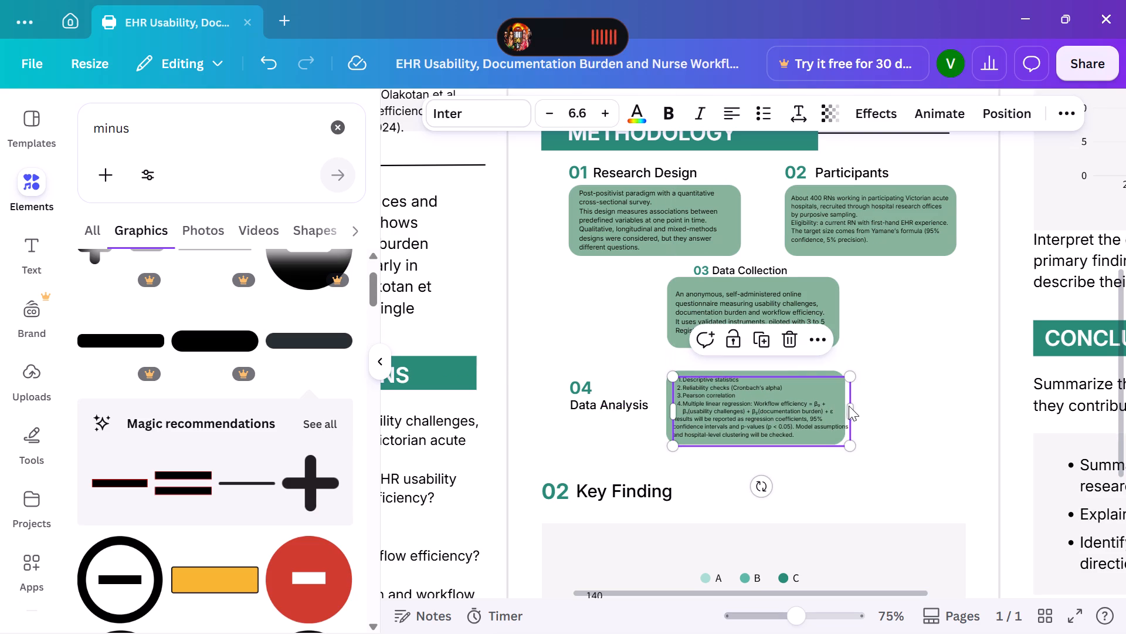
pyautogui.moveTo(853, 410); pyautogui.dragTo(853, 410)
pyautogui.moveTo(853, 410); pyautogui.dragTo(846, 410)
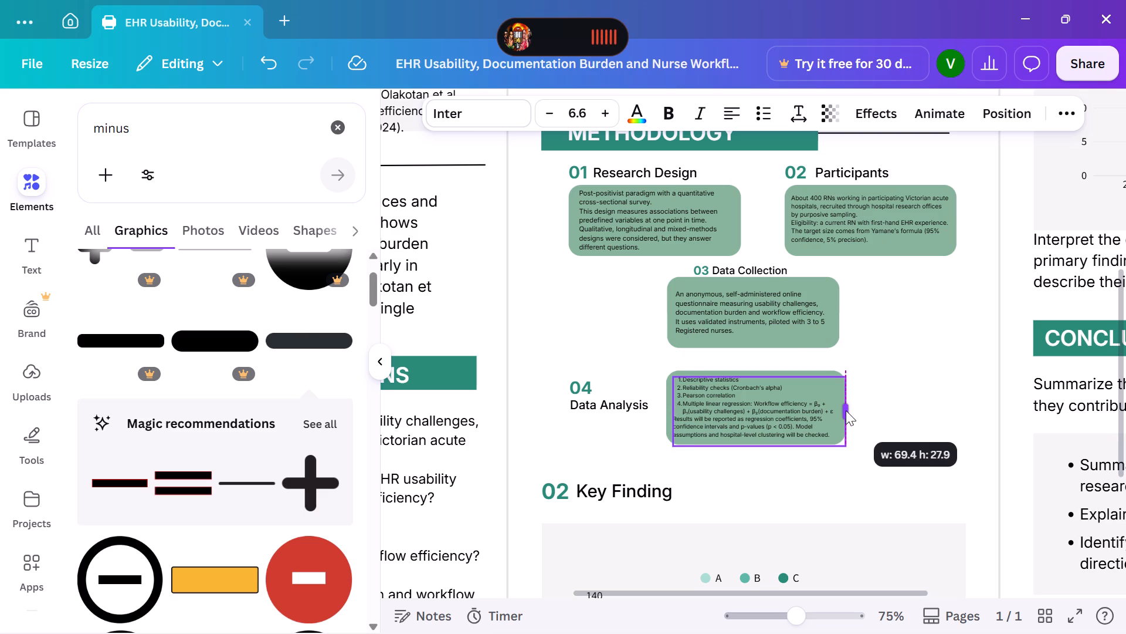
pyautogui.click(873, 398)
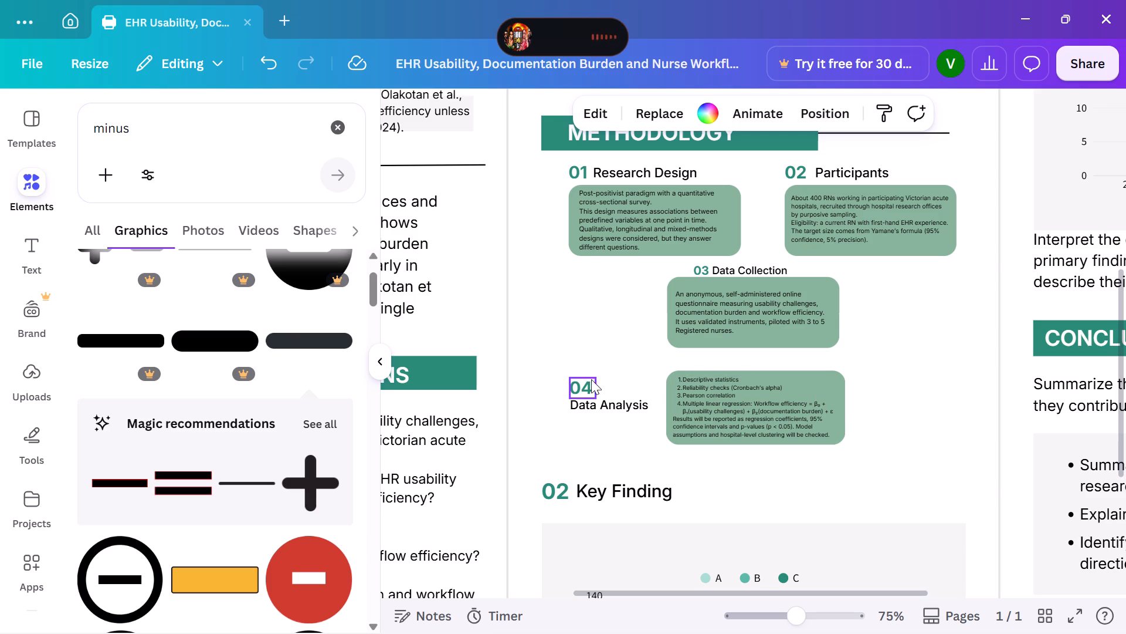
# Resize the green Data Analysis box from its upper corners to about 69.3 by 28.8, matching the Data Collection box's width.
pyautogui.click(837, 372)
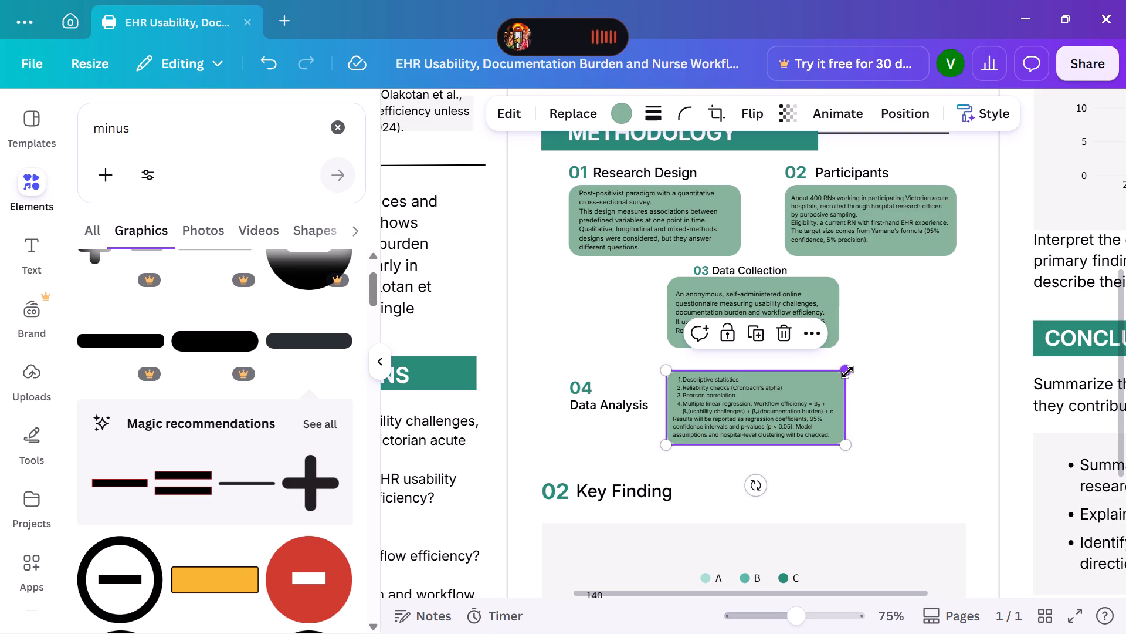
pyautogui.click(846, 372)
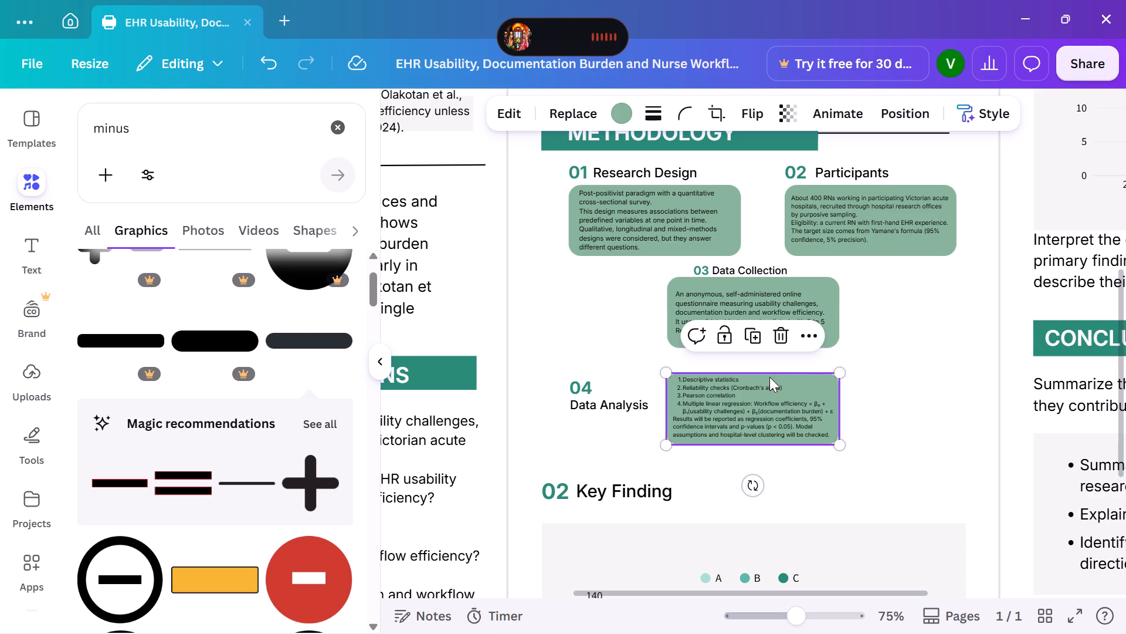
pyautogui.moveTo(667, 372); pyautogui.dragTo(670, 373)
pyautogui.moveTo(670, 373); pyautogui.dragTo(673, 379)
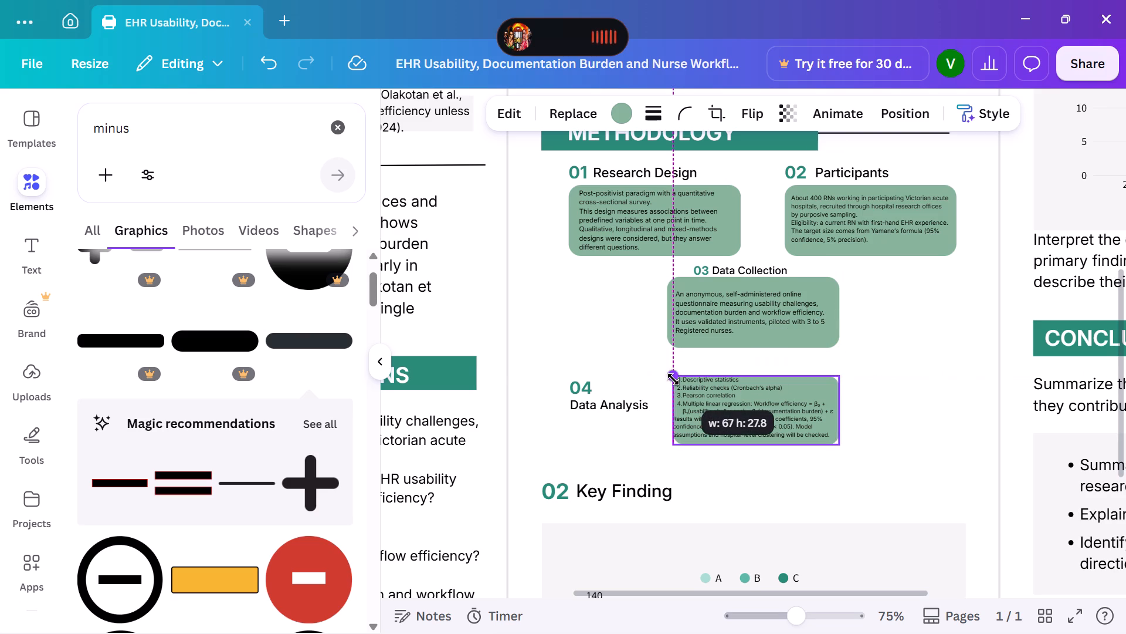
pyautogui.moveTo(673, 379); pyautogui.dragTo(668, 381)
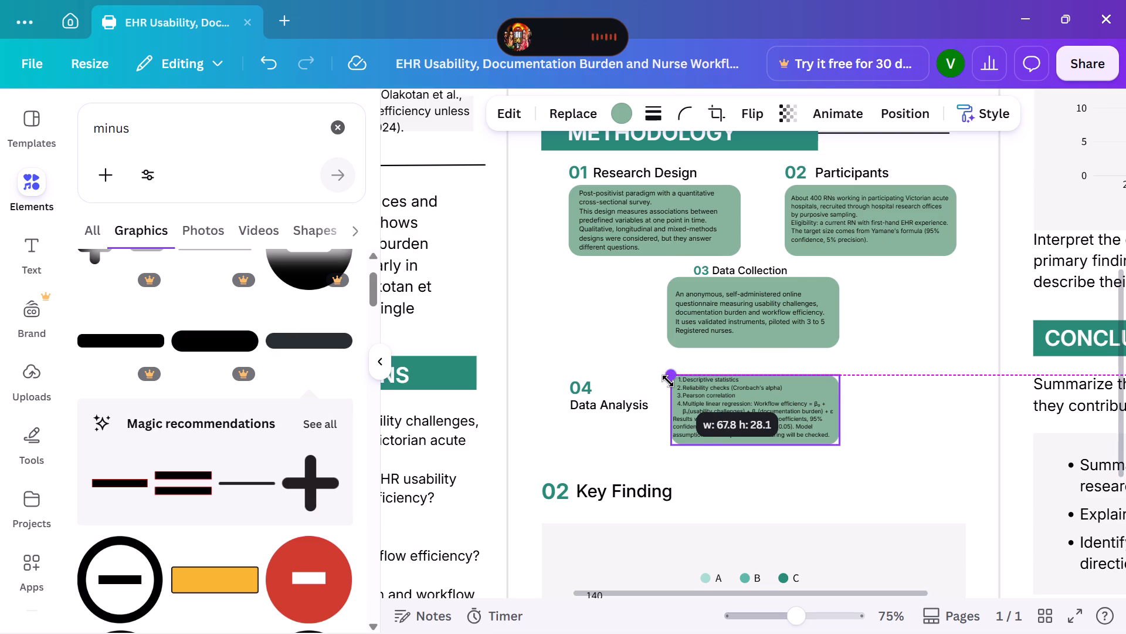
pyautogui.moveTo(668, 381); pyautogui.dragTo(665, 380)
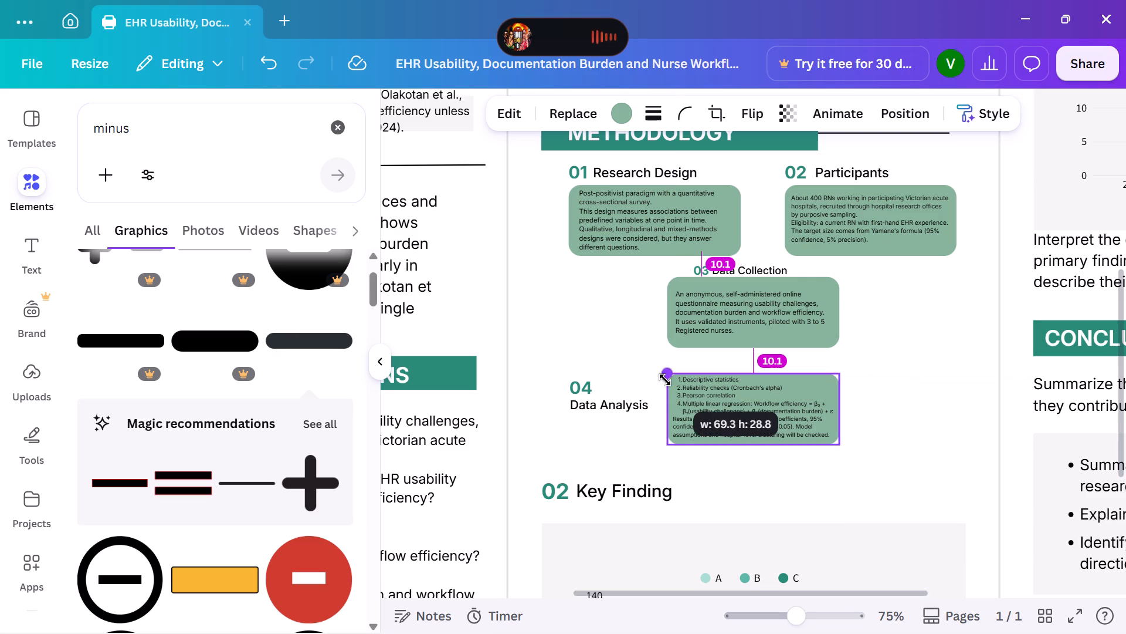
pyautogui.moveTo(665, 380); pyautogui.dragTo(665, 379)
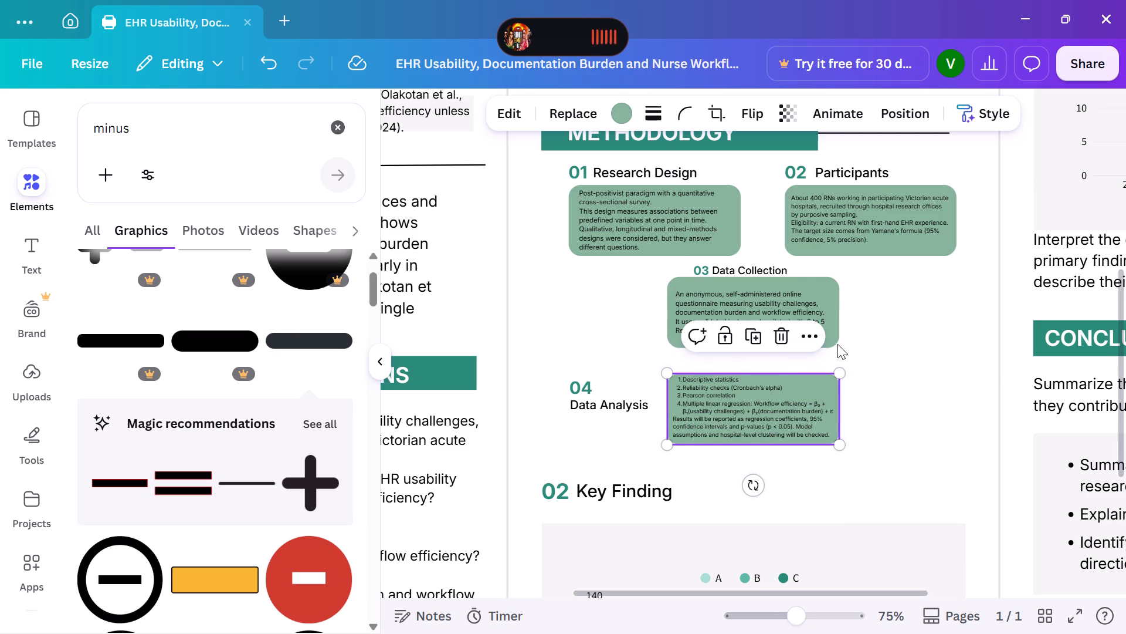
pyautogui.click(880, 335)
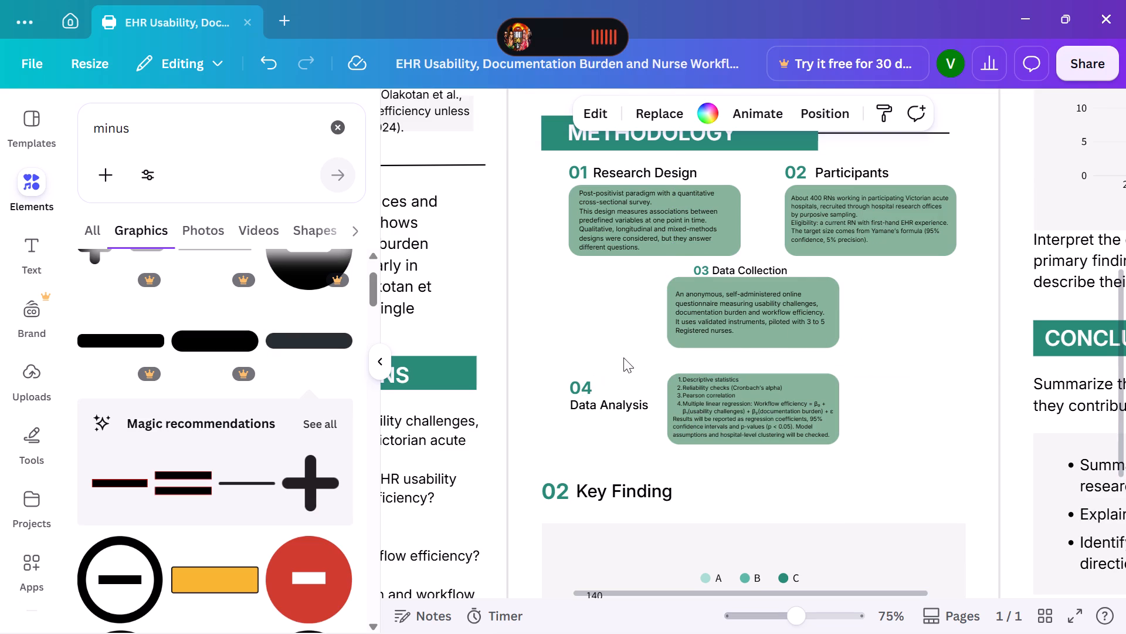
# Move the "Data Analysis" heading into the gap above its green box, lined up under the "Data Collection" heading.
pyautogui.click(591, 402)
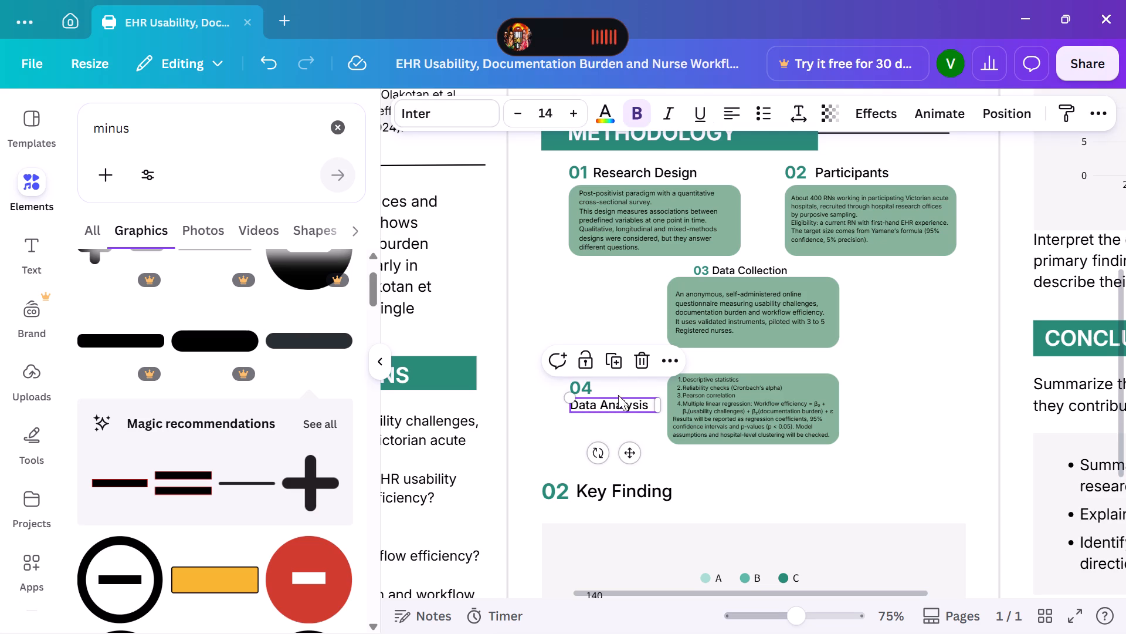
pyautogui.moveTo(630, 446); pyautogui.dragTo(667, 420)
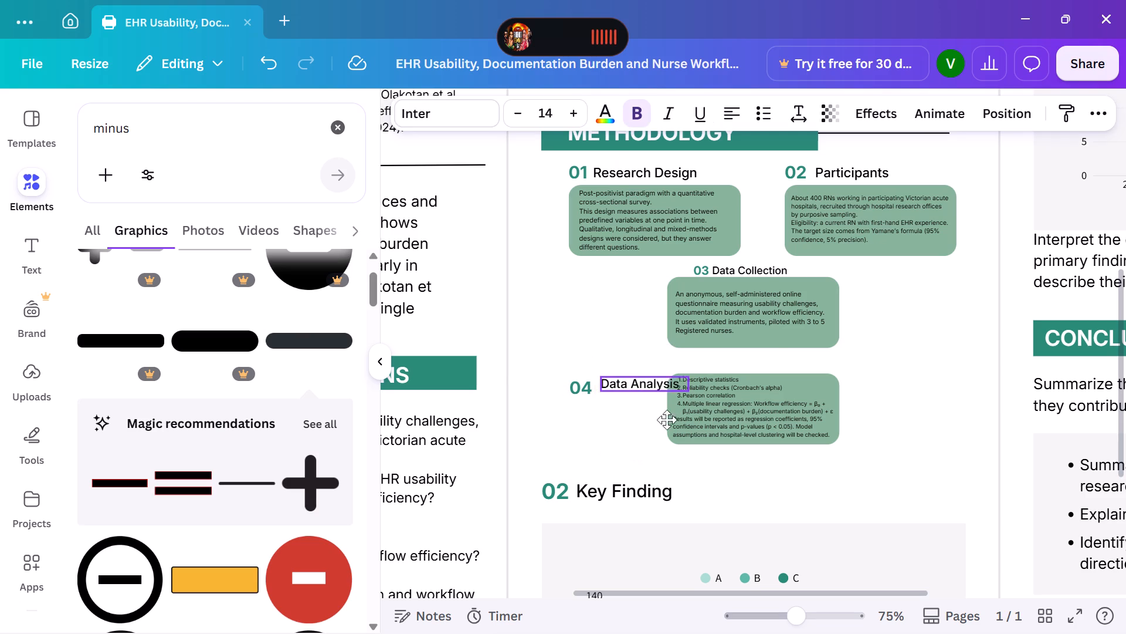
pyautogui.moveTo(667, 420); pyautogui.dragTo(767, 403)
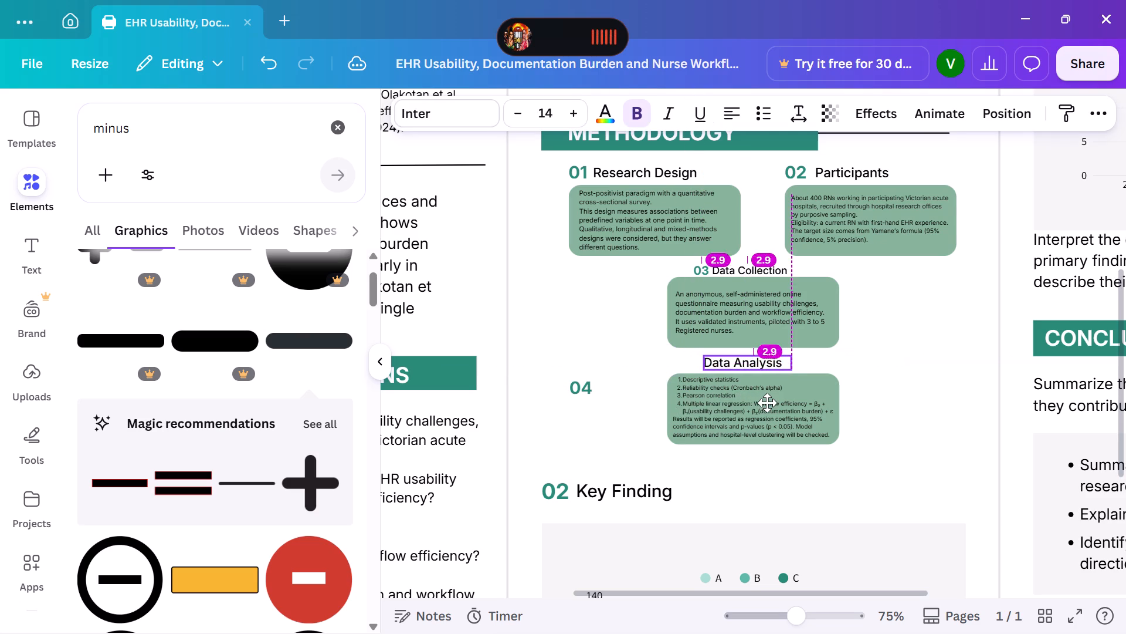
pyautogui.moveTo(767, 403); pyautogui.dragTo(768, 402)
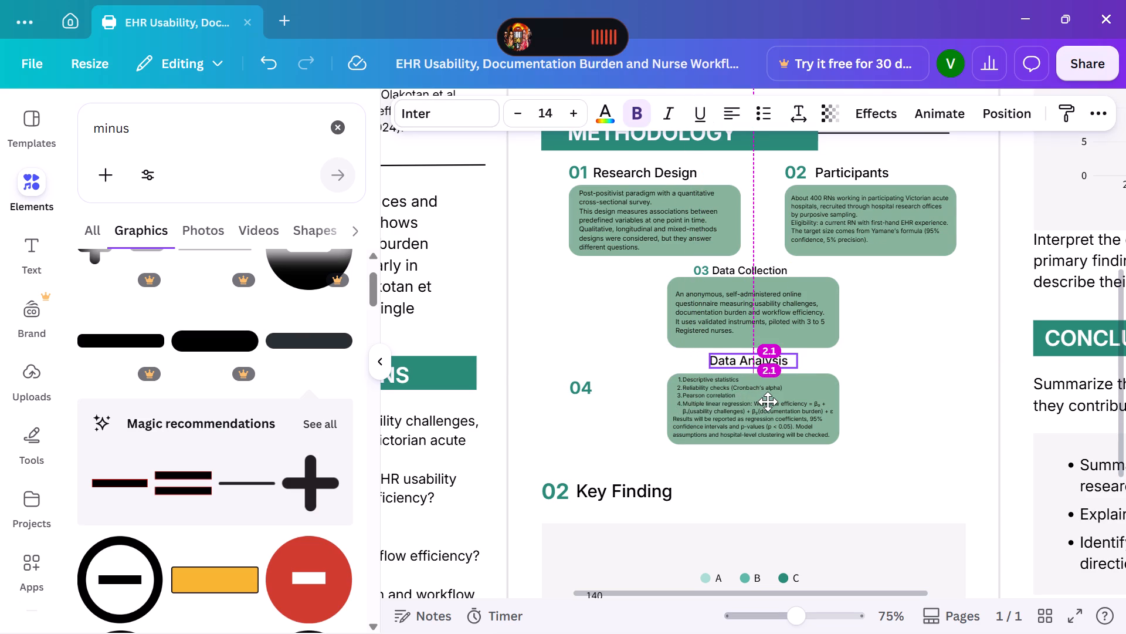
pyautogui.moveTo(768, 402); pyautogui.dragTo(774, 400)
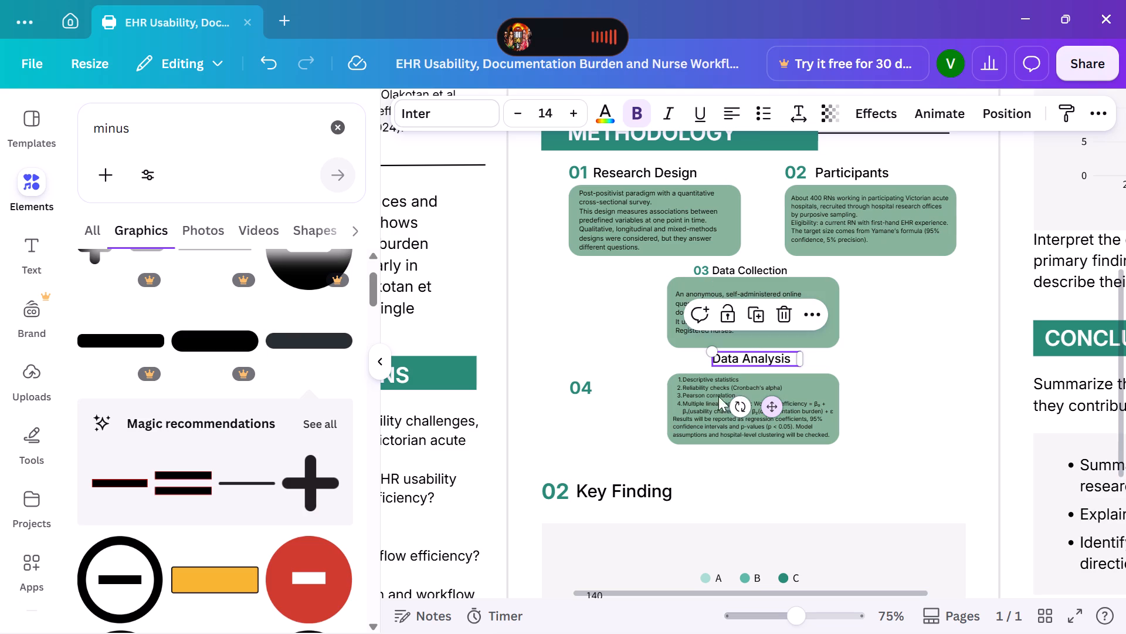
# Move the number 04 up beside the "Data Analysis" heading, just before its first word.
pyautogui.click(588, 392)
pyautogui.moveTo(594, 439); pyautogui.dragTo(706, 404)
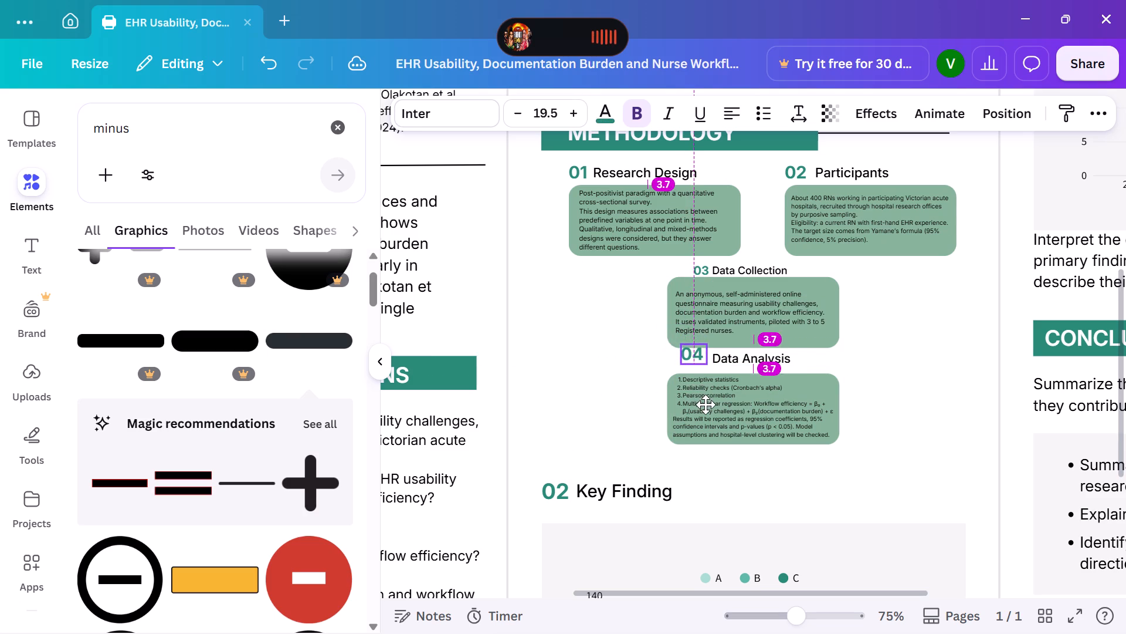
pyautogui.moveTo(706, 404); pyautogui.dragTo(708, 413)
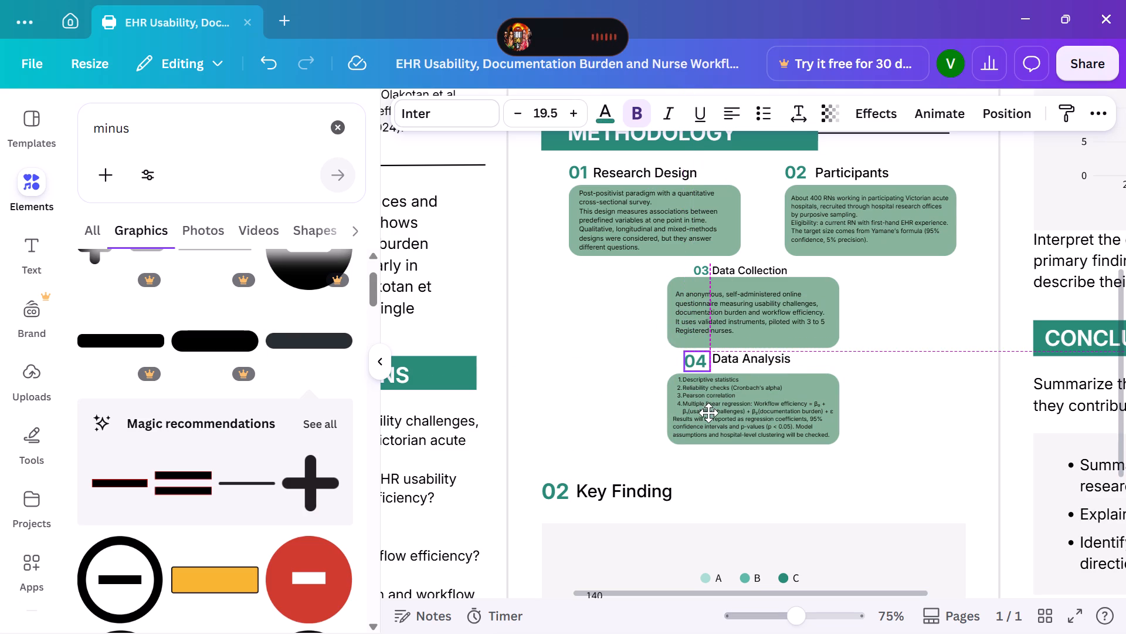
pyautogui.moveTo(708, 413); pyautogui.dragTo(710, 410)
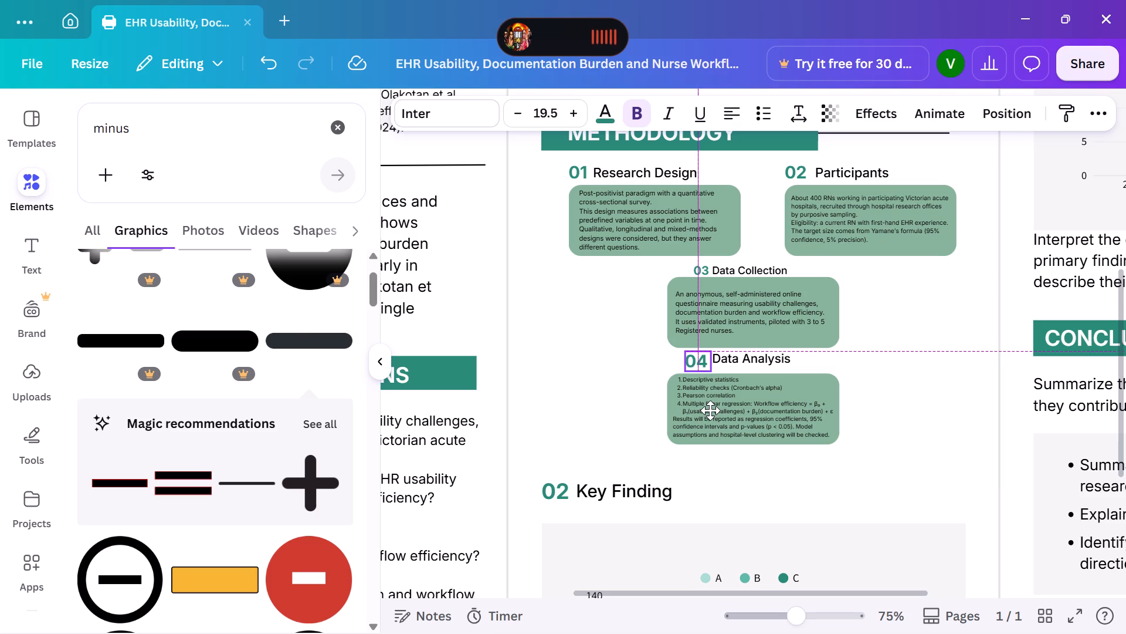
pyautogui.moveTo(710, 410); pyautogui.dragTo(712, 410)
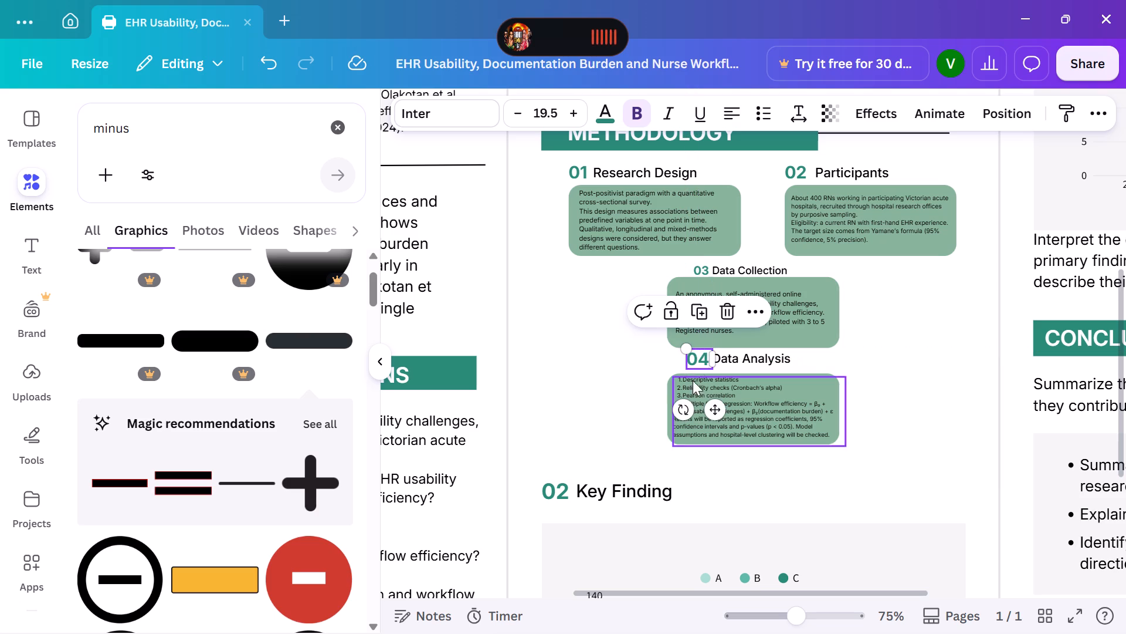
# Reduce the number 04 to font size 13.5 and narrow its text frame to fit the digits.
pyautogui.tripleClick(520, 116)
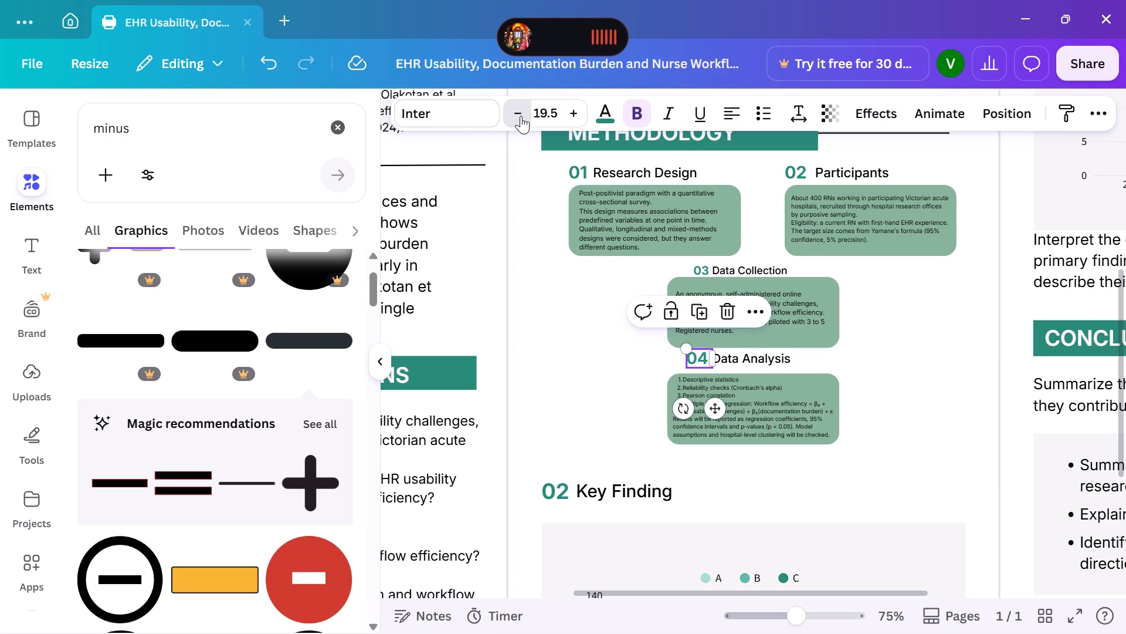
pyautogui.tripleClick(521, 116)
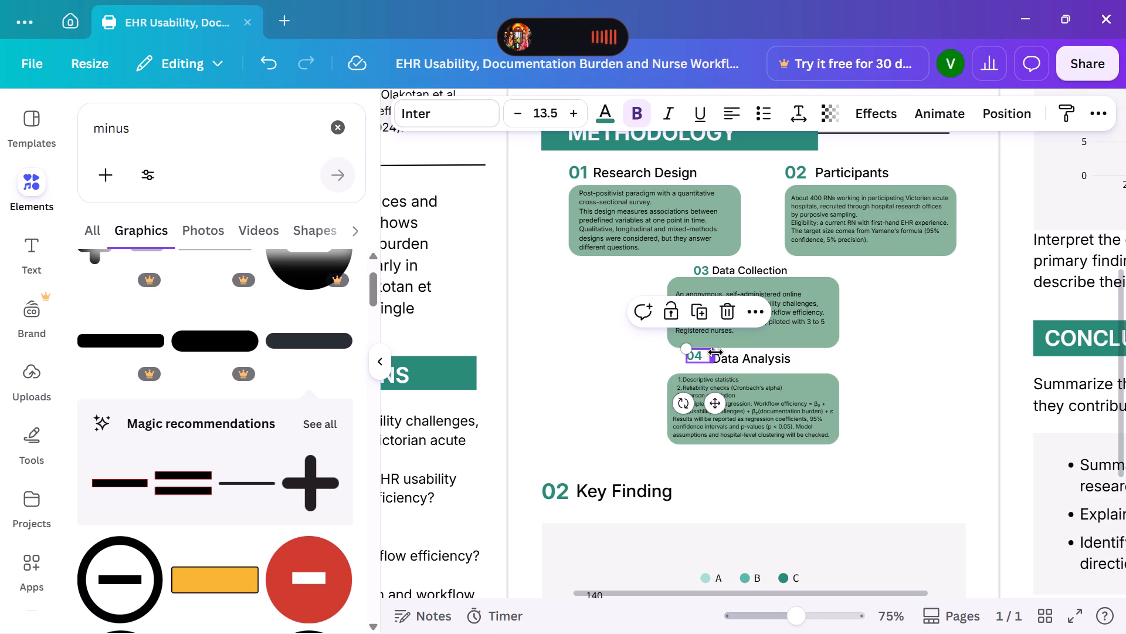
pyautogui.moveTo(715, 355); pyautogui.dragTo(707, 355)
# Nudge the number 04 down and right so it sits level with the "Data Analysis" heading and lines up under 03.
pyautogui.moveTo(710, 398); pyautogui.dragTo(710, 399)
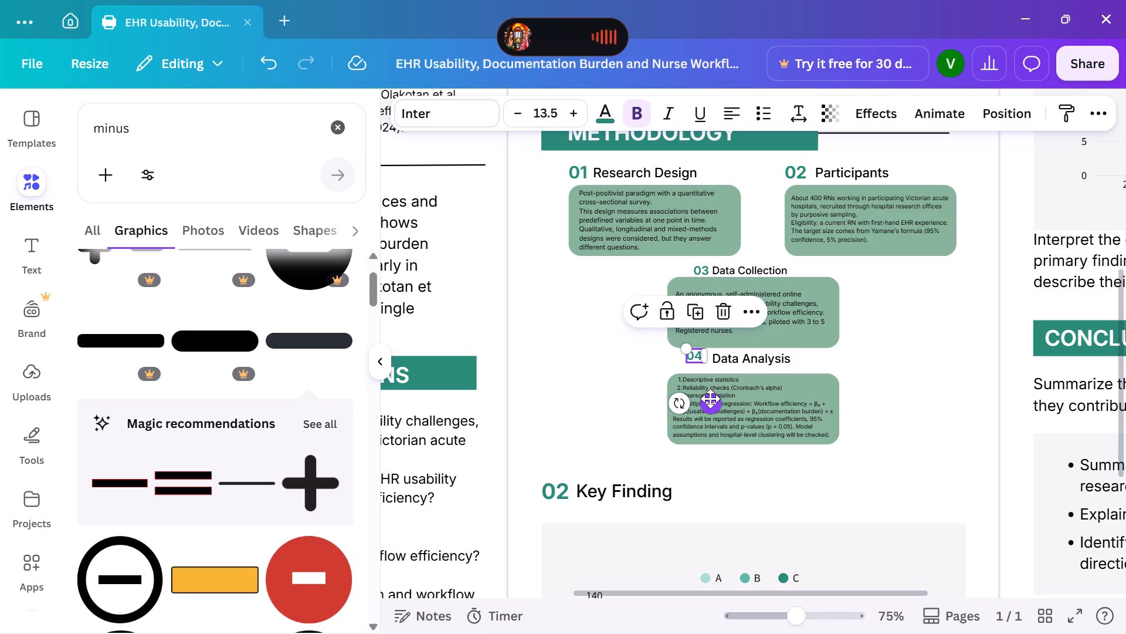
pyautogui.moveTo(710, 399); pyautogui.dragTo(713, 402)
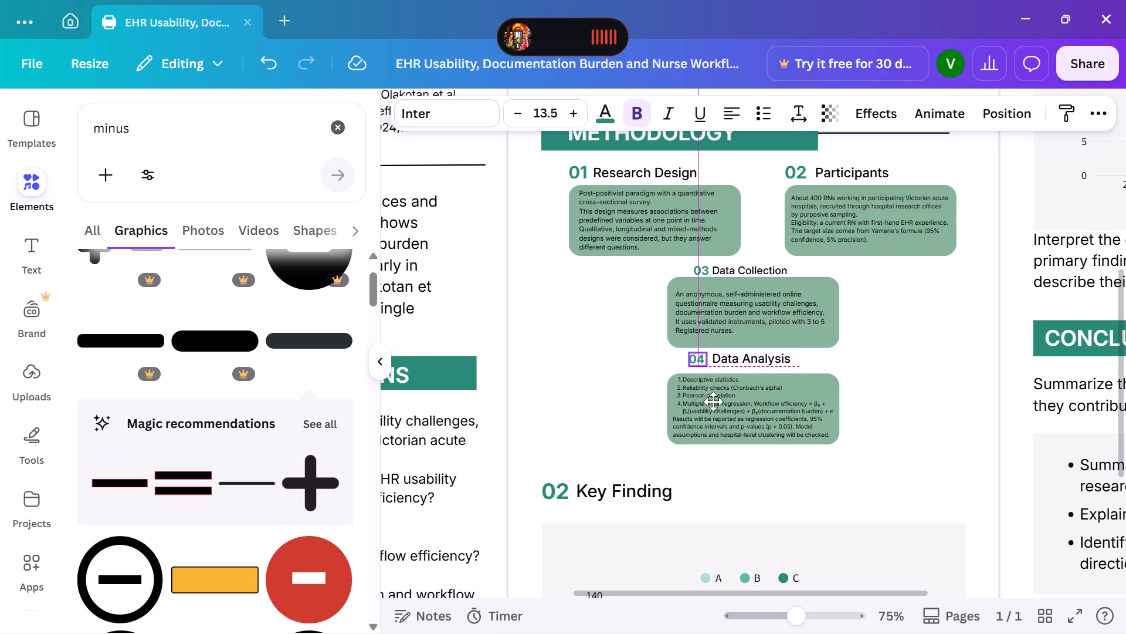
pyautogui.moveTo(713, 402); pyautogui.dragTo(715, 402)
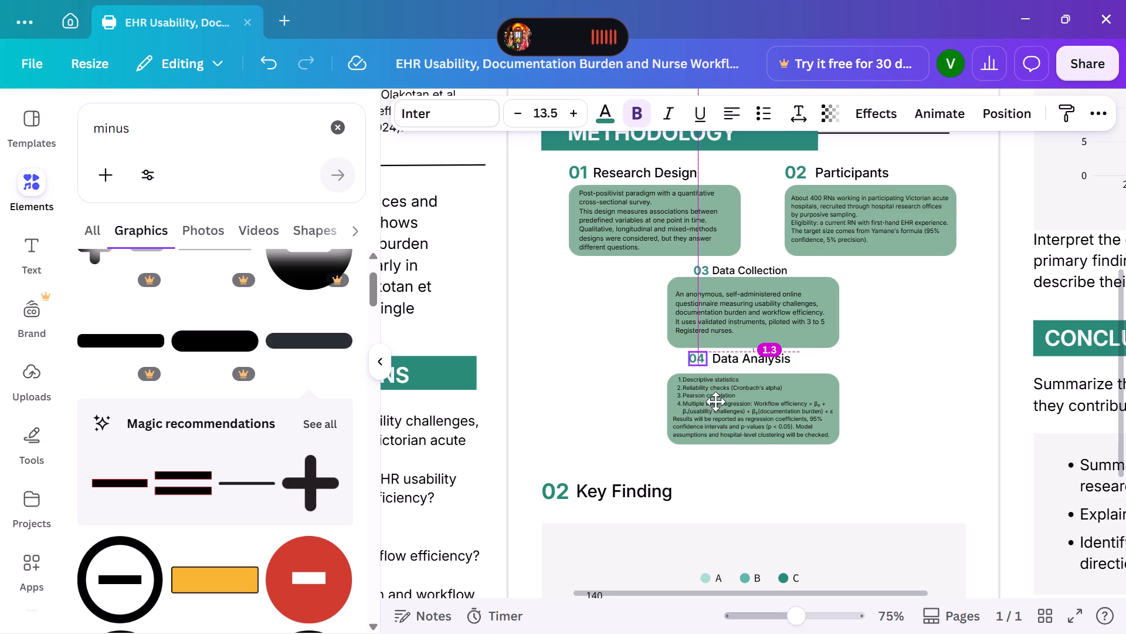
pyautogui.moveTo(715, 402); pyautogui.dragTo(715, 401)
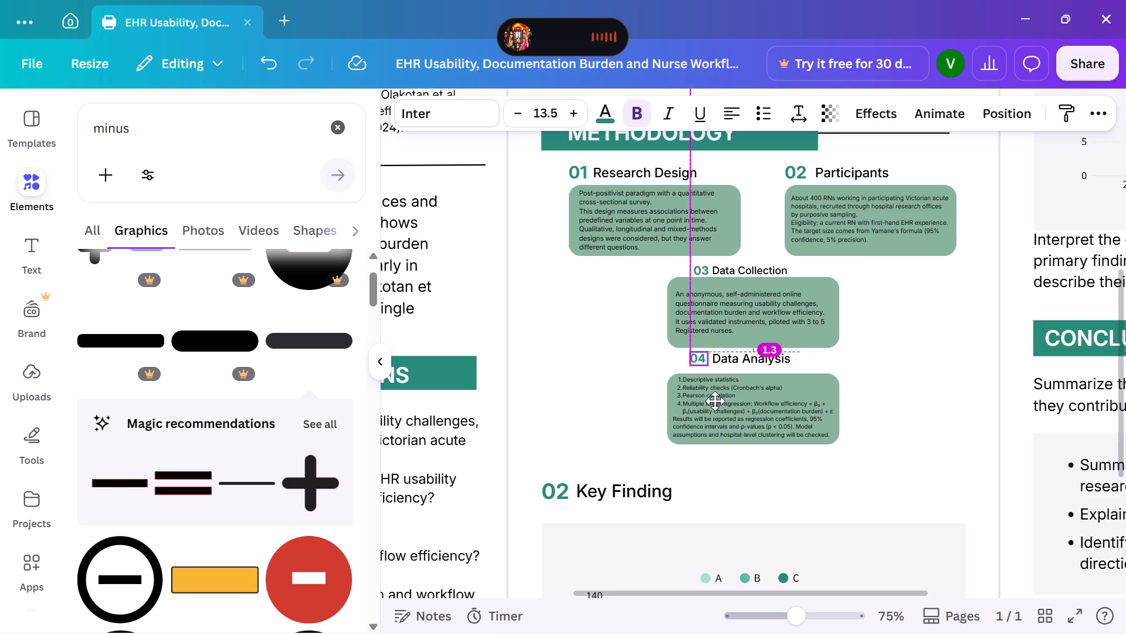
pyautogui.moveTo(715, 401); pyautogui.dragTo(717, 401)
pyautogui.click(938, 360)
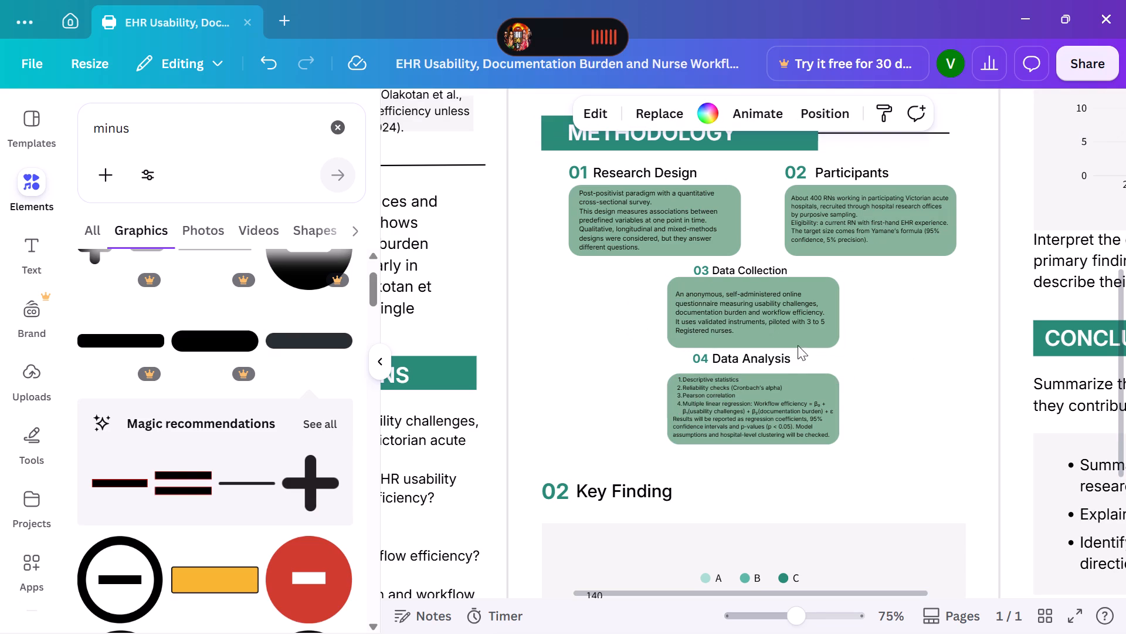
# Reduce the "Data Analysis" heading to font size 12, matching the "Data Collection" heading.
pyautogui.click(749, 356)
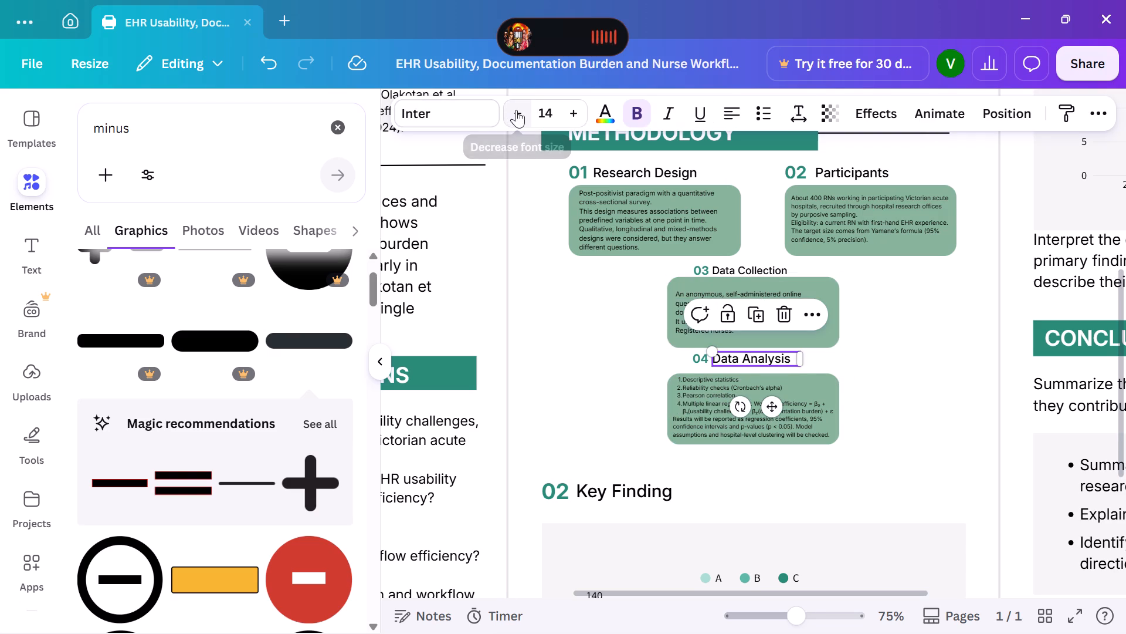
pyautogui.click(516, 110)
pyautogui.click(763, 268)
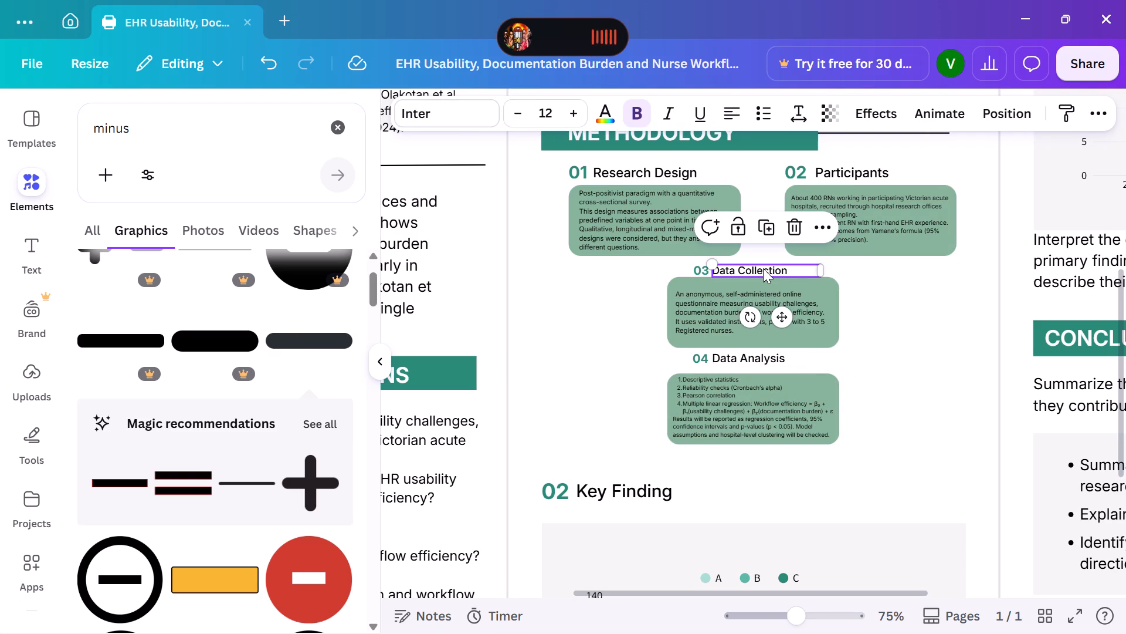
pyautogui.click(758, 354)
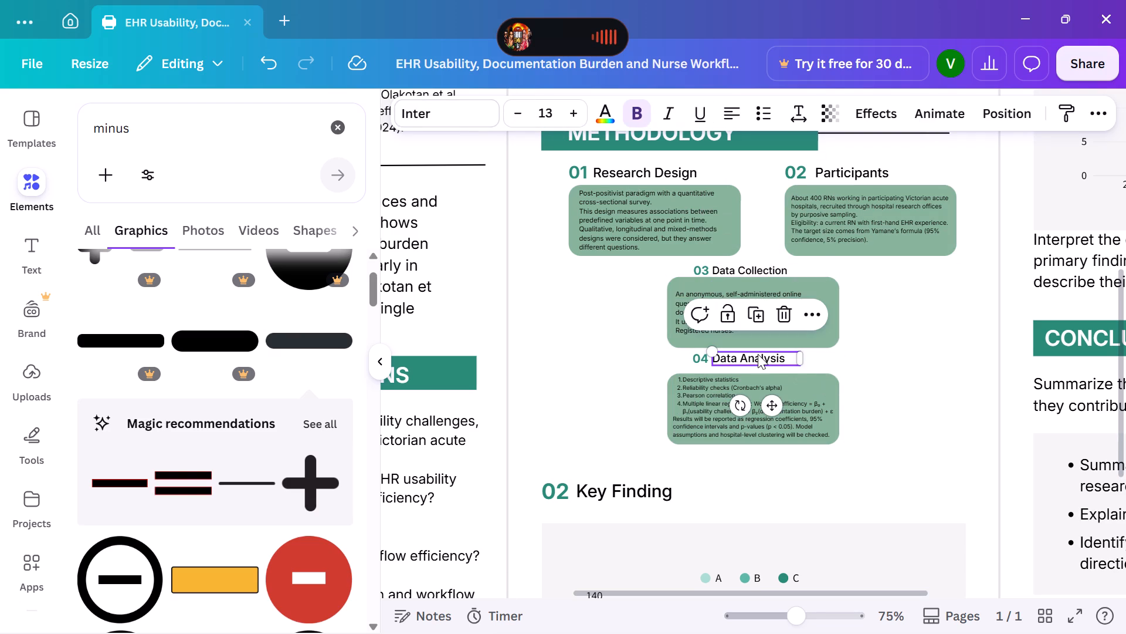
pyautogui.click(520, 111)
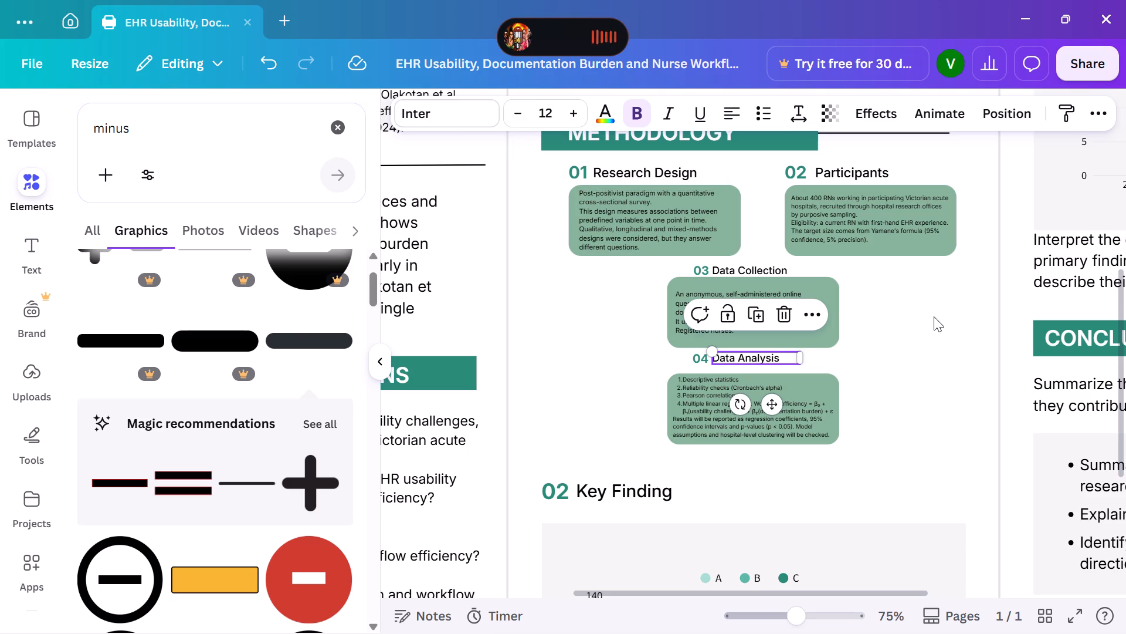
pyautogui.click(928, 319)
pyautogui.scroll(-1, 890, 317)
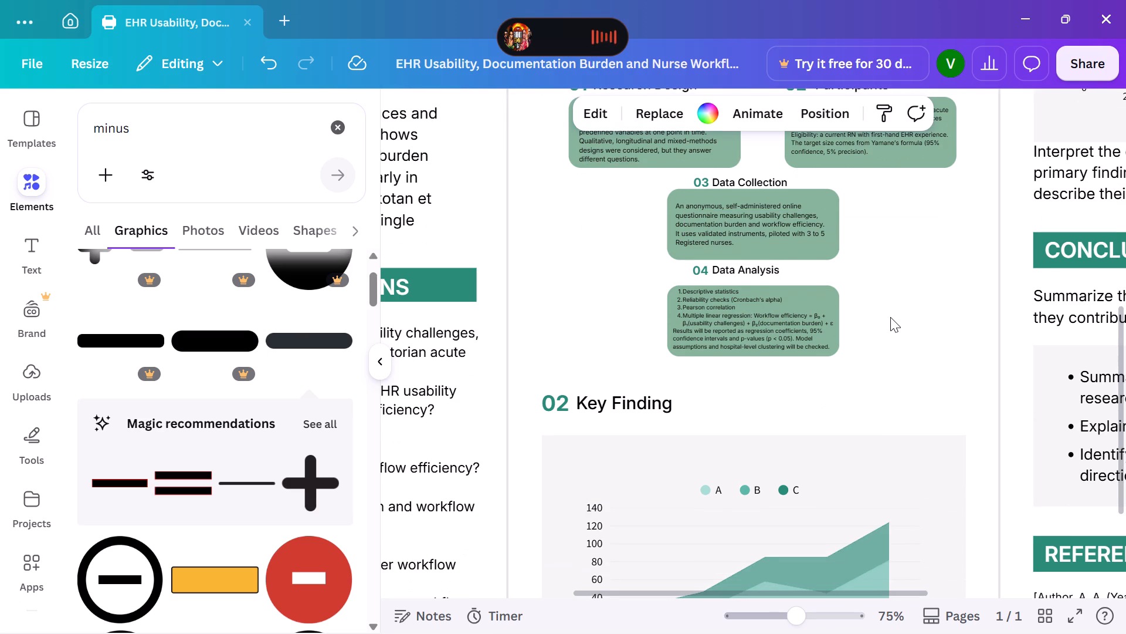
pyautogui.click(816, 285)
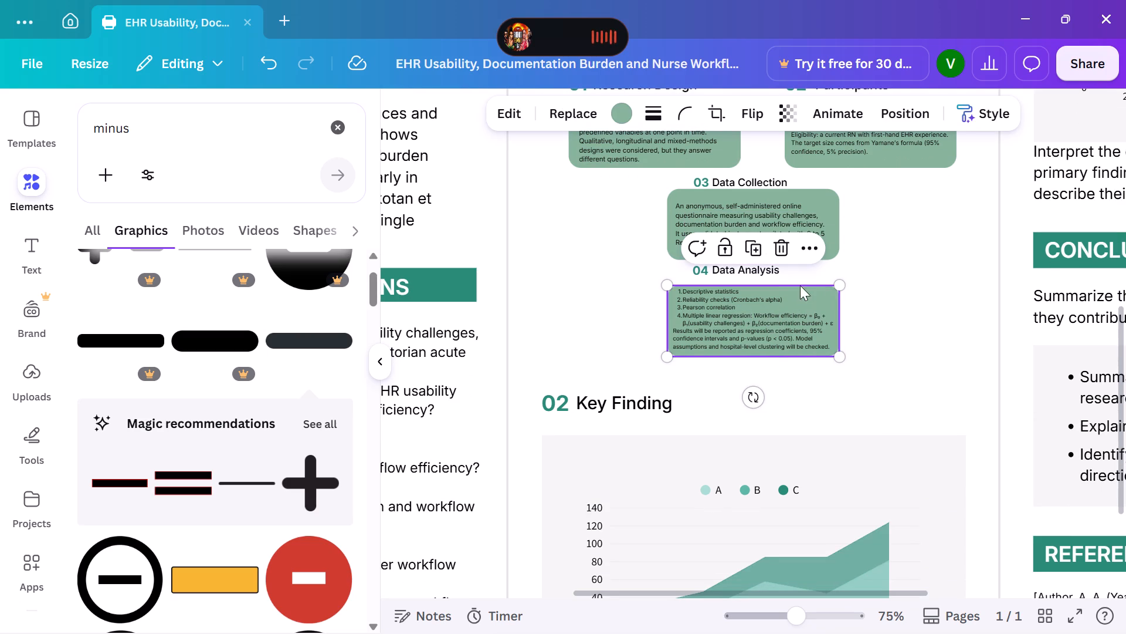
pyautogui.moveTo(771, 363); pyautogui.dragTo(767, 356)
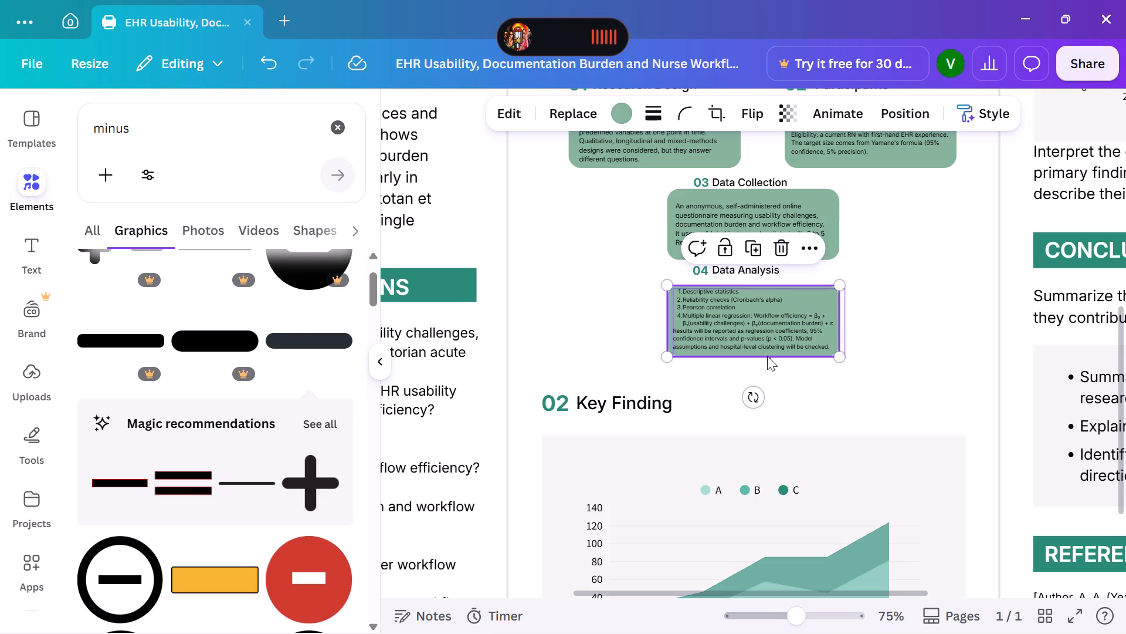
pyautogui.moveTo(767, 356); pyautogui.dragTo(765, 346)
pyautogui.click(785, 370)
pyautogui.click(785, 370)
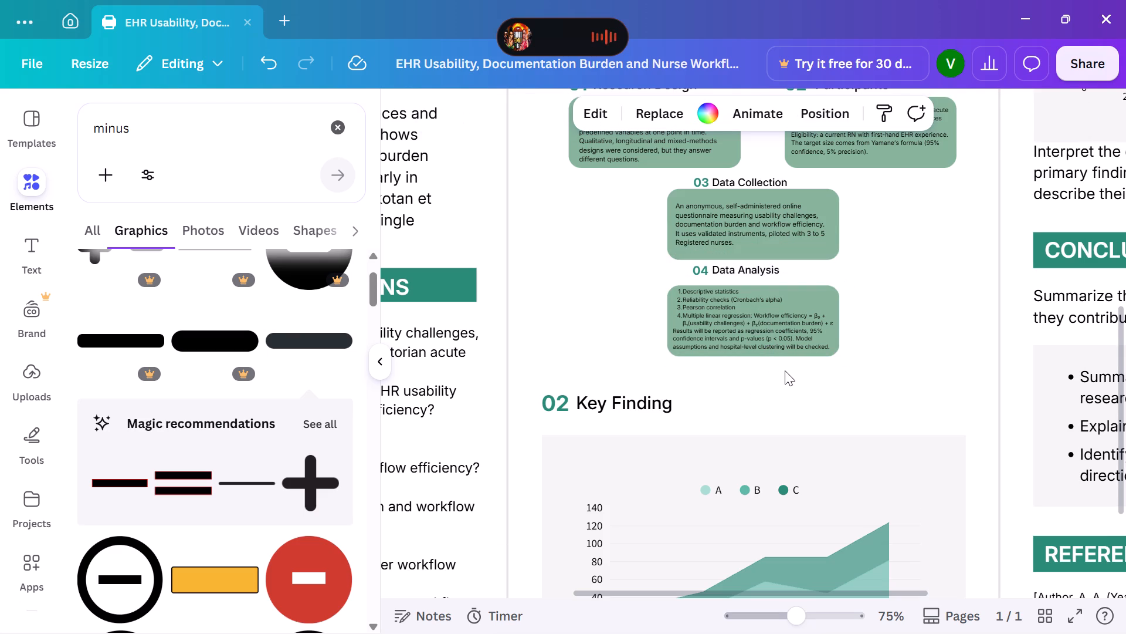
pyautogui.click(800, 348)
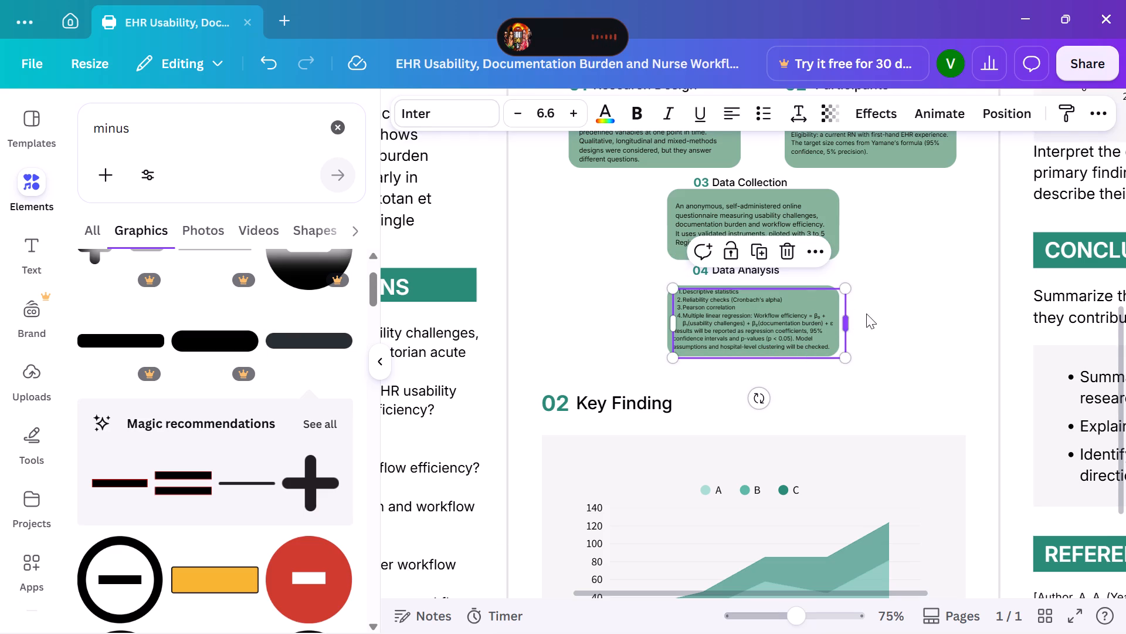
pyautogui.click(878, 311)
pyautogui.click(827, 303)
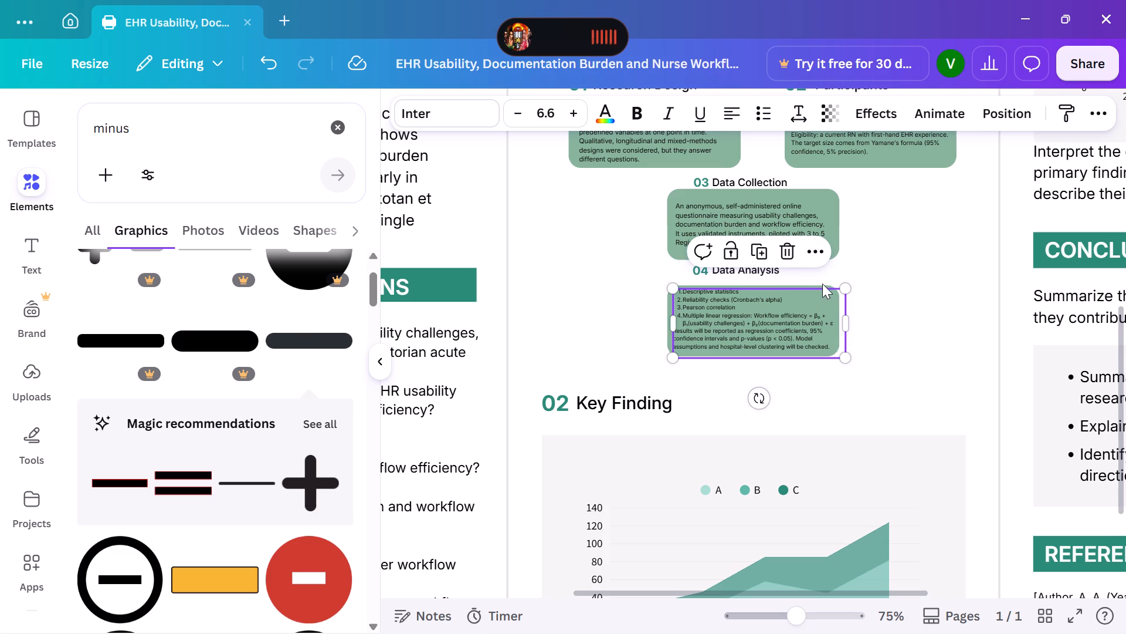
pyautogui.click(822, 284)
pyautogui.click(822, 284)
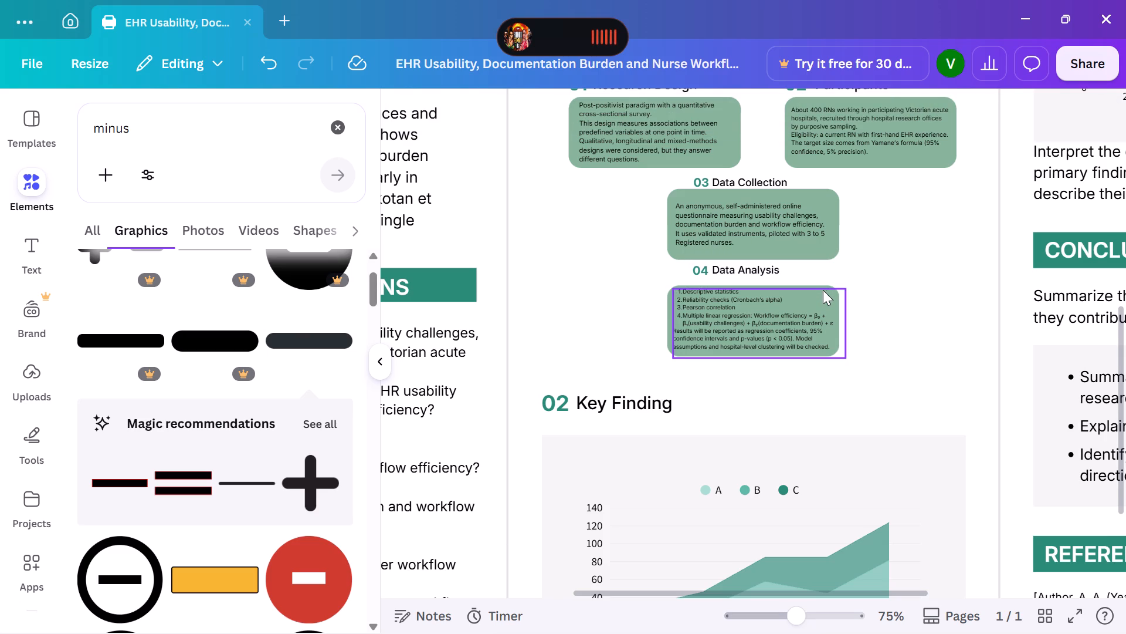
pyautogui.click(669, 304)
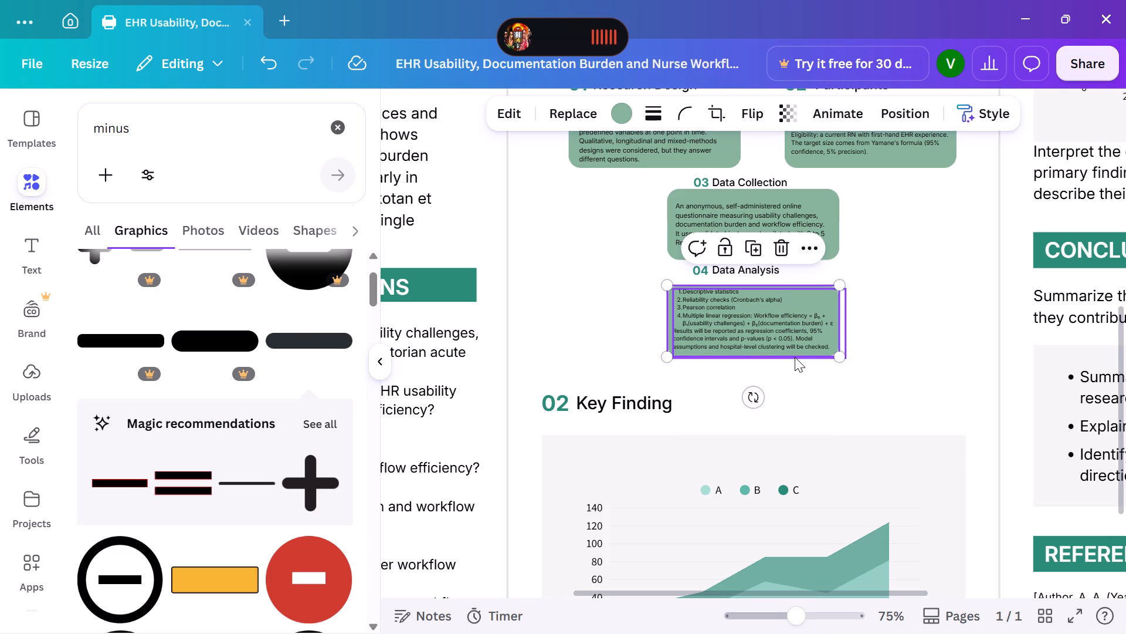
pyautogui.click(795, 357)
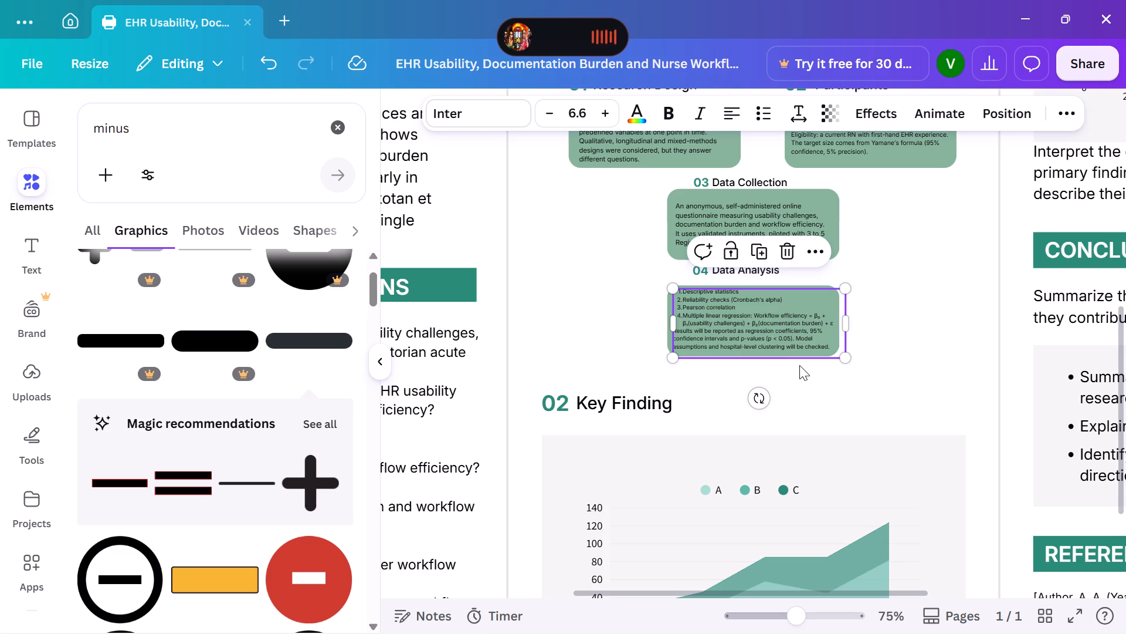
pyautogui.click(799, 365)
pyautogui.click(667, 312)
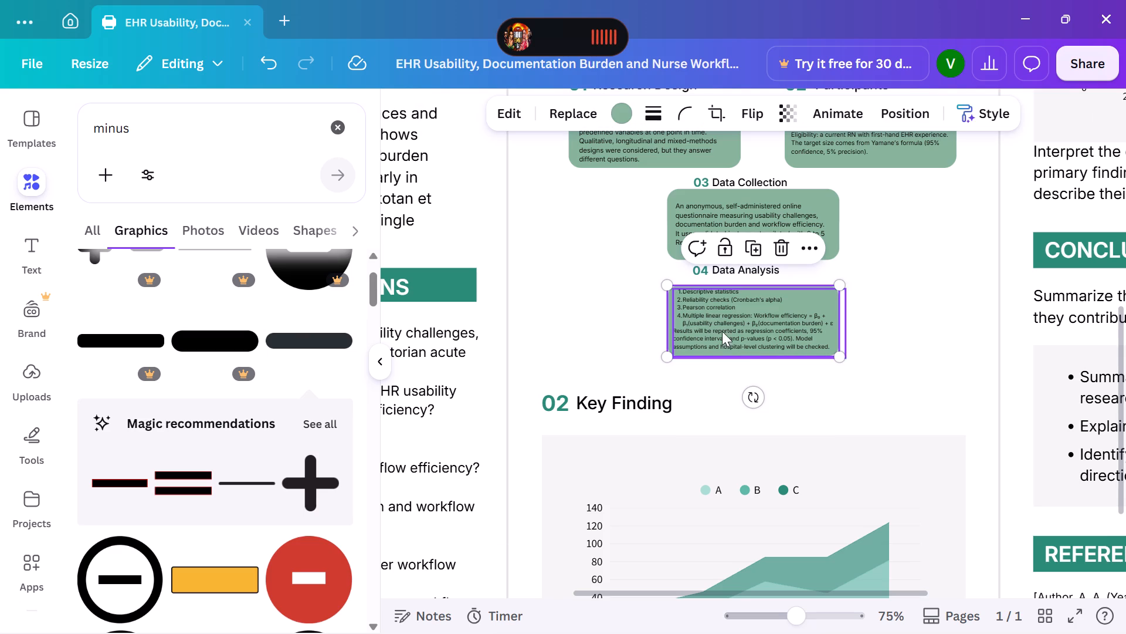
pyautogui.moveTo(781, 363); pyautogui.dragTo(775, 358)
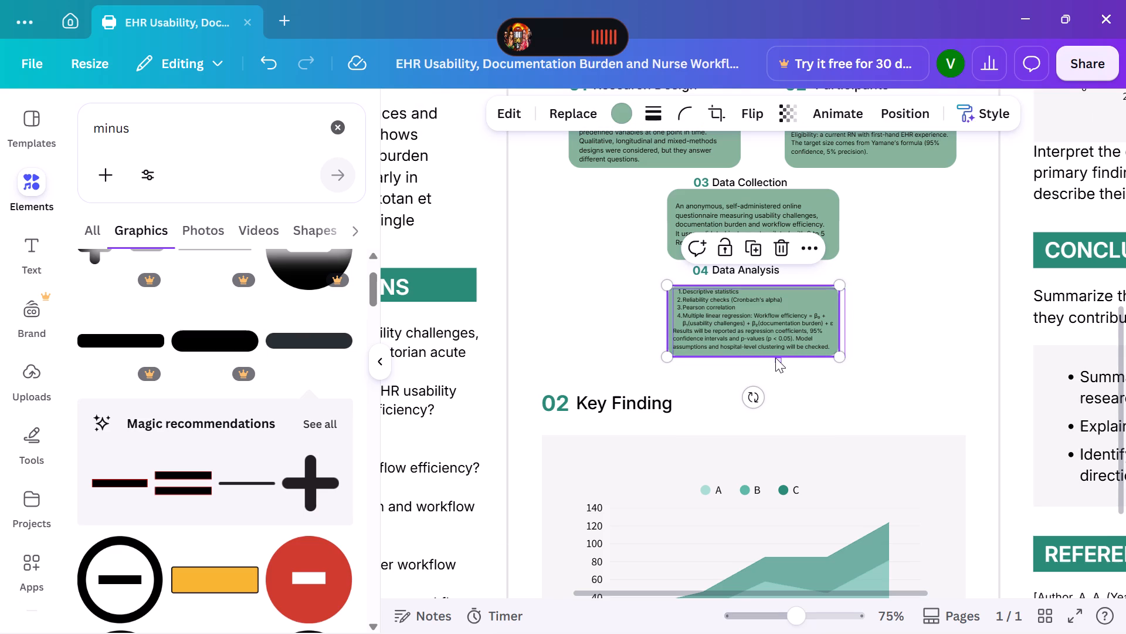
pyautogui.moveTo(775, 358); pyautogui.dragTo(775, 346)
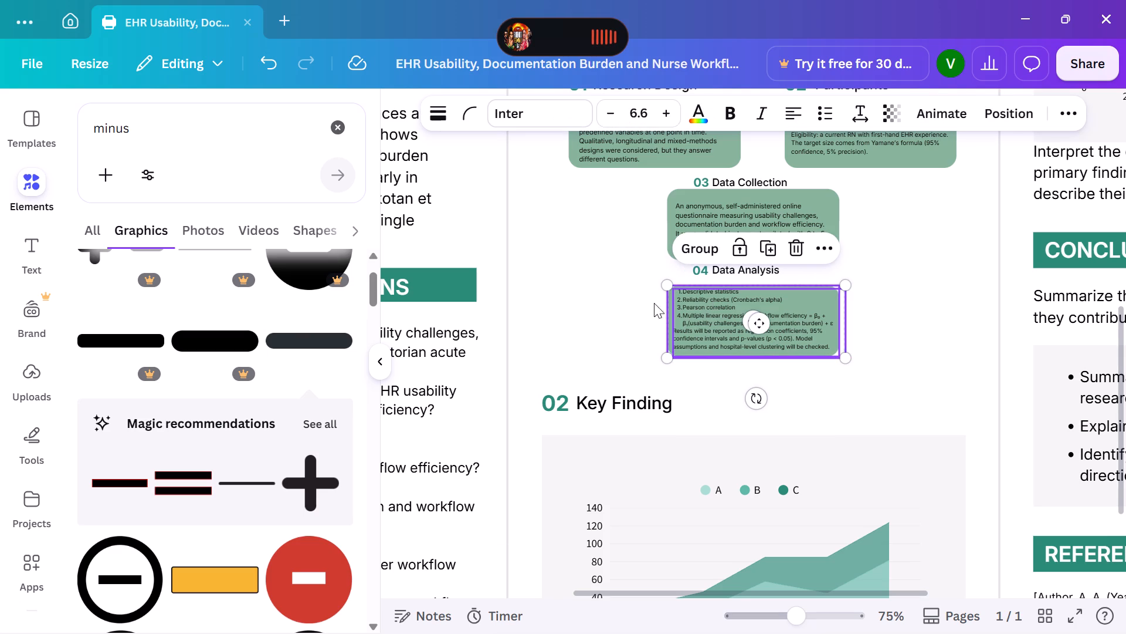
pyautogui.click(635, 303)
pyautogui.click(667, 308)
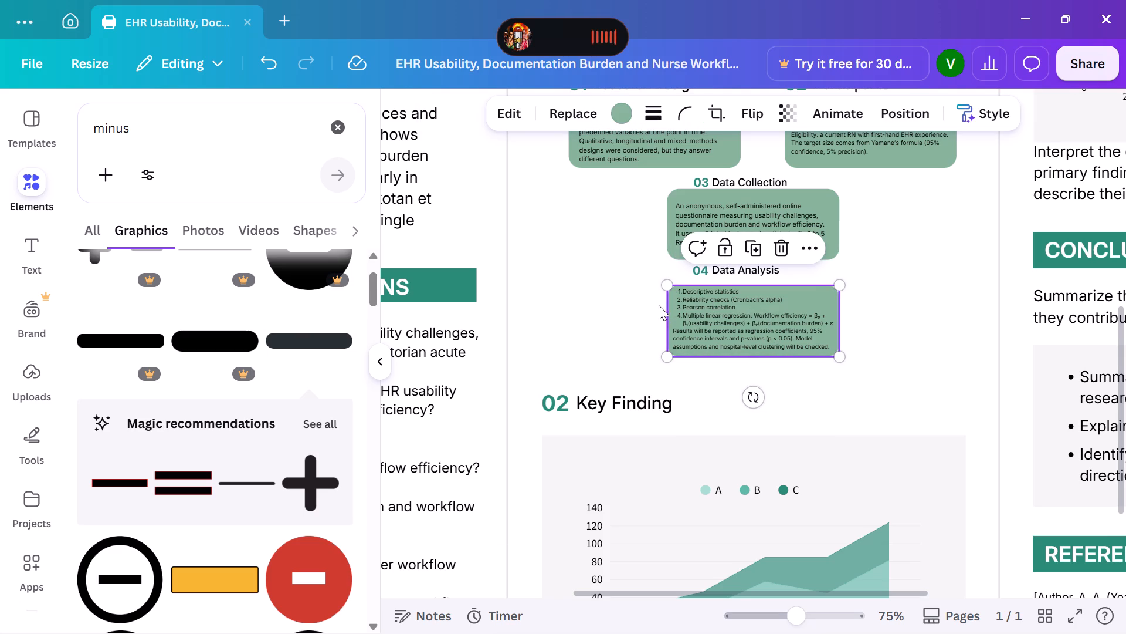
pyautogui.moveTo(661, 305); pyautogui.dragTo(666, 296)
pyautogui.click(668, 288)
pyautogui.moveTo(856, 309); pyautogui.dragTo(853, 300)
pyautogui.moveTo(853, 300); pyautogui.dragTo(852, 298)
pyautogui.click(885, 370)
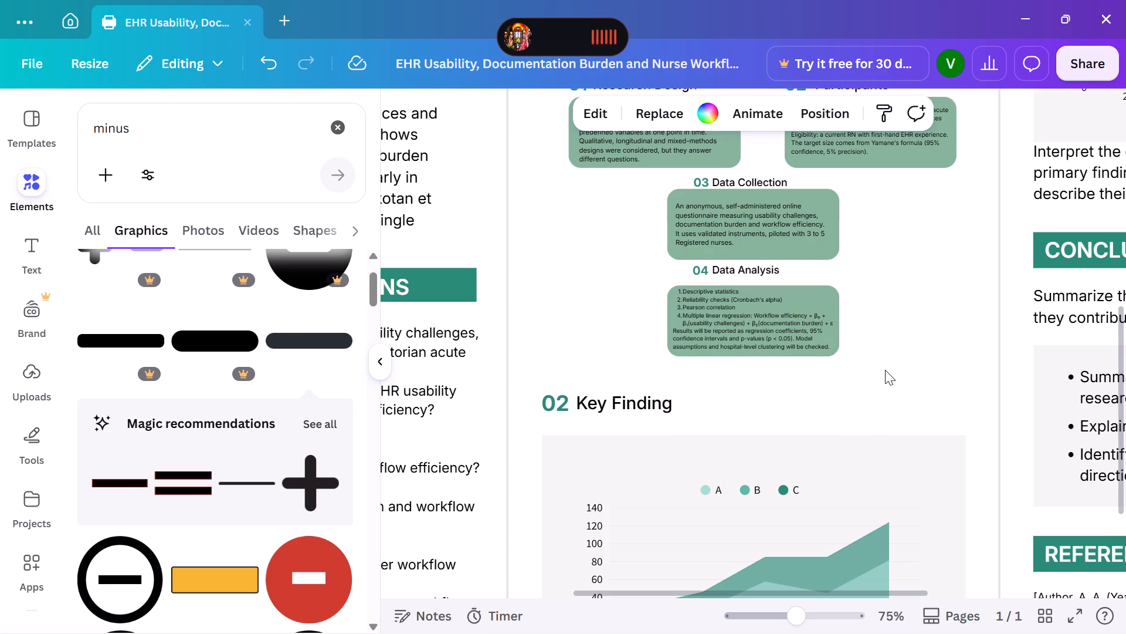
# Delete the "Key Finding" heading above the area chart together with its number 02.
pyautogui.scroll(-1, 868, 349)
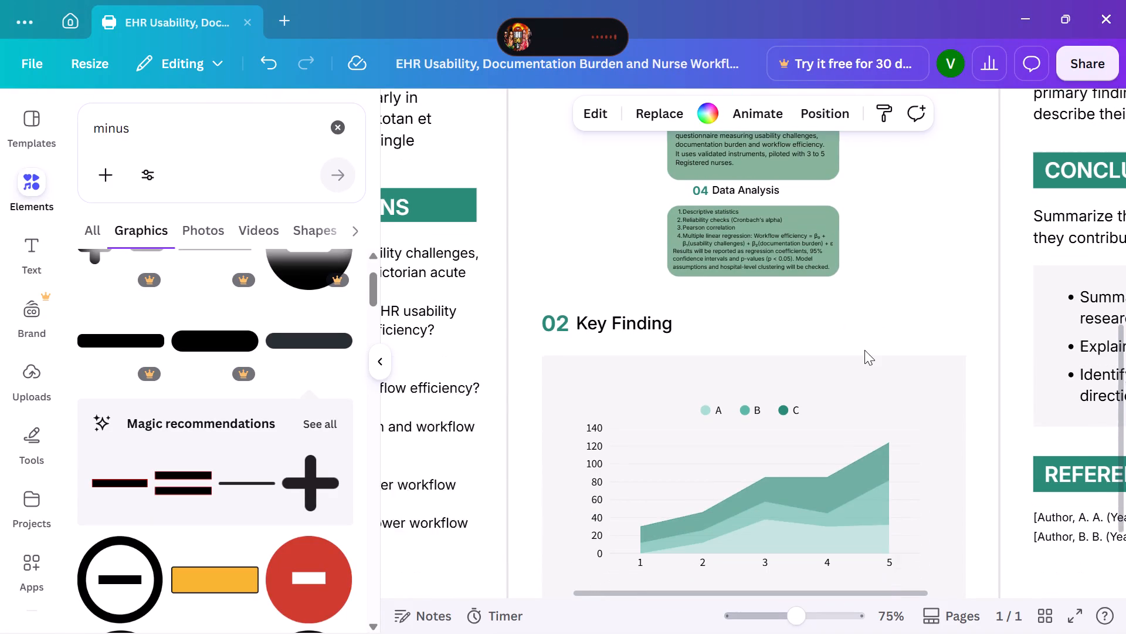
pyautogui.click(659, 319)
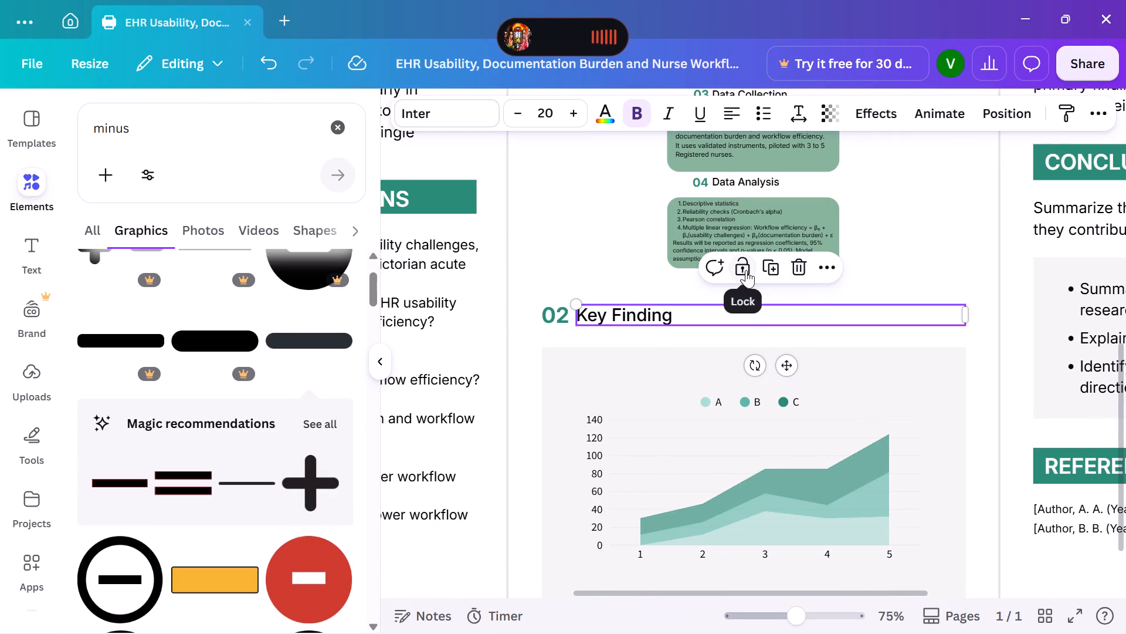
pyautogui.click(799, 263)
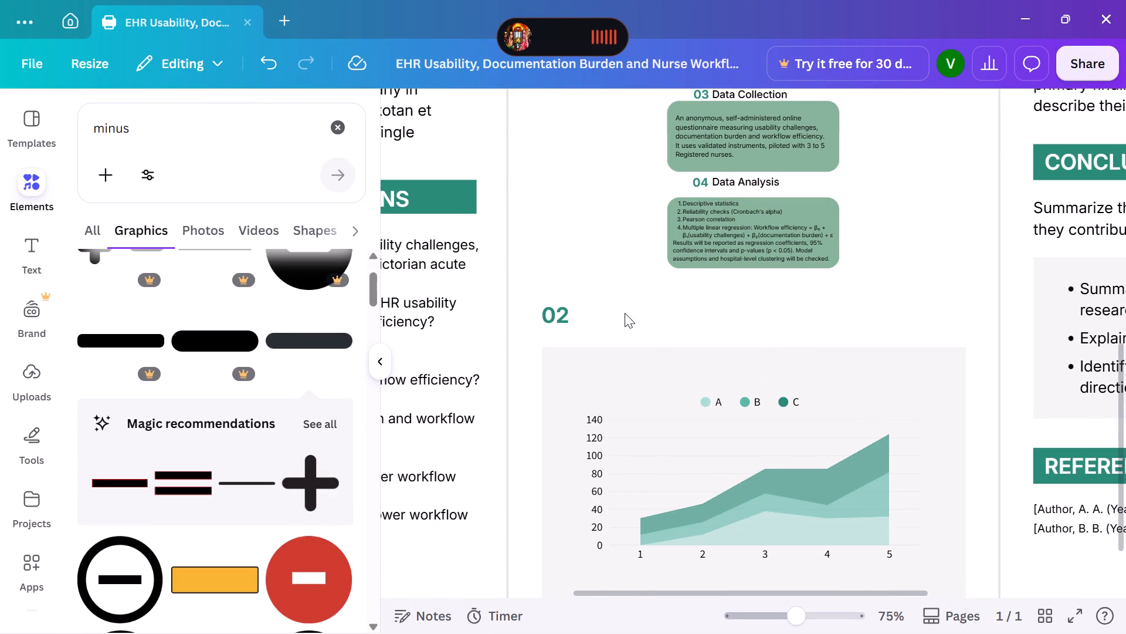
pyautogui.click(558, 318)
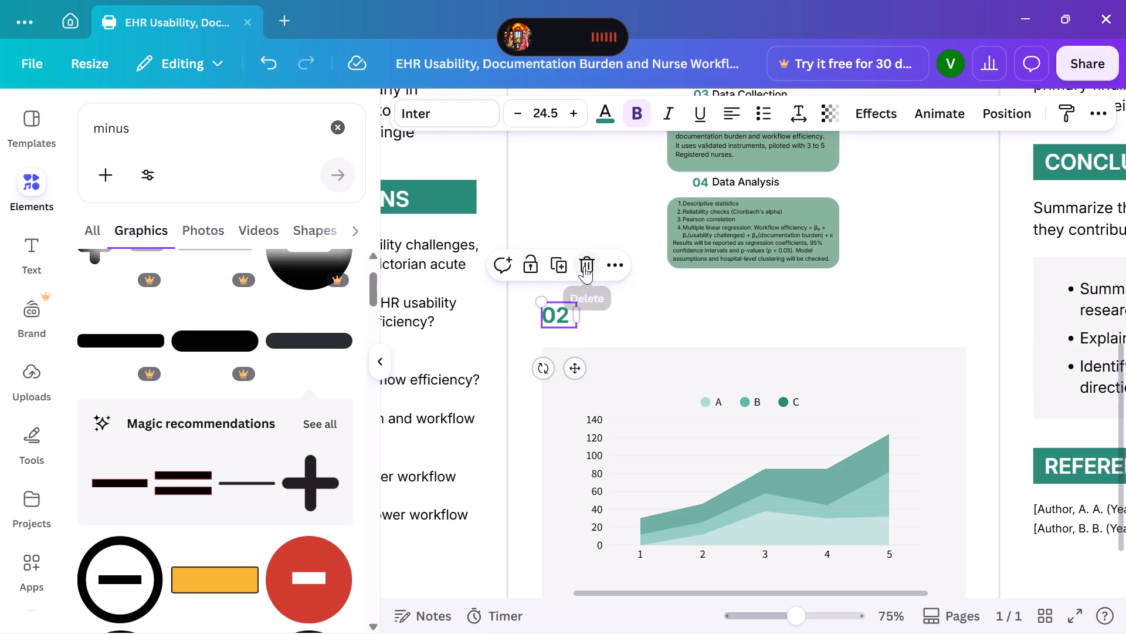
pyautogui.click(584, 266)
# Duplicate the number 04 and place the copy in the empty space above the chart, below and left of the Data Analysis box.
pyautogui.scroll(-1, 665, 300)
pyautogui.scroll(1, 666, 300)
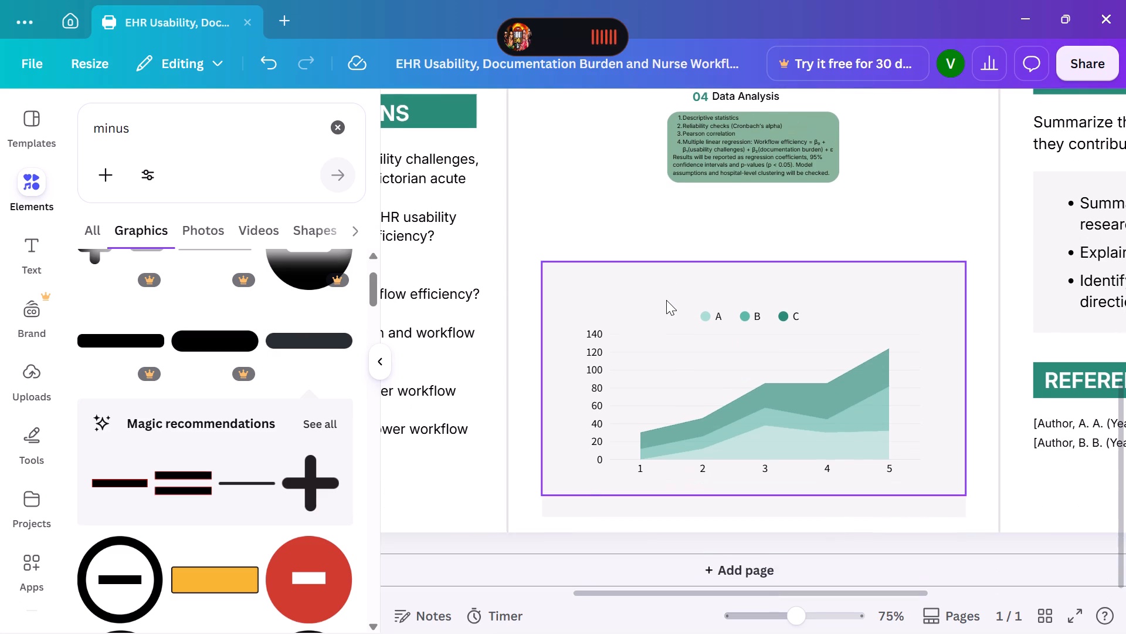
pyautogui.scroll(3, 666, 300)
pyautogui.scroll(-1, 666, 300)
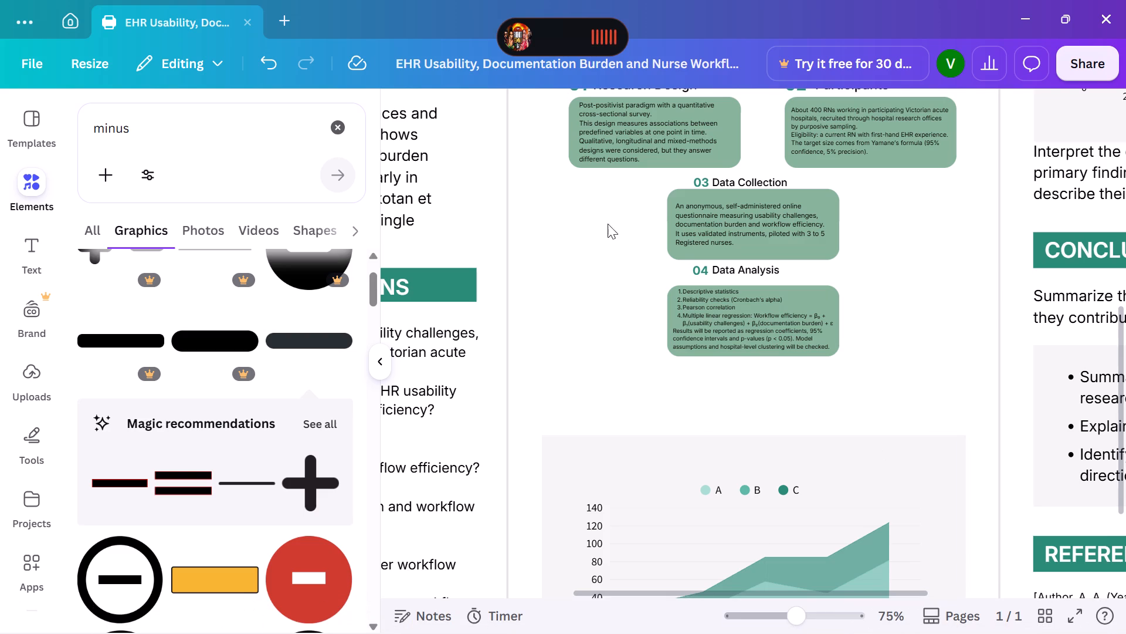
pyautogui.click(702, 274)
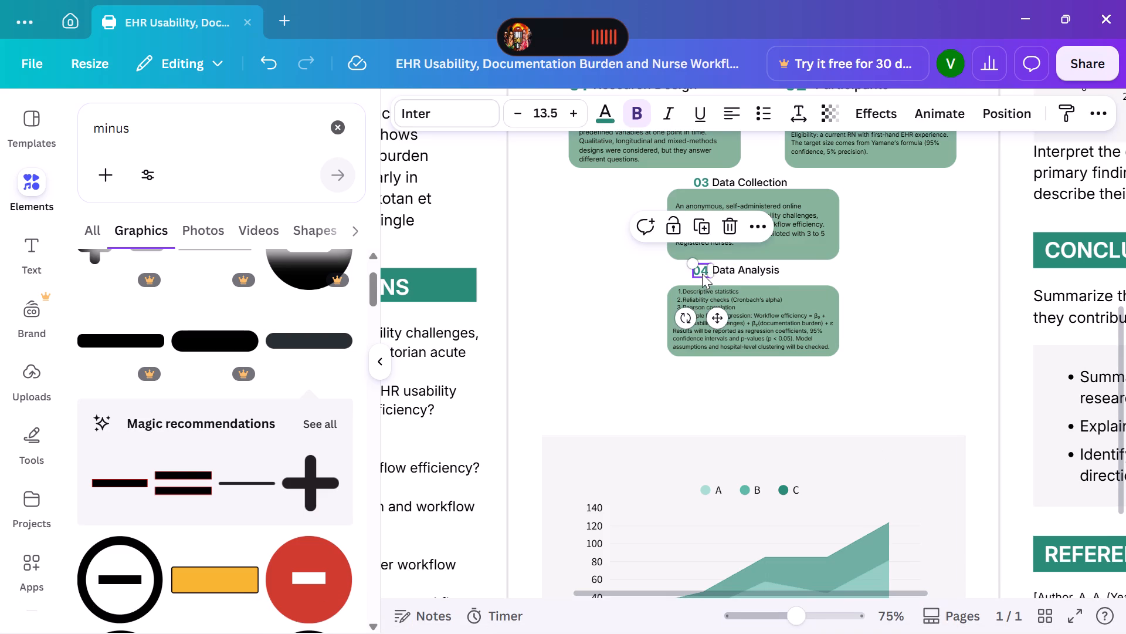
pyautogui.click(698, 227)
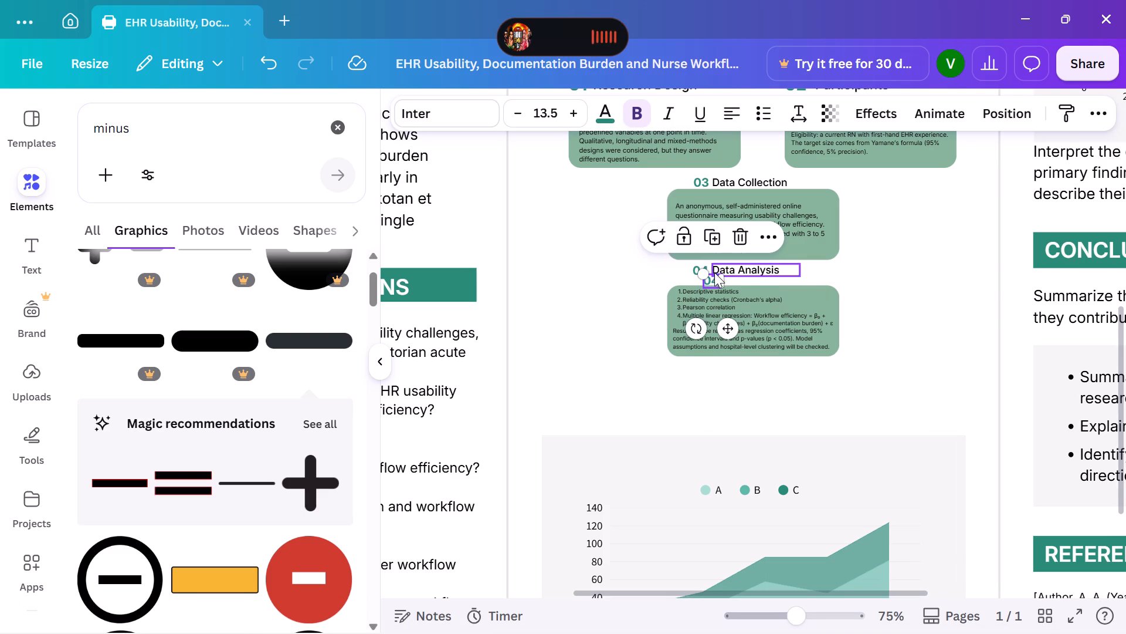
pyautogui.moveTo(714, 278); pyautogui.dragTo(674, 307)
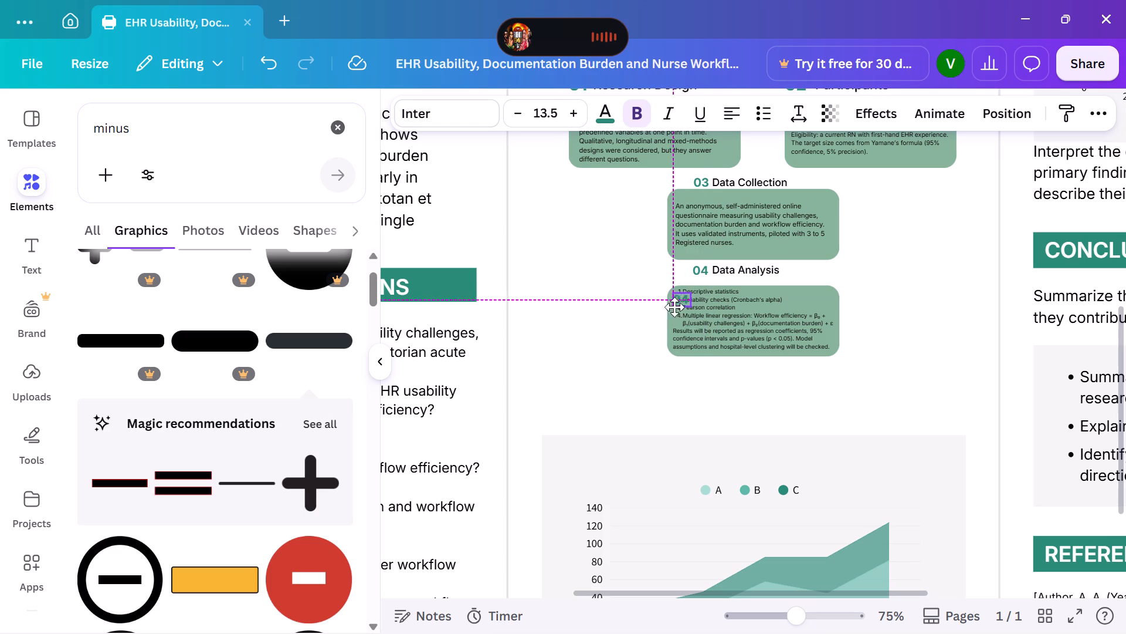
pyautogui.moveTo(674, 307); pyautogui.dragTo(571, 369)
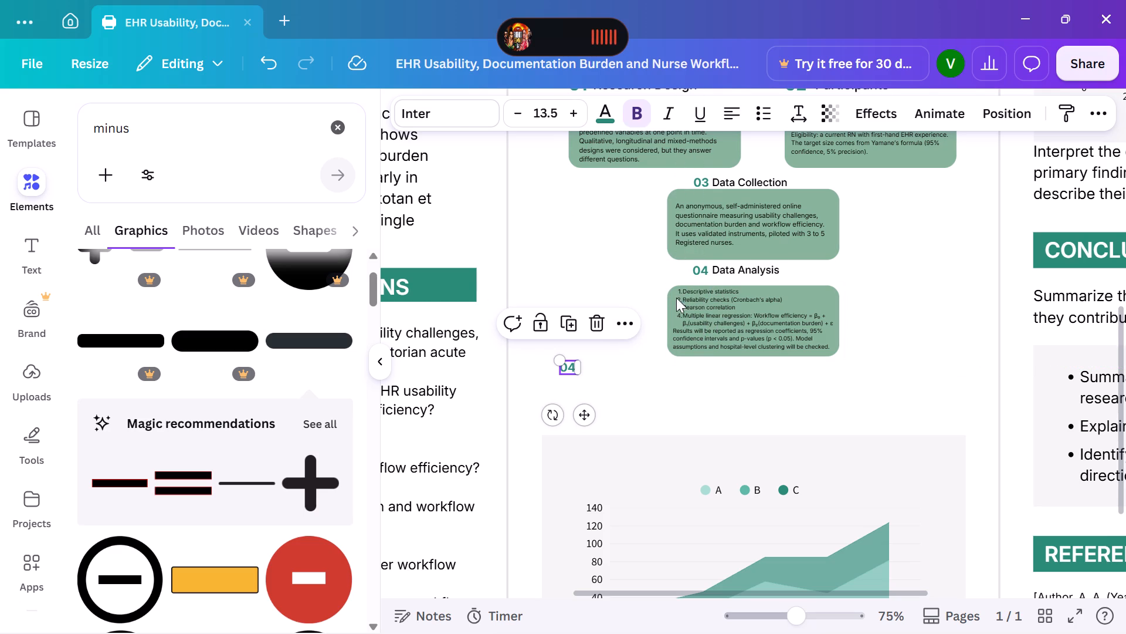
# Duplicate the "Data Analysis" heading and place the copy beside the lower number 04, above the area chart.
pyautogui.click(733, 267)
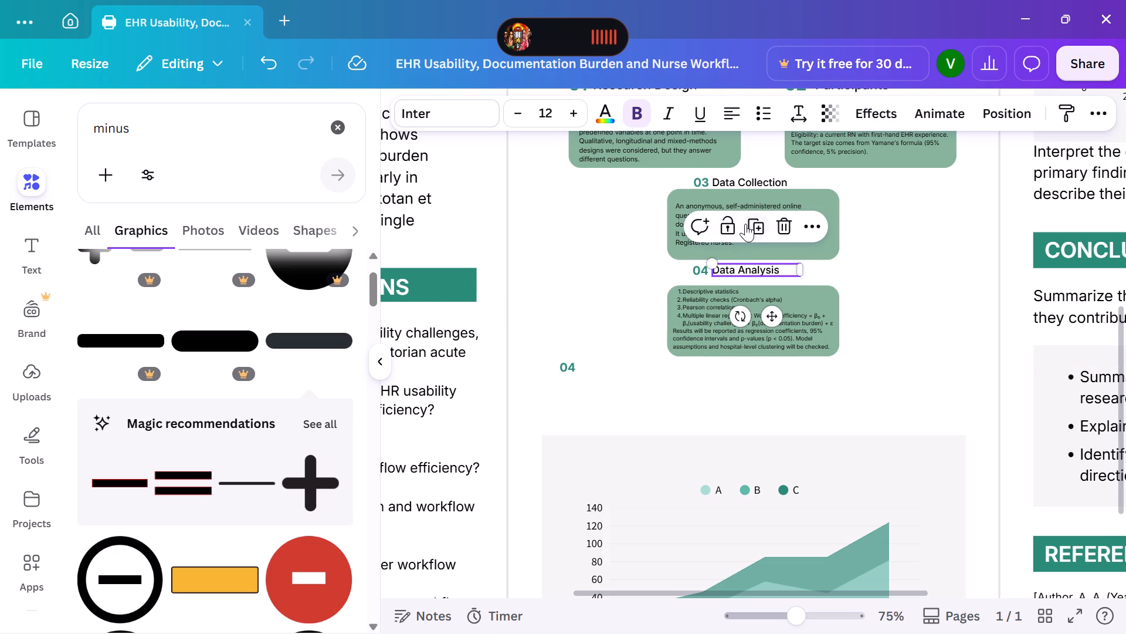
pyautogui.click(745, 224)
pyautogui.moveTo(752, 282); pyautogui.dragTo(724, 284)
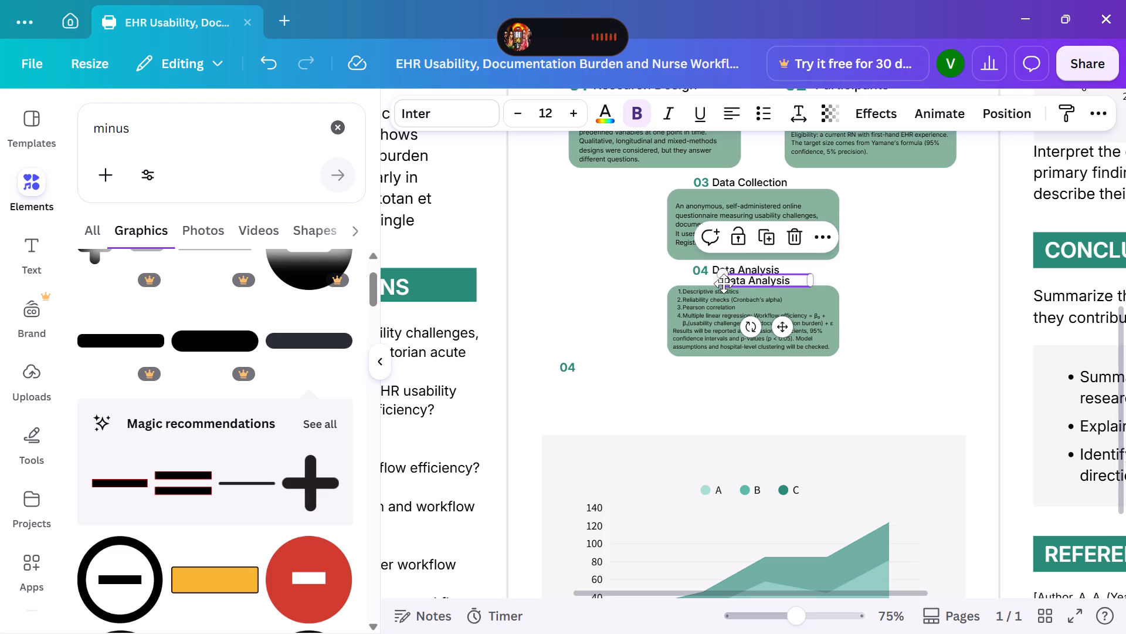
pyautogui.moveTo(724, 284); pyautogui.dragTo(625, 369)
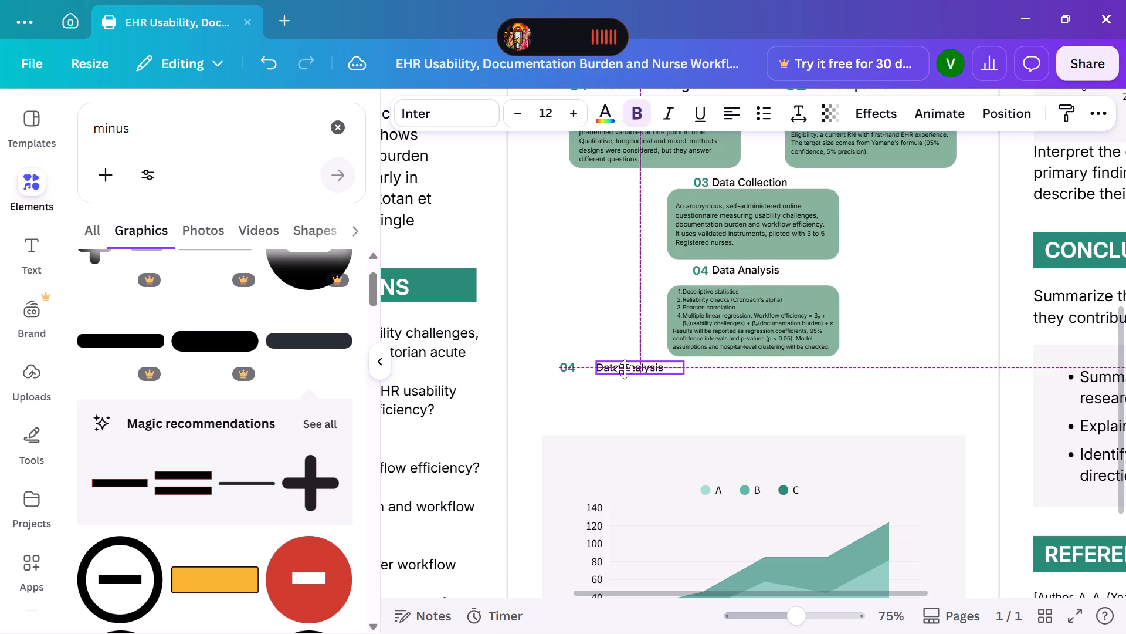
pyautogui.moveTo(625, 369); pyautogui.dragTo(618, 369)
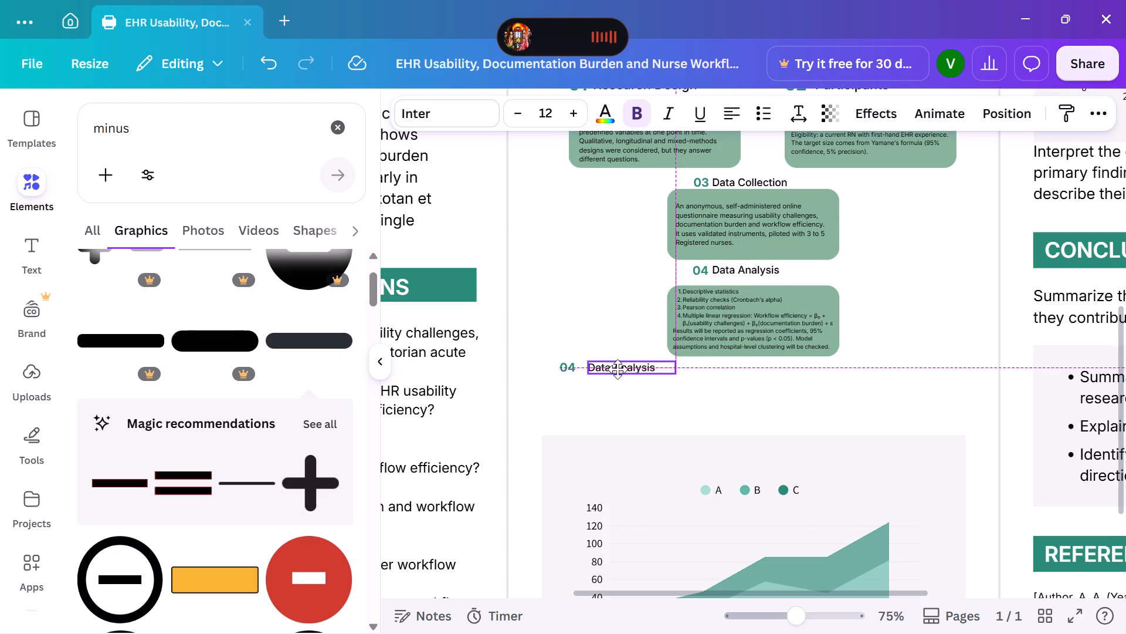
pyautogui.moveTo(618, 369); pyautogui.dragTo(615, 370)
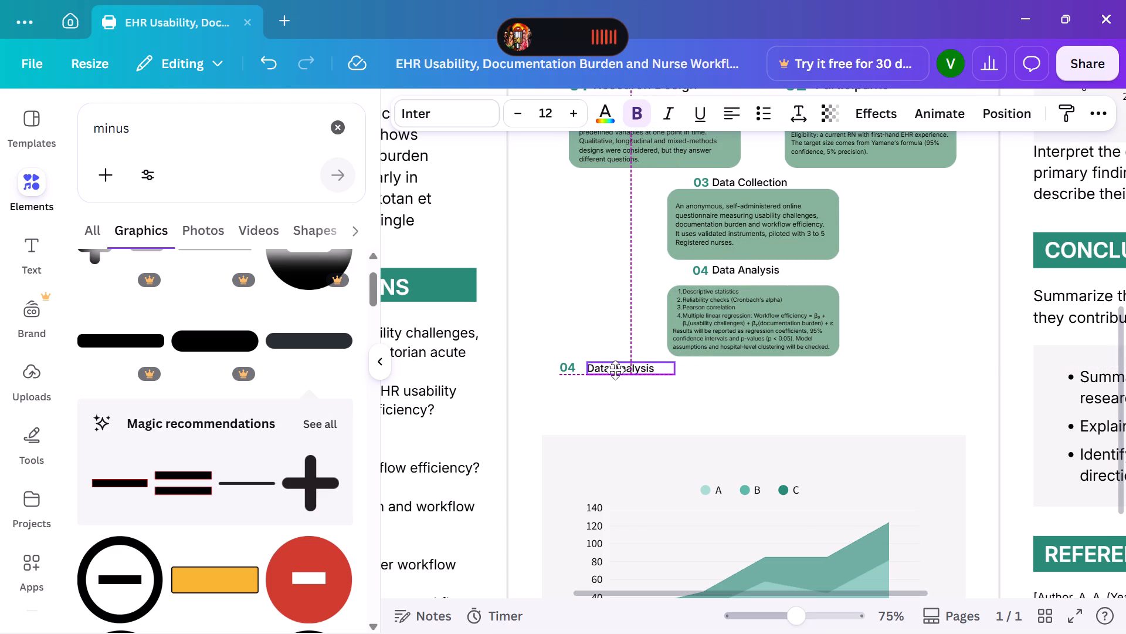
pyautogui.moveTo(615, 370); pyautogui.dragTo(611, 367)
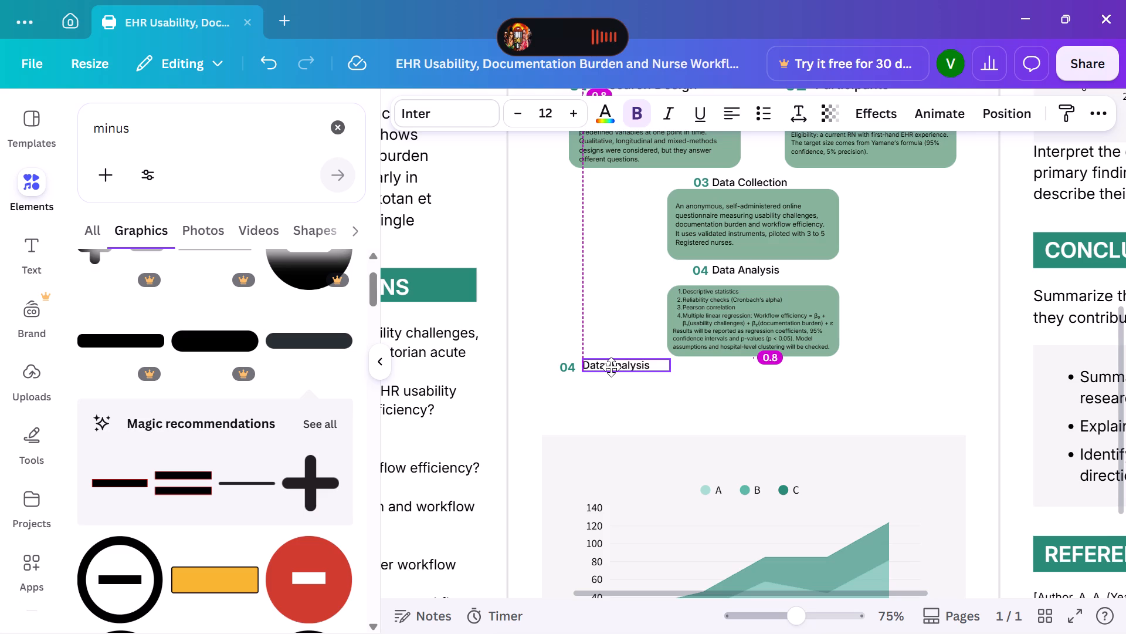
pyautogui.moveTo(611, 367); pyautogui.dragTo(611, 369)
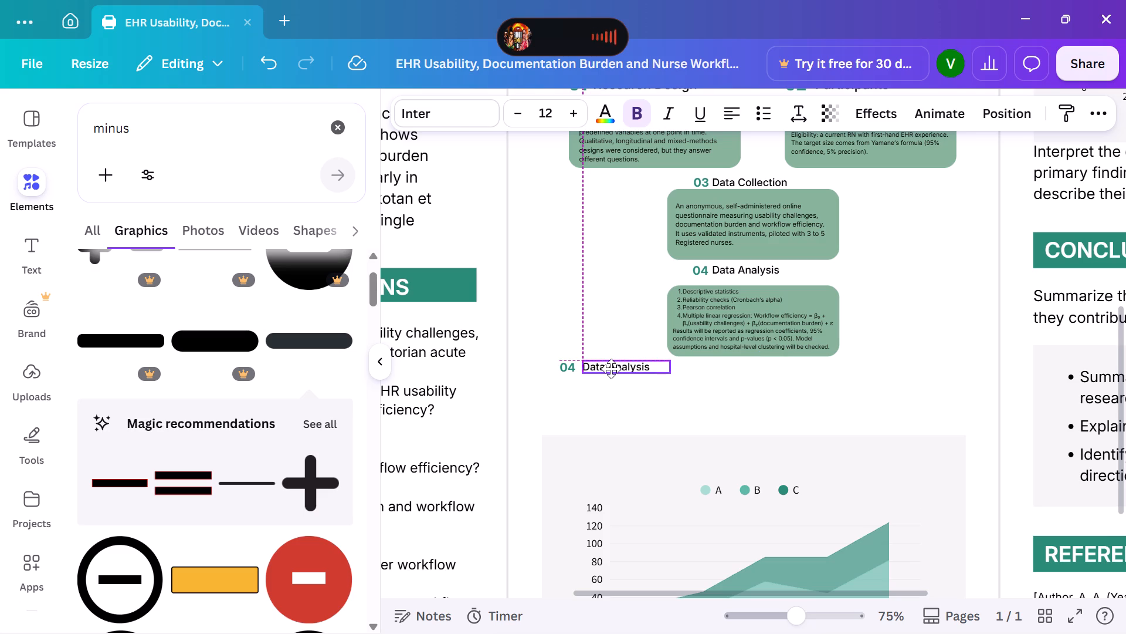
pyautogui.moveTo(611, 369); pyautogui.dragTo(609, 372)
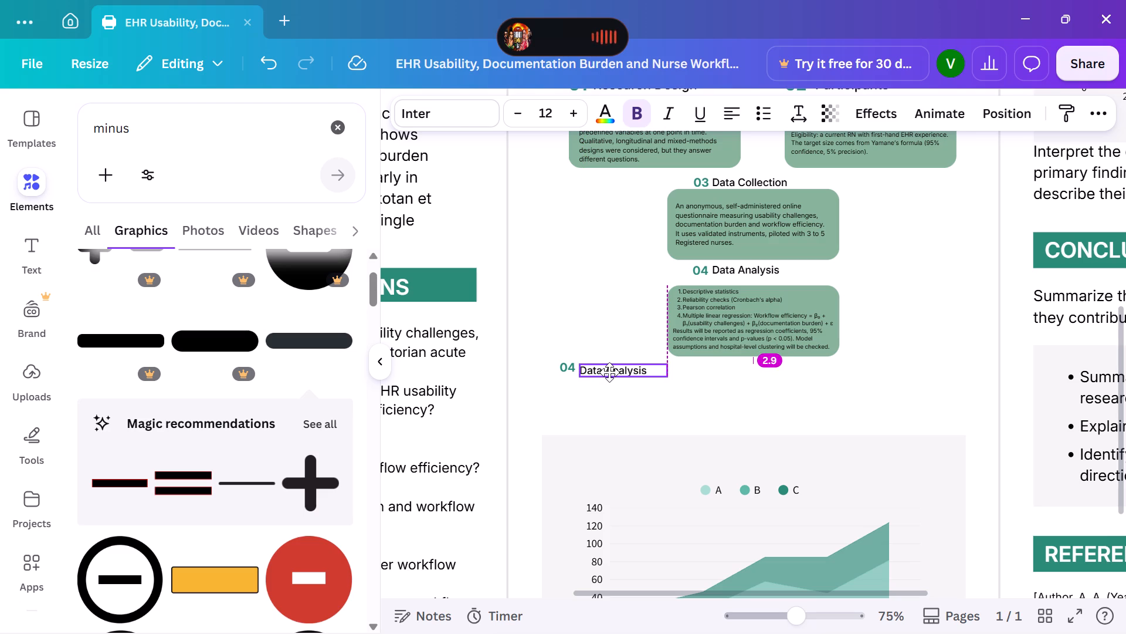
pyautogui.moveTo(609, 372); pyautogui.dragTo(608, 373)
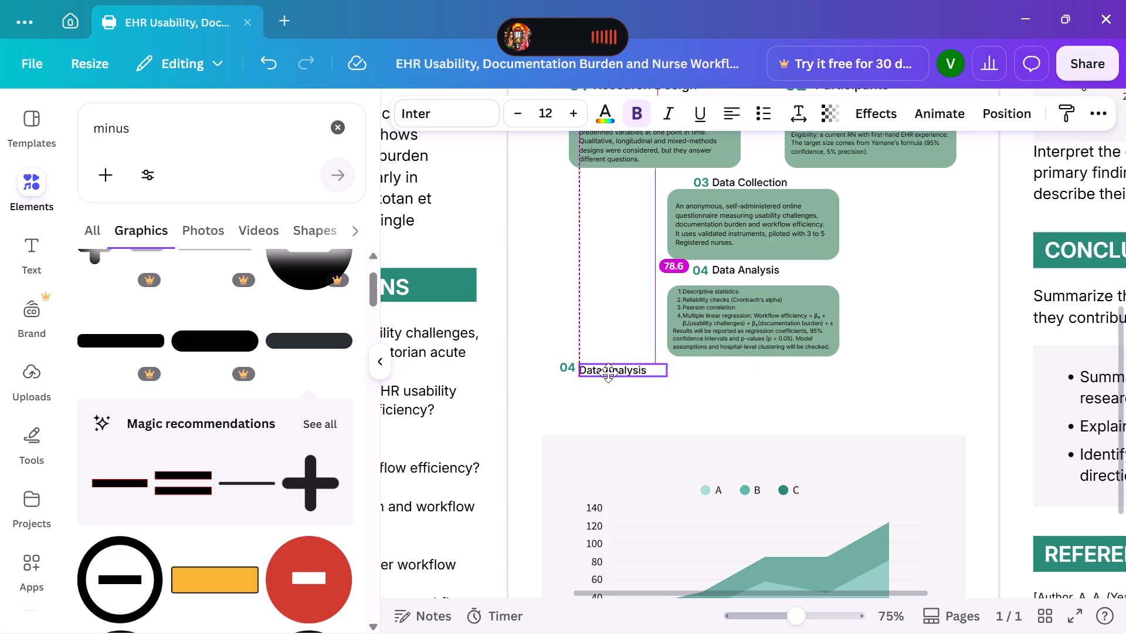
pyautogui.moveTo(608, 373); pyautogui.dragTo(611, 368)
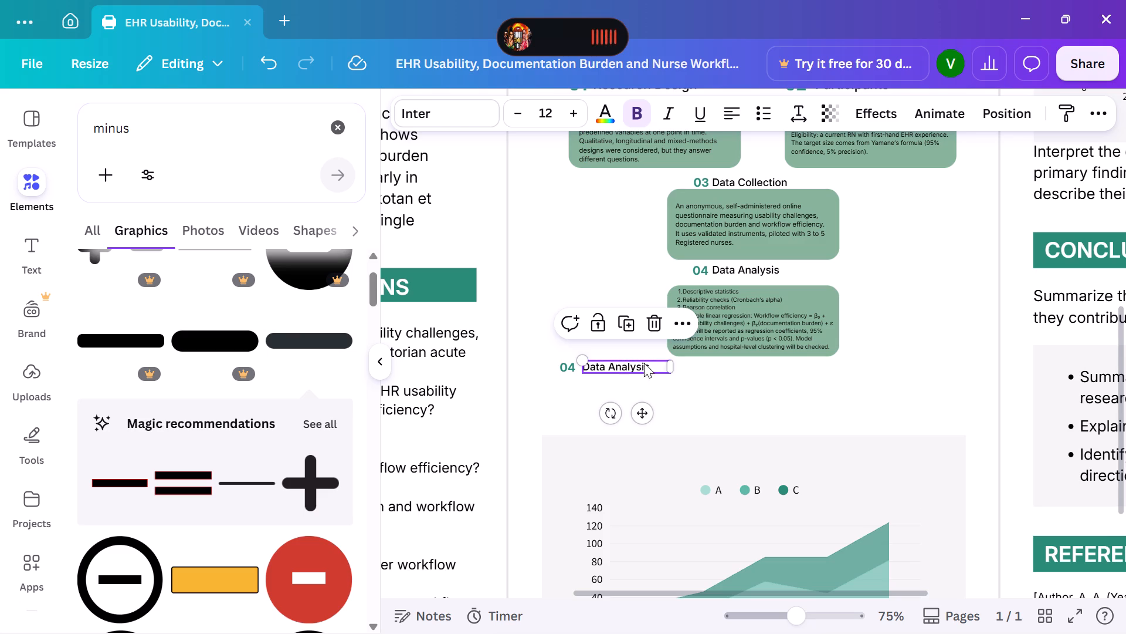
pyautogui.click(680, 373)
pyautogui.click(656, 364)
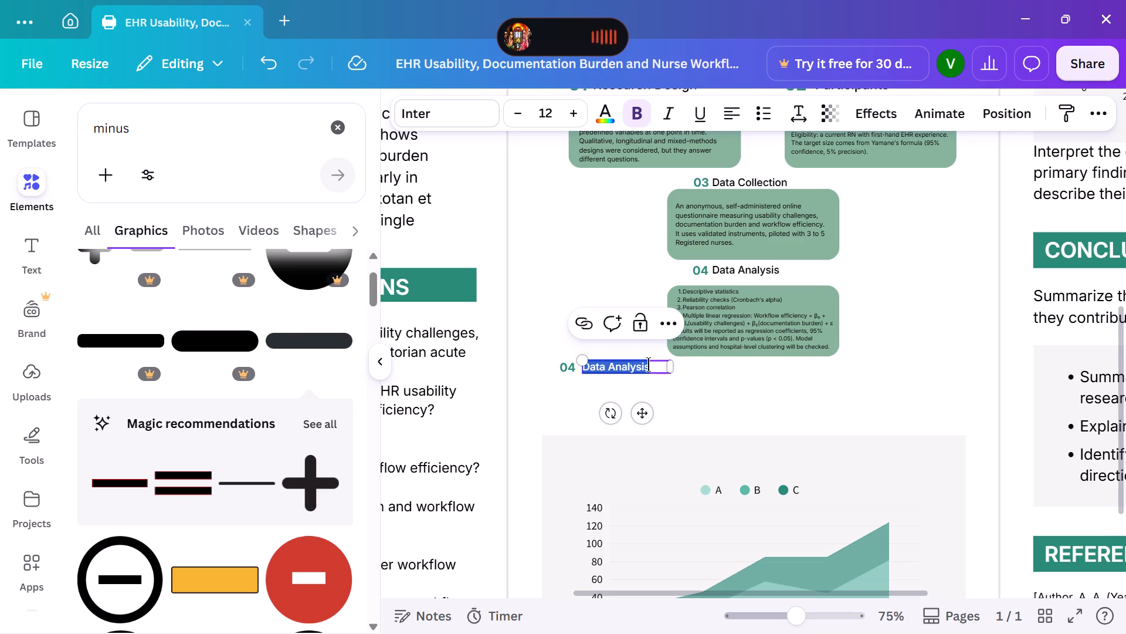
pyautogui.press('BackSpace')
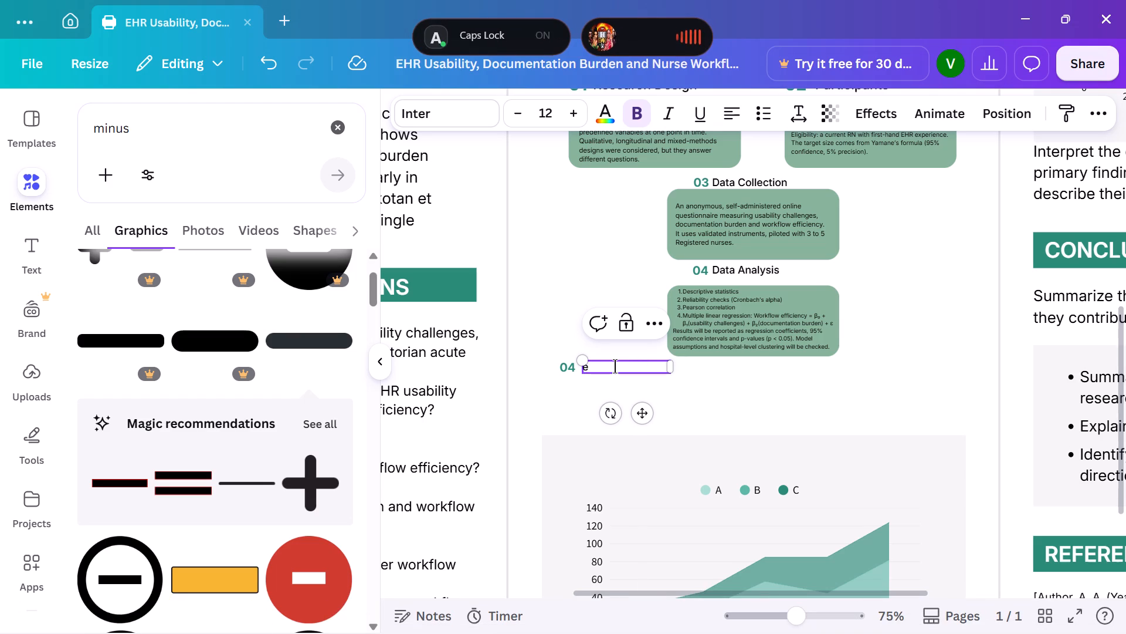
pyautogui.press('e')
pyautogui.write('thical consinderations')
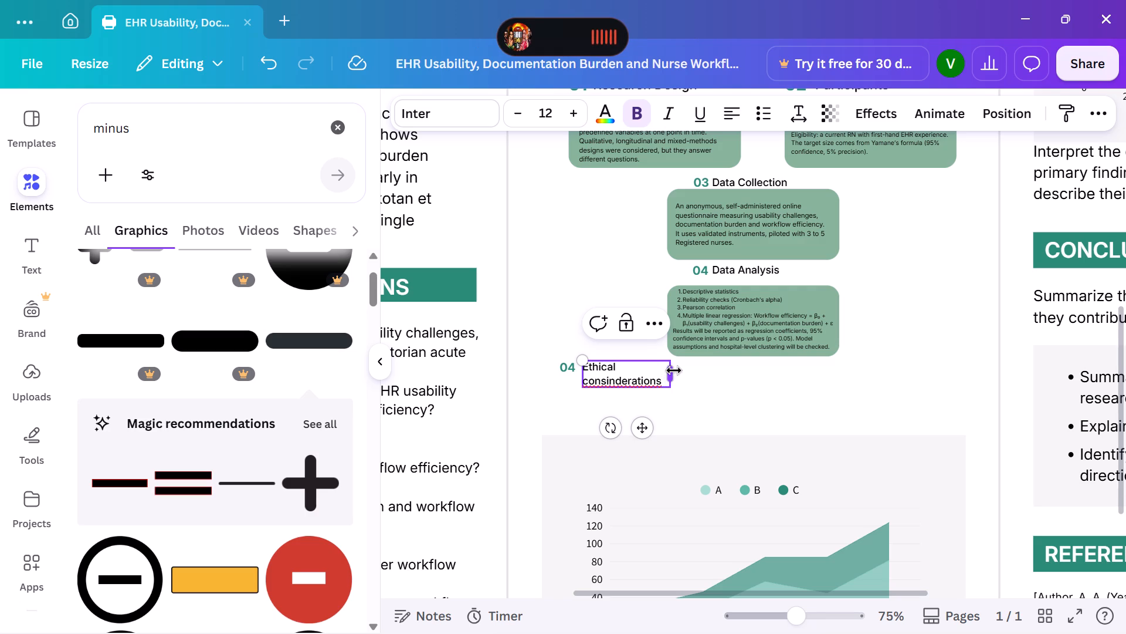
# Widen the new heading's text box so that its two words fit on one line.
pyautogui.moveTo(673, 372); pyautogui.dragTo(687, 372)
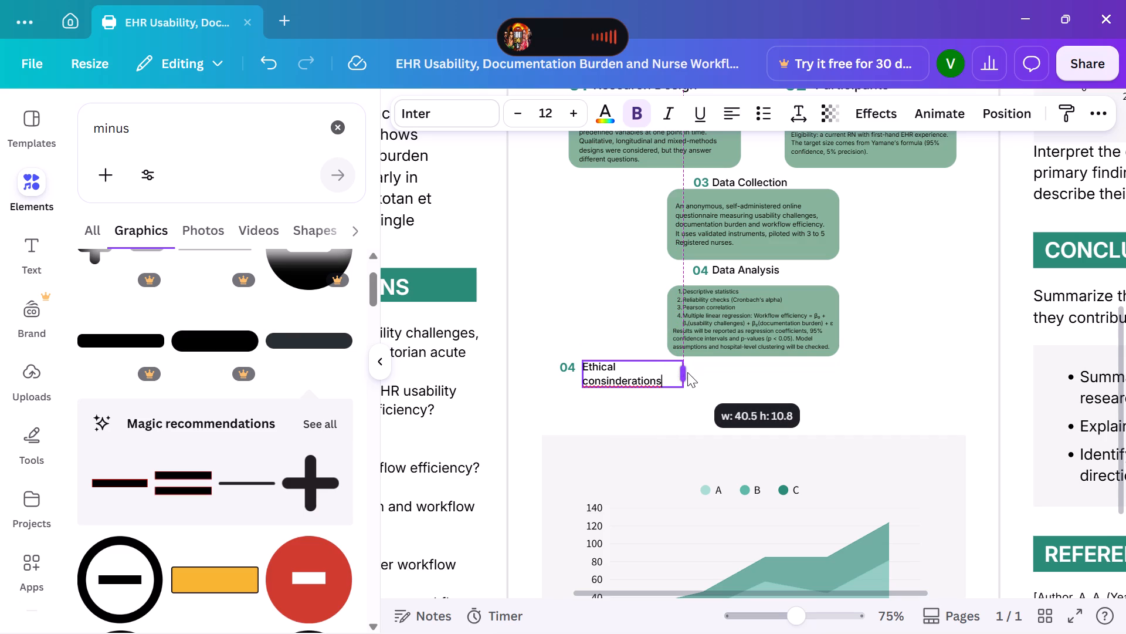
pyautogui.moveTo(687, 372); pyautogui.dragTo(720, 369)
pyautogui.click(745, 366)
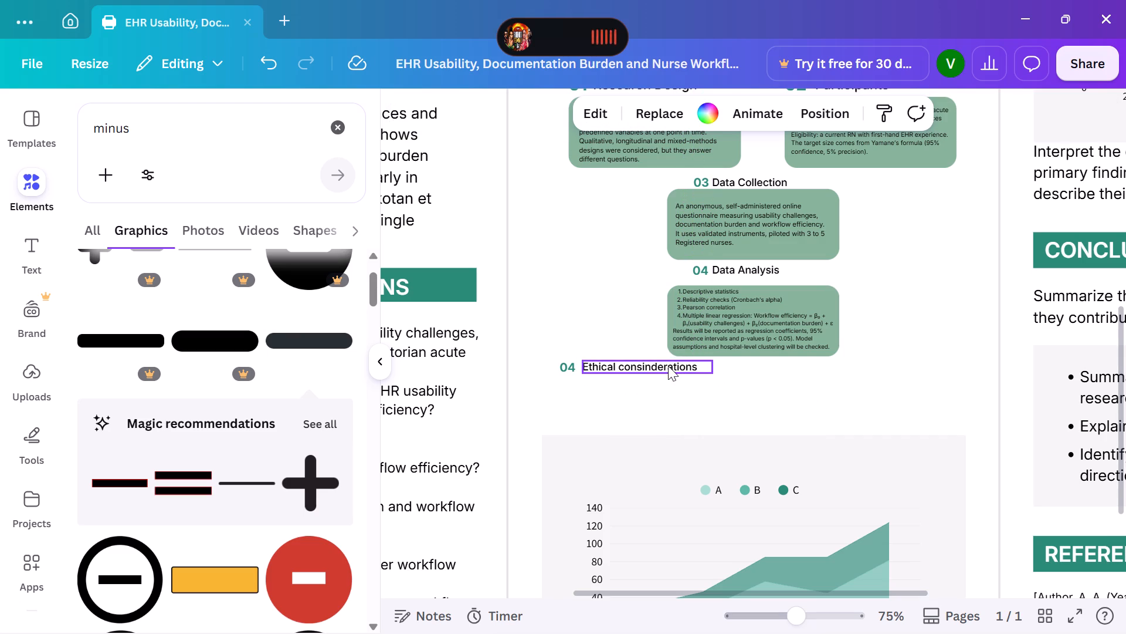
# Correct the new heading's spelling to "Ethical considerations" by removing the extra n.
pyautogui.click(643, 359)
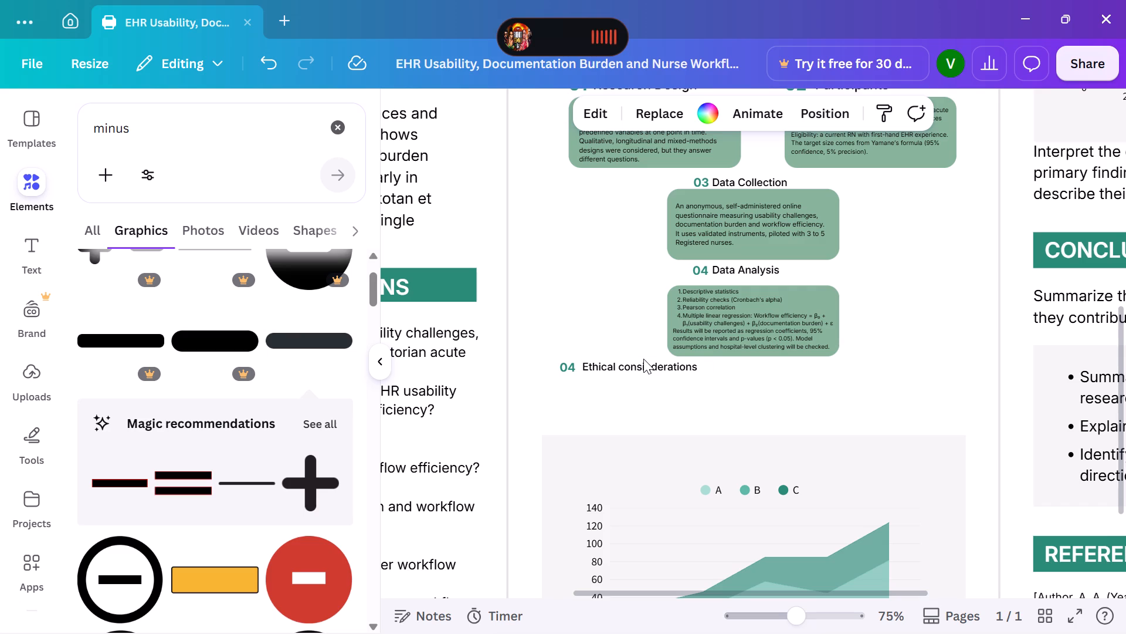
pyautogui.click(648, 367)
pyautogui.click(650, 367)
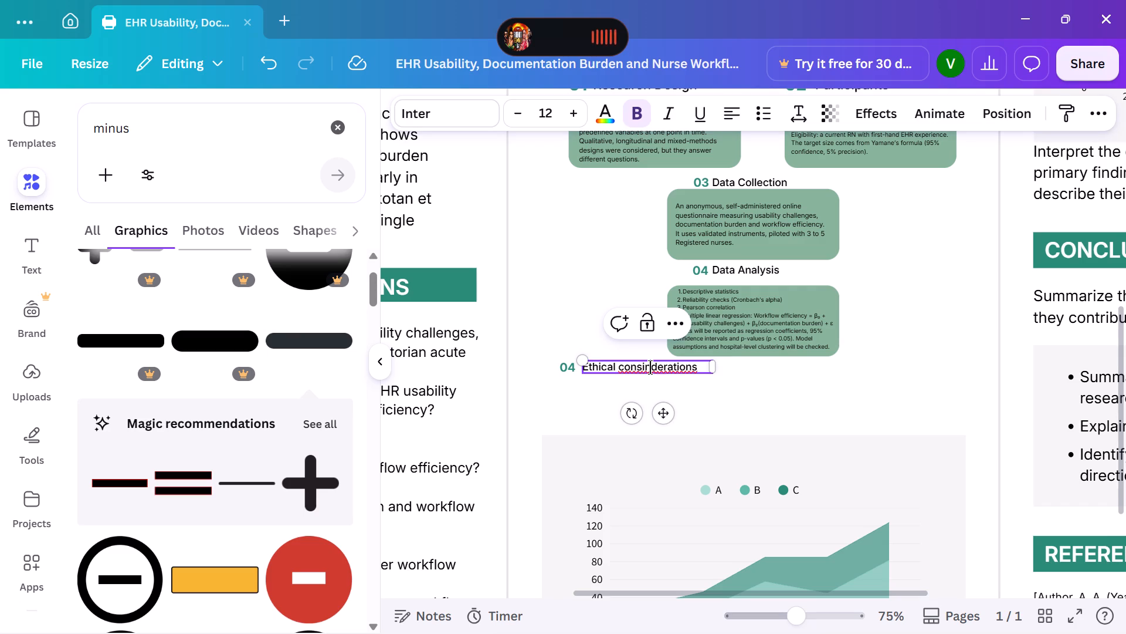
pyautogui.click(650, 367)
pyautogui.press('BackSpace')
pyautogui.click(730, 370)
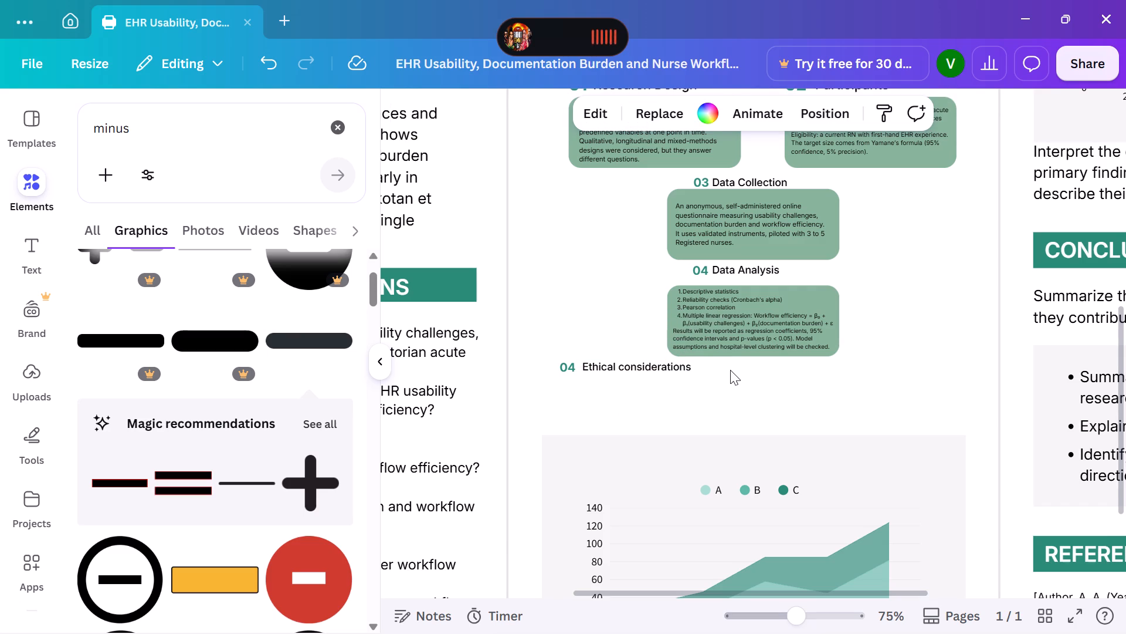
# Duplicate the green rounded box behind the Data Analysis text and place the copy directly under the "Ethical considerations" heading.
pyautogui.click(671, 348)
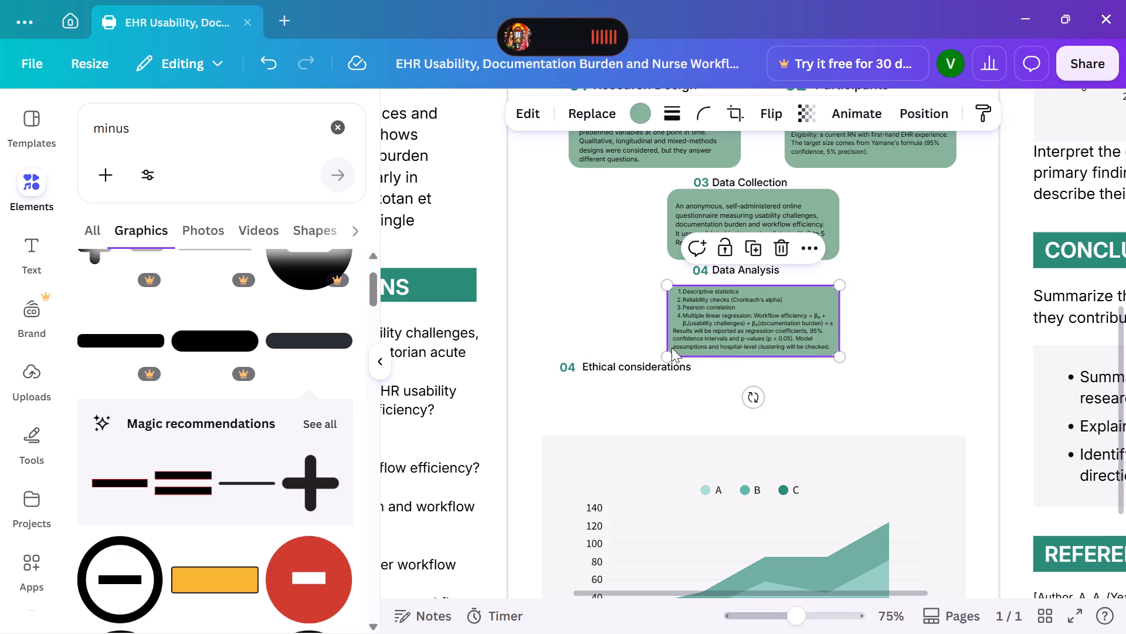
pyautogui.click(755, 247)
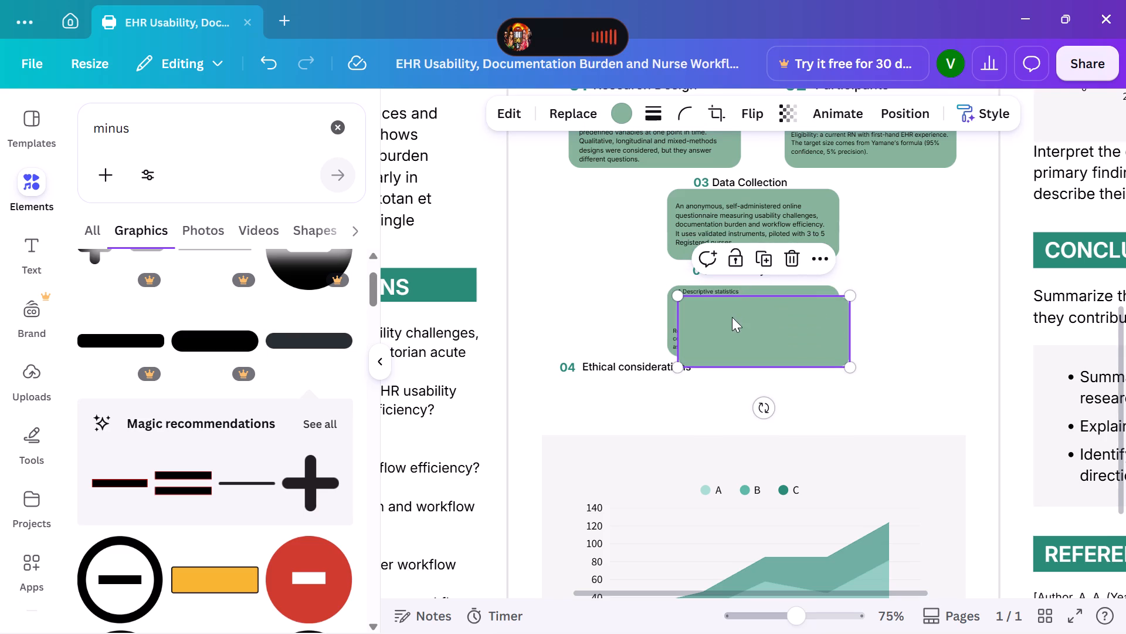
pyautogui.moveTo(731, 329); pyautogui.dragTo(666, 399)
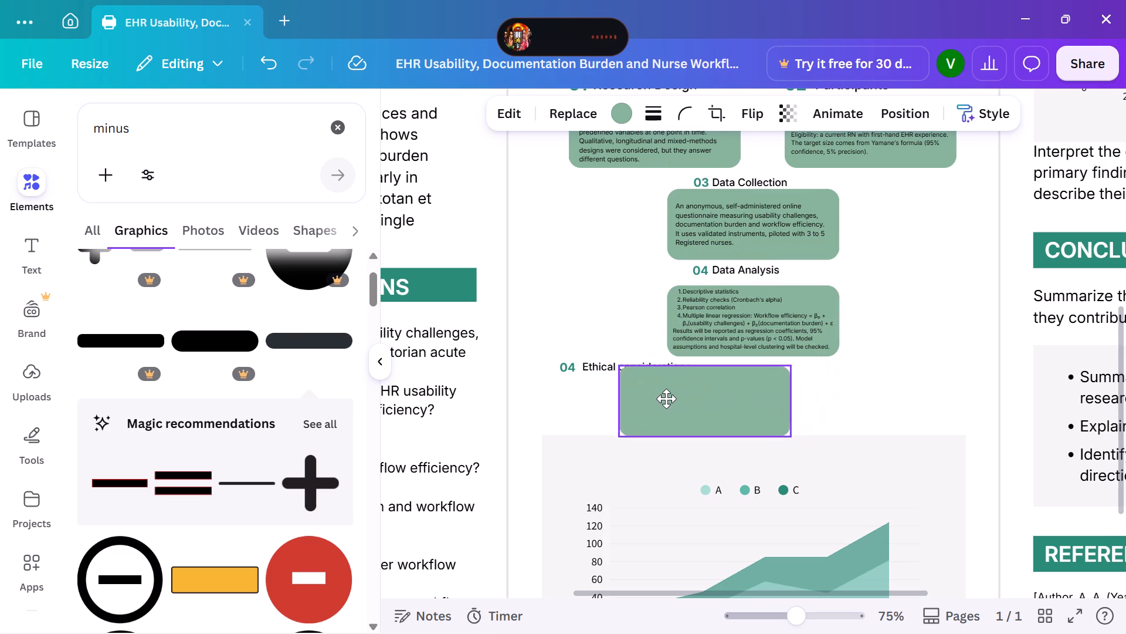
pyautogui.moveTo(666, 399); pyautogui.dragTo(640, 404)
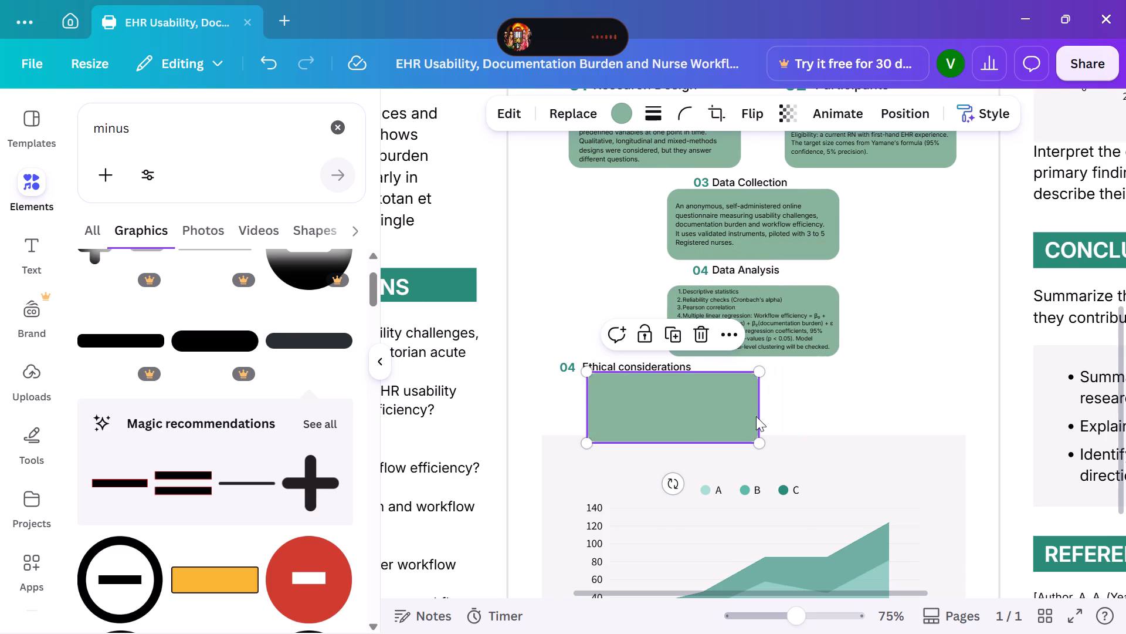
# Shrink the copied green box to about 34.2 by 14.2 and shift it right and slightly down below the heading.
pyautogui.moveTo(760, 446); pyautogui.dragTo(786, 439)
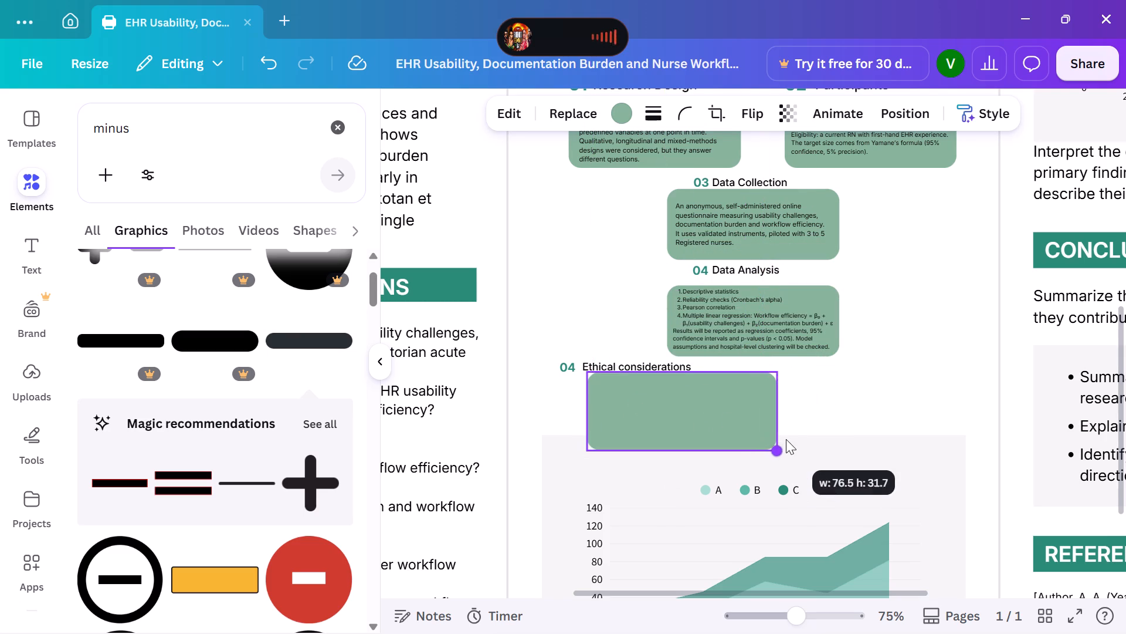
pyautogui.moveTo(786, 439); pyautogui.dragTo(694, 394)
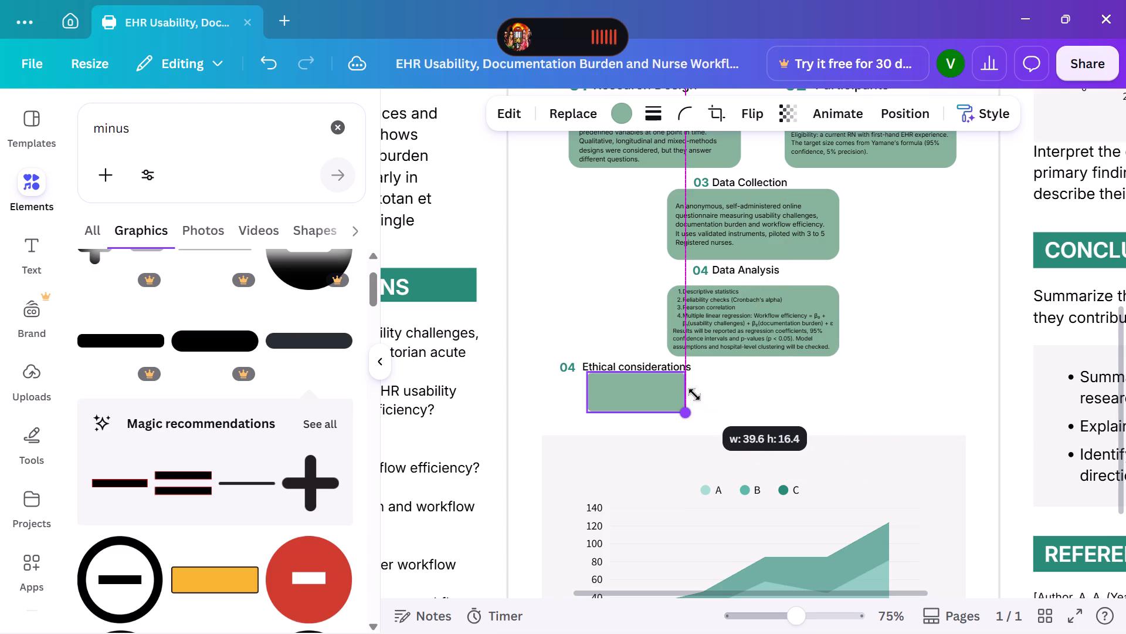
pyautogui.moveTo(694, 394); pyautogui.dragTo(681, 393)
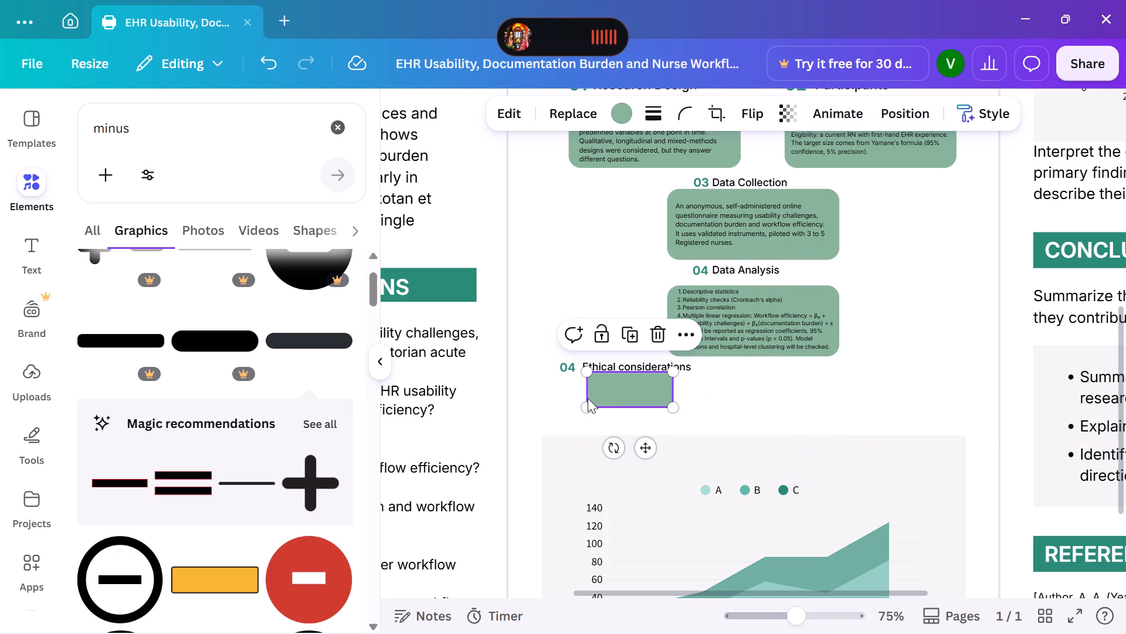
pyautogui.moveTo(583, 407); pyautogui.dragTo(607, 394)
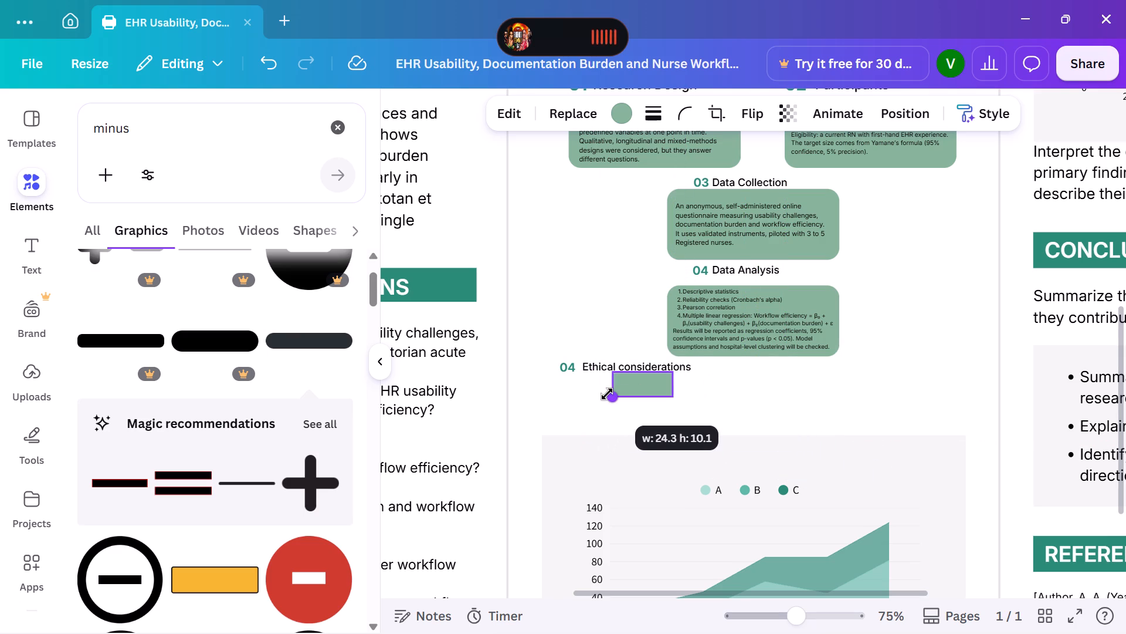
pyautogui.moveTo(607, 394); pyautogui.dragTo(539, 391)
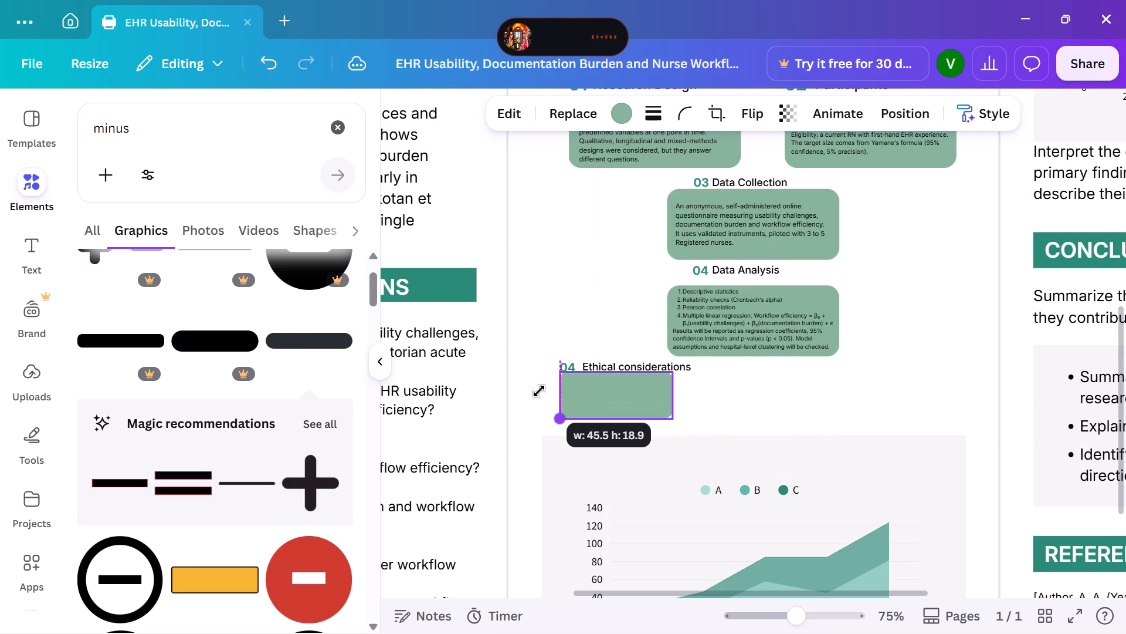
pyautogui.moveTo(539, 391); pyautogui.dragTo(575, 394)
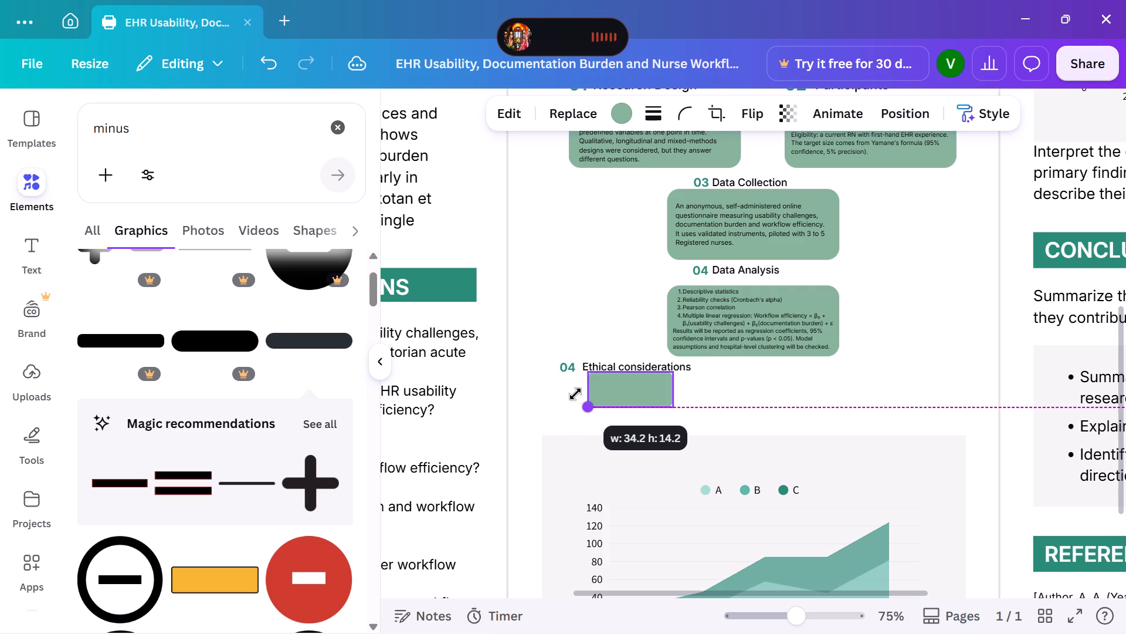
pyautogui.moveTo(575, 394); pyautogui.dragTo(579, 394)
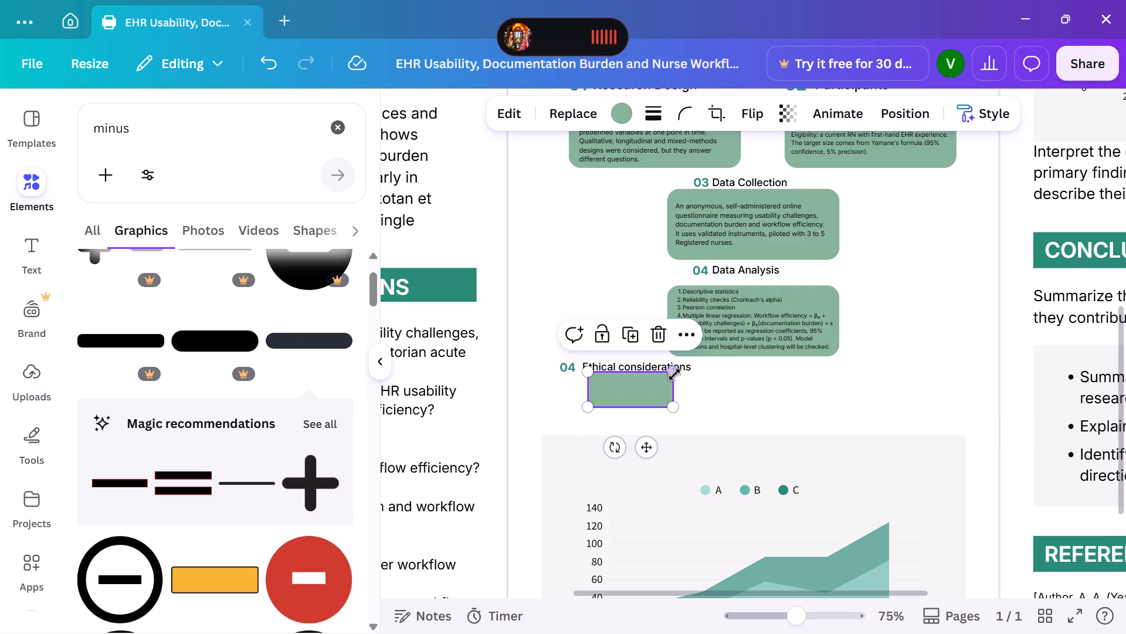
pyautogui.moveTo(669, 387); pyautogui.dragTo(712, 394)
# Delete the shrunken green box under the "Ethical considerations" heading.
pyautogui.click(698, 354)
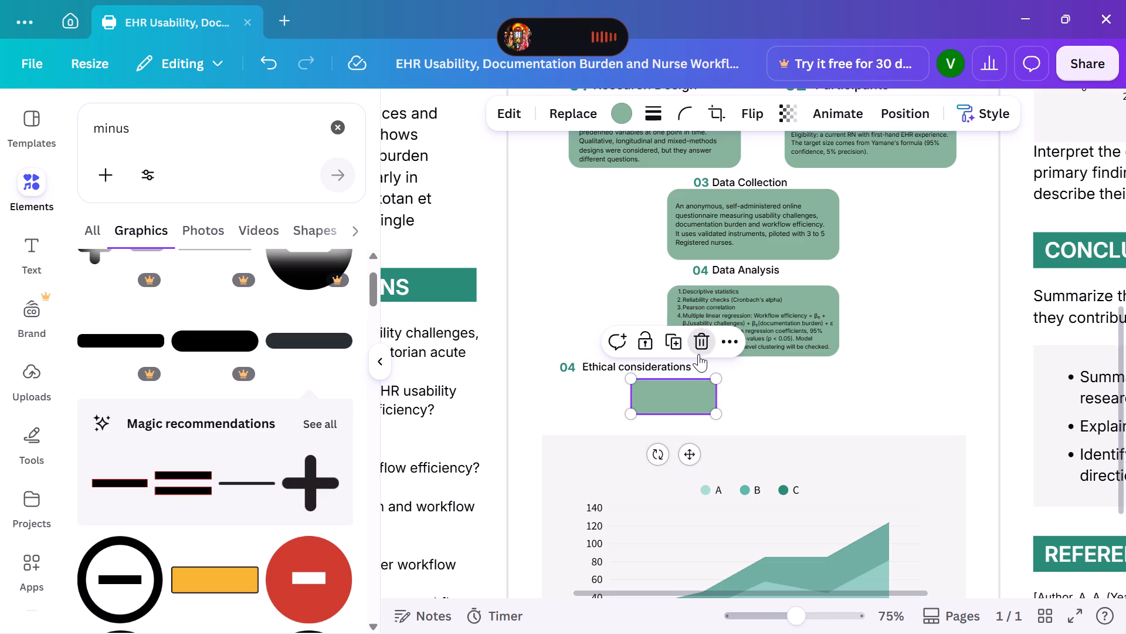
# Duplicate the green rounded box behind the "EHR Usability Challenges" text in the THEORETICAL MODEL diagram.
pyautogui.scroll(7, 218, 319)
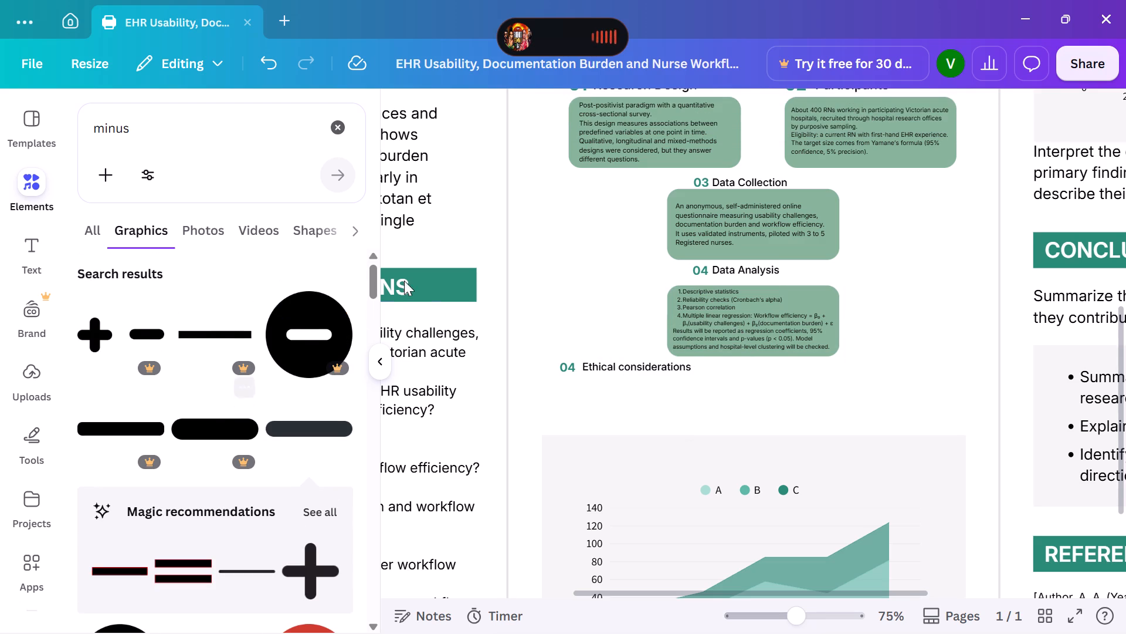
pyautogui.scroll(4, 581, 181)
pyautogui.click(637, 275)
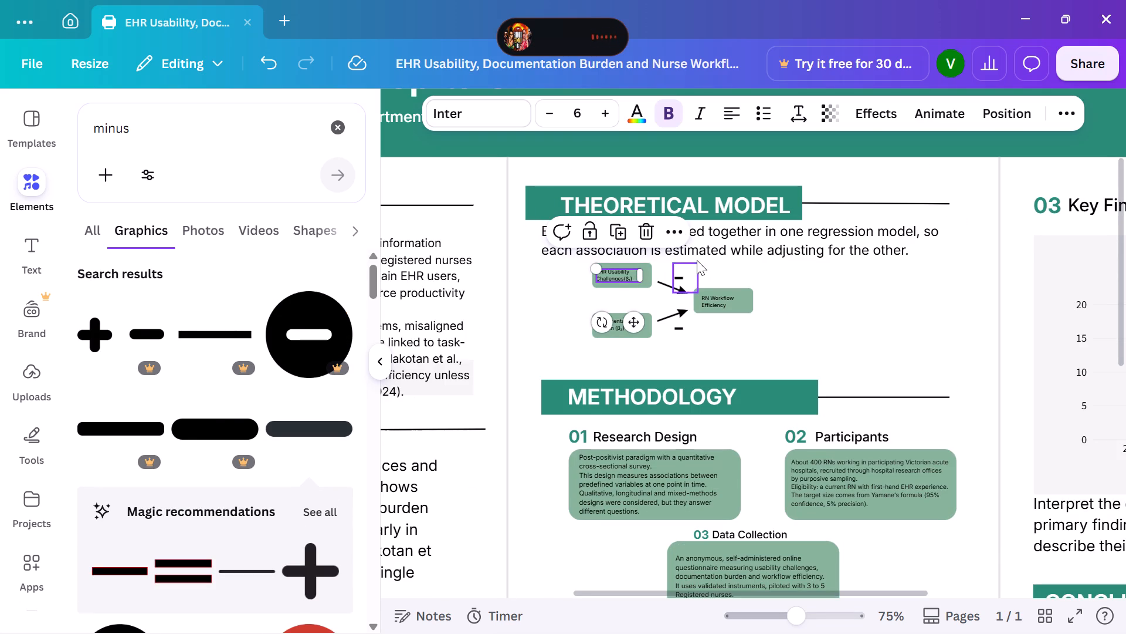
pyautogui.click(704, 259)
pyautogui.click(649, 267)
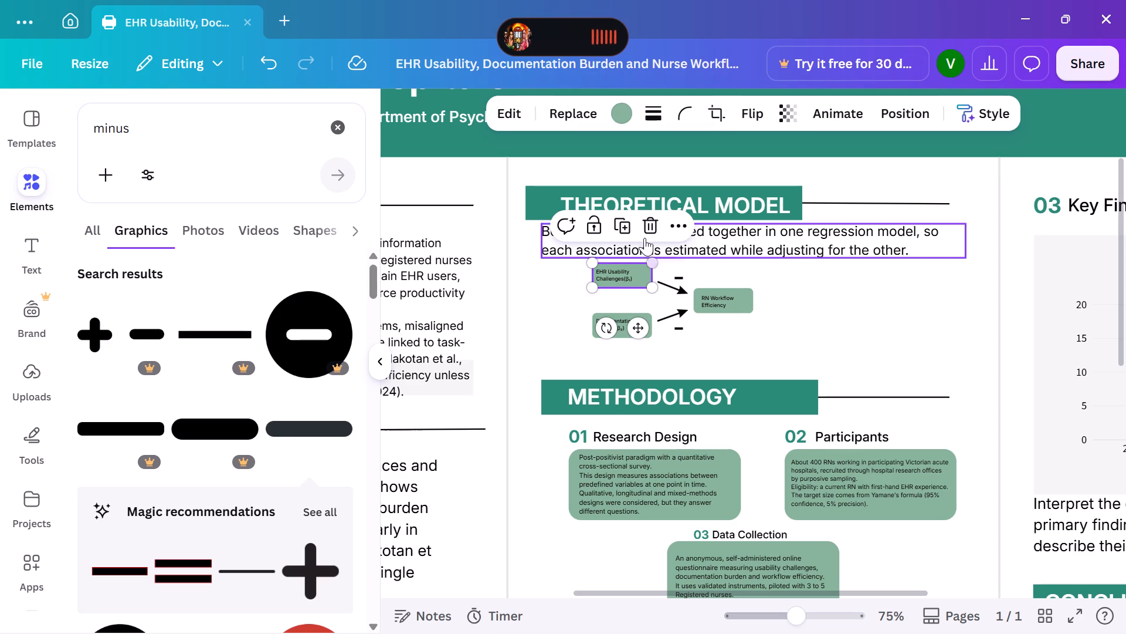
pyautogui.click(629, 231)
# Move the copied green box down from the THEORETICAL MODEL diagram to just below the "Ethical considerations" heading.
pyautogui.scroll(-2, 639, 235)
pyautogui.scroll(1, 639, 235)
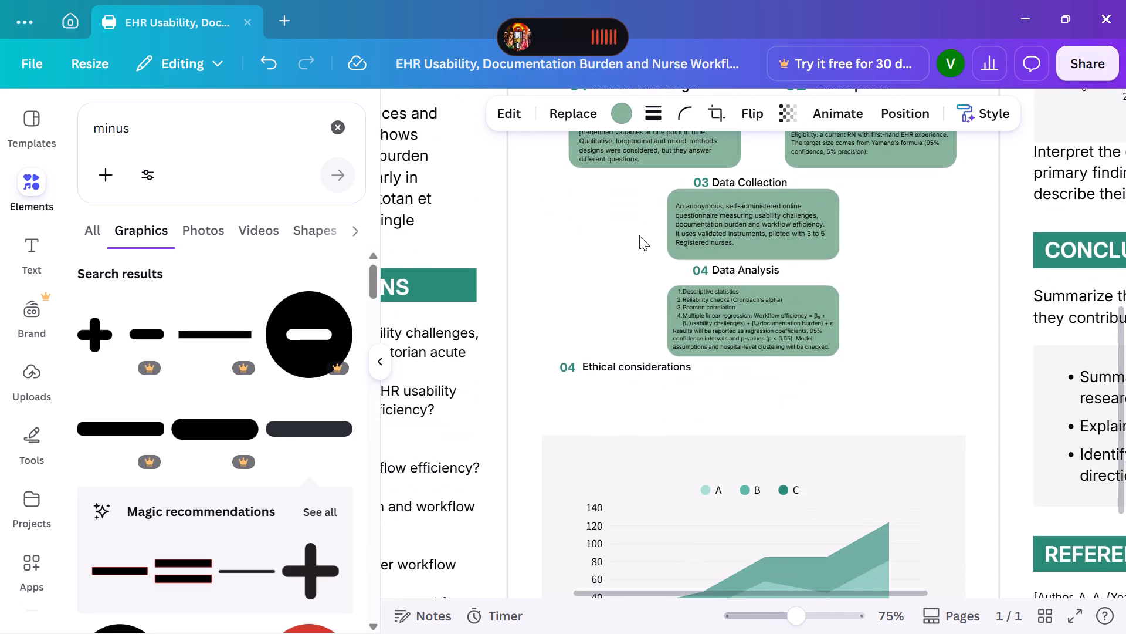
pyautogui.scroll(2, 639, 235)
pyautogui.moveTo(646, 202); pyautogui.dragTo(645, 285)
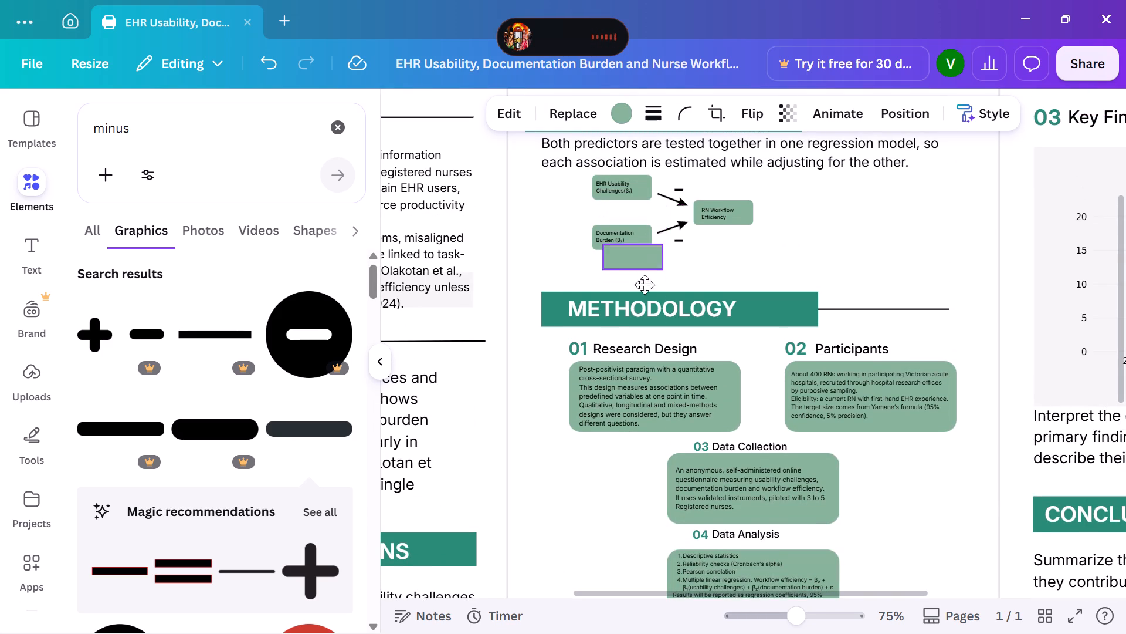
pyautogui.moveTo(645, 285); pyautogui.dragTo(643, 603)
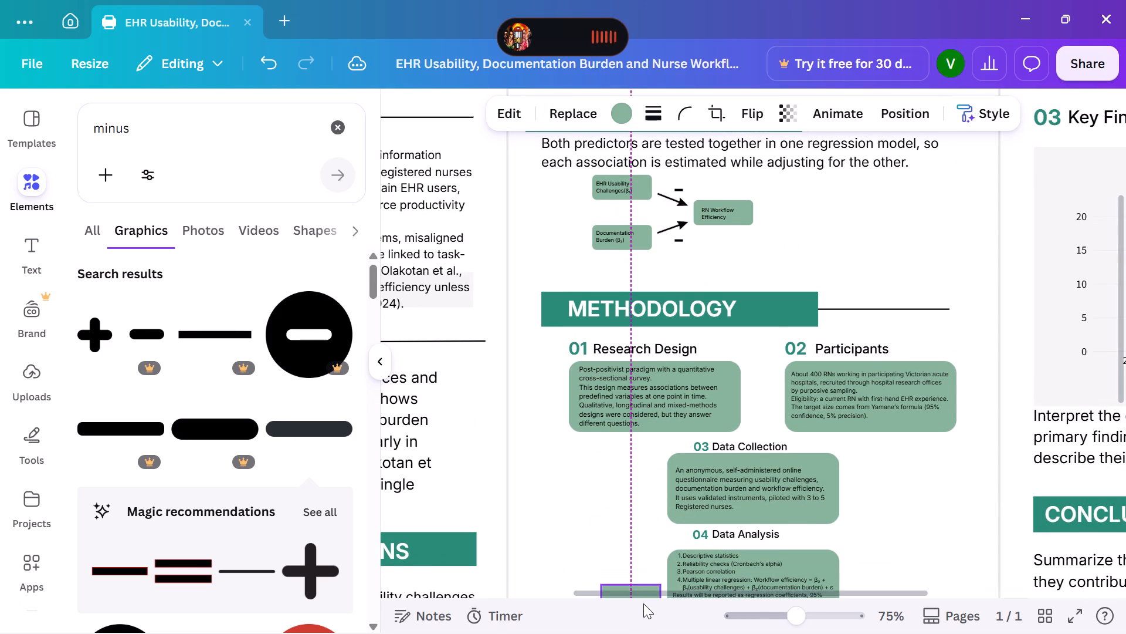
pyautogui.moveTo(643, 603); pyautogui.dragTo(643, 601)
pyautogui.scroll(-3, 657, 350)
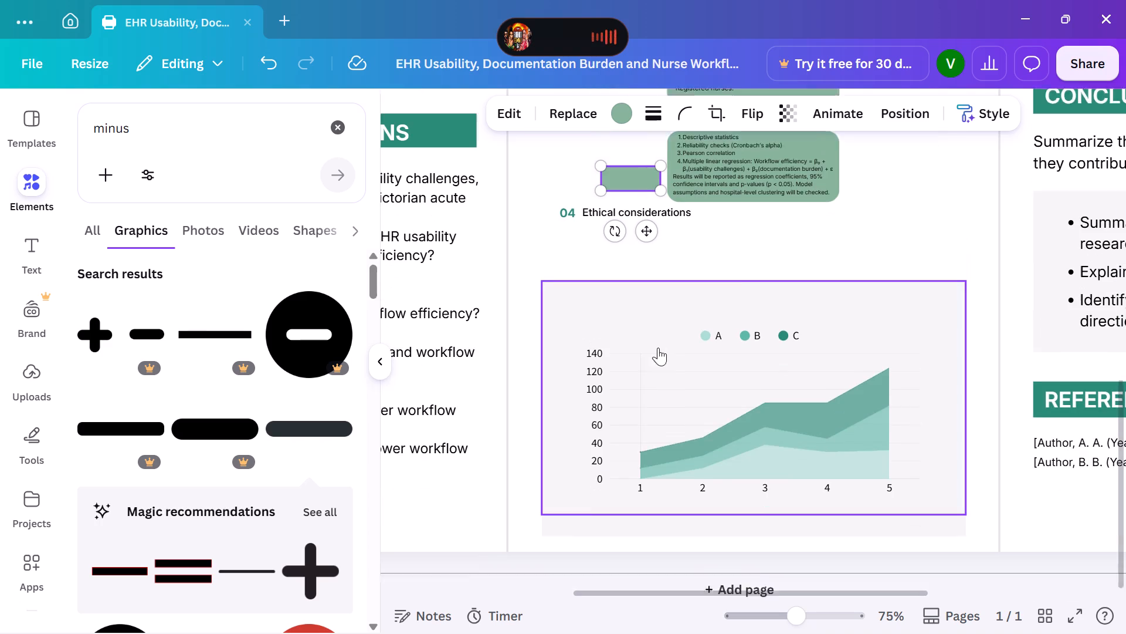
pyautogui.scroll(2, 645, 320)
pyautogui.moveTo(633, 335); pyautogui.dragTo(633, 336)
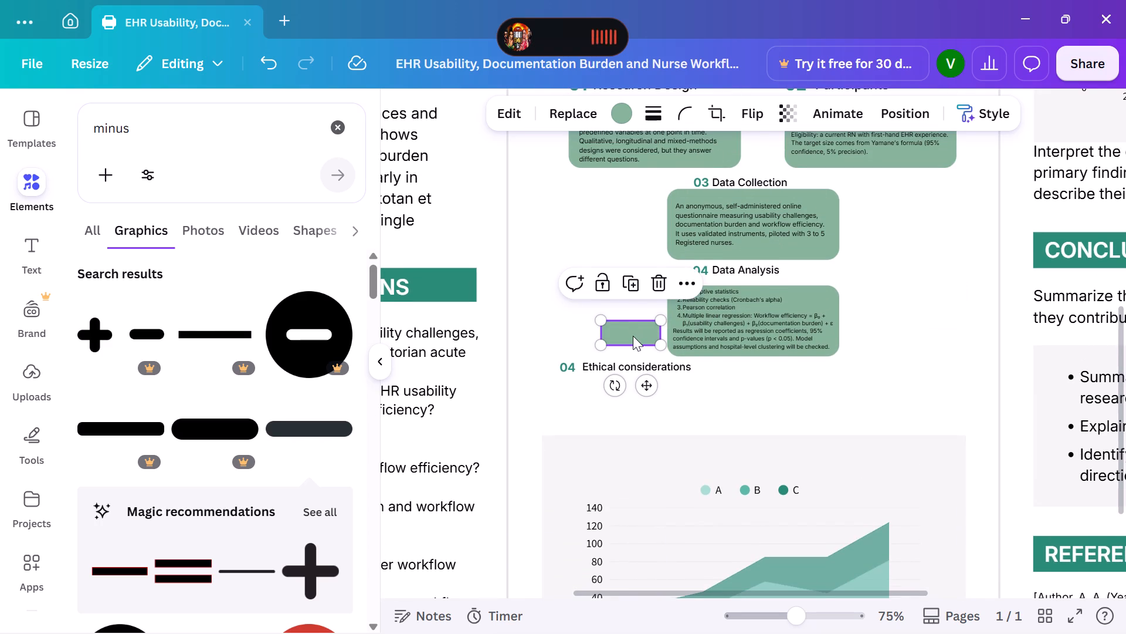
pyautogui.moveTo(633, 336); pyautogui.dragTo(645, 399)
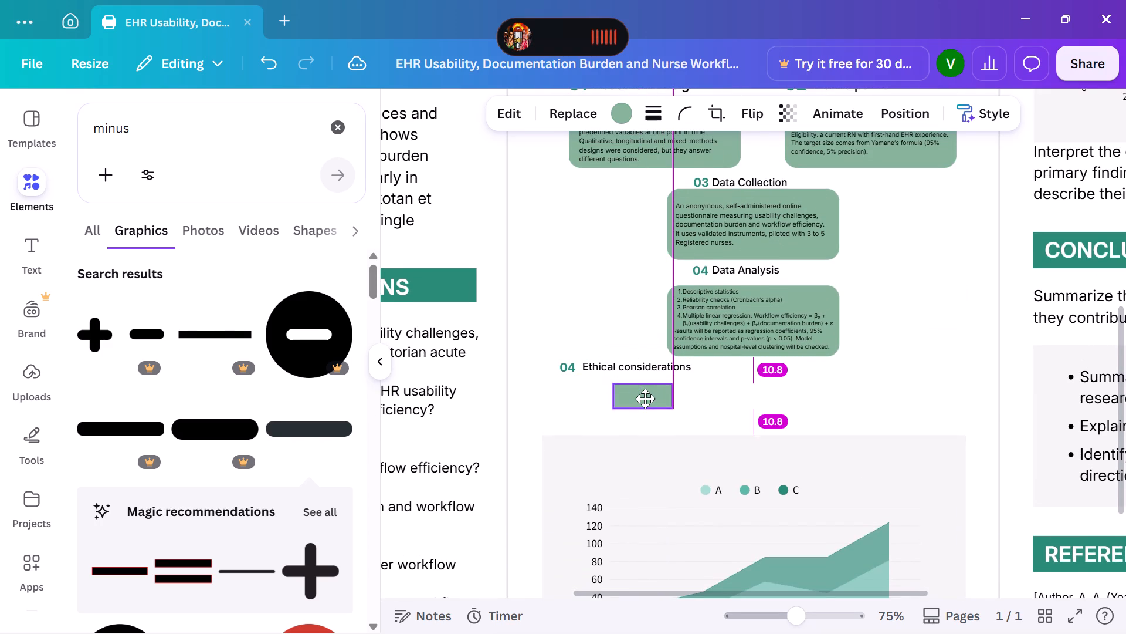
pyautogui.moveTo(645, 399); pyautogui.dragTo(681, 397)
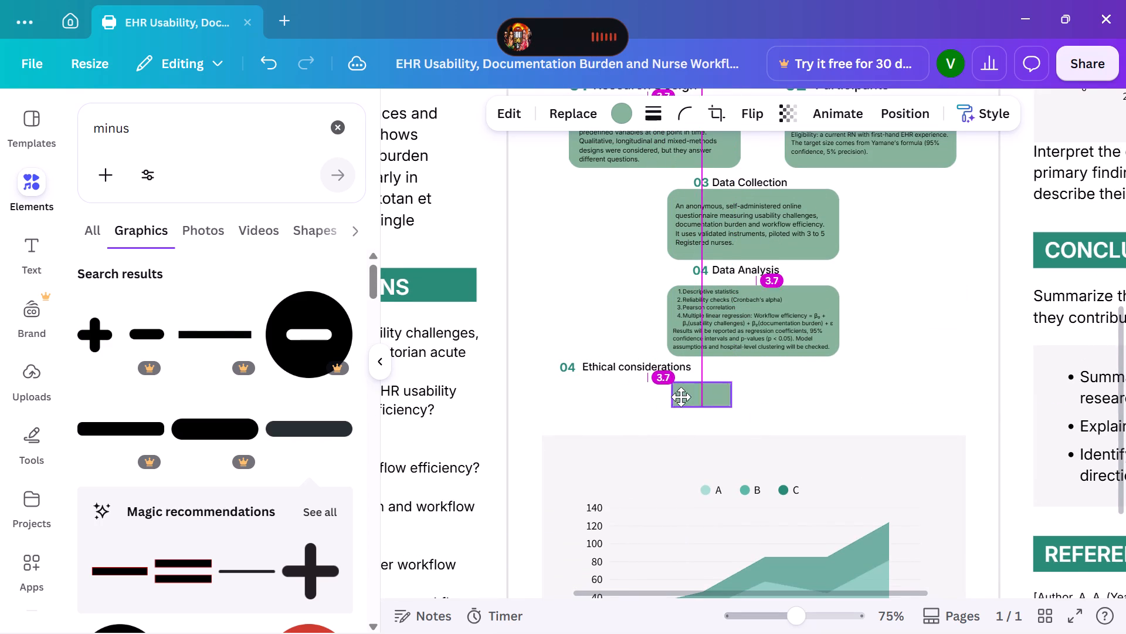
pyautogui.moveTo(681, 397); pyautogui.dragTo(613, 401)
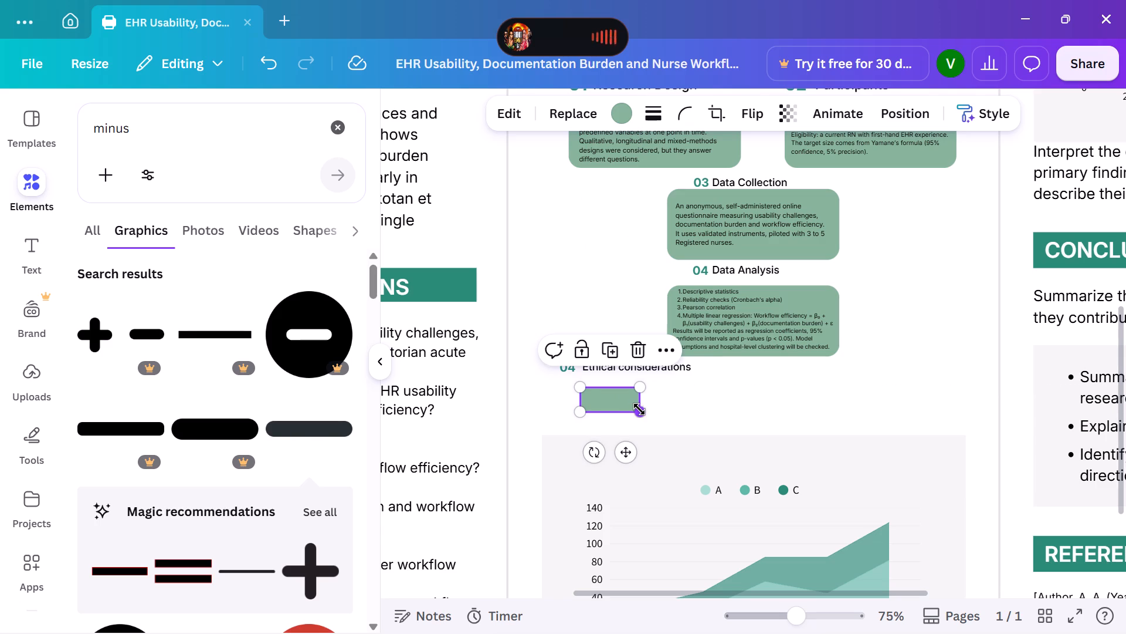
# Enlarge the green box under "Ethical considerations" to about 50 by 21, filling the gap between the heading and the chart.
pyautogui.moveTo(639, 409); pyautogui.dragTo(693, 417)
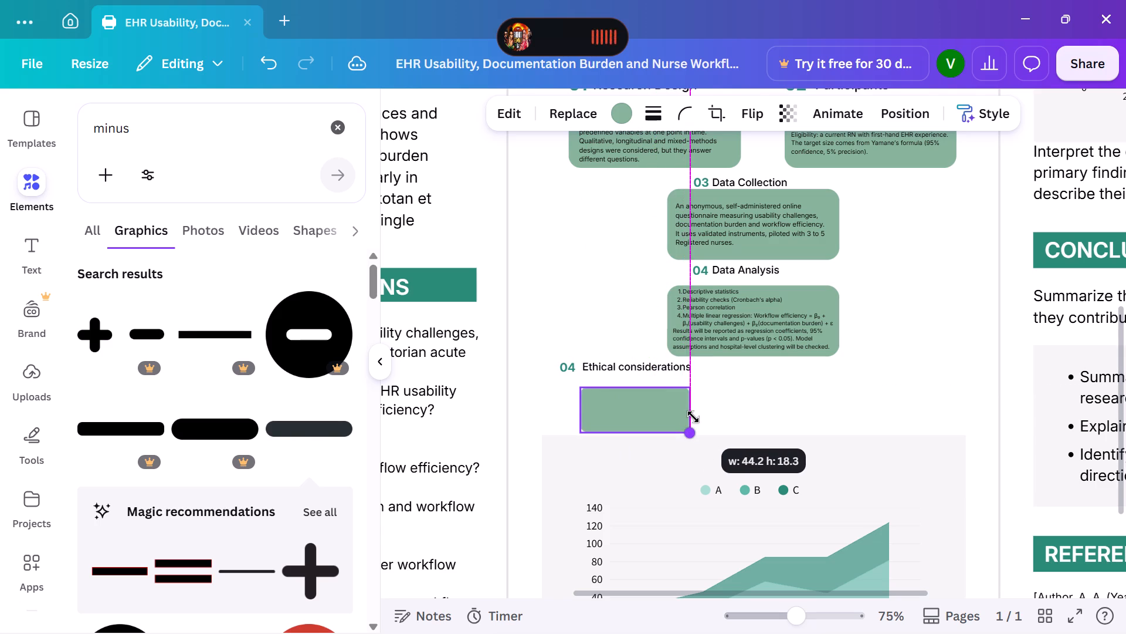
pyautogui.moveTo(693, 417); pyautogui.dragTo(698, 417)
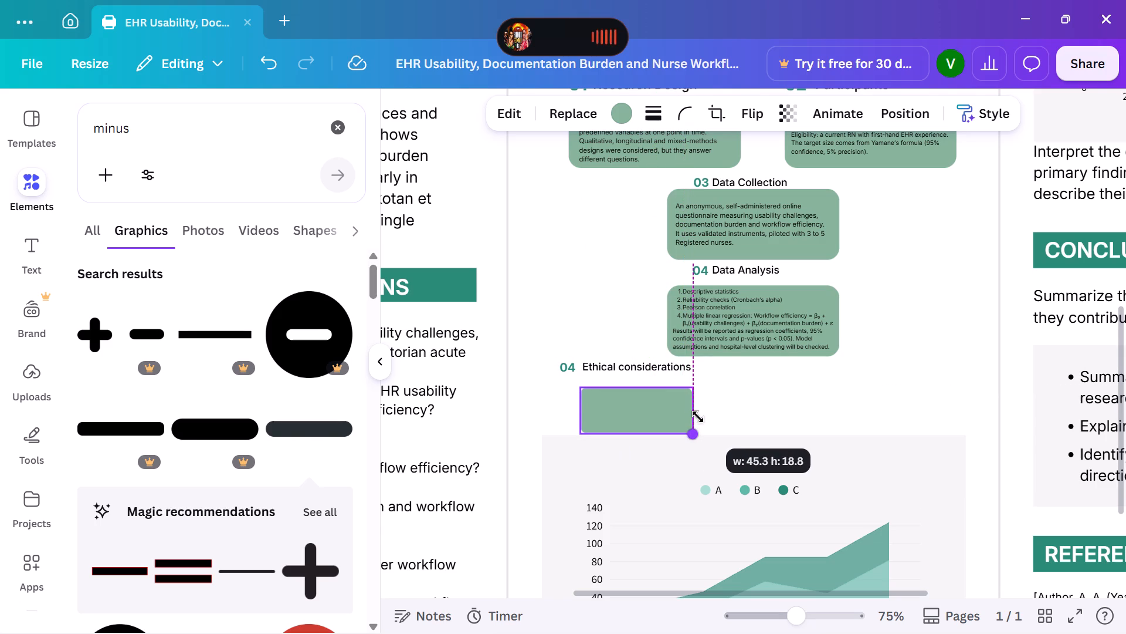
pyautogui.moveTo(698, 417); pyautogui.dragTo(700, 414)
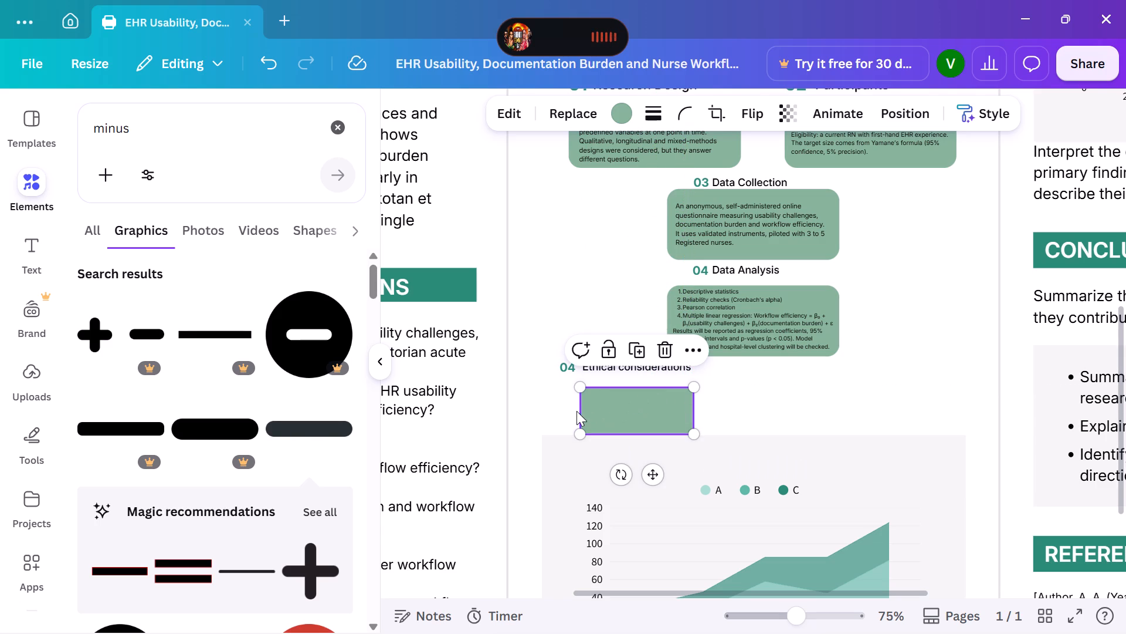
pyautogui.moveTo(583, 384); pyautogui.dragTo(573, 384)
pyautogui.moveTo(573, 384); pyautogui.dragTo(563, 380)
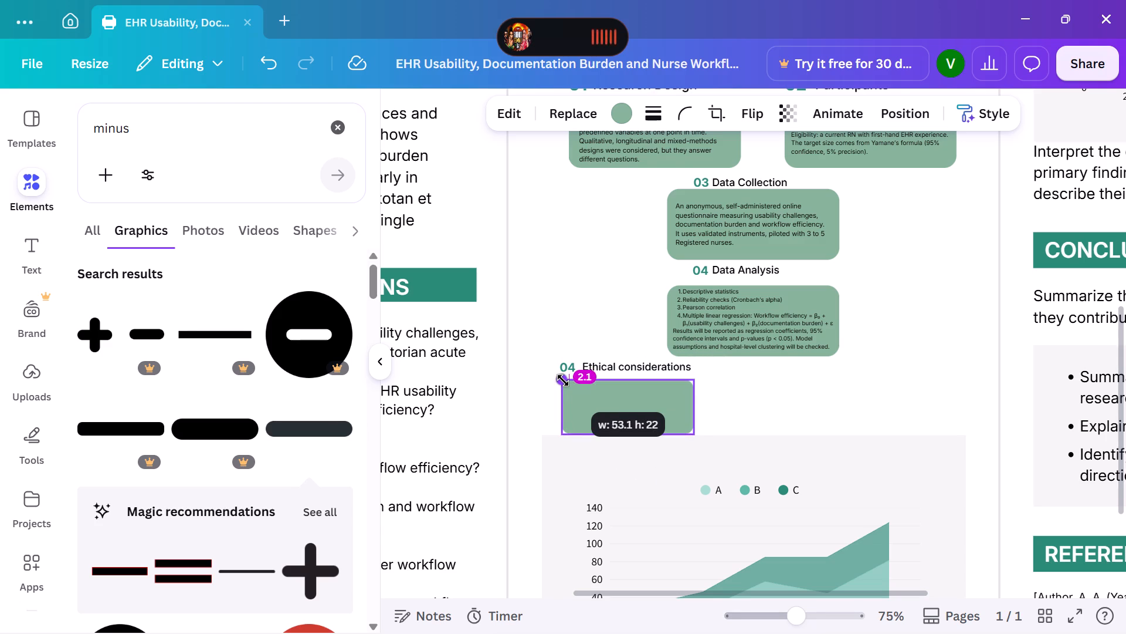
pyautogui.moveTo(563, 380); pyautogui.dragTo(568, 384)
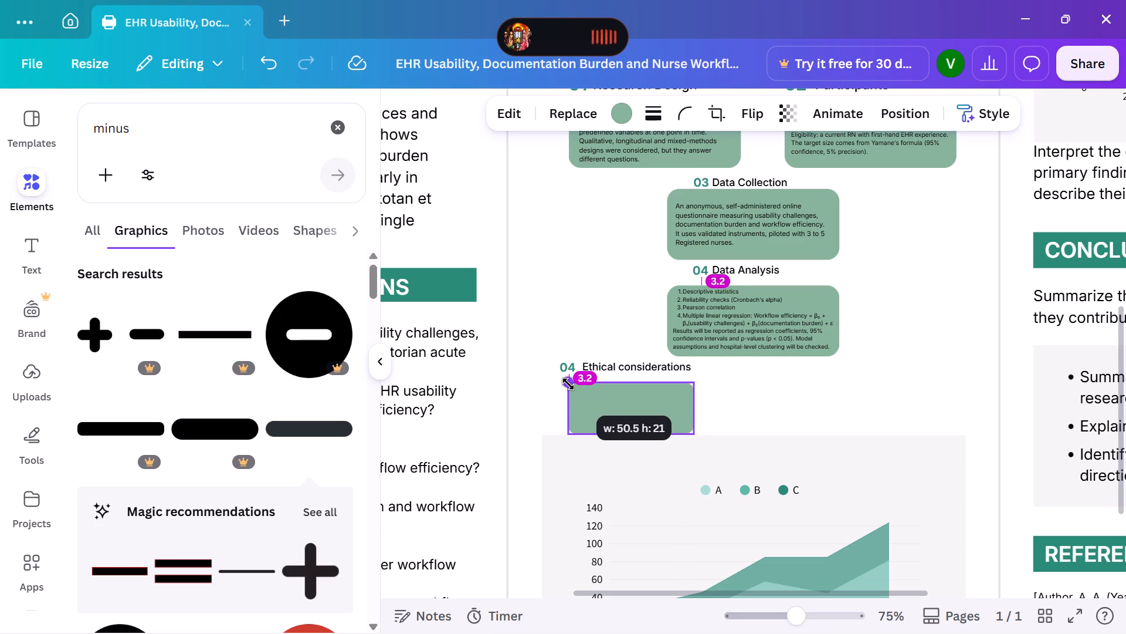
pyautogui.moveTo(568, 384); pyautogui.dragTo(567, 385)
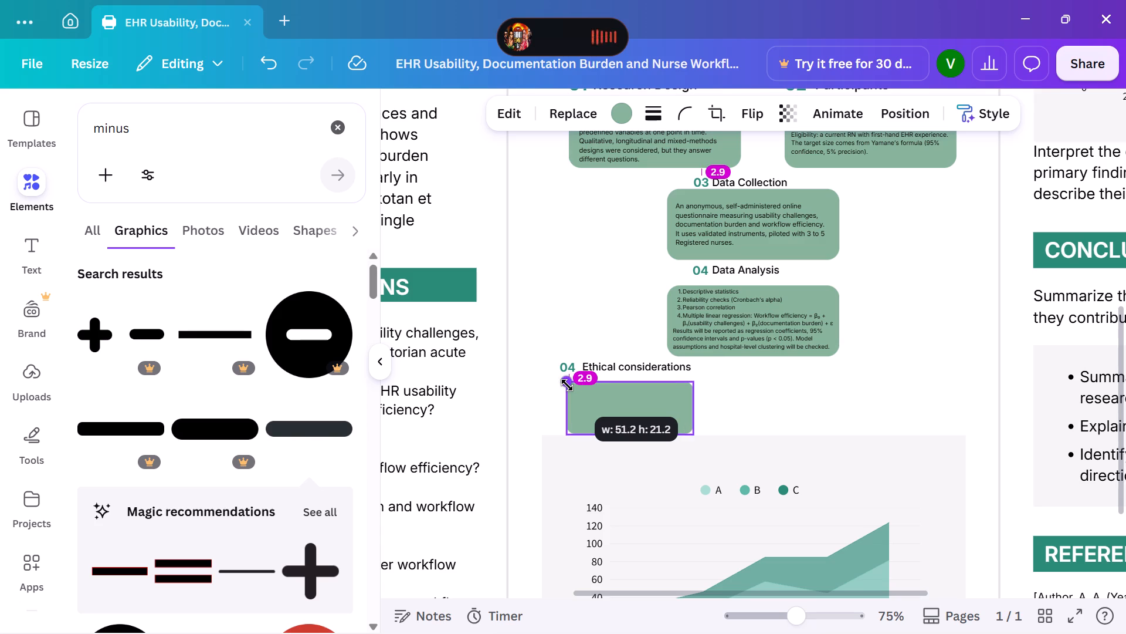
pyautogui.moveTo(567, 385); pyautogui.dragTo(568, 385)
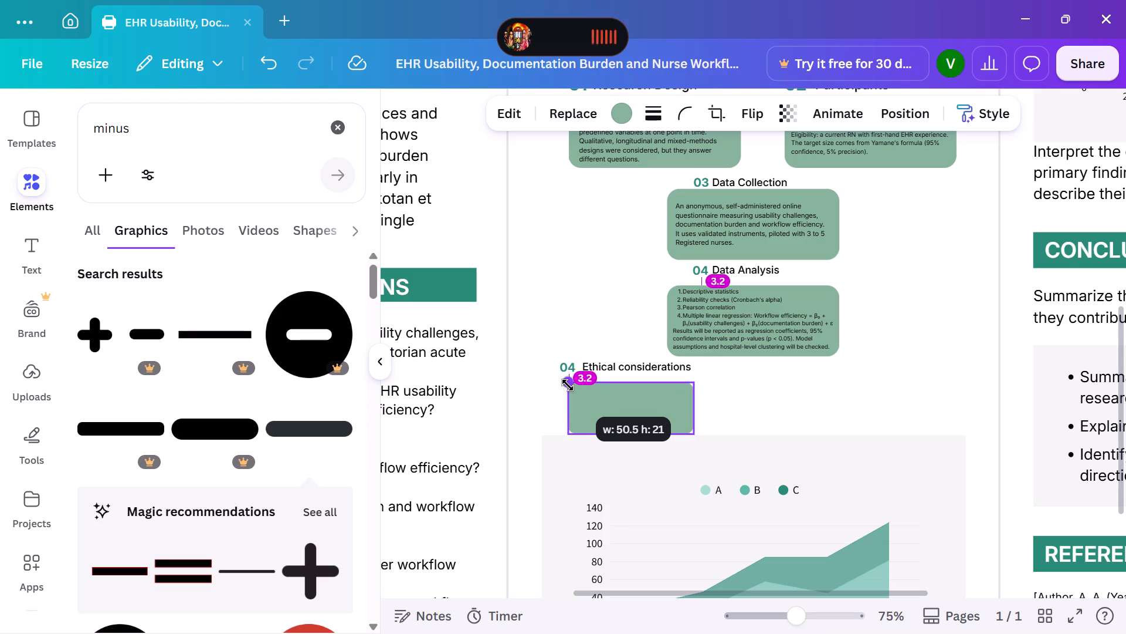
pyautogui.moveTo(568, 385); pyautogui.dragTo(572, 385)
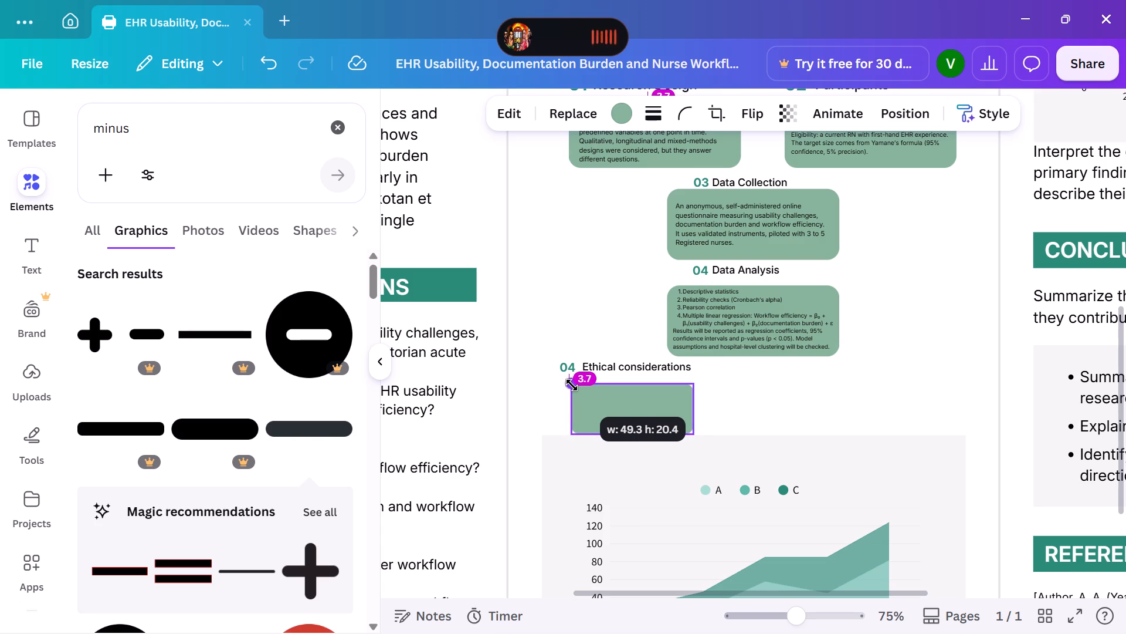
pyautogui.moveTo(572, 385); pyautogui.dragTo(569, 386)
pyautogui.click(718, 386)
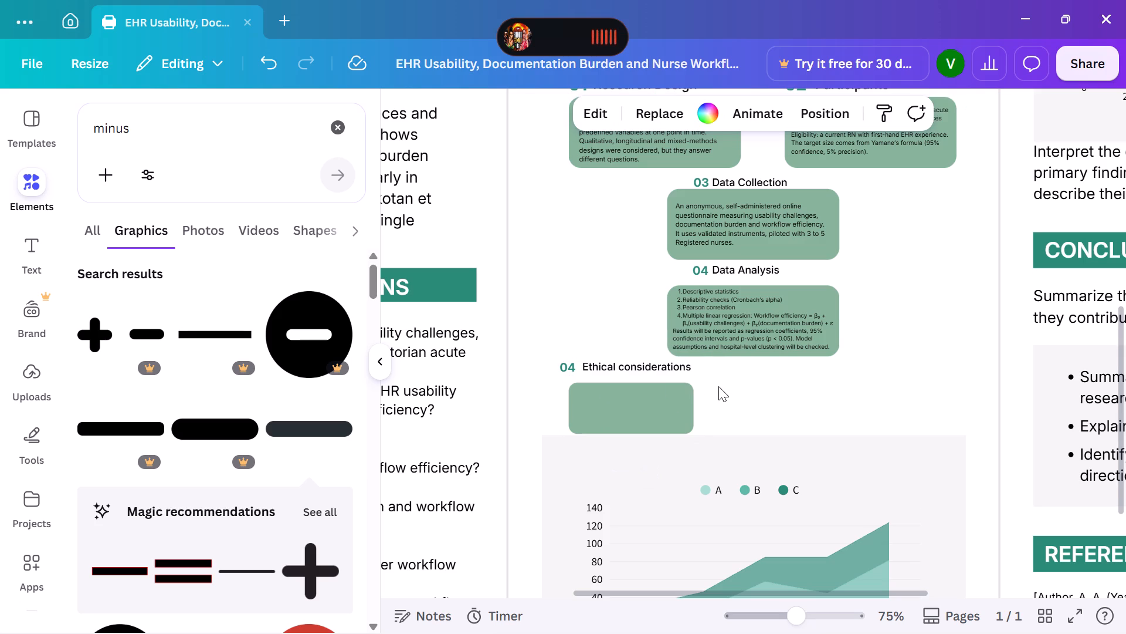
# Shift the "Ethical considerations" heading and its 04 number slightly down, closer to the green box.
pyautogui.click(655, 365)
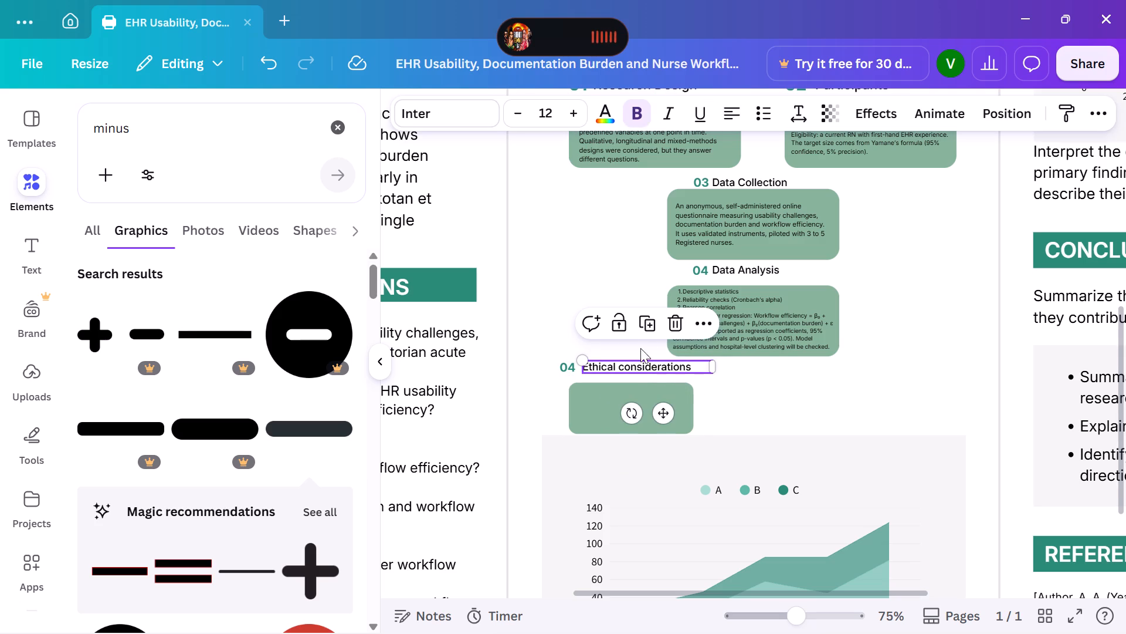
pyautogui.click(663, 412)
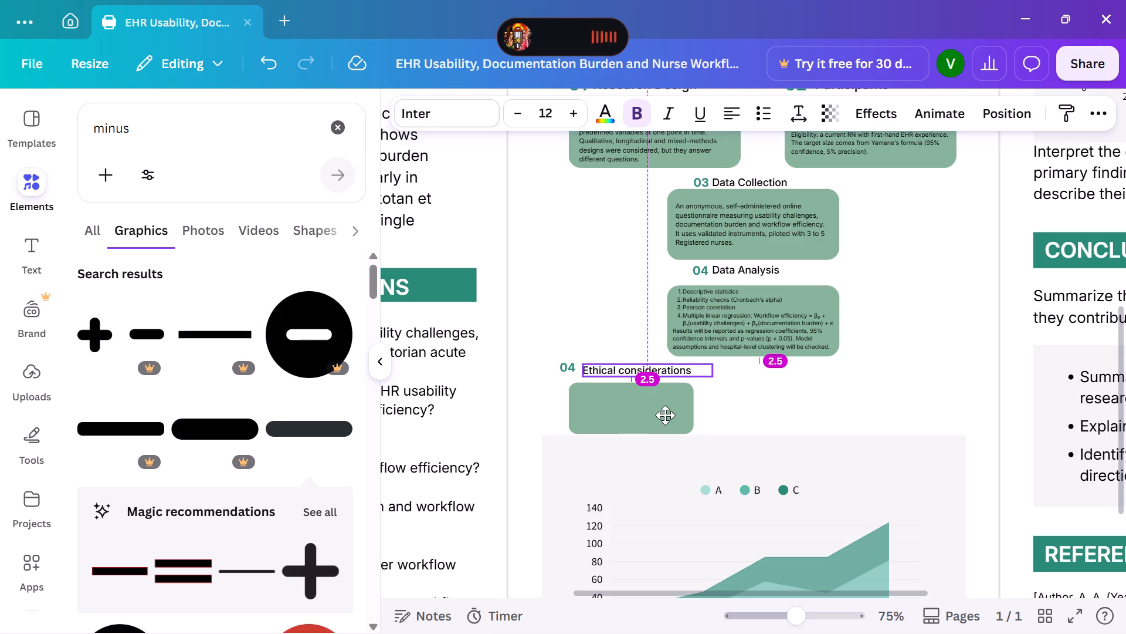
pyautogui.click(563, 366)
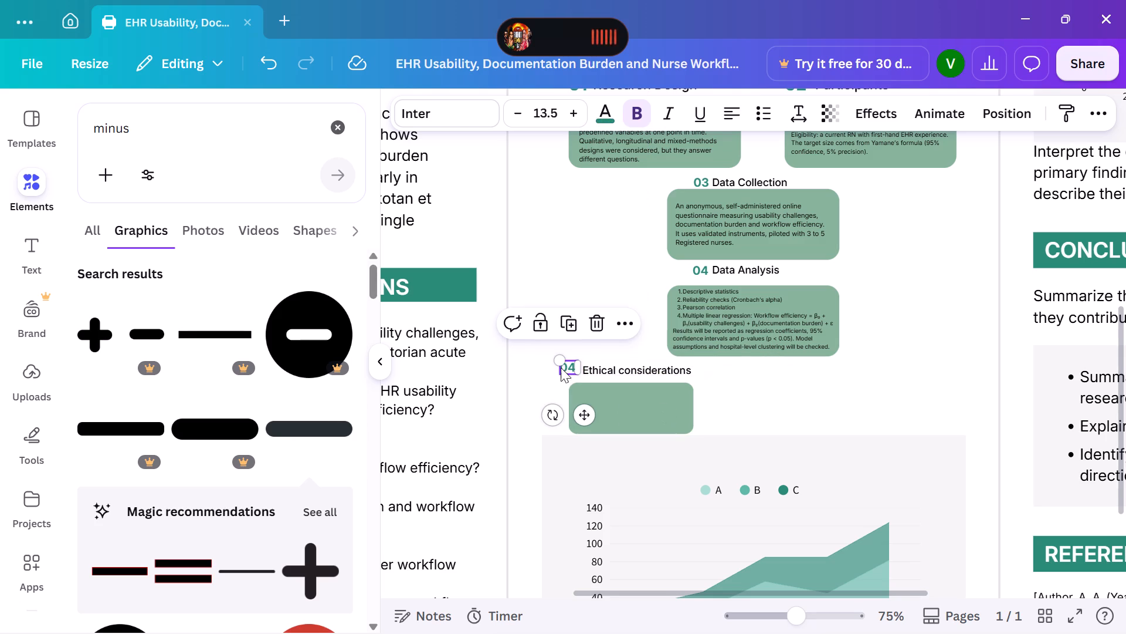
pyautogui.moveTo(577, 416); pyautogui.dragTo(577, 423)
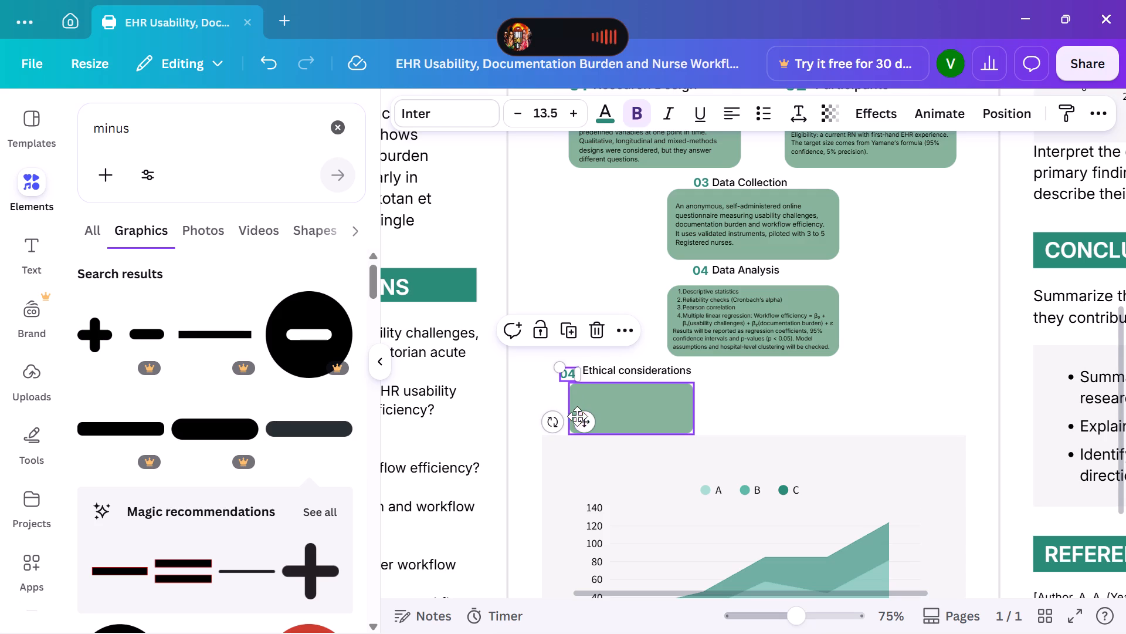
pyautogui.click(582, 424)
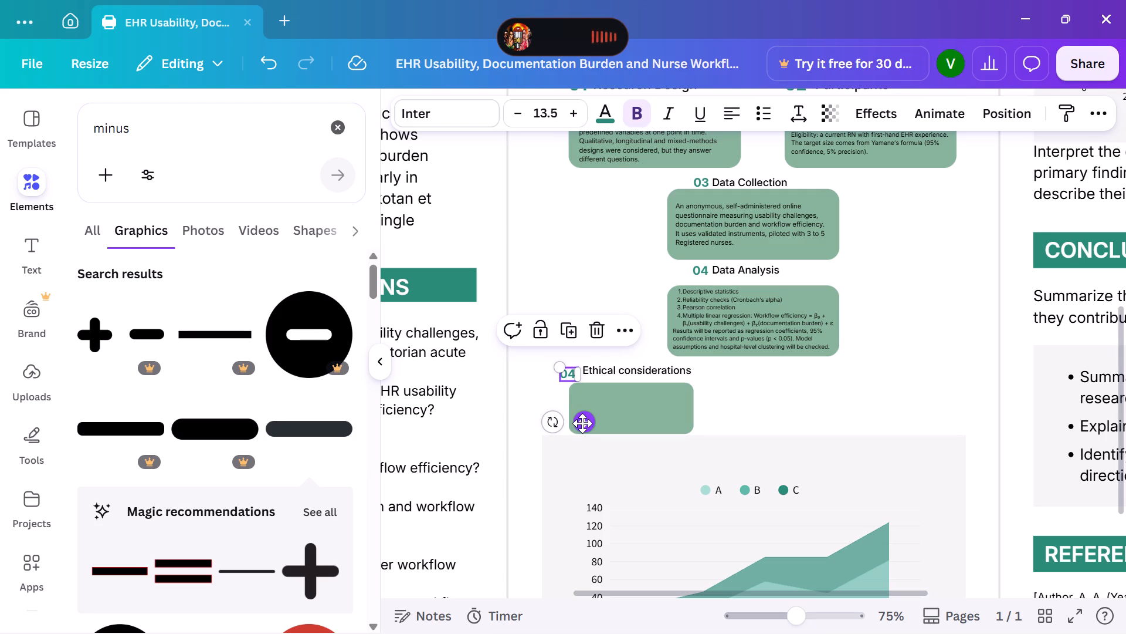
# Change the number beside the "Ethical considerations" heading to 05.
pyautogui.click(569, 372)
pyautogui.click(575, 372)
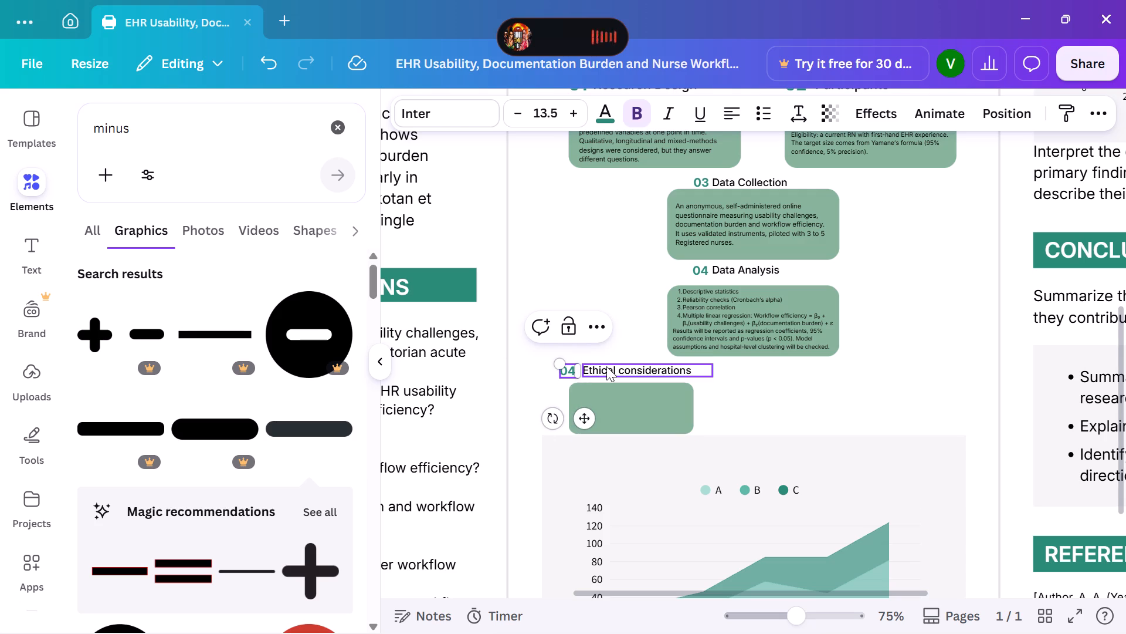
pyautogui.press('BackSpace')
pyautogui.press('5')
pyautogui.click(774, 426)
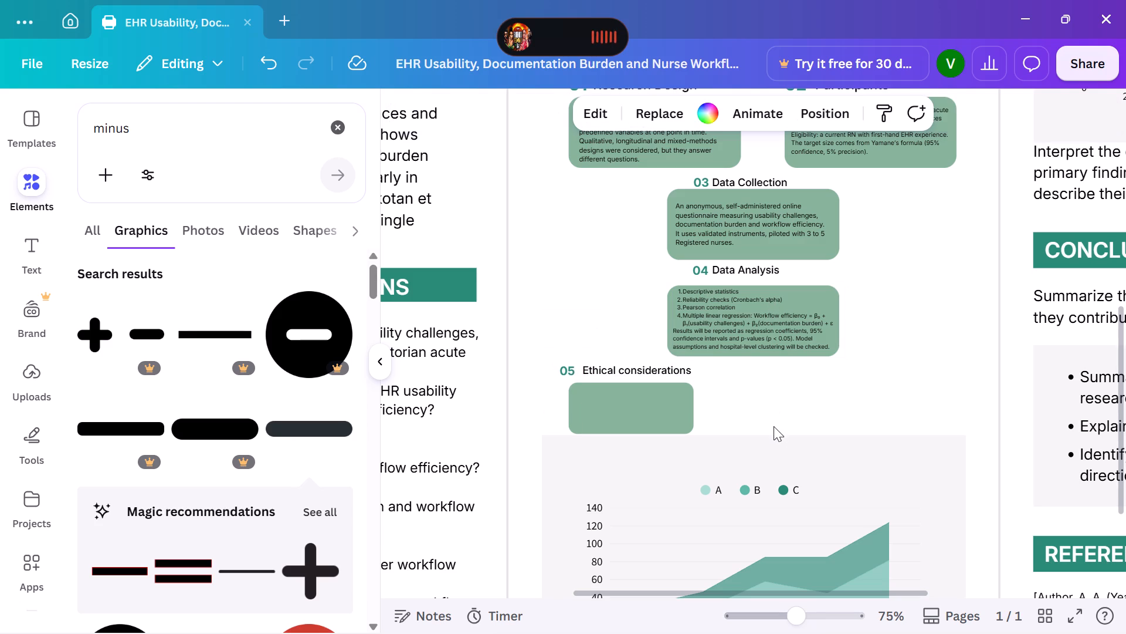
# Move the "Ethical considerations" heading text slightly left, close to its 05 number and level with it.
pyautogui.click(643, 369)
pyautogui.moveTo(644, 363); pyautogui.dragTo(643, 363)
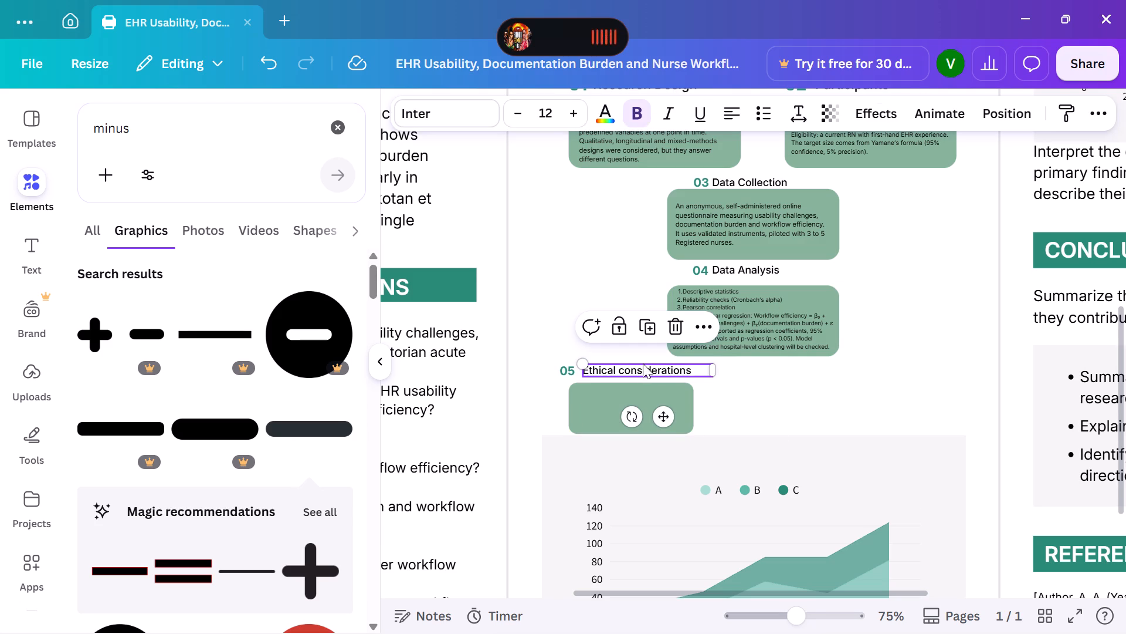
pyautogui.moveTo(643, 363); pyautogui.dragTo(639, 366)
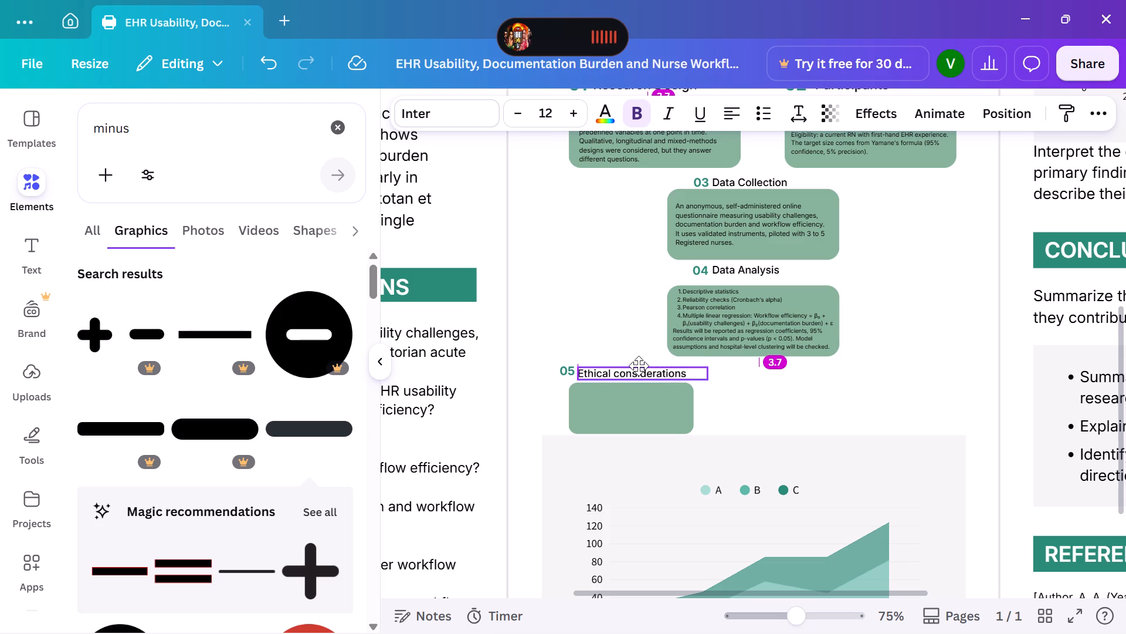
pyautogui.moveTo(639, 366); pyautogui.dragTo(639, 365)
pyautogui.click(769, 402)
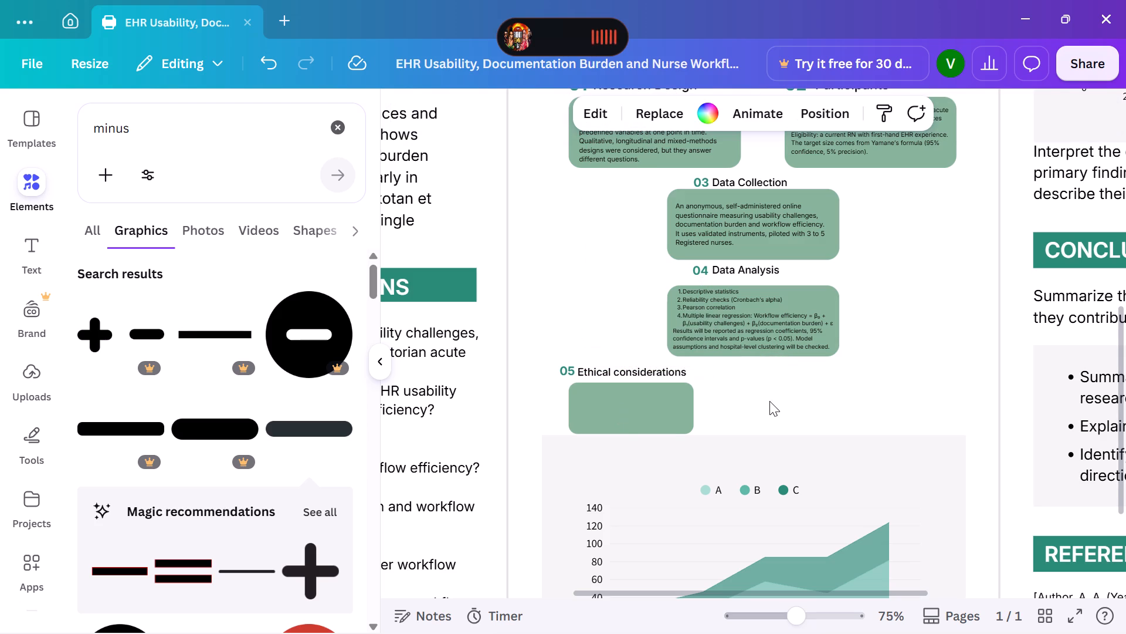
pyautogui.click(652, 369)
pyautogui.click(646, 369)
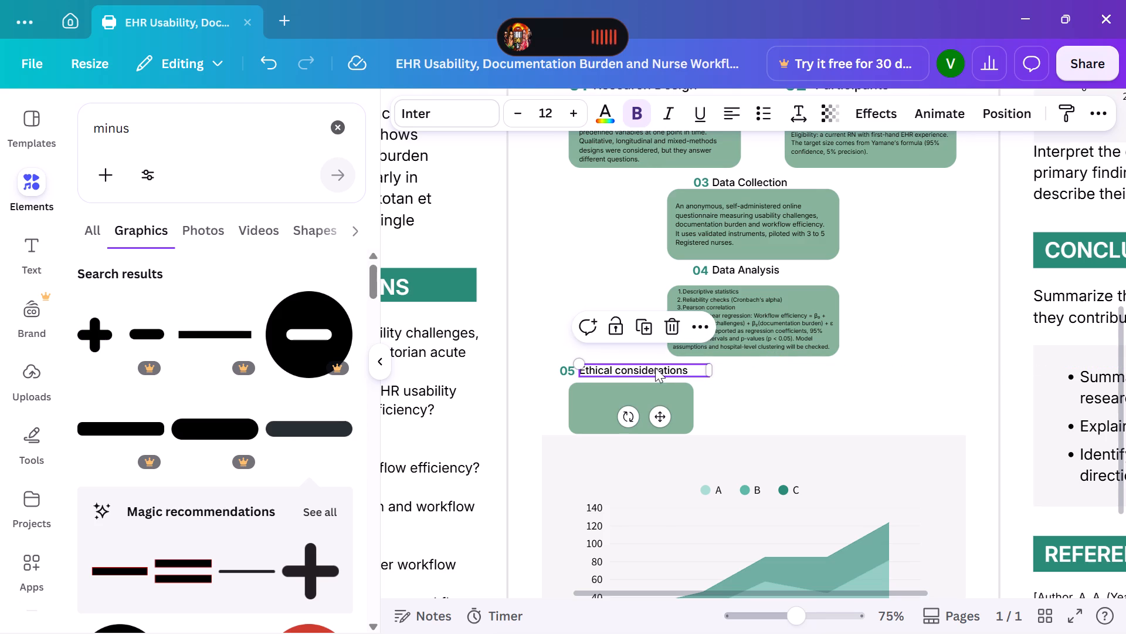
pyautogui.click(730, 397)
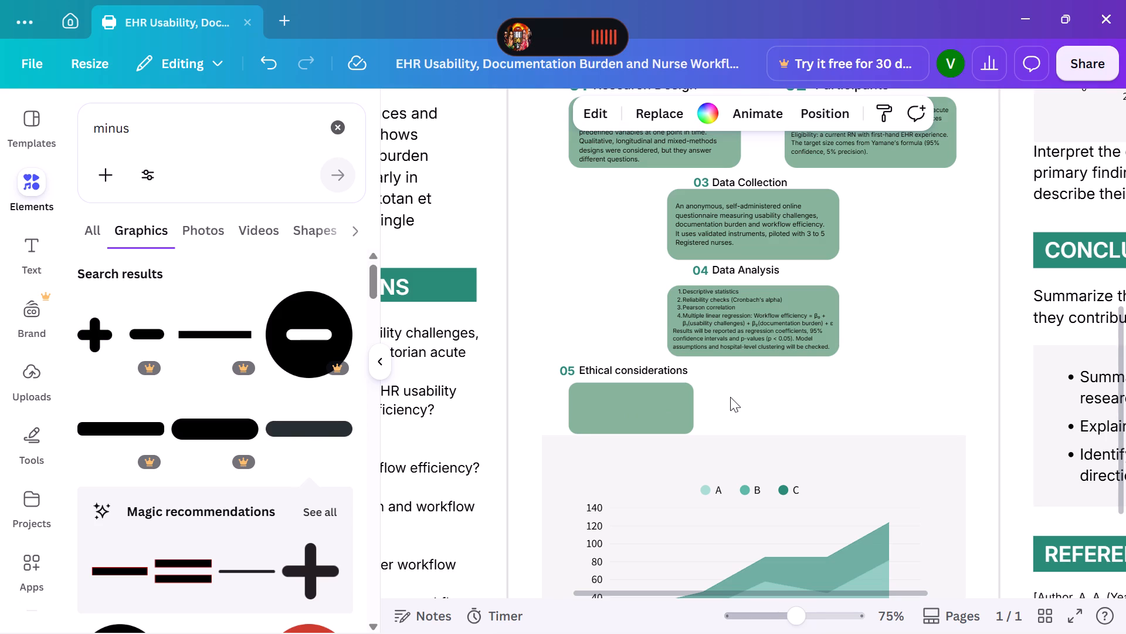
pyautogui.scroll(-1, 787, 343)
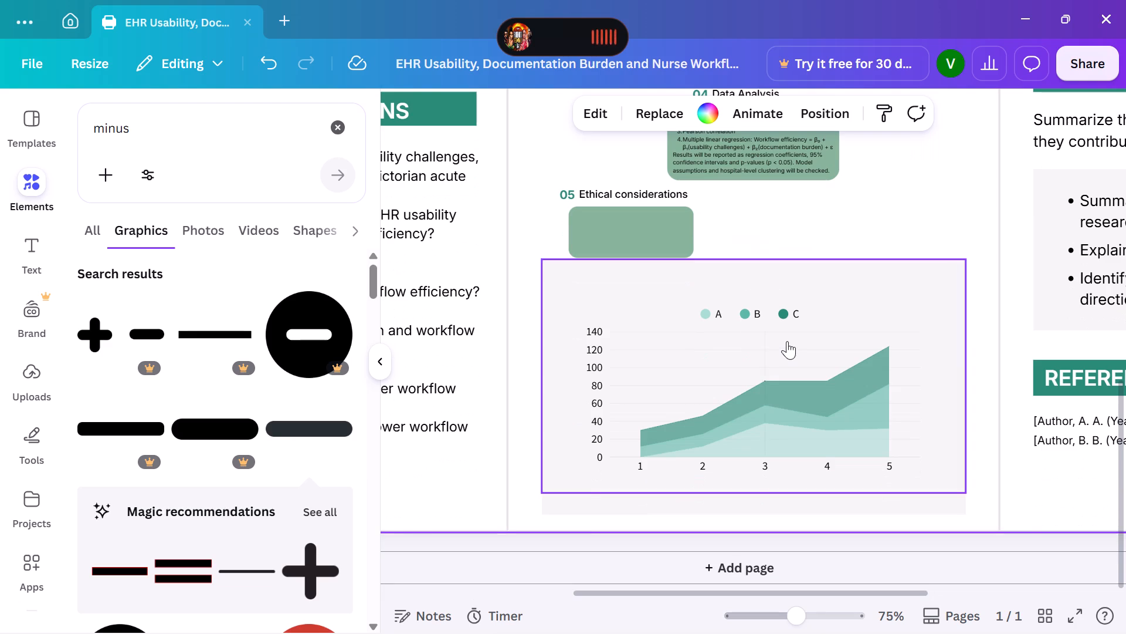
# Duplicate the Data Analysis text box, place the copy over the green box under "Ethical considerations", and clear its text.
pyautogui.scroll(2, 787, 341)
pyautogui.scroll(-2, 775, 356)
pyautogui.click(690, 151)
pyautogui.click(759, 222)
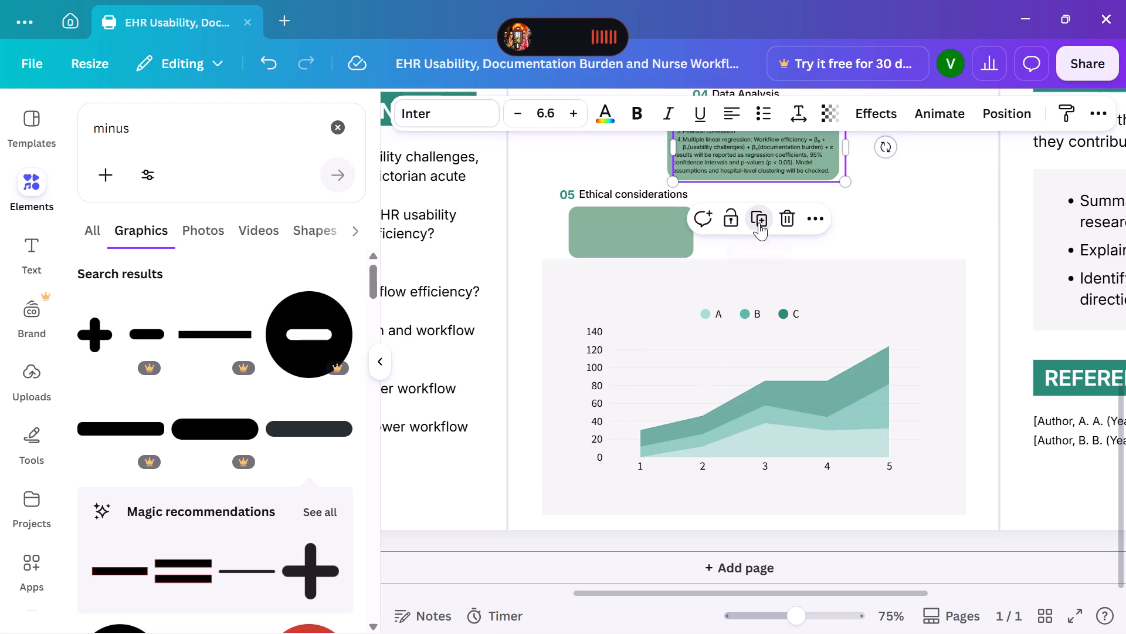
pyautogui.moveTo(749, 170); pyautogui.dragTo(668, 224)
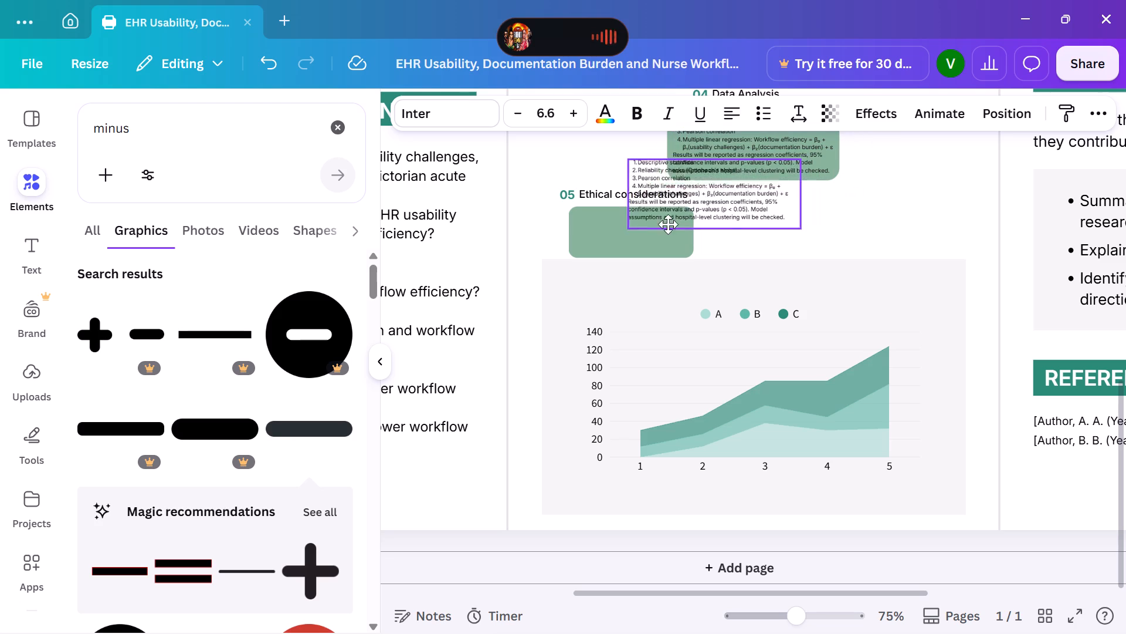
pyautogui.moveTo(668, 224); pyautogui.dragTo(643, 249)
pyautogui.doubleClick(652, 242)
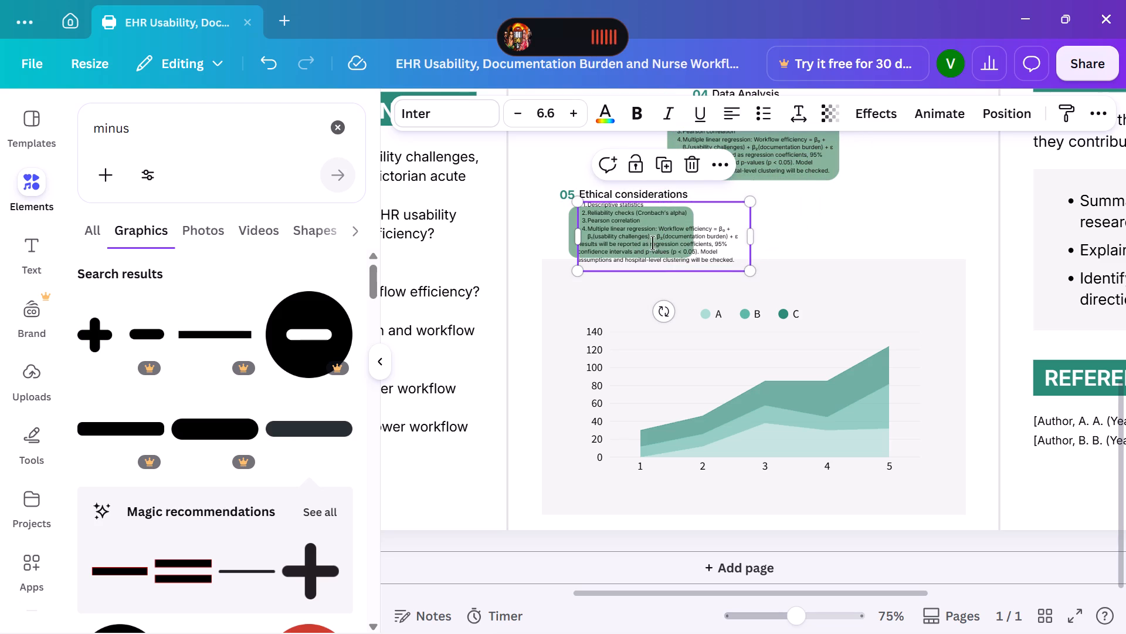
pyautogui.press('BackSpace')
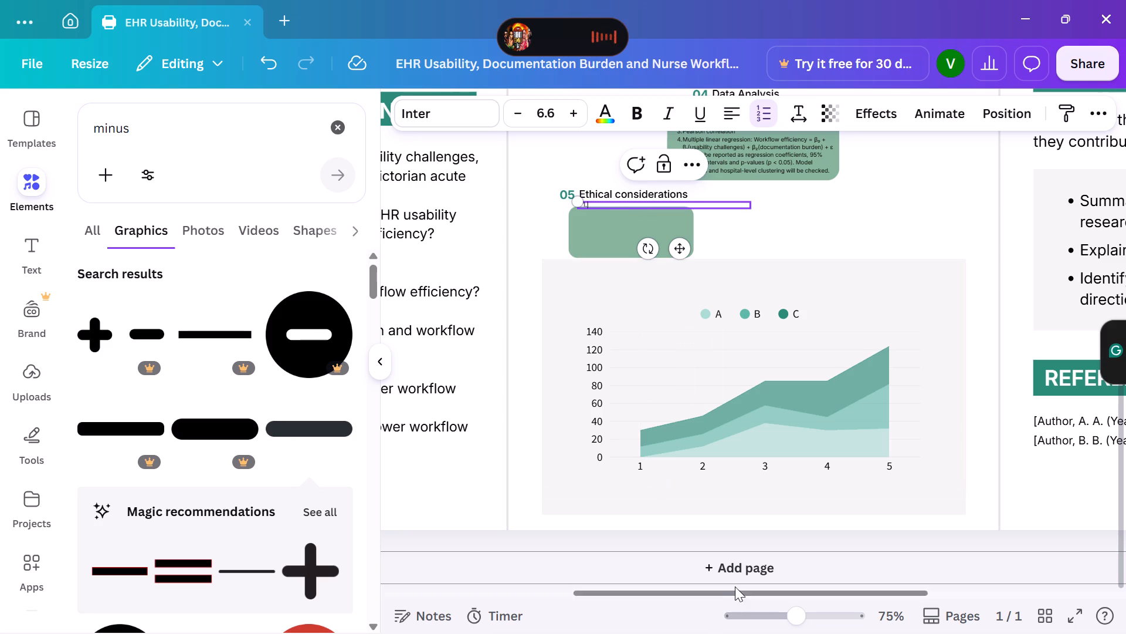
pyautogui.click(724, 620)
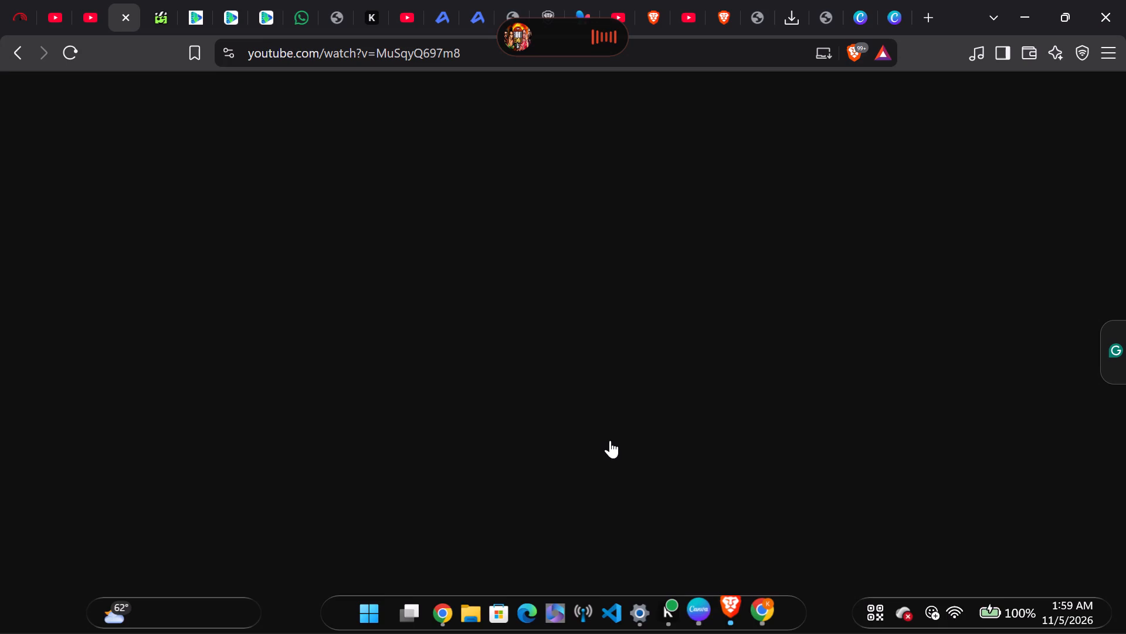
pyautogui.click(1015, 11)
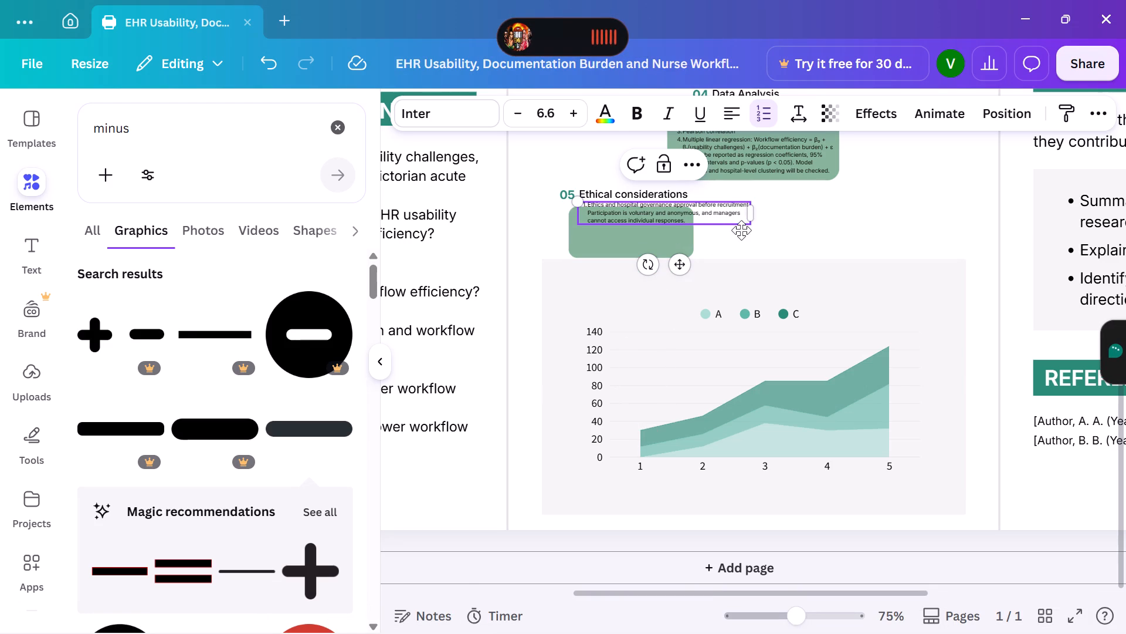
# Move the ethics text box slightly down and left so it starts at the green box's left edge, below the heading.
pyautogui.moveTo(734, 227); pyautogui.dragTo(728, 234)
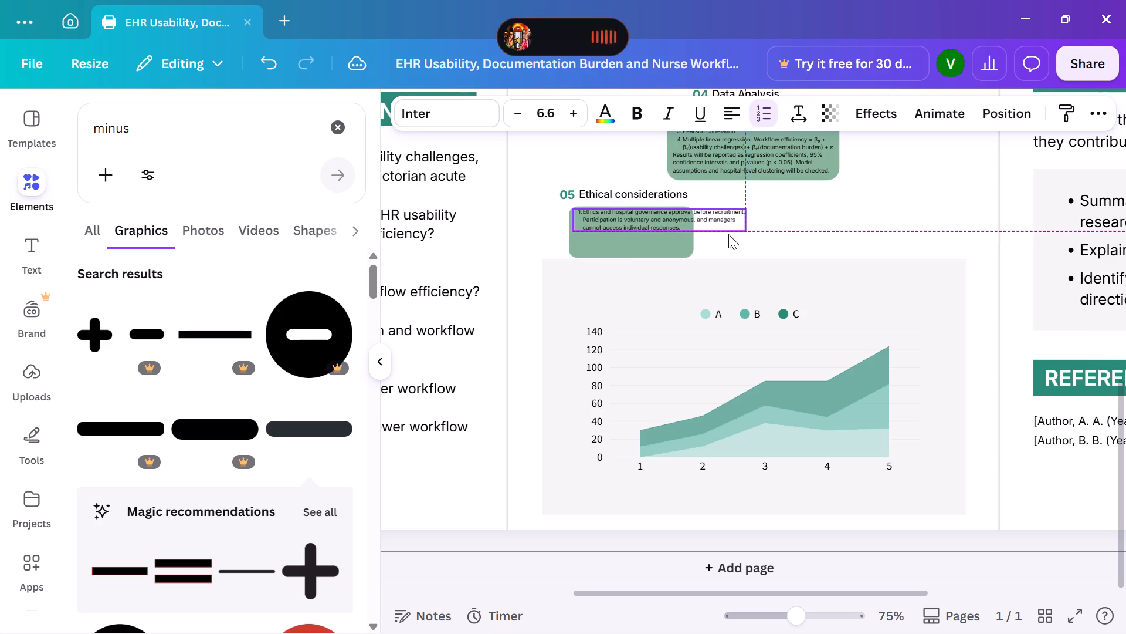
pyautogui.moveTo(728, 234); pyautogui.dragTo(729, 237)
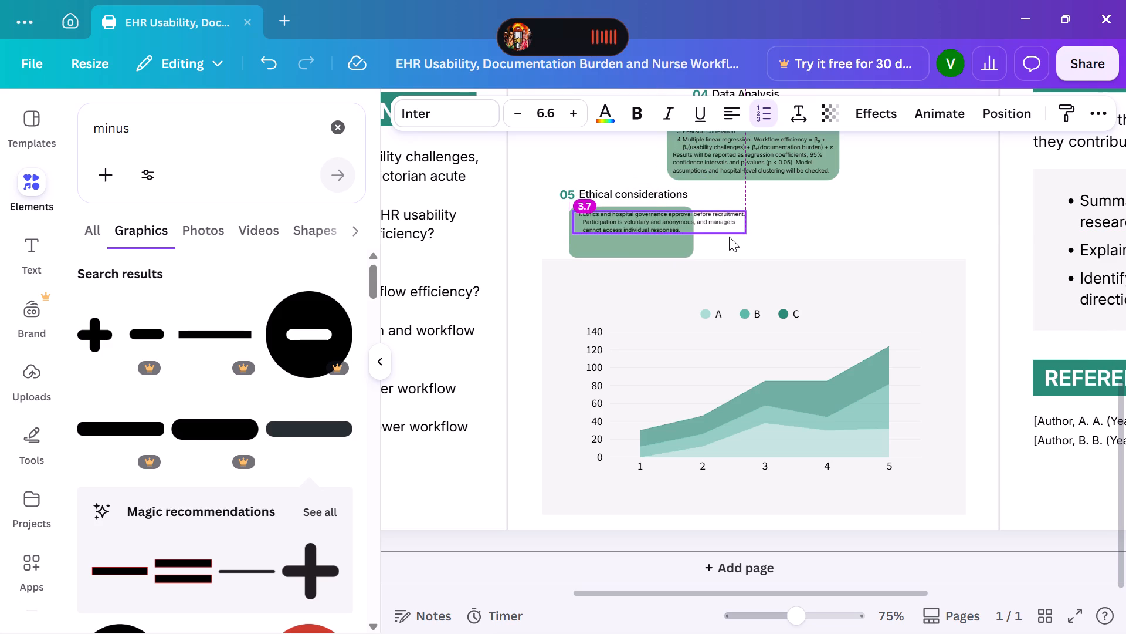
pyautogui.moveTo(729, 237); pyautogui.dragTo(724, 238)
# Remove the list numbering from the ethics text, keeping it as a plain paragraph that starts with "Ethics".
pyautogui.click(664, 227)
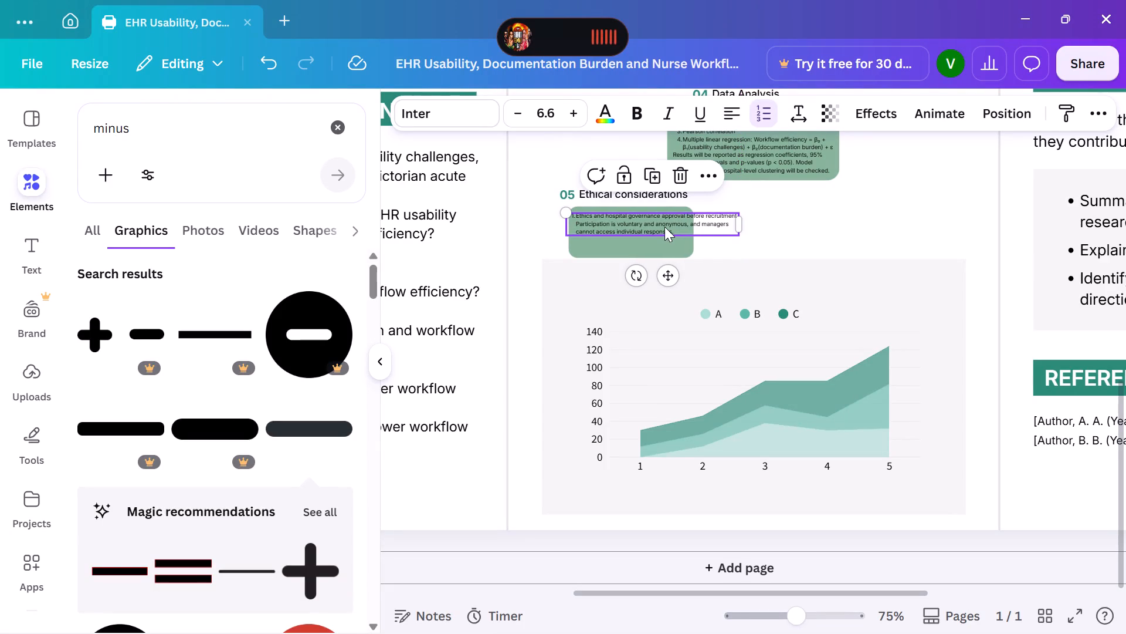
pyautogui.click(625, 220)
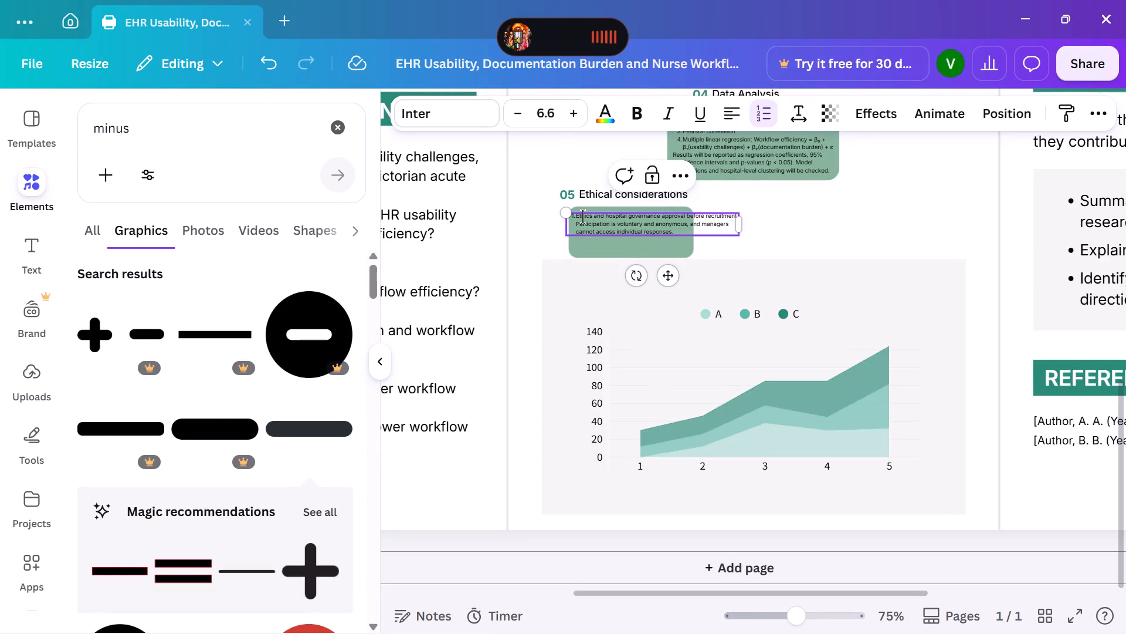
pyautogui.click(578, 217)
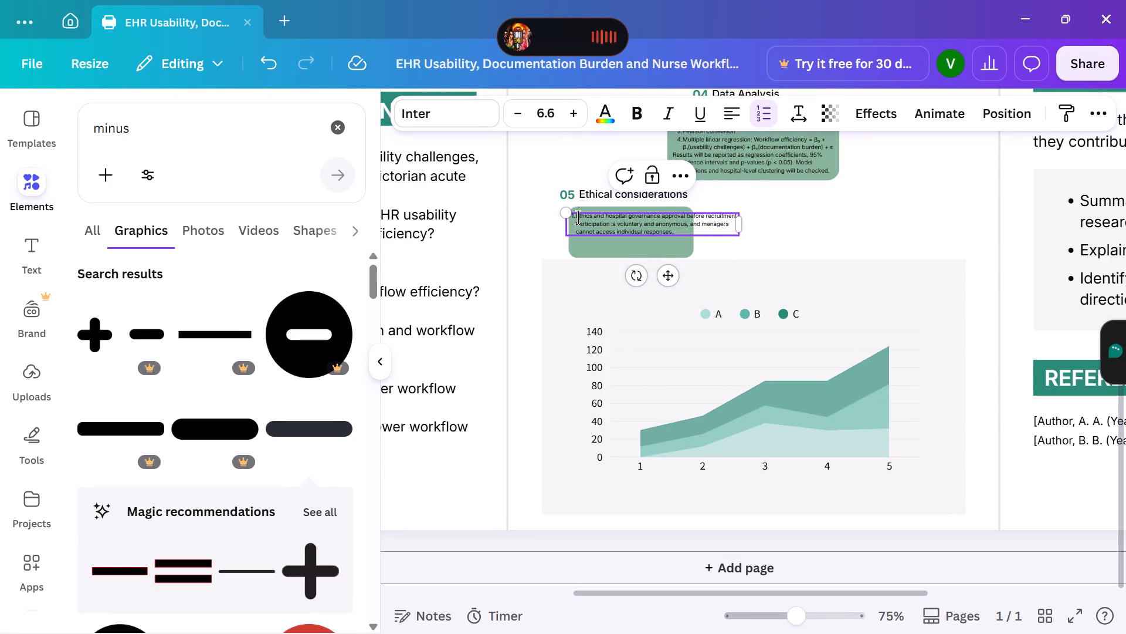
pyautogui.press('BackSpace')
pyautogui.press('BackSpace')
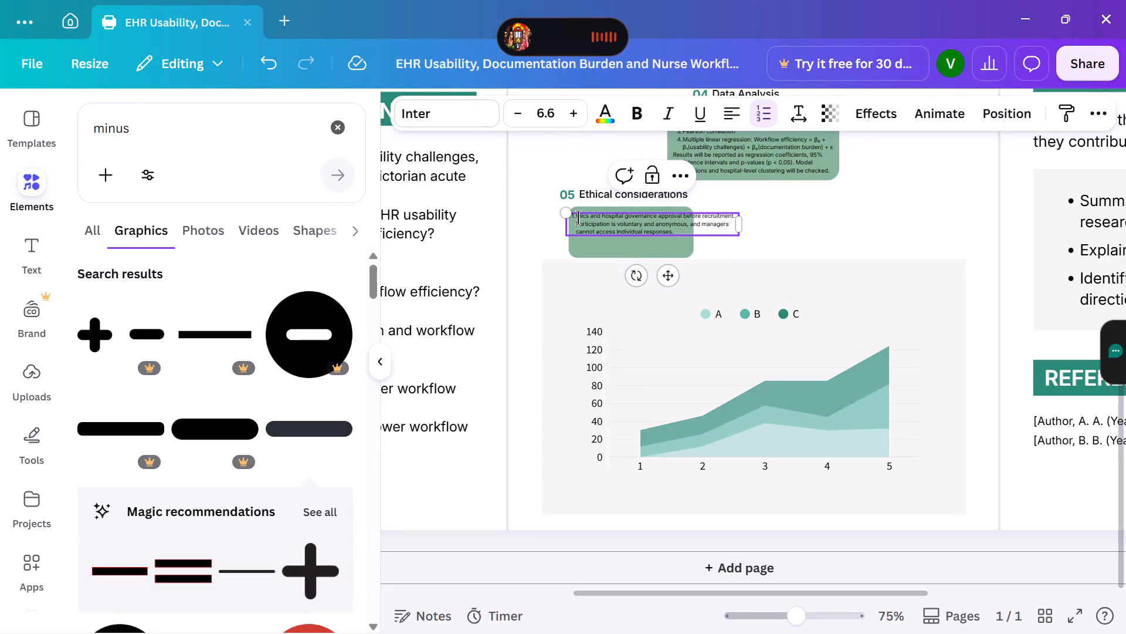
pyautogui.press('BackSpace')
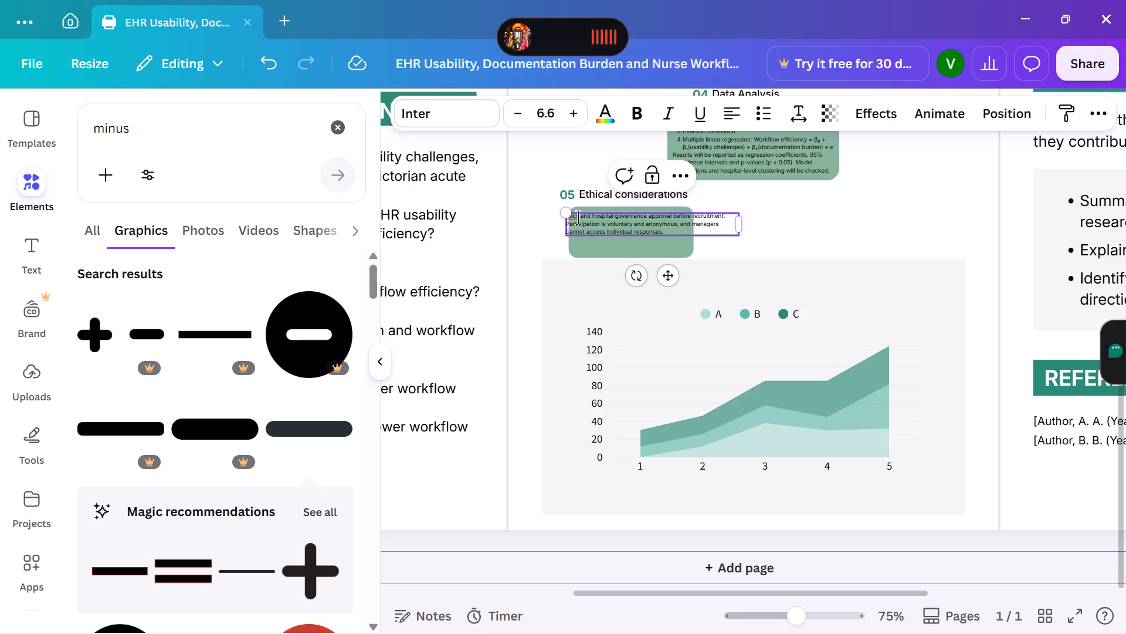
pyautogui.press('e')
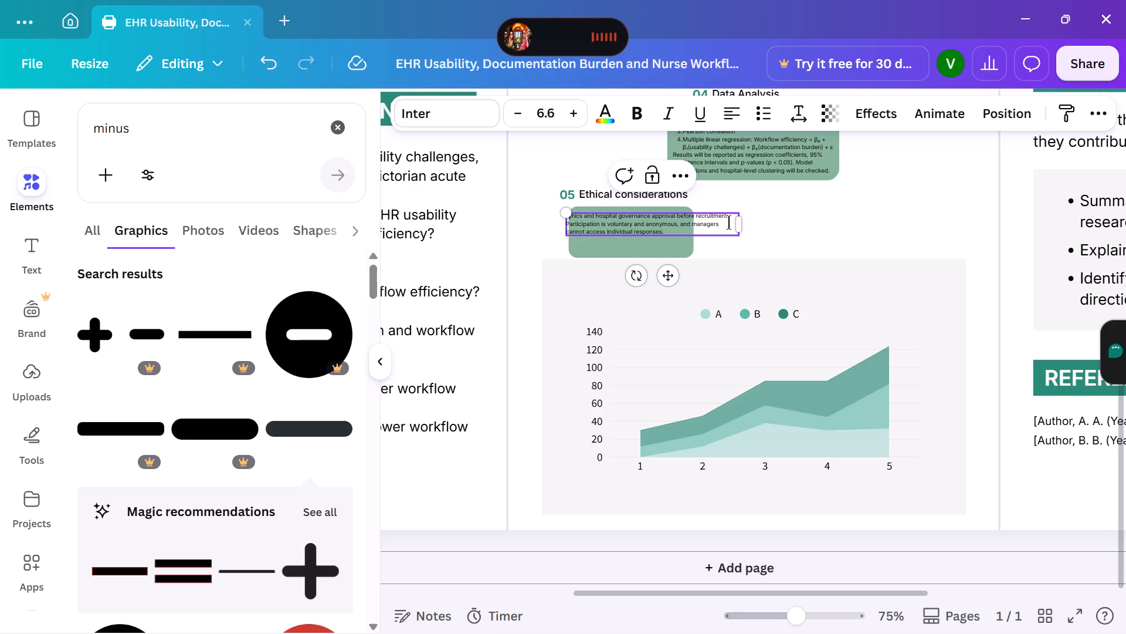
# Narrow the ethics text box to just under 50 wide and shift it slightly right and down within the green box.
pyautogui.click(682, 251)
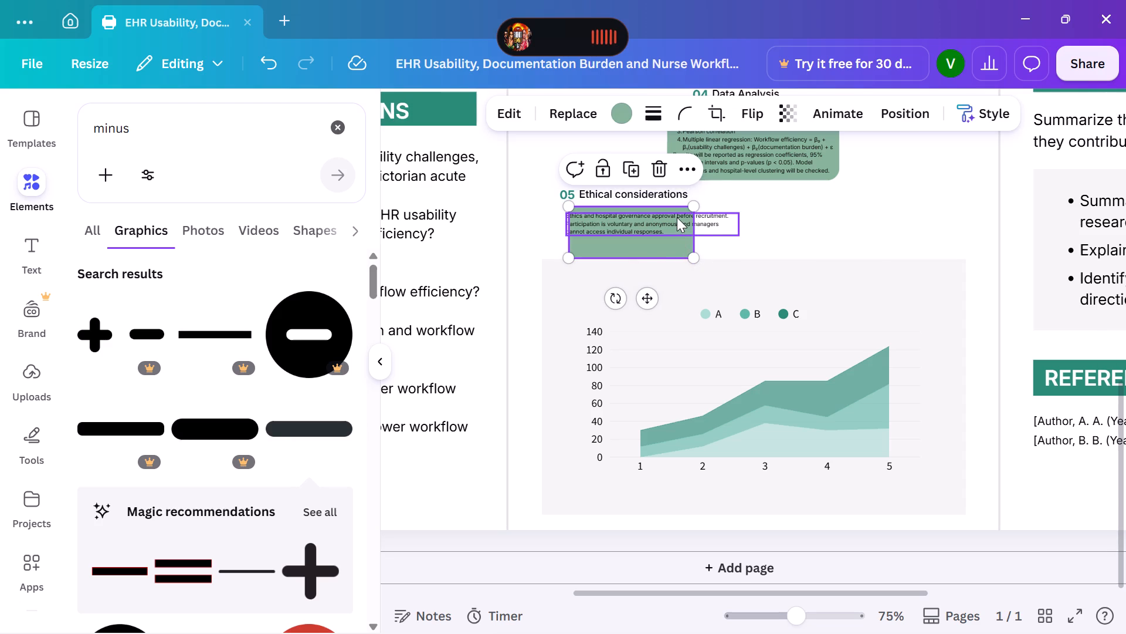
pyautogui.click(677, 217)
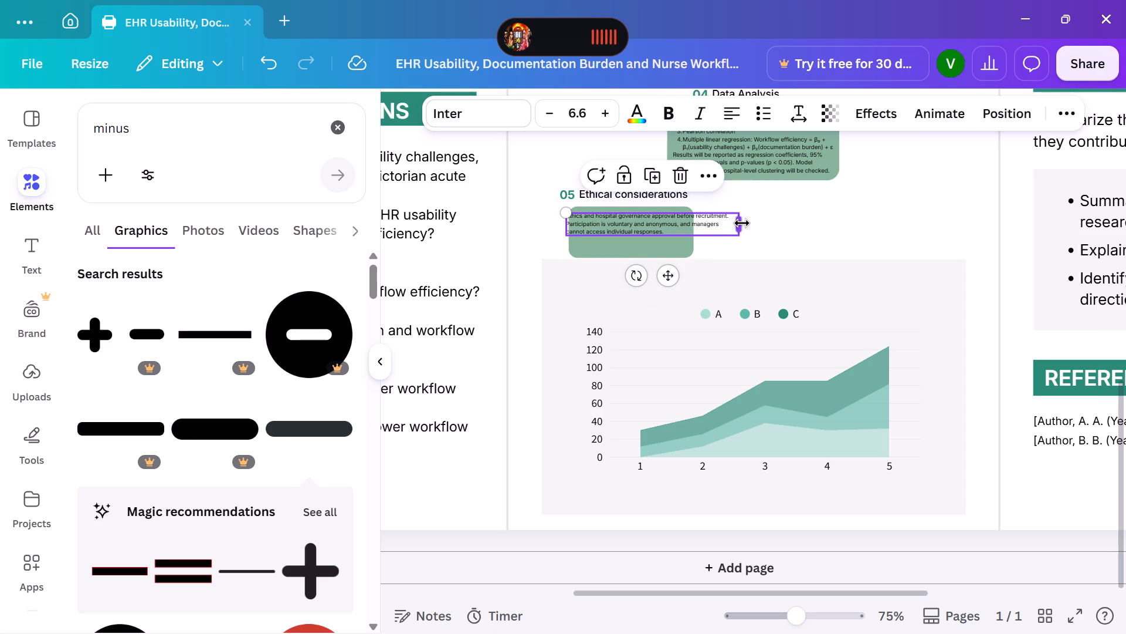
pyautogui.moveTo(742, 223); pyautogui.dragTo(693, 228)
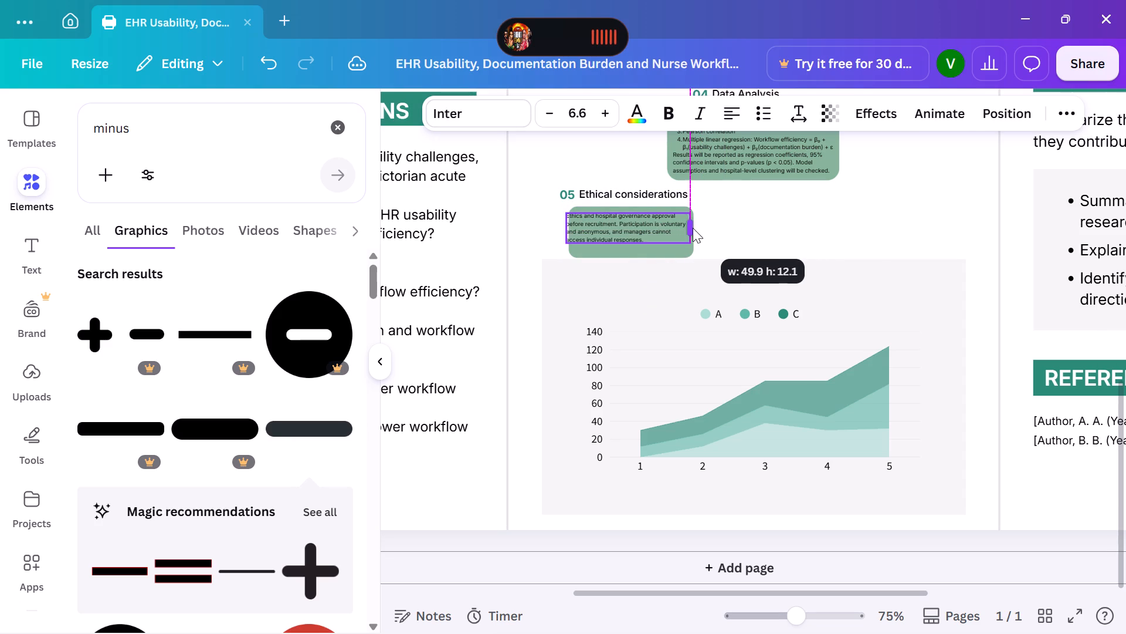
pyautogui.moveTo(693, 228); pyautogui.dragTo(691, 230)
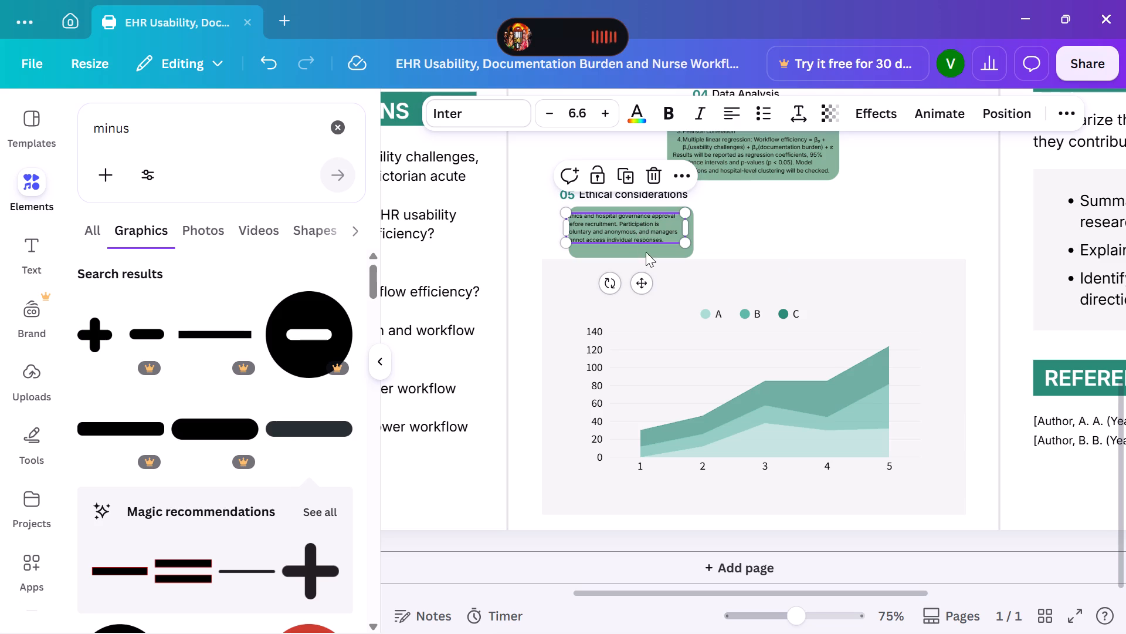
pyautogui.moveTo(636, 280); pyautogui.dragTo(640, 281)
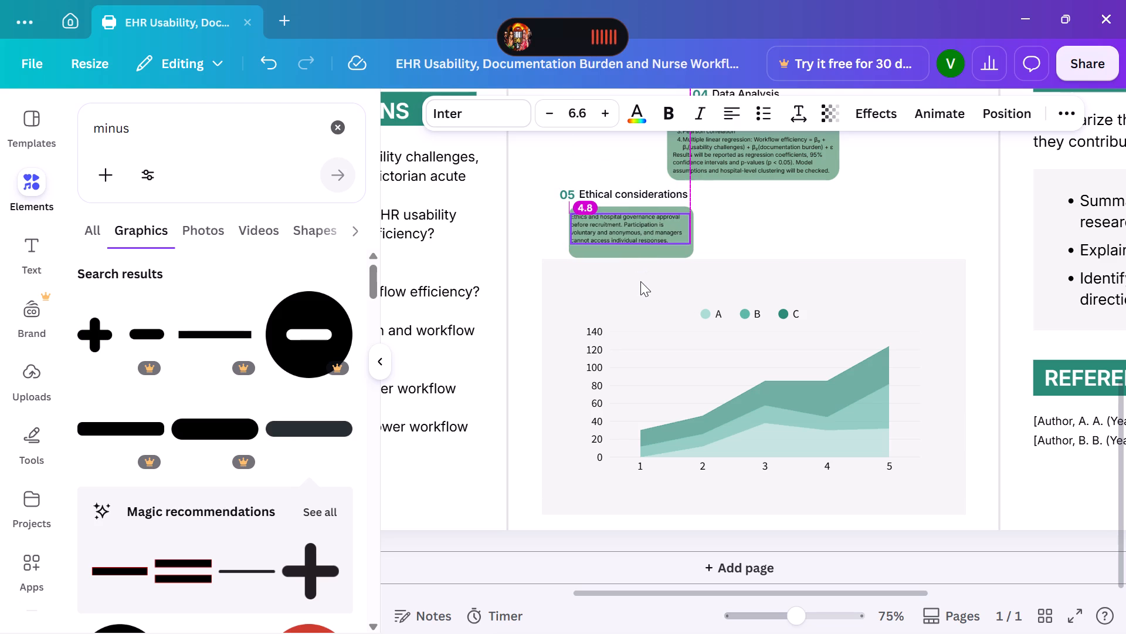
pyautogui.moveTo(640, 281); pyautogui.dragTo(641, 284)
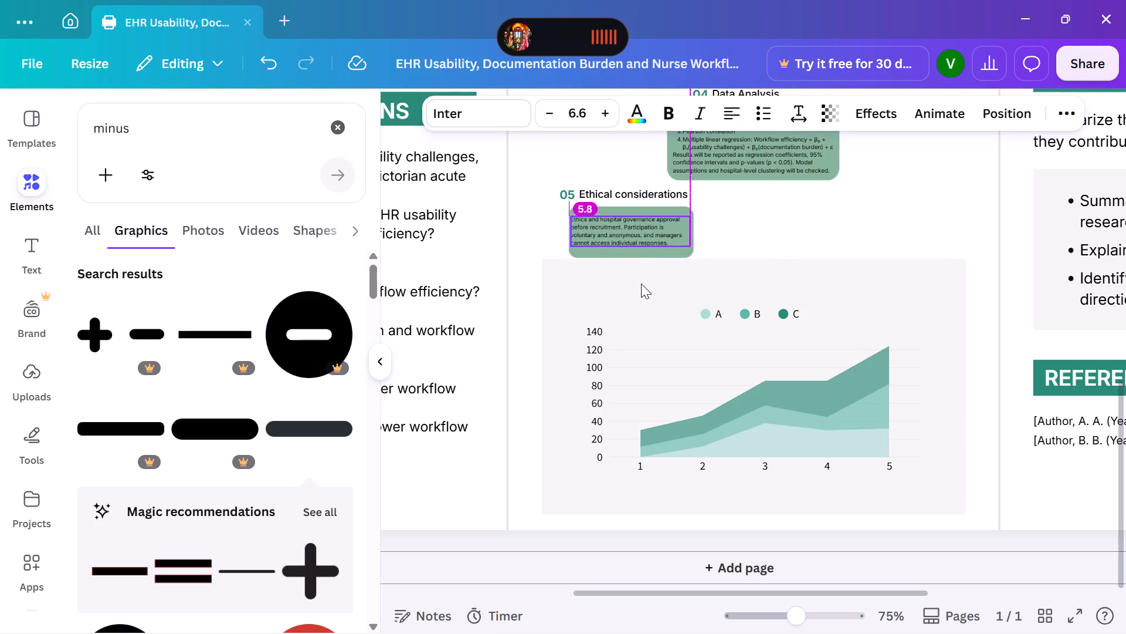
pyautogui.moveTo(641, 284); pyautogui.dragTo(643, 285)
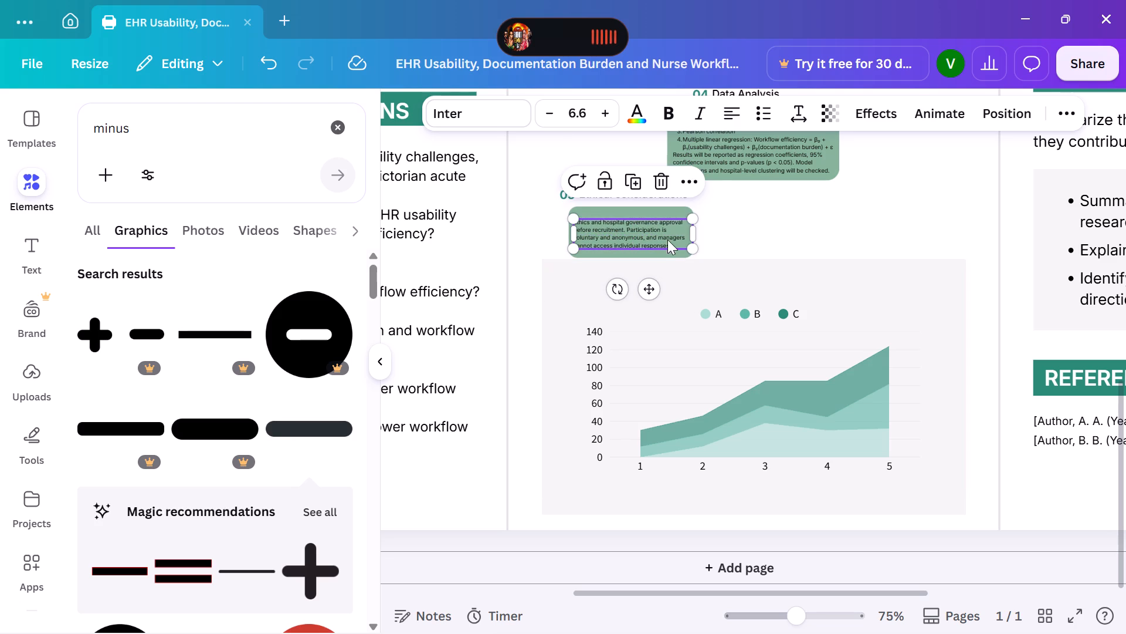
# Start a new line at "Participation is voluntary" in the ethics text.
pyautogui.click(667, 232)
pyautogui.click(667, 231)
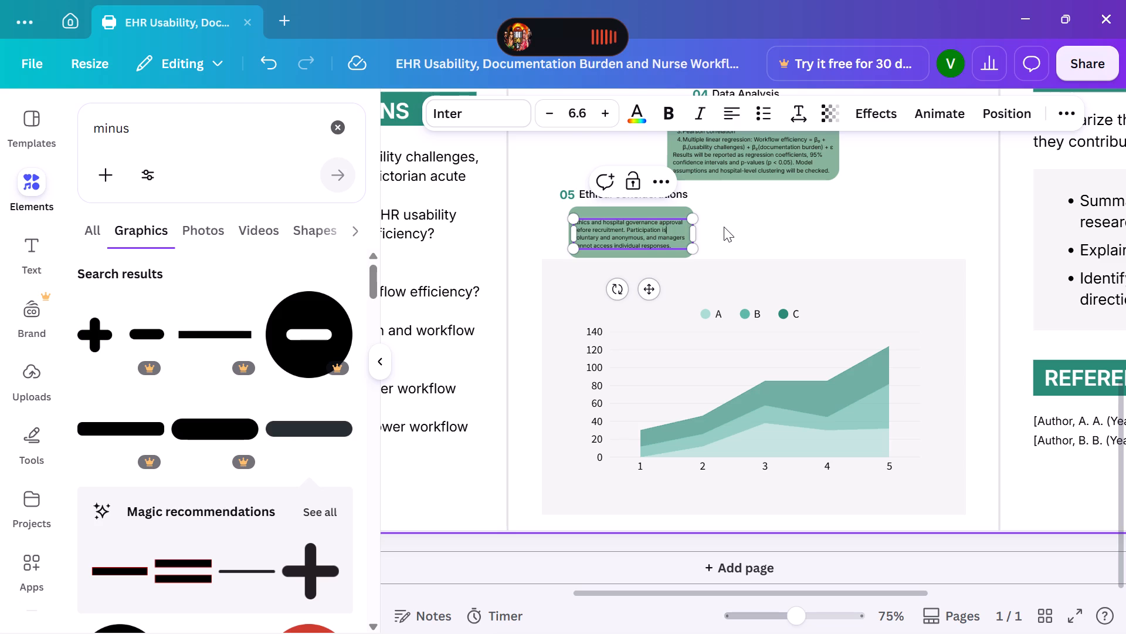
pyautogui.click(724, 227)
pyautogui.click(633, 228)
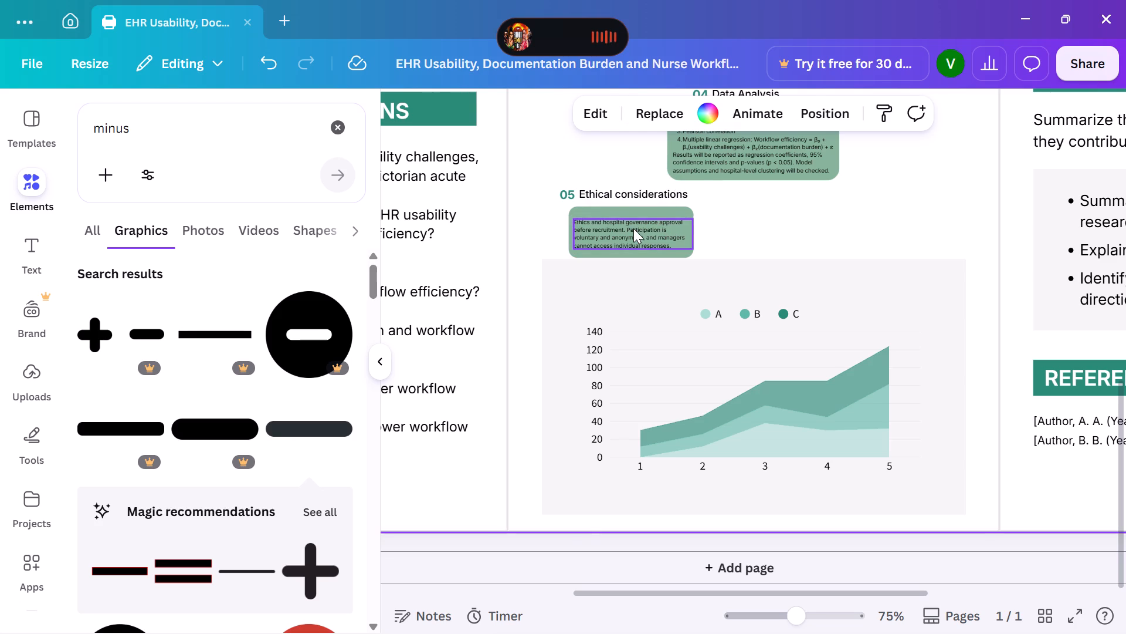
pyautogui.click(629, 229)
pyautogui.click(629, 229)
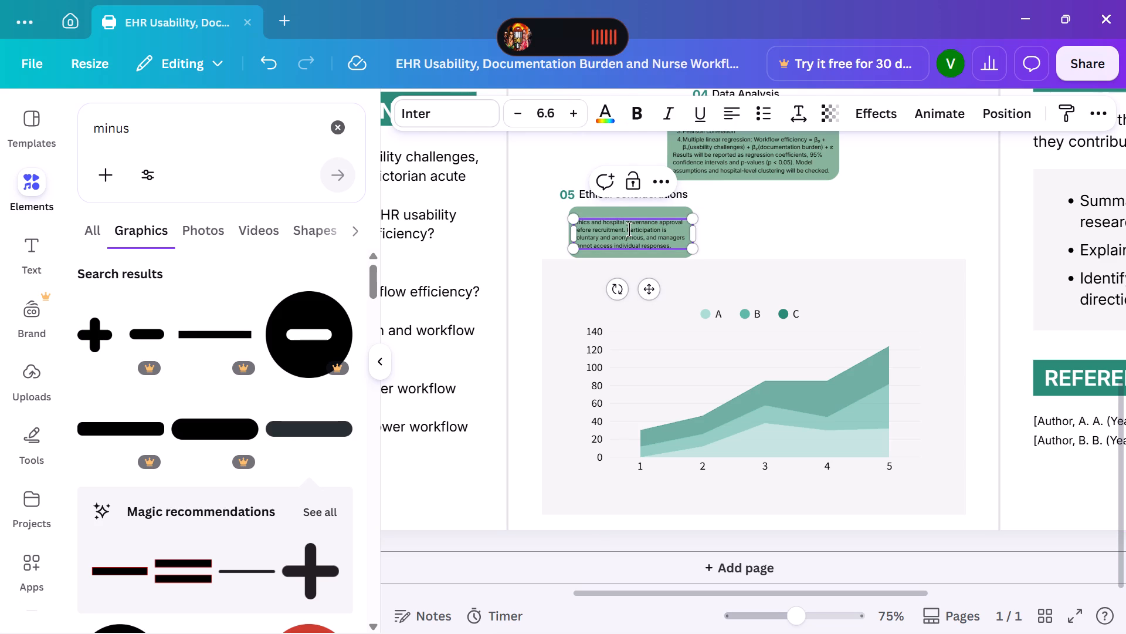
pyautogui.click(628, 231)
pyautogui.press('Return')
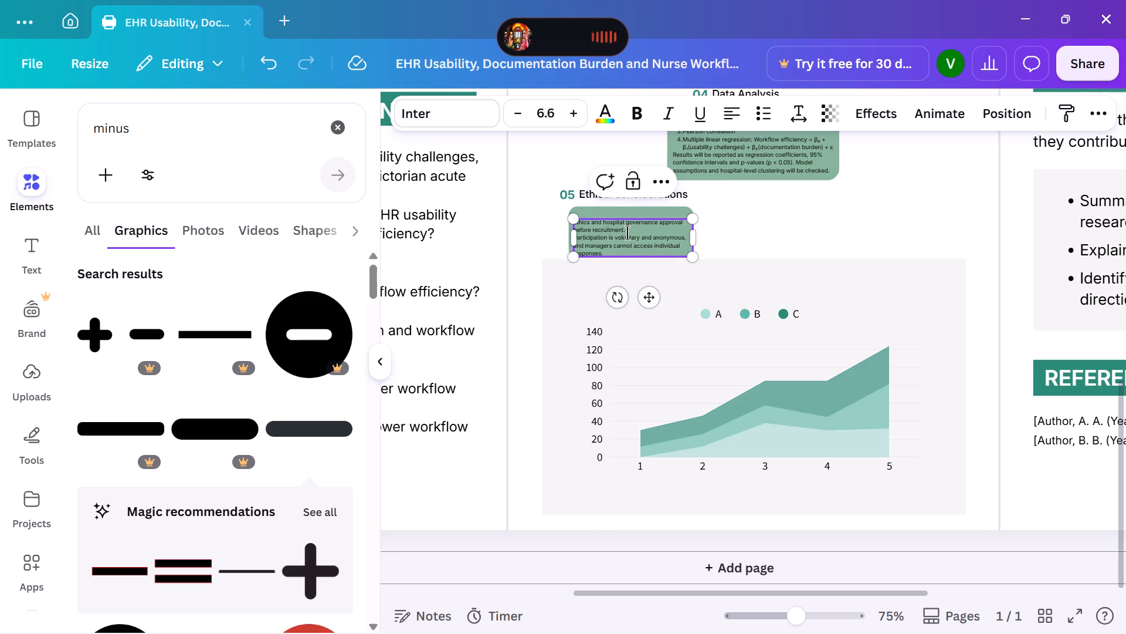
pyautogui.click(752, 244)
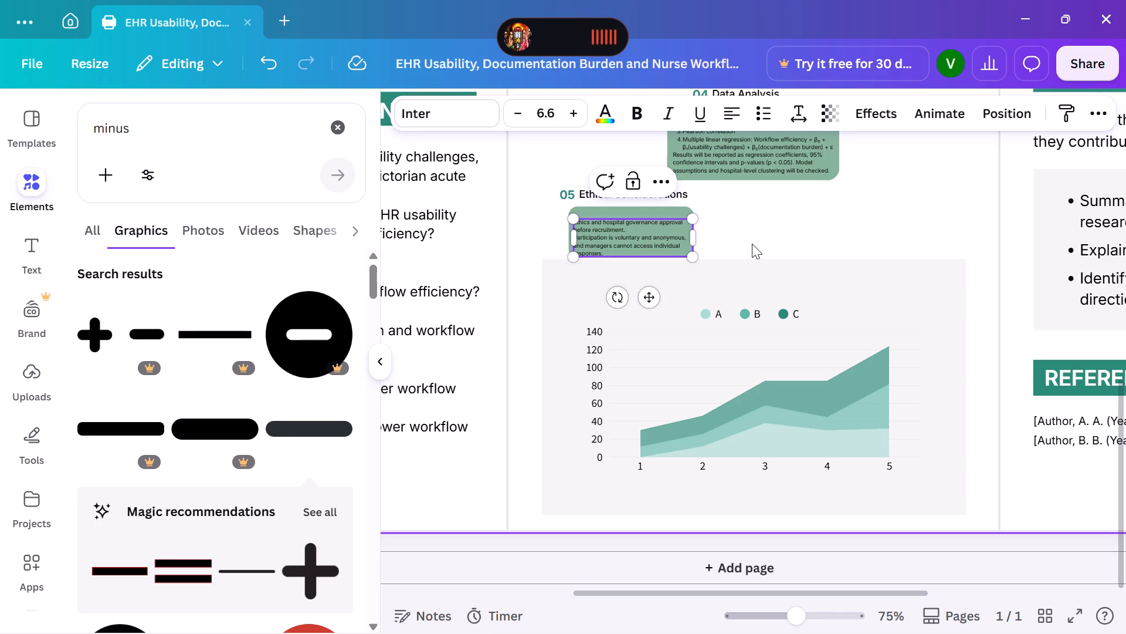
# Move the ethics text box up slightly so its text sits fully inside the green box below 05 Ethical considerations.
pyautogui.click(653, 234)
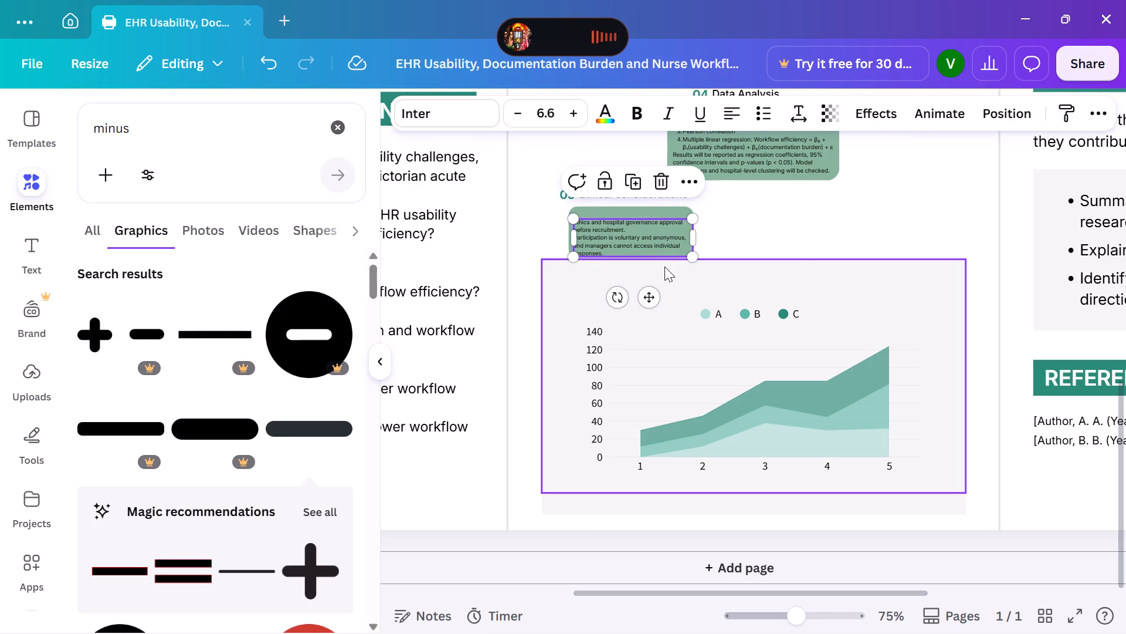
pyautogui.moveTo(642, 230); pyautogui.dragTo(642, 227)
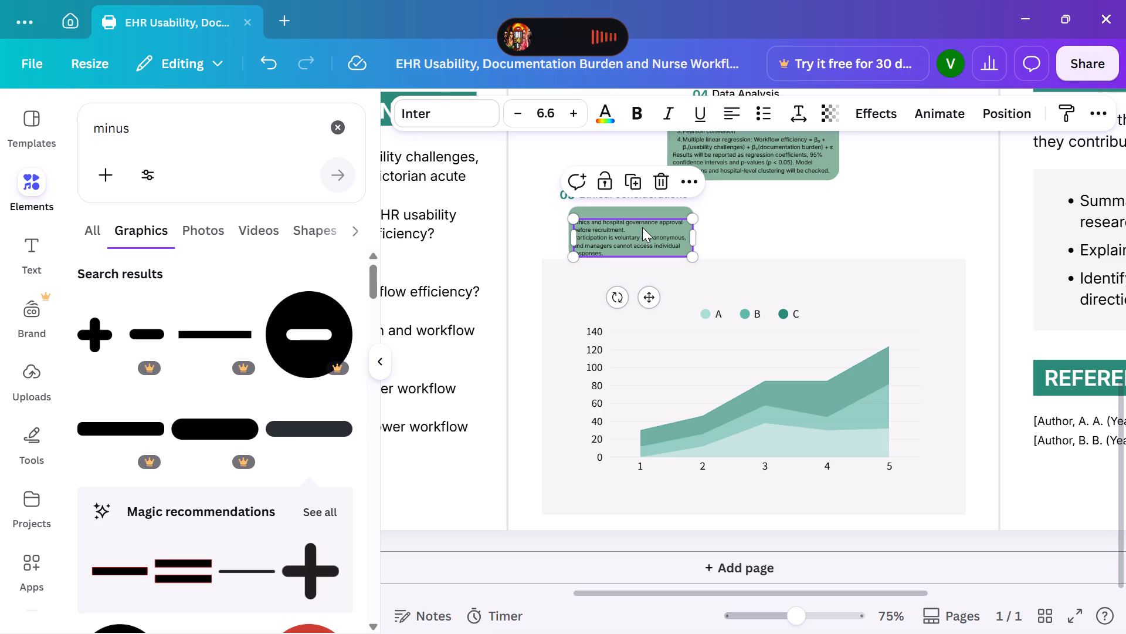
pyautogui.moveTo(642, 227); pyautogui.dragTo(642, 225)
pyautogui.click(718, 228)
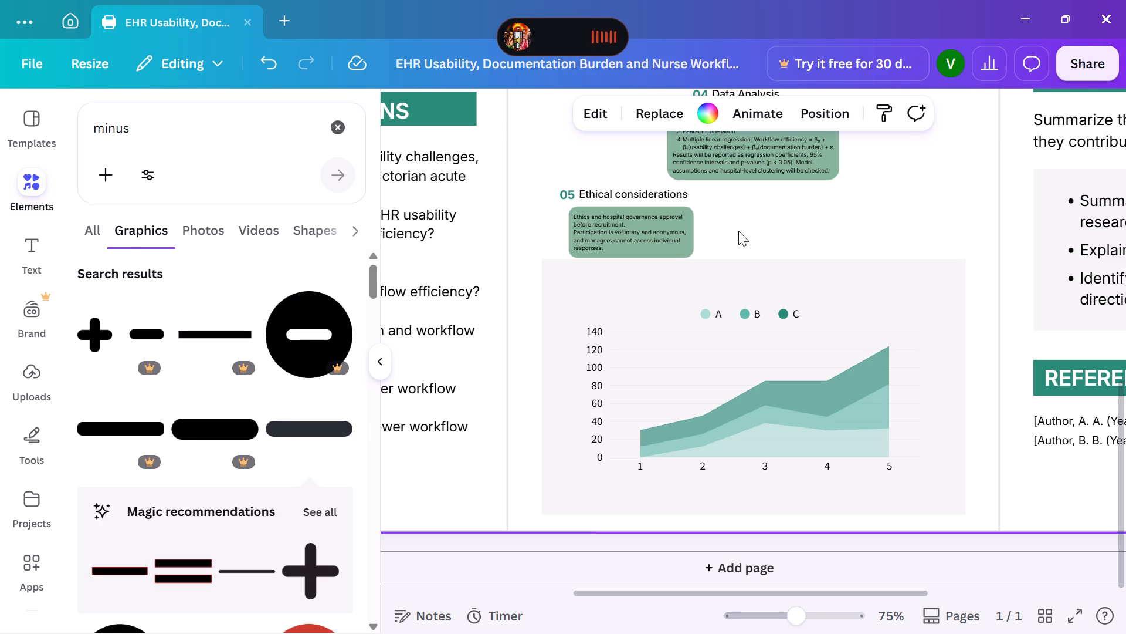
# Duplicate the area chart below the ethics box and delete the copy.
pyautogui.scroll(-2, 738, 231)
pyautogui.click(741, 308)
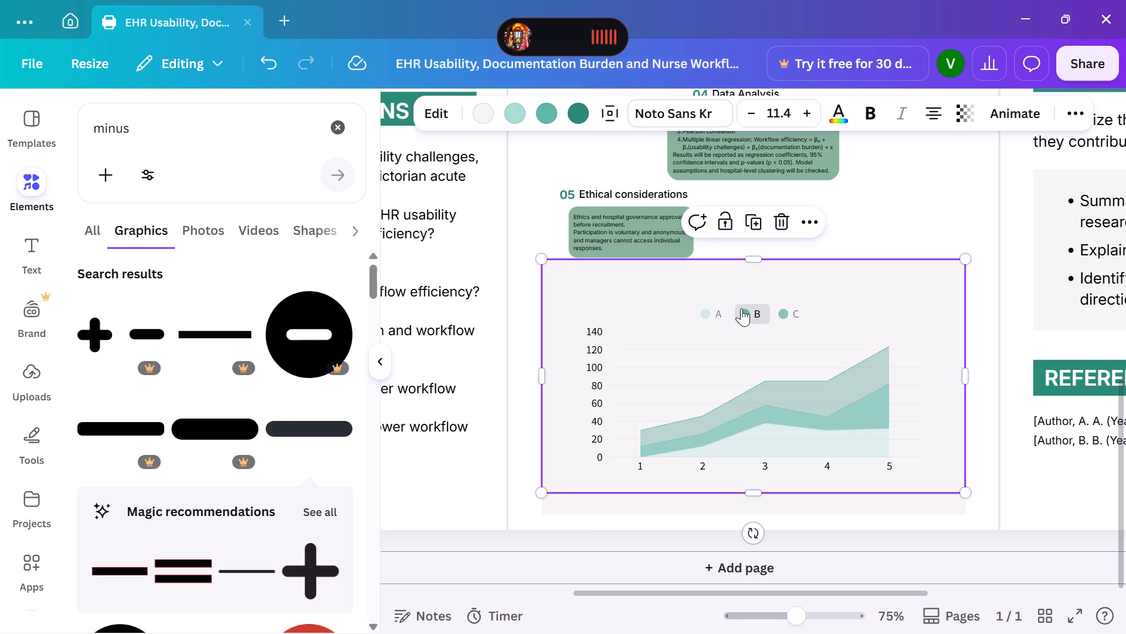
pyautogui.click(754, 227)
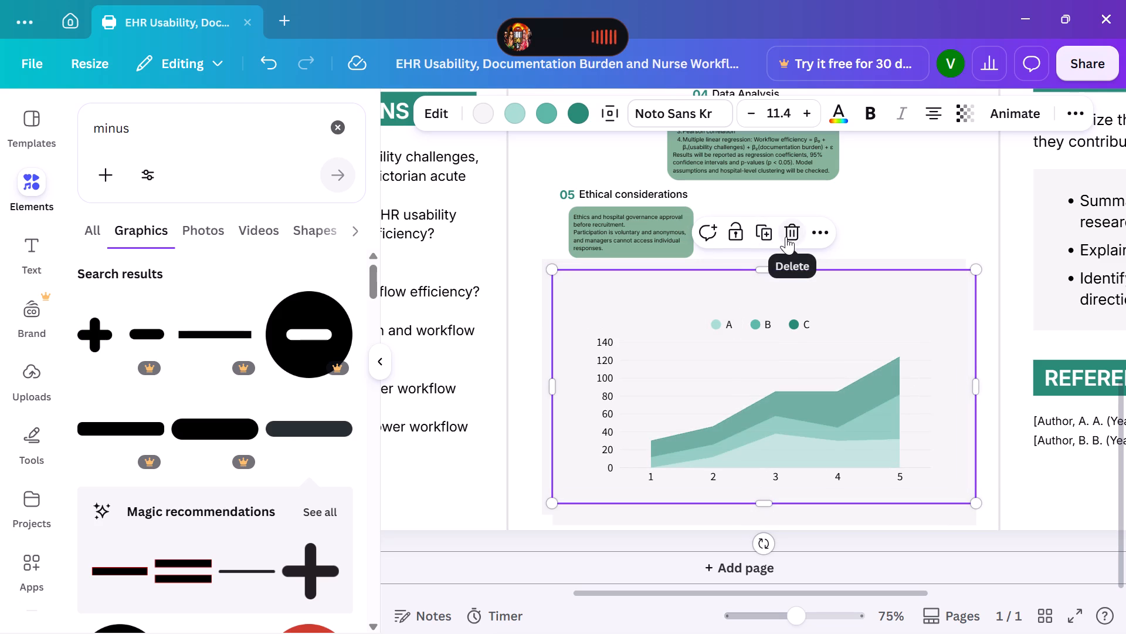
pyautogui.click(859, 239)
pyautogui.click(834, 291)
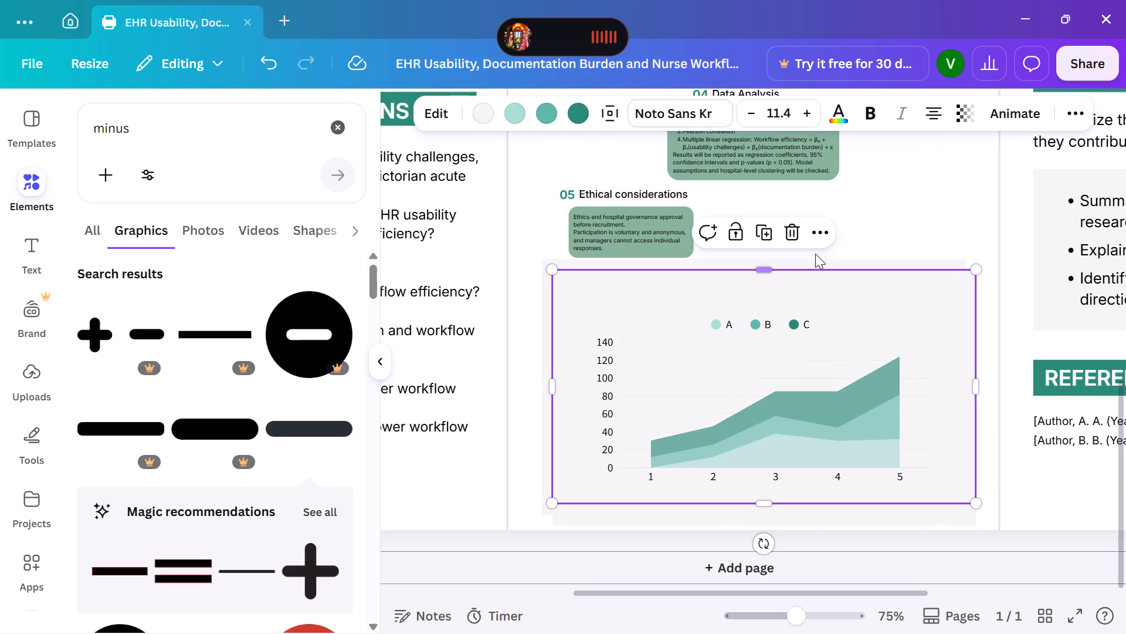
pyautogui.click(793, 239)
# Move the area chart down and to the left, partly off the page's bottom edge, clearing the space below the ethics box.
pyautogui.moveTo(741, 308); pyautogui.dragTo(724, 339)
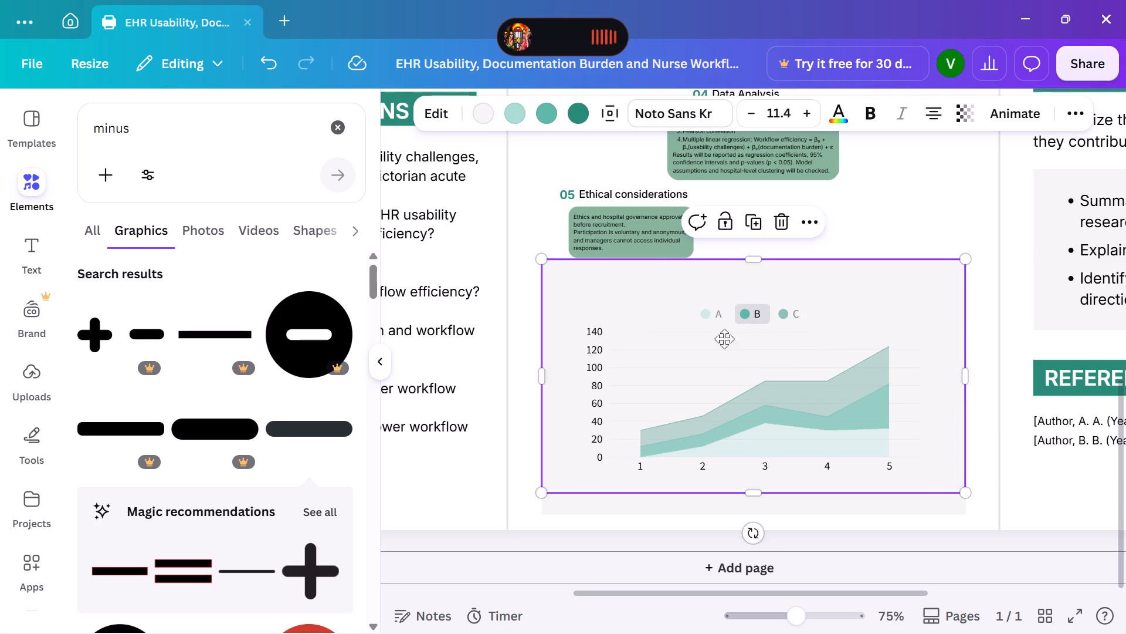
pyautogui.moveTo(724, 339); pyautogui.dragTo(592, 511)
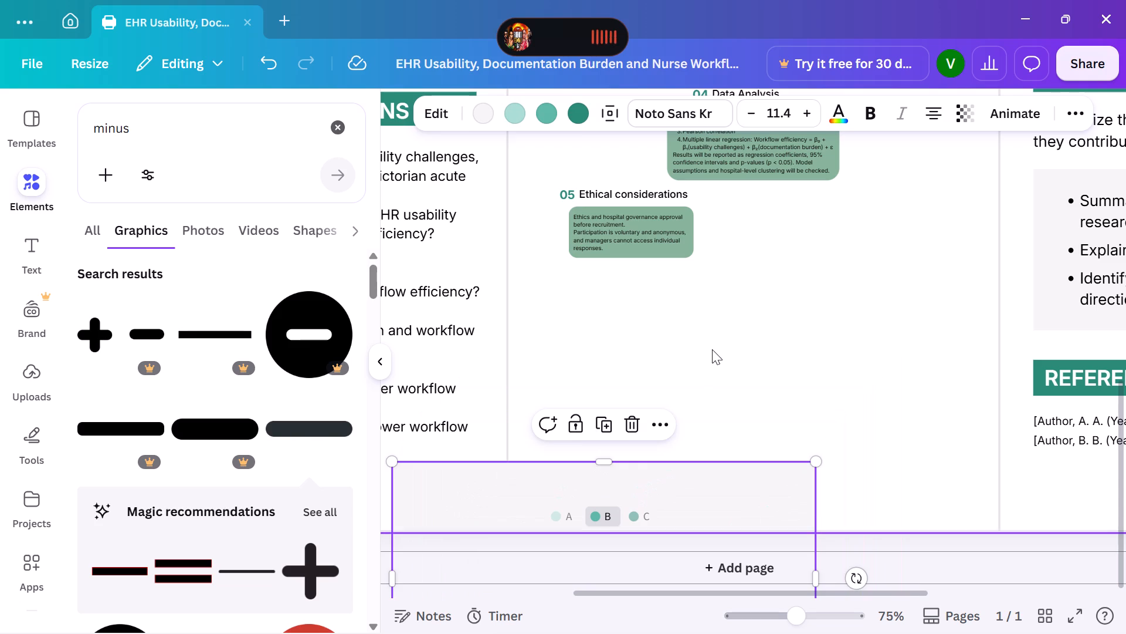
pyautogui.click(712, 349)
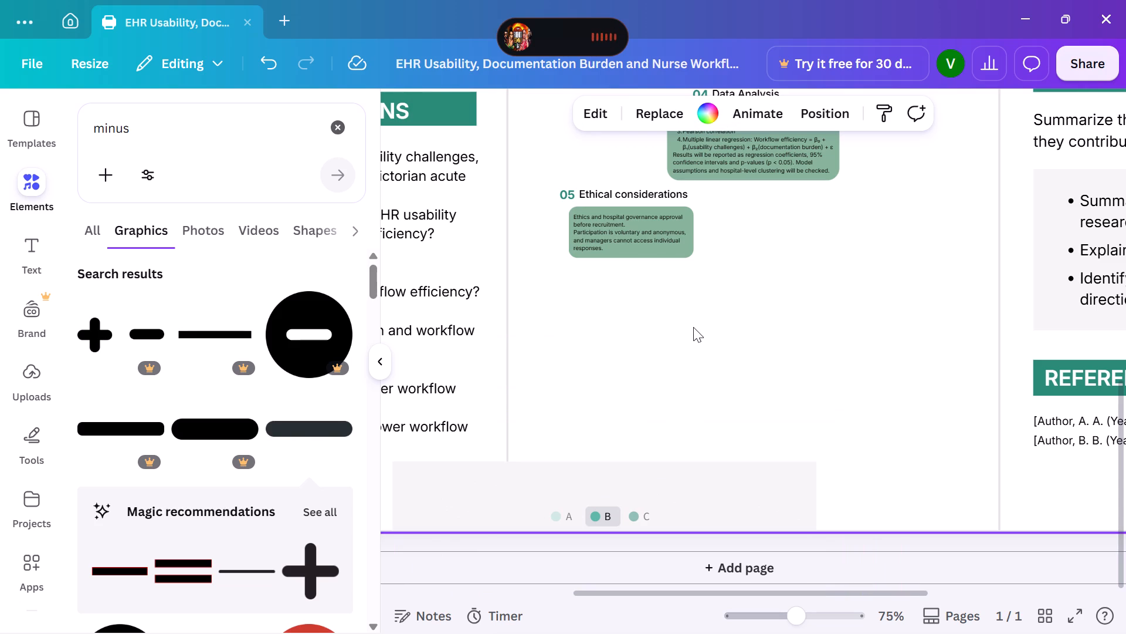
# Reduce the height of the green banner behind the RESEARCH GAP heading to about 11.8.
pyautogui.scroll(2, 693, 326)
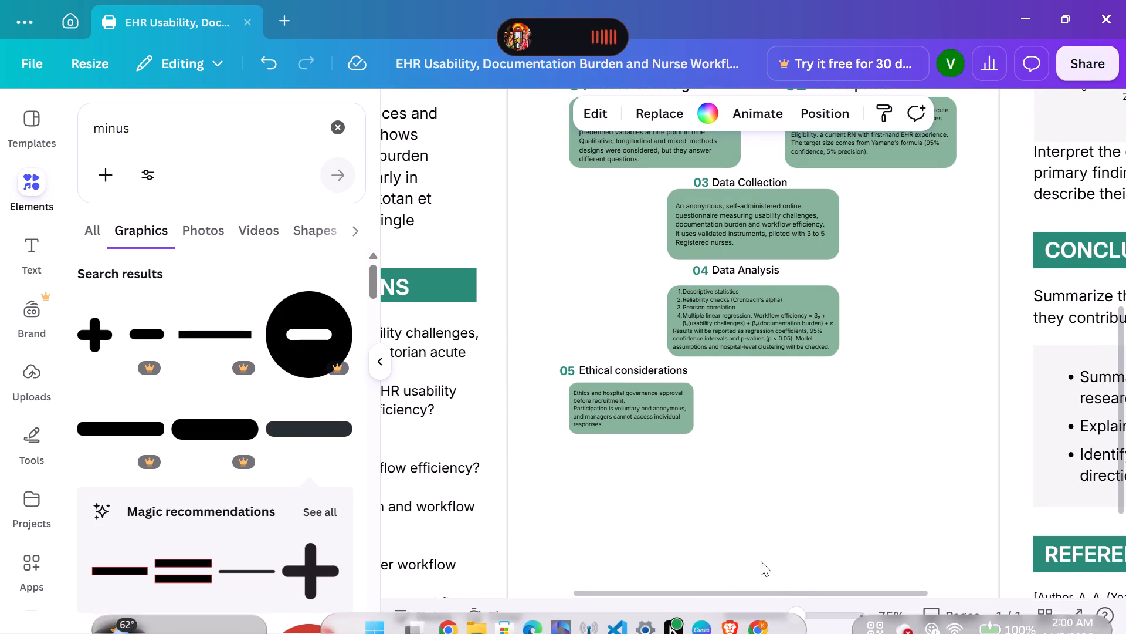
pyautogui.click(773, 613)
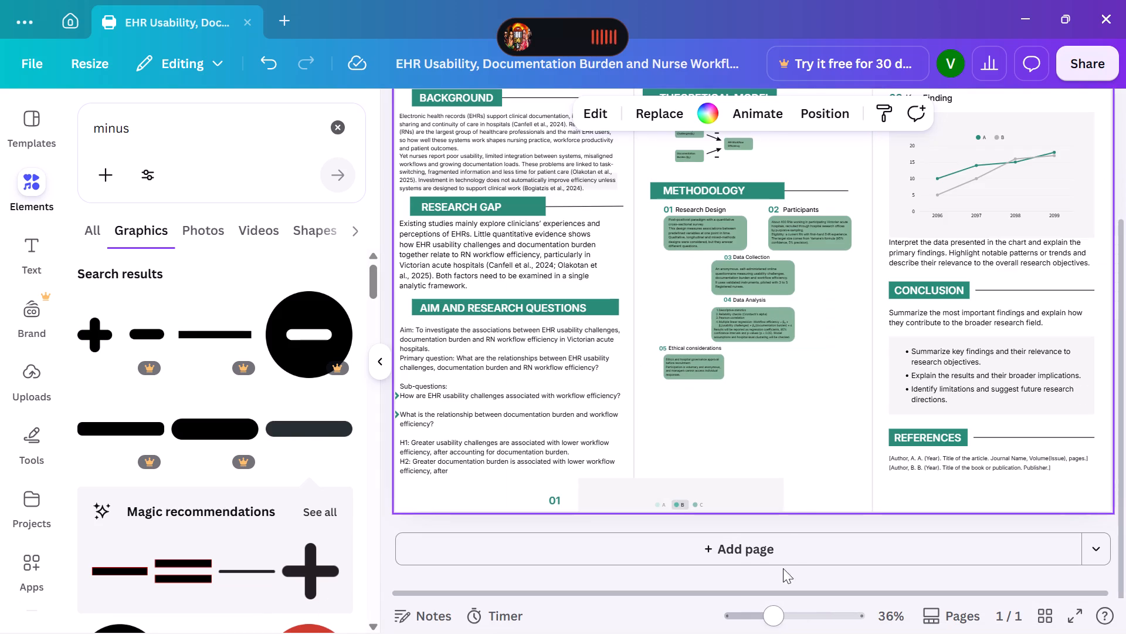
pyautogui.scroll(1, 812, 450)
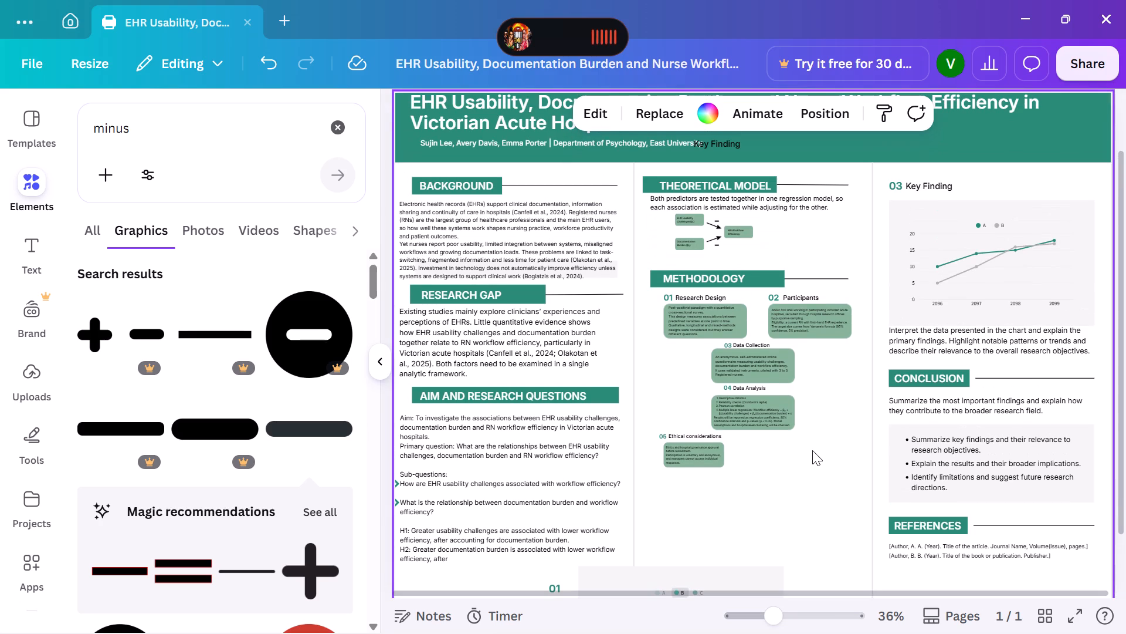
pyautogui.scroll(-1, 812, 450)
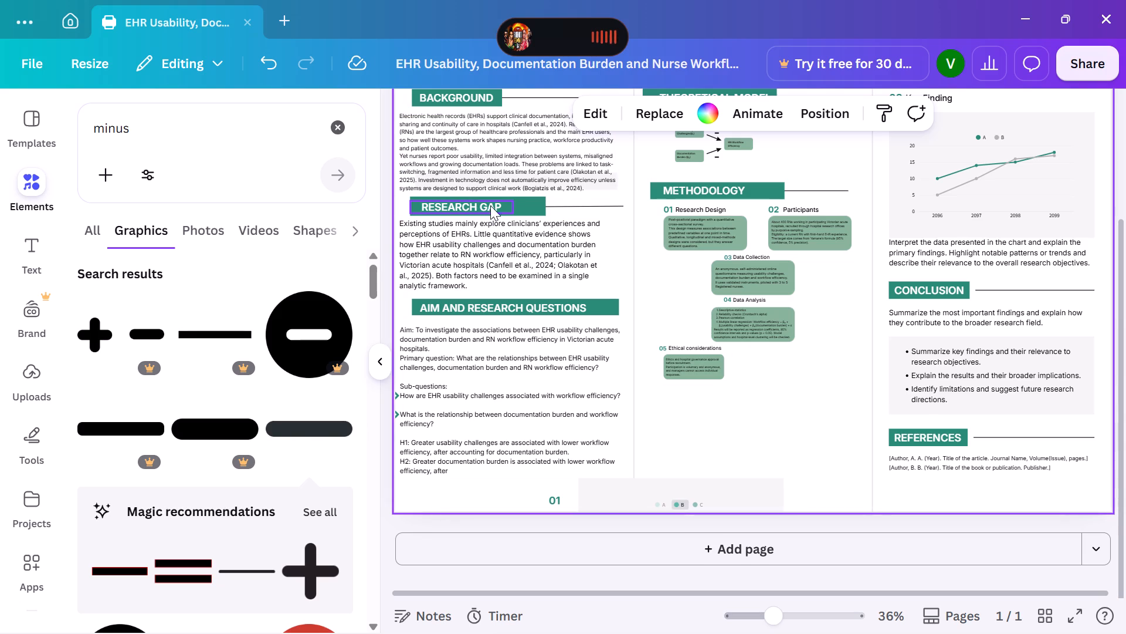
pyautogui.click(524, 203)
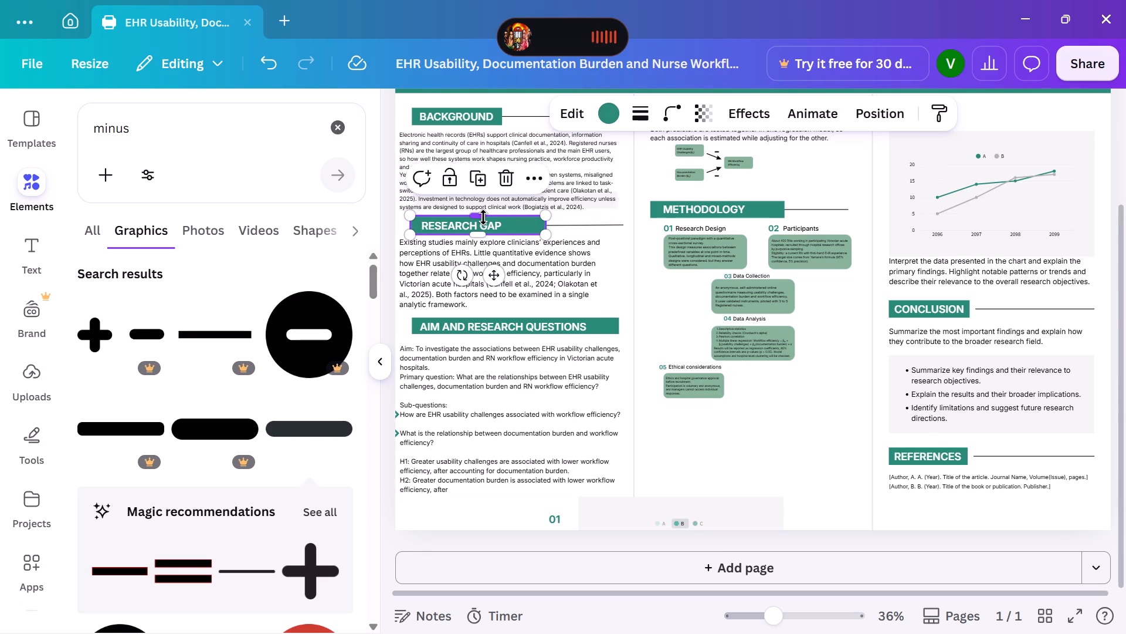
pyautogui.click(483, 217)
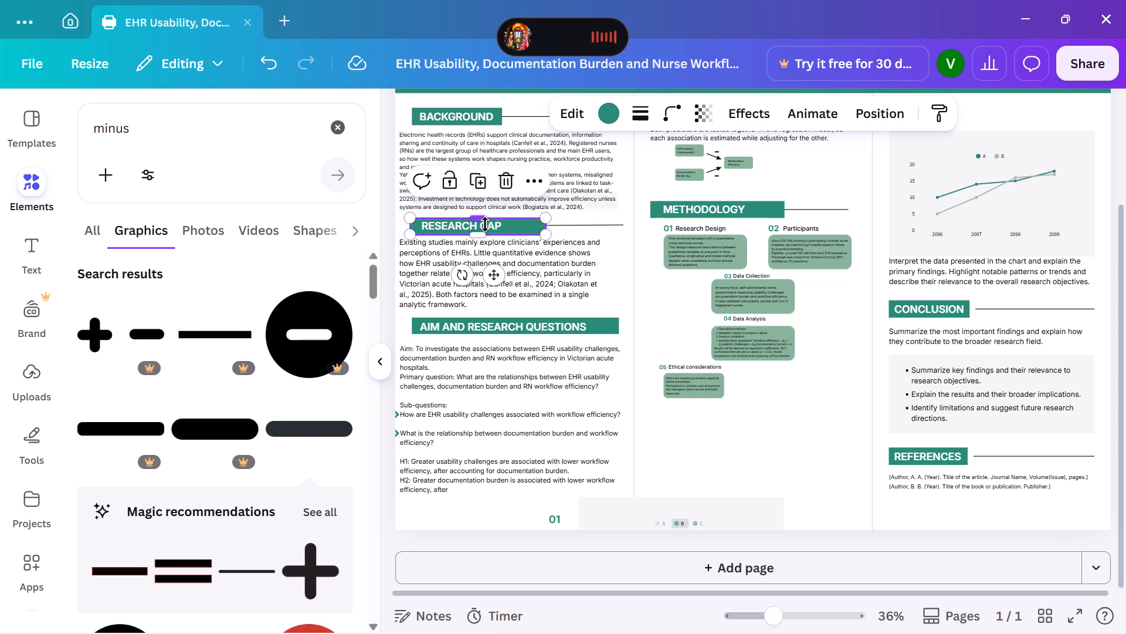
pyautogui.click(485, 232)
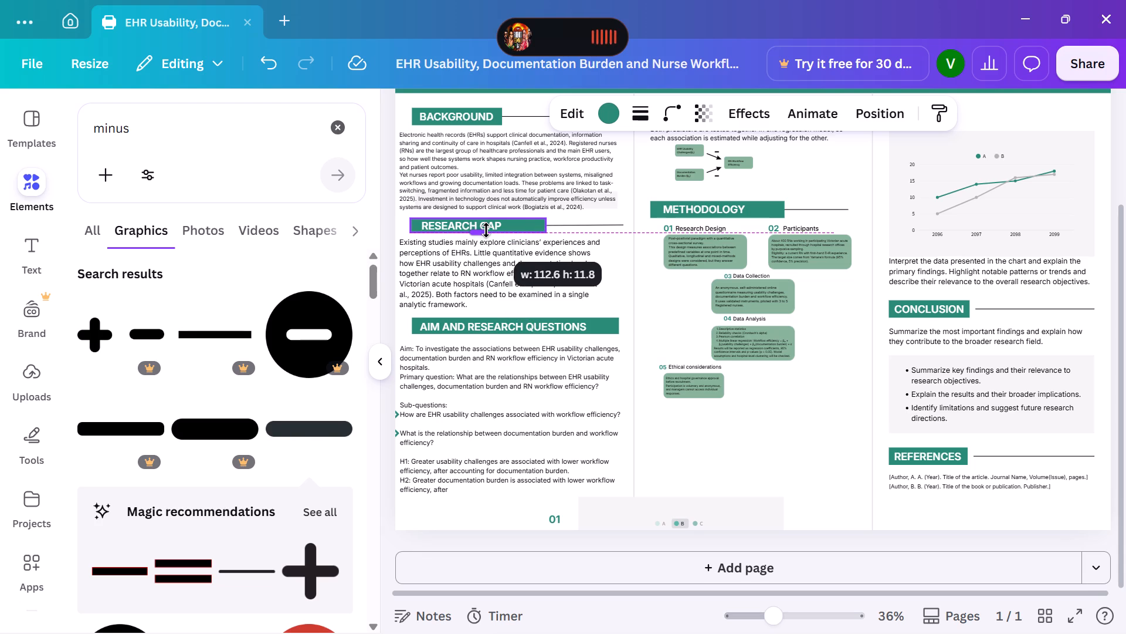
pyautogui.click(815, 355)
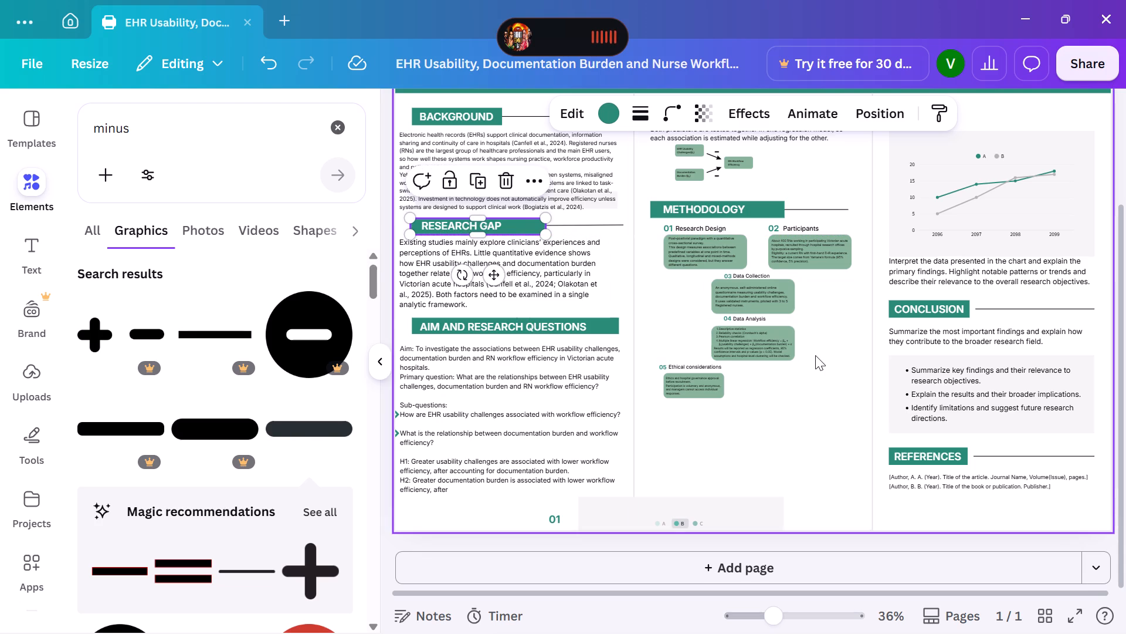
pyautogui.scroll(-3, 752, 343)
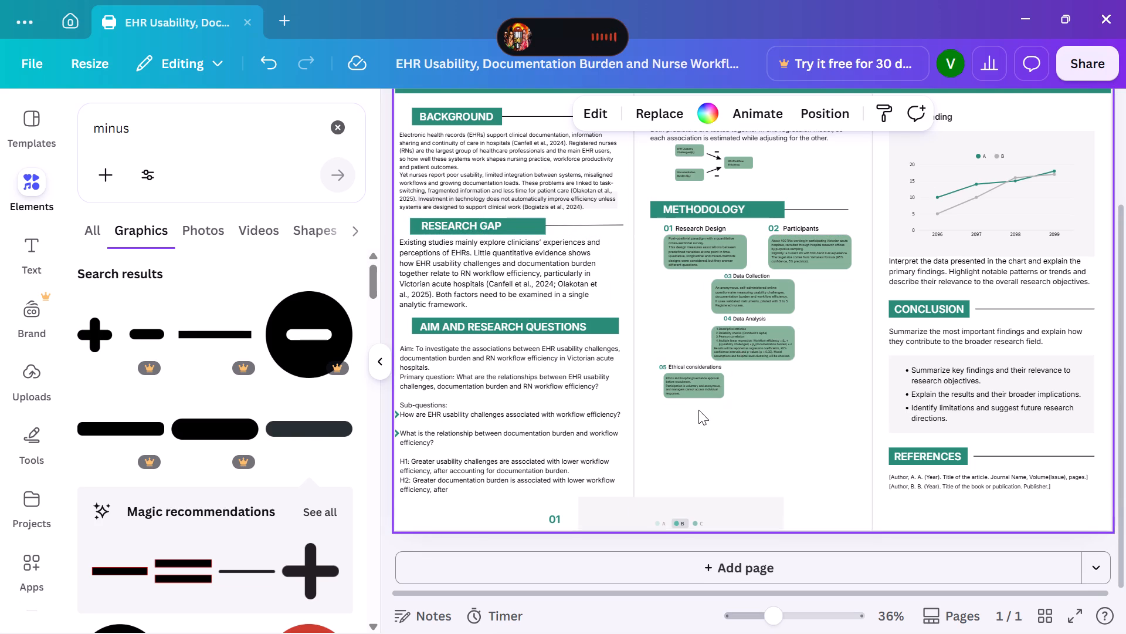
pyautogui.scroll(-2, 698, 410)
pyautogui.click(734, 605)
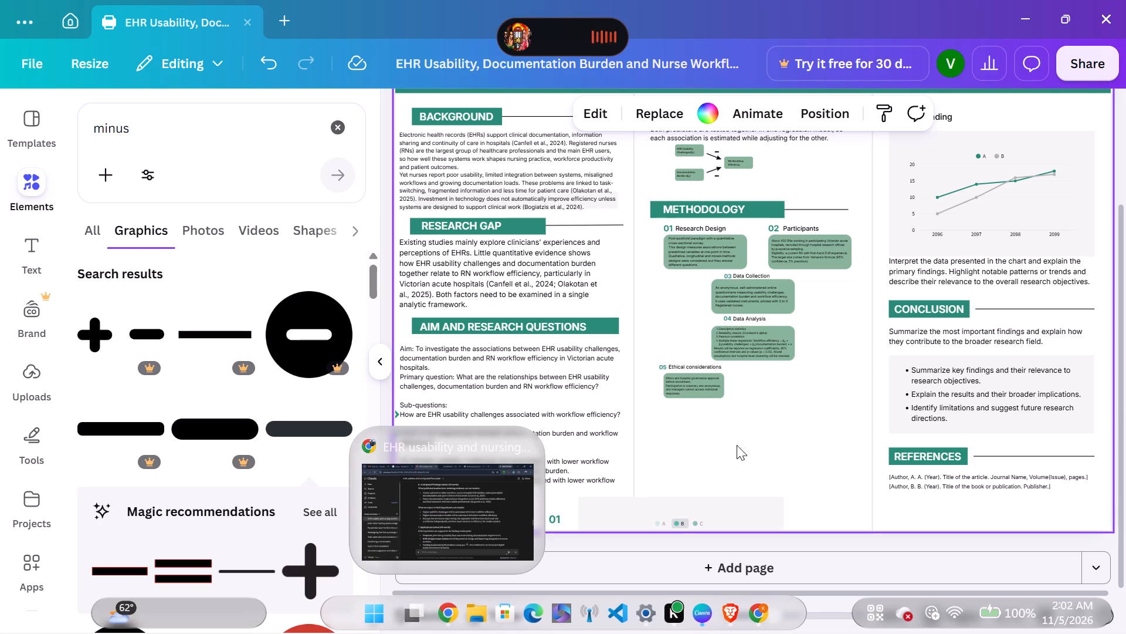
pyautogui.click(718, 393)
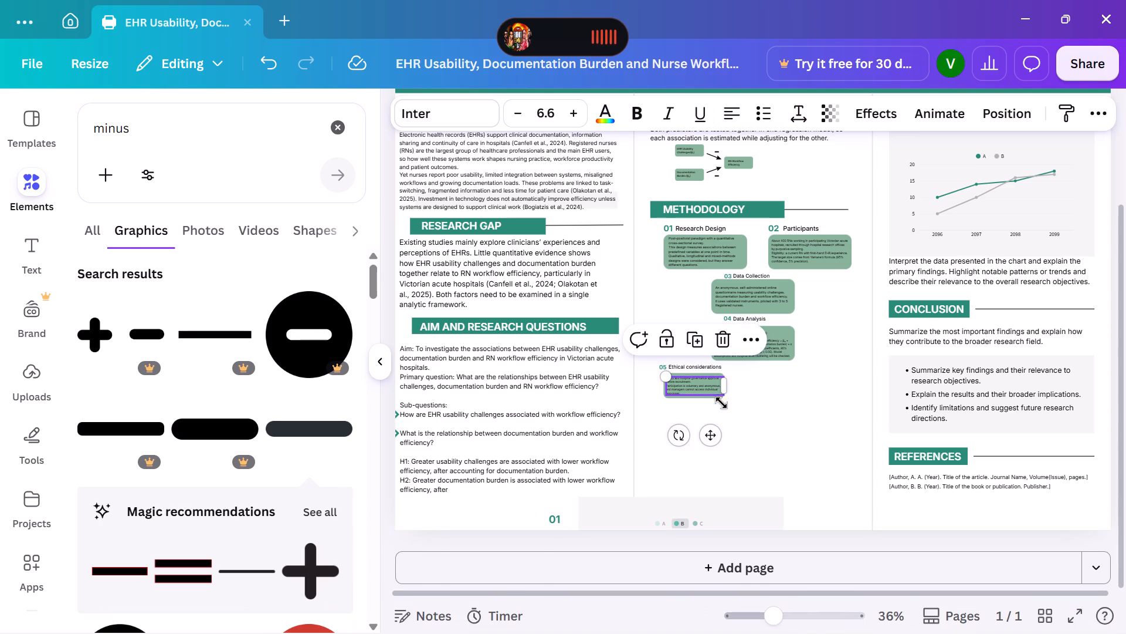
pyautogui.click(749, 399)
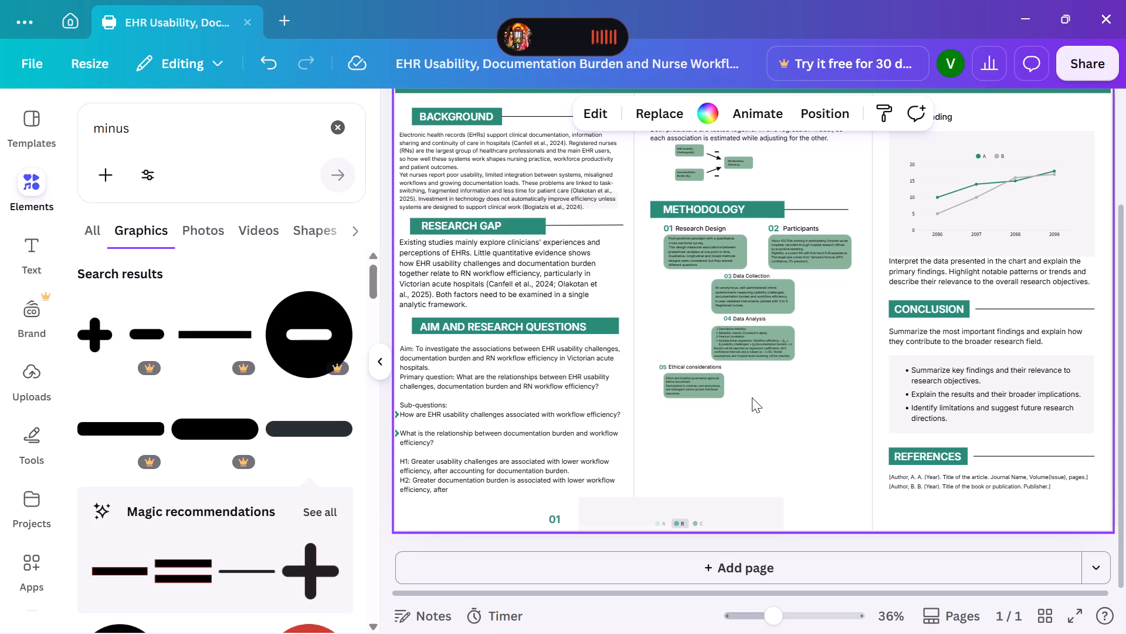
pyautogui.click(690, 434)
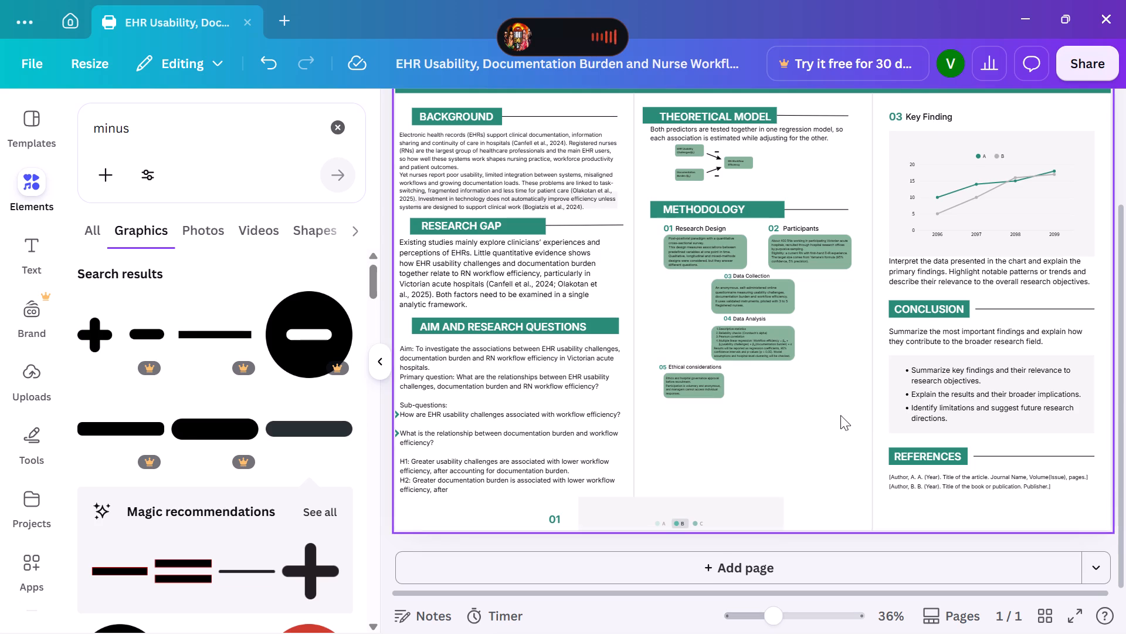
# Duplicate the green banner behind the REFERENCES heading and place the empty copy just below the Ethical considerations box, left-aligned with the METHODOLOGY banner.
pyautogui.click(891, 453)
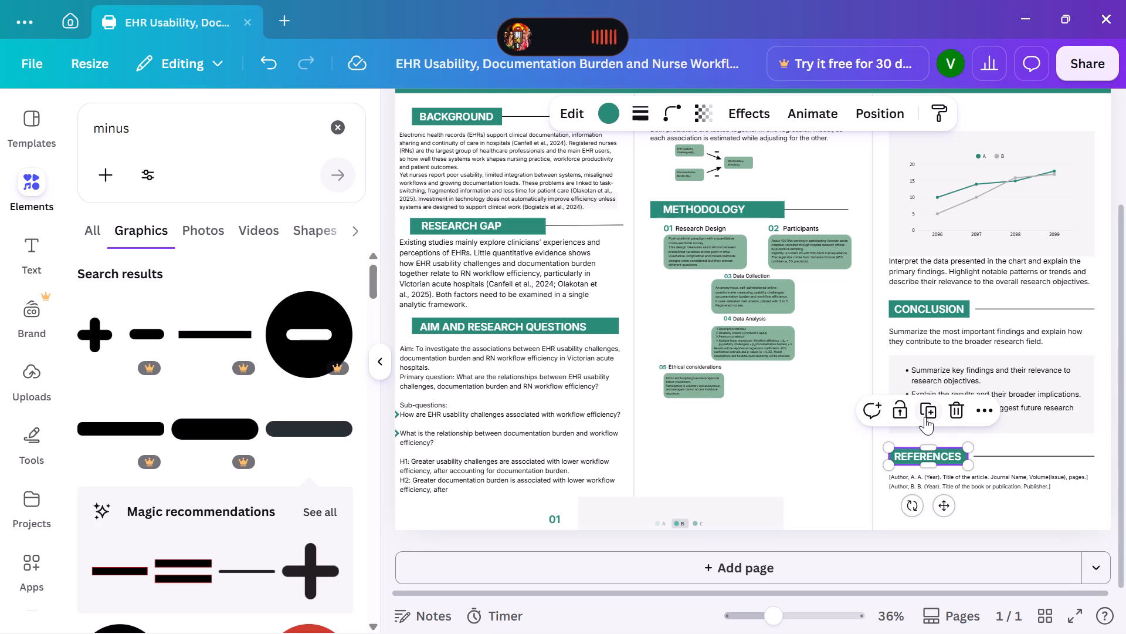
pyautogui.click(926, 413)
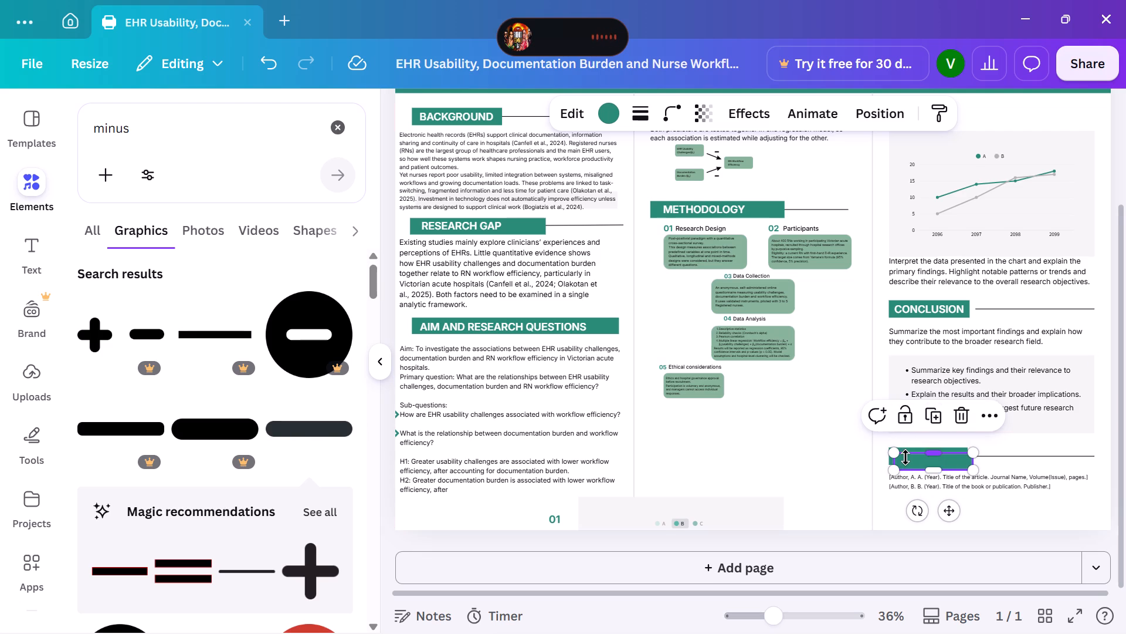
pyautogui.moveTo(947, 510); pyautogui.dragTo(735, 477)
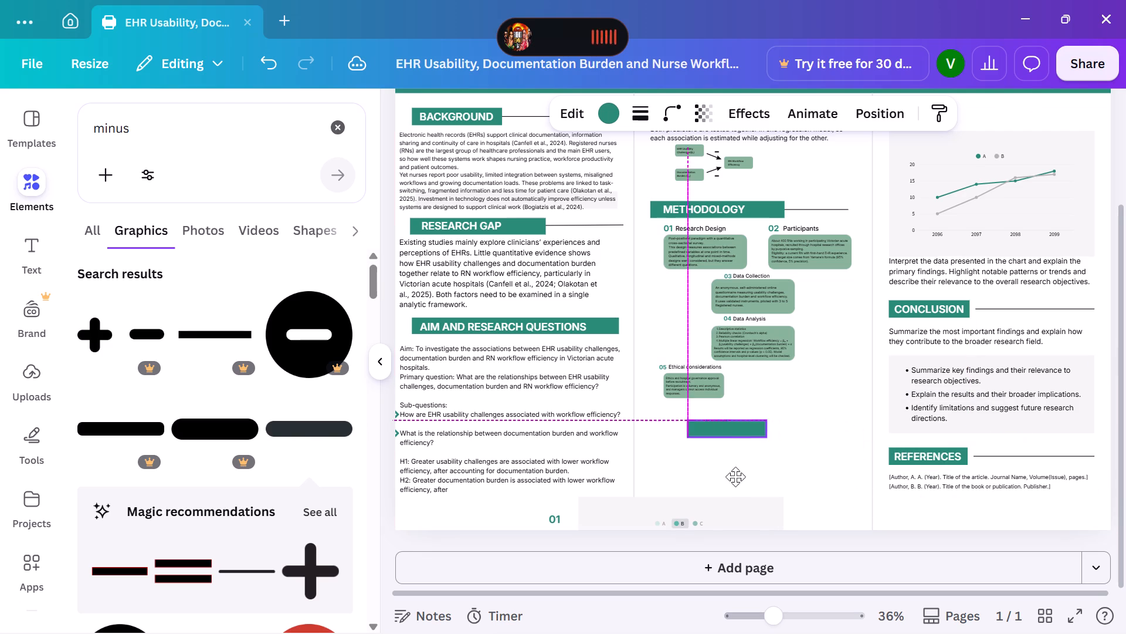
pyautogui.moveTo(735, 477); pyautogui.dragTo(708, 467)
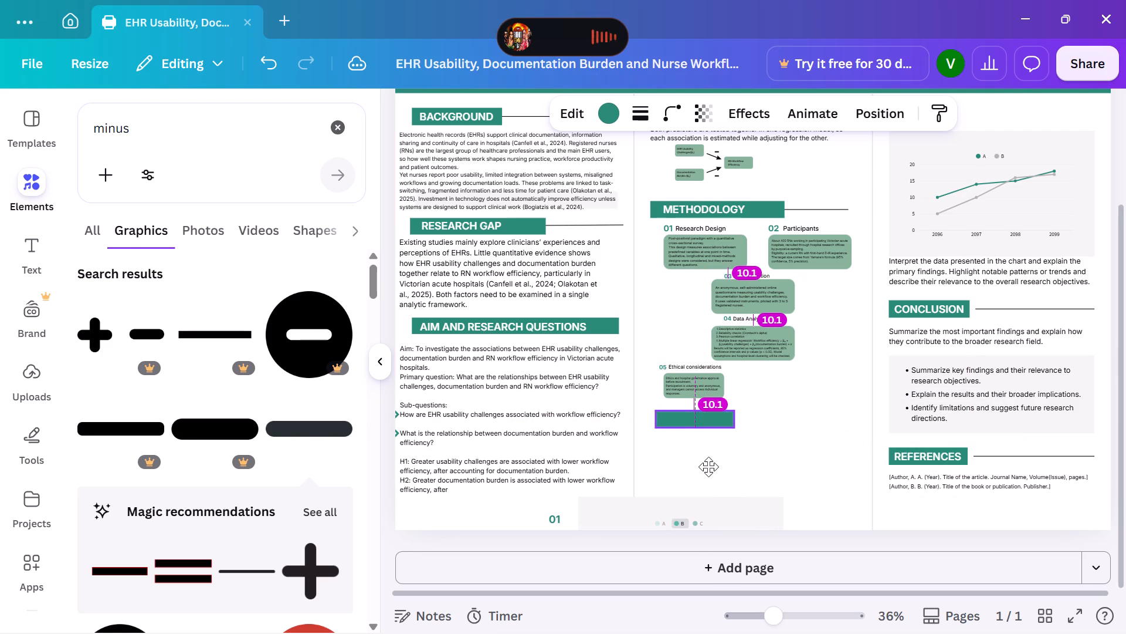
pyautogui.moveTo(708, 467); pyautogui.dragTo(703, 467)
pyautogui.click(768, 434)
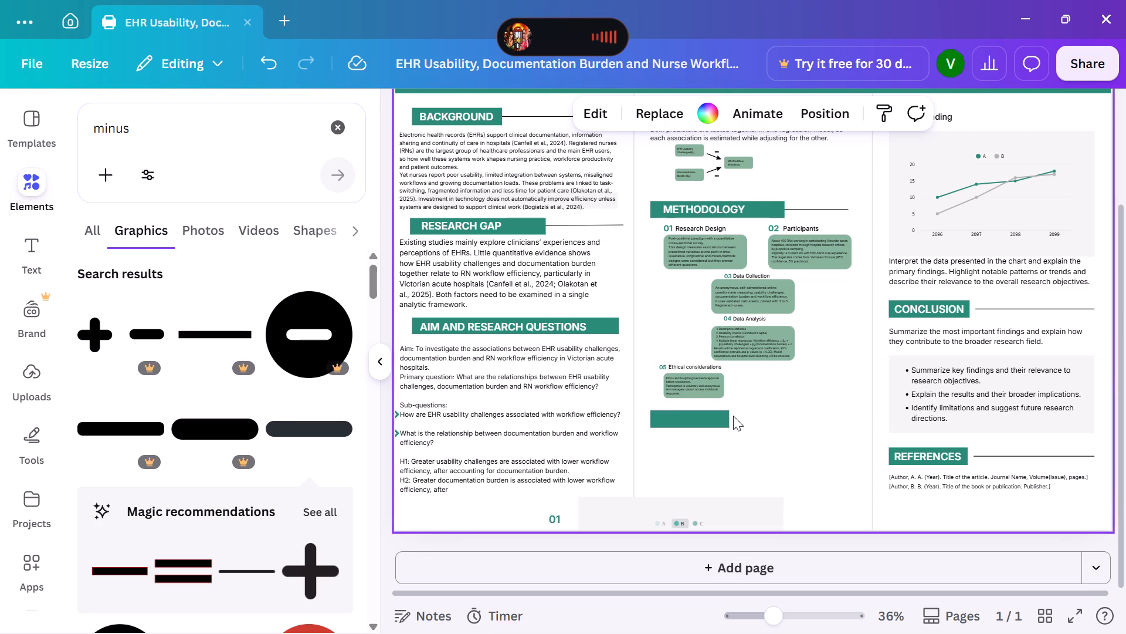
# Duplicate the METHODOLOGY heading line, move the copy beside the new empty banner and extend its near end to meet the banner.
pyautogui.click(822, 204)
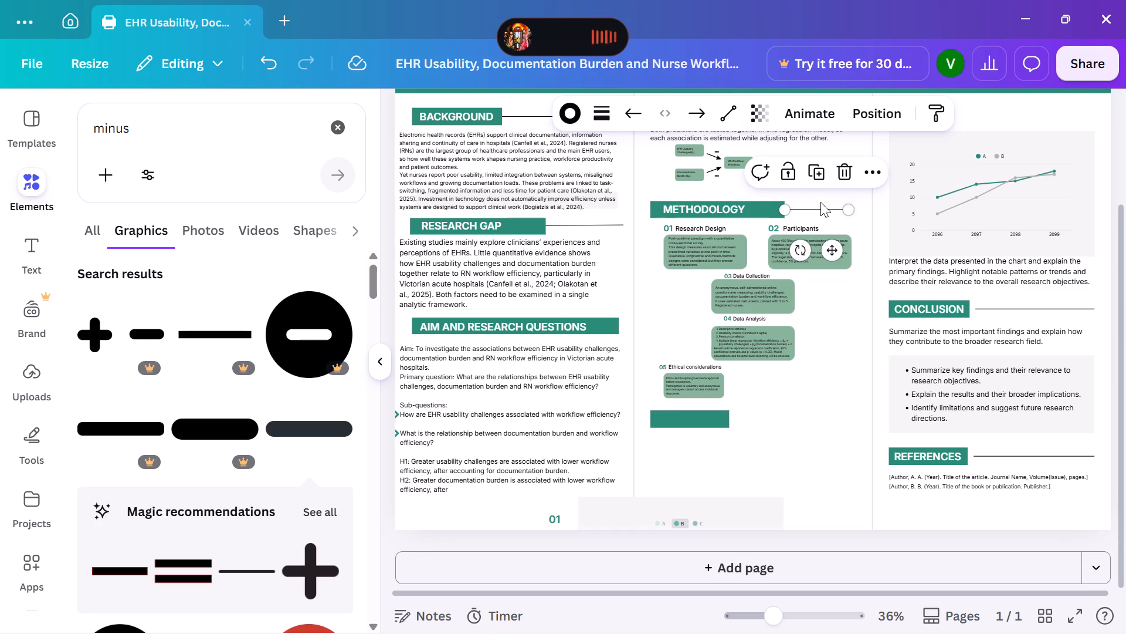
pyautogui.click(815, 174)
pyautogui.moveTo(813, 215); pyautogui.dragTo(813, 224)
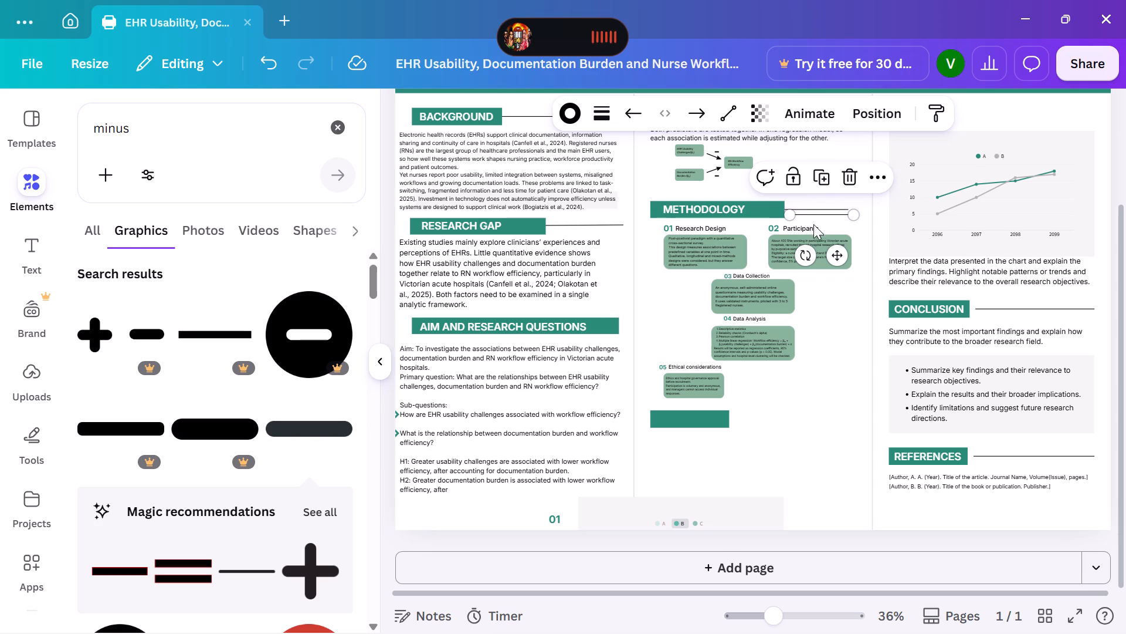
pyautogui.moveTo(813, 224); pyautogui.dragTo(813, 385)
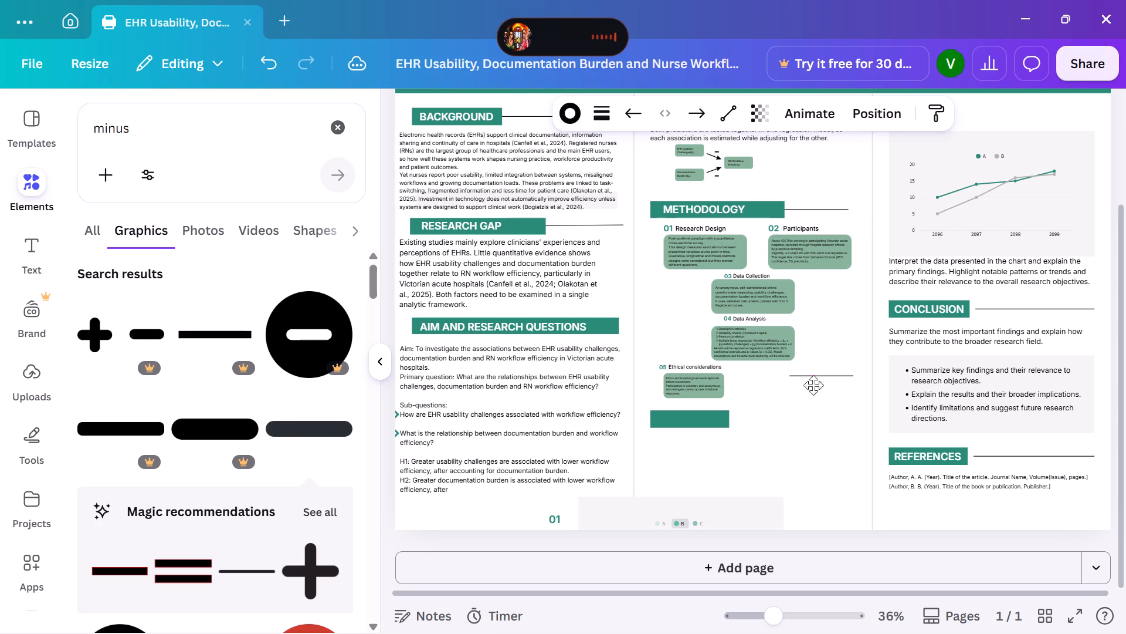
pyautogui.moveTo(813, 385); pyautogui.dragTo(813, 414)
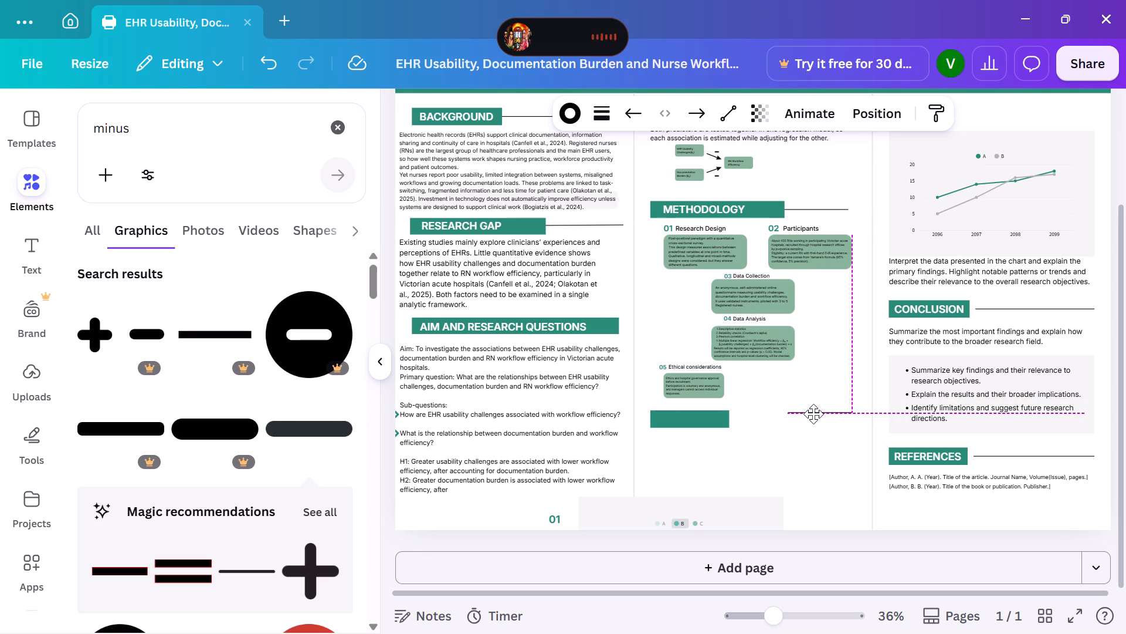
pyautogui.moveTo(813, 414); pyautogui.dragTo(812, 417)
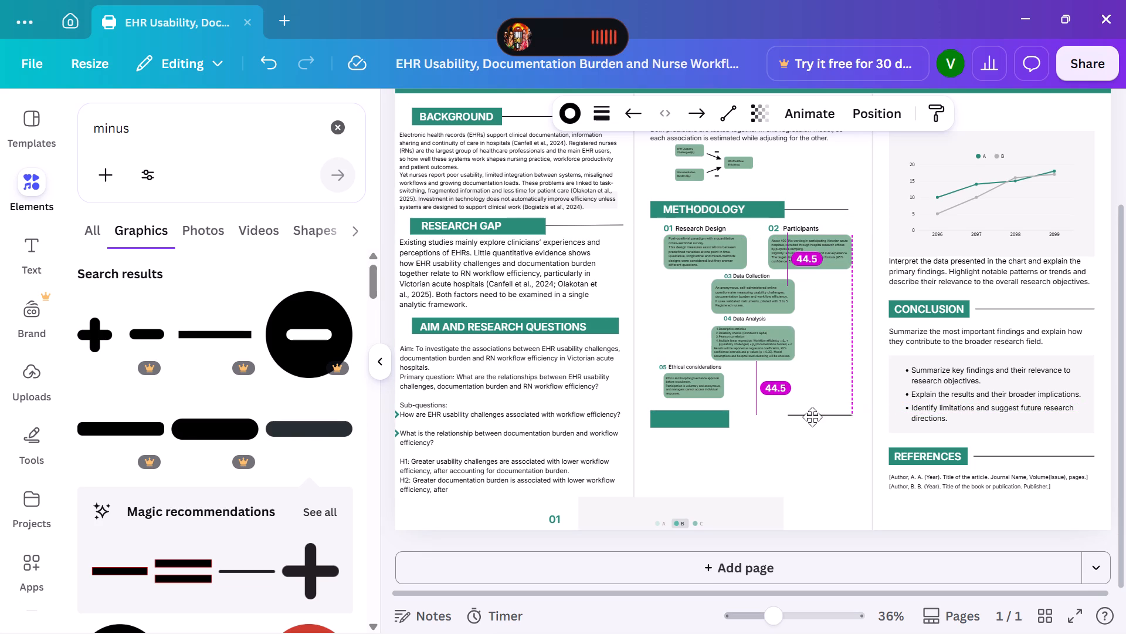
pyautogui.moveTo(812, 417); pyautogui.dragTo(812, 421)
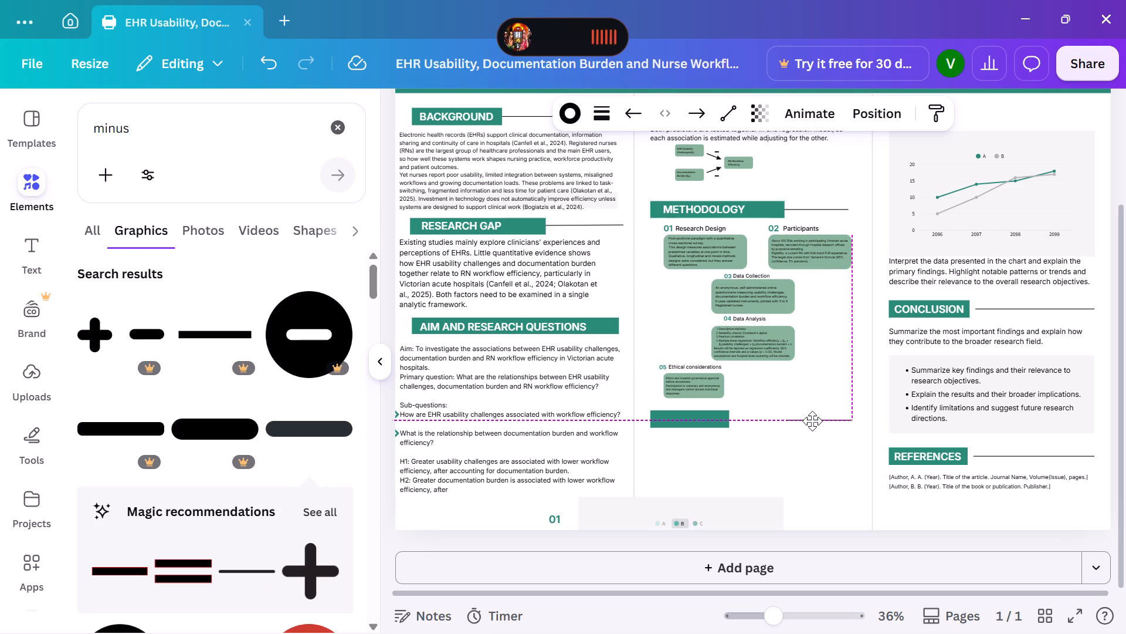
pyautogui.moveTo(812, 421); pyautogui.dragTo(812, 421)
pyautogui.moveTo(793, 420); pyautogui.dragTo(739, 420)
pyautogui.click(768, 408)
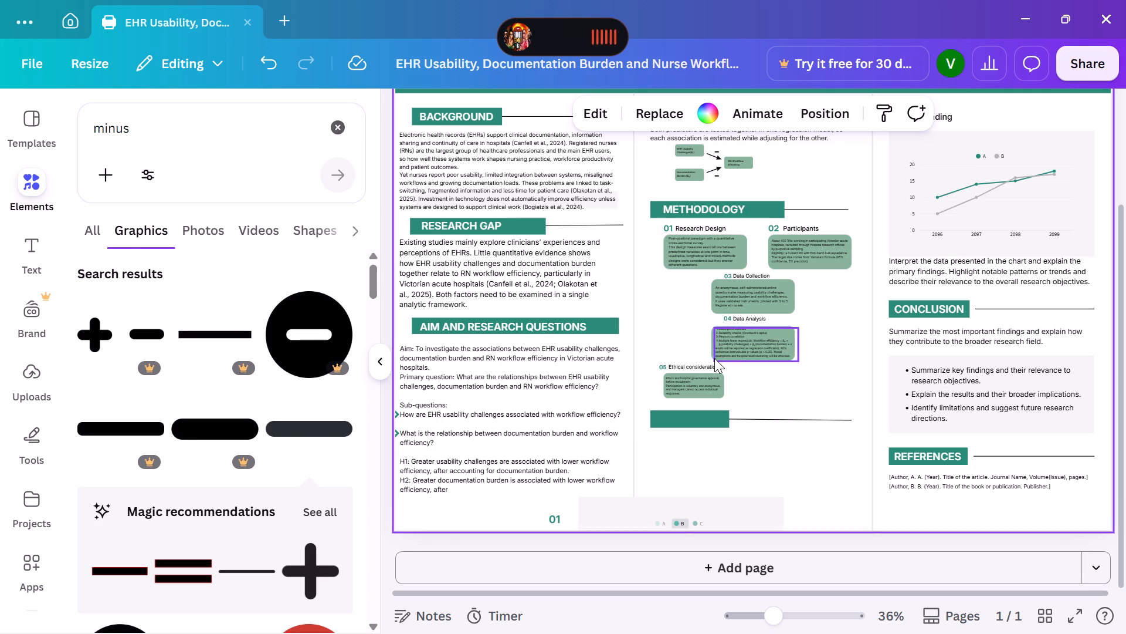
# Duplicate the METHODOLOGY heading text and place the copy on the empty green banner below the Ethical considerations box.
pyautogui.click(707, 209)
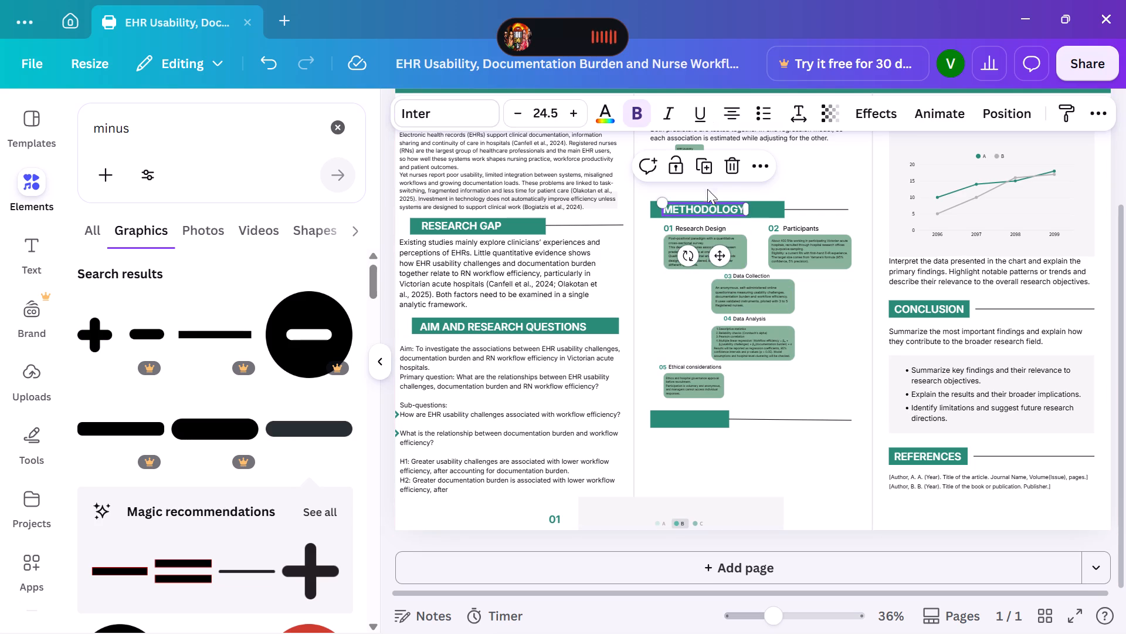
pyautogui.click(708, 158)
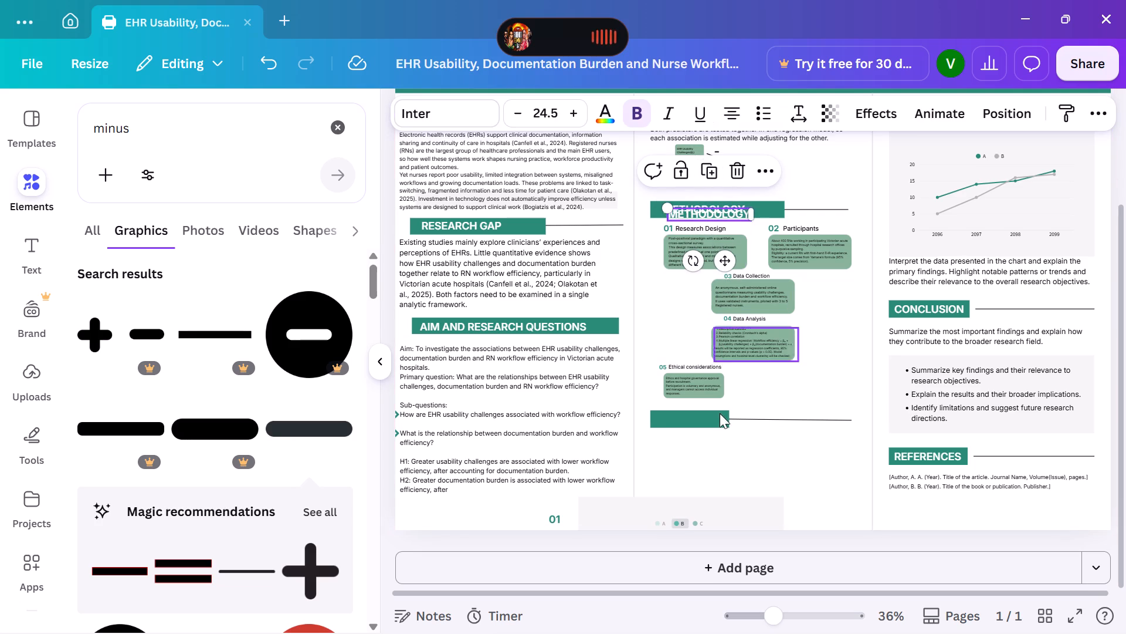
pyautogui.click(720, 426)
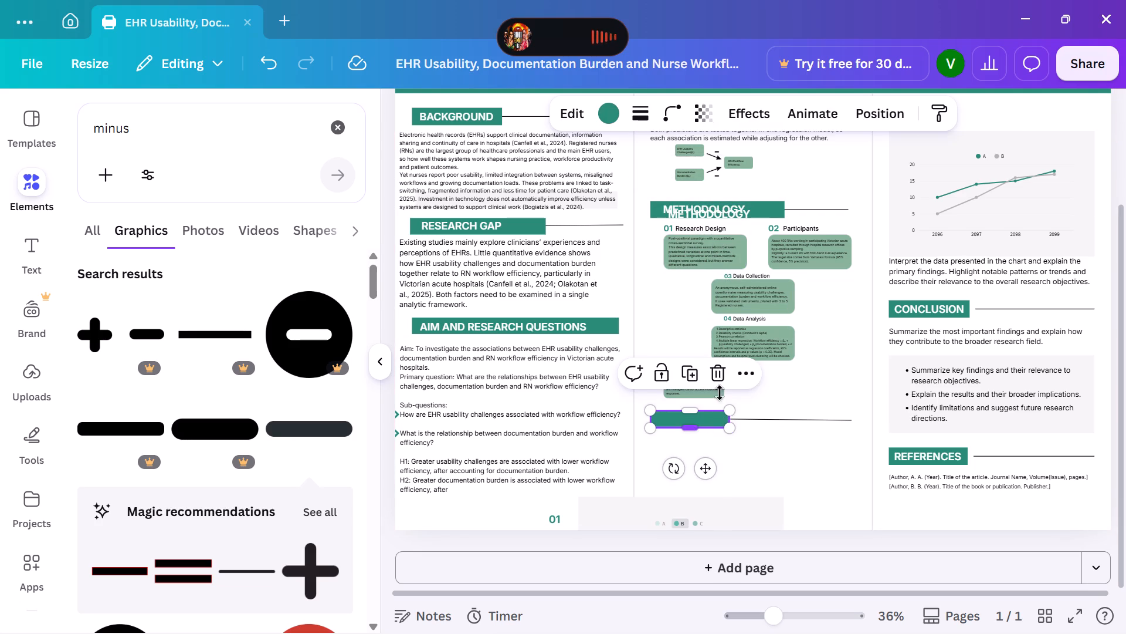
pyautogui.click(764, 214)
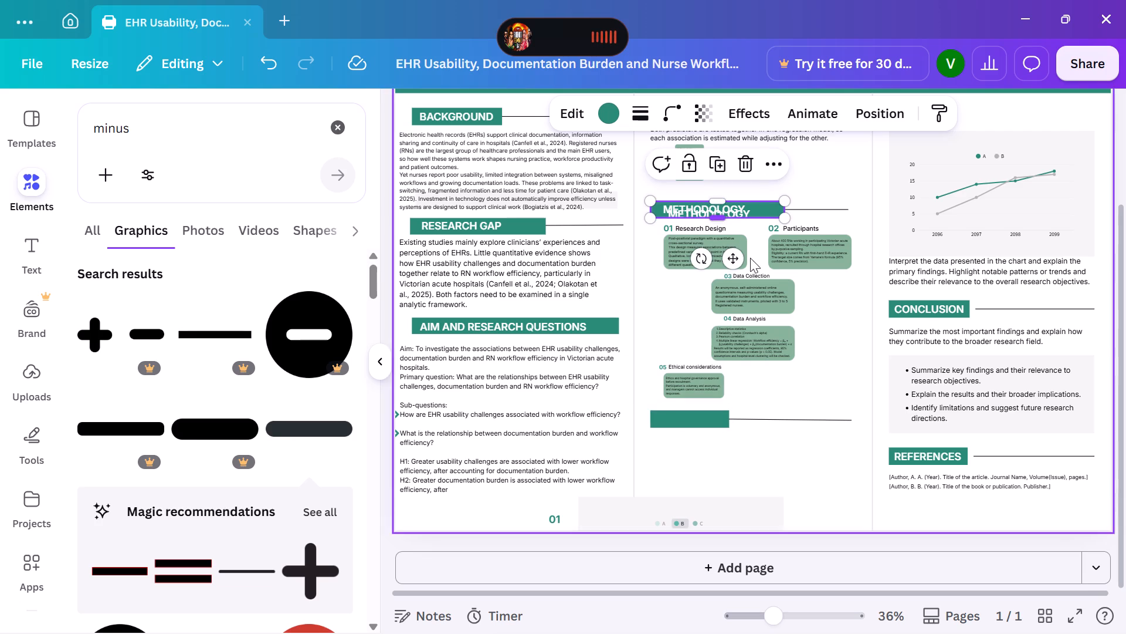
pyautogui.click(724, 412)
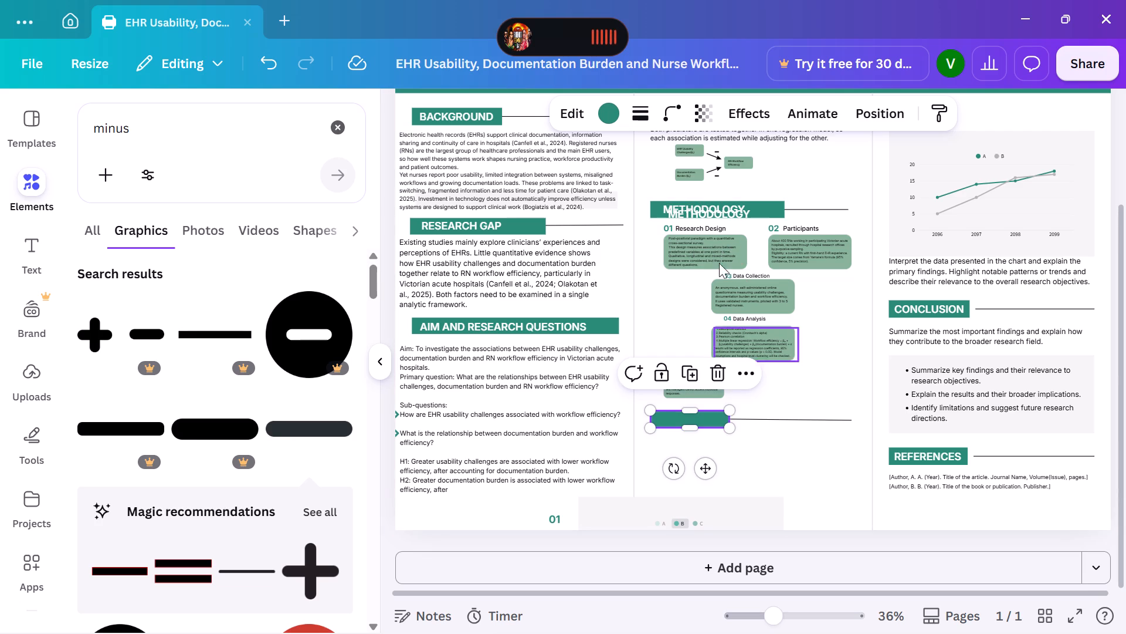
pyautogui.click(541, 220)
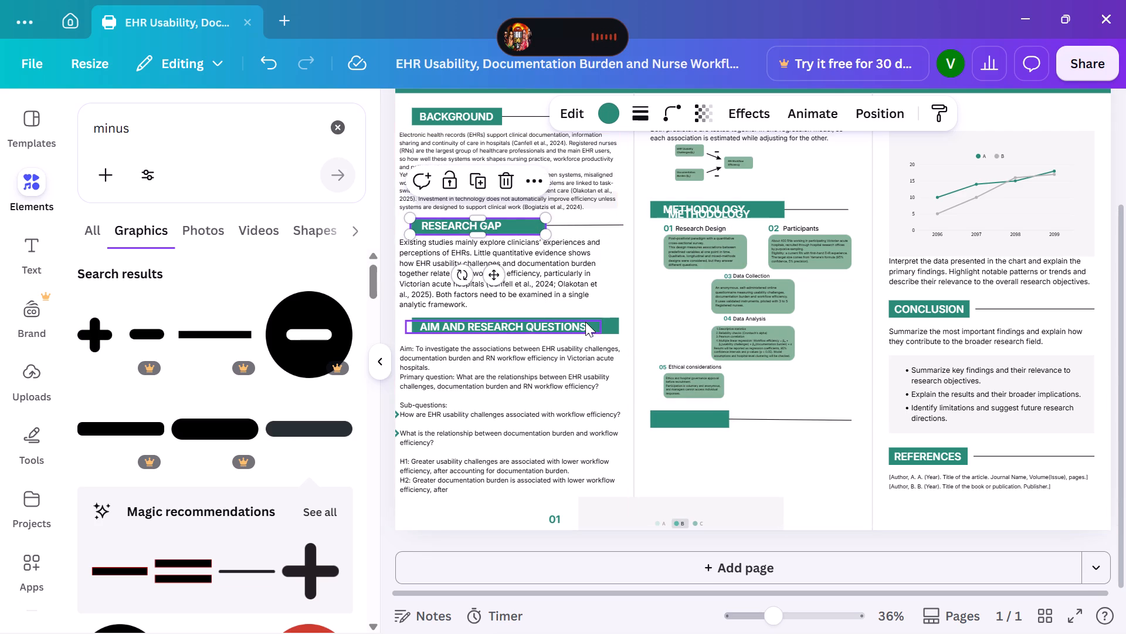
pyautogui.click(606, 322)
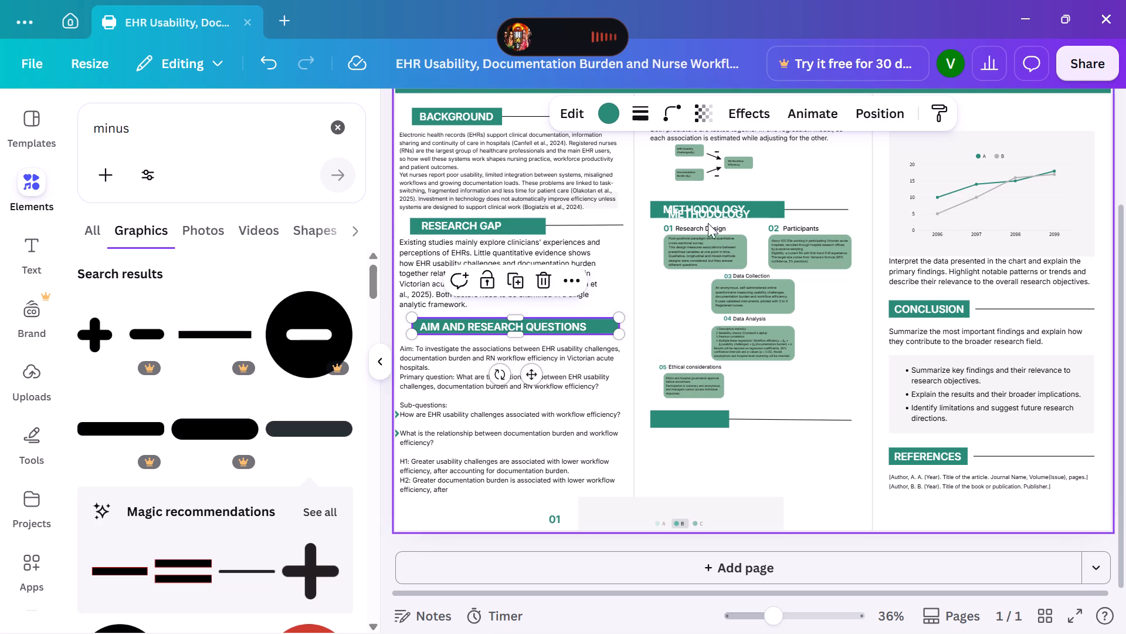
pyautogui.moveTo(713, 211); pyautogui.dragTo(710, 315)
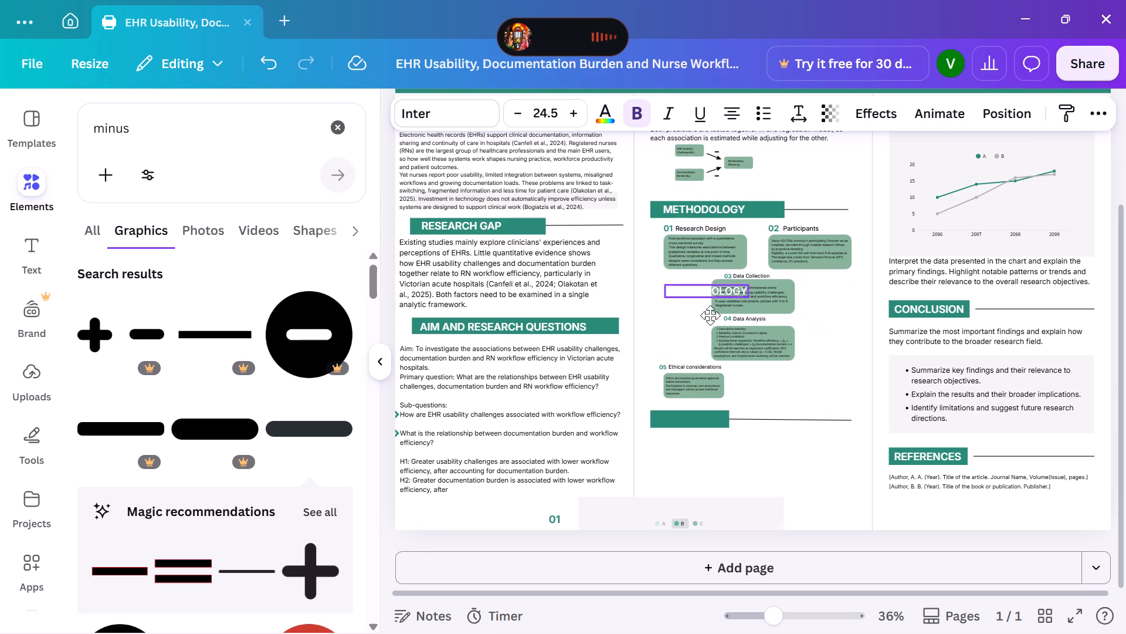
pyautogui.moveTo(710, 315); pyautogui.dragTo(703, 414)
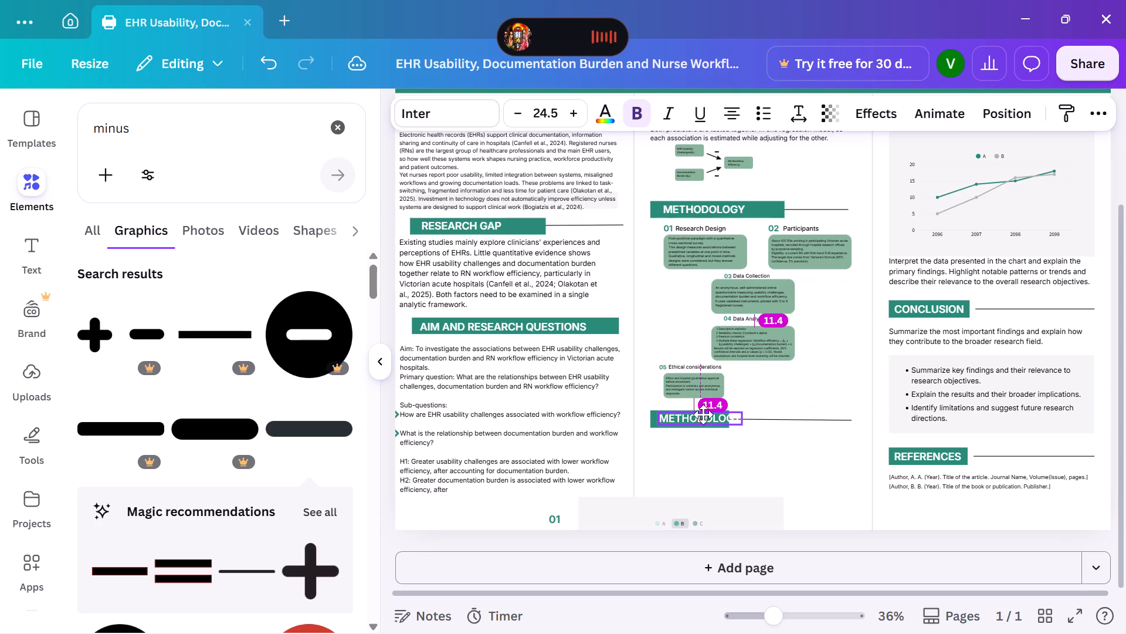
pyautogui.moveTo(703, 414); pyautogui.dragTo(700, 416)
pyautogui.click(724, 409)
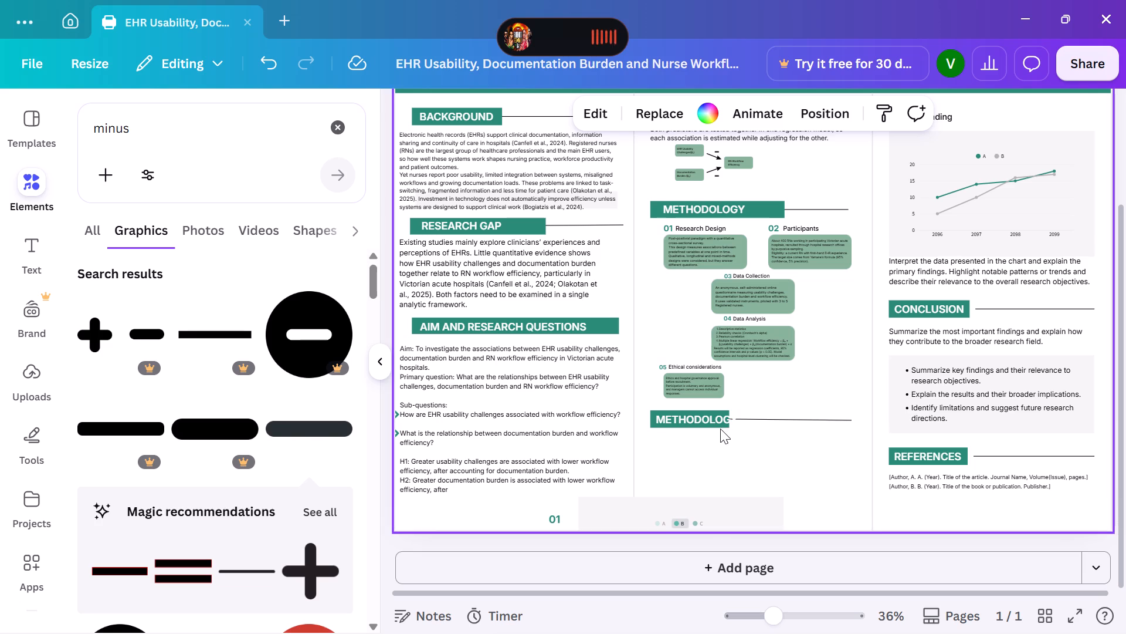
# Narrow the copied METHODOLOGY text box on the lower banner slightly from its right edge.
pyautogui.click(718, 421)
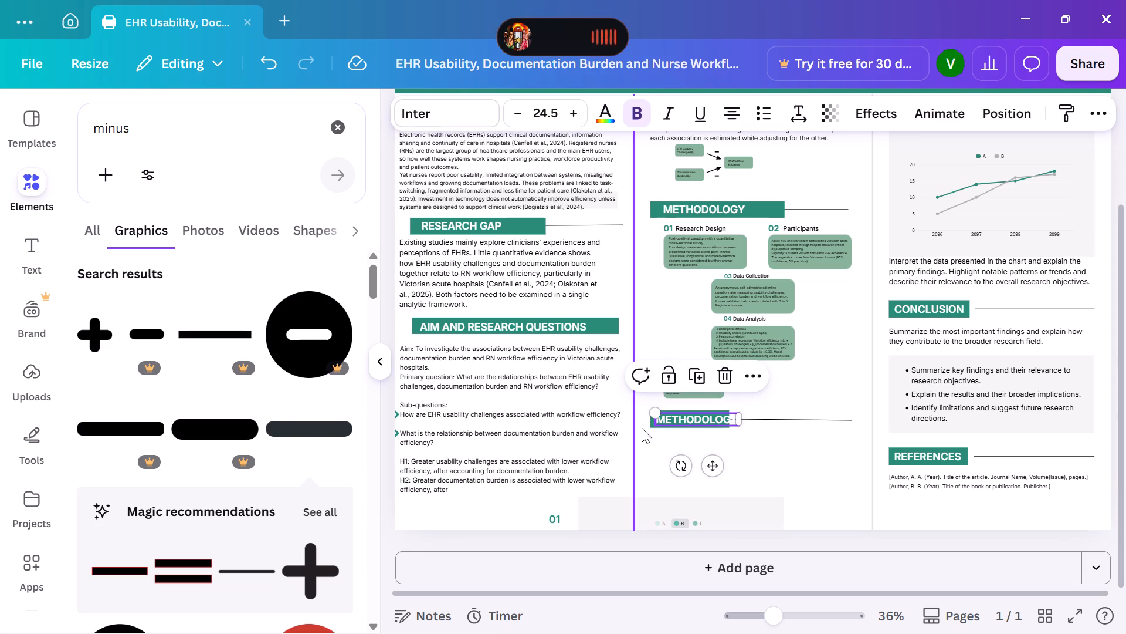
pyautogui.click(646, 428)
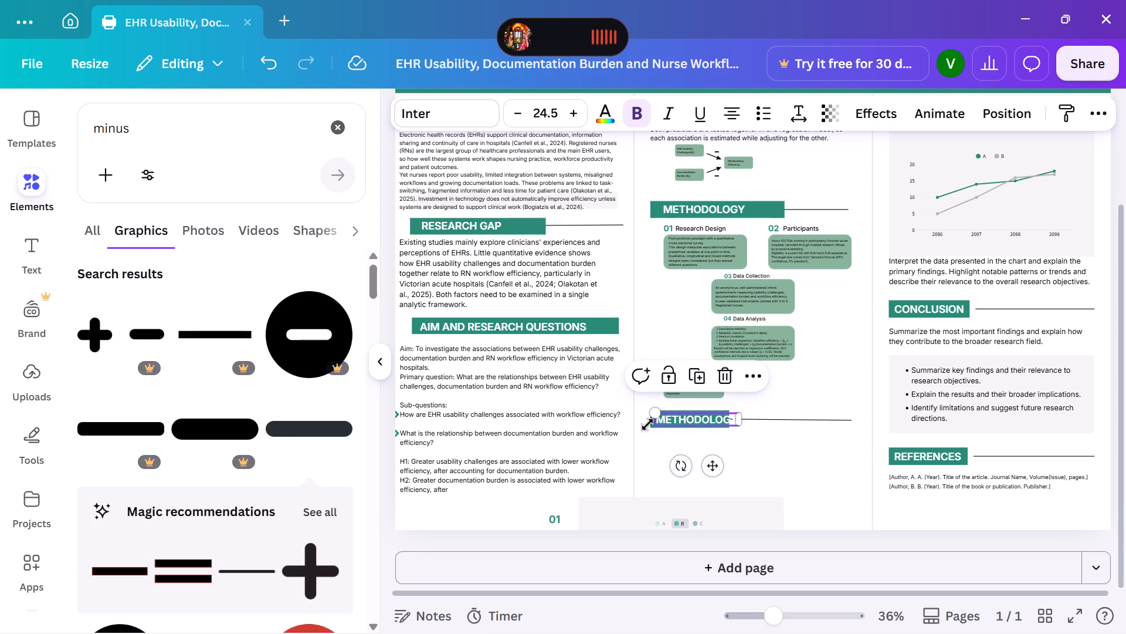
pyautogui.click(647, 424)
pyautogui.click(749, 396)
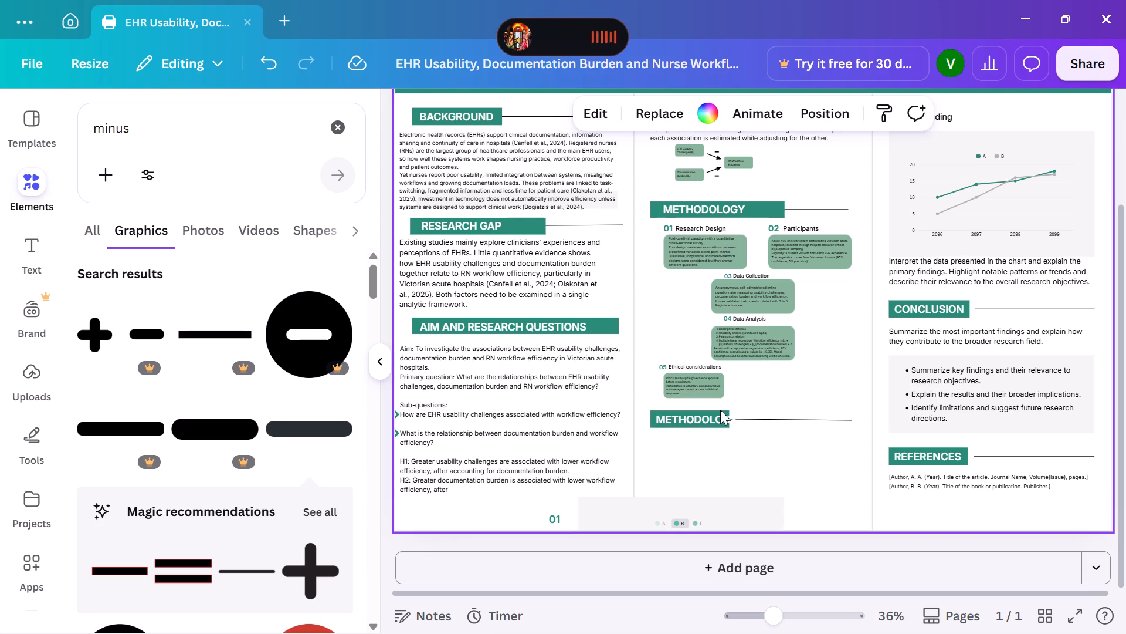
pyautogui.click(720, 410)
pyautogui.click(718, 414)
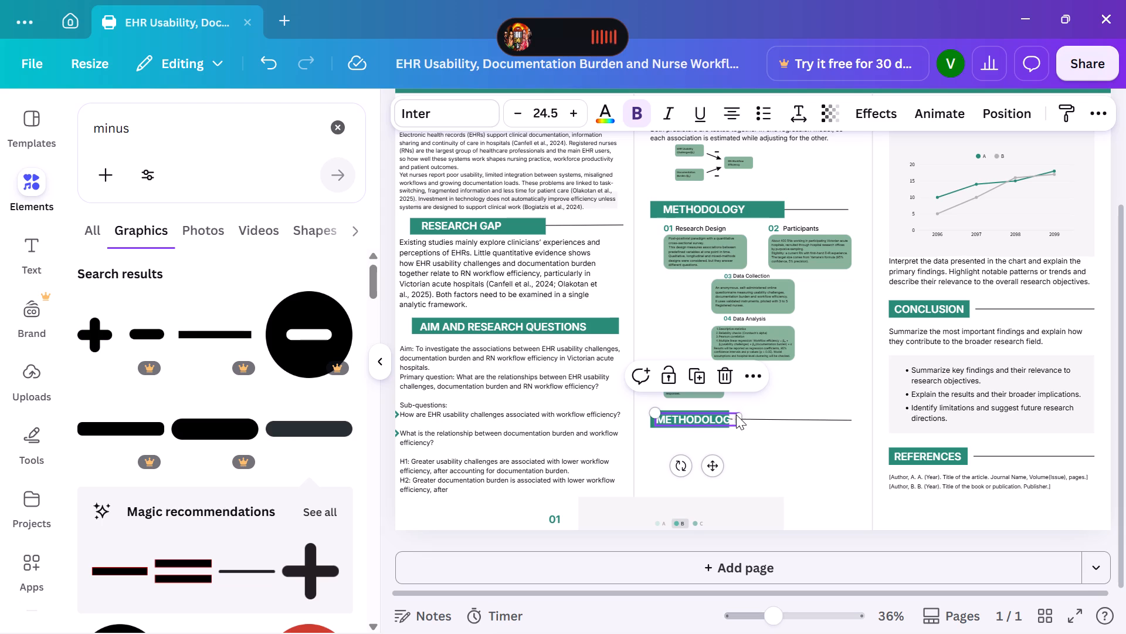
pyautogui.moveTo(740, 417); pyautogui.dragTo(738, 416)
pyautogui.moveTo(738, 416); pyautogui.dragTo(732, 415)
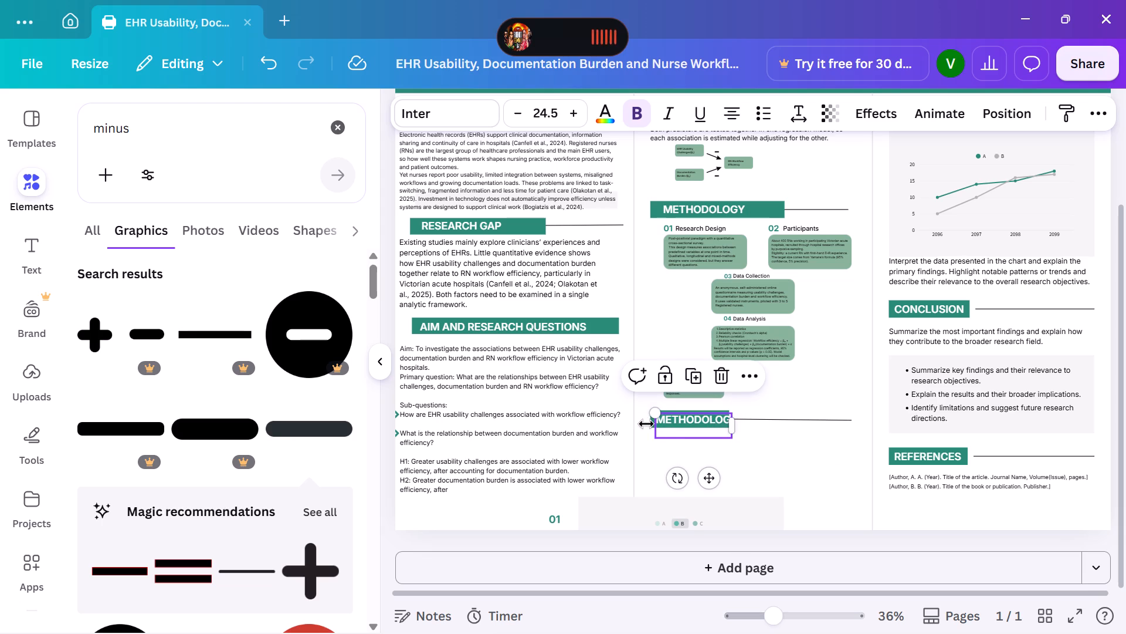
pyautogui.click(646, 424)
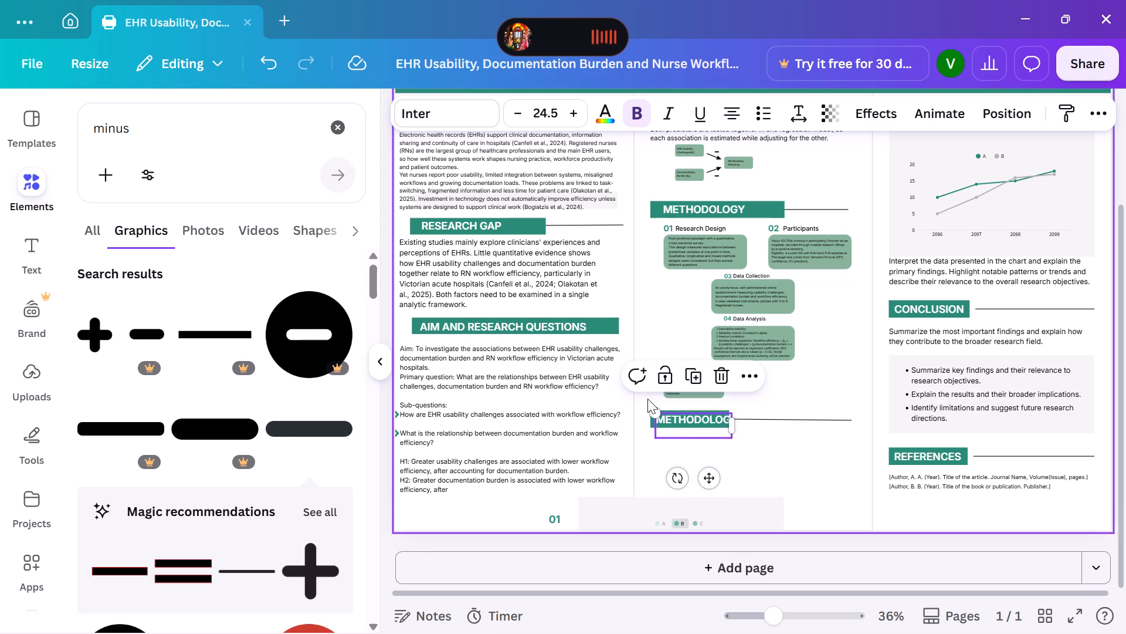
pyautogui.click(647, 399)
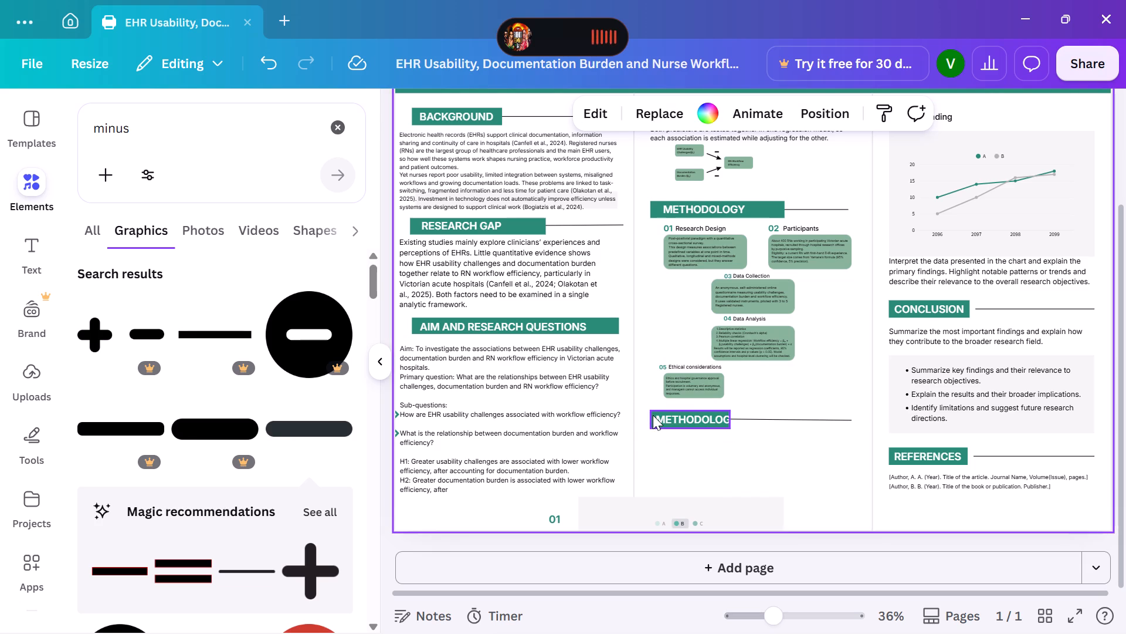
# Widen the green banner below the Ethical considerations box to about 132.5, keeping it one text line high.
pyautogui.click(653, 415)
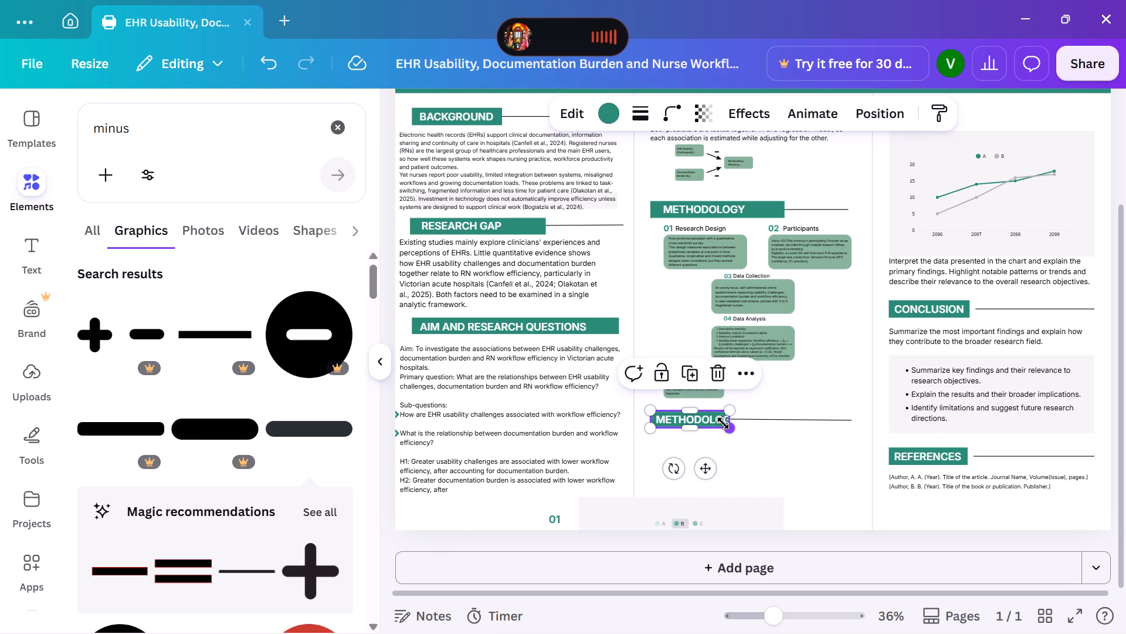
pyautogui.moveTo(728, 424); pyautogui.dragTo(775, 423)
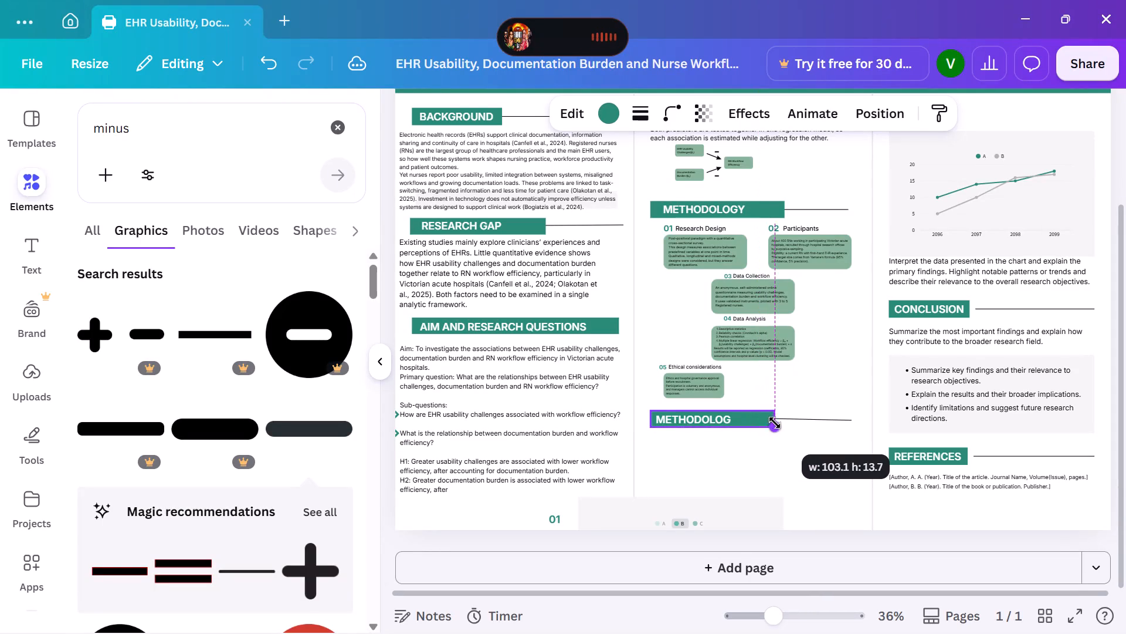
pyautogui.moveTo(775, 423); pyautogui.dragTo(782, 427)
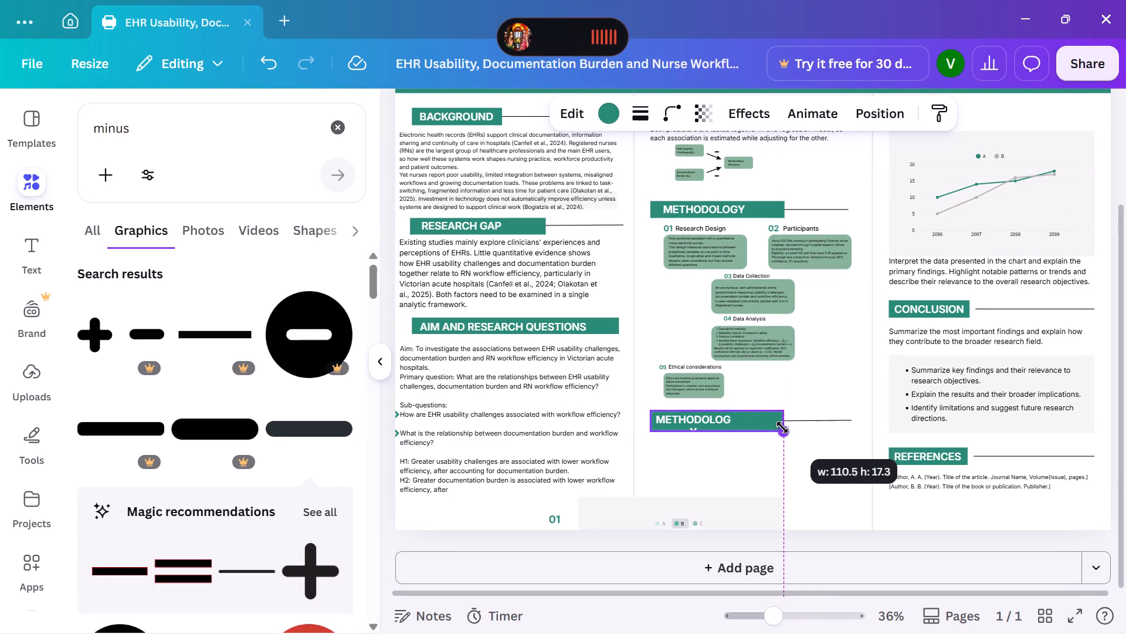
pyautogui.moveTo(782, 427); pyautogui.dragTo(790, 429)
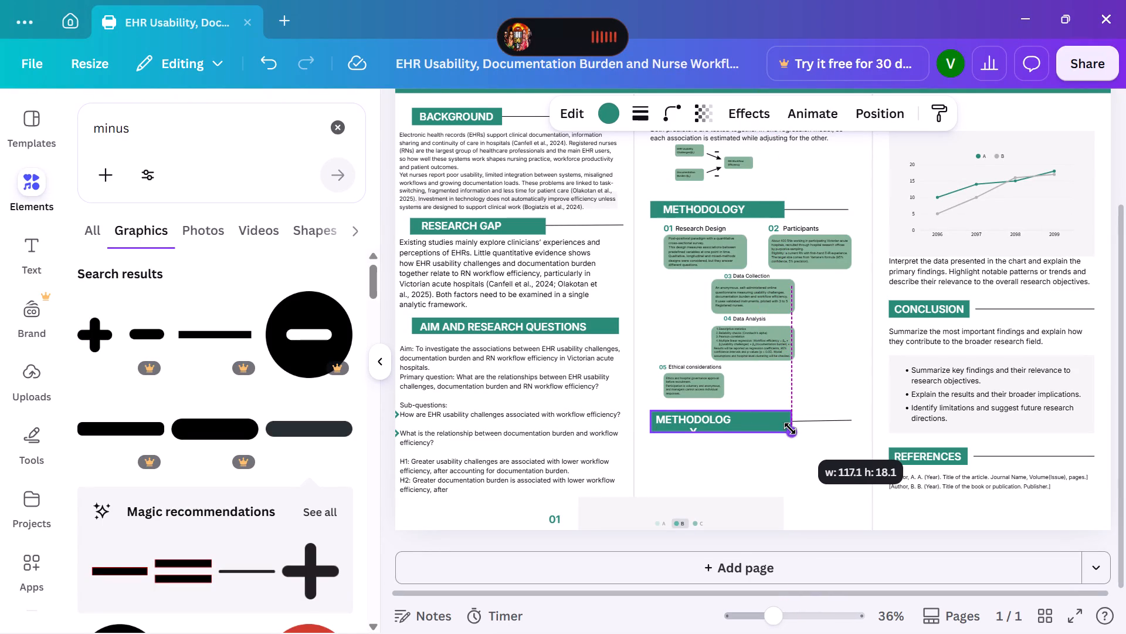
pyautogui.moveTo(790, 429); pyautogui.dragTo(808, 429)
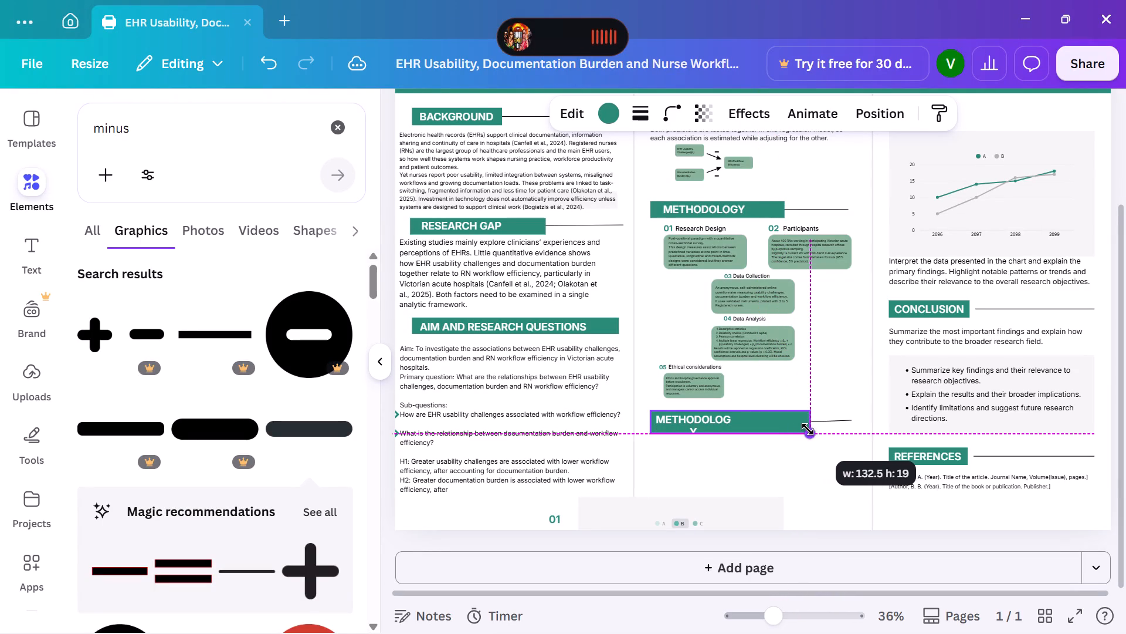
pyautogui.moveTo(808, 429); pyautogui.dragTo(809, 426)
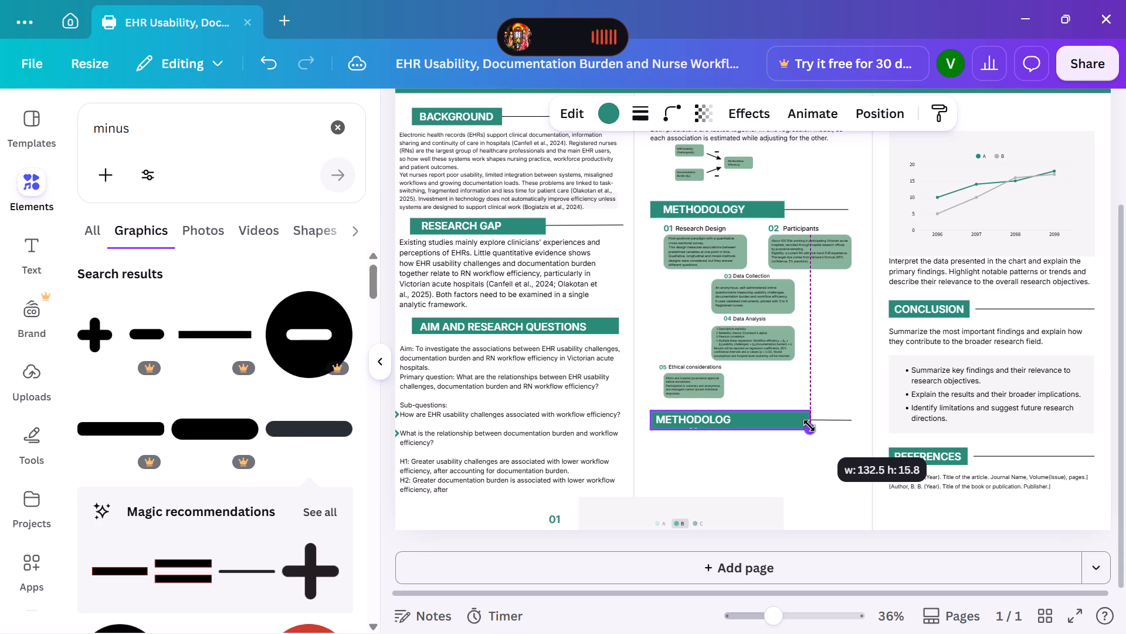
pyautogui.moveTo(809, 426); pyautogui.dragTo(810, 424)
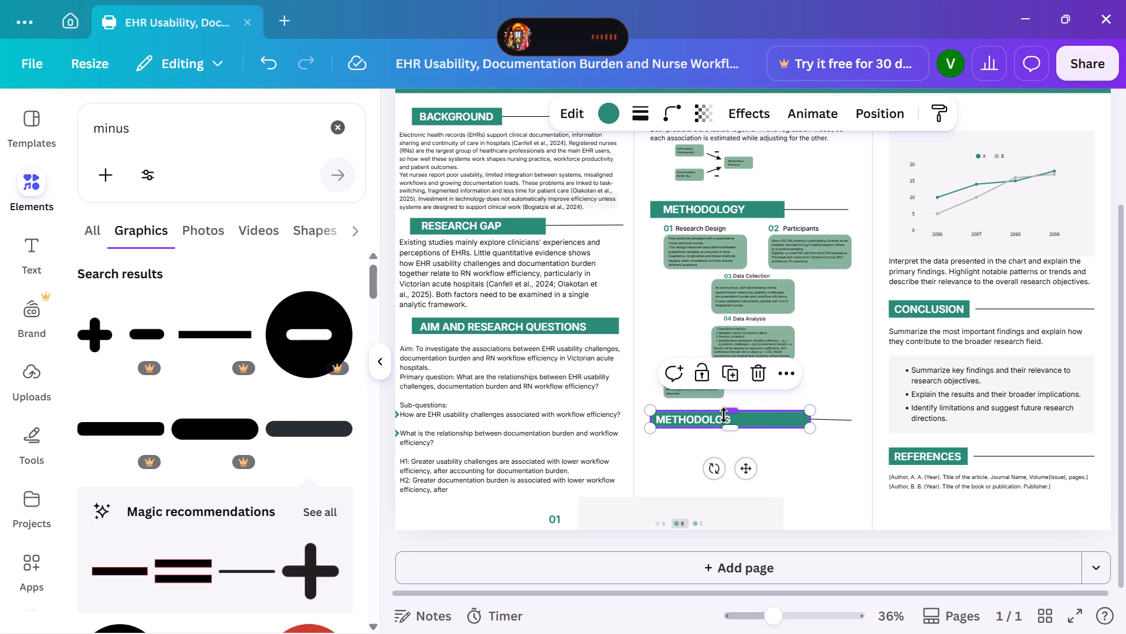
pyautogui.click(715, 415)
pyautogui.click(771, 447)
# Shift the METHODOLOGY text box on the lower banner to the banner's left edge and widen it to fit the word on one line.
pyautogui.click(724, 419)
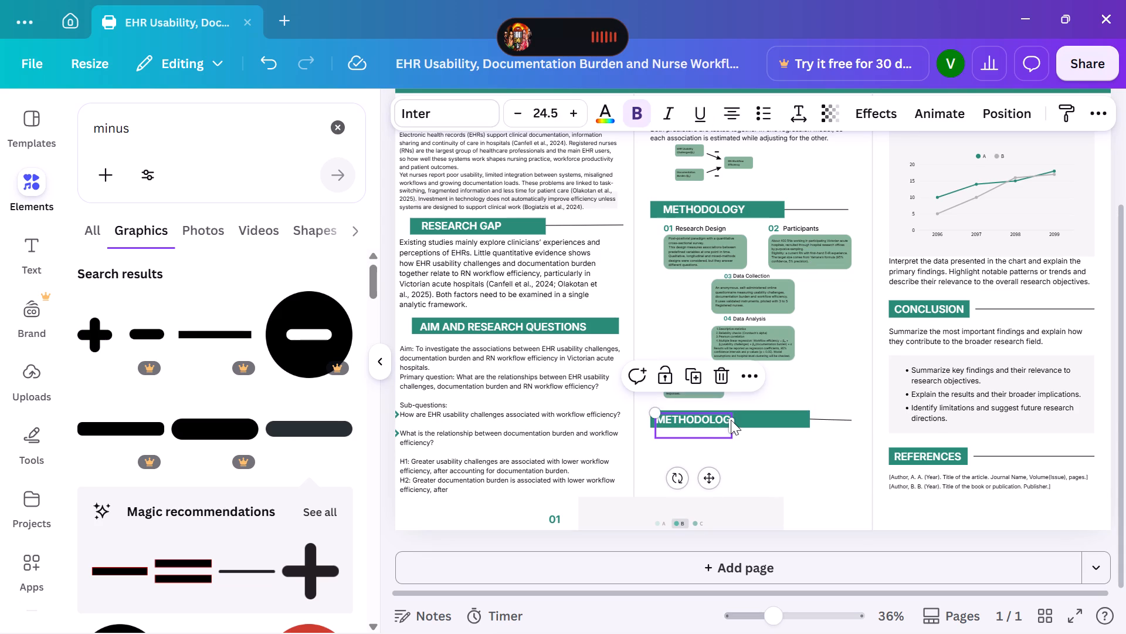
pyautogui.click(731, 423)
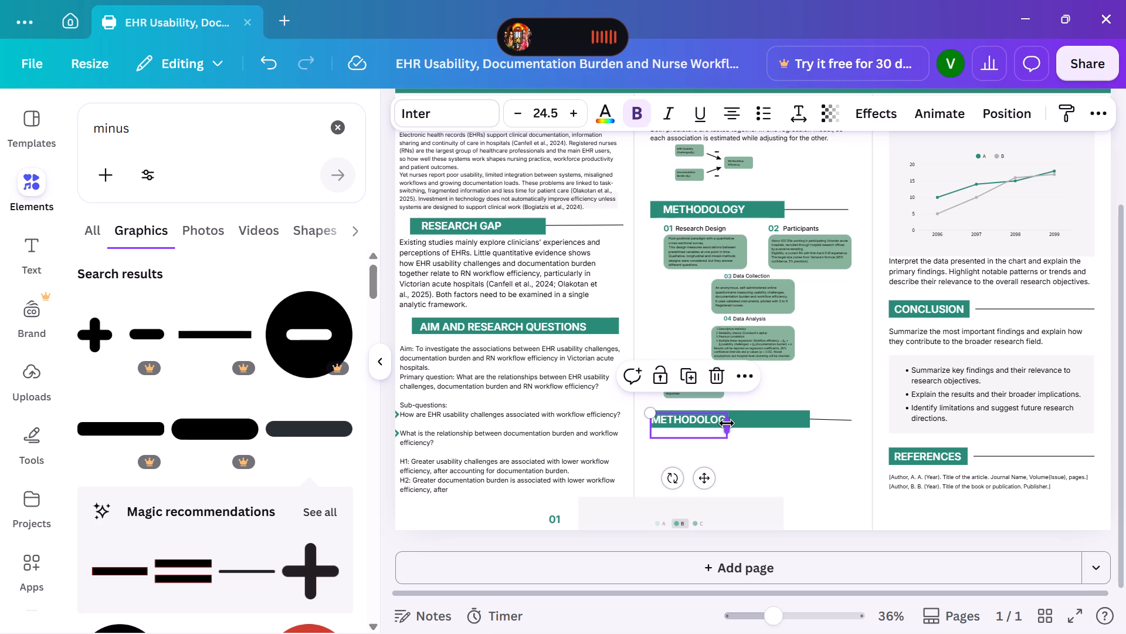
pyautogui.moveTo(727, 423); pyautogui.dragTo(736, 423)
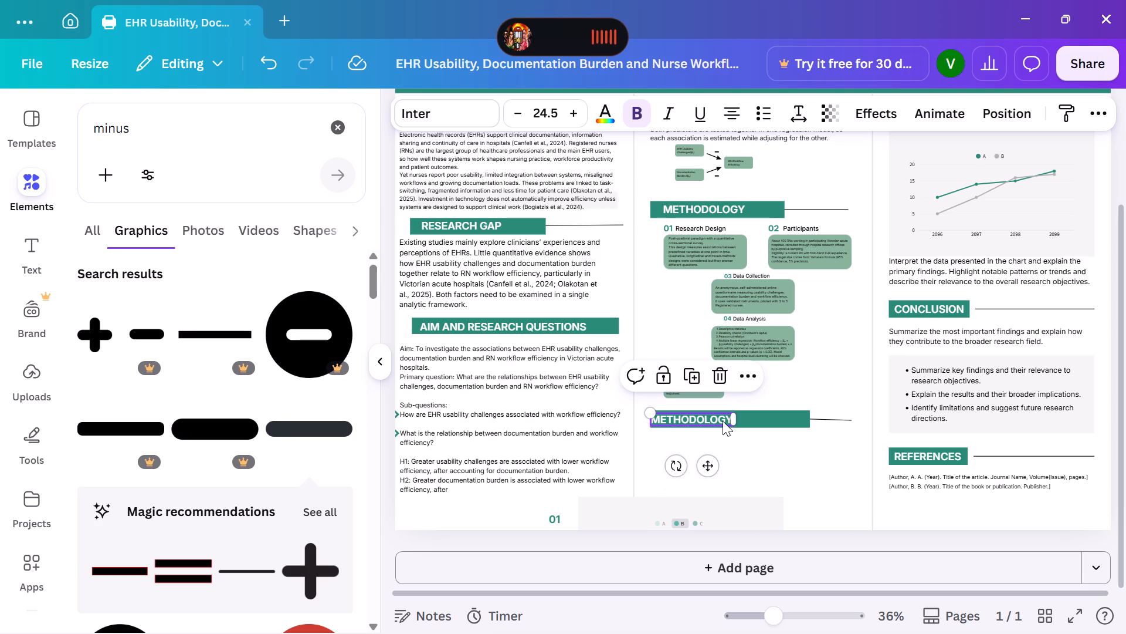
pyautogui.click(720, 420)
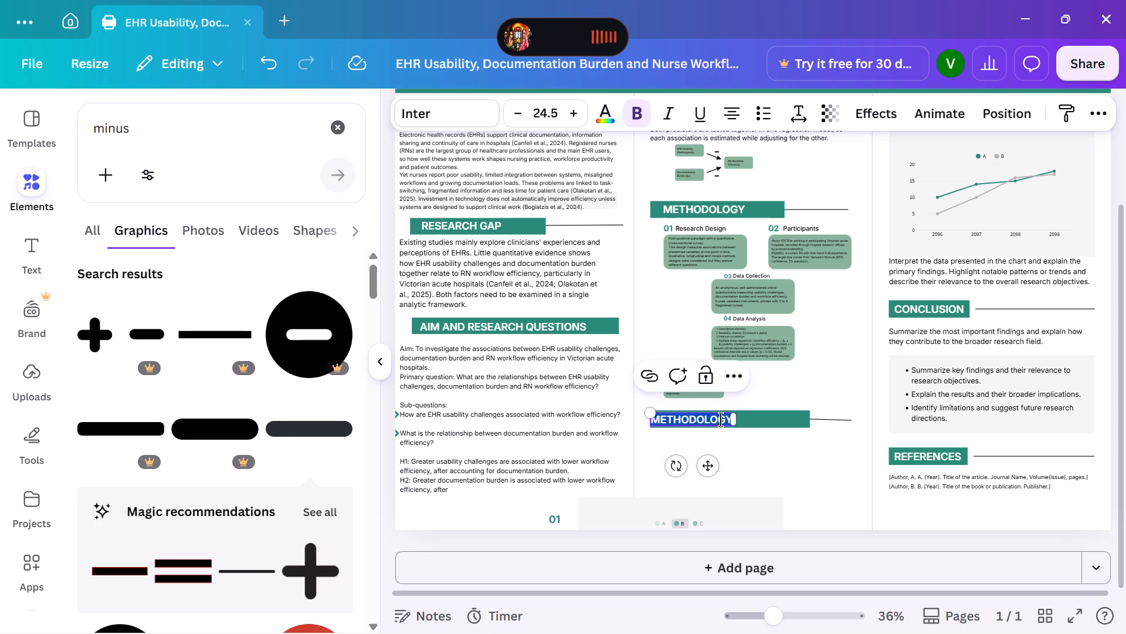
pyautogui.press('BackSpace')
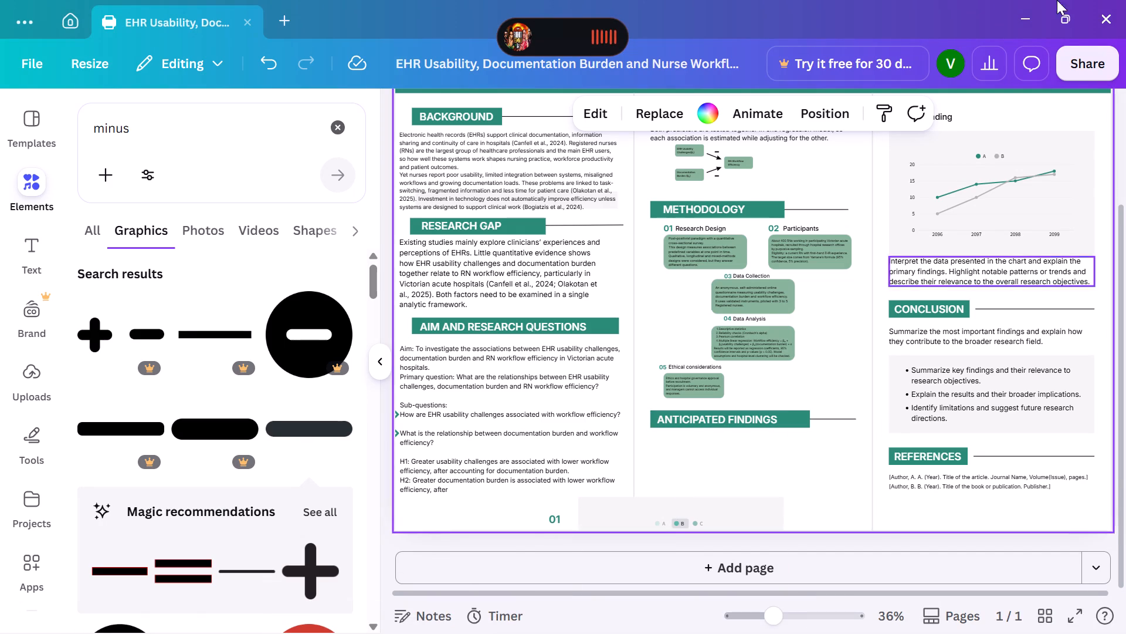
pyautogui.click(513, 274)
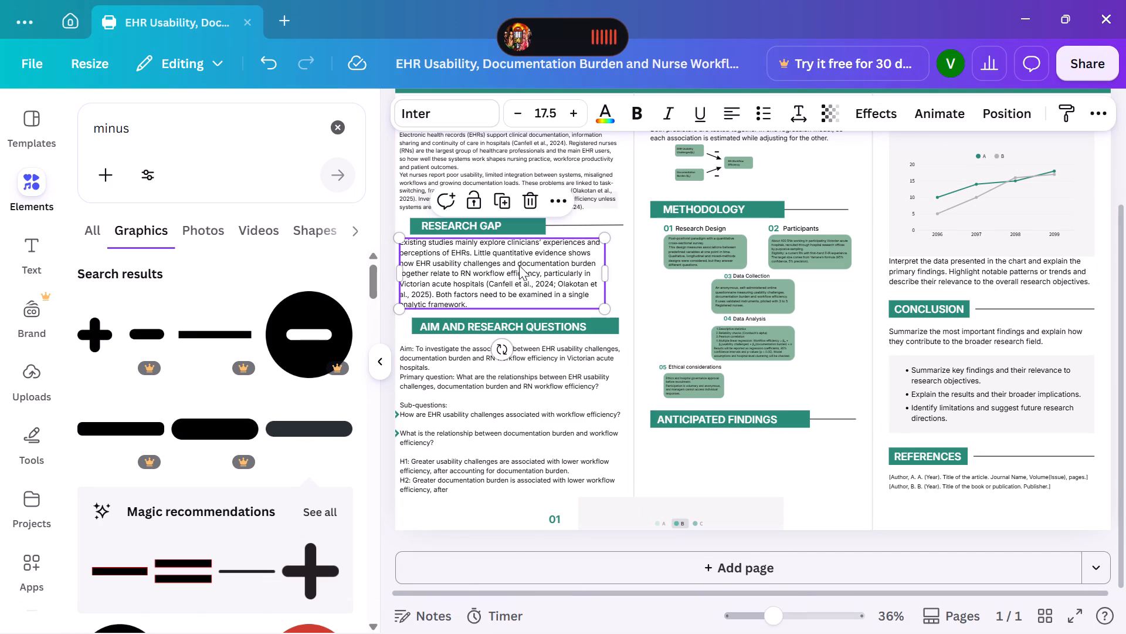
pyautogui.click(501, 201)
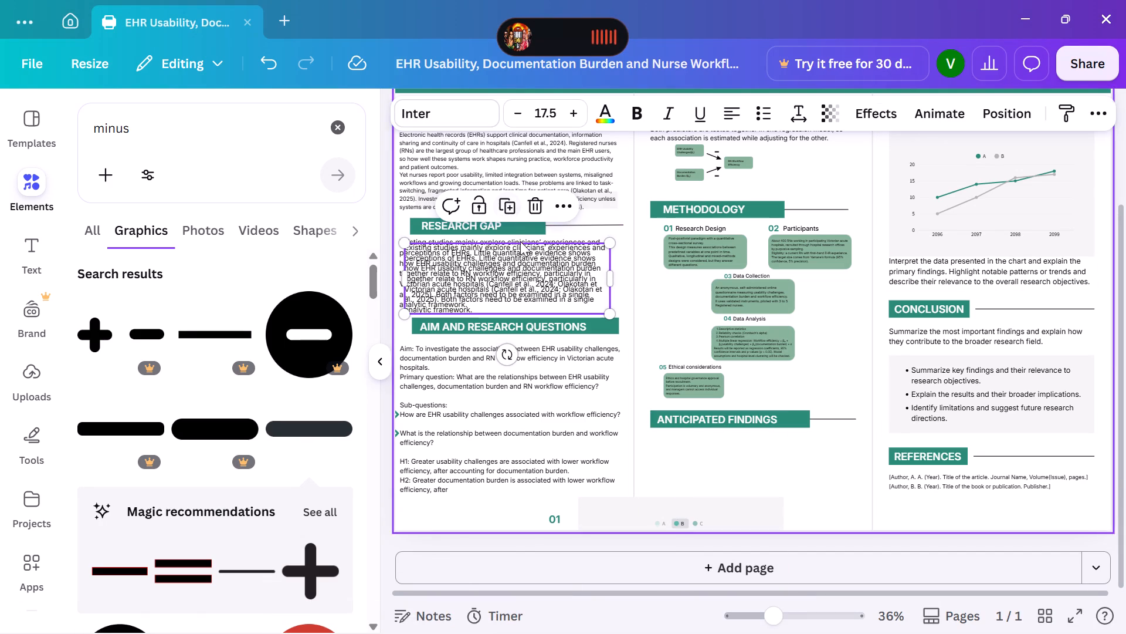
pyautogui.moveTo(521, 259); pyautogui.dragTo(663, 412)
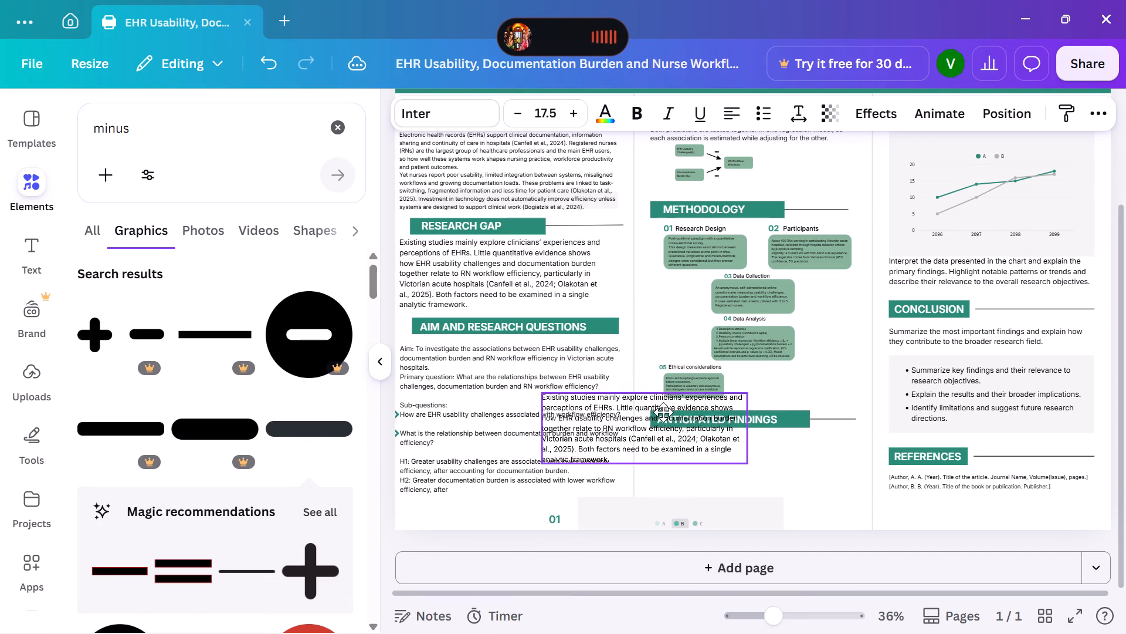
pyautogui.moveTo(663, 412); pyautogui.dragTo(680, 431)
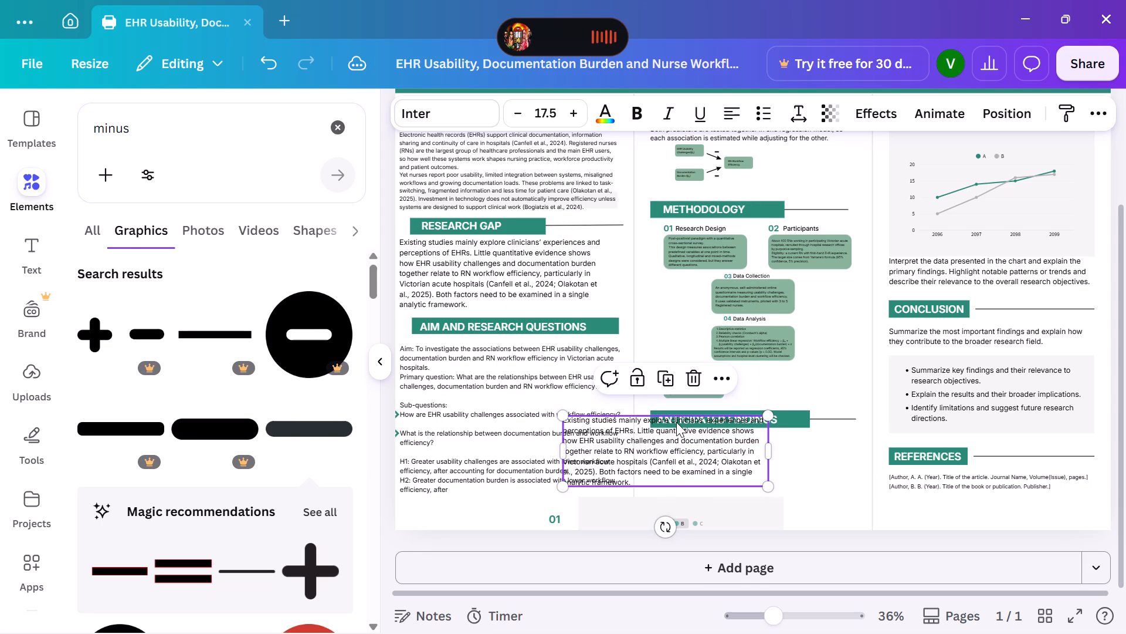
pyautogui.moveTo(677, 442); pyautogui.dragTo(749, 467)
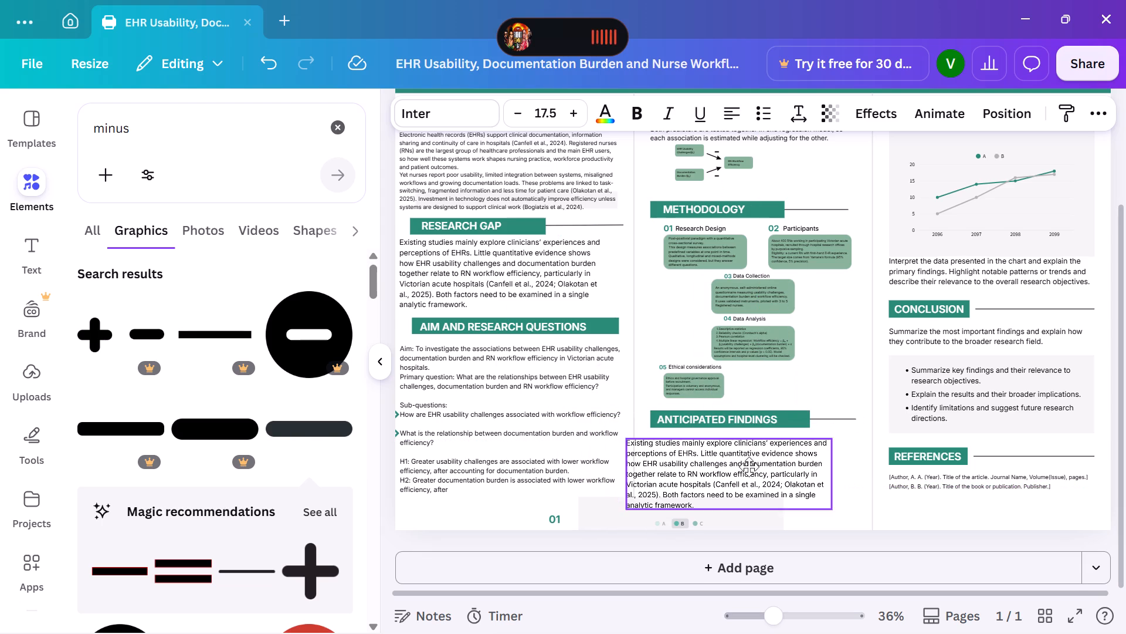
pyautogui.moveTo(749, 467); pyautogui.dragTo(765, 462)
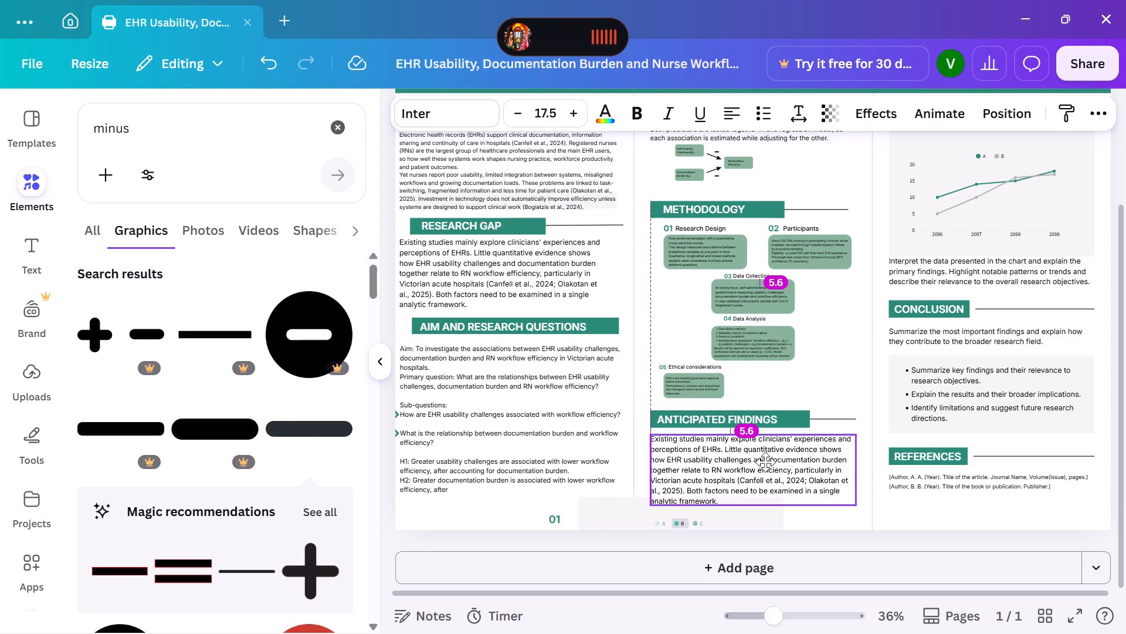
pyautogui.moveTo(765, 462); pyautogui.dragTo(767, 461)
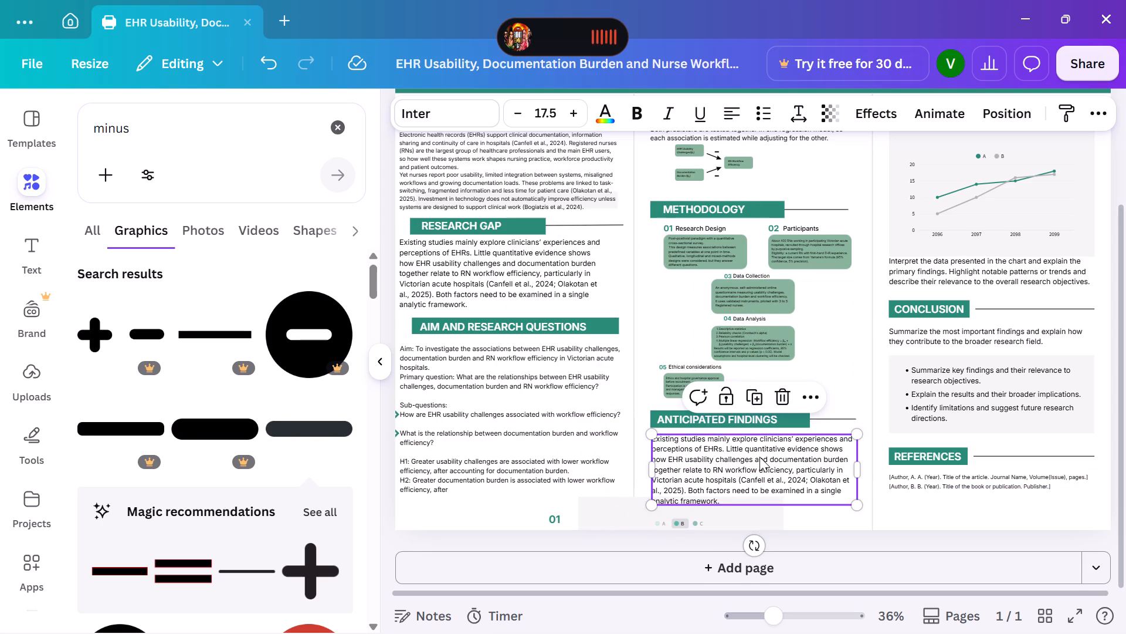
# Replace the duplicated paragraph's text with the copied Anticipated Findings body.
pyautogui.click(756, 456)
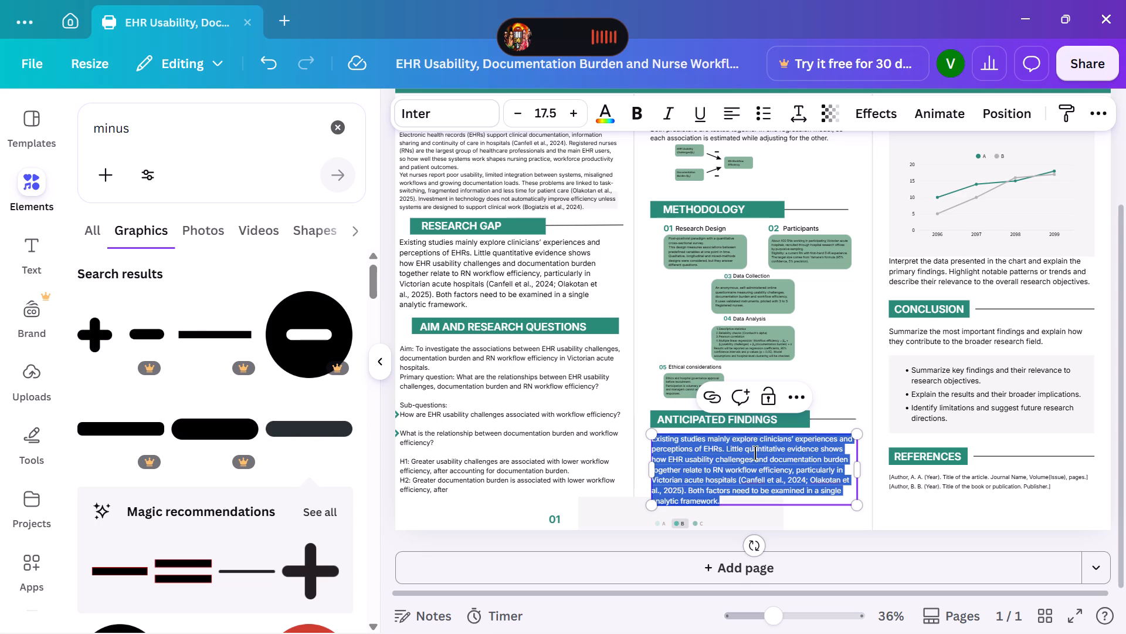
pyautogui.press('BackSpace')
pyautogui.hotkey('ctrl', 'v')
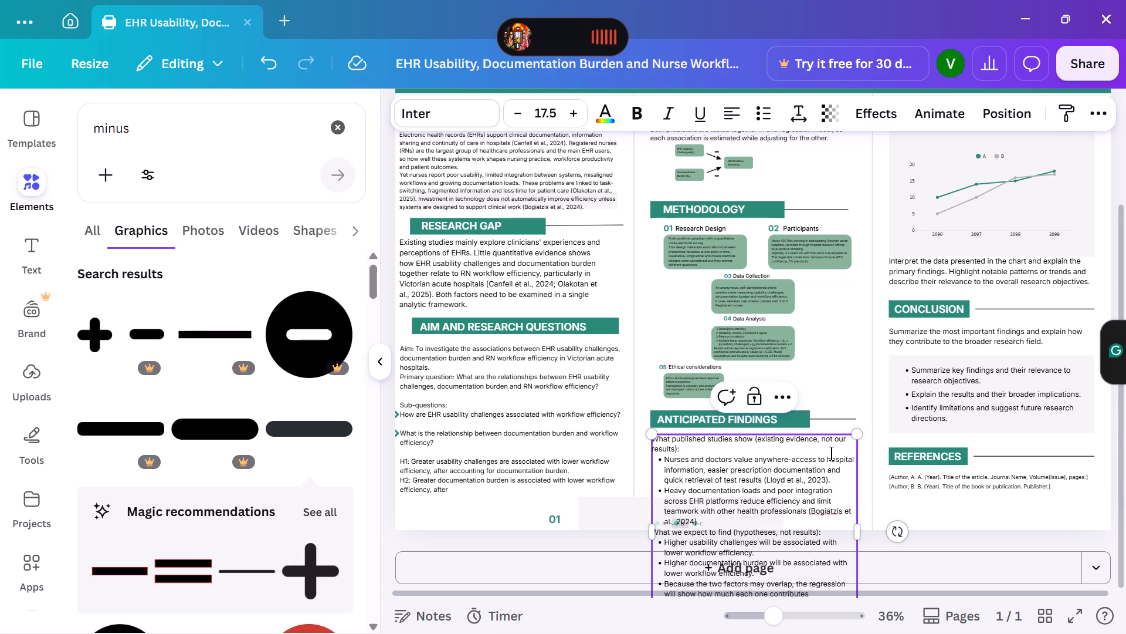
# Scale the Anticipated Findings body down to about font size 12.4 and widen its box to nearly the full column width.
pyautogui.click(854, 437)
pyautogui.scroll(-1, 938, 439)
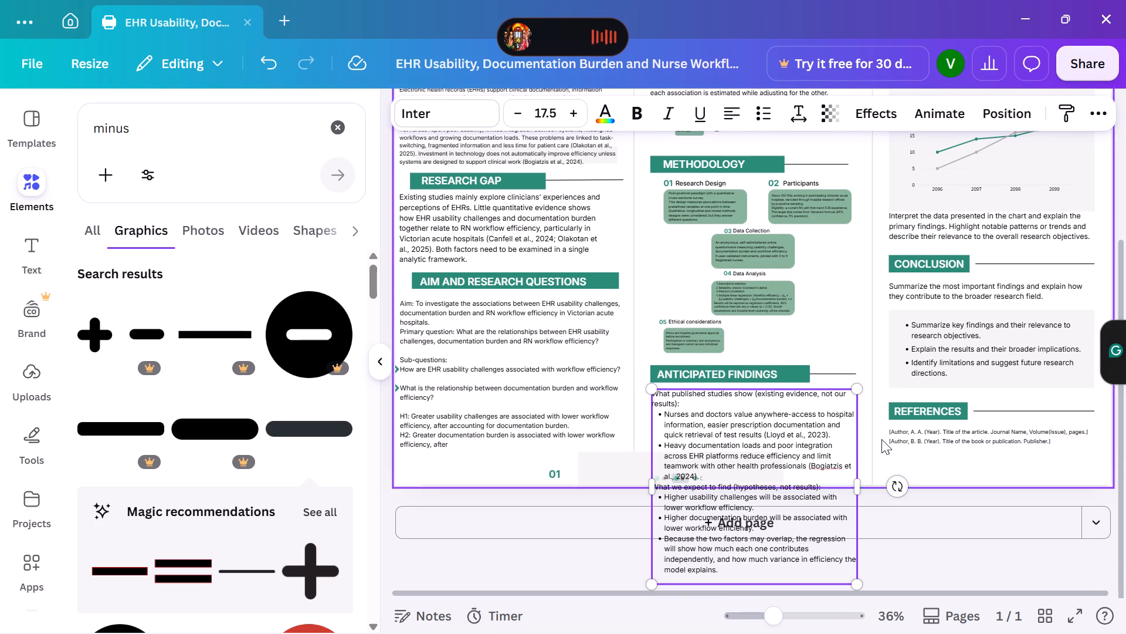
pyautogui.moveTo(852, 584); pyautogui.dragTo(849, 553)
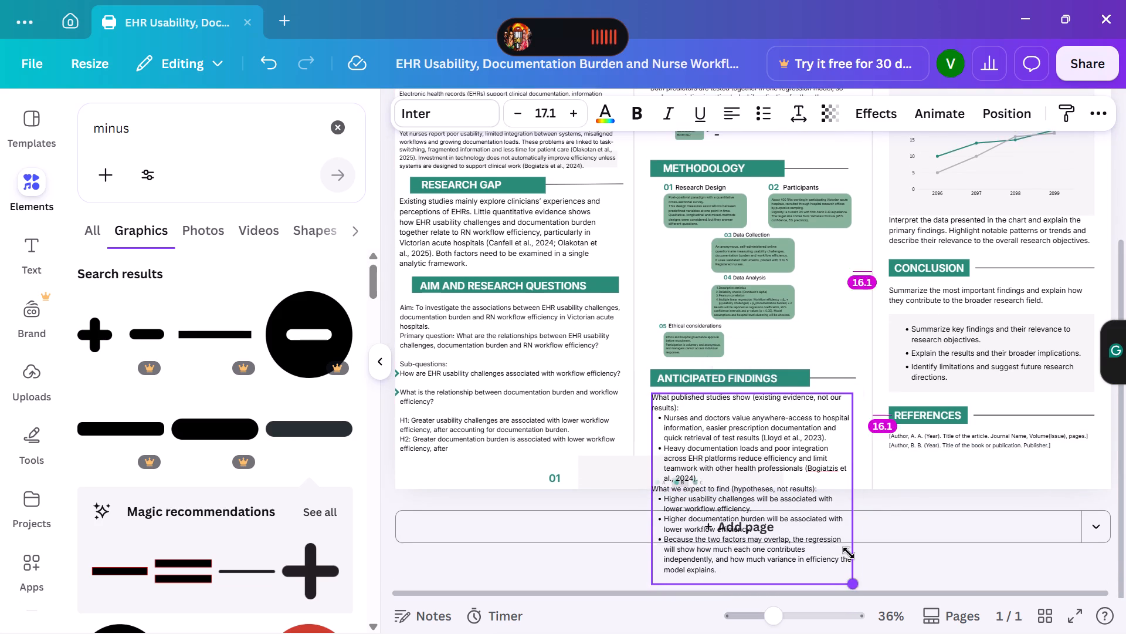
pyautogui.moveTo(849, 553); pyautogui.dragTo(847, 520)
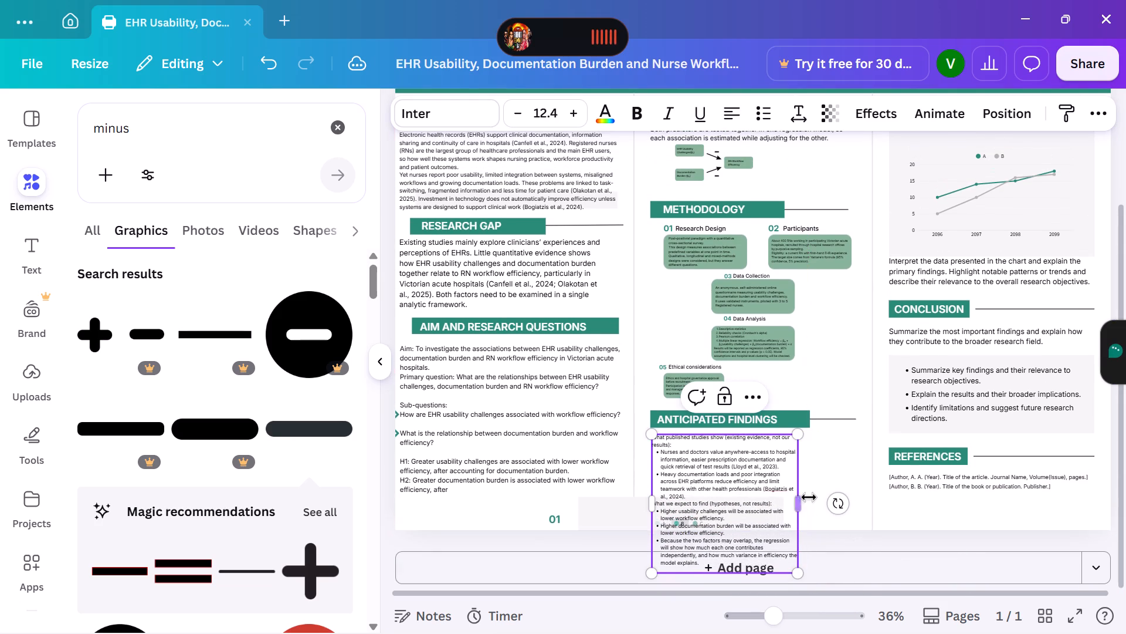
pyautogui.moveTo(798, 503); pyautogui.dragTo(833, 503)
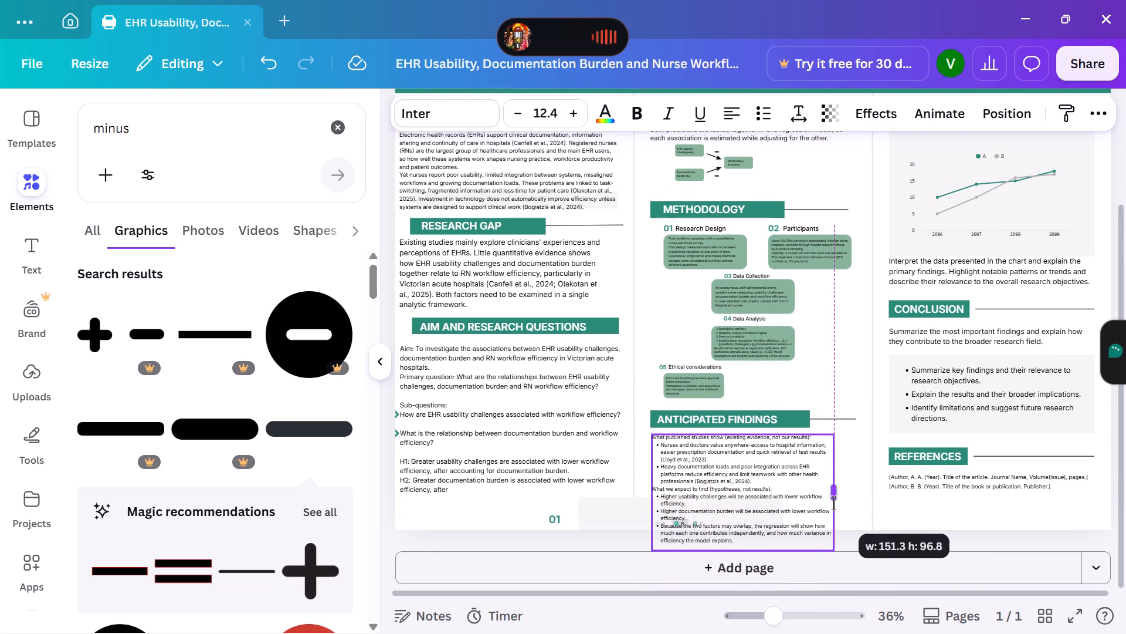
pyautogui.moveTo(833, 503); pyautogui.dragTo(852, 503)
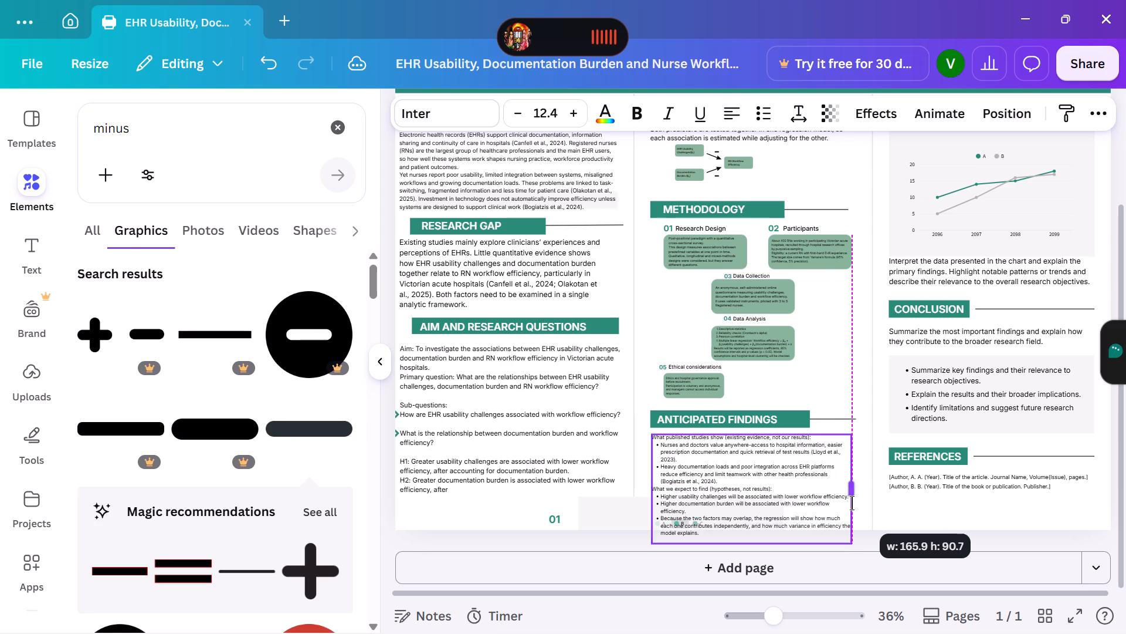
pyautogui.moveTo(852, 503); pyautogui.dragTo(855, 503)
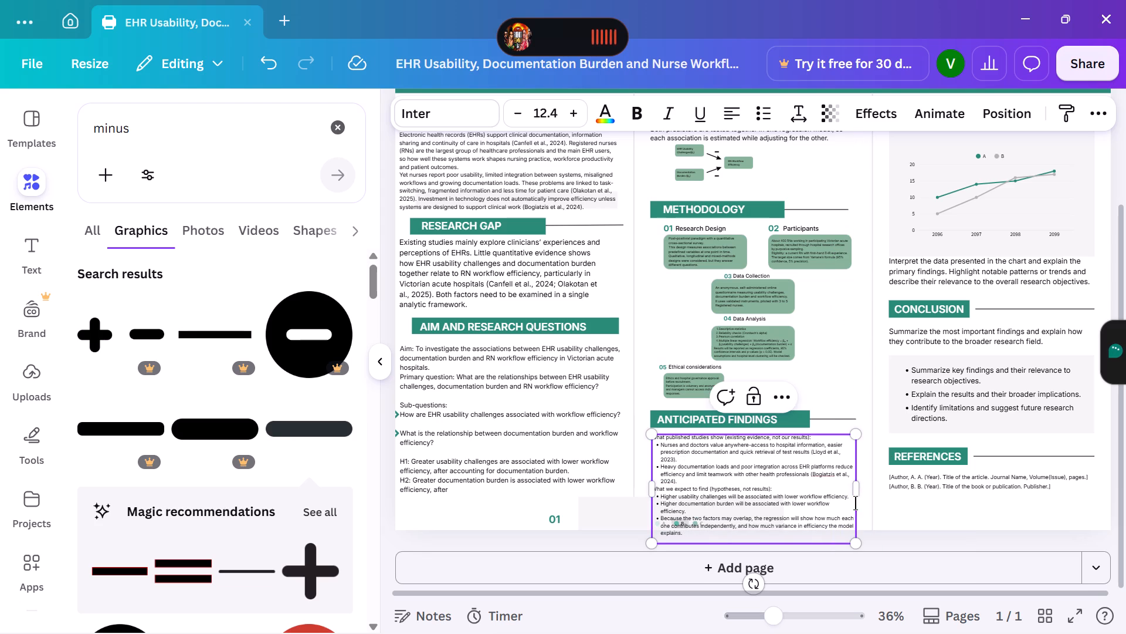
# Scale the Anticipated Findings body text box down slightly further, to font size 12.
pyautogui.click(649, 540)
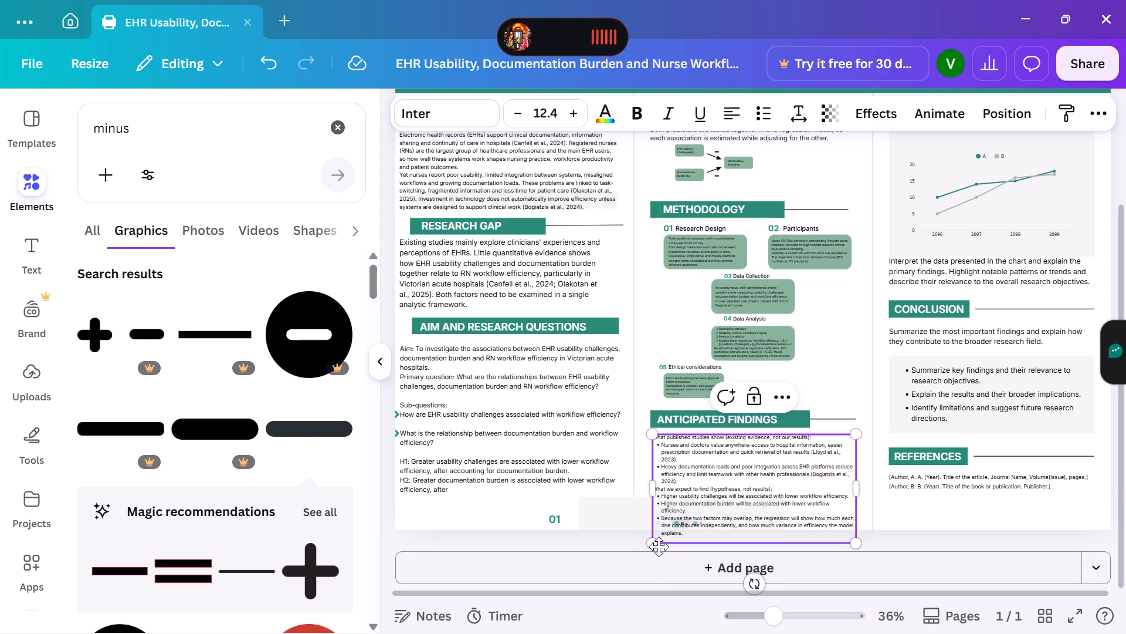
pyautogui.moveTo(654, 548); pyautogui.dragTo(653, 547)
pyautogui.moveTo(653, 547); pyautogui.dragTo(654, 542)
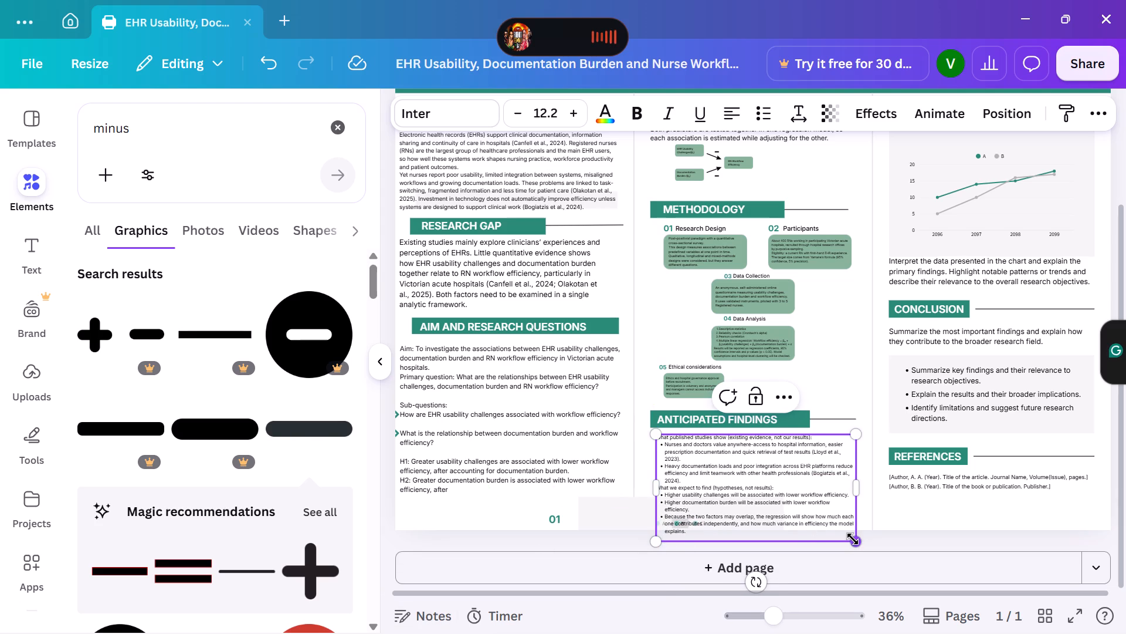
pyautogui.moveTo(853, 539); pyautogui.dragTo(853, 532)
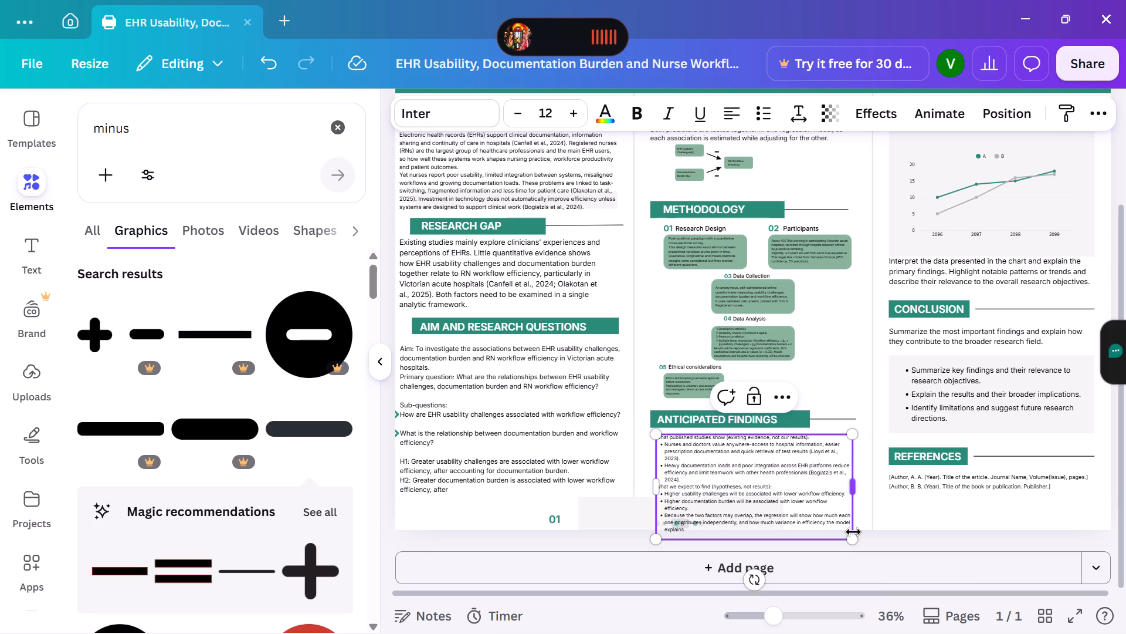
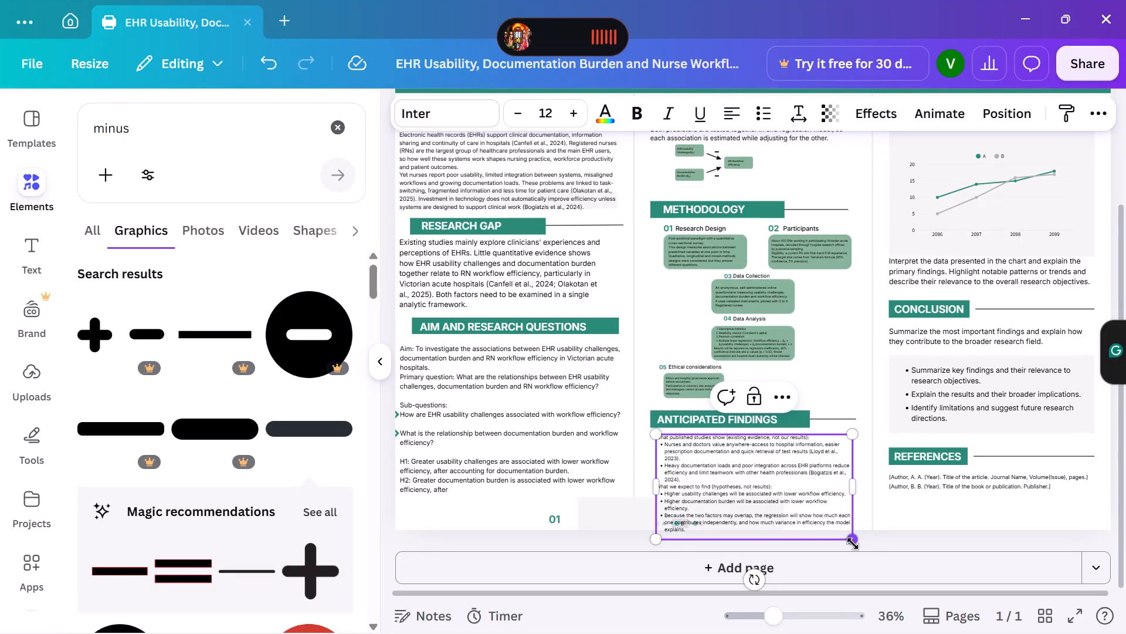
# Scale the Anticipated Findings text down to size 10.8 and widen its text box to about 159.8.
pyautogui.moveTo(856, 542); pyautogui.dragTo(842, 517)
pyautogui.click(832, 484)
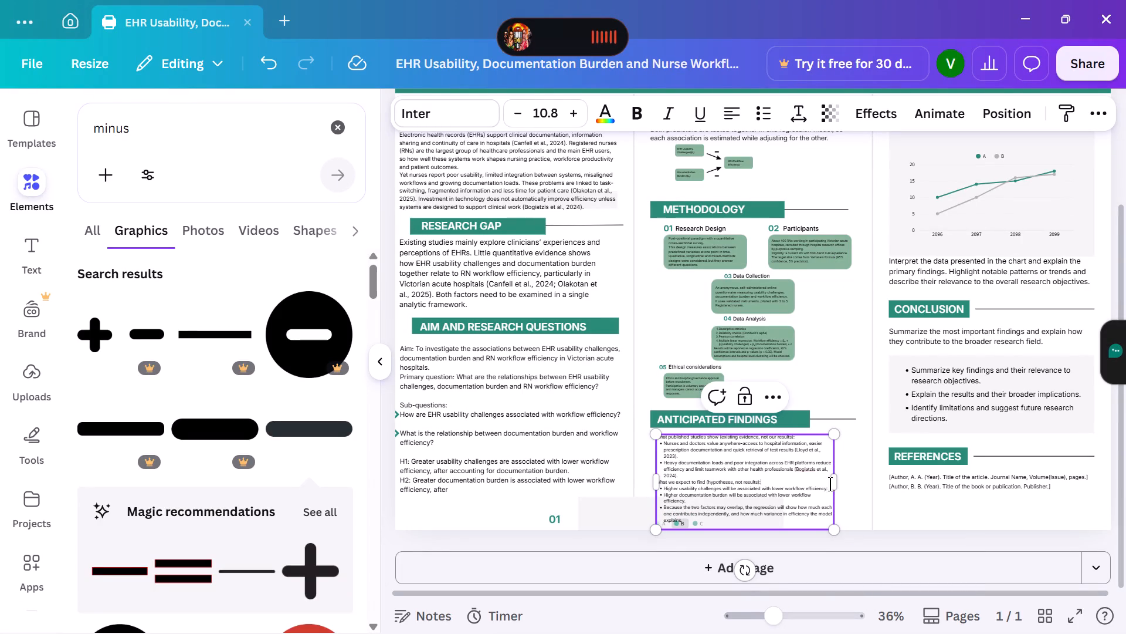
pyautogui.click(836, 482)
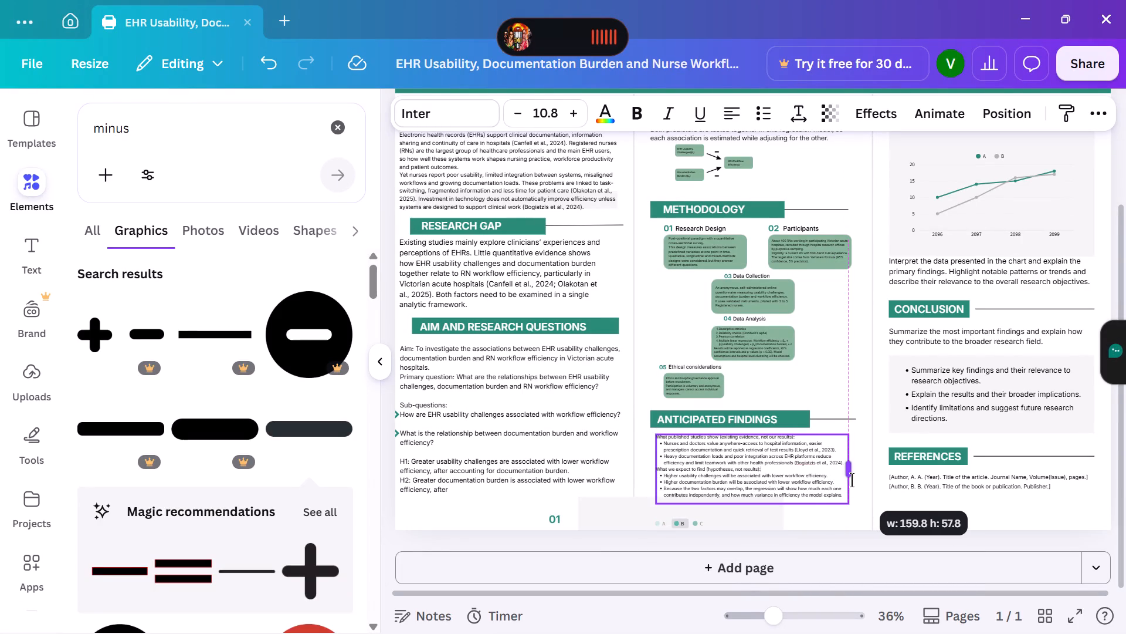
# Delete the leftover chart placeholder behind the Anticipated Findings text at the bottom of the middle column.
pyautogui.click(700, 517)
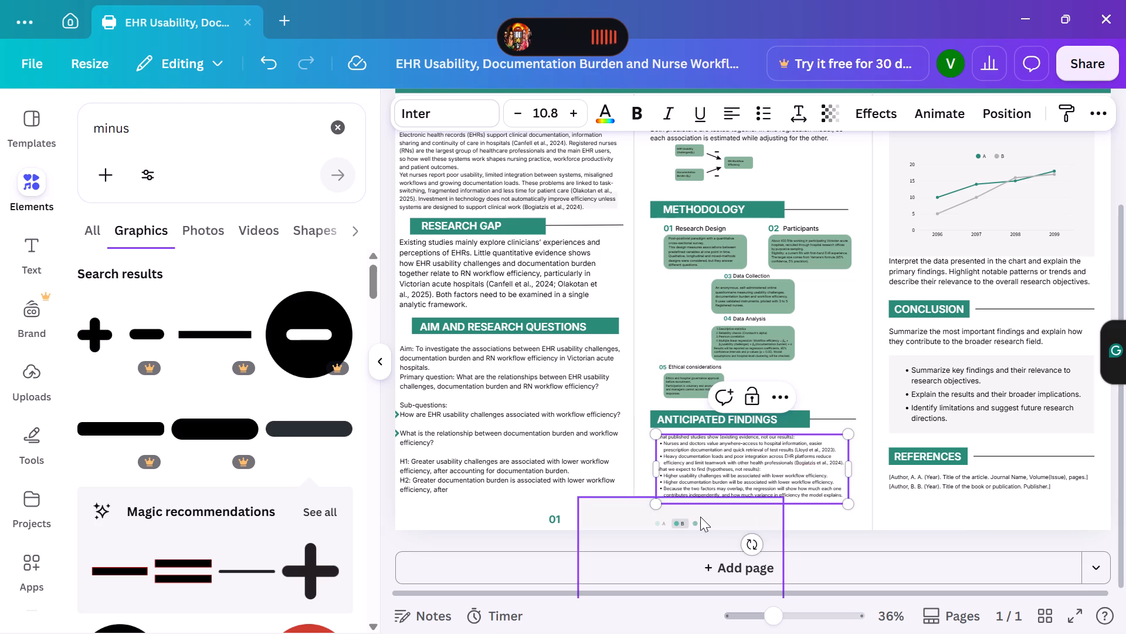
pyautogui.click(707, 462)
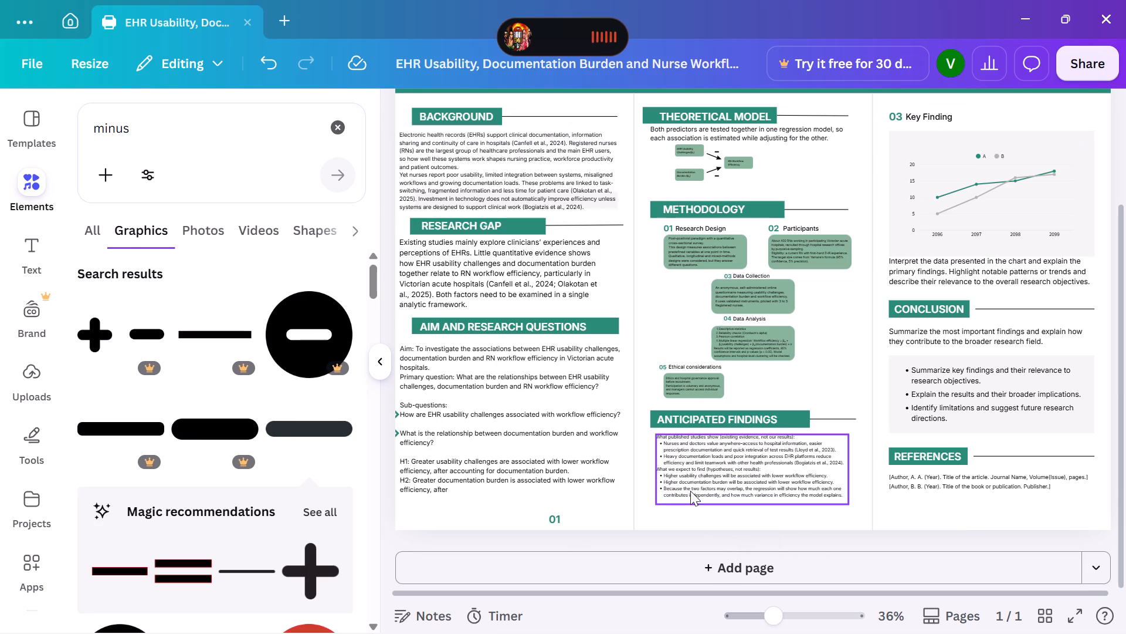
# Extend the Anticipated Findings text box leftward so its left edge lines up with the section heading.
pyautogui.click(674, 466)
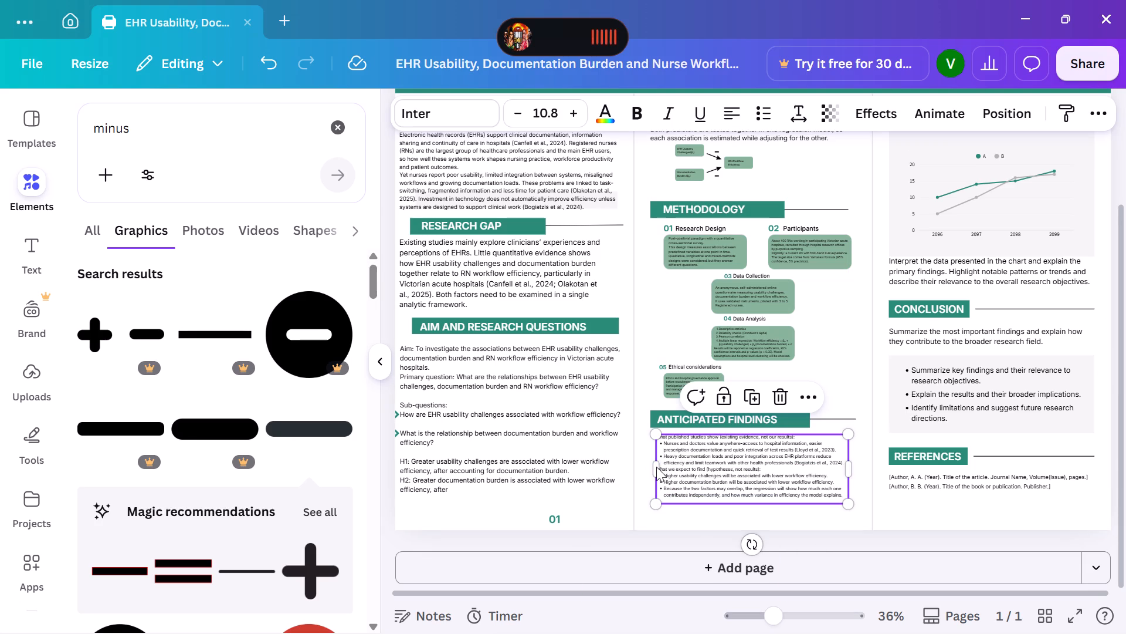
pyautogui.scroll(1, 656, 467)
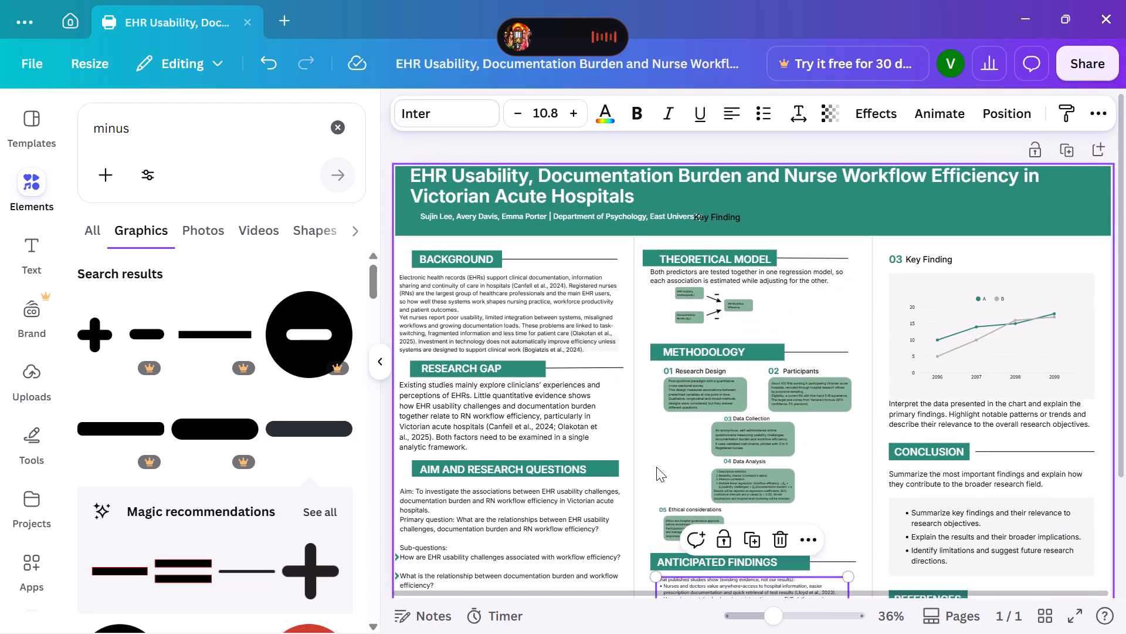
pyautogui.scroll(-1, 656, 467)
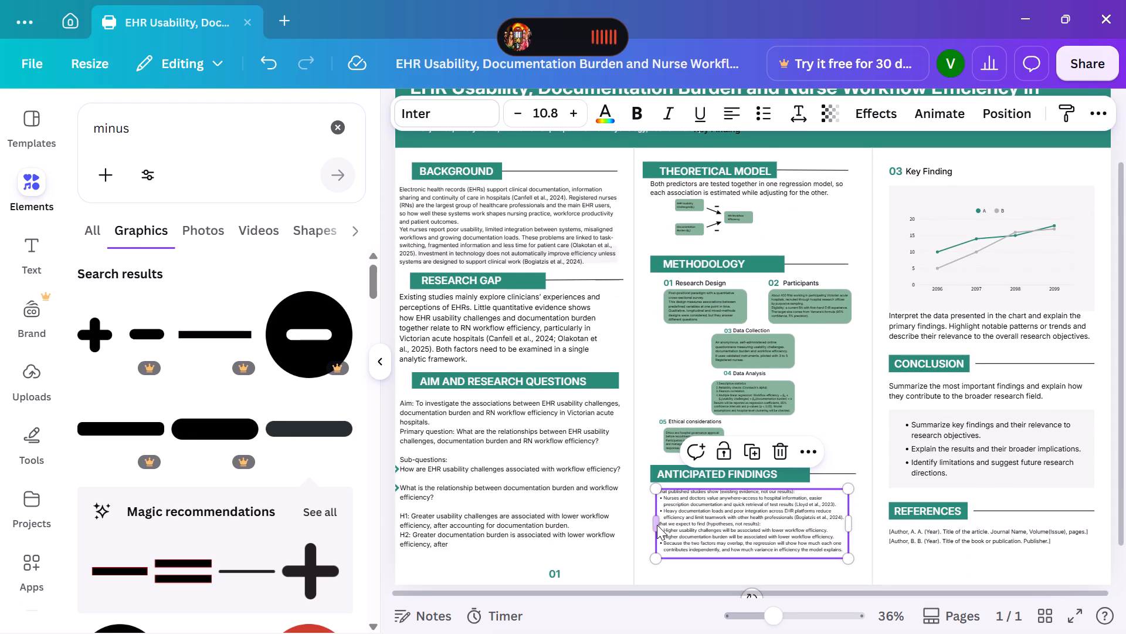
pyautogui.moveTo(654, 522); pyautogui.dragTo(653, 522)
pyautogui.moveTo(653, 522); pyautogui.dragTo(648, 522)
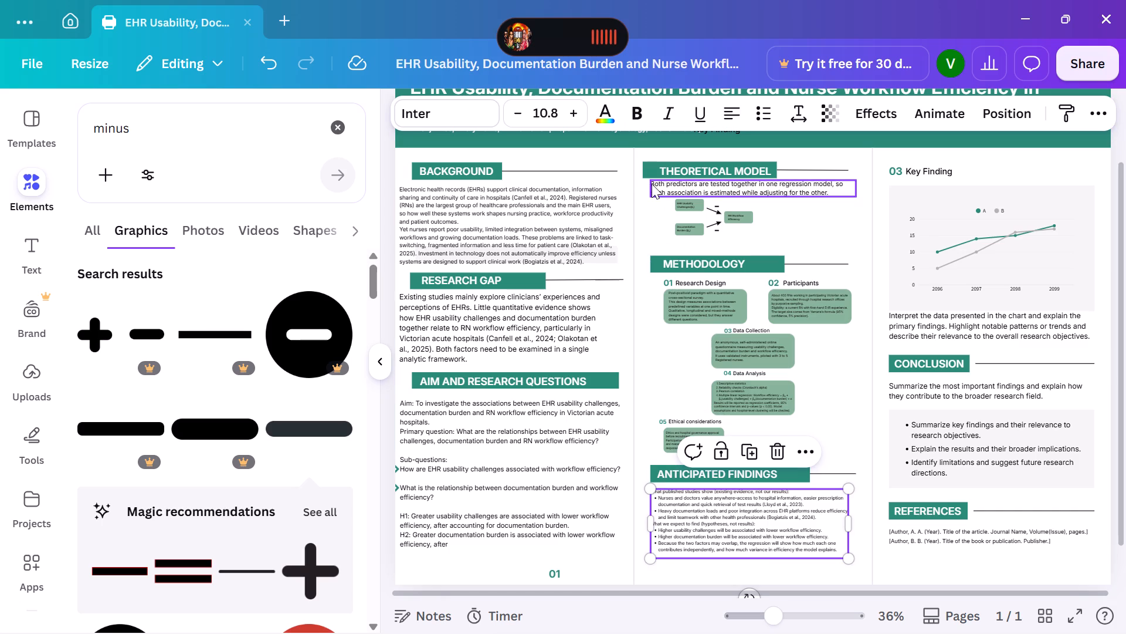
# Shorten the Theoretical Model heading's green banner from its left end to line up with the text below it.
pyautogui.click(643, 173)
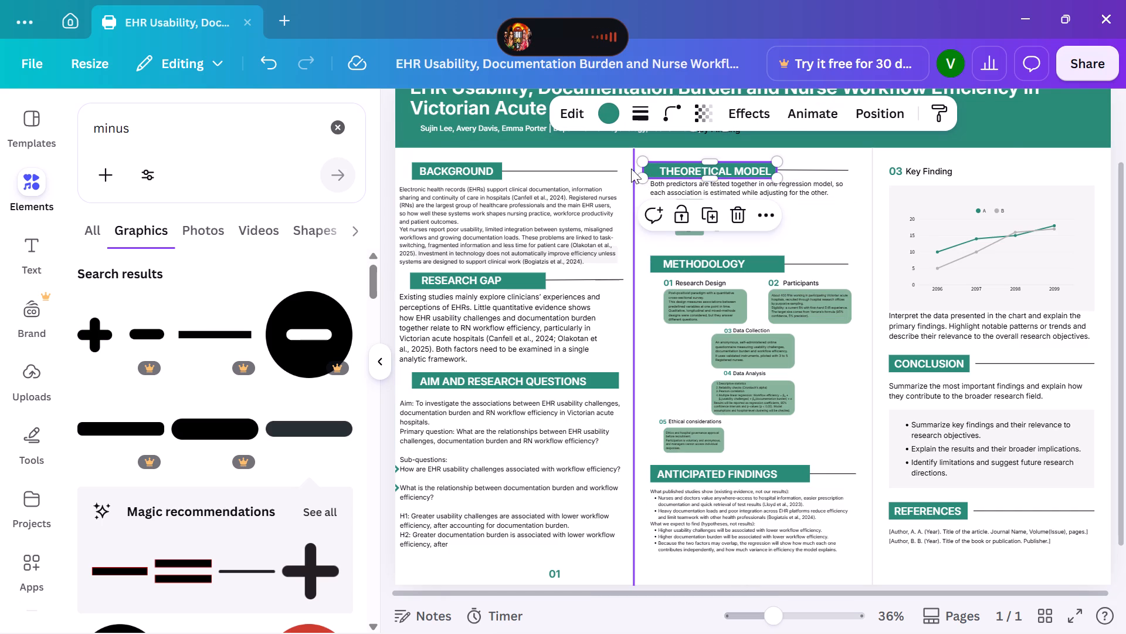
pyautogui.moveTo(639, 176); pyautogui.dragTo(640, 176)
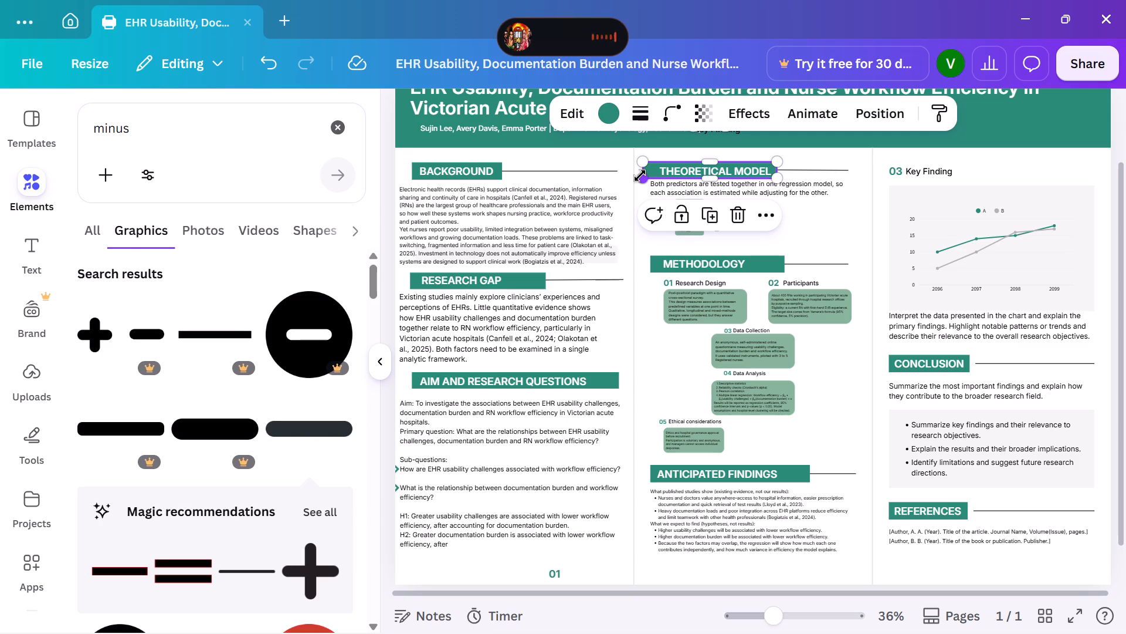
pyautogui.moveTo(640, 176); pyautogui.dragTo(646, 176)
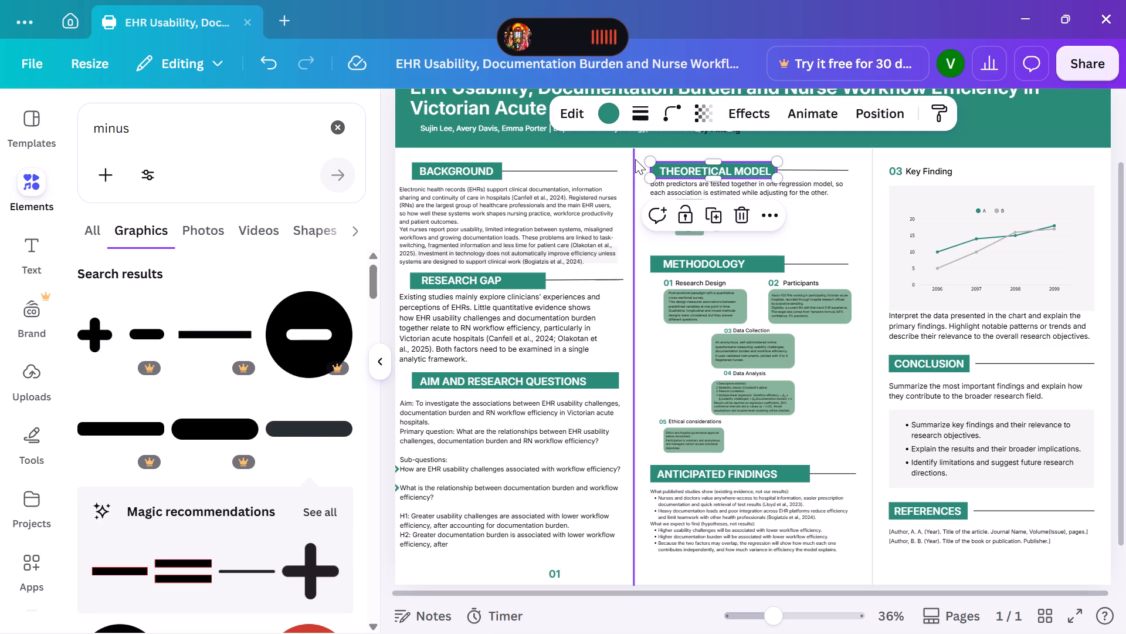
pyautogui.click(636, 158)
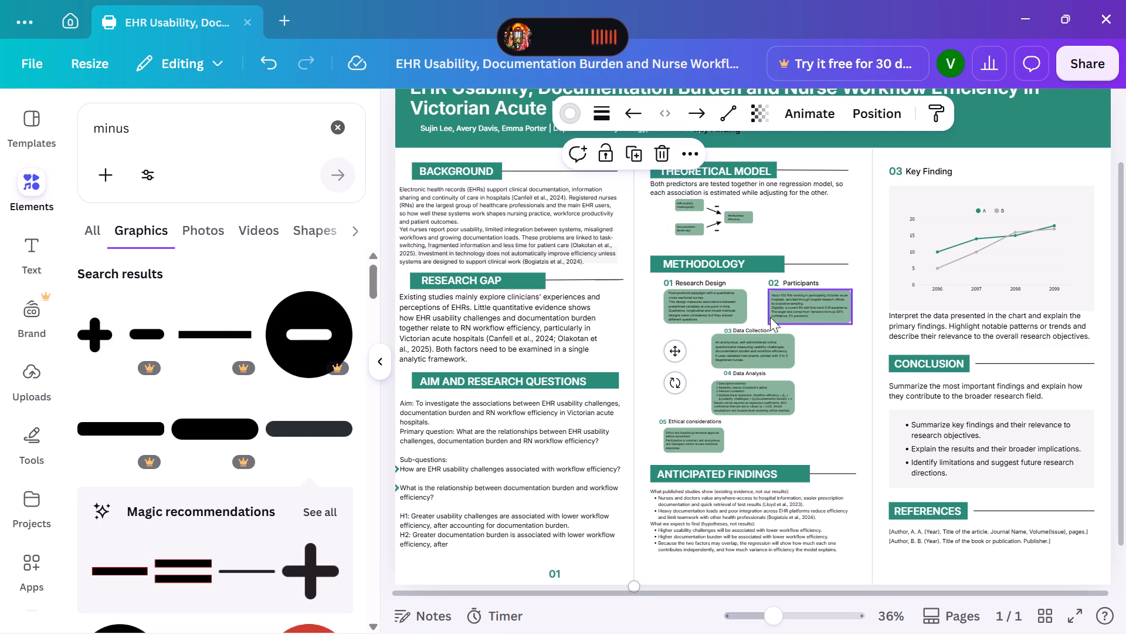
# Remove "(existing evidence, not our results)" from the first Anticipated Findings line, leaving "What published studies show:".
pyautogui.scroll(-1, 780, 458)
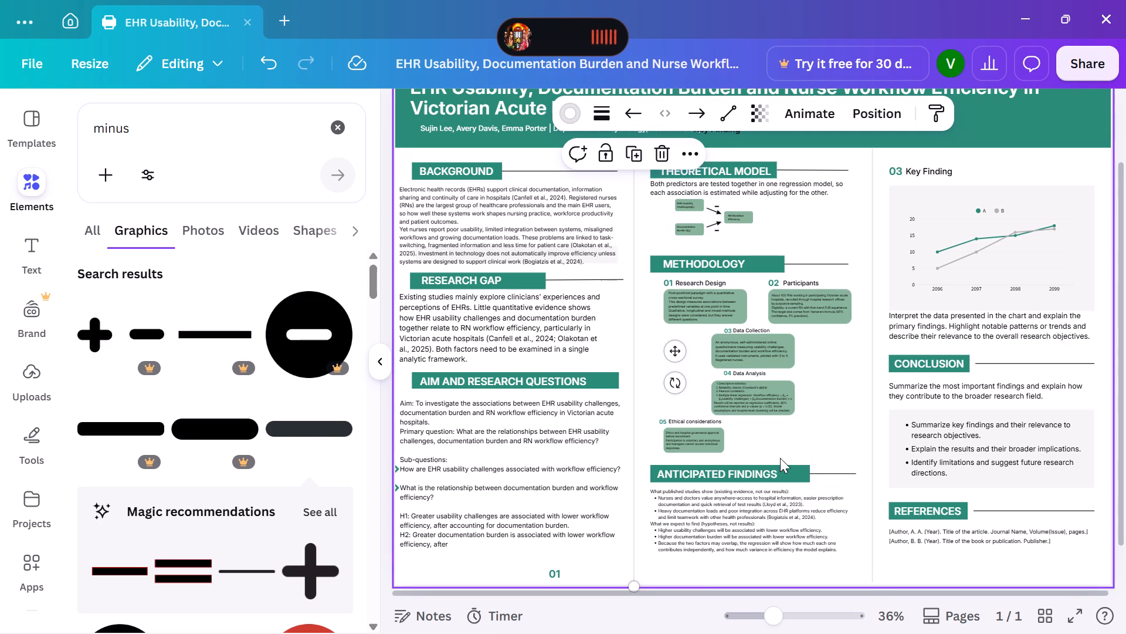
pyautogui.scroll(-3, 780, 458)
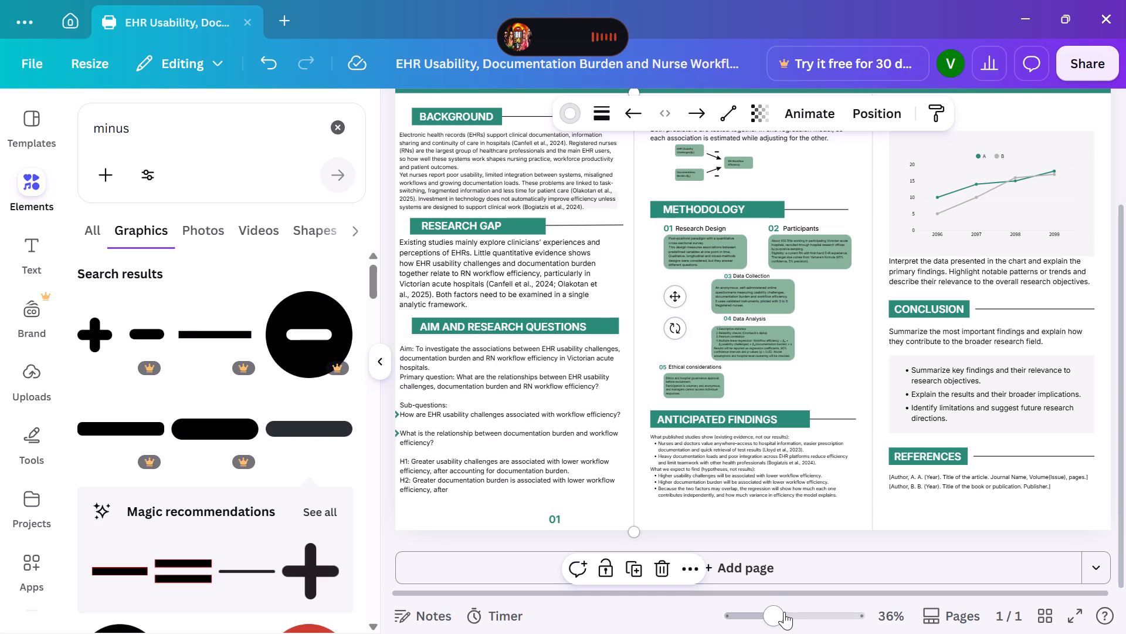
pyautogui.click(784, 612)
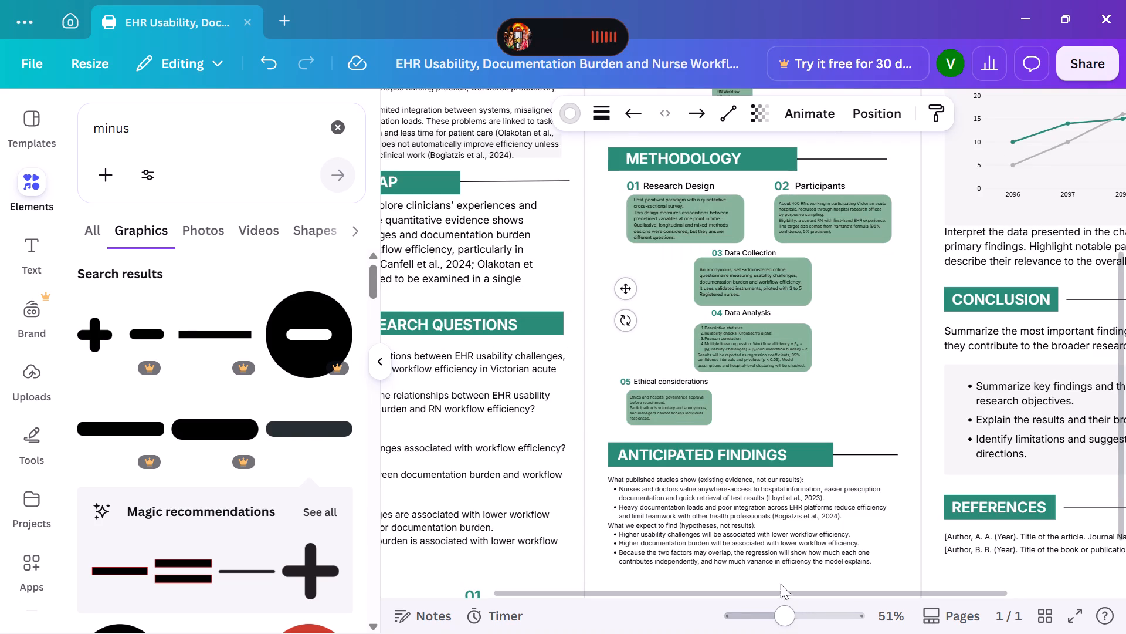
pyautogui.click(789, 477)
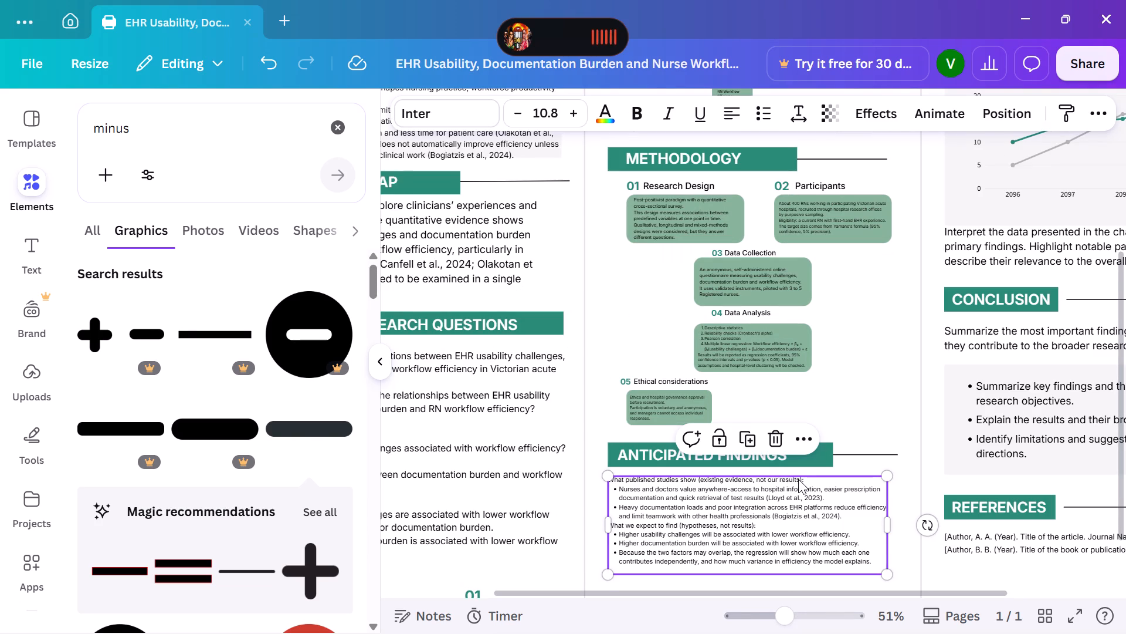
pyautogui.click(803, 480)
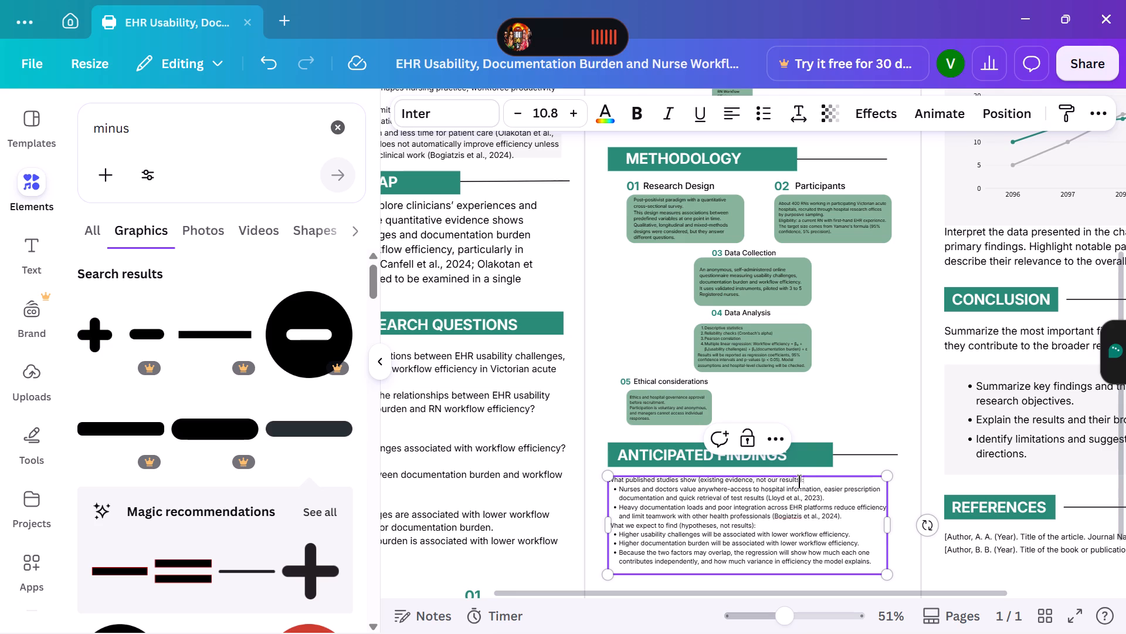
pyautogui.click(802, 481)
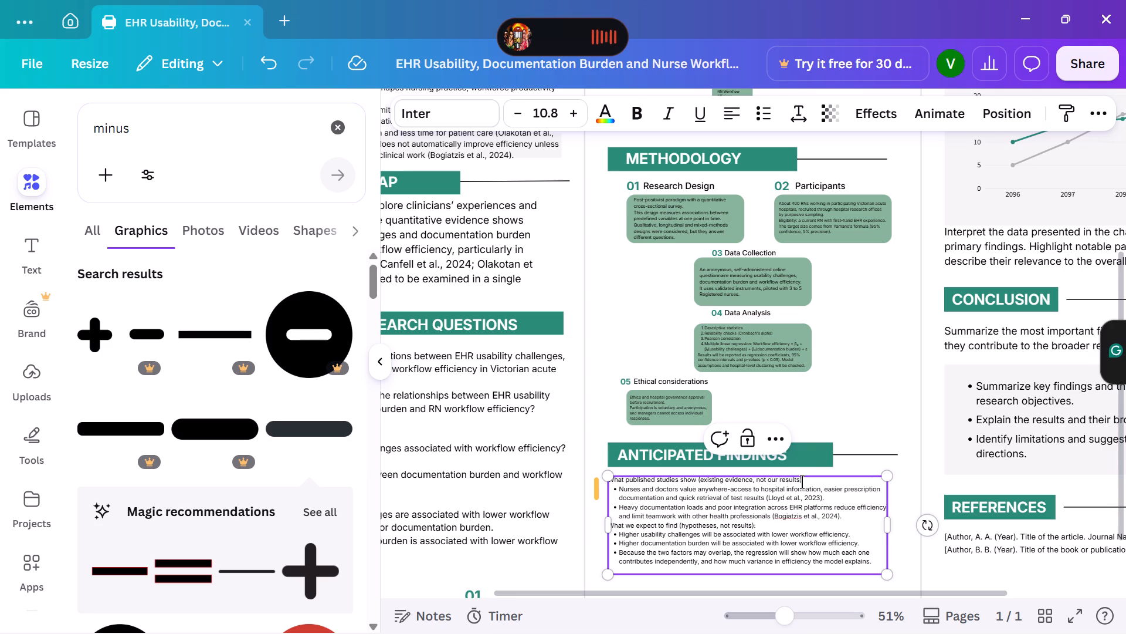
pyautogui.press('BackSpace')
pyautogui.press('BackSpace')
pyautogui.press('BackSpace')
pyautogui.press('BackSpace')
pyautogui.press('BackSpace')
pyautogui.press('BackSpace')
pyautogui.press('BackSpace')
pyautogui.press('BackSpace')
pyautogui.press('BackSpace')
pyautogui.press('BackSpace')
pyautogui.press('BackSpace')
pyautogui.press('BackSpace')
pyautogui.press('BackSpace')
pyautogui.press('BackSpace')
pyautogui.press('BackSpace')
pyautogui.press('BackSpace')
pyautogui.press('BackSpace')
pyautogui.press('BackSpace')
pyautogui.press('BackSpace')
pyautogui.press('BackSpace')
pyautogui.press('BackSpace')
pyautogui.press('BackSpace')
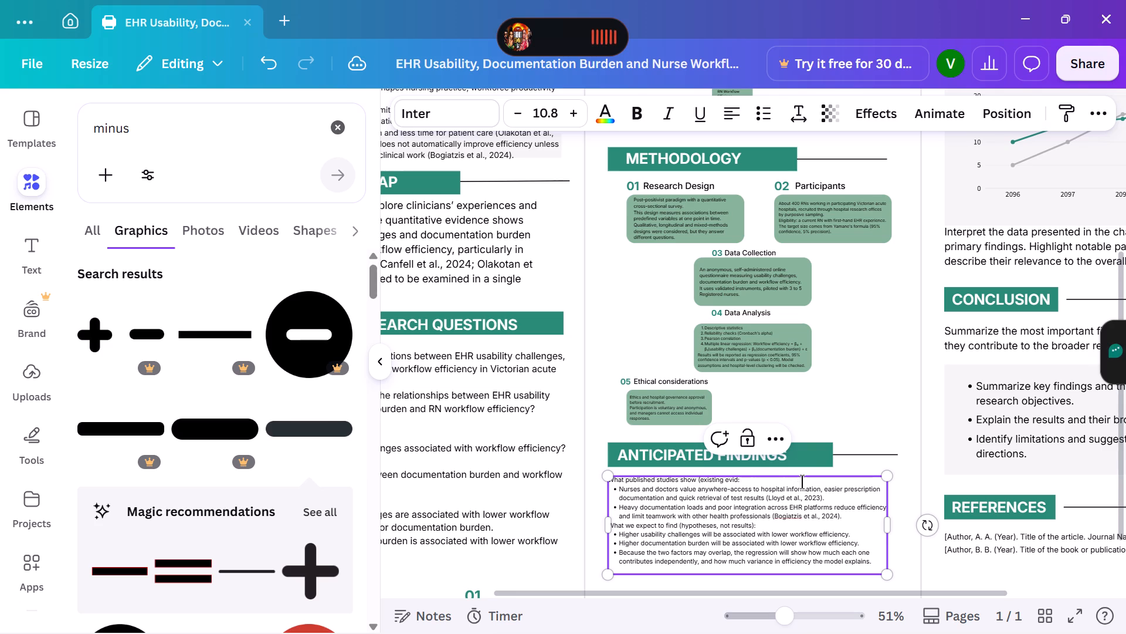
pyautogui.press('BackSpace')
pyautogui.press('BackSpace')
pyautogui.press('BackSpace')
pyautogui.press('BackSpace')
pyautogui.press('BackSpace')
pyautogui.press('BackSpace')
pyautogui.press('BackSpace')
pyautogui.press('BackSpace')
pyautogui.press('BackSpace')
pyautogui.press('BackSpace')
pyautogui.press('BackSpace')
pyautogui.press('BackSpace')
pyautogui.press('BackSpace')
pyautogui.press('BackSpace')
pyautogui.press('BackSpace')
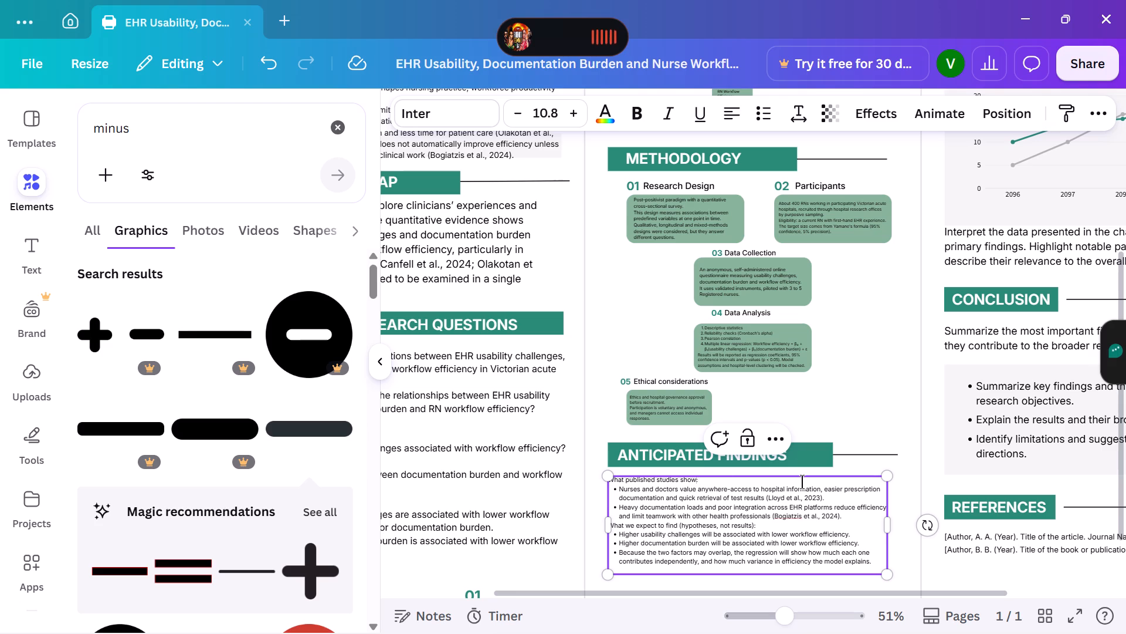
# Remove "(hypotheses, not results)" from the second Anticipated Findings subheading, leaving "What we expect to find:".
pyautogui.click(753, 525)
pyautogui.press('BackSpace')
pyautogui.press('BackSpace')
pyautogui.press('BackSpace')
pyautogui.press('BackSpace')
pyautogui.press('BackSpace')
pyautogui.press('BackSpace')
pyautogui.press('BackSpace')
pyautogui.press('BackSpace')
pyautogui.press('BackSpace')
pyautogui.press('BackSpace')
pyautogui.press('BackSpace')
pyautogui.press('BackSpace')
pyautogui.press('BackSpace')
pyautogui.press('BackSpace')
pyautogui.press('BackSpace')
pyautogui.press('BackSpace')
pyautogui.press('BackSpace')
pyautogui.press('BackSpace')
pyautogui.press('BackSpace')
pyautogui.press('BackSpace')
pyautogui.press('BackSpace')
pyautogui.press('BackSpace')
pyautogui.press('BackSpace')
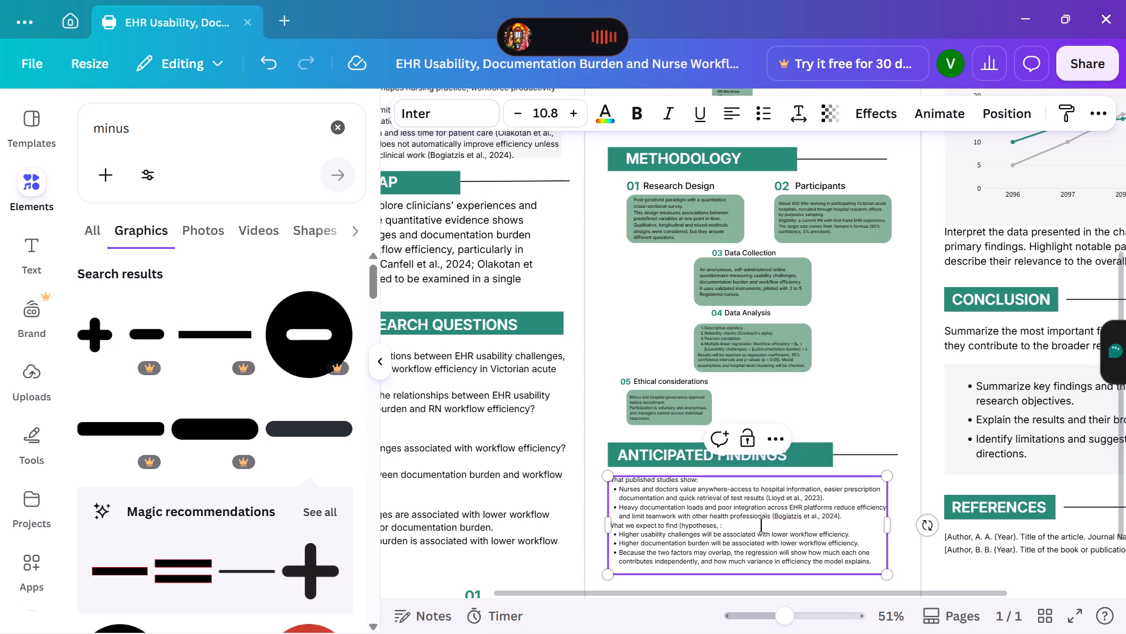
pyautogui.press('BackSpace')
pyautogui.press('BackSpace')
pyautogui.press('BackSpace')
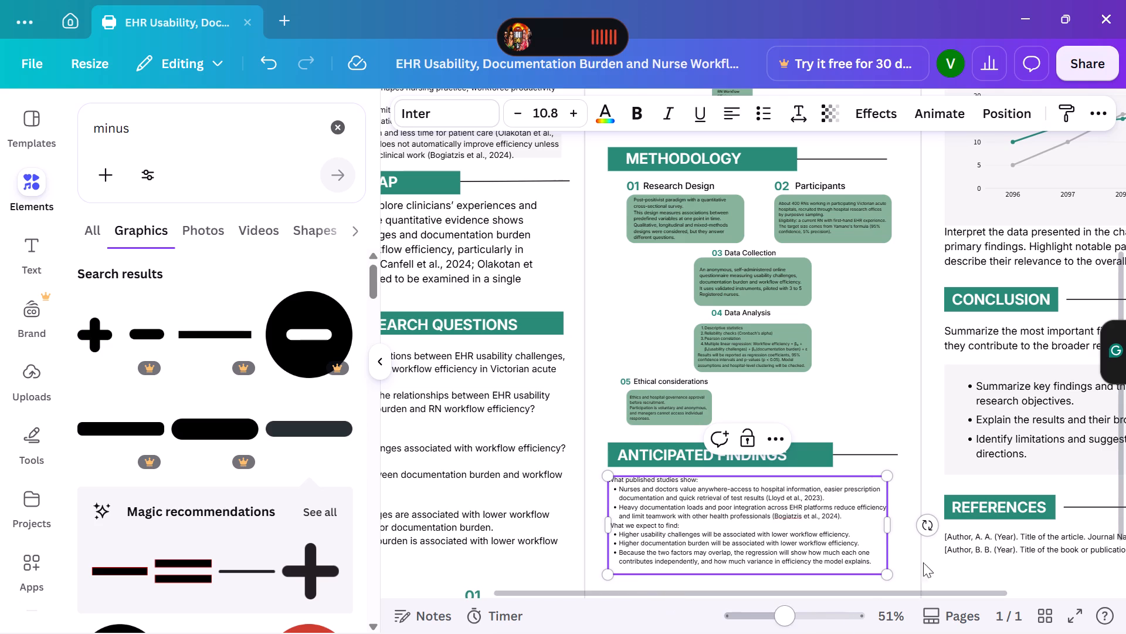
pyautogui.click(893, 393)
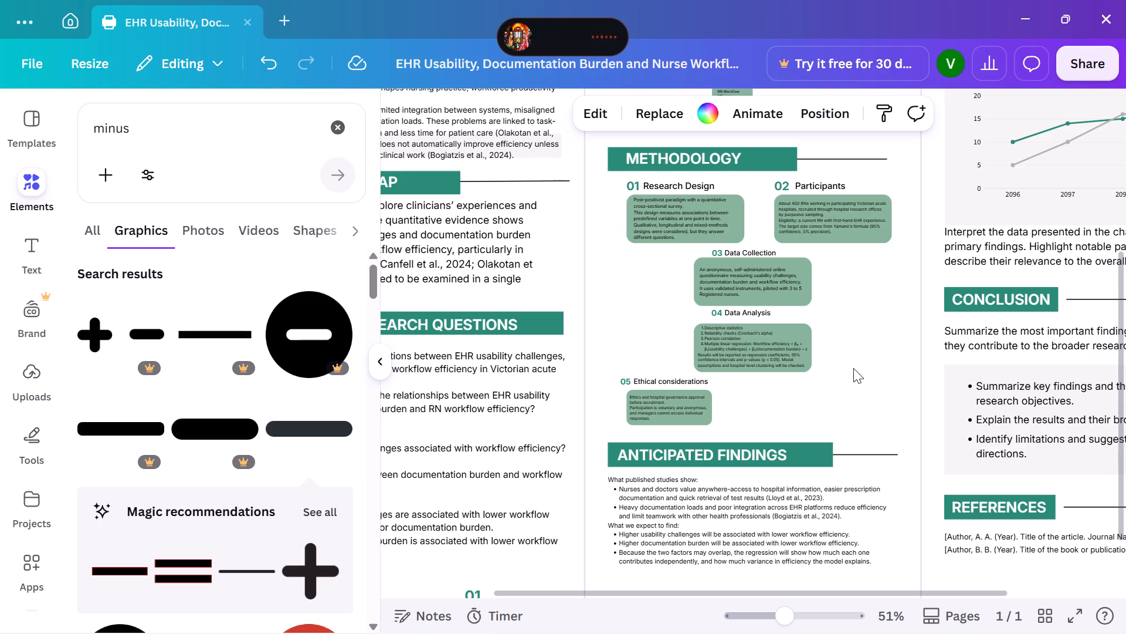
# Review the poster's overall layout, the Anticipated Findings text, and the Key Finding, Conclusion and References sections.
pyautogui.scroll(2, 853, 368)
pyautogui.scroll(-3, 853, 368)
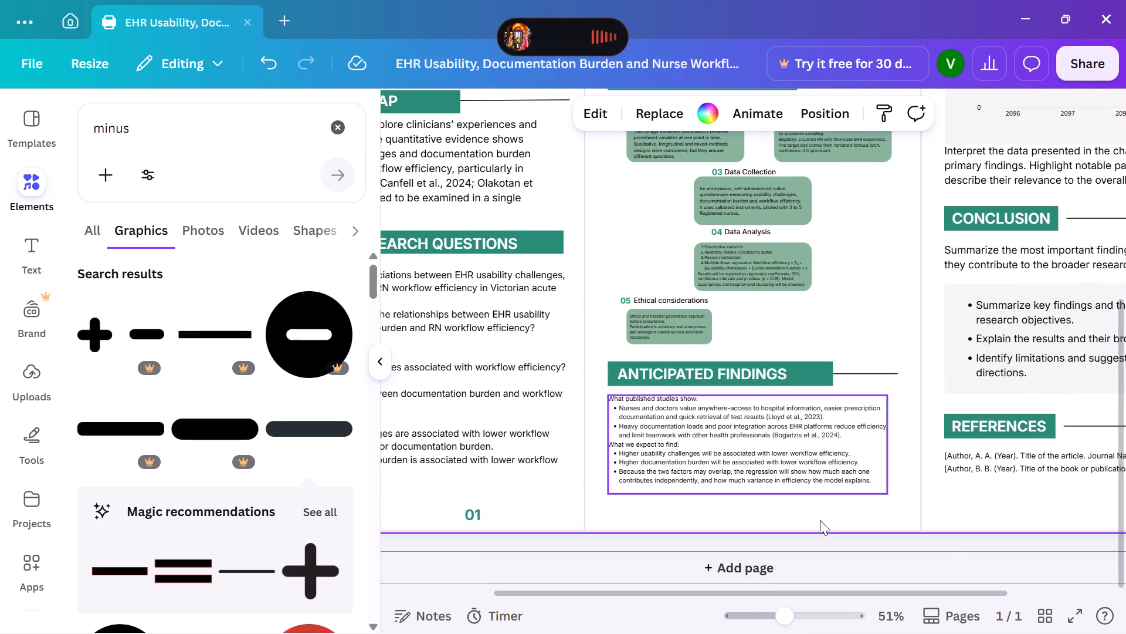
pyautogui.click(755, 616)
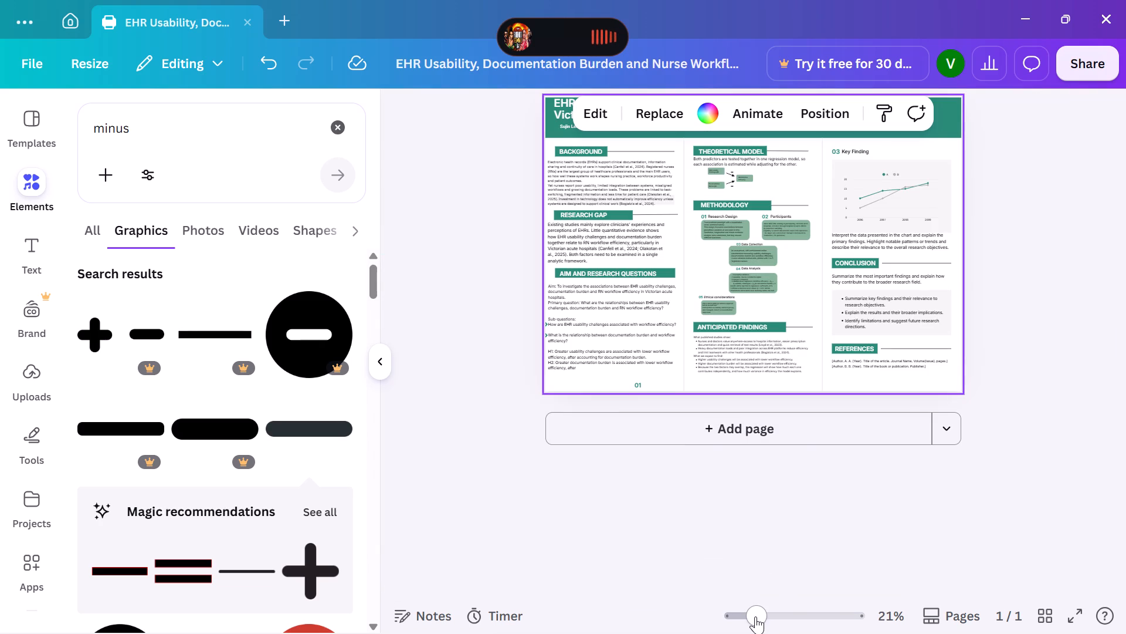
pyautogui.click(786, 616)
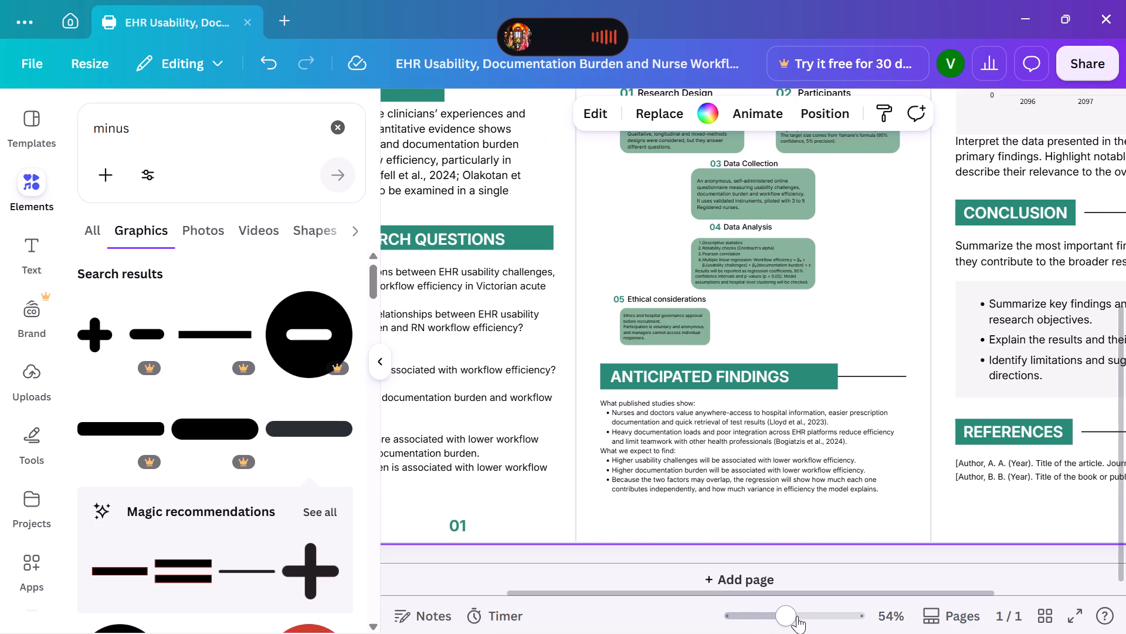
pyautogui.click(797, 616)
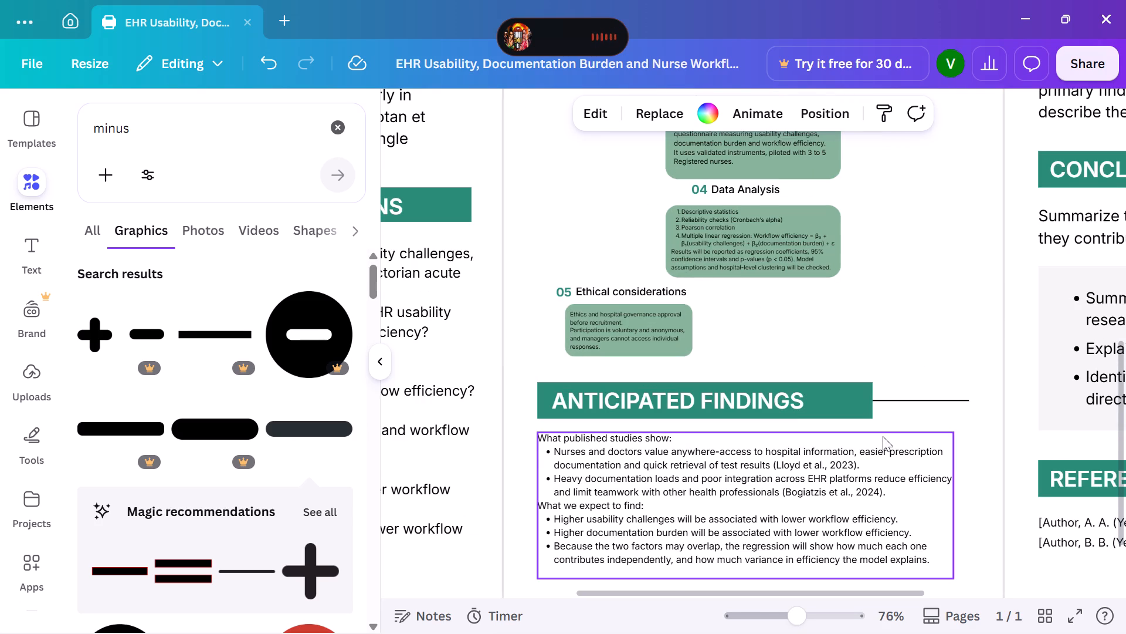
pyautogui.hscroll(-4, 883, 436)
pyautogui.scroll(4, 883, 436)
pyautogui.scroll(-1, 883, 436)
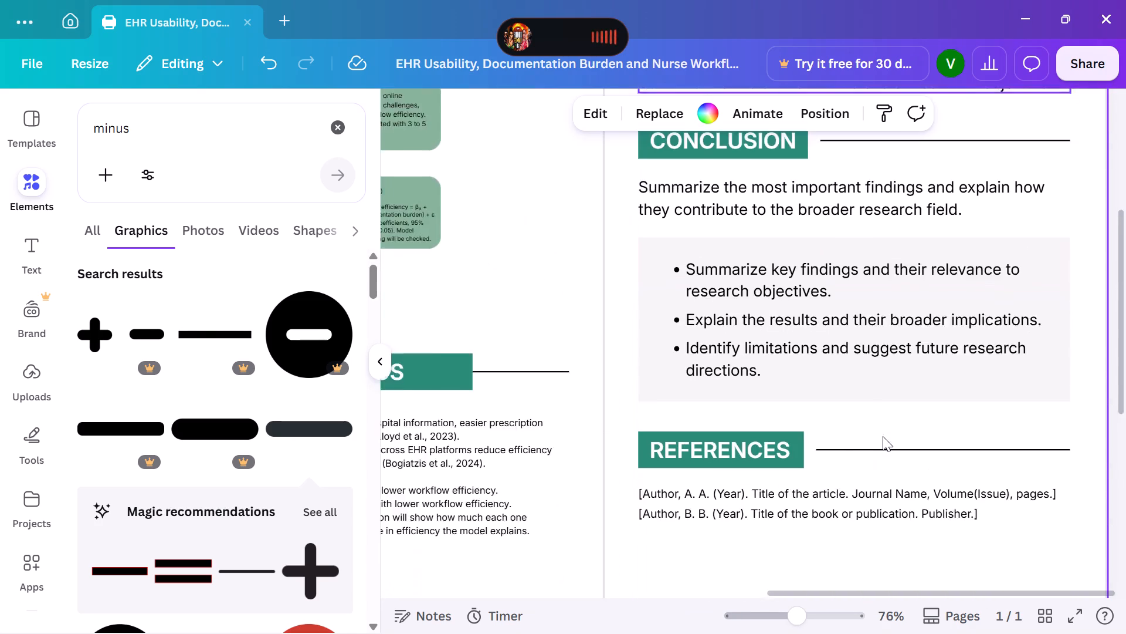
pyautogui.scroll(4, 883, 436)
pyautogui.scroll(-1, 883, 436)
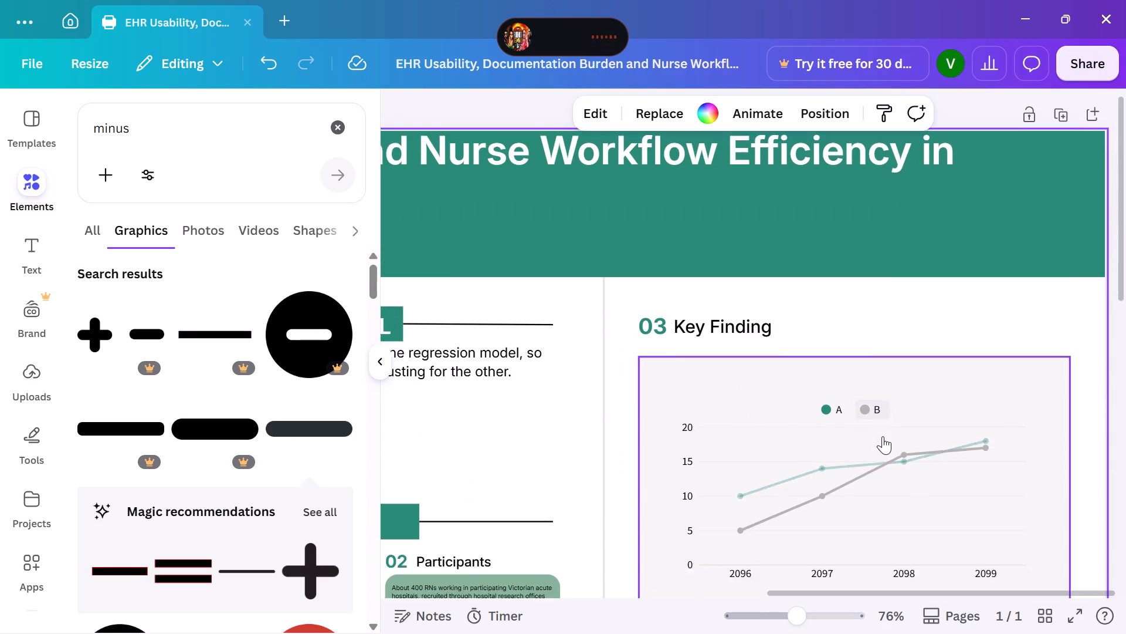
pyautogui.scroll(-2, 883, 436)
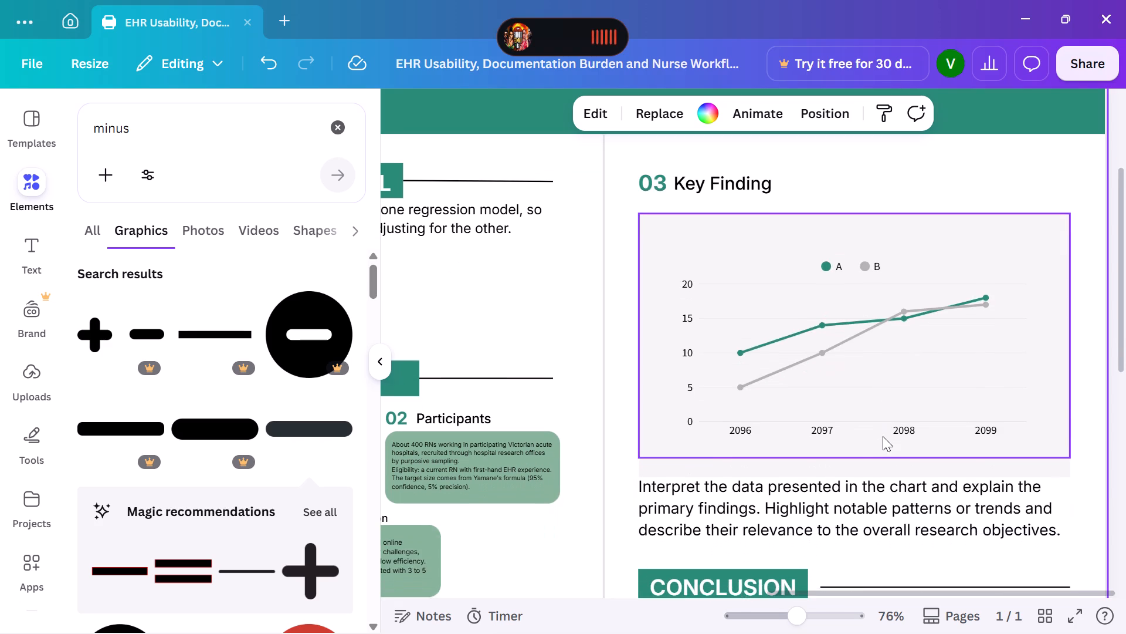
pyautogui.scroll(-1, 883, 436)
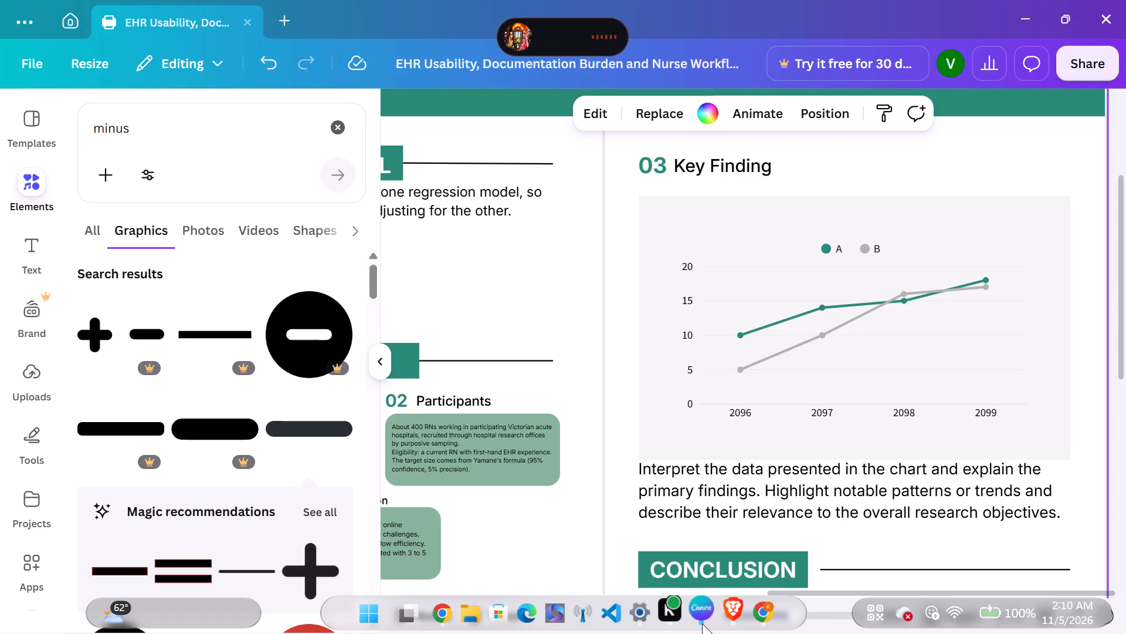
# Delete the "Key Finding" heading and its number 03 above the line chart.
pyautogui.scroll(-1, 720, 331)
pyautogui.scroll(1, 720, 331)
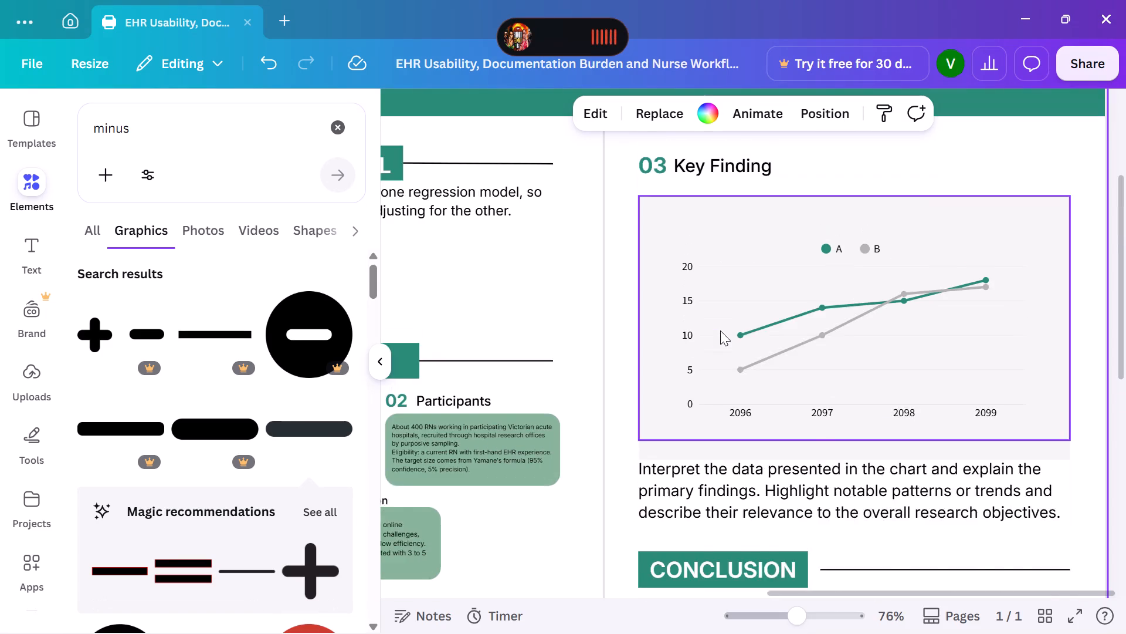
pyautogui.scroll(3, 720, 331)
pyautogui.scroll(-1, 720, 332)
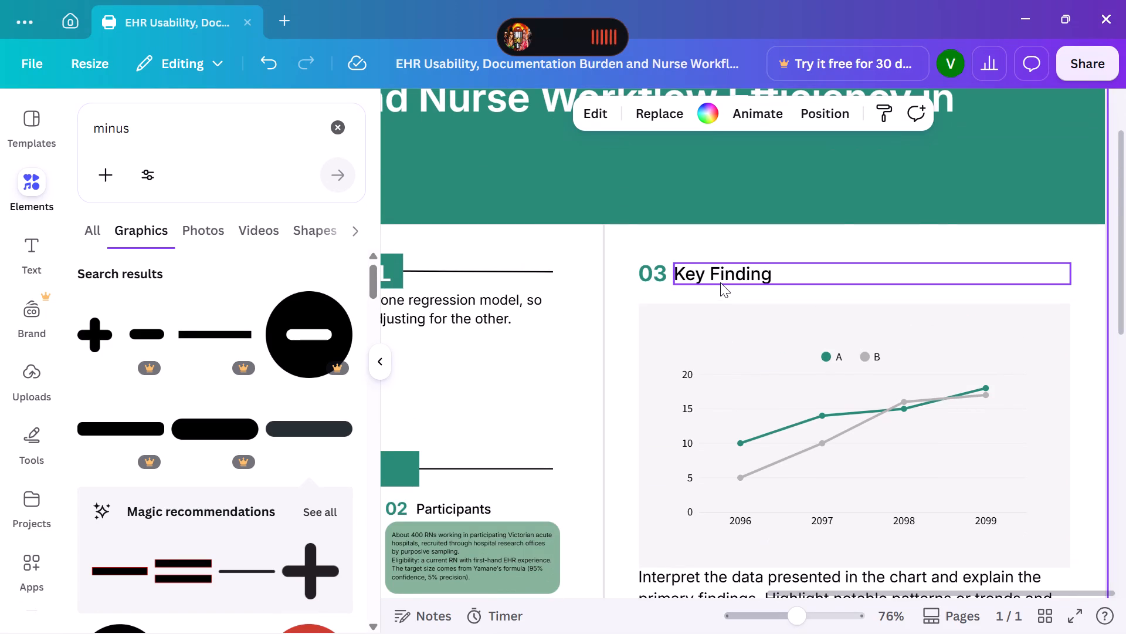
pyautogui.click(720, 282)
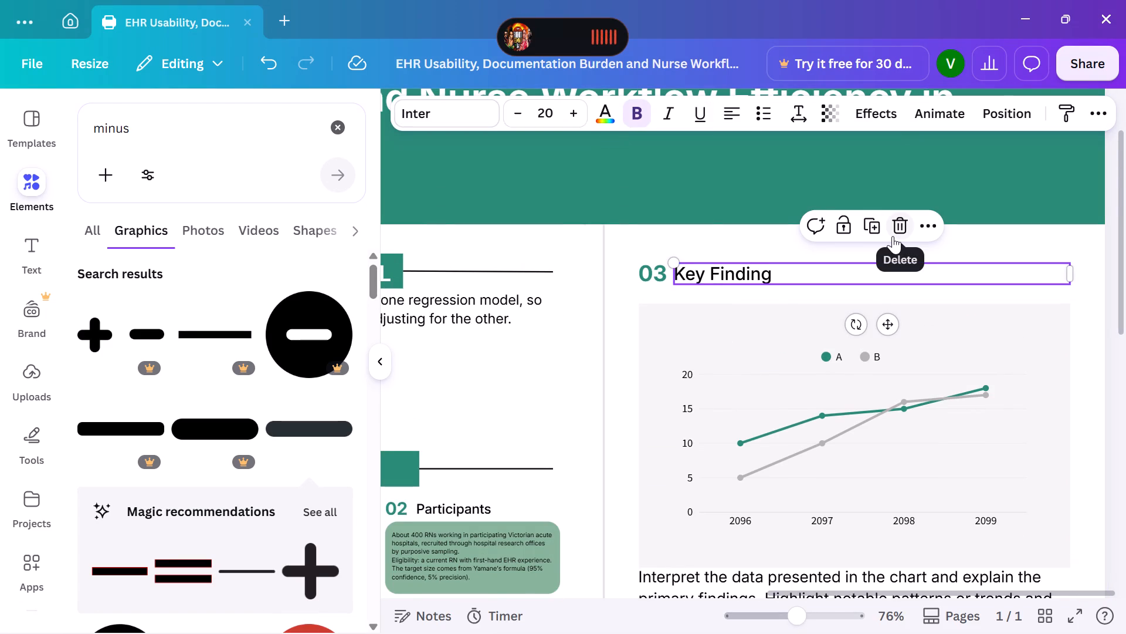
pyautogui.click(893, 236)
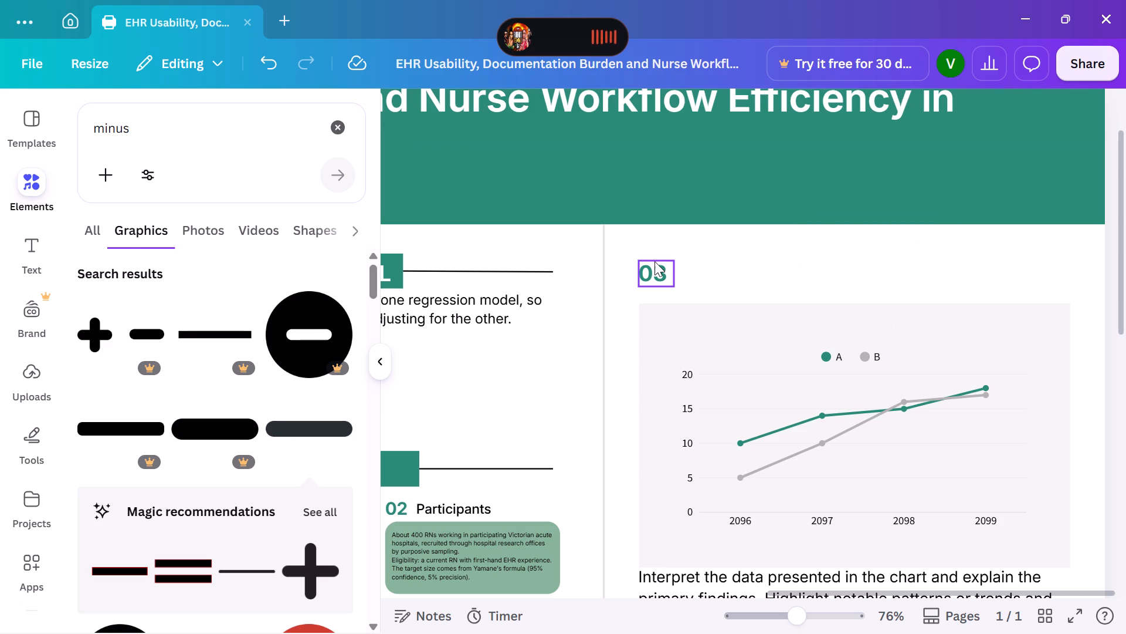
pyautogui.click(653, 261)
pyautogui.click(683, 231)
# Delete the placeholder line chart with series A and B above the "Interpret the data" paragraph.
pyautogui.scroll(-1, 711, 250)
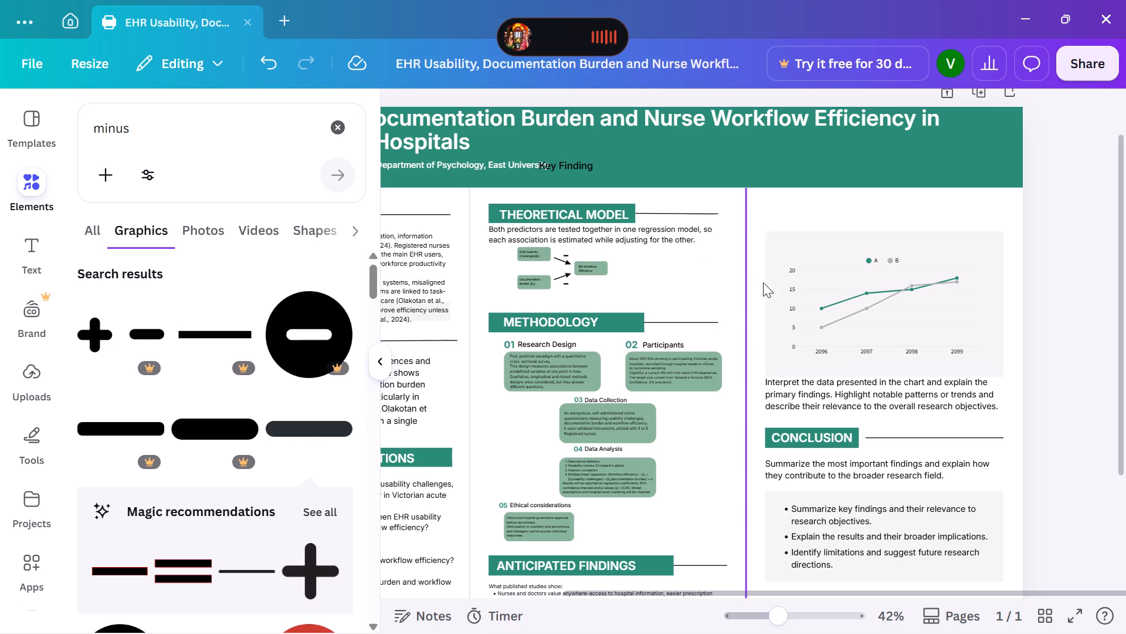
pyautogui.click(793, 291)
pyautogui.press('BackSpace')
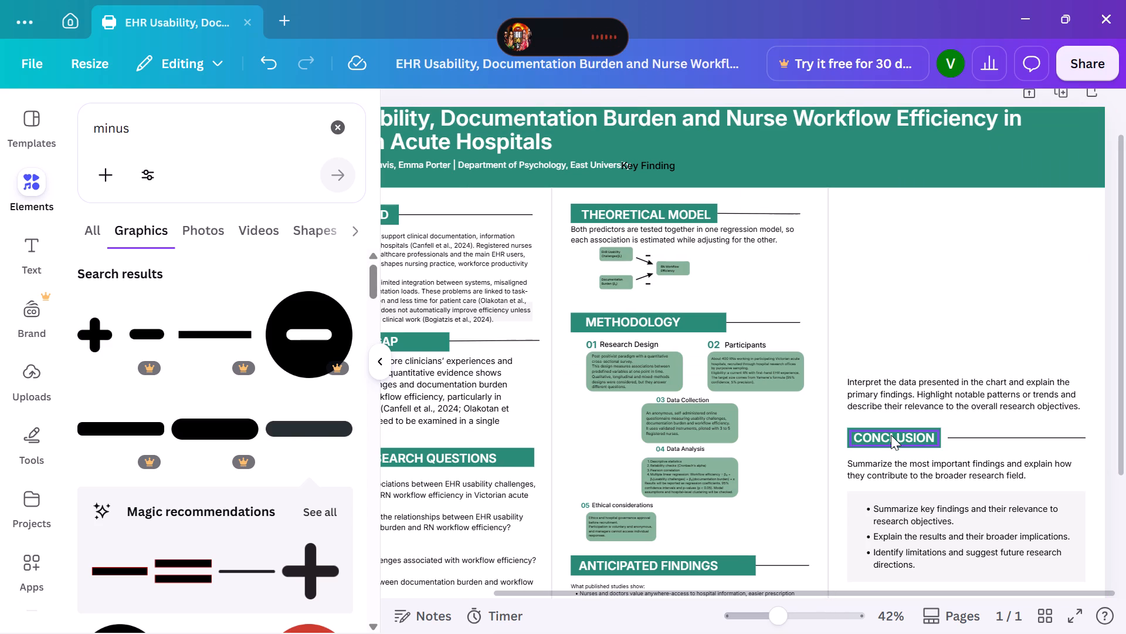
# Duplicate the Conclusion heading's green banner and place the copy at the top of the third column, level with the Theoretical Model banner.
pyautogui.click(938, 439)
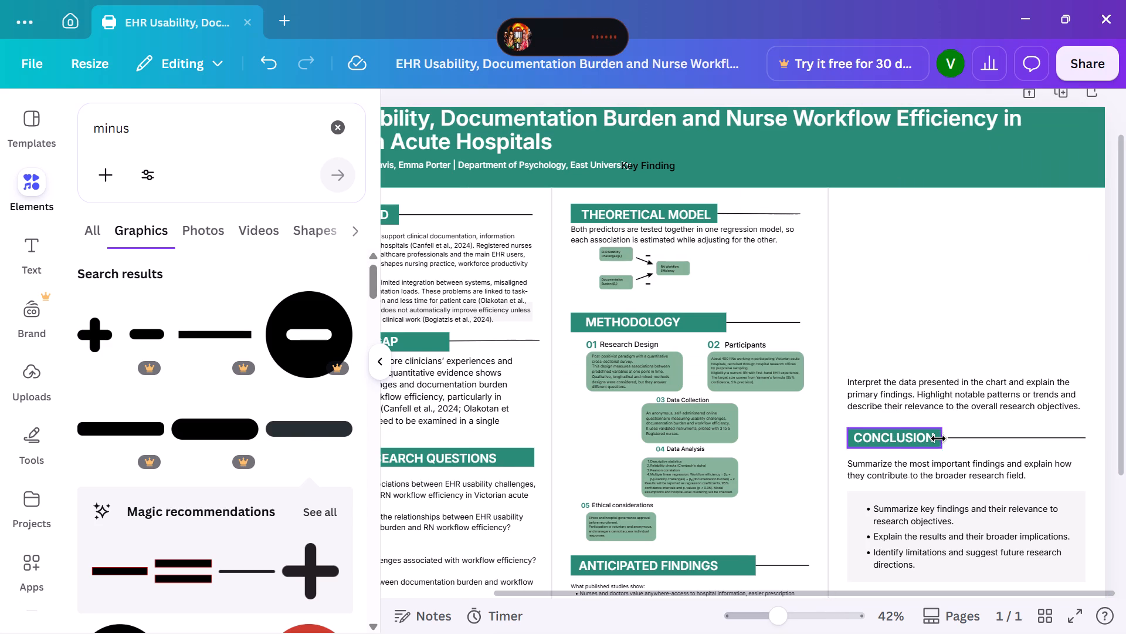
pyautogui.click(897, 395)
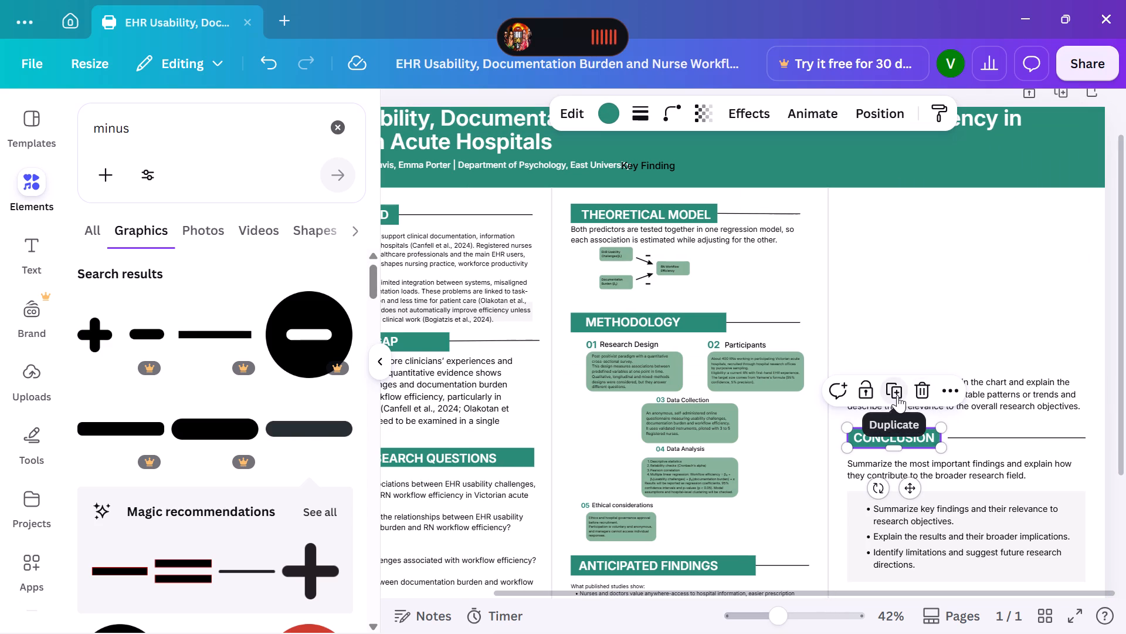
pyautogui.click(905, 438)
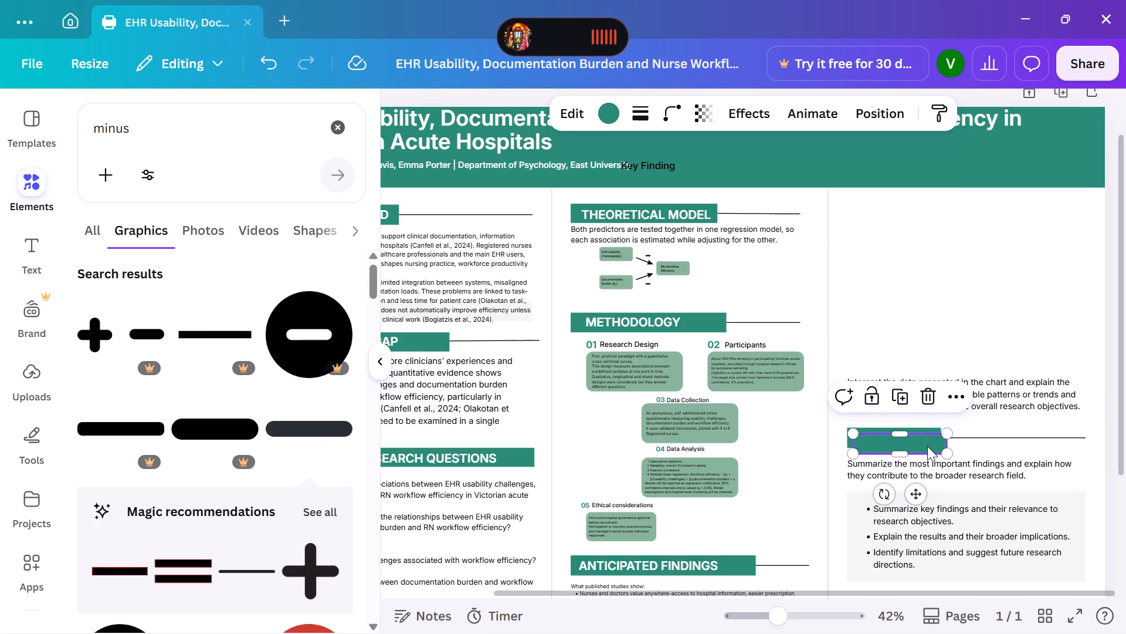
pyautogui.moveTo(927, 447); pyautogui.dragTo(923, 320)
pyautogui.rightClick(924, 323)
pyautogui.click(989, 334)
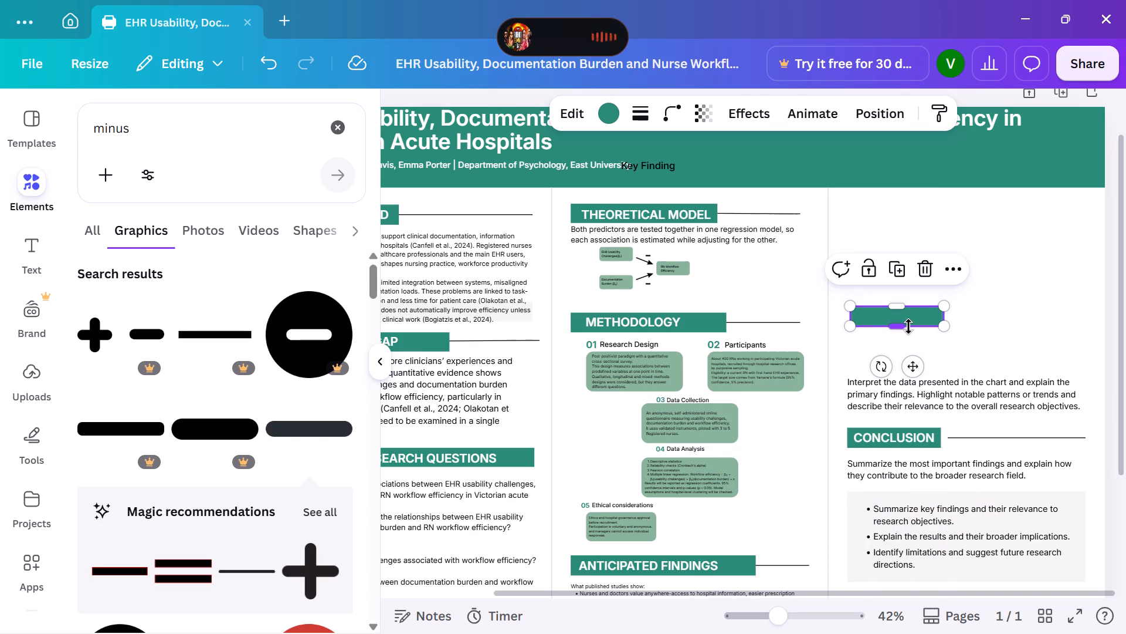
pyautogui.moveTo(921, 317); pyautogui.dragTo(927, 245)
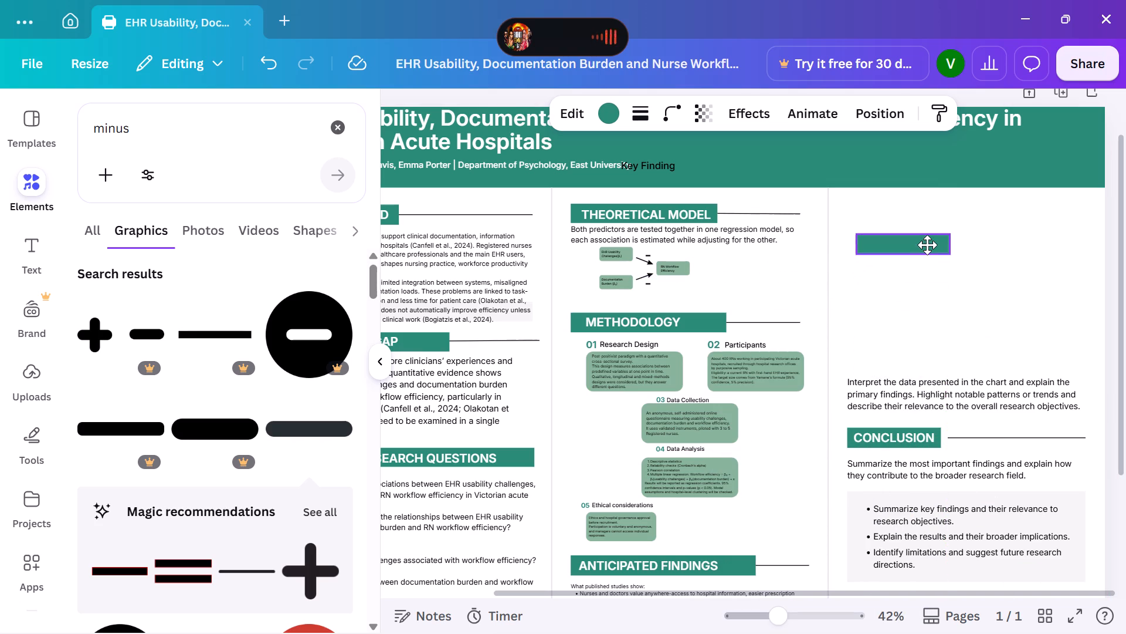
pyautogui.moveTo(927, 245); pyautogui.dragTo(927, 234)
pyautogui.click(927, 234)
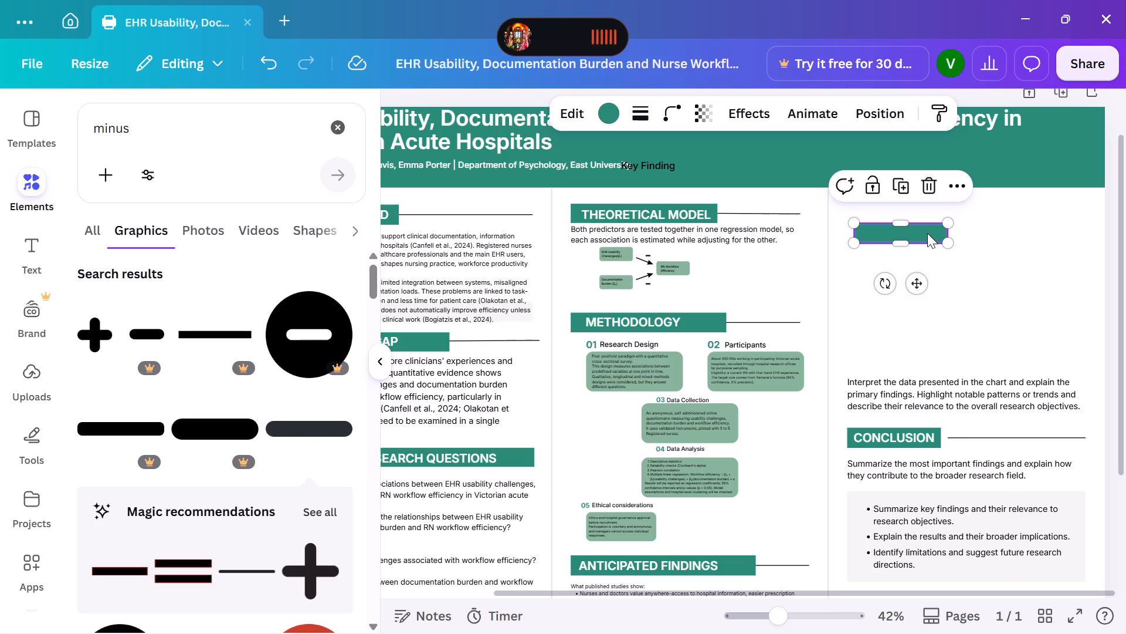
pyautogui.moveTo(927, 231); pyautogui.dragTo(927, 220)
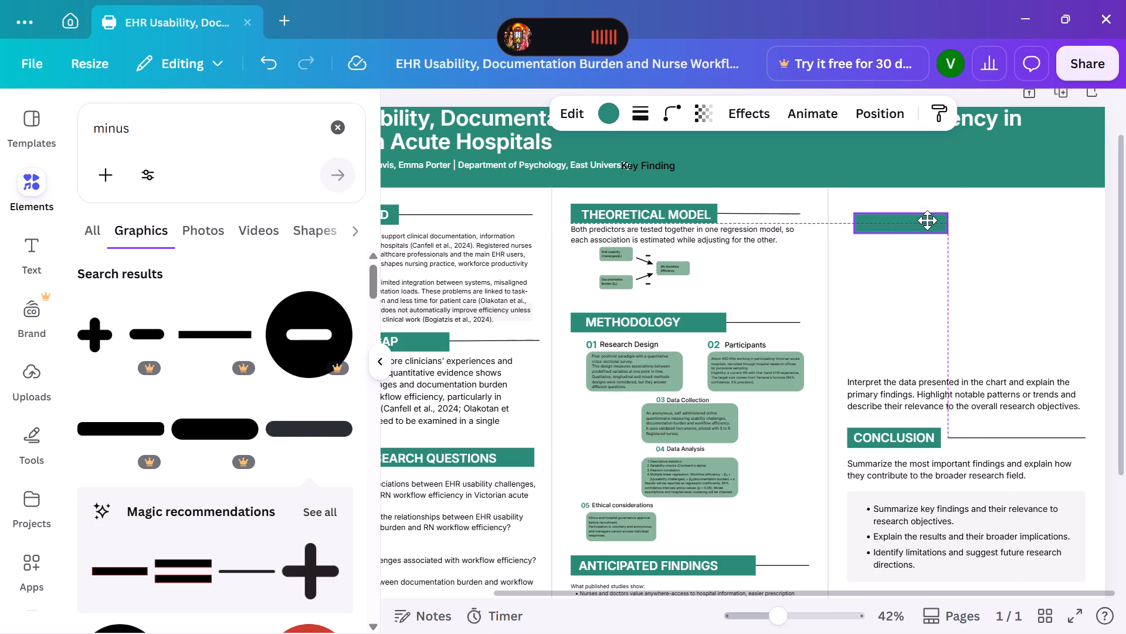
pyautogui.moveTo(927, 220); pyautogui.dragTo(927, 215)
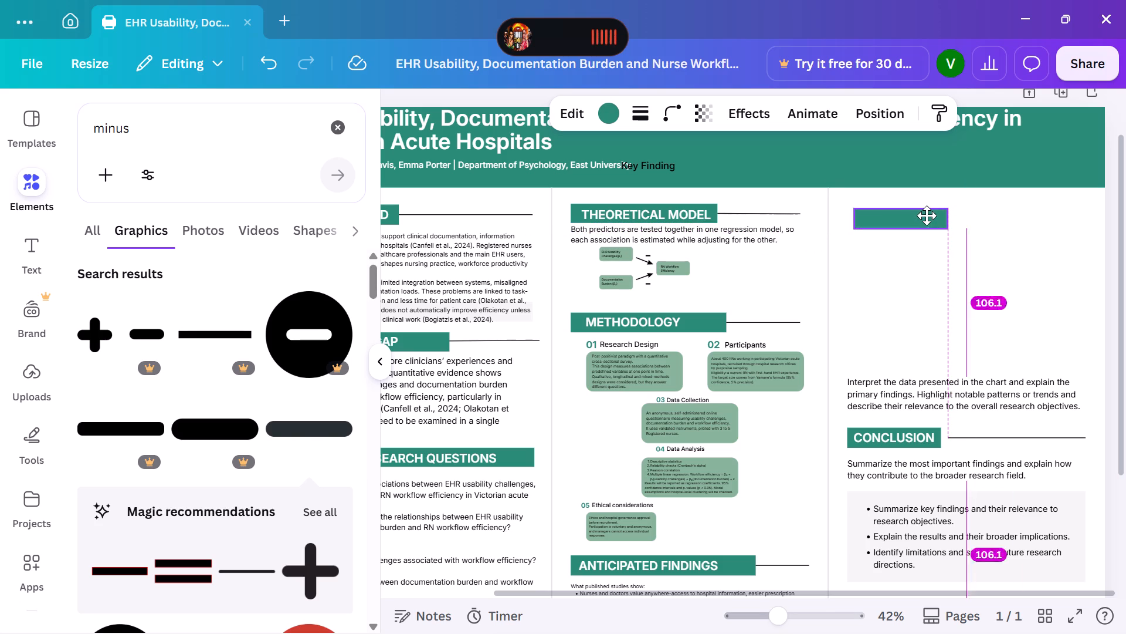
pyautogui.moveTo(927, 215); pyautogui.dragTo(927, 214)
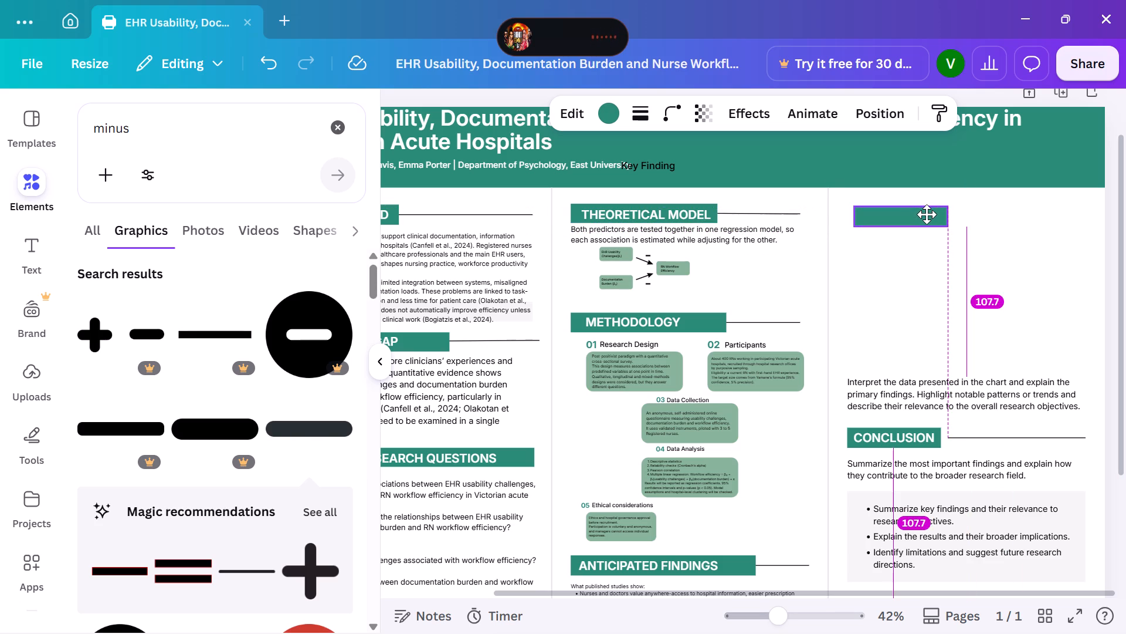
pyautogui.moveTo(927, 214); pyautogui.dragTo(927, 212)
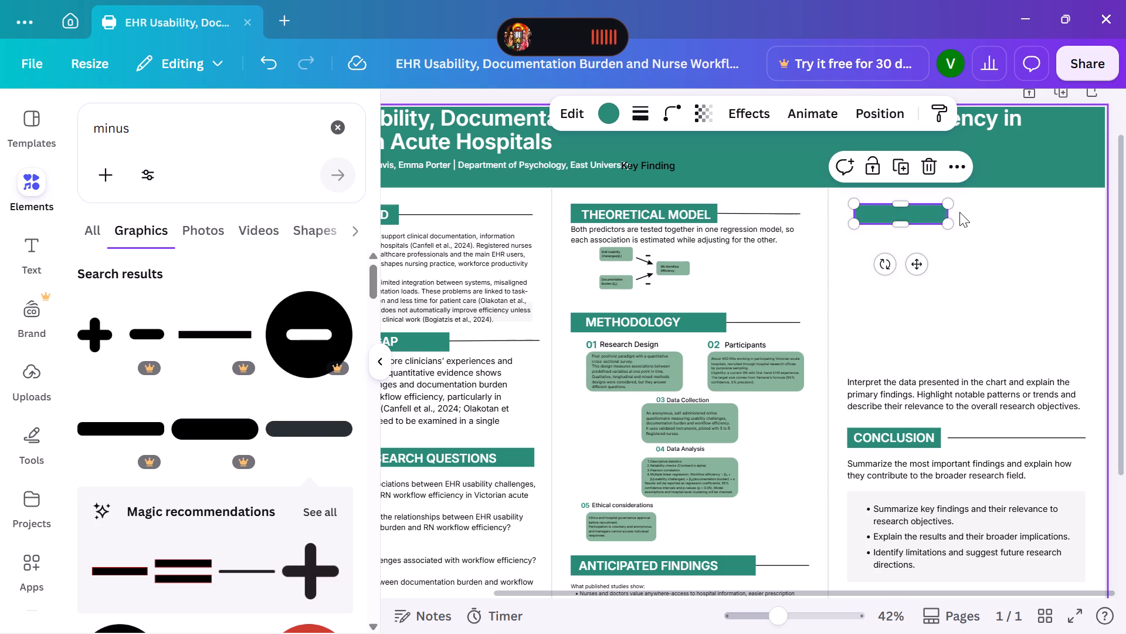
pyautogui.click(959, 212)
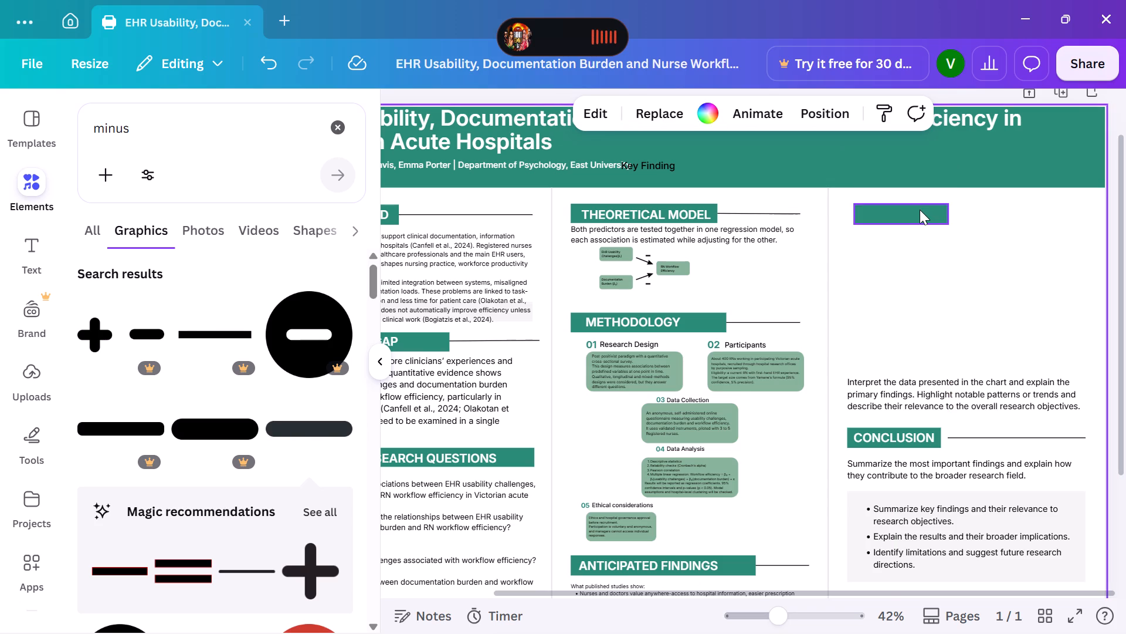
pyautogui.click(919, 211)
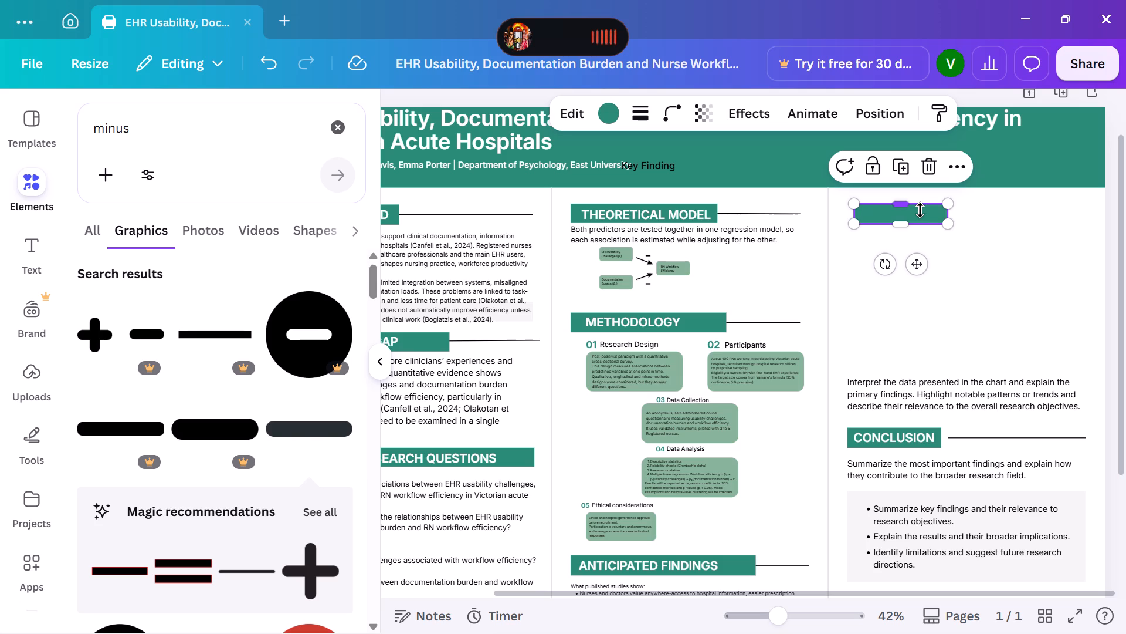
pyautogui.click(958, 209)
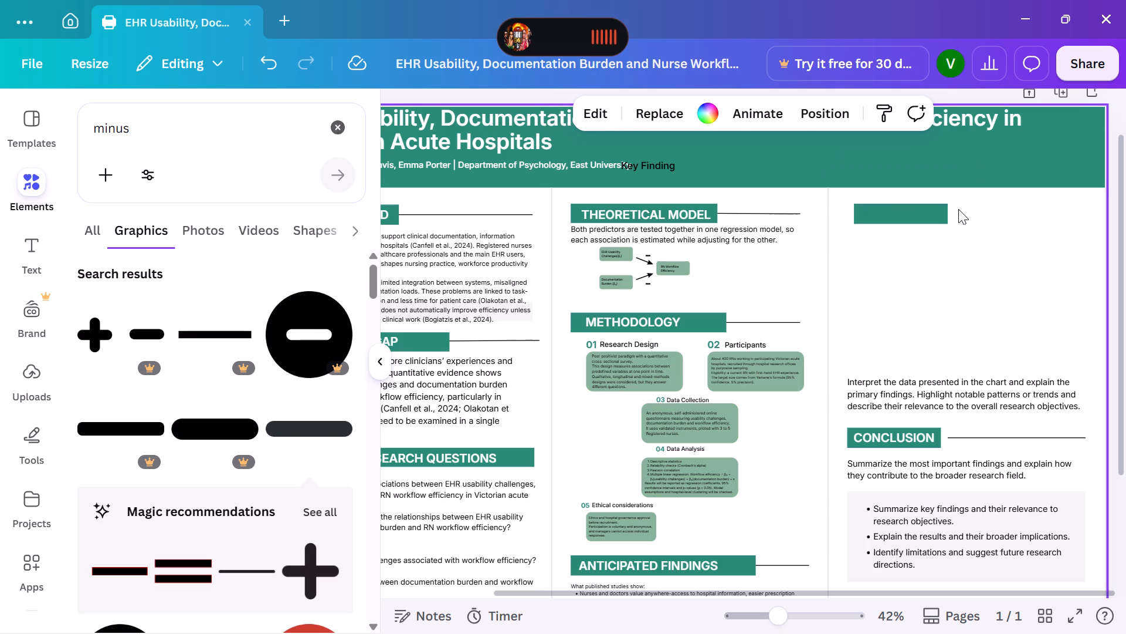
# Duplicate the "CONCLUSION" heading text and position the copy on the empty green banner at the top of the third column.
pyautogui.click(901, 433)
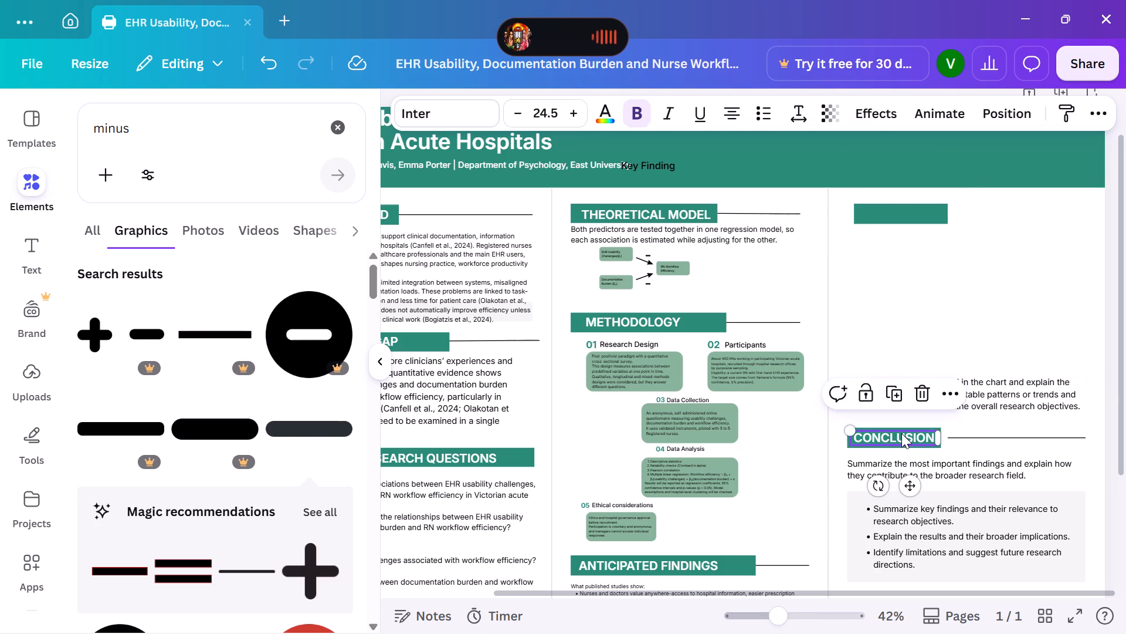
pyautogui.click(903, 393)
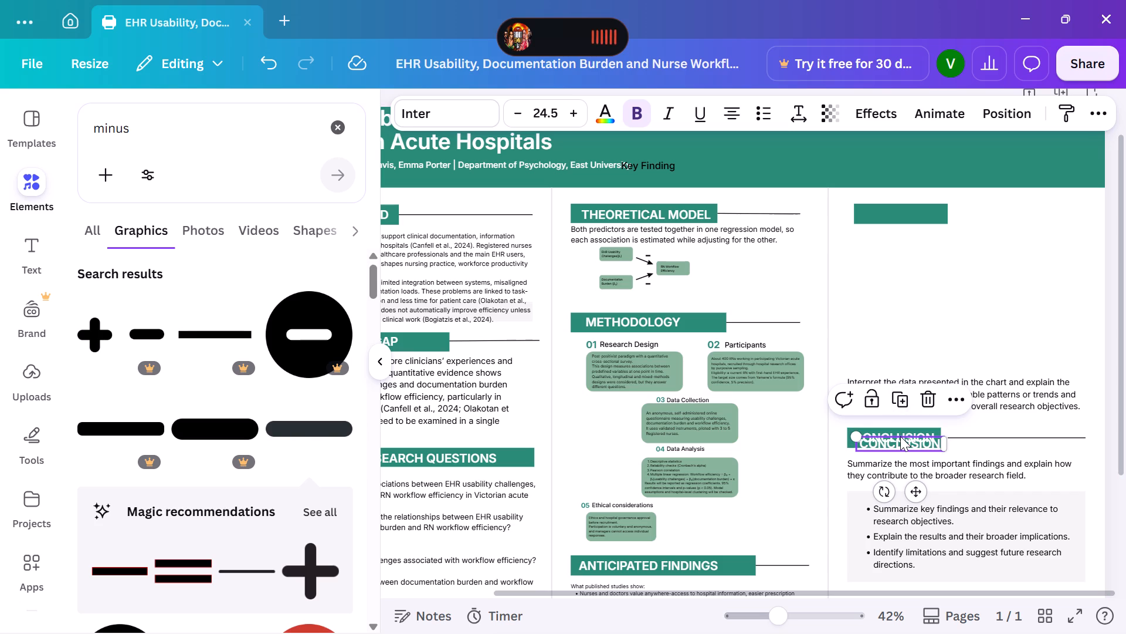
pyautogui.click(900, 436)
pyautogui.moveTo(900, 436); pyautogui.dragTo(903, 281)
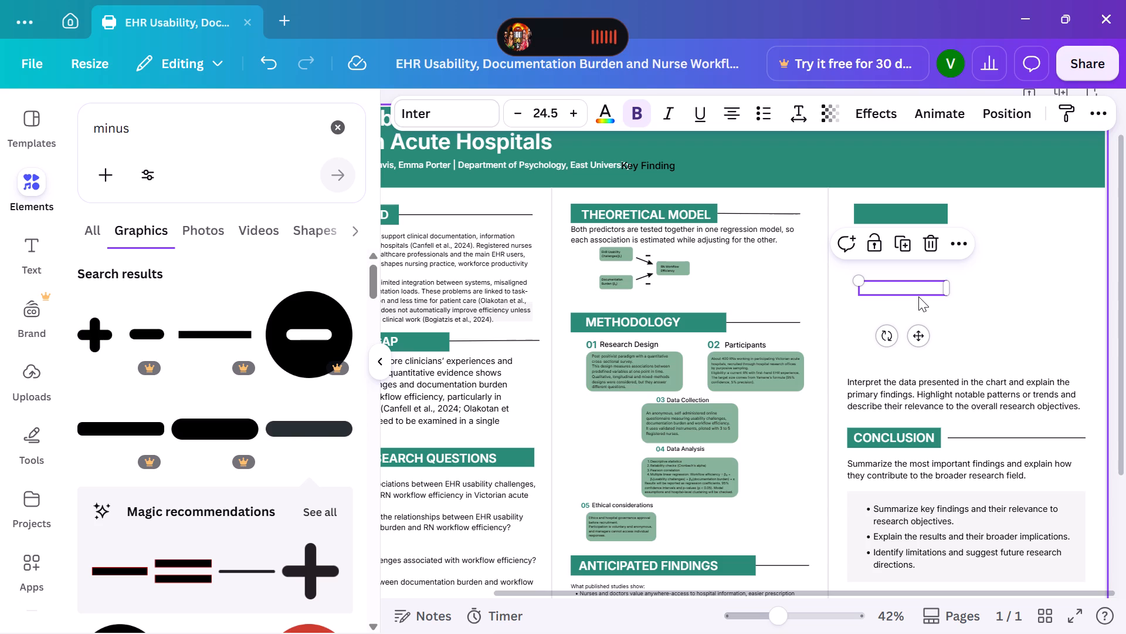
pyautogui.click(917, 294)
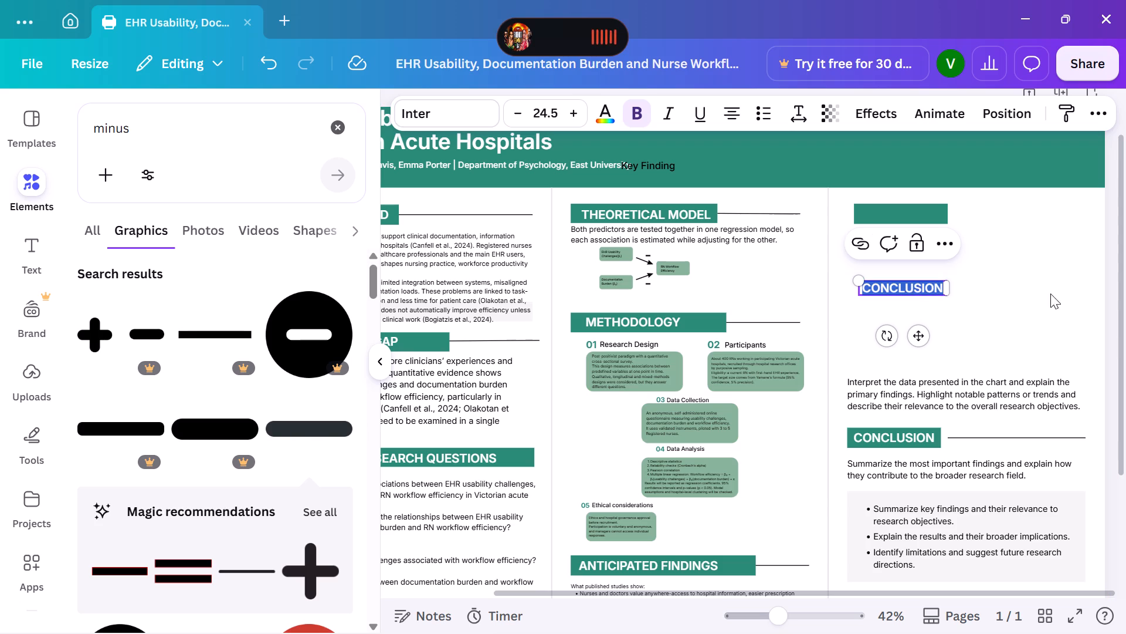
pyautogui.click(982, 310)
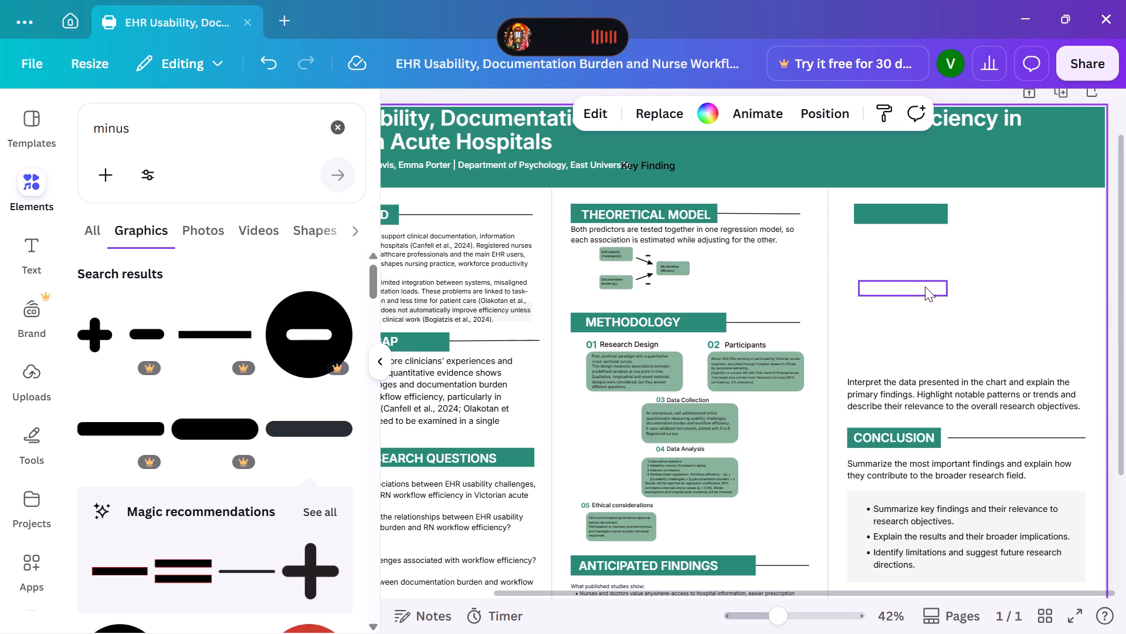
pyautogui.moveTo(908, 293); pyautogui.dragTo(905, 230)
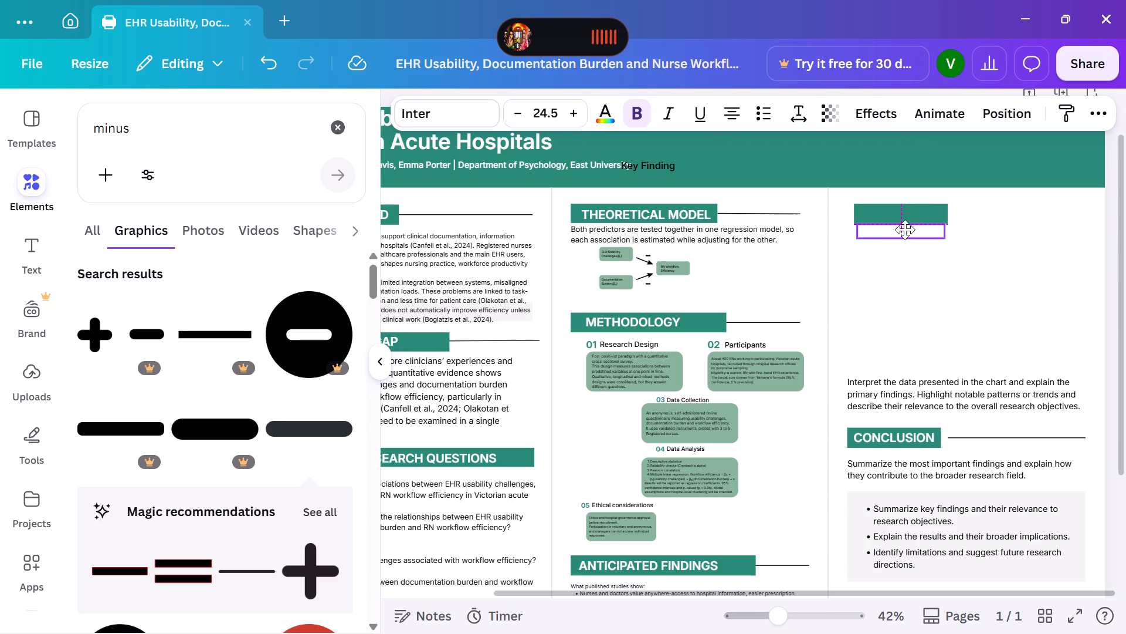
pyautogui.moveTo(905, 230); pyautogui.dragTo(906, 219)
pyautogui.click(968, 221)
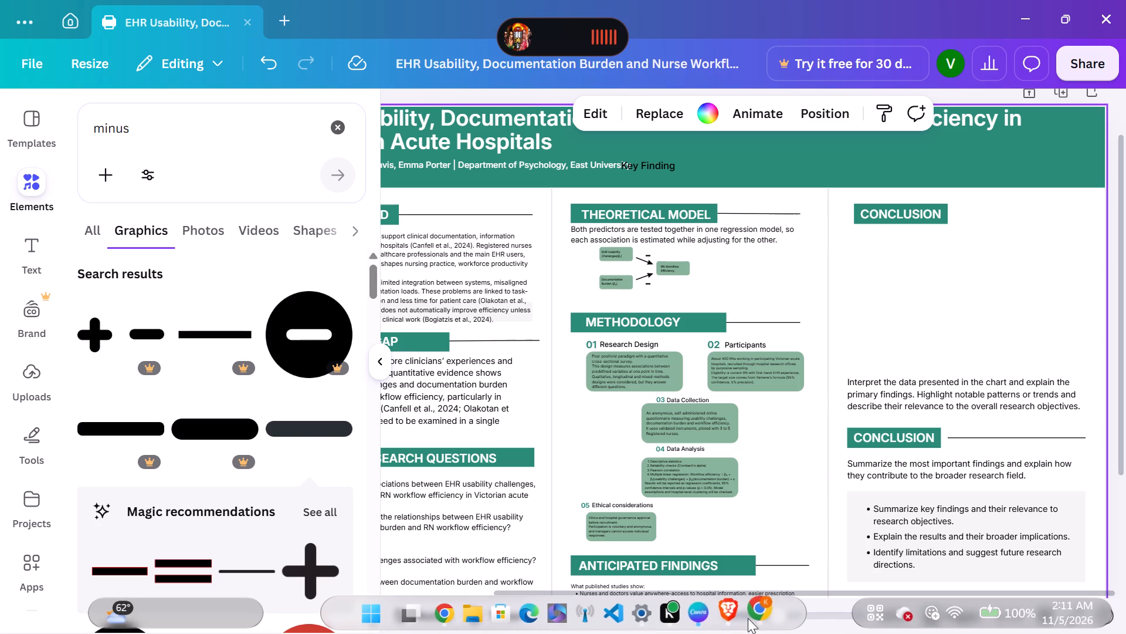
# Replace the duplicated heading text on the top green banner of the third column with "IMPLICATIONS".
pyautogui.click(900, 211)
pyautogui.doubleClick(900, 211)
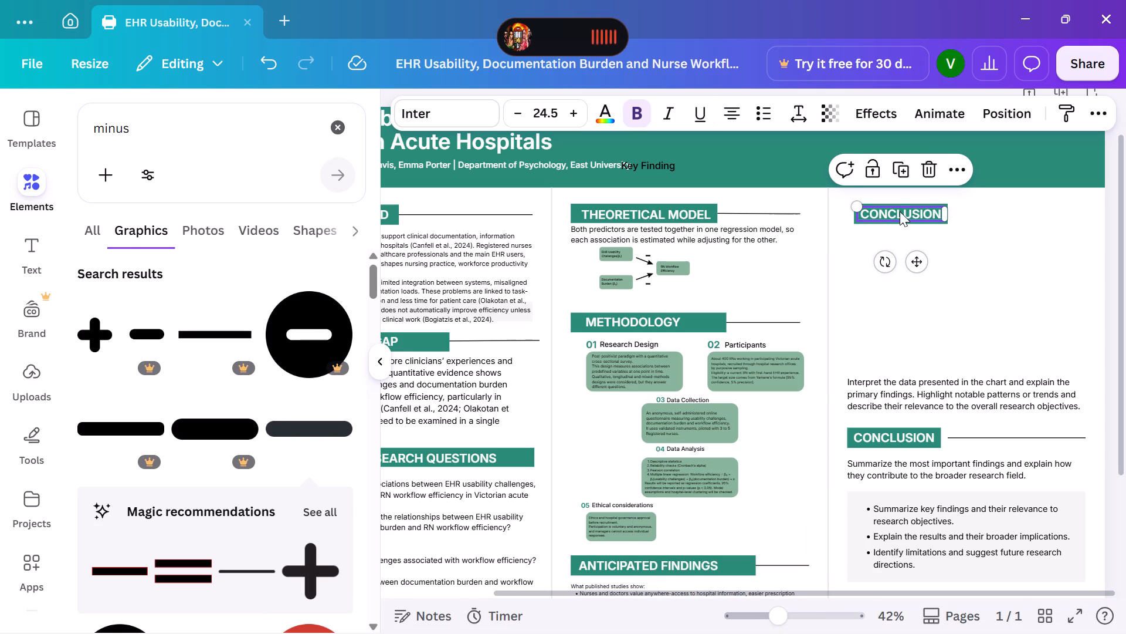
pyautogui.press('BackSpace')
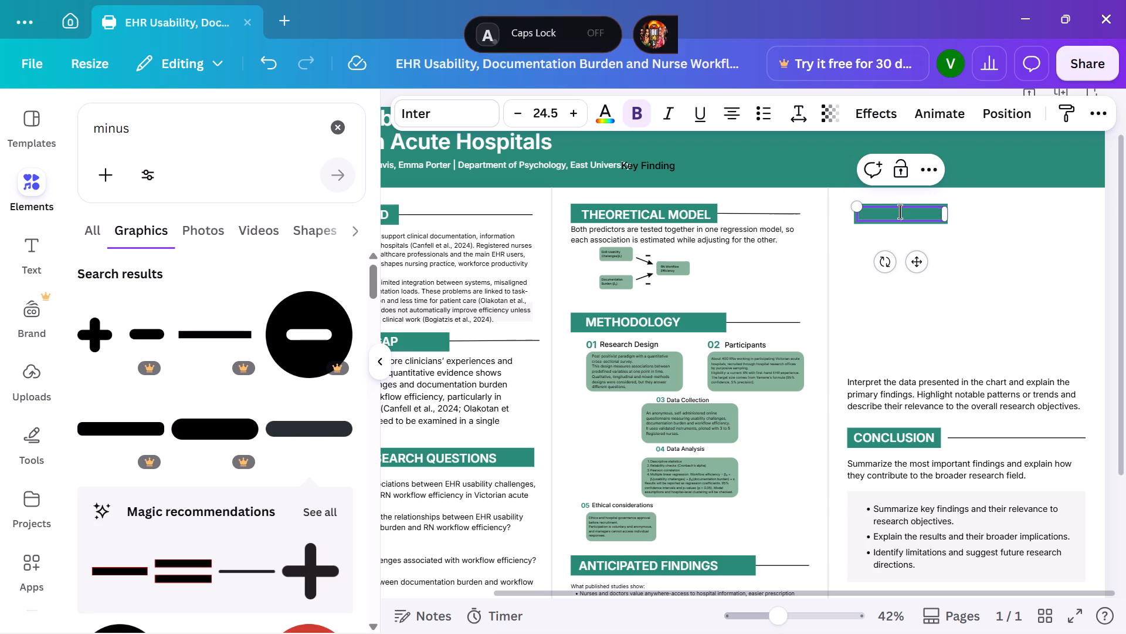
pyautogui.click(900, 211)
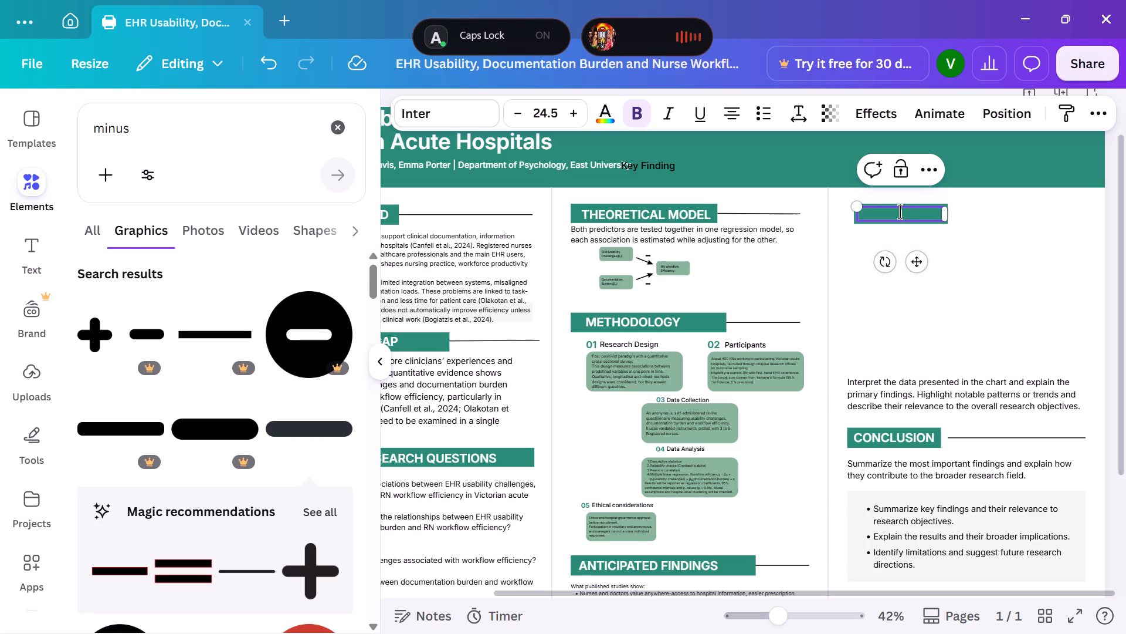
pyautogui.press('i')
pyautogui.press('BackSpace')
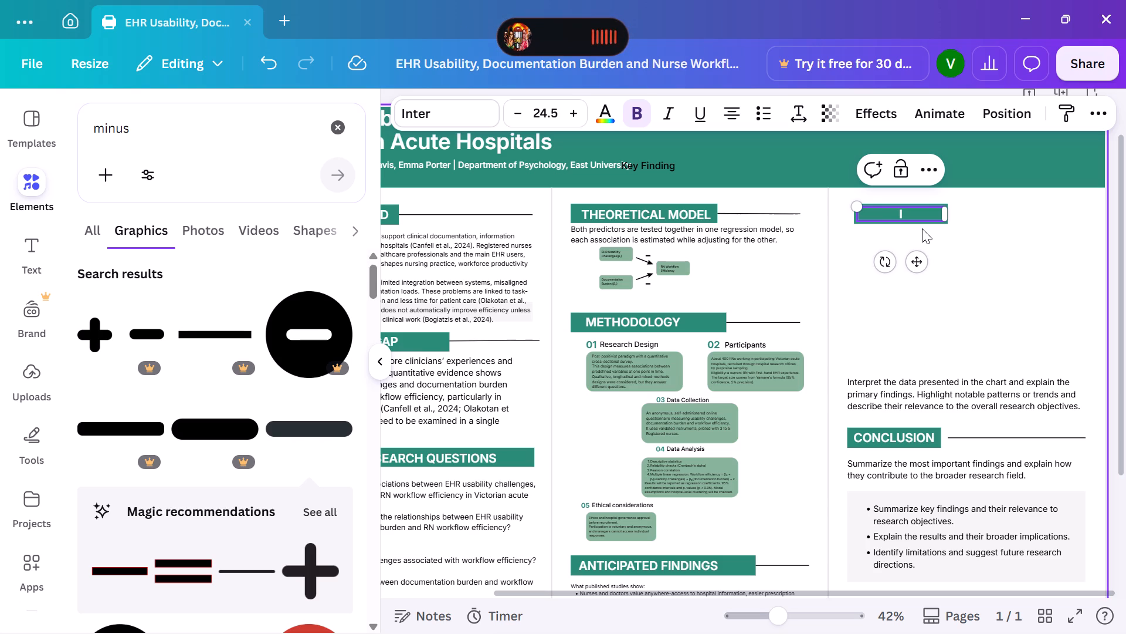
pyautogui.press('m')
pyautogui.press('BackSpace')
pyautogui.click(917, 214)
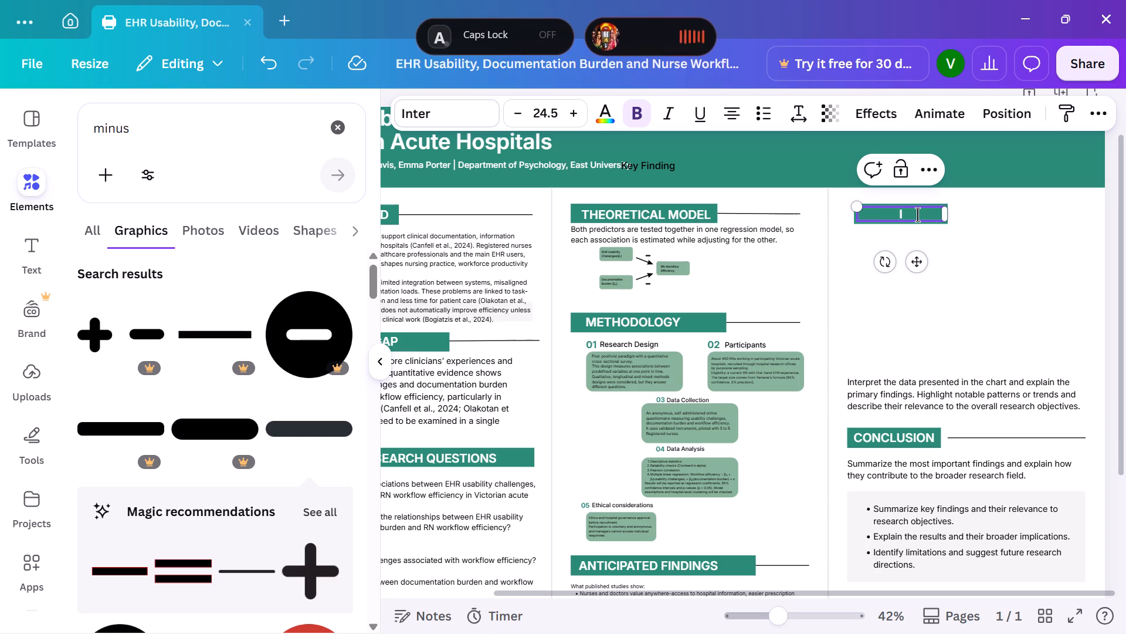
pyautogui.write('mplications')
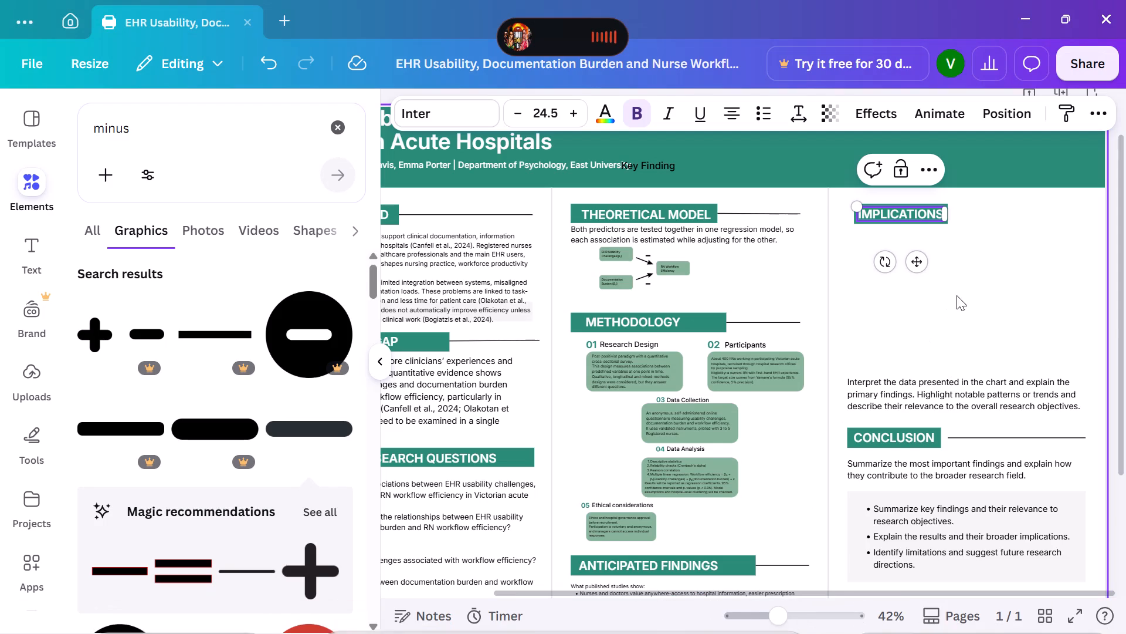
pyautogui.click(917, 383)
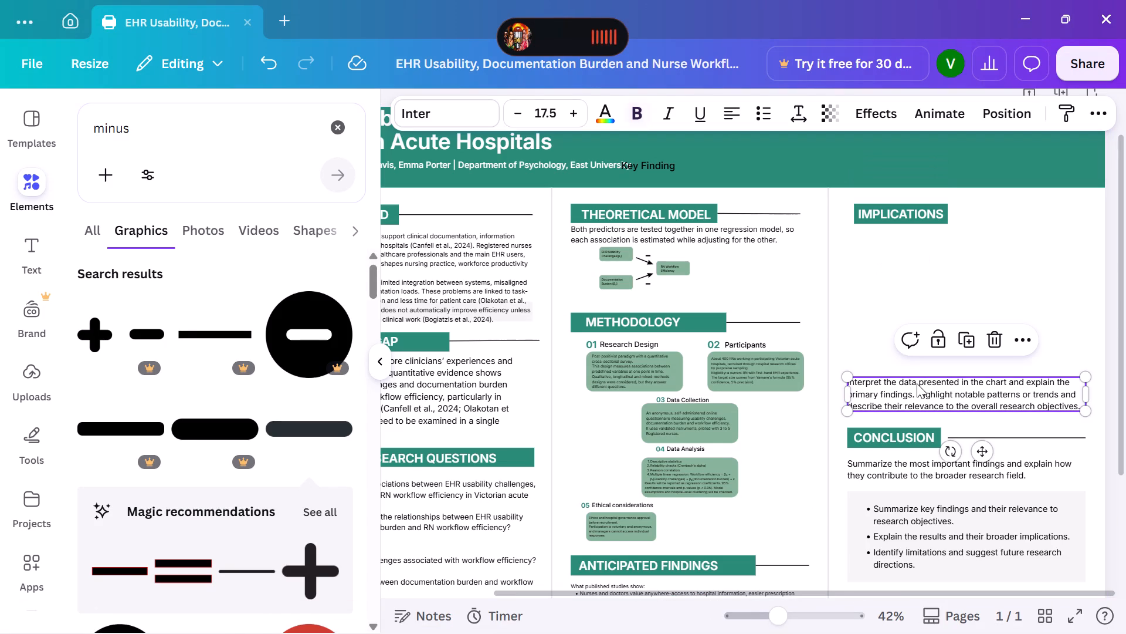
pyautogui.click(958, 345)
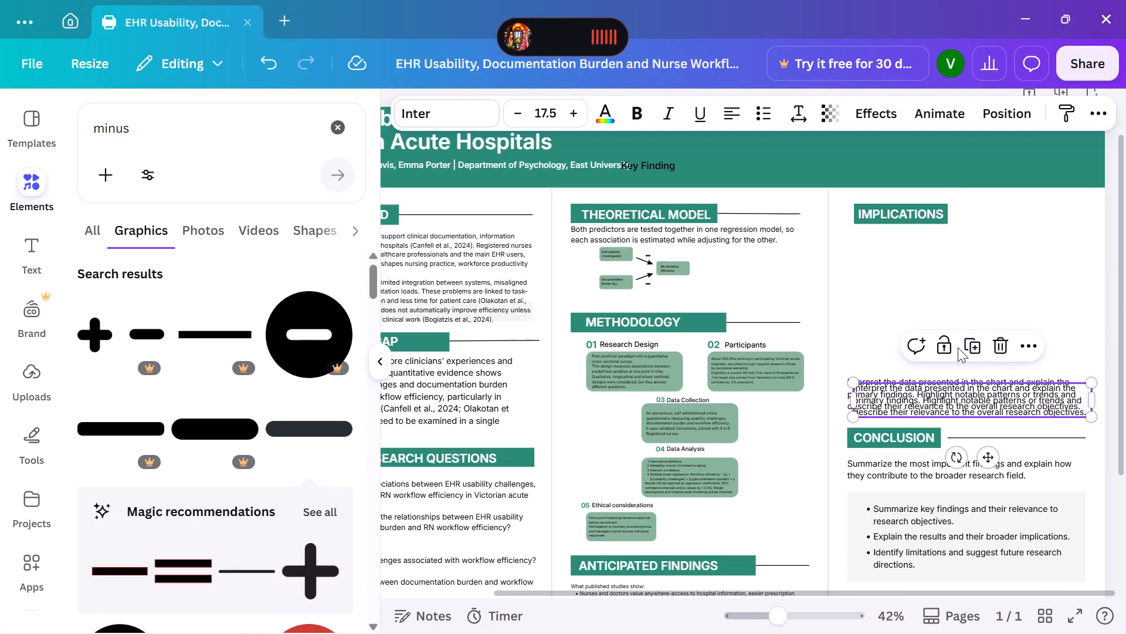
pyautogui.moveTo(927, 395); pyautogui.dragTo(933, 269)
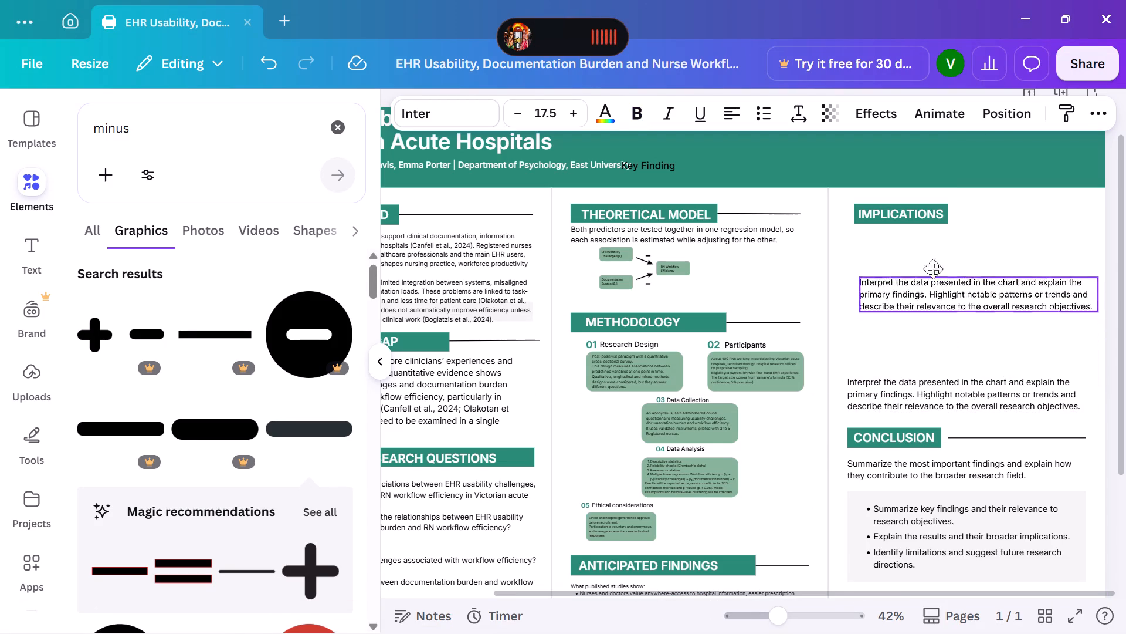
pyautogui.moveTo(933, 269); pyautogui.dragTo(933, 264)
# Replace the text of the duplicated paragraph under IMPLICATIONS with the passage copied from Claude.
pyautogui.tripleClick(938, 271)
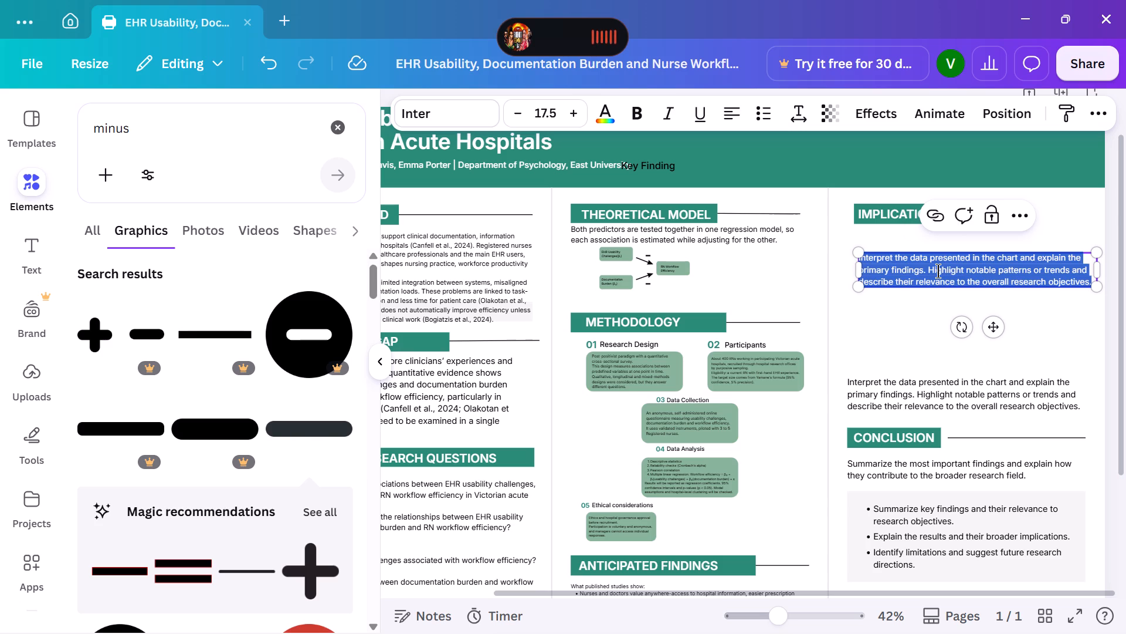
pyautogui.press('Print')
pyautogui.press('BackSpace')
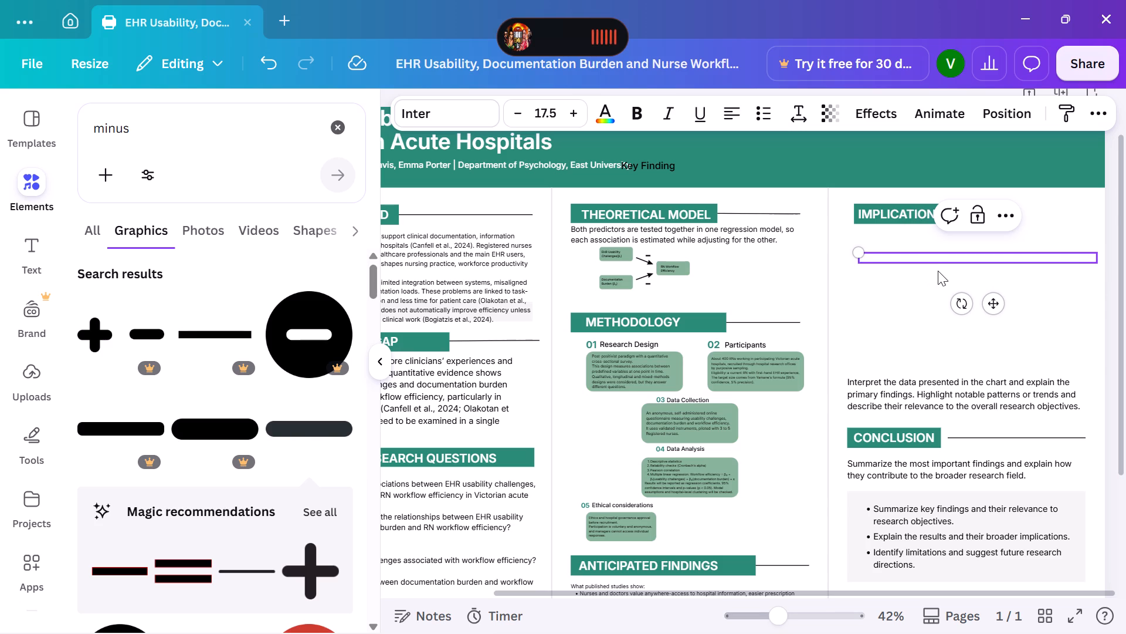
pyautogui.hotkey('ctrl', 'v')
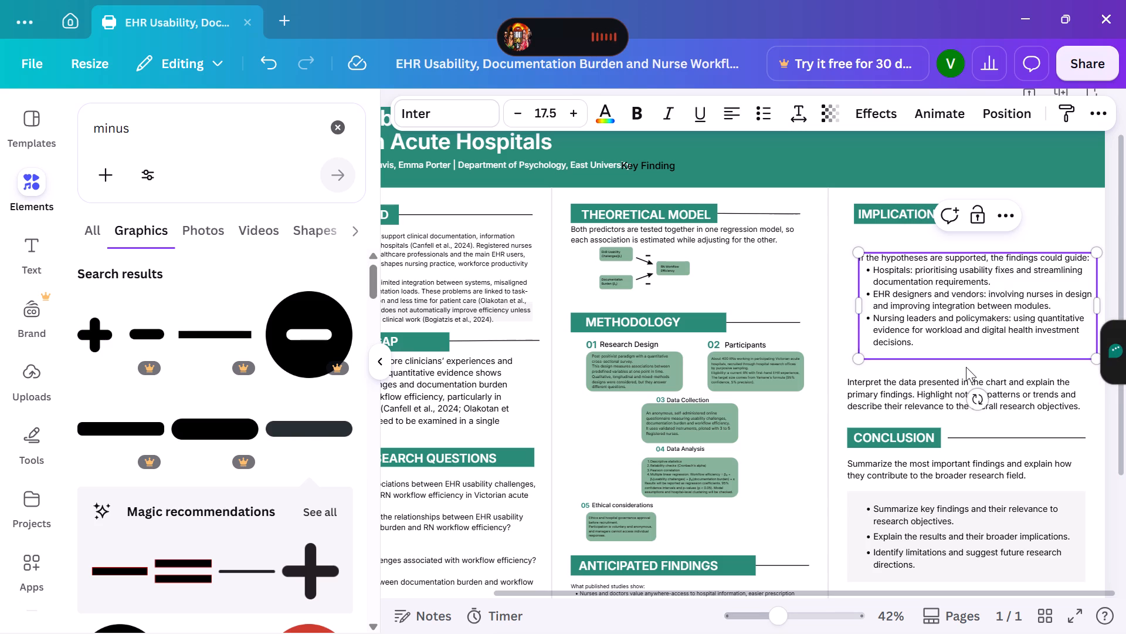
# Delete the original "Interpret the data" paragraph above the CONCLUSION heading.
pyautogui.click(926, 392)
pyautogui.press('BackSpace')
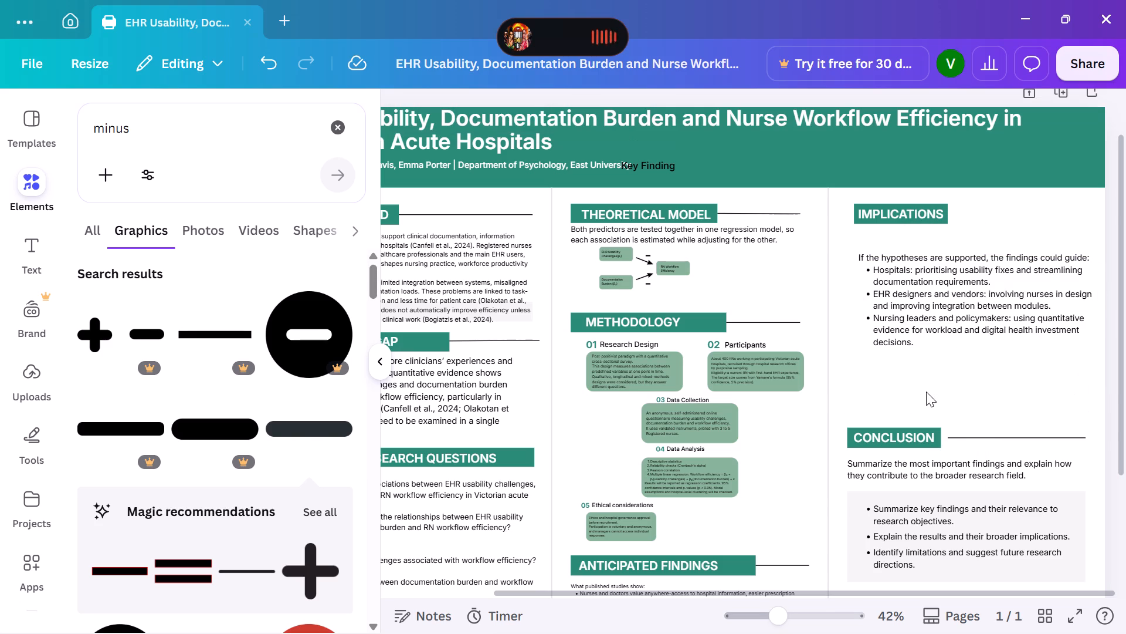
# Move the Implications text box up so it sits directly beneath the IMPLICATIONS banner, roughly aligned with its starting edge.
pyautogui.moveTo(909, 305); pyautogui.dragTo(907, 299)
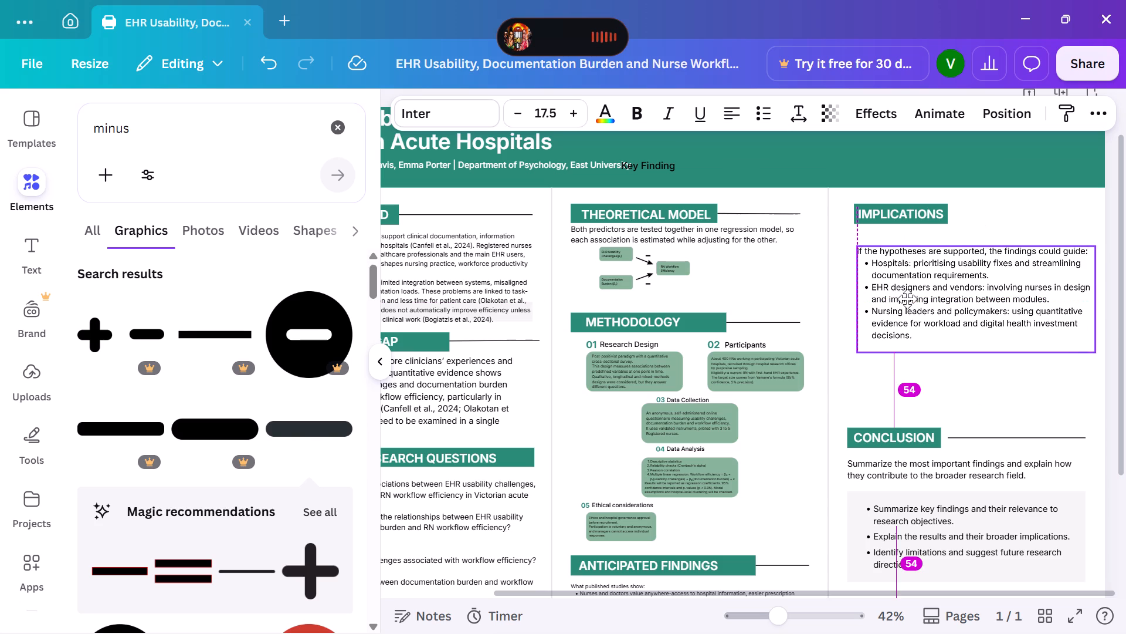
pyautogui.moveTo(907, 299); pyautogui.dragTo(907, 293)
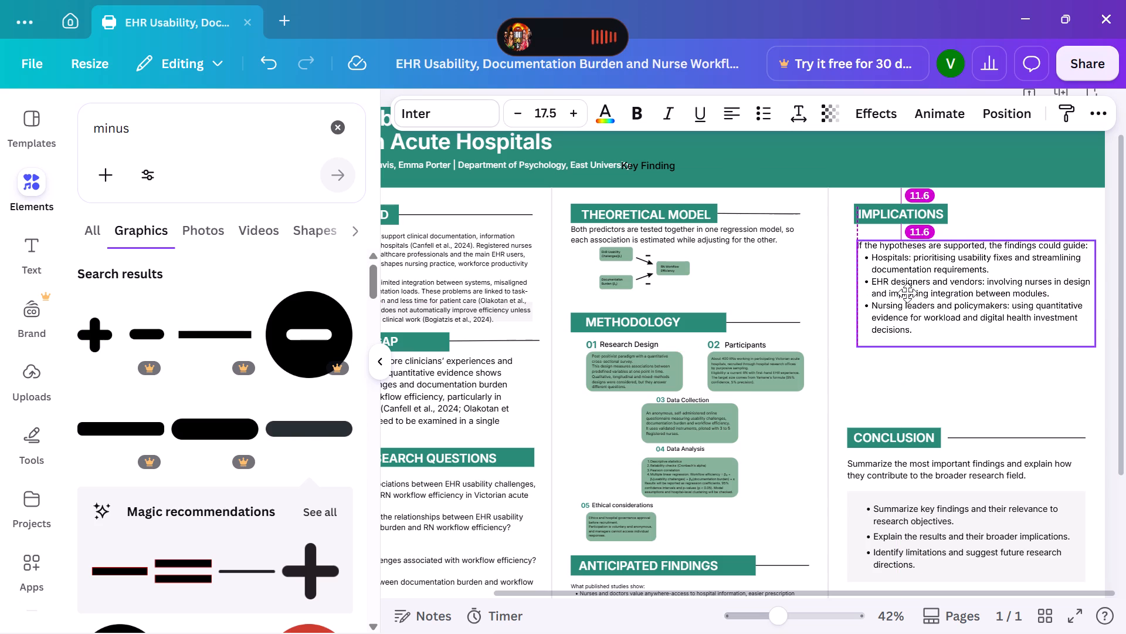
pyautogui.moveTo(907, 293); pyautogui.dragTo(904, 293)
pyautogui.click(920, 284)
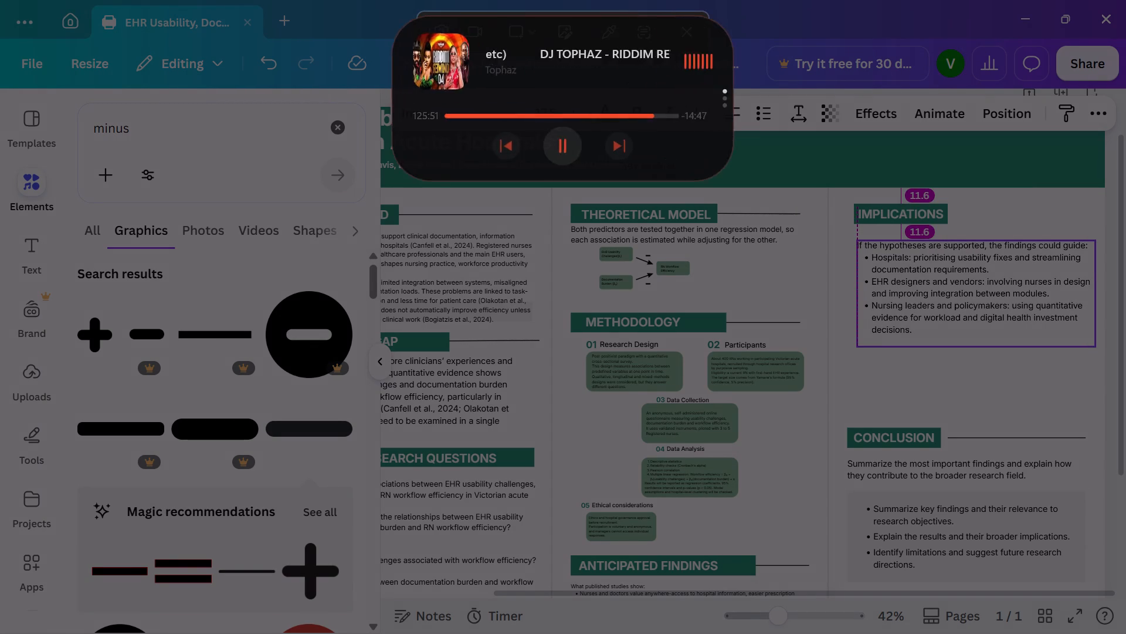
pyautogui.click(692, 31)
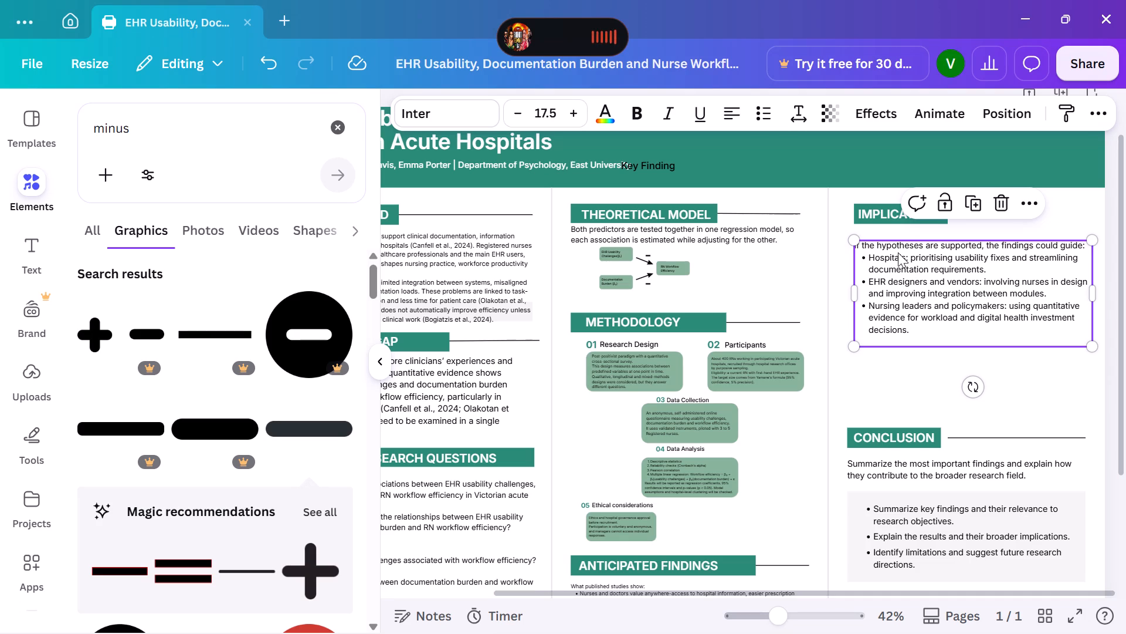
pyautogui.moveTo(911, 278); pyautogui.dragTo(913, 265)
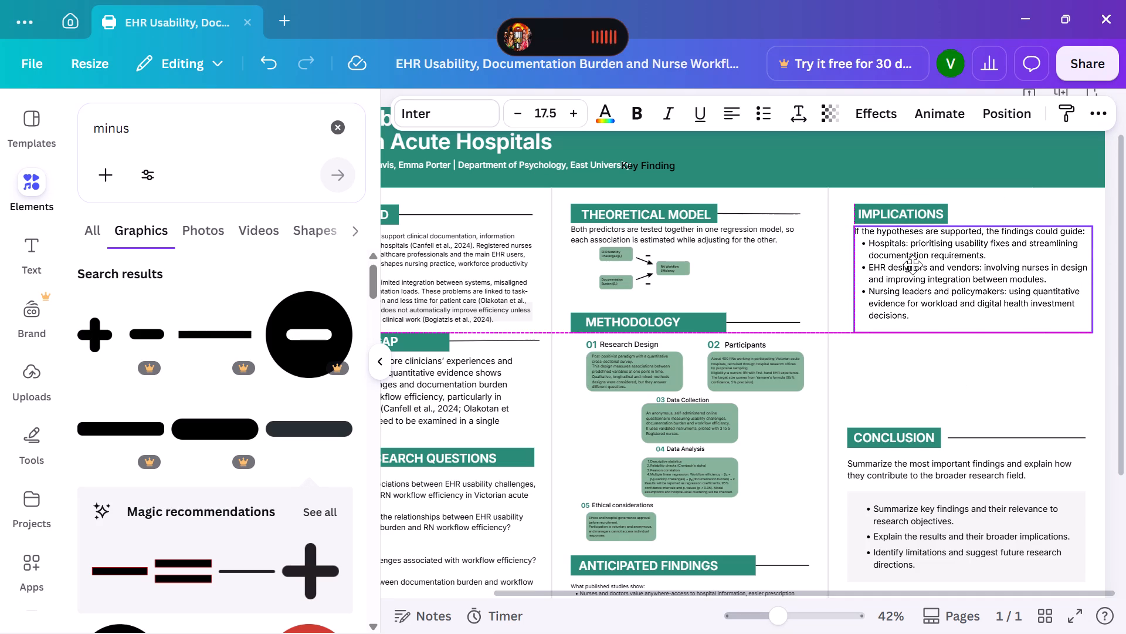
pyautogui.moveTo(913, 265); pyautogui.dragTo(914, 265)
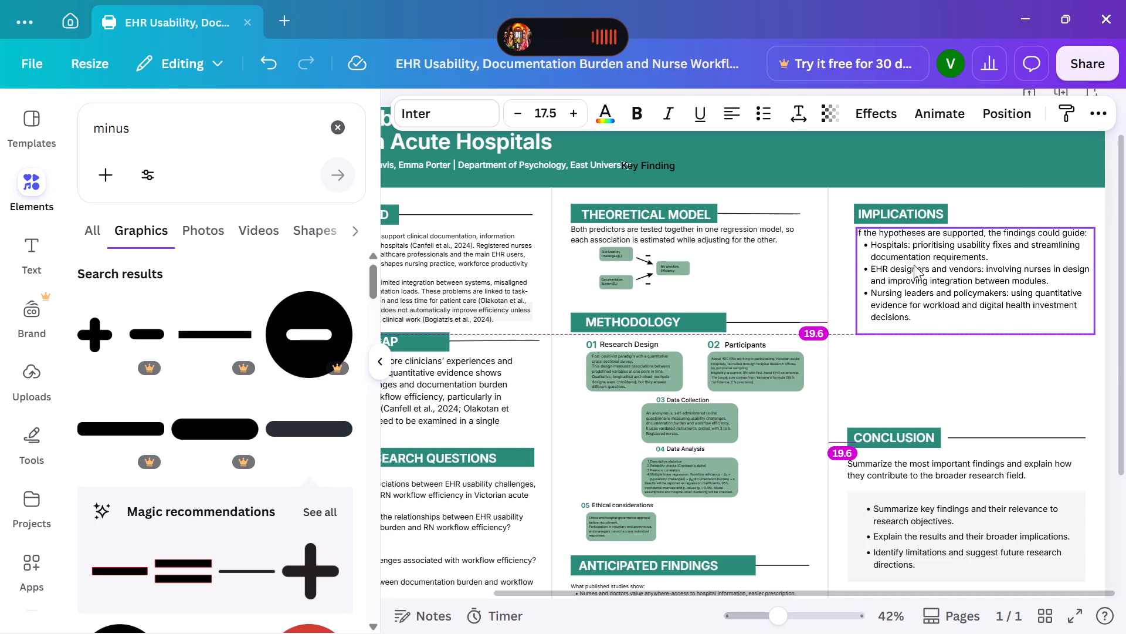
pyautogui.click(914, 265)
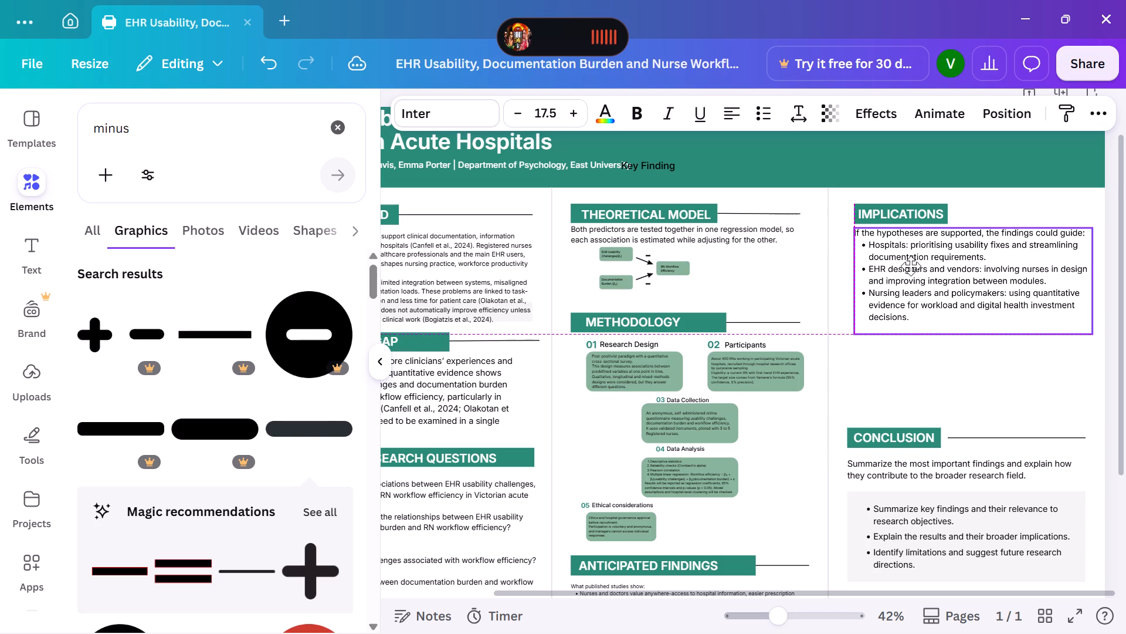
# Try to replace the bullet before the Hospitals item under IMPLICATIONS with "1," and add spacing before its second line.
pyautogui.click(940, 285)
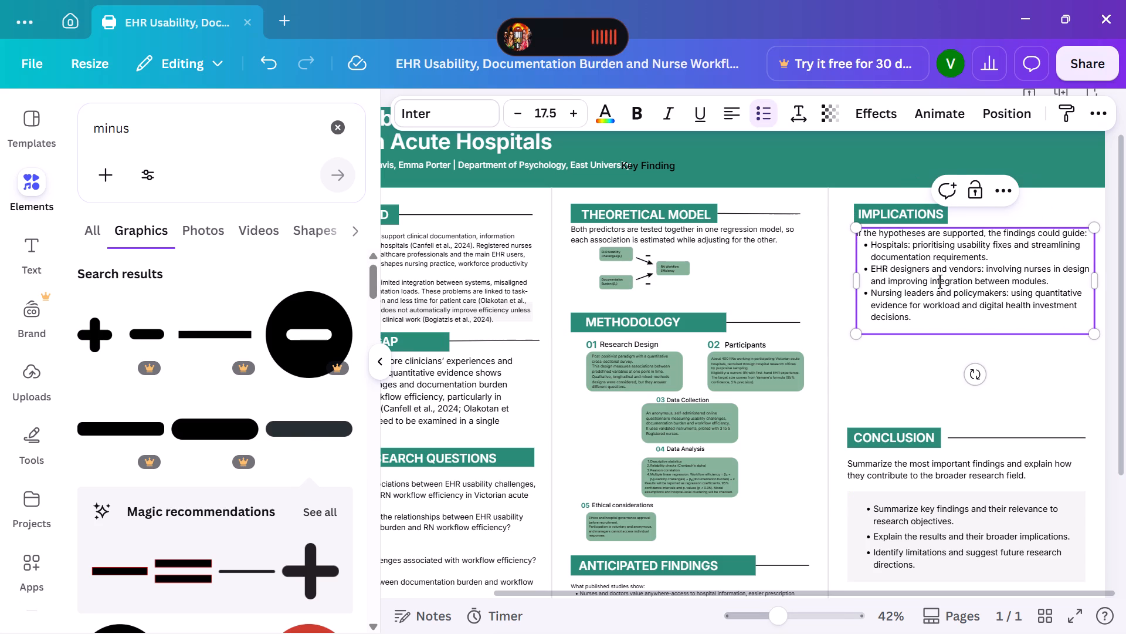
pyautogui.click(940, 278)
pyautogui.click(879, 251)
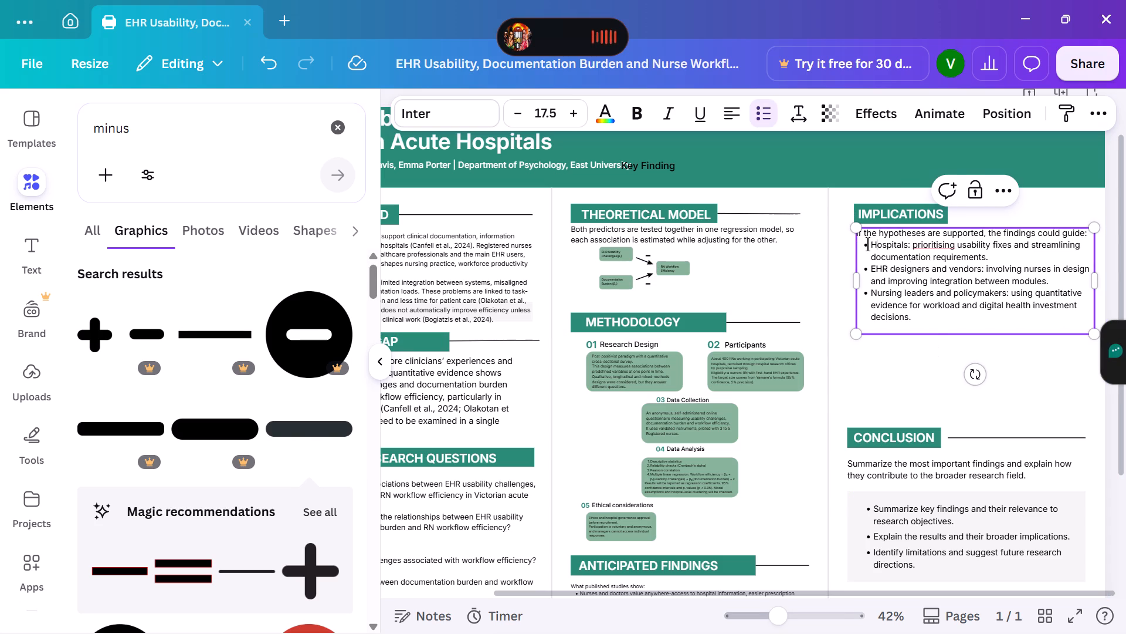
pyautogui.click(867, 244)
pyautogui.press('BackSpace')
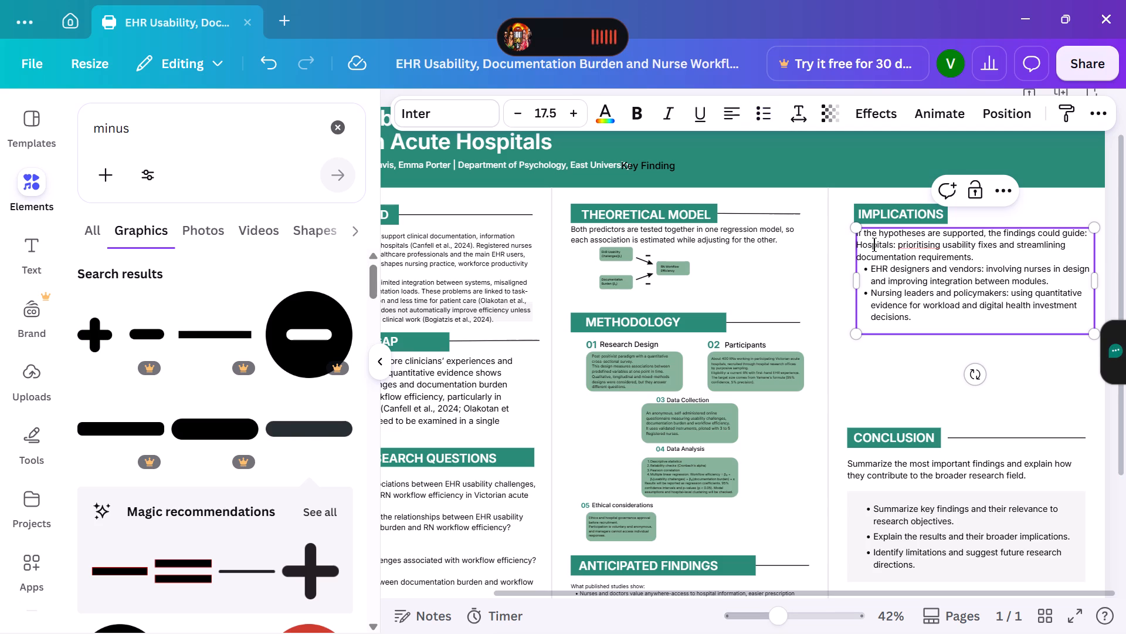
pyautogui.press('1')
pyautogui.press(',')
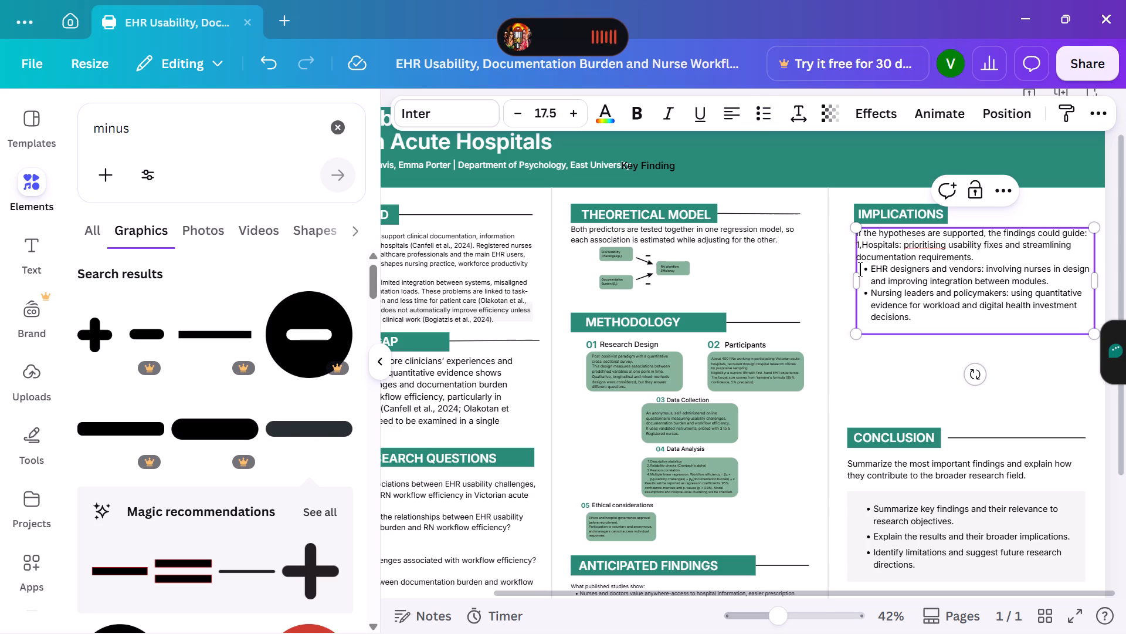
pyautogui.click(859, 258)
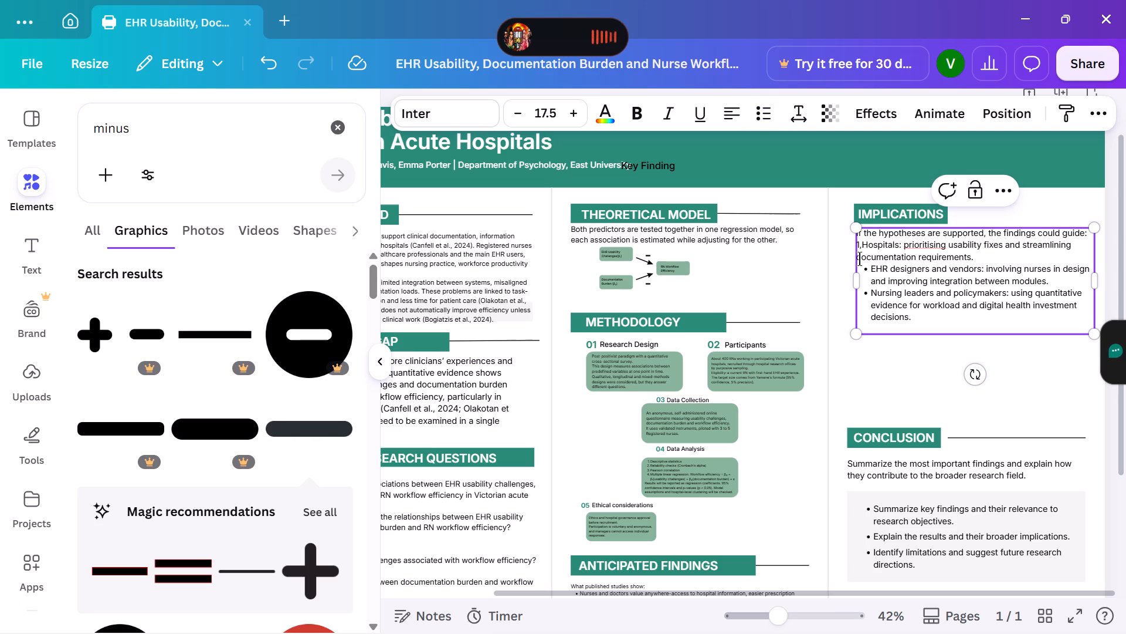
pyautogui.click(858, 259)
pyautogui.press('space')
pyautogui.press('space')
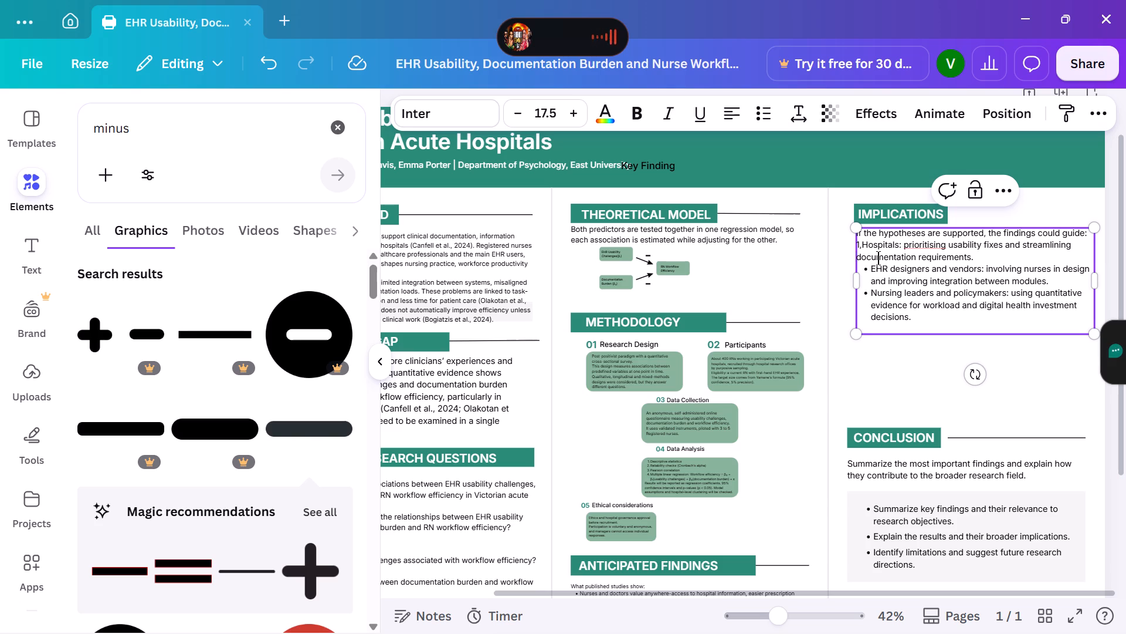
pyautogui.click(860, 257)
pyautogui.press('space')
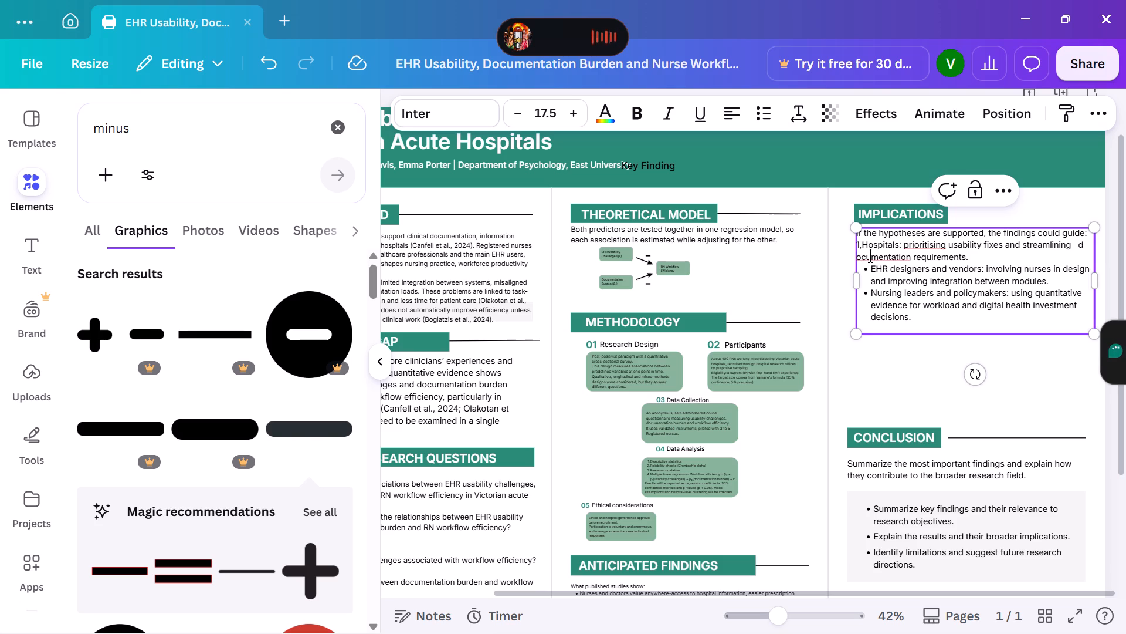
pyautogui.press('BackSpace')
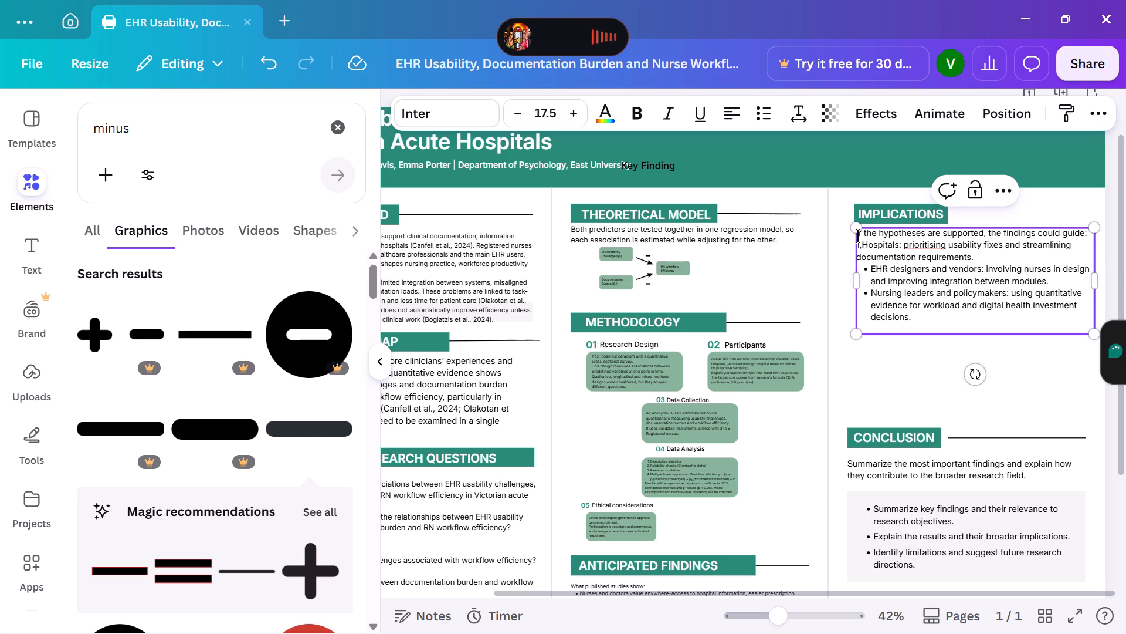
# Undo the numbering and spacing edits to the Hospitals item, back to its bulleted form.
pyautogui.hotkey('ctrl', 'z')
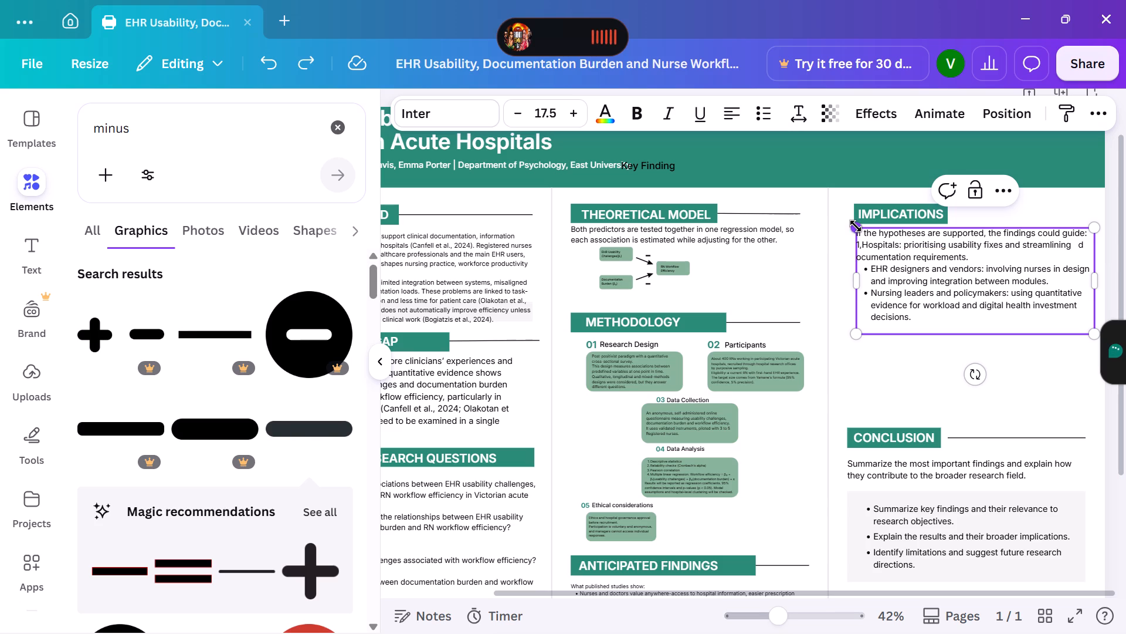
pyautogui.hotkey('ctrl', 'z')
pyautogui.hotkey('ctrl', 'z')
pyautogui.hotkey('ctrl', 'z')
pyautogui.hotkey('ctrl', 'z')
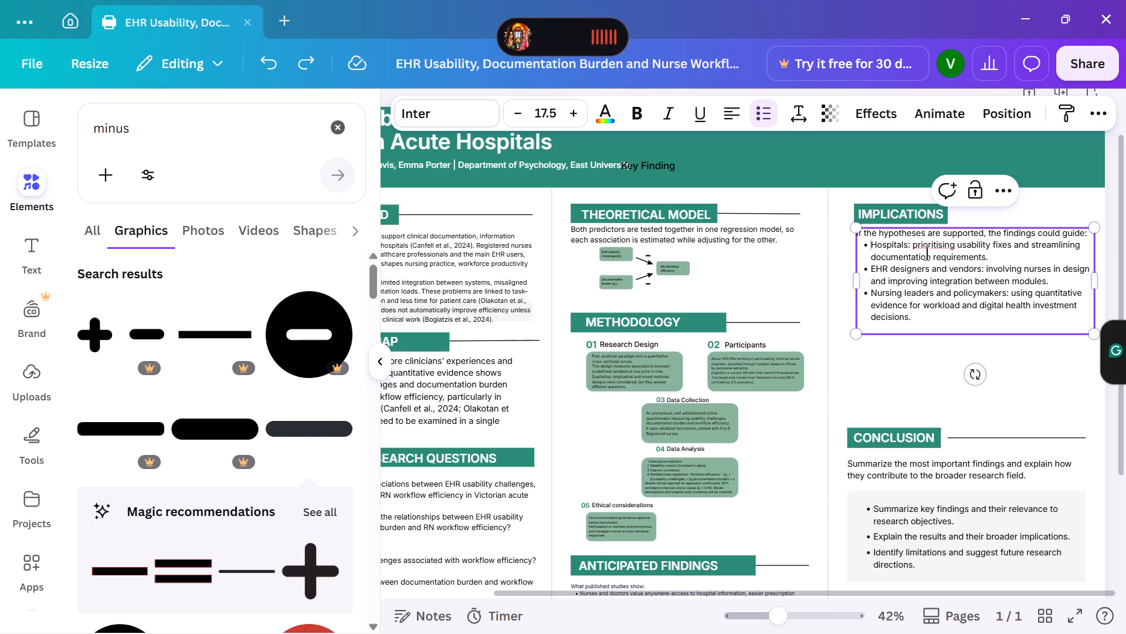
# In the three Implications bullets, replace the colon after "Hospitals" with "in" and the colons after "vendors" and "policymakers" with "to".
pyautogui.click(911, 249)
pyautogui.press('BackSpace')
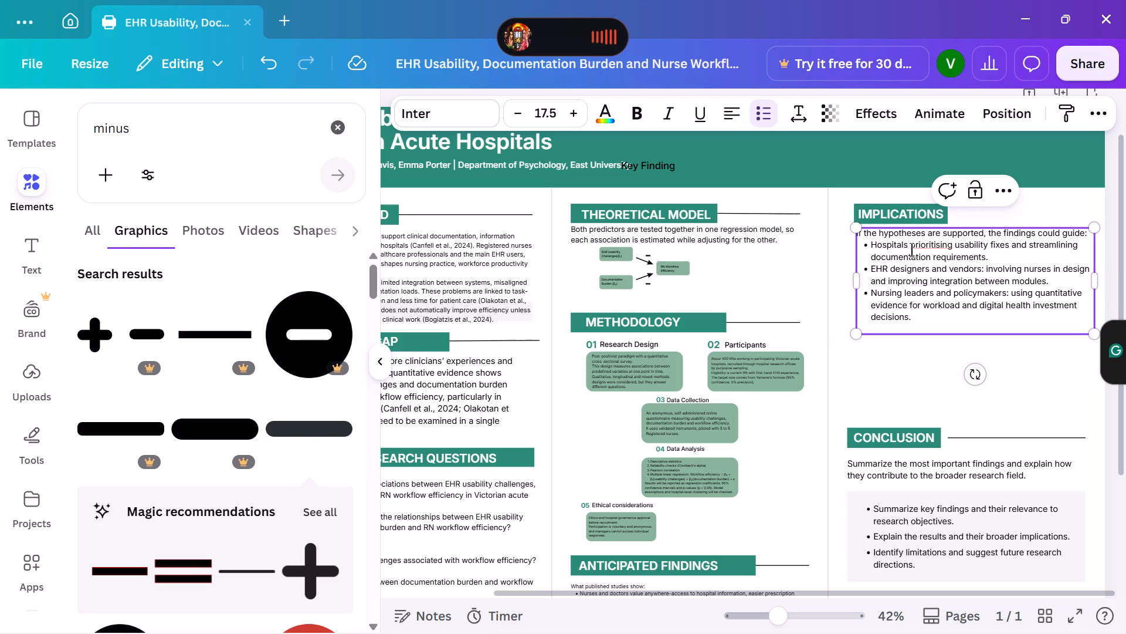
pyautogui.press('space')
pyautogui.write('in')
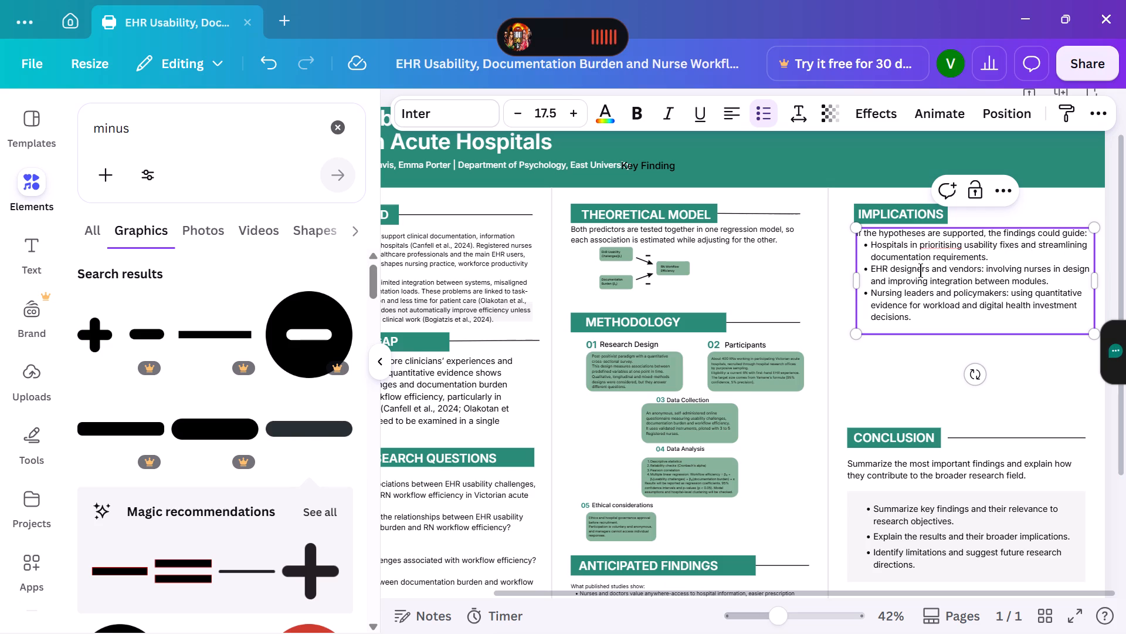
pyautogui.click(984, 270)
pyautogui.press('BackSpace')
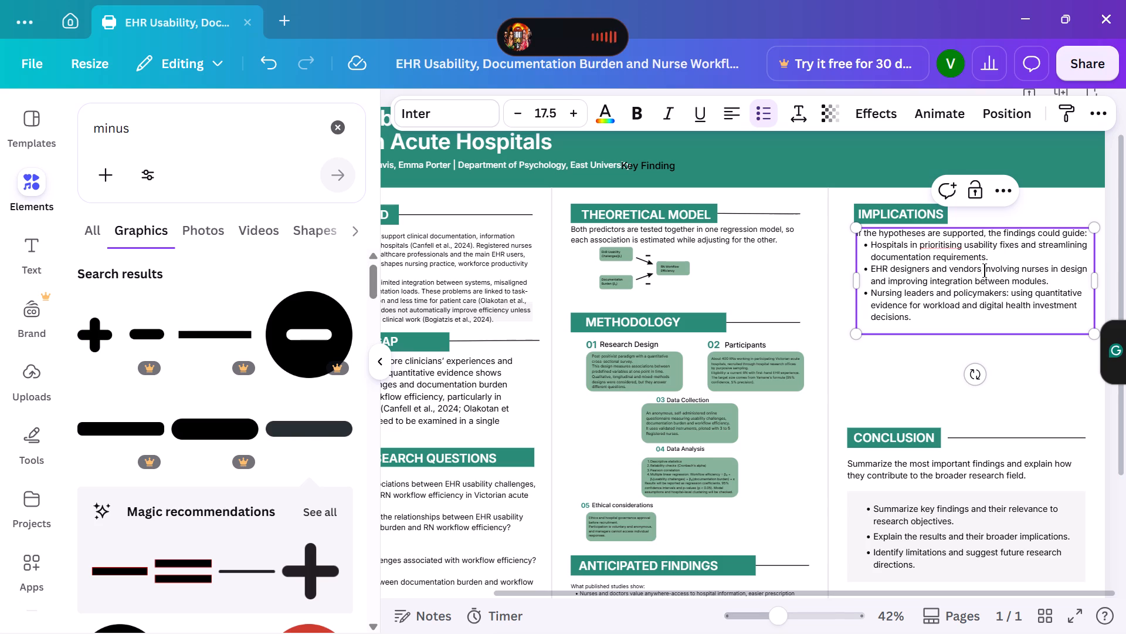
pyautogui.press('space')
pyautogui.write('to')
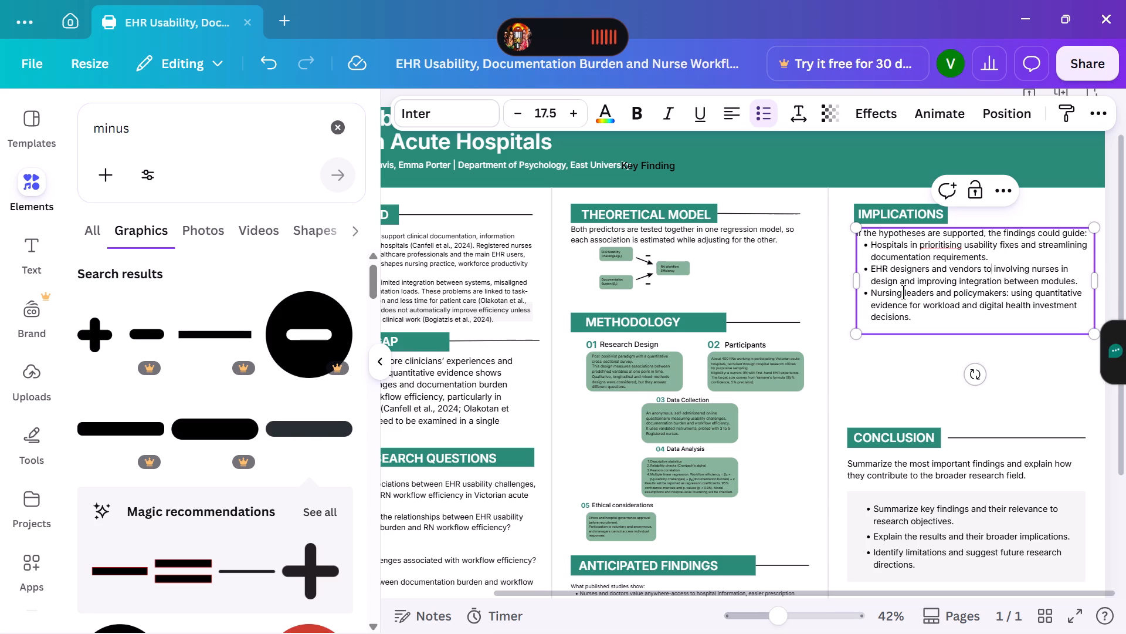
pyautogui.click(1008, 295)
pyautogui.press('BackSpace')
pyautogui.press('space')
pyautogui.write('to')
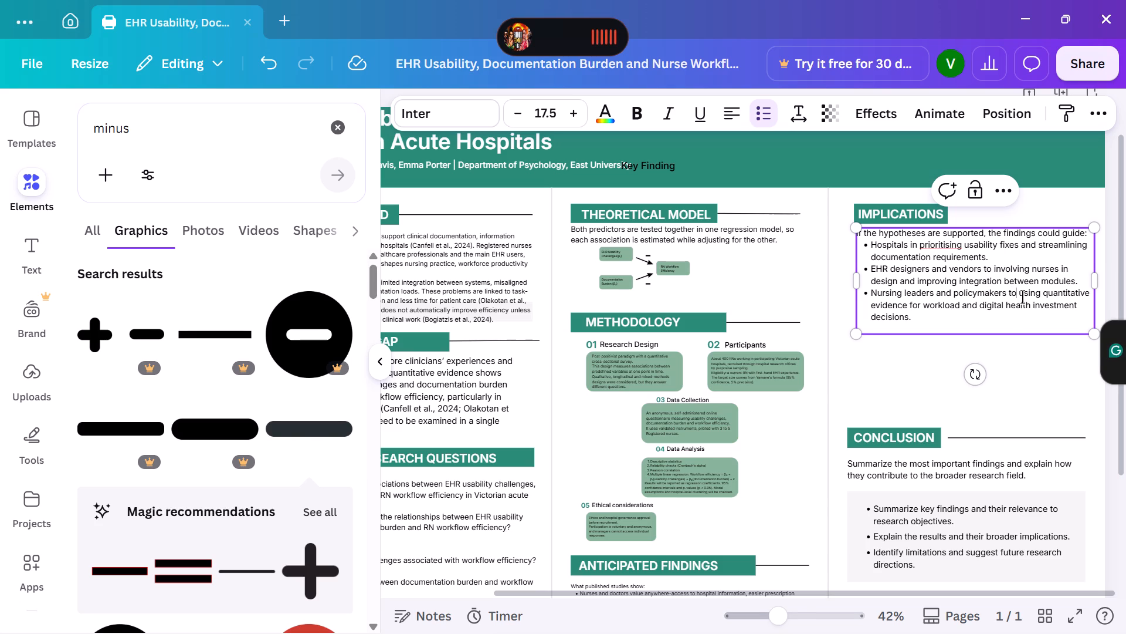
# Search the graphics for "pointer", insert the black curved arrow on the poster and shrink it to a small marker.
pyautogui.click(868, 272)
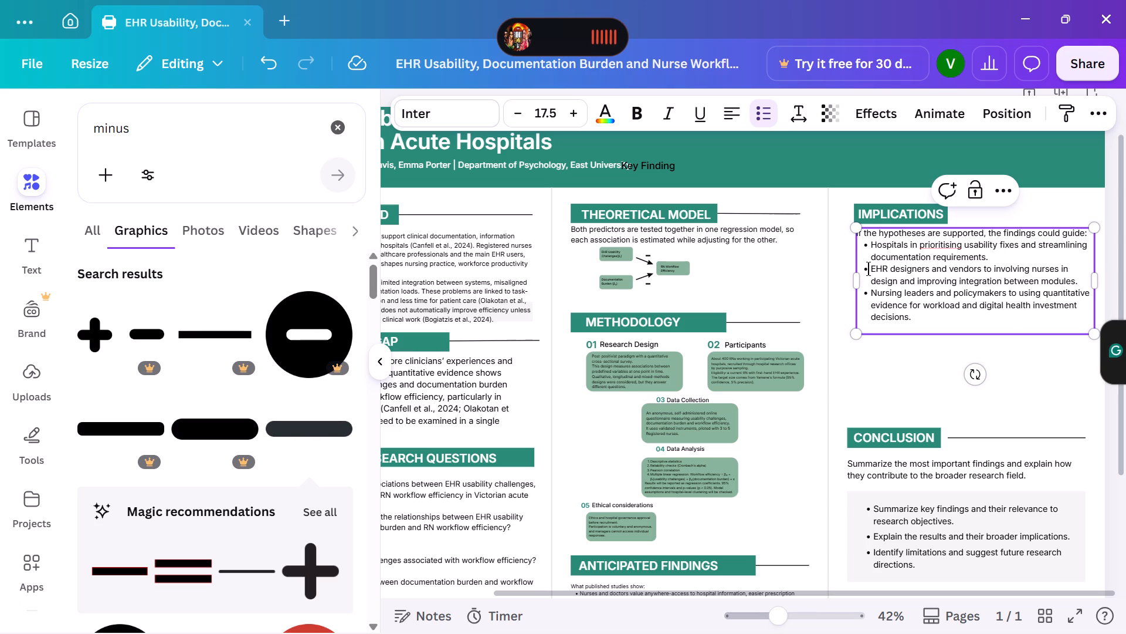
pyautogui.click(868, 268)
pyautogui.tripleClick(147, 130)
pyautogui.press('BackSpace')
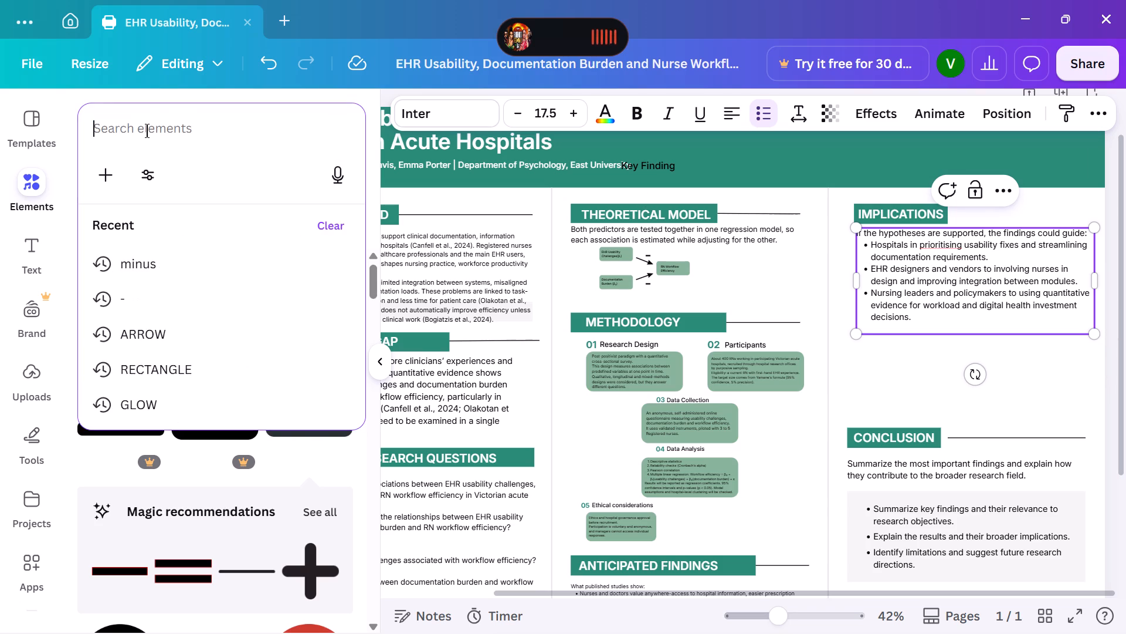
pyautogui.write('pointer')
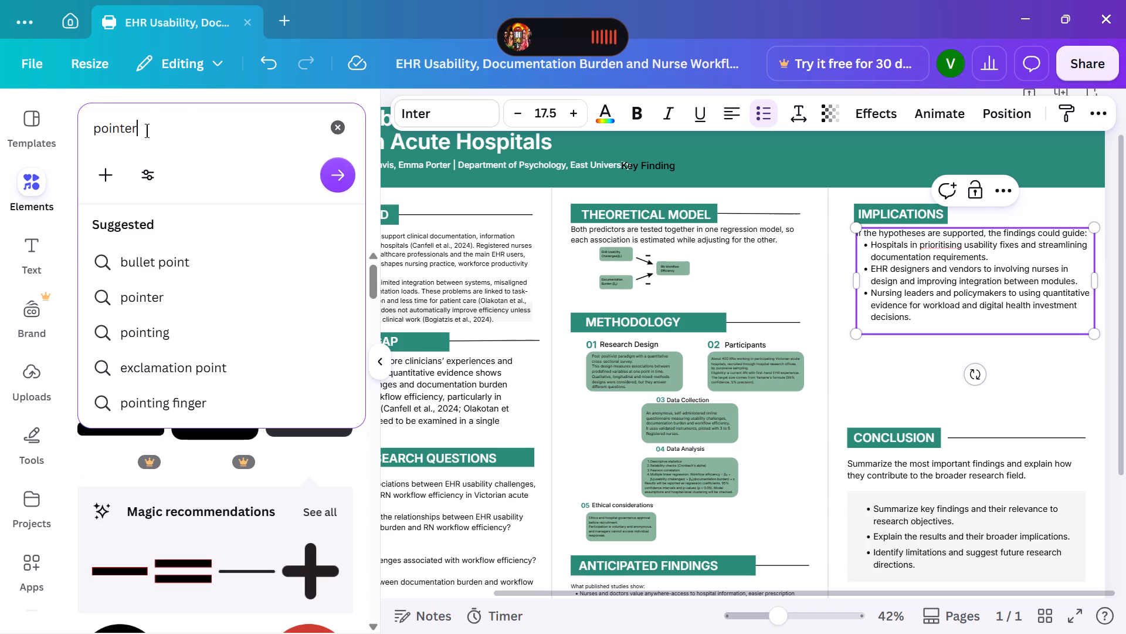
pyautogui.press('Return')
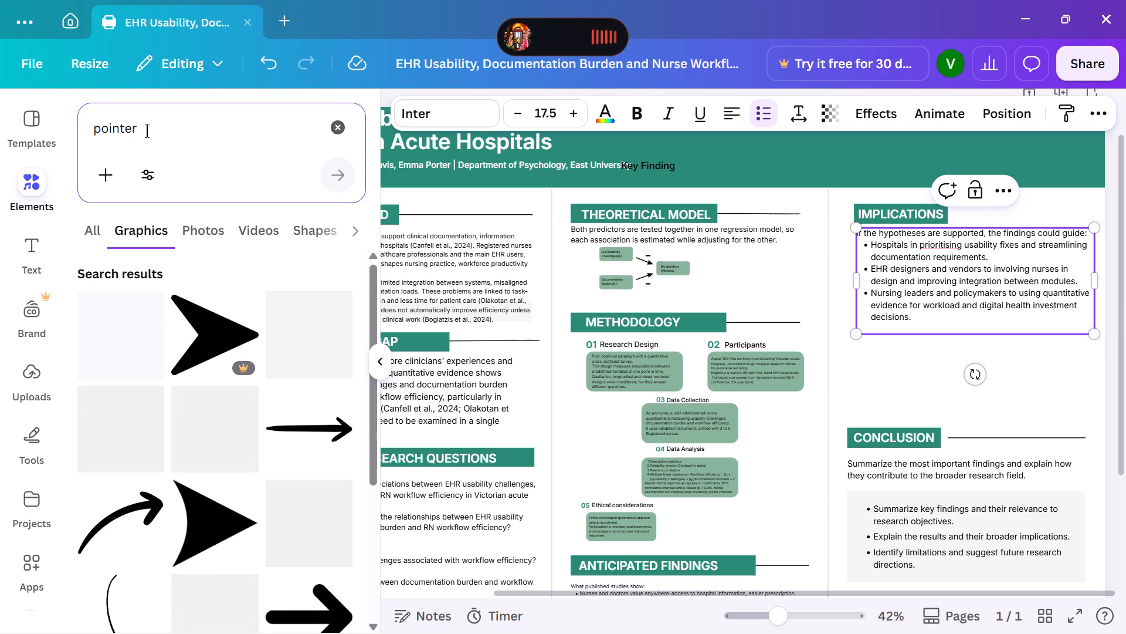
pyautogui.scroll(-1, 206, 365)
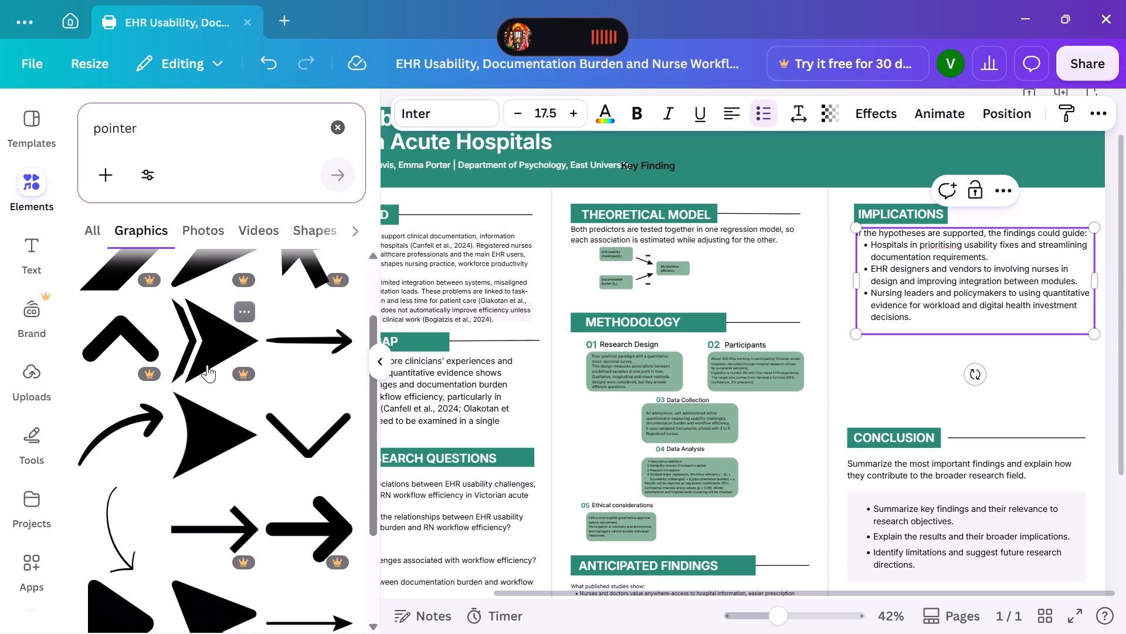
pyautogui.scroll(-4, 207, 365)
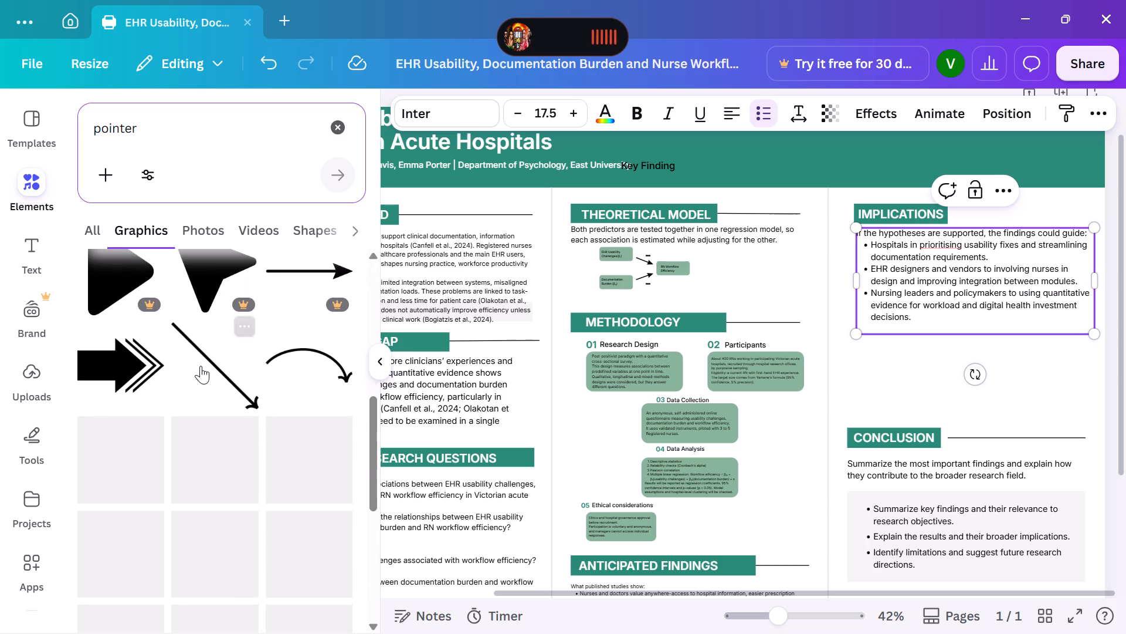
pyautogui.scroll(-1, 201, 367)
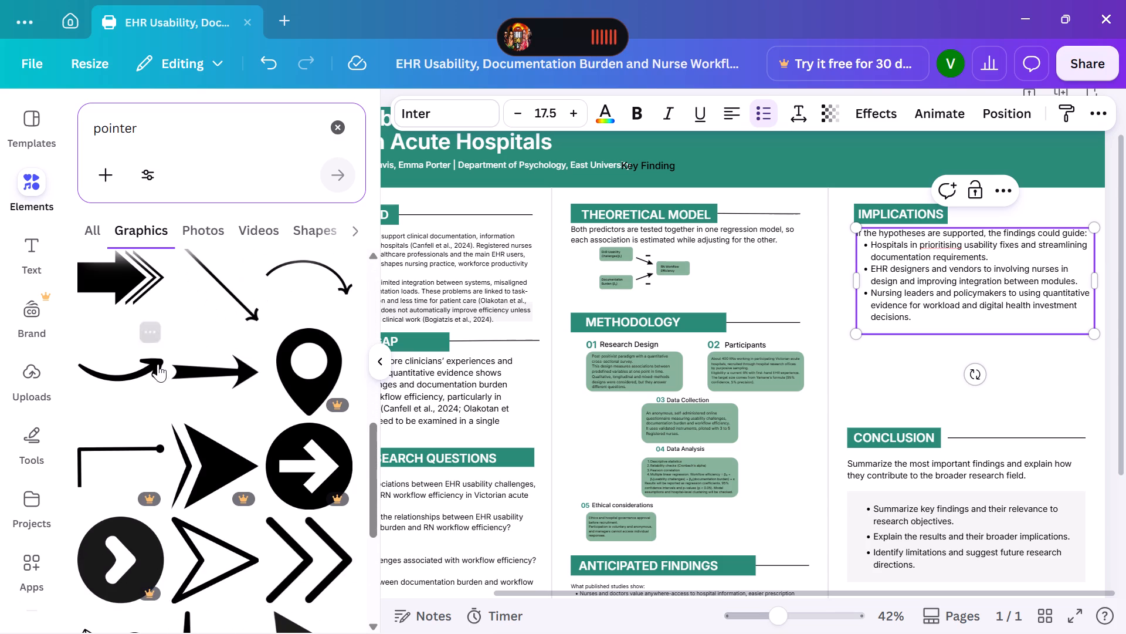
pyautogui.click(147, 366)
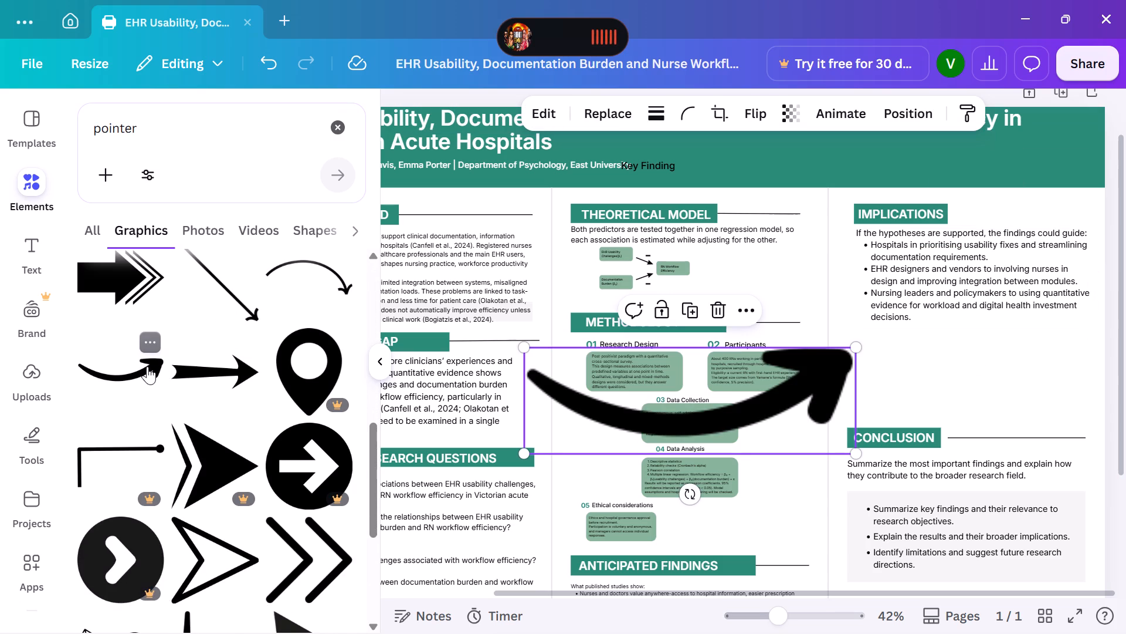
pyautogui.moveTo(851, 346); pyautogui.dragTo(607, 422)
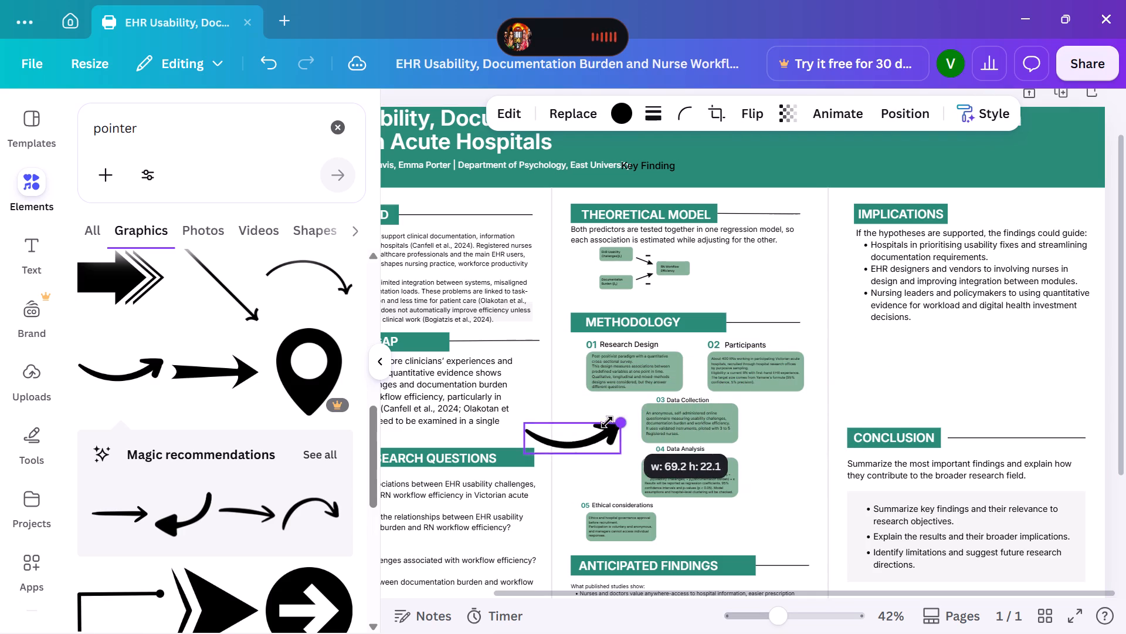
pyautogui.moveTo(607, 422); pyautogui.dragTo(548, 436)
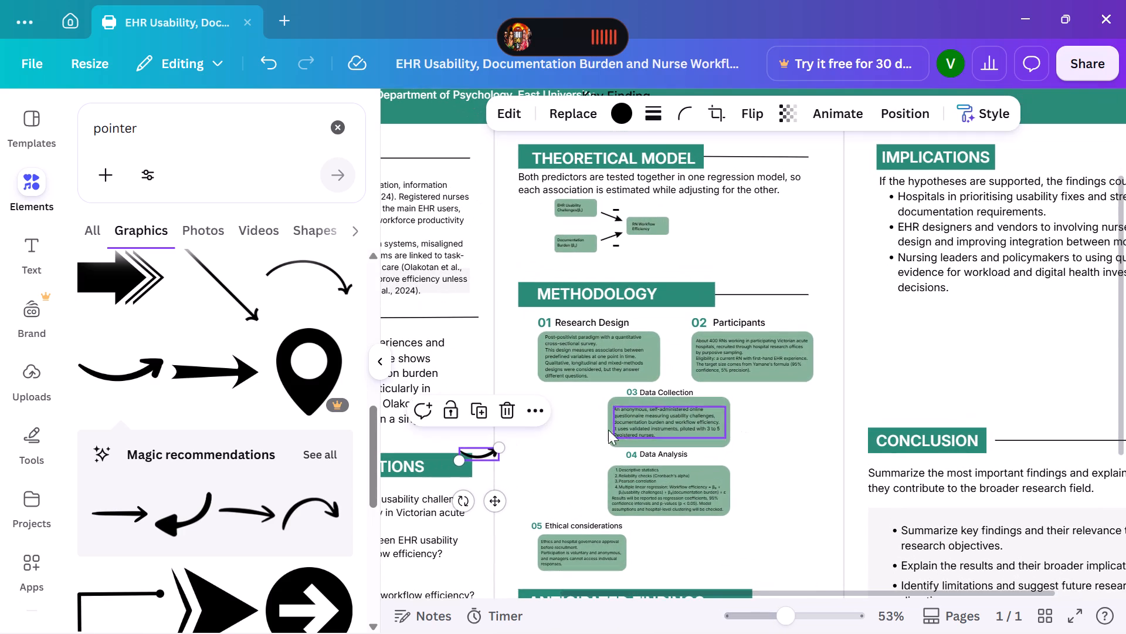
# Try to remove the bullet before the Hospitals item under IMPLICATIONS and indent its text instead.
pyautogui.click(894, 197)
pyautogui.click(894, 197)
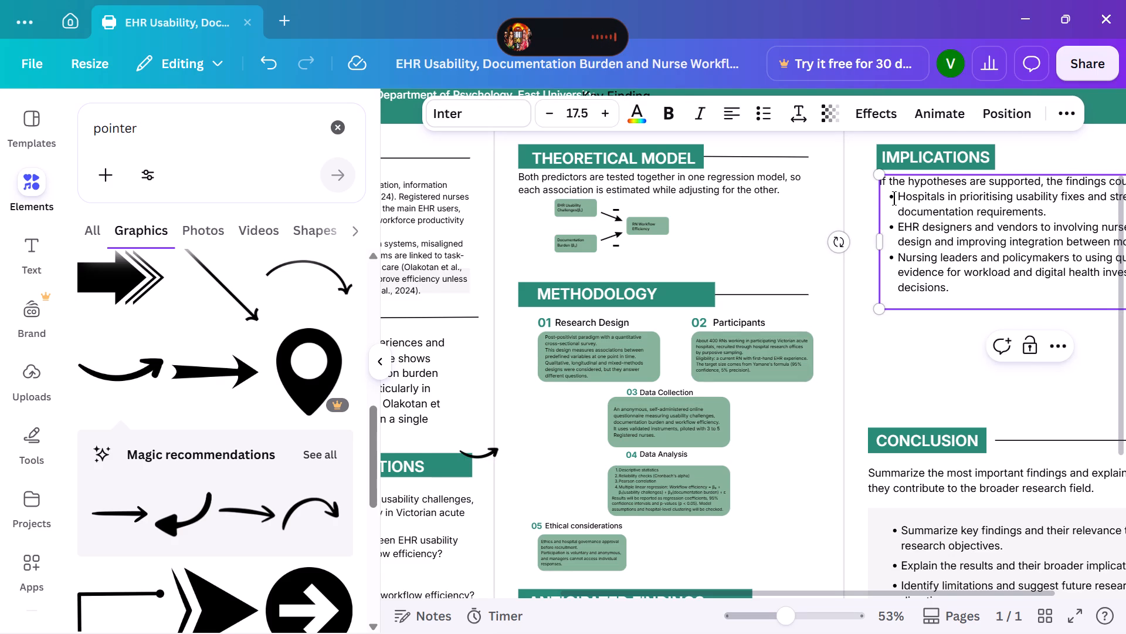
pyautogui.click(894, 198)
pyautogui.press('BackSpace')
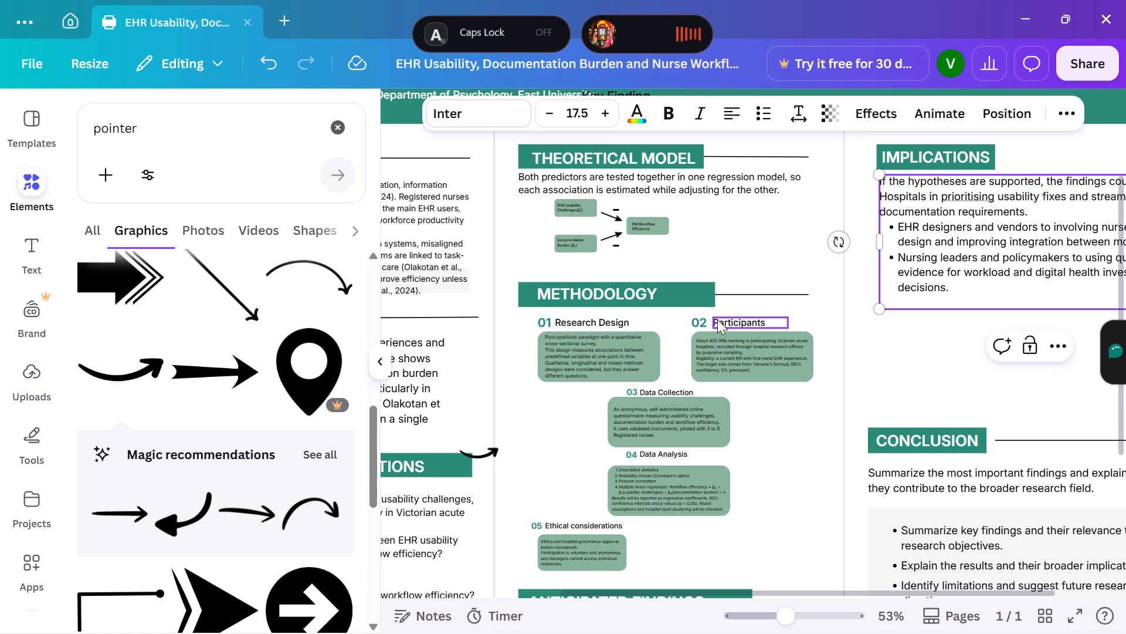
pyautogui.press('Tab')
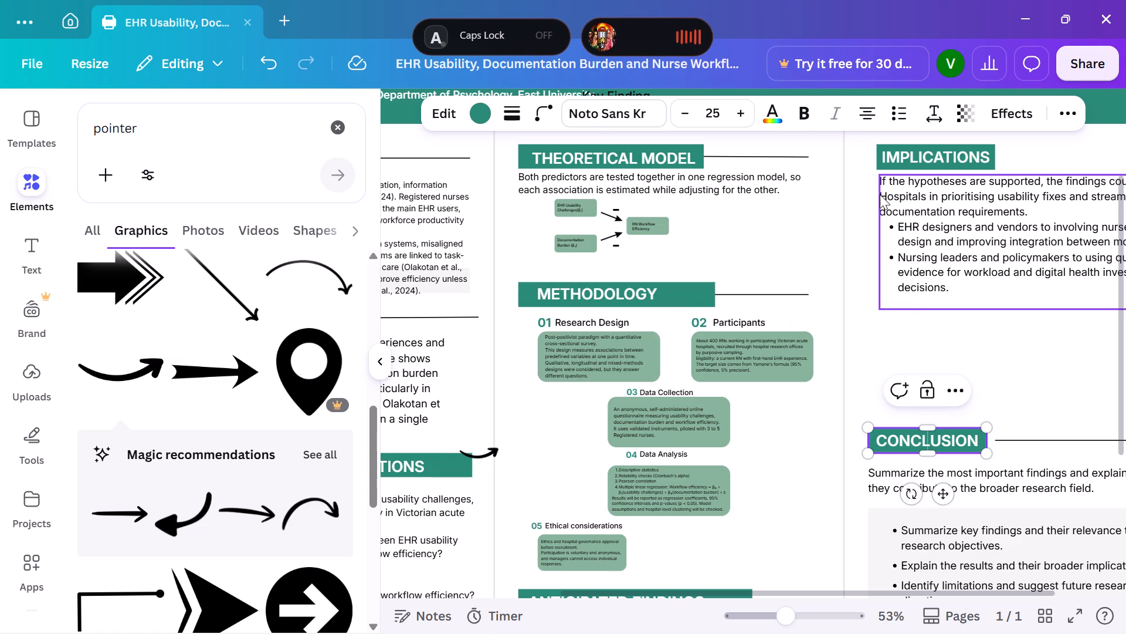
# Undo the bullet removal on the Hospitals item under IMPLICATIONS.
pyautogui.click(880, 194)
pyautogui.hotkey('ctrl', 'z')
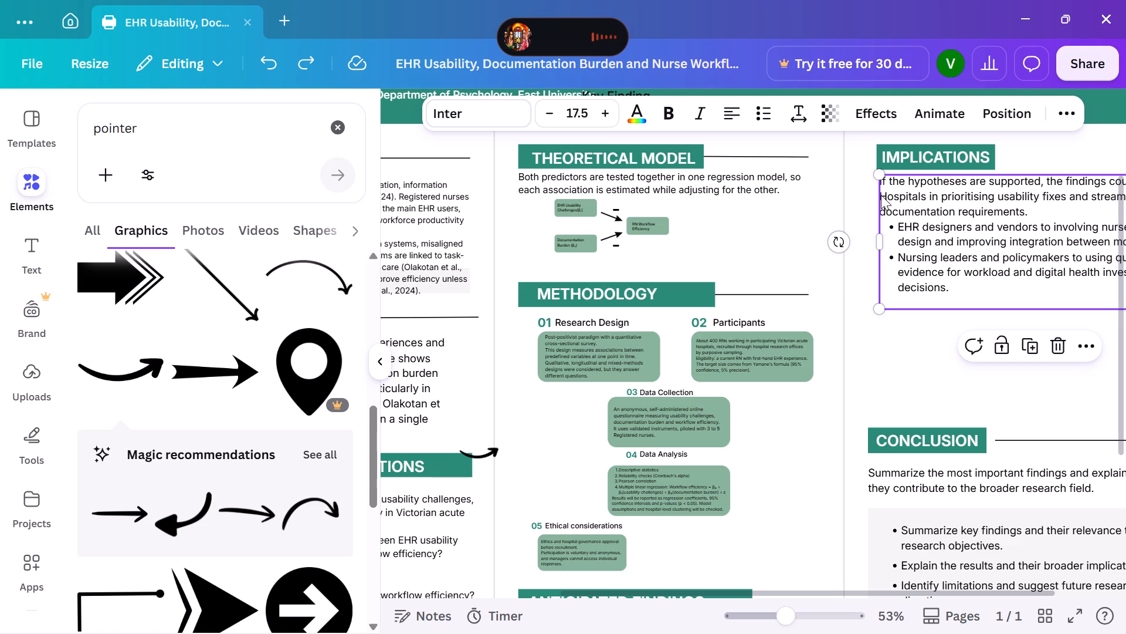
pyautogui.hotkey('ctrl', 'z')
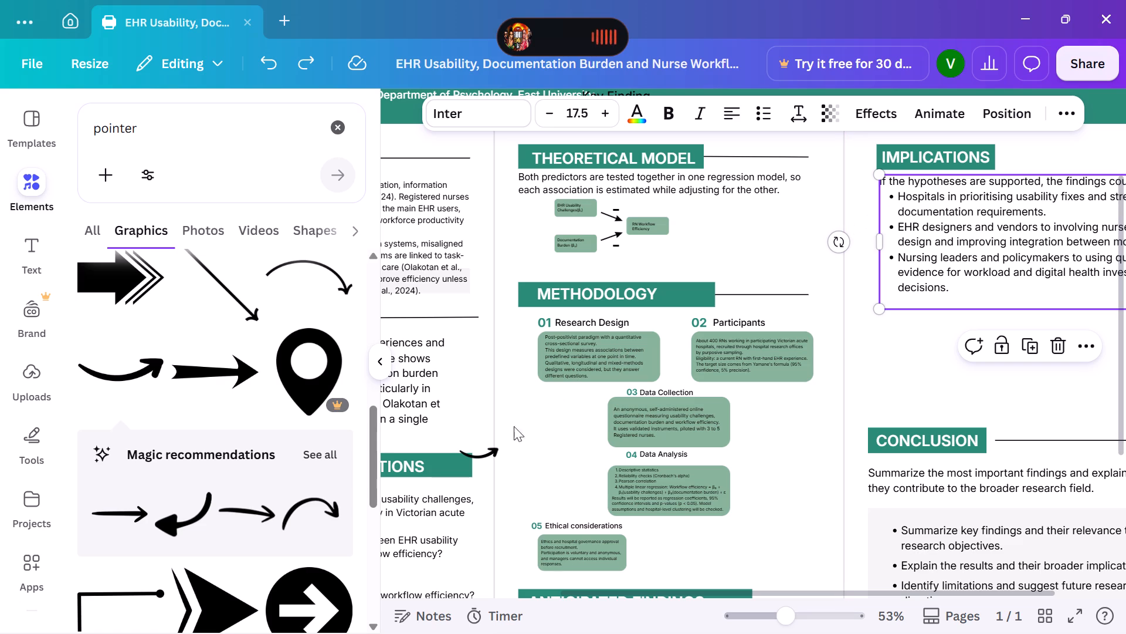
# Delete the small black curved arrow beside the research questions heading.
pyautogui.click(479, 441)
pyautogui.click(483, 455)
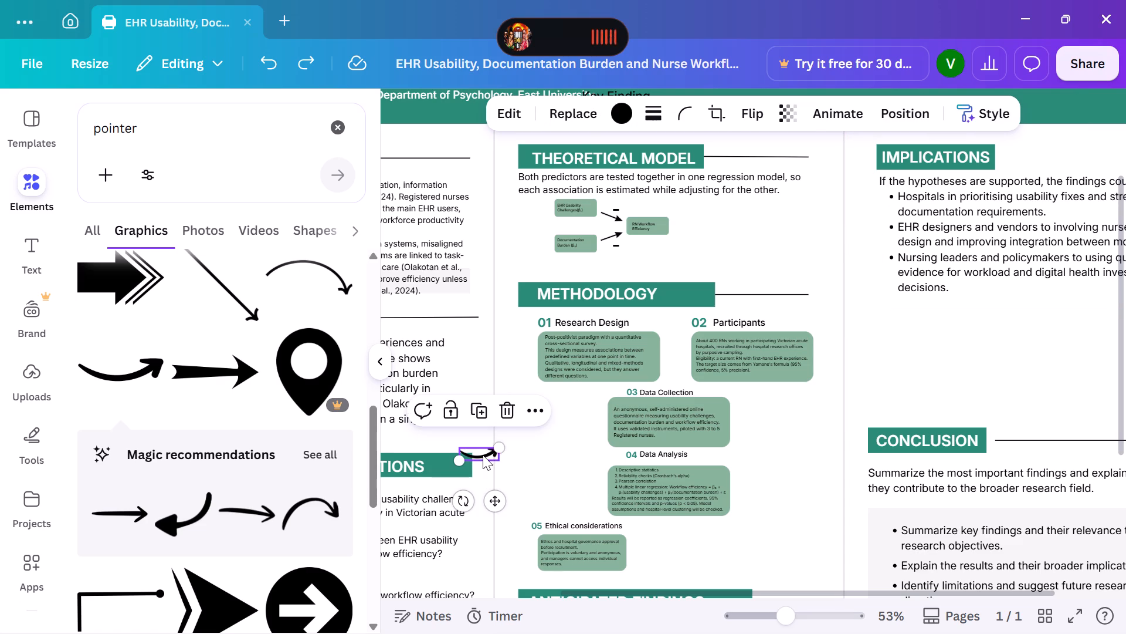
pyautogui.click(510, 414)
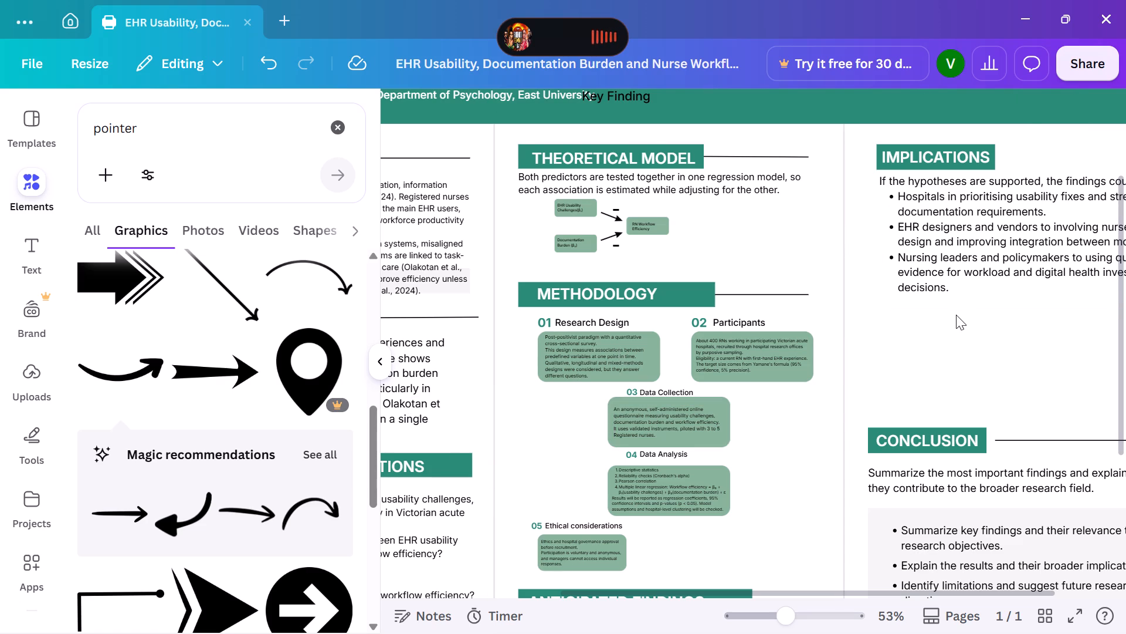
# Scale up the text block under ANTICIPATED FINDINGS to font size 11.2, so it reaches the end of the heading line.
pyautogui.scroll(-1, 954, 312)
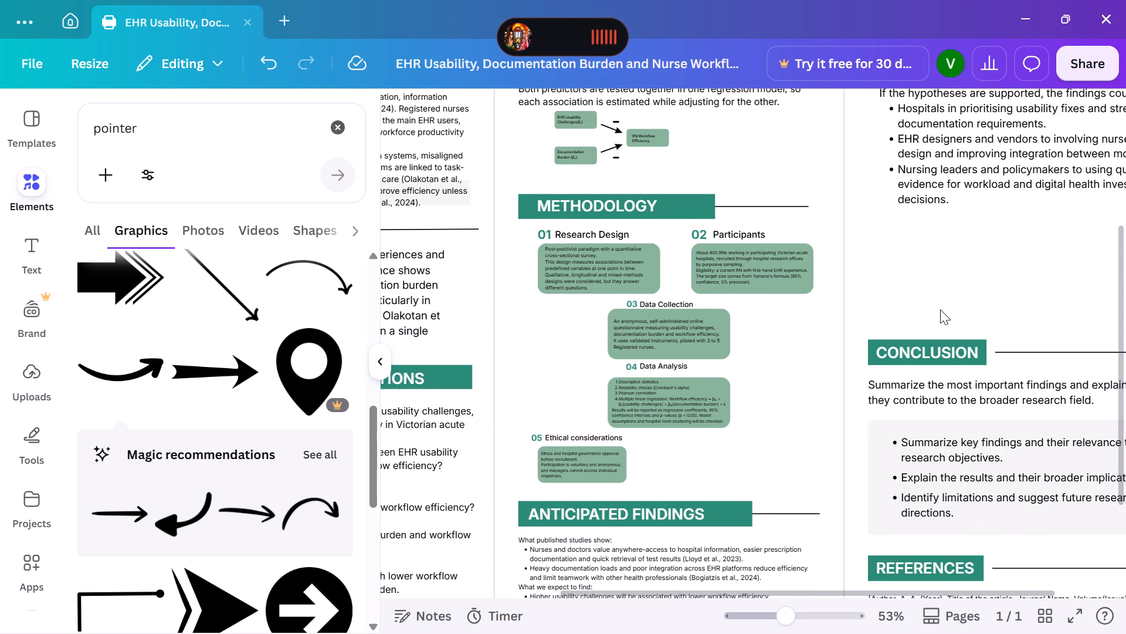
pyautogui.scroll(-3, 792, 339)
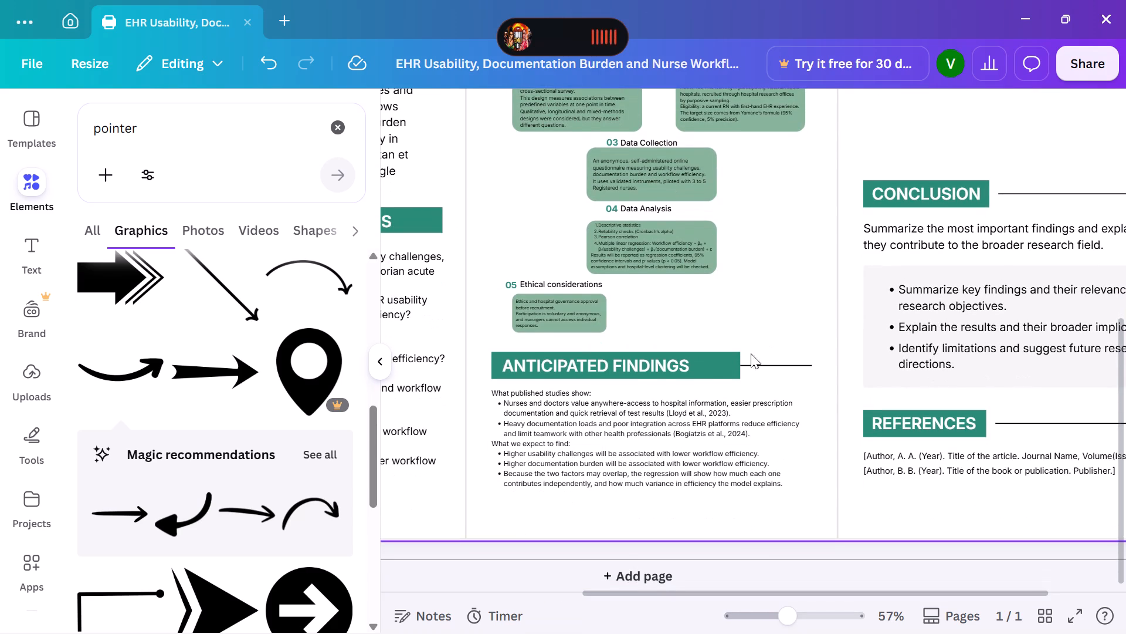
pyautogui.click(590, 424)
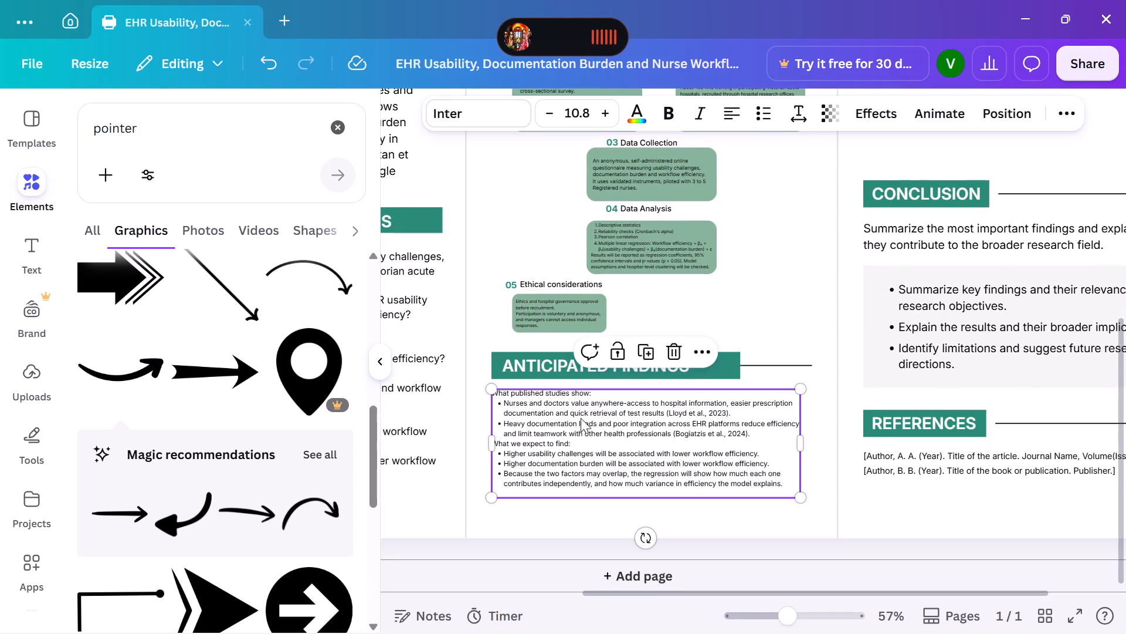
pyautogui.hscroll(1, 564, 414)
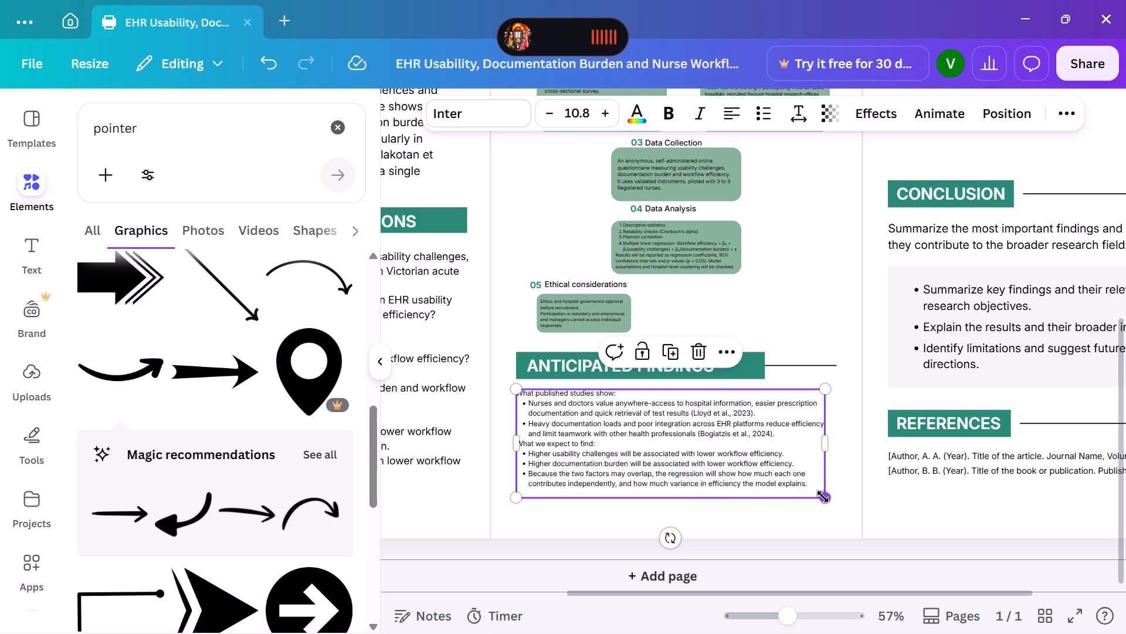
pyautogui.moveTo(823, 497); pyautogui.dragTo(824, 500)
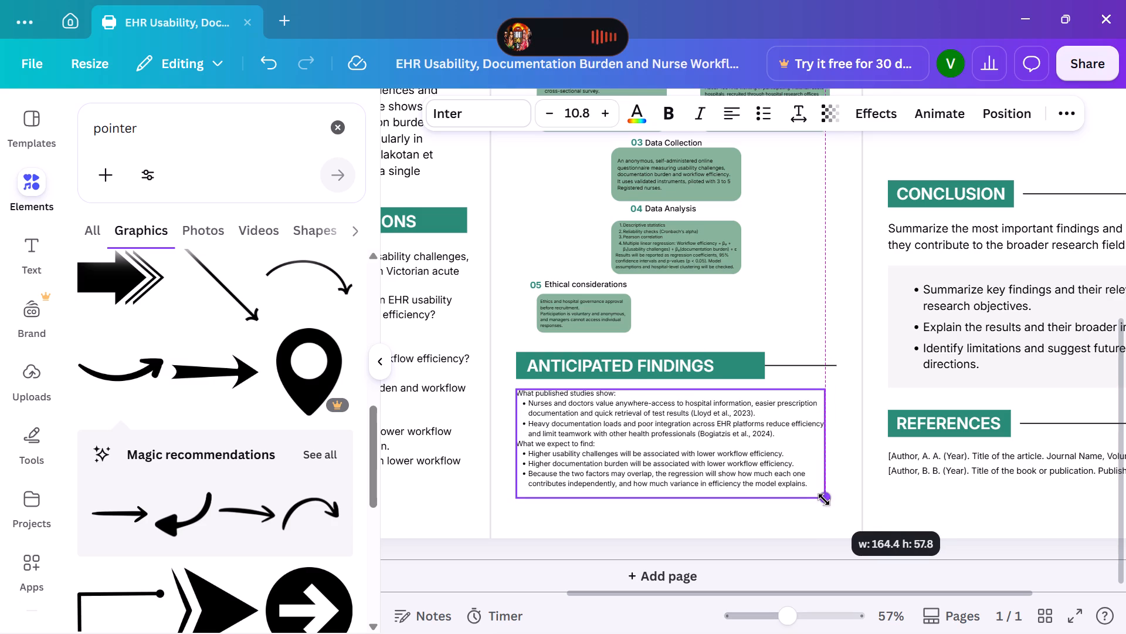
pyautogui.moveTo(824, 500); pyautogui.dragTo(827, 499)
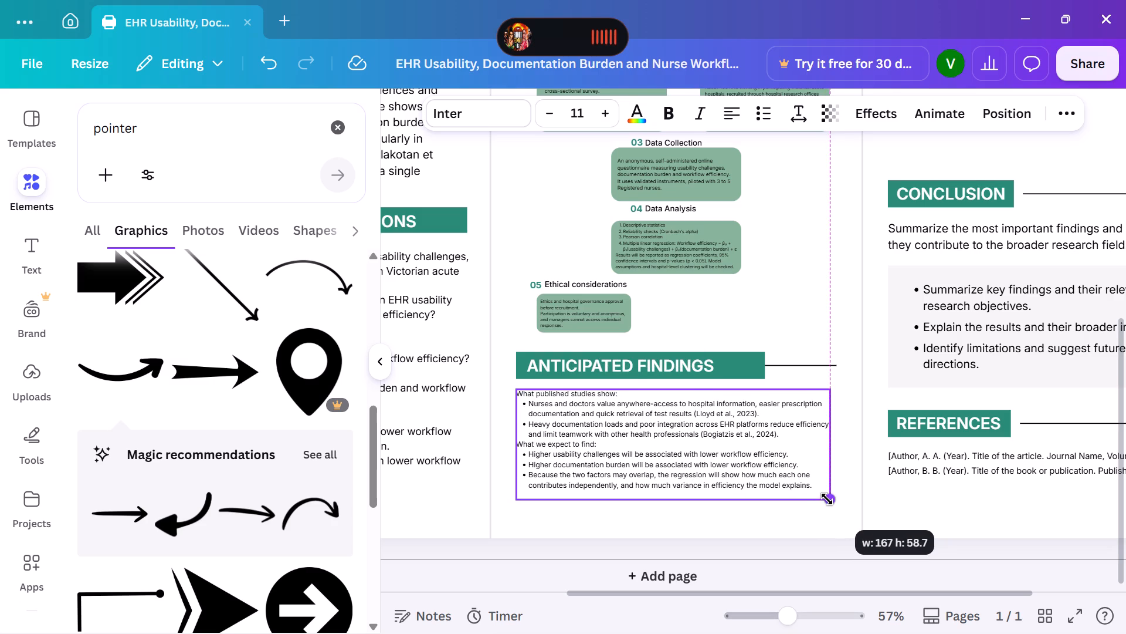
pyautogui.moveTo(827, 499); pyautogui.dragTo(832, 501)
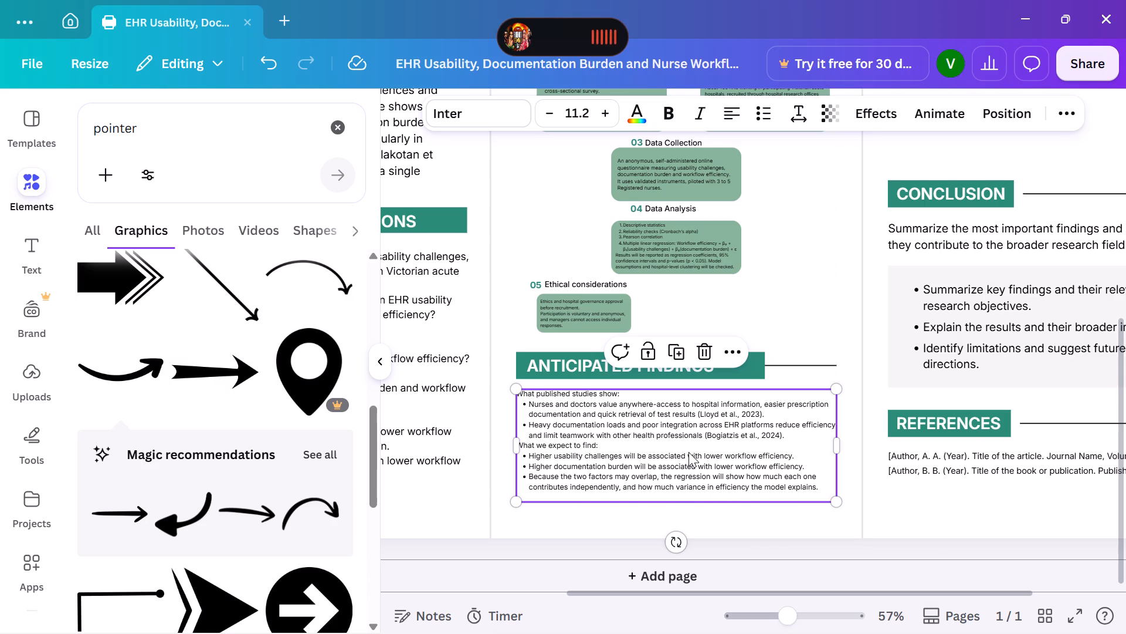
# Review the poster's layout, examining the spacing of the IMPLICATIONS, CONCLUSION and REFERENCES sections in the third column.
pyautogui.scroll(4, 689, 452)
pyautogui.scroll(-1, 689, 452)
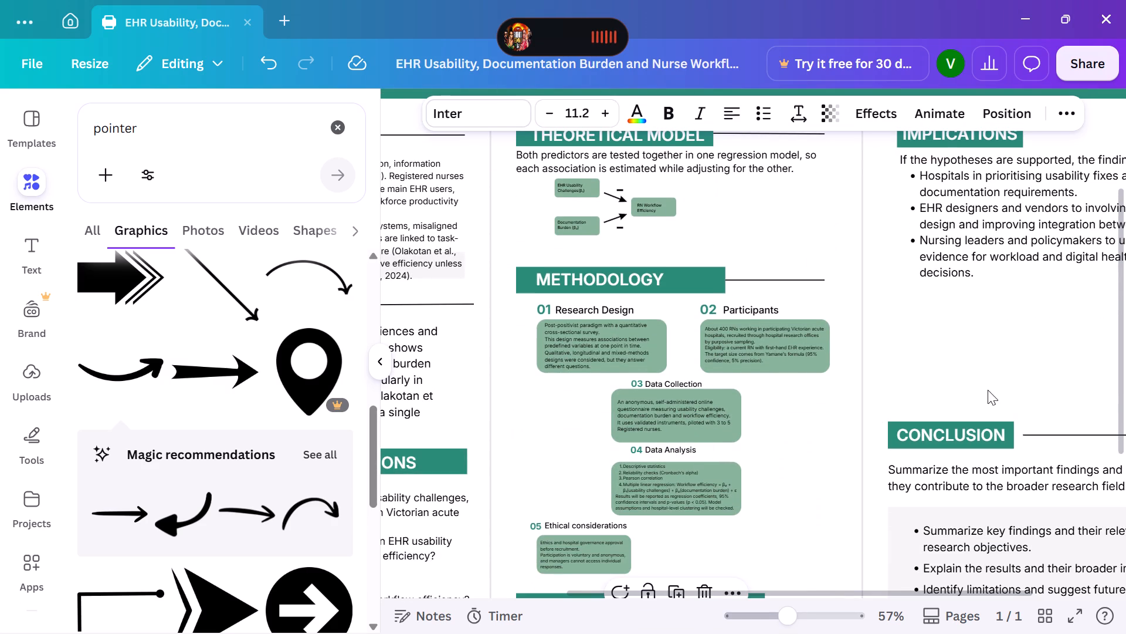
pyautogui.click(937, 380)
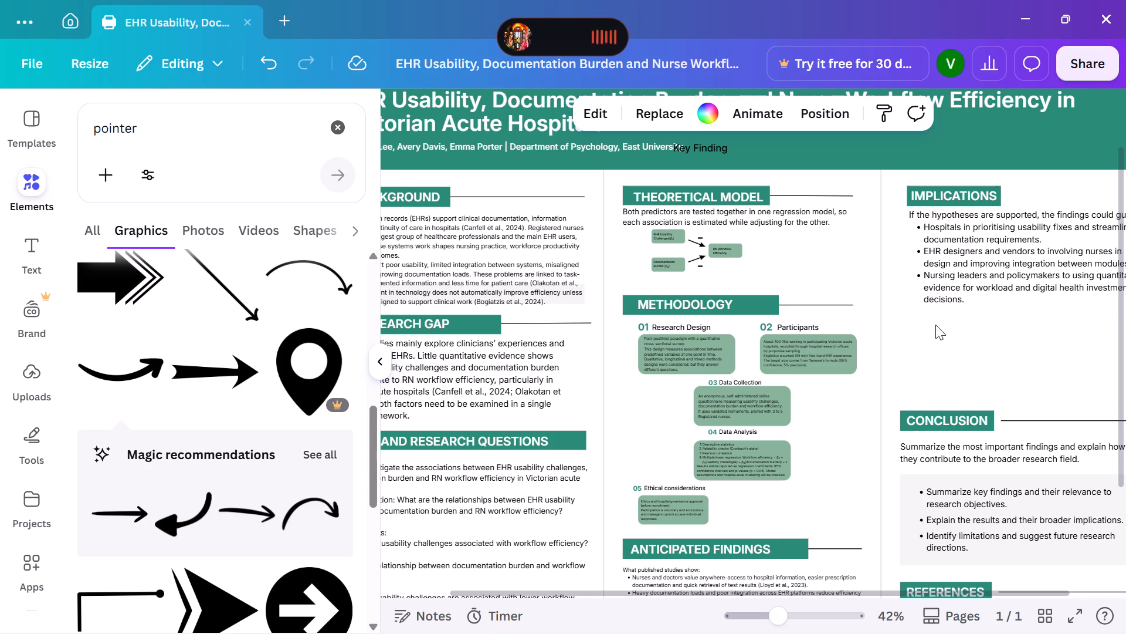
pyautogui.hscroll(-4, 935, 325)
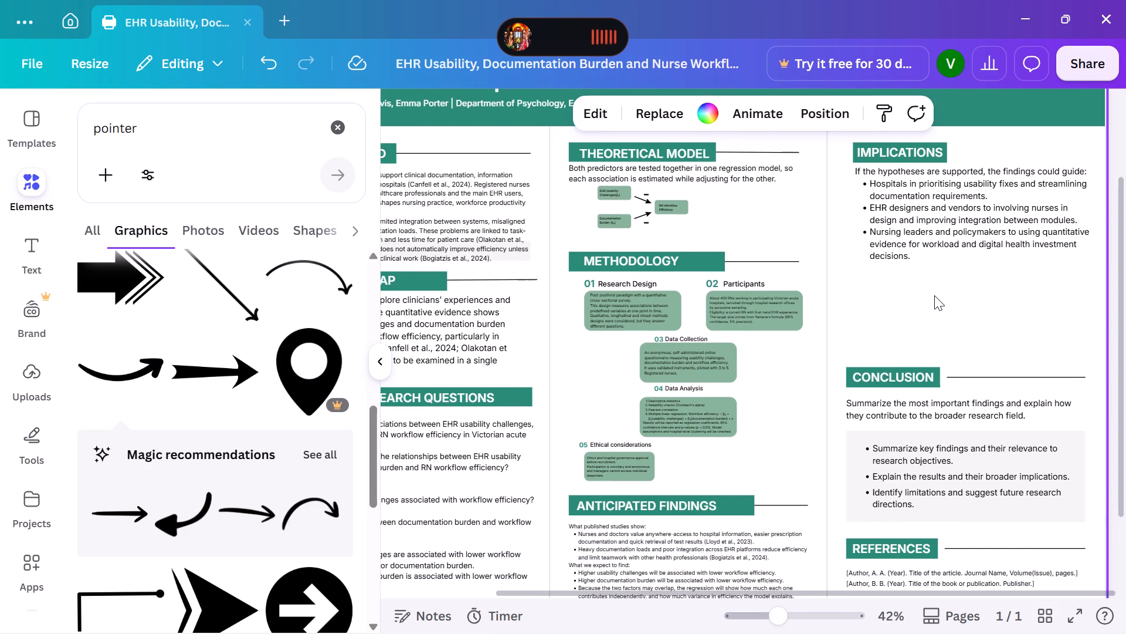
pyautogui.scroll(-1, 934, 295)
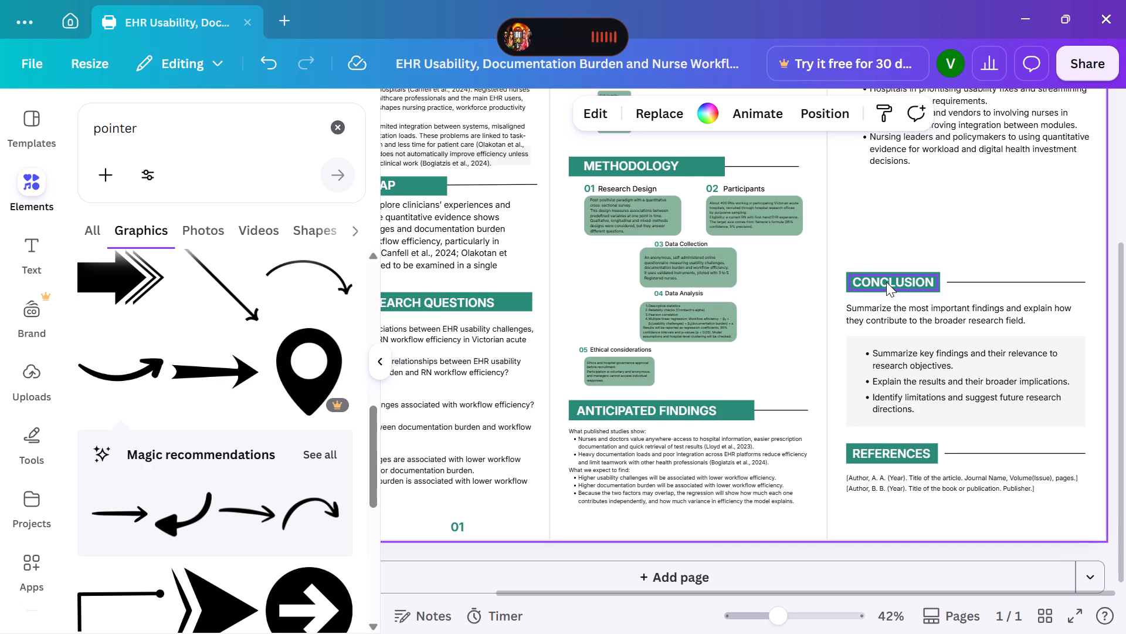
pyautogui.scroll(1, 886, 282)
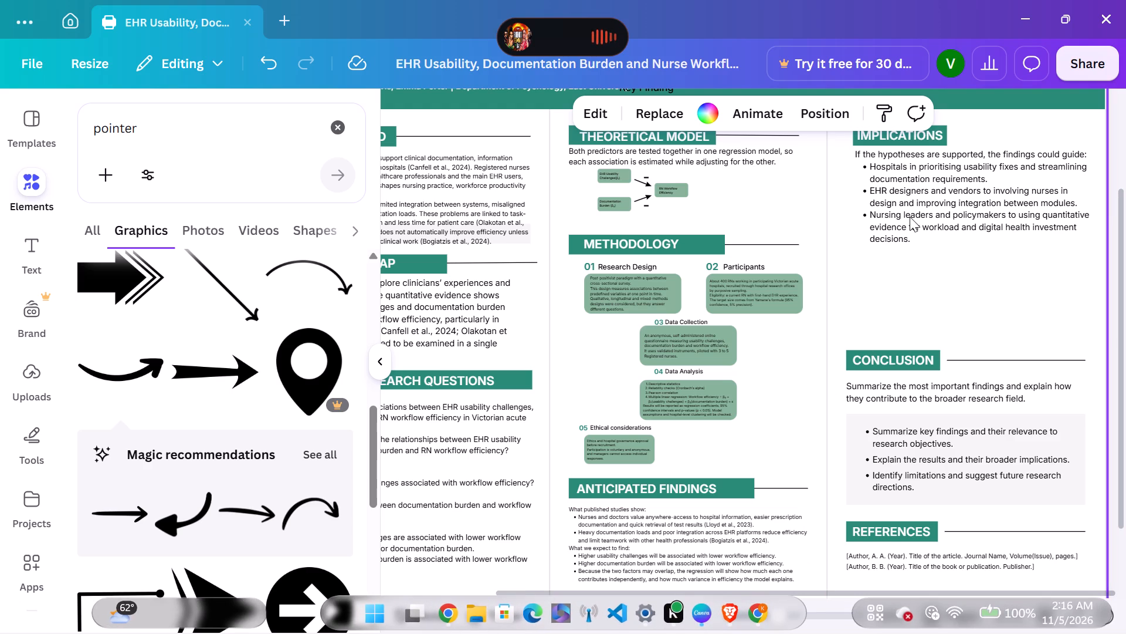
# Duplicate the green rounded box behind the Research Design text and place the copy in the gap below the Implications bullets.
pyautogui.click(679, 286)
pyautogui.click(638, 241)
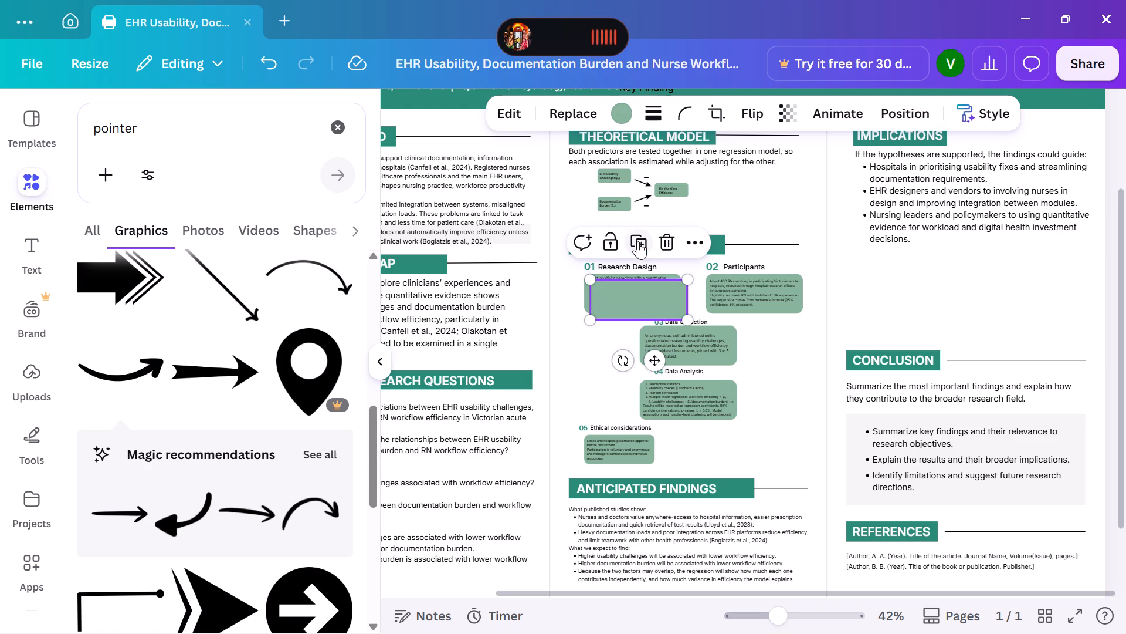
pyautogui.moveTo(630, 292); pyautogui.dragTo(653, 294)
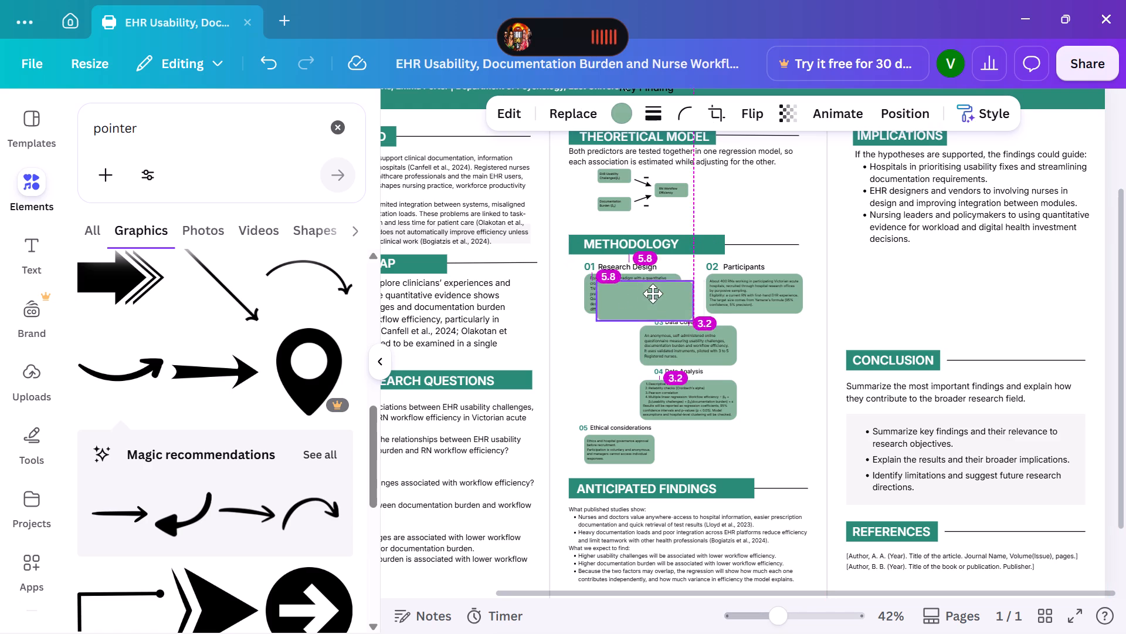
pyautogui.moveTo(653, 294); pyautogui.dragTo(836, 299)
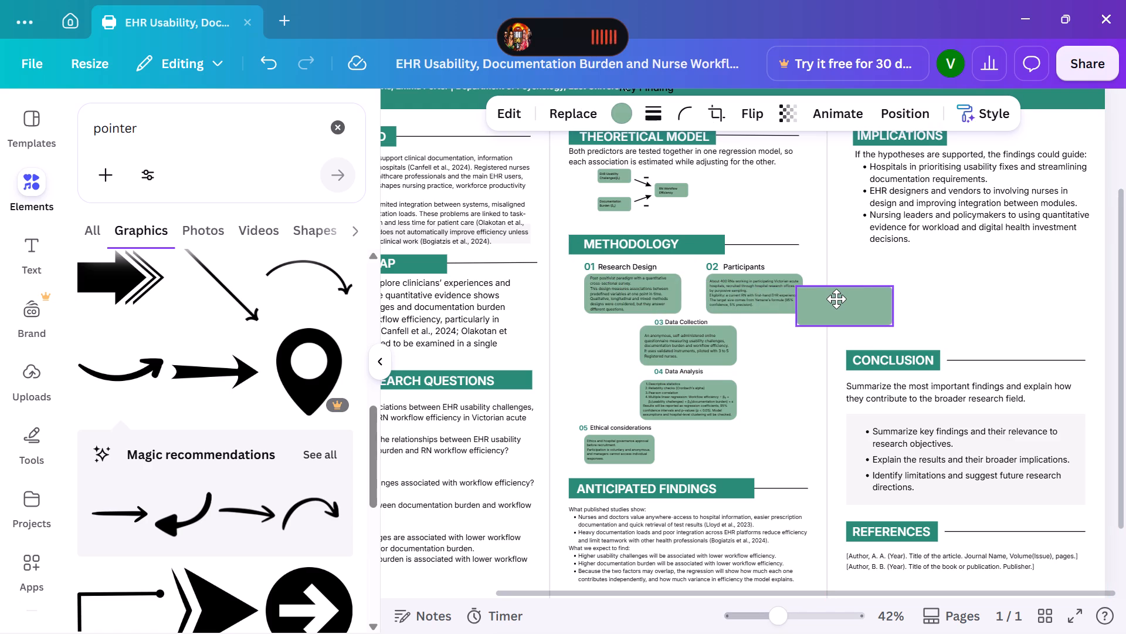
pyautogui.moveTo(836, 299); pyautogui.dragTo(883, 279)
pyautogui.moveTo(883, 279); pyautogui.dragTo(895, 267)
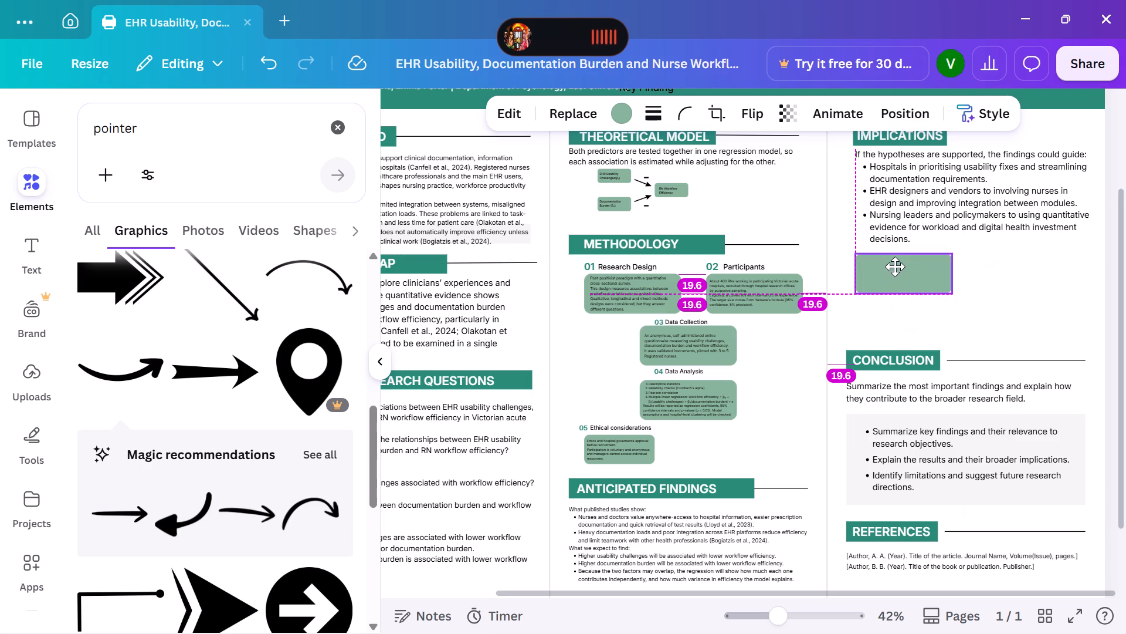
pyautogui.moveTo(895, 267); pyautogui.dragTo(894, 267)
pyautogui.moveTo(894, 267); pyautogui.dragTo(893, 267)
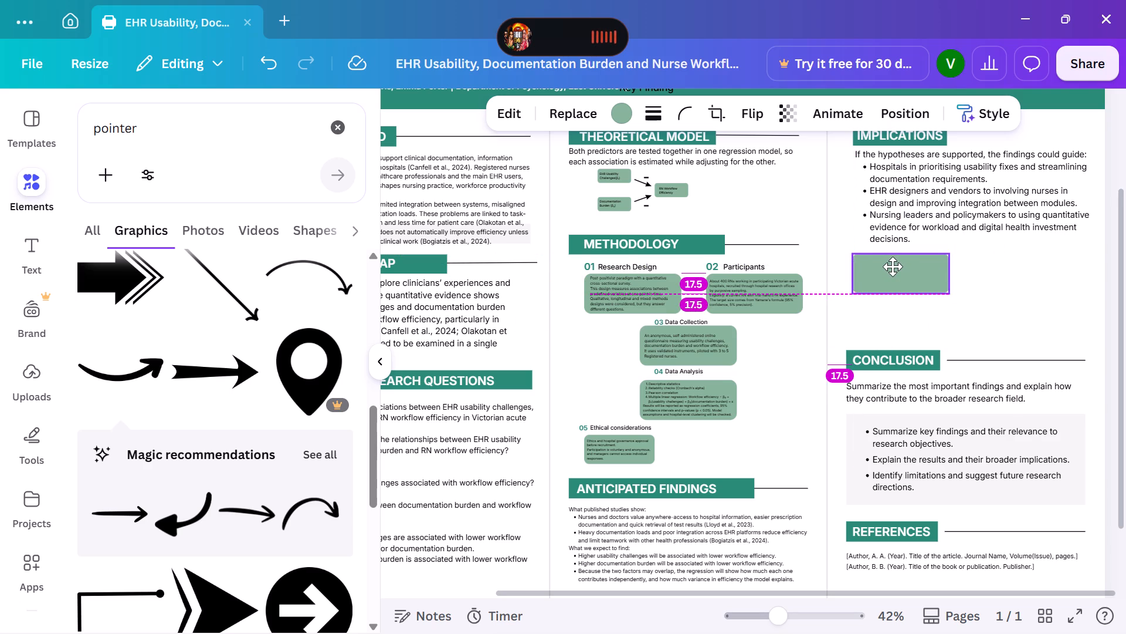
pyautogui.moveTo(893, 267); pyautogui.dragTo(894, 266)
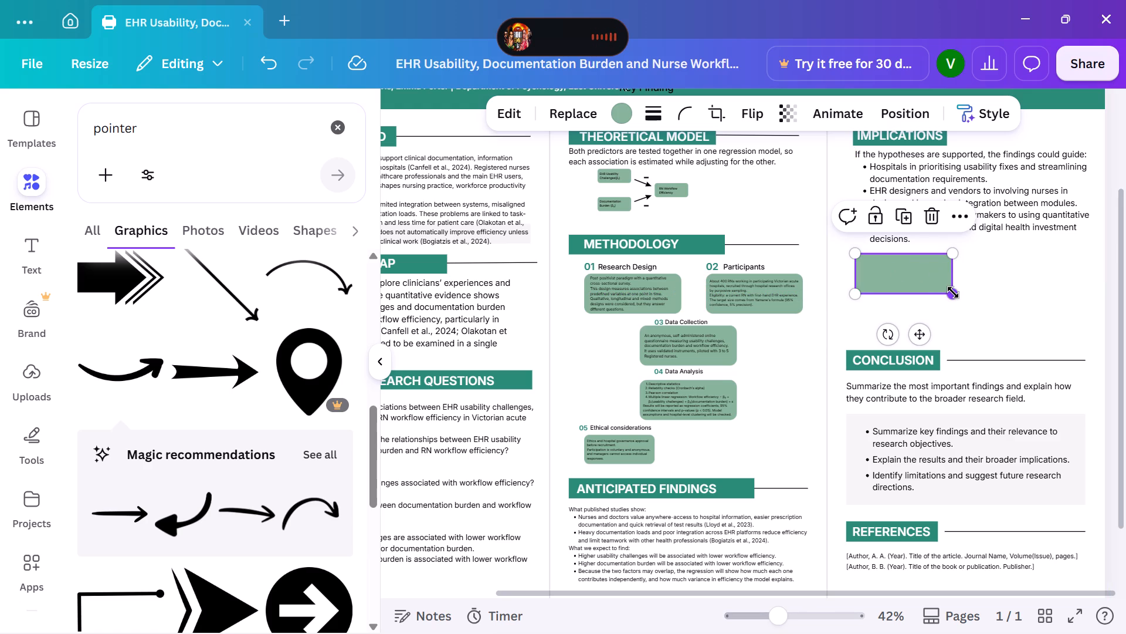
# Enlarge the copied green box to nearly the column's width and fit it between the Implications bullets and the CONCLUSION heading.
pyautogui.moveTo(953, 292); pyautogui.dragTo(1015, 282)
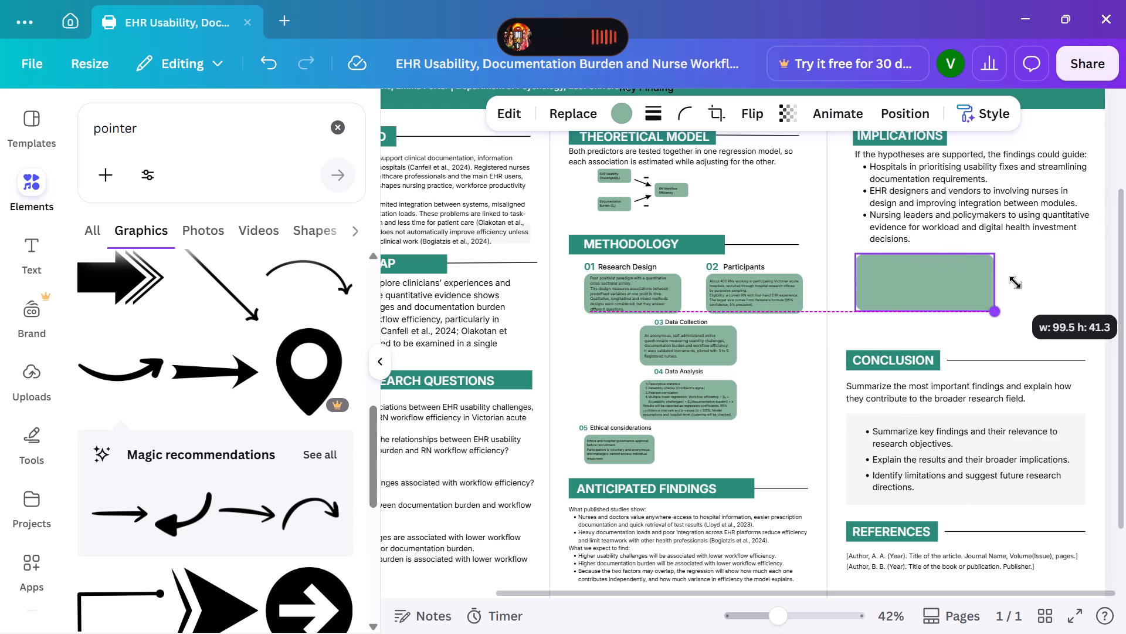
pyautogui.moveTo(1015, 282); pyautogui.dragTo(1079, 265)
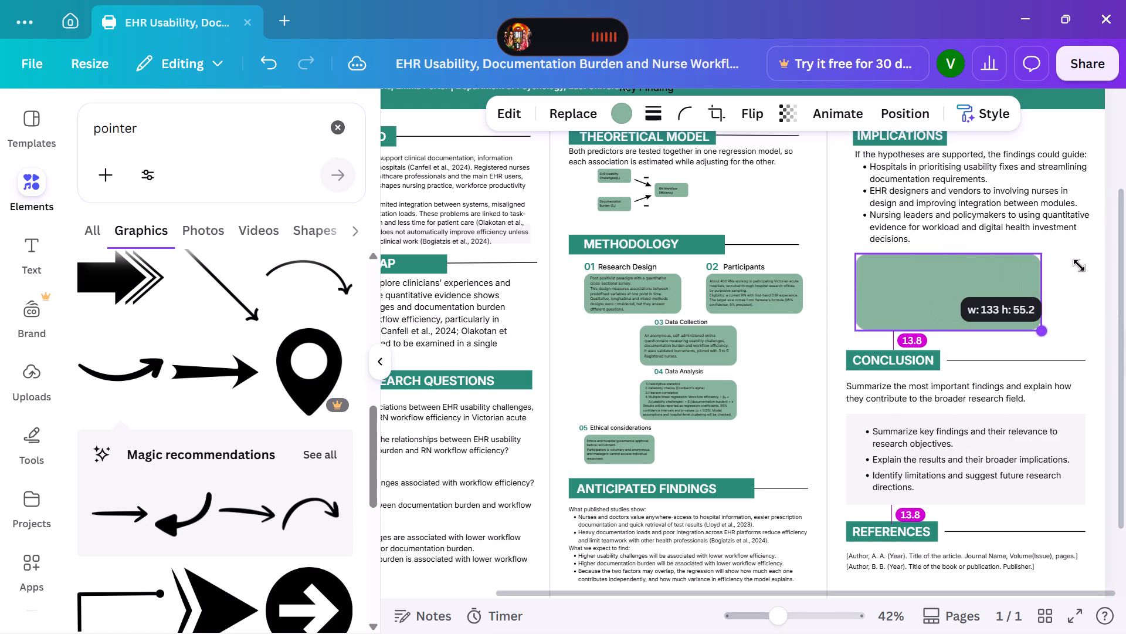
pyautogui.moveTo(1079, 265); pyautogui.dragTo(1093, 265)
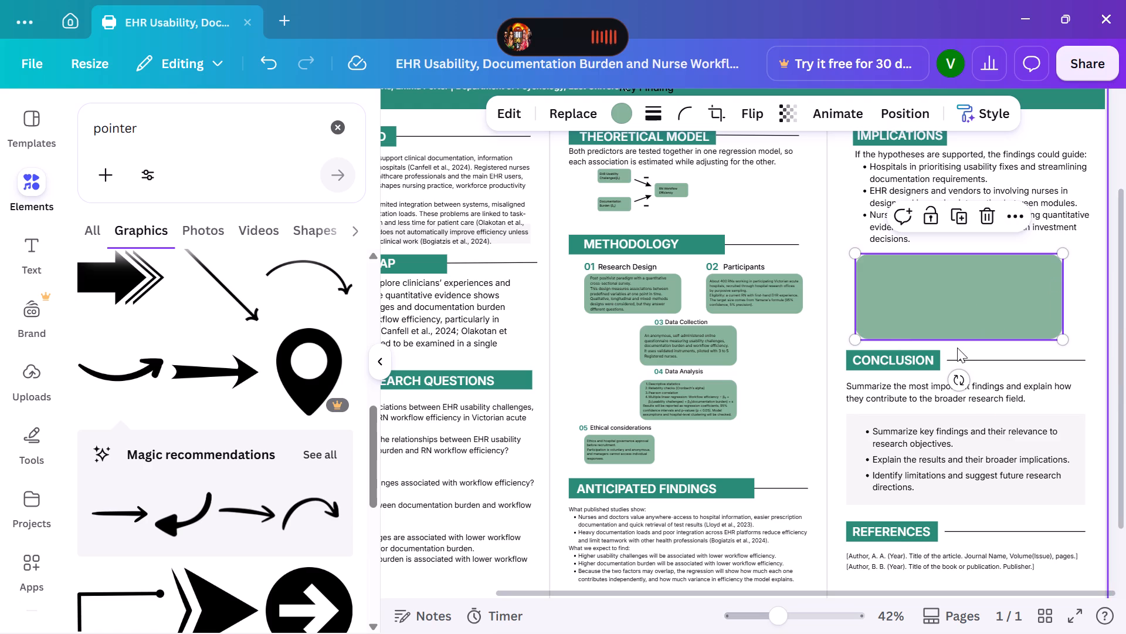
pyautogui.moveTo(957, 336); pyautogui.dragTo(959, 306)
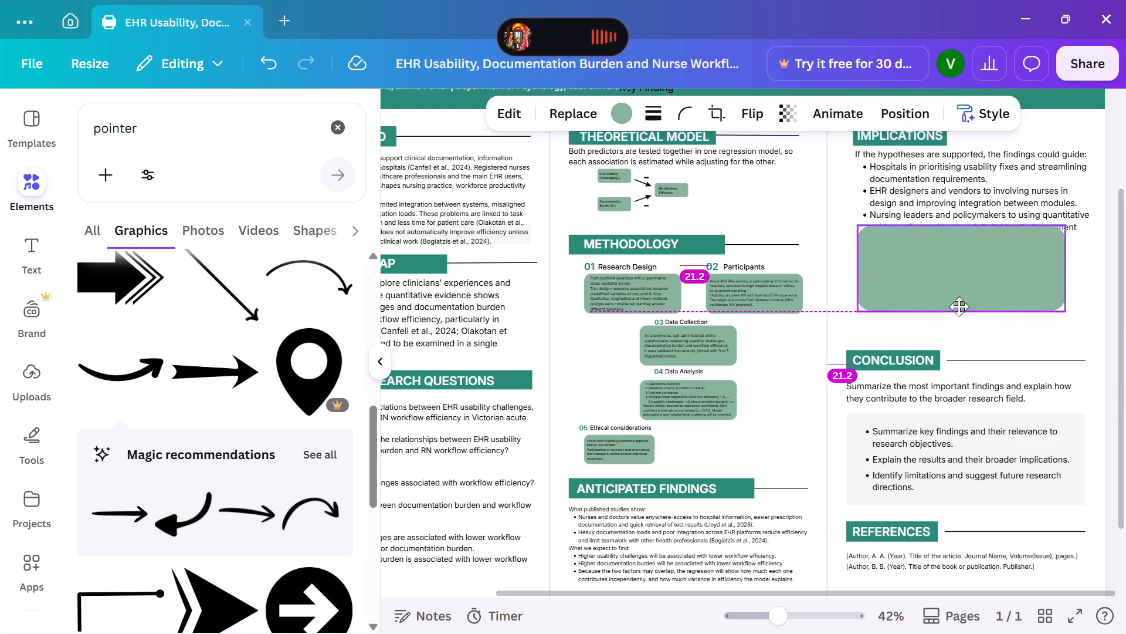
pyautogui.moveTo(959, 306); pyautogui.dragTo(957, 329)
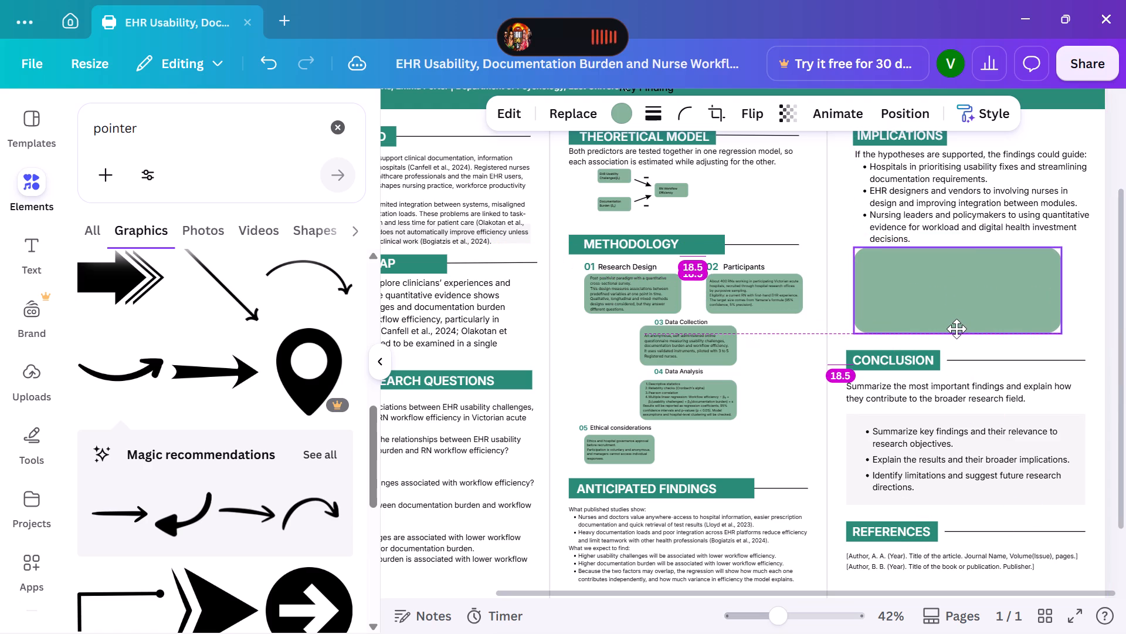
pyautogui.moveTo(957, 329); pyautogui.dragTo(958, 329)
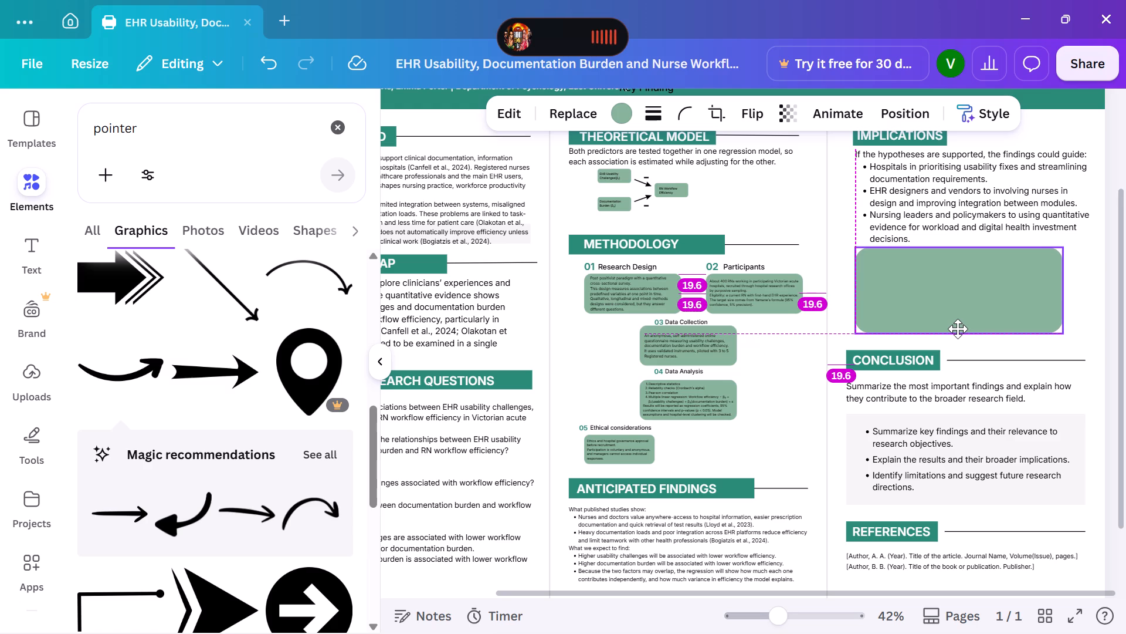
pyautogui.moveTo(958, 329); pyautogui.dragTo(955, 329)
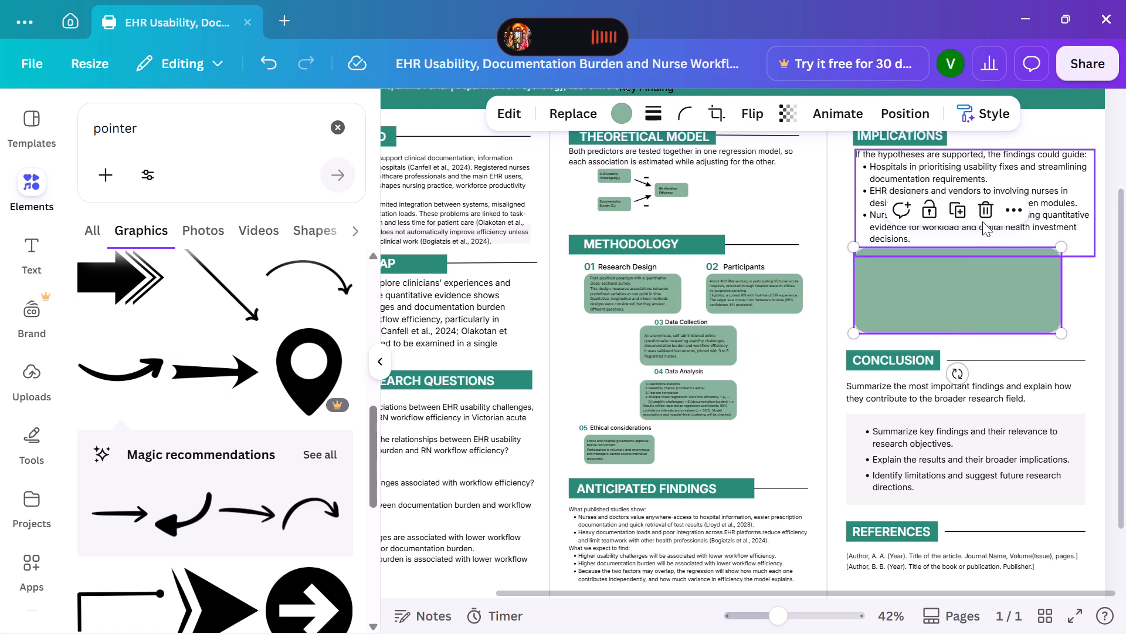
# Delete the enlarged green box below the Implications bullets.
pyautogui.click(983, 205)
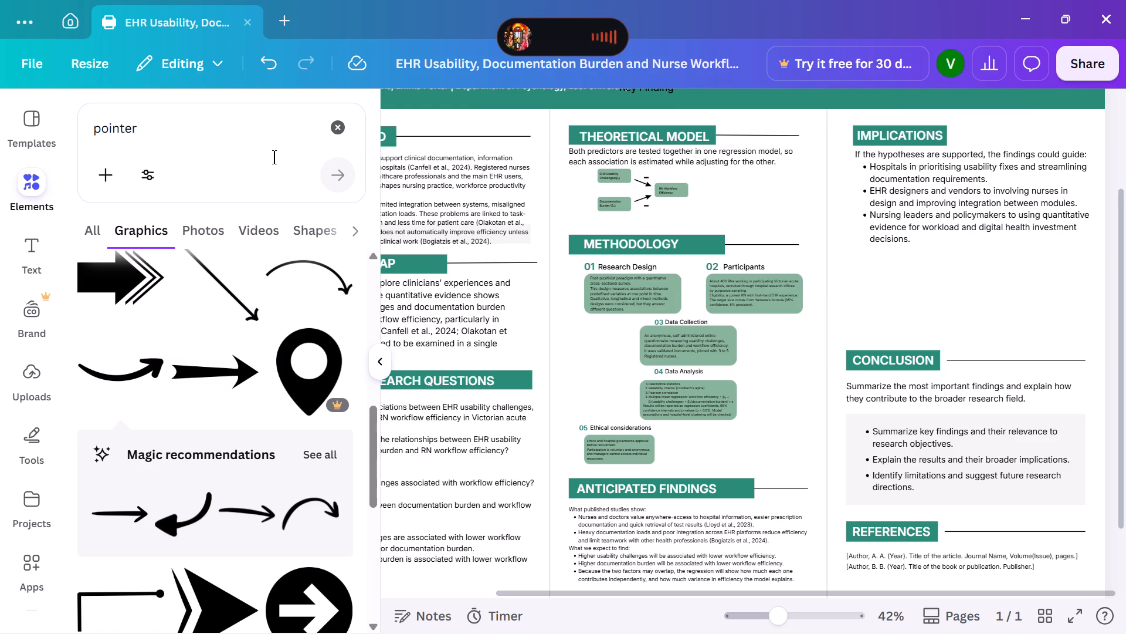
# Search the graphics for "rectangle" and add the dark teal rounded rectangle to the poster.
pyautogui.tripleClick(147, 130)
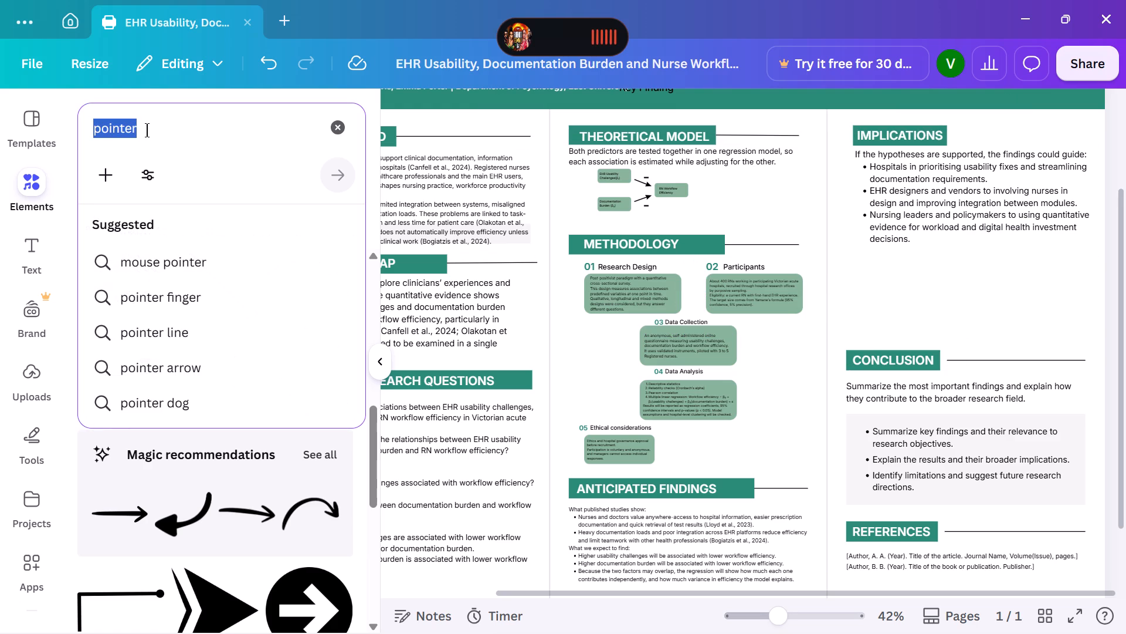
pyautogui.press('BackSpace')
pyautogui.write('rectangk')
pyautogui.press('BackSpace')
pyautogui.write('le')
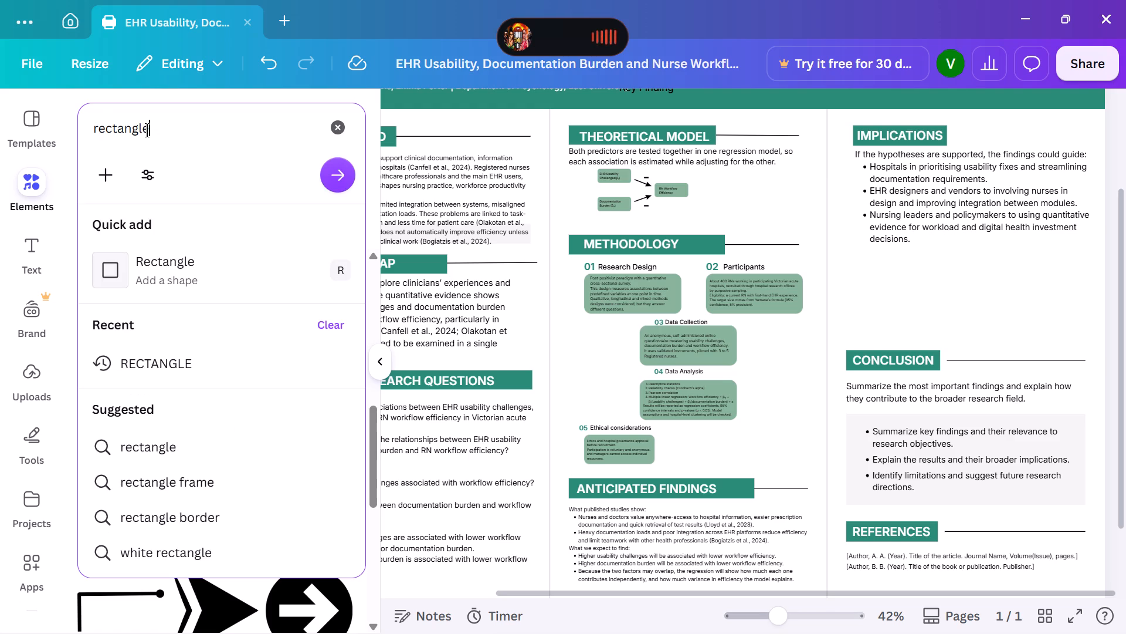
pyautogui.press('Return')
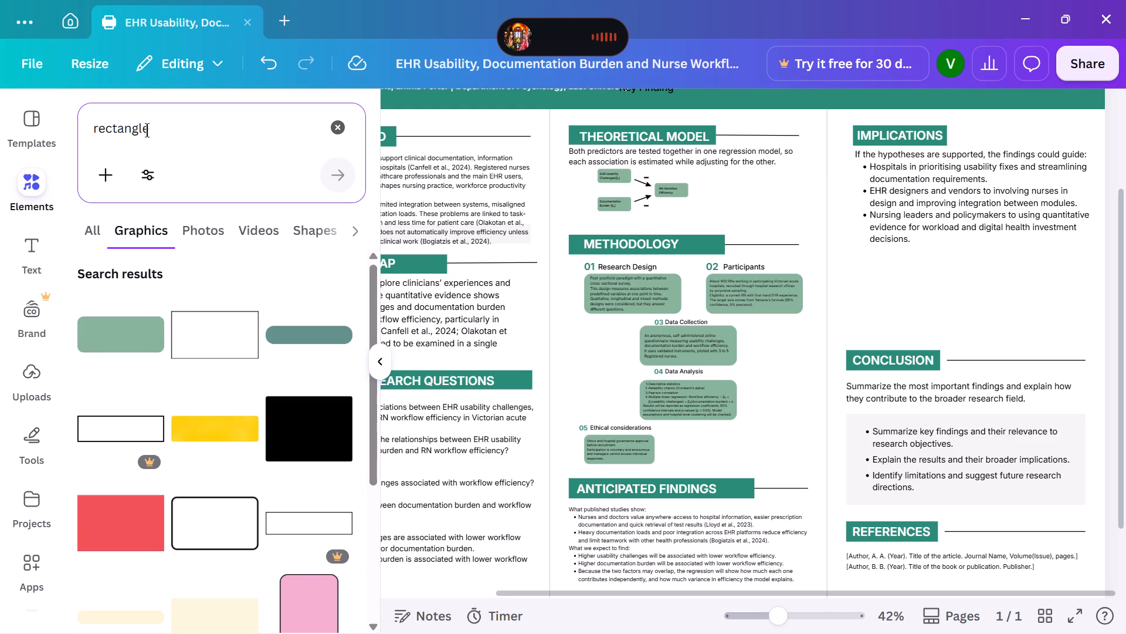
pyautogui.click(329, 343)
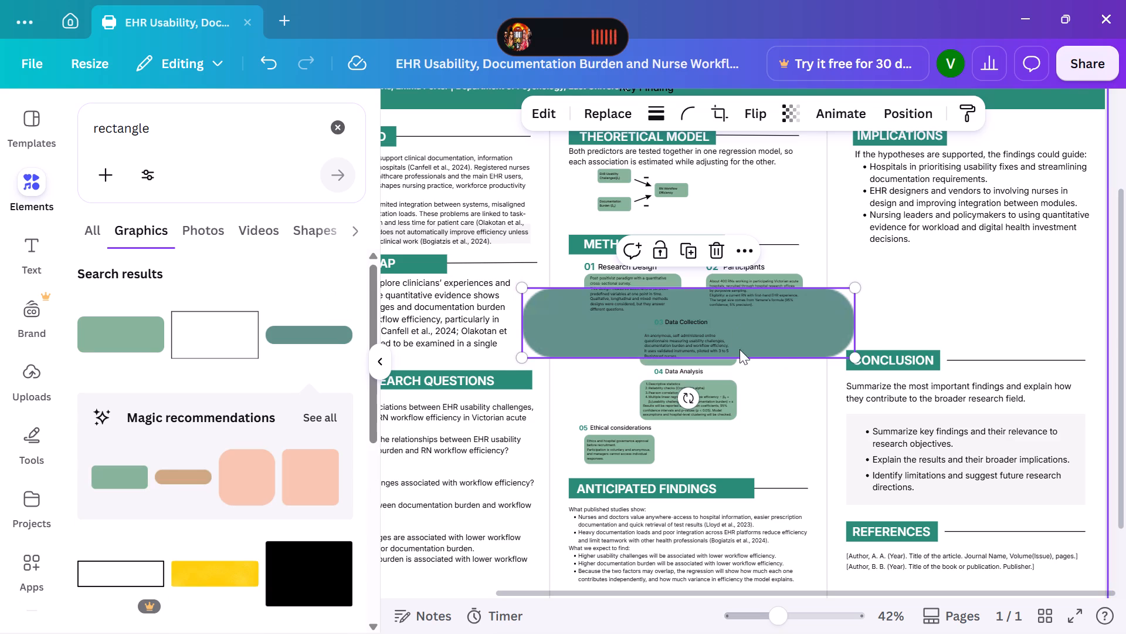
# Move and shrink the teal rectangle to the third column's text width, placing it just below the Implications bullets.
pyautogui.moveTo(782, 347); pyautogui.dragTo(812, 332)
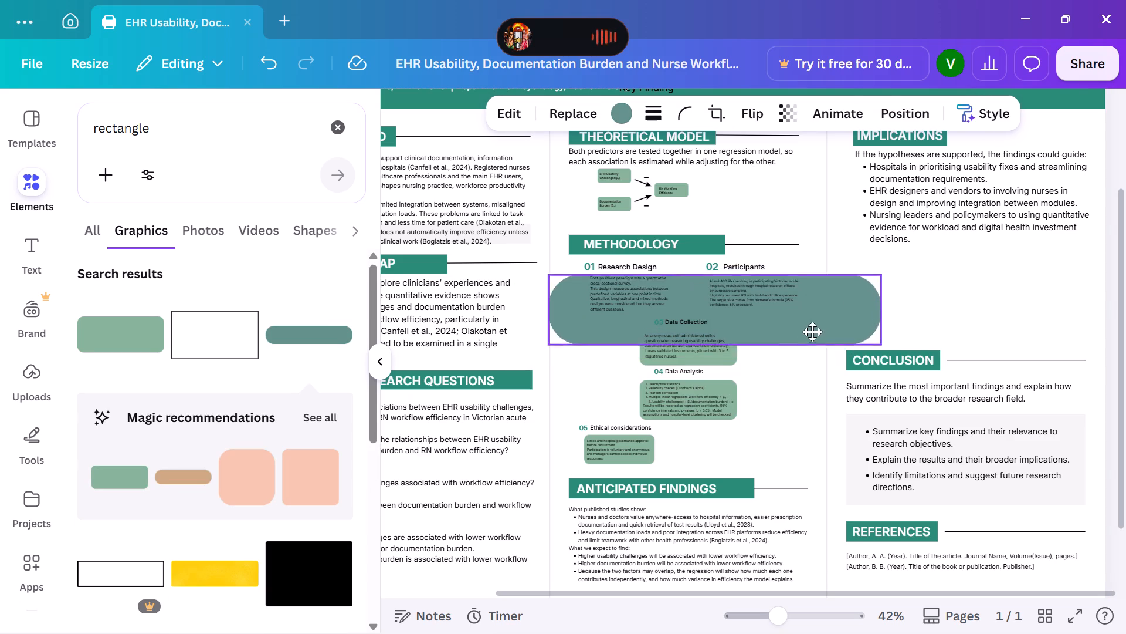
pyautogui.moveTo(812, 332); pyautogui.dragTo(1034, 303)
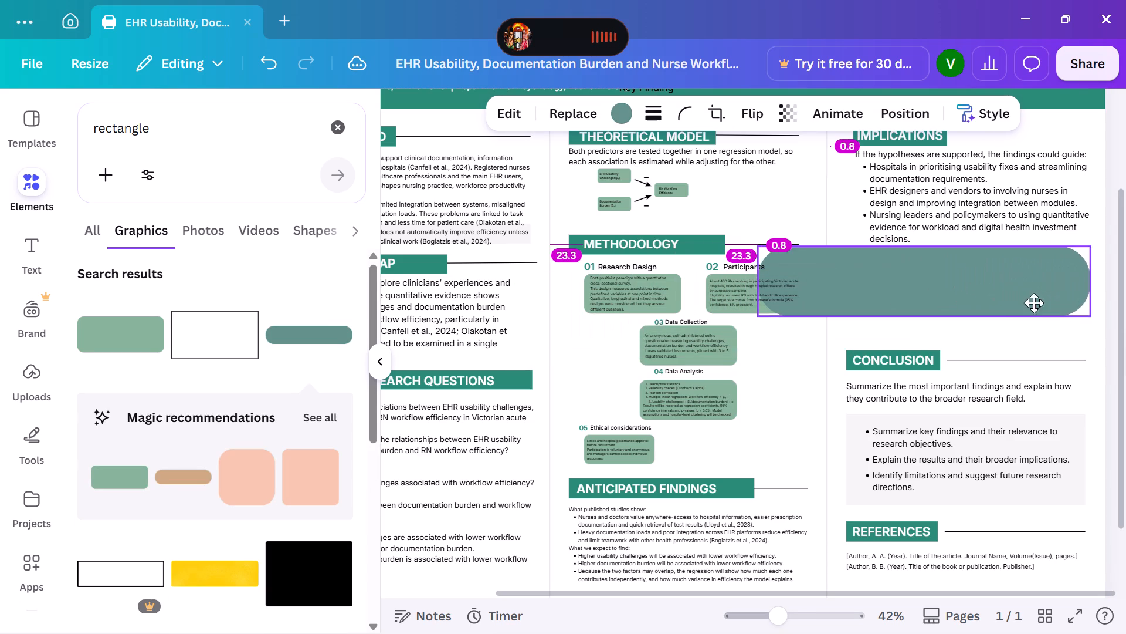
pyautogui.moveTo(1034, 303); pyautogui.dragTo(1051, 300)
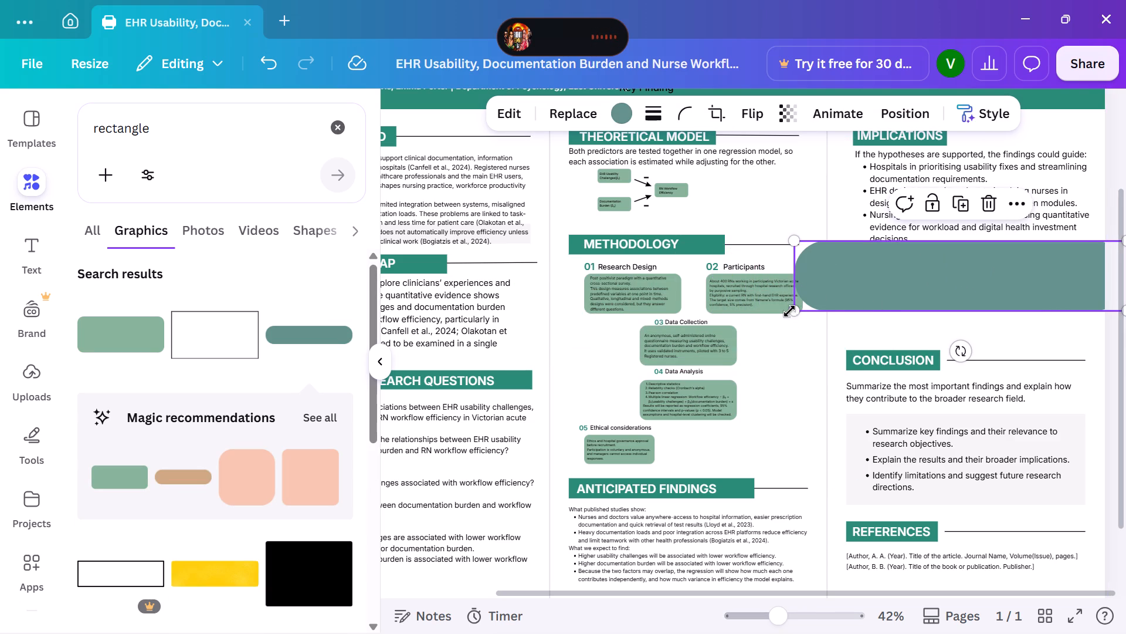
pyautogui.moveTo(791, 310); pyautogui.dragTo(852, 294)
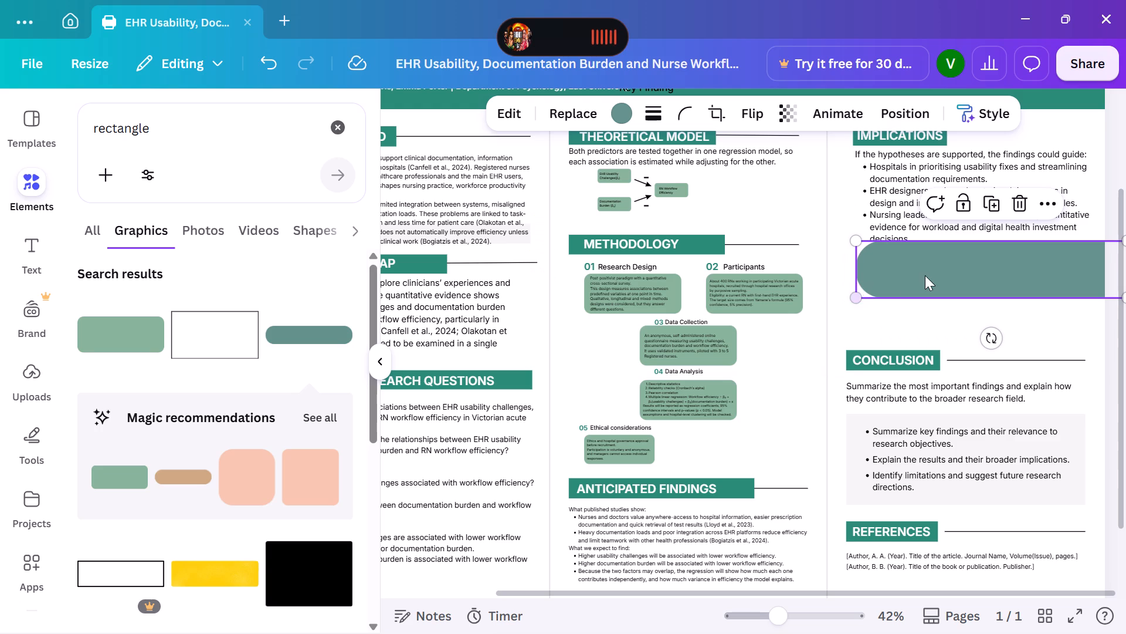
pyautogui.moveTo(929, 275); pyautogui.dragTo(906, 285)
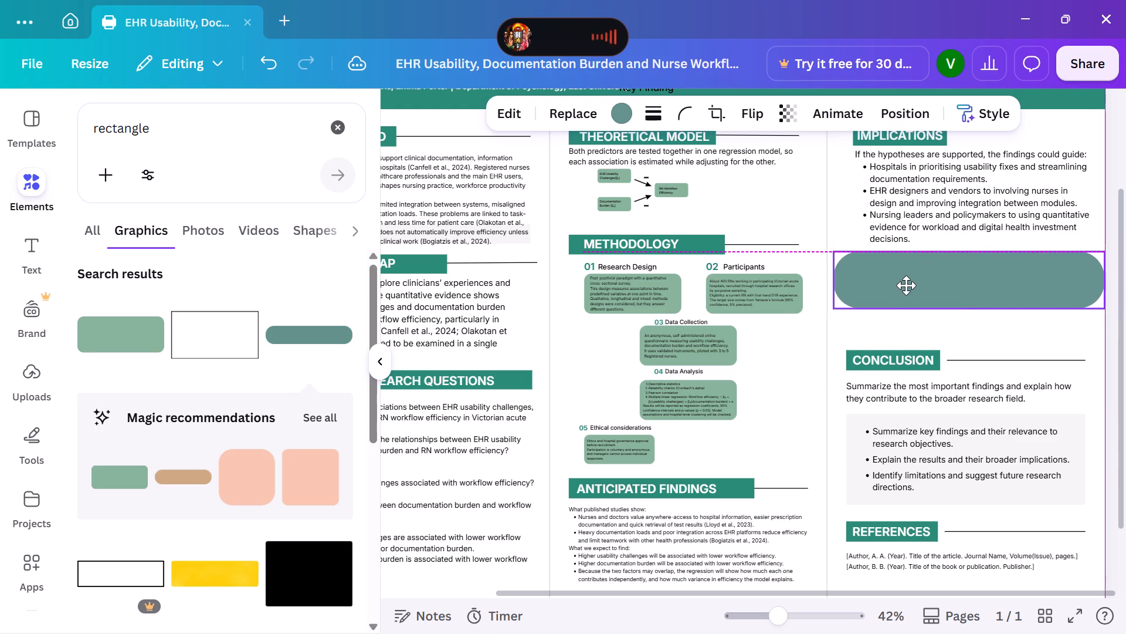
pyautogui.moveTo(835, 306); pyautogui.dragTo(843, 302)
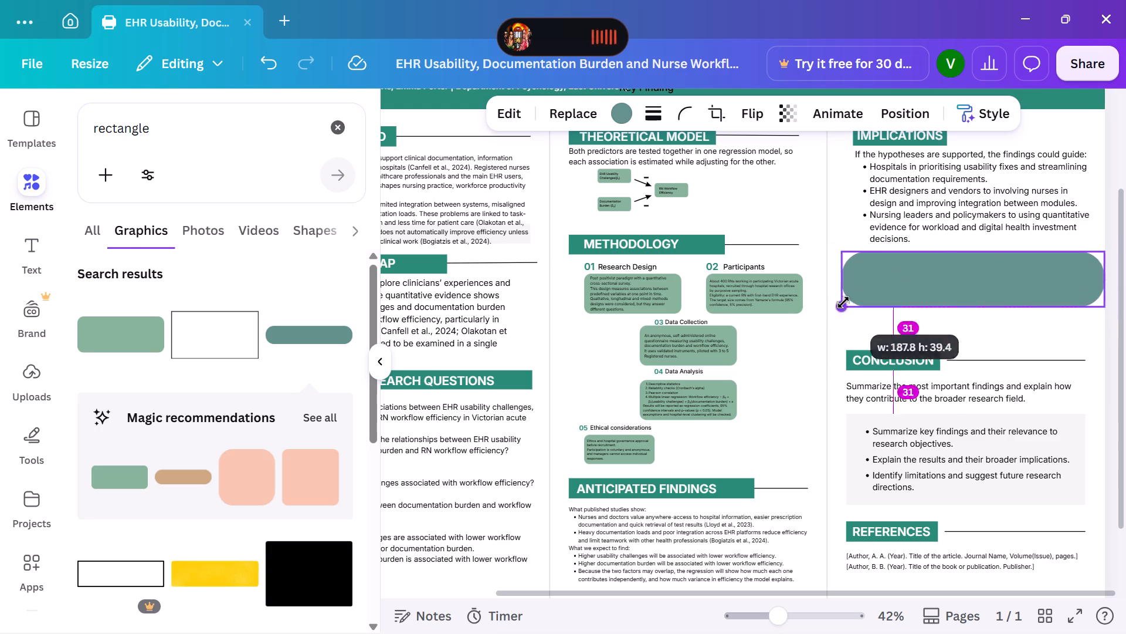
pyautogui.moveTo(843, 302); pyautogui.dragTo(846, 301)
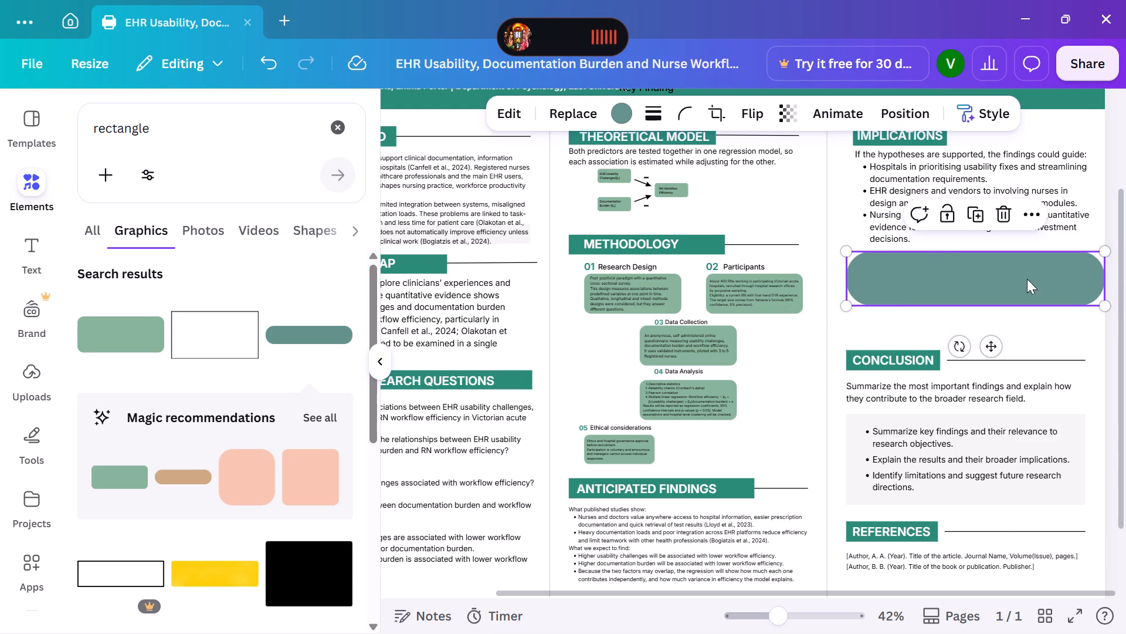
pyautogui.moveTo(1102, 256); pyautogui.dragTo(1094, 258)
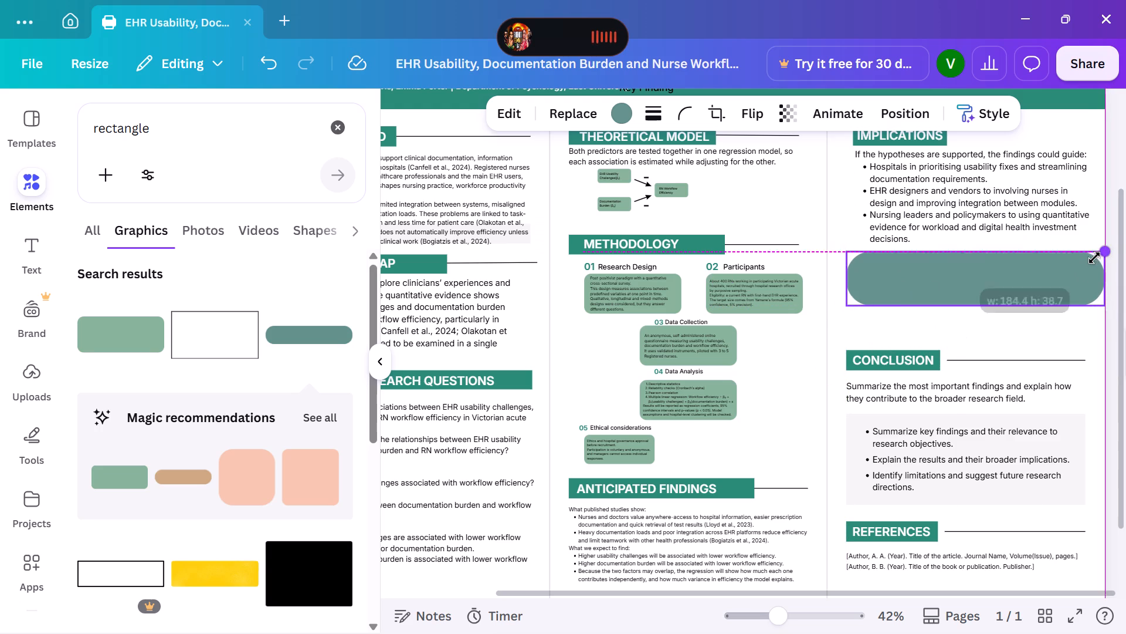
pyautogui.moveTo(1094, 258); pyautogui.dragTo(1084, 262)
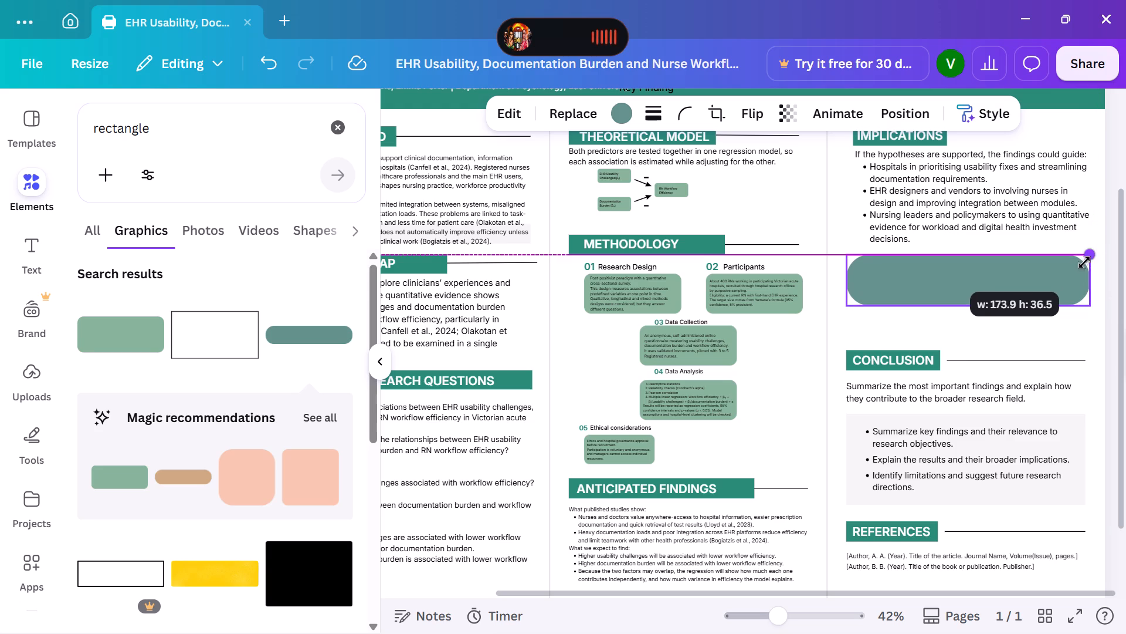
pyautogui.moveTo(1084, 262); pyautogui.dragTo(1085, 264)
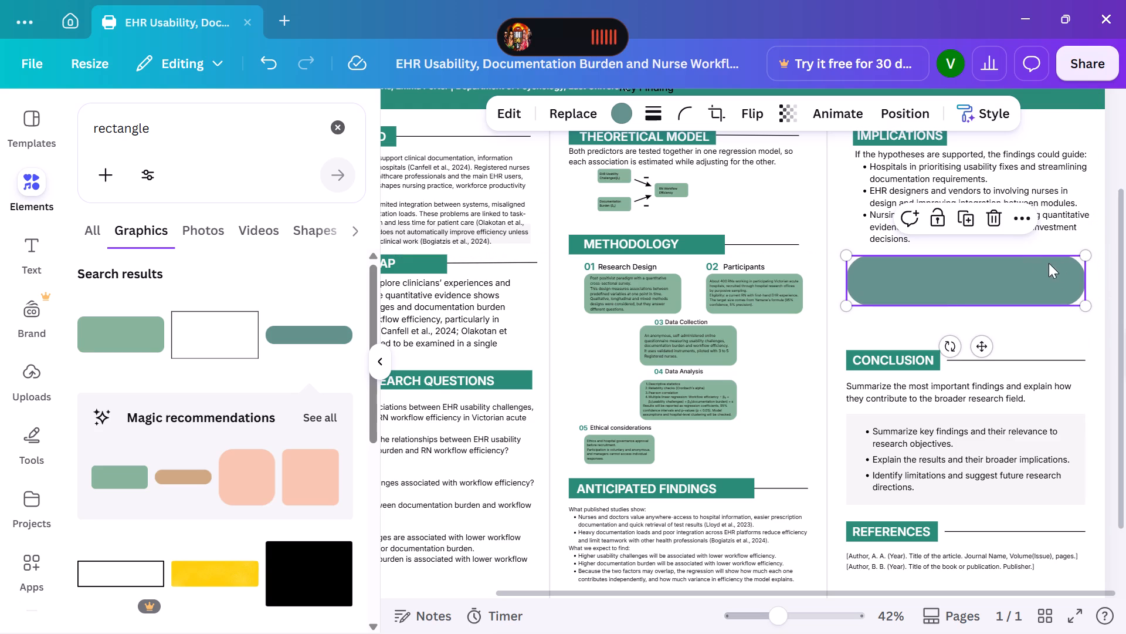
pyautogui.moveTo(998, 275); pyautogui.dragTo(998, 271)
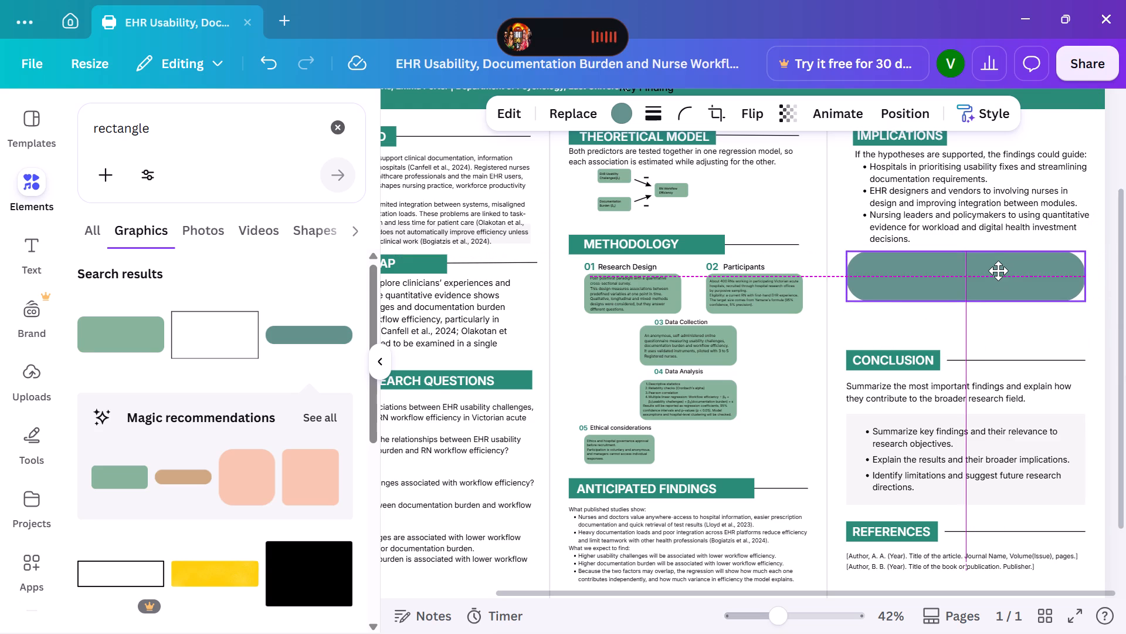
pyautogui.moveTo(998, 271); pyautogui.dragTo(998, 266)
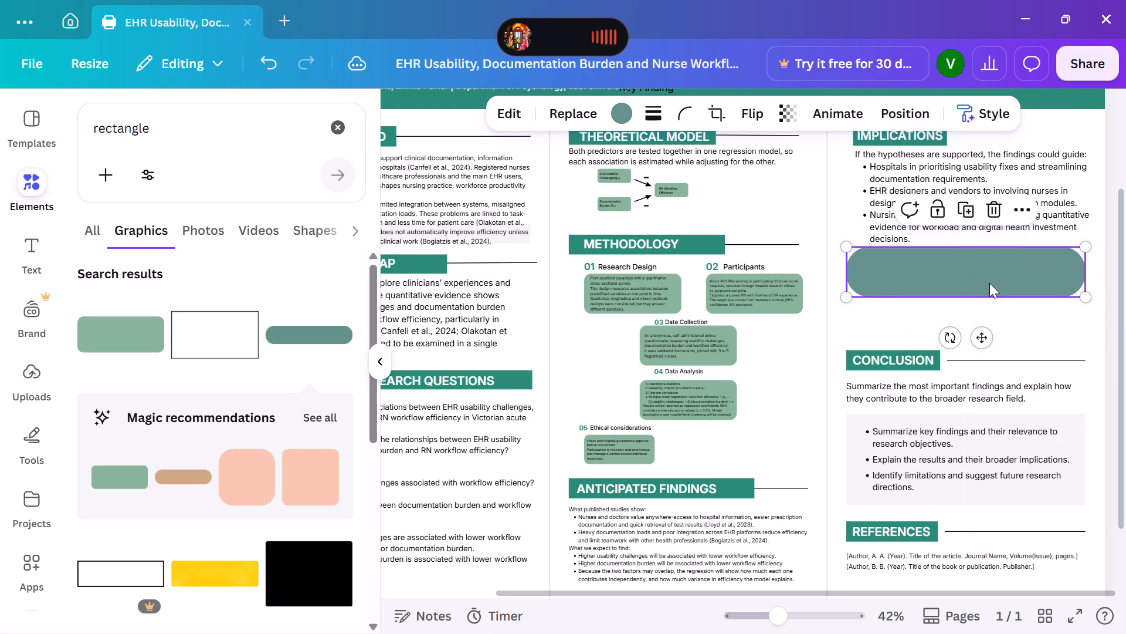
pyautogui.click(978, 296)
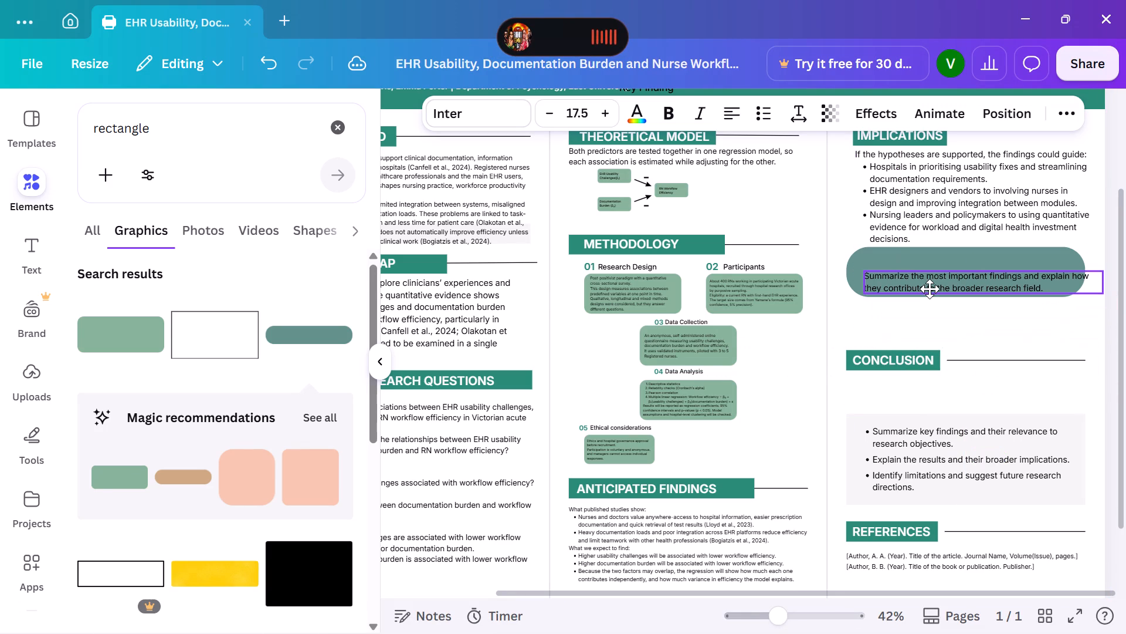
pyautogui.moveTo(930, 289); pyautogui.dragTo(921, 312)
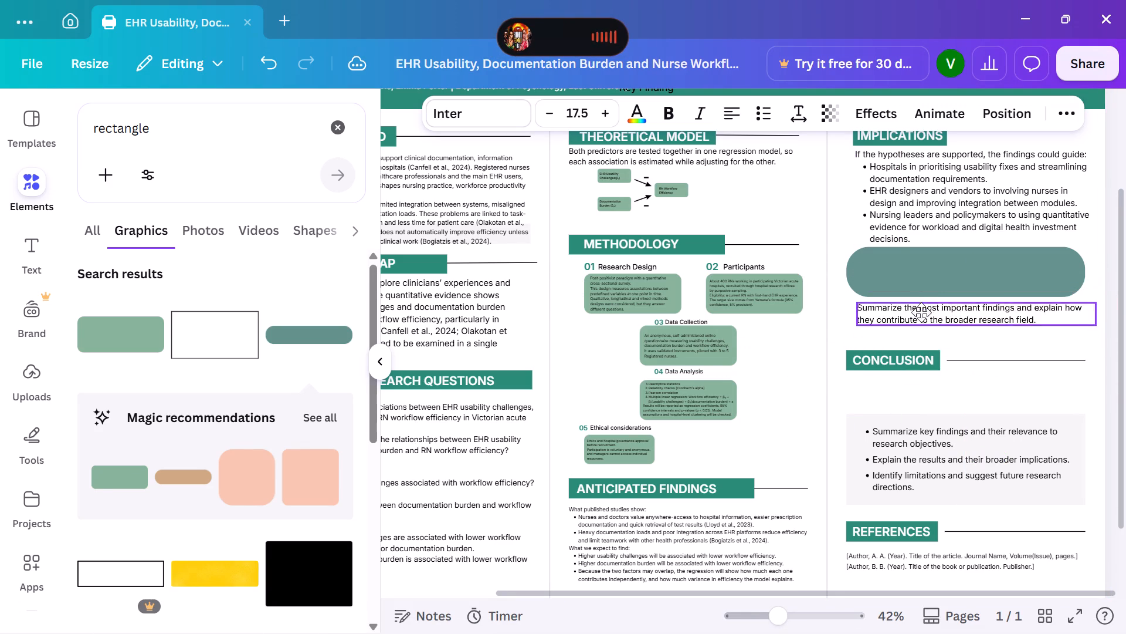
pyautogui.moveTo(921, 312); pyautogui.dragTo(921, 281)
# Replace the paragraph on the teal rectangle with the copied sentence starting "quantitative evidence, in one framework".
pyautogui.click(921, 281)
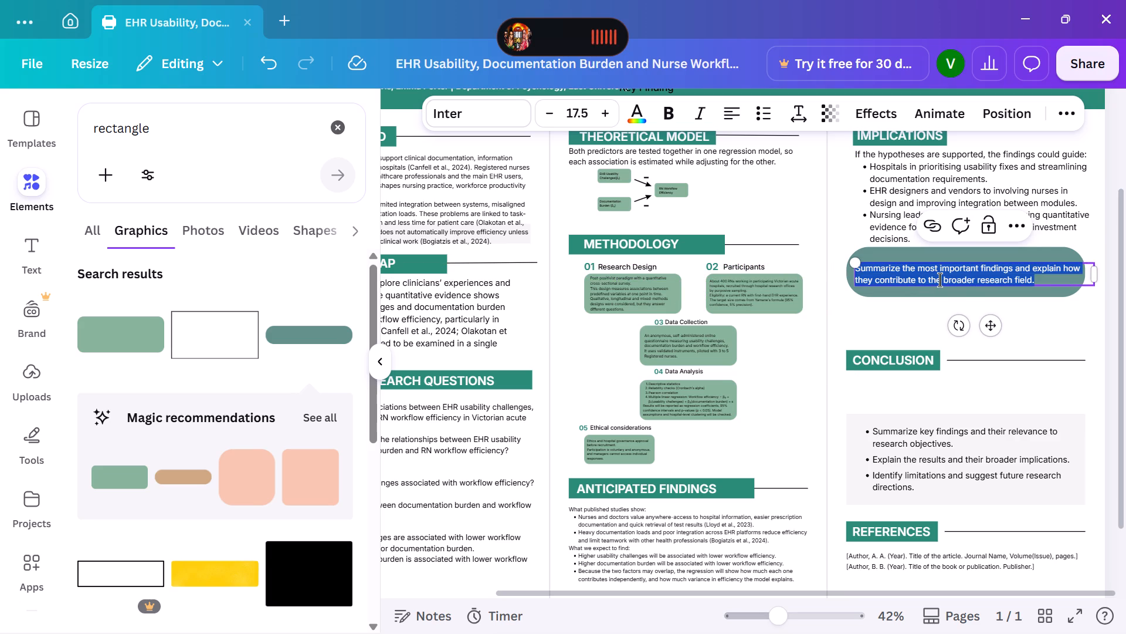
pyautogui.press('BackSpace')
pyautogui.hotkey('ctrl', 'v')
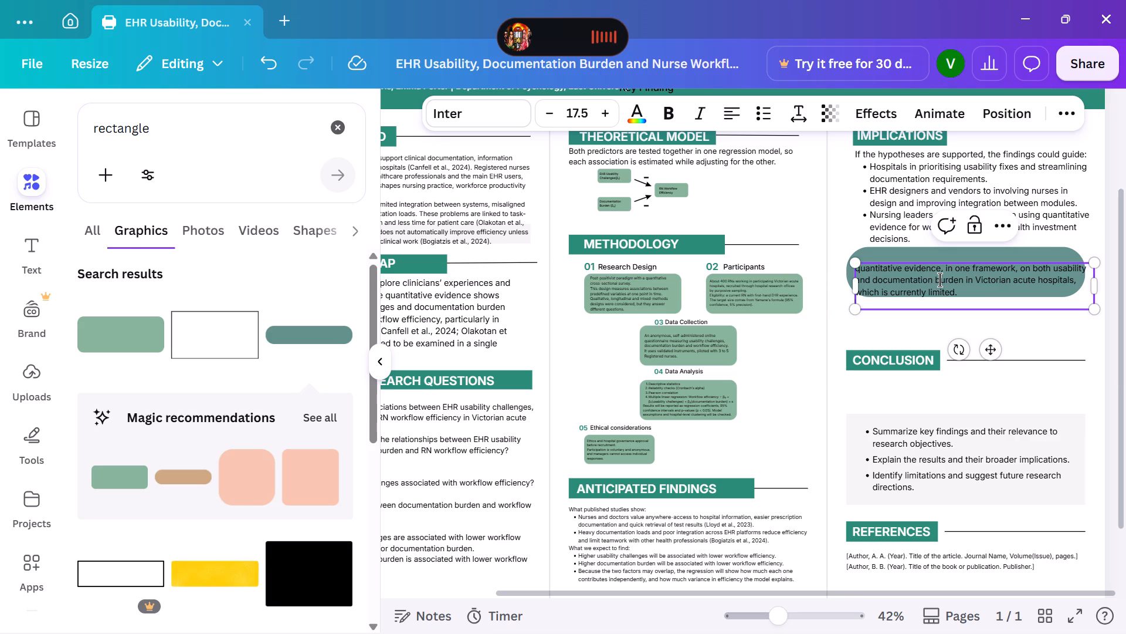
# Scale the contribution sentence down to size 16.5 and narrow its text box to about 152 wide, fitting it within the lowered teal rectangle.
pyautogui.moveTo(1096, 308); pyautogui.dragTo(1082, 295)
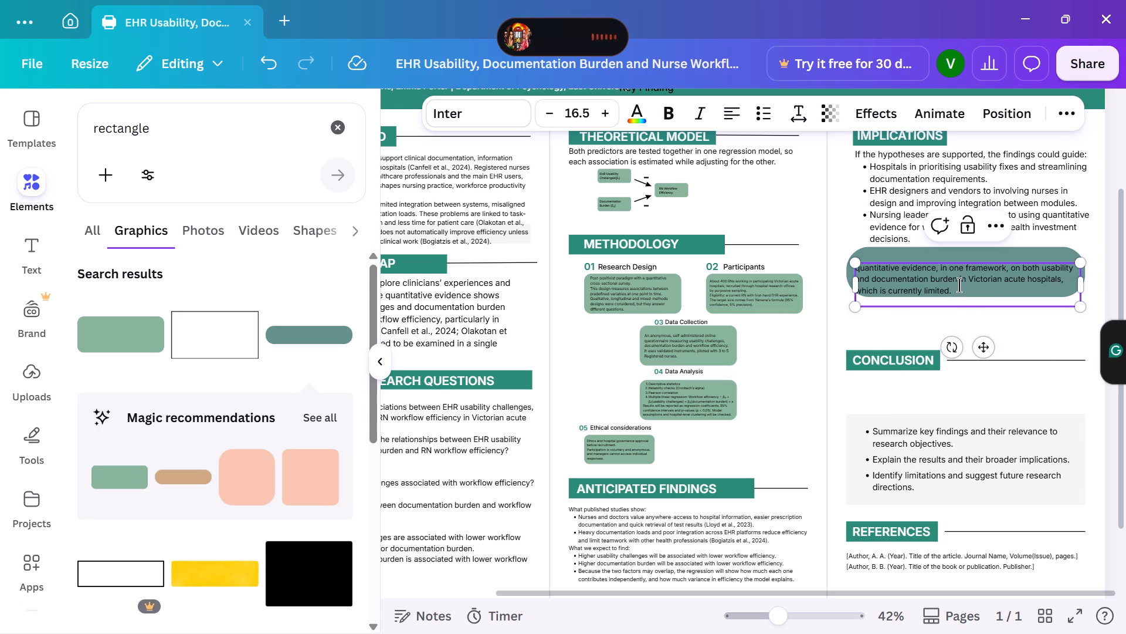
pyautogui.click(985, 342)
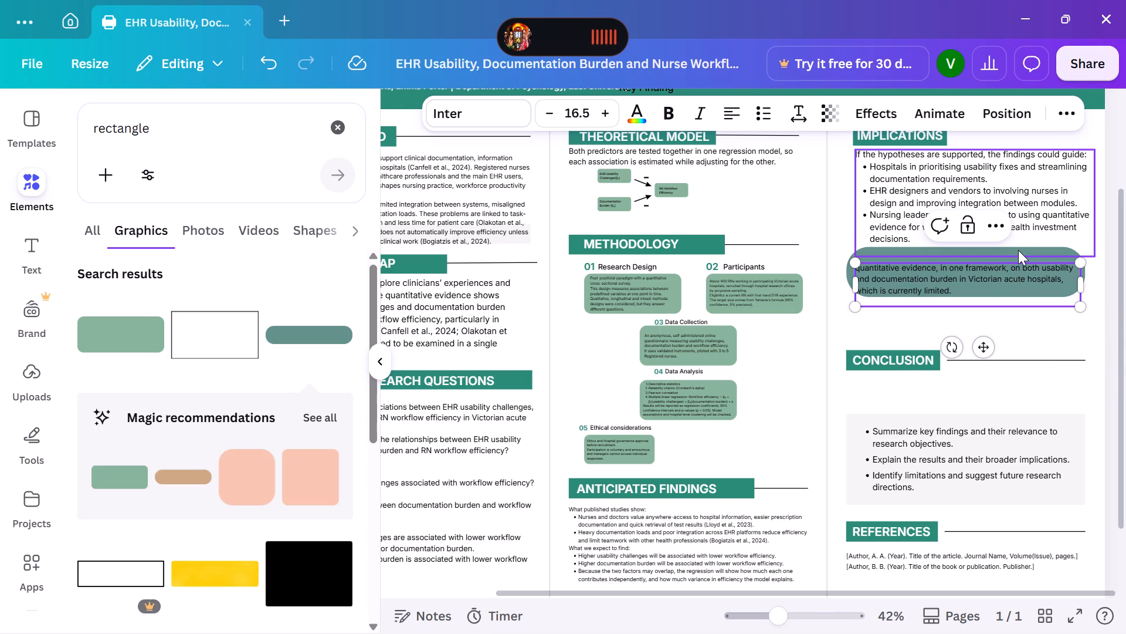
pyautogui.click(854, 249)
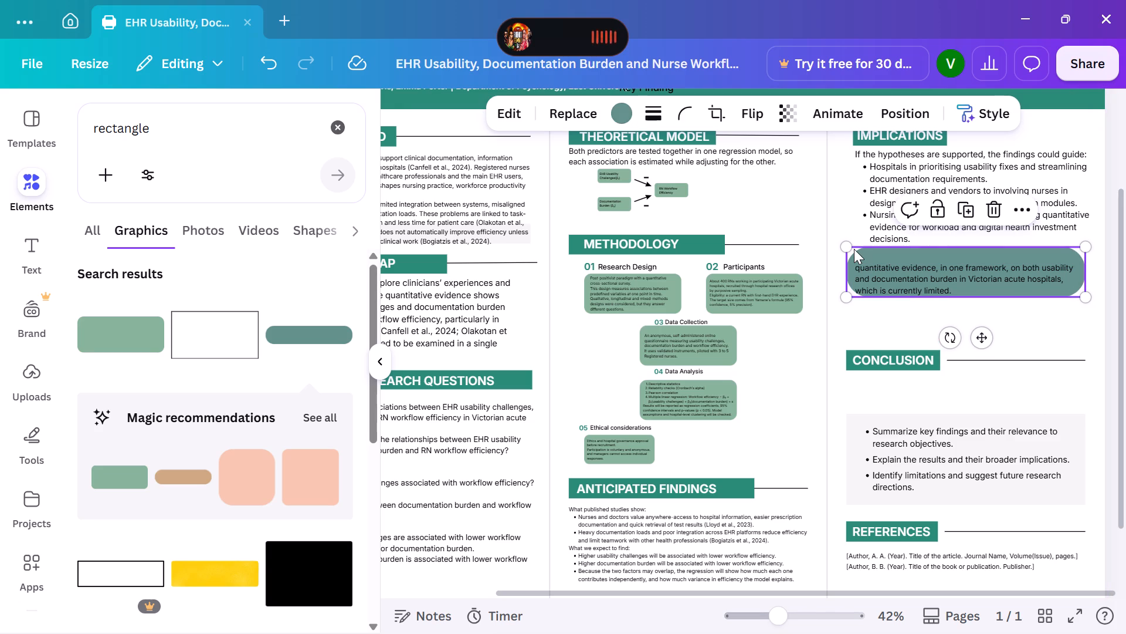
pyautogui.moveTo(854, 249); pyautogui.dragTo(854, 259)
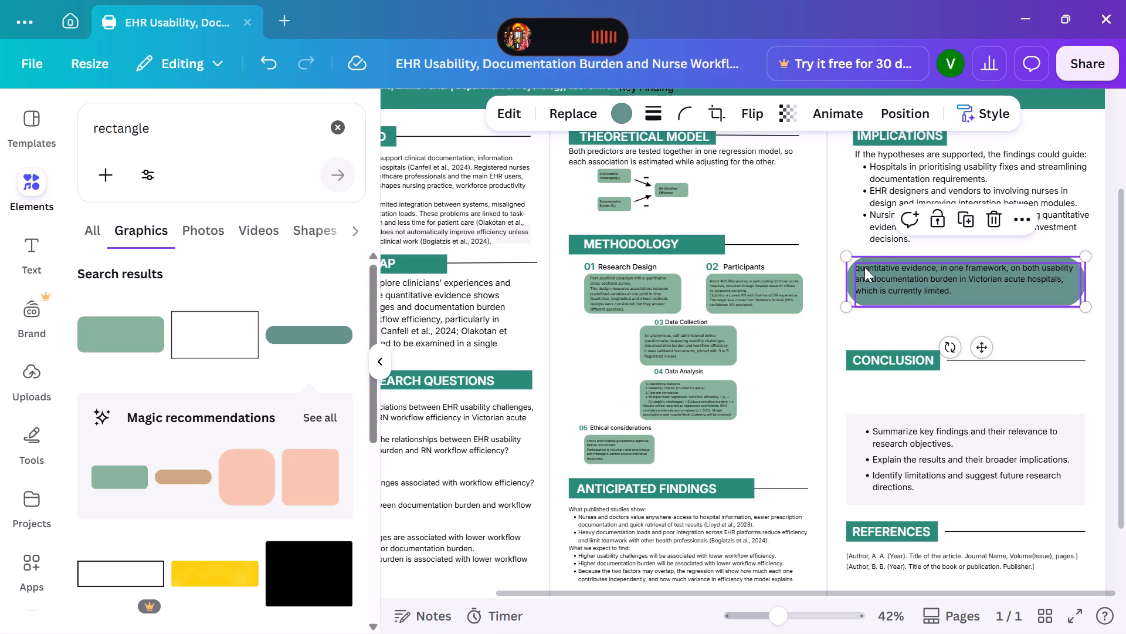
pyautogui.click(864, 267)
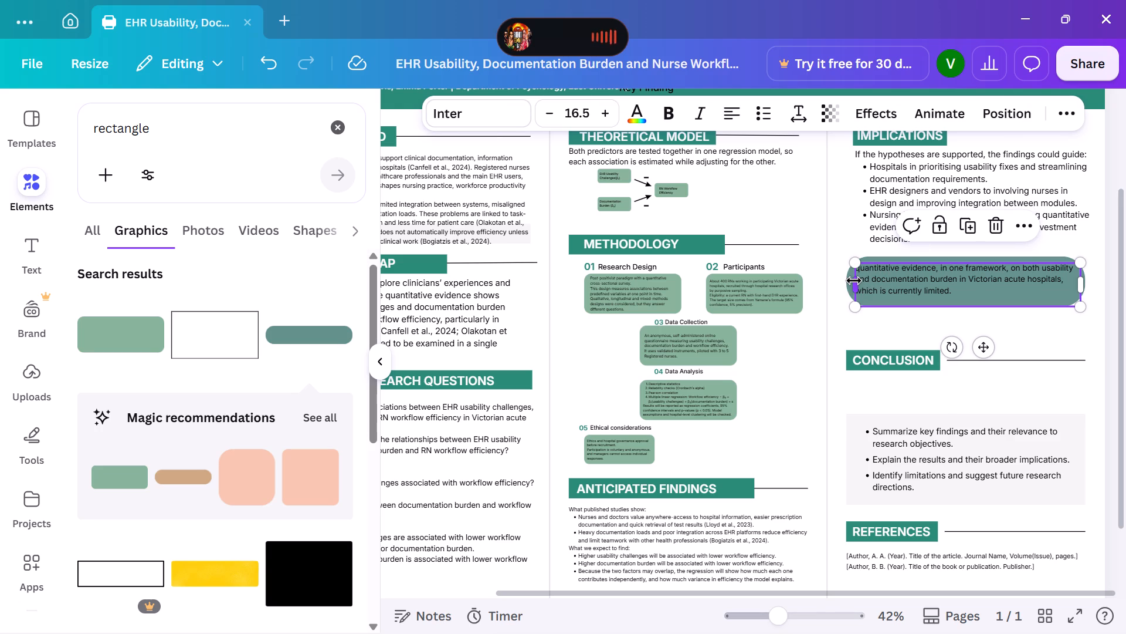
pyautogui.moveTo(854, 281); pyautogui.dragTo(859, 281)
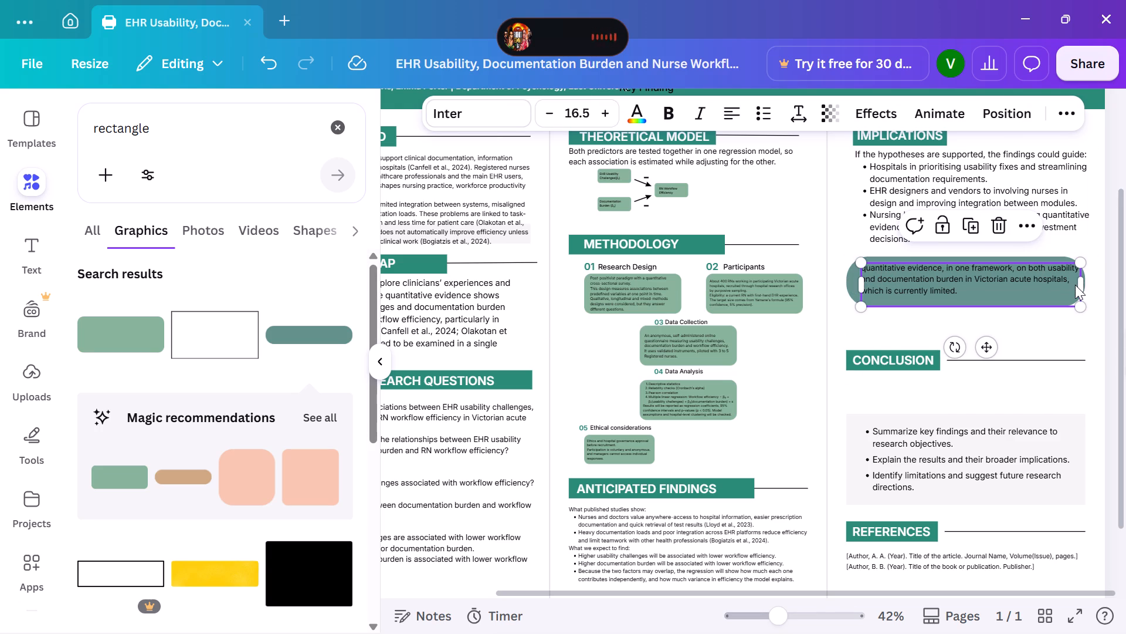
pyautogui.moveTo(1085, 285); pyautogui.dragTo(1080, 285)
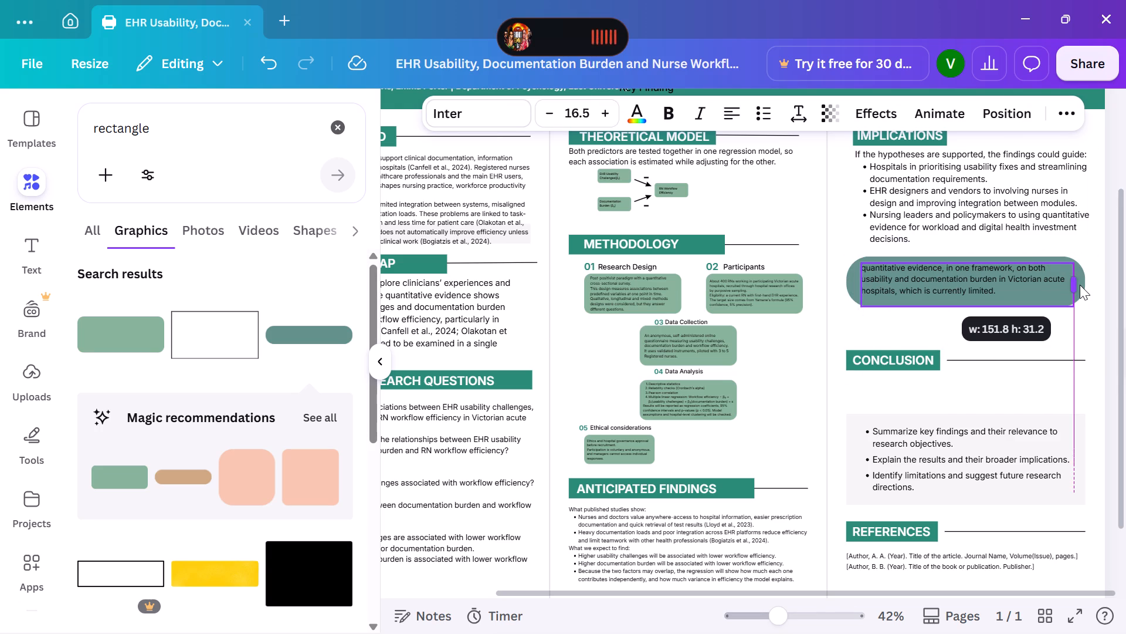
pyautogui.moveTo(1080, 285); pyautogui.dragTo(1080, 280)
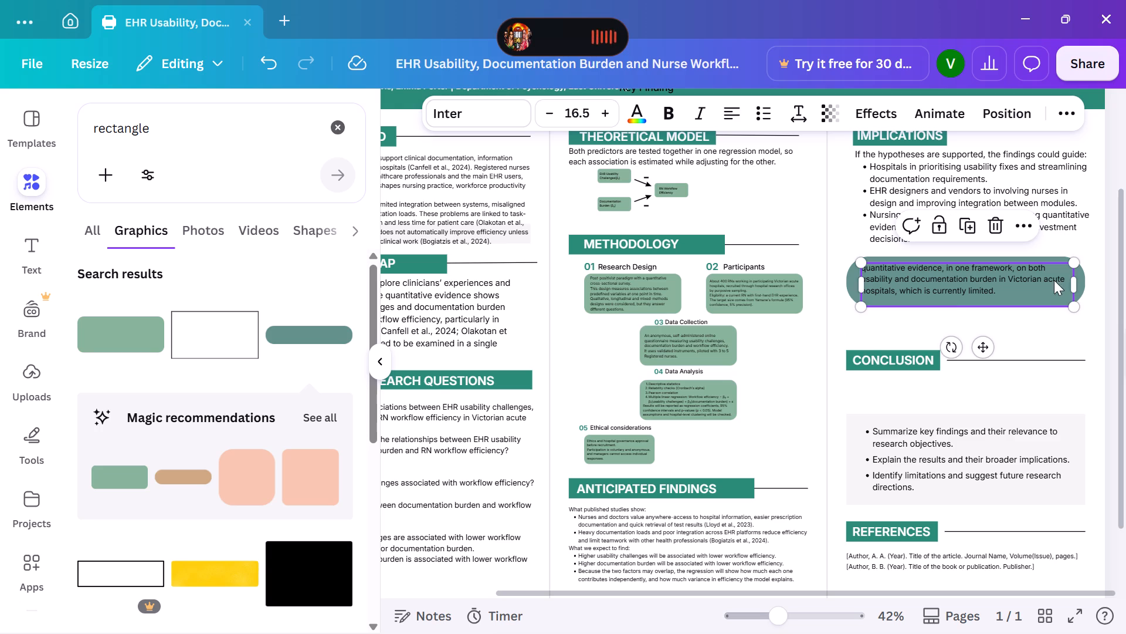
# Nudge the teal rectangle and its sentence slightly further down, widening the gap below the Implications bullets.
pyautogui.click(1027, 279)
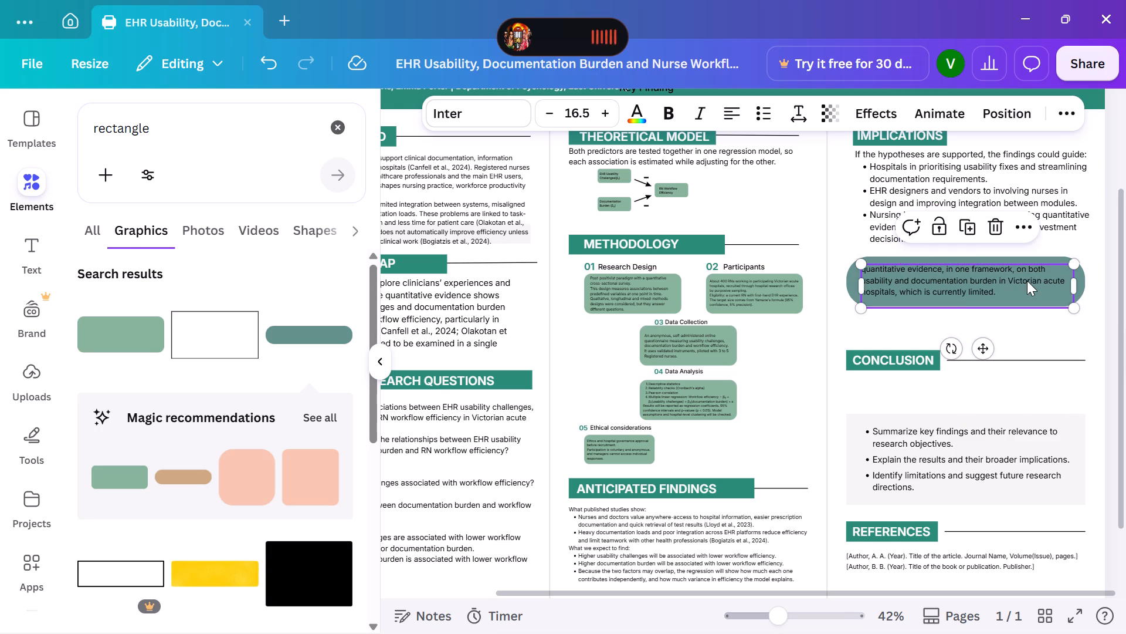
pyautogui.click(884, 258)
pyautogui.click(884, 258)
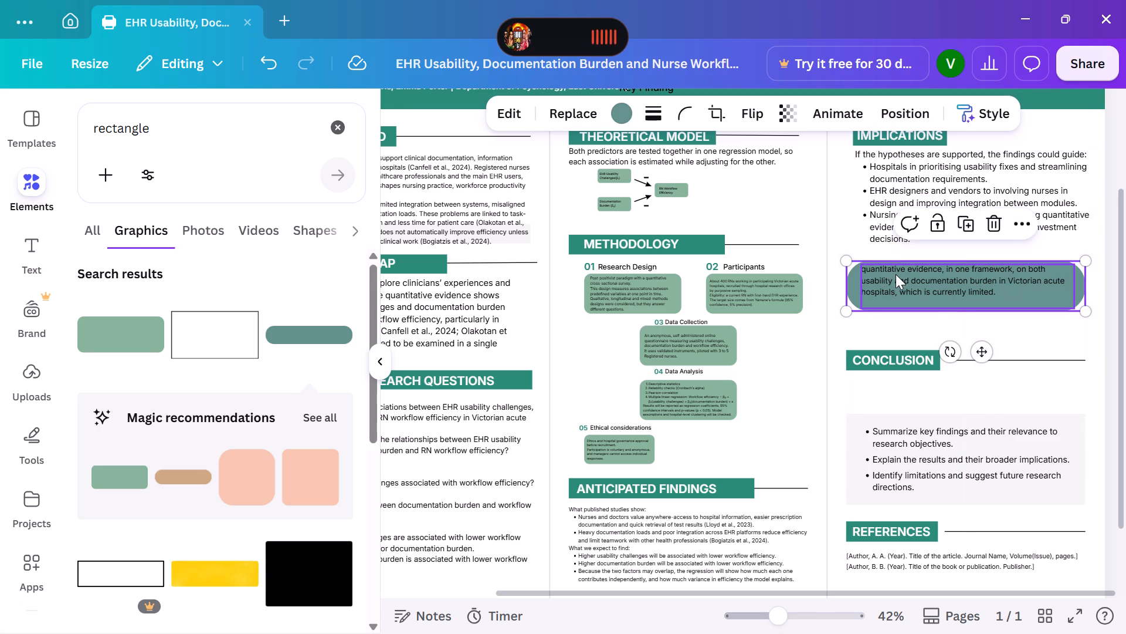
pyautogui.click(896, 274)
pyautogui.click(896, 274)
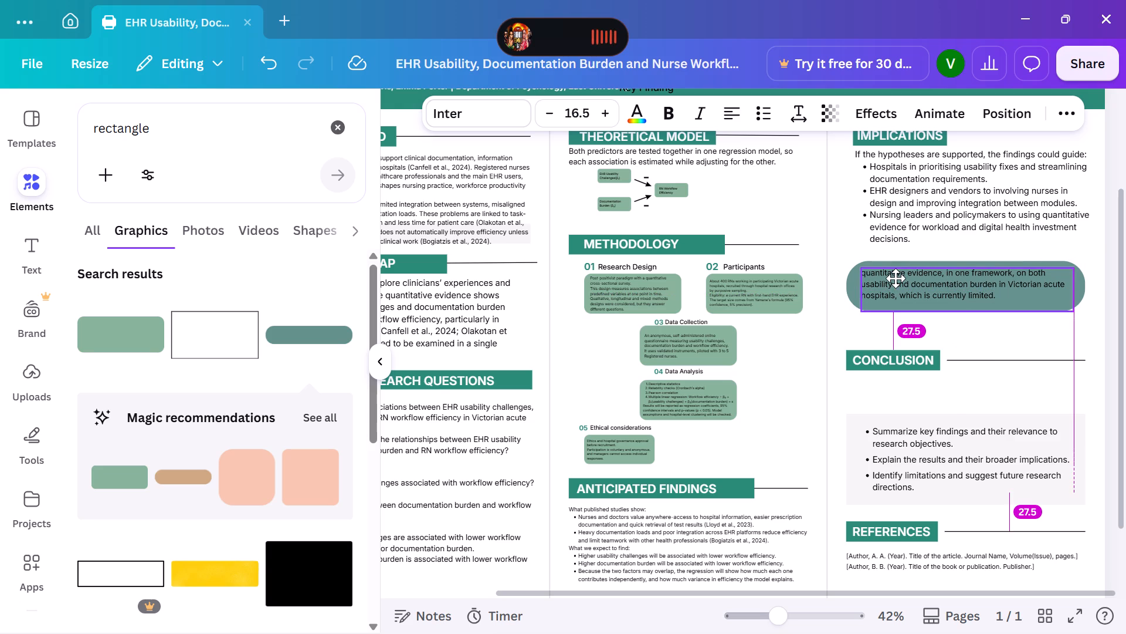
pyautogui.click(836, 230)
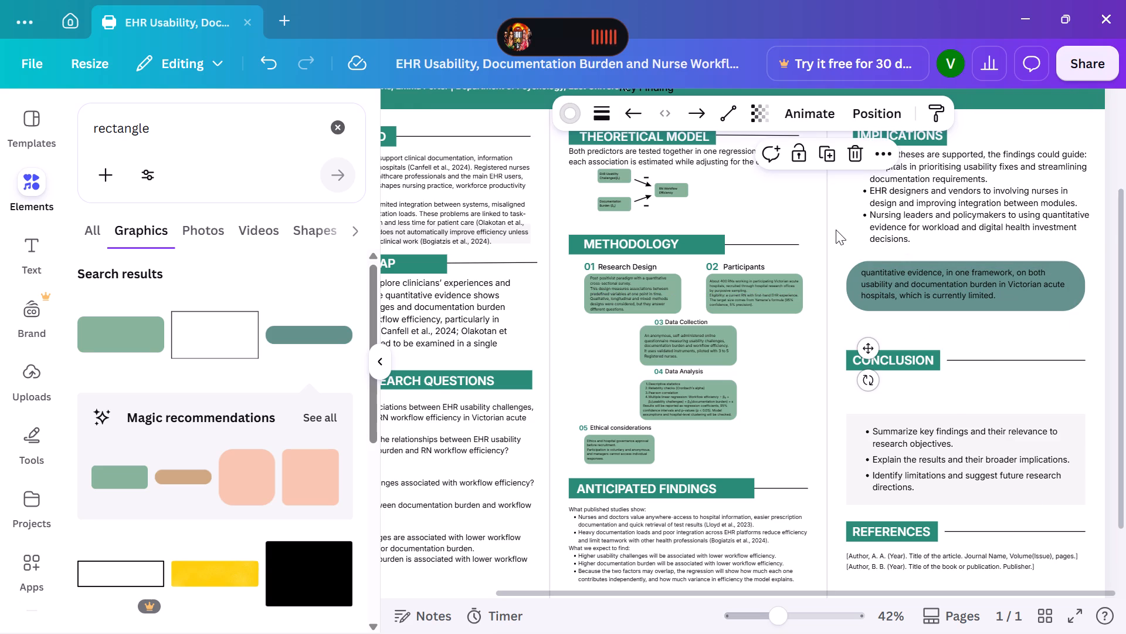
pyautogui.click(836, 230)
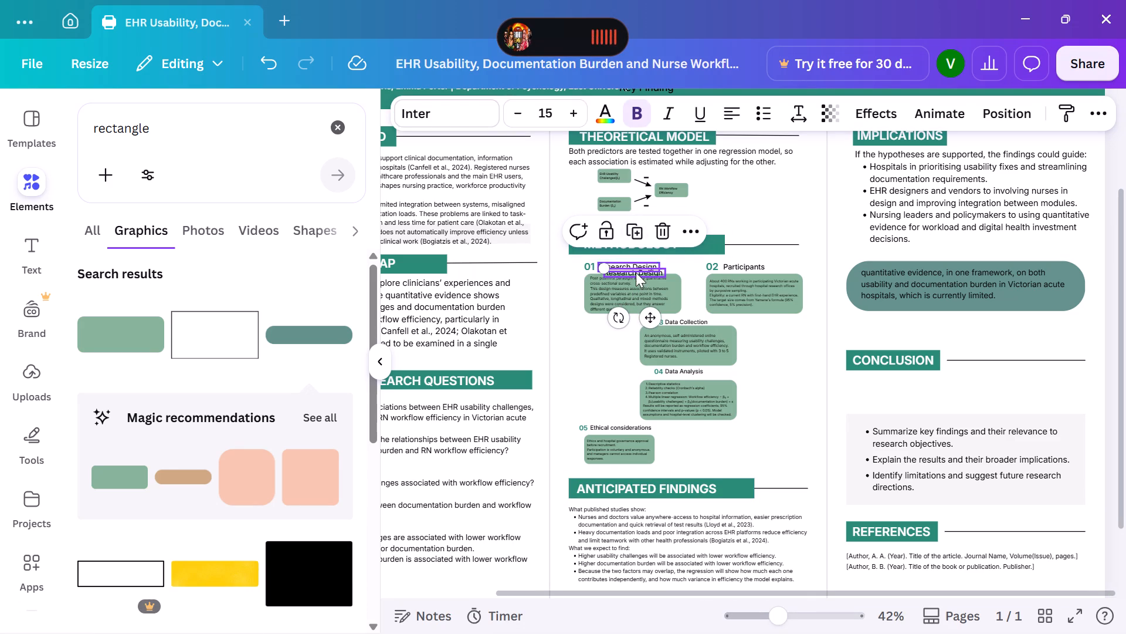
pyautogui.moveTo(636, 272); pyautogui.dragTo(854, 258)
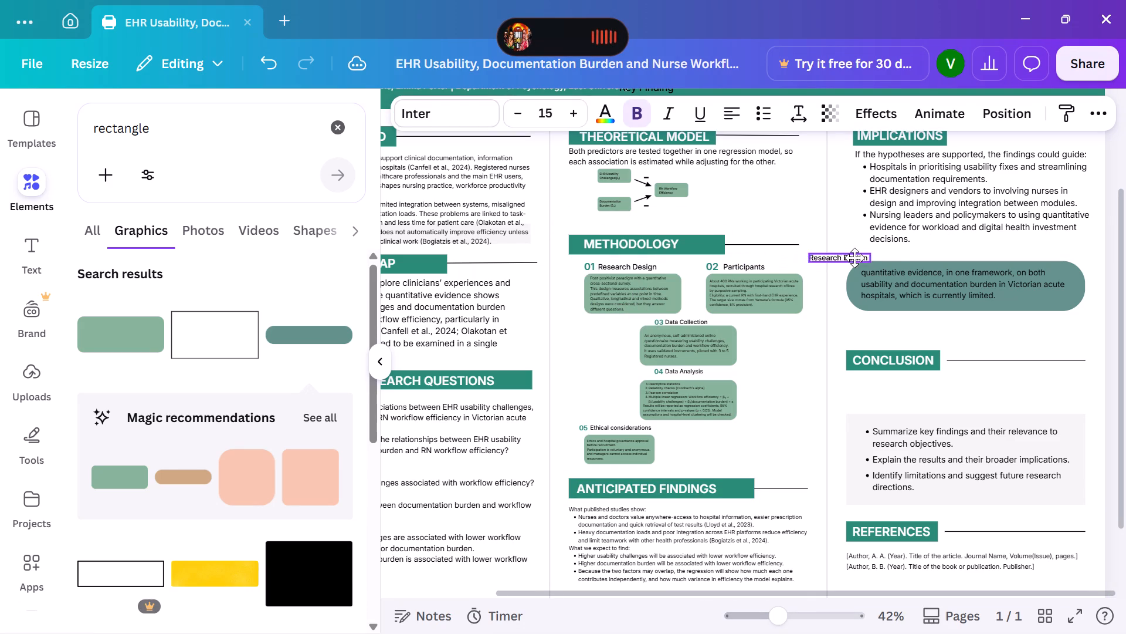
pyautogui.moveTo(854, 258); pyautogui.dragTo(880, 255)
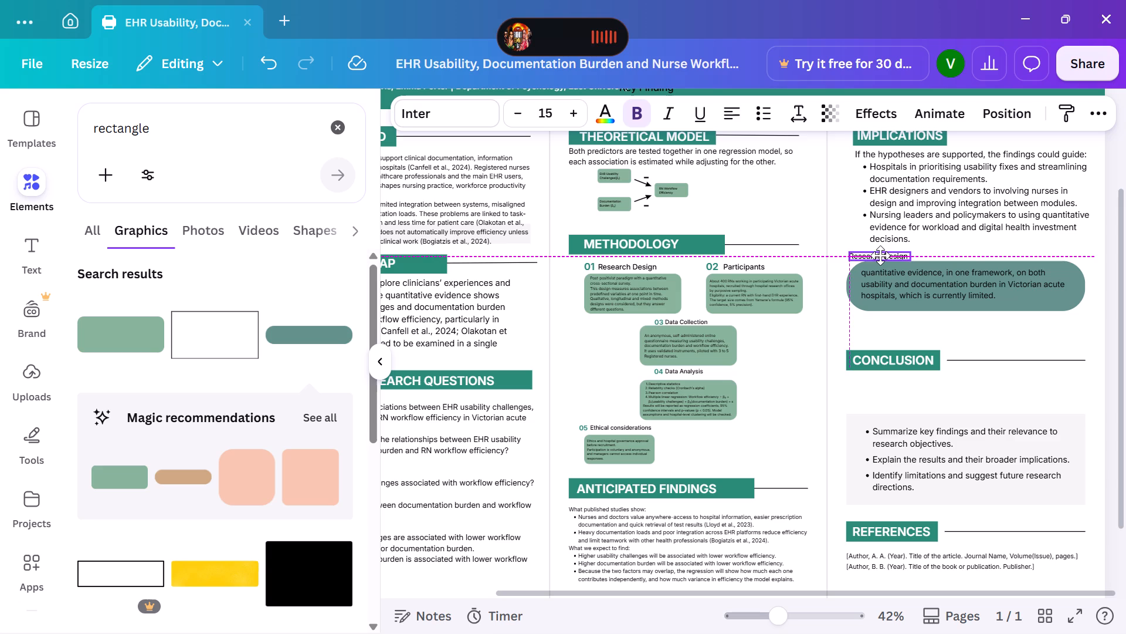
pyautogui.moveTo(880, 255); pyautogui.dragTo(877, 253)
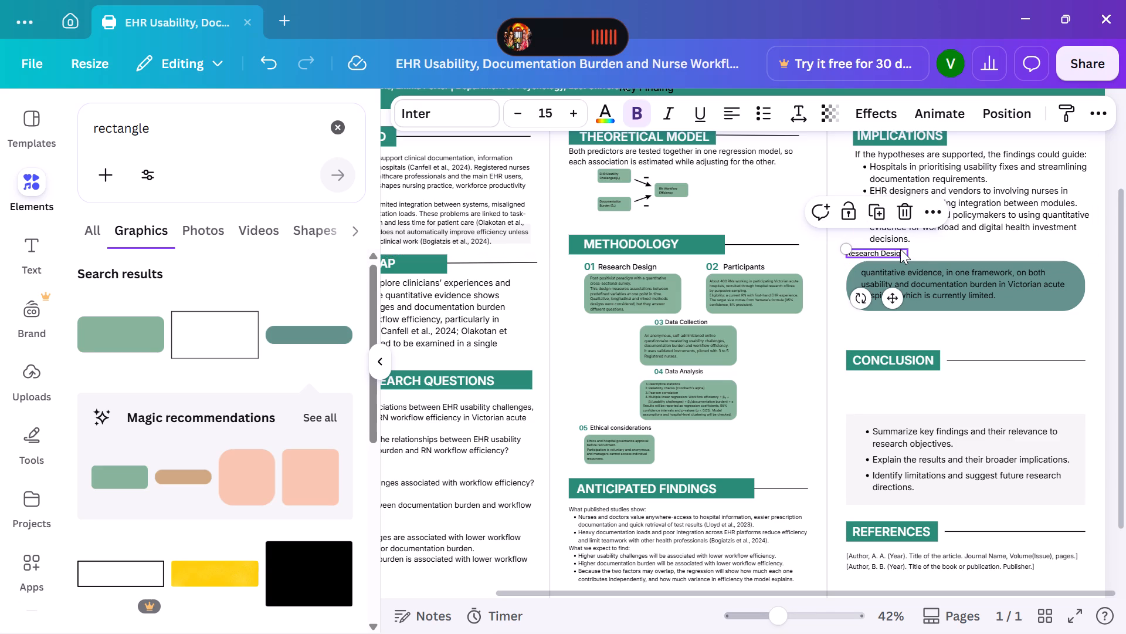
# Replace the duplicated label's text with "Expected contribution:" and widen its box so it fits on one line.
pyautogui.click(900, 249)
pyautogui.press('BackSpace')
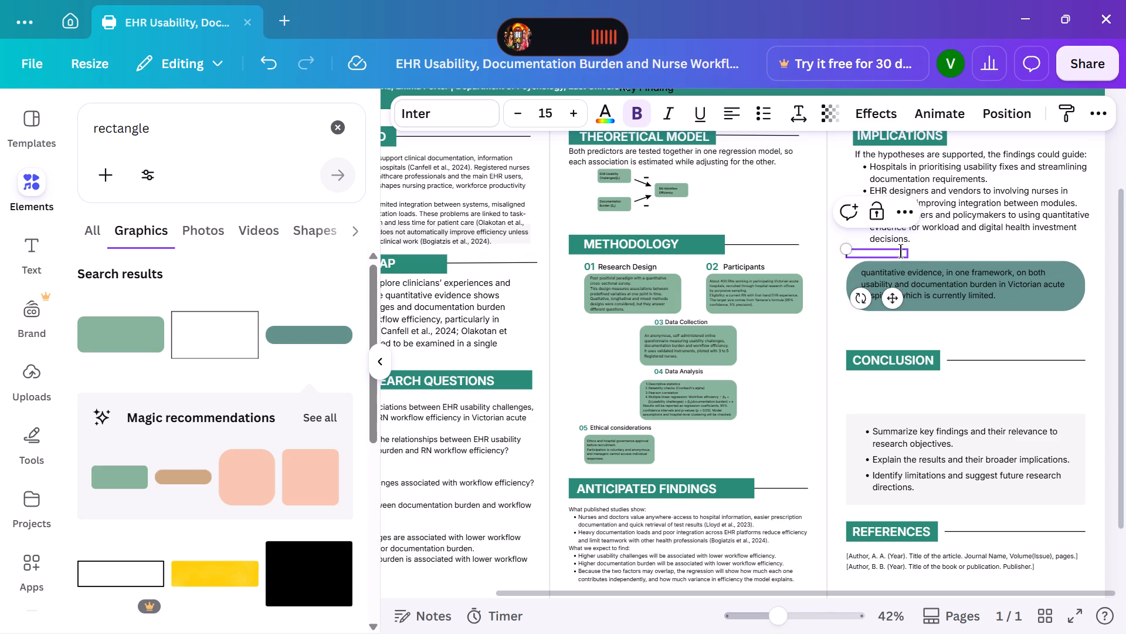
pyautogui.hotkey('ctrl', 'v')
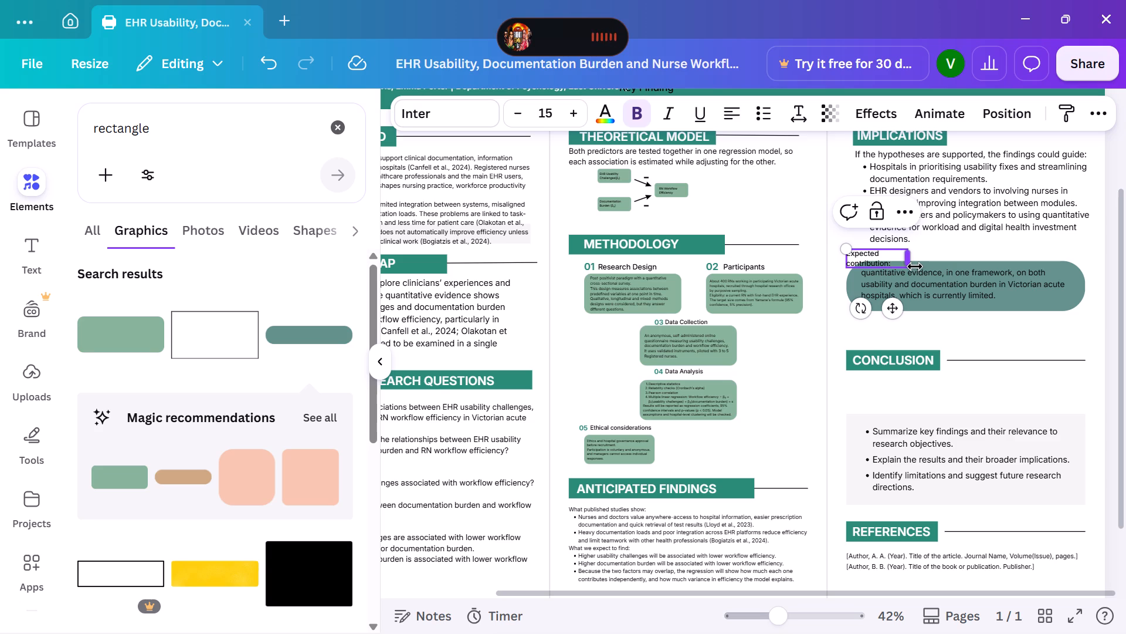
pyautogui.moveTo(914, 265); pyautogui.dragTo(931, 264)
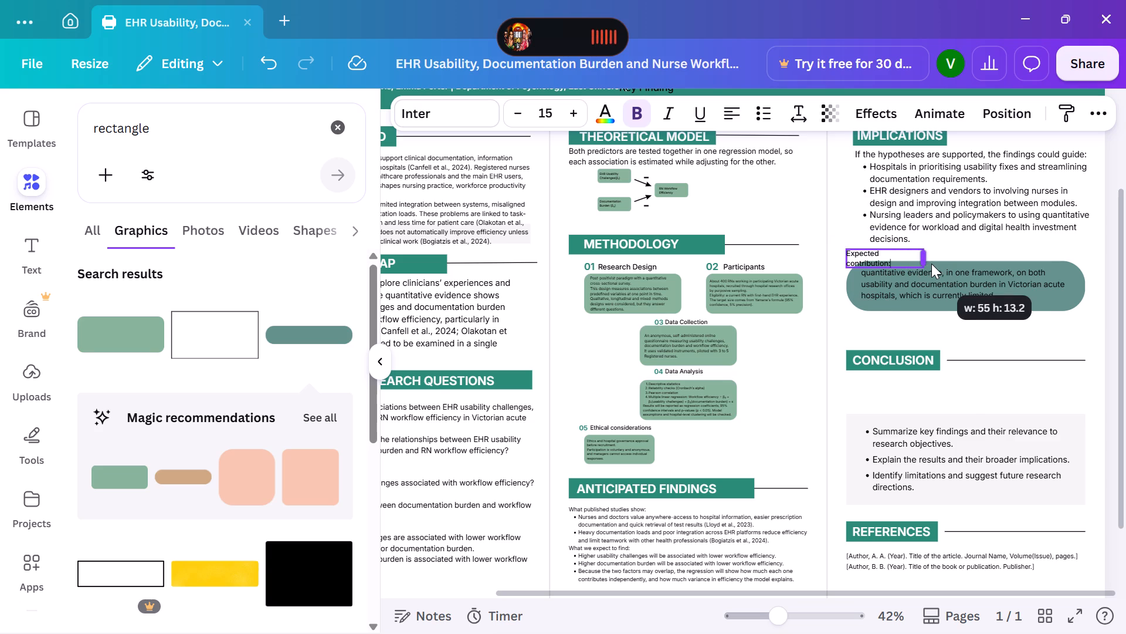
pyautogui.moveTo(931, 264); pyautogui.dragTo(934, 262)
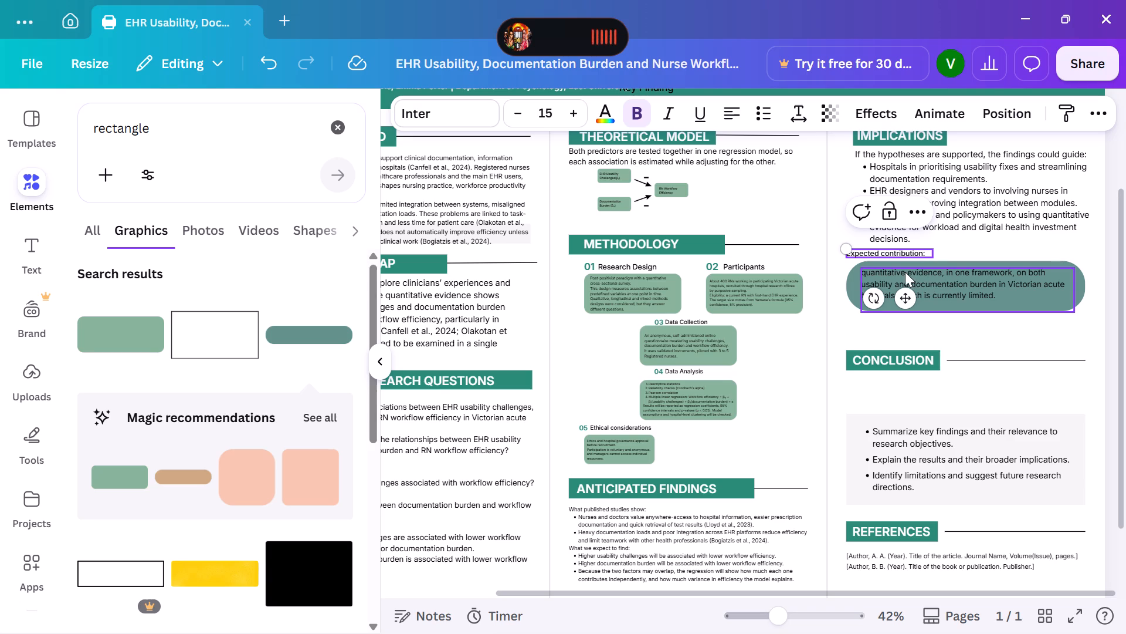
# Move the teal rectangle and its sentence slightly down to leave space below the "Expected contribution:" label.
pyautogui.click(904, 266)
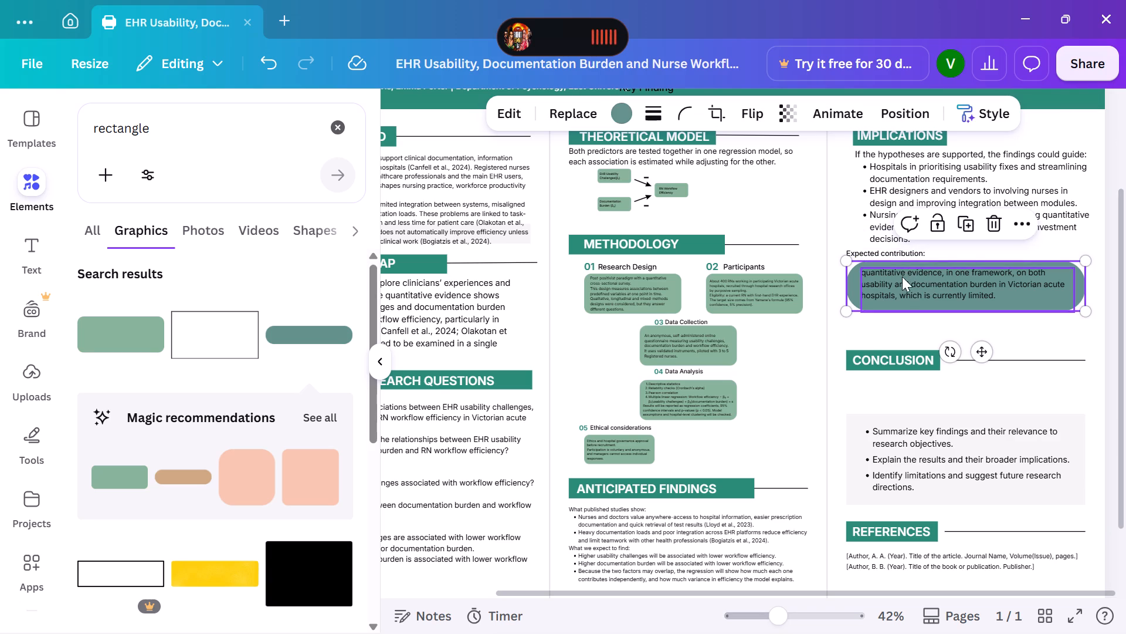
pyautogui.moveTo(981, 260); pyautogui.dragTo(981, 271)
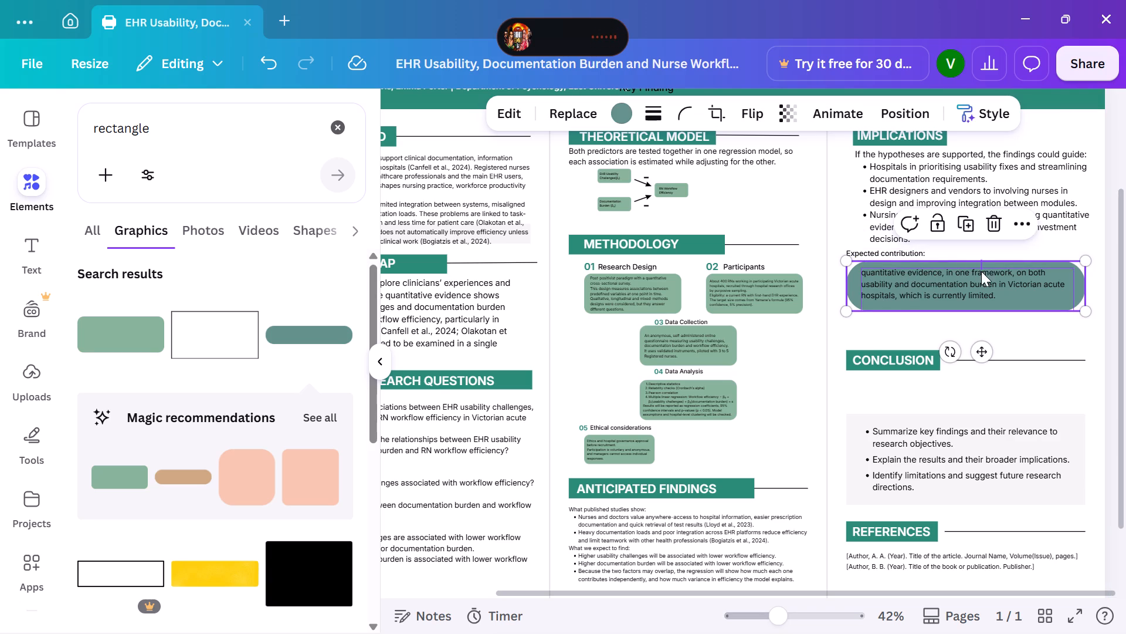
pyautogui.moveTo(981, 271); pyautogui.dragTo(991, 251)
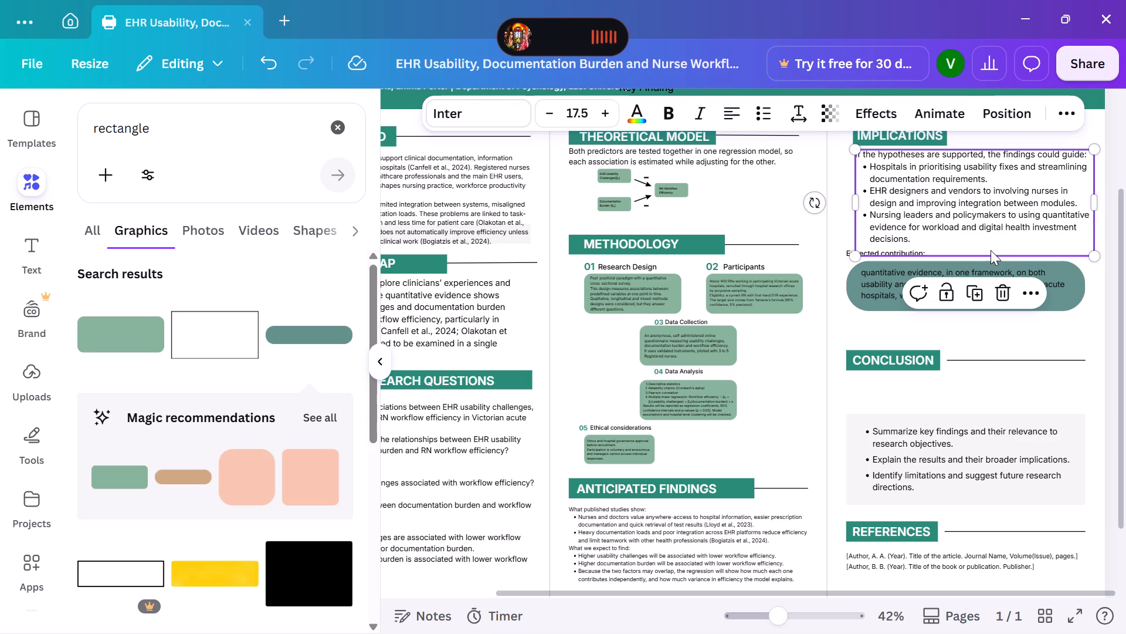
pyautogui.click(853, 298)
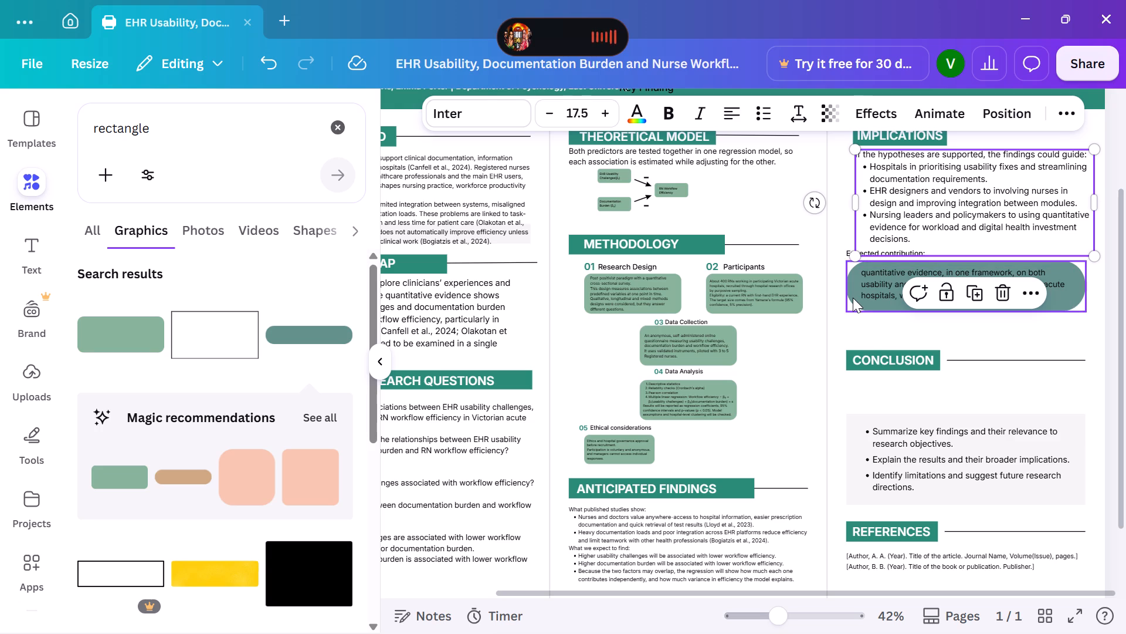
pyautogui.moveTo(853, 298); pyautogui.dragTo(853, 305)
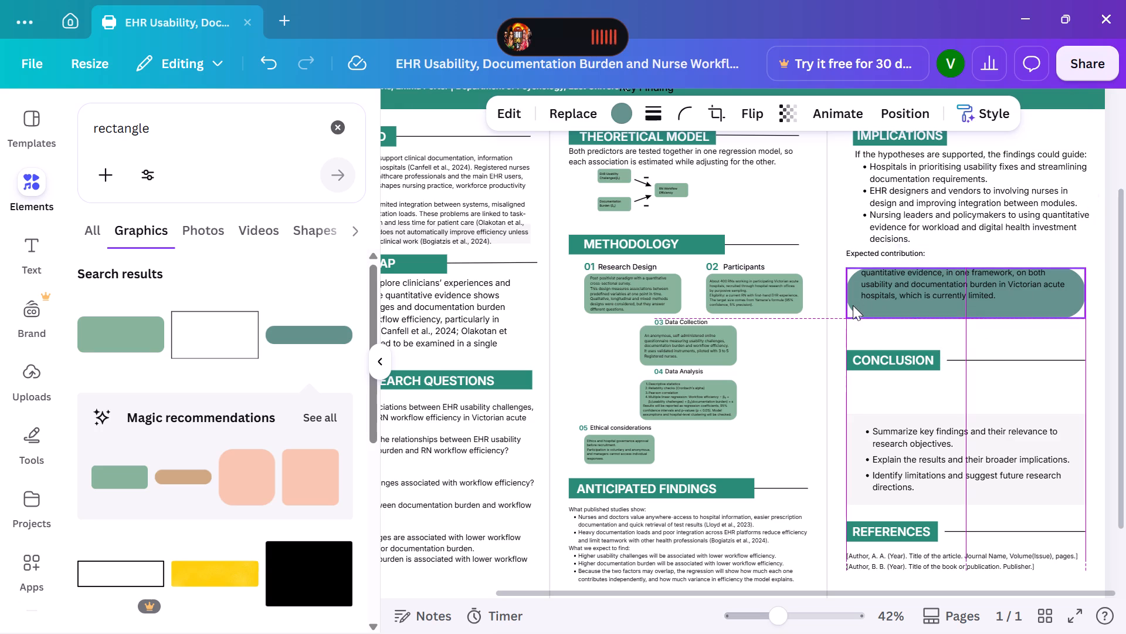
pyautogui.click(881, 289)
pyautogui.moveTo(881, 289); pyautogui.dragTo(881, 292)
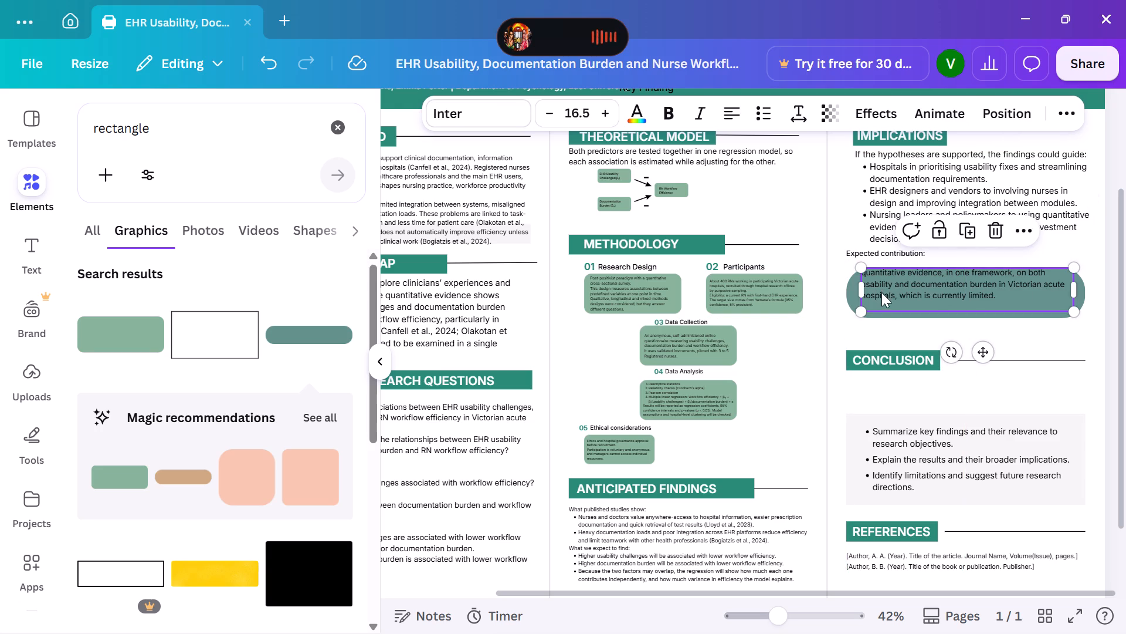
pyautogui.moveTo(881, 292); pyautogui.dragTo(881, 297)
# Nudge the "Expected contribution:" label slightly down, set it to bold at font size 18, and widen its box to fit one line.
pyautogui.click(873, 252)
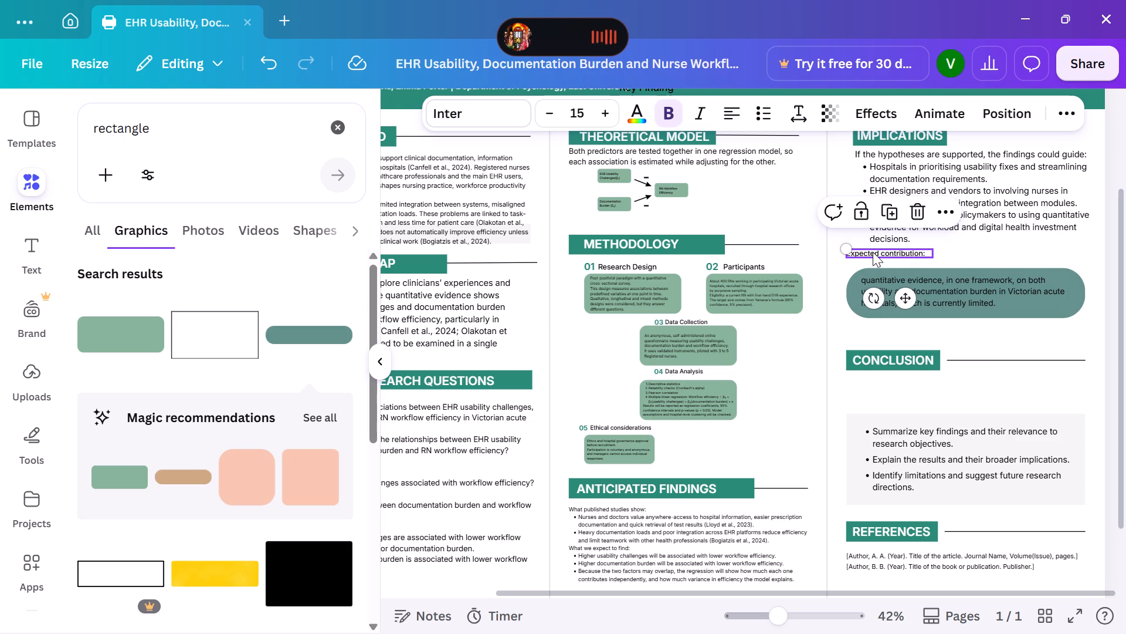
pyautogui.click(873, 252)
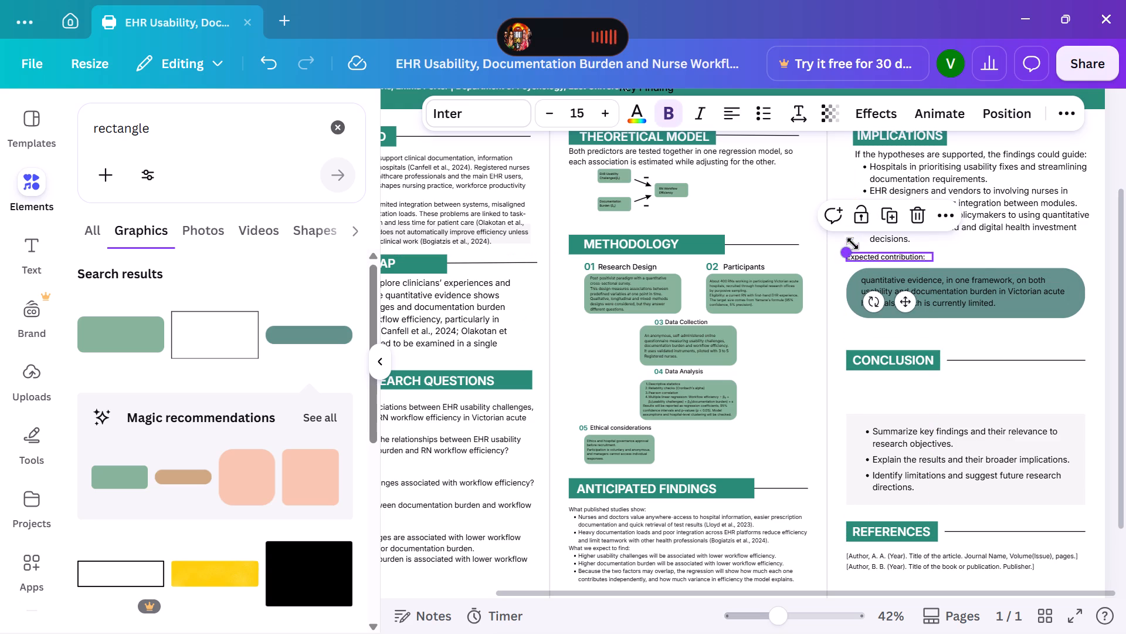
pyautogui.click(606, 109)
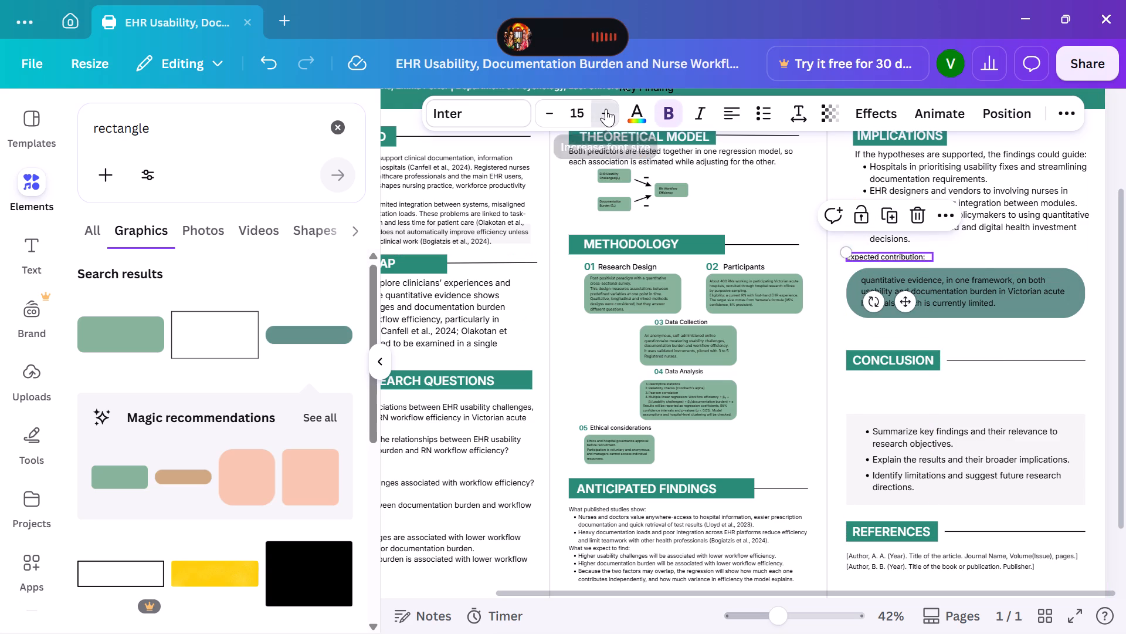
pyautogui.click(606, 109)
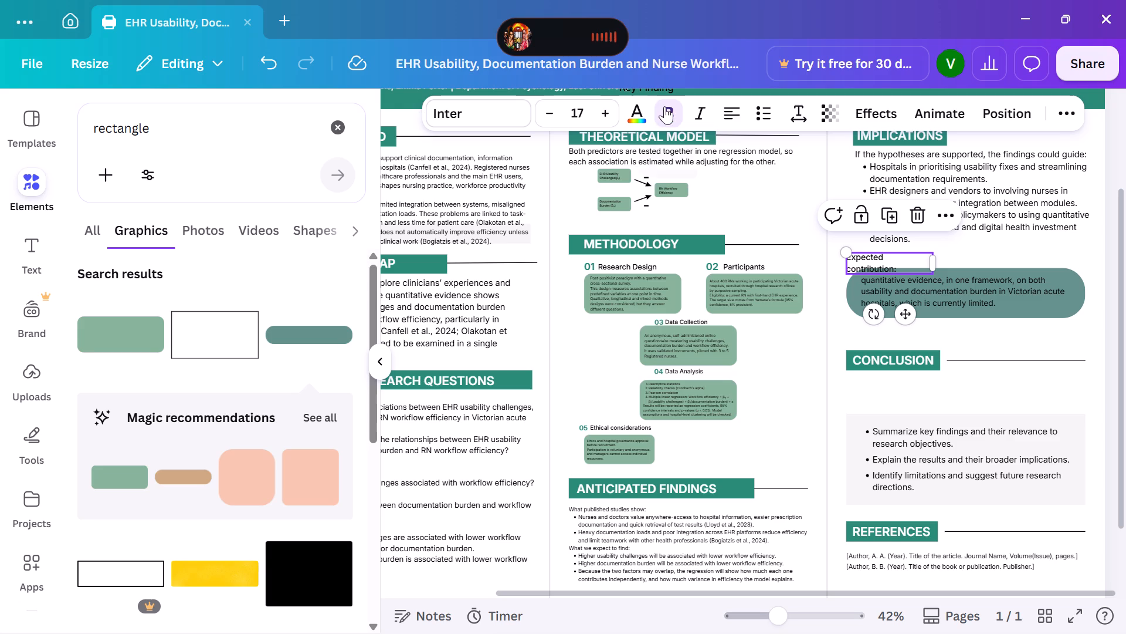
pyautogui.click(665, 107)
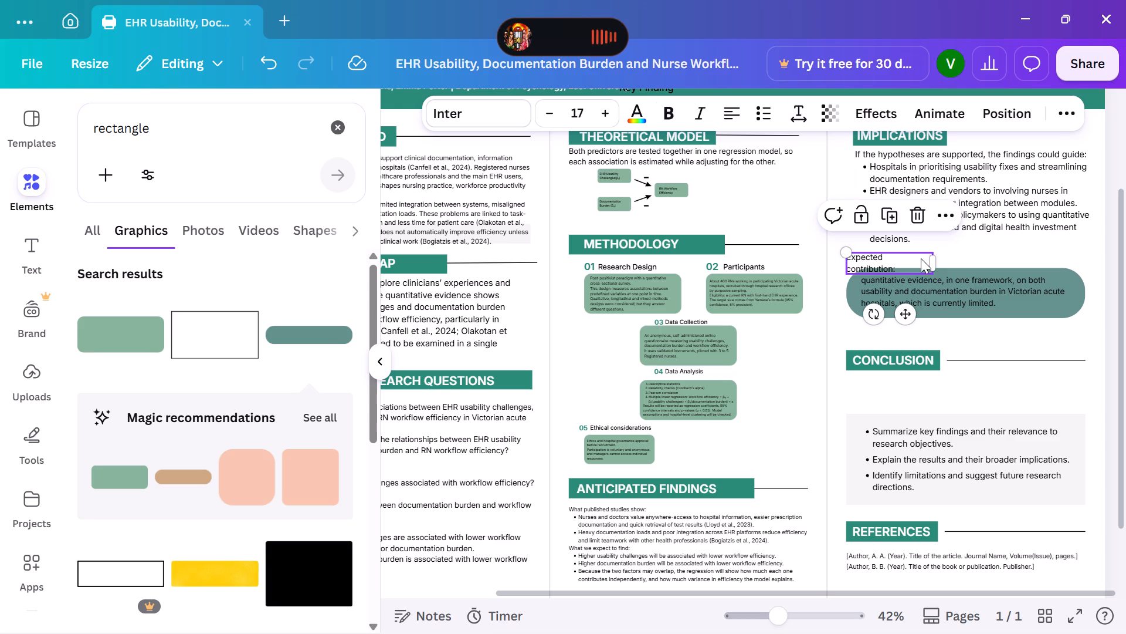
pyautogui.moveTo(934, 259); pyautogui.dragTo(942, 258)
pyautogui.moveTo(942, 258); pyautogui.dragTo(951, 258)
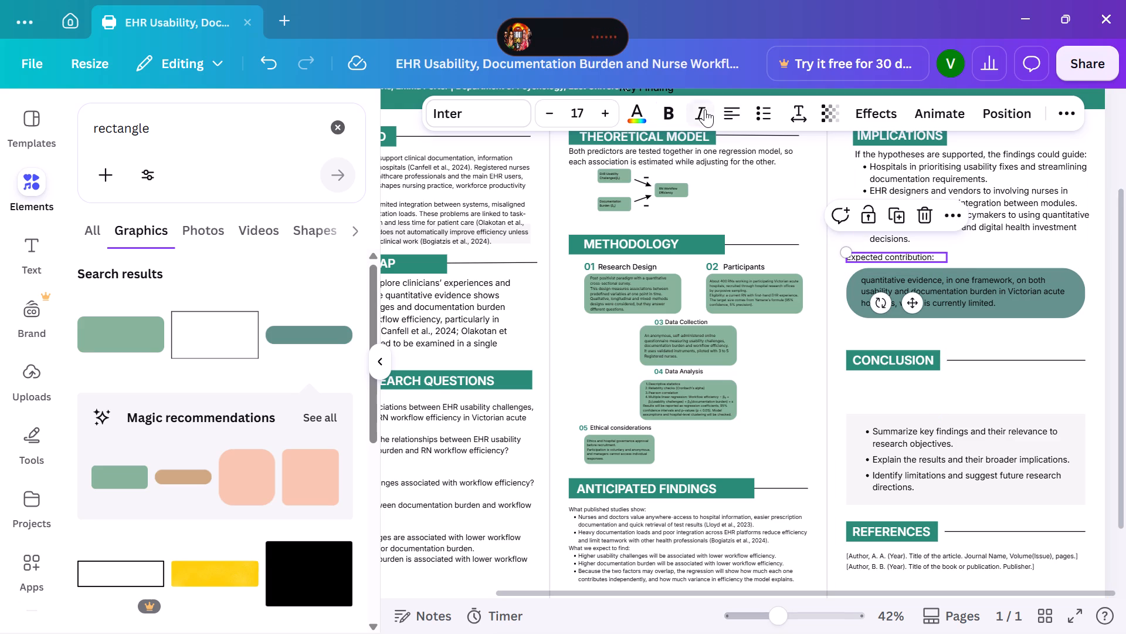
pyautogui.click(664, 113)
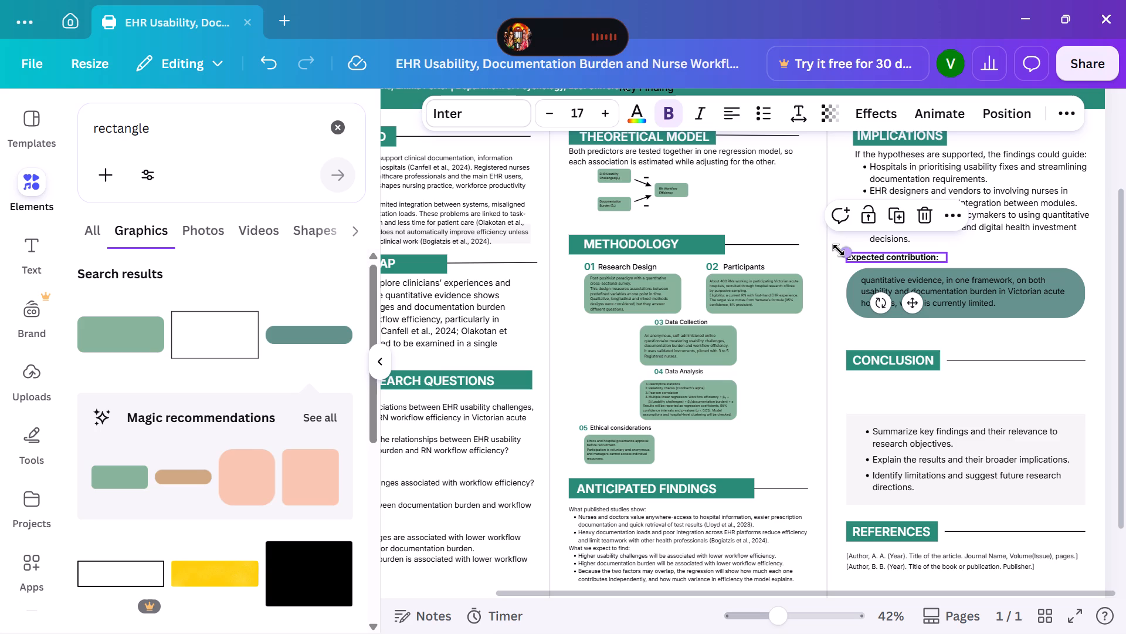
pyautogui.click(605, 111)
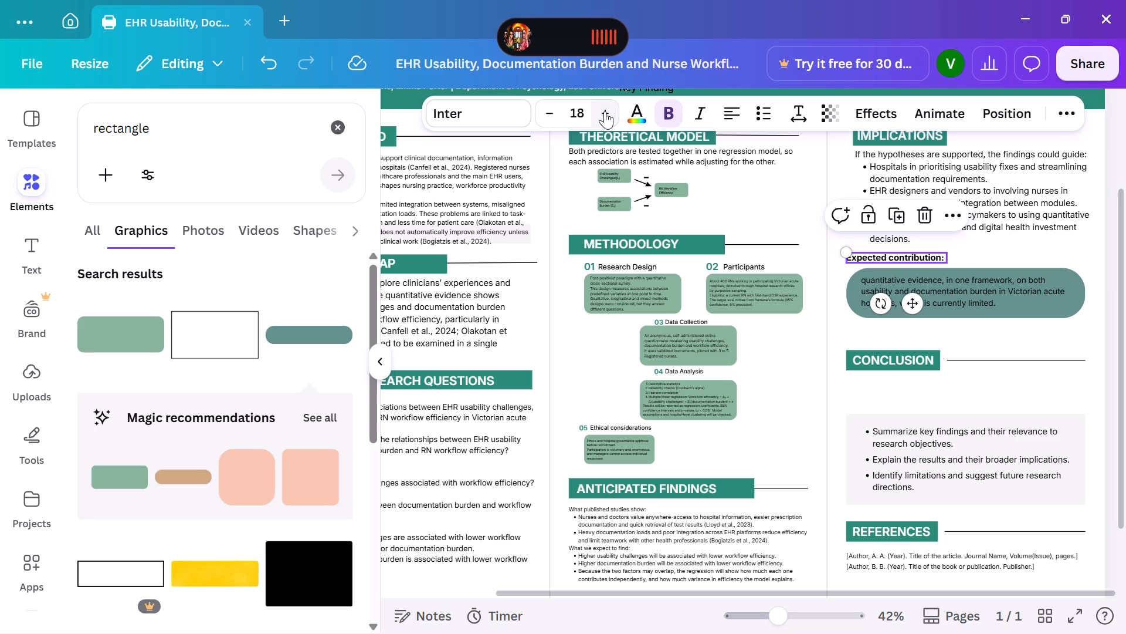
pyautogui.click(605, 111)
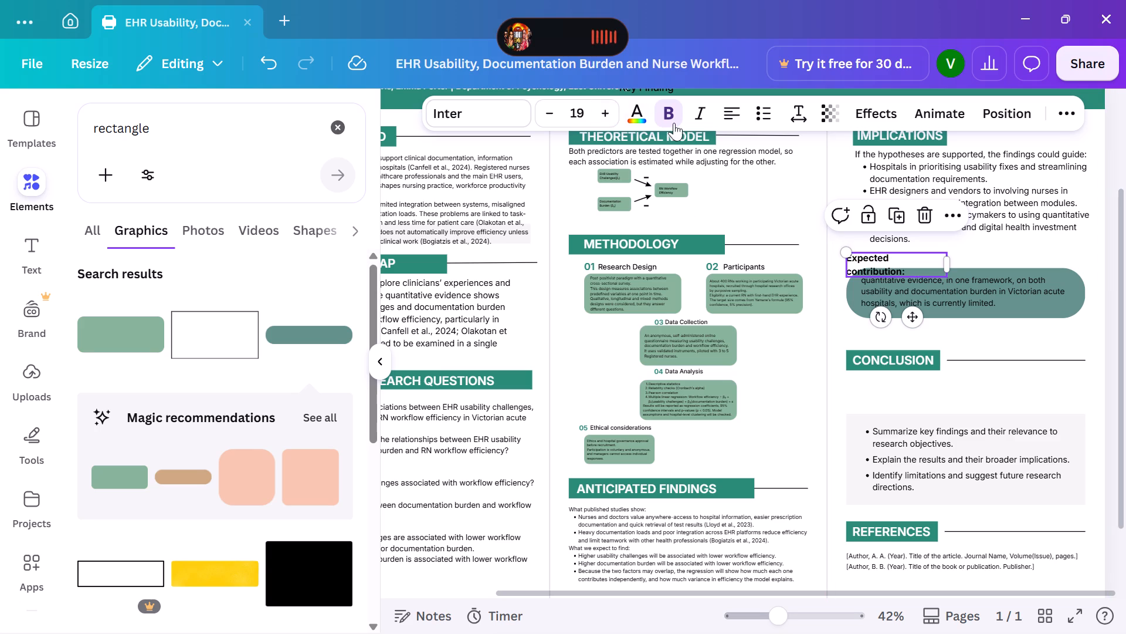
pyautogui.click(553, 116)
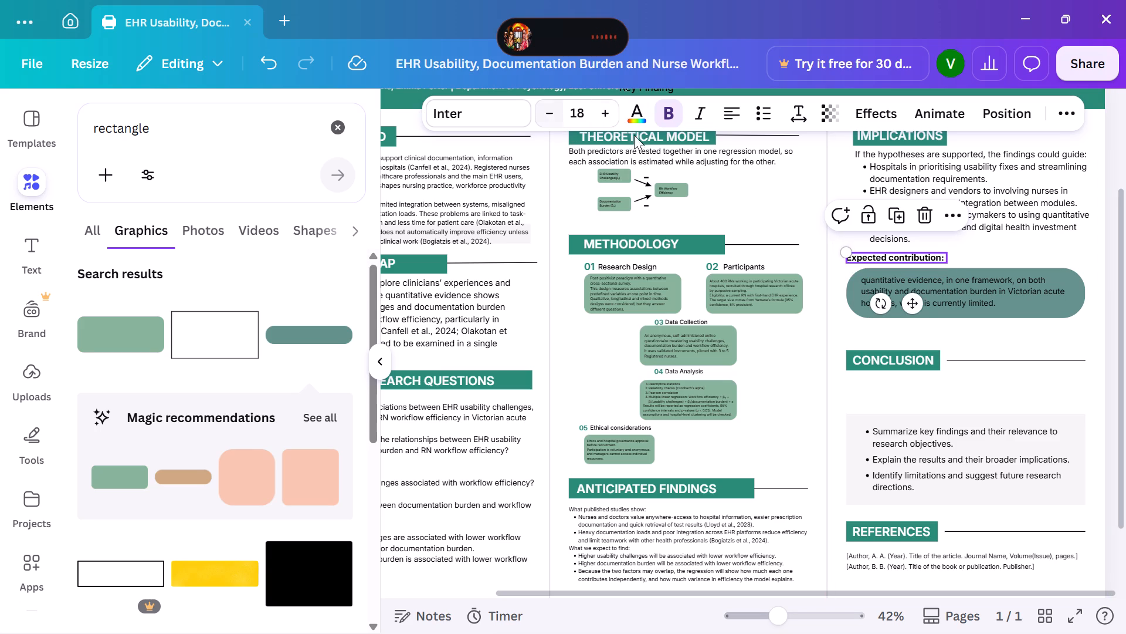
# Move the teal rectangle and its sentence slightly up, closer beneath the "Expected contribution:" label.
pyautogui.click(854, 293)
pyautogui.click(854, 293)
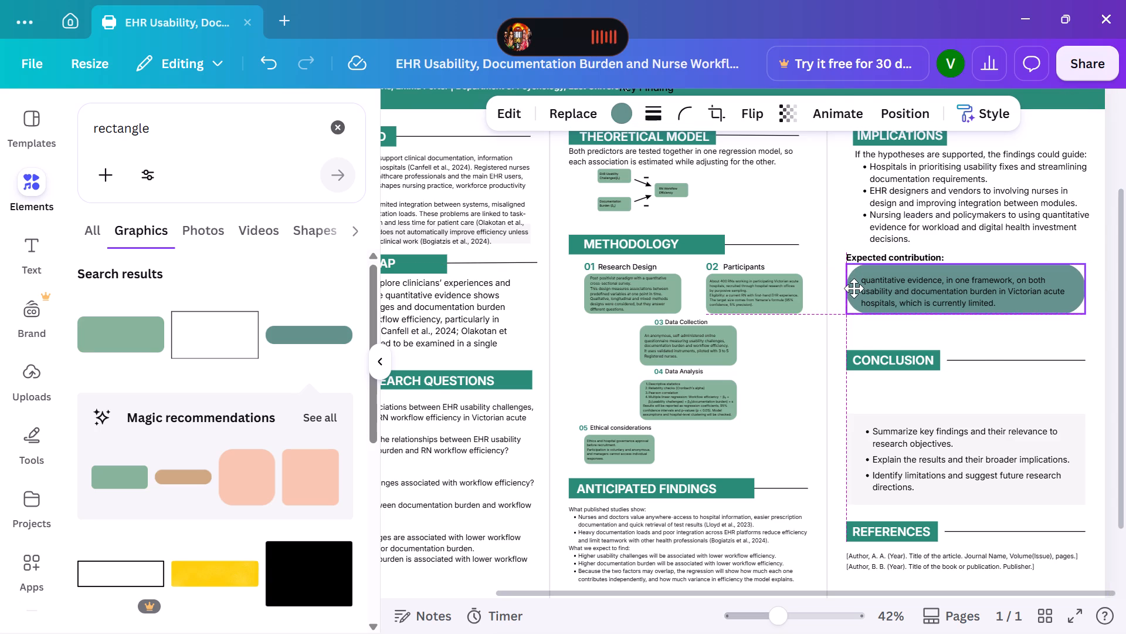
pyautogui.click(875, 288)
pyautogui.moveTo(875, 288); pyautogui.dragTo(876, 282)
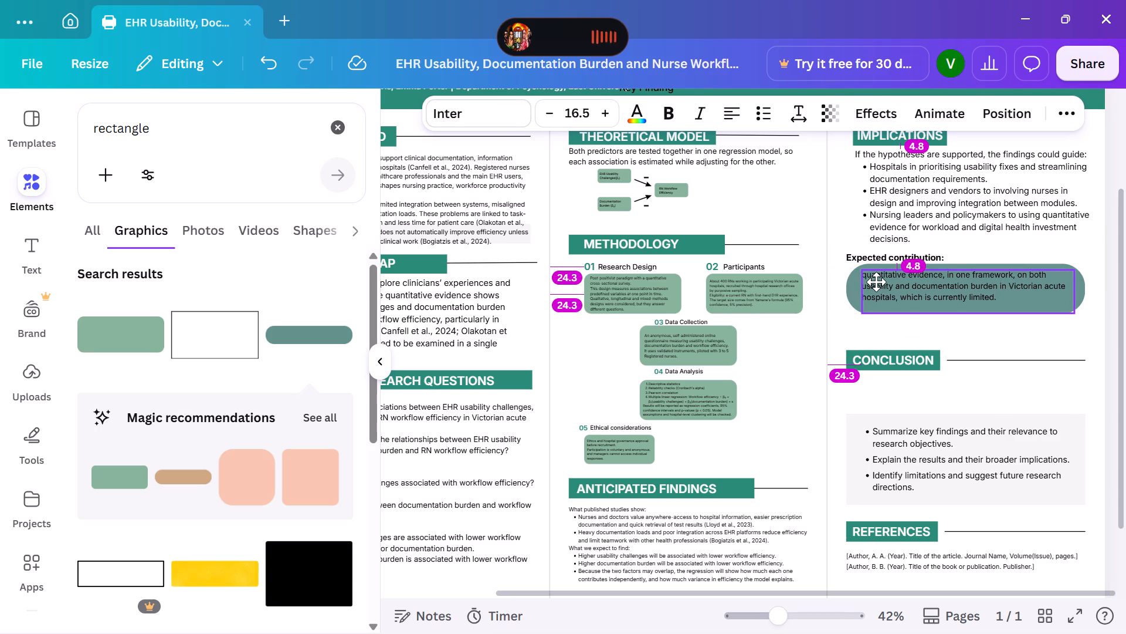
pyautogui.moveTo(876, 282); pyautogui.dragTo(876, 282)
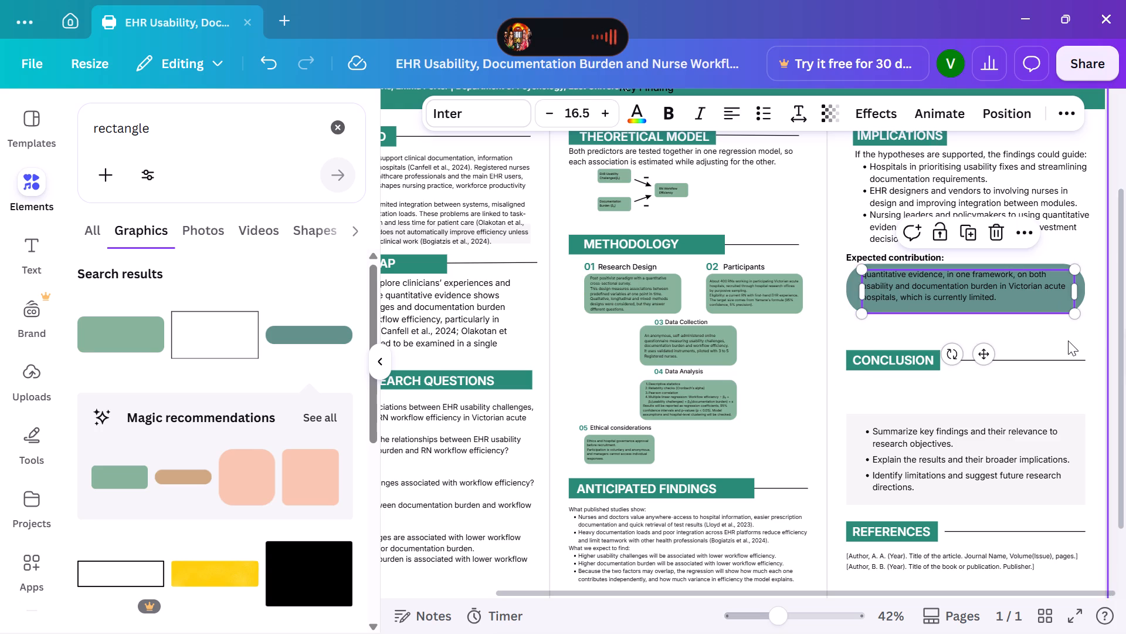
pyautogui.click(1068, 340)
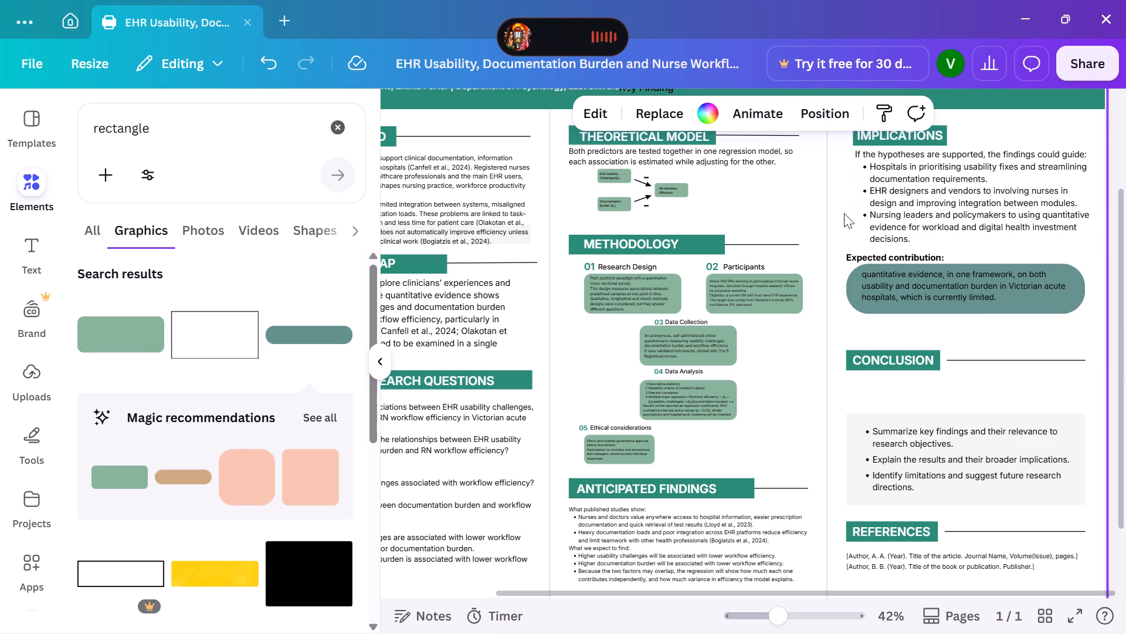
# Shift the "Expected contribution:" label slightly right so its left edge lines up with the Implications heading.
pyautogui.click(852, 255)
pyautogui.moveTo(852, 255); pyautogui.dragTo(860, 254)
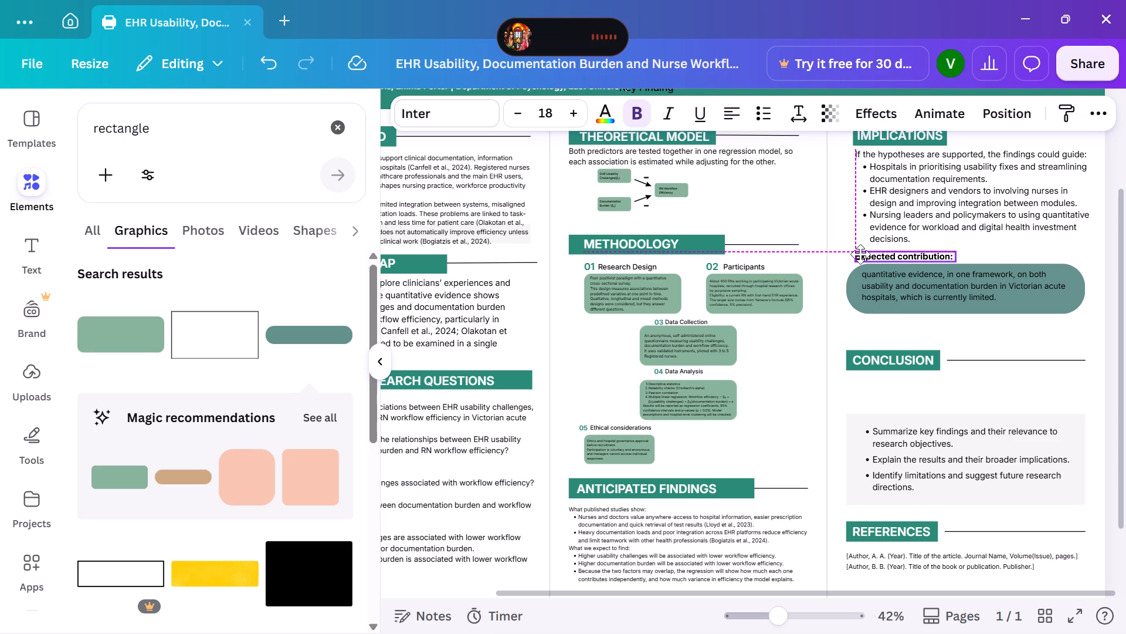
pyautogui.moveTo(860, 254); pyautogui.dragTo(859, 254)
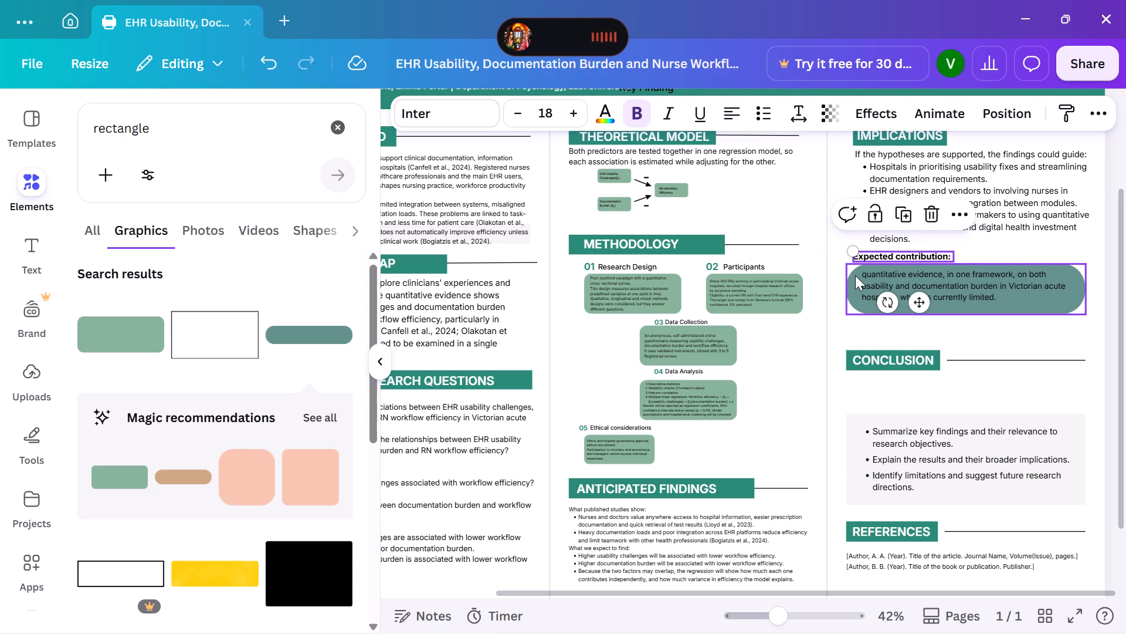
# Shift the teal rectangle right to align with the Implications heading and shrink it slightly to about 169.2 by 35.5.
pyautogui.click(855, 275)
pyautogui.moveTo(855, 275); pyautogui.dragTo(858, 274)
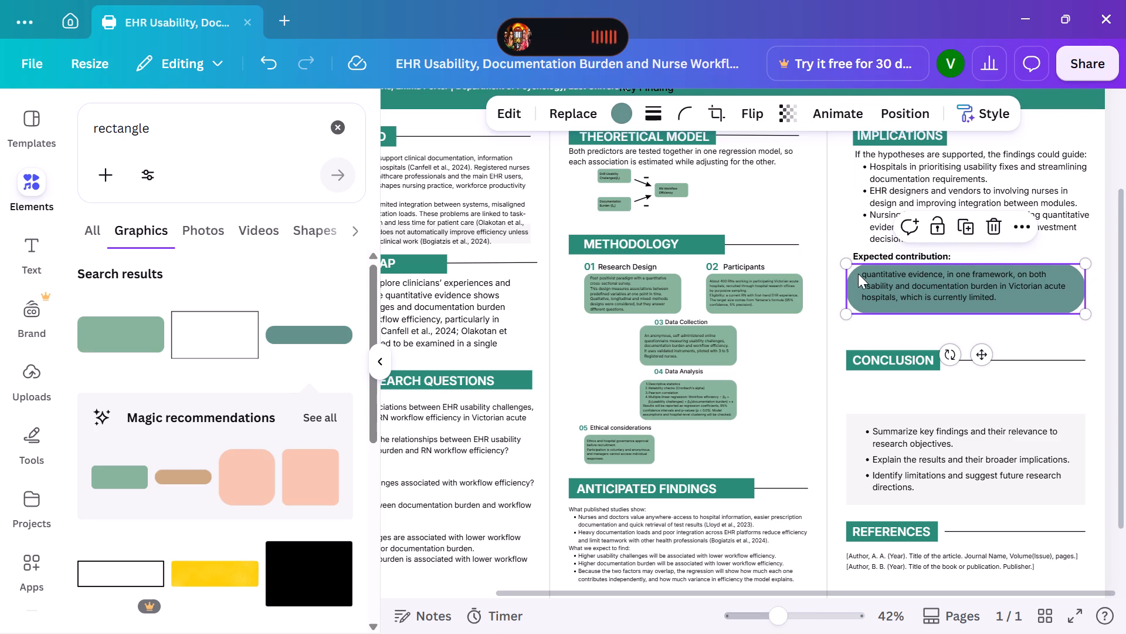
pyautogui.moveTo(858, 274); pyautogui.dragTo(860, 275)
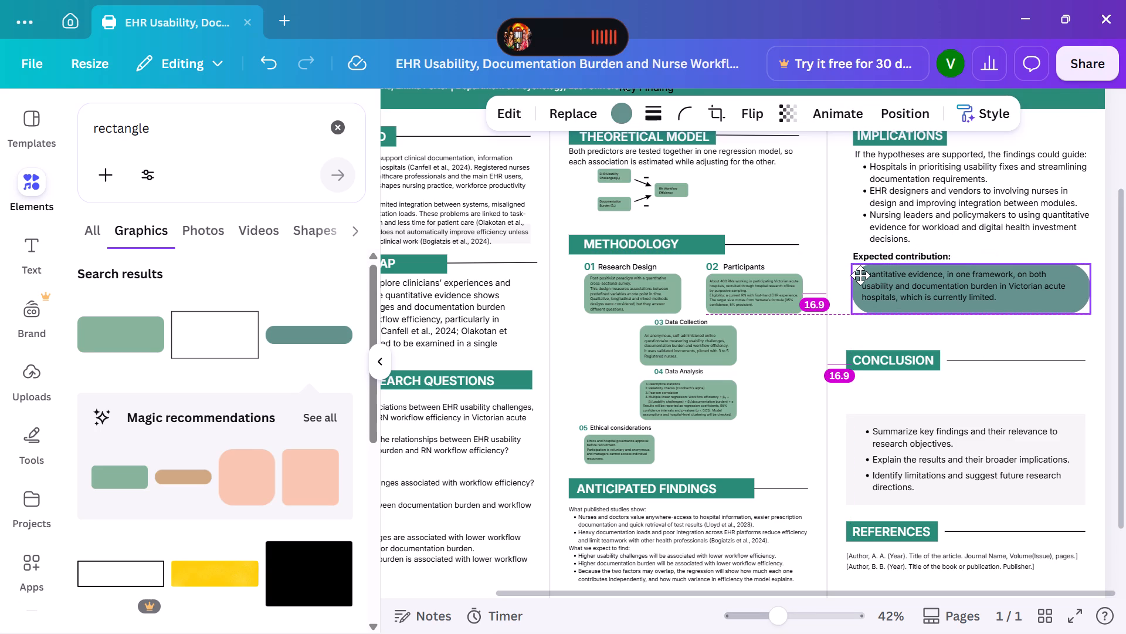
pyautogui.moveTo(860, 275); pyautogui.dragTo(864, 275)
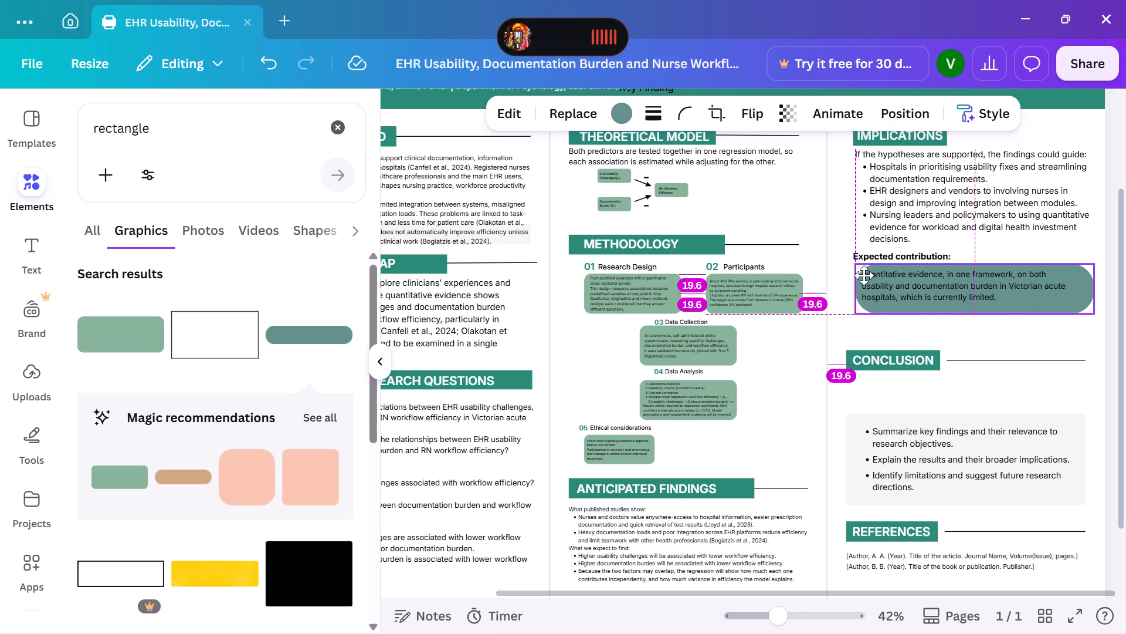
pyautogui.moveTo(864, 275); pyautogui.dragTo(862, 275)
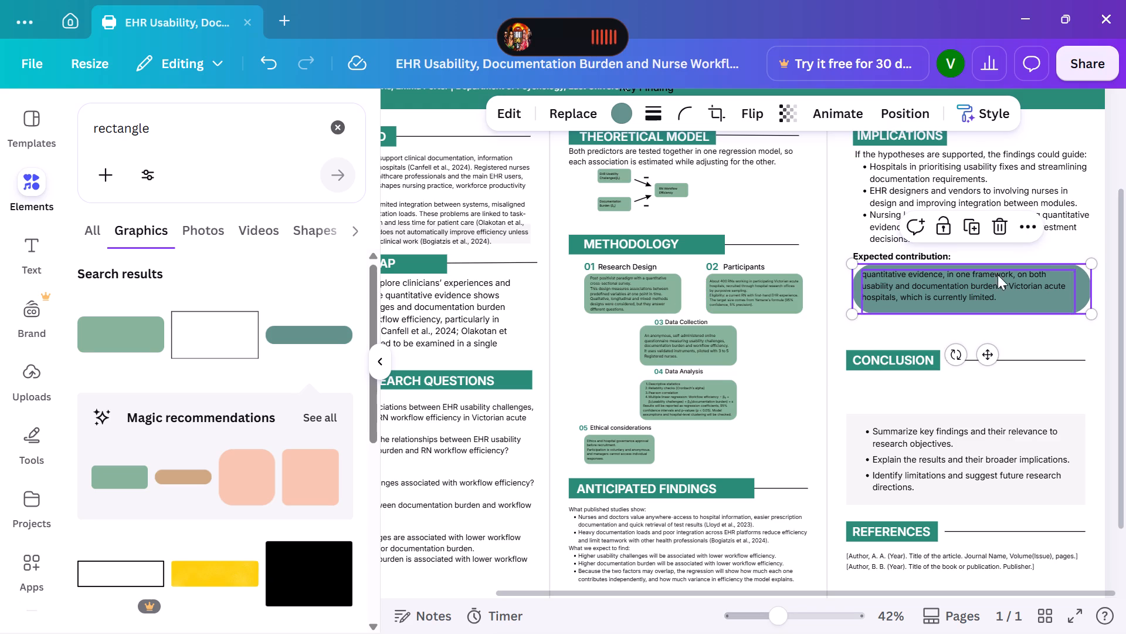
pyautogui.click(1093, 261)
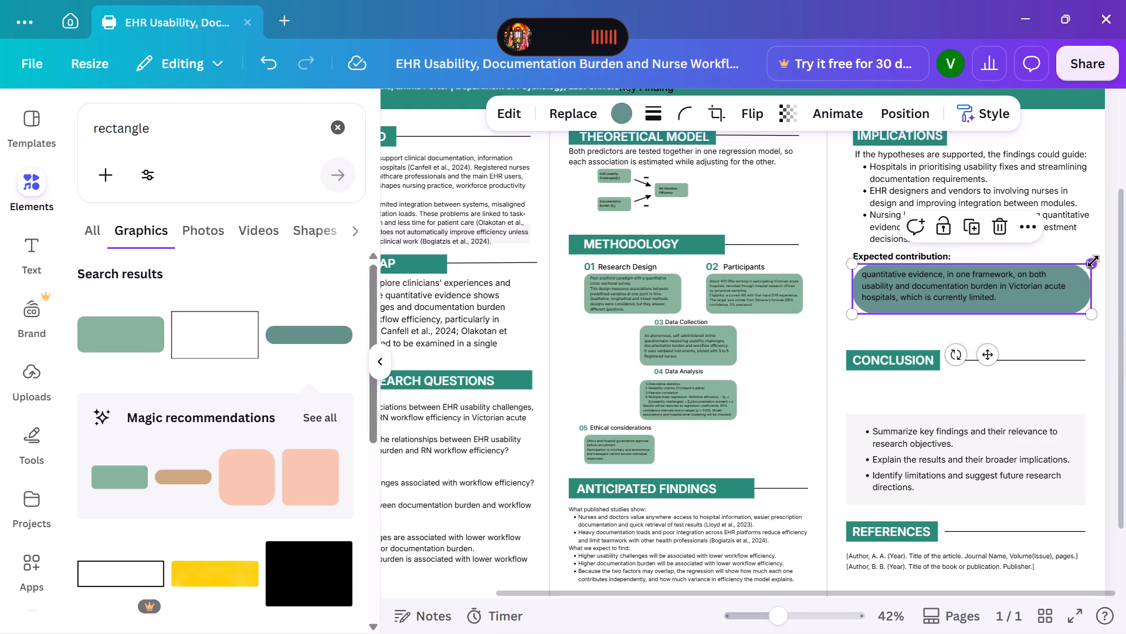
pyautogui.doubleClick(1094, 262)
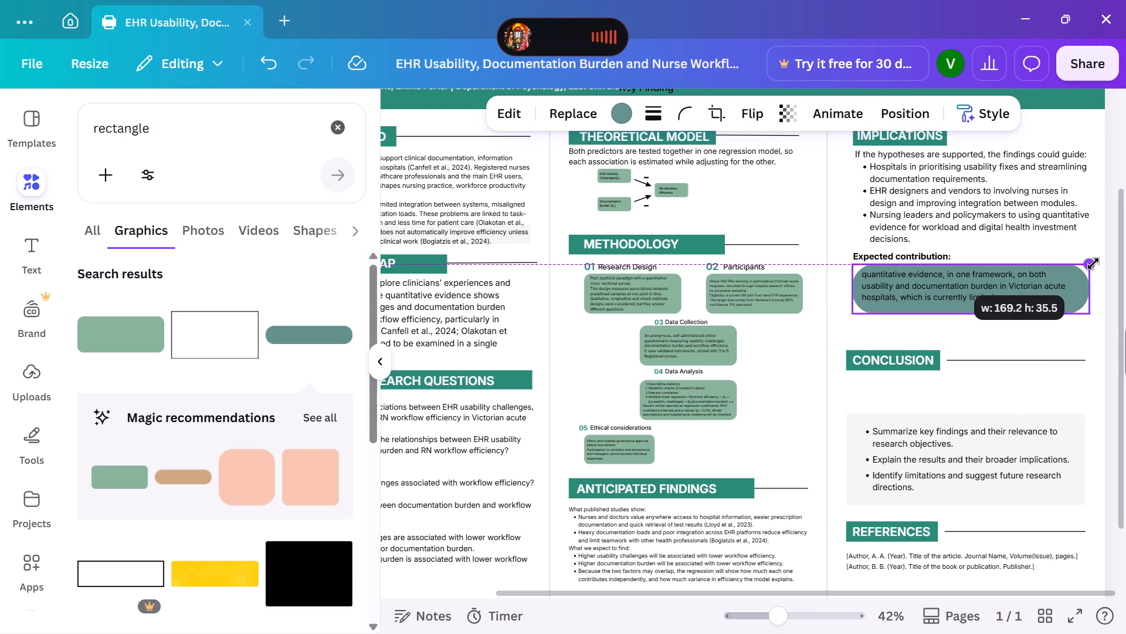
pyautogui.click(1074, 332)
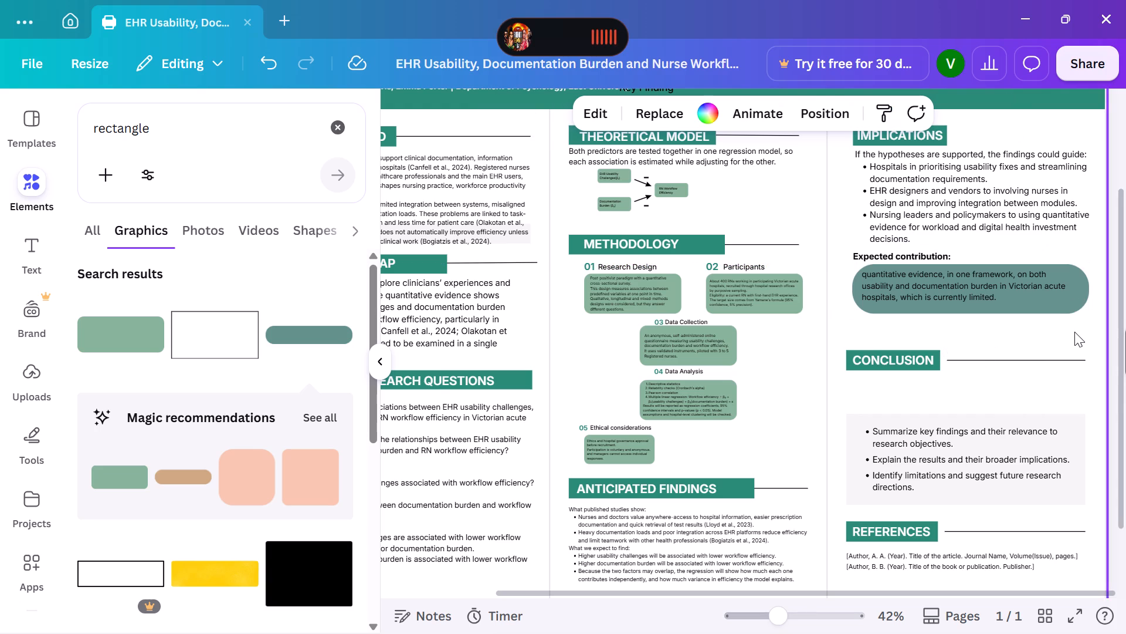
# Duplicate the horizontal line beside the Conclusion heading and place the copy beside the Implications heading, extending from its right edge.
pyautogui.click(1018, 362)
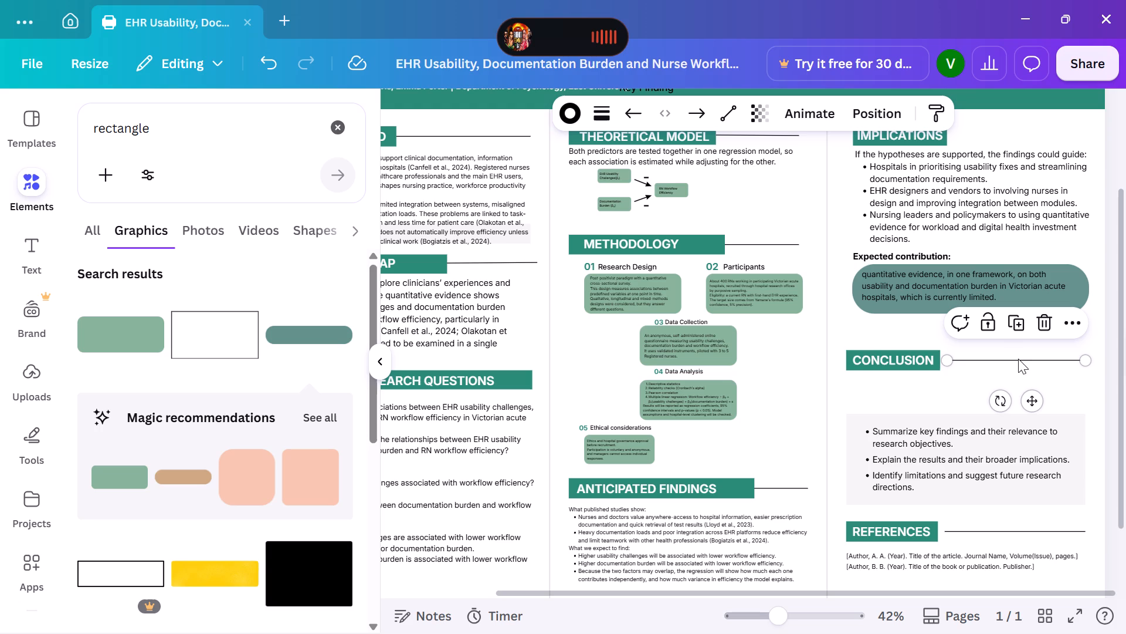
pyautogui.click(1018, 326)
pyautogui.moveTo(1016, 366); pyautogui.dragTo(996, 154)
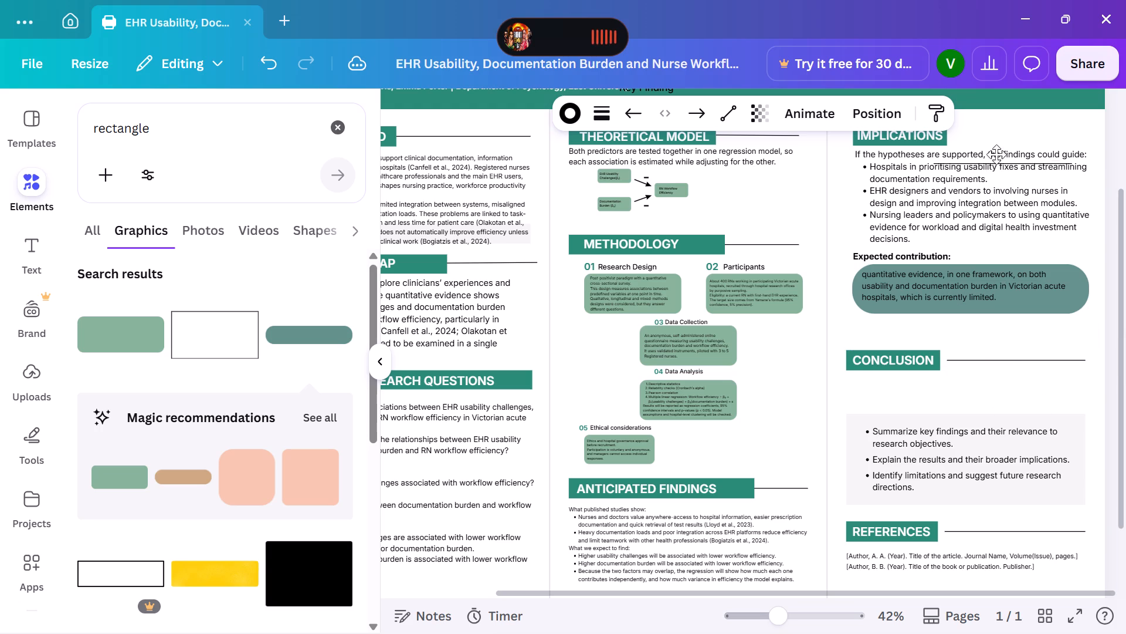
pyautogui.moveTo(996, 154); pyautogui.dragTo(997, 137)
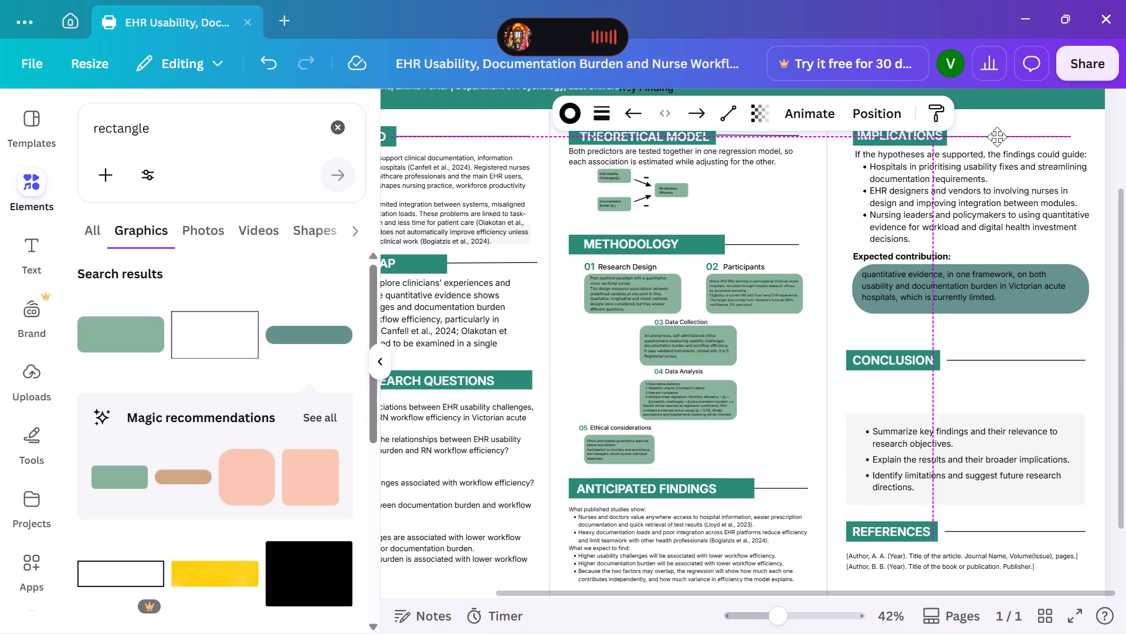
pyautogui.moveTo(997, 137); pyautogui.dragTo(1000, 134)
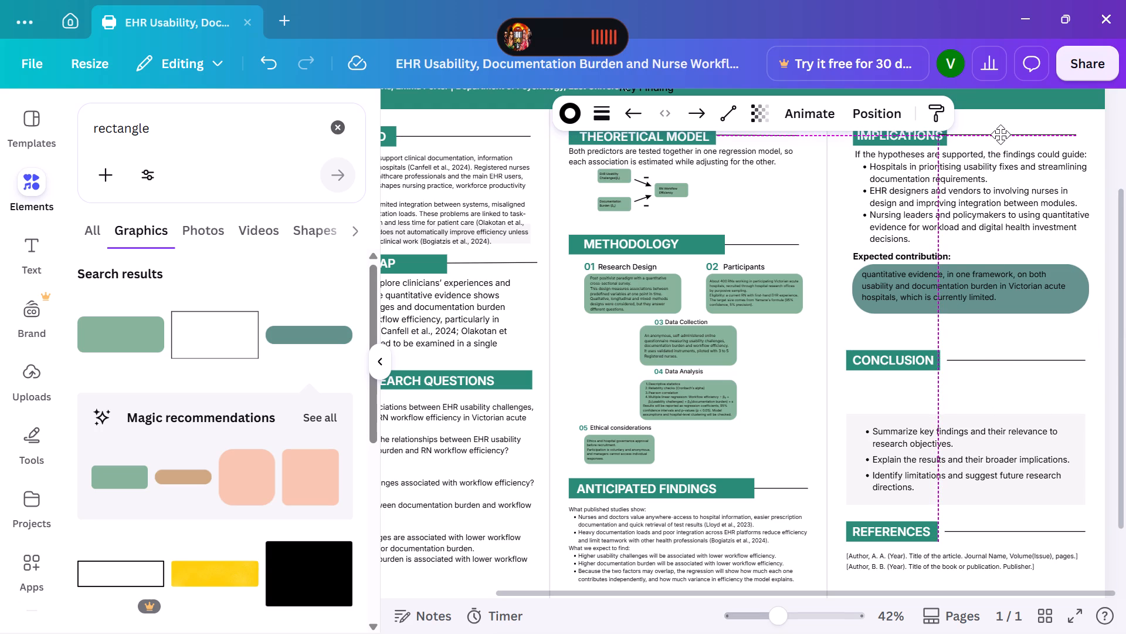
pyautogui.moveTo(1000, 134); pyautogui.dragTo(1007, 134)
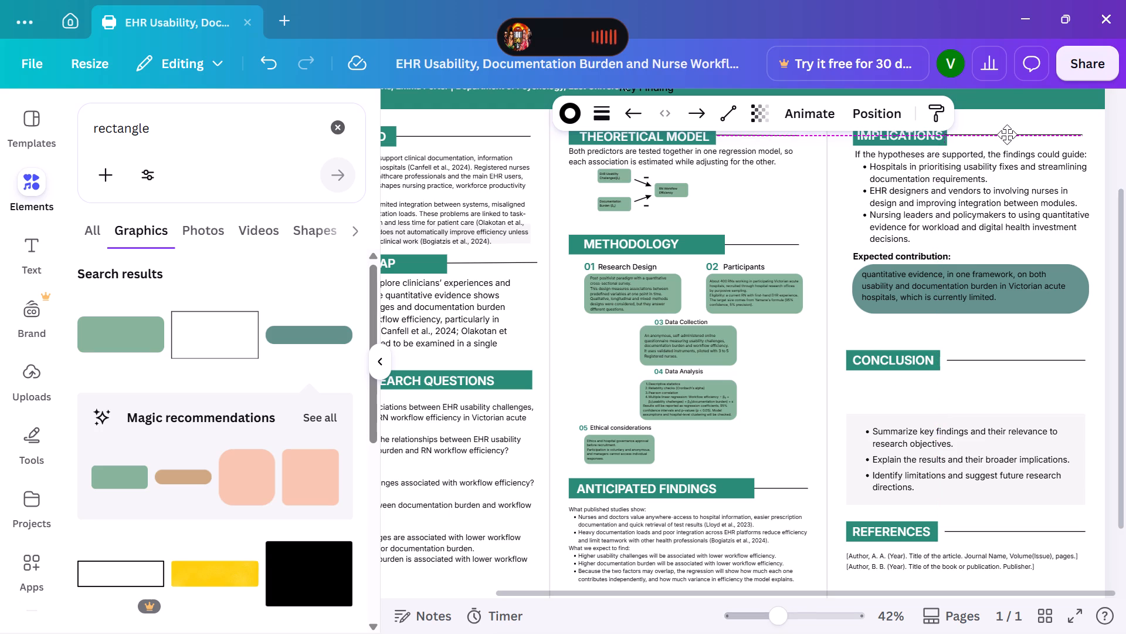
pyautogui.moveTo(1007, 134); pyautogui.dragTo(1009, 135)
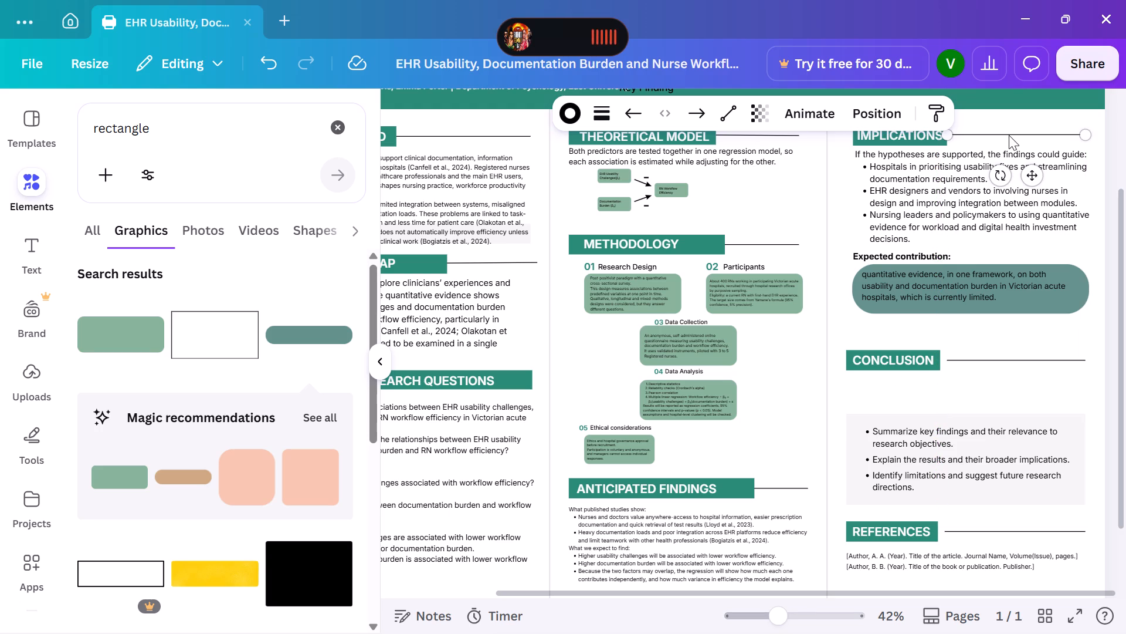
pyautogui.click(989, 123)
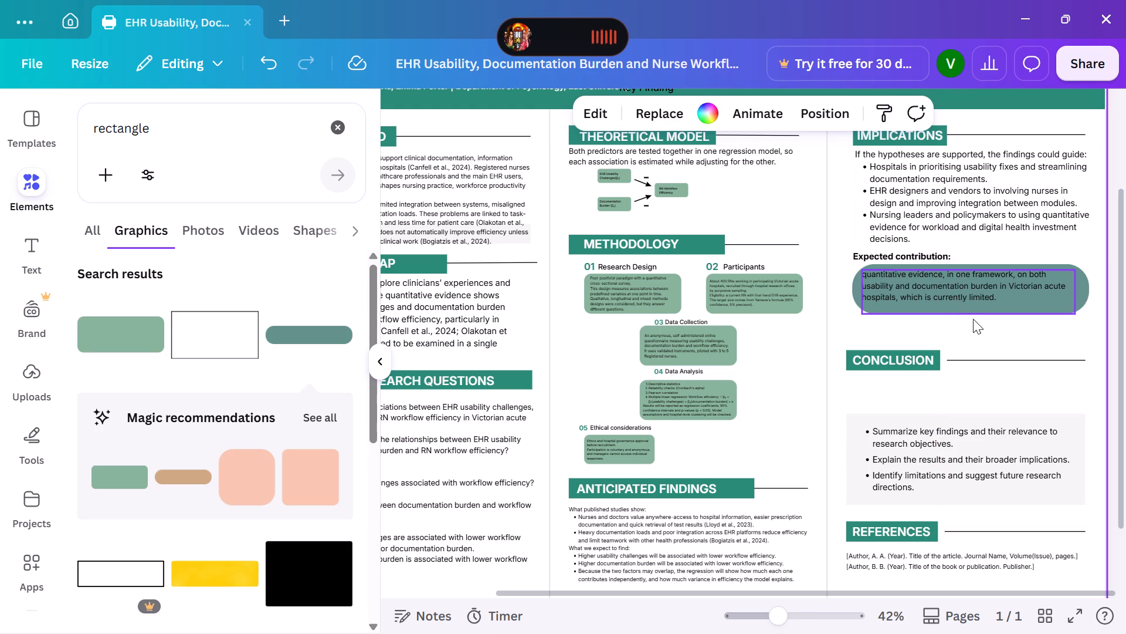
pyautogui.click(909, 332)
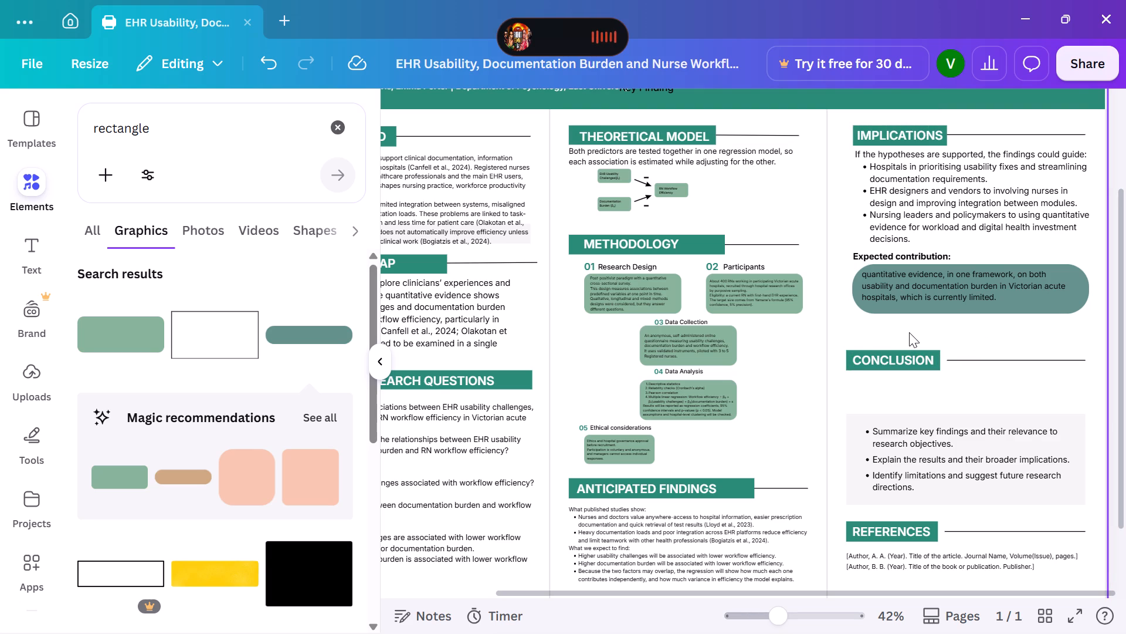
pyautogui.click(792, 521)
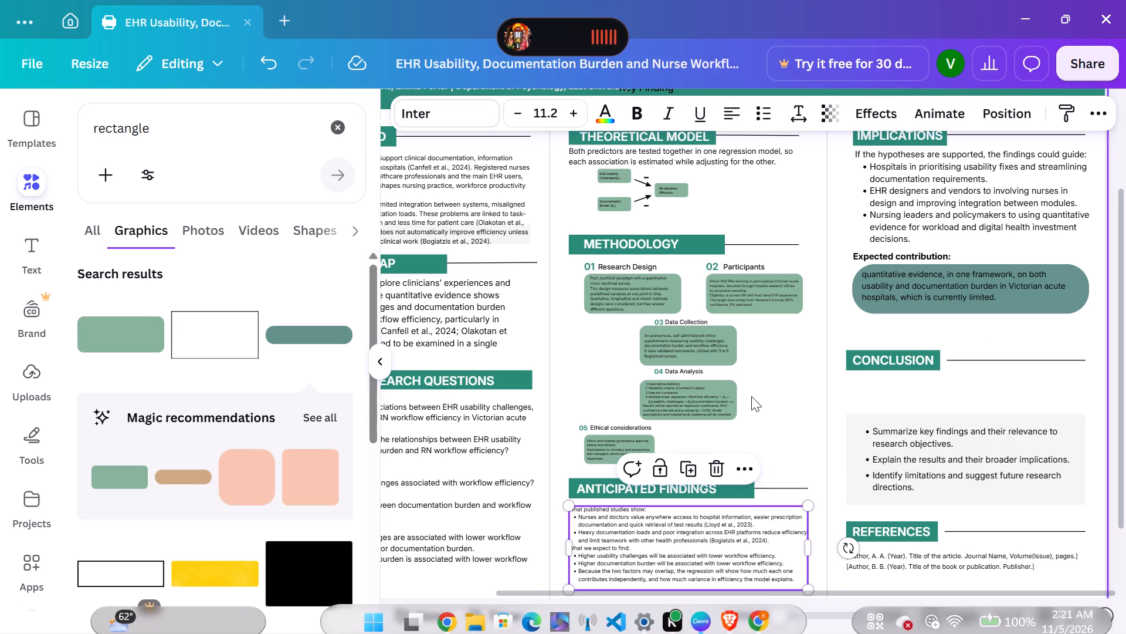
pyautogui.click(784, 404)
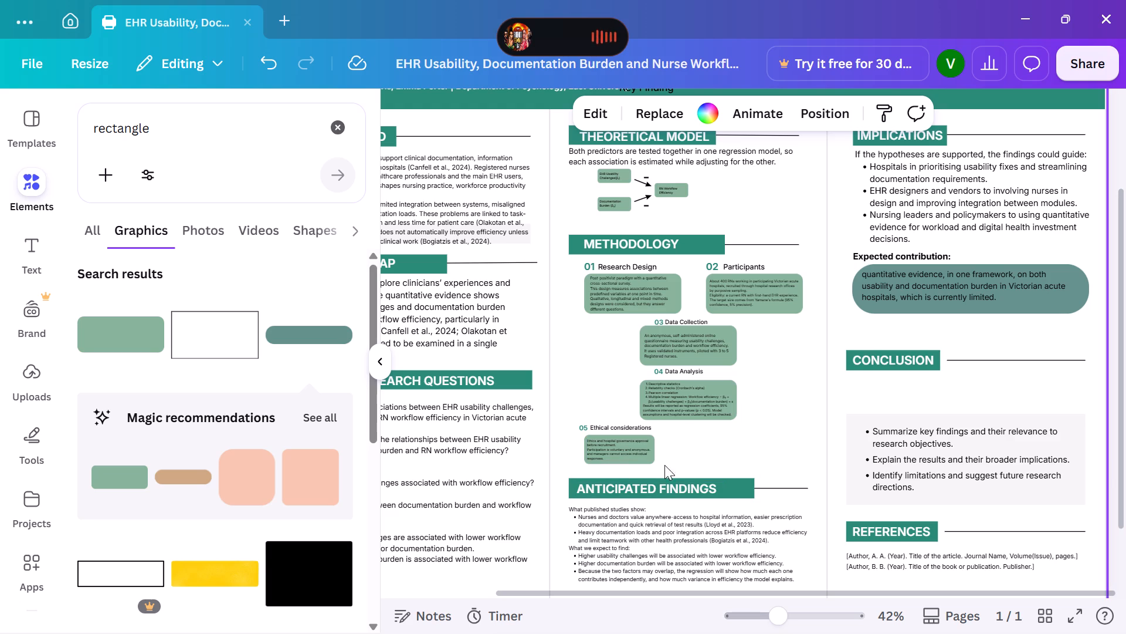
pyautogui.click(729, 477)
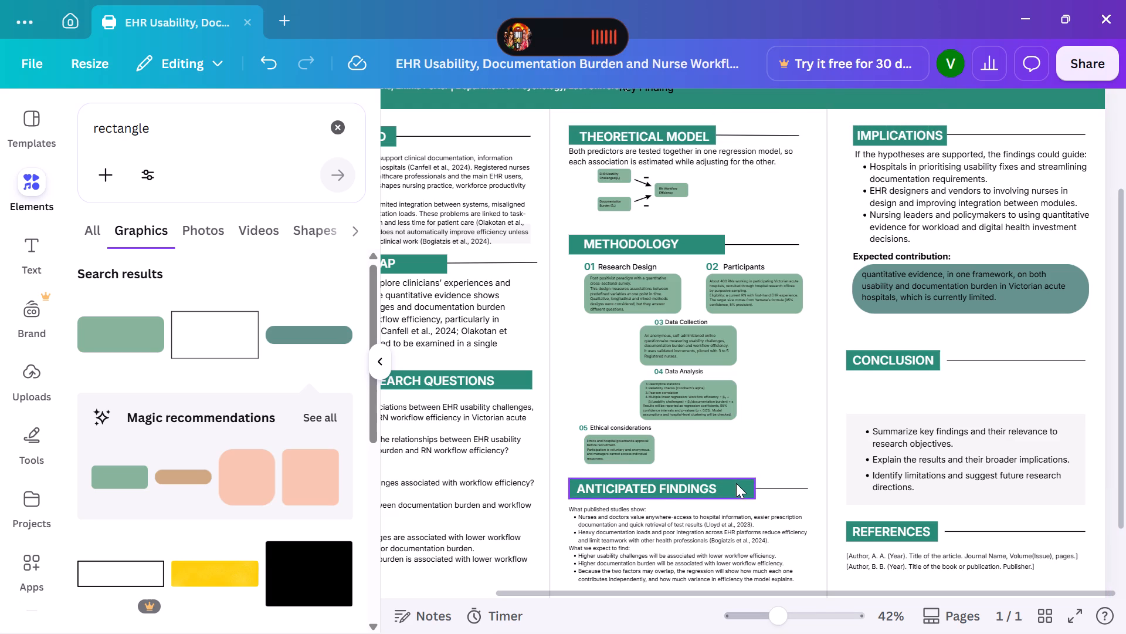
# Move the Anticipated Findings heading's green bar and its title slightly up, closer to the Ethical considerations box.
pyautogui.click(737, 484)
pyautogui.click(737, 484)
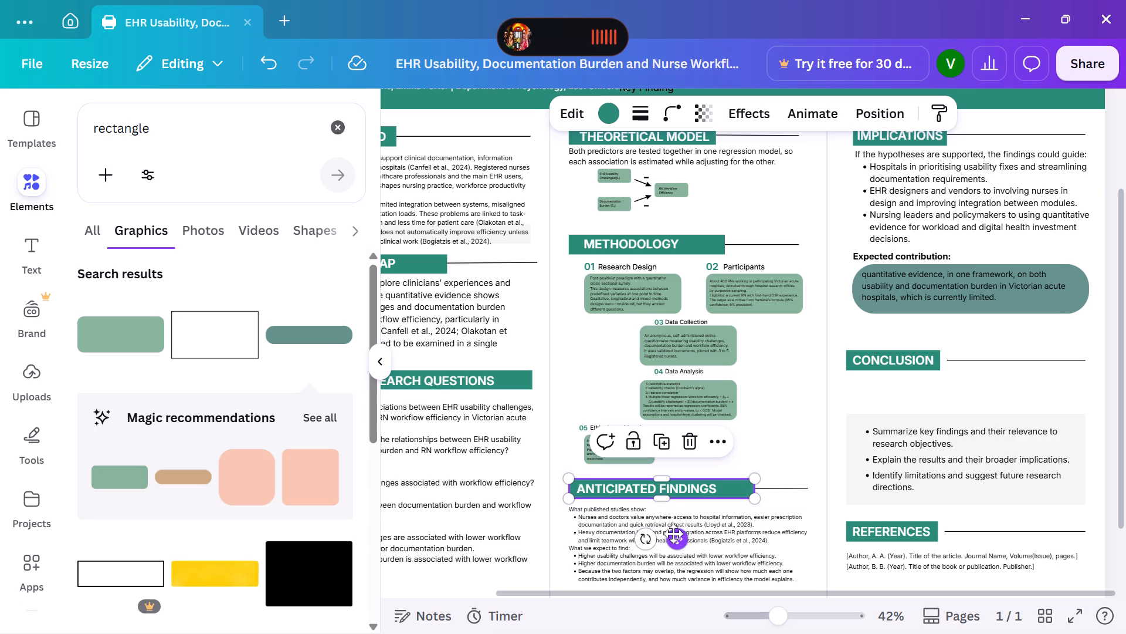
pyautogui.moveTo(673, 535); pyautogui.dragTo(673, 527)
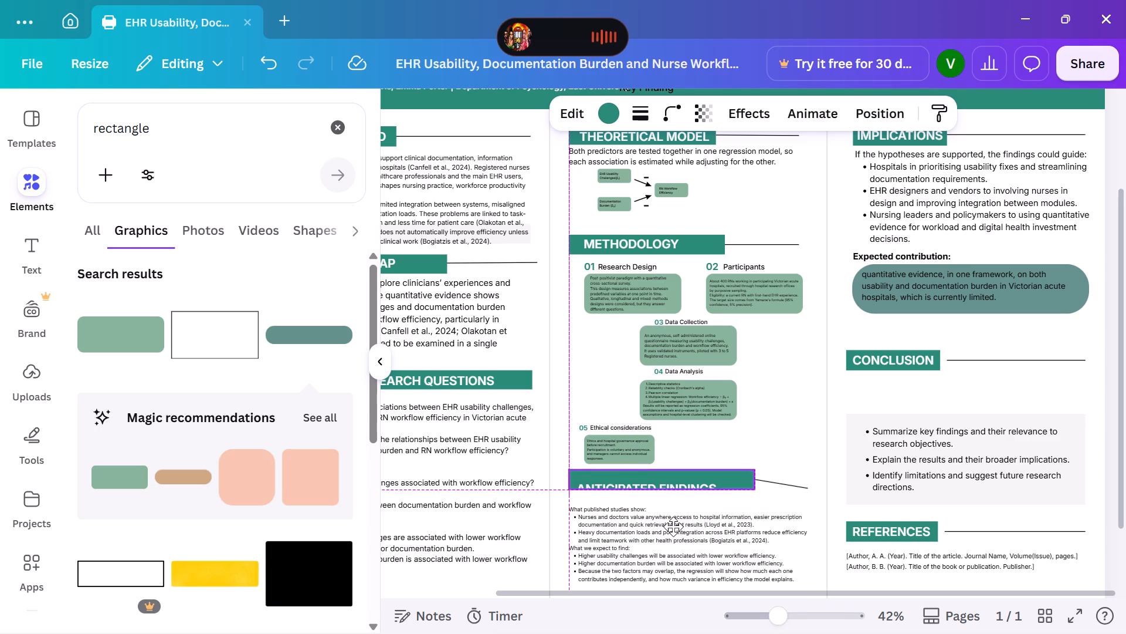
pyautogui.moveTo(673, 527); pyautogui.dragTo(673, 525)
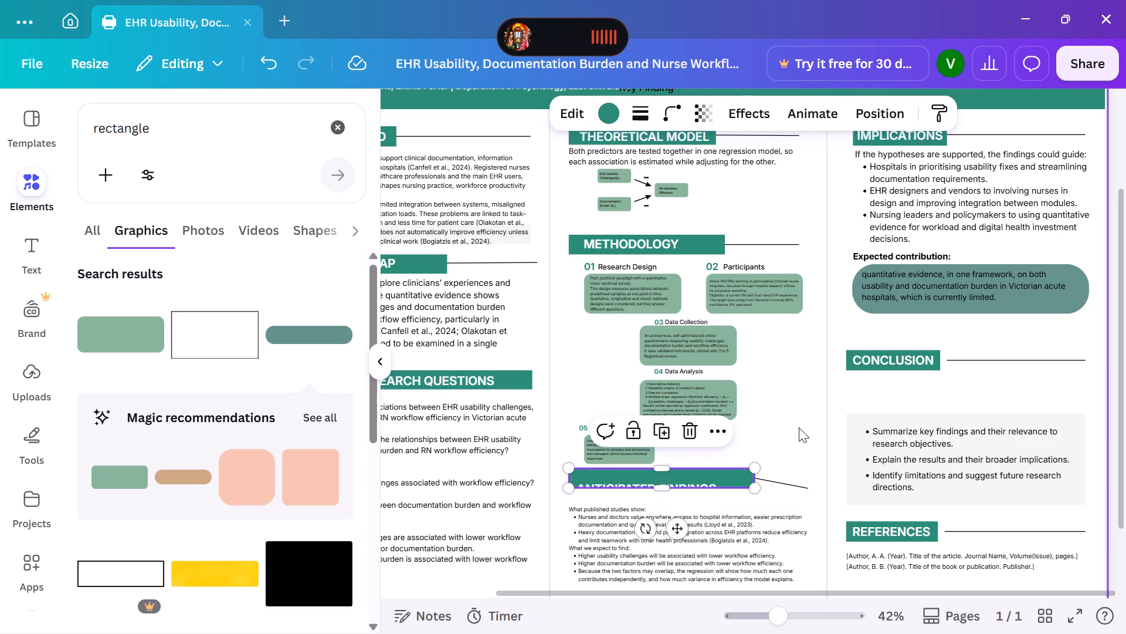
pyautogui.click(799, 427)
pyautogui.click(681, 483)
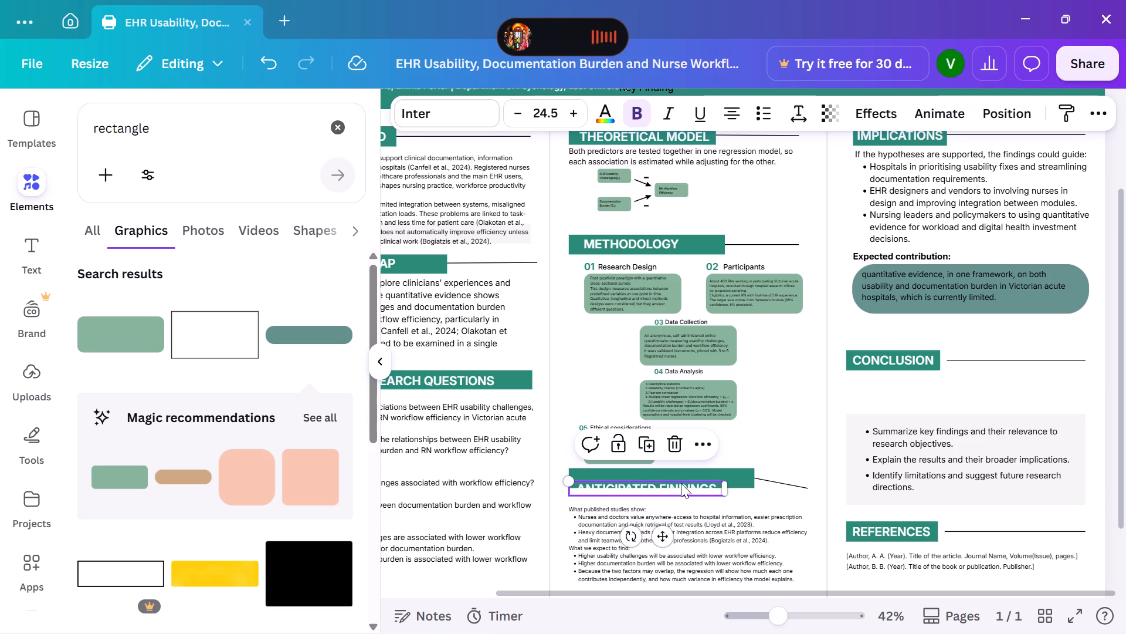
pyautogui.moveTo(681, 483); pyautogui.dragTo(681, 474)
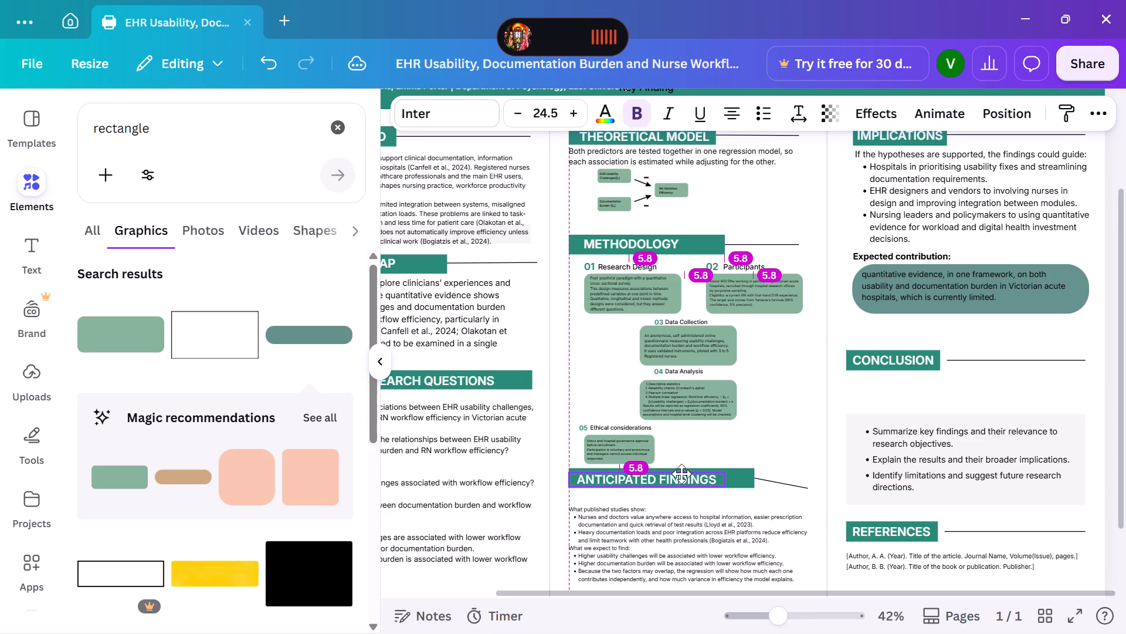
pyautogui.moveTo(681, 474); pyautogui.dragTo(681, 473)
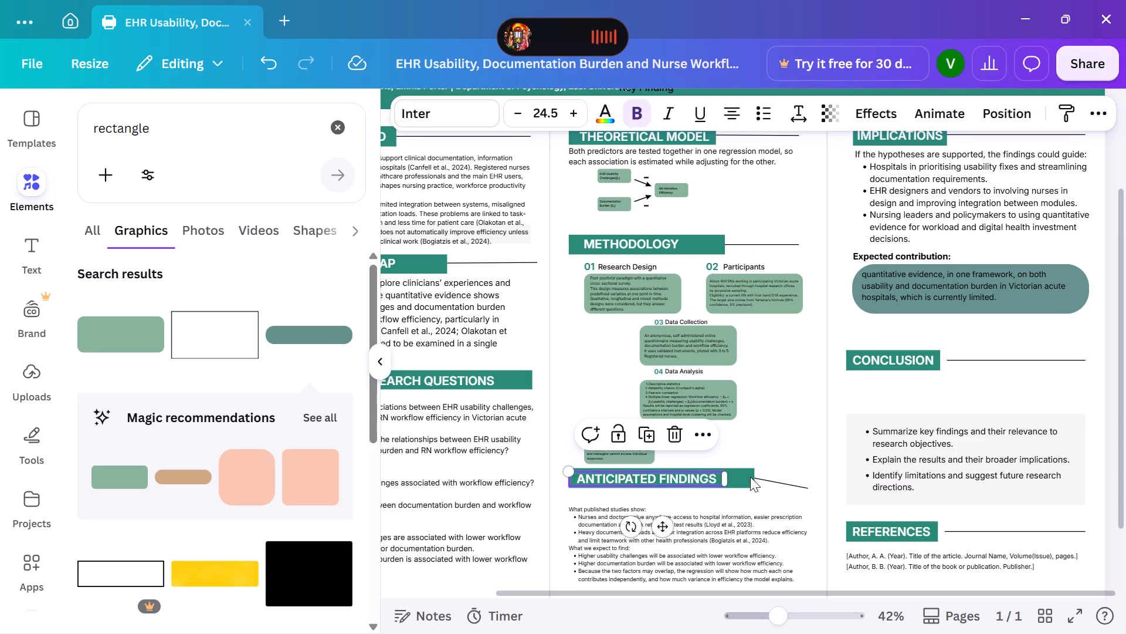
# Level the line beside the Anticipated Findings heading to 0° with a length of about 38.1.
pyautogui.click(779, 477)
pyautogui.moveTo(809, 493); pyautogui.dragTo(809, 485)
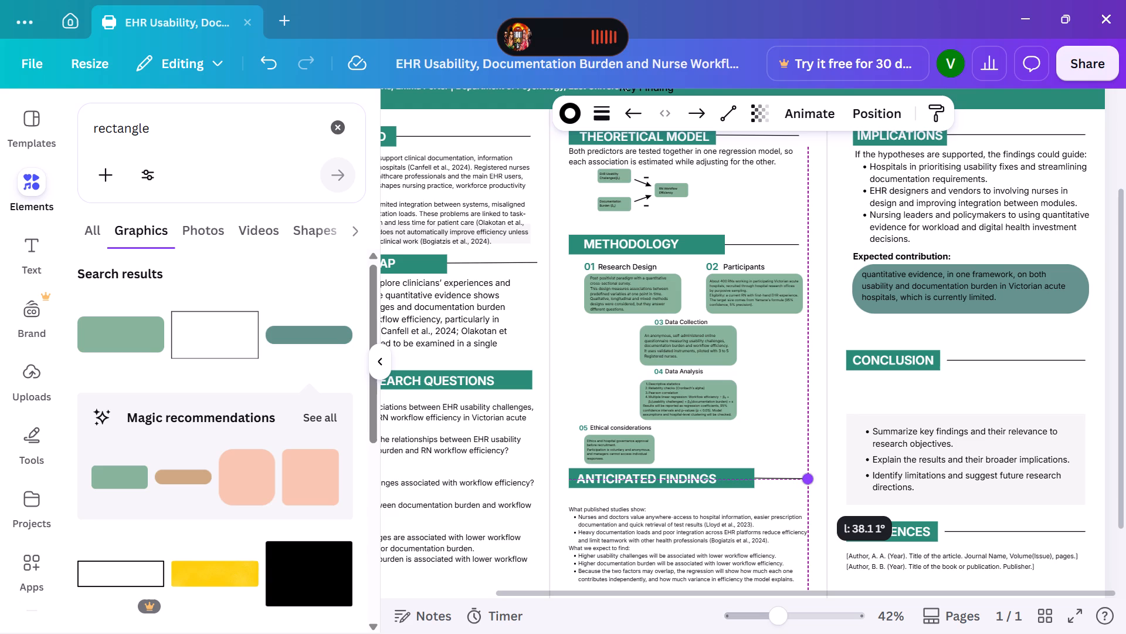
pyautogui.moveTo(809, 485); pyautogui.dragTo(809, 484)
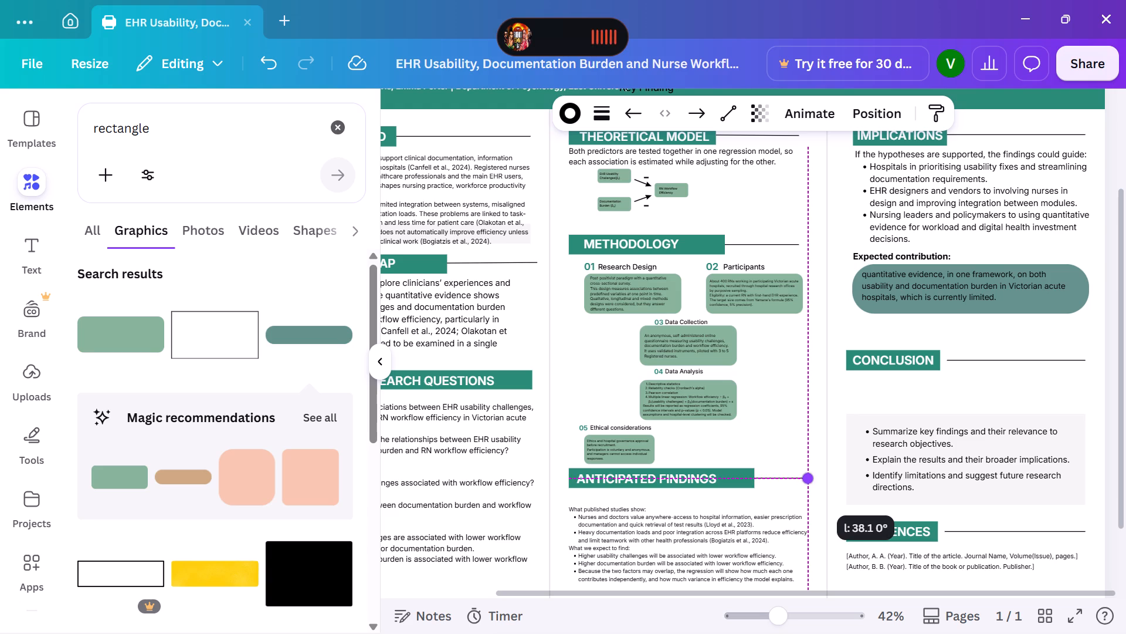
pyautogui.moveTo(809, 484); pyautogui.dragTo(809, 483)
# Enlarge the Anticipated Findings body text to size 13.2 and move it up directly beneath its heading.
pyautogui.click(681, 533)
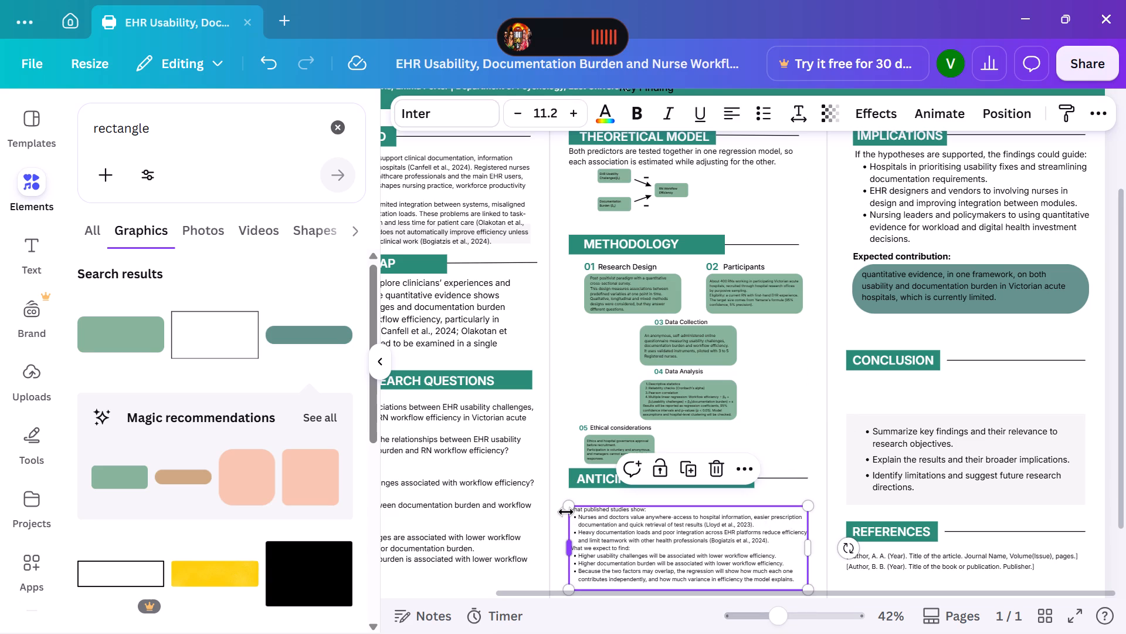
pyautogui.click(578, 107)
pyautogui.click(578, 107)
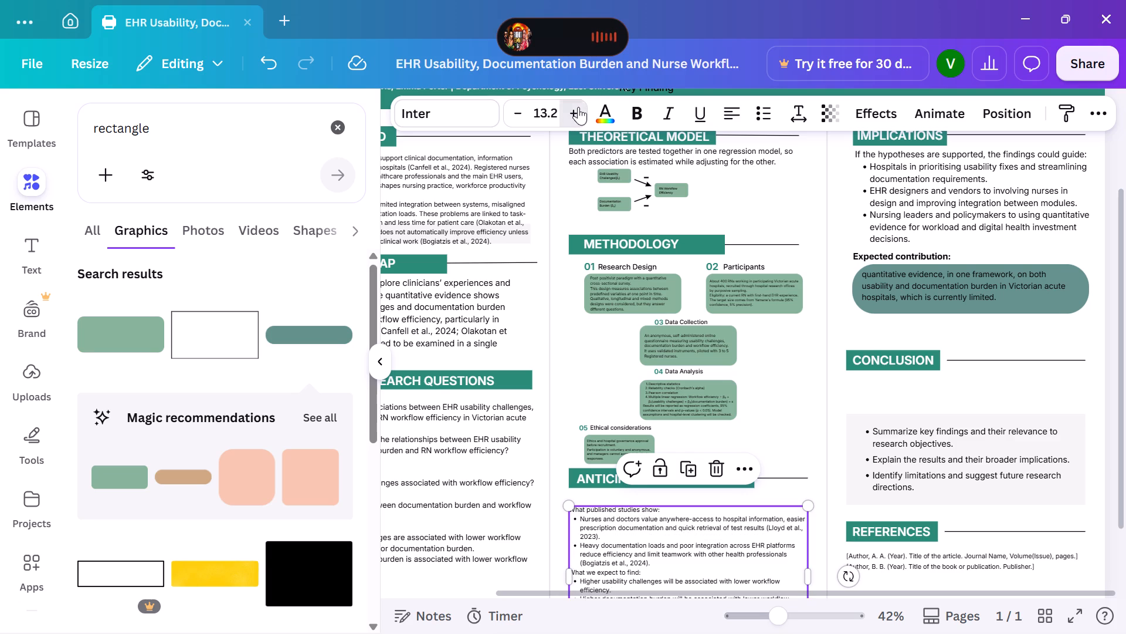
pyautogui.moveTo(653, 543); pyautogui.dragTo(653, 528)
pyautogui.scroll(-1, 795, 397)
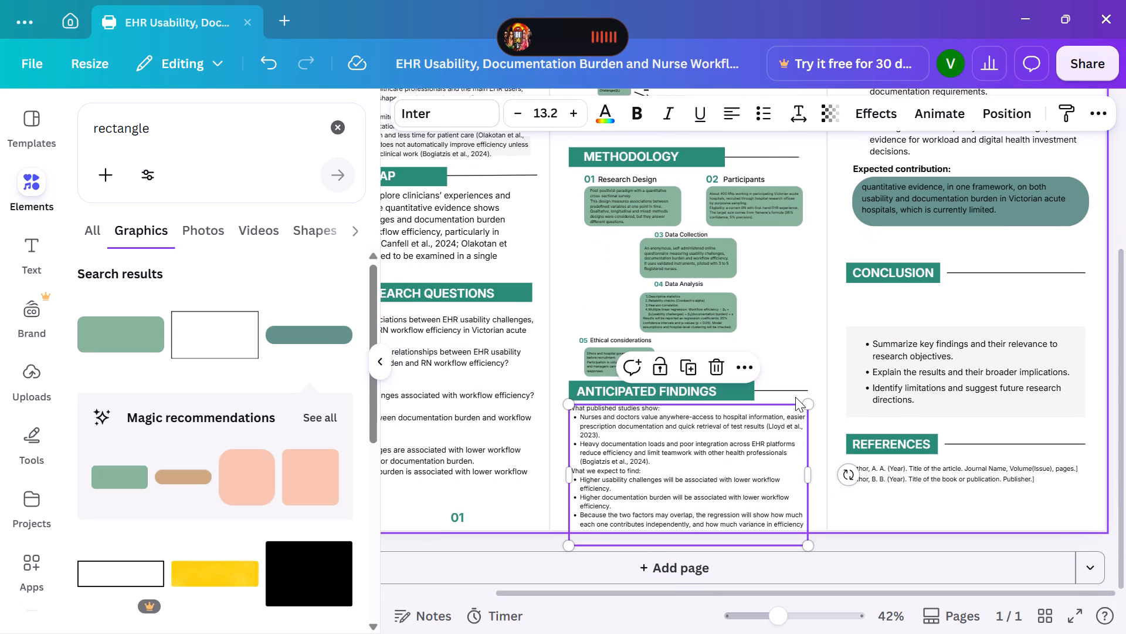
# Scale the Anticipated Findings text block down to font size 12 so it fits above the page's bottom edge.
pyautogui.scroll(-1, 795, 397)
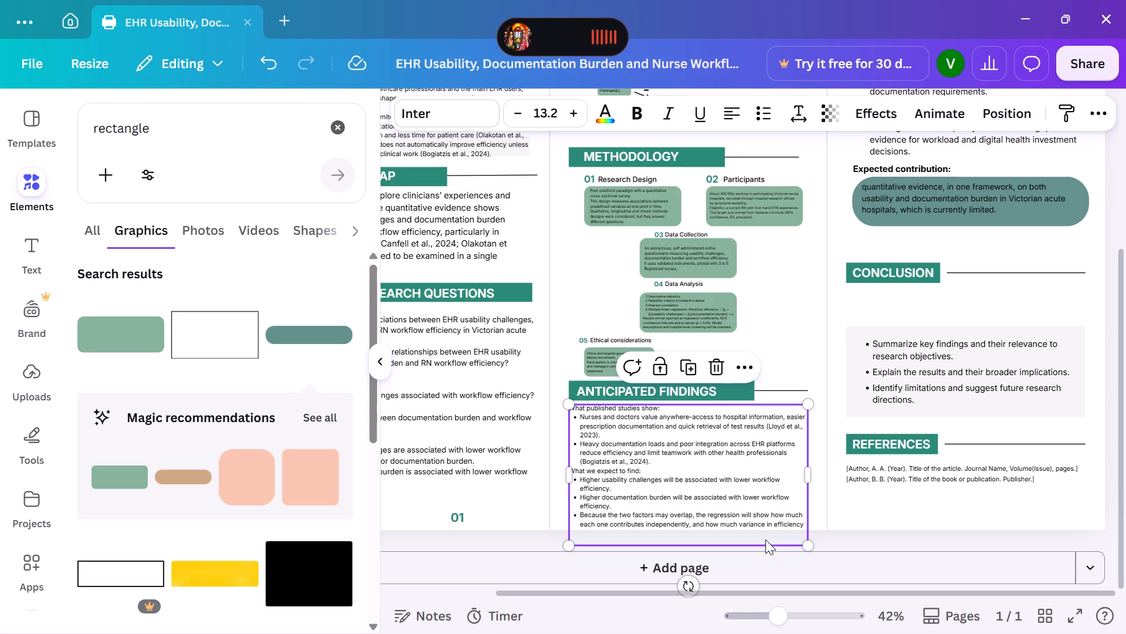
pyautogui.click(721, 541)
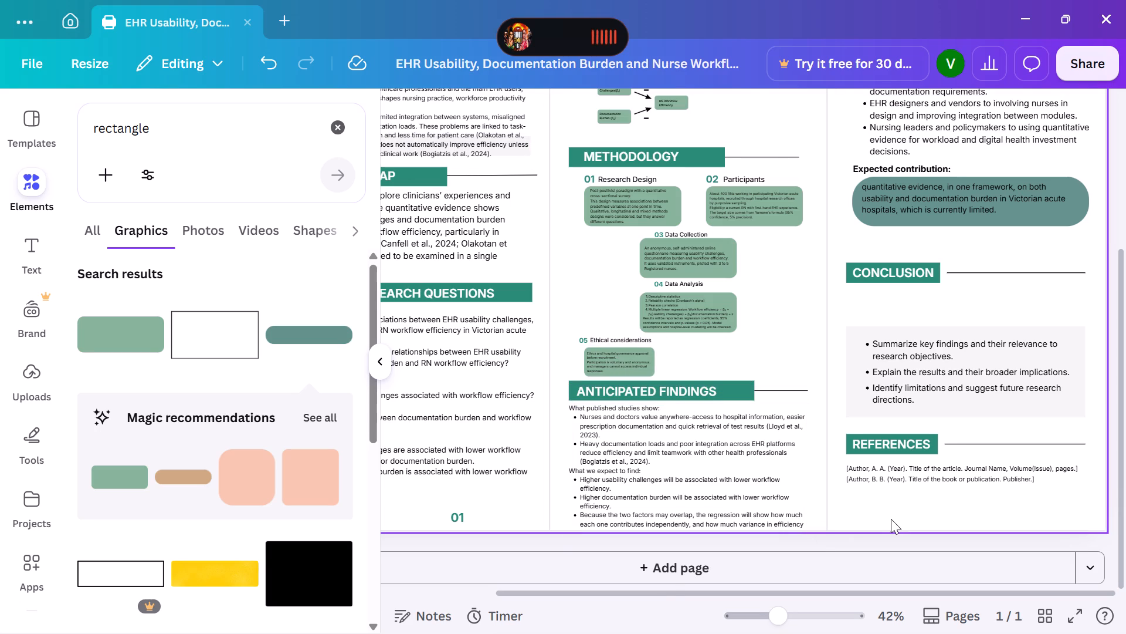
pyautogui.click(799, 507)
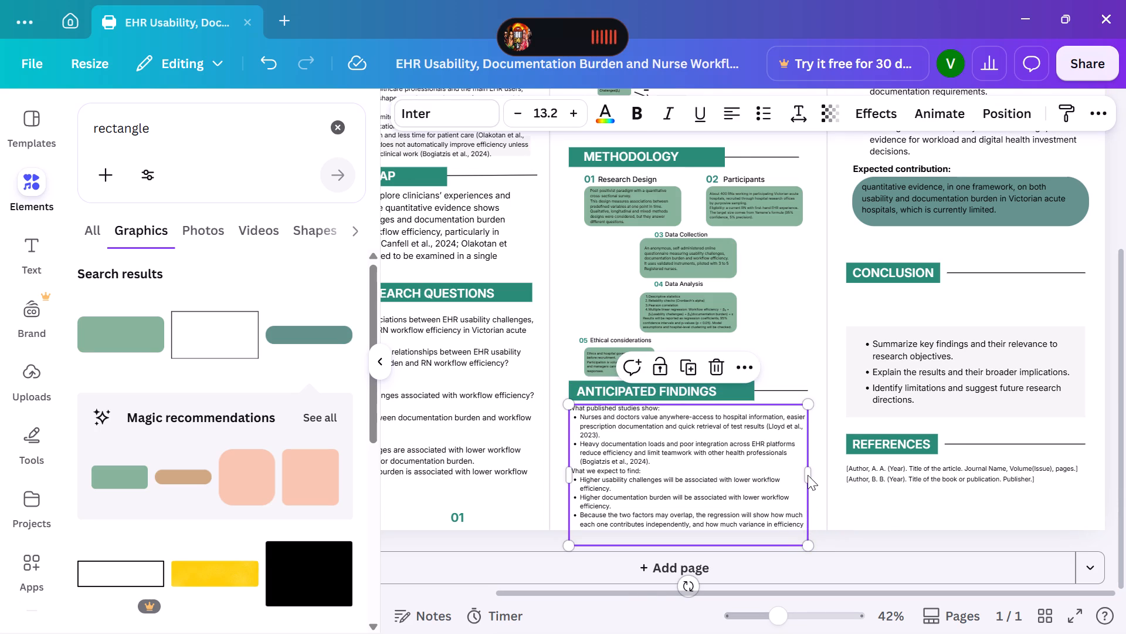
pyautogui.moveTo(809, 549); pyautogui.dragTo(806, 540)
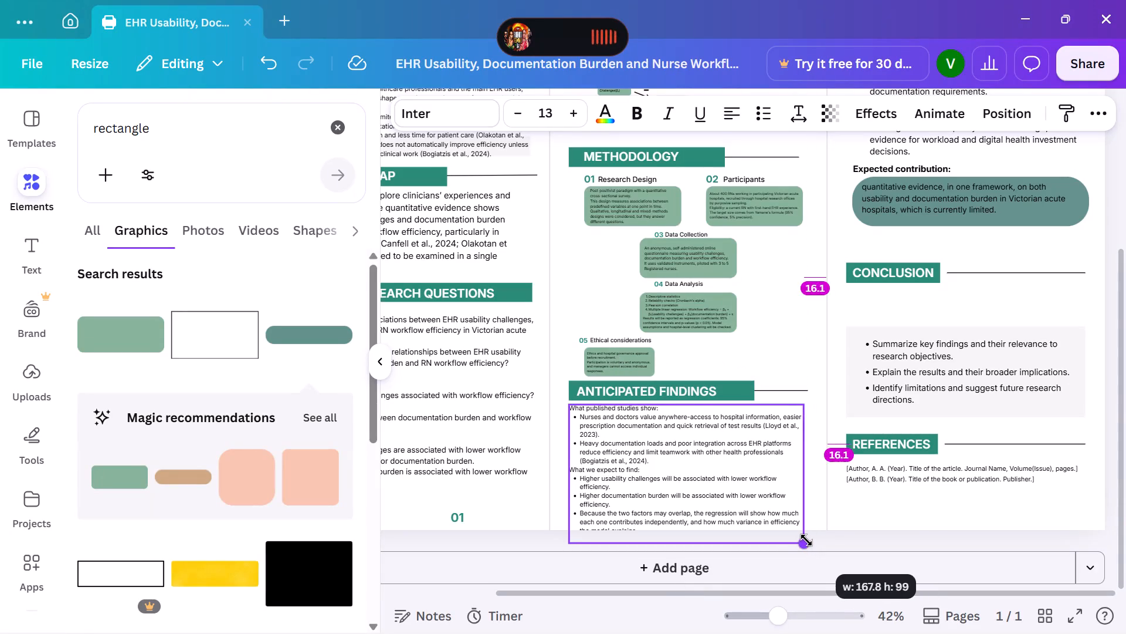
pyautogui.moveTo(806, 540); pyautogui.dragTo(805, 540)
pyautogui.moveTo(805, 540); pyautogui.dragTo(803, 537)
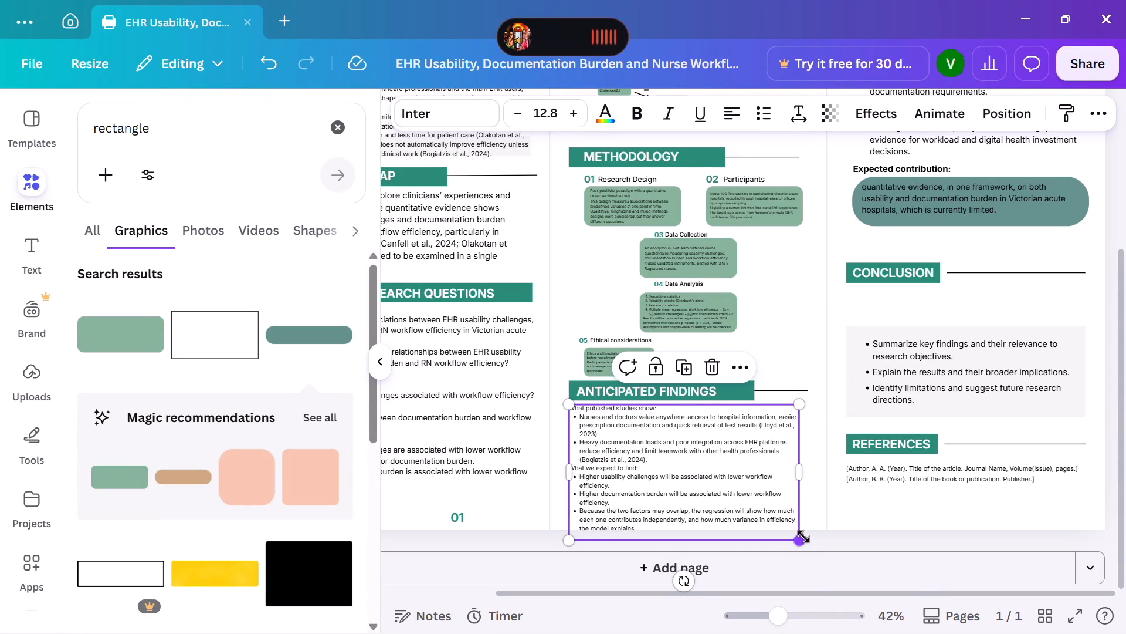
pyautogui.moveTo(803, 537); pyautogui.dragTo(796, 528)
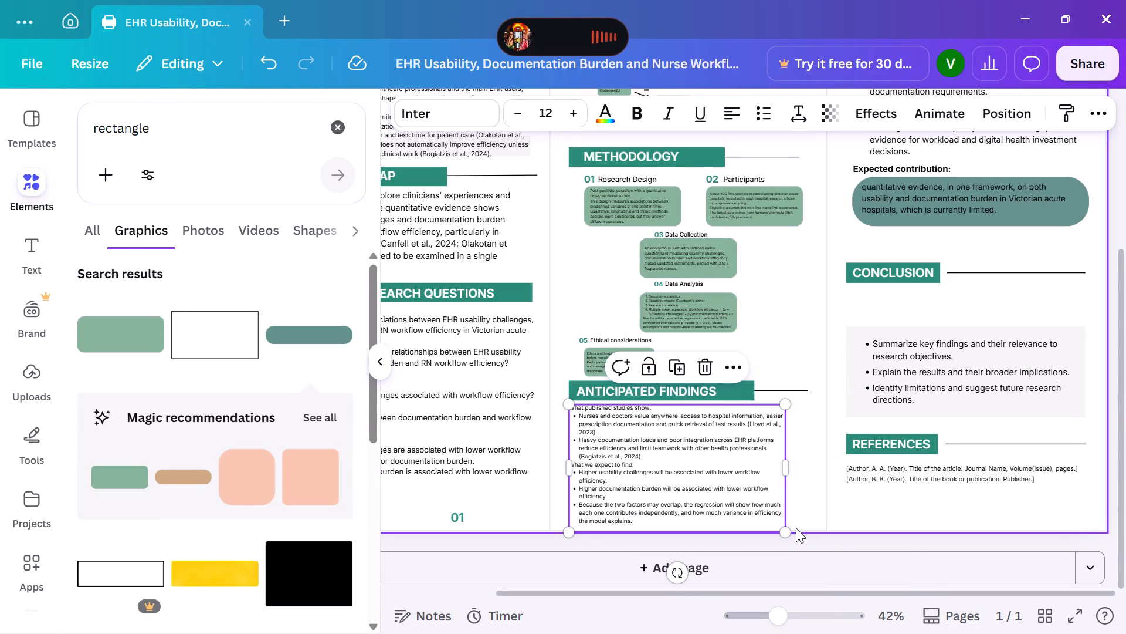
pyautogui.click(840, 539)
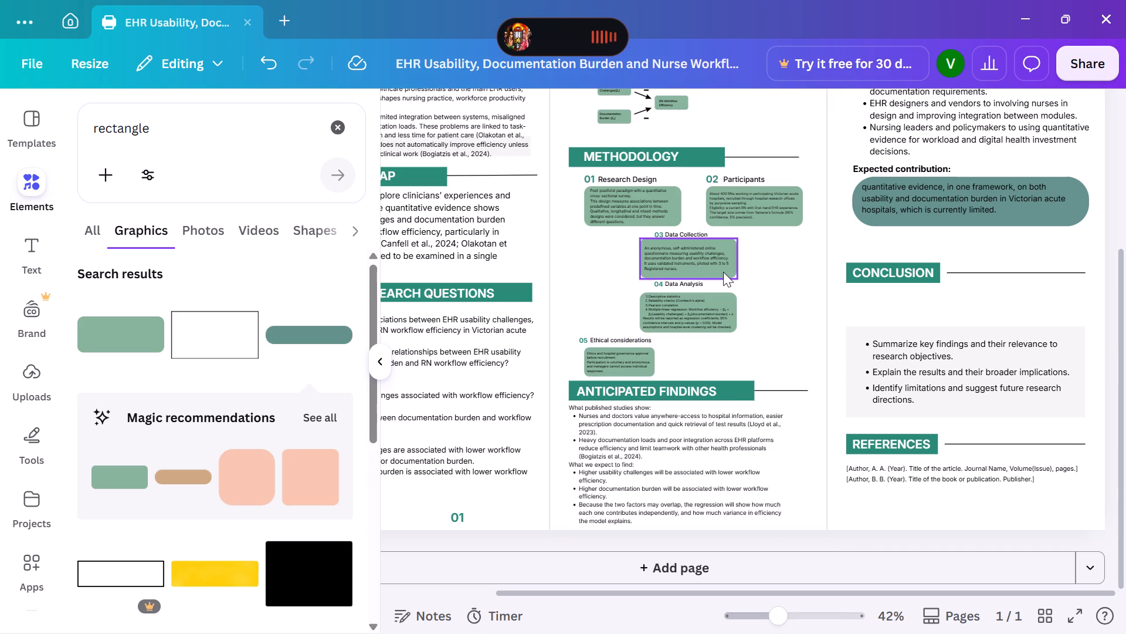
# Move the Methodology heading's green bar and its title slightly up, closer to the Theoretical Model diagram.
pyautogui.click(696, 166)
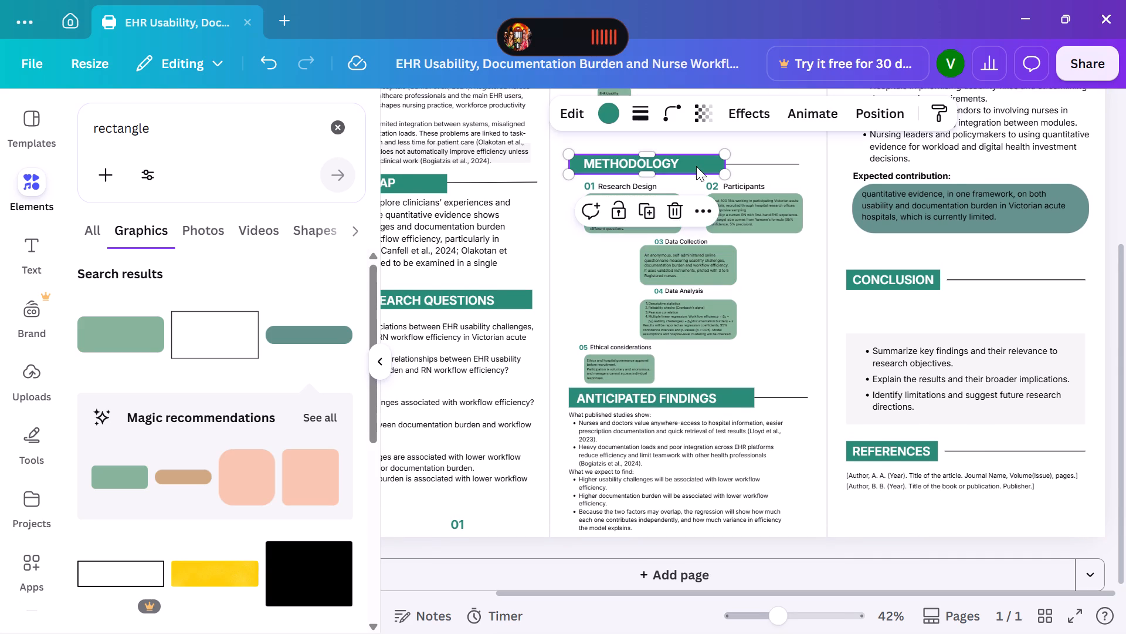
pyautogui.moveTo(696, 166); pyautogui.dragTo(696, 161)
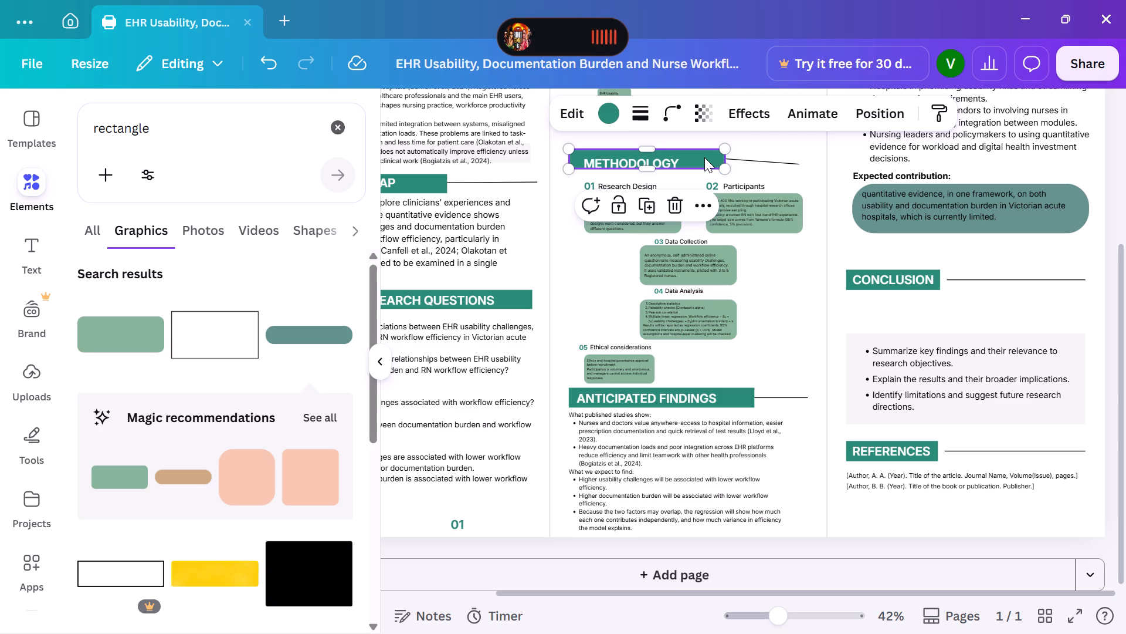
pyautogui.scroll(1, 704, 157)
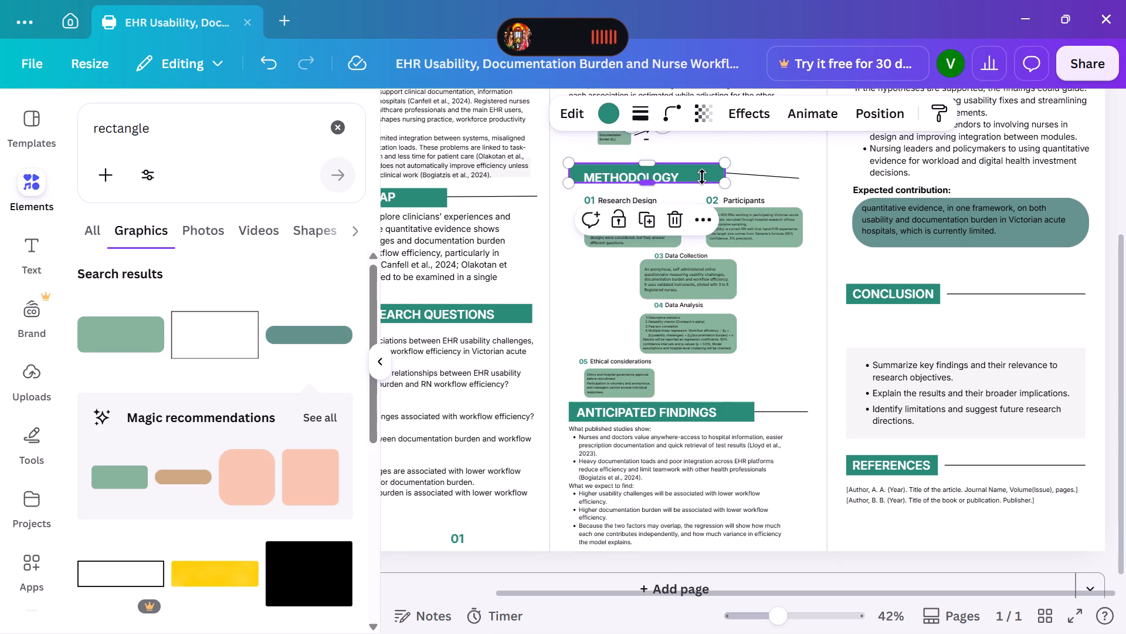
pyautogui.click(692, 174)
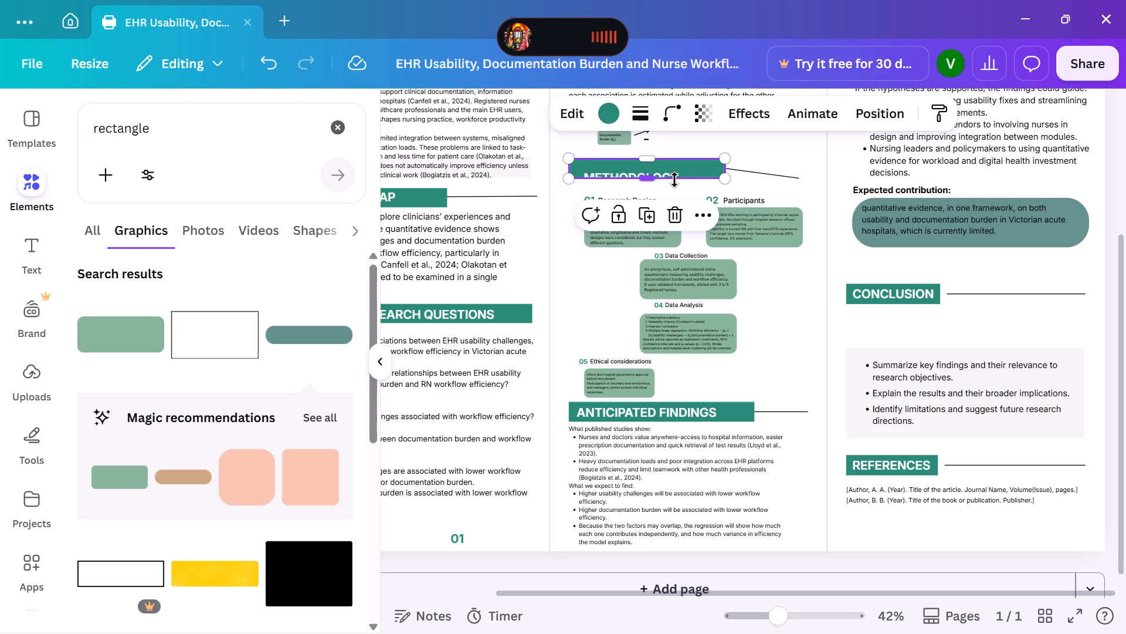
pyautogui.click(794, 159)
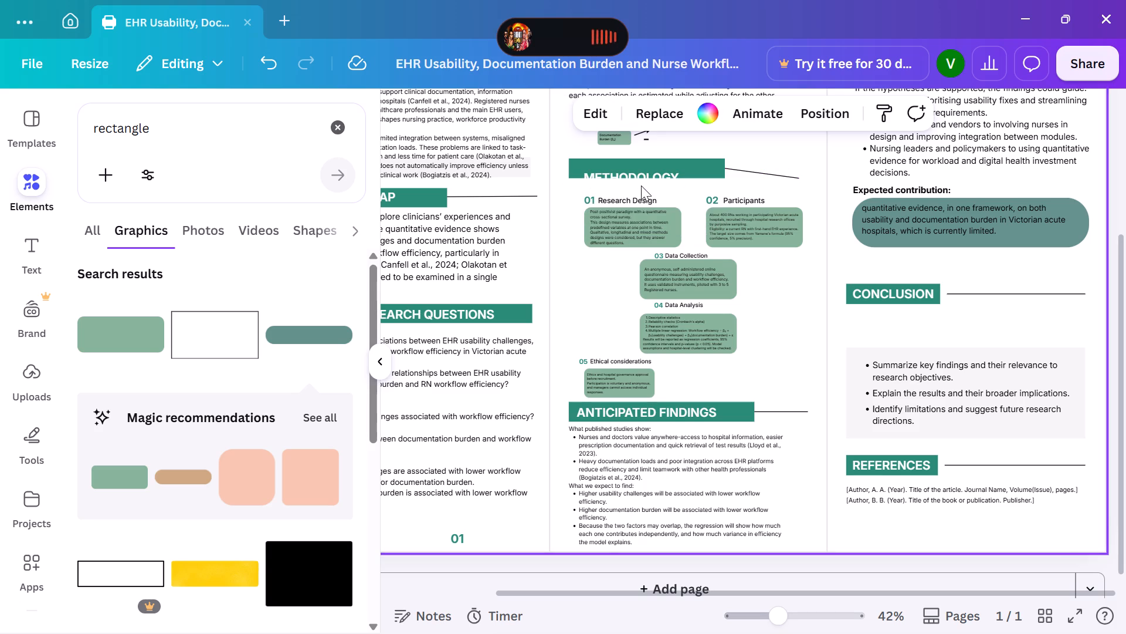
pyautogui.click(640, 176)
pyautogui.moveTo(640, 176); pyautogui.dragTo(640, 168)
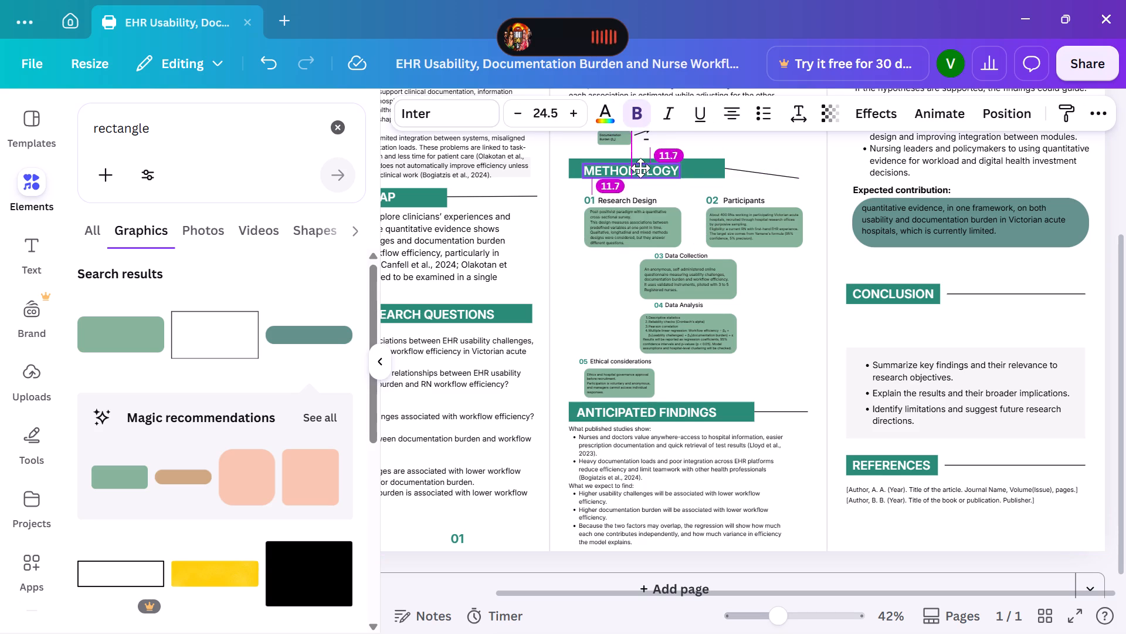
pyautogui.moveTo(640, 168); pyautogui.dragTo(640, 166)
# Level the slanted line beside the Methodology heading so it runs horizontally.
pyautogui.click(774, 172)
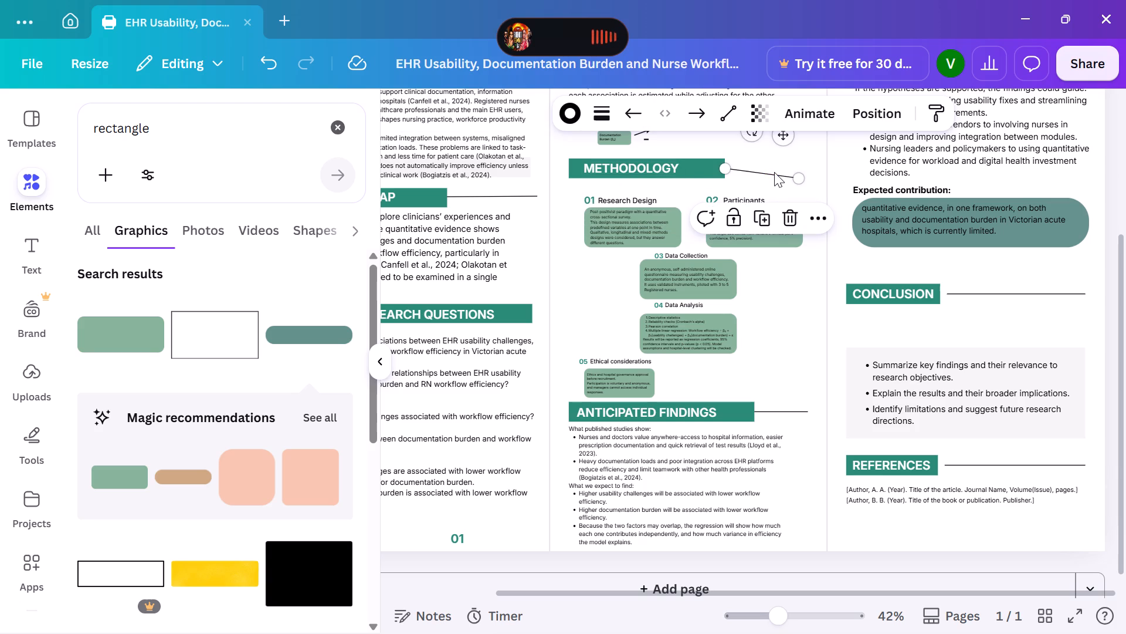
pyautogui.moveTo(798, 177); pyautogui.dragTo(798, 167)
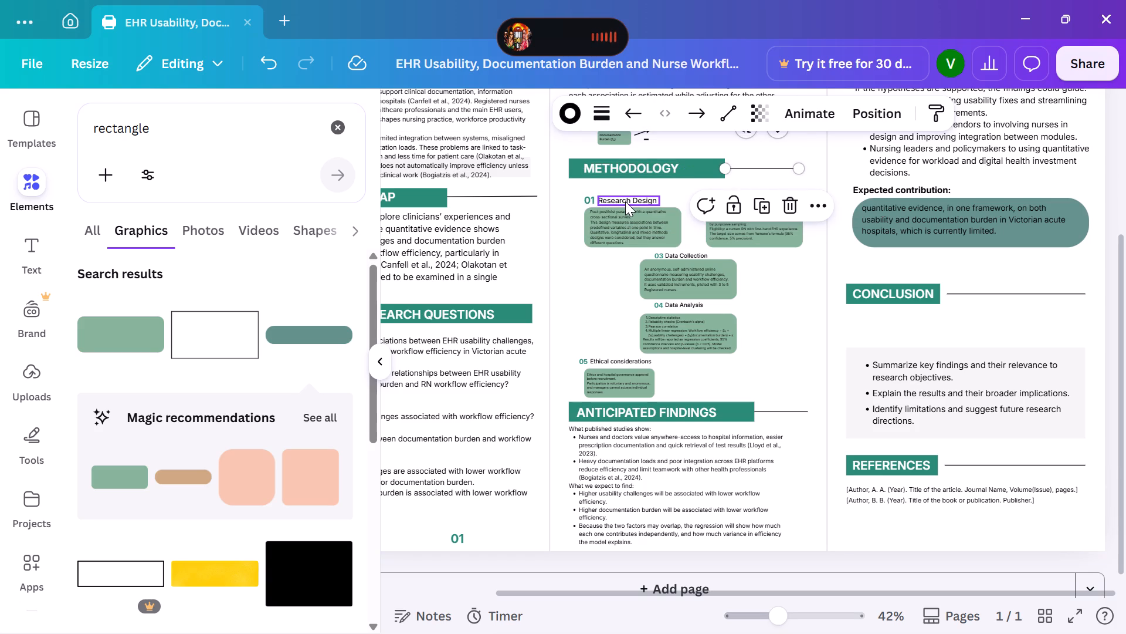
# Move the "Research Design" label and its number 01 up, closer beneath the Methodology heading.
pyautogui.click(625, 201)
pyautogui.moveTo(625, 201); pyautogui.dragTo(625, 193)
pyautogui.click(624, 193)
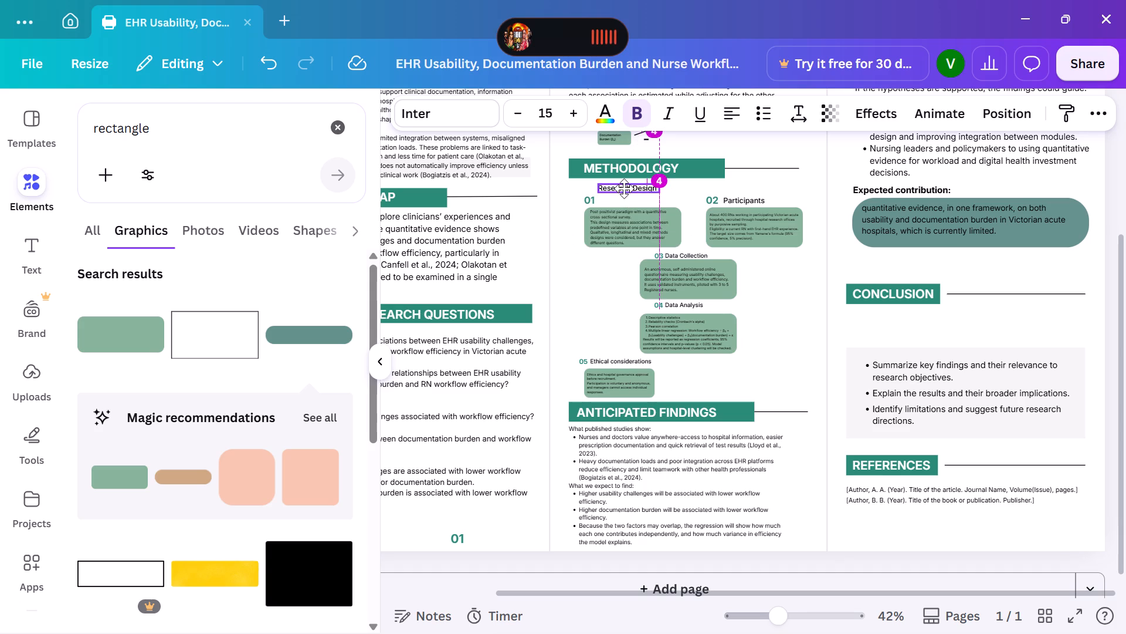
pyautogui.click(585, 200)
pyautogui.moveTo(585, 200); pyautogui.dragTo(585, 192)
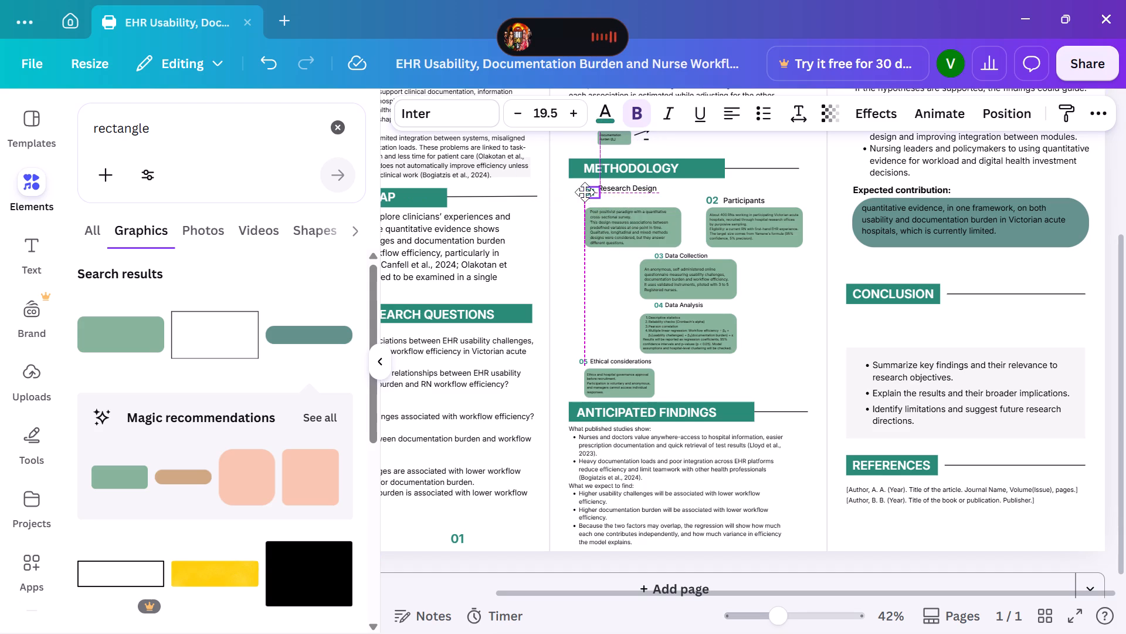
pyautogui.moveTo(585, 192); pyautogui.dragTo(584, 188)
# Move the "Participants" label and its number 02 up, level with the "Research Design" label.
pyautogui.click(737, 203)
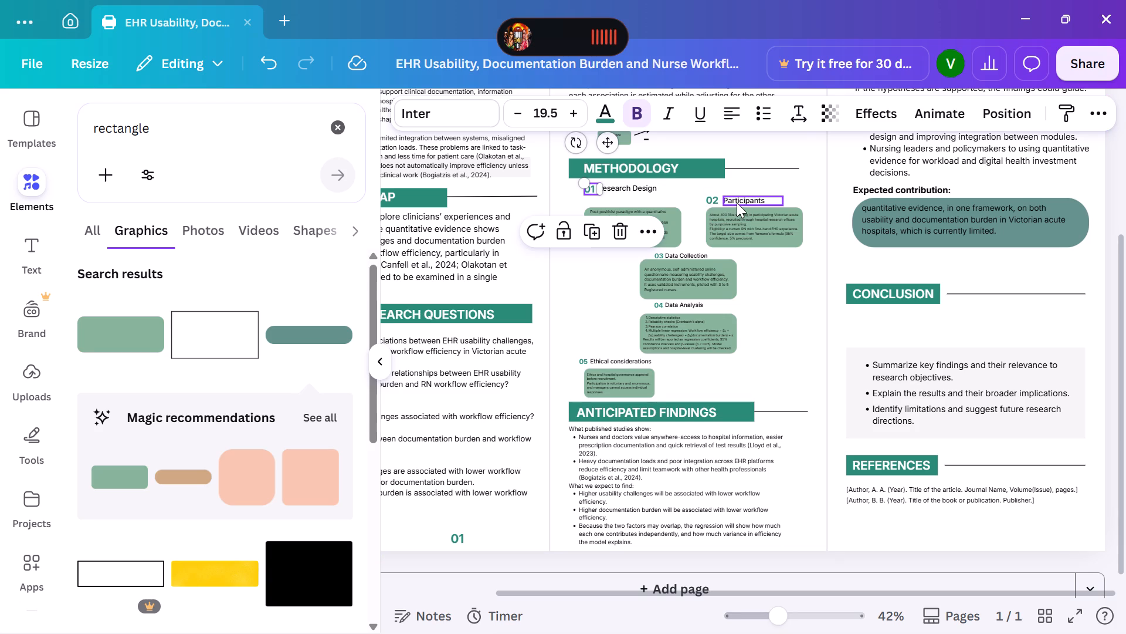
pyautogui.moveTo(737, 203); pyautogui.dragTo(738, 188)
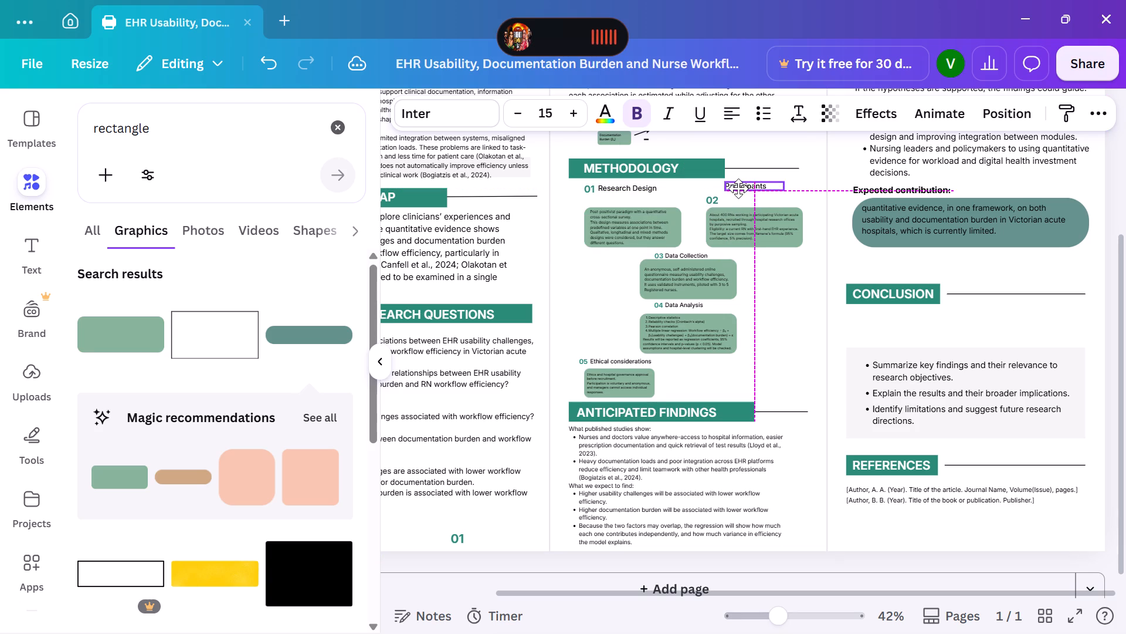
pyautogui.moveTo(738, 188); pyautogui.dragTo(738, 190)
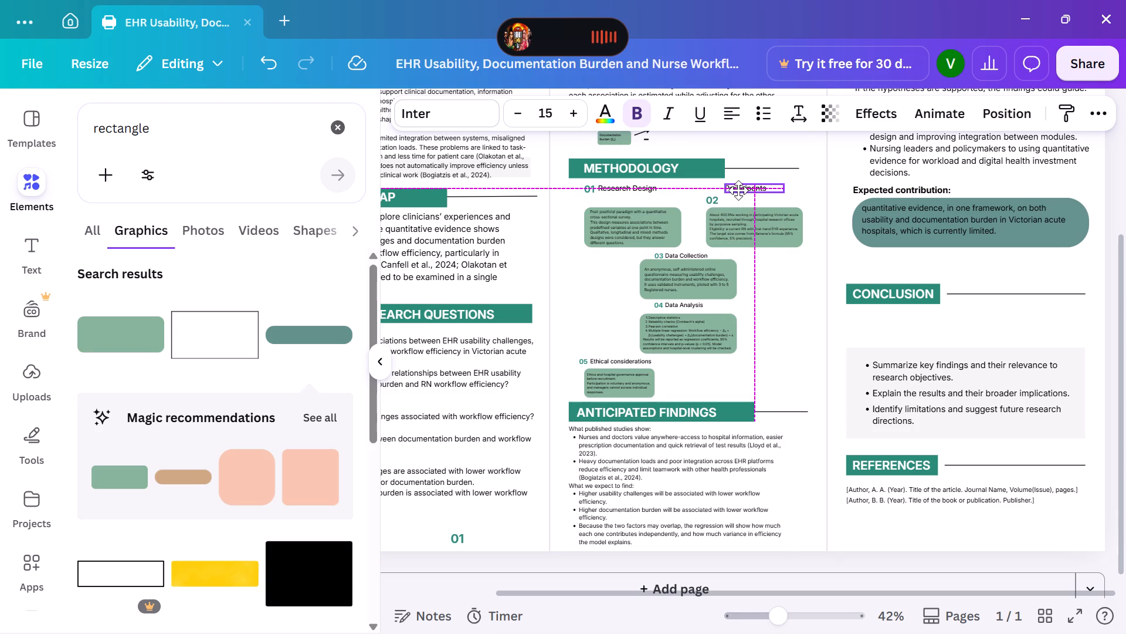
pyautogui.moveTo(738, 190); pyautogui.dragTo(737, 192)
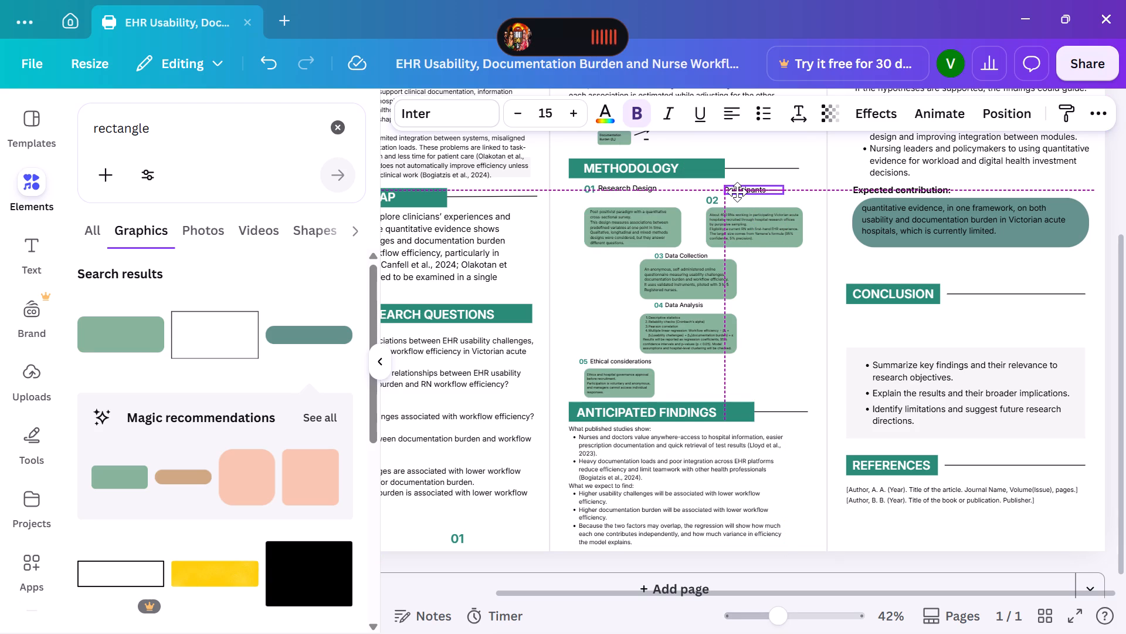
pyautogui.moveTo(737, 192); pyautogui.dragTo(737, 191)
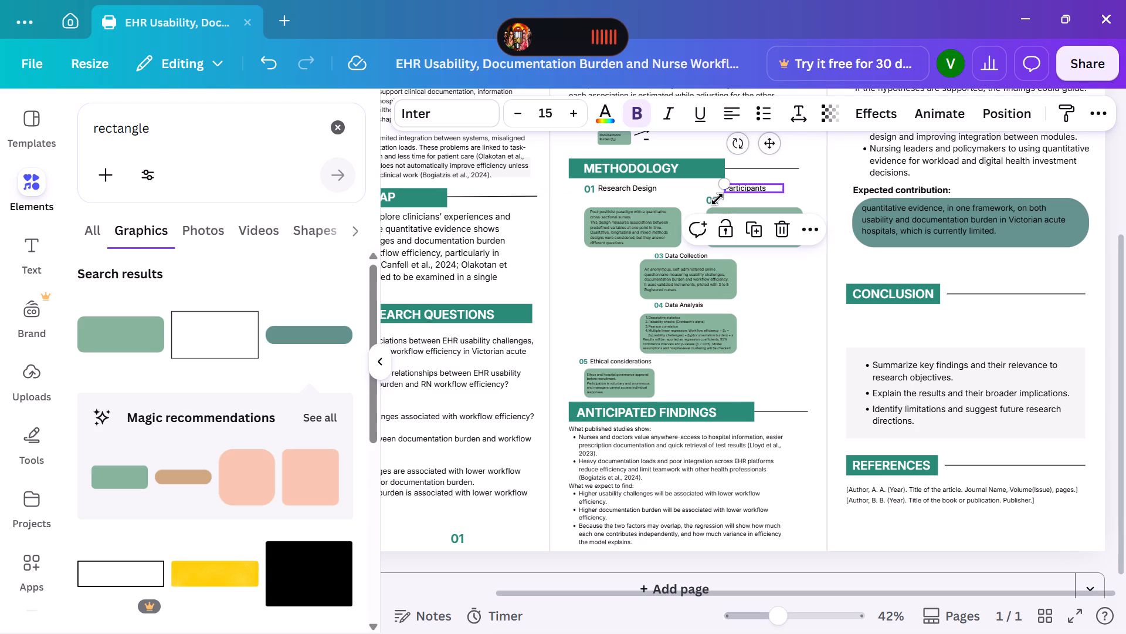
pyautogui.click(715, 202)
pyautogui.moveTo(715, 202); pyautogui.dragTo(715, 195)
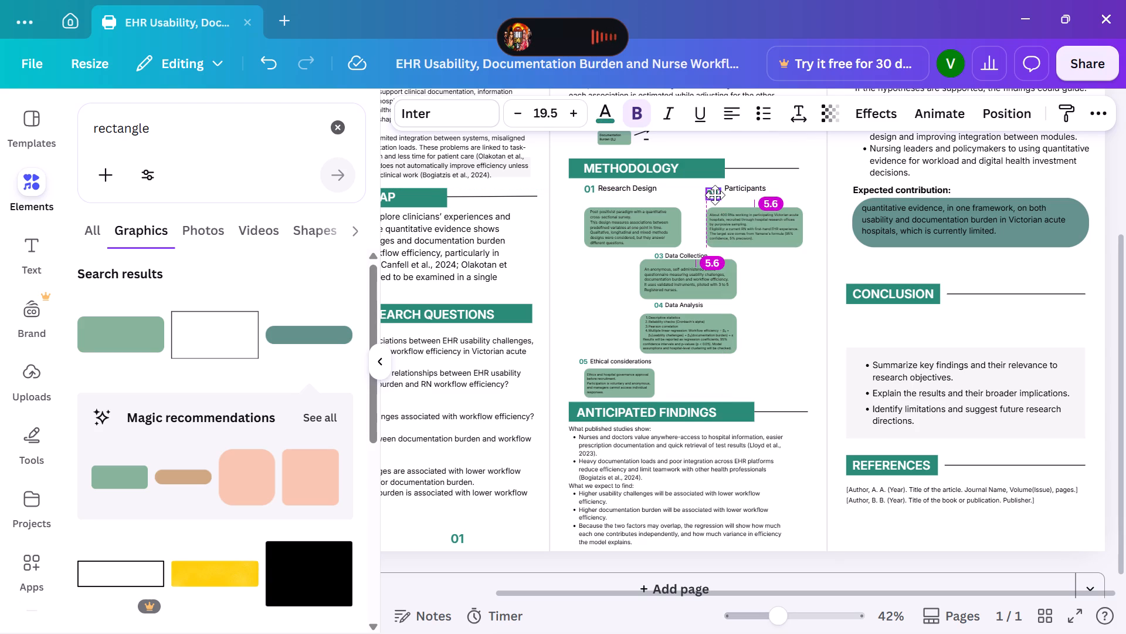
pyautogui.moveTo(715, 195); pyautogui.dragTo(715, 188)
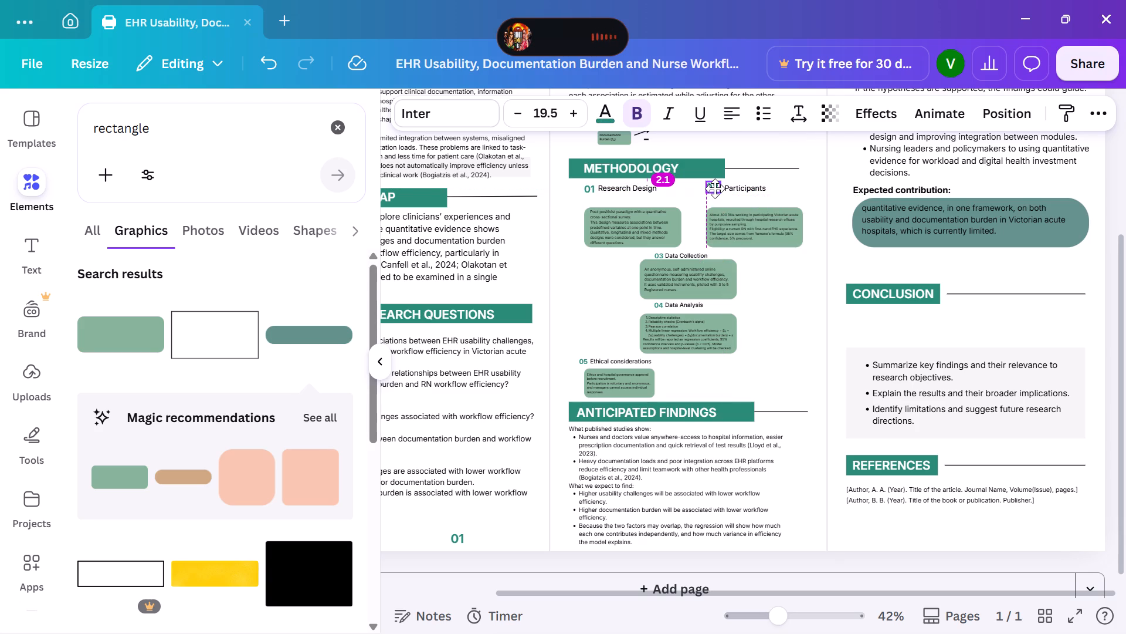
# Settle the number 02 beside the "Participants" label, level with it.
pyautogui.moveTo(715, 188); pyautogui.dragTo(715, 191)
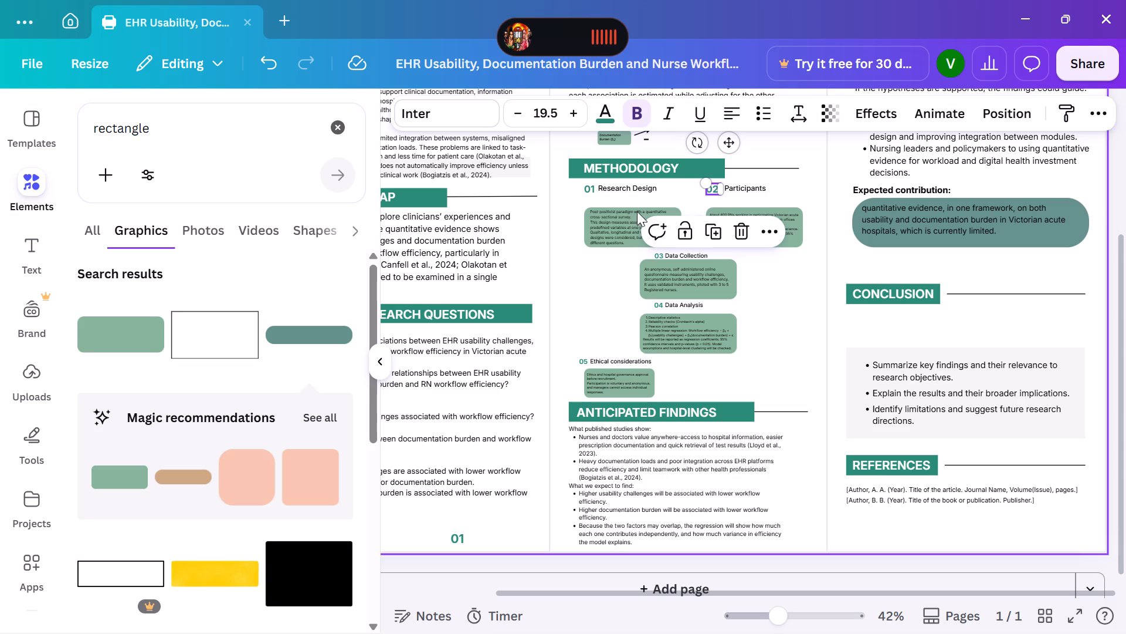
# Move the green Research Design box and its text up, closer beneath the "Research Design" label.
pyautogui.doubleClick(588, 213)
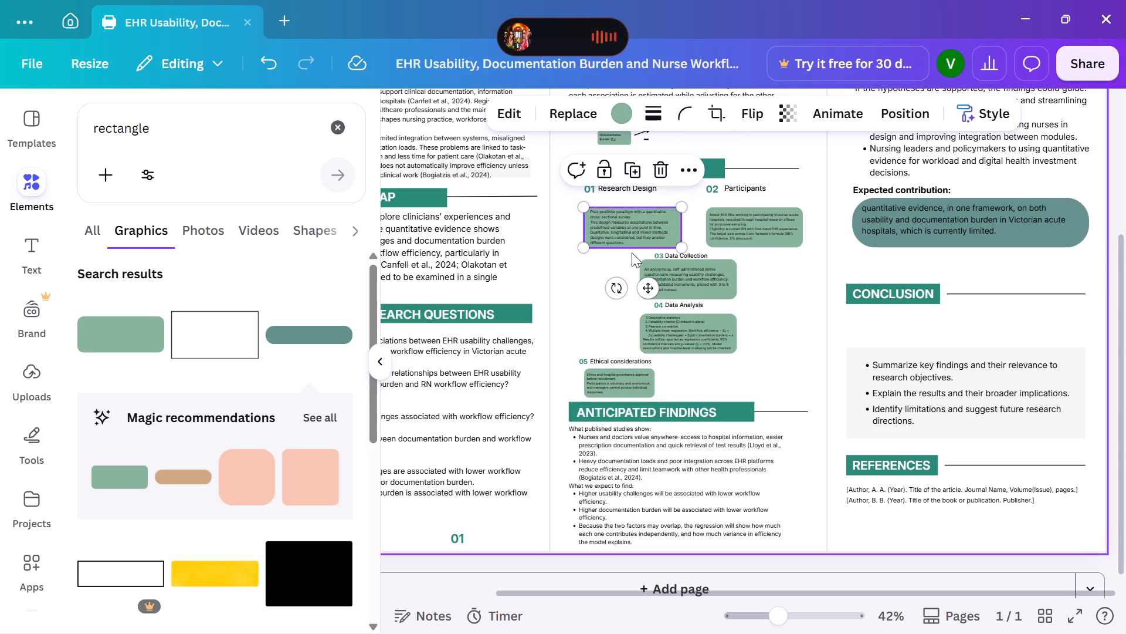
pyautogui.moveTo(644, 283); pyautogui.dragTo(643, 268)
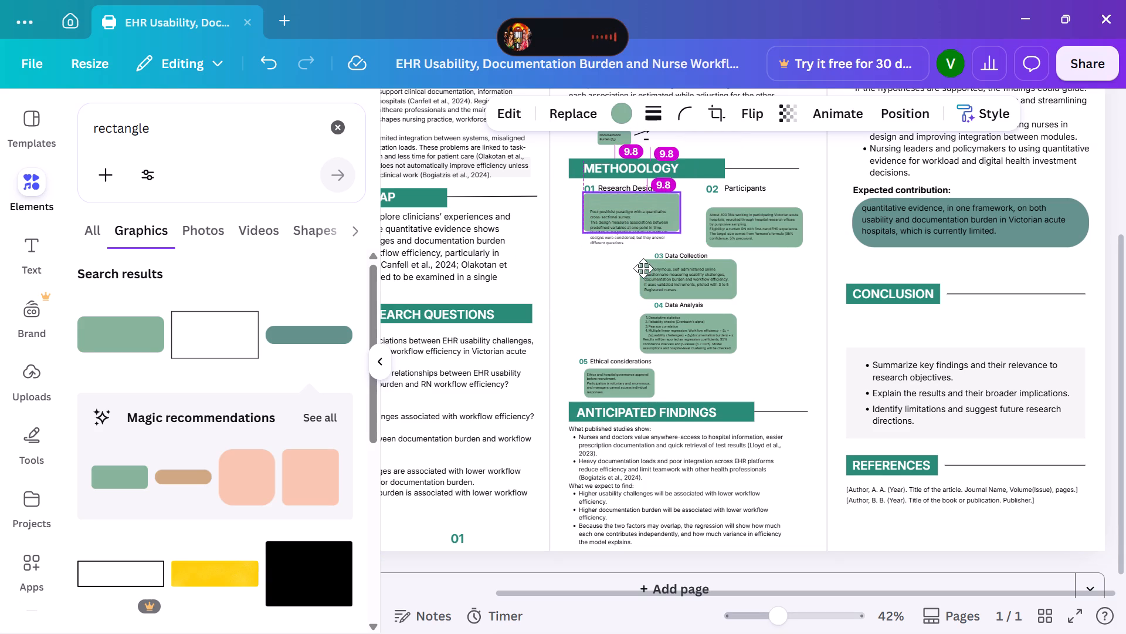
pyautogui.moveTo(643, 268); pyautogui.dragTo(644, 272)
pyautogui.click(636, 227)
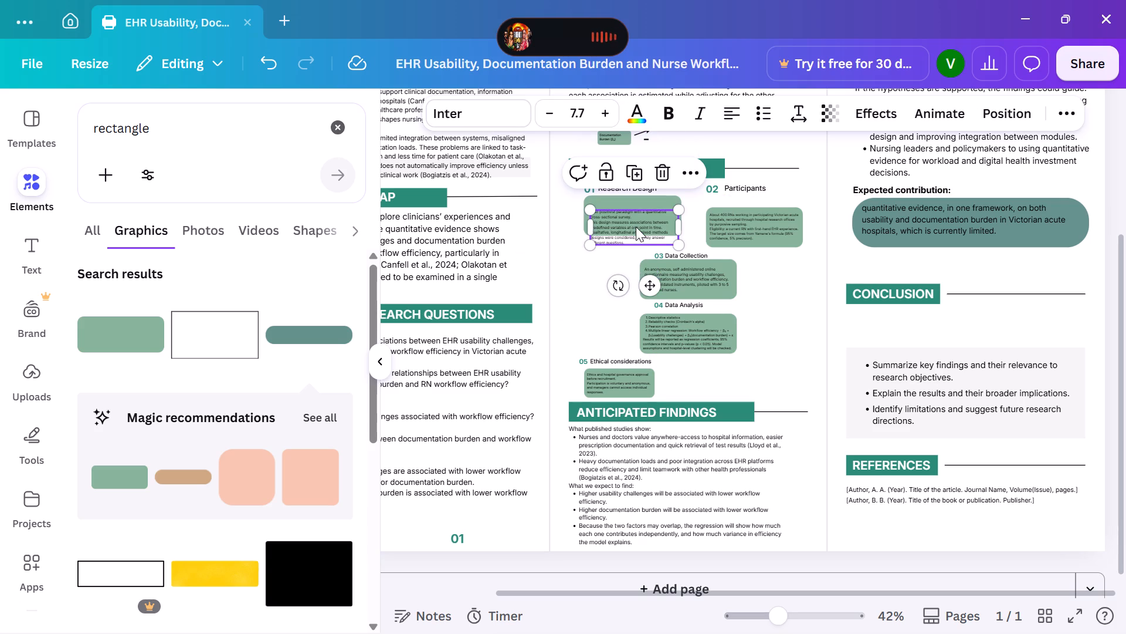
pyautogui.moveTo(636, 227); pyautogui.dragTo(635, 215)
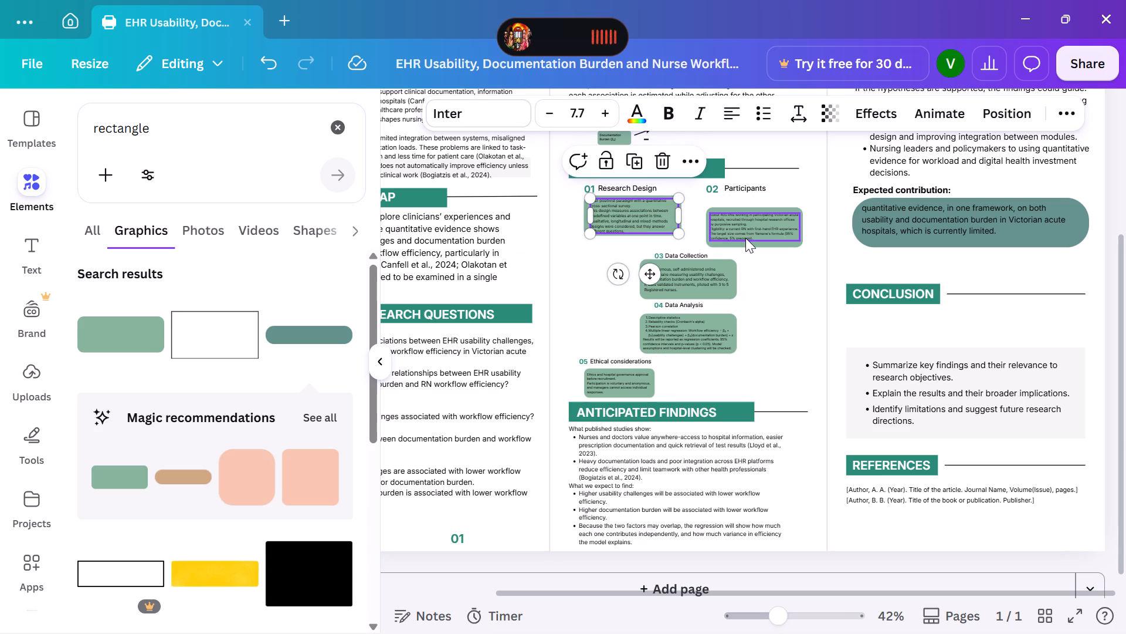
# Move the green Participants box and its text up, level with the Research Design box.
pyautogui.click(765, 247)
pyautogui.moveTo(765, 247); pyautogui.dragTo(765, 238)
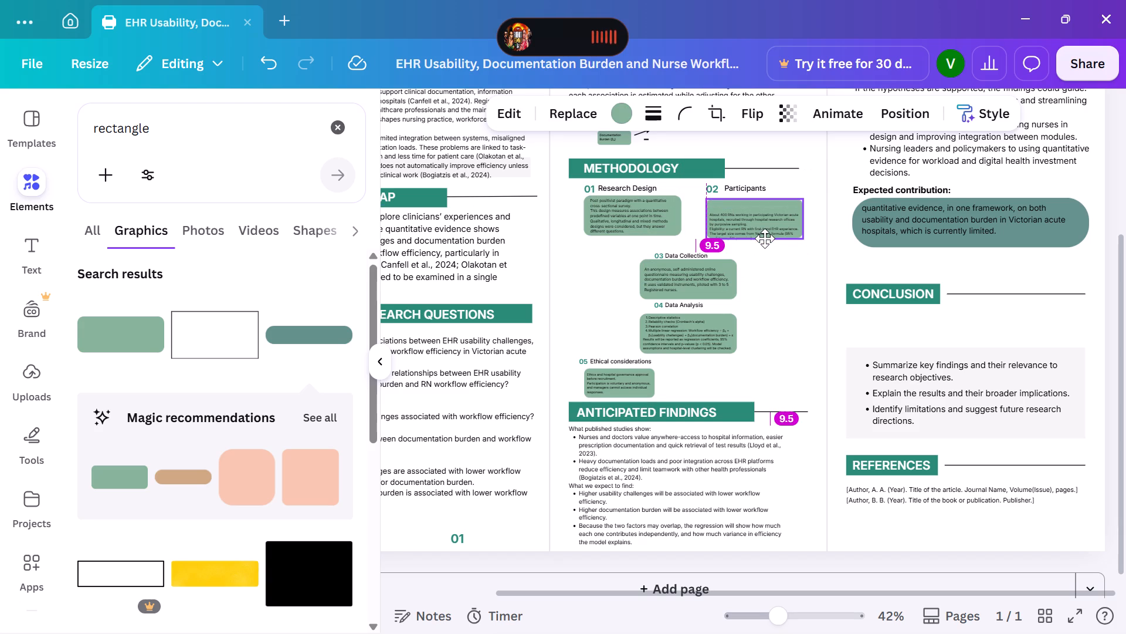
pyautogui.moveTo(765, 238); pyautogui.dragTo(765, 236)
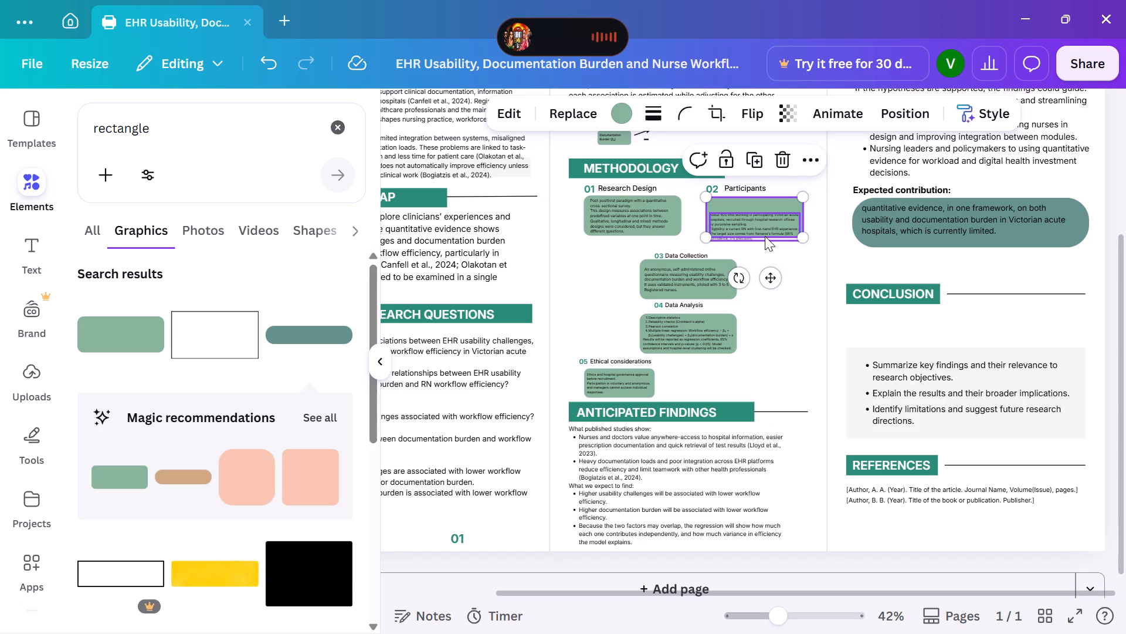
pyautogui.click(764, 229)
pyautogui.moveTo(764, 229); pyautogui.dragTo(764, 225)
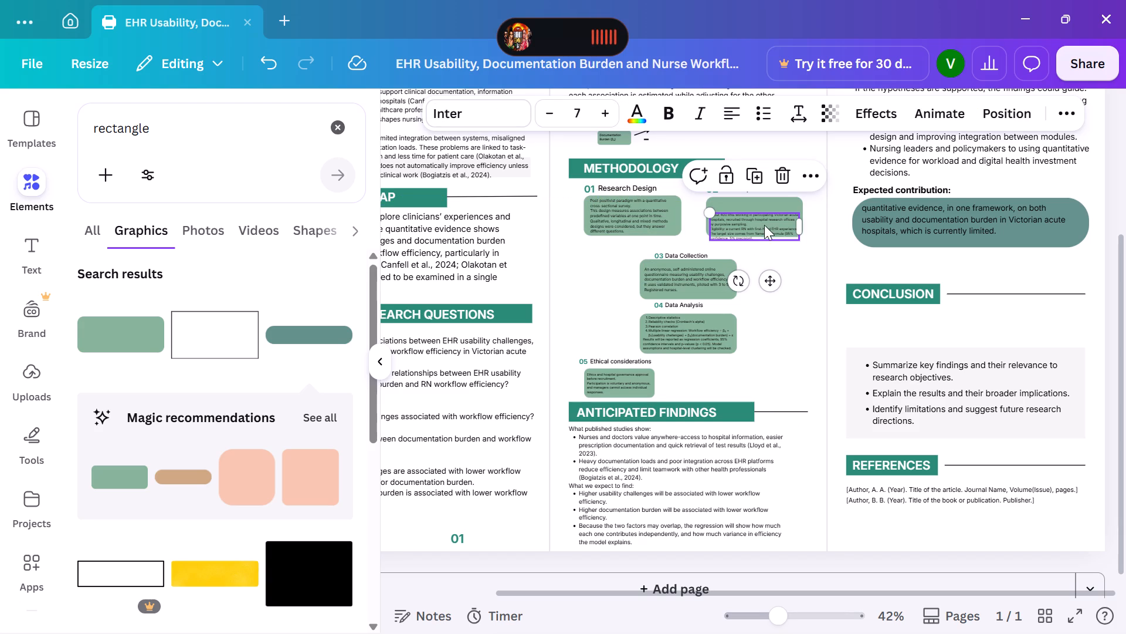
pyautogui.moveTo(764, 225); pyautogui.dragTo(764, 219)
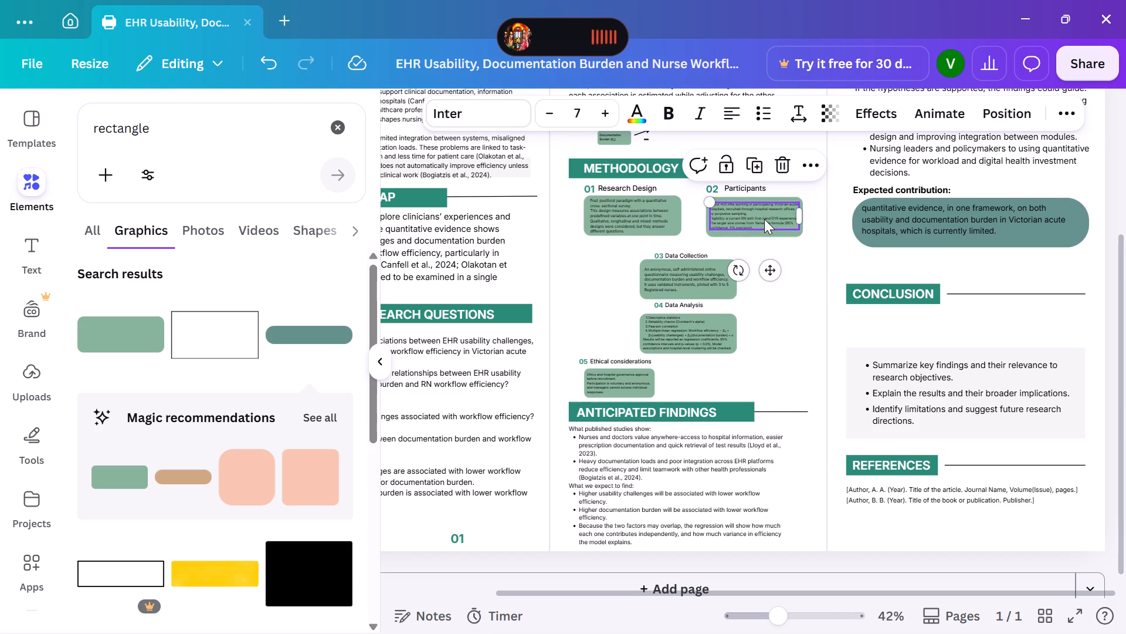
# Move the "Data Collection" label and its number 03 up, just below the Research Design and Participants boxes.
pyautogui.click(695, 253)
pyautogui.moveTo(695, 253); pyautogui.dragTo(695, 247)
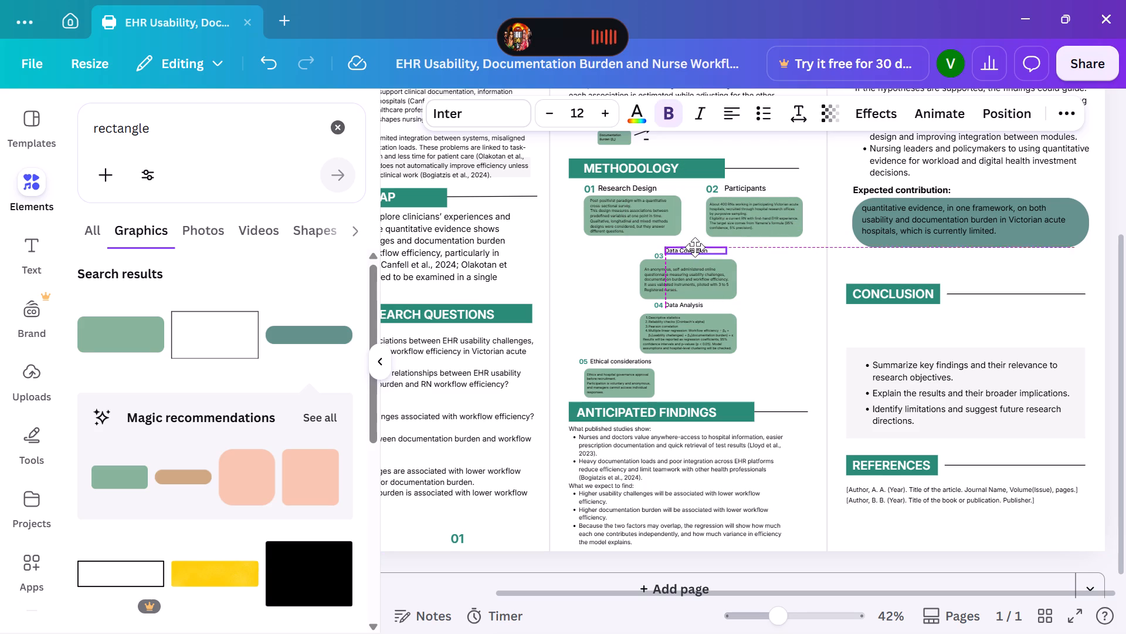
pyautogui.moveTo(695, 247); pyautogui.dragTo(696, 241)
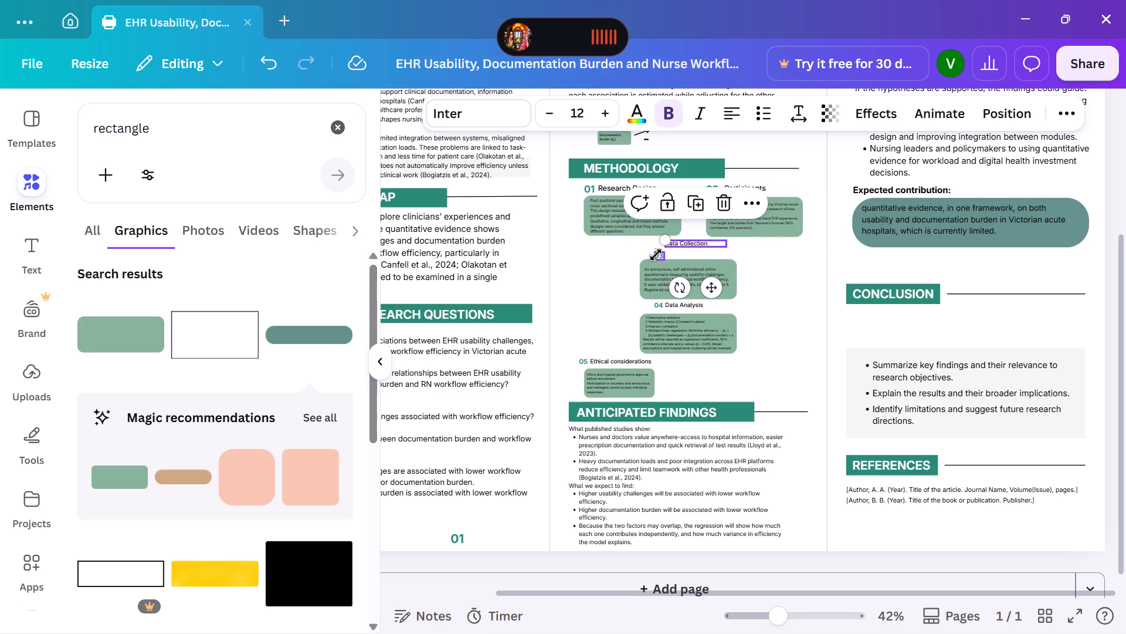
pyautogui.click(656, 256)
pyautogui.click(656, 256)
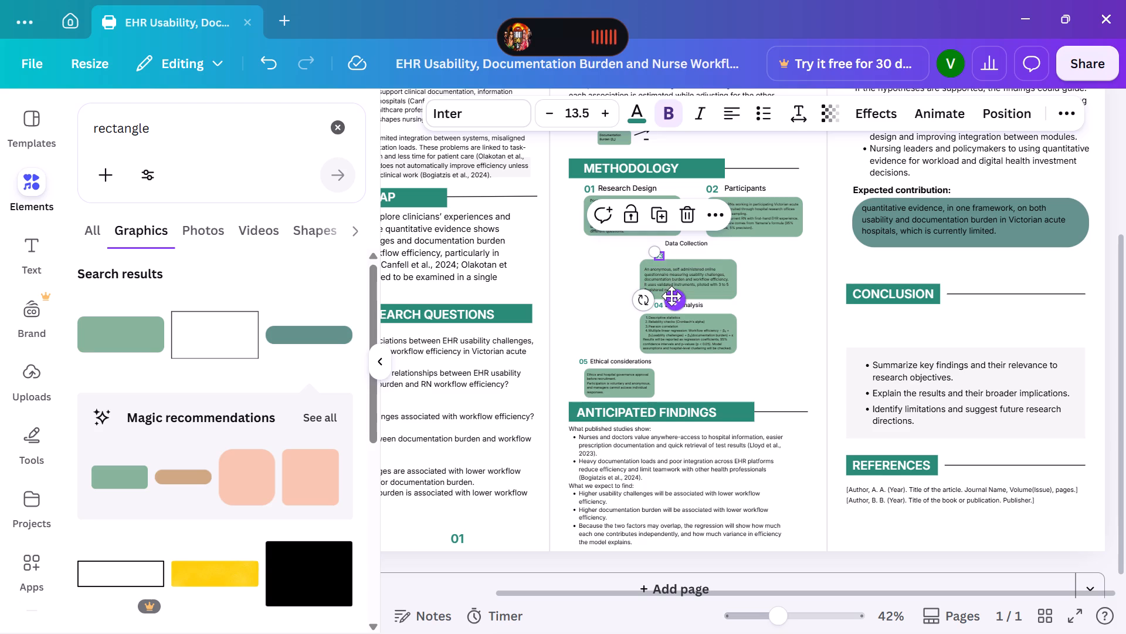
pyautogui.moveTo(671, 296); pyautogui.dragTo(671, 282)
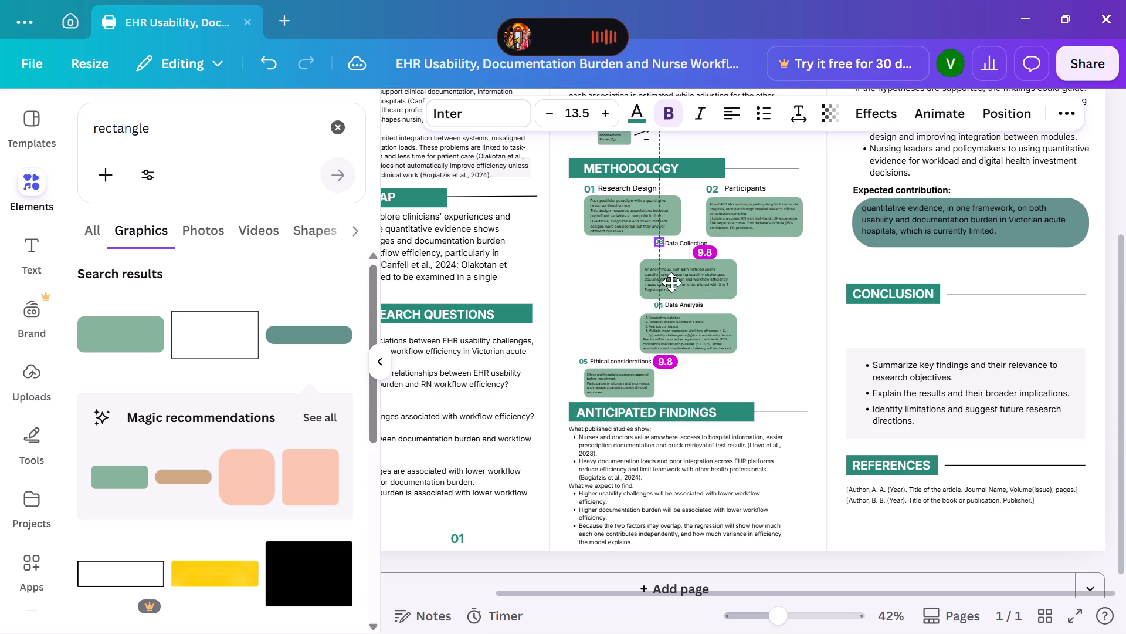
pyautogui.moveTo(671, 282); pyautogui.dragTo(671, 285)
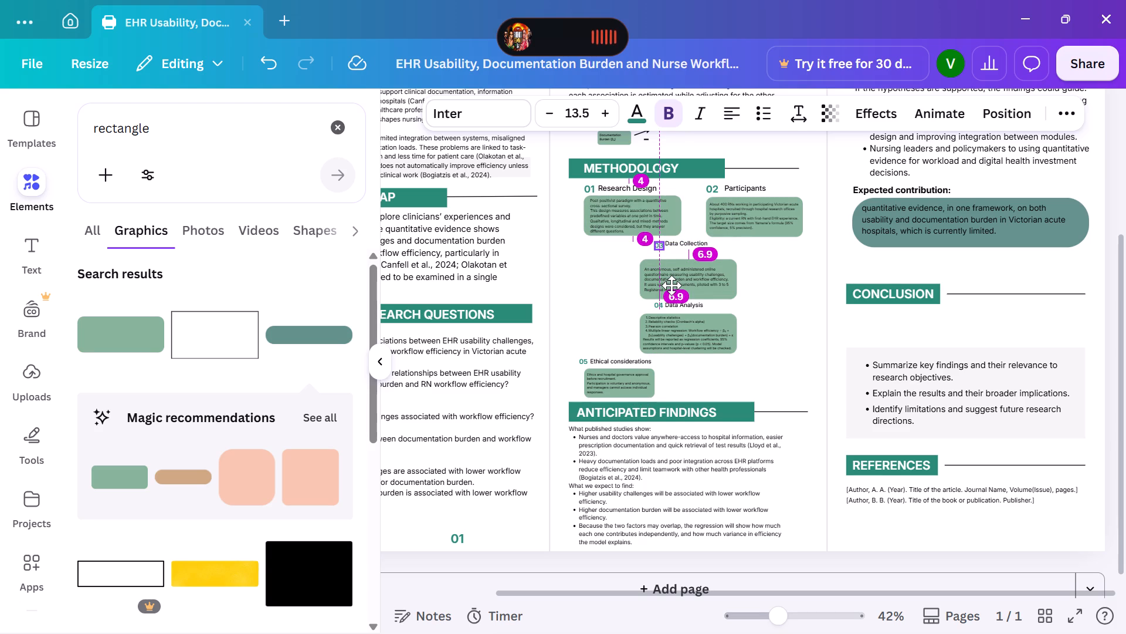
pyautogui.moveTo(671, 285); pyautogui.dragTo(670, 284)
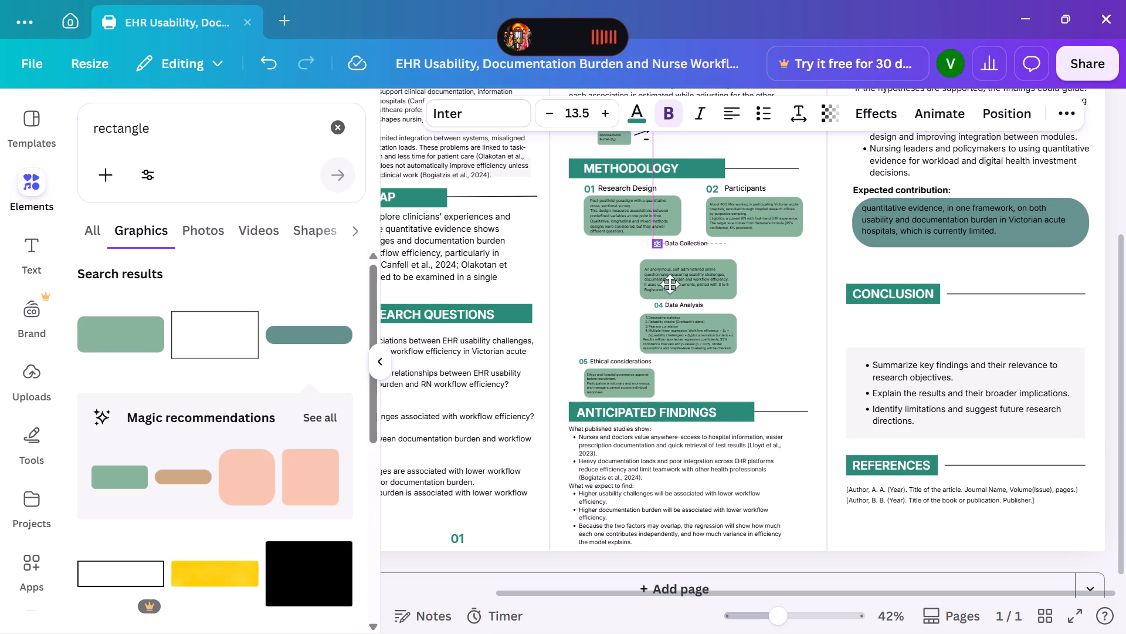
pyautogui.moveTo(670, 284); pyautogui.dragTo(671, 284)
# Move the green Data Collection box and its text up, directly beneath the "Data Collection" label.
pyautogui.click(724, 298)
pyautogui.moveTo(724, 298); pyautogui.dragTo(727, 287)
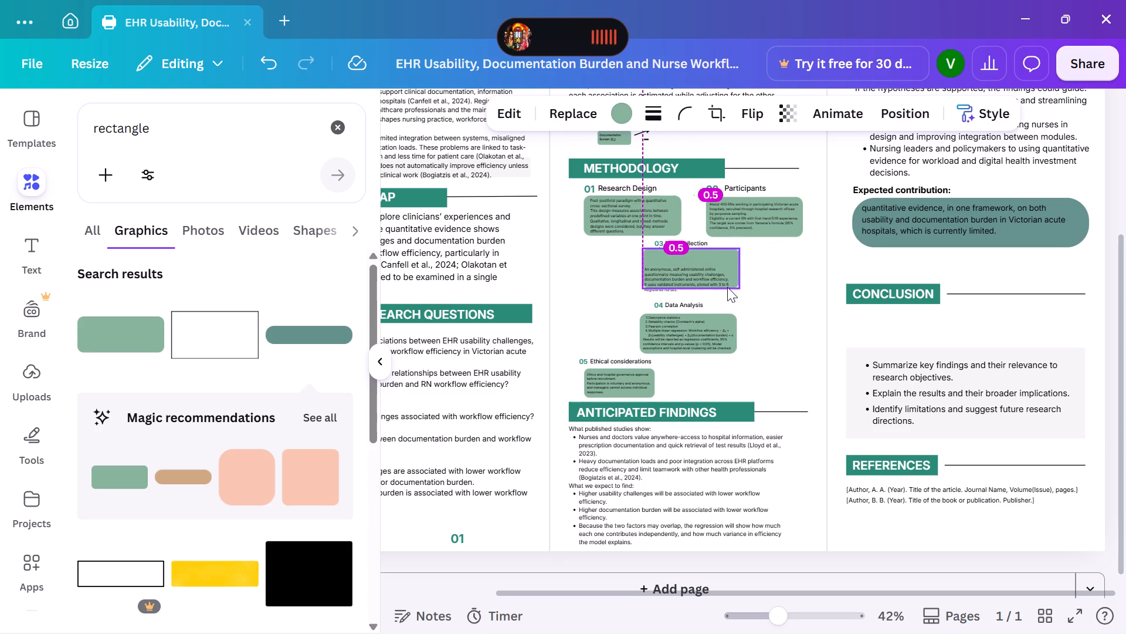
pyautogui.click(716, 286)
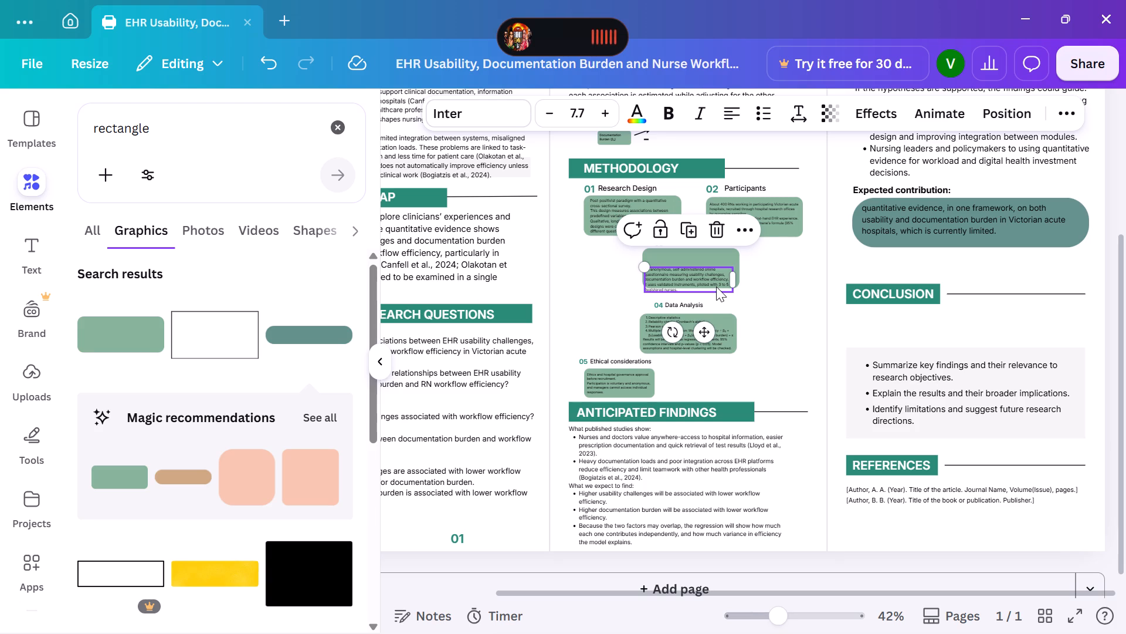
pyautogui.moveTo(716, 286); pyautogui.dragTo(718, 273)
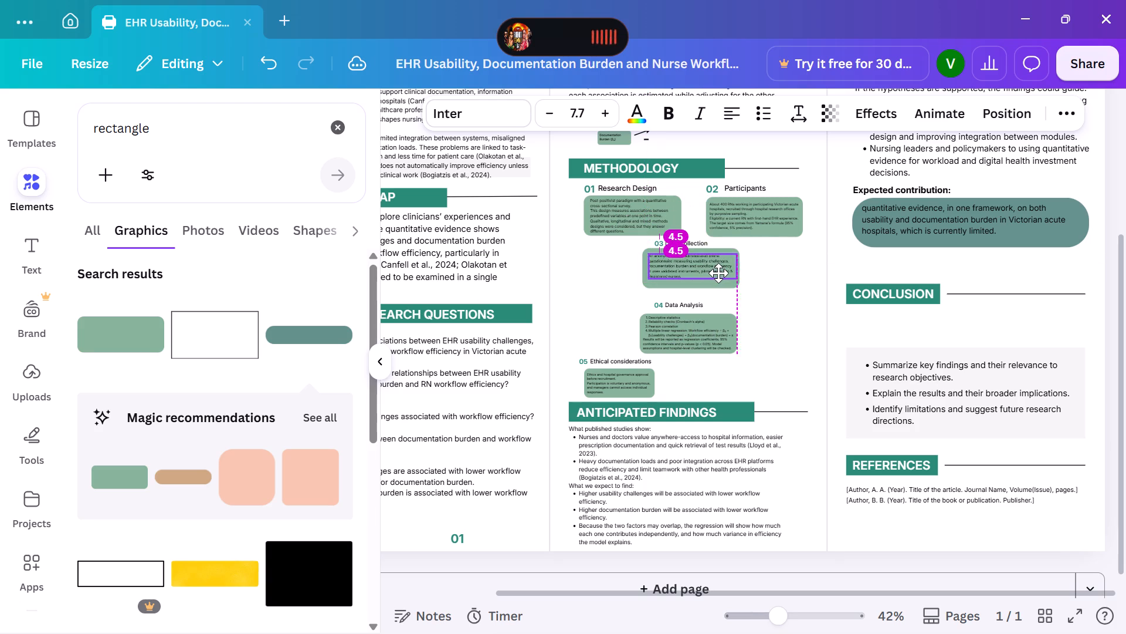
pyautogui.moveTo(718, 273); pyautogui.dragTo(718, 274)
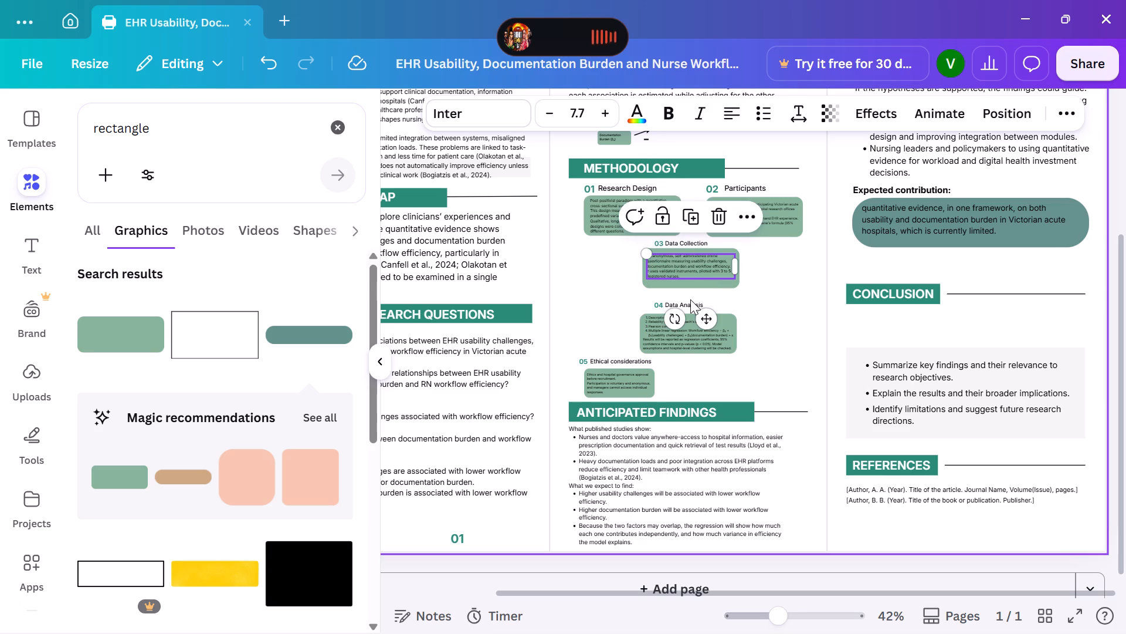
# Move the "Data Analysis" label and its number 04 up, closer beneath the Data Collection box.
pyautogui.click(689, 304)
pyautogui.moveTo(689, 304); pyautogui.dragTo(689, 296)
pyautogui.click(689, 296)
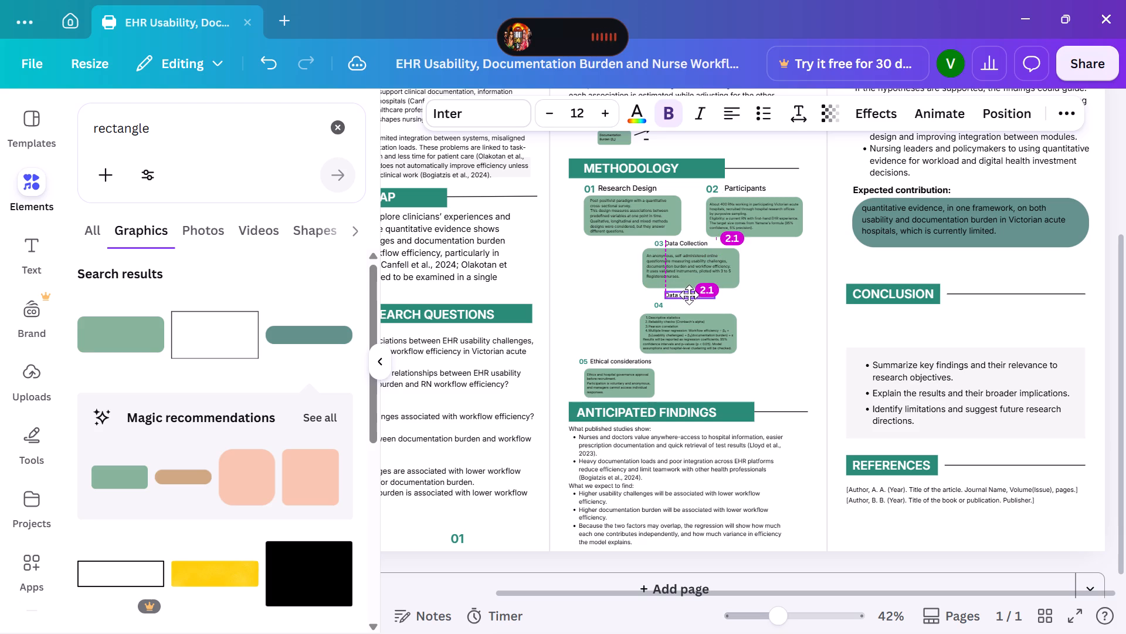
pyautogui.click(656, 309)
pyautogui.click(656, 309)
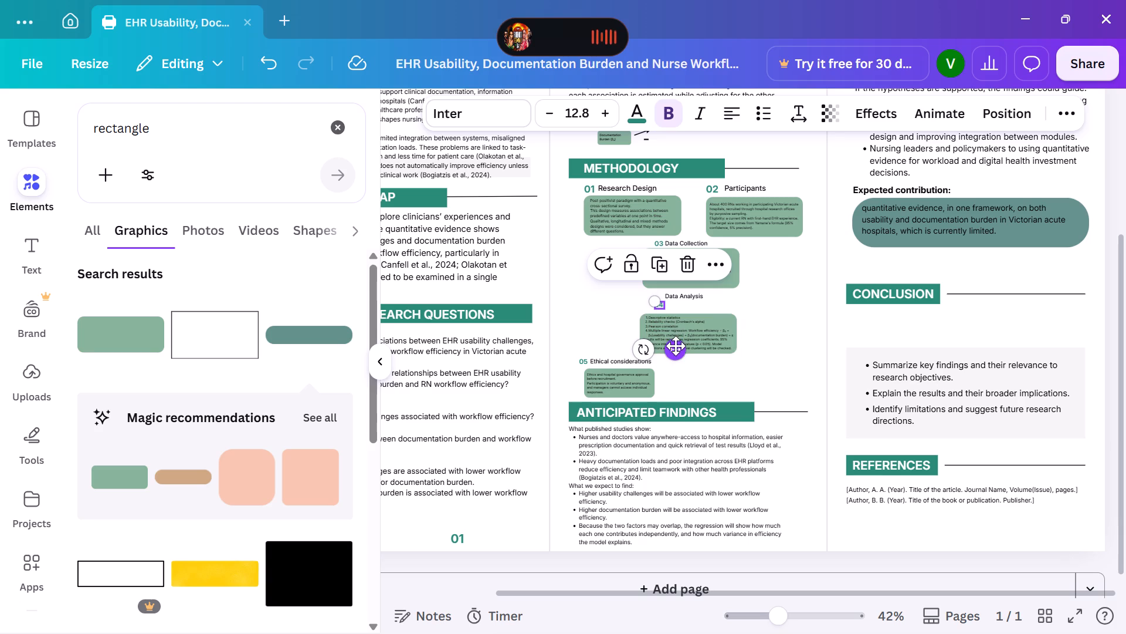
pyautogui.moveTo(676, 347); pyautogui.dragTo(675, 340)
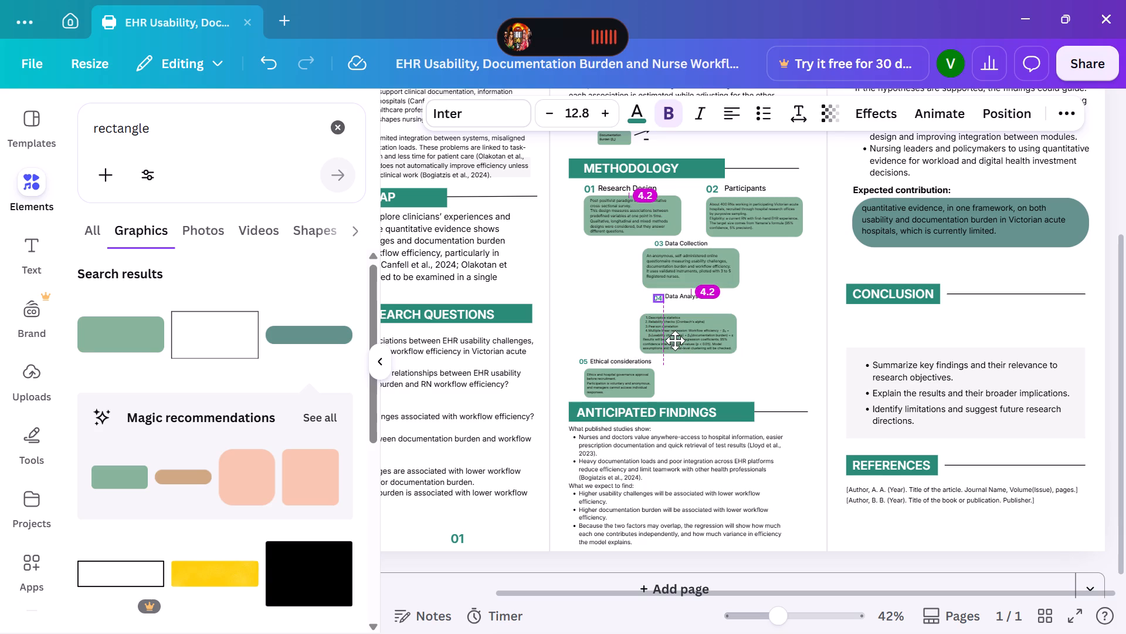
pyautogui.moveTo(675, 340); pyautogui.dragTo(676, 339)
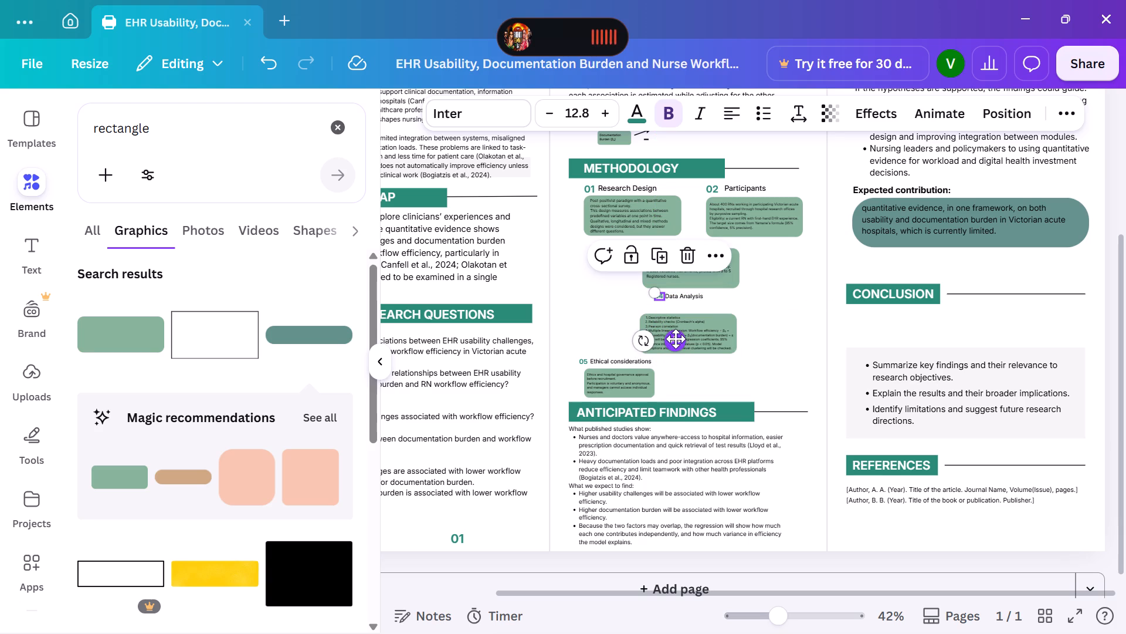
# Move the green Data Analysis box and its text up, directly beneath the "Data Analysis" label.
pyautogui.click(734, 346)
pyautogui.moveTo(734, 346); pyautogui.dragTo(734, 342)
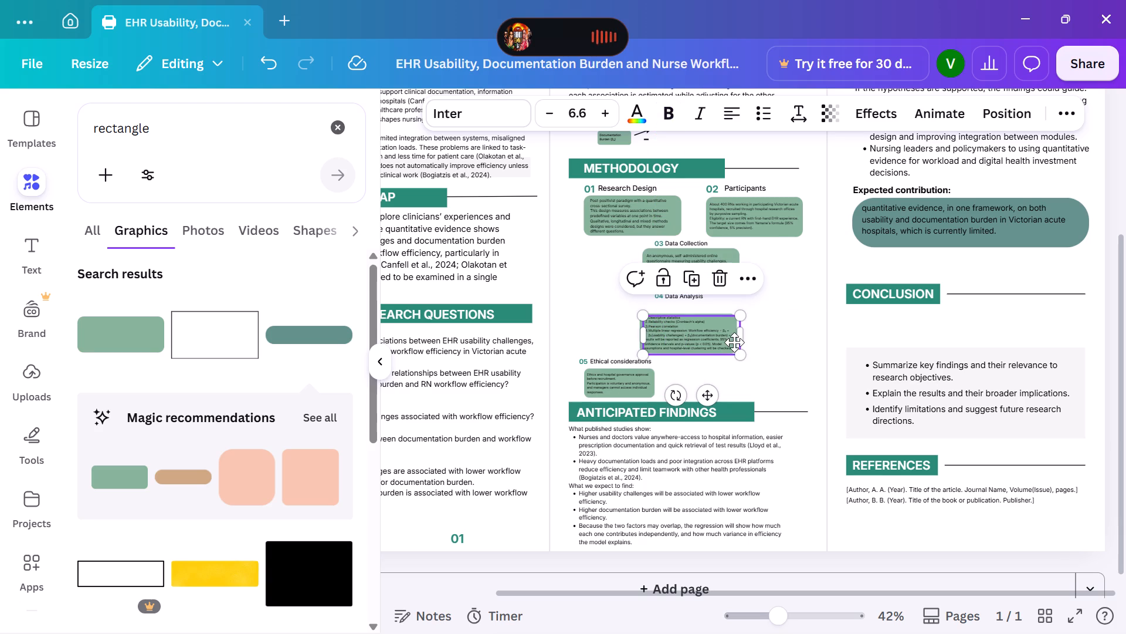
pyautogui.moveTo(734, 342); pyautogui.dragTo(736, 336)
pyautogui.click(725, 351)
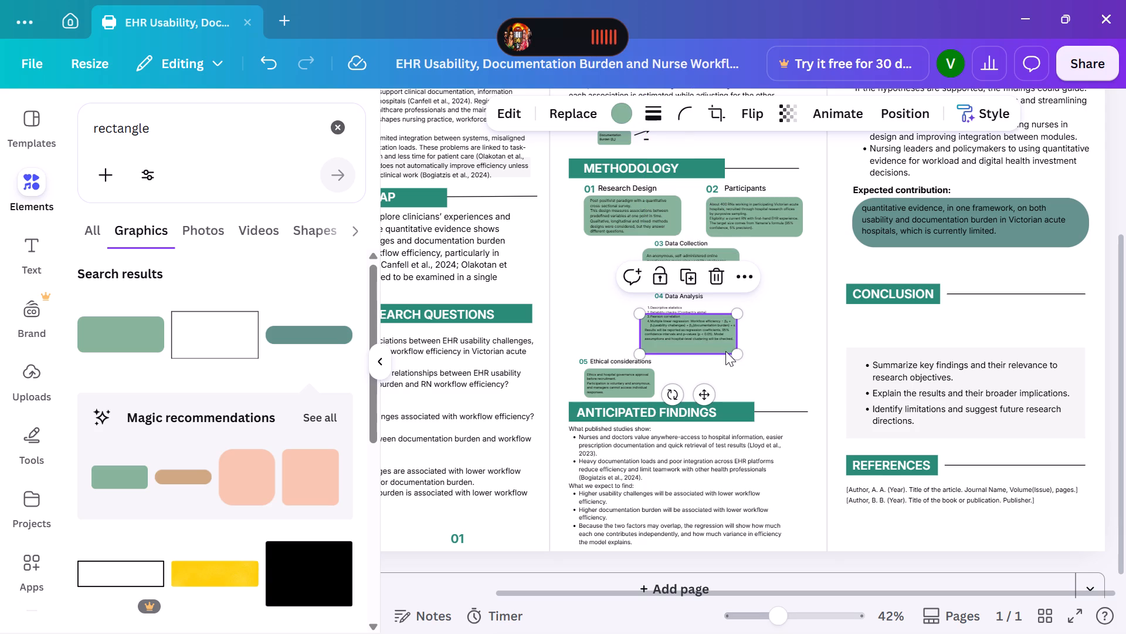
pyautogui.moveTo(725, 351); pyautogui.dragTo(725, 338)
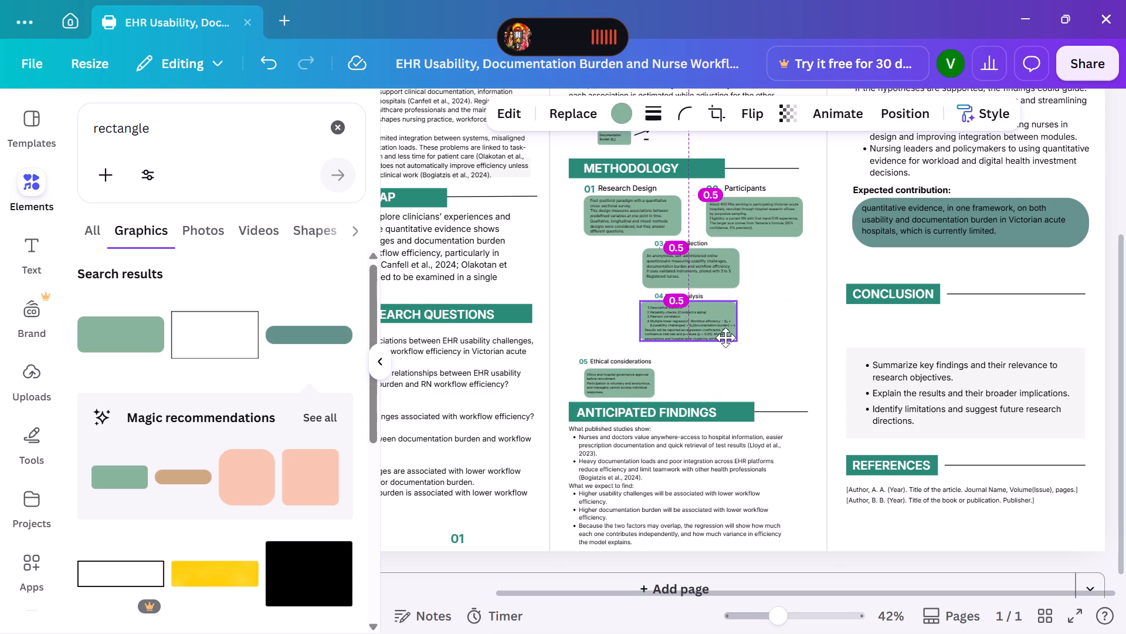
pyautogui.moveTo(725, 338); pyautogui.dragTo(726, 341)
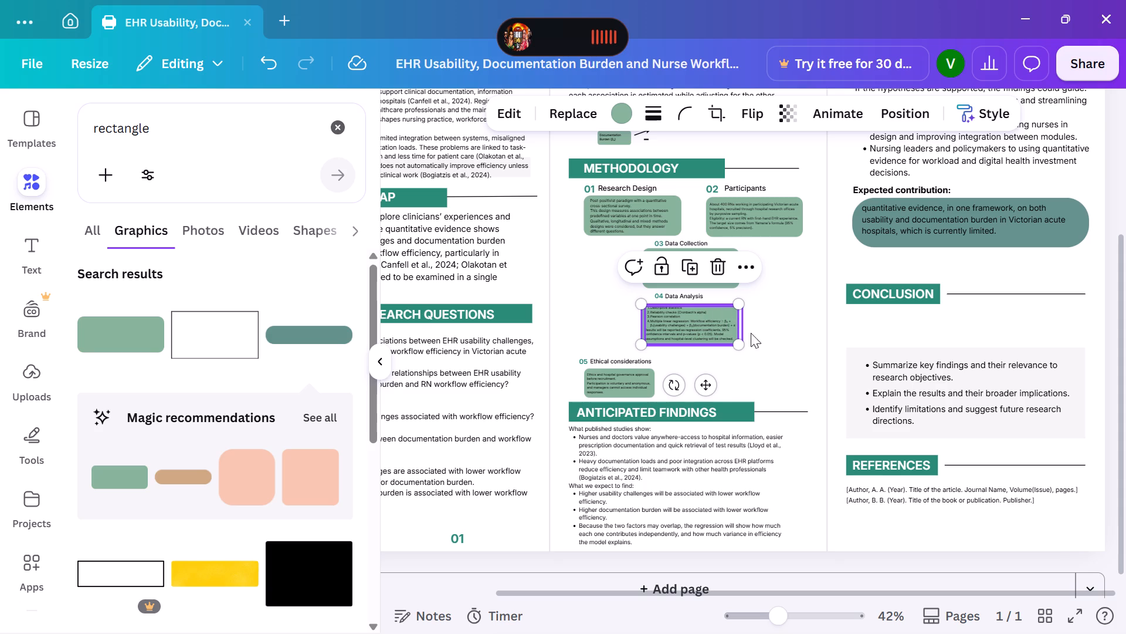
pyautogui.click(764, 350)
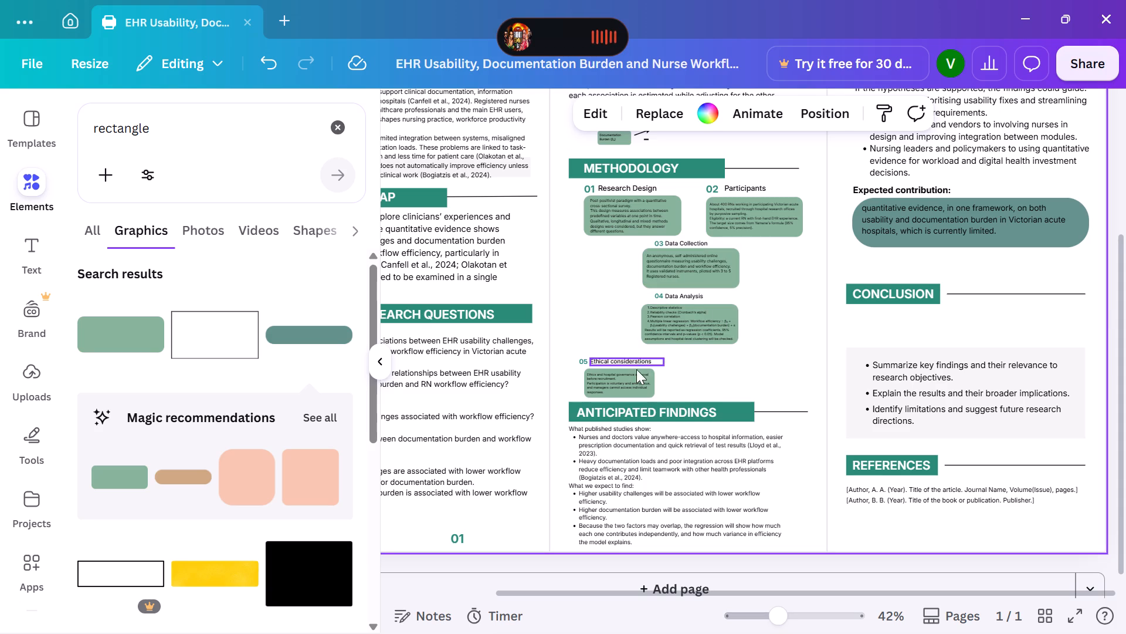
# Move the "Ethical considerations" label and its number 05 up, just below the level of the Data Analysis box.
pyautogui.click(630, 360)
pyautogui.moveTo(630, 360); pyautogui.dragTo(630, 351)
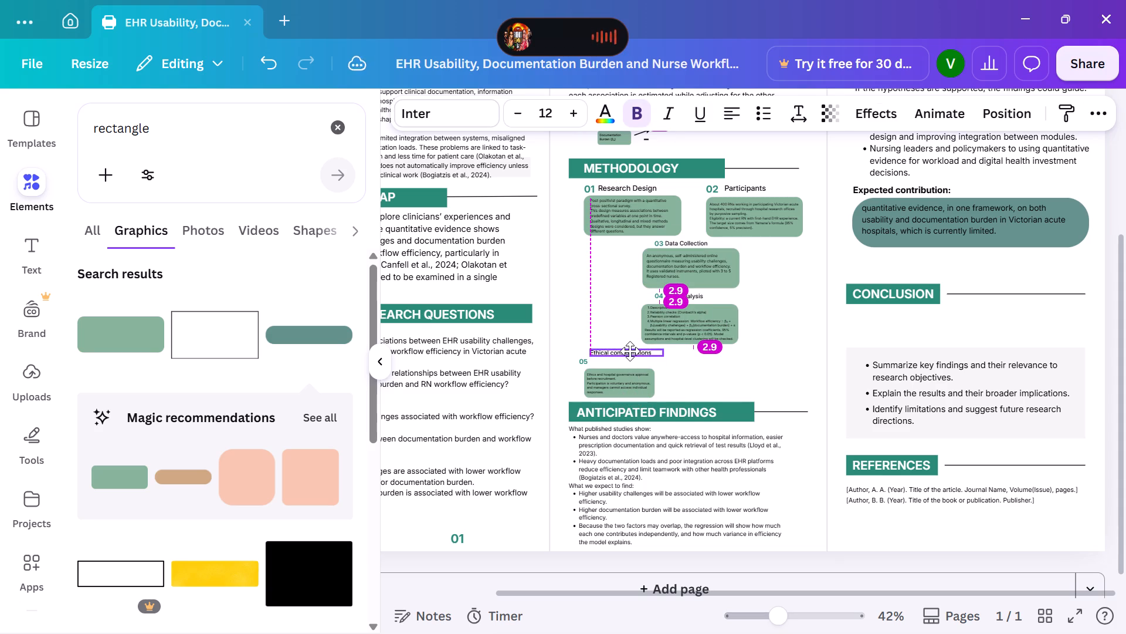
pyautogui.moveTo(630, 351); pyautogui.dragTo(630, 348)
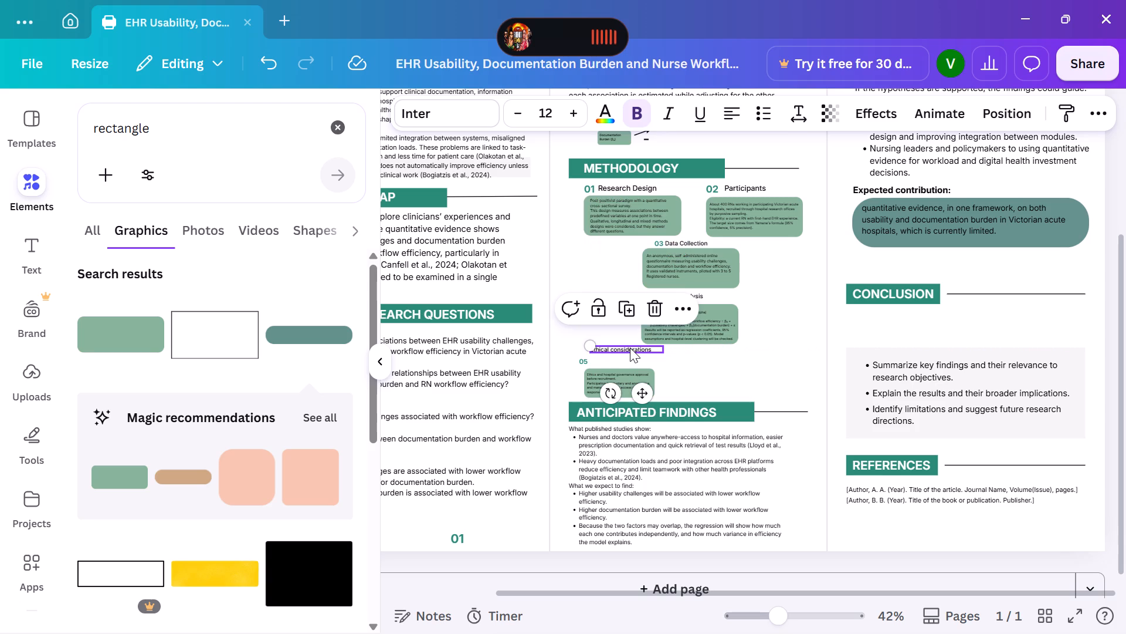
pyautogui.click(579, 363)
pyautogui.click(579, 363)
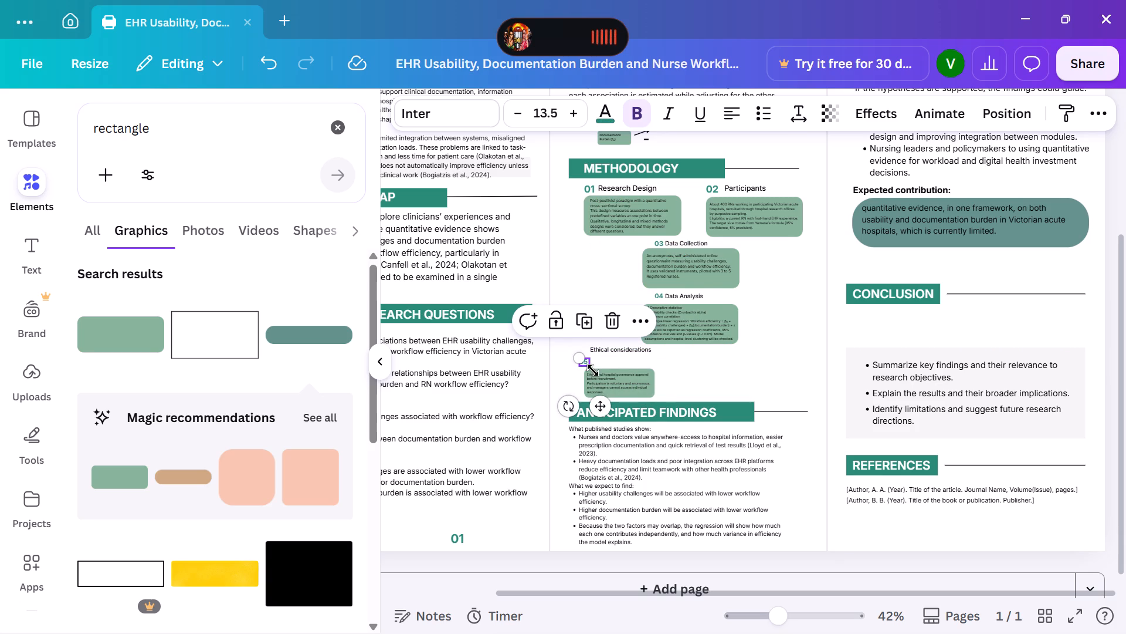
pyautogui.moveTo(598, 403); pyautogui.dragTo(598, 393)
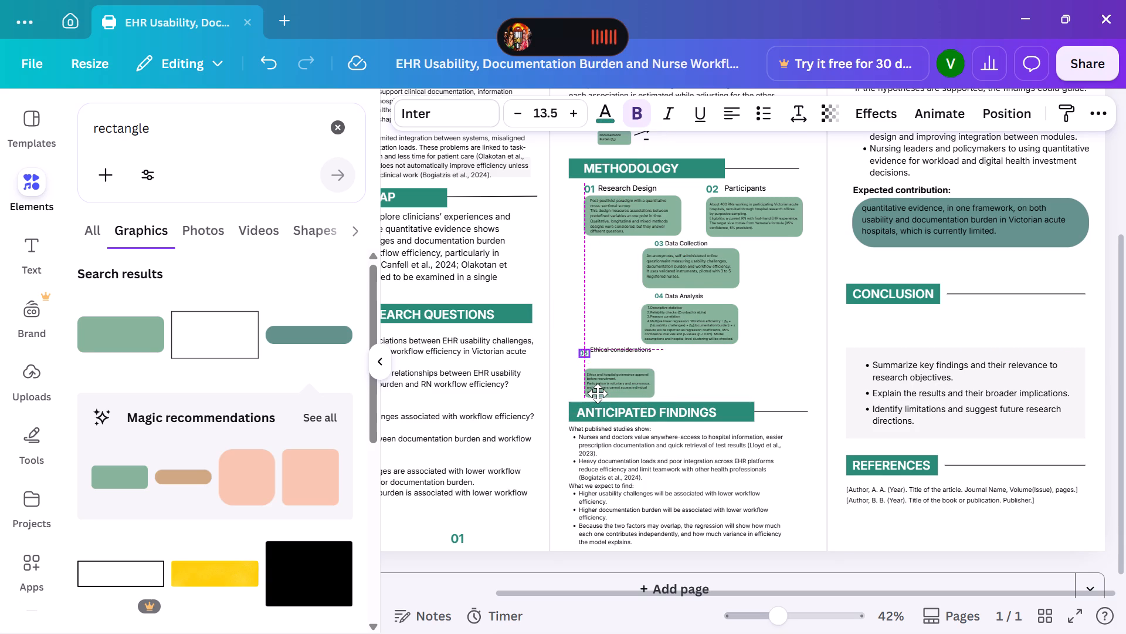
pyautogui.moveTo(598, 393); pyautogui.dragTo(598, 393)
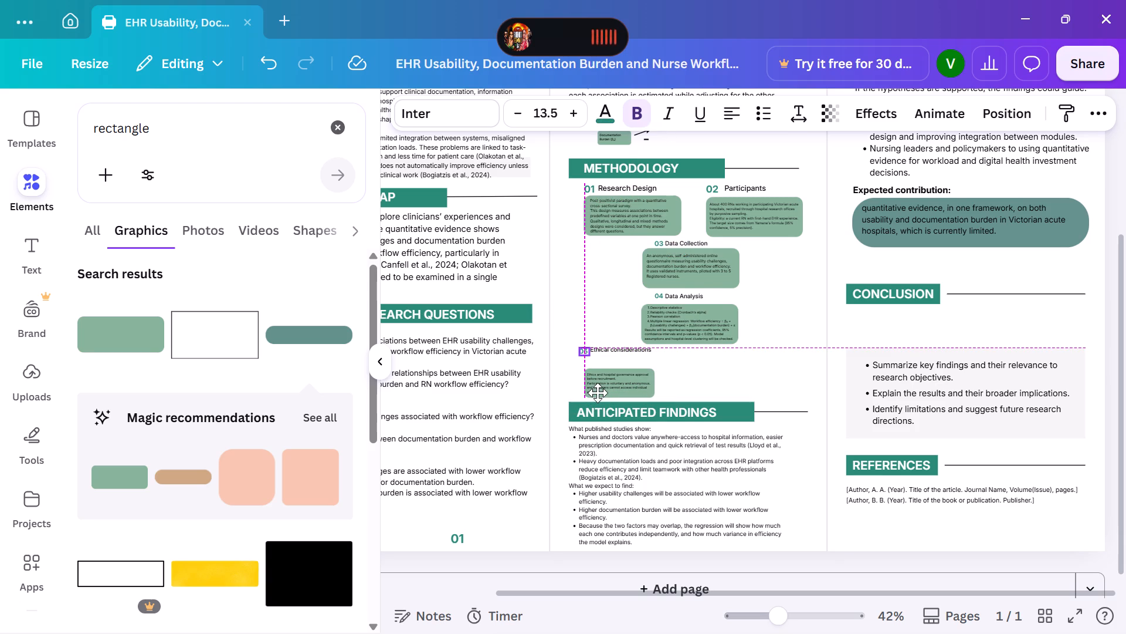
pyautogui.moveTo(598, 393); pyautogui.dragTo(598, 392)
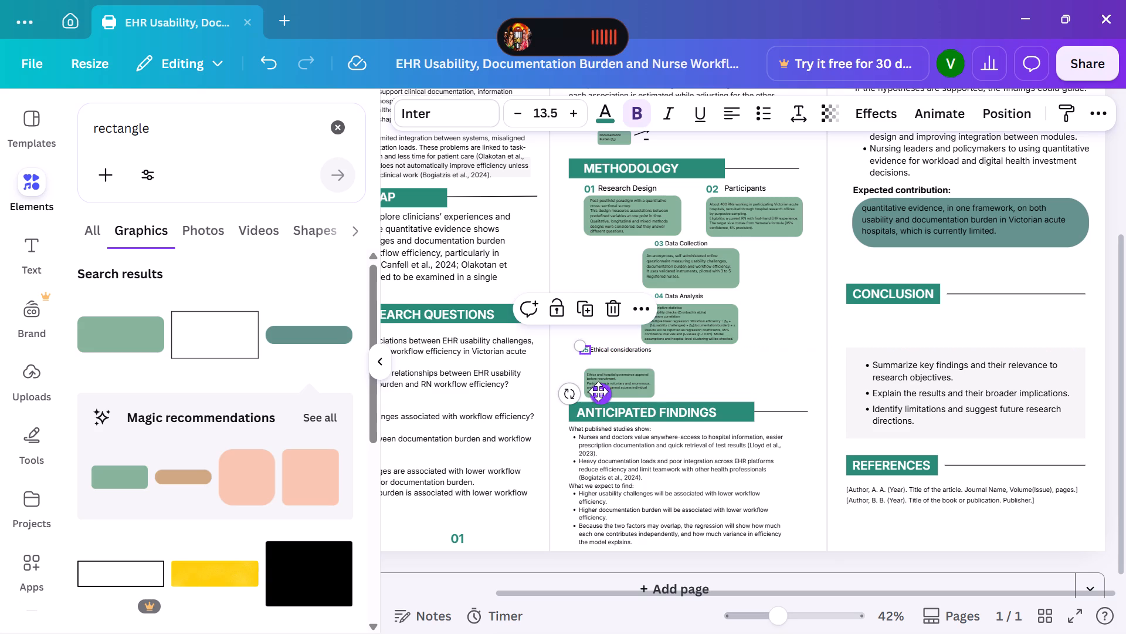
# Move the green Ethical considerations box and its text up, directly beneath the "Ethical considerations" label.
pyautogui.click(640, 396)
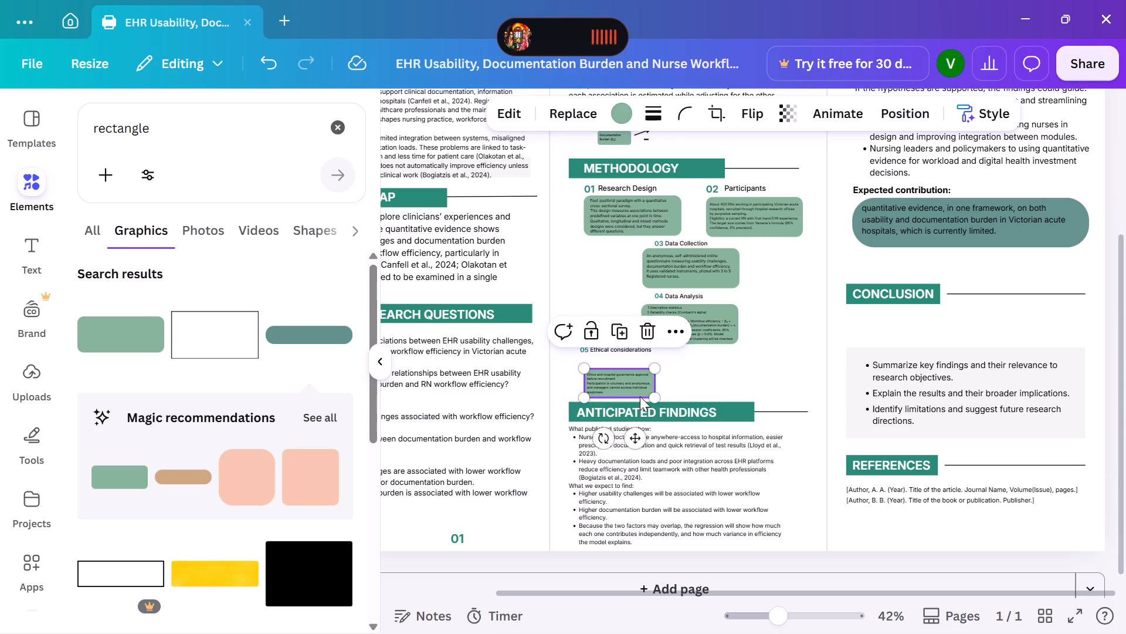
pyautogui.moveTo(640, 396); pyautogui.dragTo(640, 383)
pyautogui.click(630, 388)
pyautogui.moveTo(630, 388); pyautogui.dragTo(630, 373)
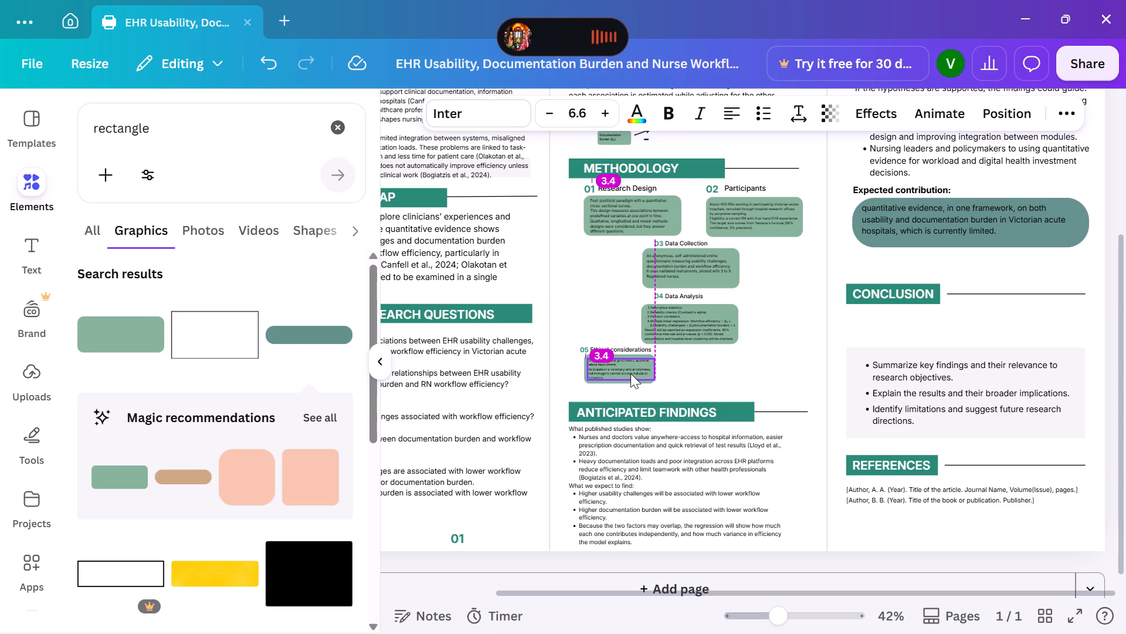
# Move the green bar of the "Anticipated Findings" heading up beneath the Ethical considerations box and level its attached line with it.
pyautogui.click(716, 403)
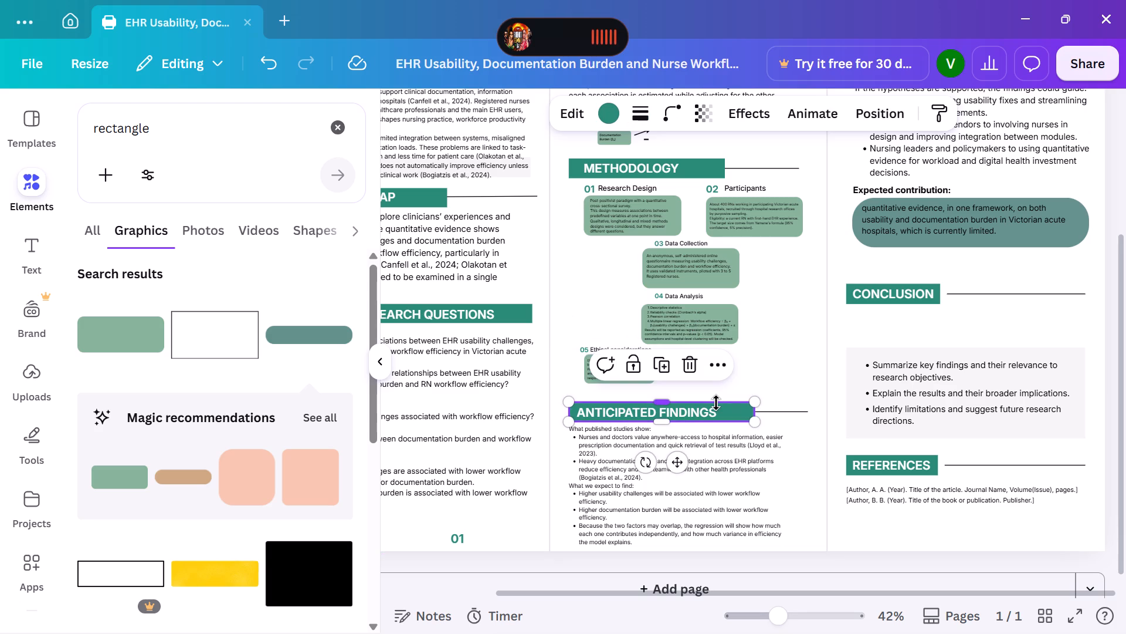
pyautogui.click(716, 403)
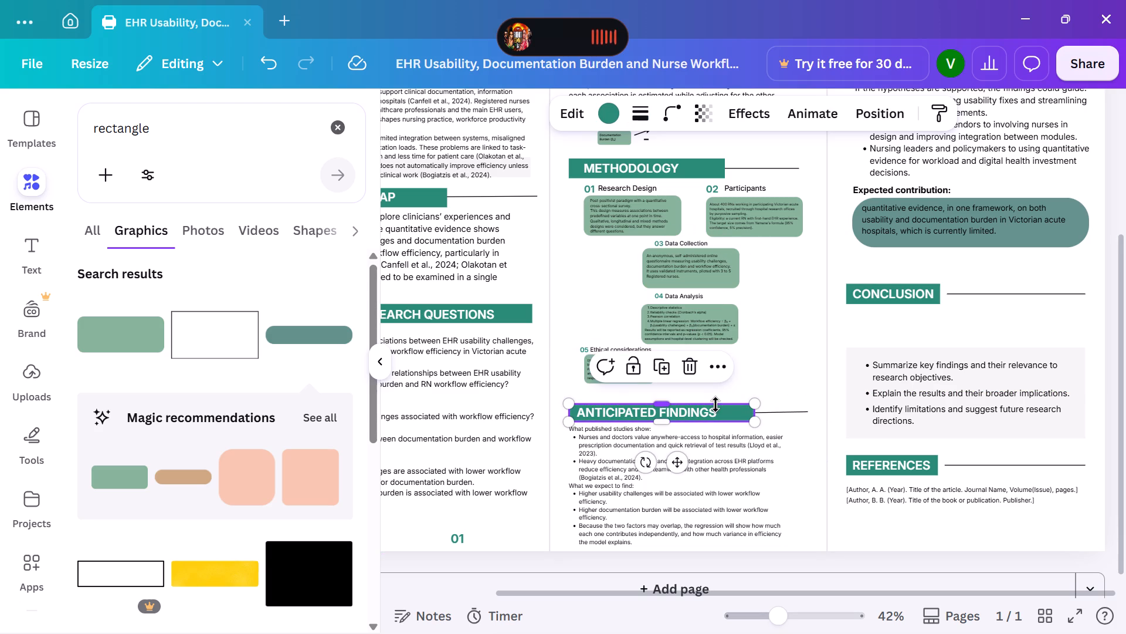
pyautogui.moveTo(678, 464); pyautogui.dragTo(678, 456)
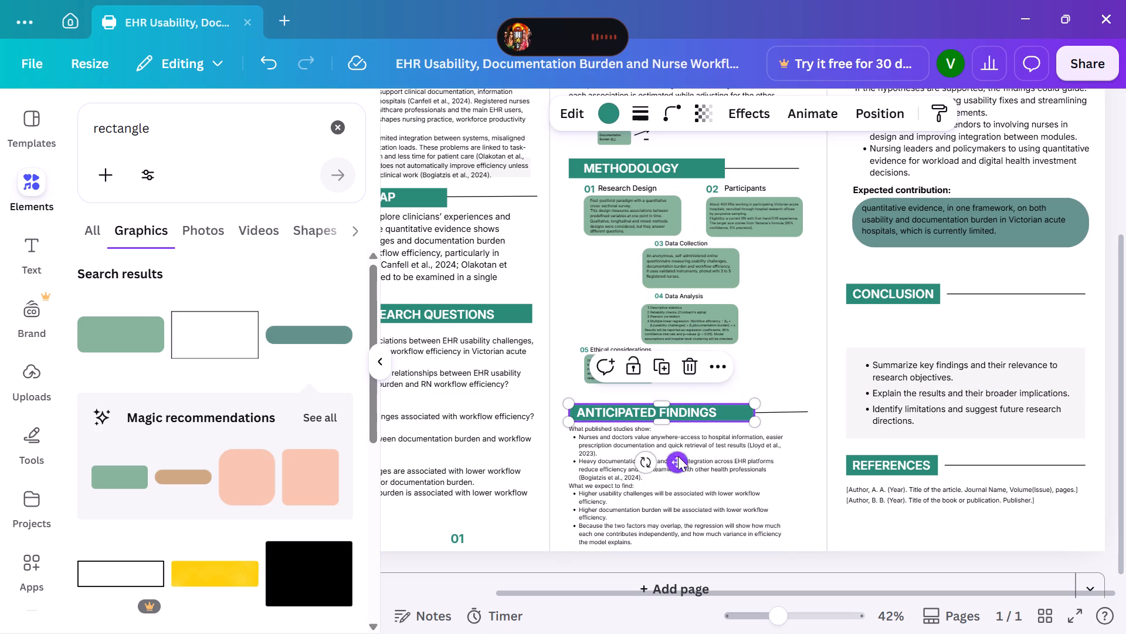
pyautogui.moveTo(678, 456); pyautogui.dragTo(678, 452)
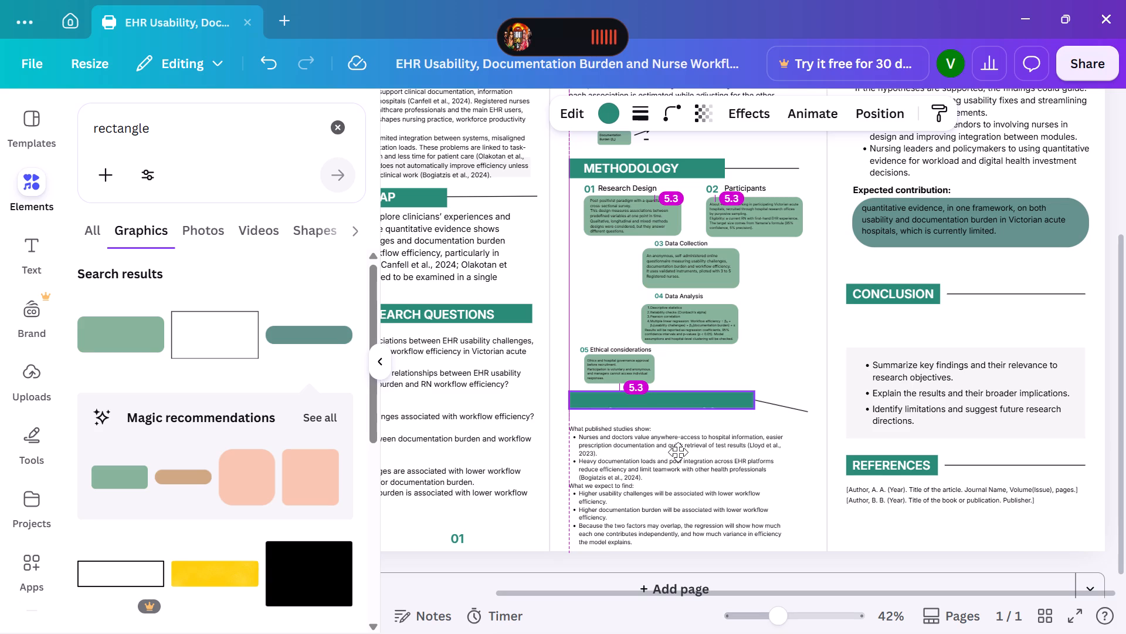
pyautogui.moveTo(678, 452); pyautogui.dragTo(678, 448)
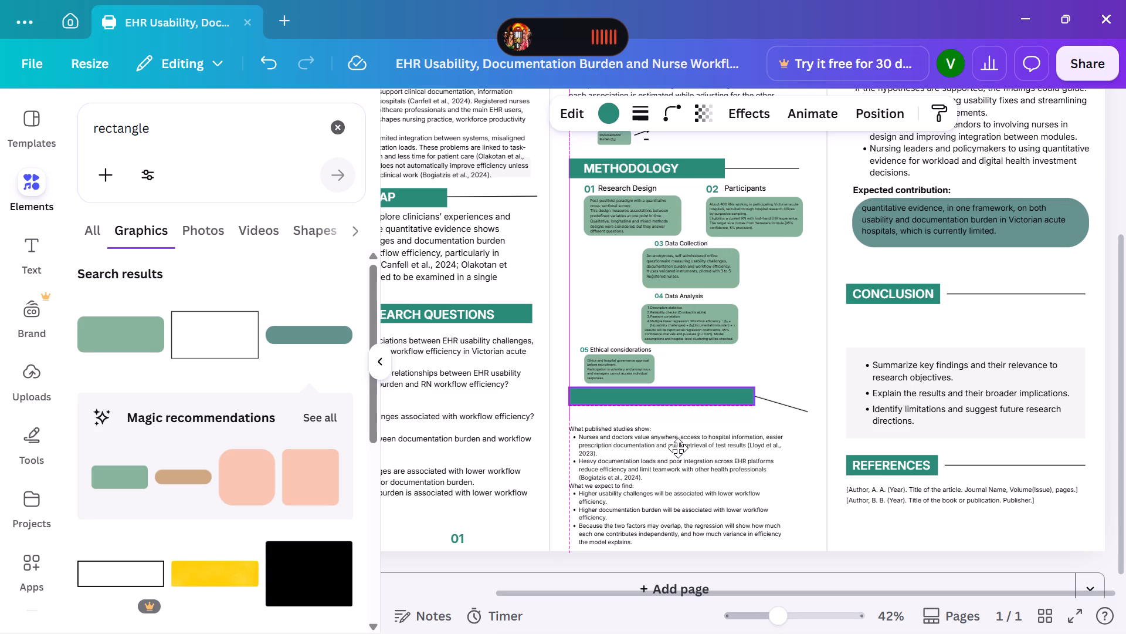
pyautogui.click(784, 398)
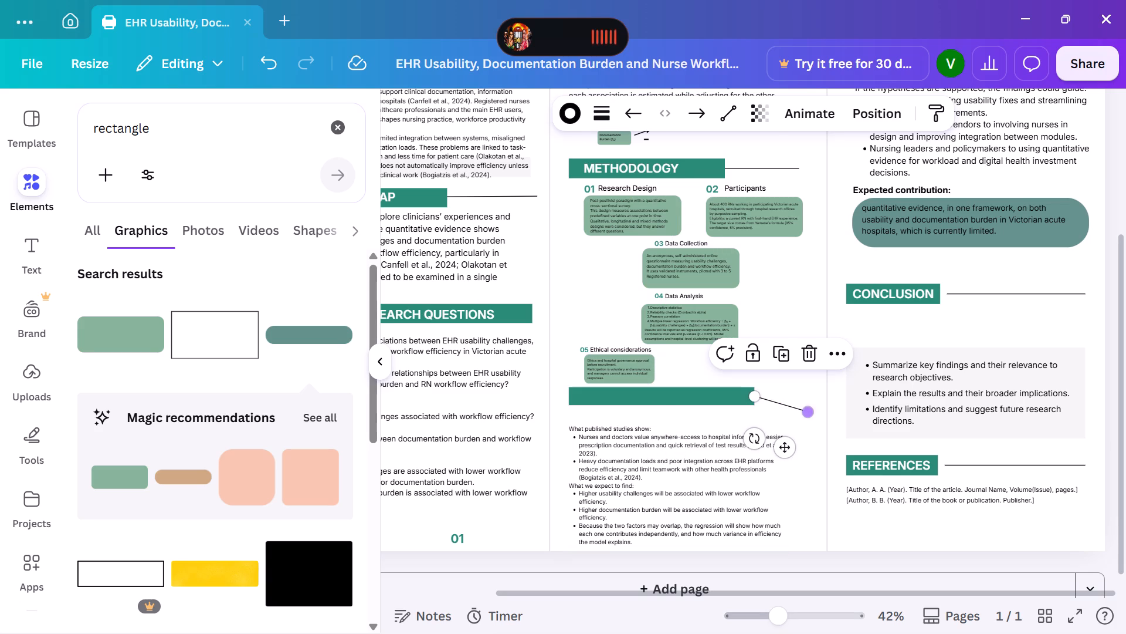
pyautogui.moveTo(806, 407); pyautogui.dragTo(808, 400)
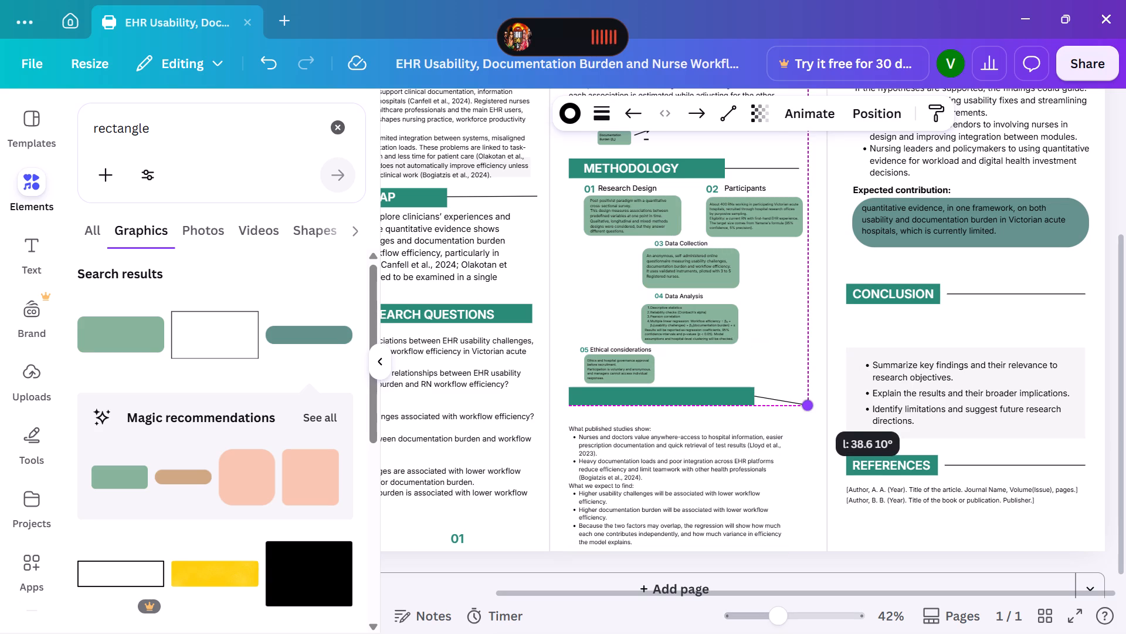
pyautogui.moveTo(808, 400); pyautogui.dragTo(808, 390)
# Move the Anticipated Findings body text up beneath its heading bar and set its font size to 13.
pyautogui.click(650, 451)
pyautogui.moveTo(650, 451); pyautogui.dragTo(650, 435)
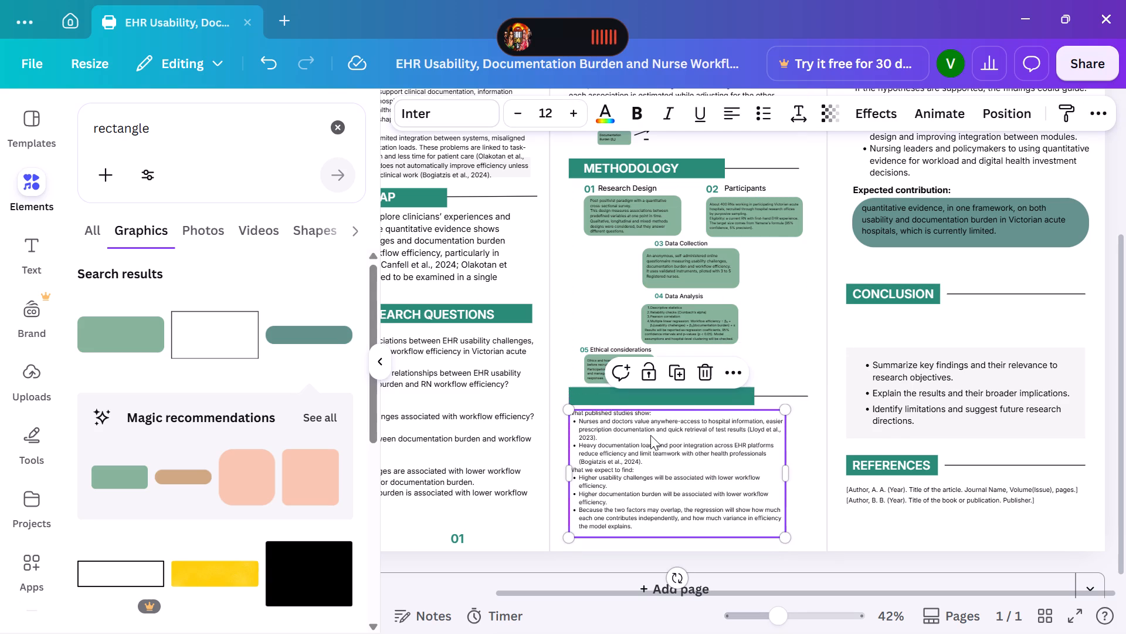
pyautogui.click(570, 107)
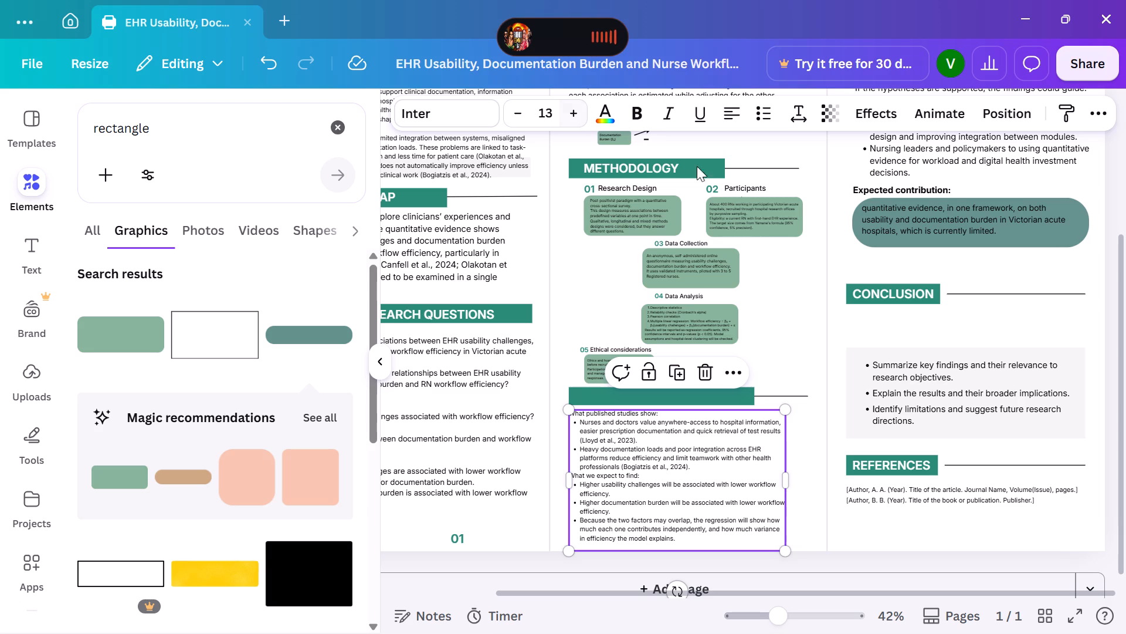
pyautogui.click(808, 231)
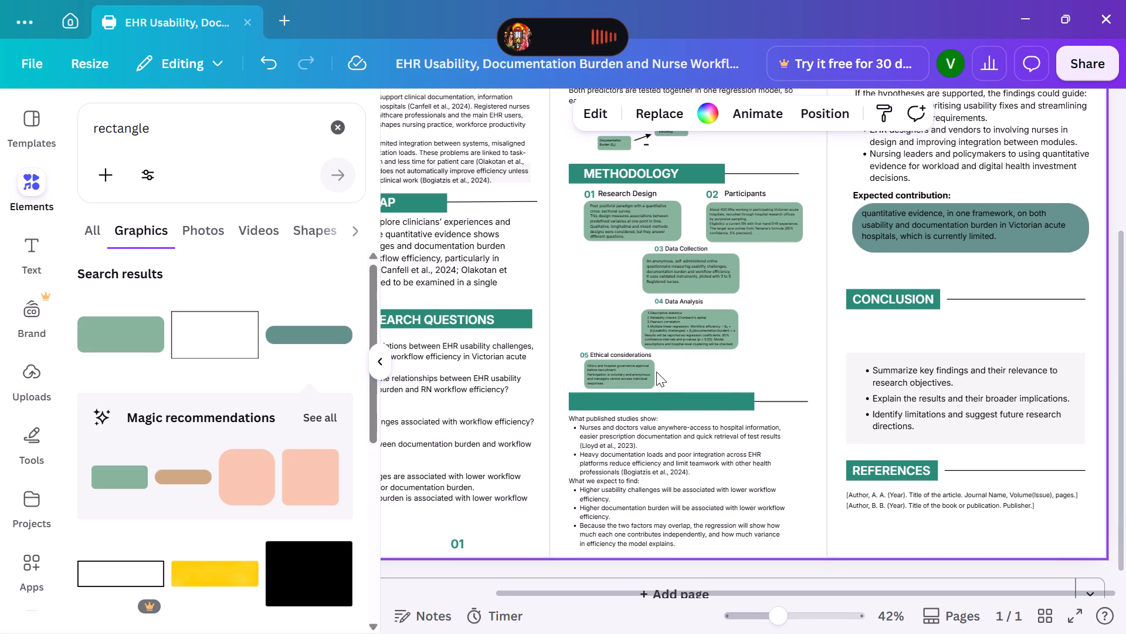
# Enlarge the green Ethical considerations box slightly and move it across to sit beneath the Data Analysis box.
pyautogui.click(582, 377)
pyautogui.click(652, 386)
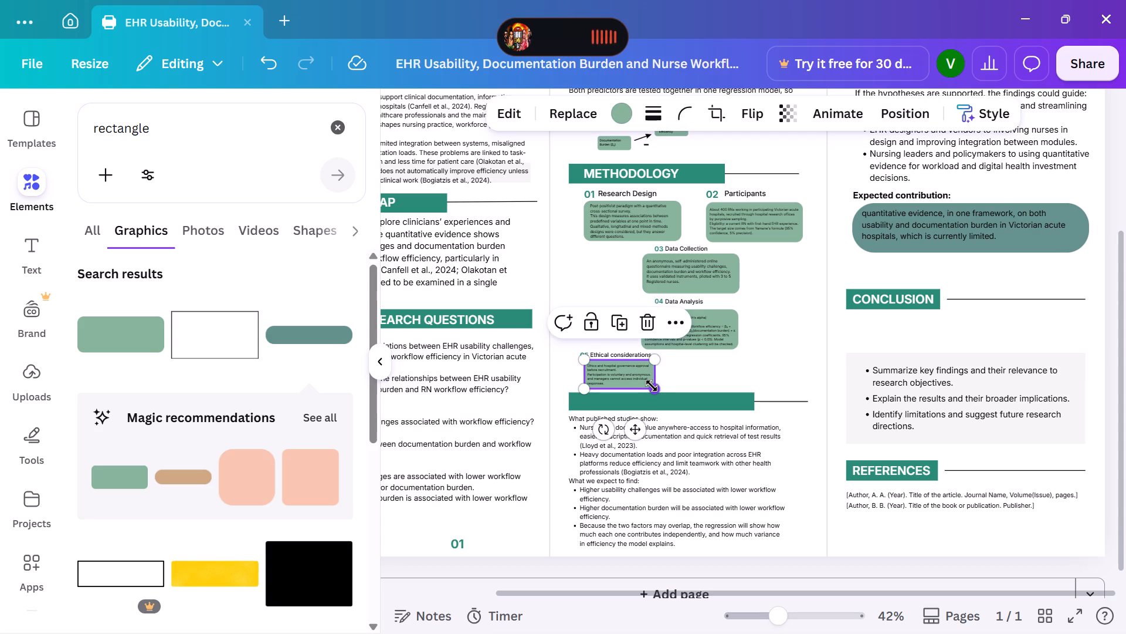
pyautogui.moveTo(652, 386); pyautogui.dragTo(649, 401)
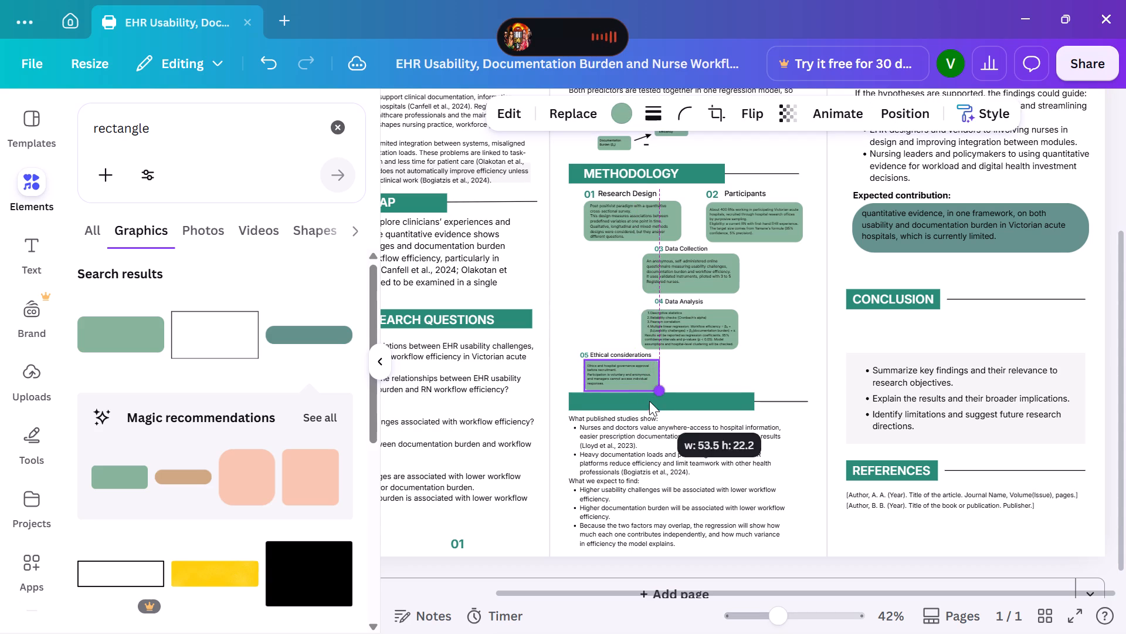
pyautogui.moveTo(635, 428); pyautogui.dragTo(646, 426)
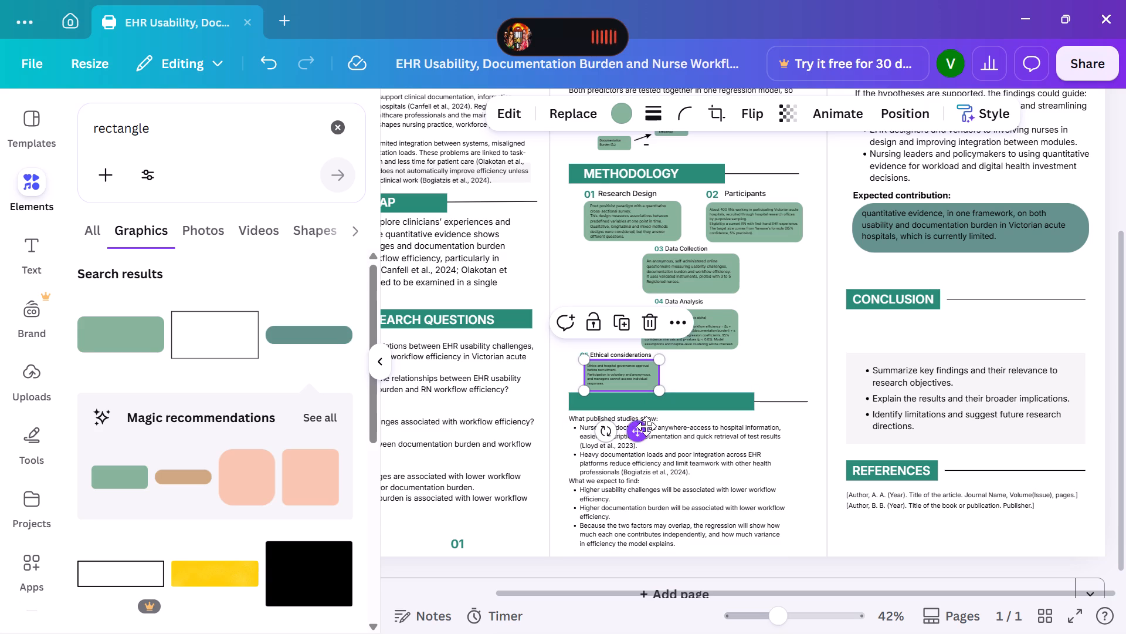
pyautogui.moveTo(646, 426); pyautogui.dragTo(696, 426)
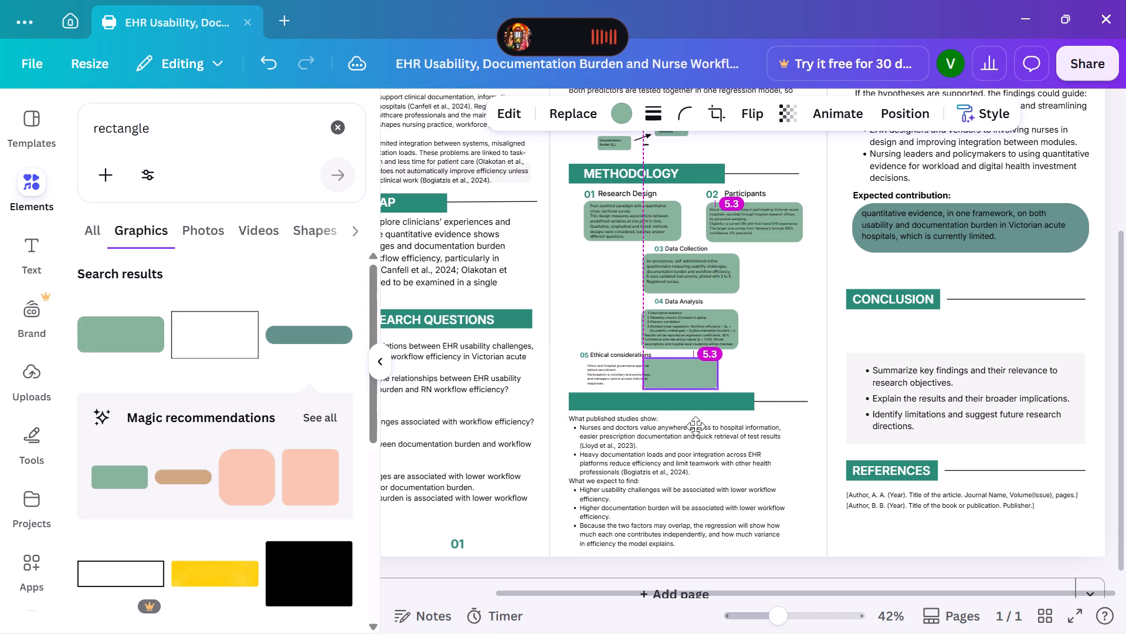
pyautogui.moveTo(696, 426); pyautogui.dragTo(700, 426)
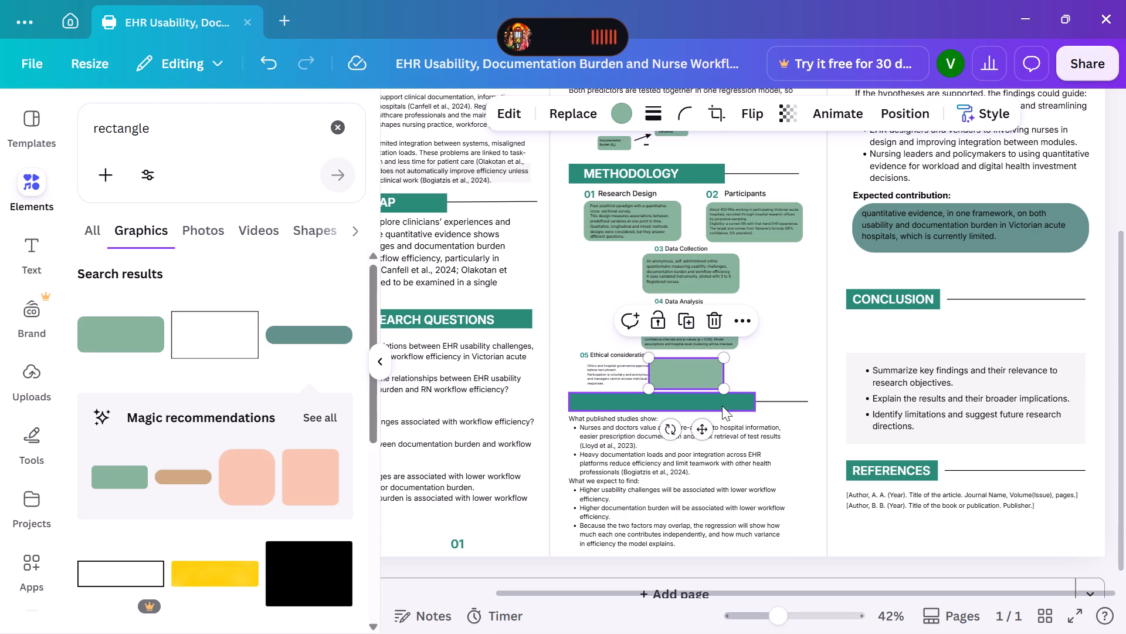
pyautogui.moveTo(723, 390); pyautogui.dragTo(732, 390)
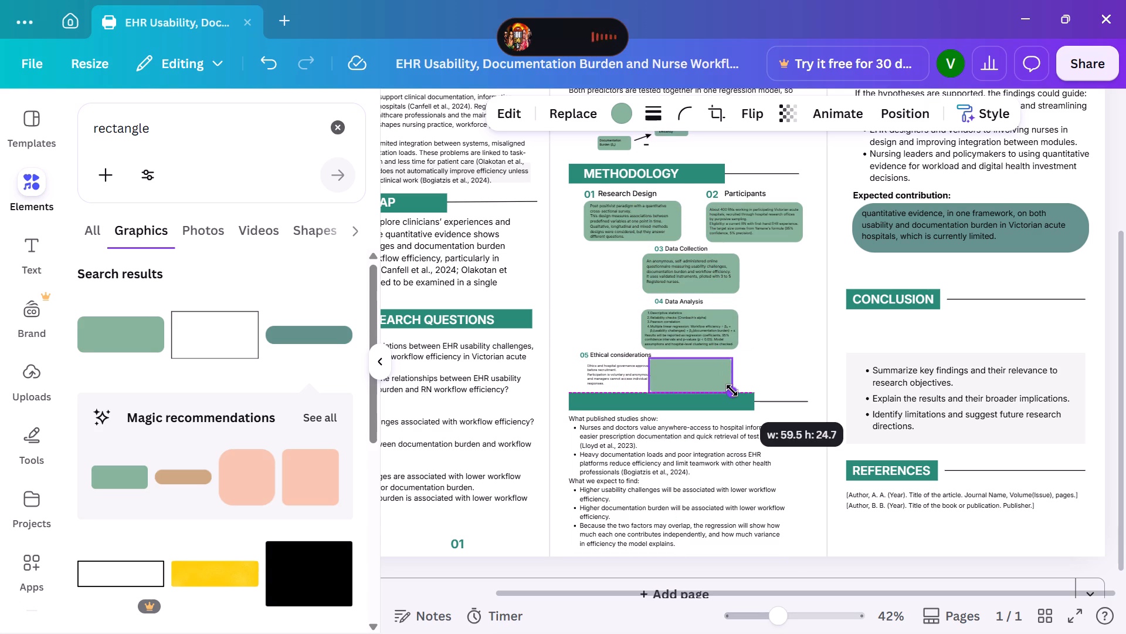
pyautogui.moveTo(732, 390); pyautogui.dragTo(735, 387)
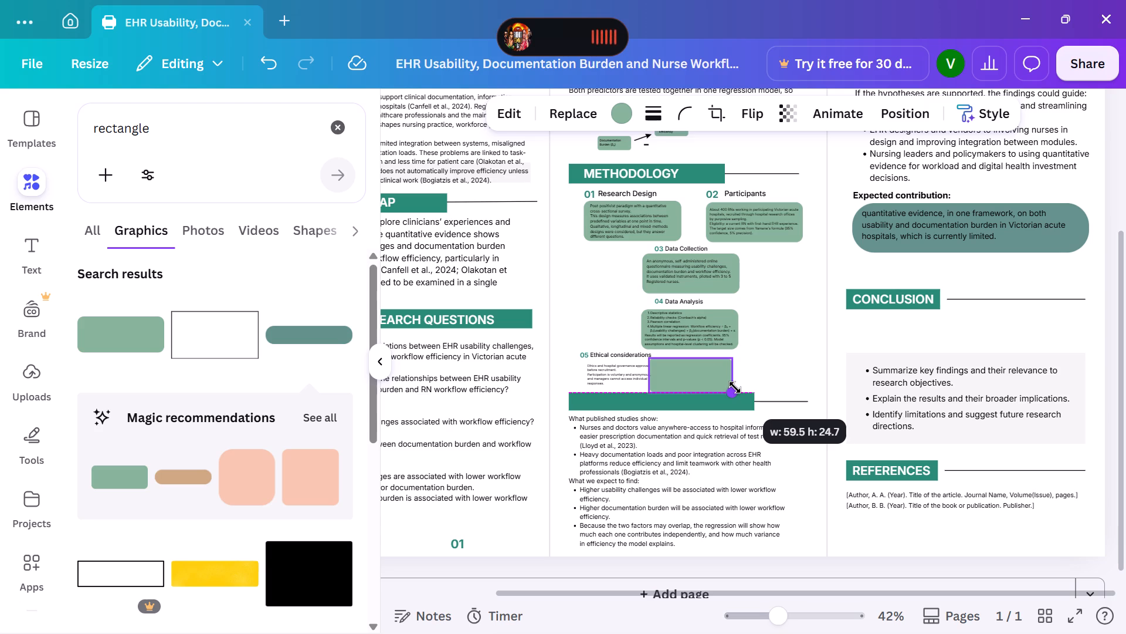
pyautogui.moveTo(735, 387); pyautogui.dragTo(732, 382)
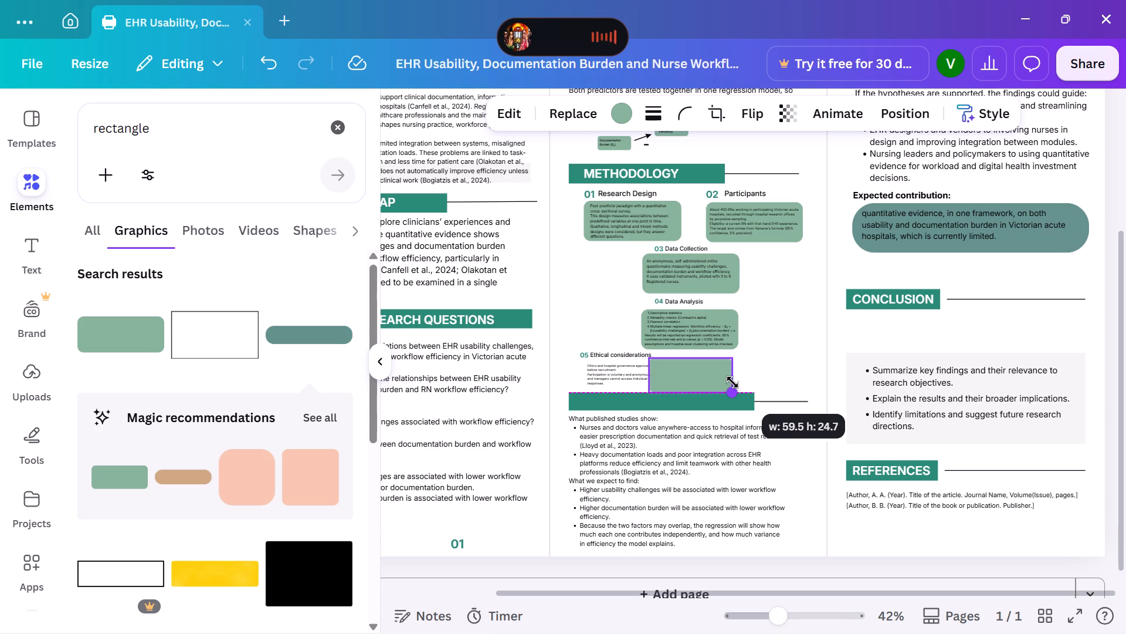
pyautogui.moveTo(732, 382); pyautogui.dragTo(730, 383)
# Move the ethics approval text onto the relocated Ethical considerations box and set its font size to 7.6.
pyautogui.click(615, 376)
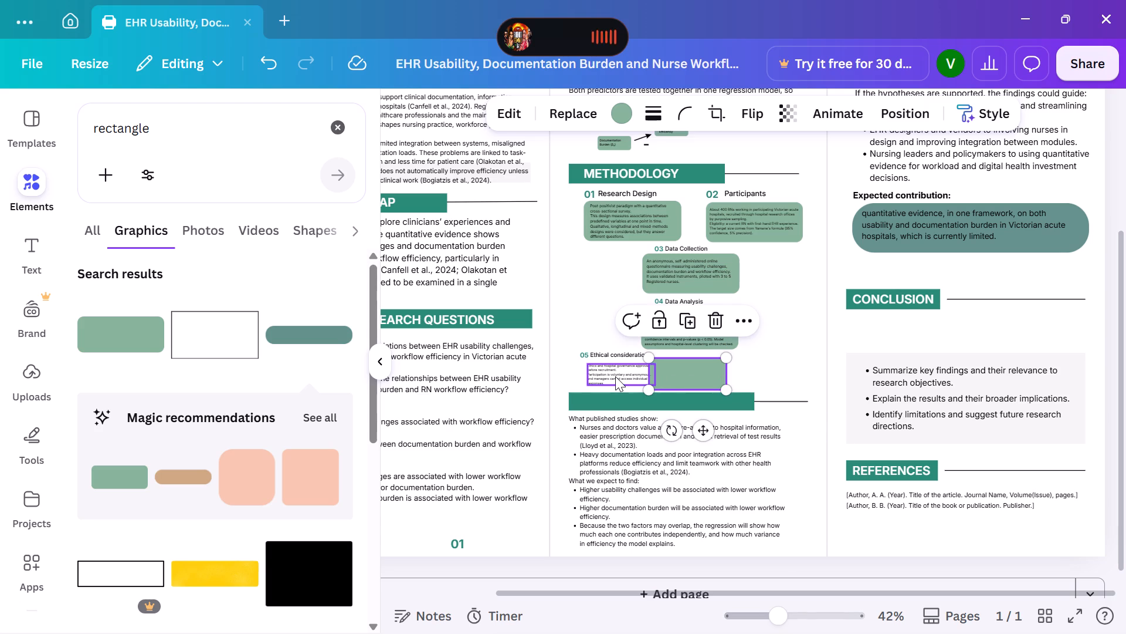
pyautogui.moveTo(615, 376); pyautogui.dragTo(681, 376)
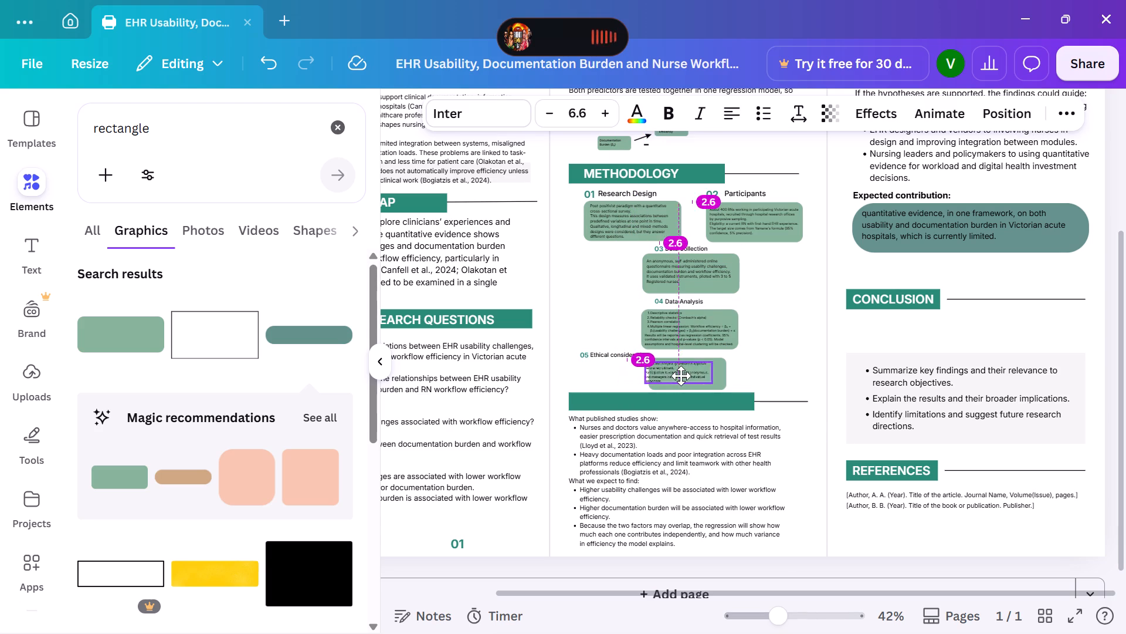
pyautogui.moveTo(681, 376); pyautogui.dragTo(684, 376)
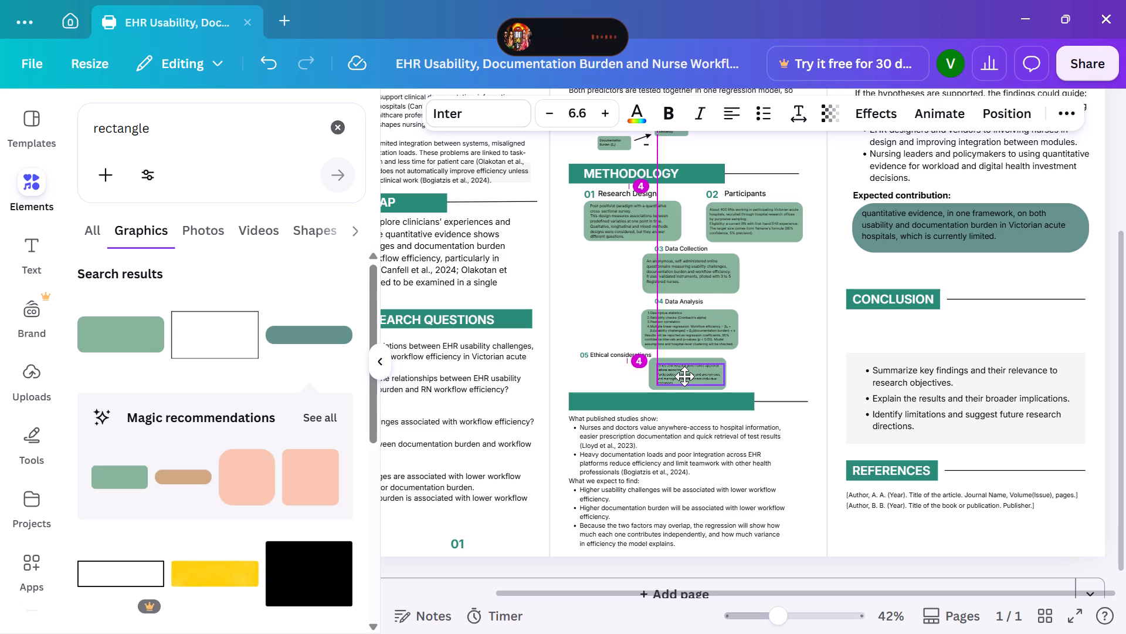
pyautogui.moveTo(684, 376); pyautogui.dragTo(682, 379)
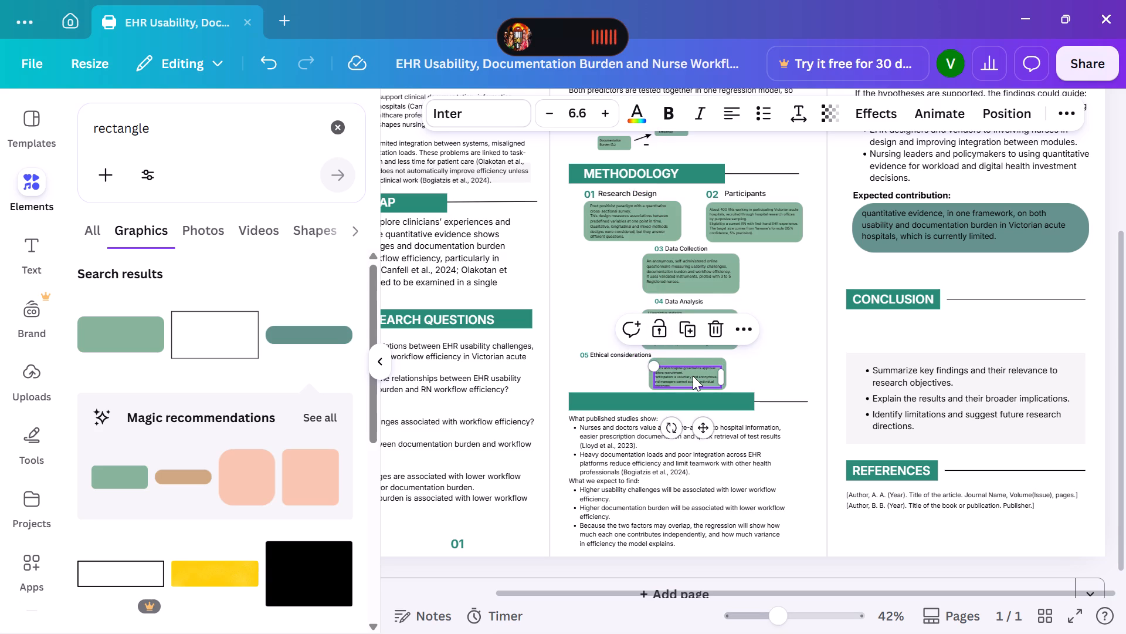
pyautogui.click(693, 376)
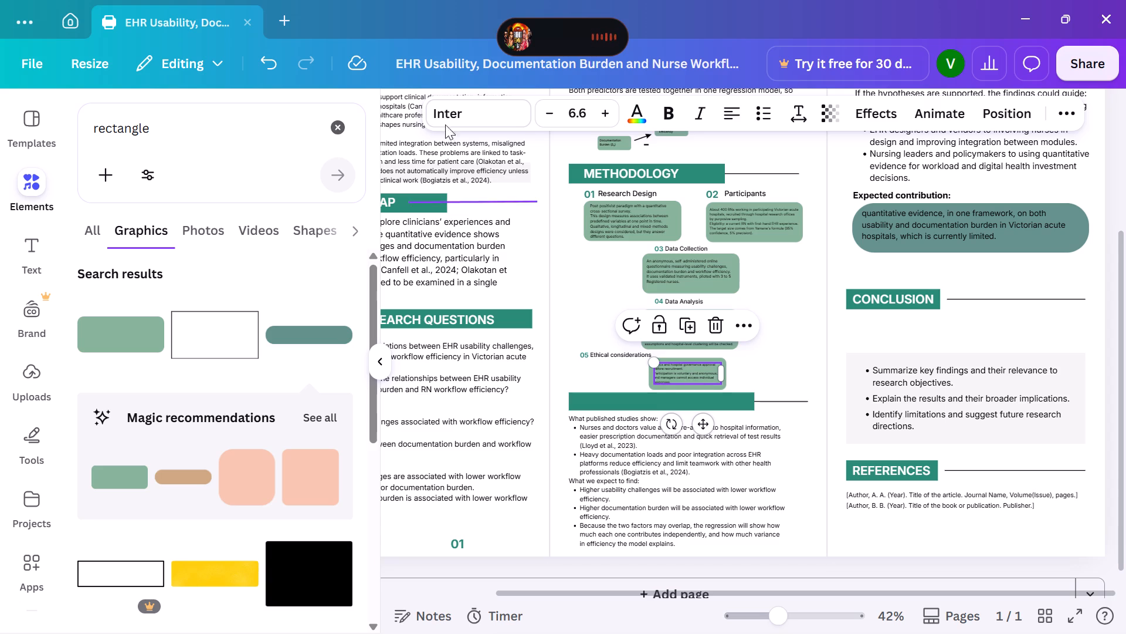
pyautogui.click(608, 110)
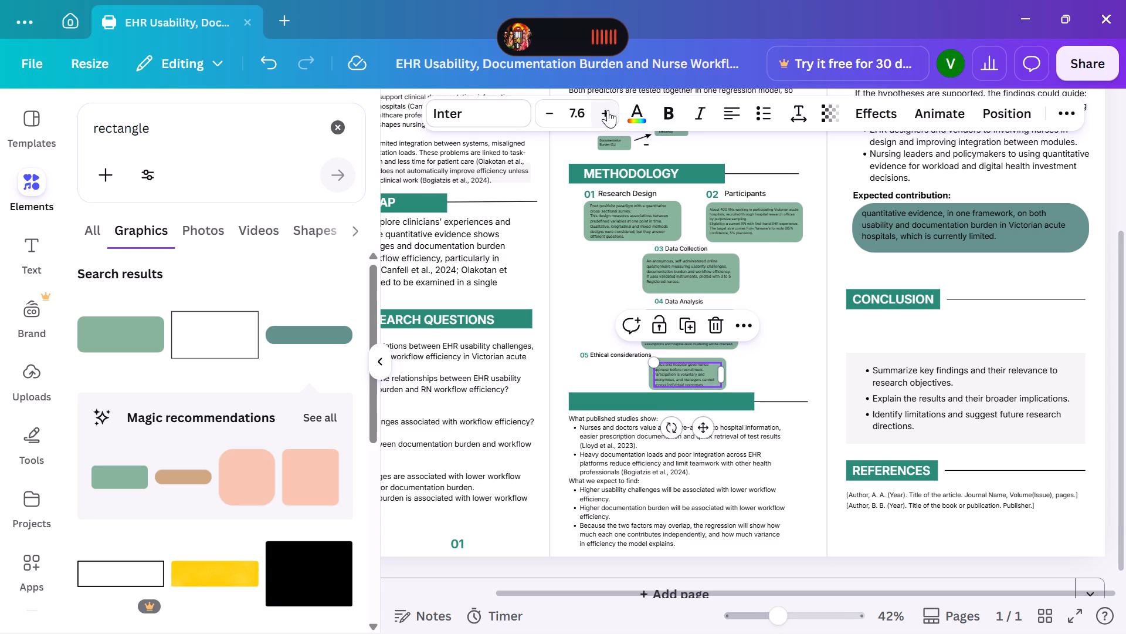
# Move the "Ethical considerations" label and its number 05 across to sit directly above their relocated green box.
pyautogui.click(603, 351)
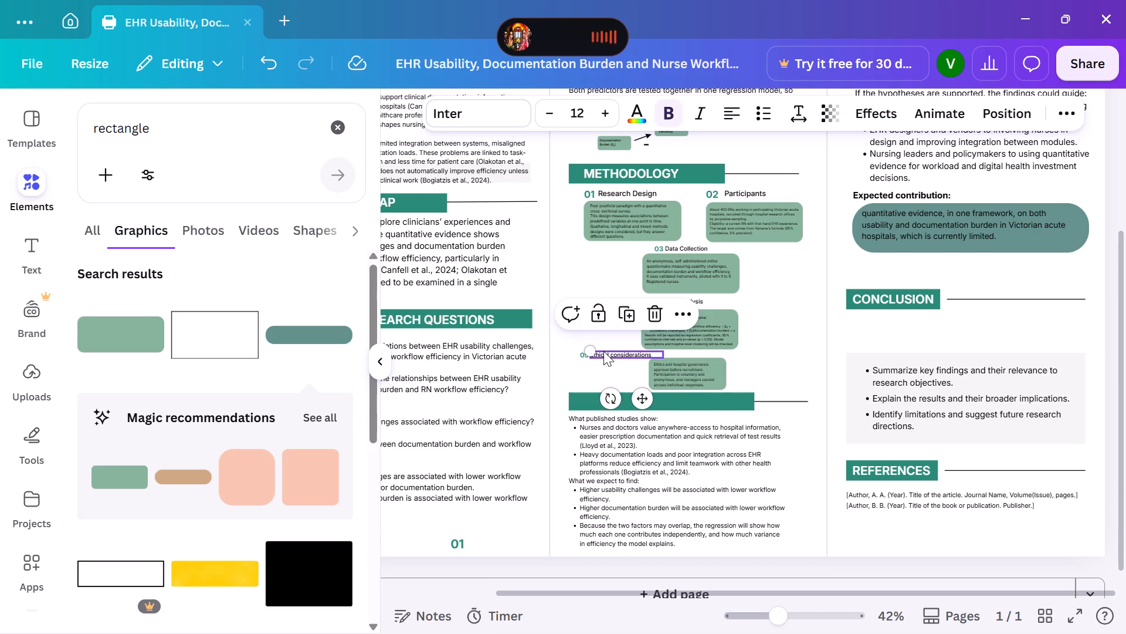
pyautogui.moveTo(603, 351); pyautogui.dragTo(654, 351)
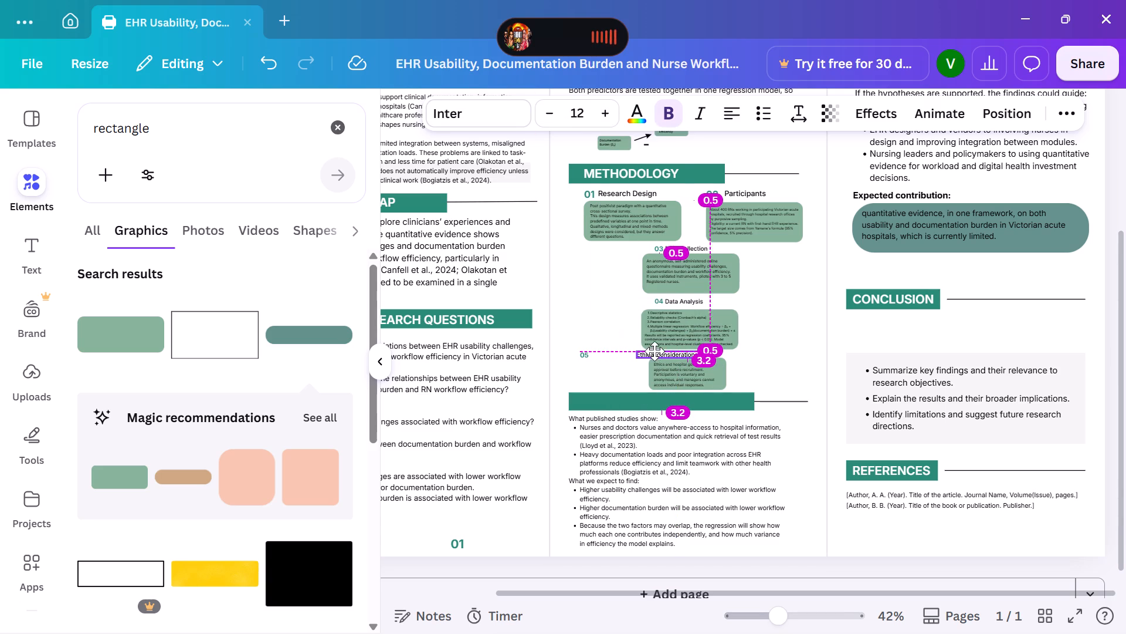
pyautogui.moveTo(654, 351); pyautogui.dragTo(670, 351)
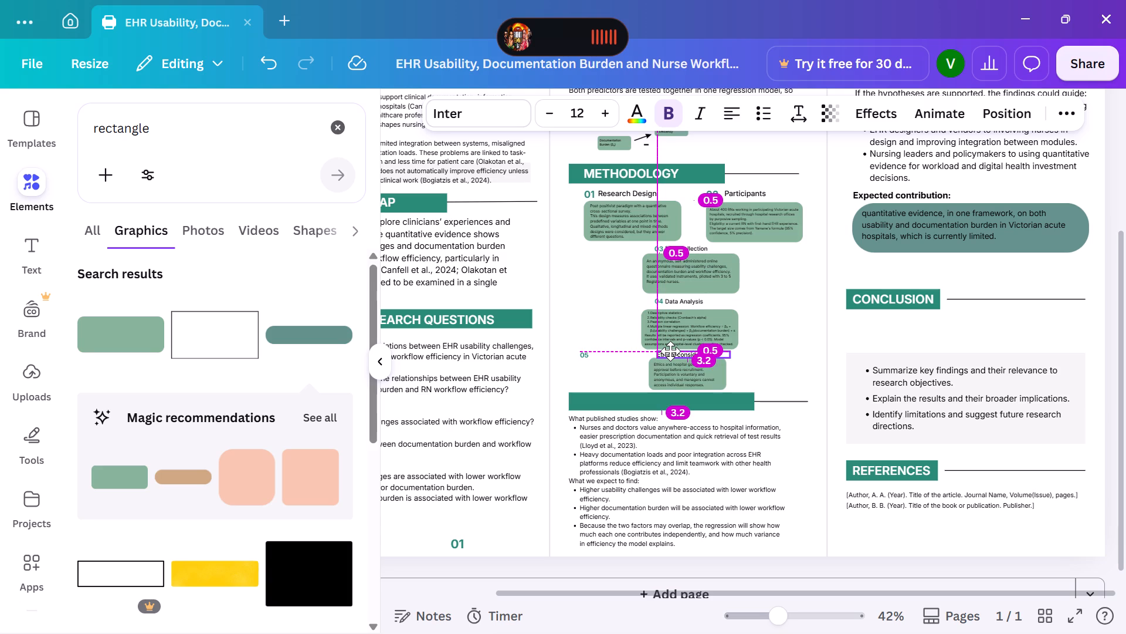
pyautogui.moveTo(670, 351); pyautogui.dragTo(676, 352)
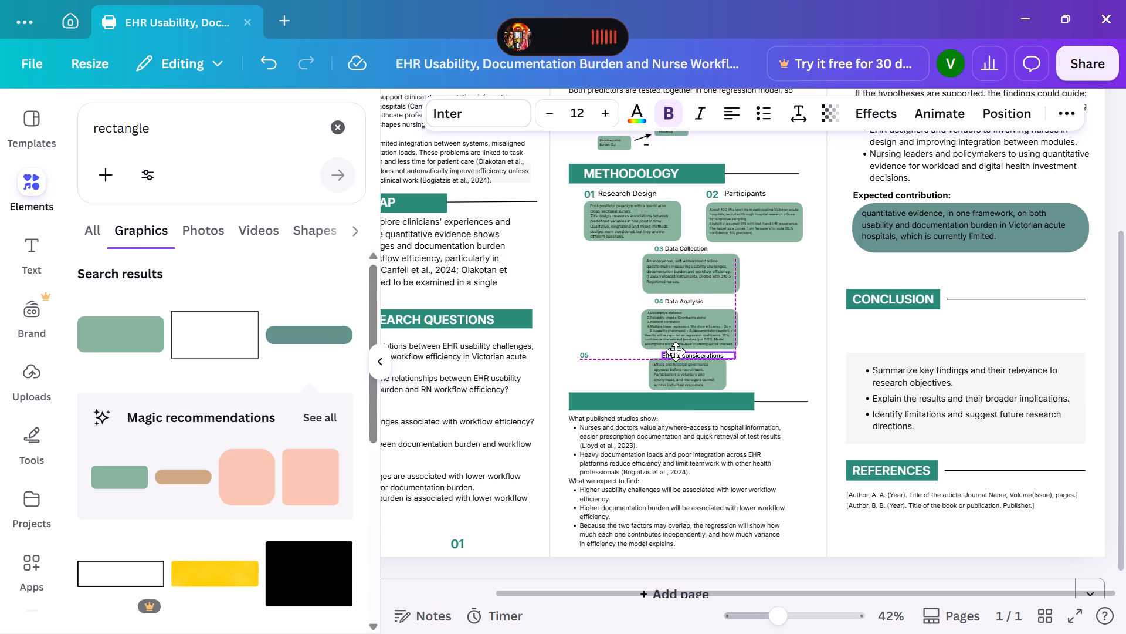
pyautogui.moveTo(676, 352); pyautogui.dragTo(676, 351)
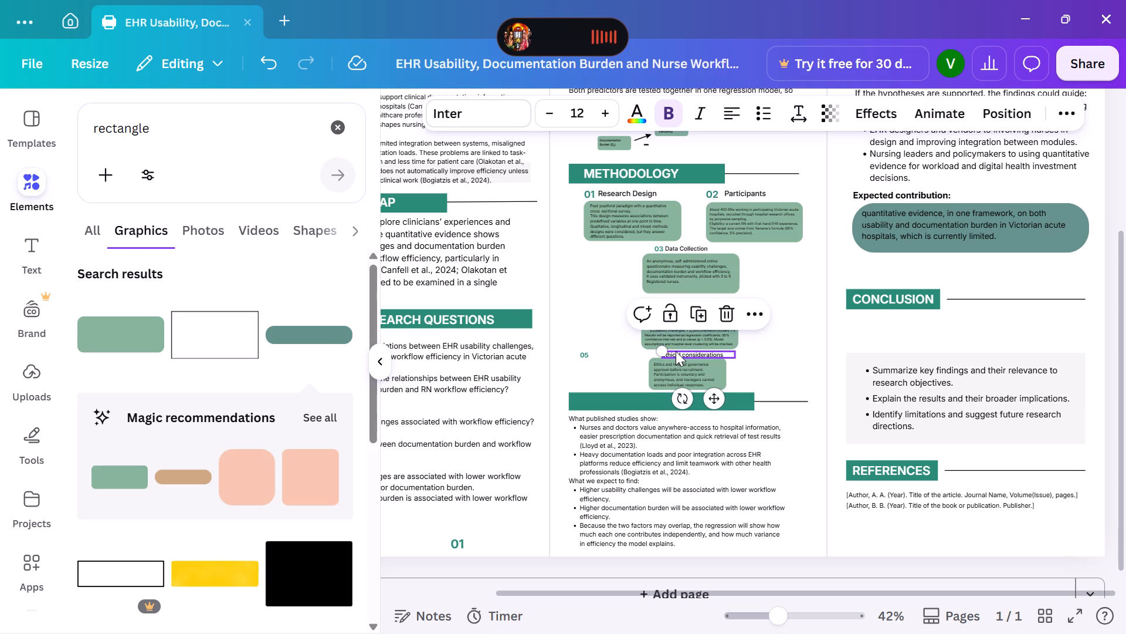
pyautogui.click(584, 350)
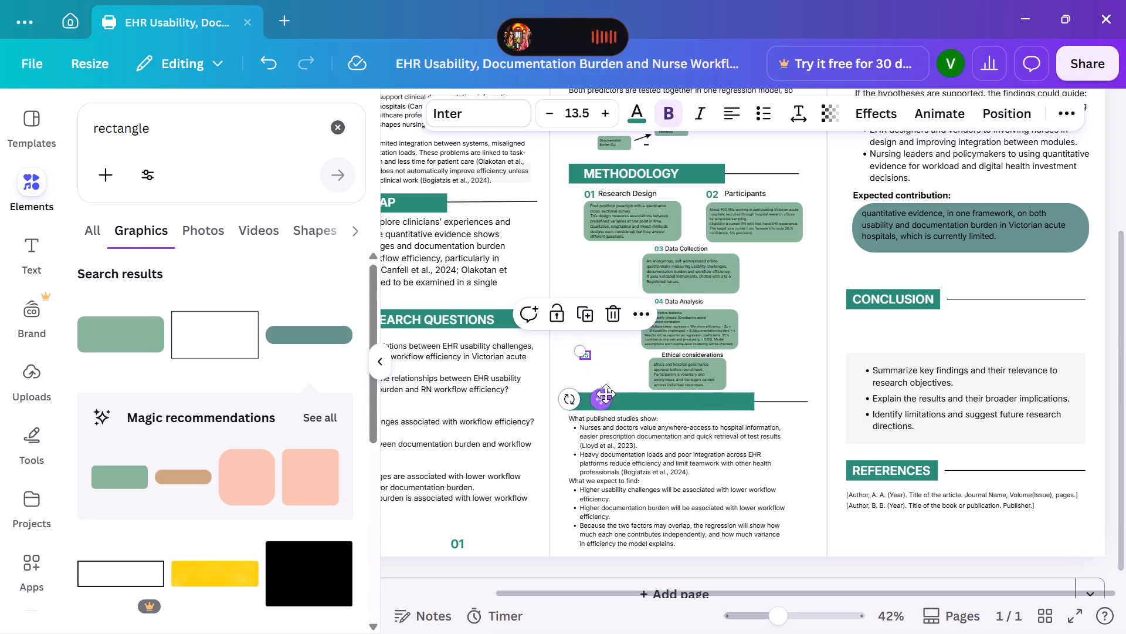
pyautogui.moveTo(606, 399); pyautogui.dragTo(674, 398)
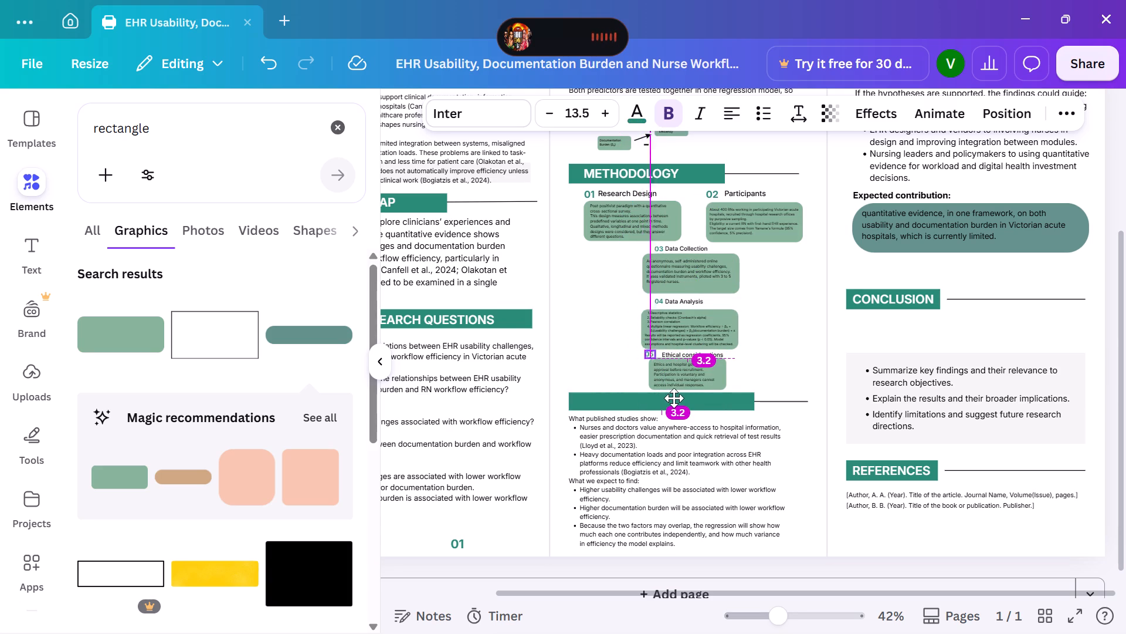
pyautogui.moveTo(674, 398); pyautogui.dragTo(674, 398)
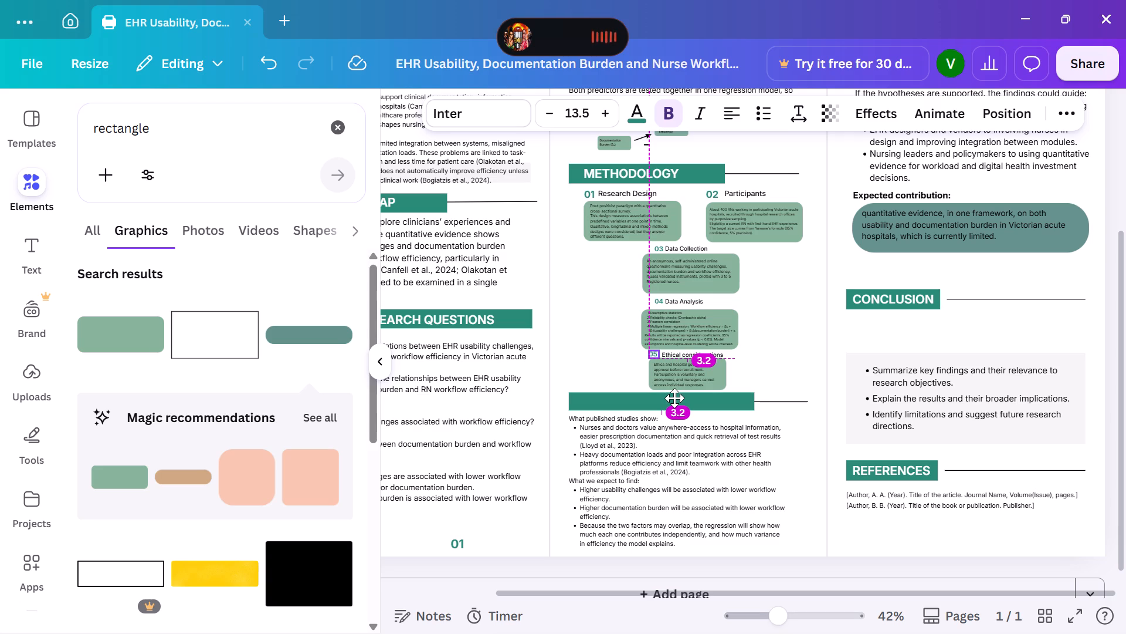
pyautogui.moveTo(674, 398); pyautogui.dragTo(675, 398)
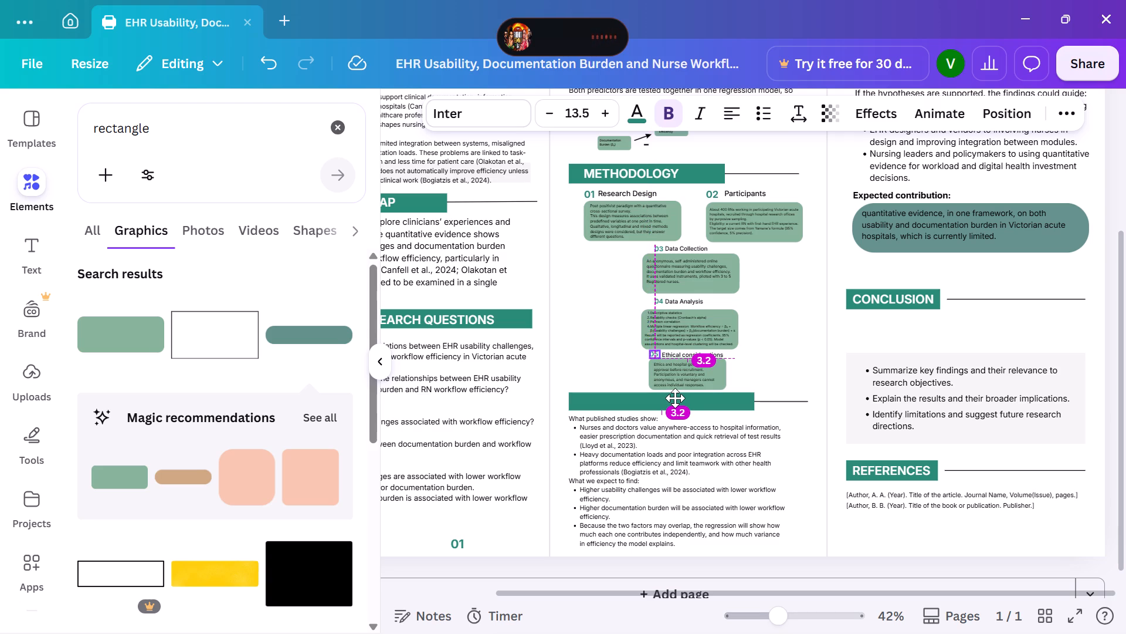
pyautogui.moveTo(675, 398); pyautogui.dragTo(676, 399)
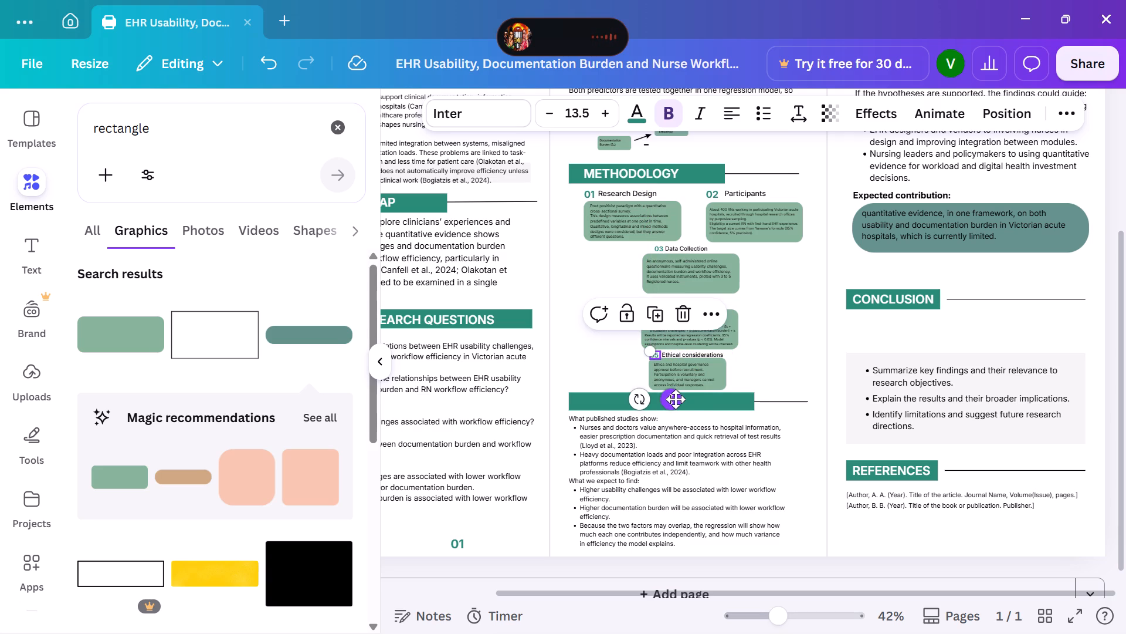
pyautogui.click(784, 372)
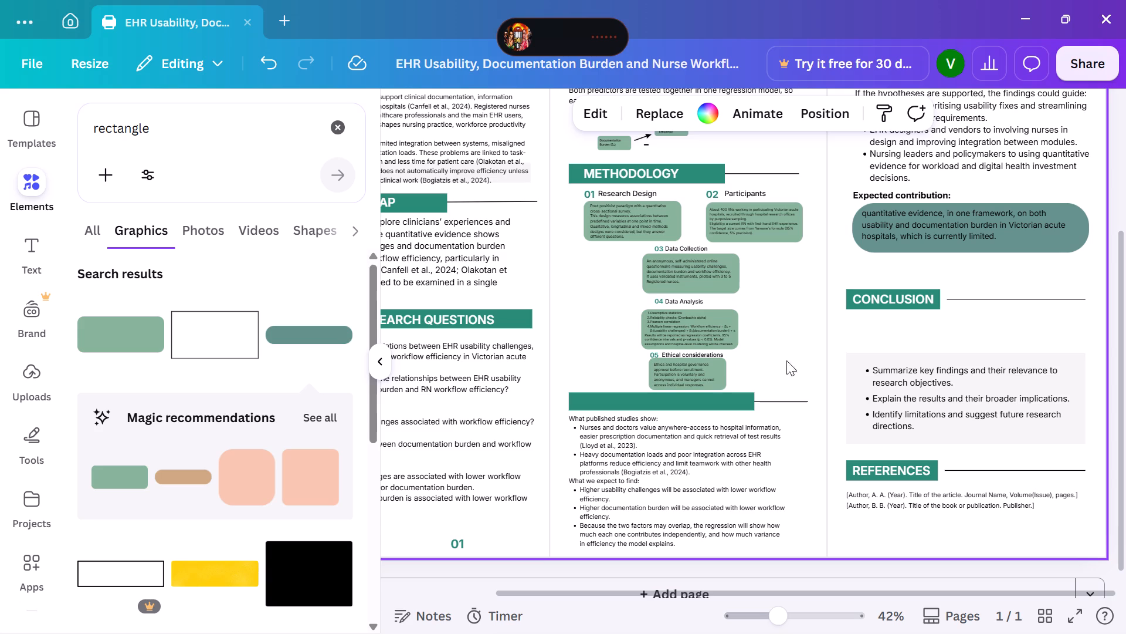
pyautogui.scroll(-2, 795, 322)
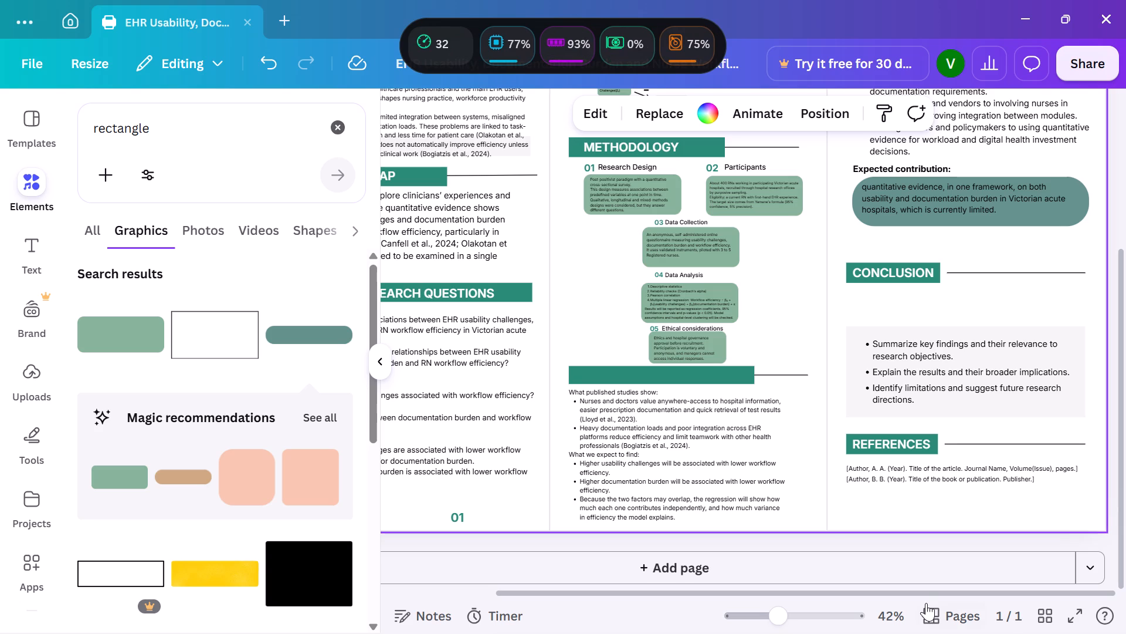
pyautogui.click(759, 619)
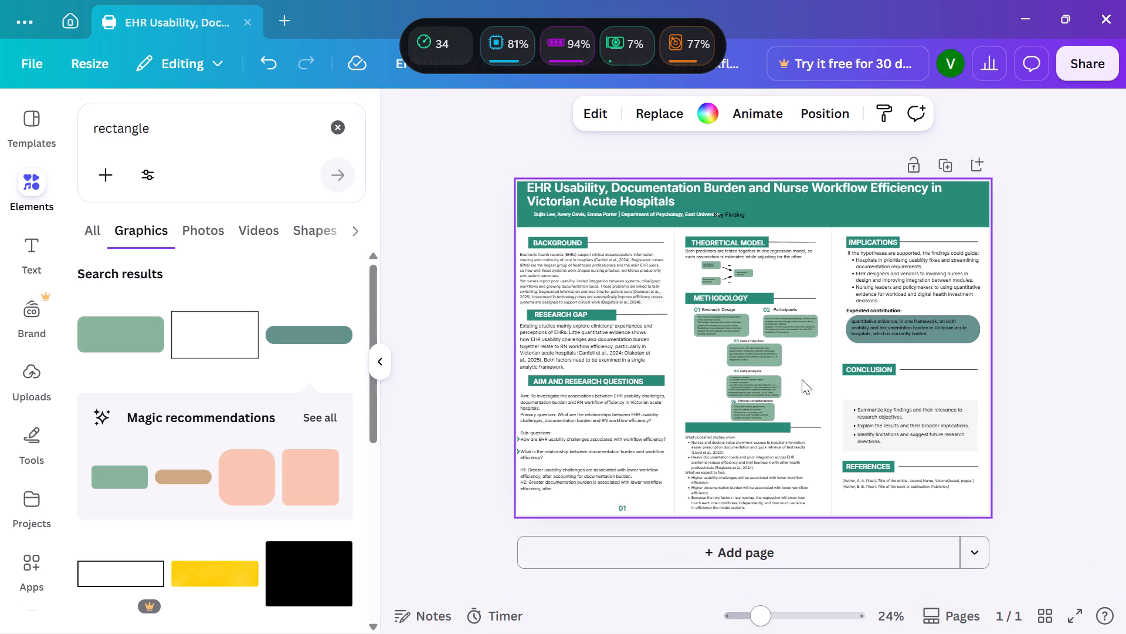
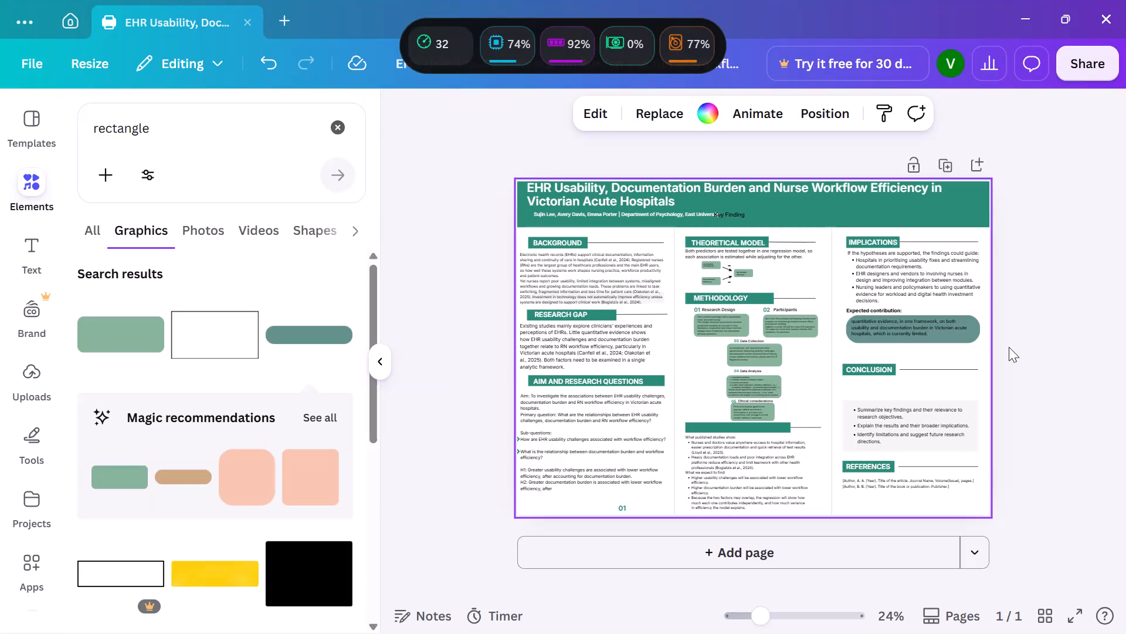
# Reduce the font size of the poster title's text box by two points.
pyautogui.click(876, 185)
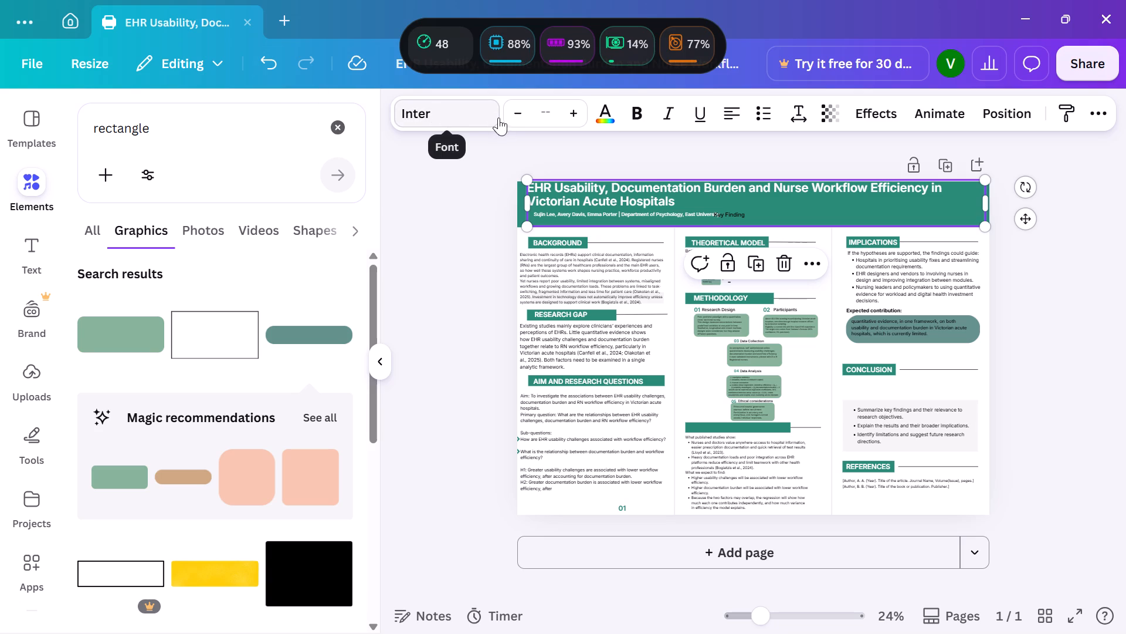
pyautogui.click(514, 119)
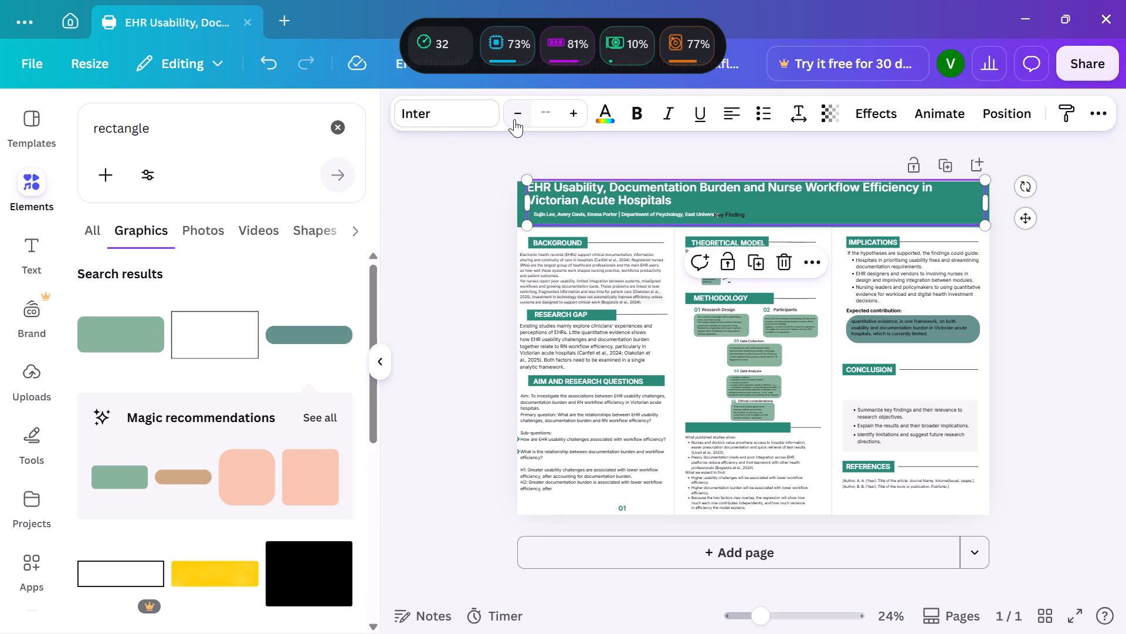
pyautogui.click(514, 119)
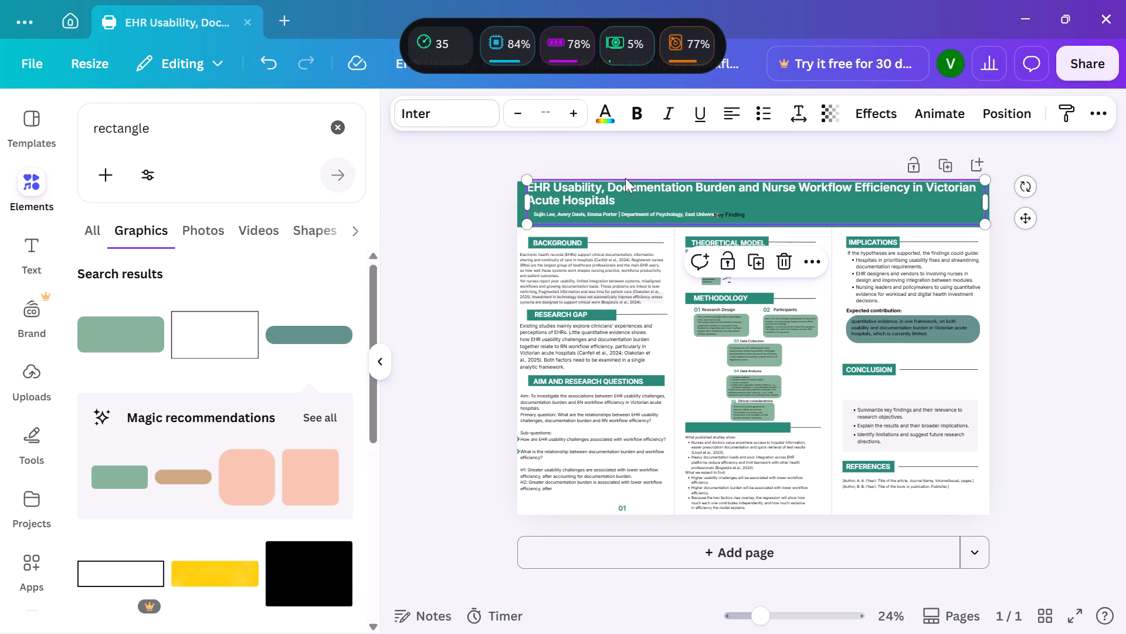
pyautogui.click(661, 211)
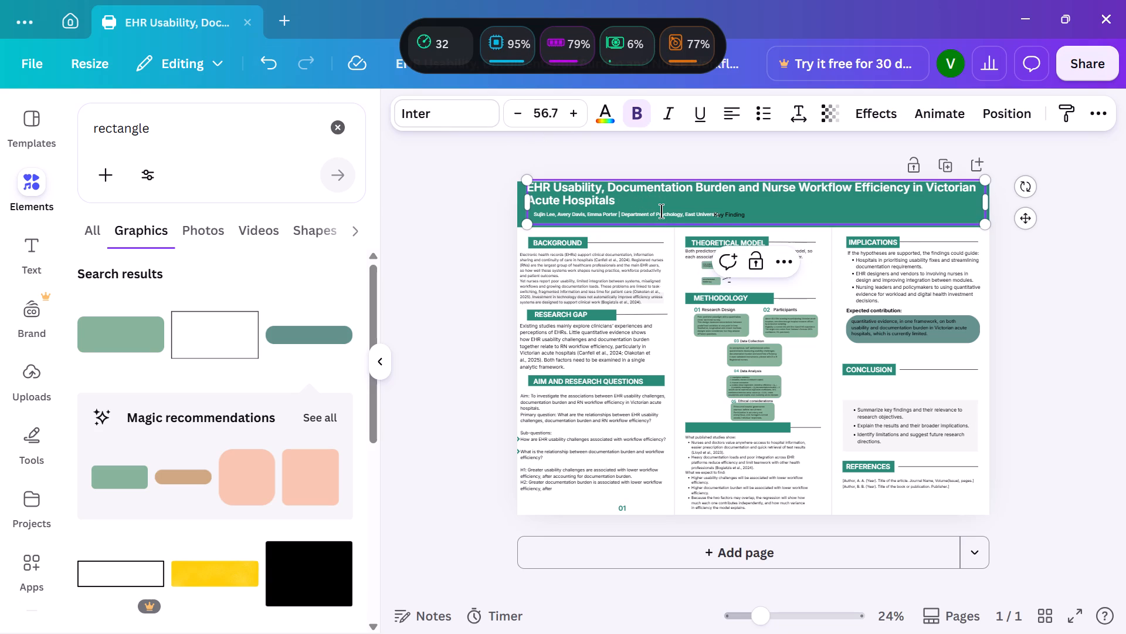
pyautogui.click(734, 218)
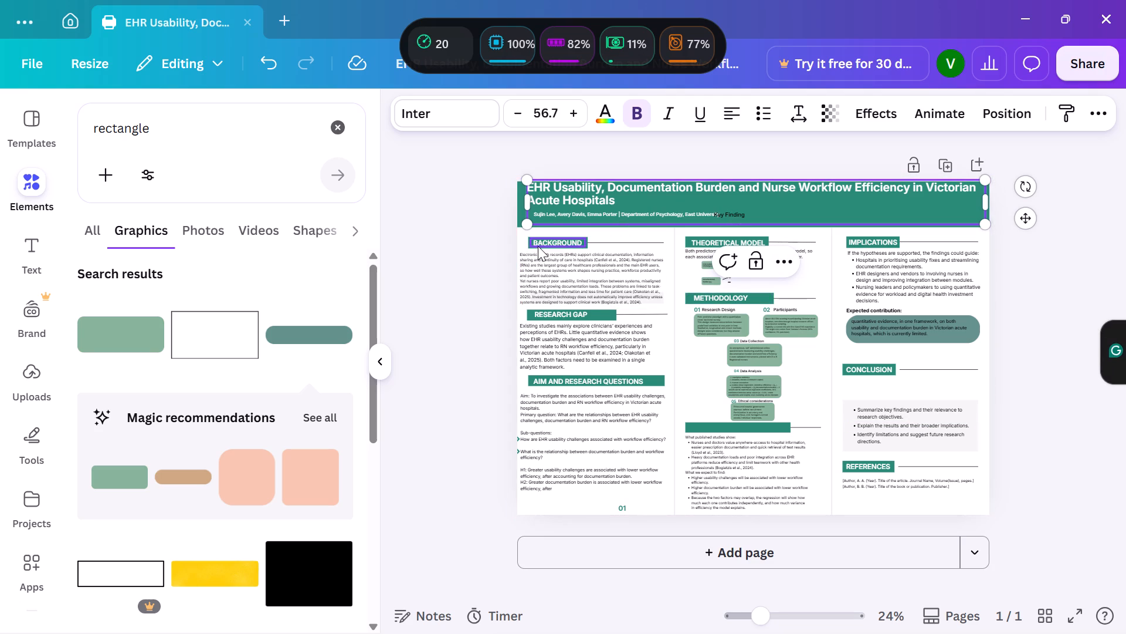
pyautogui.click(862, 372)
pyautogui.click(905, 385)
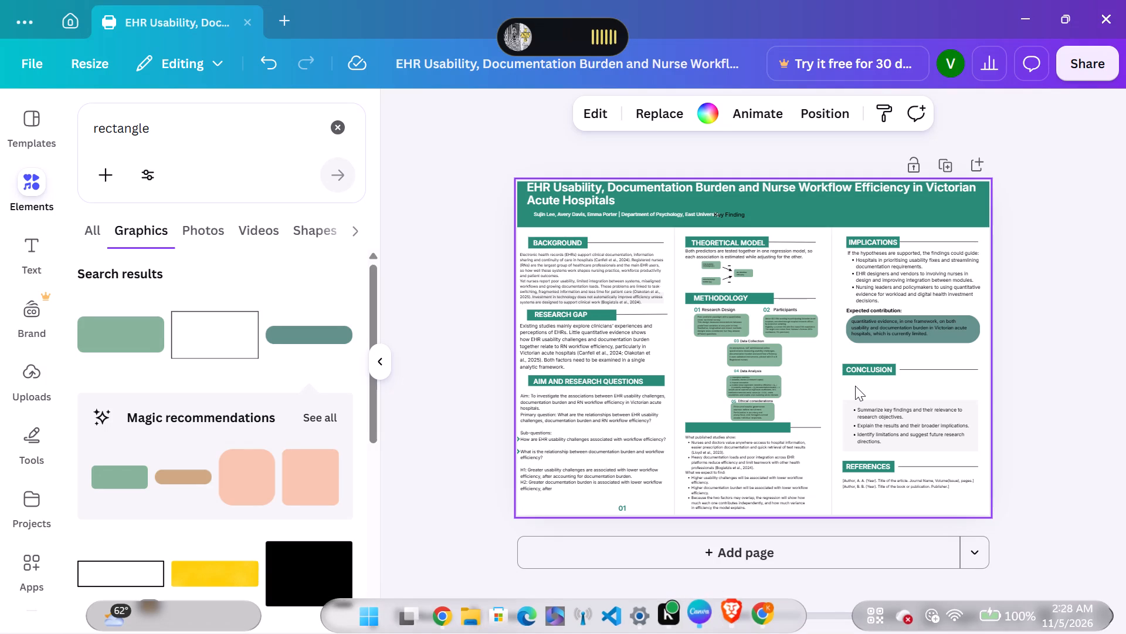
pyautogui.click(881, 290)
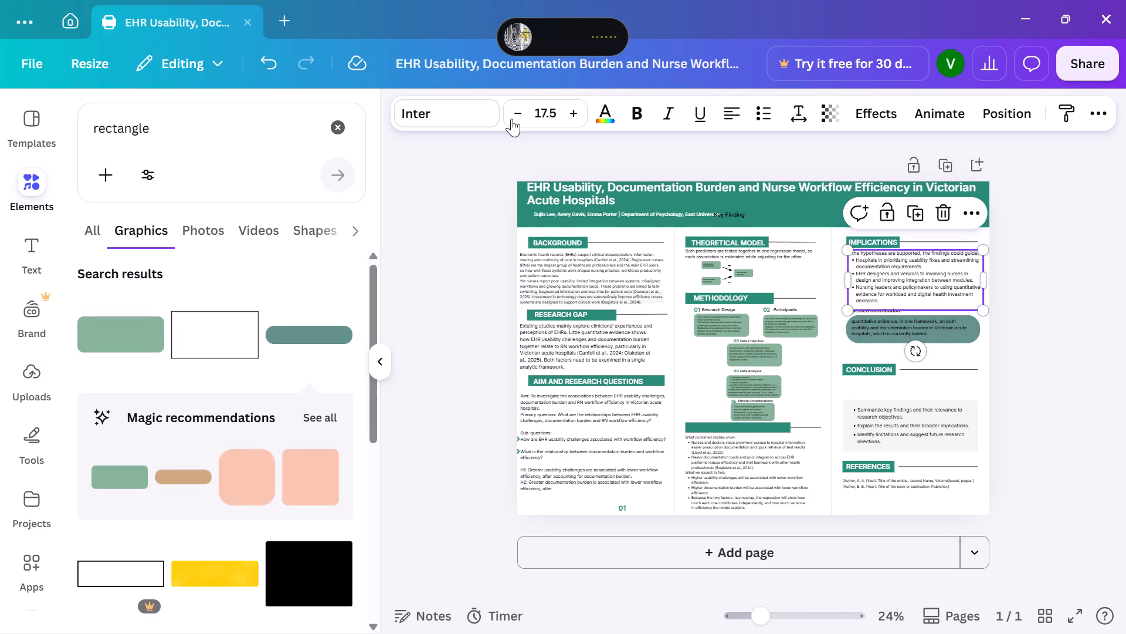
pyautogui.click(513, 109)
pyautogui.click(513, 109)
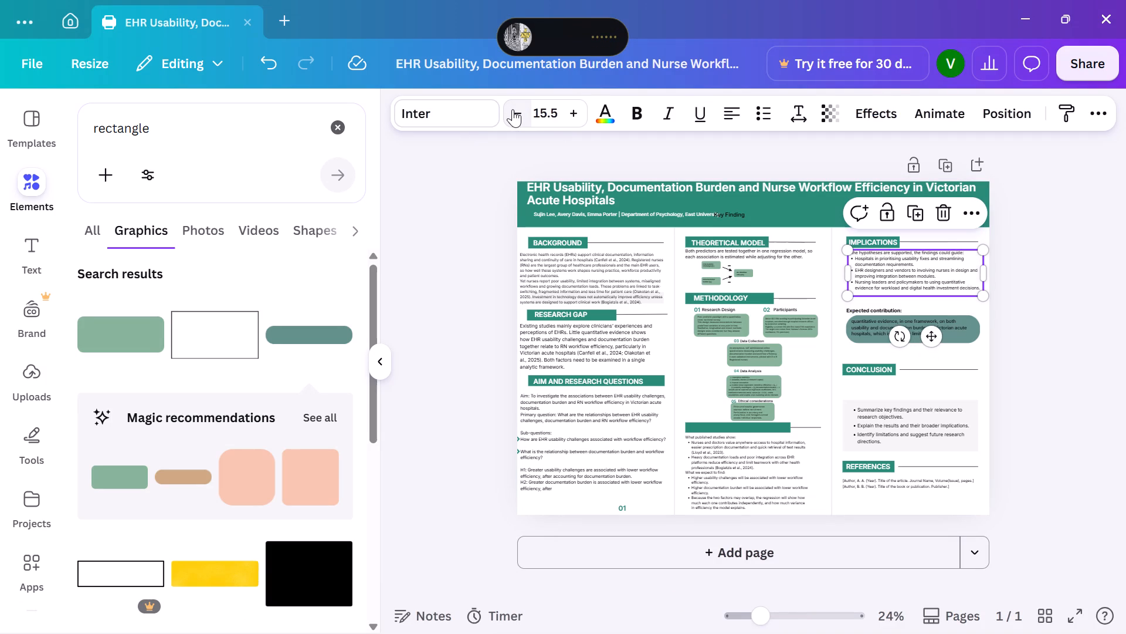
pyautogui.click(513, 109)
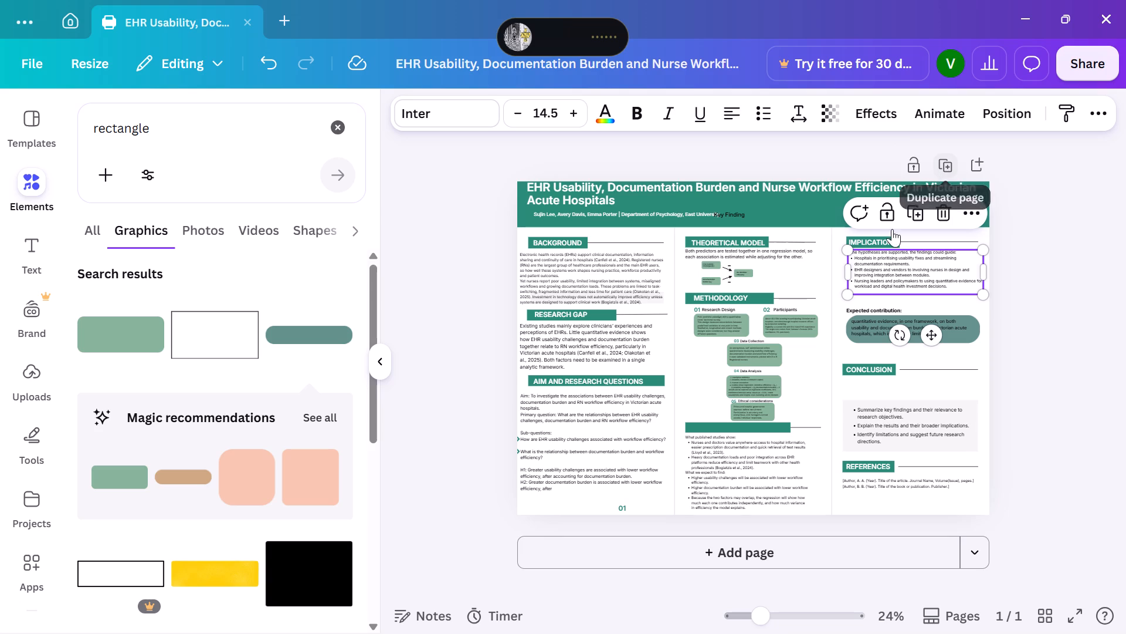
# Move the "Expected contribution:" label up to sit directly beneath the Implications bullet text.
pyautogui.click(852, 313)
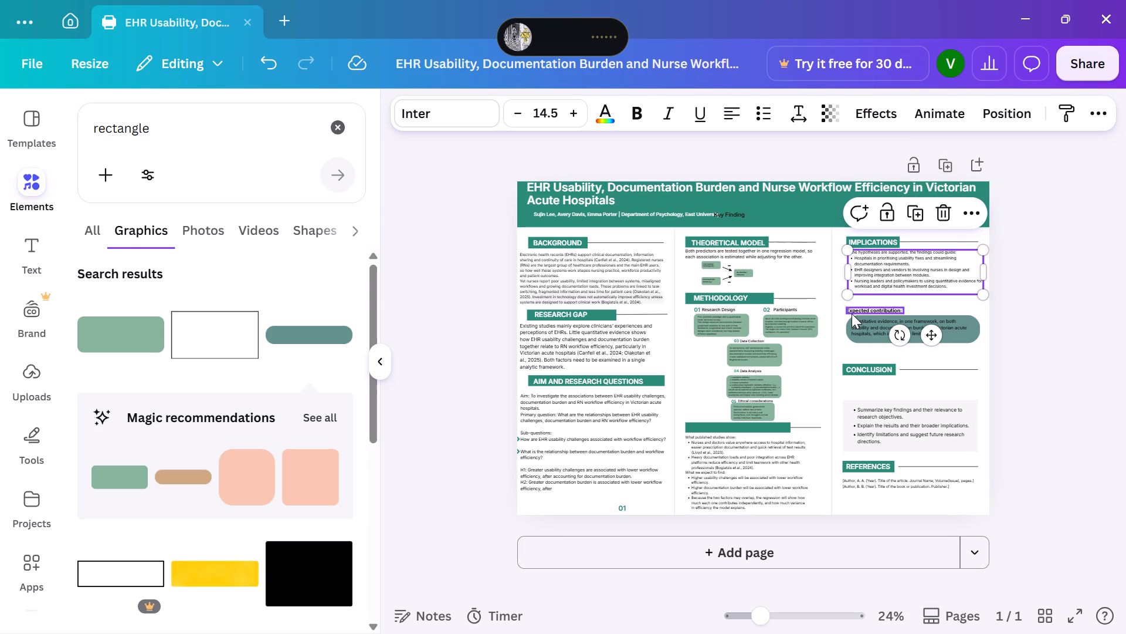
pyautogui.moveTo(852, 313); pyautogui.dragTo(852, 301)
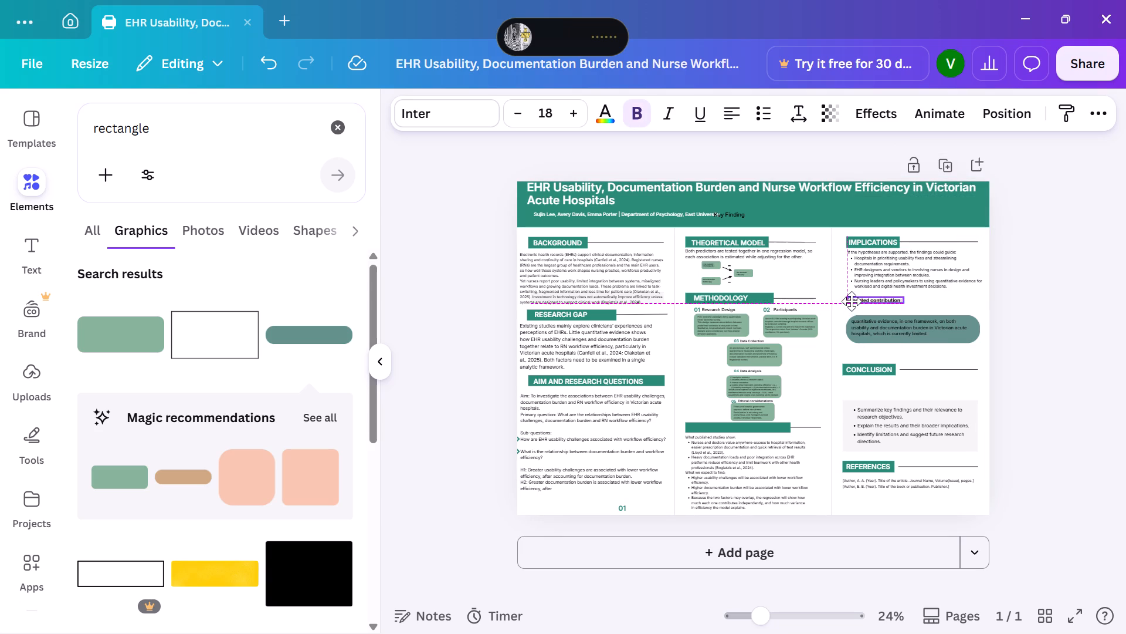
pyautogui.moveTo(852, 301); pyautogui.dragTo(852, 298)
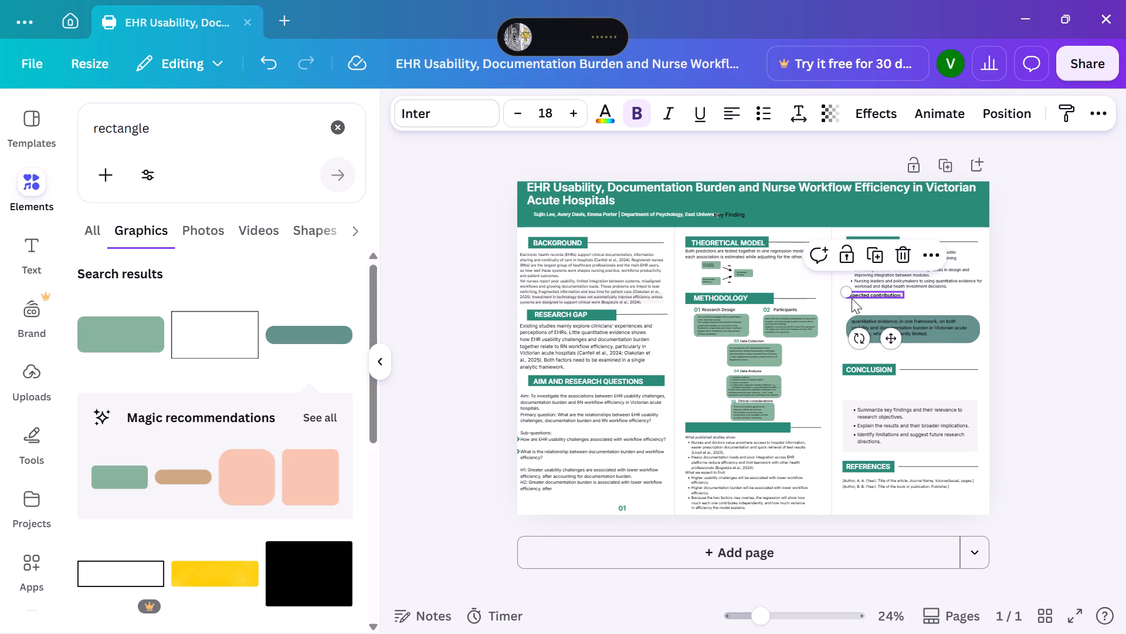
# Move the green Expected contribution box and its text up to sit directly beneath their label.
pyautogui.click(848, 327)
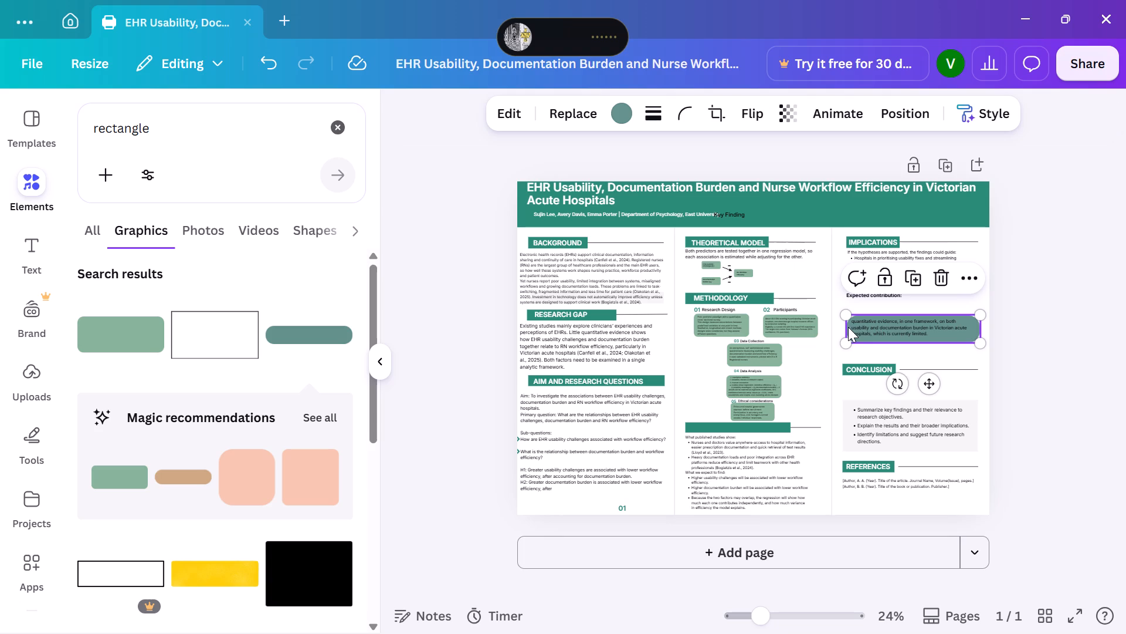
pyautogui.moveTo(848, 327); pyautogui.dragTo(848, 315)
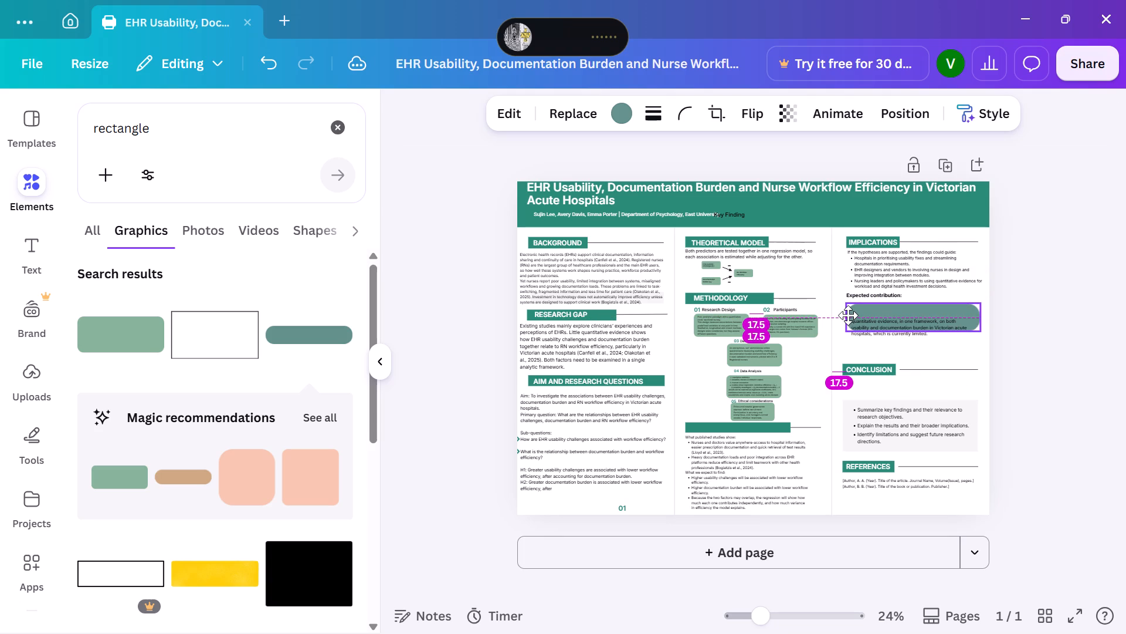
pyautogui.moveTo(848, 315); pyautogui.dragTo(848, 312)
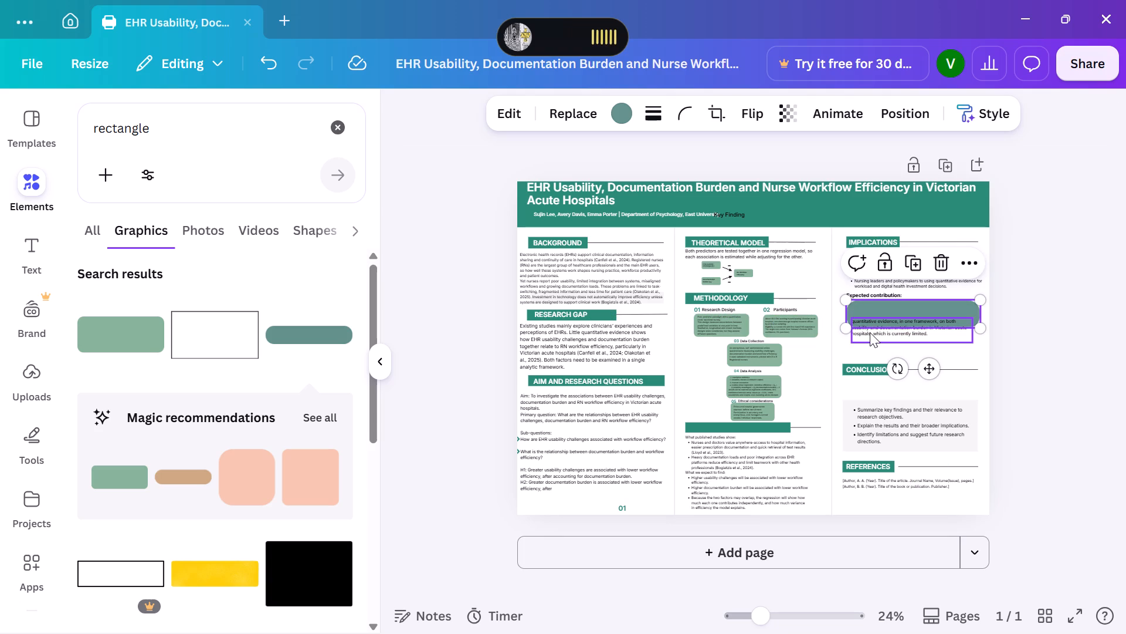
pyautogui.click(870, 332)
pyautogui.moveTo(870, 332); pyautogui.dragTo(870, 322)
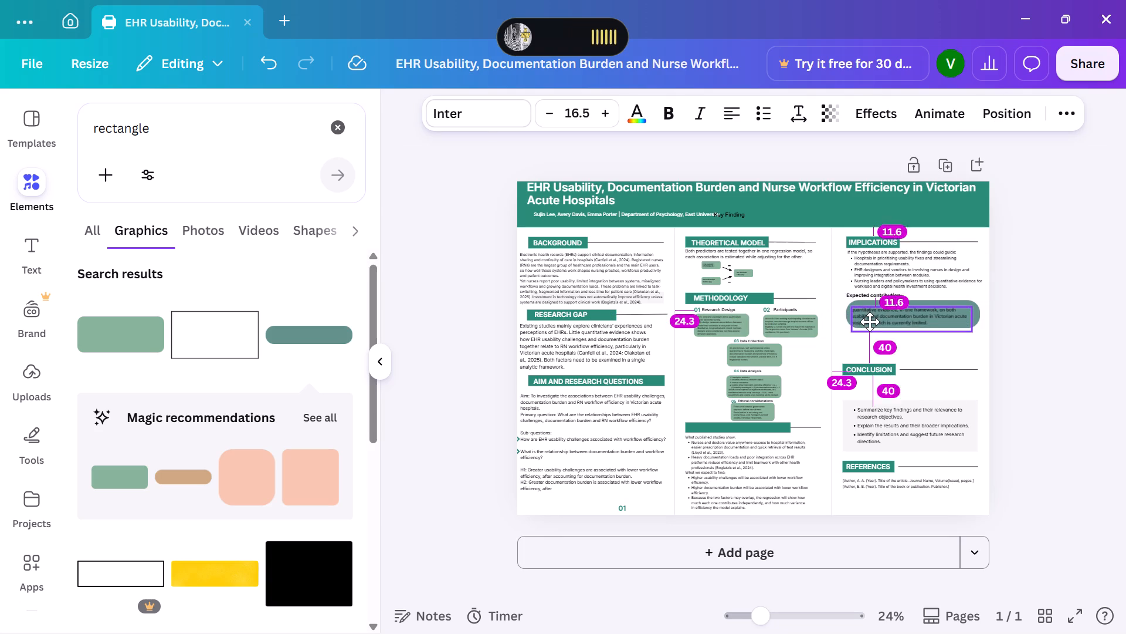
pyautogui.moveTo(870, 322); pyautogui.dragTo(871, 319)
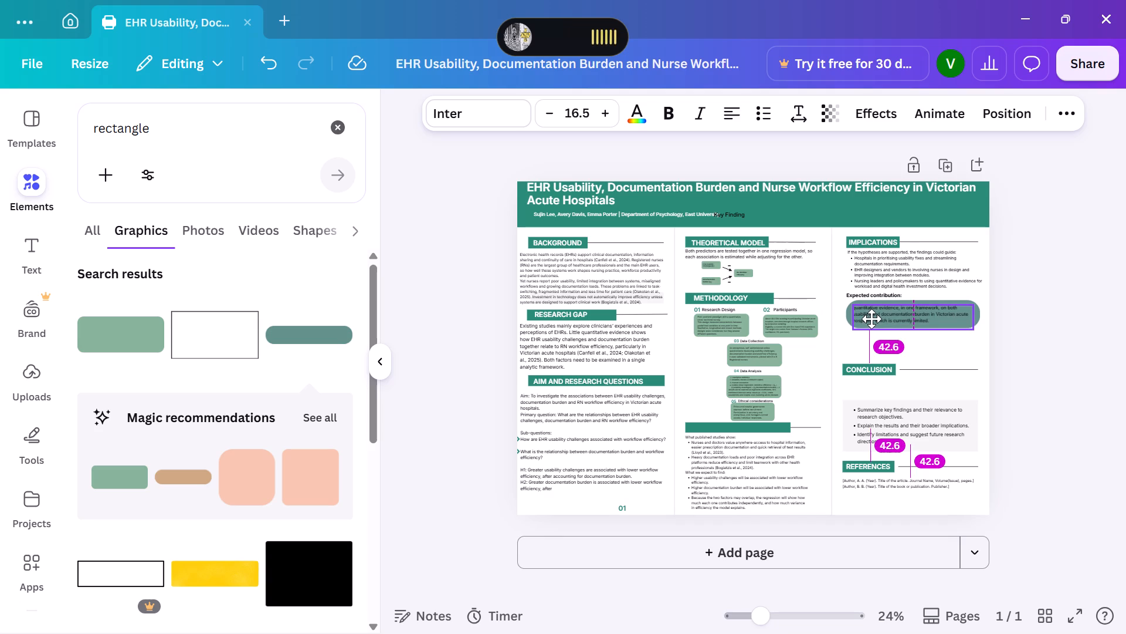
pyautogui.moveTo(871, 319); pyautogui.dragTo(872, 318)
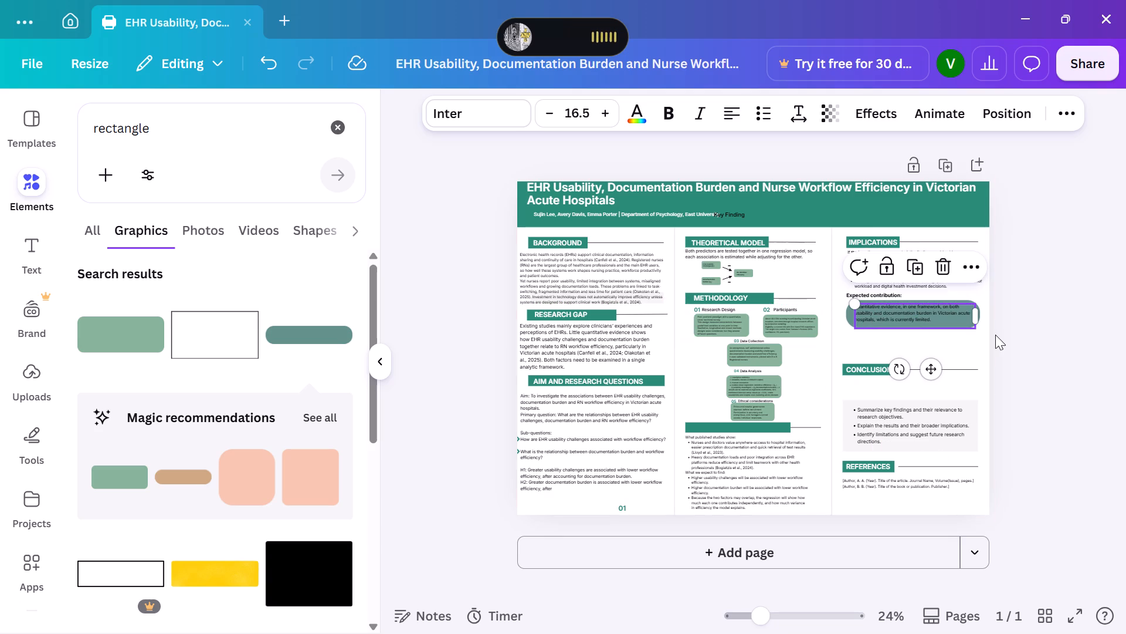
pyautogui.click(995, 335)
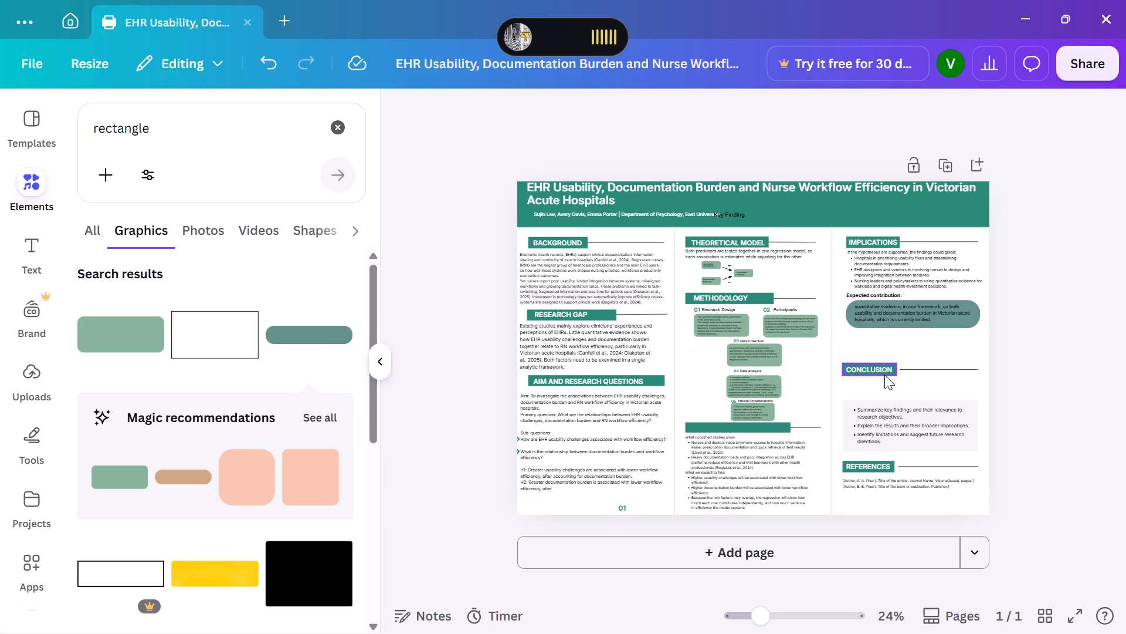
# Move the Conclusion heading's green bar, label and divider line down to sit just above the summary bullets box.
pyautogui.click(884, 375)
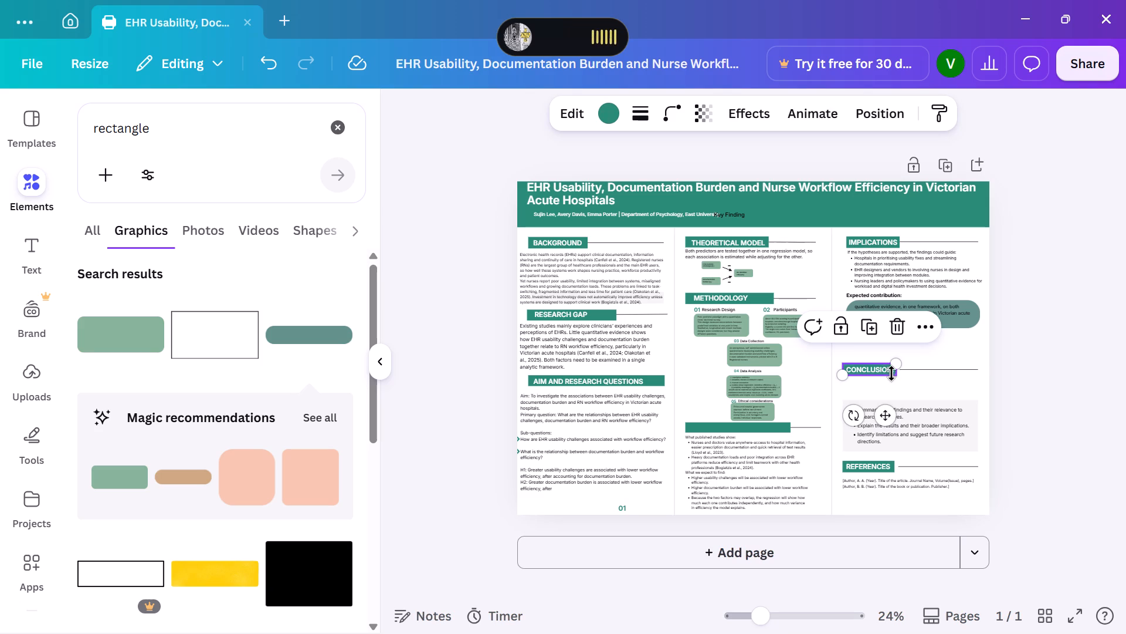
pyautogui.moveTo(886, 416); pyautogui.dragTo(885, 421)
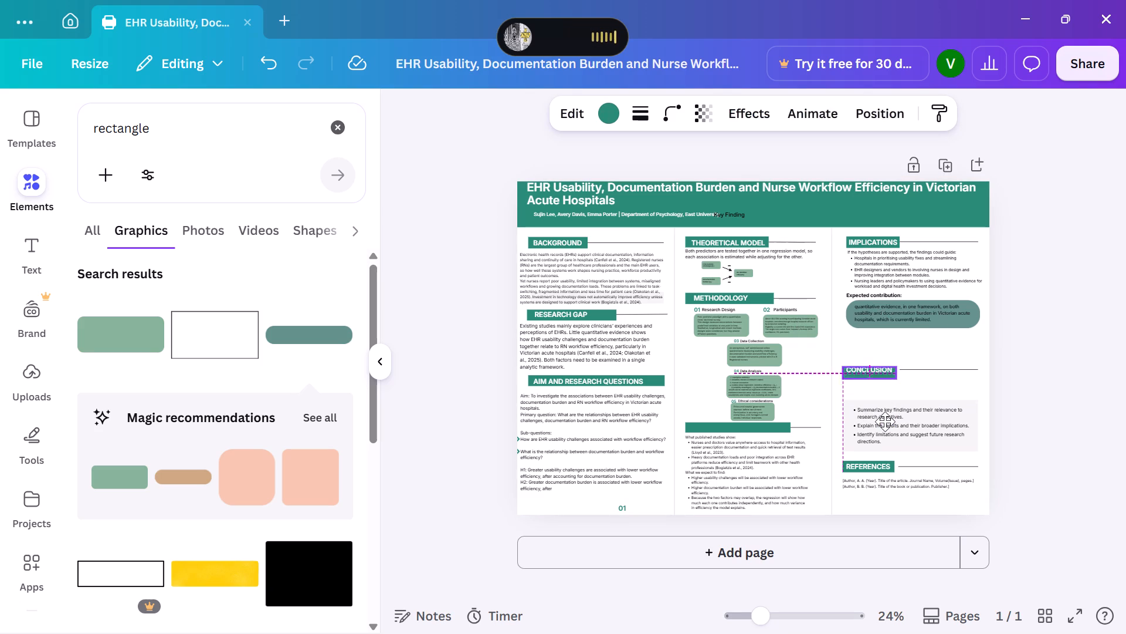
pyautogui.moveTo(885, 421); pyautogui.dragTo(881, 433)
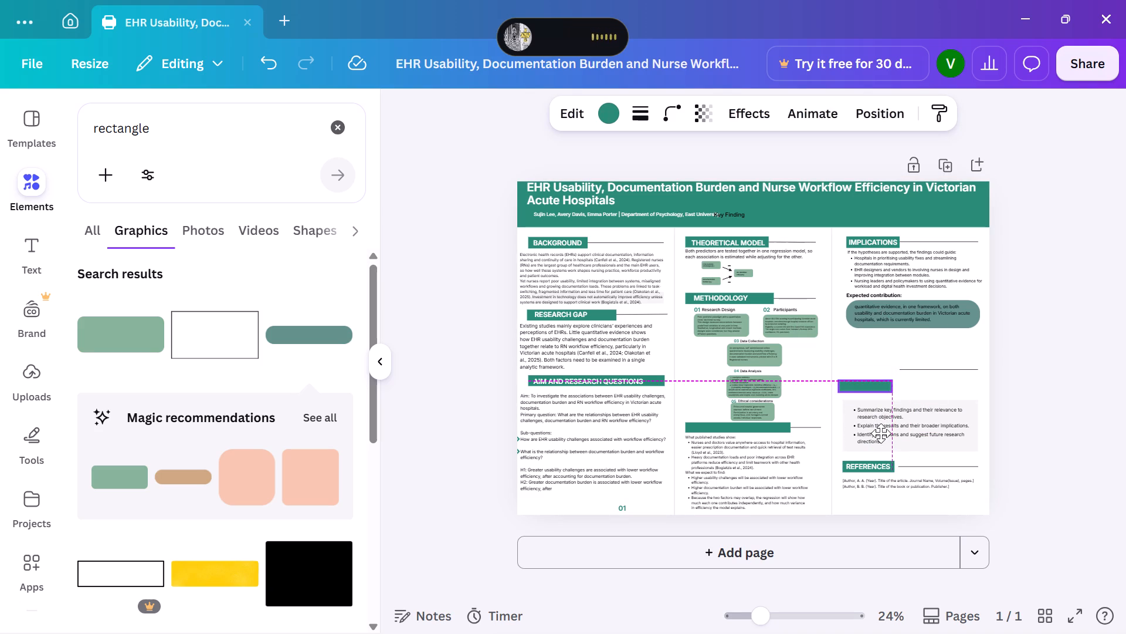
pyautogui.moveTo(881, 433); pyautogui.dragTo(881, 434)
pyautogui.click(868, 372)
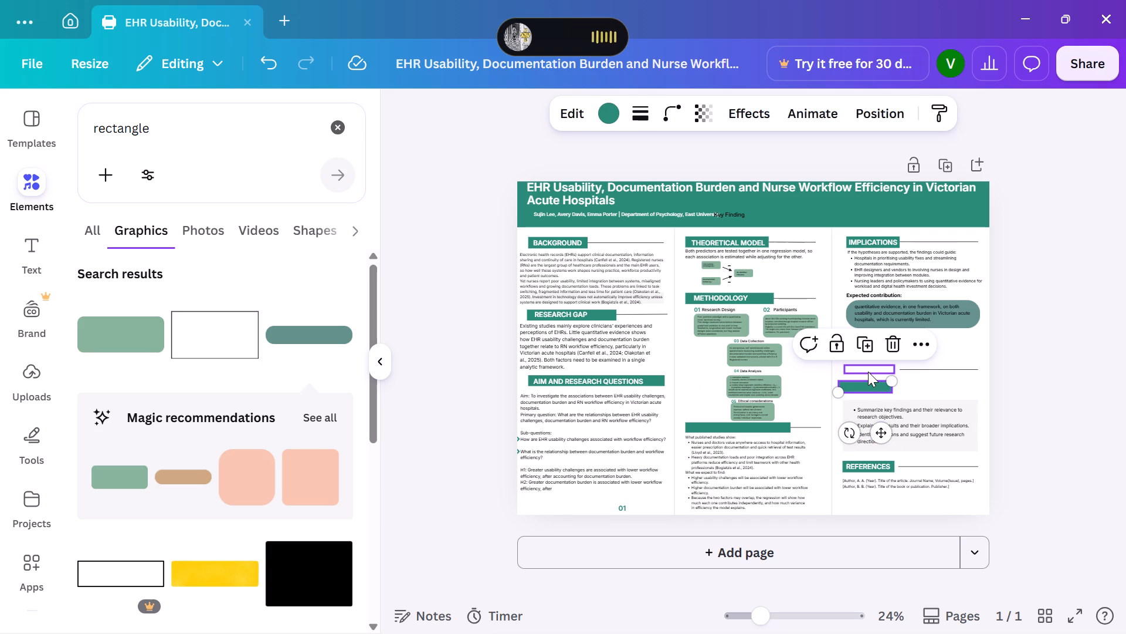
pyautogui.moveTo(868, 372); pyautogui.dragTo(863, 391)
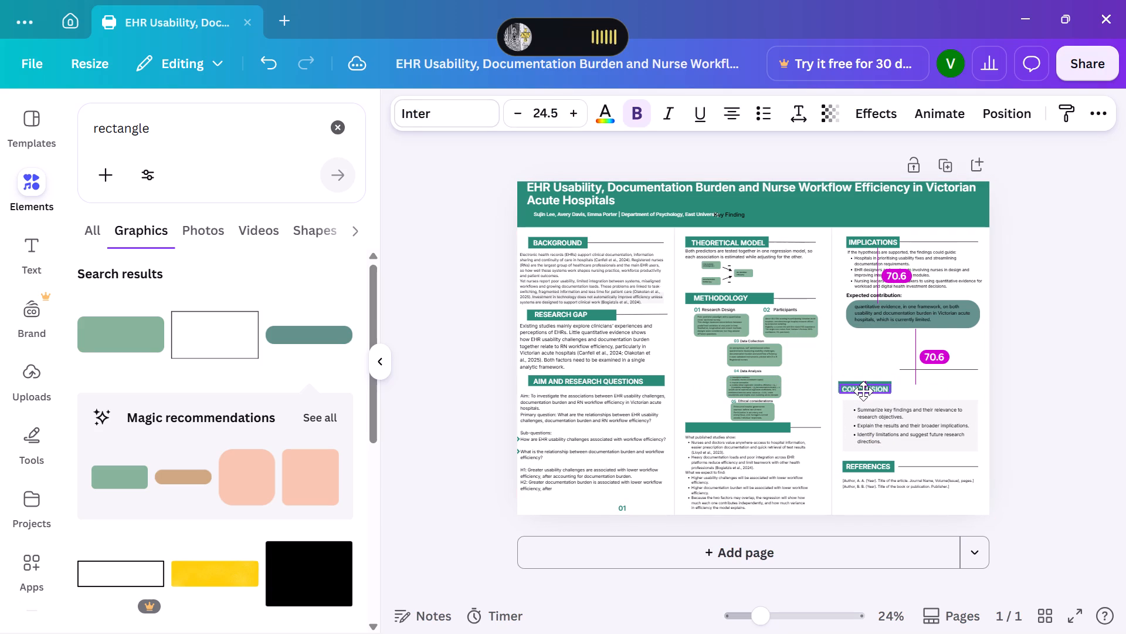
pyautogui.moveTo(863, 391); pyautogui.dragTo(863, 389)
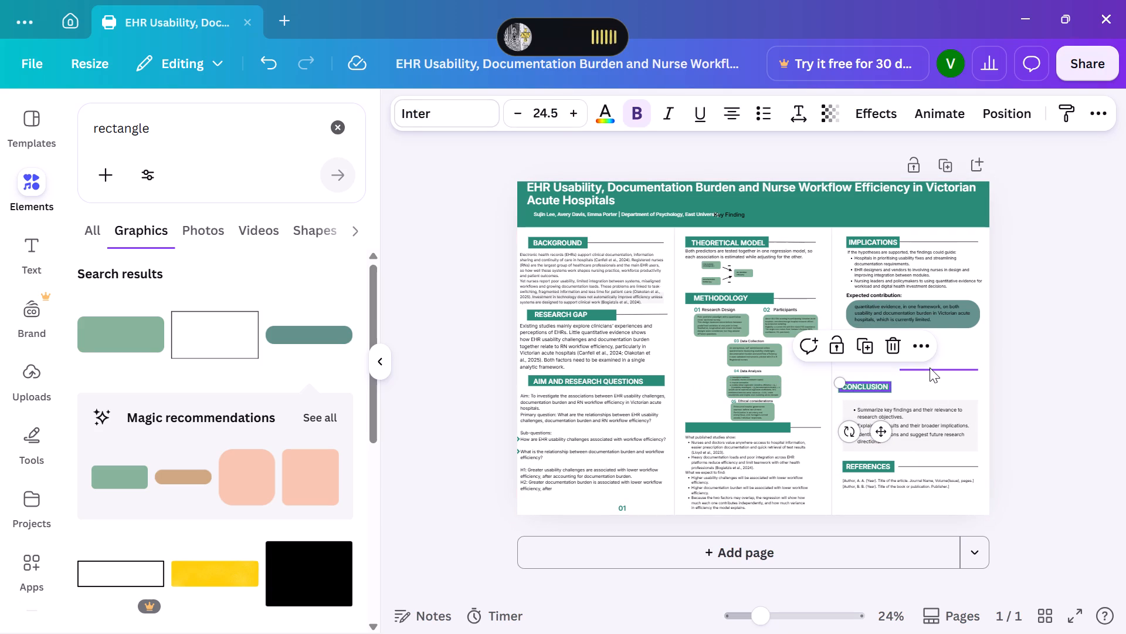
pyautogui.click(930, 367)
pyautogui.moveTo(930, 367); pyautogui.dragTo(928, 386)
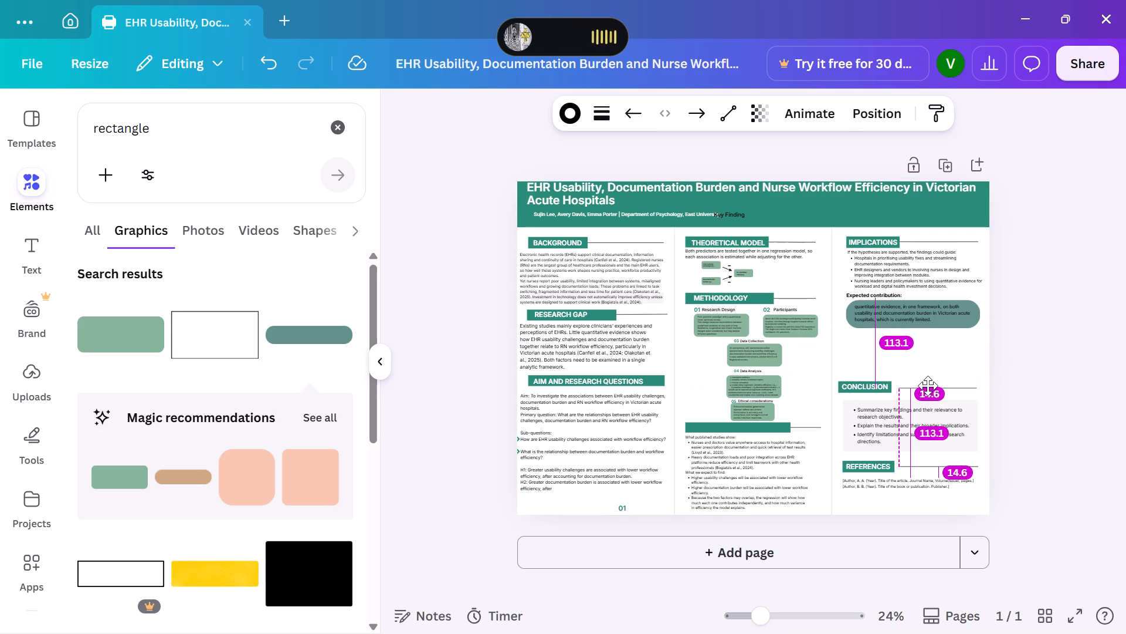
pyautogui.moveTo(928, 386); pyautogui.dragTo(927, 386)
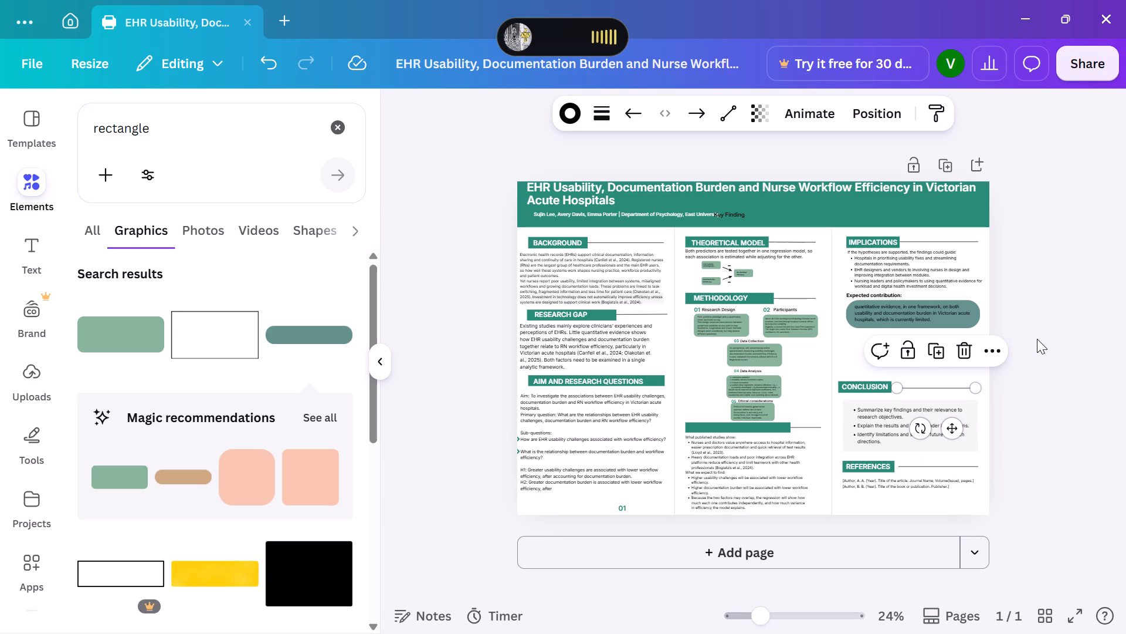
pyautogui.click(1046, 339)
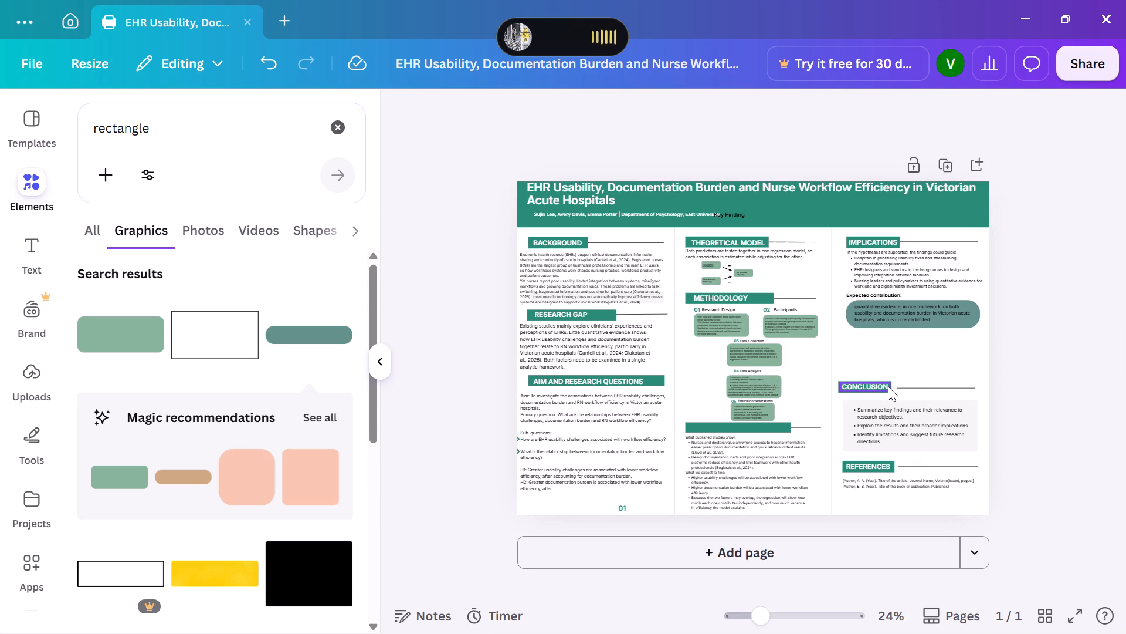
# Duplicate the Conclusion heading's green bar and place the copy just beneath the Expected contribution box, aligned with its left edge.
pyautogui.click(888, 386)
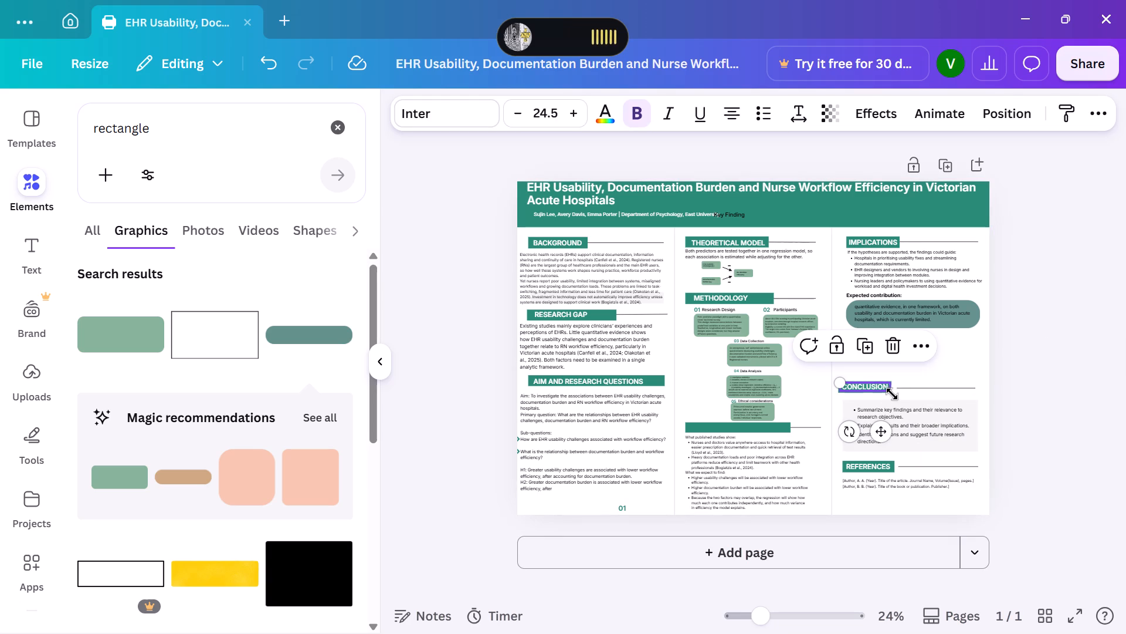
pyautogui.click(931, 401)
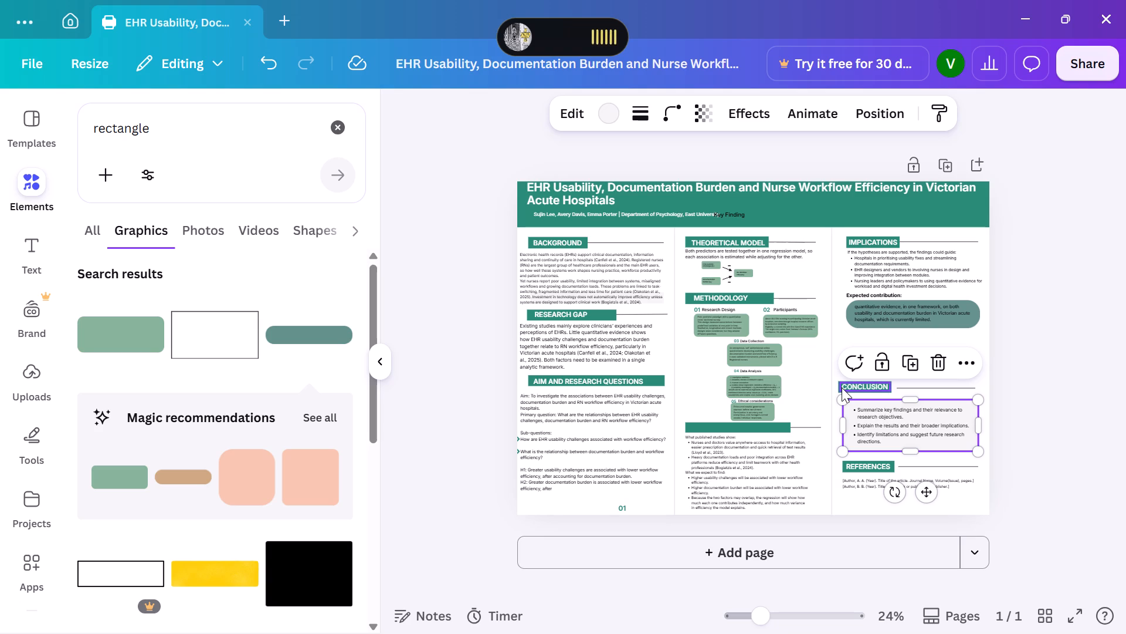
pyautogui.click(839, 389)
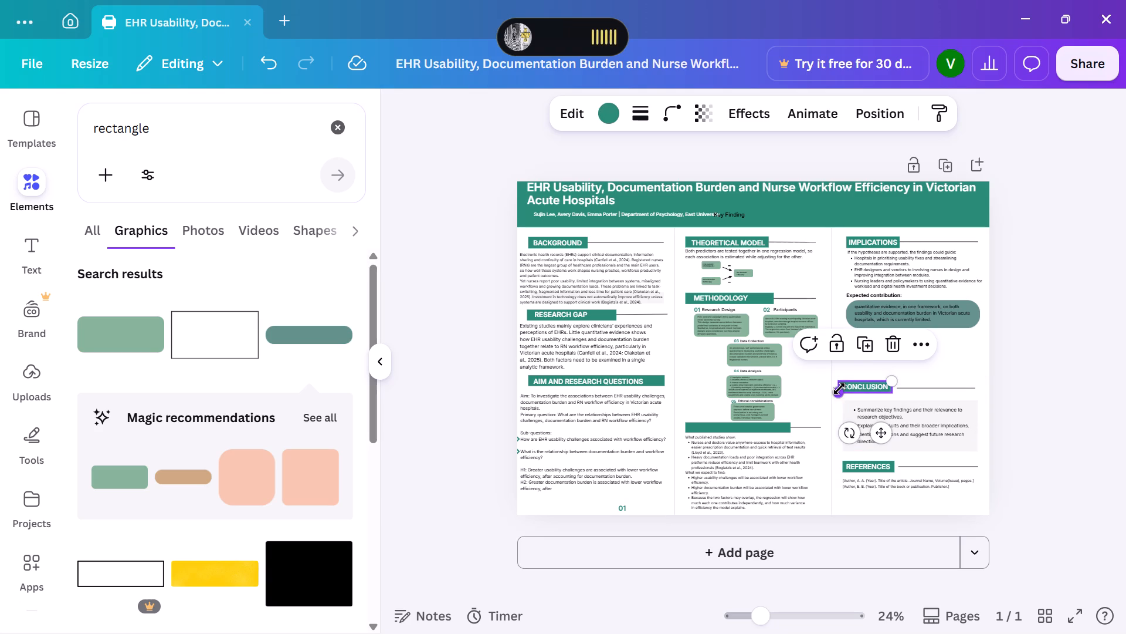
pyautogui.click(864, 344)
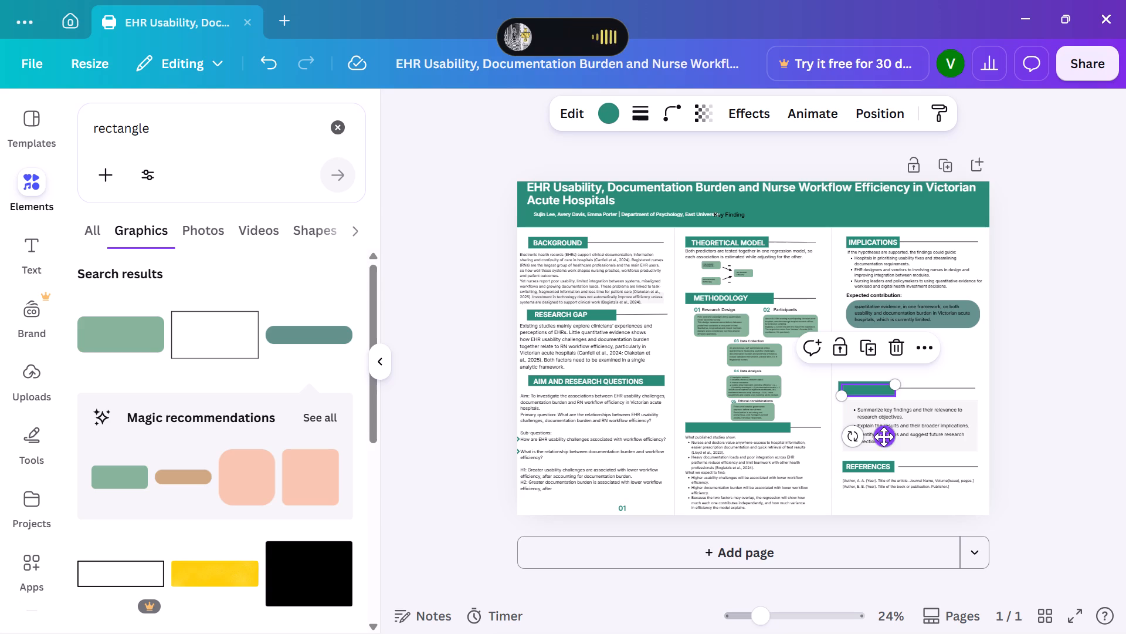
pyautogui.moveTo(884, 437); pyautogui.dragTo(887, 392)
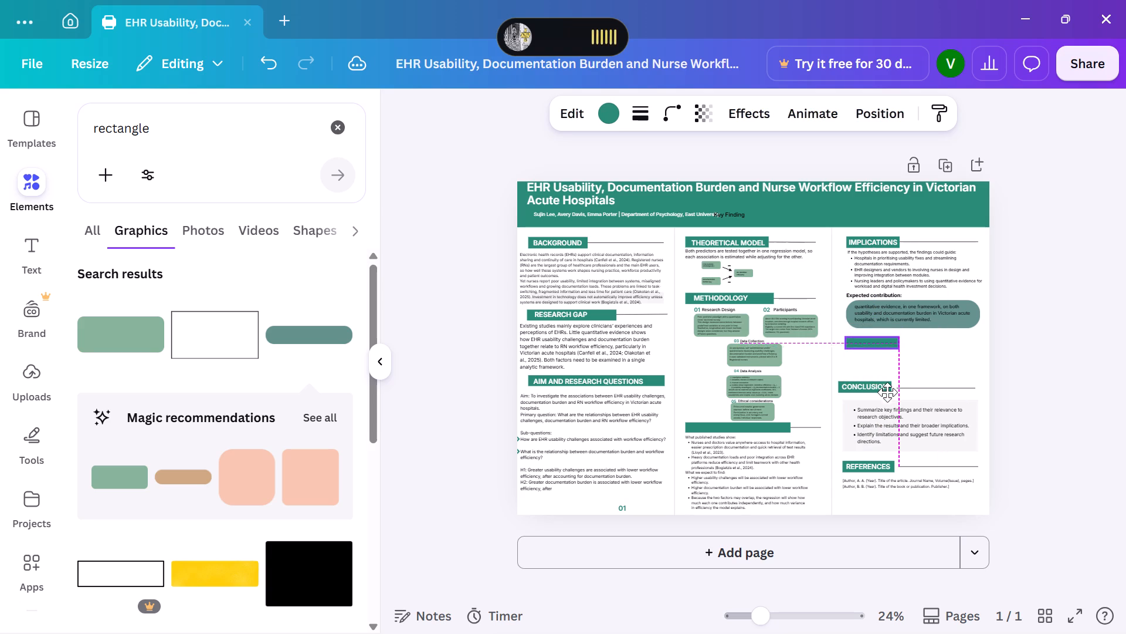
pyautogui.moveTo(887, 392); pyautogui.dragTo(887, 383)
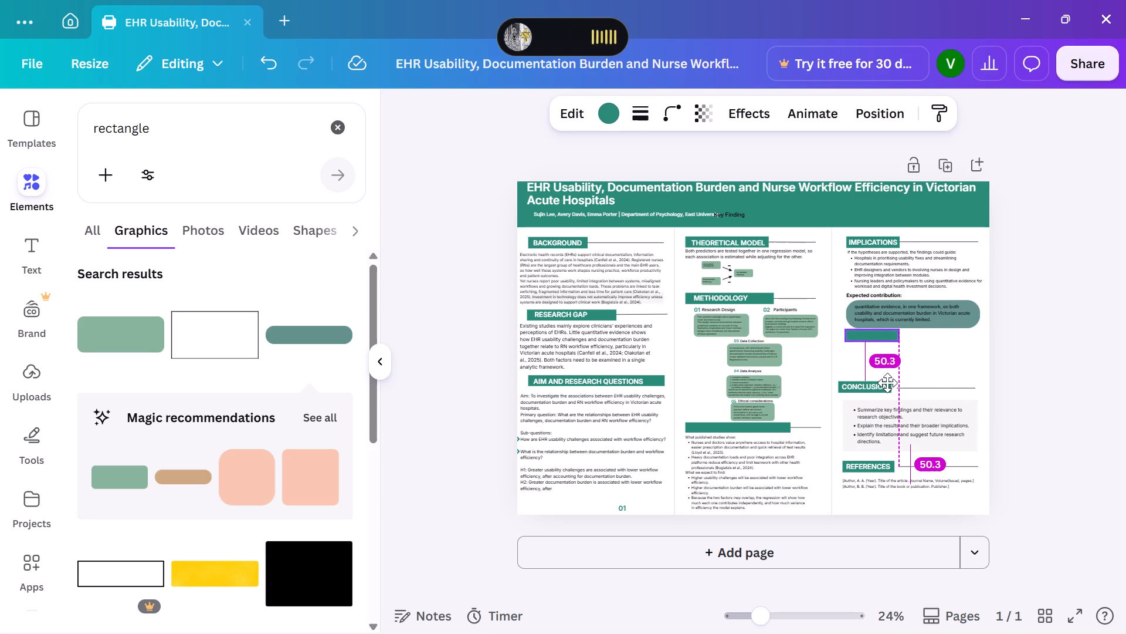
pyautogui.moveTo(887, 383); pyautogui.dragTo(889, 382)
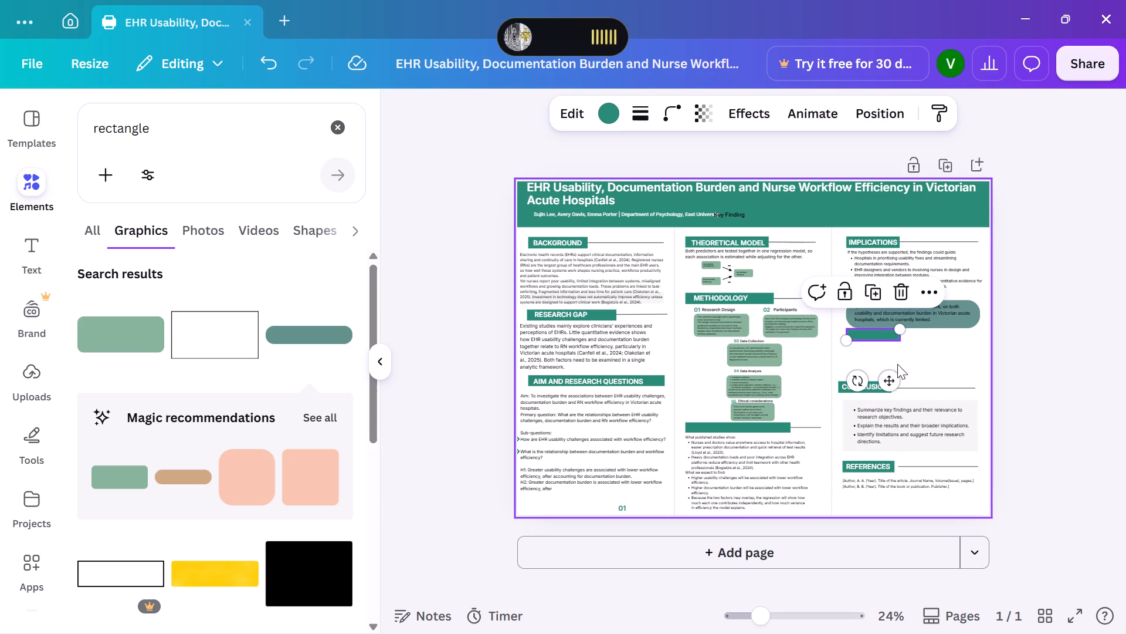
pyautogui.click(893, 378)
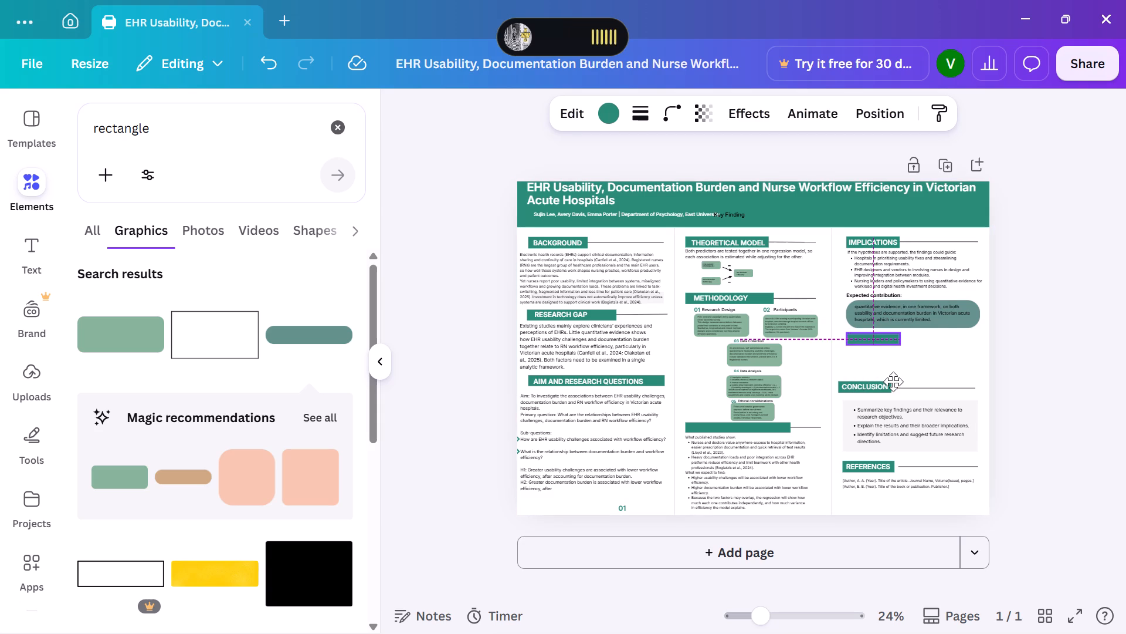
pyautogui.click(933, 373)
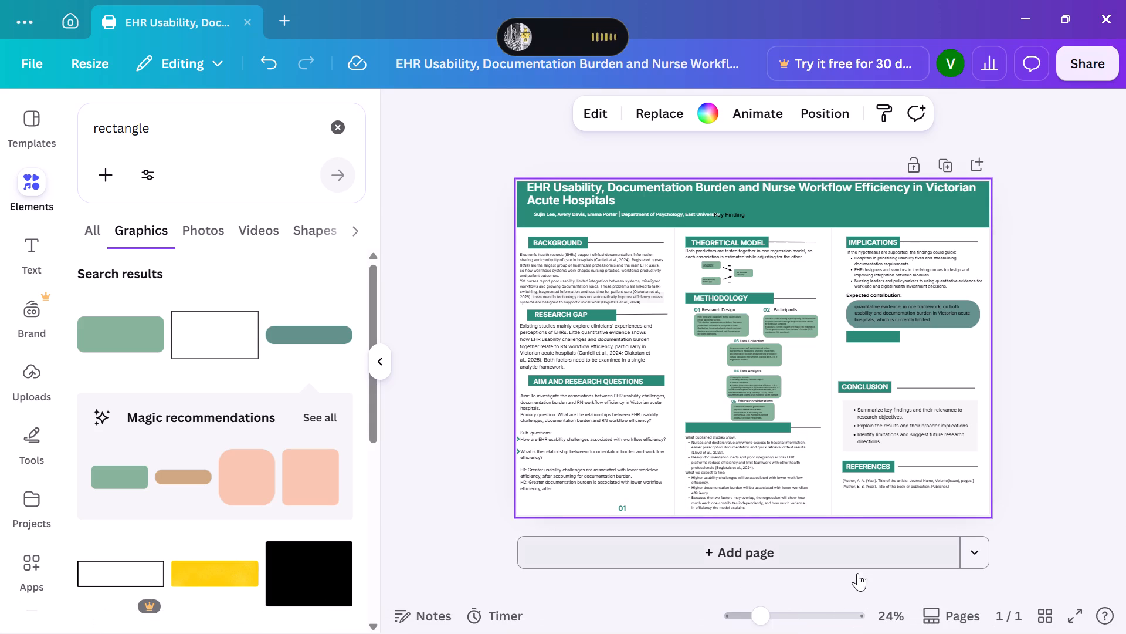
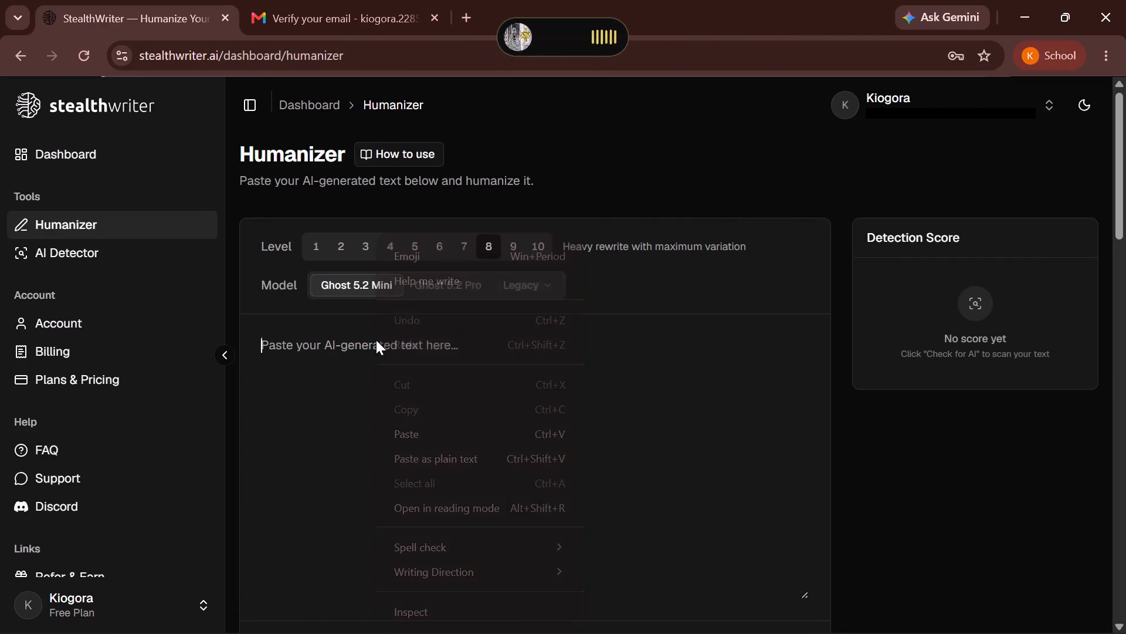
pyautogui.click(403, 421)
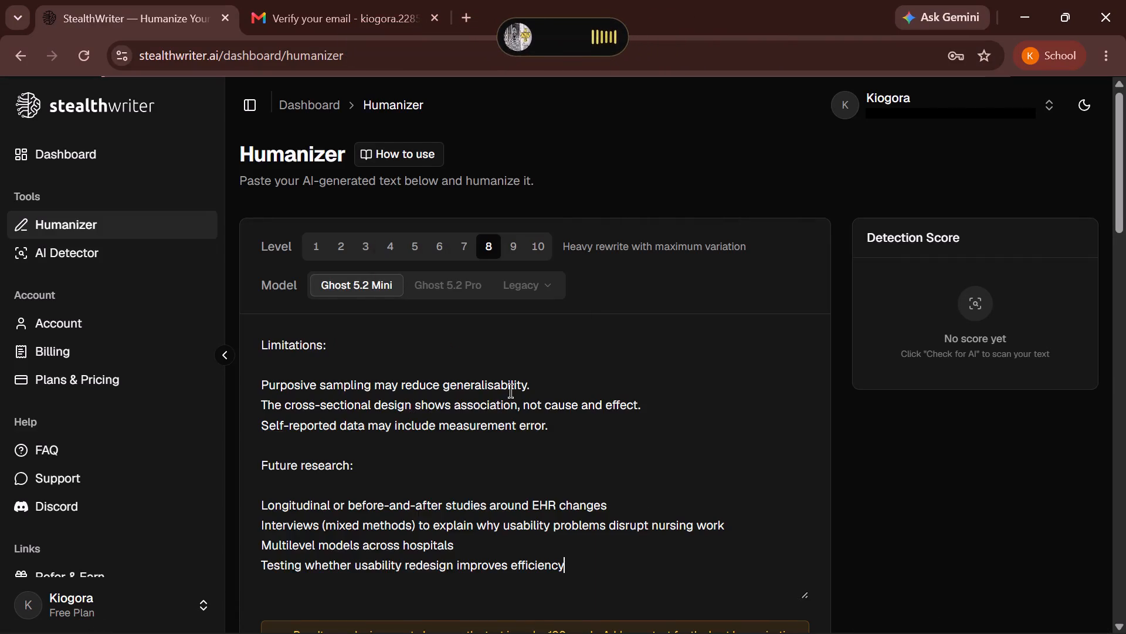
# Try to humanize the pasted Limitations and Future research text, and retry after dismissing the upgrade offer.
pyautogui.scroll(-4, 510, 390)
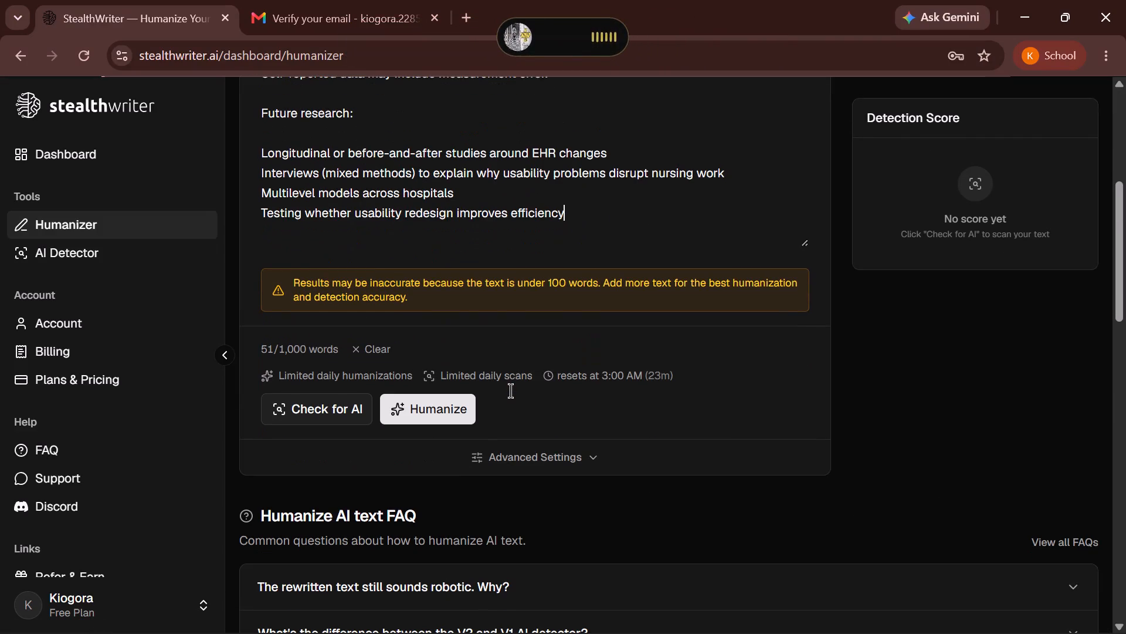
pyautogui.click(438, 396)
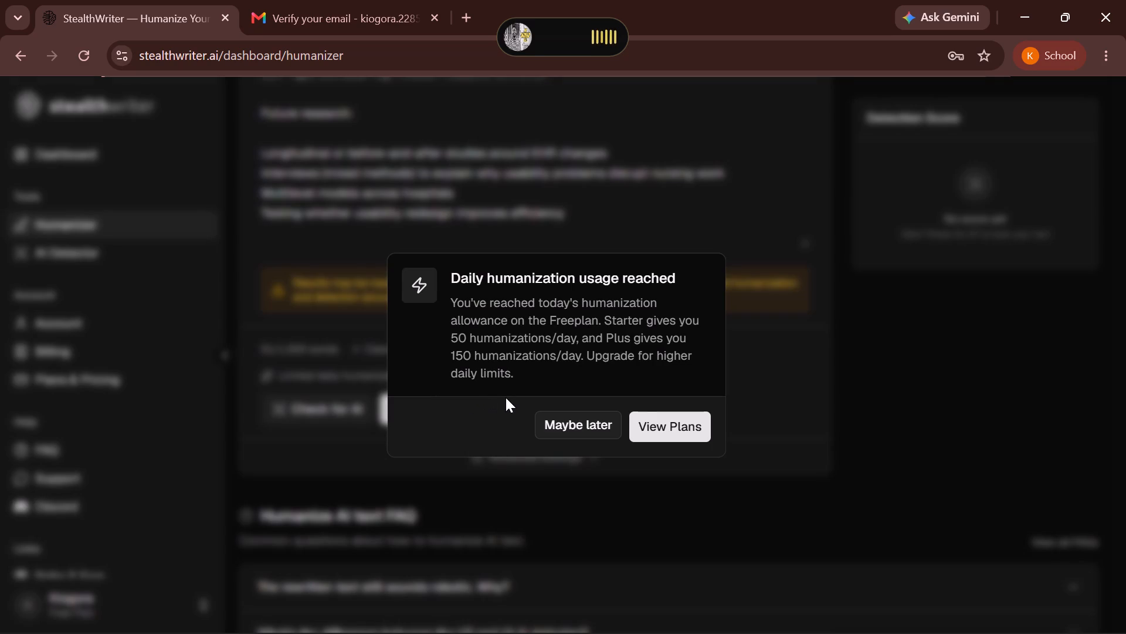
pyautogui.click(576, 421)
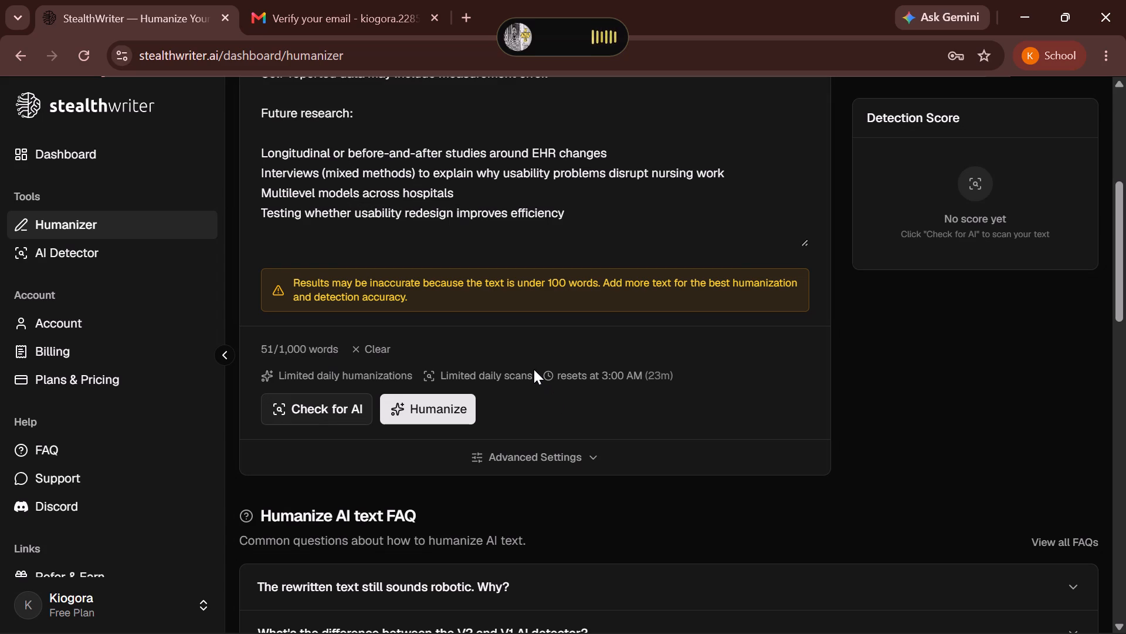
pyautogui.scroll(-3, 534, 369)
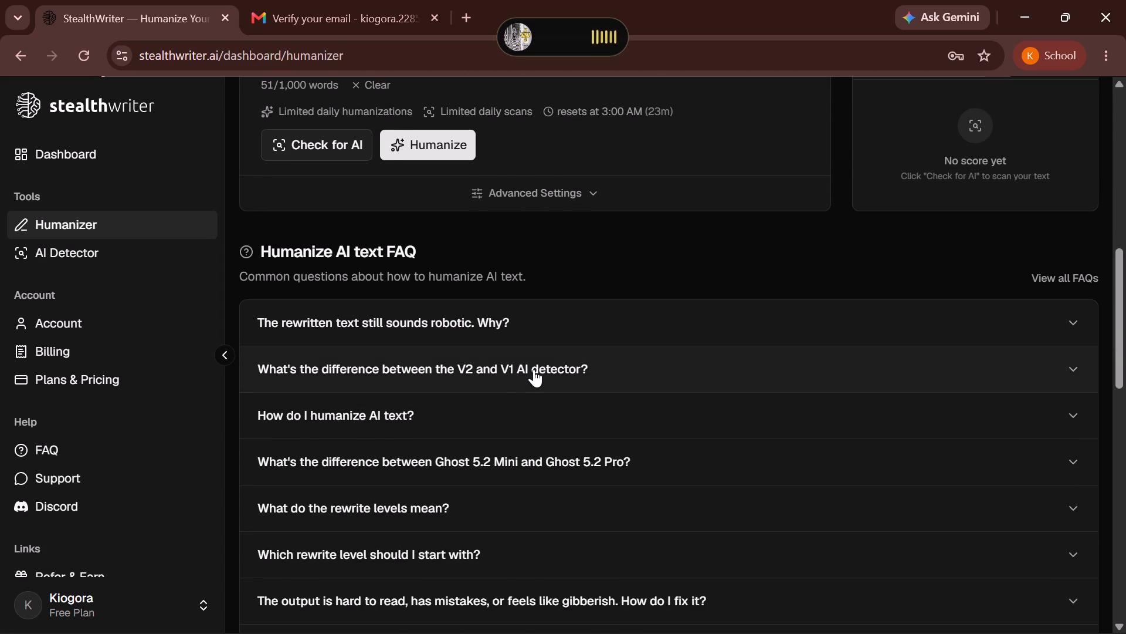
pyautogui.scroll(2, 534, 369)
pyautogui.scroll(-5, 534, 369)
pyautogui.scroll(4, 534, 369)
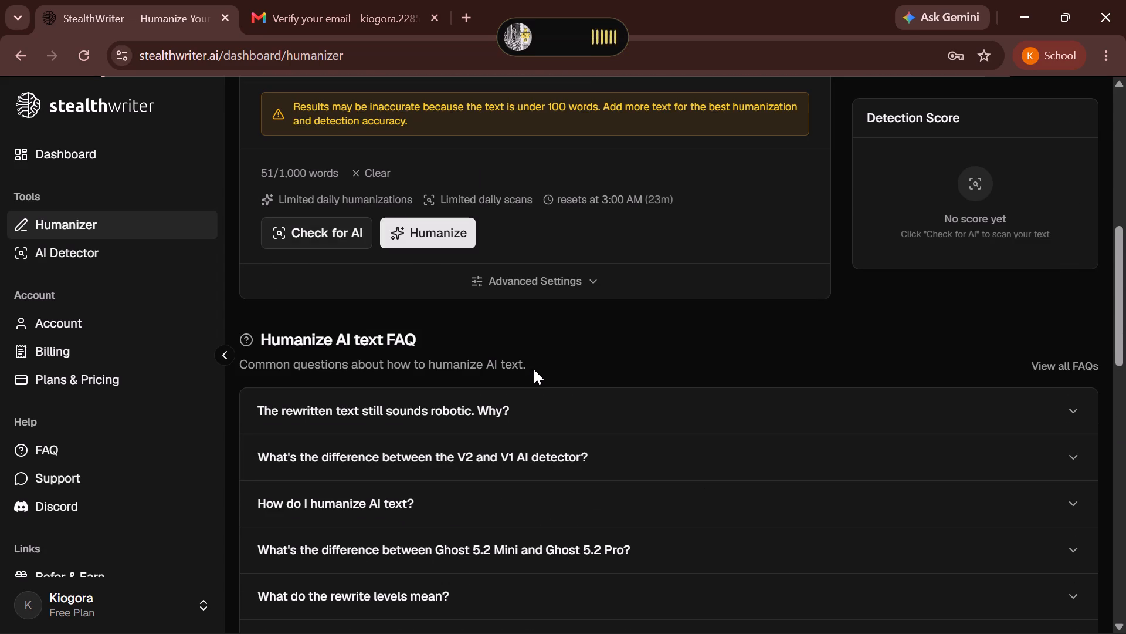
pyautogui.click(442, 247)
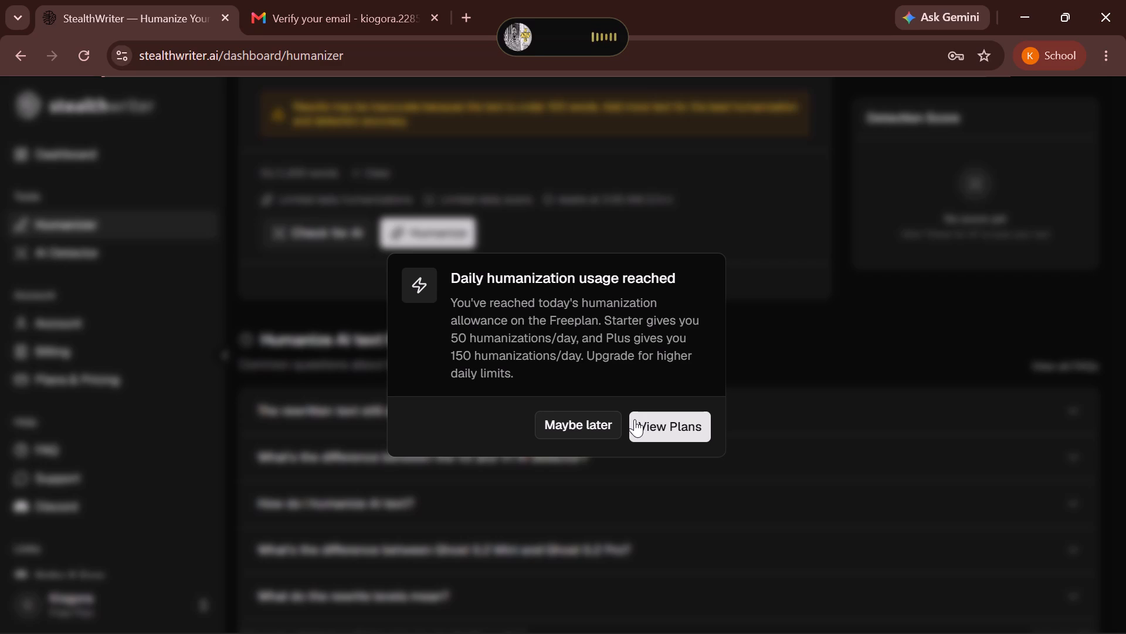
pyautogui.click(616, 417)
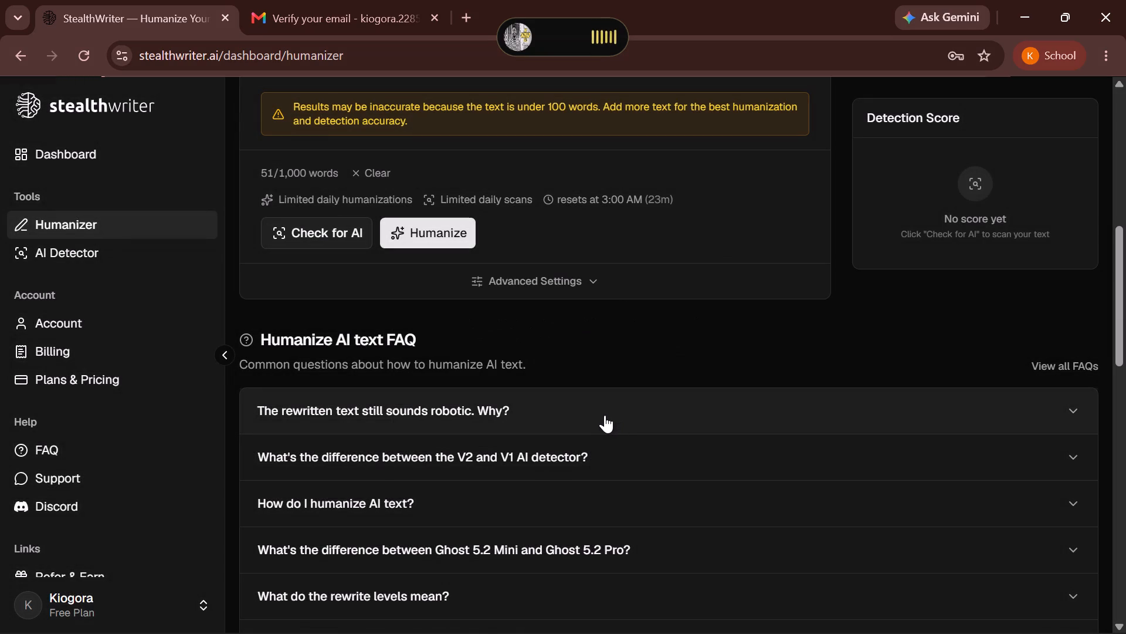
# Scan the pasted Limitations and Future research text for AI-generated content.
pyautogui.scroll(-2, 613, 373)
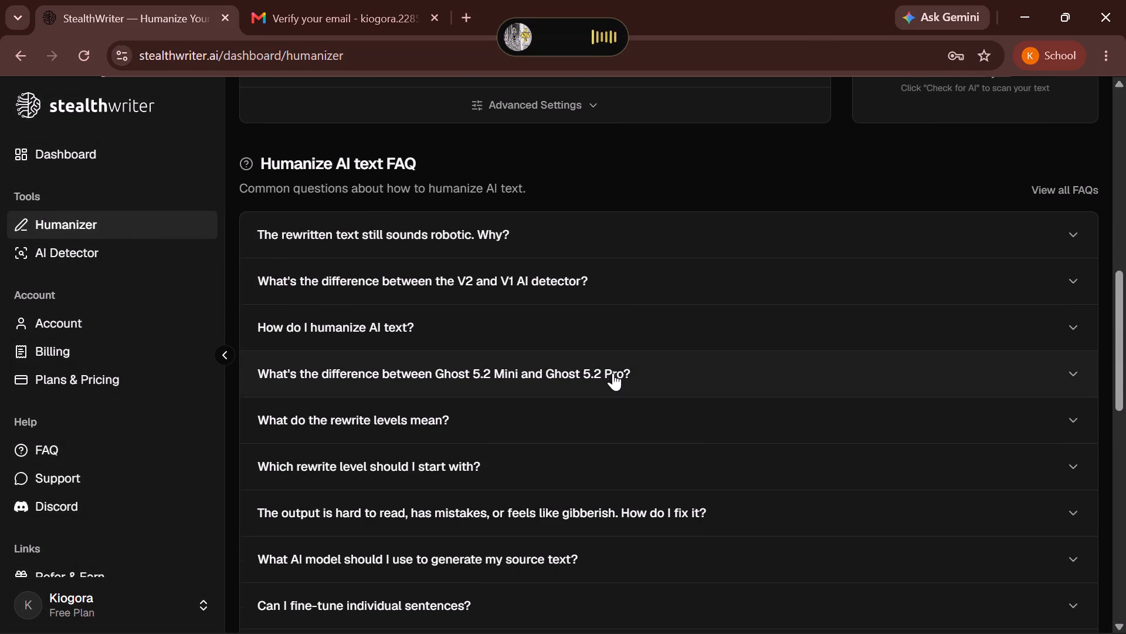
pyautogui.scroll(-2, 613, 373)
pyautogui.scroll(4, 613, 373)
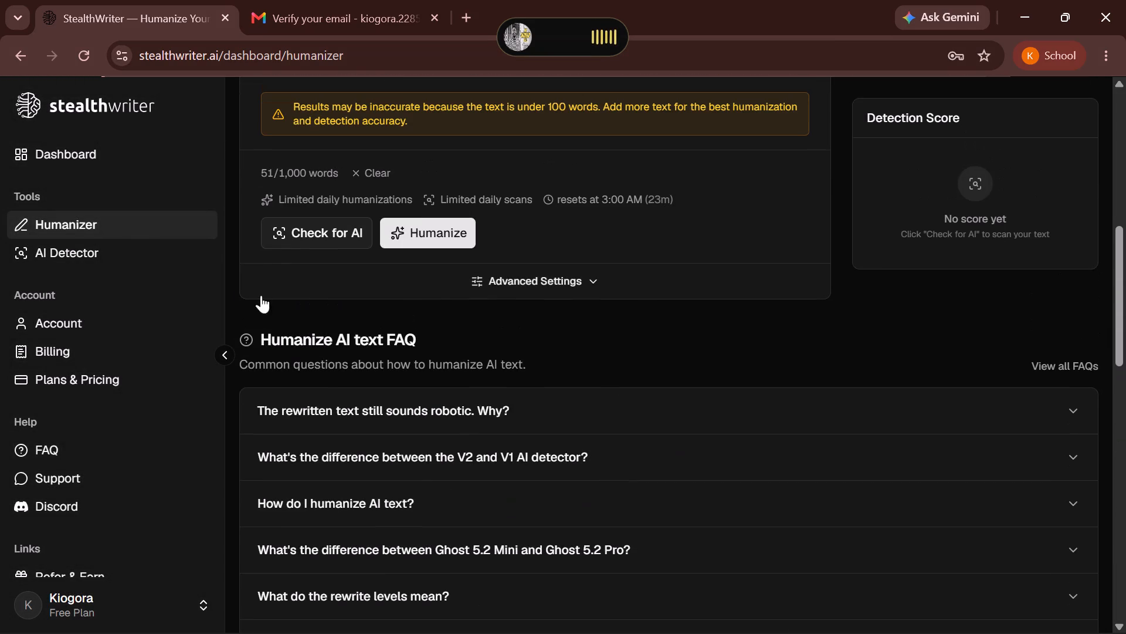
pyautogui.click(291, 249)
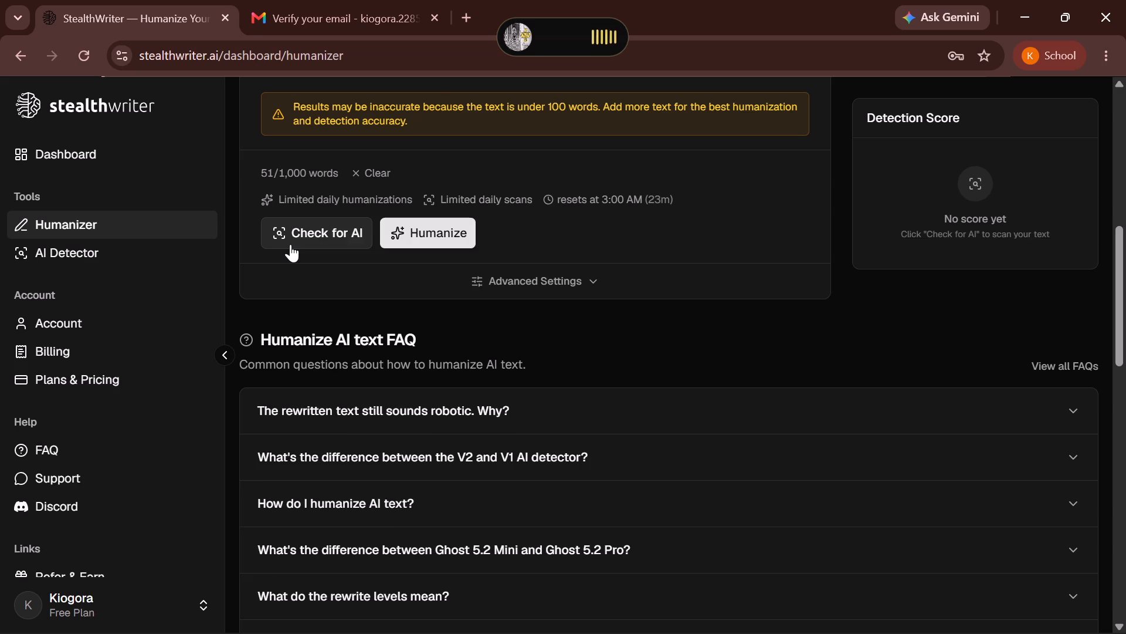
pyautogui.click(290, 244)
pyautogui.scroll(1, 290, 244)
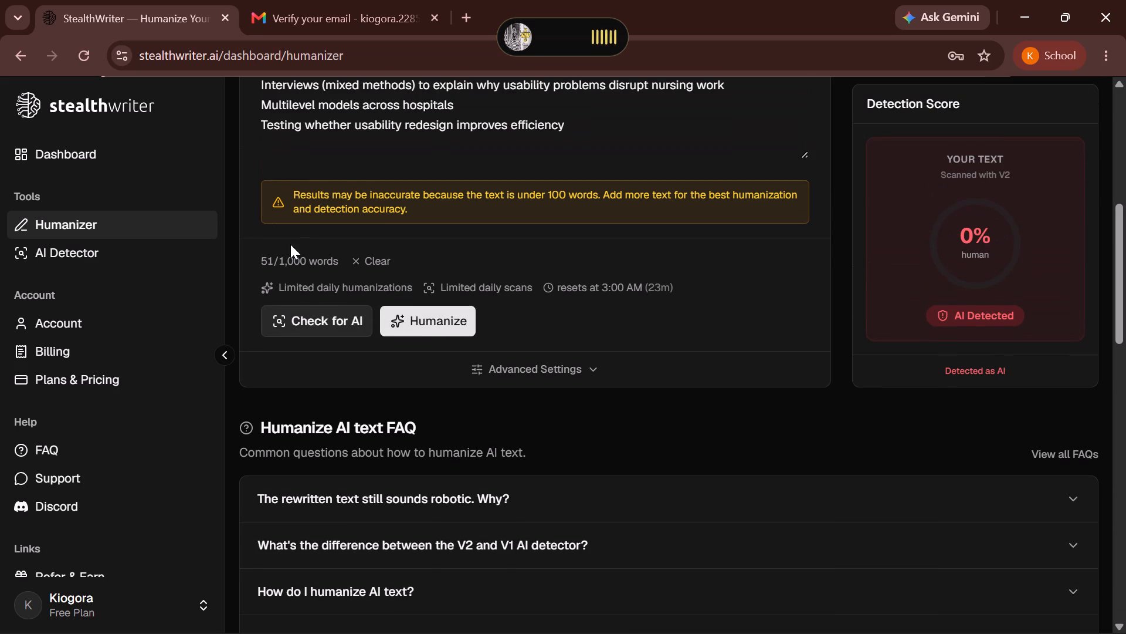
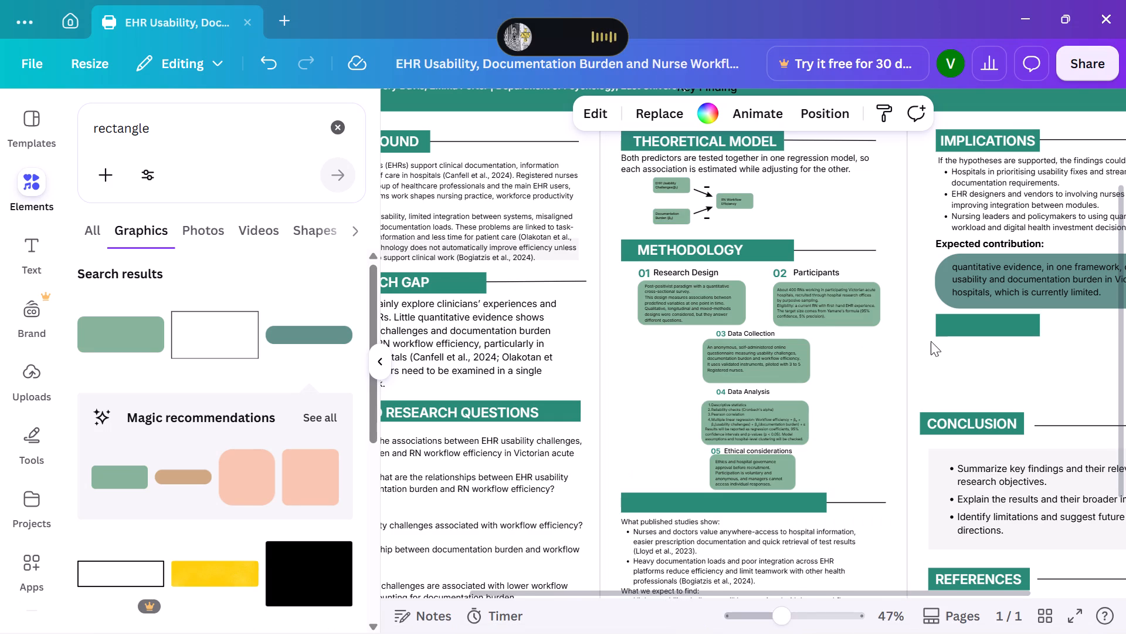
# Duplicate the CONCLUSION heading text and place the copy over the blank green bar below the Expected contribution box.
pyautogui.hscroll(-6, 928, 346)
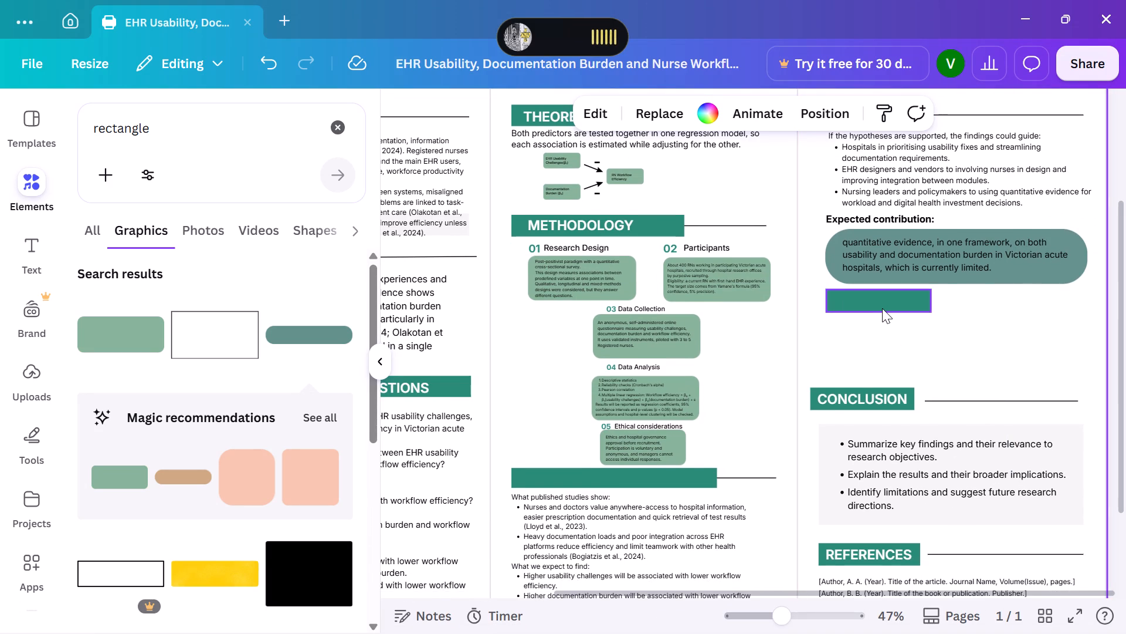
pyautogui.scroll(1, 890, 312)
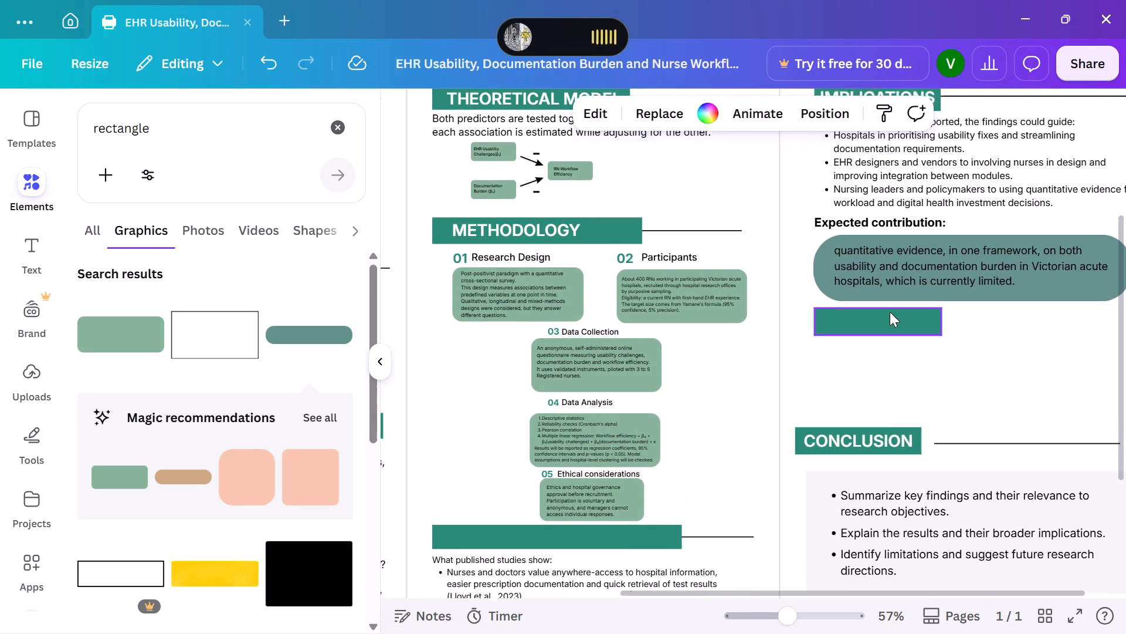
pyautogui.scroll(2, 890, 312)
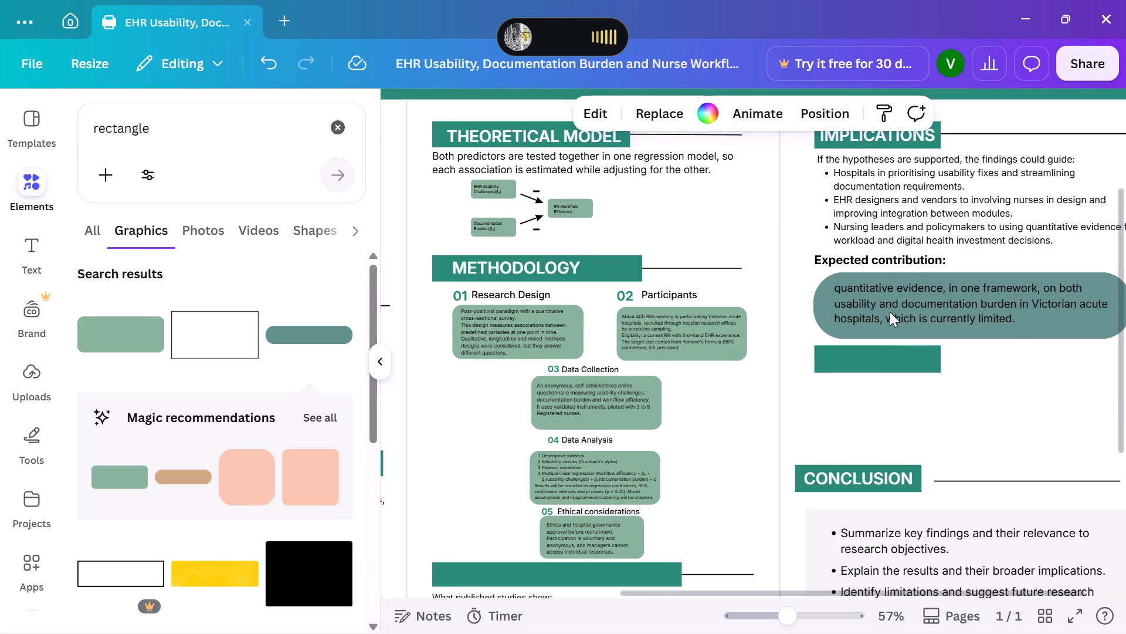
pyautogui.scroll(1, 890, 312)
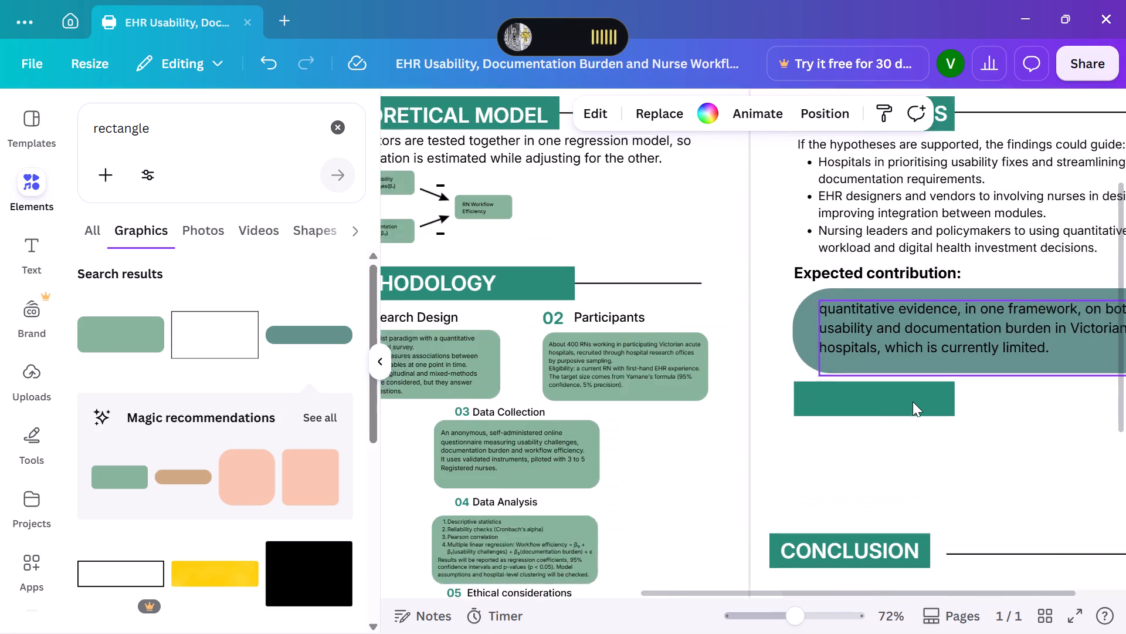
pyautogui.hscroll(-2, 913, 402)
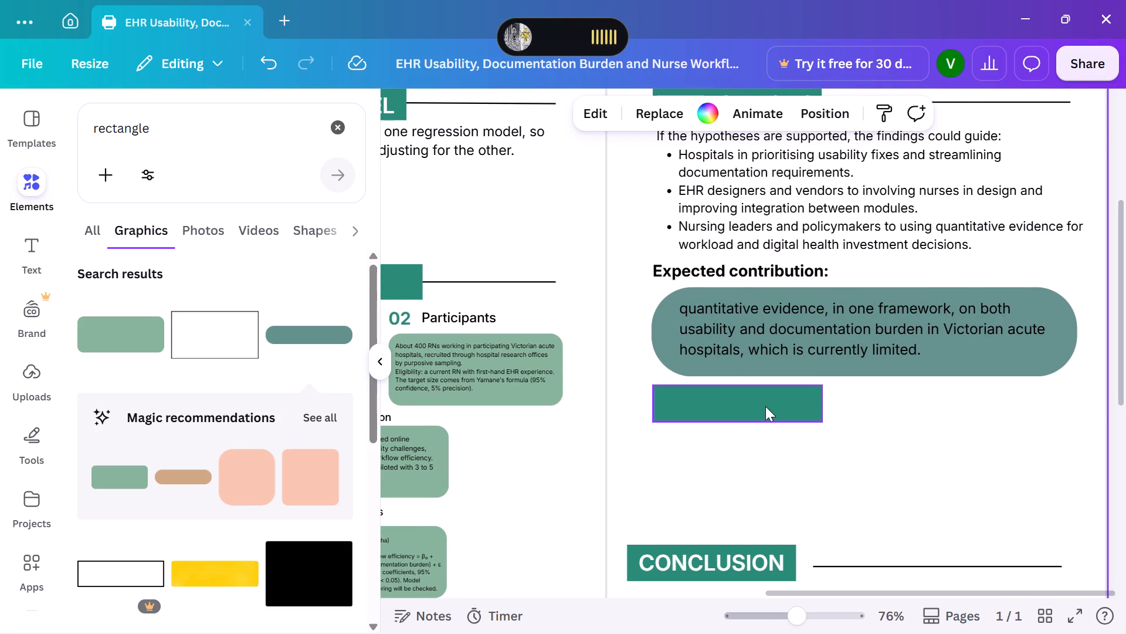
pyautogui.click(765, 406)
pyautogui.scroll(-1, 765, 406)
pyautogui.click(710, 466)
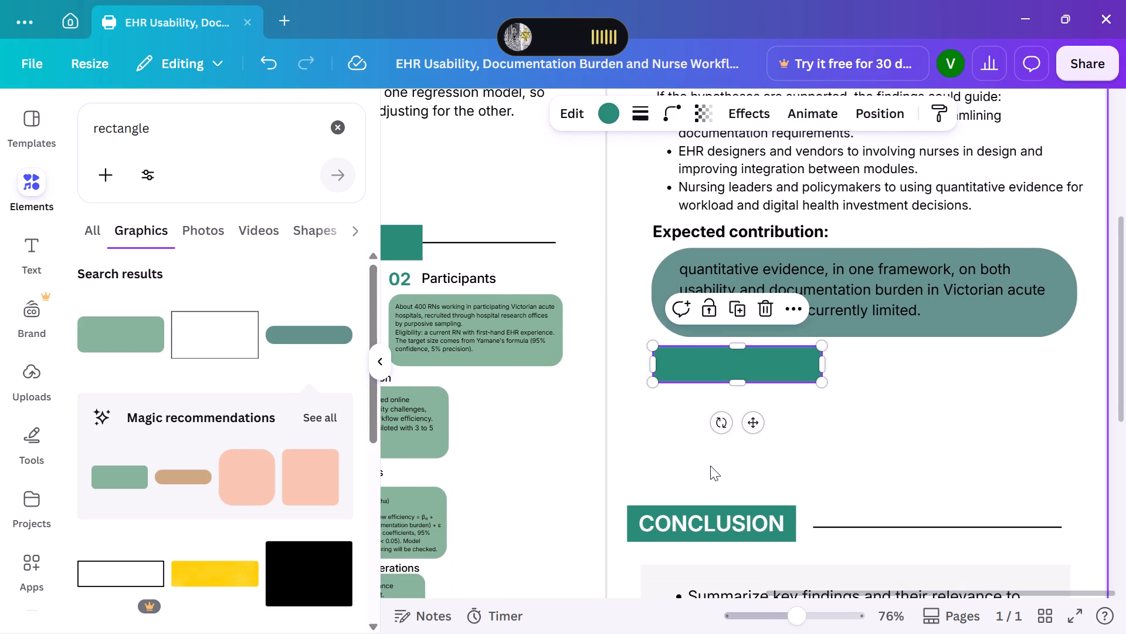
pyautogui.click(698, 522)
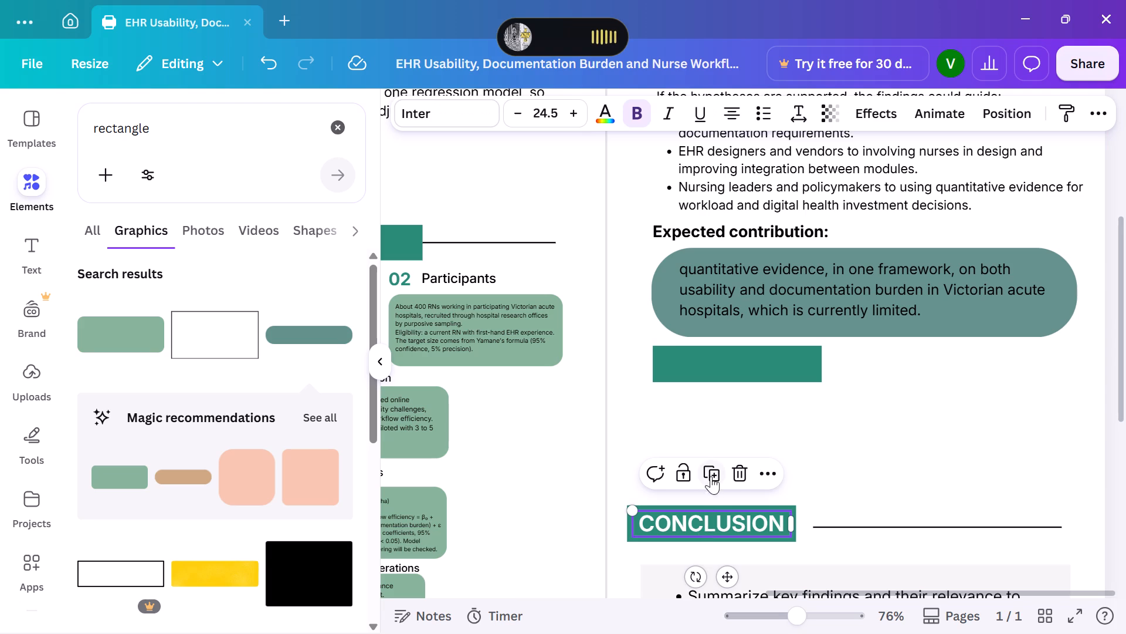
pyautogui.click(714, 473)
pyautogui.moveTo(707, 528); pyautogui.dragTo(707, 508)
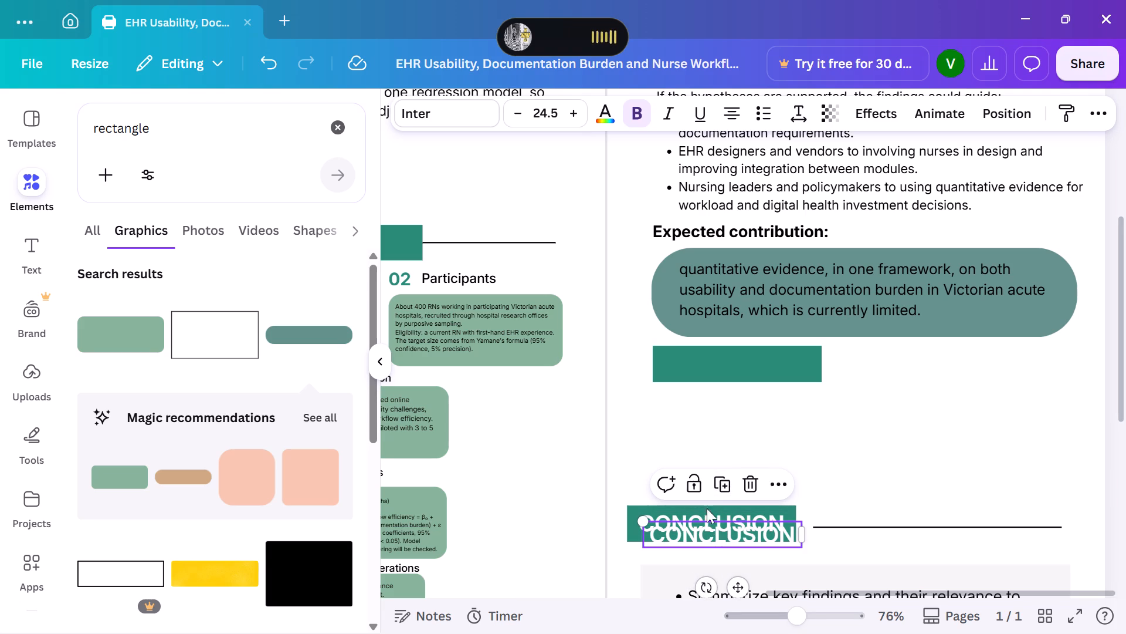
pyautogui.moveTo(707, 508); pyautogui.dragTo(716, 362)
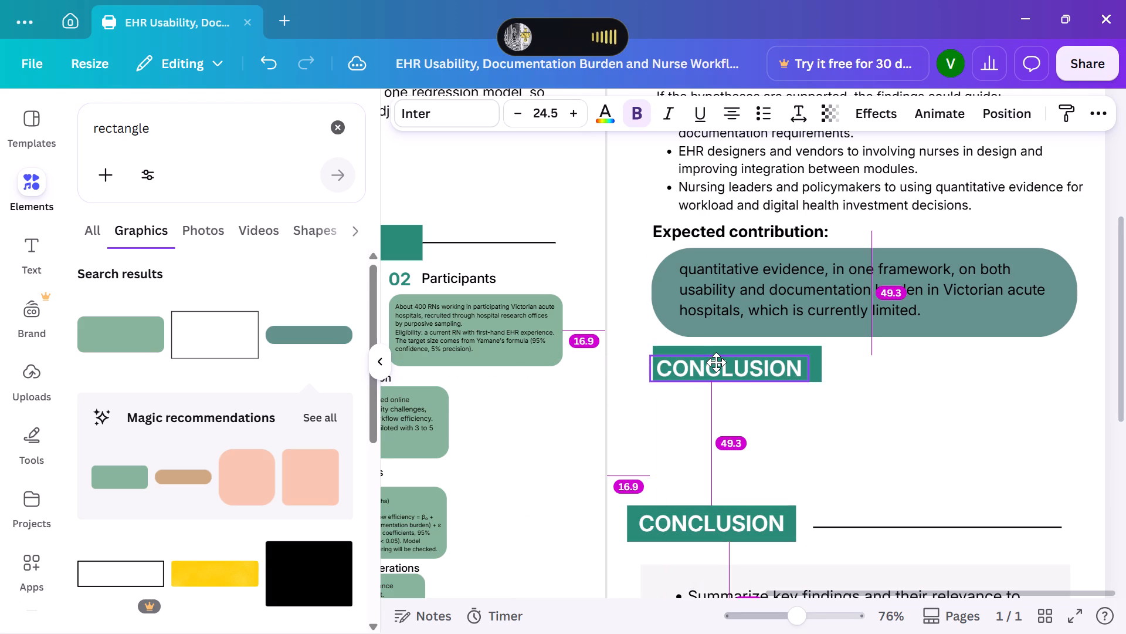
pyautogui.moveTo(716, 362); pyautogui.dragTo(719, 360)
# Replace the duplicated heading's text on the green bar with "limitations anfuture research".
pyautogui.click(719, 360)
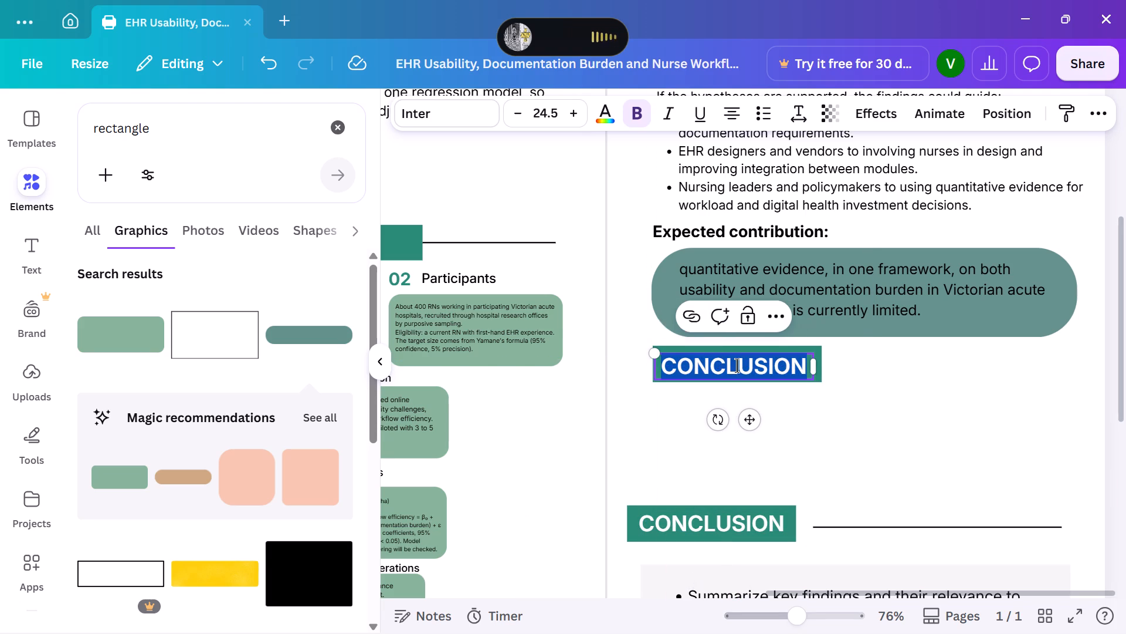
pyautogui.press('BackSpace')
pyautogui.write('limitations an')
pyautogui.press('space')
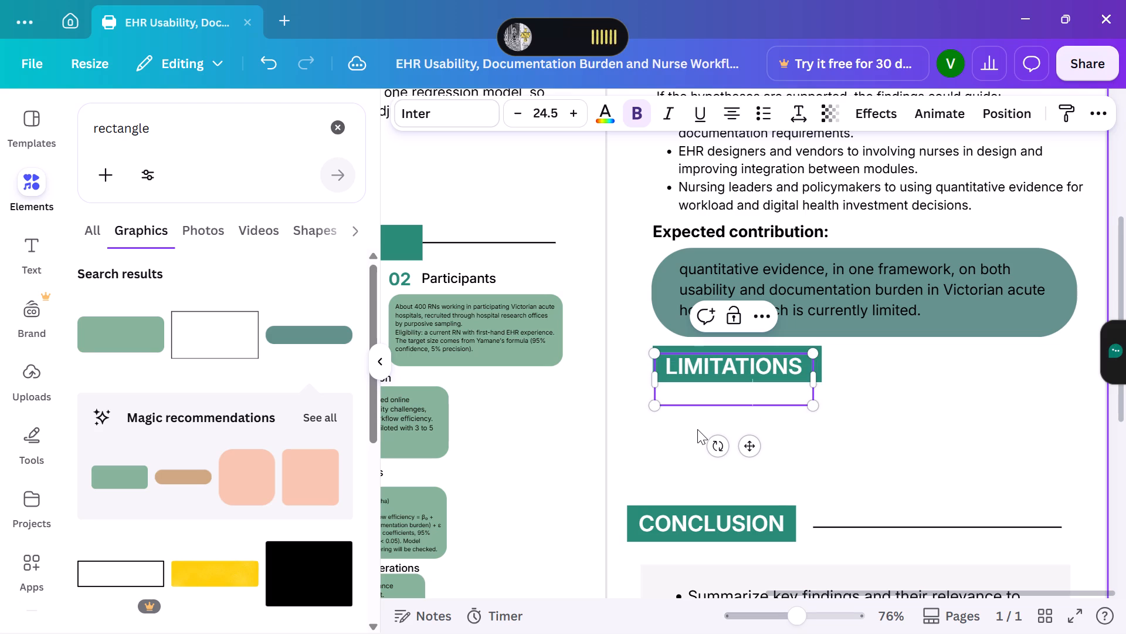
pyautogui.press('BackSpace')
pyautogui.write('future research')
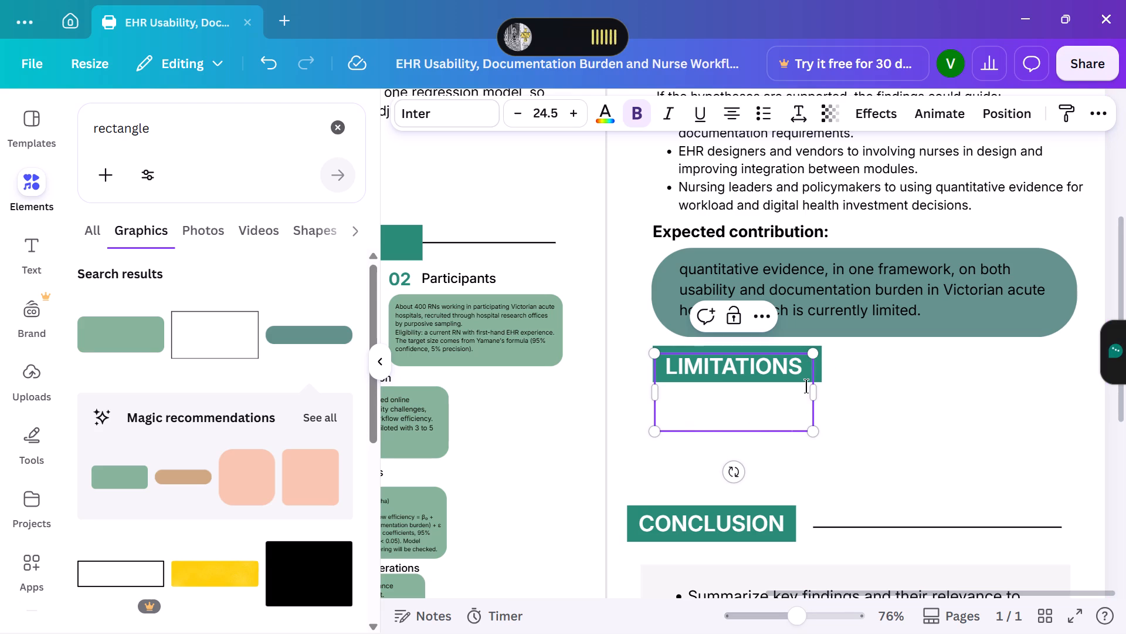
# Widen the new heading's text box so its text fits on a single line.
pyautogui.moveTo(815, 394); pyautogui.dragTo(927, 377)
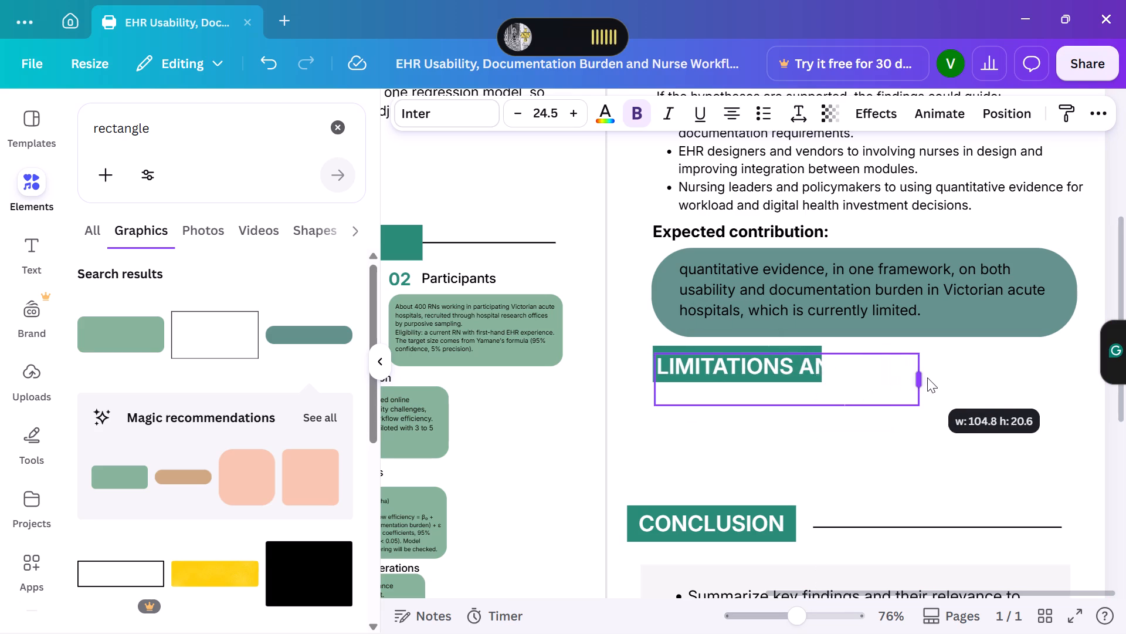
pyautogui.moveTo(927, 377); pyautogui.dragTo(999, 359)
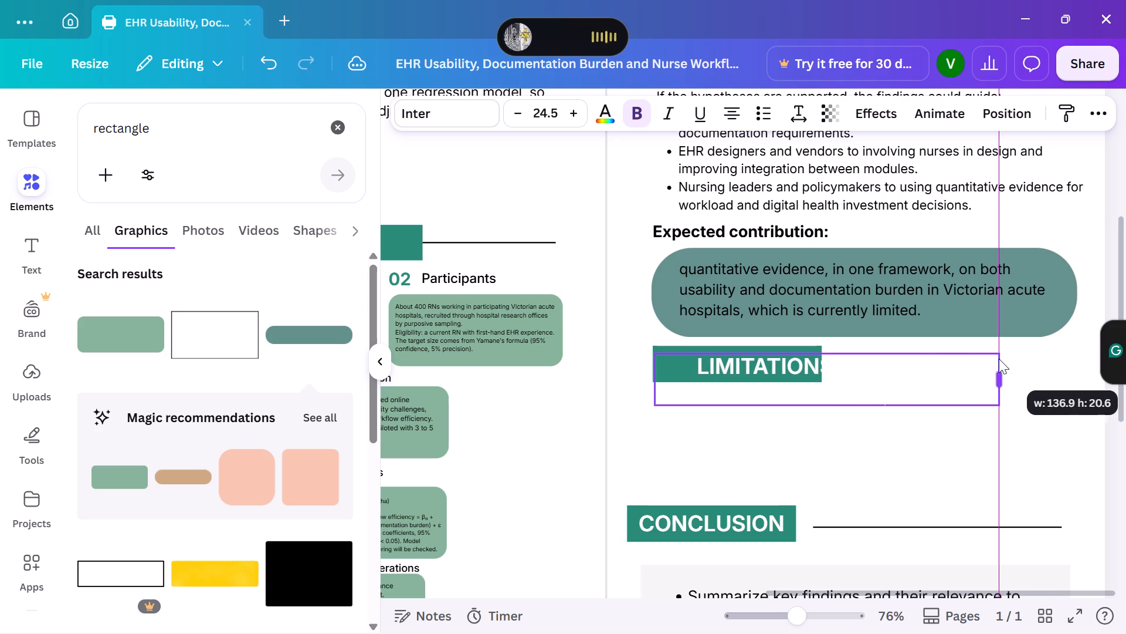
pyautogui.moveTo(999, 359); pyautogui.dragTo(1017, 353)
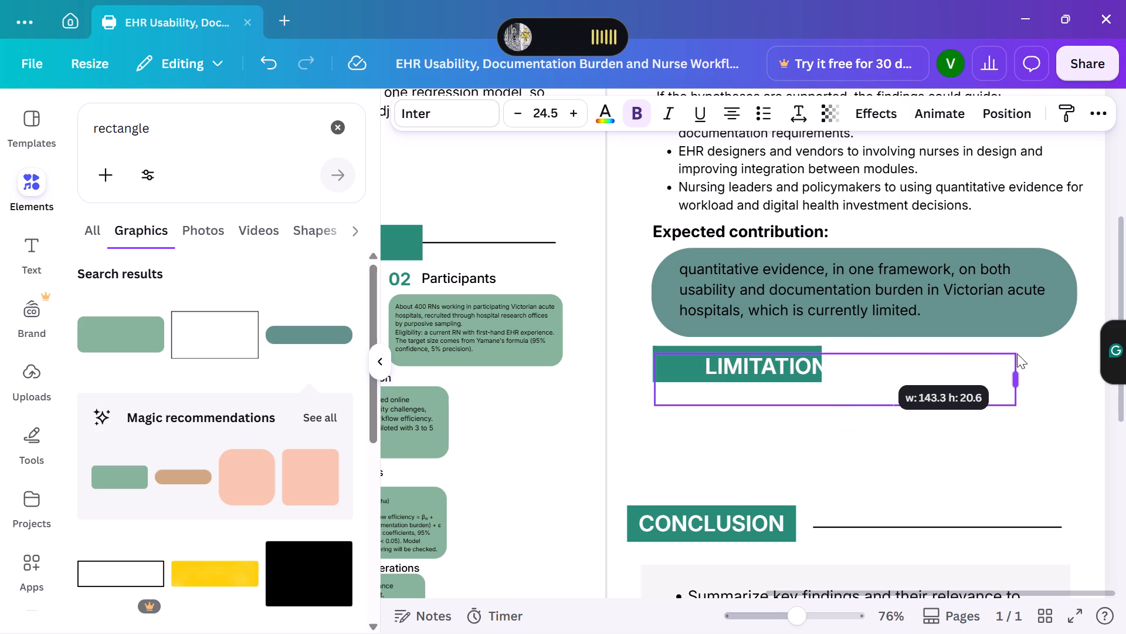
pyautogui.moveTo(1017, 381); pyautogui.dragTo(1029, 378)
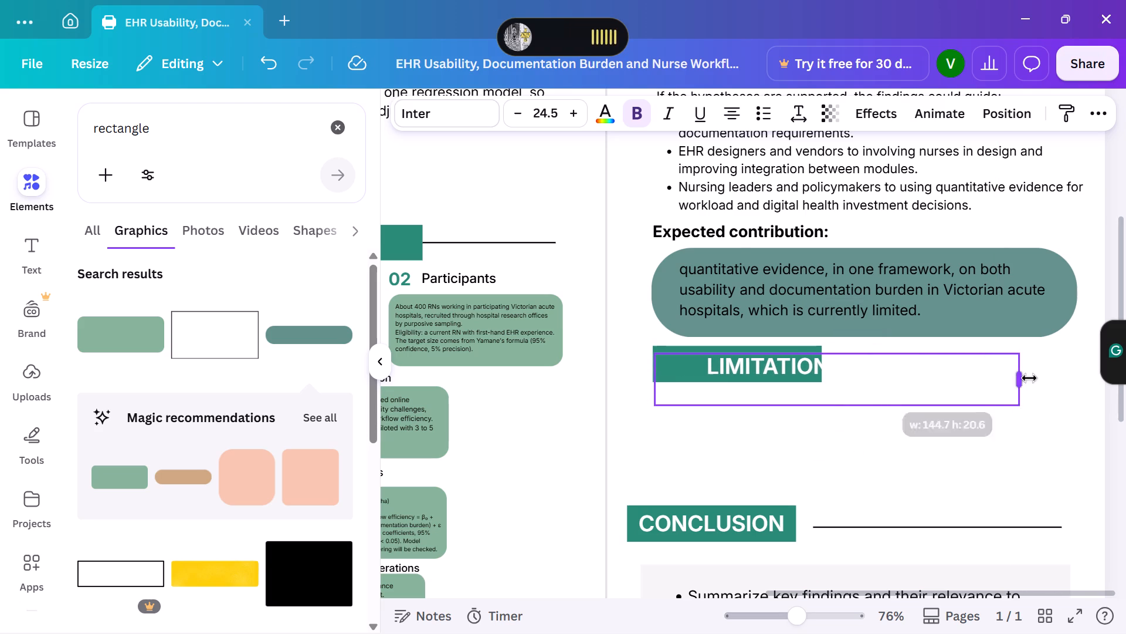
pyautogui.moveTo(1029, 378); pyautogui.dragTo(1039, 354)
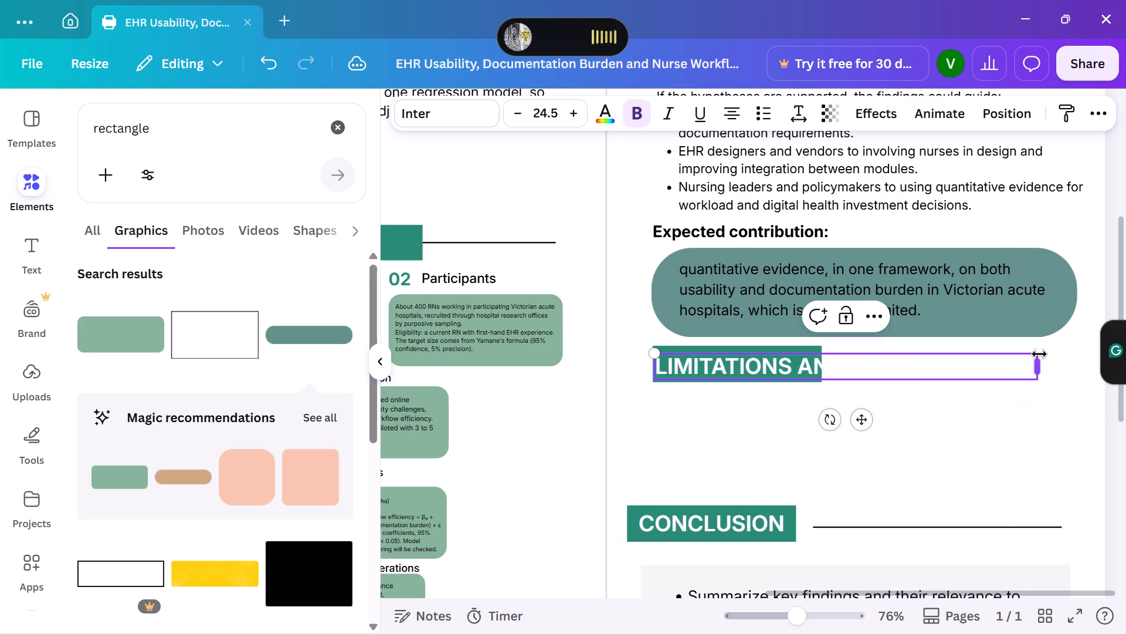
# Widen the green bar behind the new heading so it extends just past the end of the text.
pyautogui.click(683, 347)
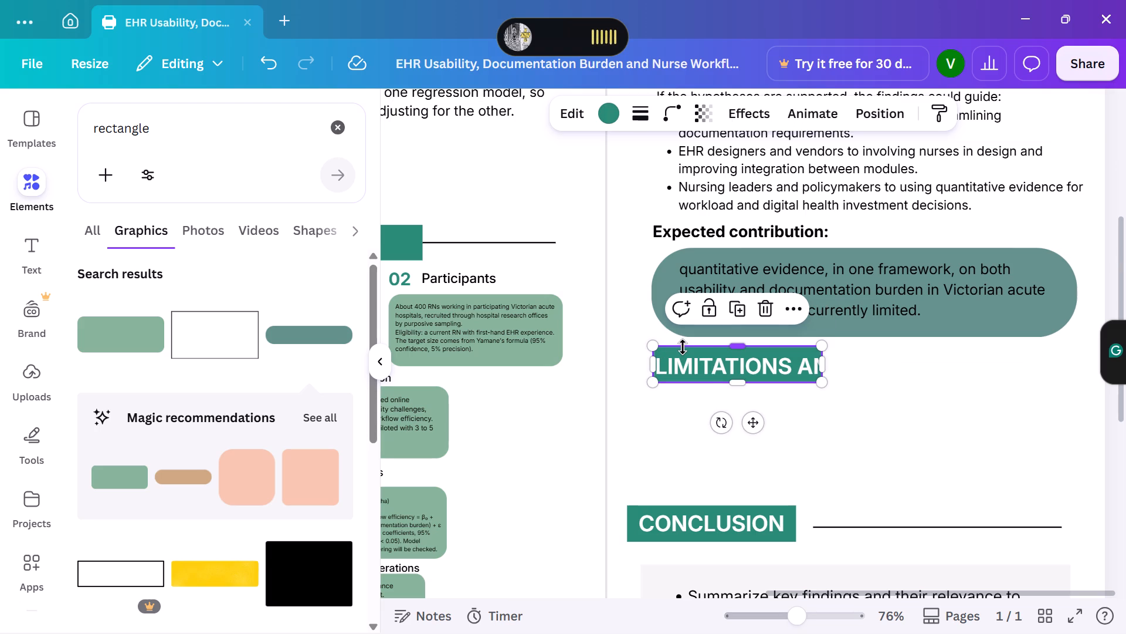
pyautogui.moveTo(820, 368); pyautogui.dragTo(839, 369)
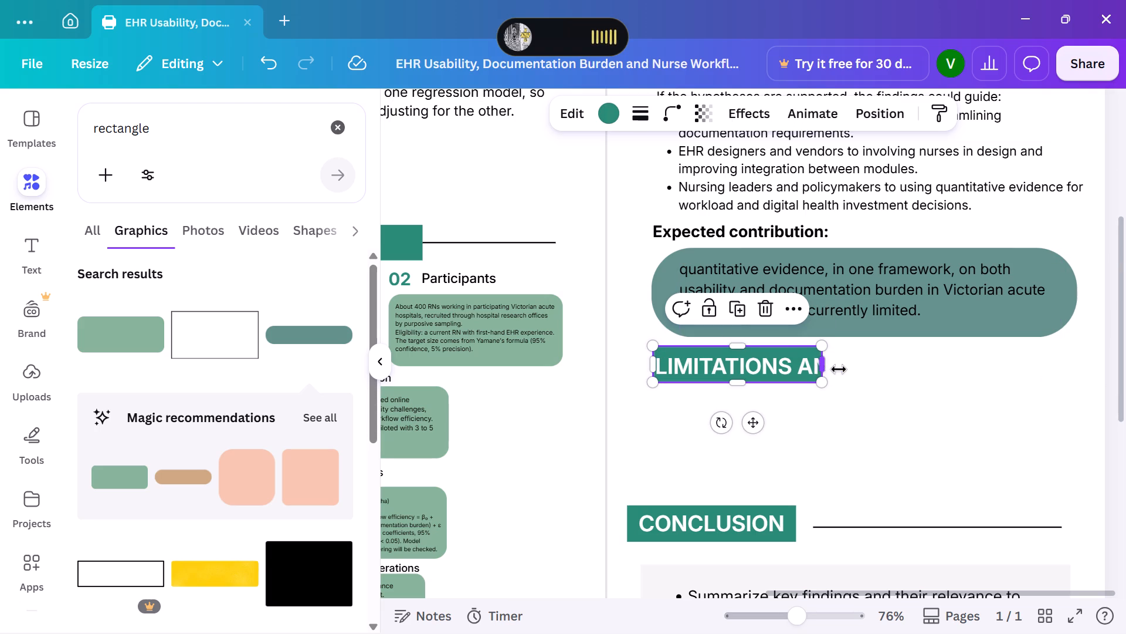
pyautogui.moveTo(839, 369); pyautogui.dragTo(1008, 365)
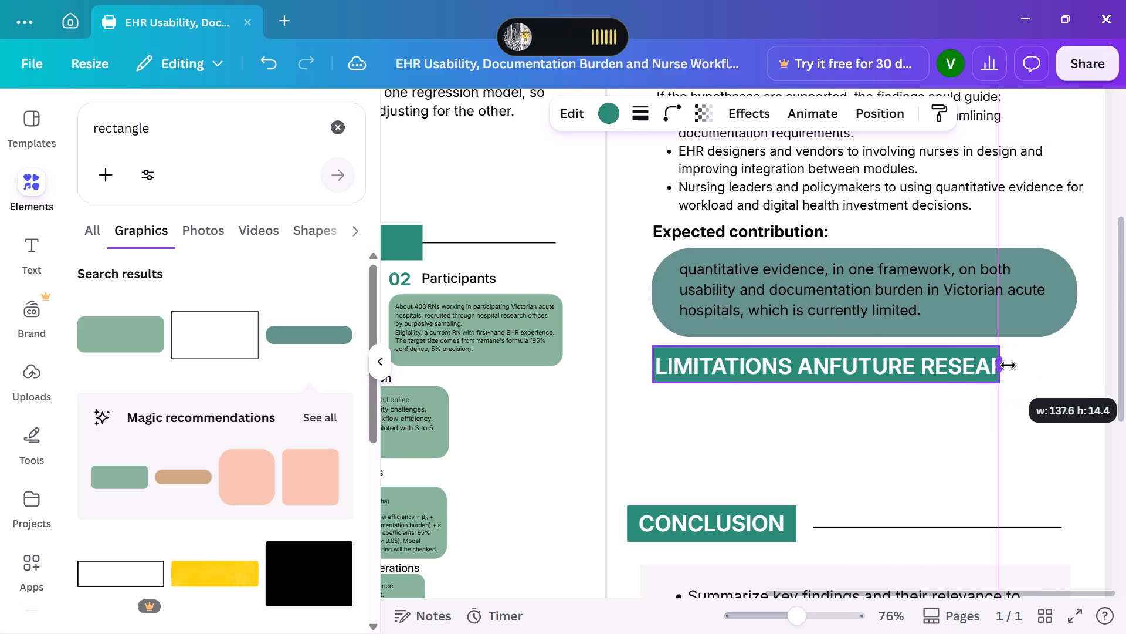
pyautogui.moveTo(1008, 365); pyautogui.dragTo(1064, 360)
# Correct the heading to read "LIMITATIONS AND FUTURE RESEARCH" and widen its text box to the green bar's end.
pyautogui.click(833, 359)
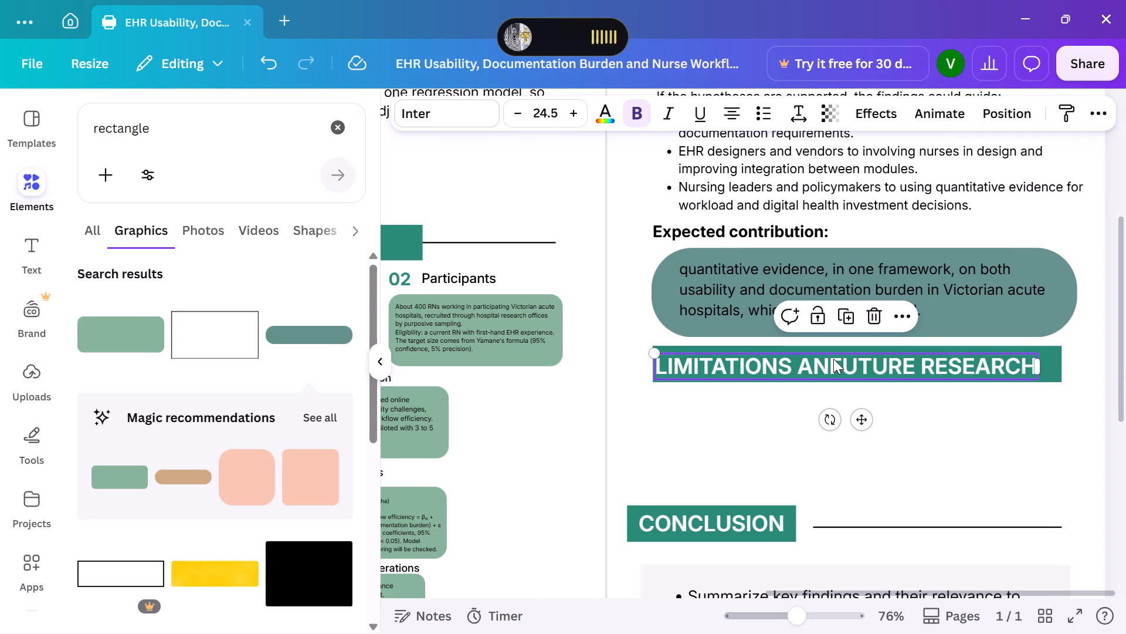
pyautogui.click(830, 362)
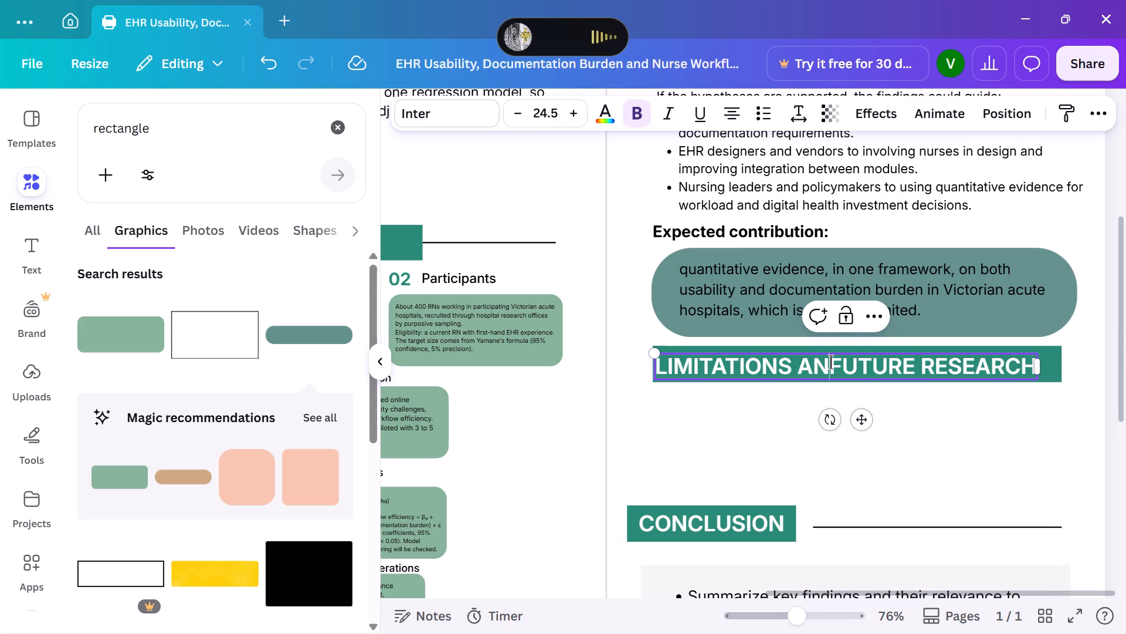
pyautogui.write('d')
pyautogui.press('space')
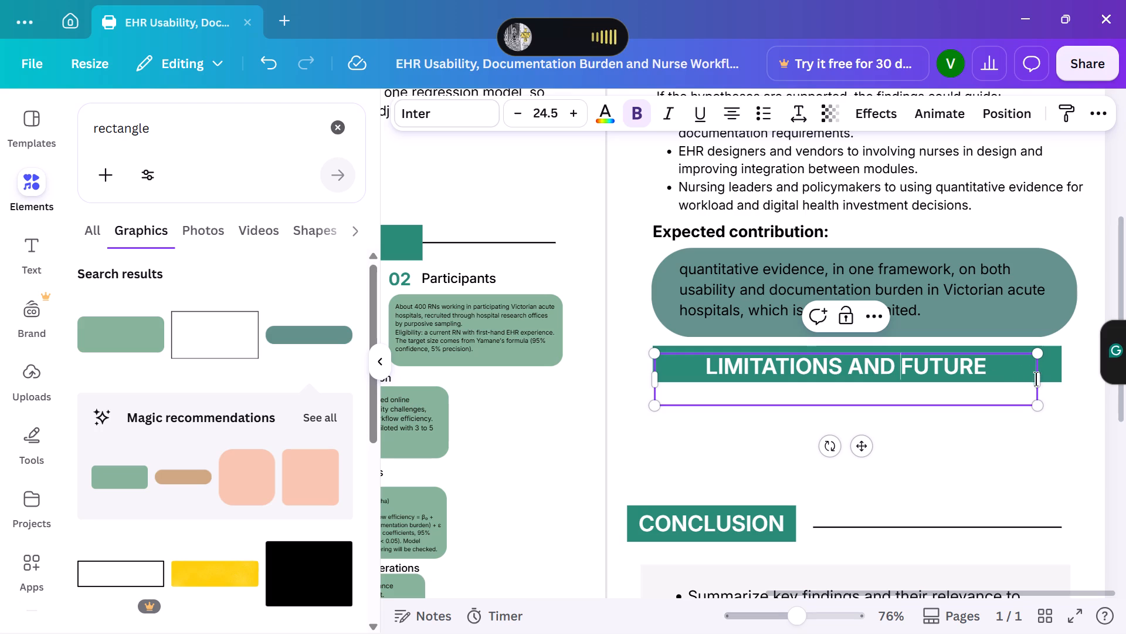
pyautogui.moveTo(1041, 380); pyautogui.dragTo(1057, 373)
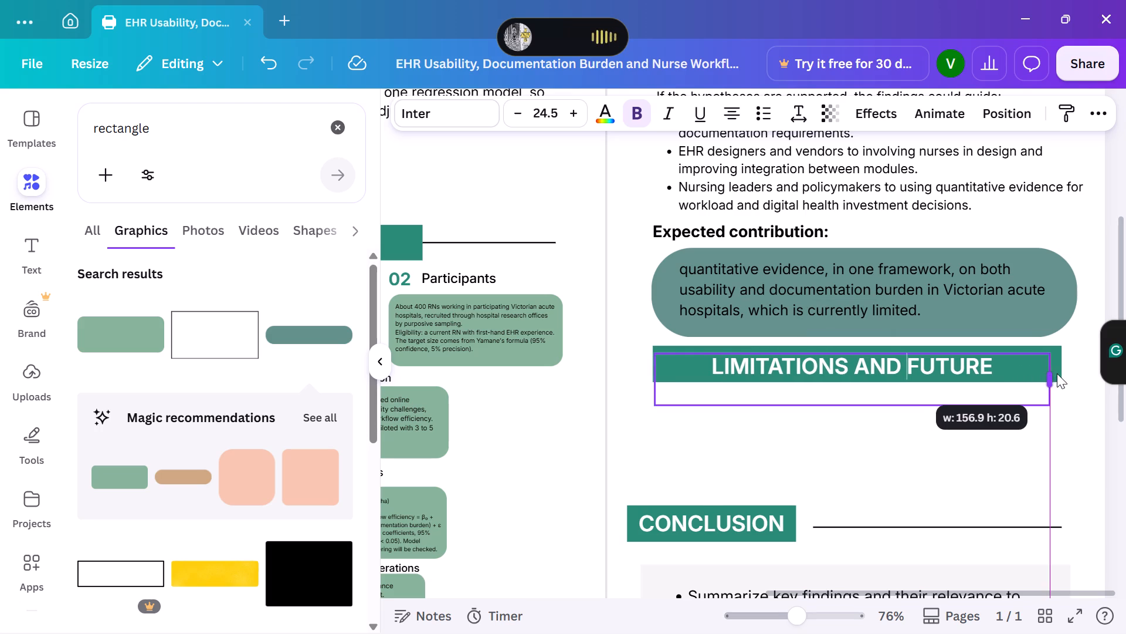
pyautogui.moveTo(1057, 373); pyautogui.dragTo(1064, 367)
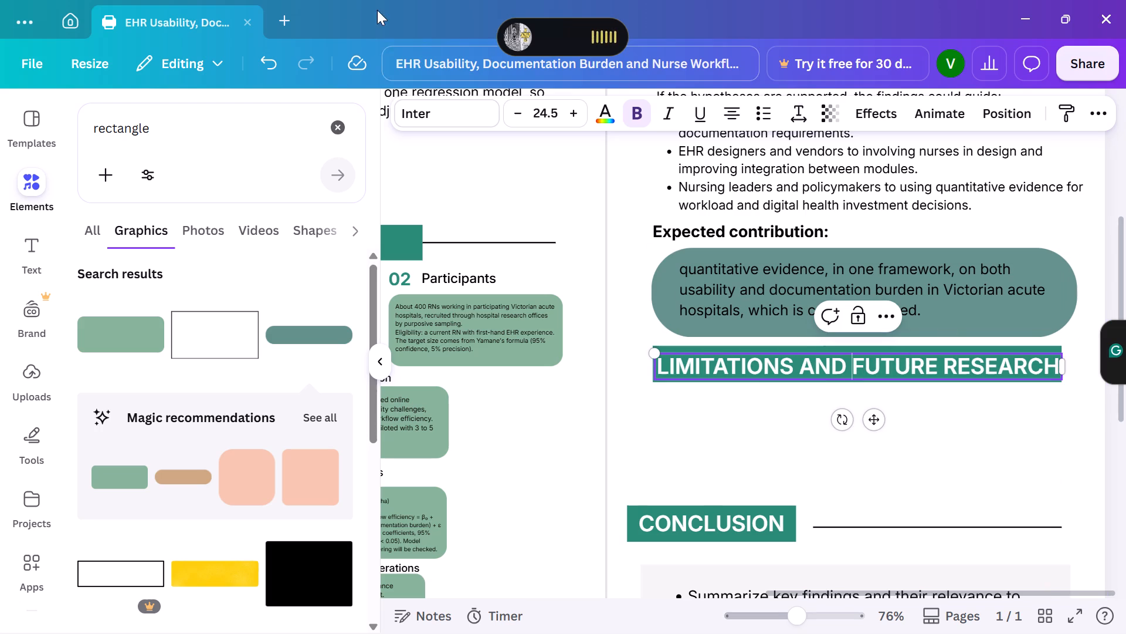
# Reduce the Limitations and Future Research heading's font size to 22.5.
pyautogui.click(514, 110)
pyautogui.click(514, 110)
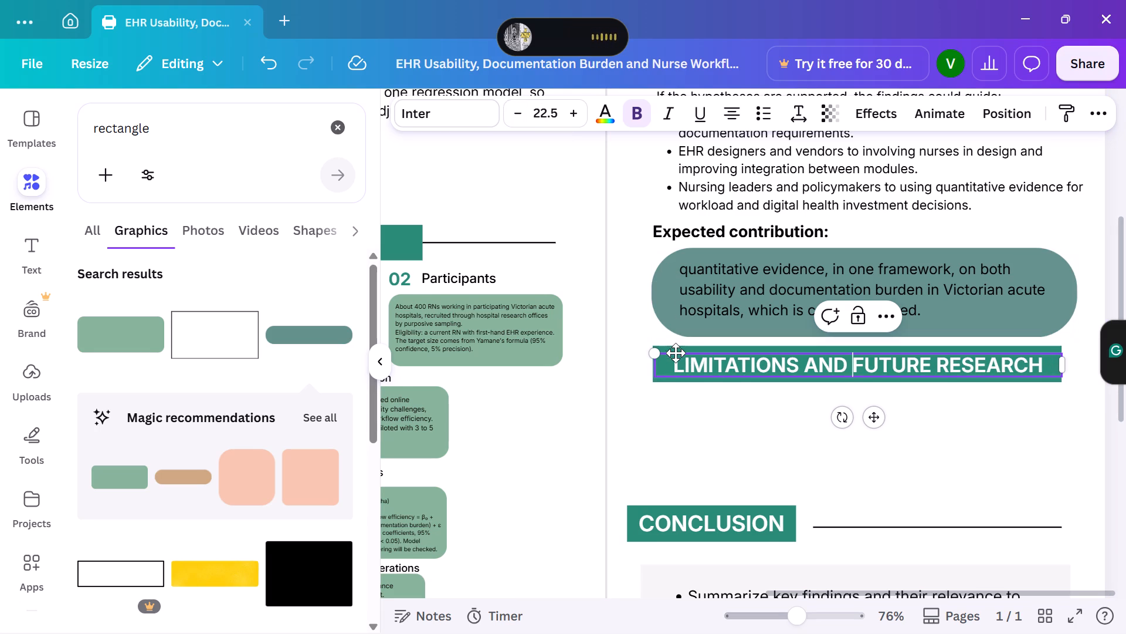
pyautogui.scroll(-3, 676, 353)
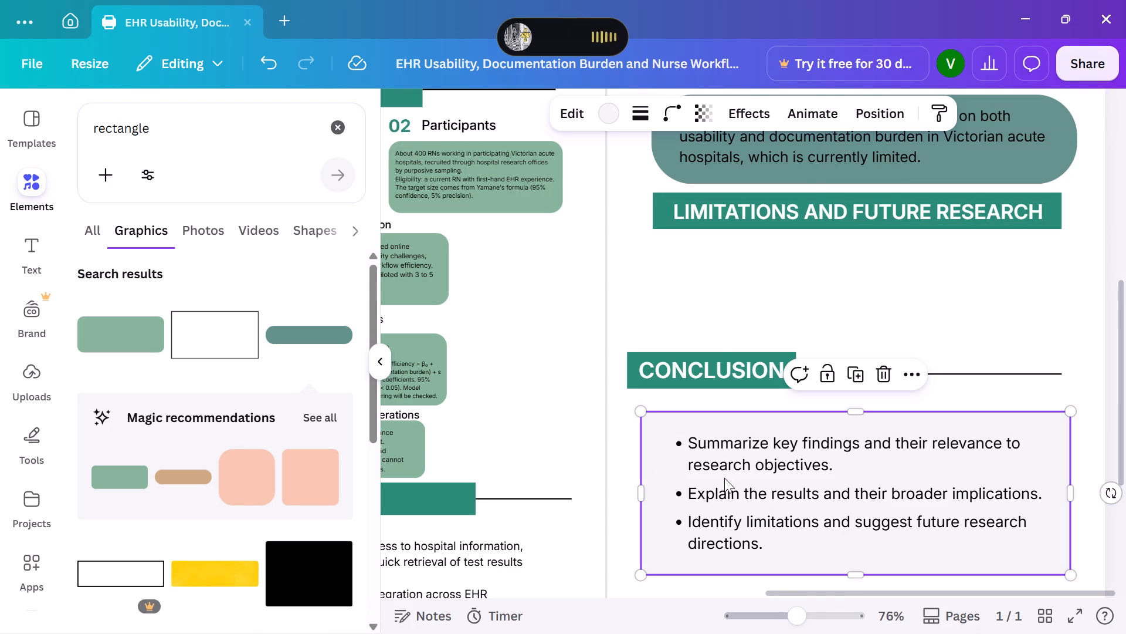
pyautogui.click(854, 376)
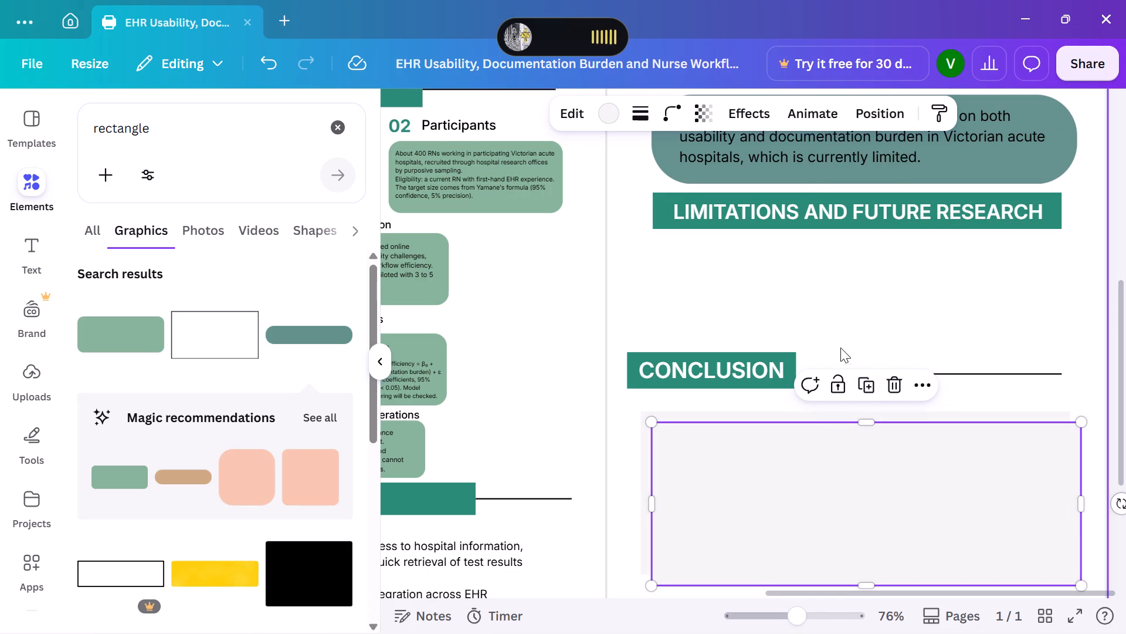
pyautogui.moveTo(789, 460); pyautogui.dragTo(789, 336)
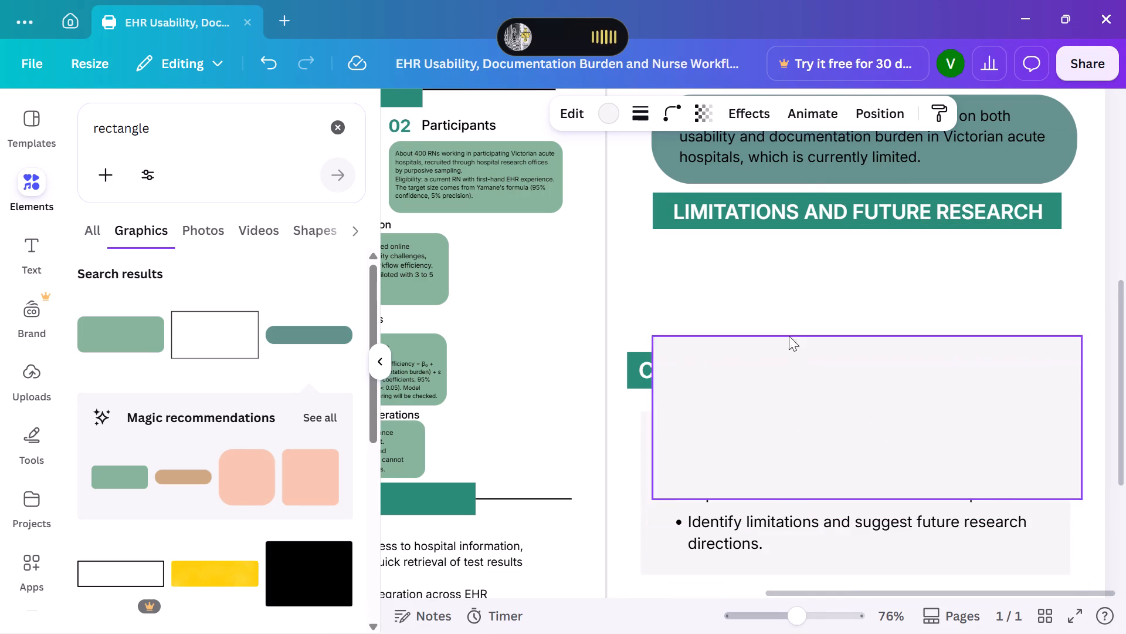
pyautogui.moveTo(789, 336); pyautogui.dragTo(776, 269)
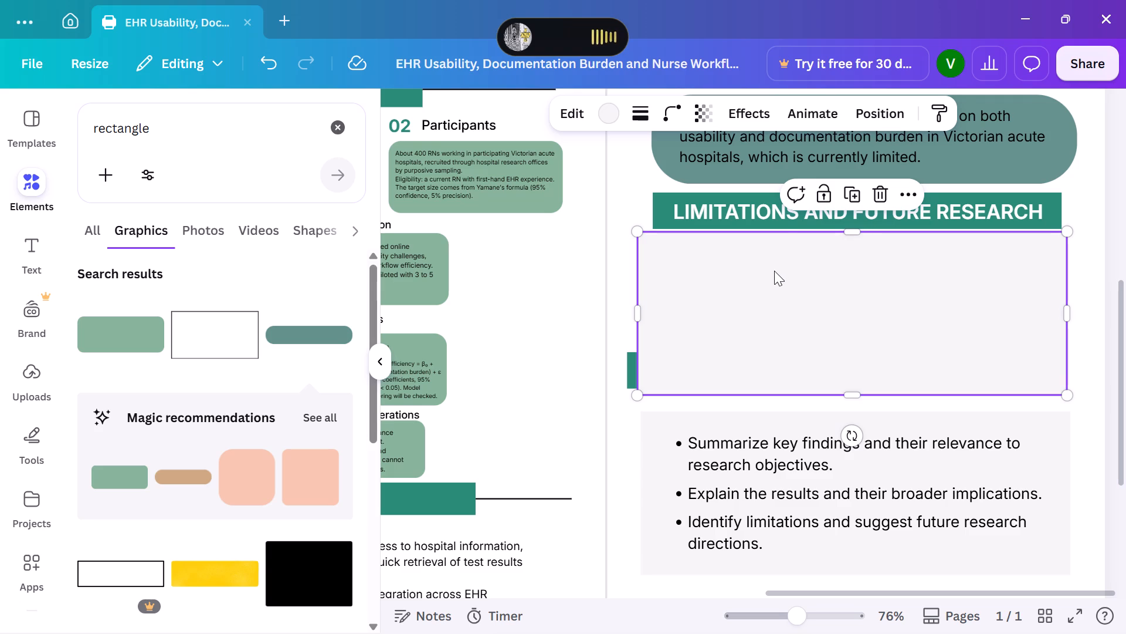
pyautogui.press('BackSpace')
# Duplicate the first Conclusion bullet's text box and place the copy just below the Limitations and Future Research heading.
pyautogui.click(758, 459)
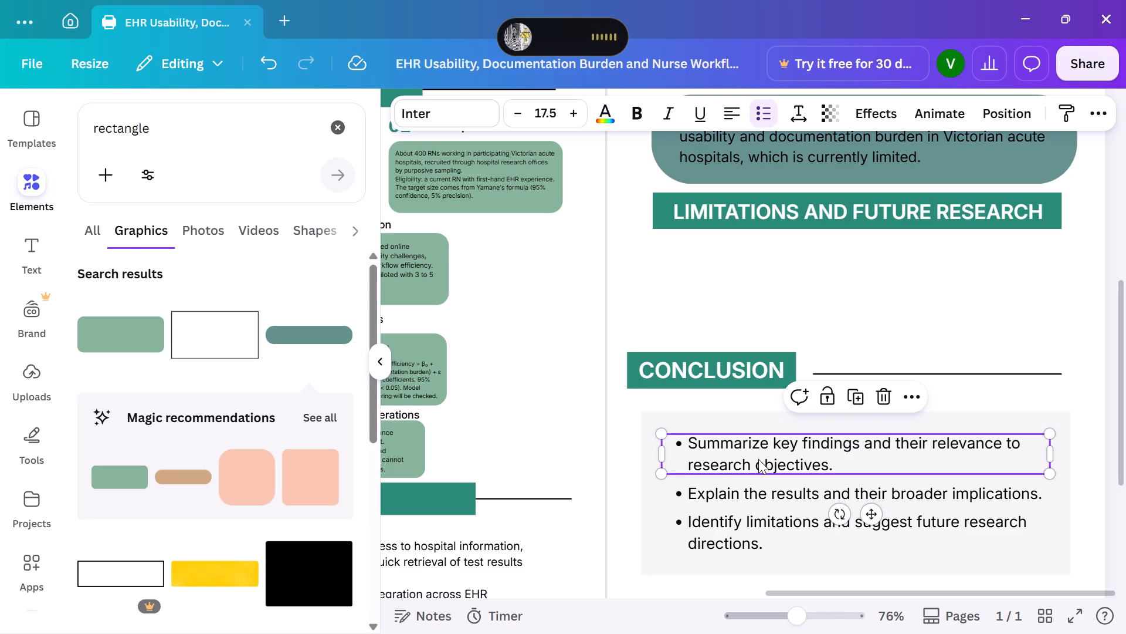
pyautogui.click(857, 386)
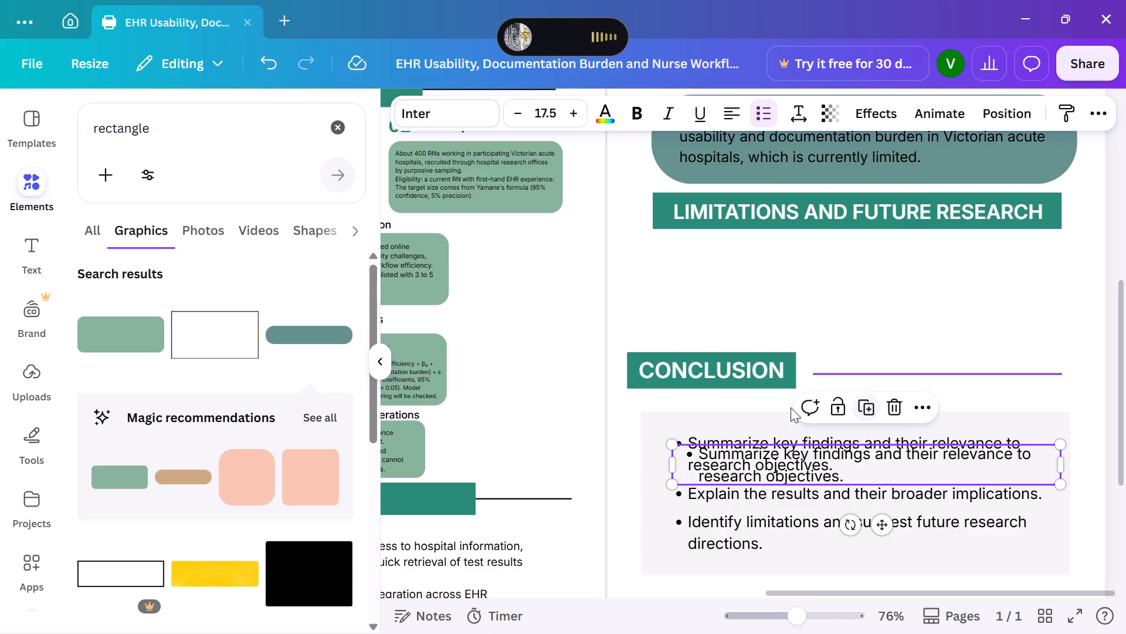
pyautogui.moveTo(746, 464); pyautogui.dragTo(740, 294)
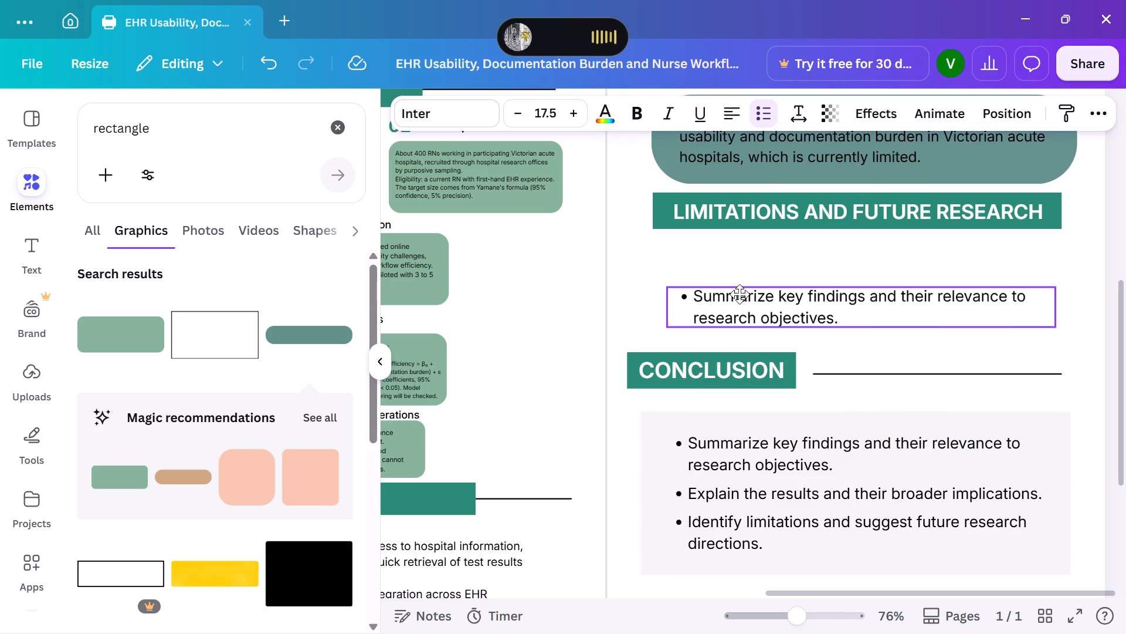
pyautogui.moveTo(740, 294); pyautogui.dragTo(731, 259)
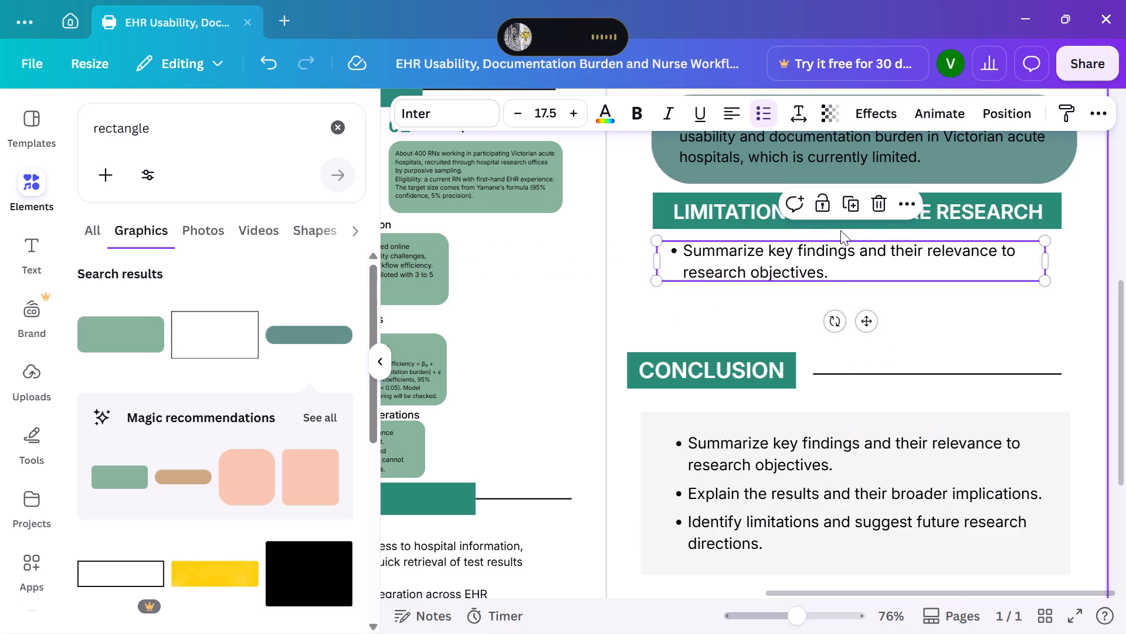
# Replace the duplicated bullet's text with the copied Limitations and Future research text.
pyautogui.tripleClick(765, 256)
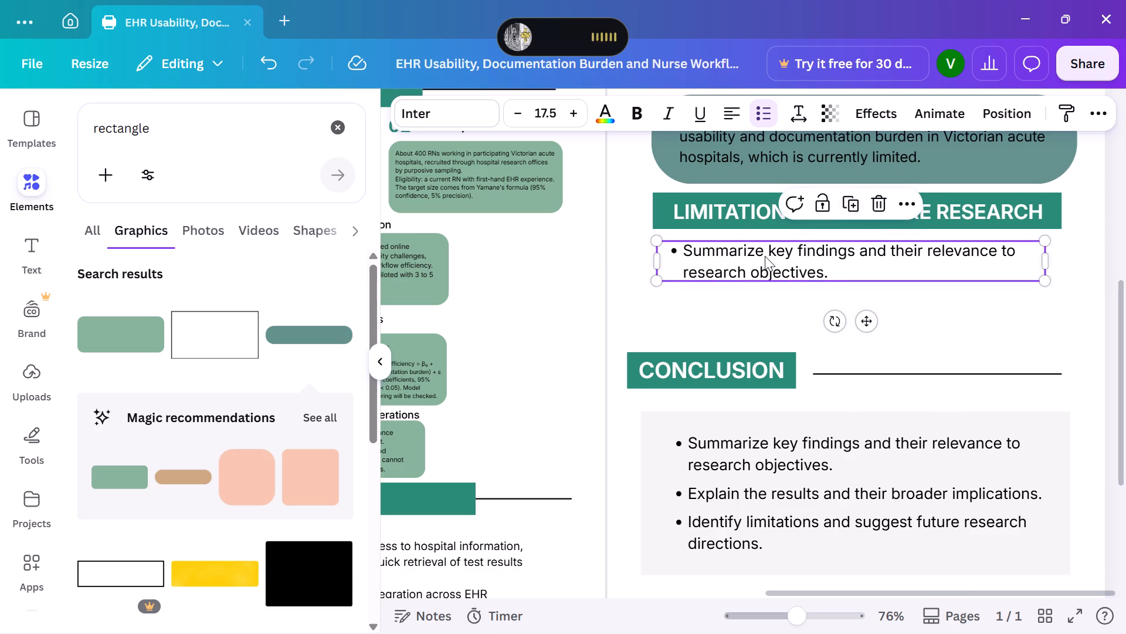
pyautogui.press('BackSpace')
pyautogui.hotkey('ctrl', 'v')
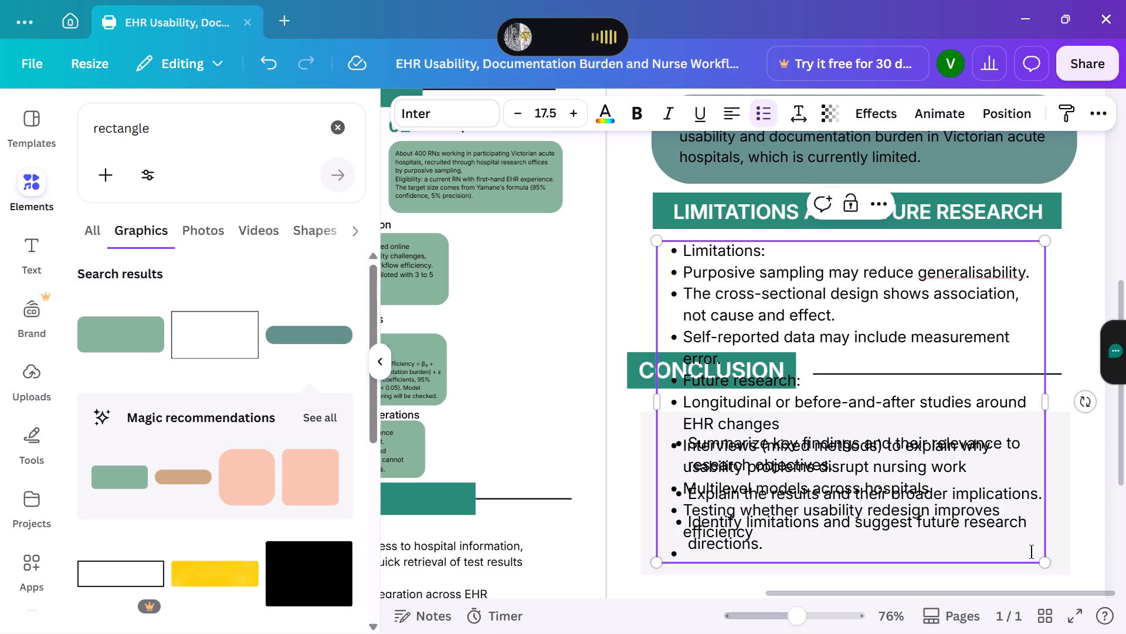
# Scale the pasted Limitations text box down to a font size of about 7.2.
pyautogui.moveTo(1042, 562); pyautogui.dragTo(1042, 551)
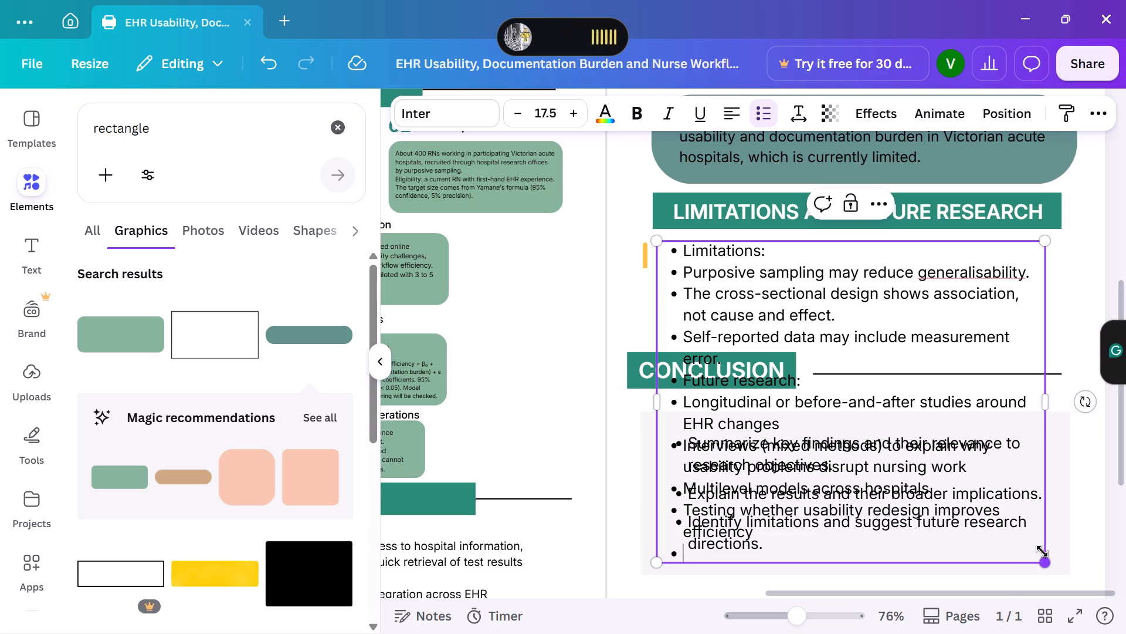
pyautogui.moveTo(1042, 551); pyautogui.dragTo(884, 318)
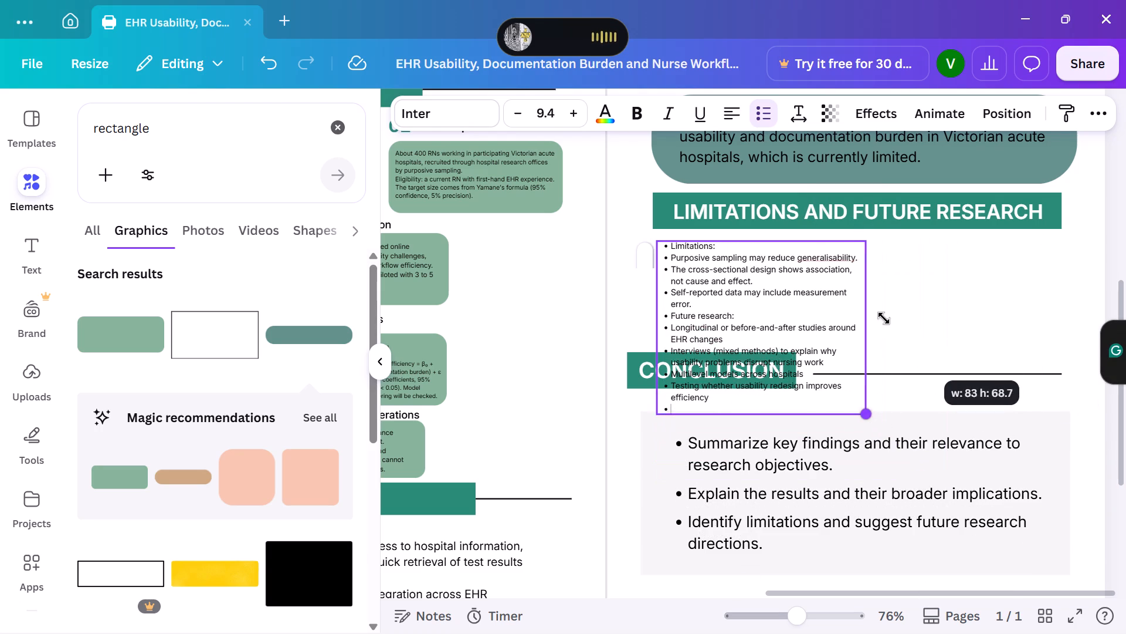
pyautogui.moveTo(884, 318); pyautogui.dragTo(867, 306)
# Widen the Limitations text box to about 160.8, ending level with the heading's green bar.
pyautogui.moveTo(815, 308); pyautogui.dragTo(842, 299)
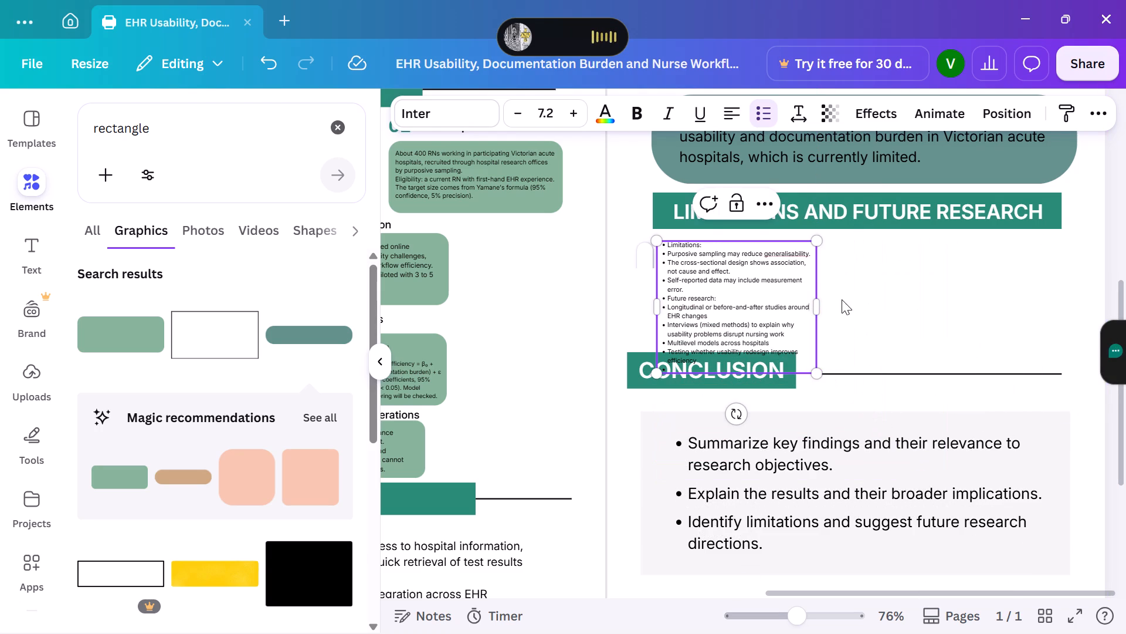
pyautogui.moveTo(842, 299); pyautogui.dragTo(843, 301)
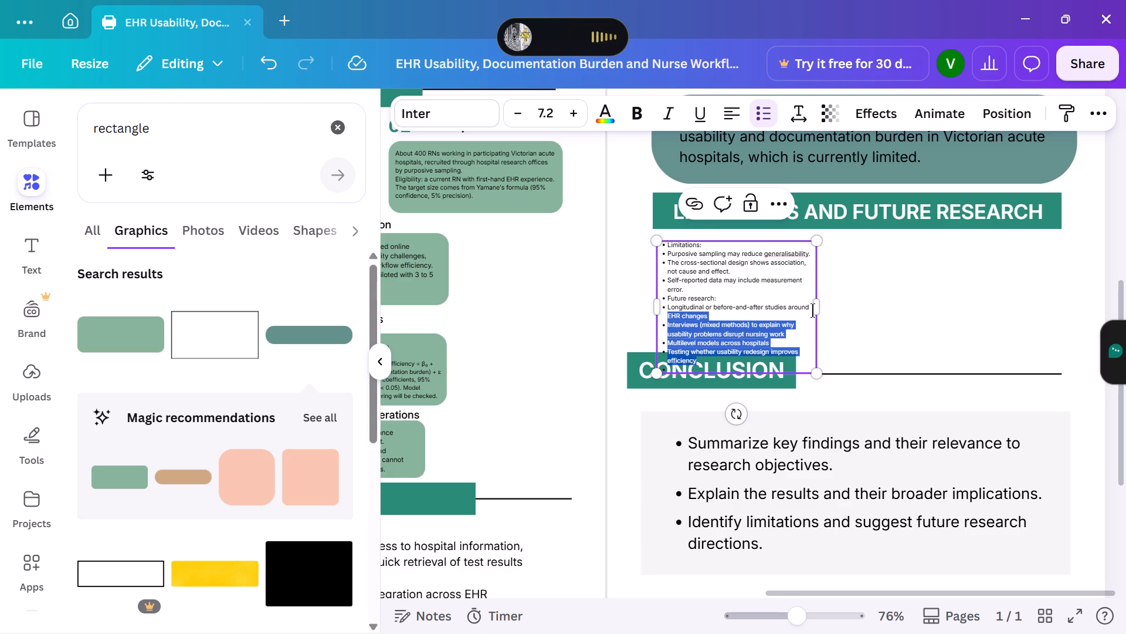
pyautogui.moveTo(820, 310); pyautogui.dragTo(874, 297)
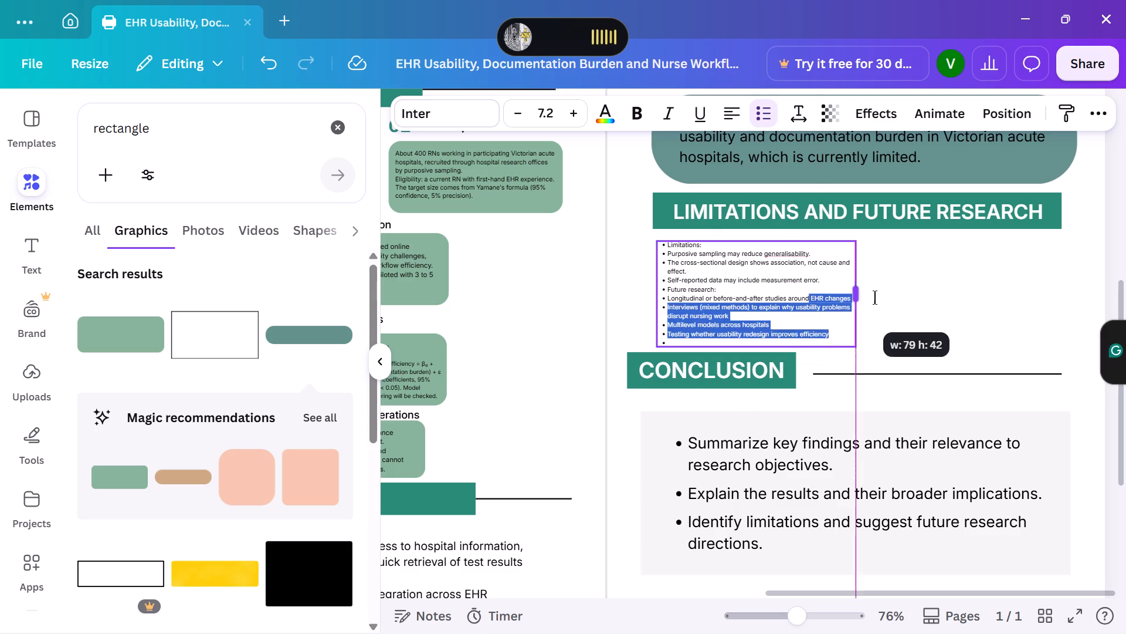
pyautogui.moveTo(874, 297); pyautogui.dragTo(1003, 289)
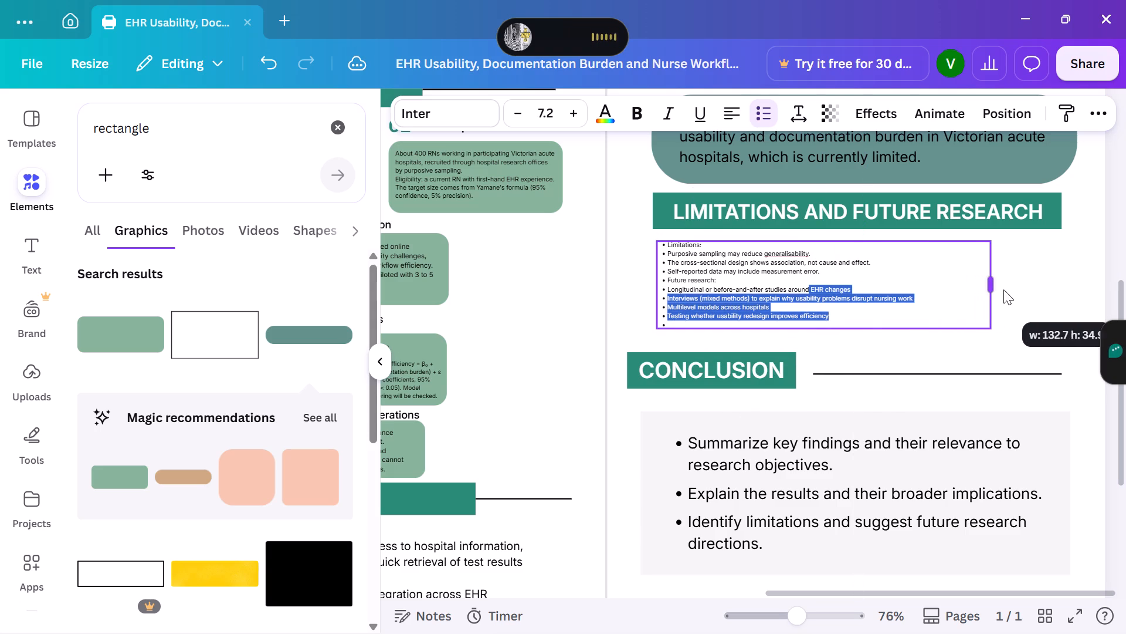
pyautogui.moveTo(1003, 289); pyautogui.dragTo(1058, 284)
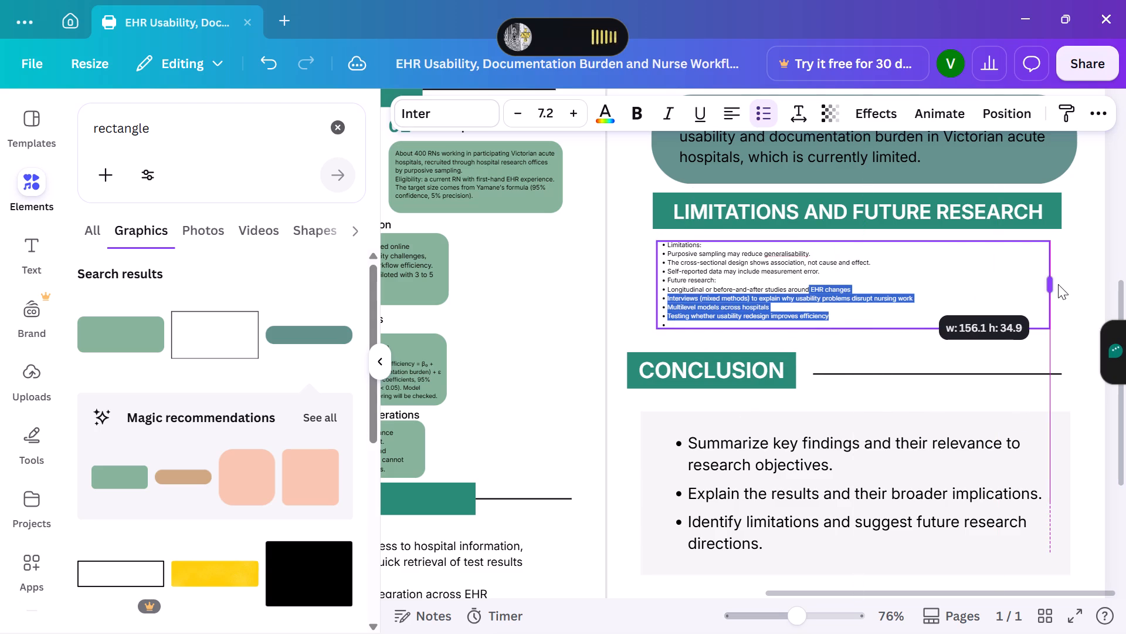
pyautogui.moveTo(1058, 284); pyautogui.dragTo(1064, 284)
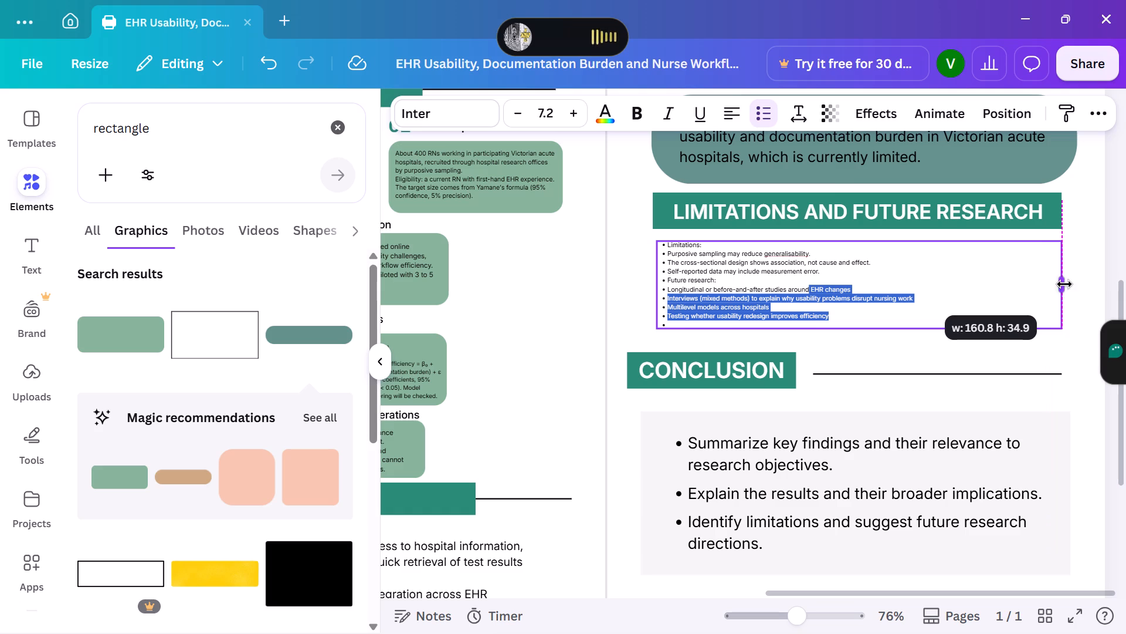
# Remove the bullets from the "Limitations:" and "Future research:" lines and delete the empty last bullet line.
pyautogui.click(924, 291)
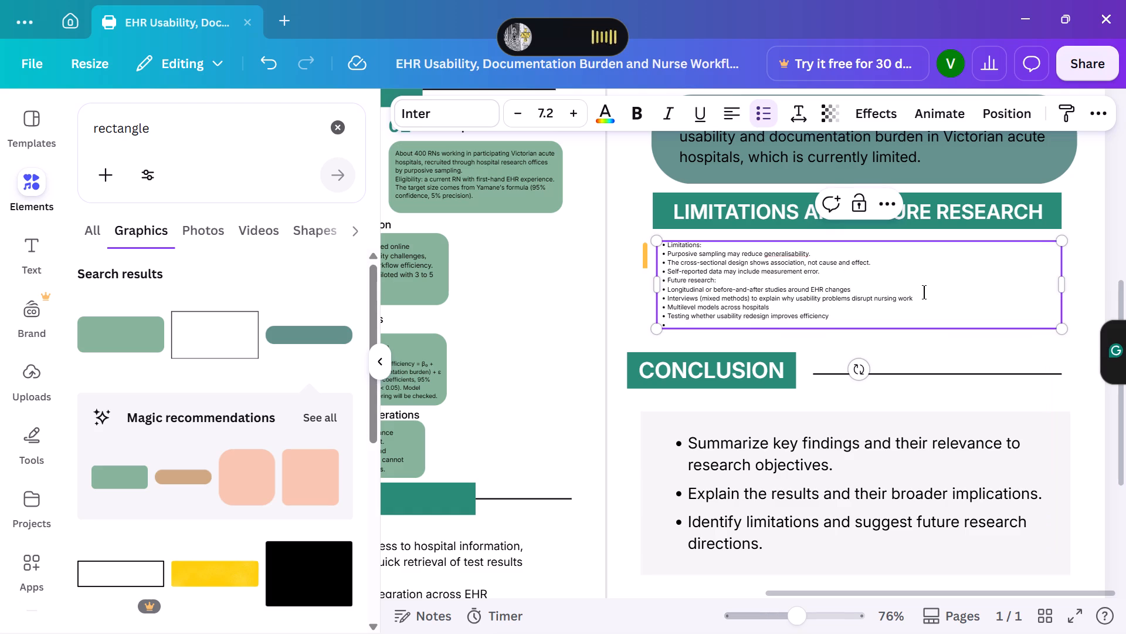
pyautogui.click(665, 284)
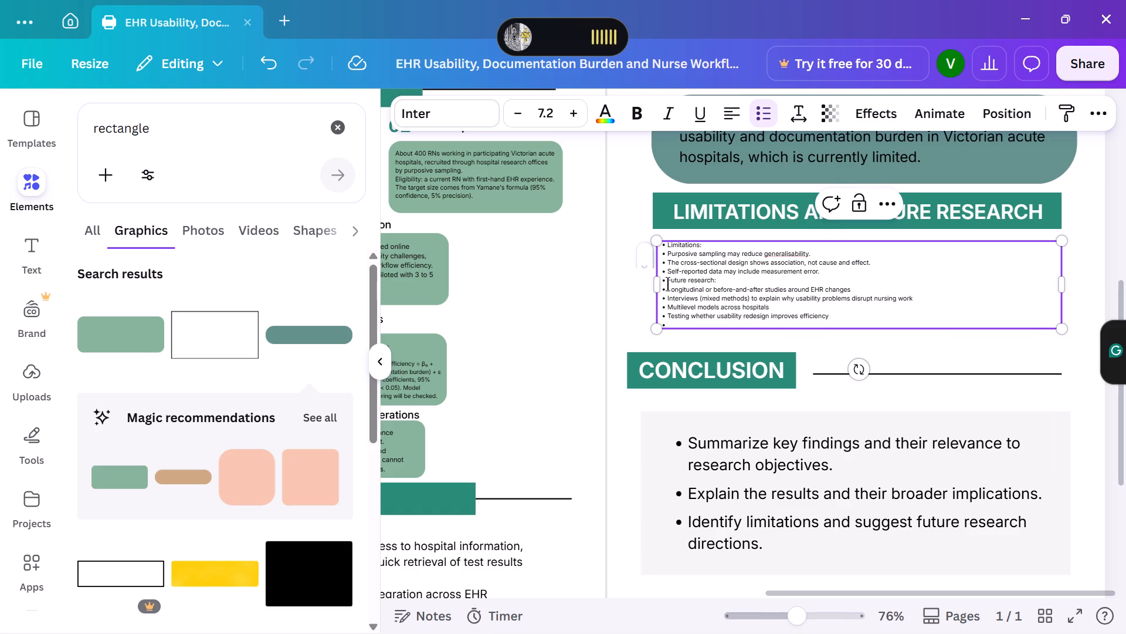
pyautogui.click(665, 284)
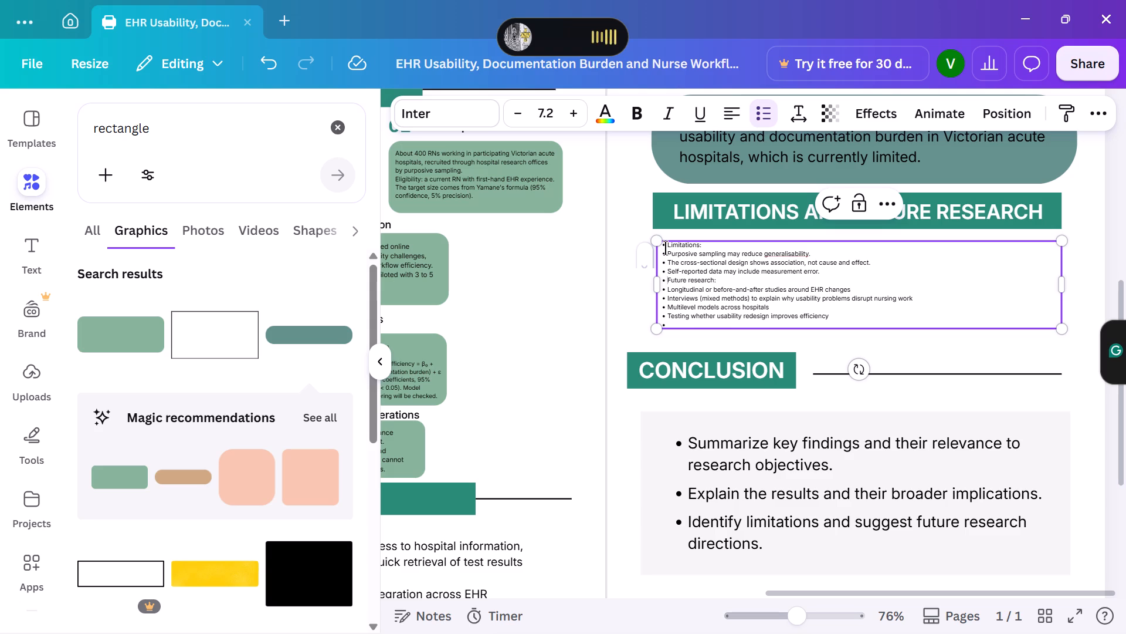
pyautogui.click(665, 245)
pyautogui.press('BackSpace')
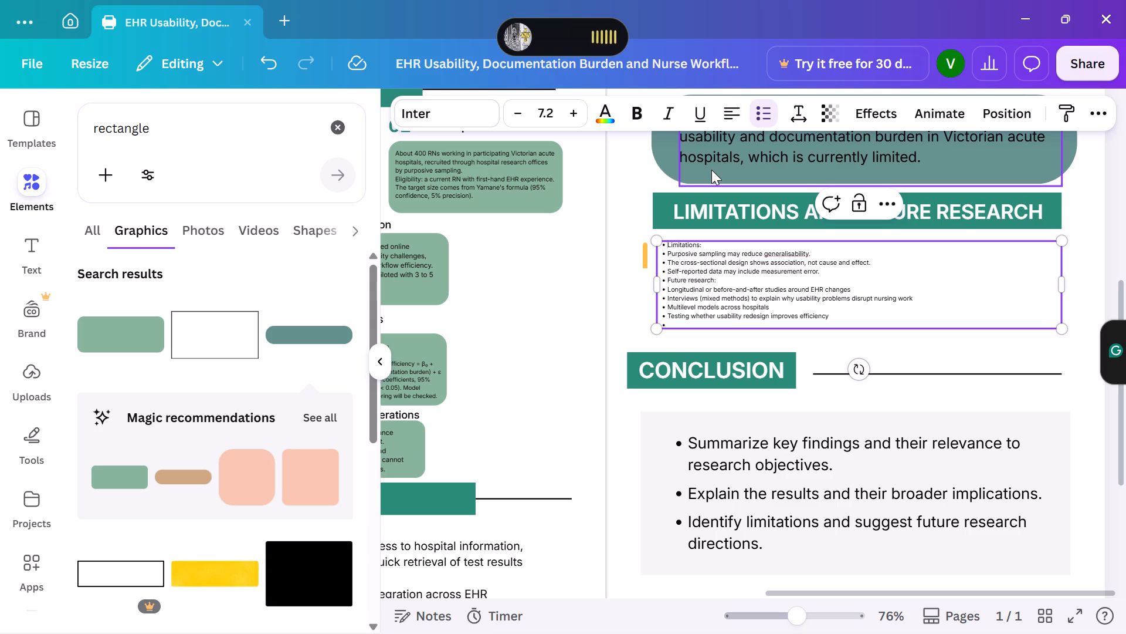
pyautogui.click(669, 280)
pyautogui.press('BackSpace')
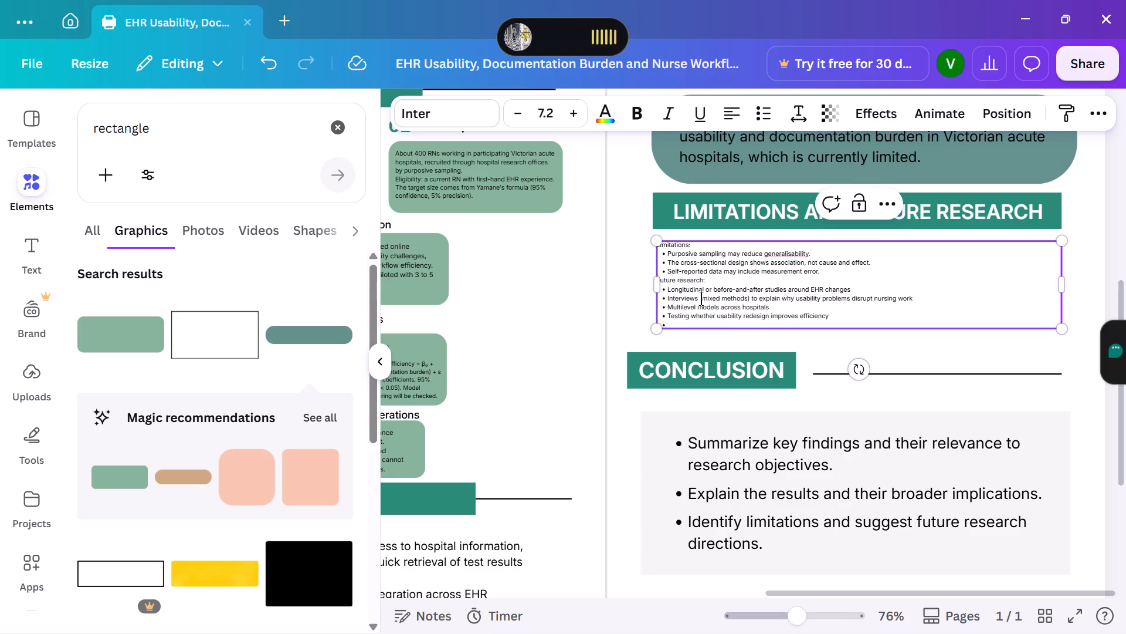
pyautogui.click(669, 325)
pyautogui.press('BackSpace')
pyautogui.press('BackSpace')
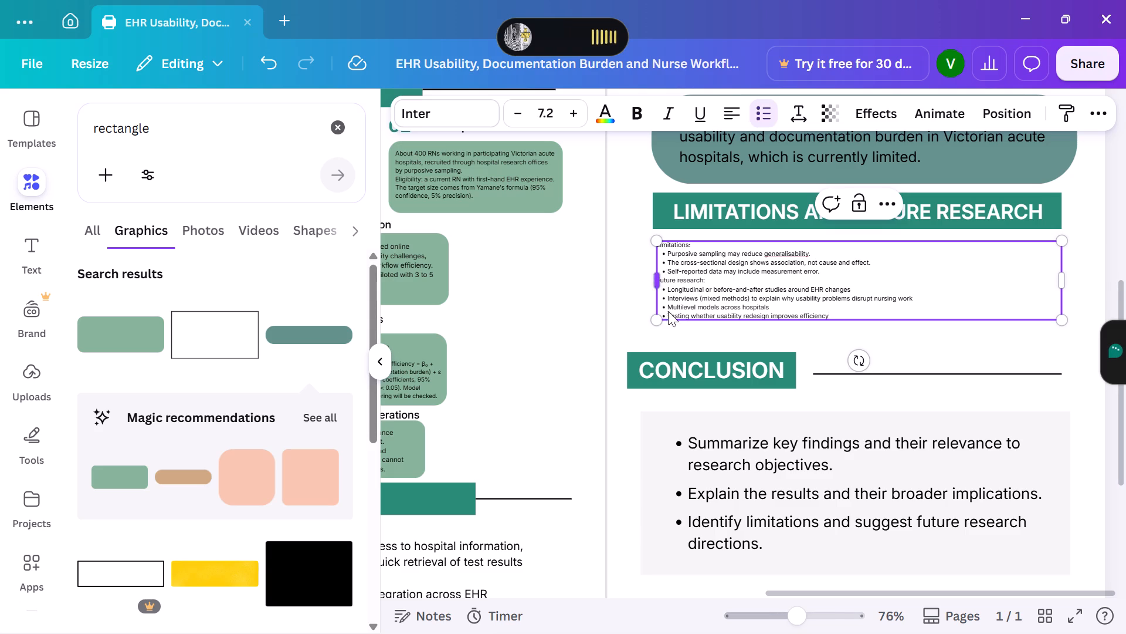
pyautogui.click(840, 317)
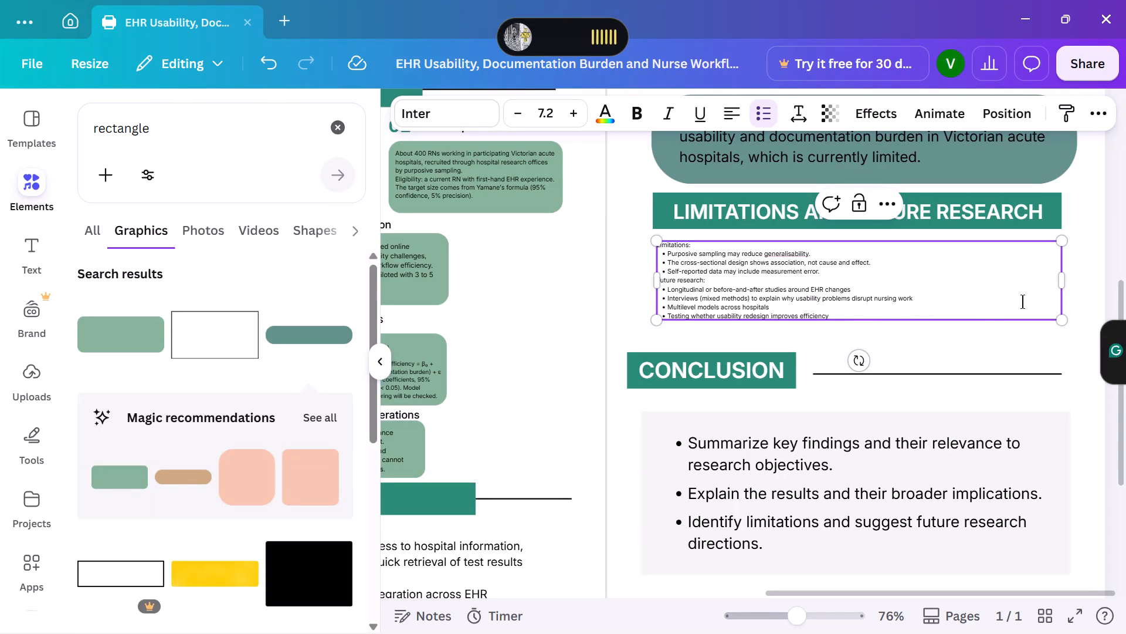
# Scale the Limitations text box up to a font size of about 8.1, keeping its width at about 160.8.
pyautogui.moveTo(1061, 316); pyautogui.dragTo(1064, 332)
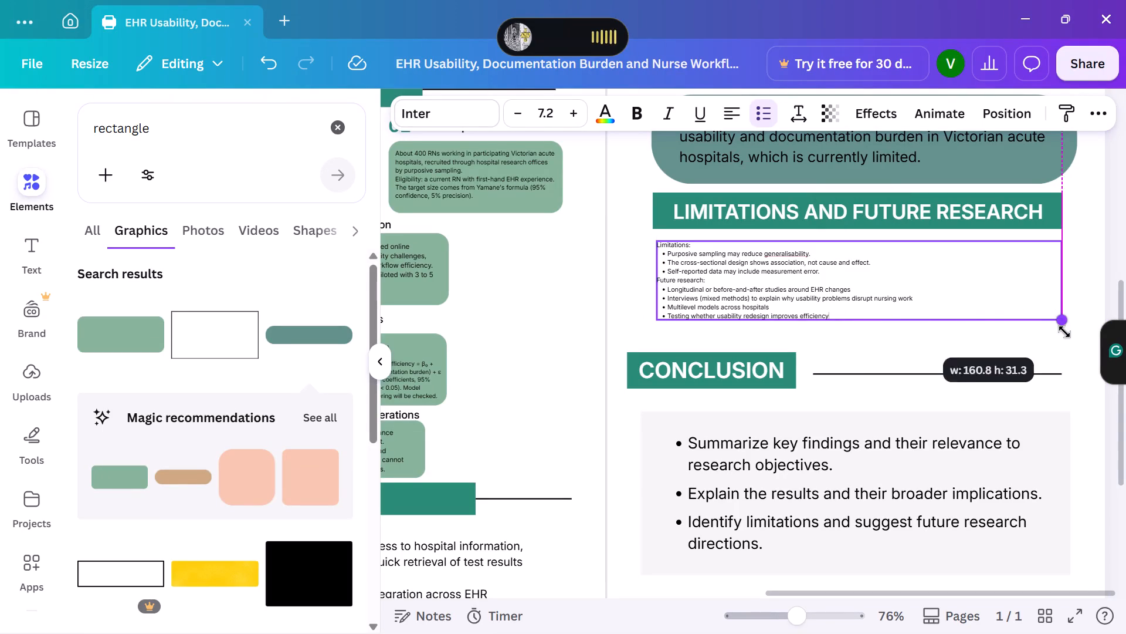
pyautogui.moveTo(1064, 332); pyautogui.dragTo(1067, 341)
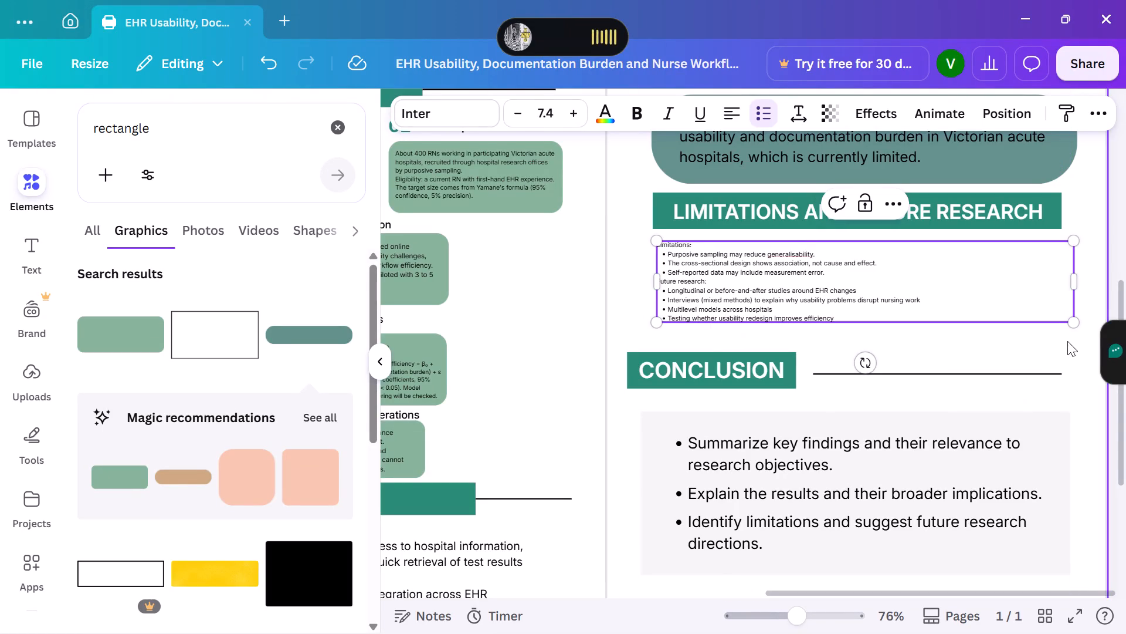
pyautogui.moveTo(1076, 282); pyautogui.dragTo(1059, 286)
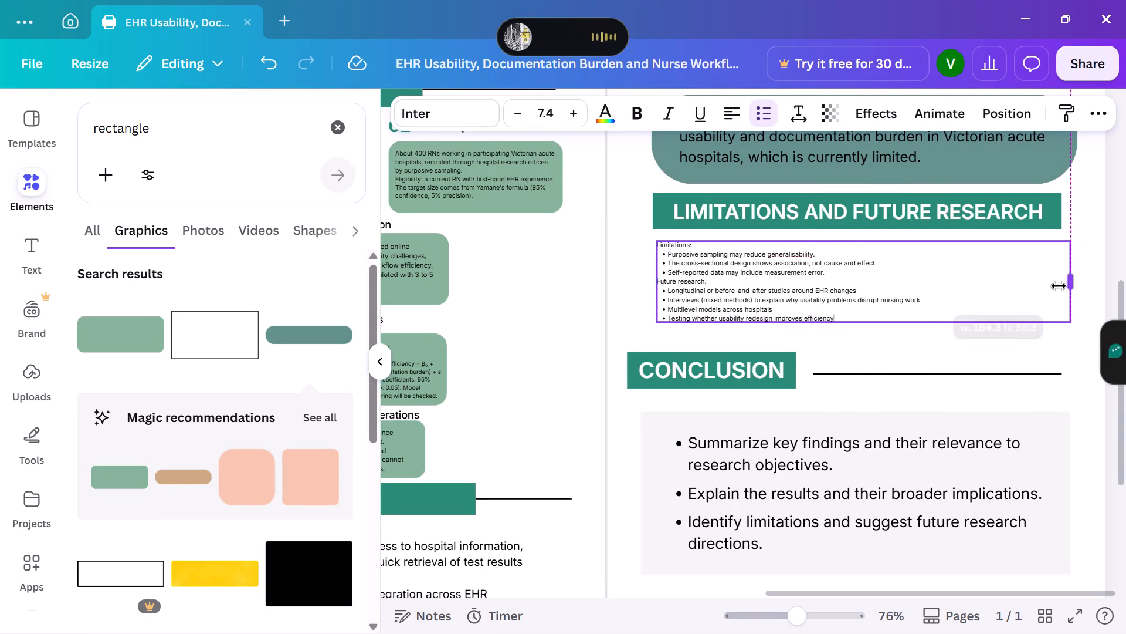
pyautogui.moveTo(1059, 286); pyautogui.dragTo(1042, 286)
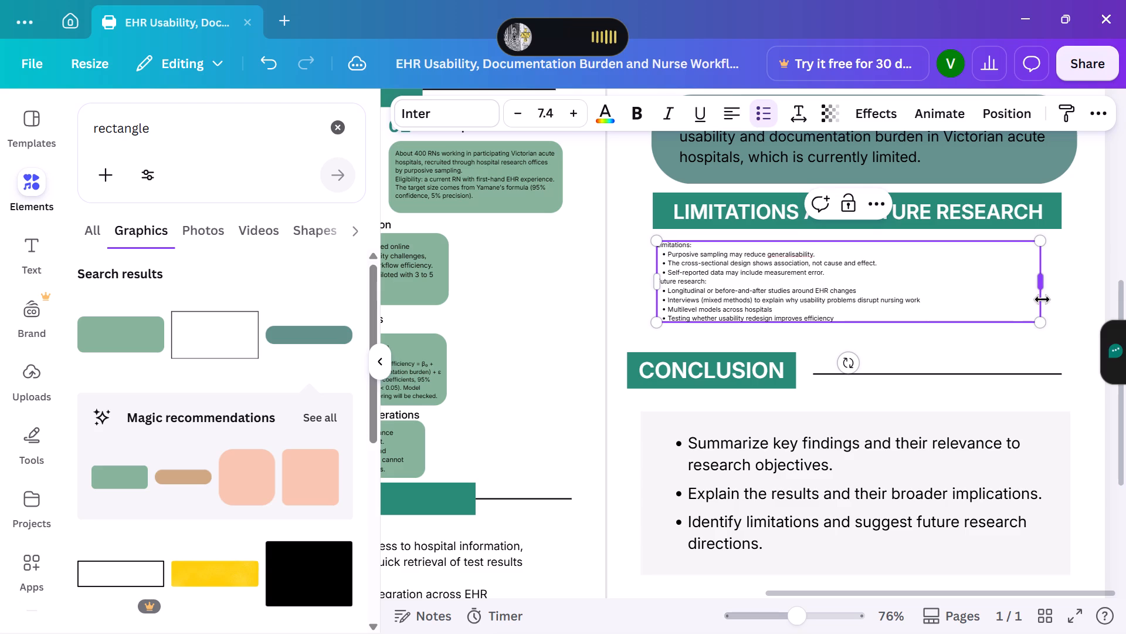
pyautogui.moveTo(1040, 321); pyautogui.dragTo(1050, 331)
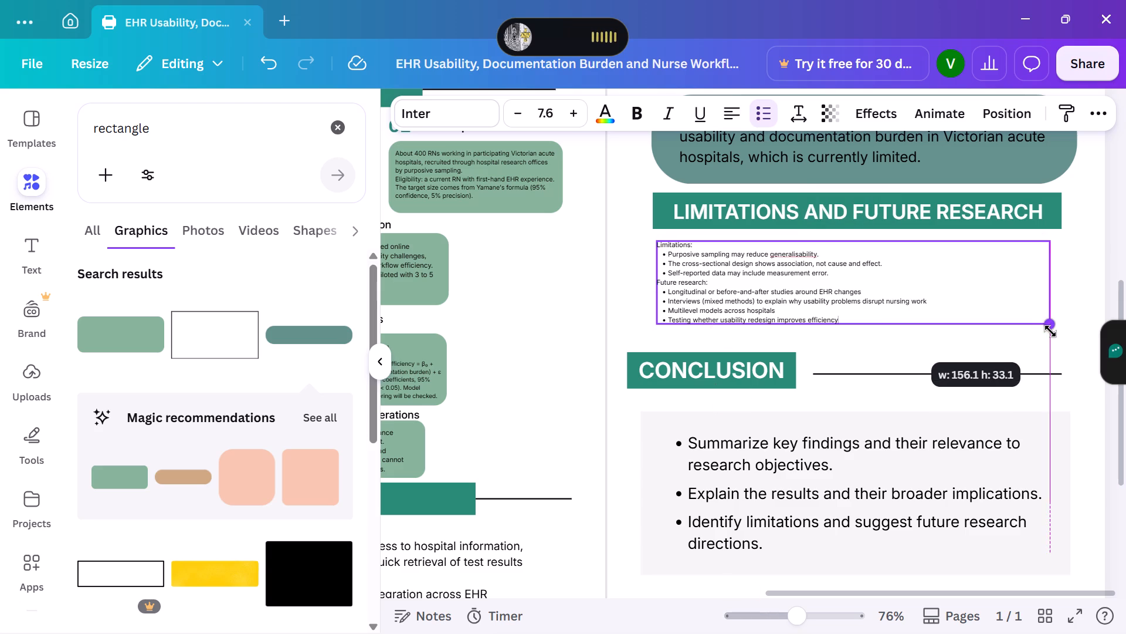
pyautogui.moveTo(1050, 331); pyautogui.dragTo(1063, 352)
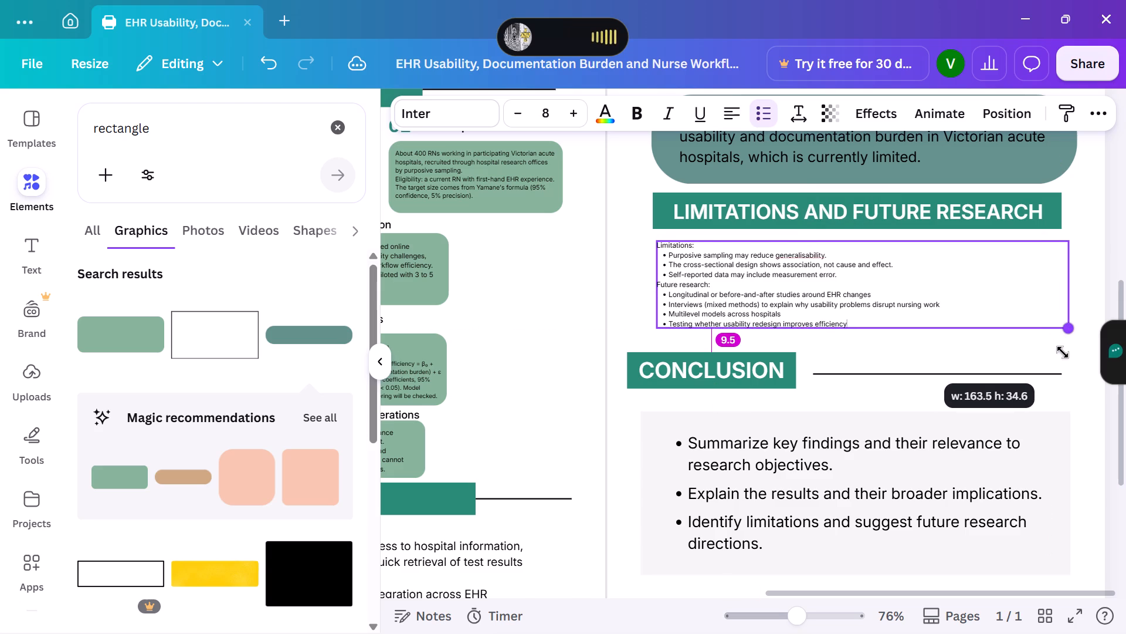
pyautogui.moveTo(1063, 352); pyautogui.dragTo(1063, 353)
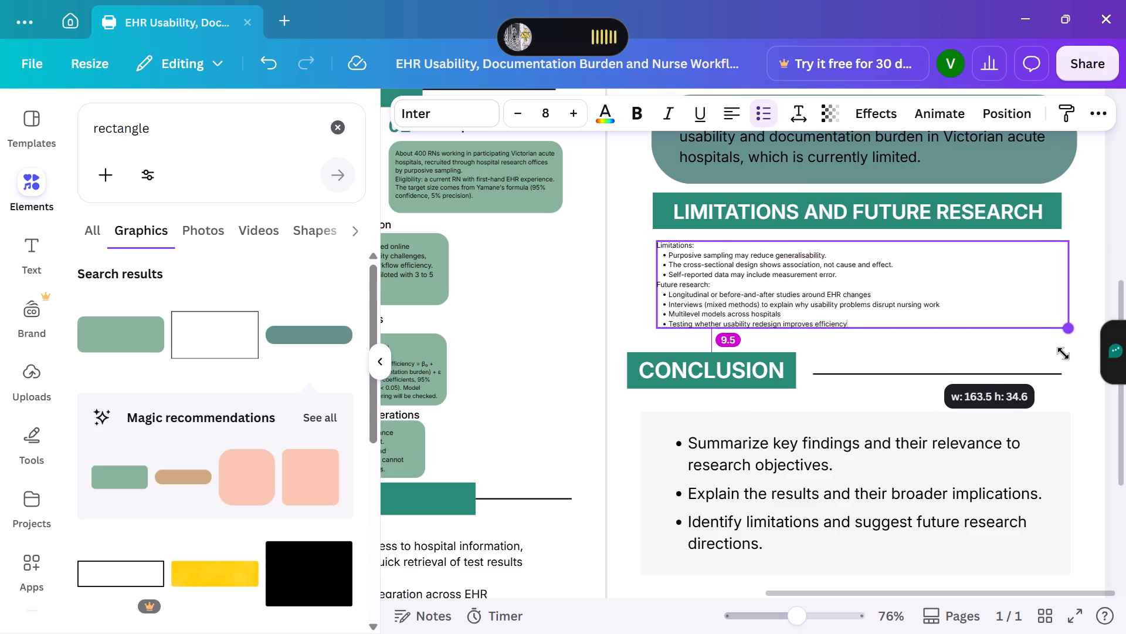
pyautogui.moveTo(1063, 353); pyautogui.dragTo(1070, 369)
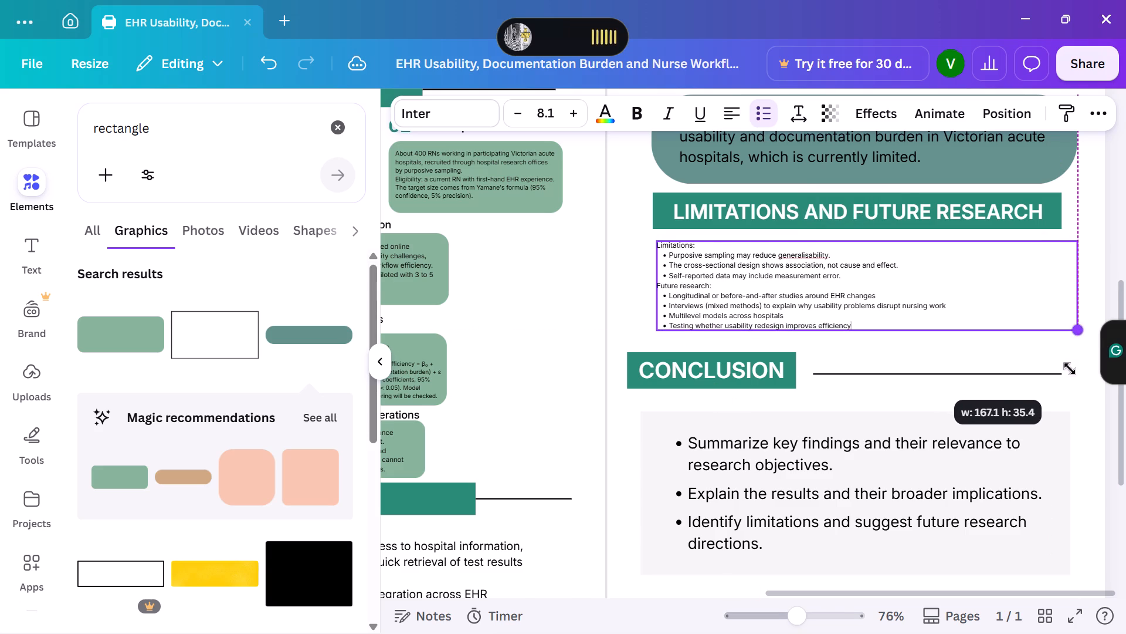
pyautogui.moveTo(1070, 369); pyautogui.dragTo(1070, 369)
pyautogui.moveTo(1079, 283); pyautogui.dragTo(1059, 285)
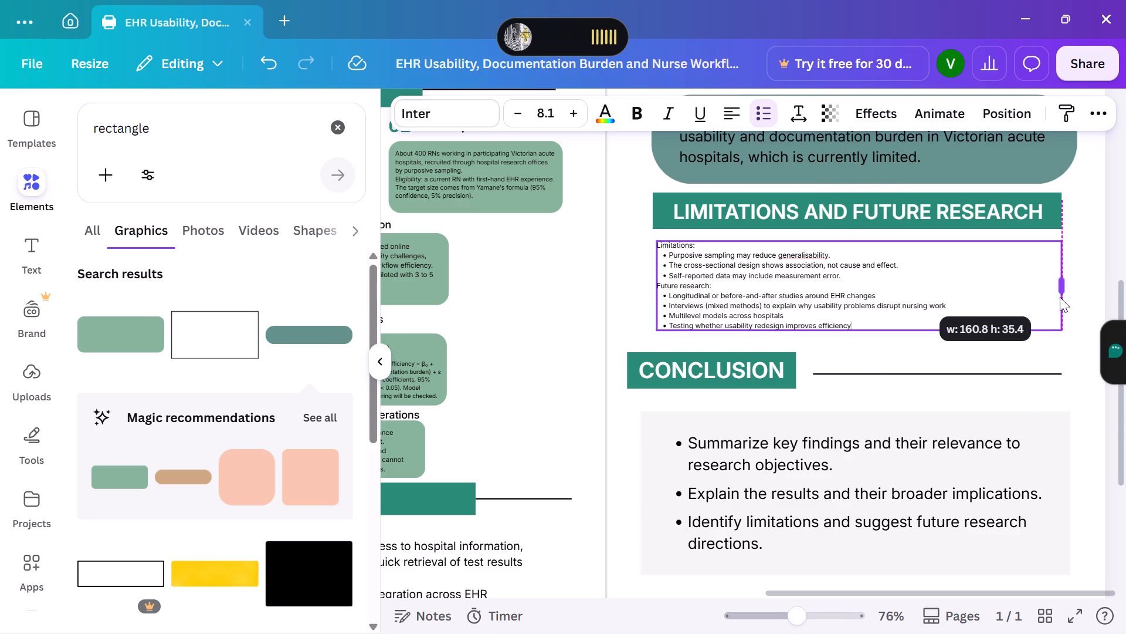
# Enlarge the Limitations text to a font size of about 9.4, filling the space above Conclusion and aligning its left edge with the heading bar.
pyautogui.moveTo(1060, 330); pyautogui.dragTo(1071, 354)
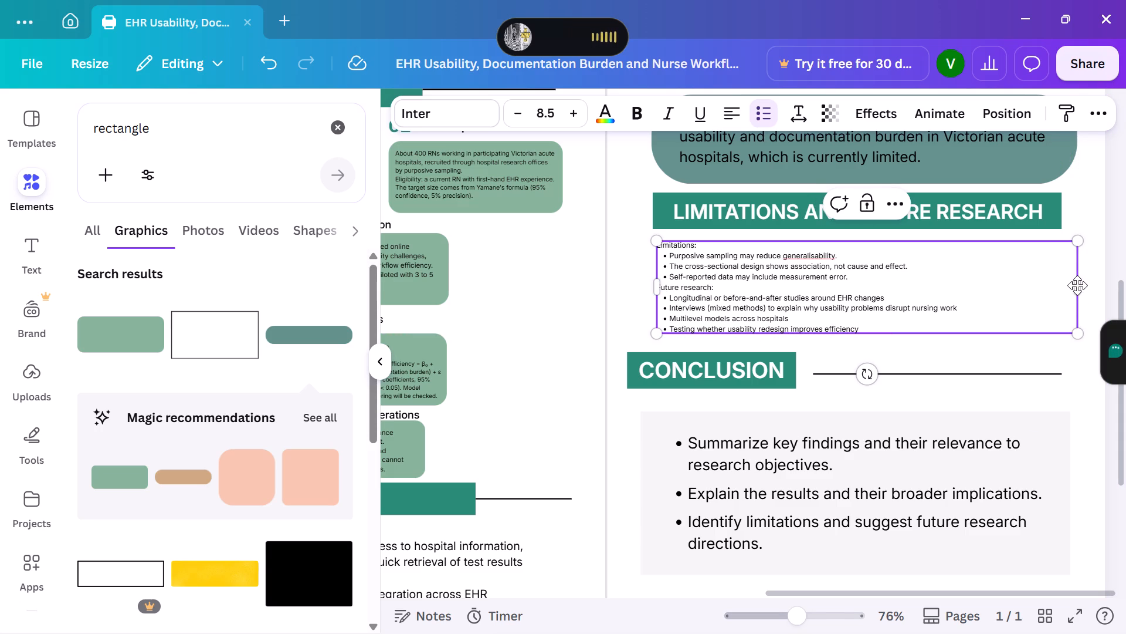
pyautogui.moveTo(1080, 286); pyautogui.dragTo(1056, 286)
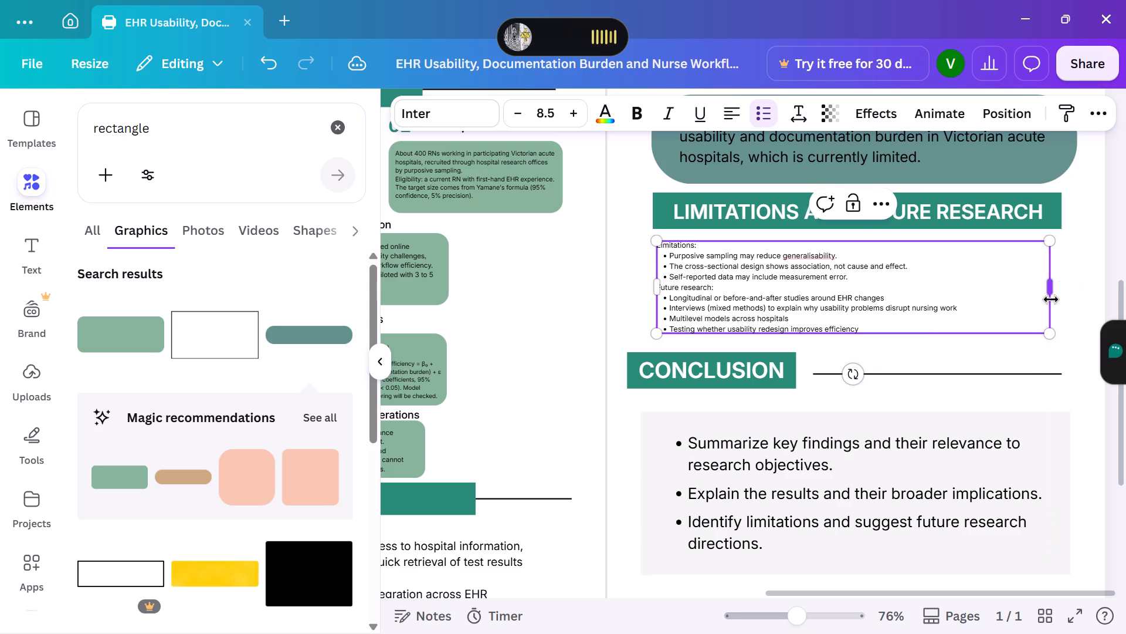
pyautogui.moveTo(1052, 332); pyautogui.dragTo(1066, 349)
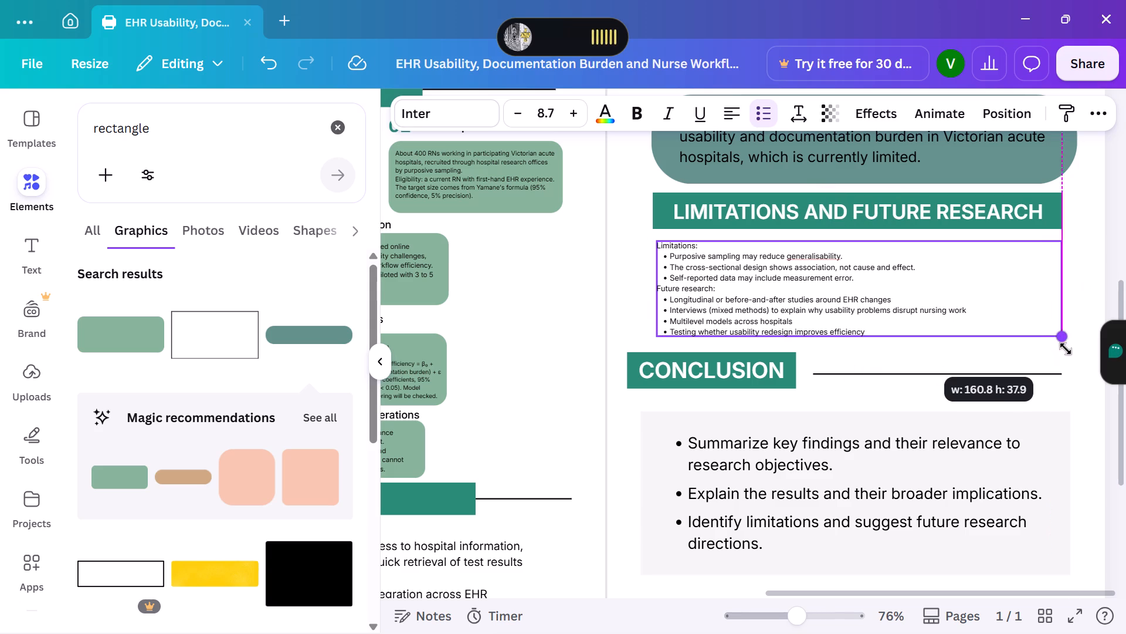
pyautogui.moveTo(1066, 349); pyautogui.dragTo(1070, 359)
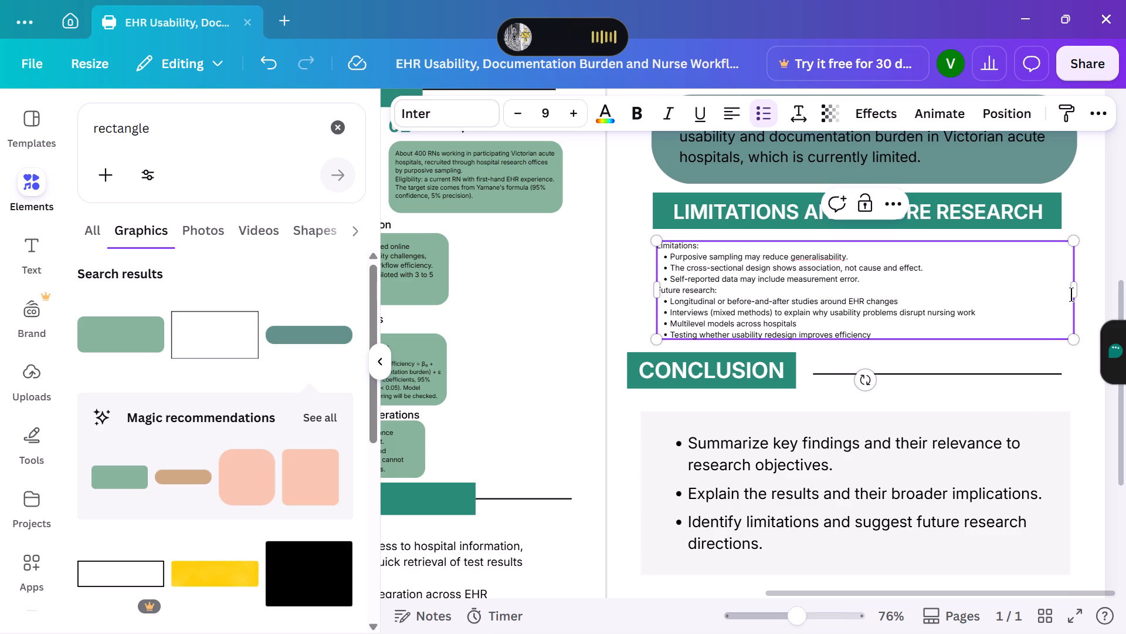
pyautogui.moveTo(1076, 287); pyautogui.dragTo(1066, 287)
pyautogui.moveTo(1066, 287); pyautogui.dragTo(1059, 288)
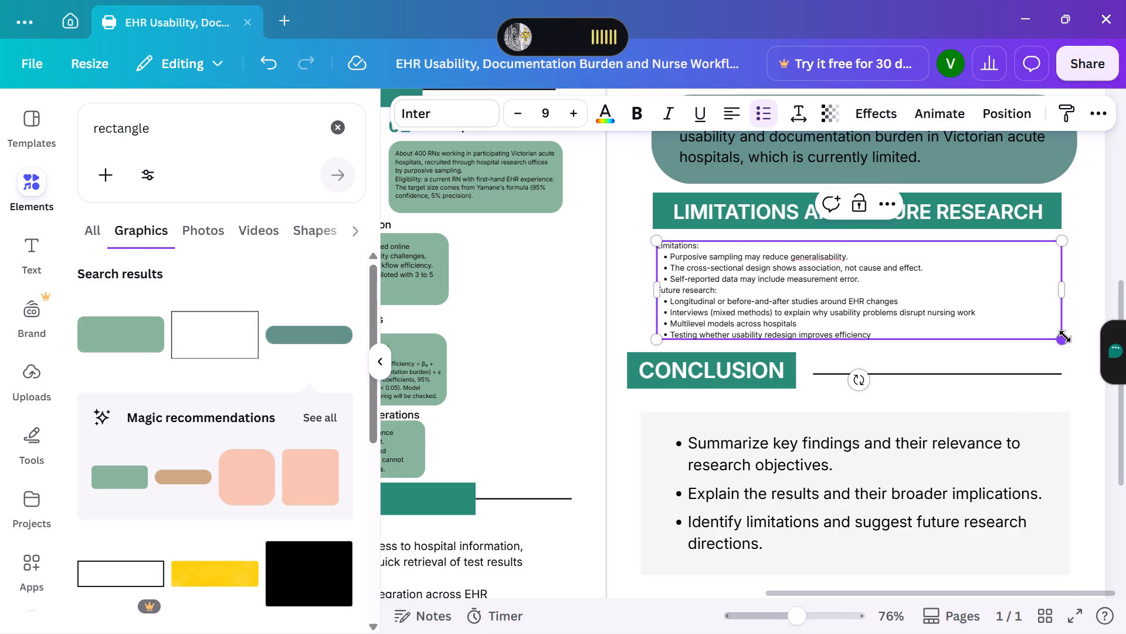
pyautogui.moveTo(1065, 336); pyautogui.dragTo(1077, 358)
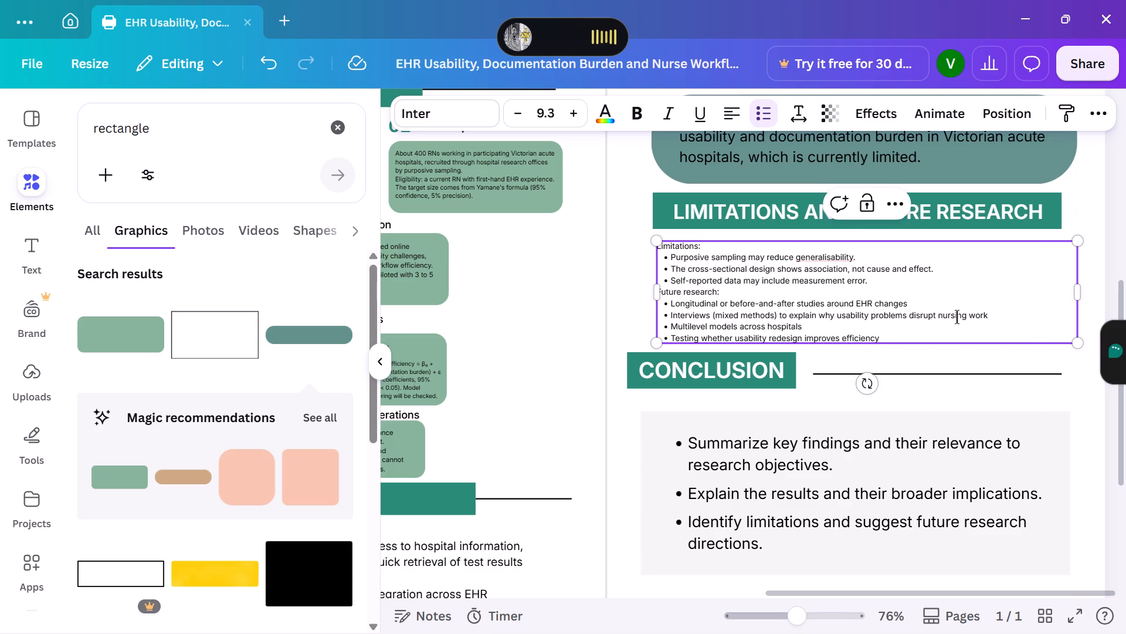
pyautogui.click(657, 241)
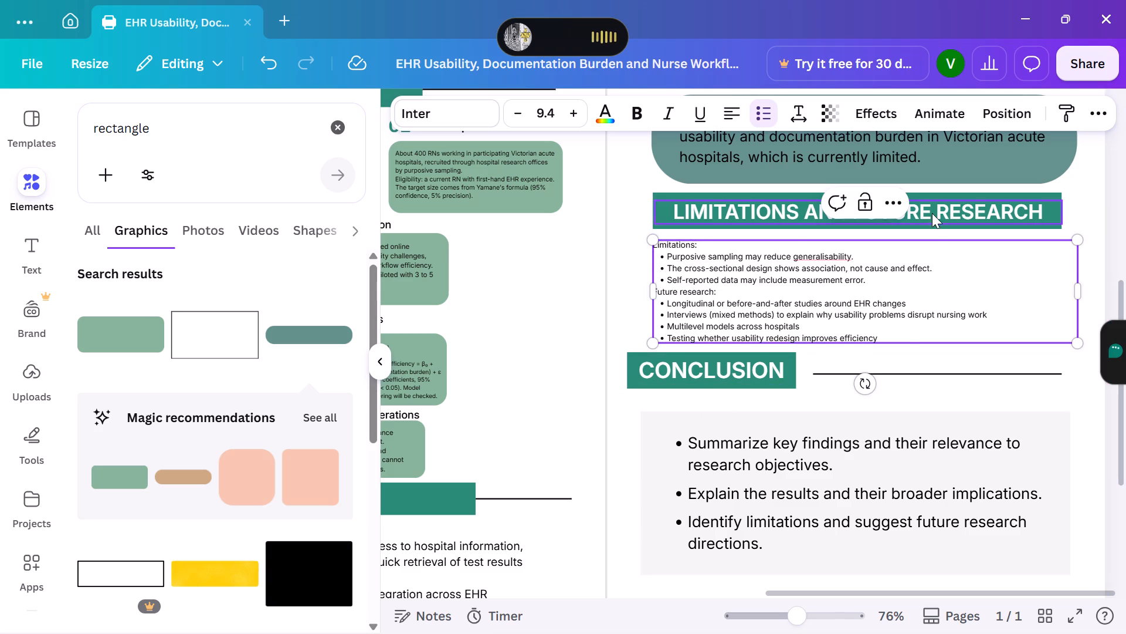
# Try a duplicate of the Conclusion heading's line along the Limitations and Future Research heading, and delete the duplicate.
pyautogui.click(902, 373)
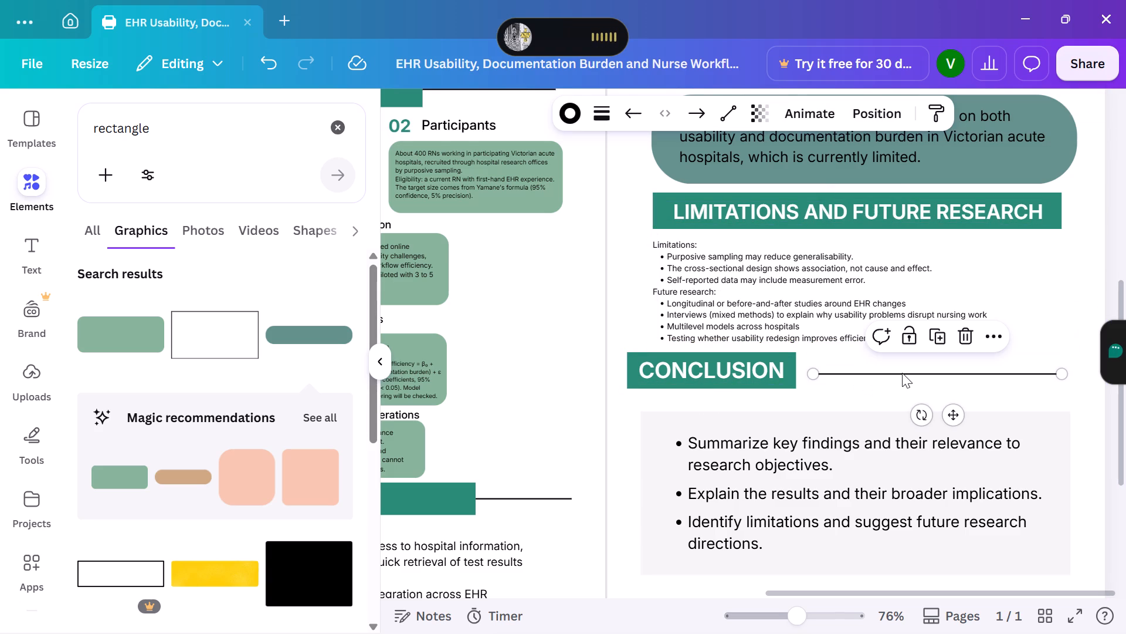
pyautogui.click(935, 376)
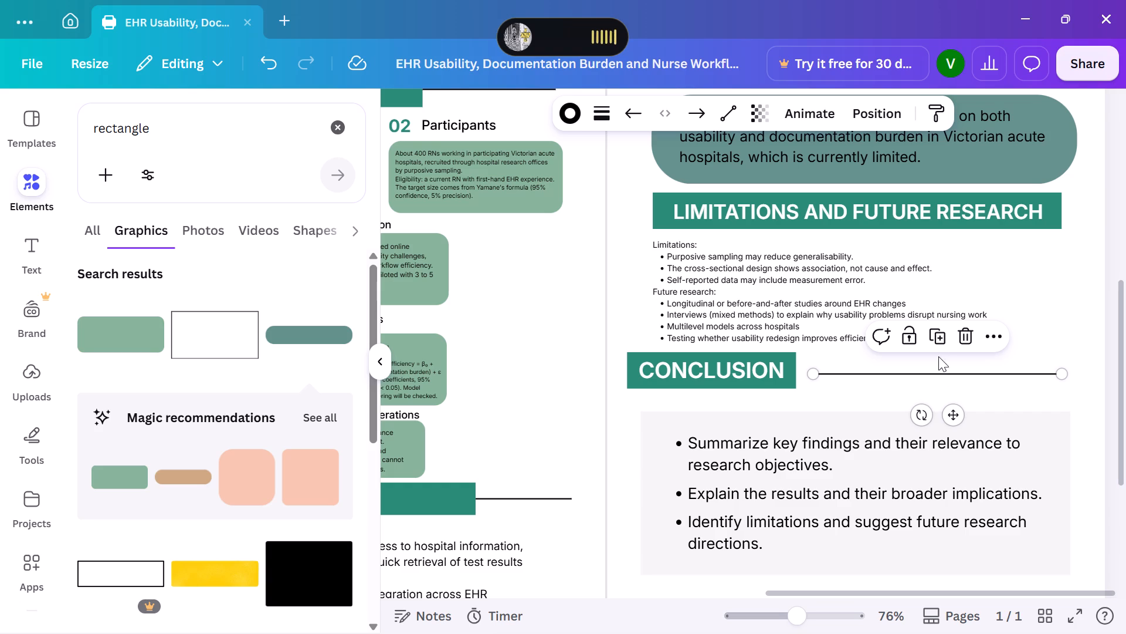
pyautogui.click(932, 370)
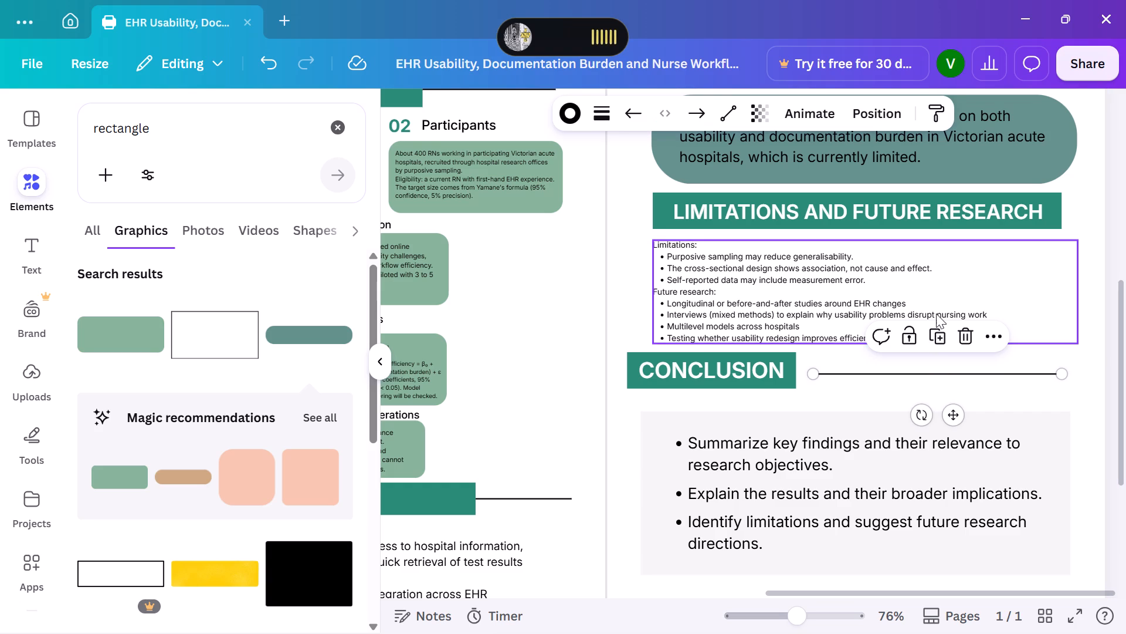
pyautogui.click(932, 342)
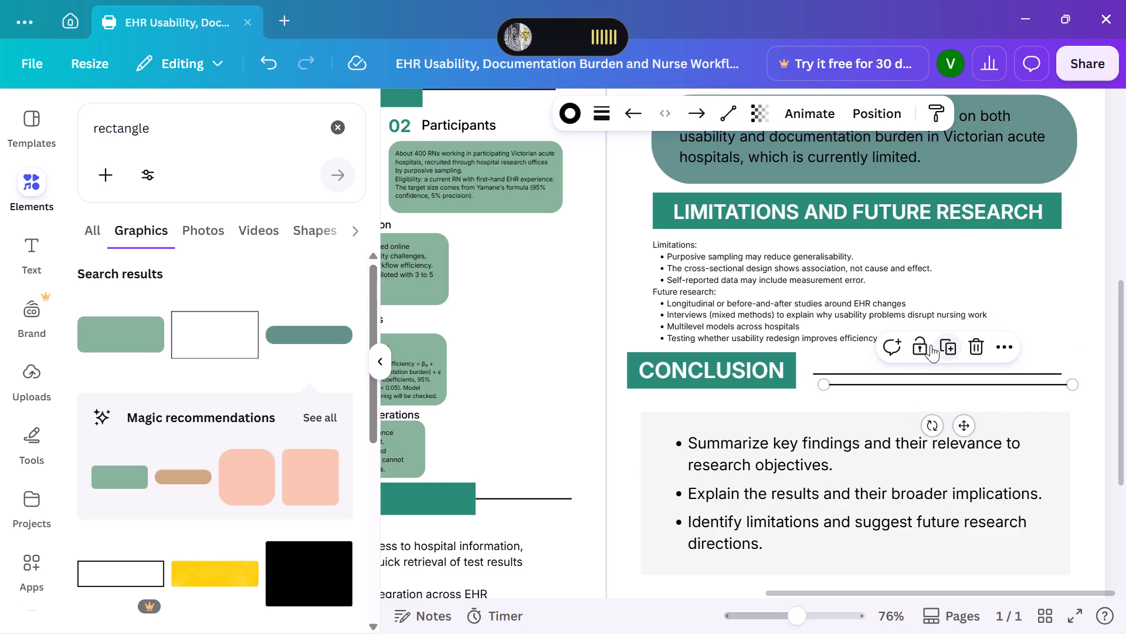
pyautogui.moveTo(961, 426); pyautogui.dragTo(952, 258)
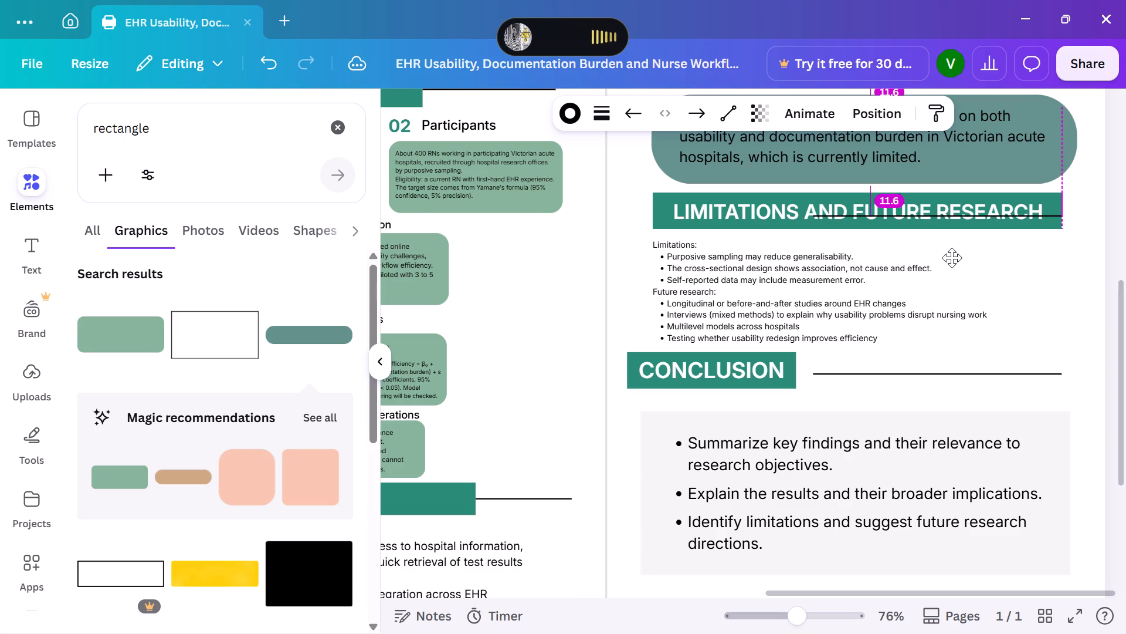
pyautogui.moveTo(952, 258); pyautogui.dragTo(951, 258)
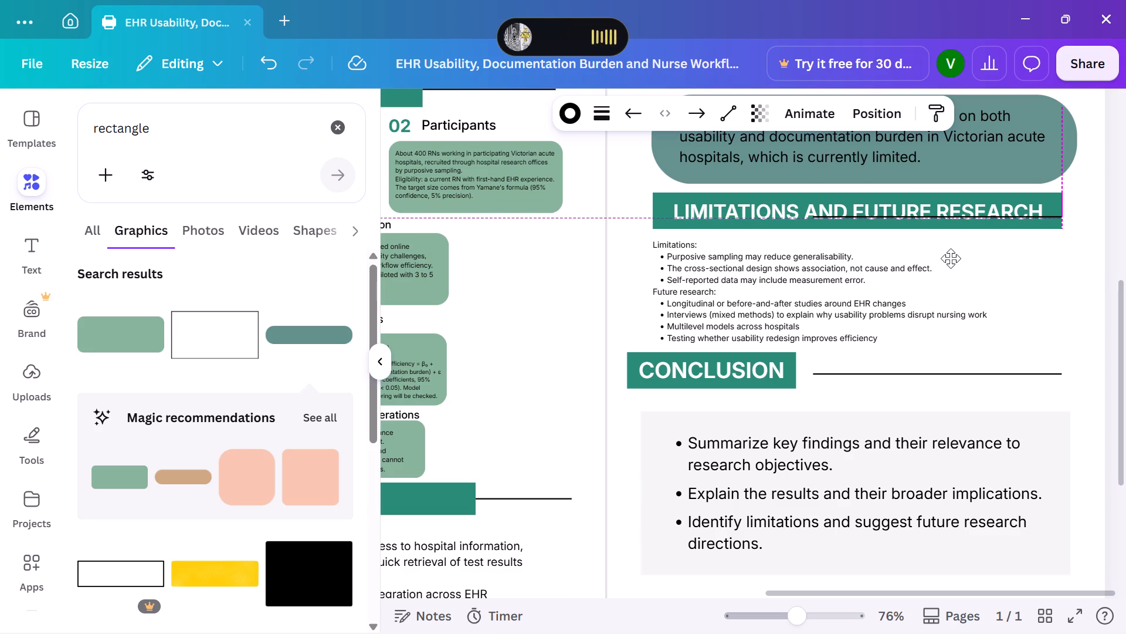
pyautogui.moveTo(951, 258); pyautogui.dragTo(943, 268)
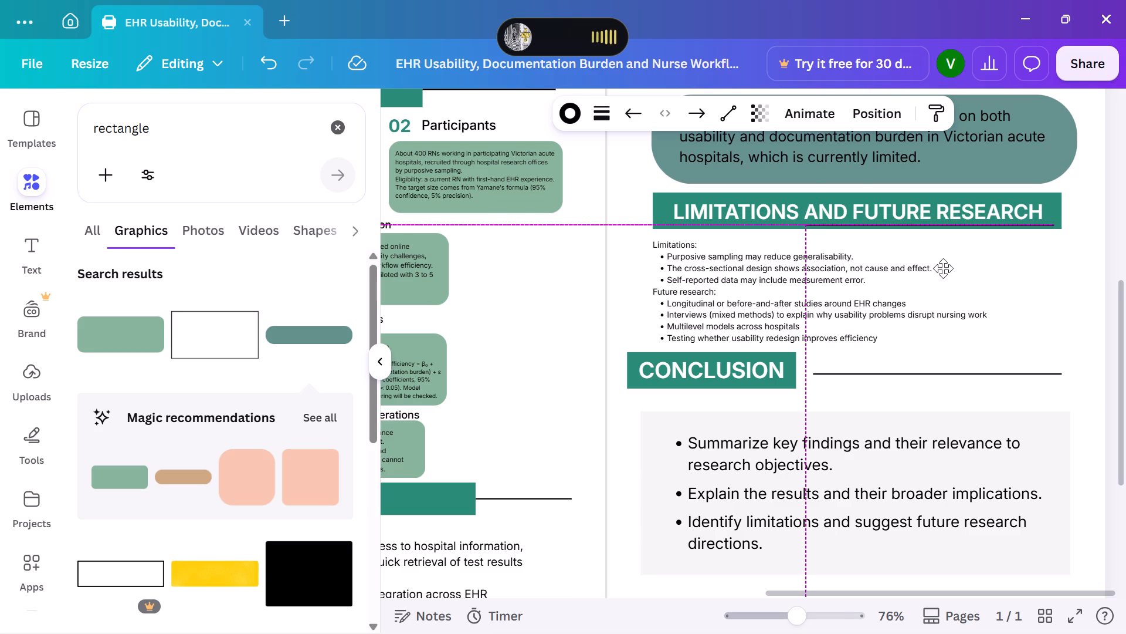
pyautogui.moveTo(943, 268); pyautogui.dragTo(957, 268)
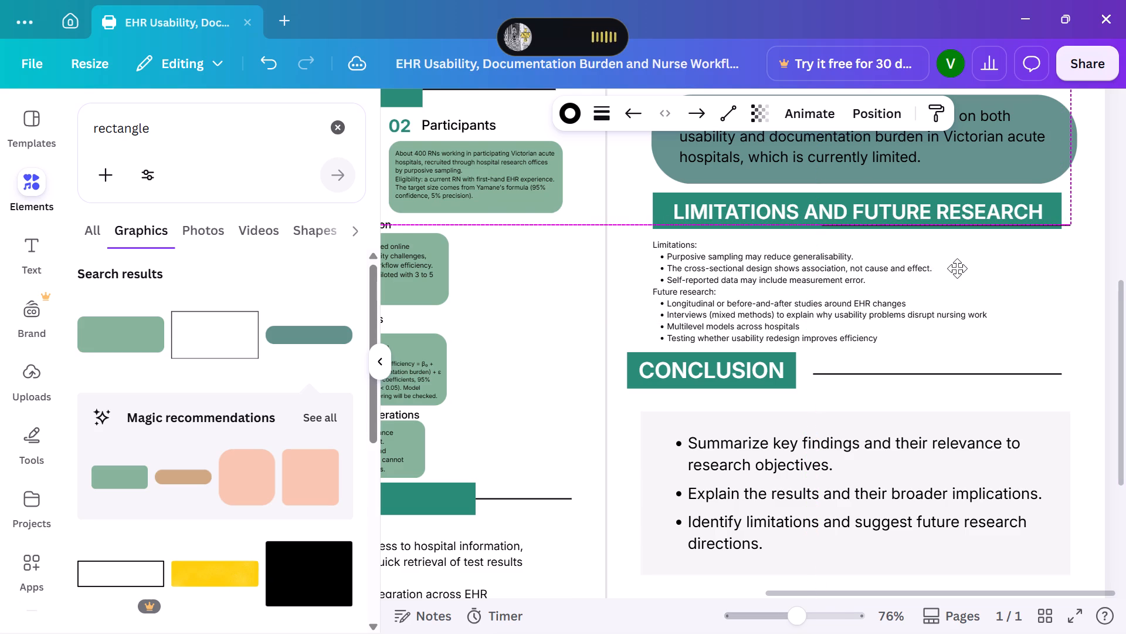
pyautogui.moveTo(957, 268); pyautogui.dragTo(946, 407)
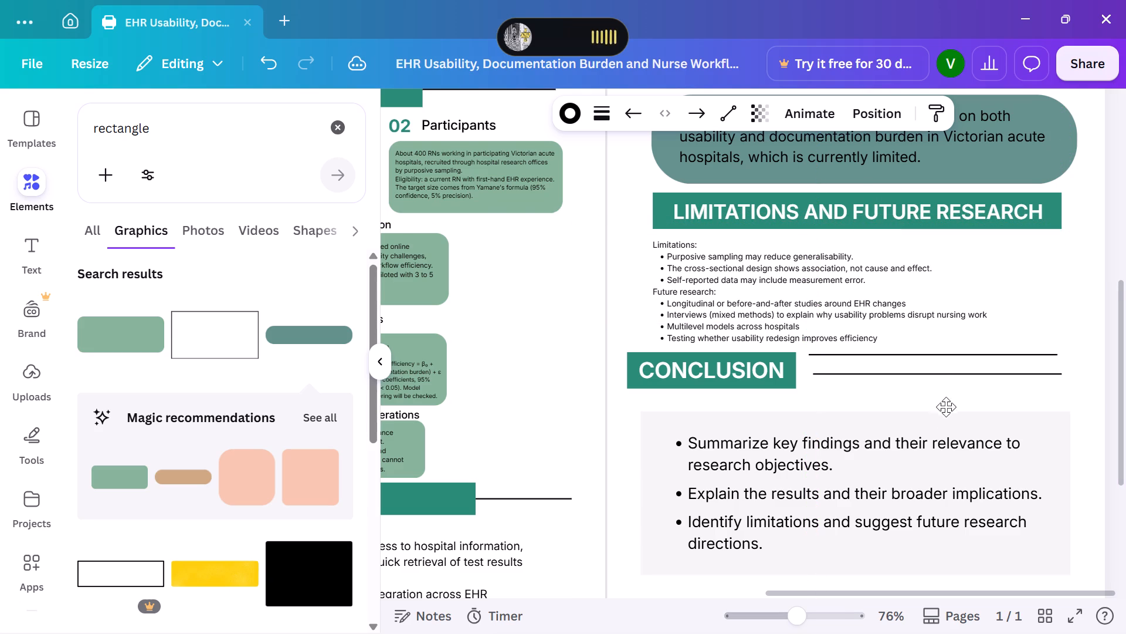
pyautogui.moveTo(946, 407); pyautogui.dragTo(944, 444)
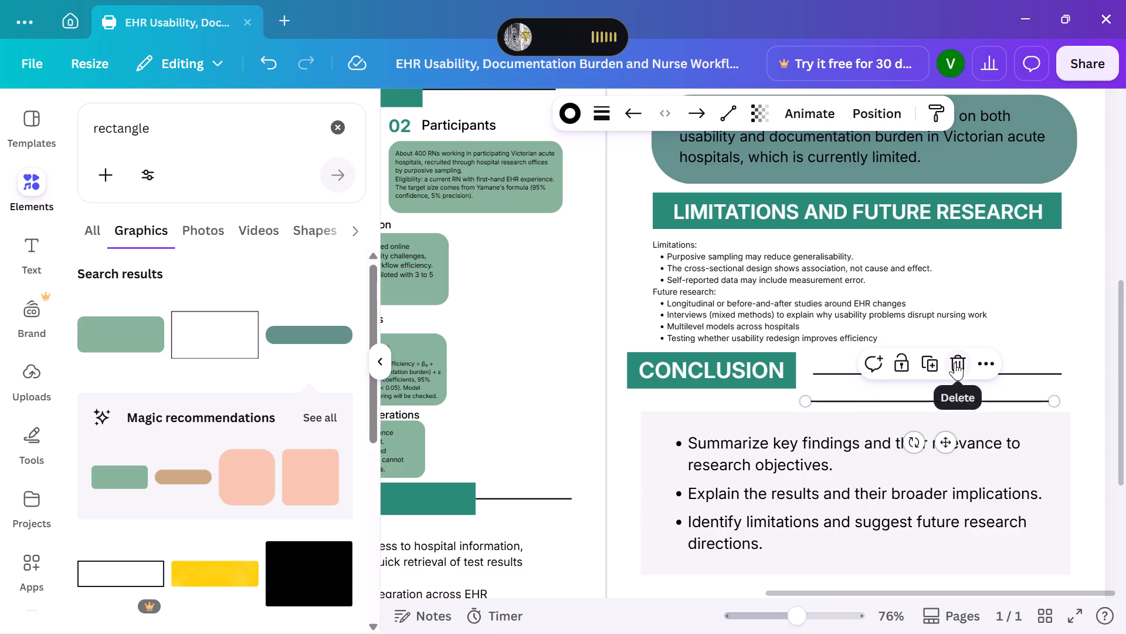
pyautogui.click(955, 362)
# Extend the line beside the Conclusion heading so its left end meets the heading's green box.
pyautogui.scroll(-1, 795, 370)
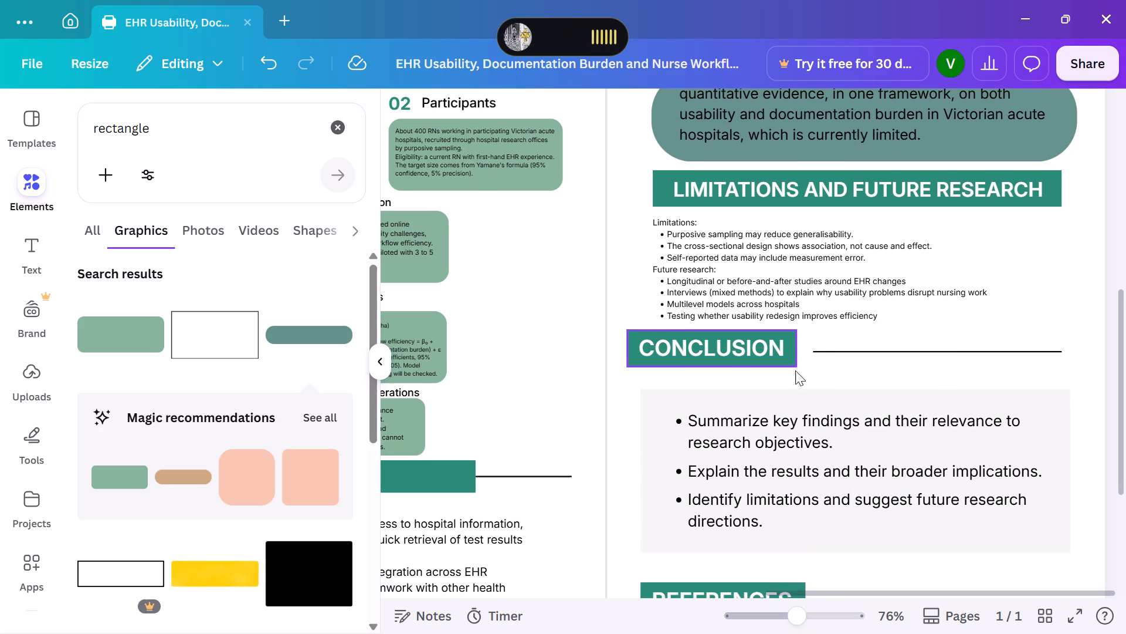
pyautogui.scroll(-1, 795, 370)
pyautogui.click(818, 349)
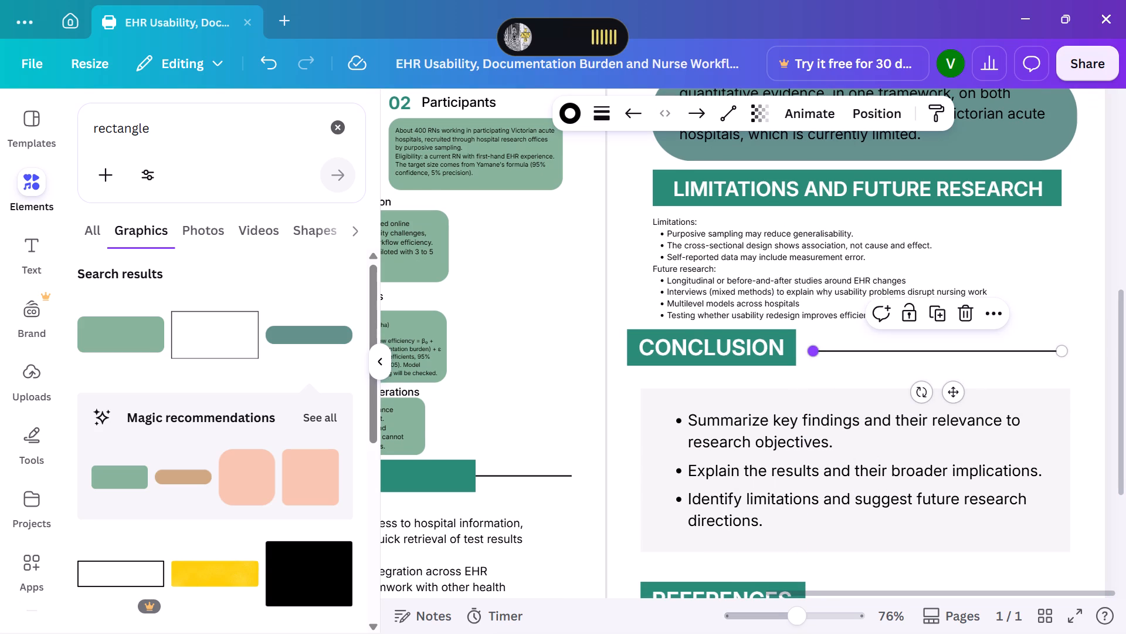
pyautogui.moveTo(814, 349); pyautogui.dragTo(800, 349)
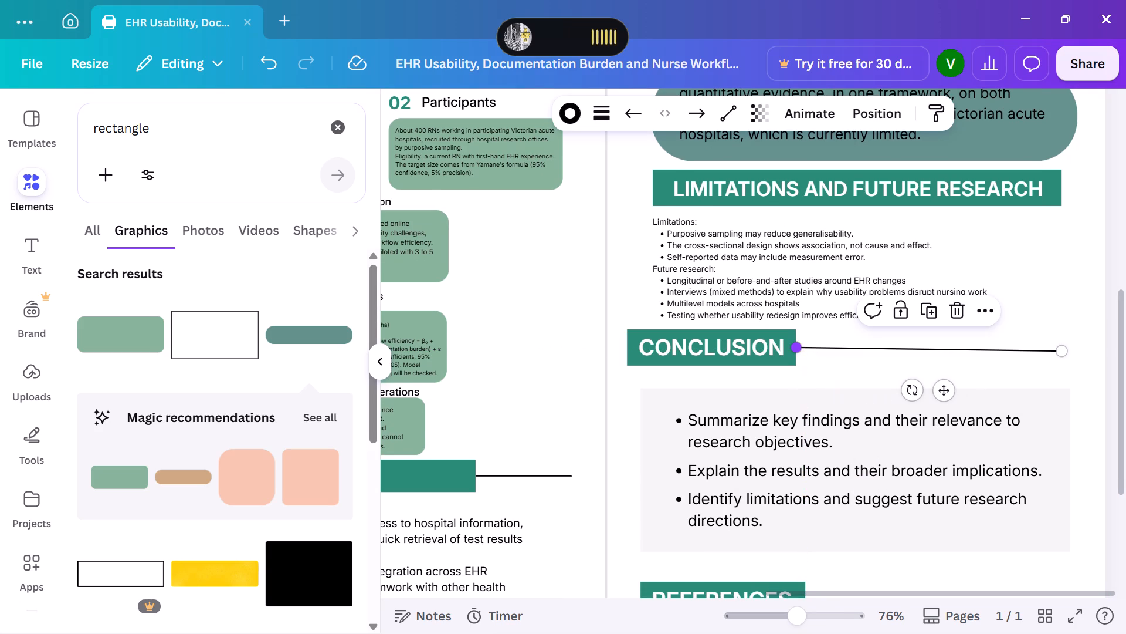
pyautogui.click(830, 367)
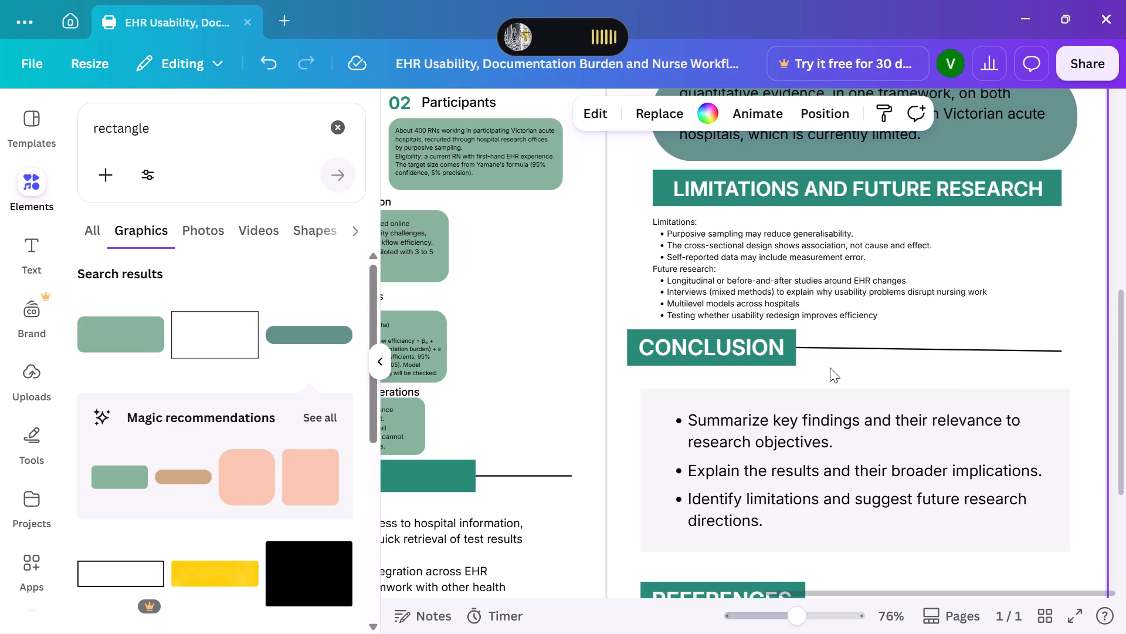
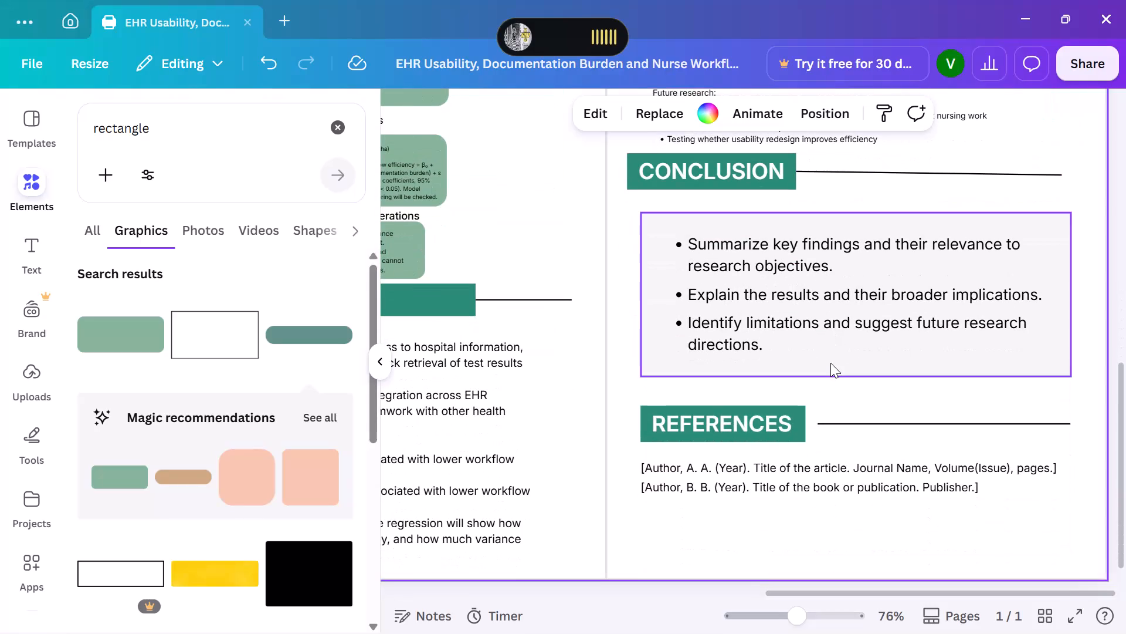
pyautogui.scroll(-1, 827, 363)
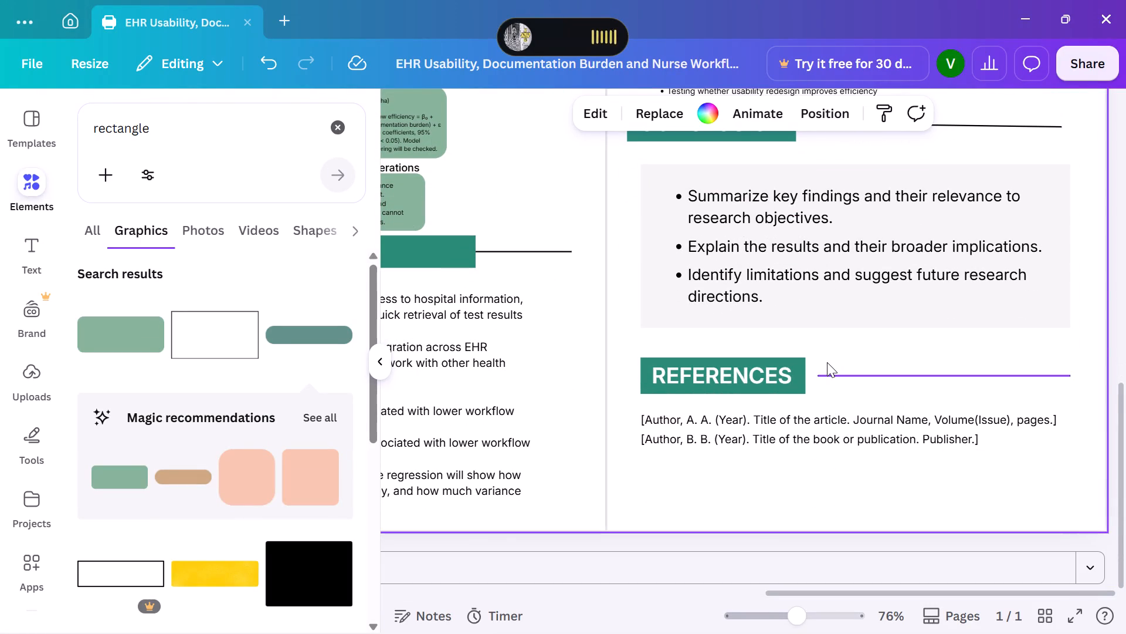
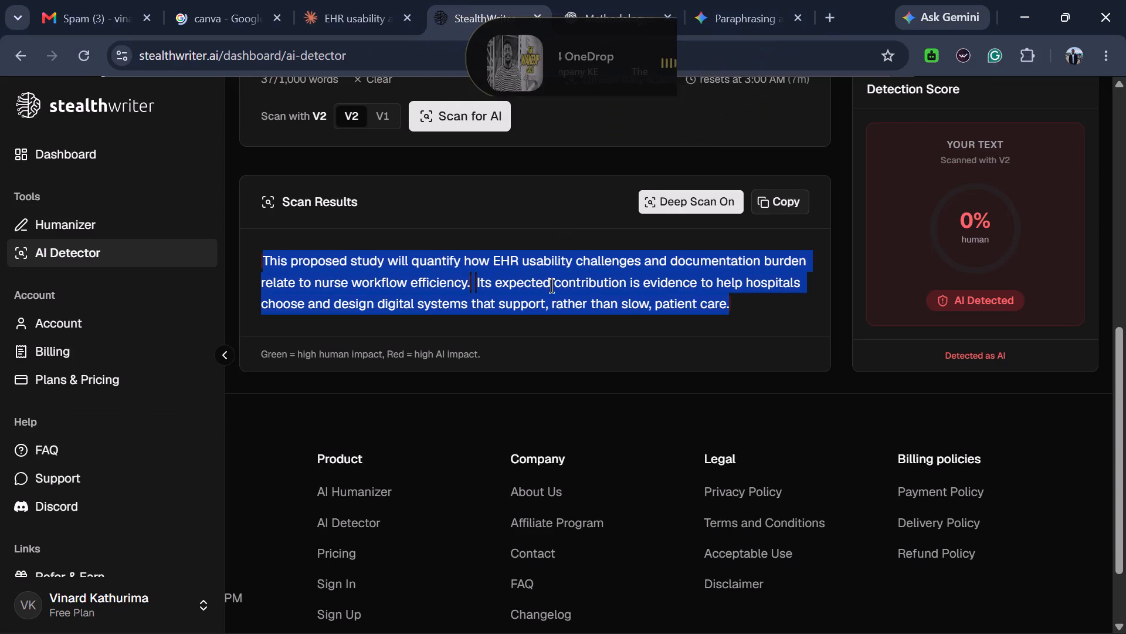
pyautogui.scroll(6, 535, 268)
pyautogui.moveTo(636, 305); pyautogui.dragTo(259, 252)
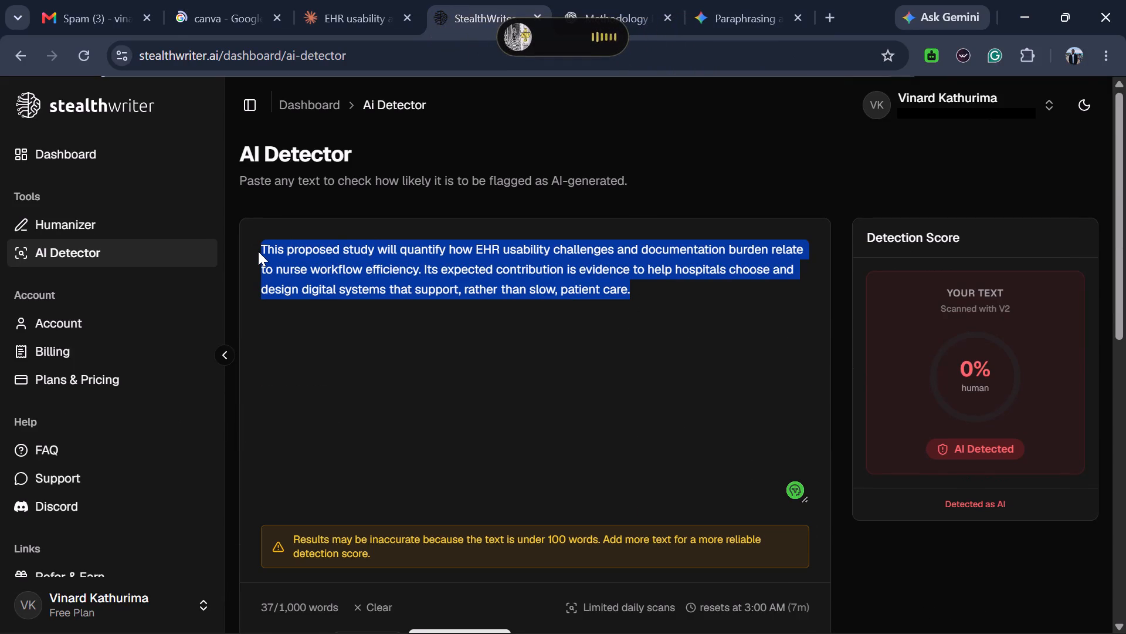
pyautogui.press('BackSpace')
pyautogui.rightClick(258, 251)
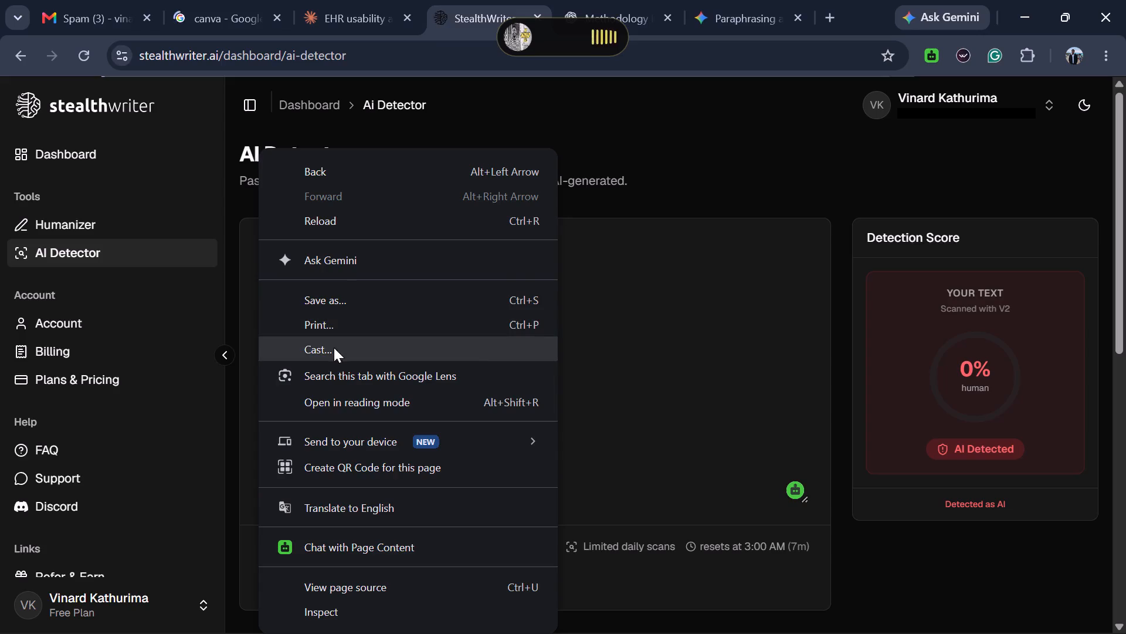
pyautogui.scroll(-2, 344, 329)
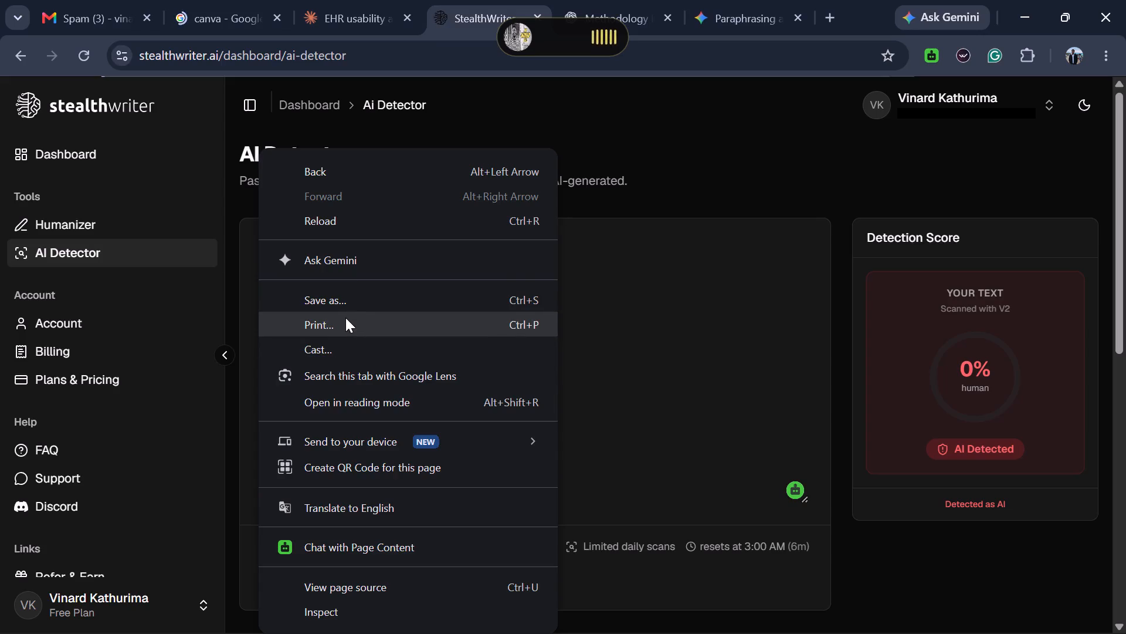
pyautogui.scroll(2, 345, 316)
pyautogui.scroll(-2, 367, 393)
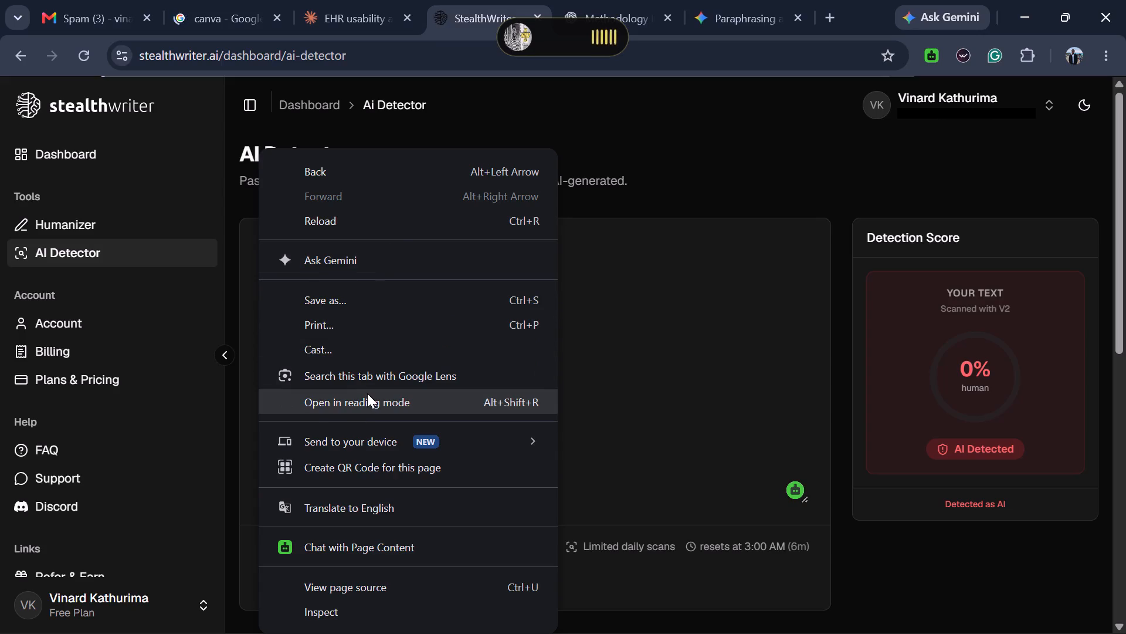
pyautogui.click(671, 359)
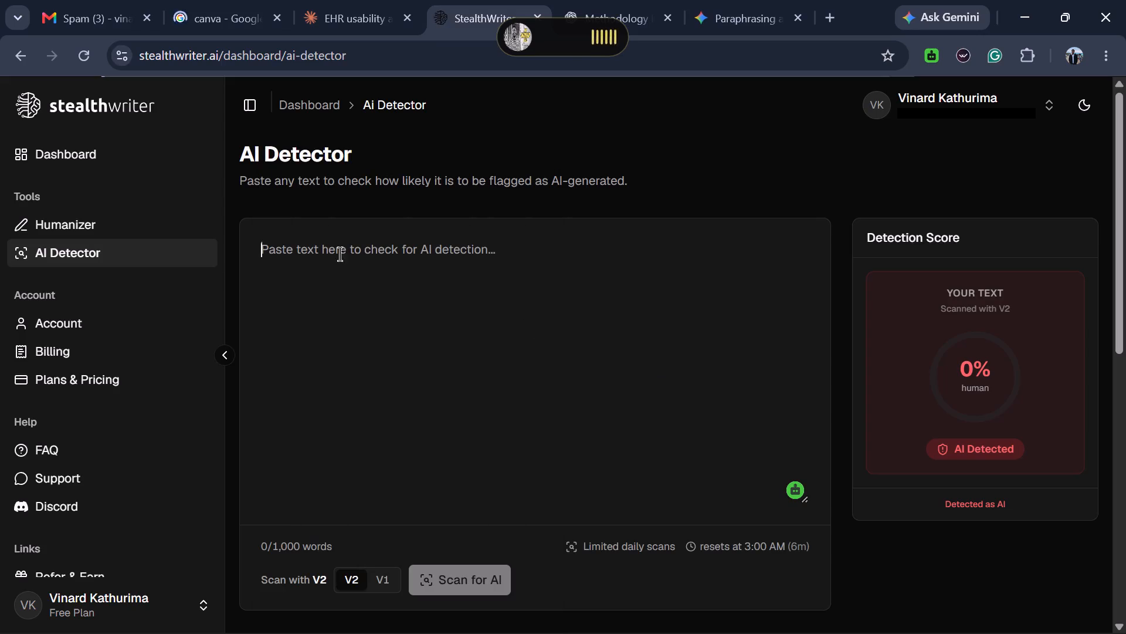
pyautogui.rightClick(335, 252)
pyautogui.click(367, 432)
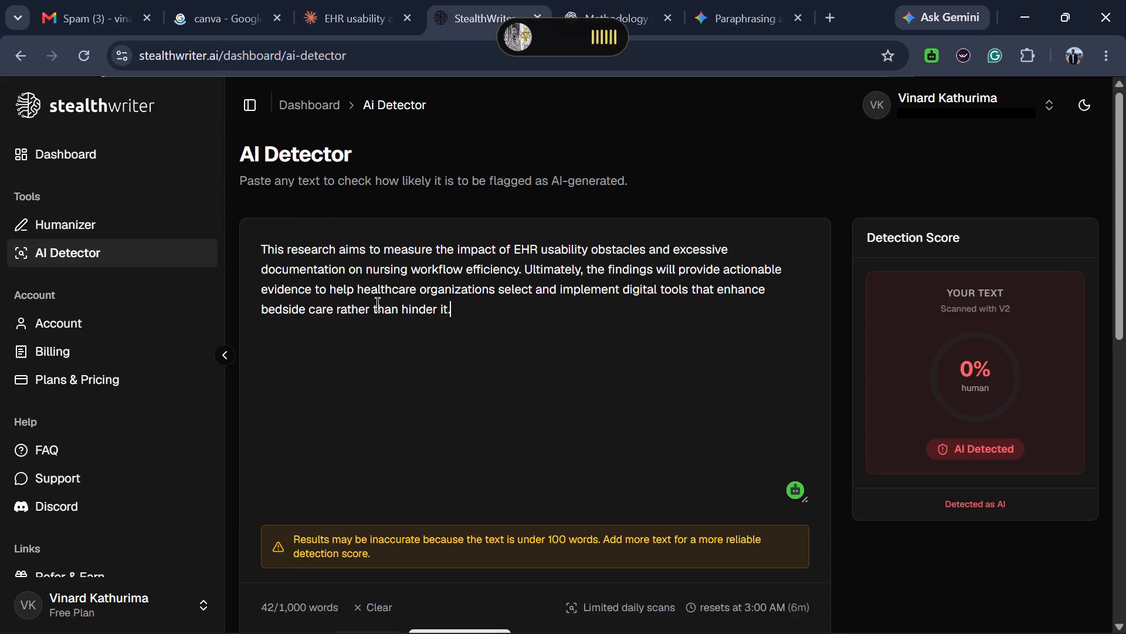
# Scan the paraphrased conclusion with the V2 AI Detector and examine the scan results.
pyautogui.scroll(-3, 377, 304)
pyautogui.click(424, 382)
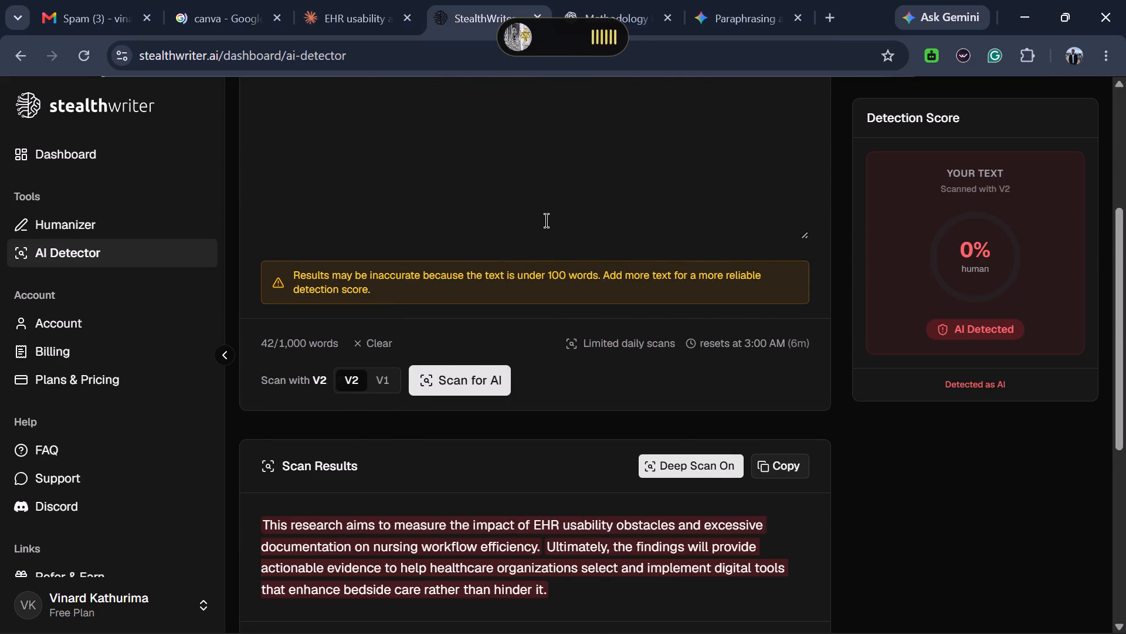
pyautogui.scroll(-4, 546, 220)
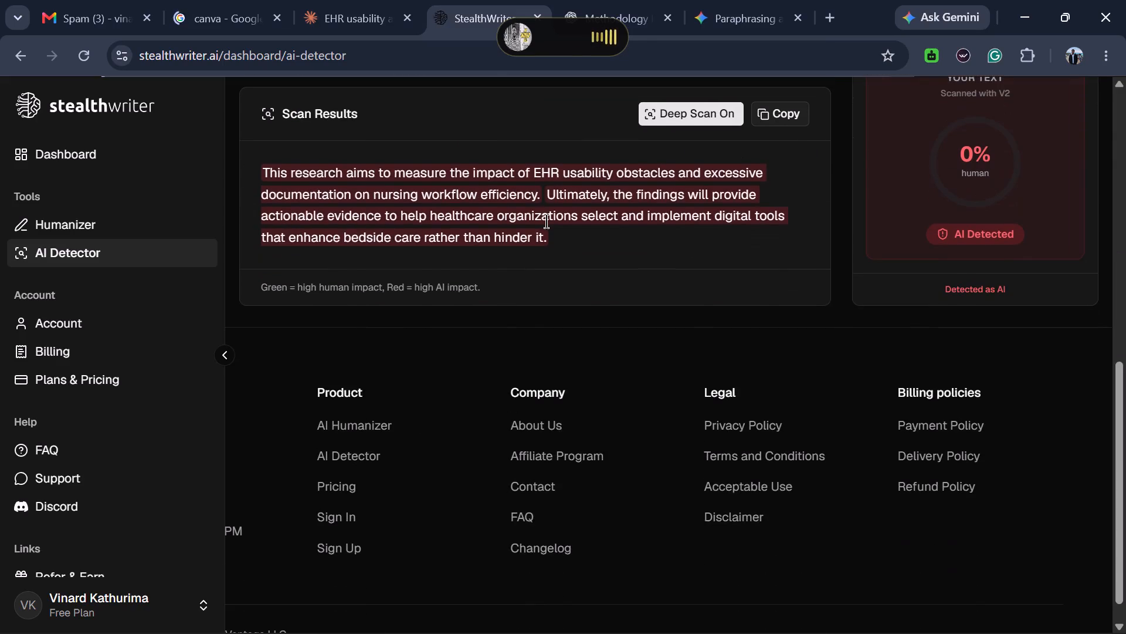
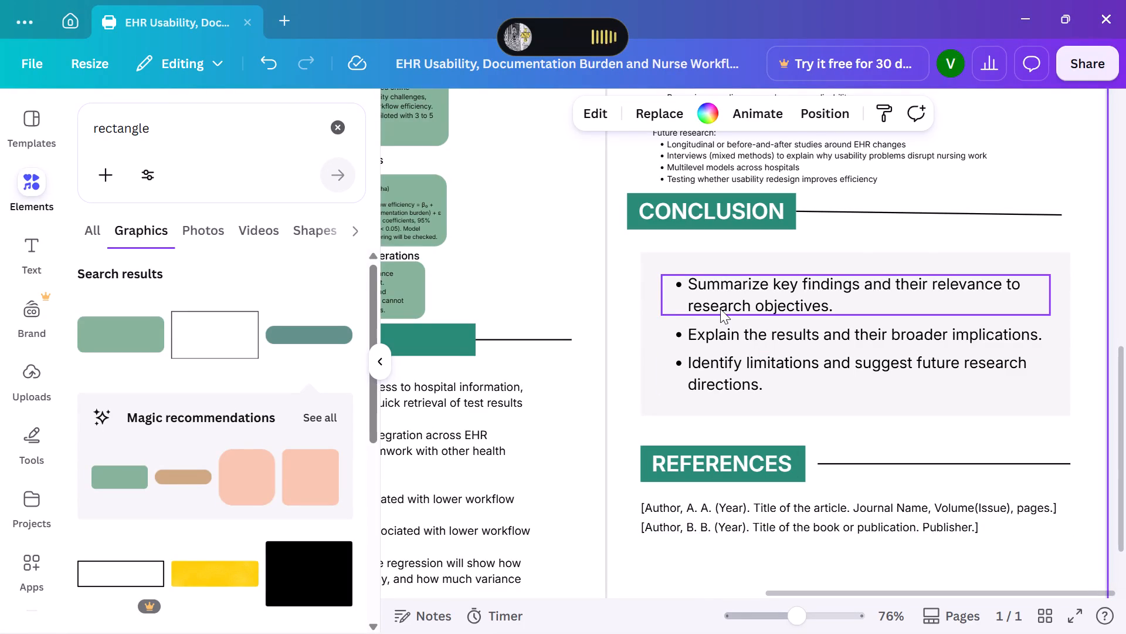
# Delete the three placeholder bullet texts from the Conclusion box on the poster.
pyautogui.press('BackSpace')
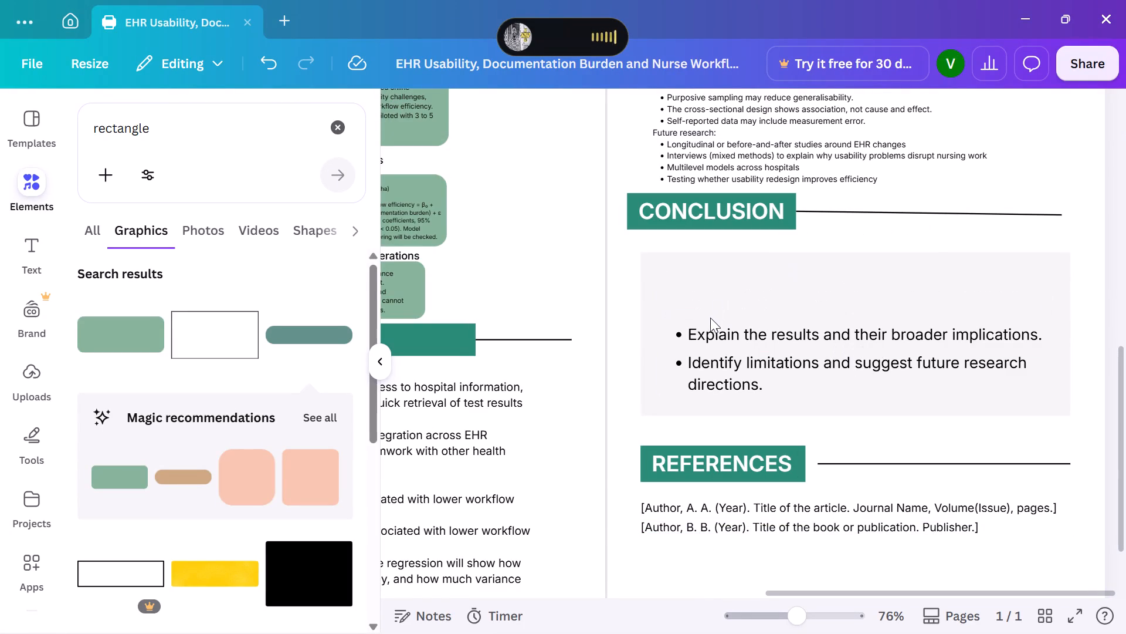
pyautogui.click(711, 339)
pyautogui.press('BackSpace')
pyautogui.click(715, 363)
pyautogui.press('BackSpace')
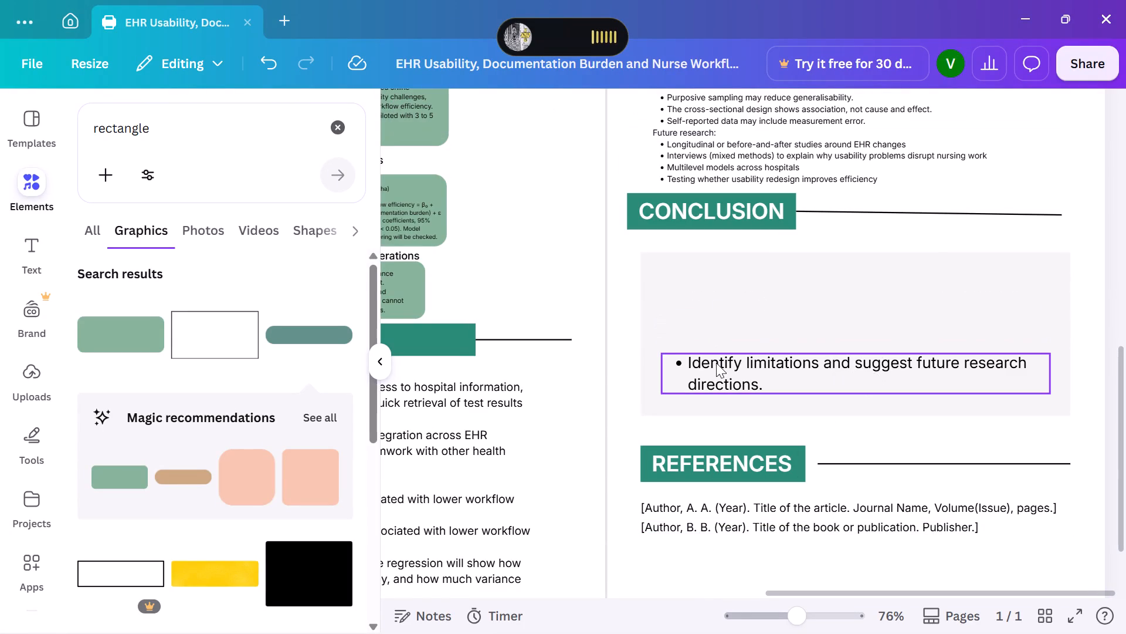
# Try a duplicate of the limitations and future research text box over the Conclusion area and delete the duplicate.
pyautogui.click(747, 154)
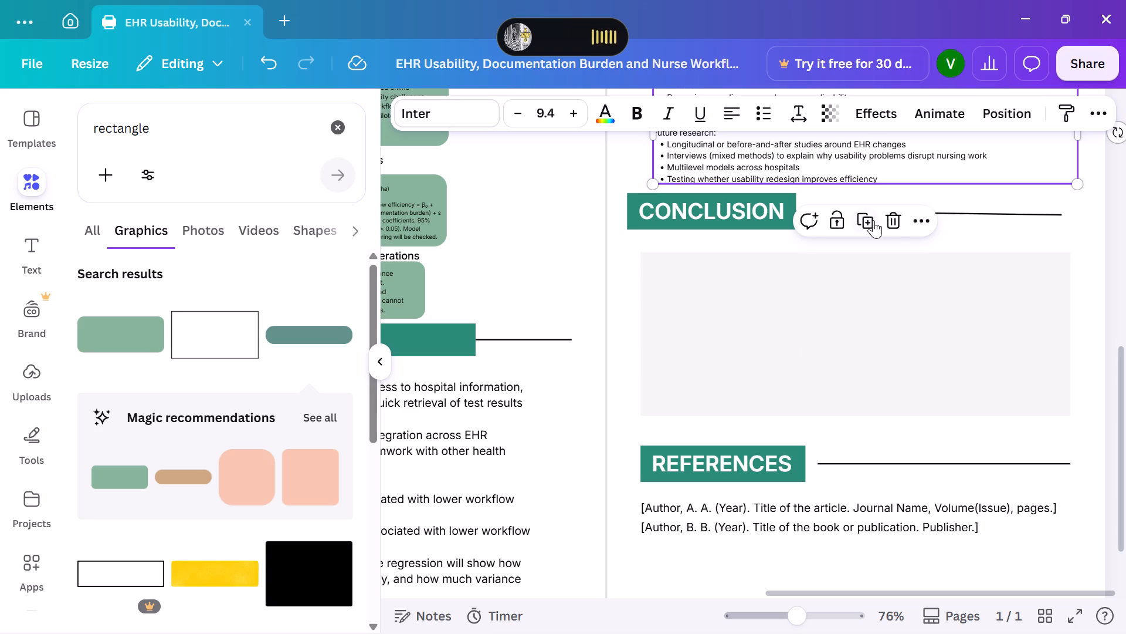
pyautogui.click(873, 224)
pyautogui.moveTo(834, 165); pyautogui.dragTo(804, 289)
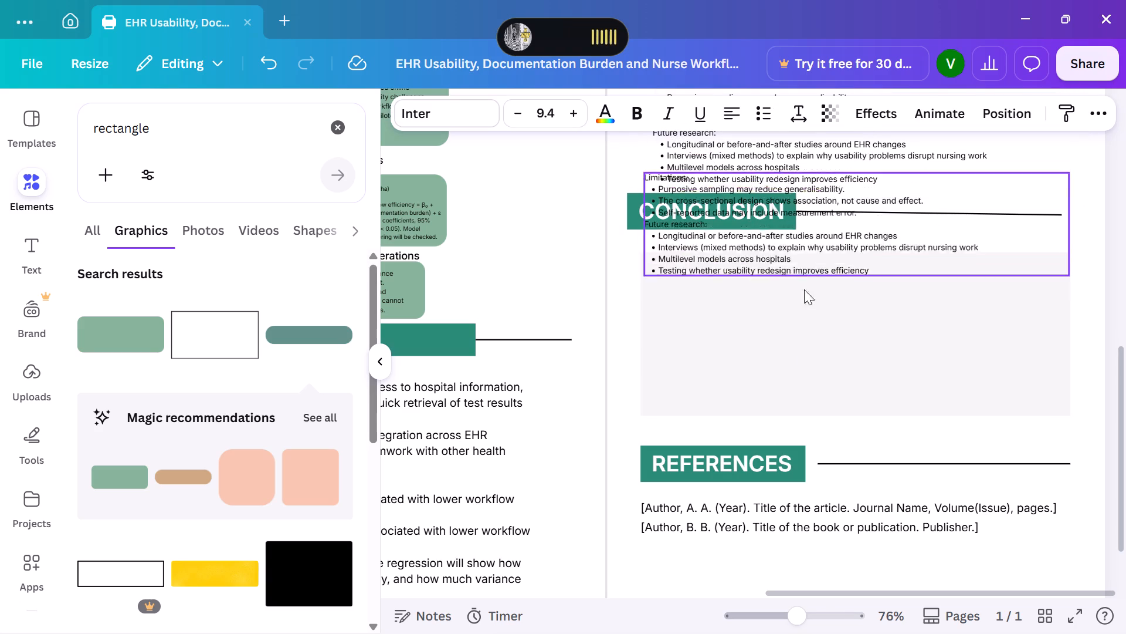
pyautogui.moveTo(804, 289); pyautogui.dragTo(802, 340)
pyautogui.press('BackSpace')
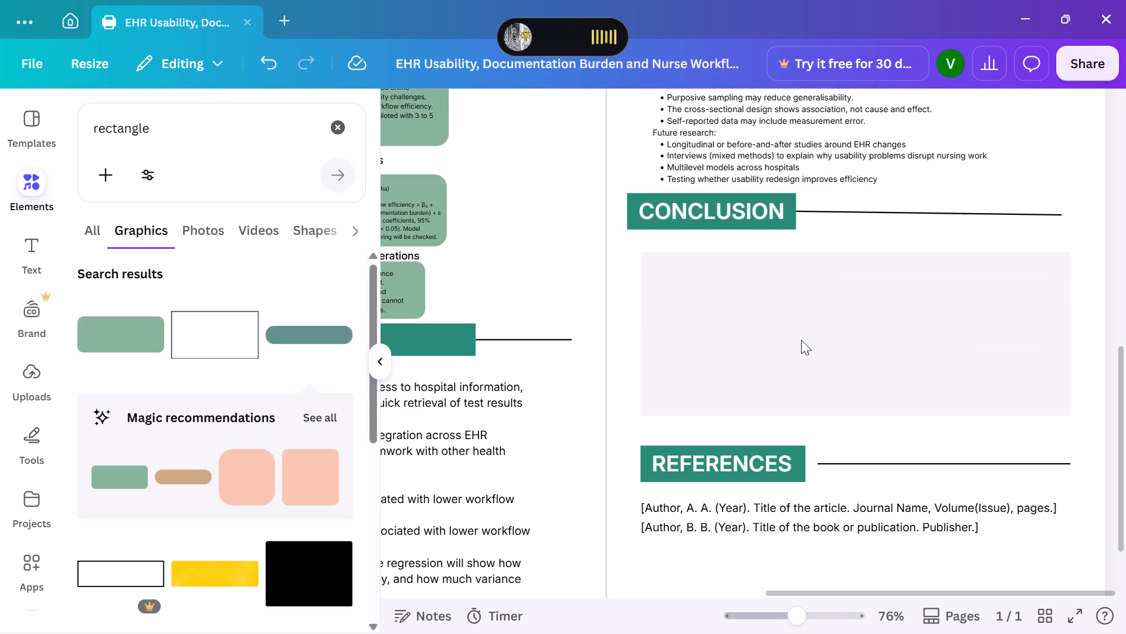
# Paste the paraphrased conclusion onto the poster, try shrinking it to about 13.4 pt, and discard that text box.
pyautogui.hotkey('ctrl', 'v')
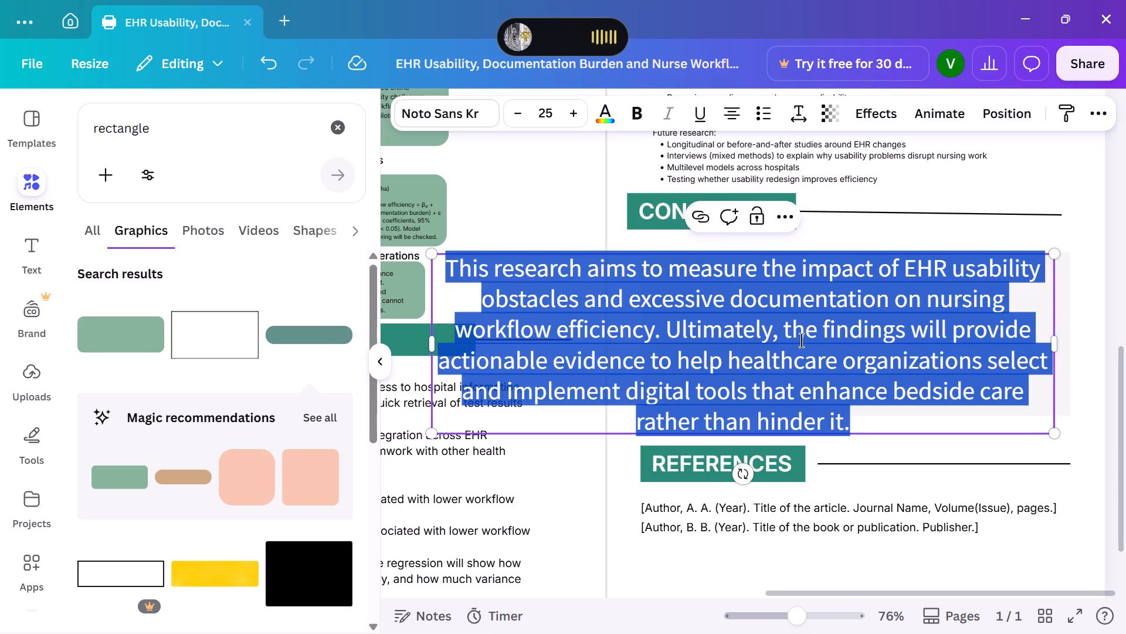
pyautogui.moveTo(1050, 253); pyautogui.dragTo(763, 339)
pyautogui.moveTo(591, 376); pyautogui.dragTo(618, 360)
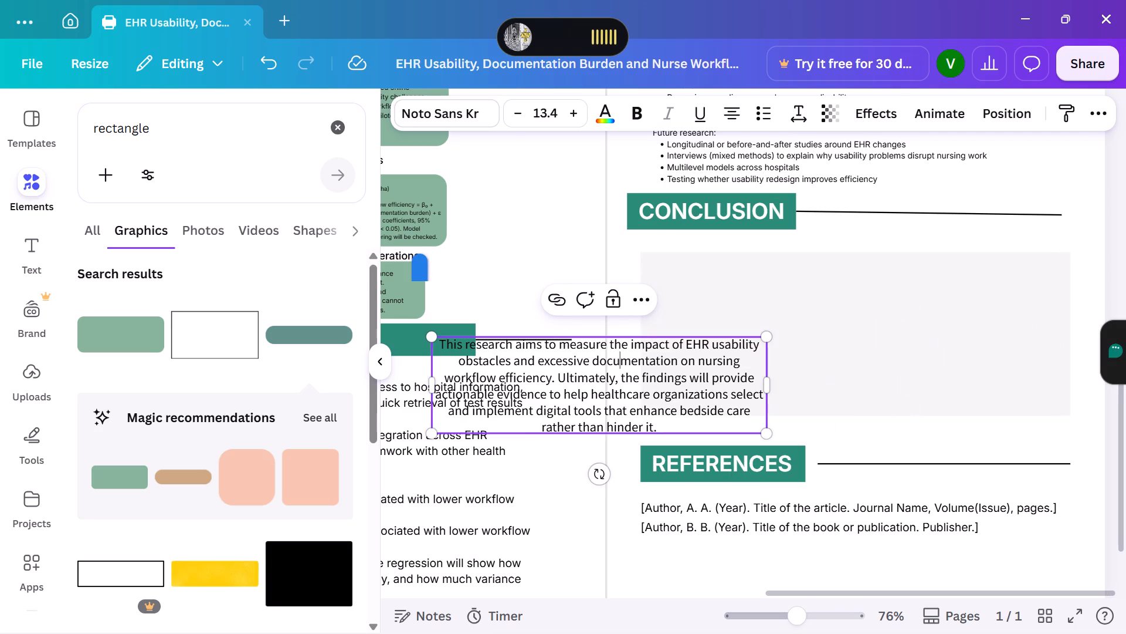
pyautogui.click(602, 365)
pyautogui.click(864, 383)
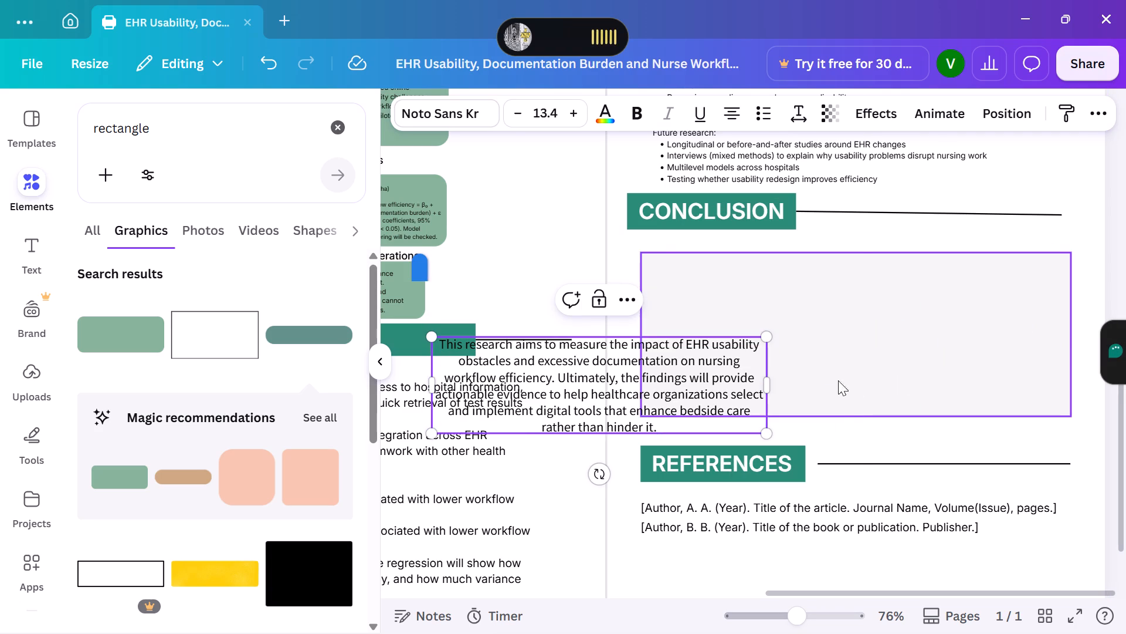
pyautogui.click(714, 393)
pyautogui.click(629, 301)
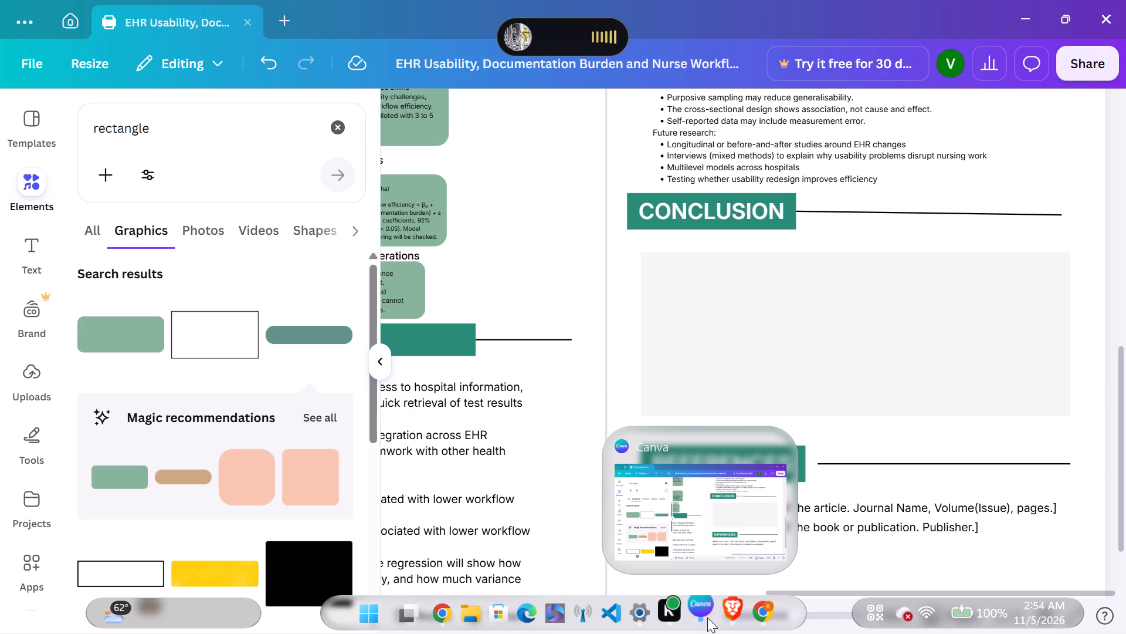
pyautogui.click(728, 613)
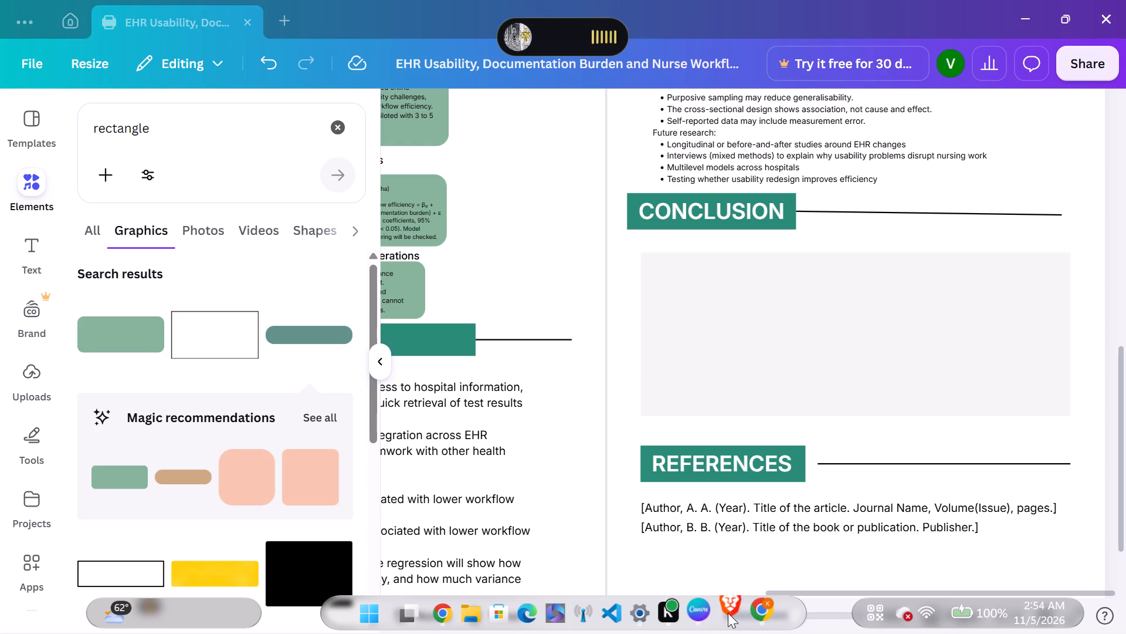
pyautogui.click(728, 613)
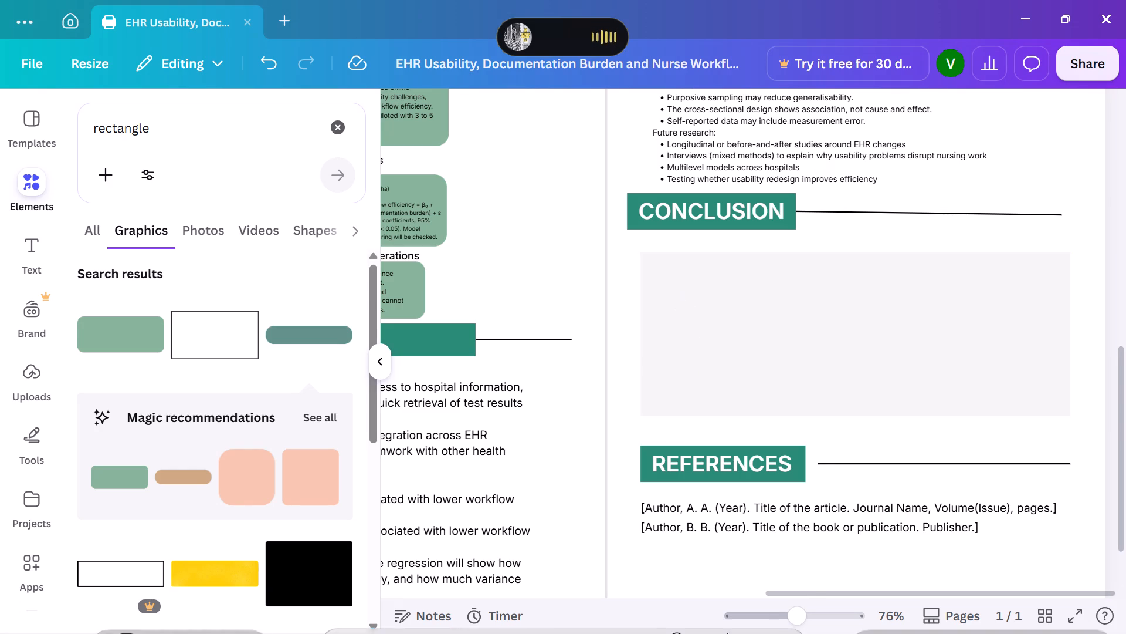
pyautogui.click(681, 276)
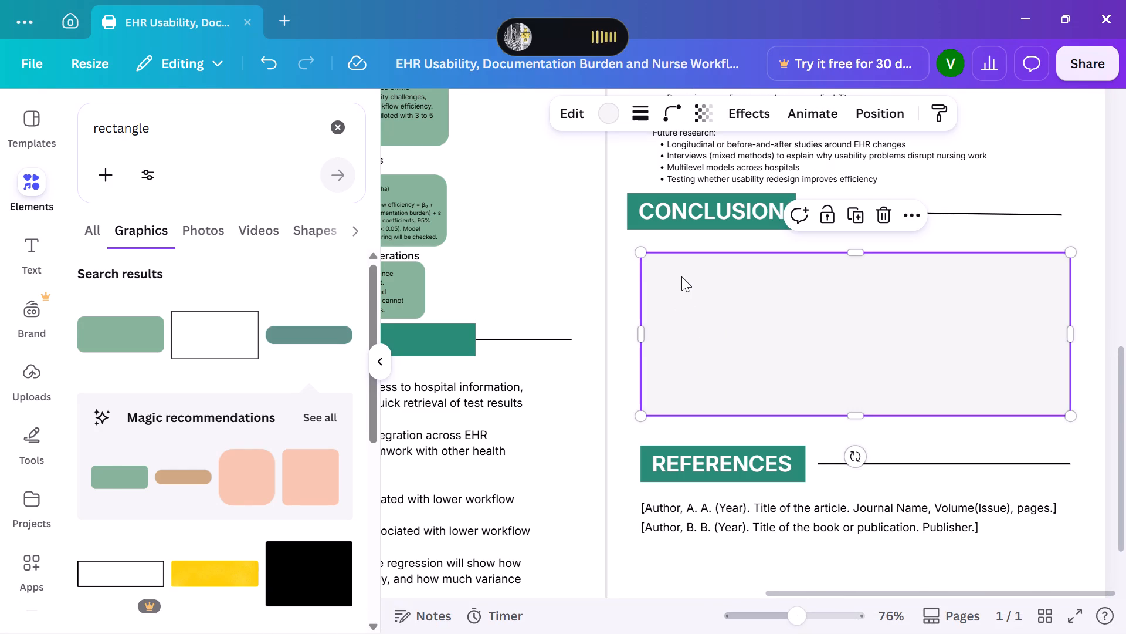
pyautogui.click(778, 511)
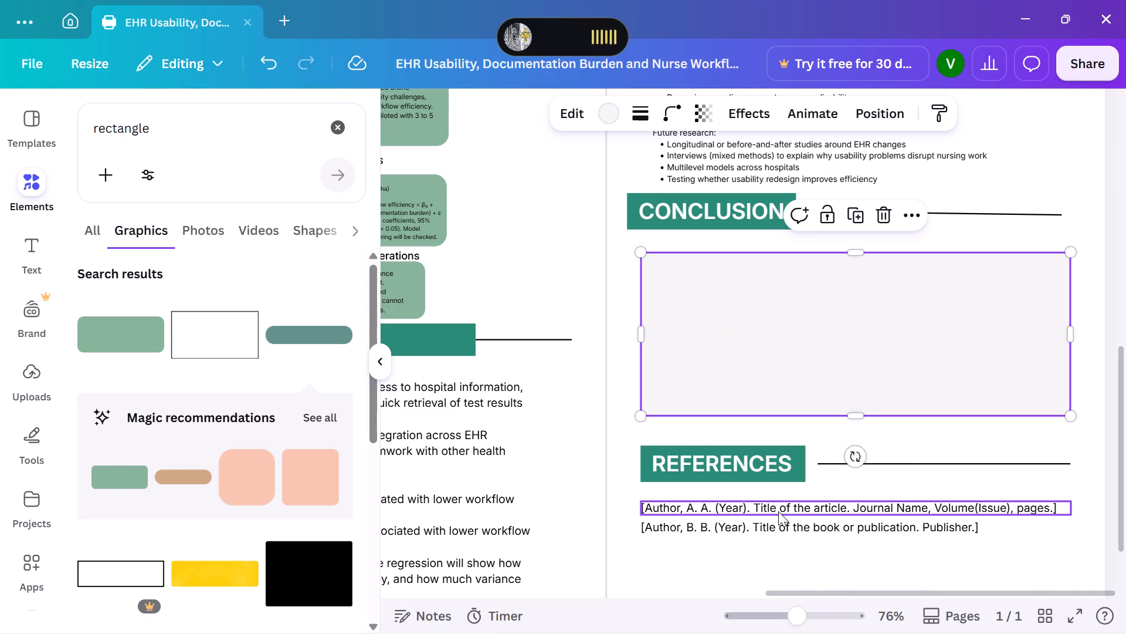
pyautogui.click(852, 454)
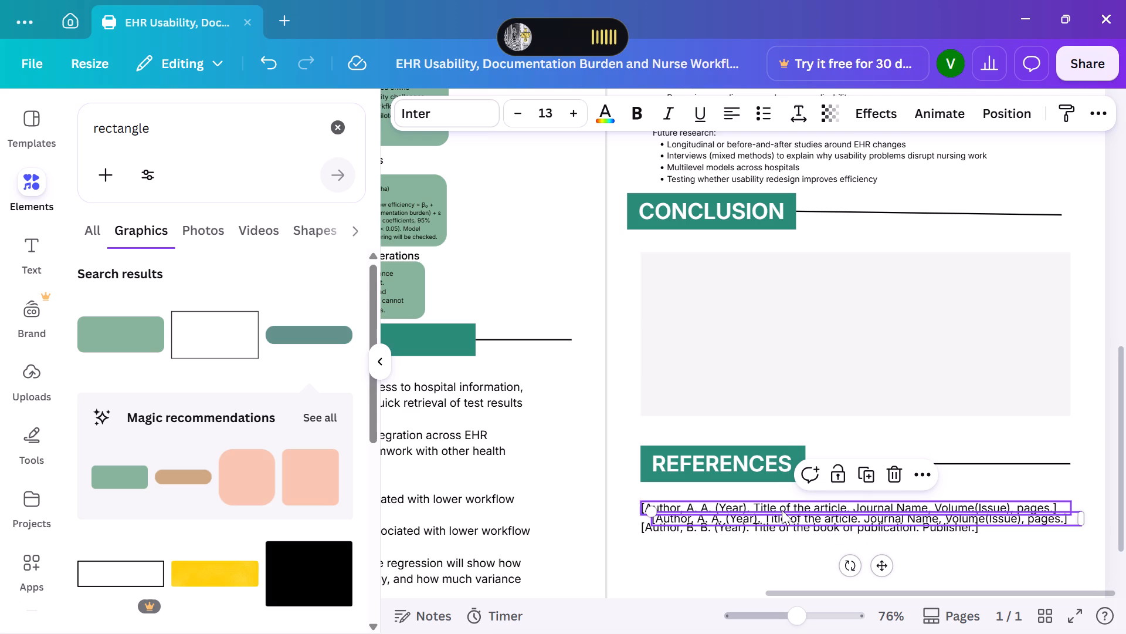
pyautogui.moveTo(779, 519); pyautogui.dragTo(768, 329)
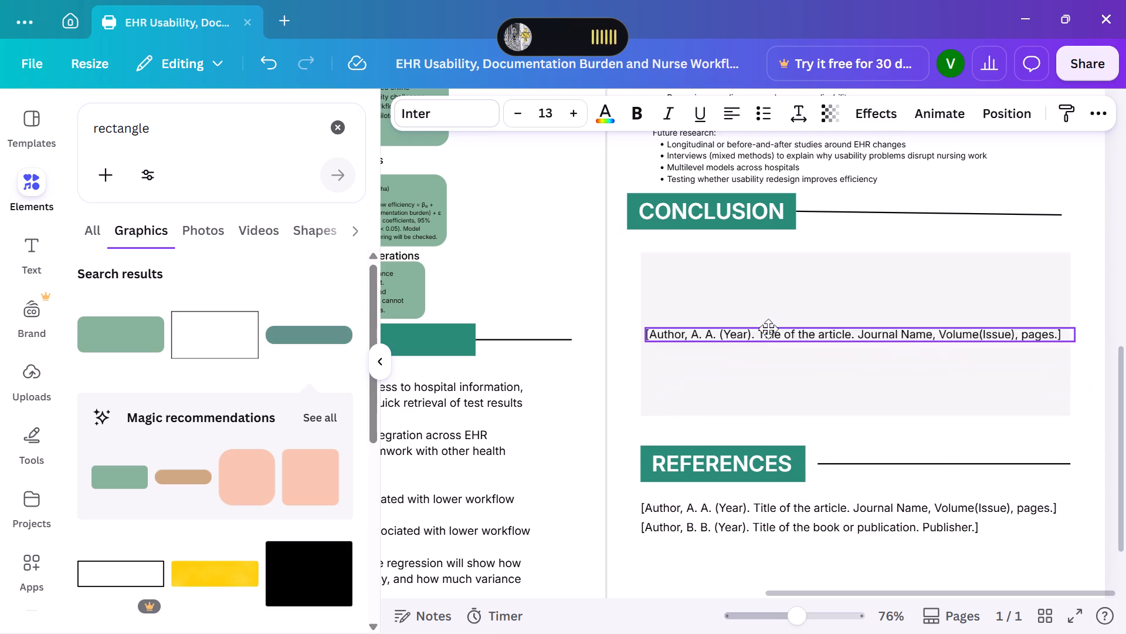
pyautogui.moveTo(768, 329); pyautogui.dragTo(765, 324)
# Replace the duplicated line's text with the copied conclusion paragraph and place it just beneath the CONCLUSION heading.
pyautogui.doubleClick(766, 325)
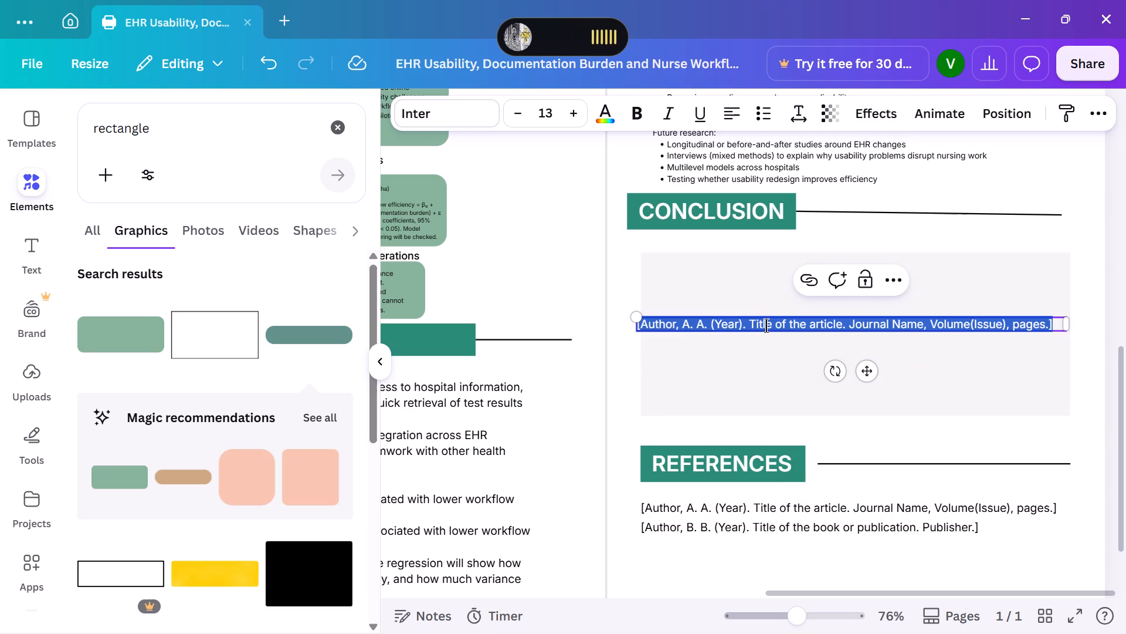
pyautogui.press('BackSpace')
pyautogui.hotkey('ctrl', 'v')
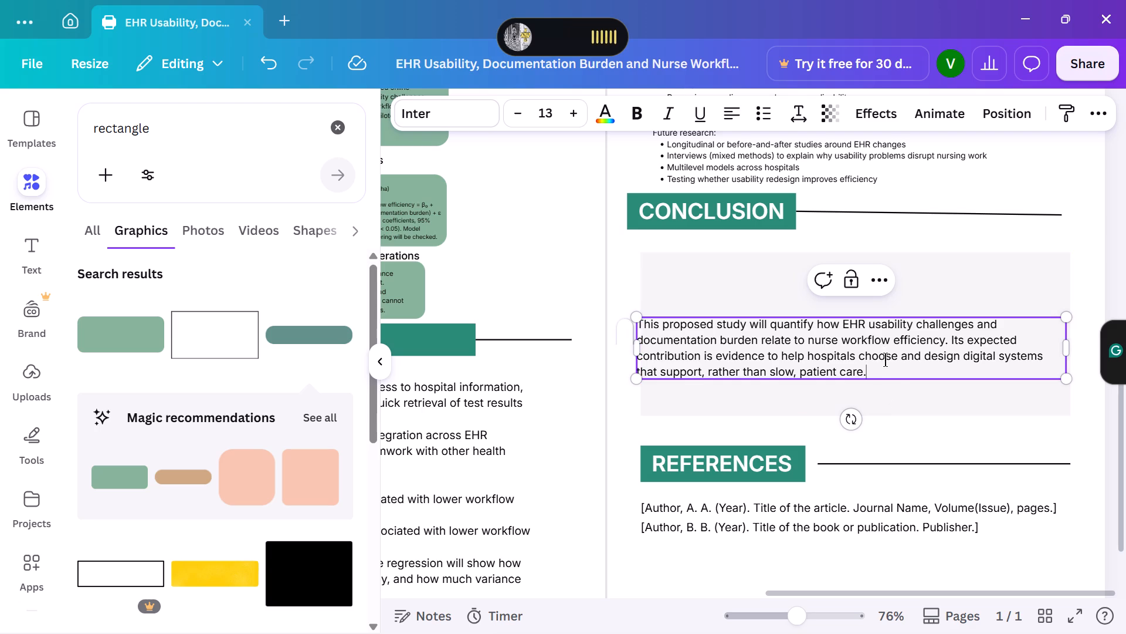
pyautogui.moveTo(894, 384); pyautogui.dragTo(870, 303)
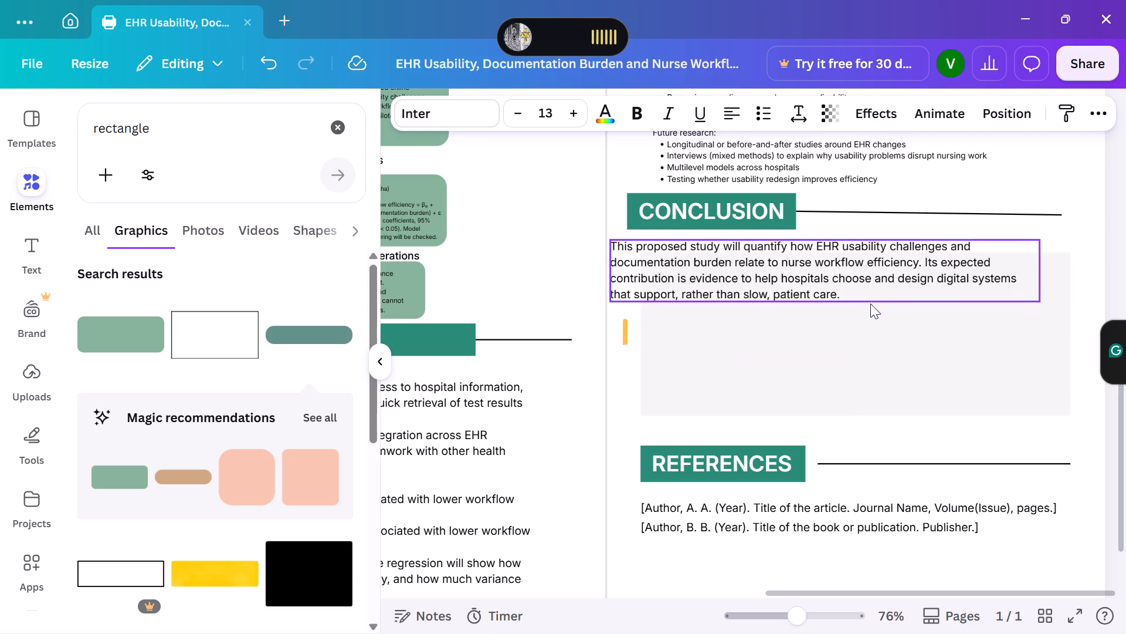
pyautogui.moveTo(870, 303); pyautogui.dragTo(890, 311)
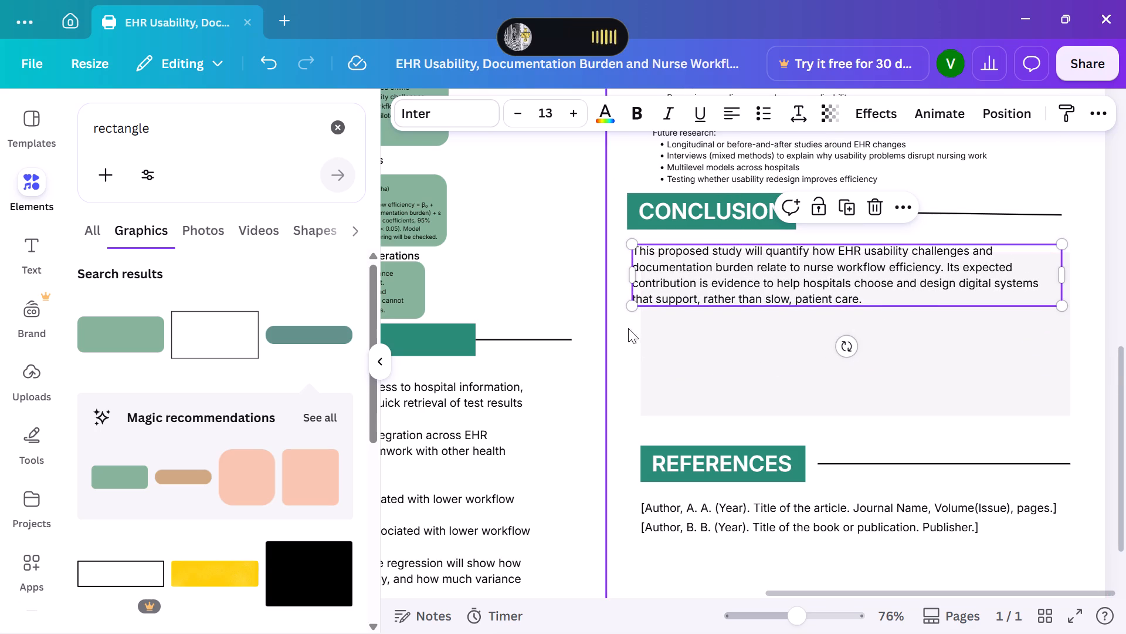
# Delete the grey rectangle behind the conclusion paragraph.
pyautogui.click(721, 276)
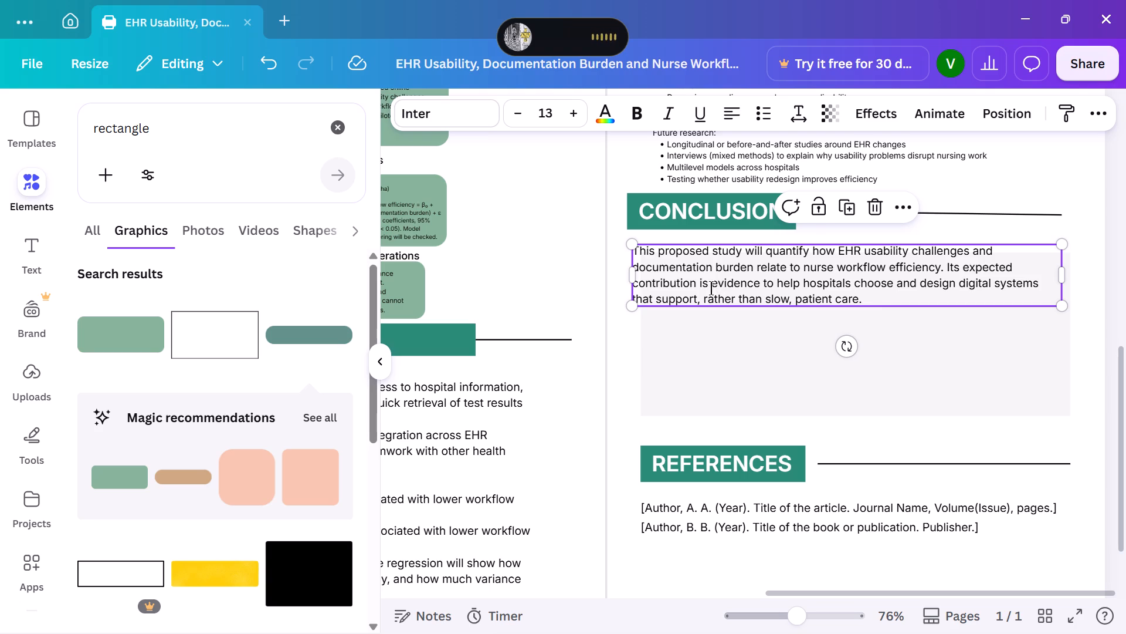
pyautogui.click(687, 353)
pyautogui.click(881, 207)
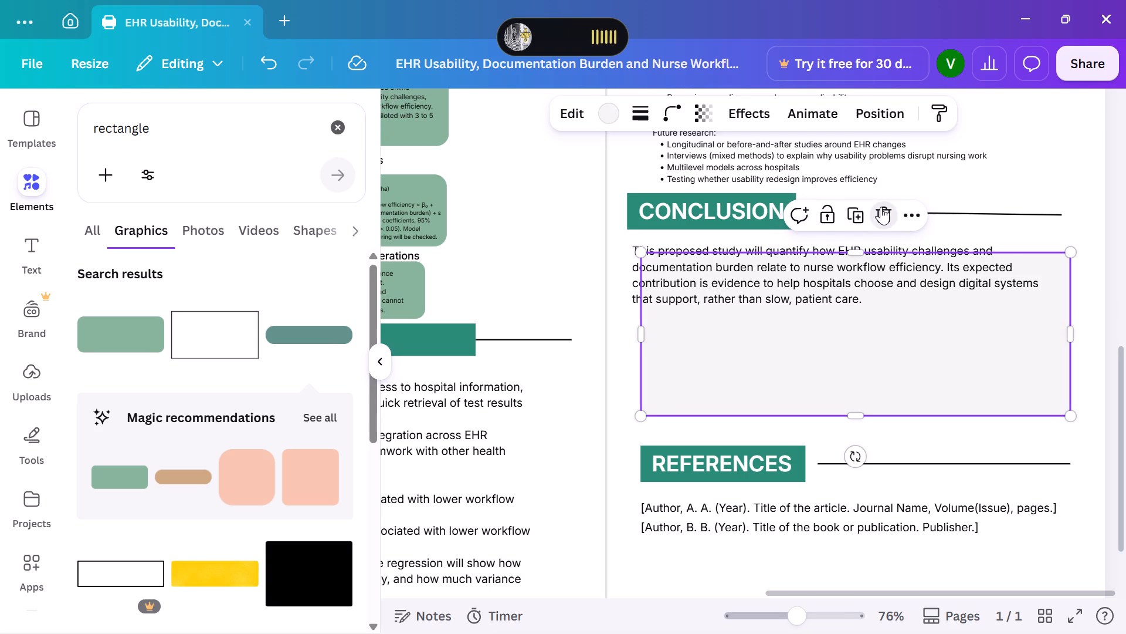
# Replace the word "quantify" with "assess" in the first sentence of the conclusion paragraph.
pyautogui.click(701, 295)
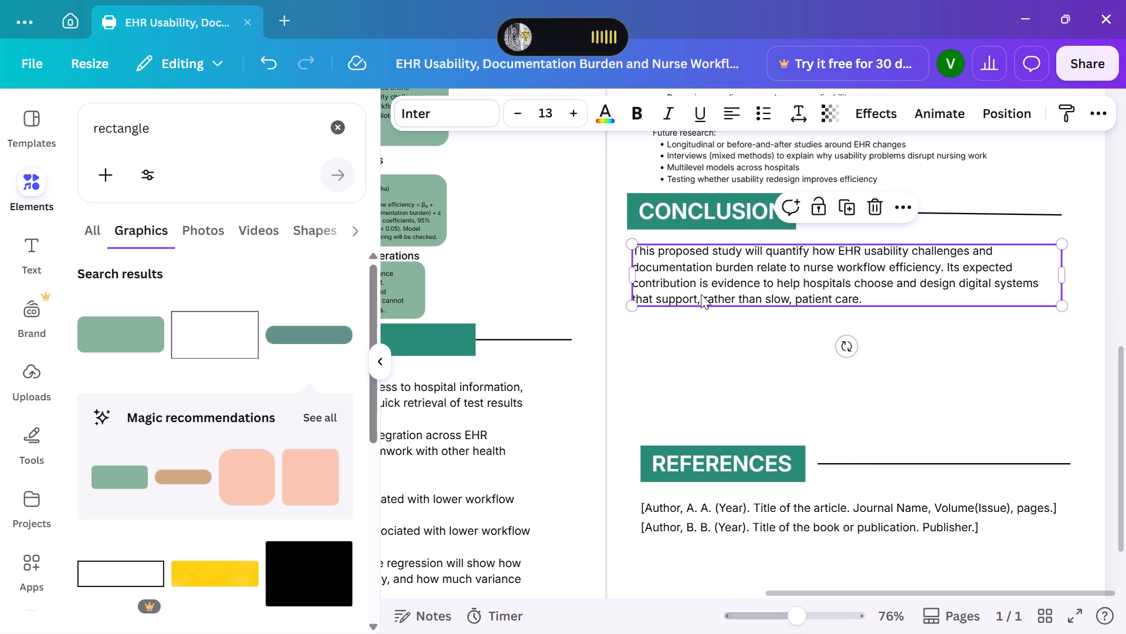
pyautogui.click(704, 310)
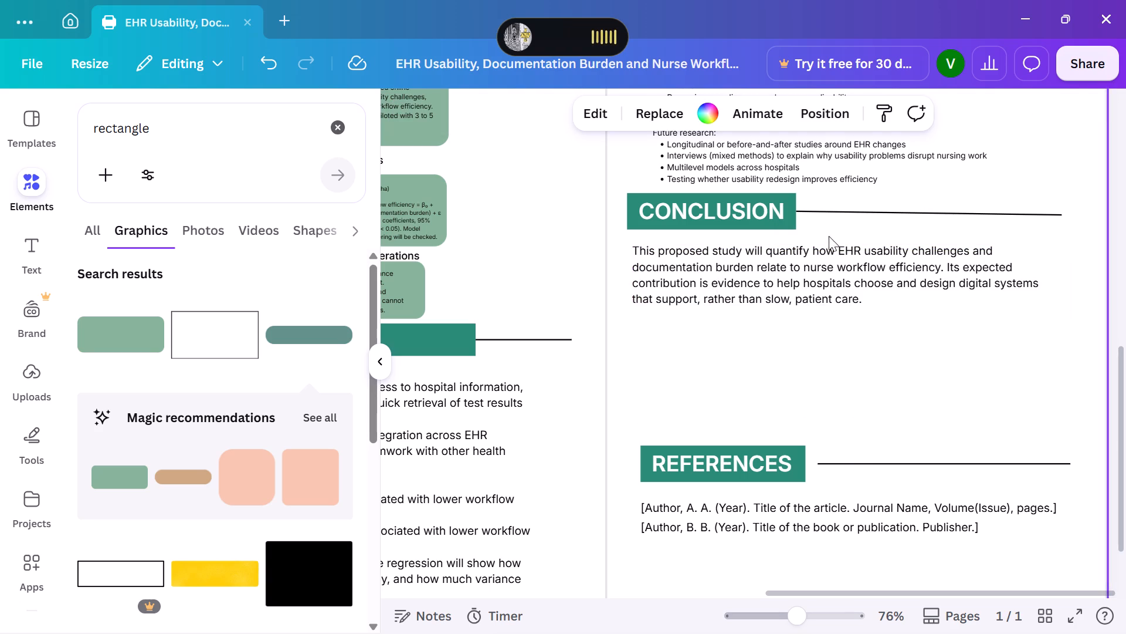
pyautogui.click(806, 247)
pyautogui.click(806, 251)
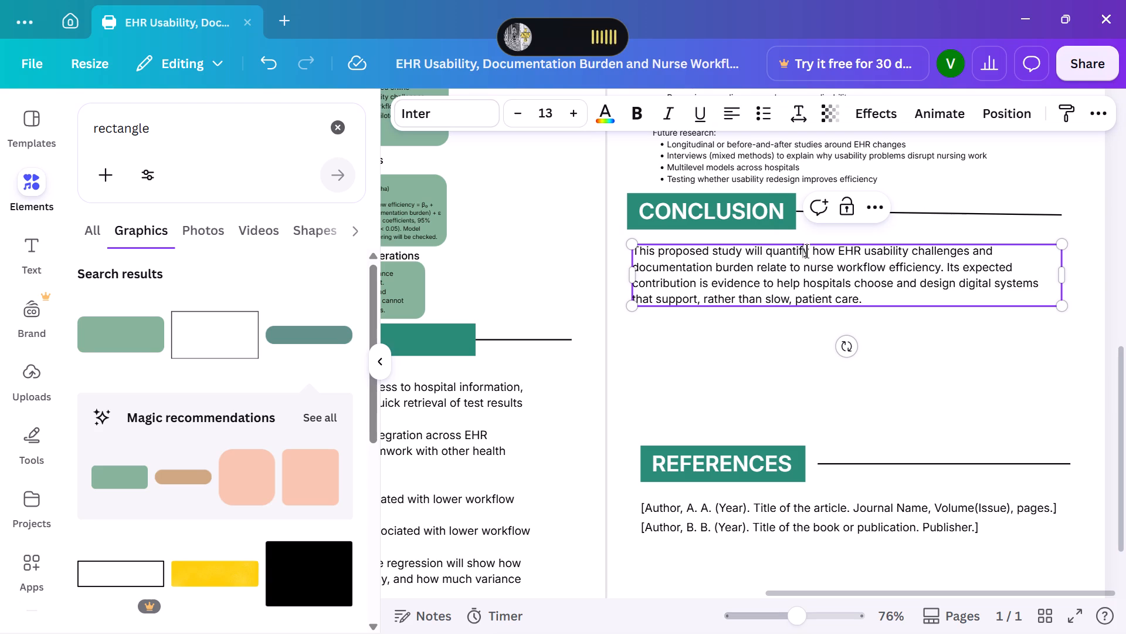
pyautogui.click(807, 251)
pyautogui.press('BackSpace')
pyautogui.press('BackSpace')
pyautogui.press('BackSpace')
pyautogui.press('BackSpace')
pyautogui.press('BackSpace')
pyautogui.press('BackSpace')
pyautogui.press('BackSpace')
pyautogui.press('BackSpace')
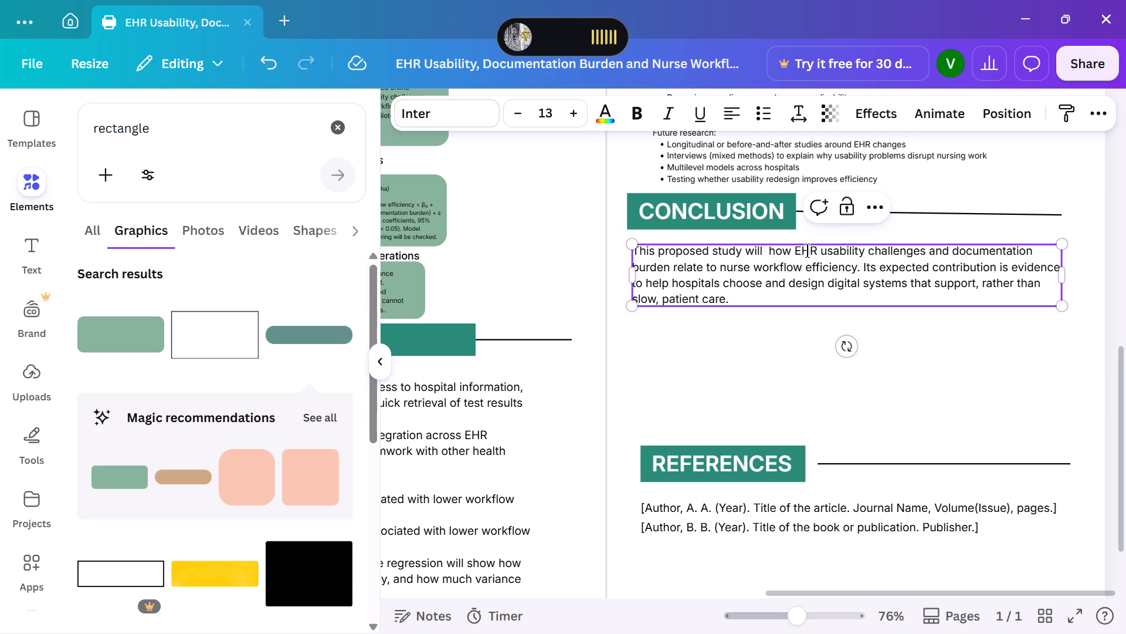
pyautogui.write('me')
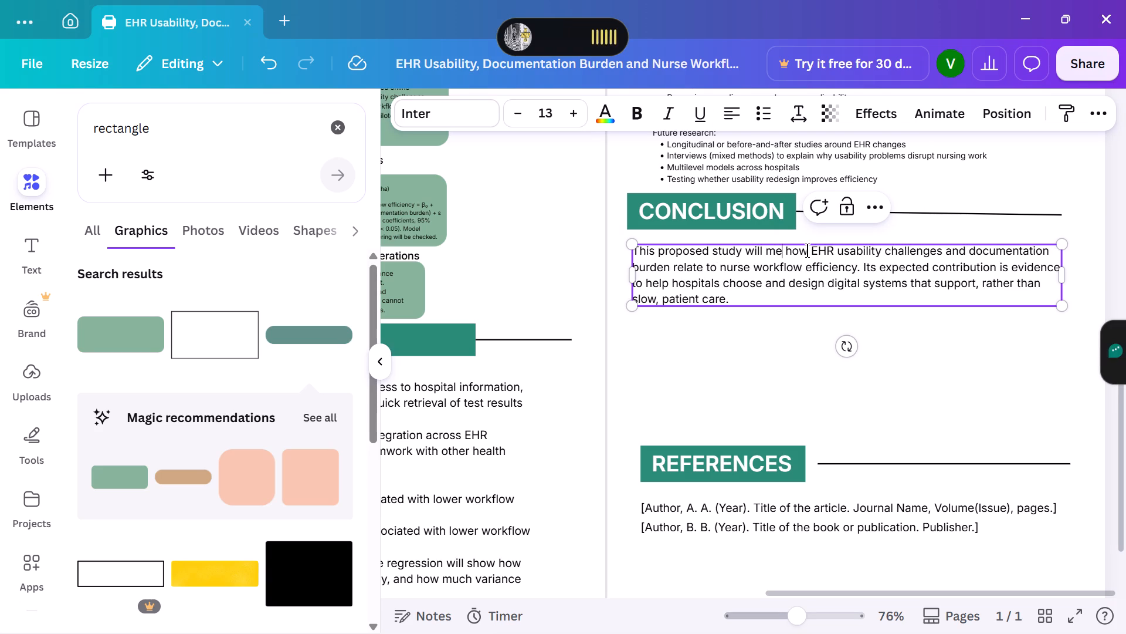
pyautogui.press('BackSpace')
pyautogui.press('BackSpace')
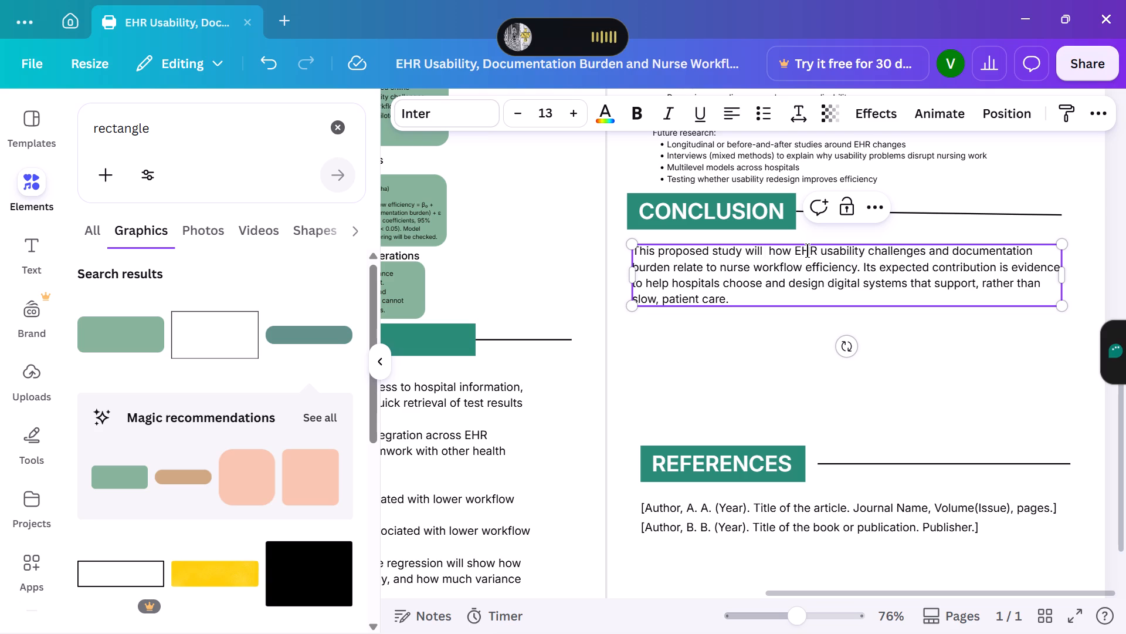
pyautogui.press('a')
pyautogui.write('ssess')
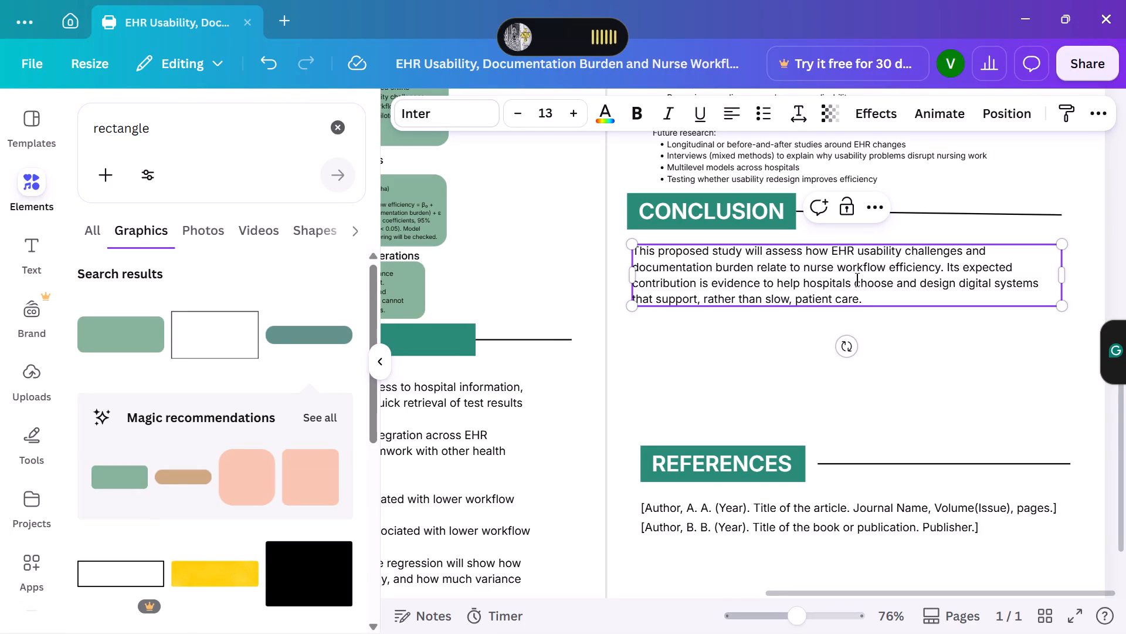
# Start a new line before "Its expected contribution" in the conclusion paragraph.
pyautogui.click(947, 268)
pyautogui.press('Return')
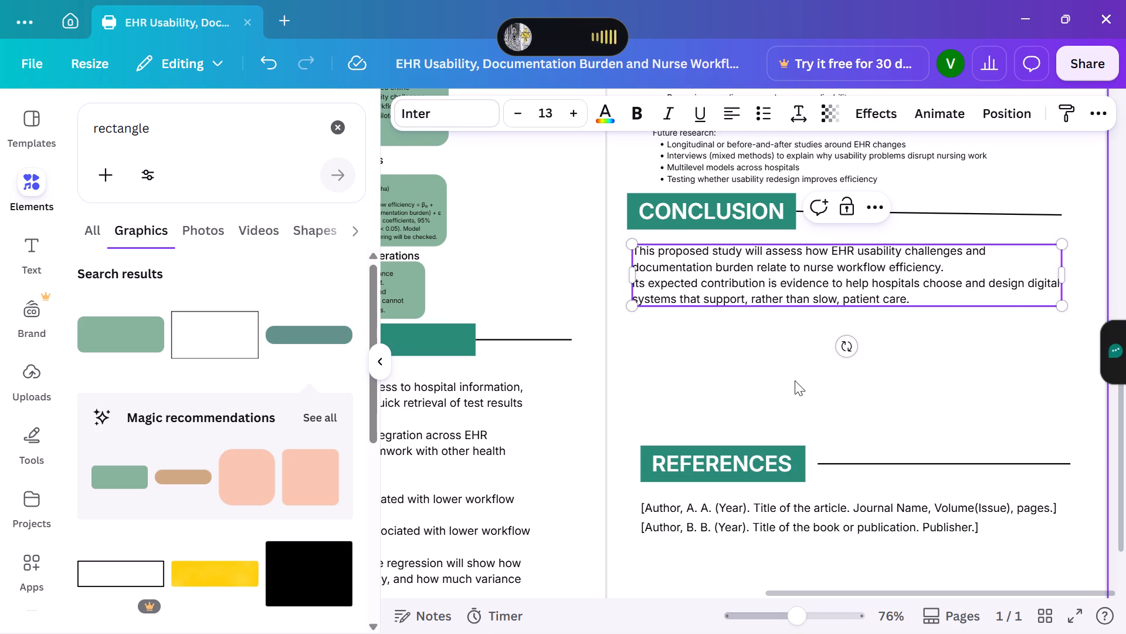
# Move the conclusion paragraph slightly down to leave more space below its heading.
pyautogui.scroll(2, 795, 380)
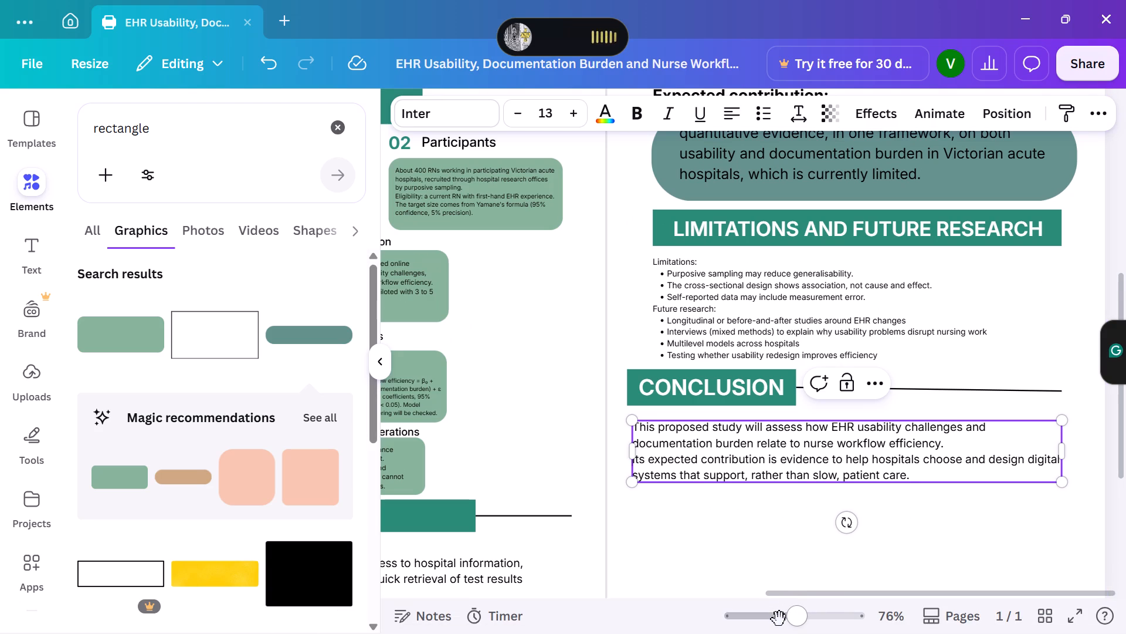
pyautogui.click(779, 621)
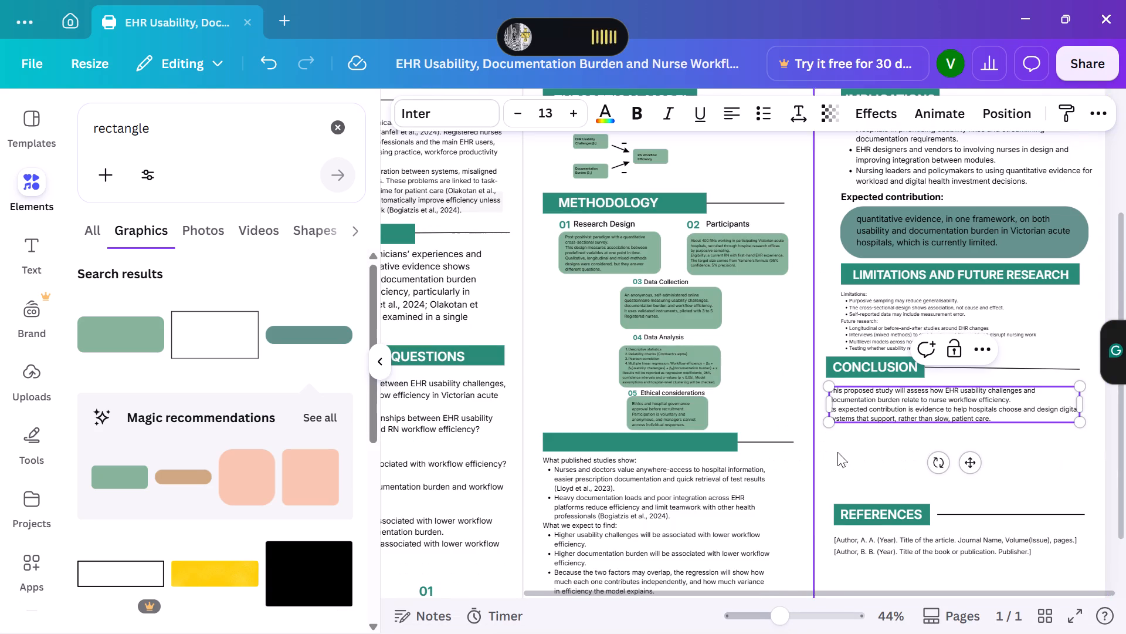
pyautogui.scroll(1, 906, 297)
pyautogui.scroll(-1, 906, 297)
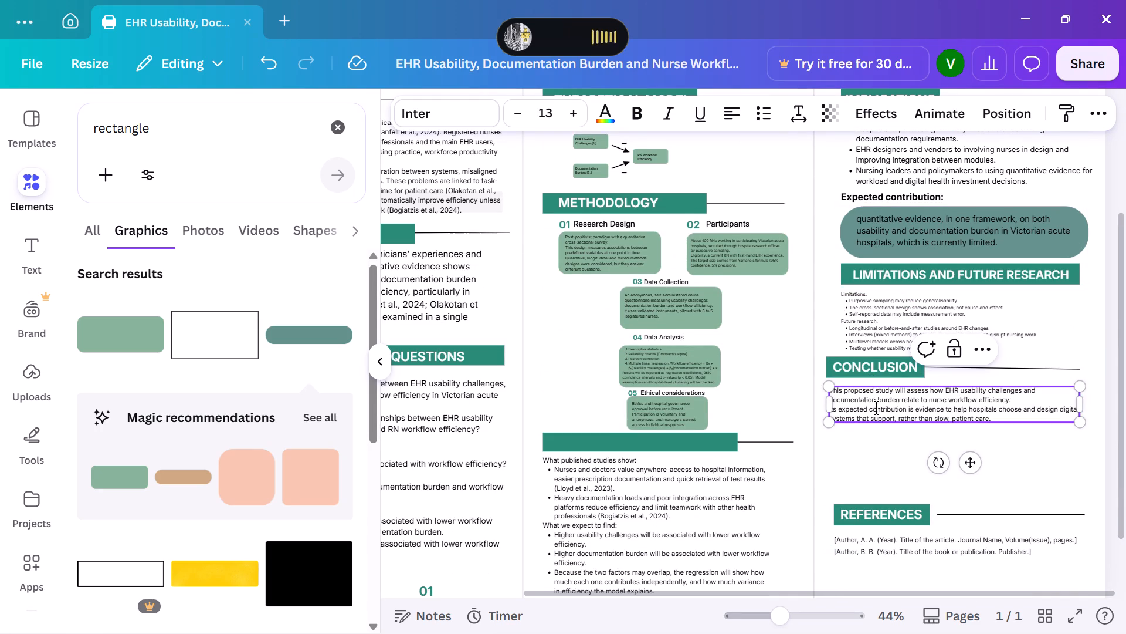
pyautogui.moveTo(967, 465); pyautogui.dragTo(968, 468)
pyautogui.moveTo(968, 468); pyautogui.dragTo(968, 476)
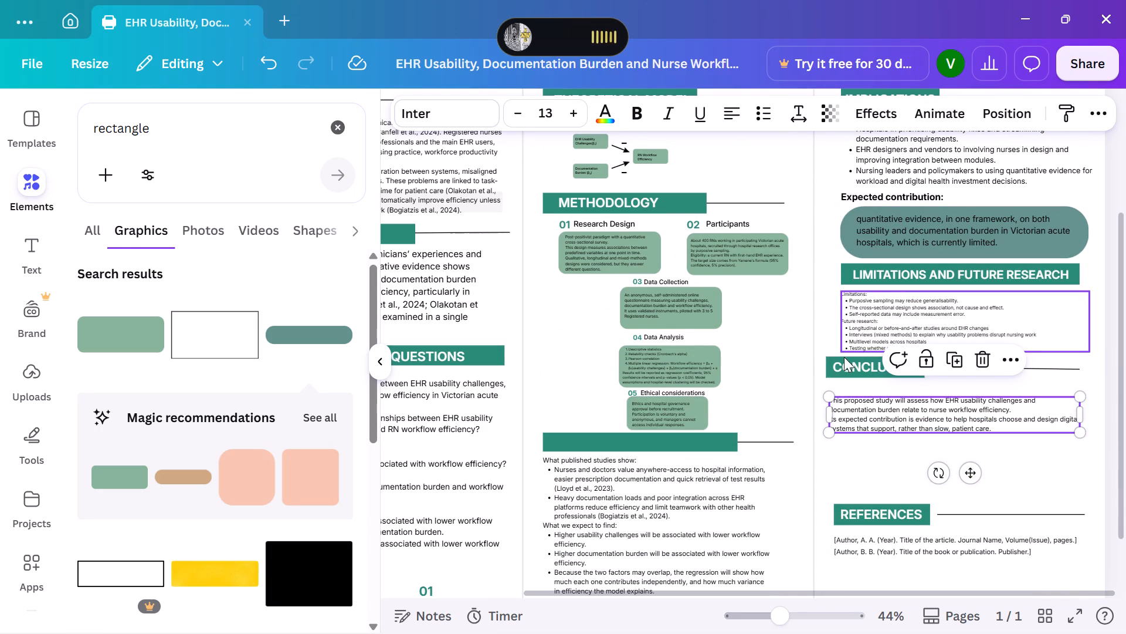
# Move the CONCLUSION heading's green rectangle slightly down and inward, aligning its left edge with the limitations text above.
pyautogui.click(827, 361)
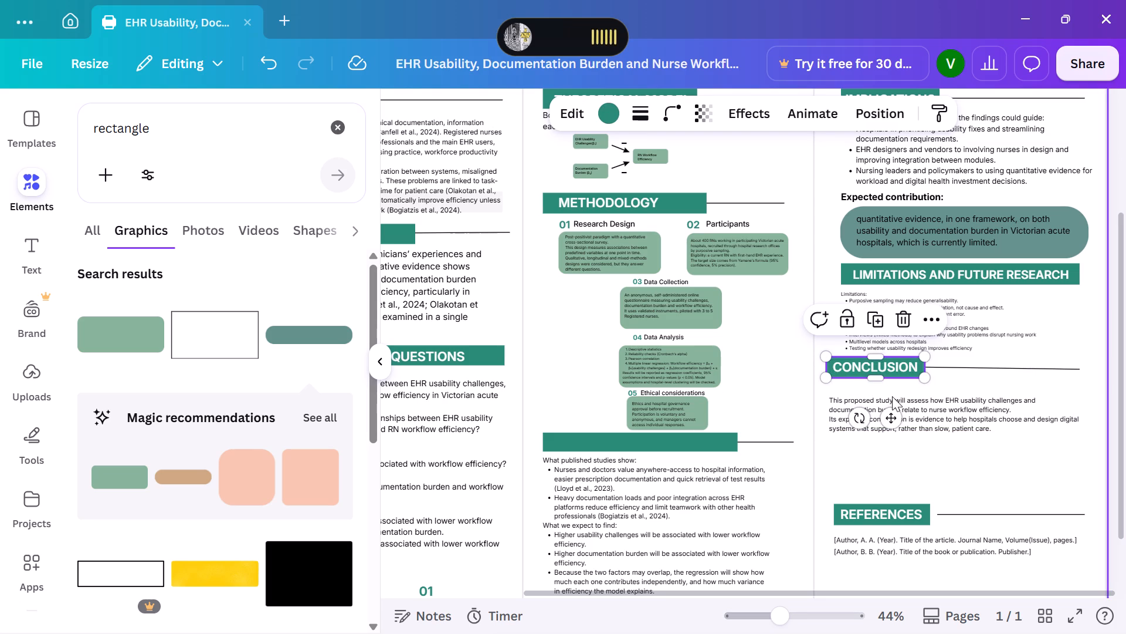
pyautogui.moveTo(890, 417); pyautogui.dragTo(890, 423)
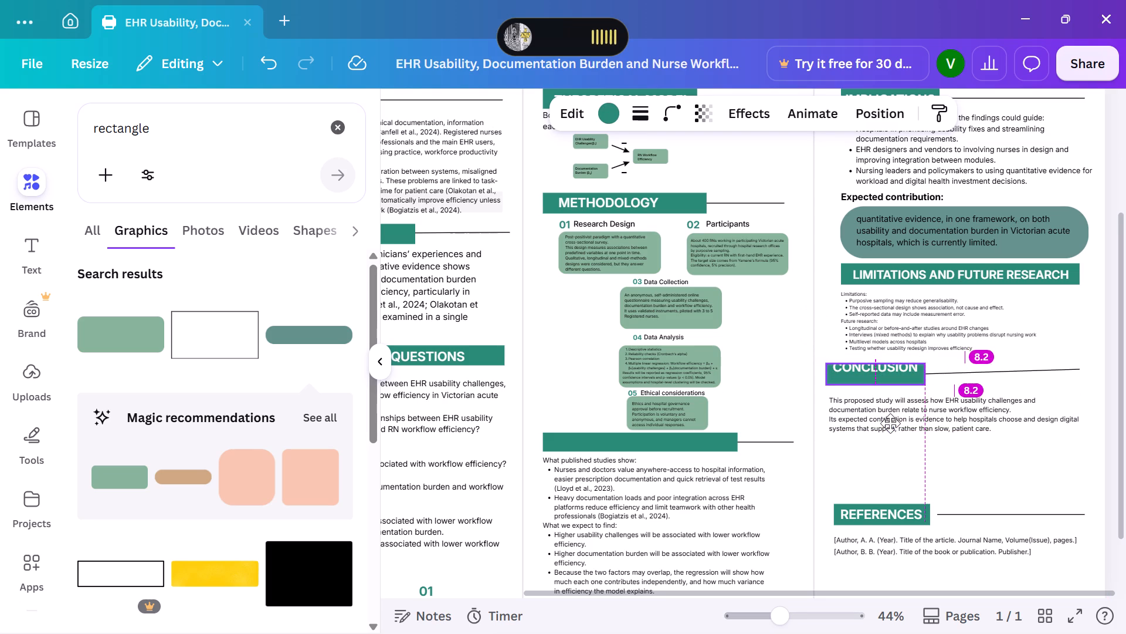
pyautogui.moveTo(890, 423); pyautogui.dragTo(889, 426)
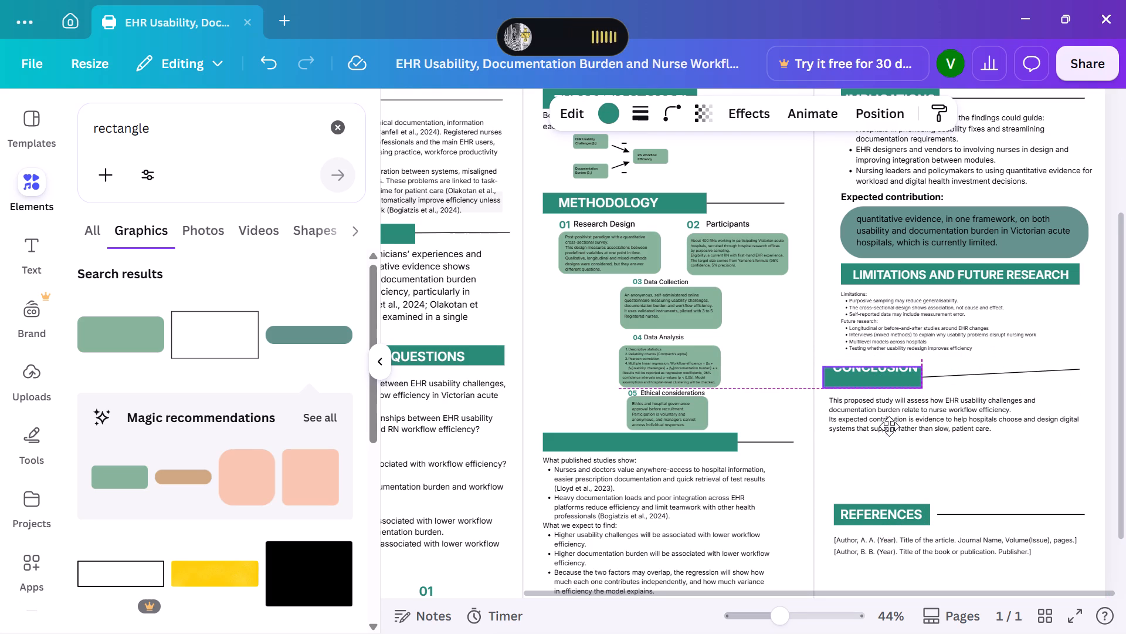
pyautogui.moveTo(889, 426); pyautogui.dragTo(903, 429)
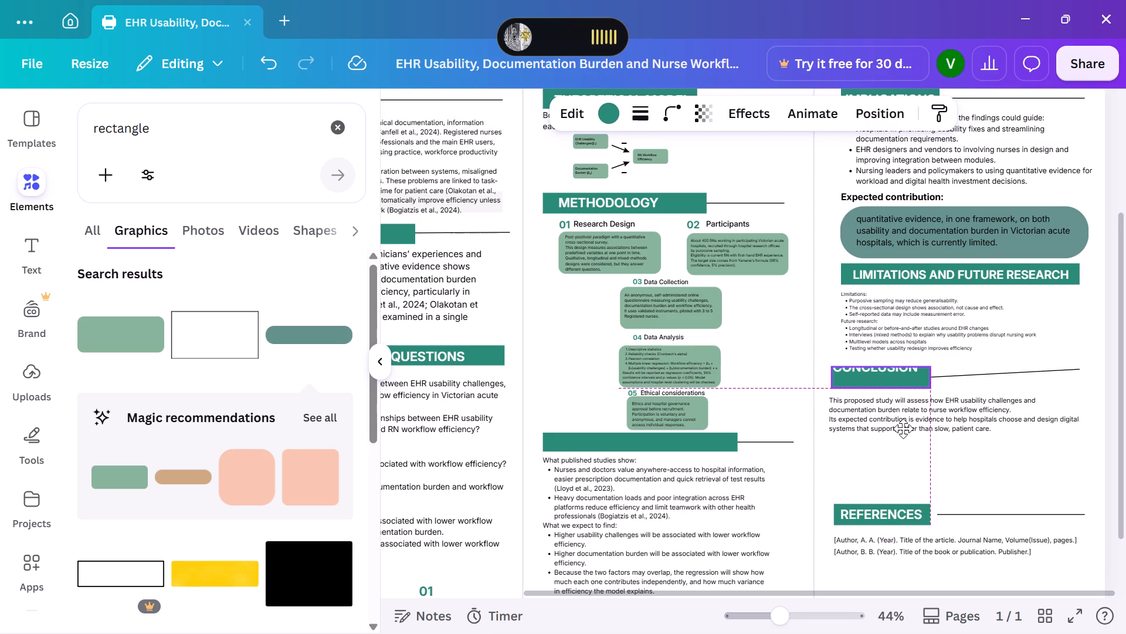
pyautogui.moveTo(903, 429); pyautogui.dragTo(907, 424)
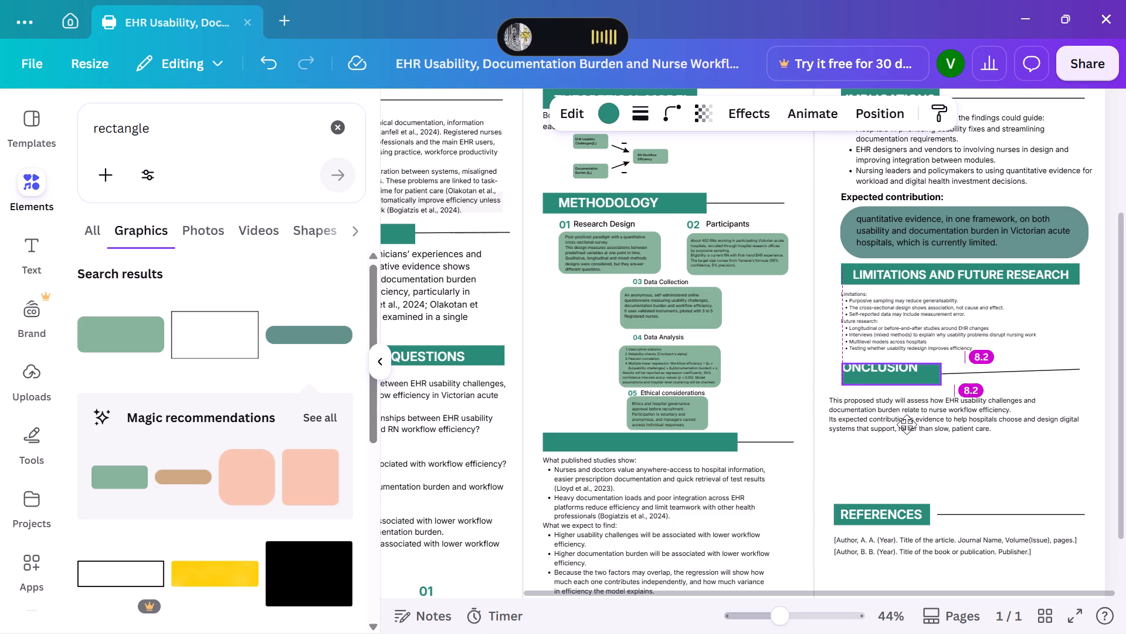
pyautogui.moveTo(907, 424); pyautogui.dragTo(908, 426)
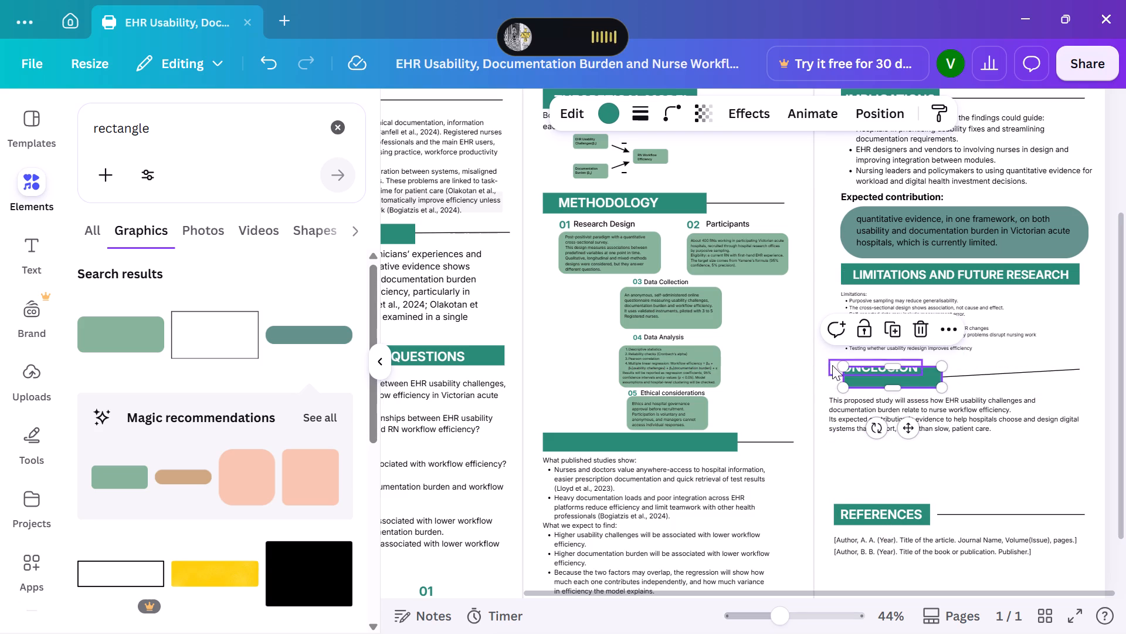
# Move the "CONCLUSION" heading text onto its repositioned green rectangle.
pyautogui.click(826, 363)
pyautogui.click(838, 364)
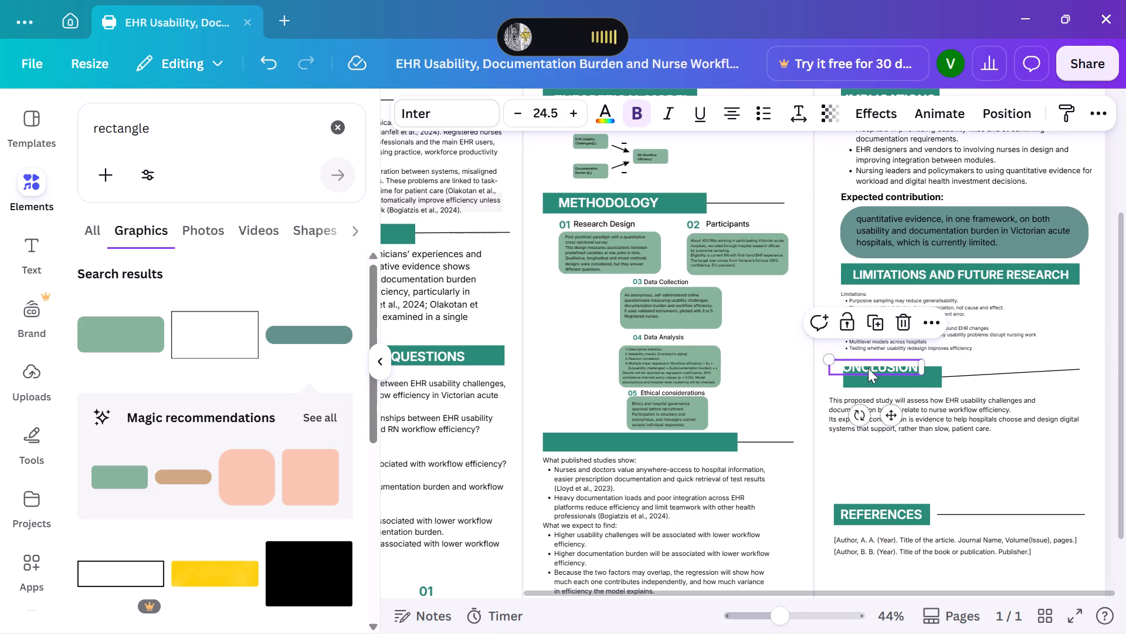
pyautogui.moveTo(868, 368); pyautogui.dragTo(881, 377)
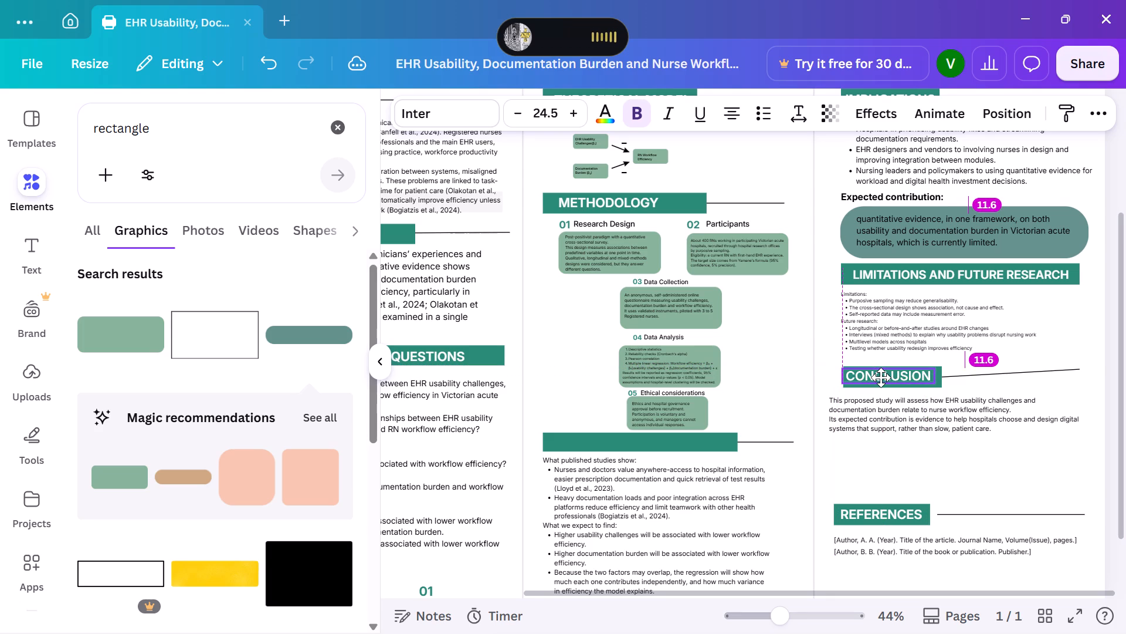
pyautogui.moveTo(881, 377); pyautogui.dragTo(882, 377)
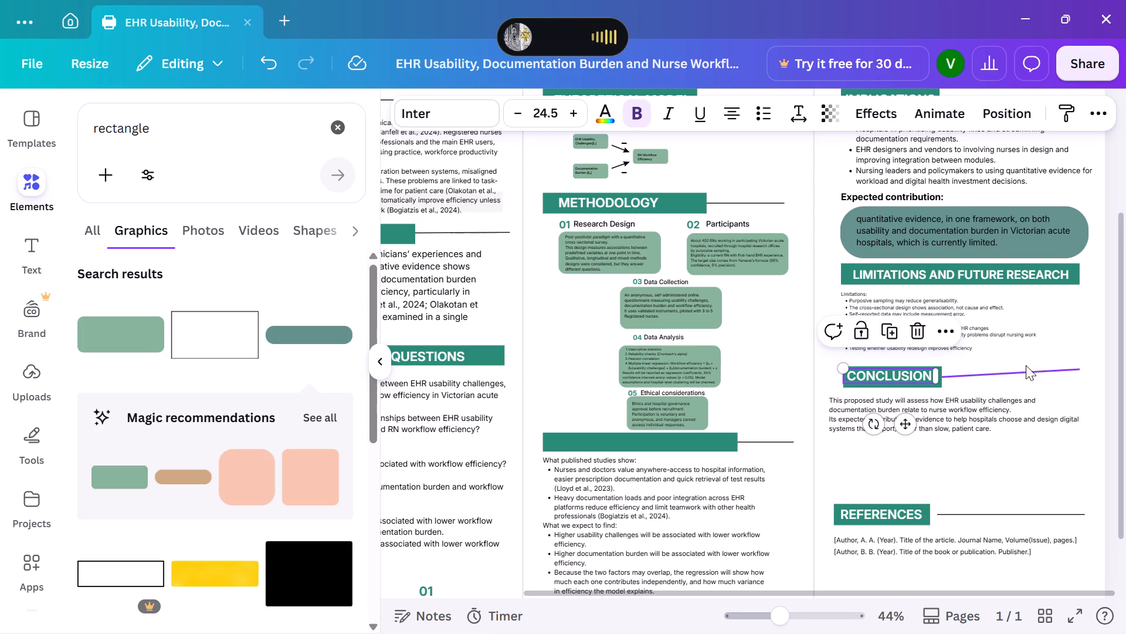
# Straighten the line beside the CONCLUSION heading by moving its free end down until the line is horizontal.
pyautogui.click(1033, 368)
pyautogui.moveTo(1077, 369); pyautogui.dragTo(1078, 377)
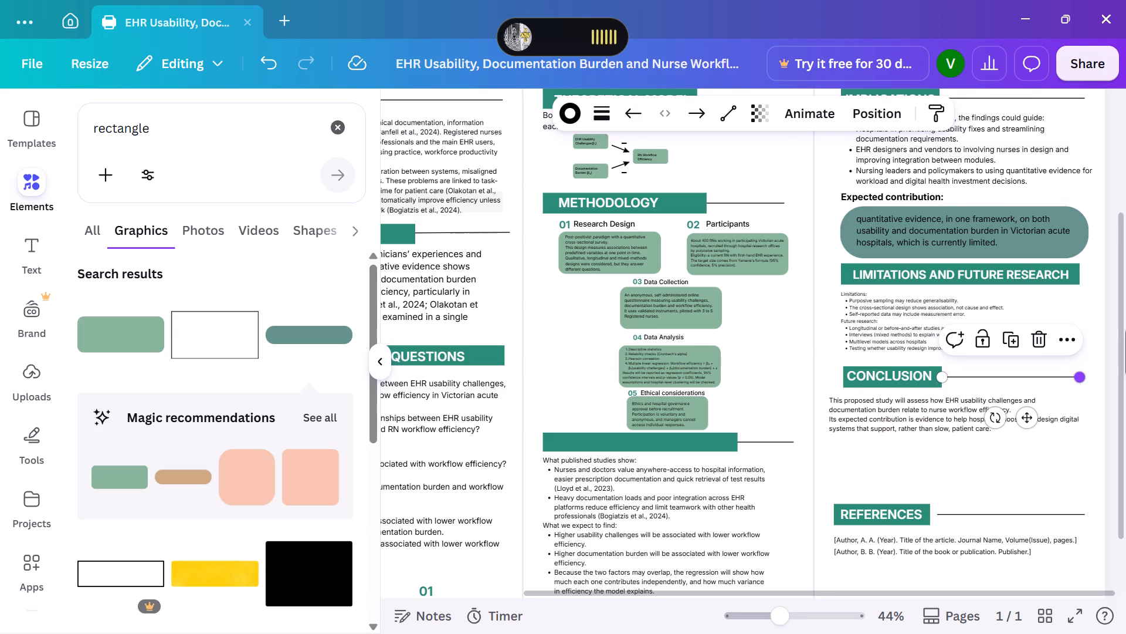
pyautogui.click(1101, 329)
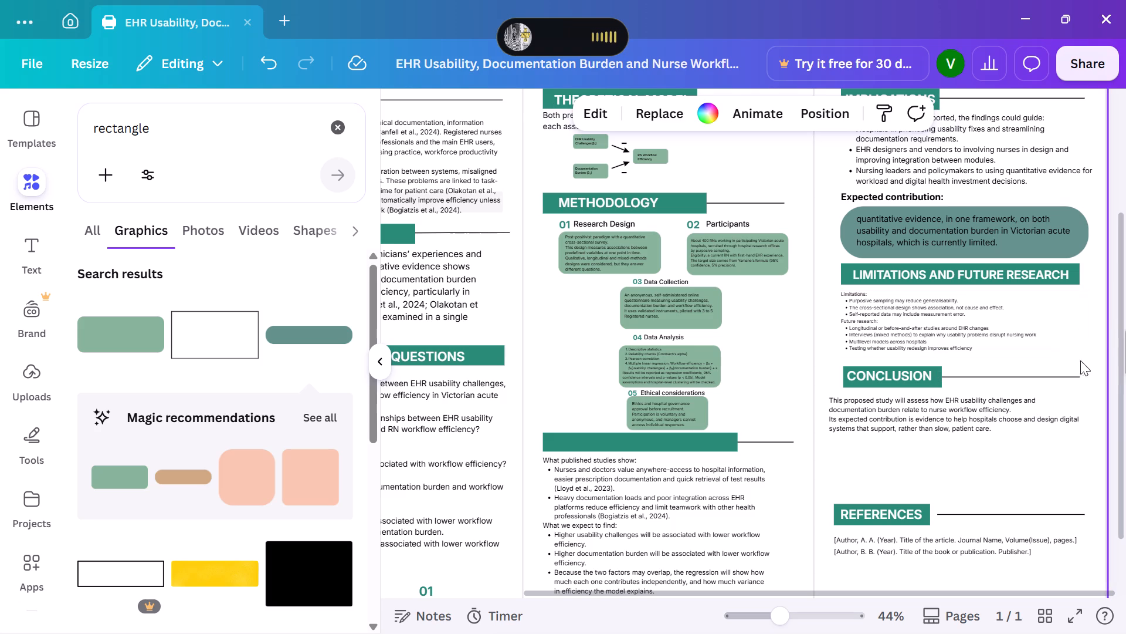
# Narrow the limitations and future research text box slightly and scale it up to a font size of 11.
pyautogui.click(947, 329)
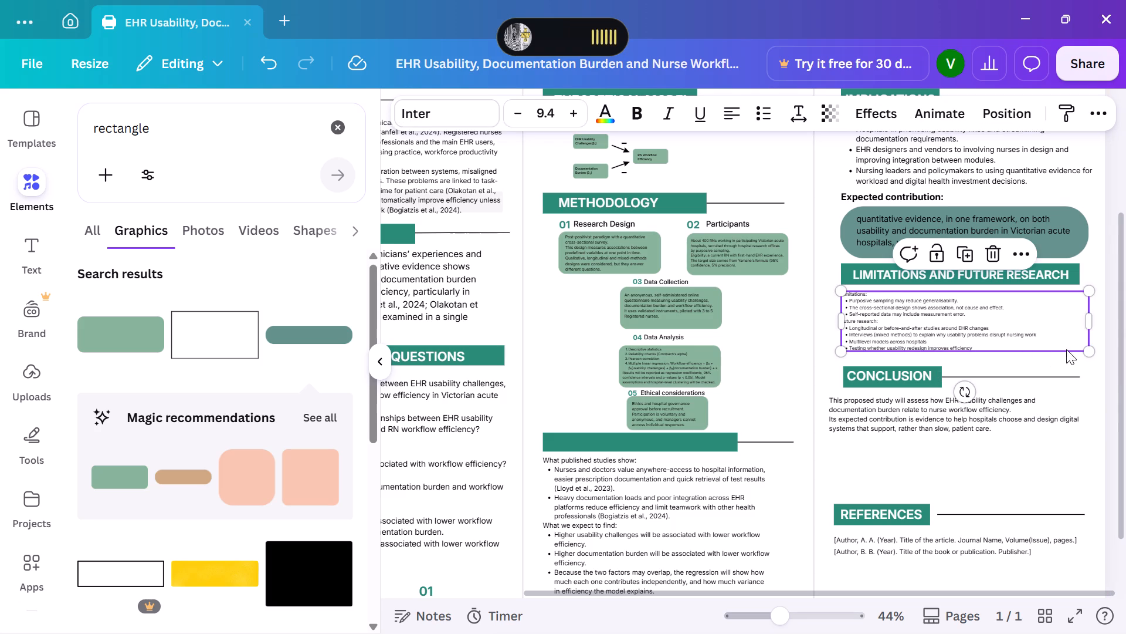
pyautogui.moveTo(1086, 350); pyautogui.dragTo(1087, 366)
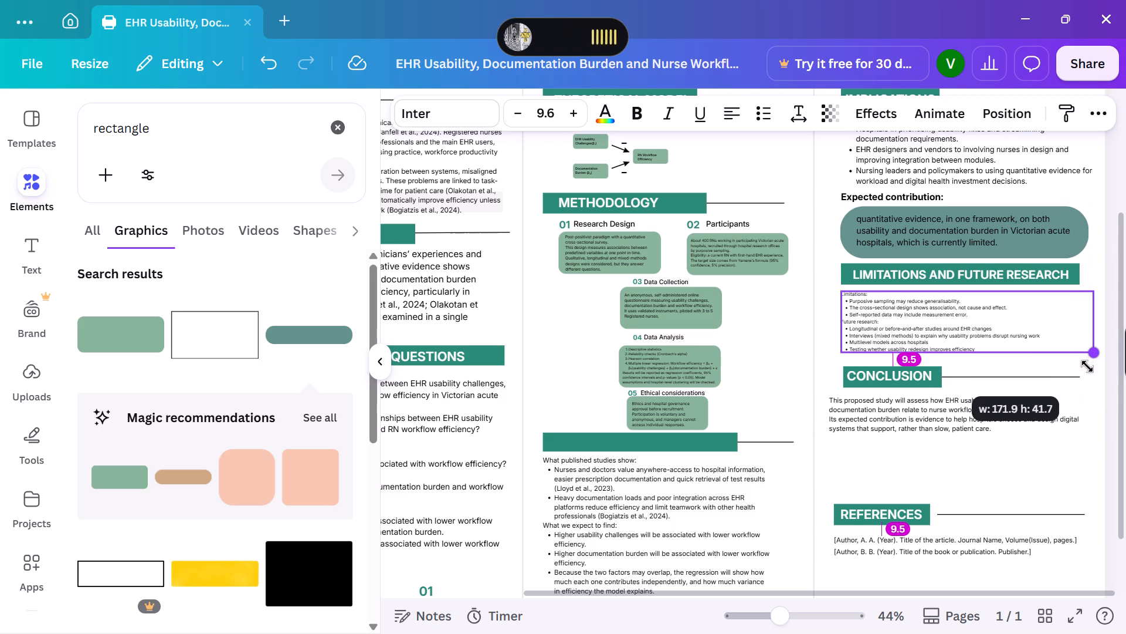
pyautogui.moveTo(1087, 366); pyautogui.dragTo(1087, 374)
pyautogui.moveTo(1098, 323); pyautogui.dragTo(1069, 335)
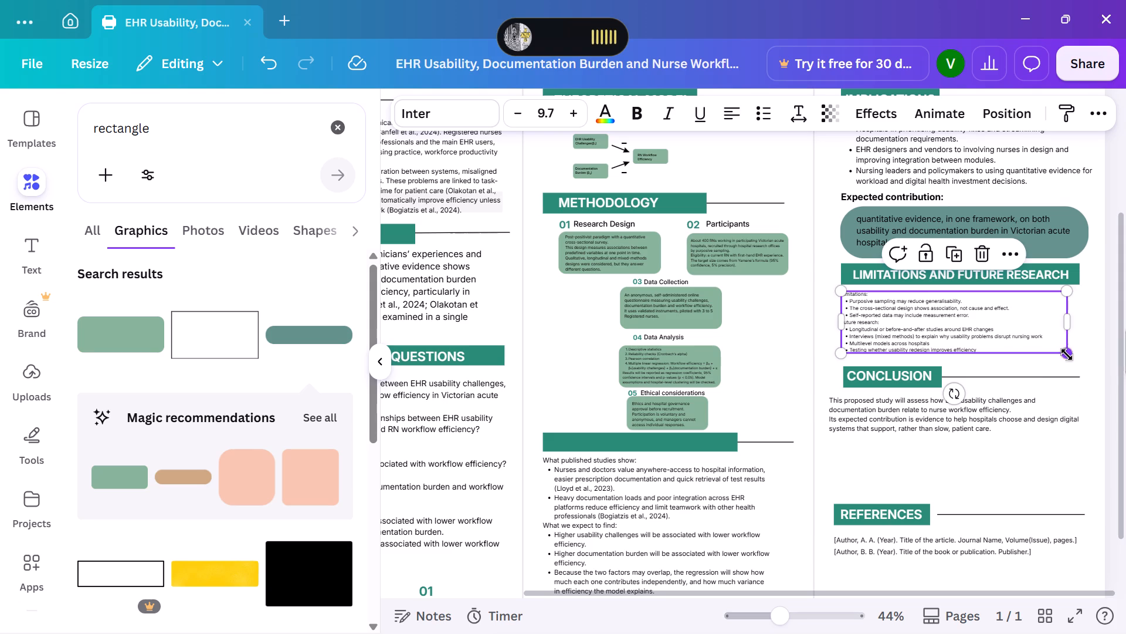
pyautogui.moveTo(1068, 354); pyautogui.dragTo(1075, 369)
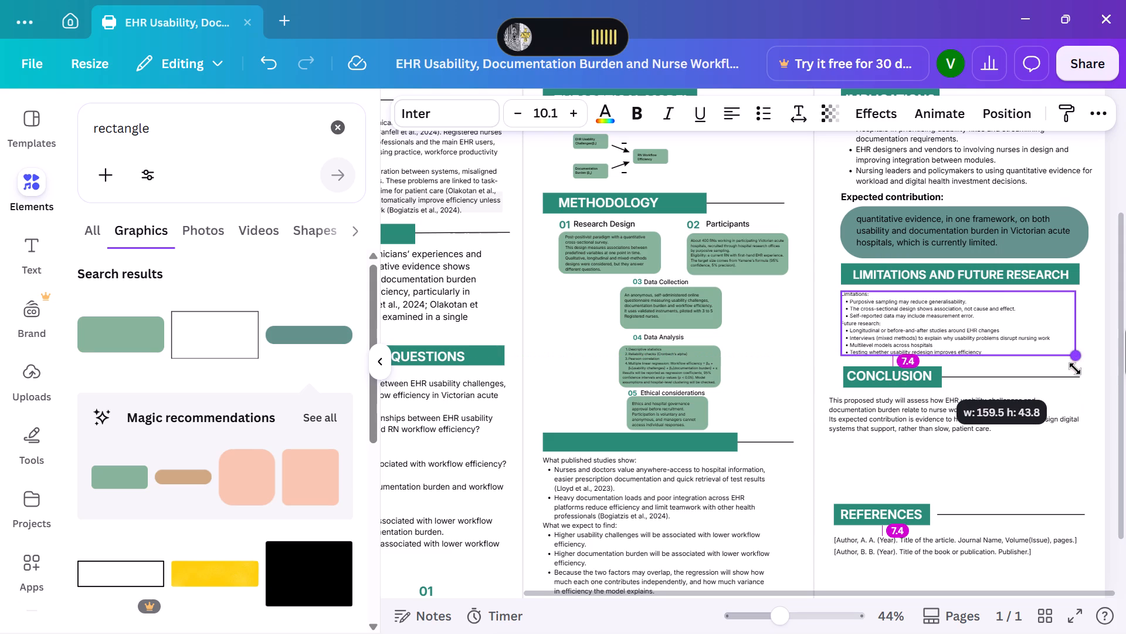
pyautogui.moveTo(1075, 369); pyautogui.dragTo(1078, 386)
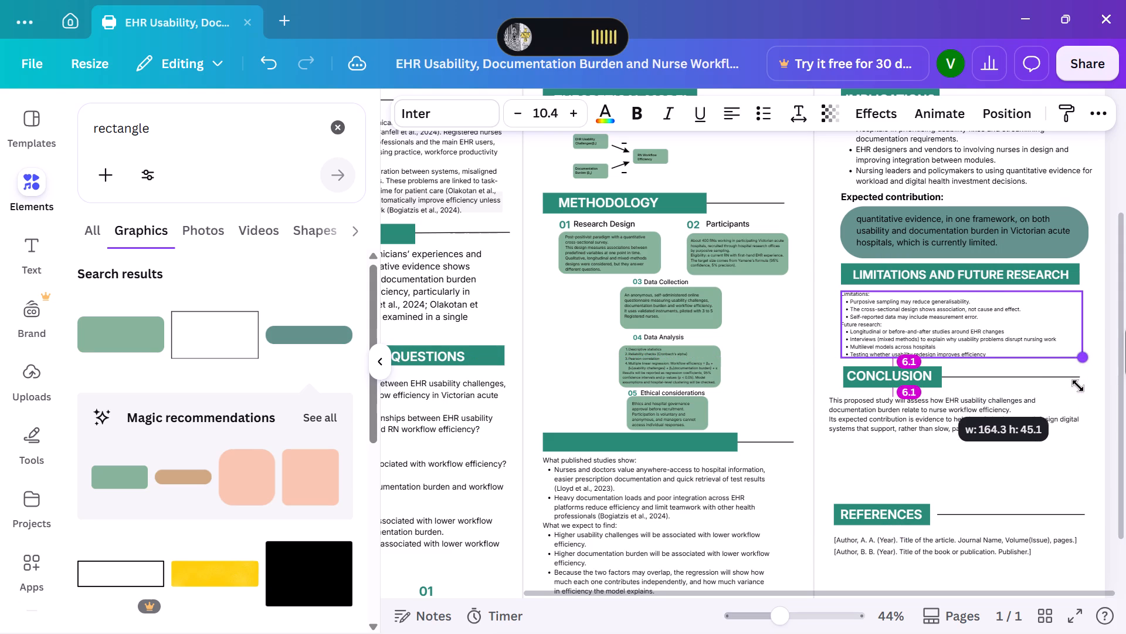
pyautogui.moveTo(1078, 386); pyautogui.dragTo(1084, 405)
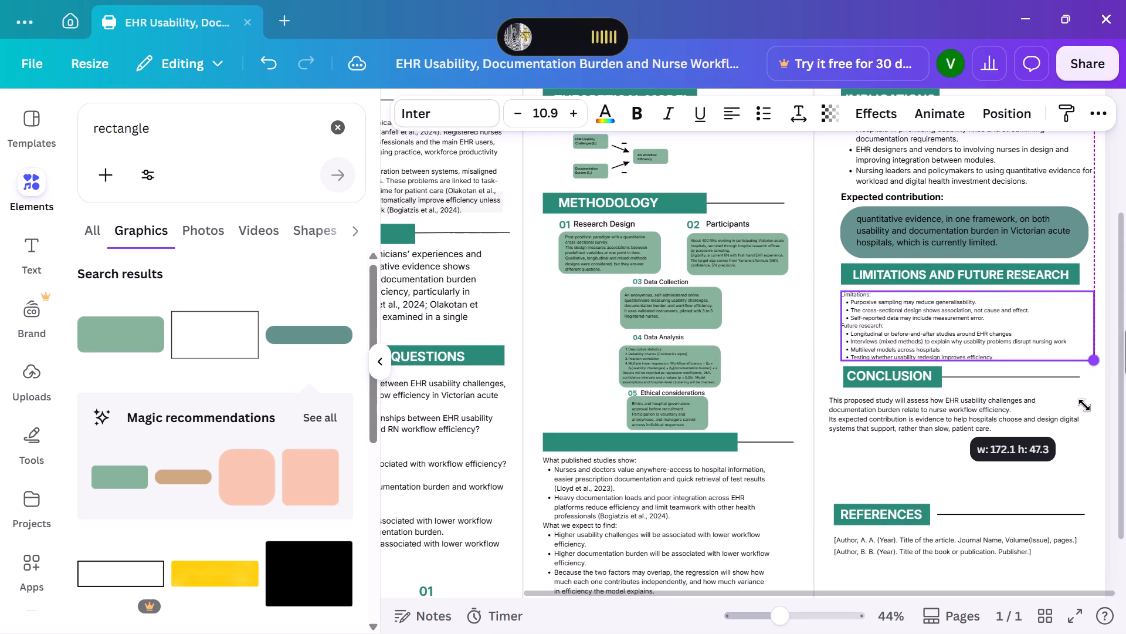
pyautogui.moveTo(1084, 405); pyautogui.dragTo(1087, 410)
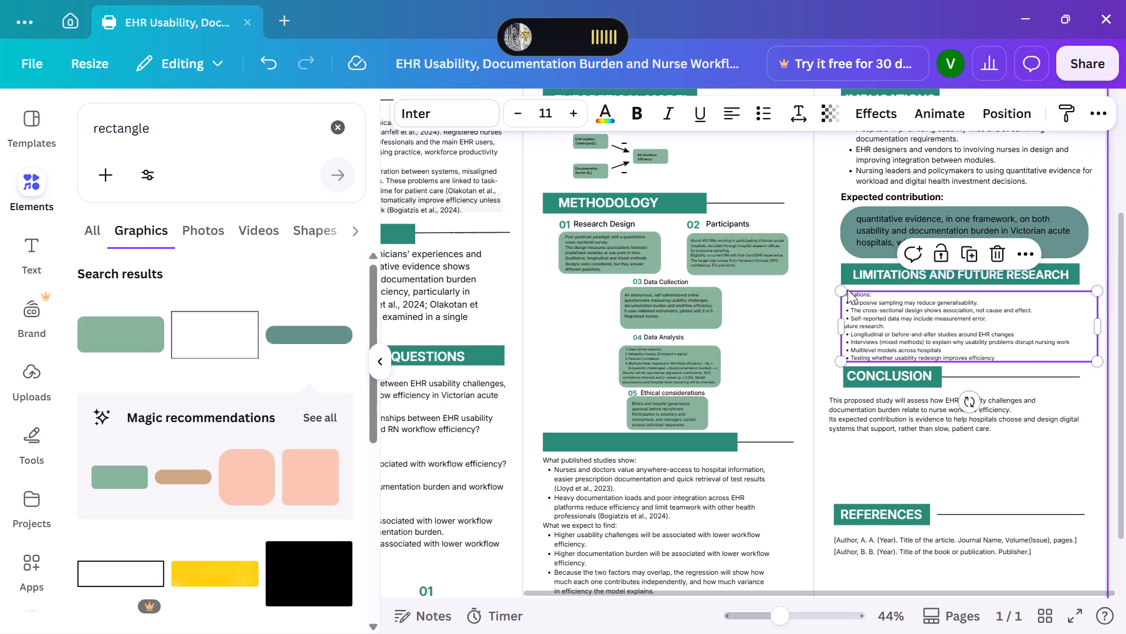
pyautogui.click(845, 291)
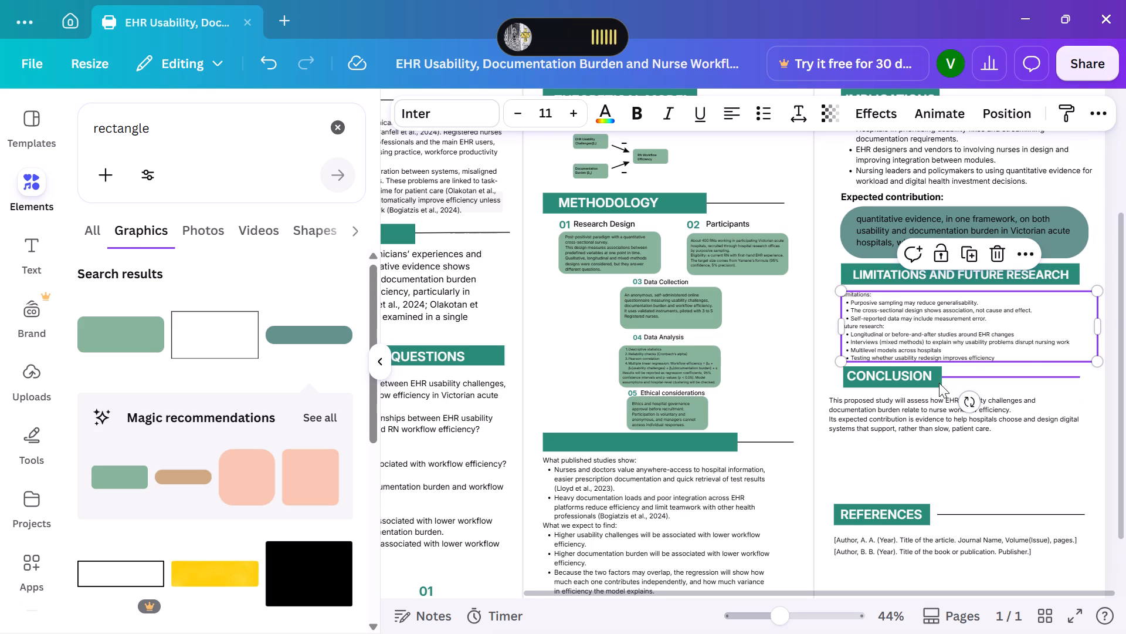
# Move the conclusion paragraph straight down to make room for lowering its heading.
pyautogui.click(890, 406)
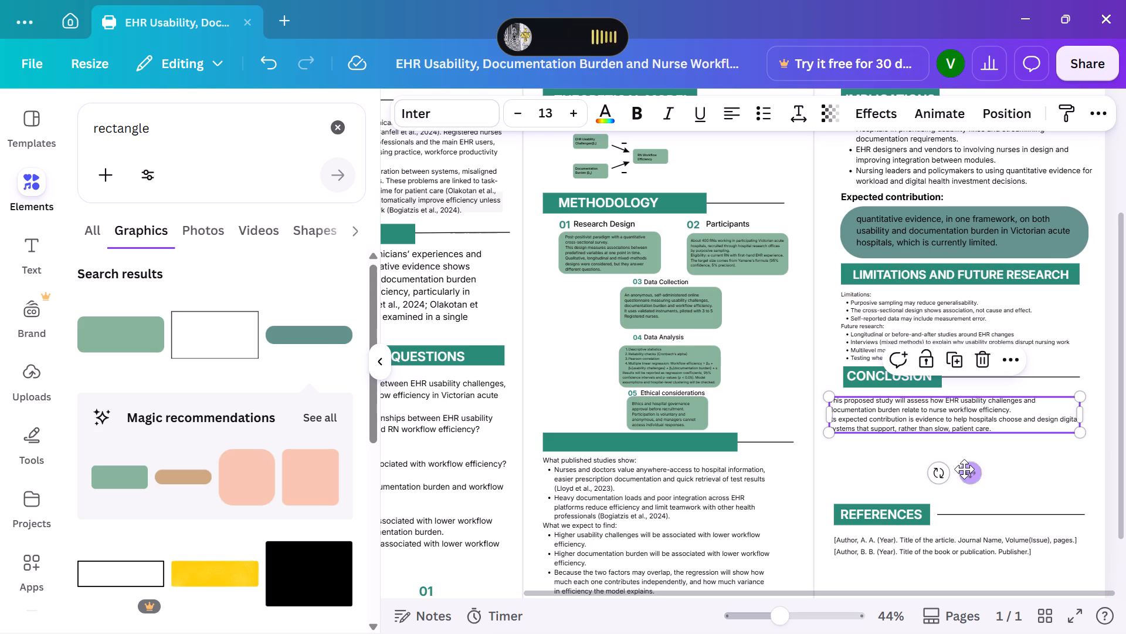
pyautogui.moveTo(968, 473); pyautogui.dragTo(971, 484)
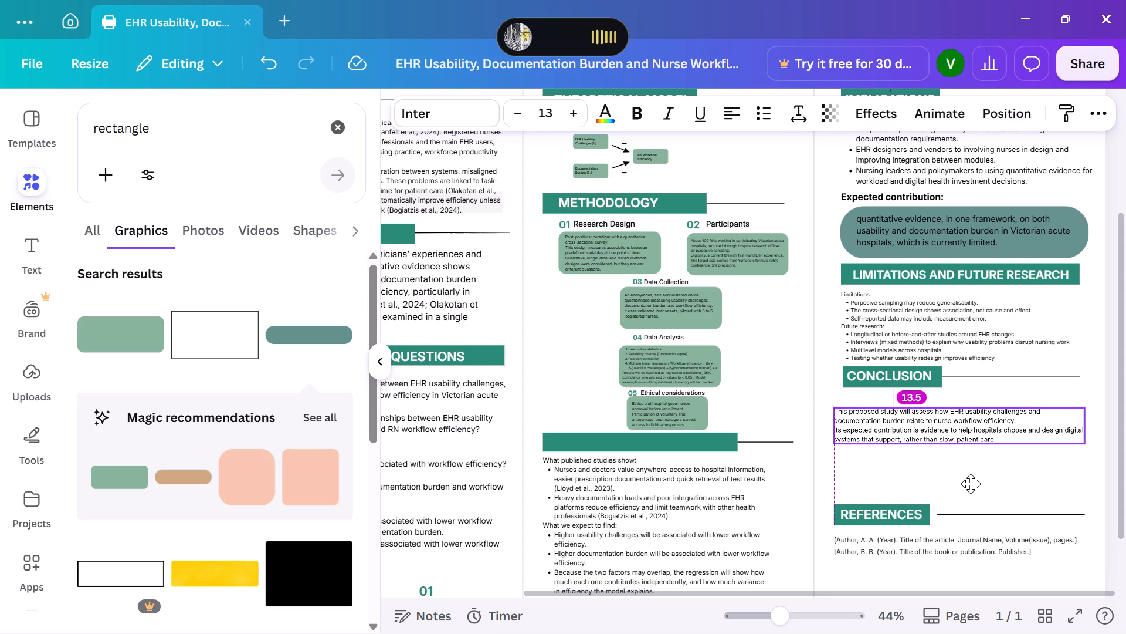
pyautogui.moveTo(971, 484); pyautogui.dragTo(970, 484)
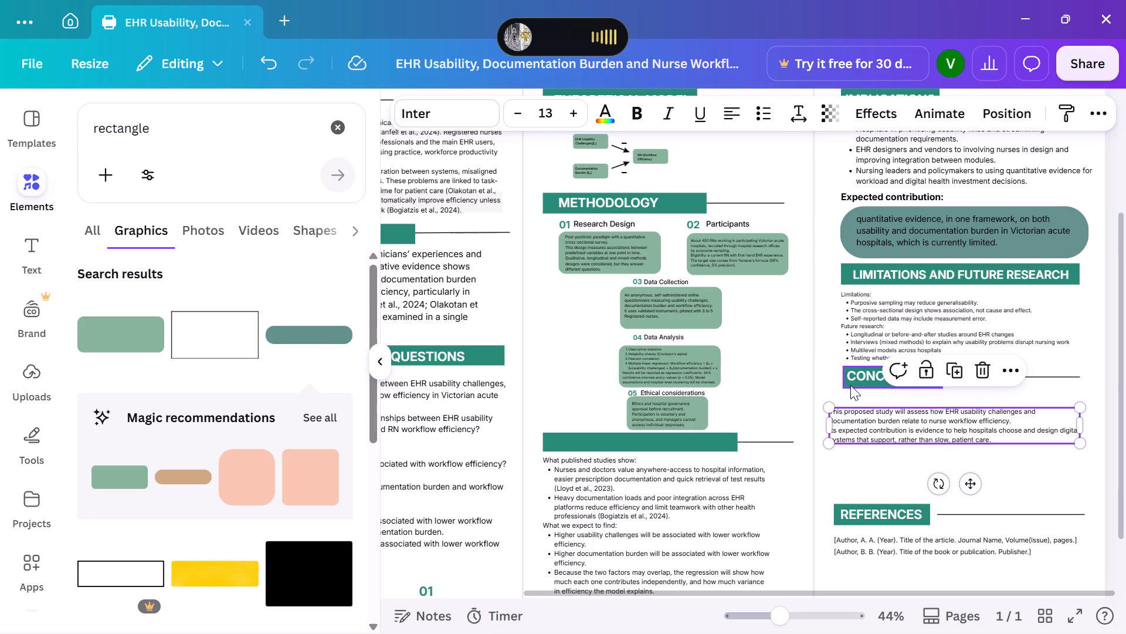
# Lower the CONCLUSION heading by moving its green rectangle, line end and text to just above the conclusion paragraph, keeping the line horizontal.
pyautogui.click(850, 385)
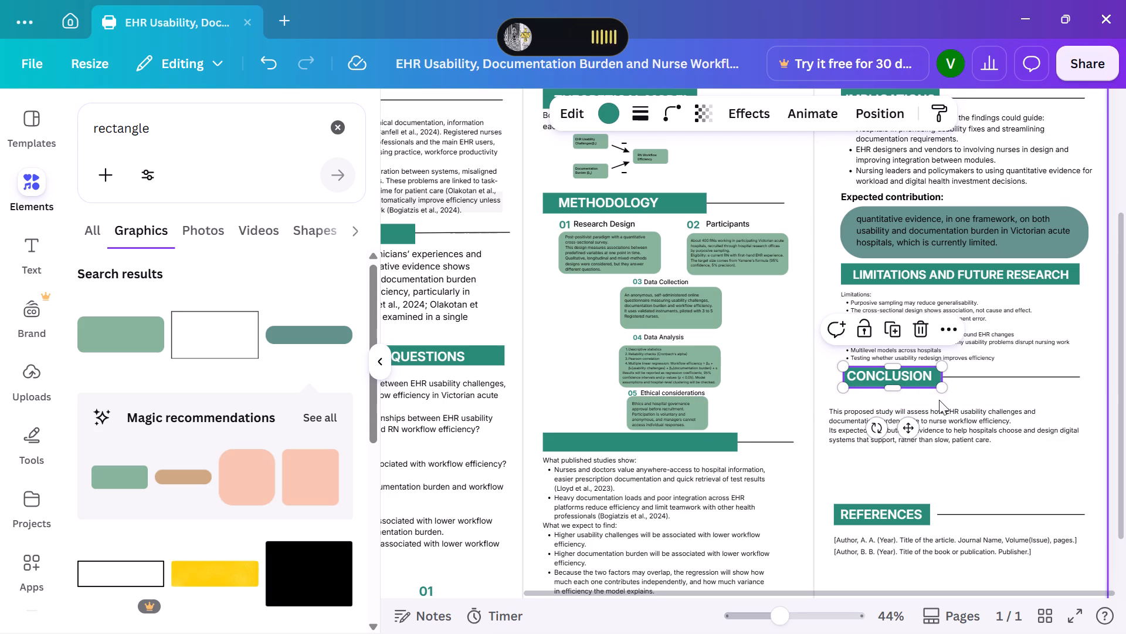
pyautogui.moveTo(902, 426); pyautogui.dragTo(900, 442)
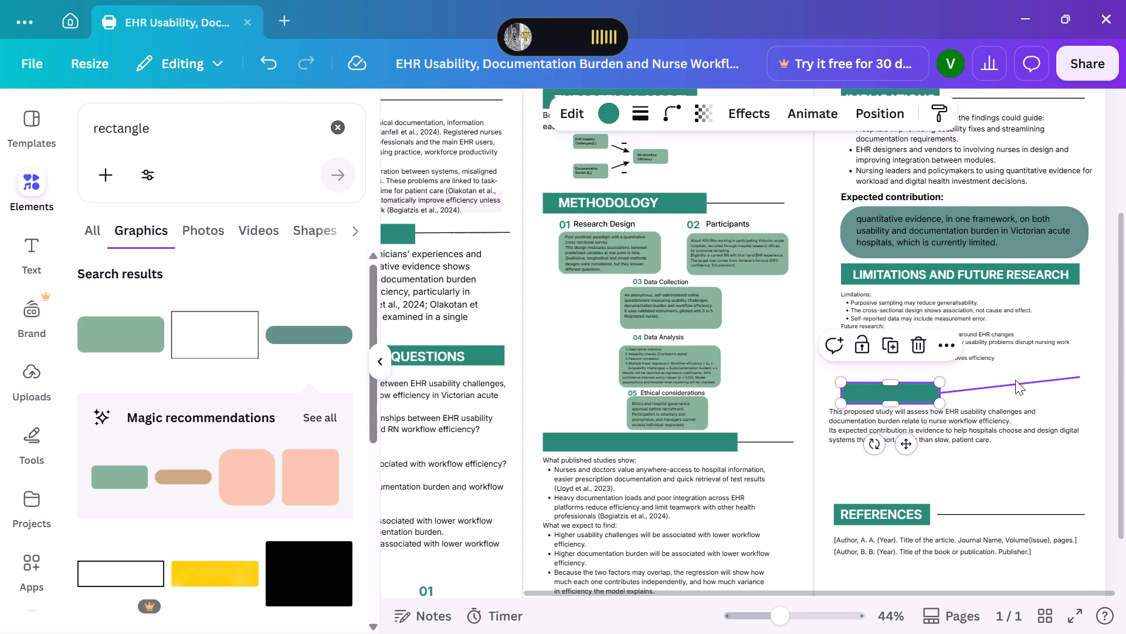
pyautogui.click(1015, 380)
pyautogui.moveTo(1078, 380); pyautogui.dragTo(1078, 393)
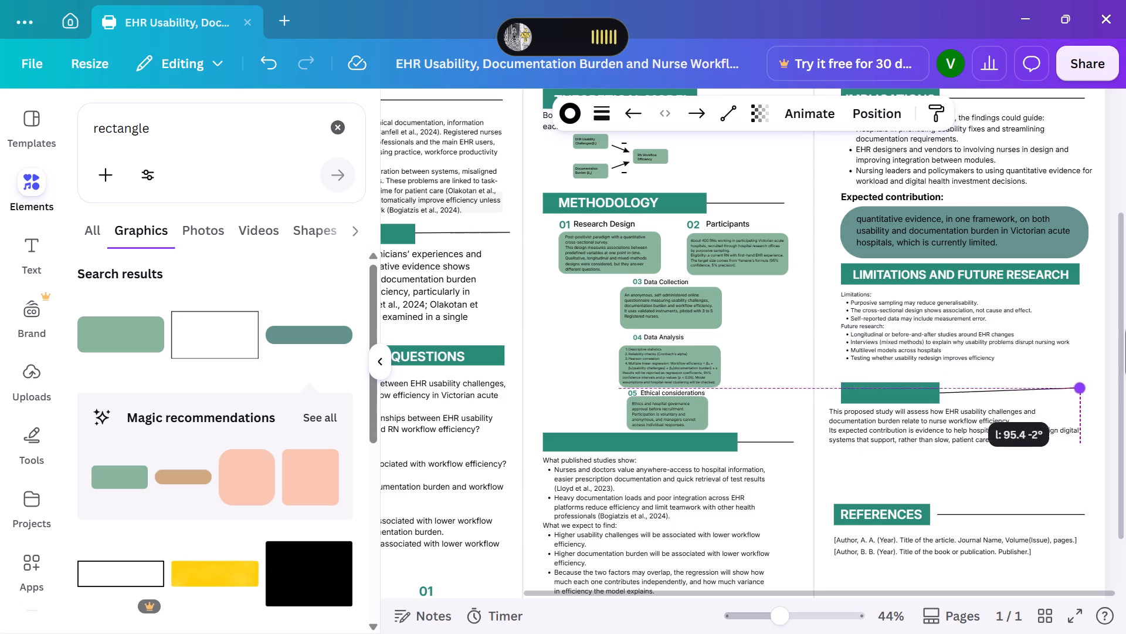
pyautogui.moveTo(1078, 393); pyautogui.dragTo(1079, 396)
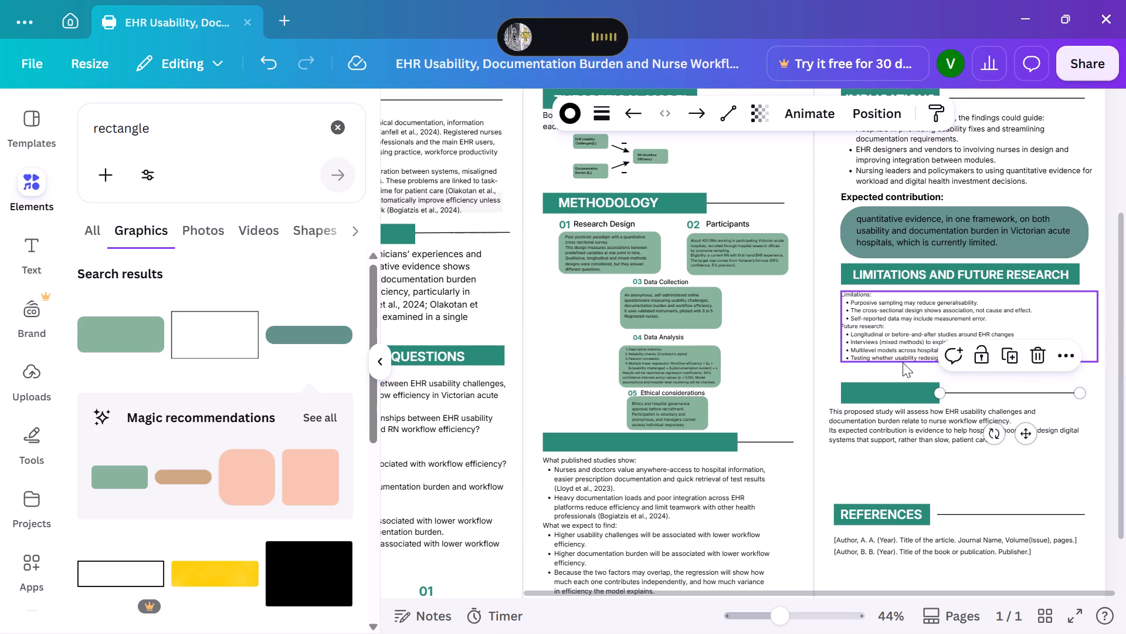
pyautogui.click(893, 373)
pyautogui.moveTo(892, 373); pyautogui.dragTo(892, 391)
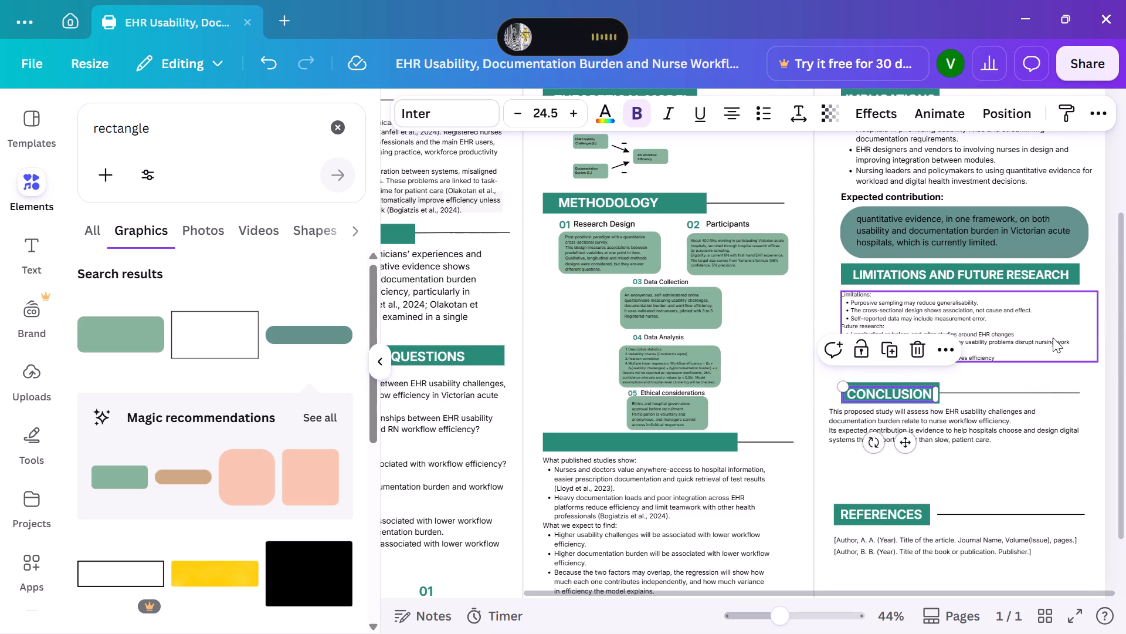
# Narrow the limitations and future research text box to match the section width and enlarge its text to size 12.4.
pyautogui.click(1054, 336)
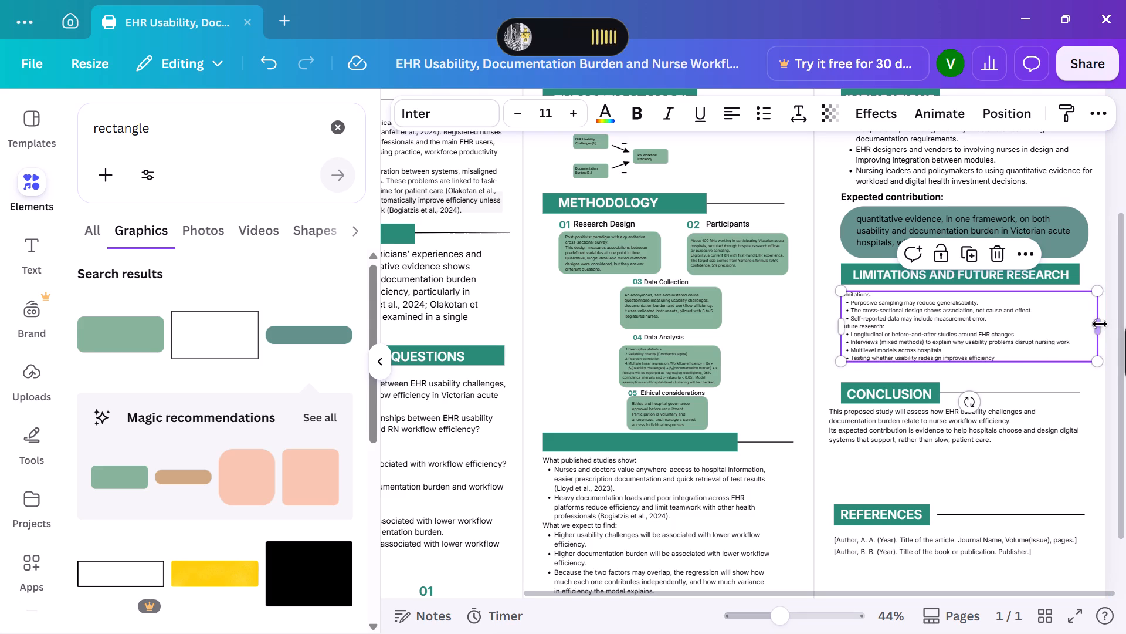
pyautogui.moveTo(1099, 325); pyautogui.dragTo(1078, 335)
pyautogui.moveTo(1077, 359); pyautogui.dragTo(1079, 368)
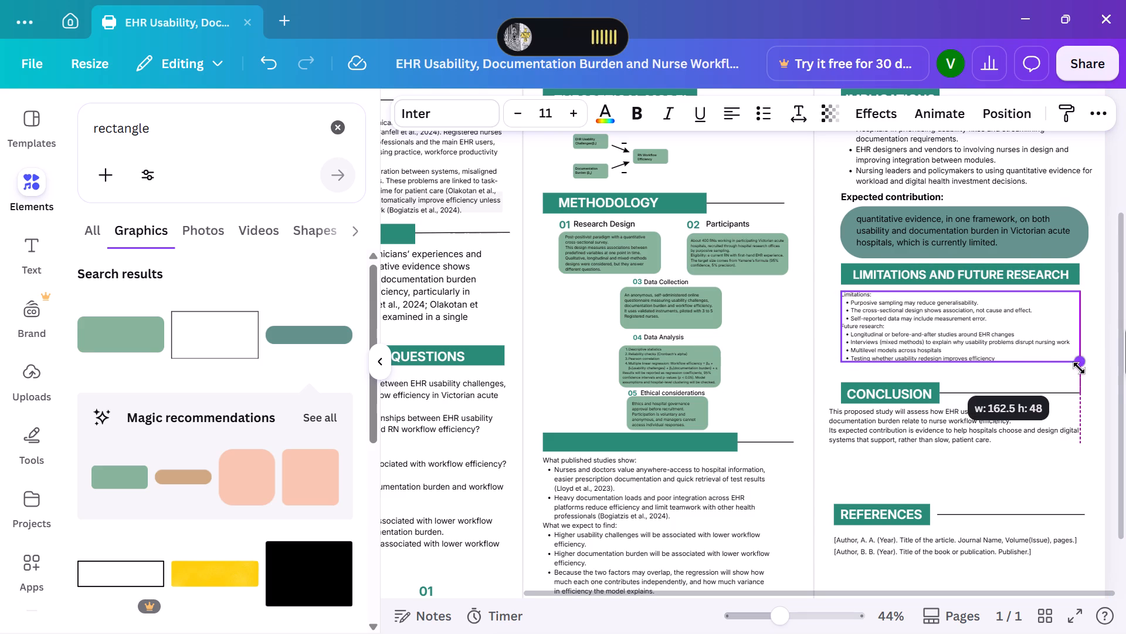
pyautogui.moveTo(1079, 368); pyautogui.dragTo(1080, 376)
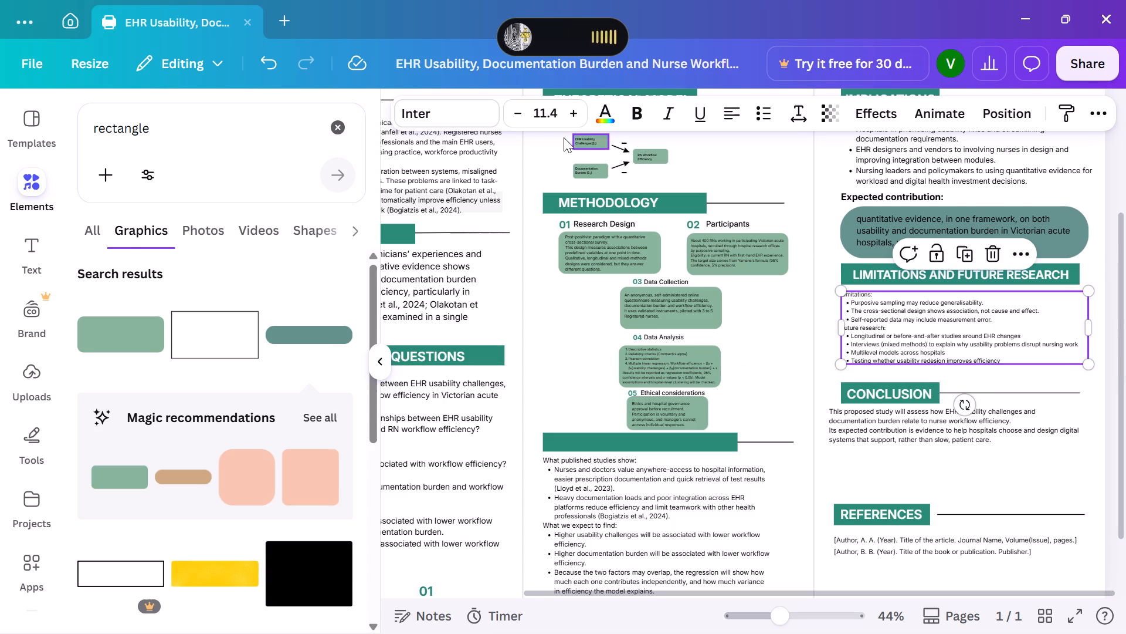
pyautogui.click(573, 111)
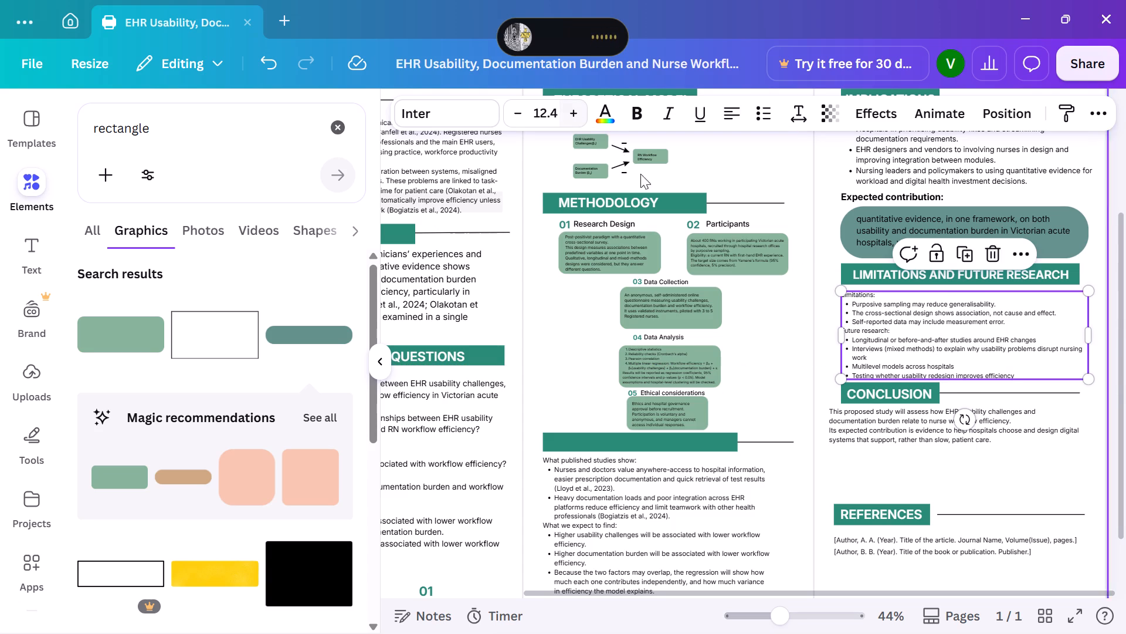
pyautogui.click(830, 286)
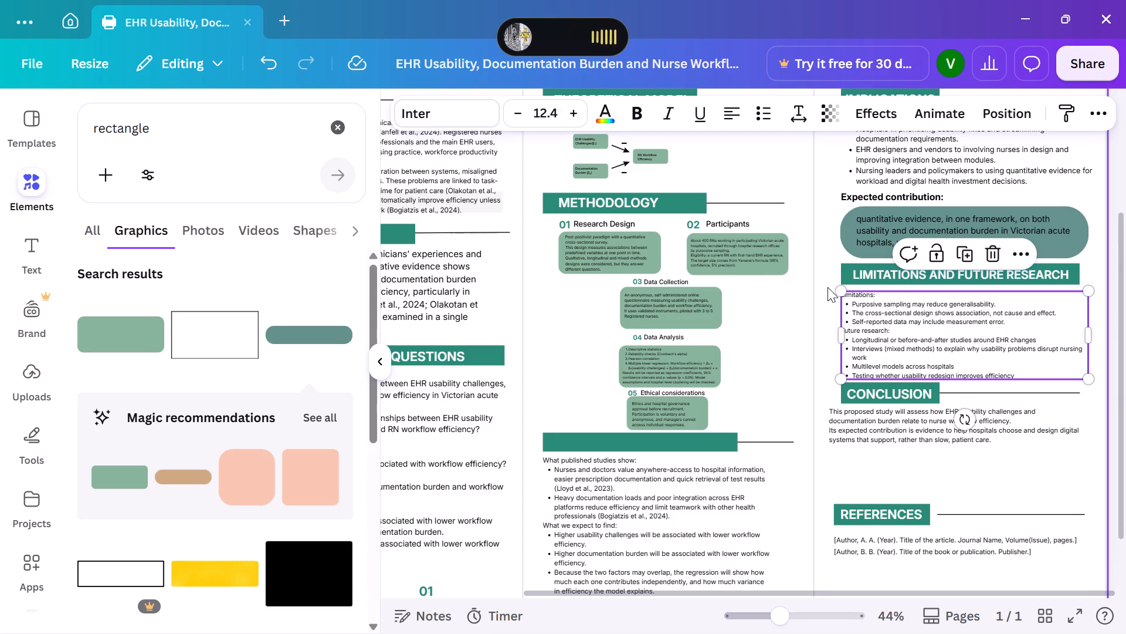
pyautogui.click(826, 287)
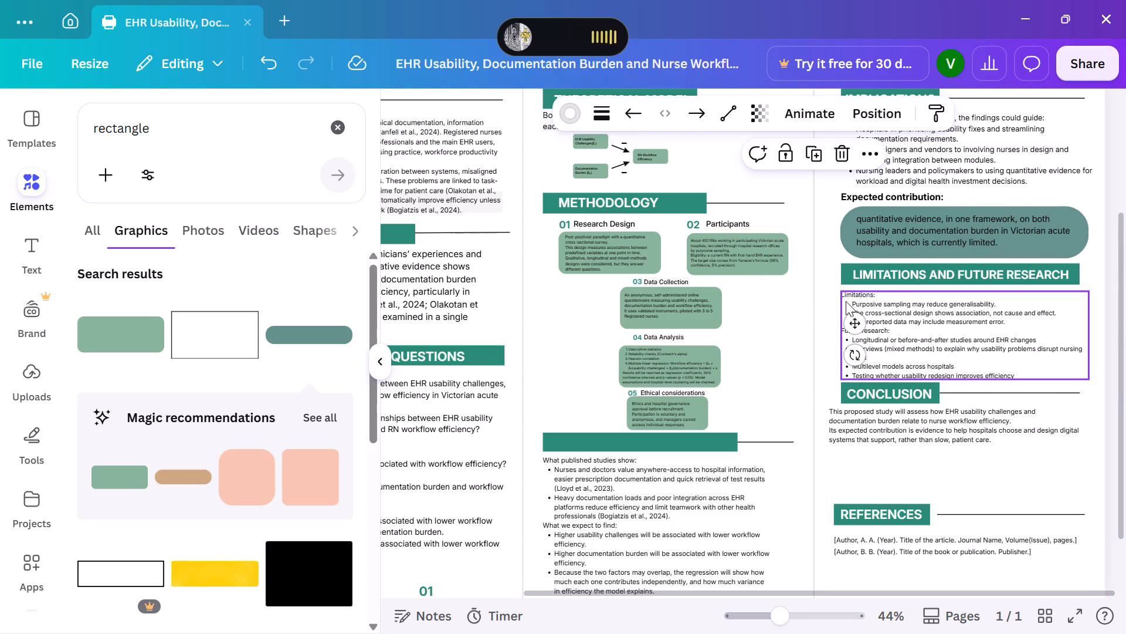
pyautogui.click(821, 254)
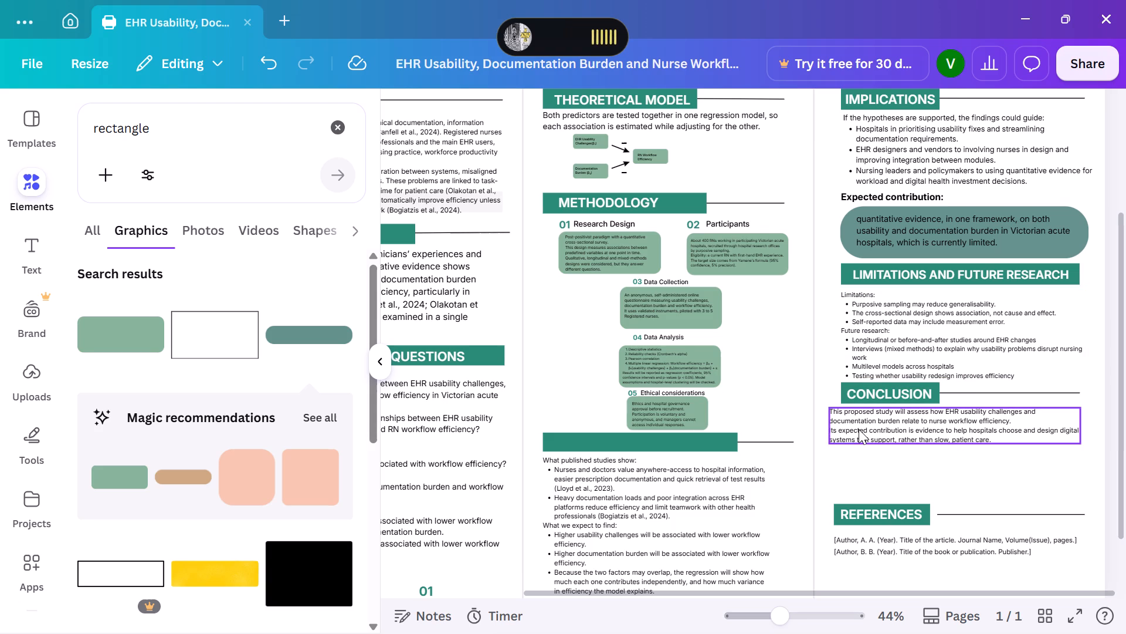
# Scale the conclusion paragraph up slightly to a font size of 13.2.
pyautogui.click(859, 429)
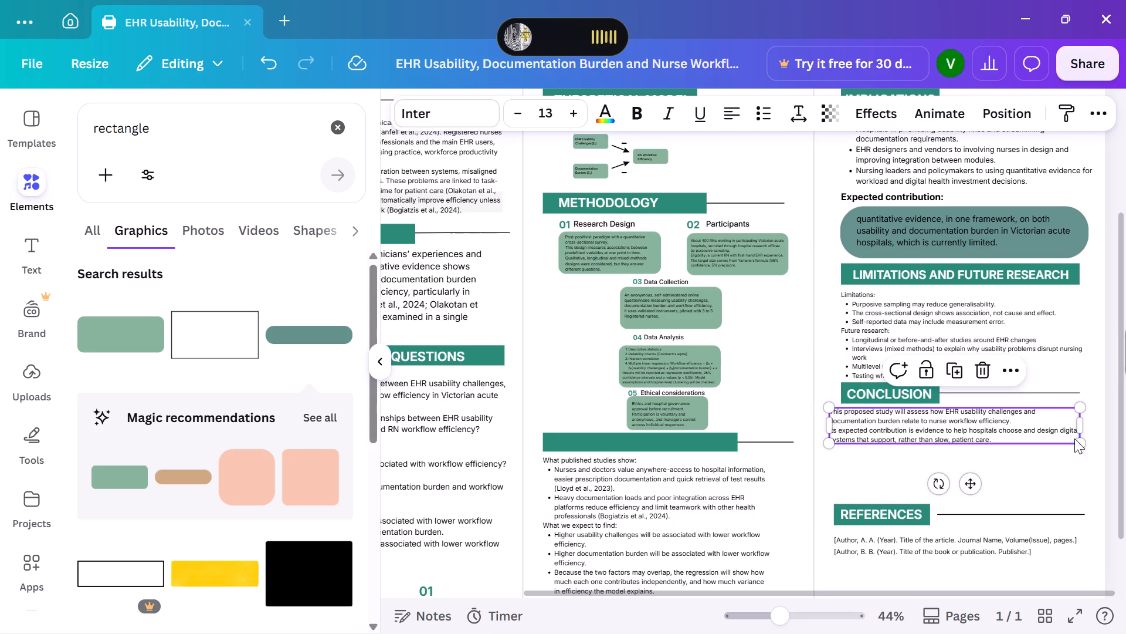
pyautogui.moveTo(1078, 440); pyautogui.dragTo(1080, 447)
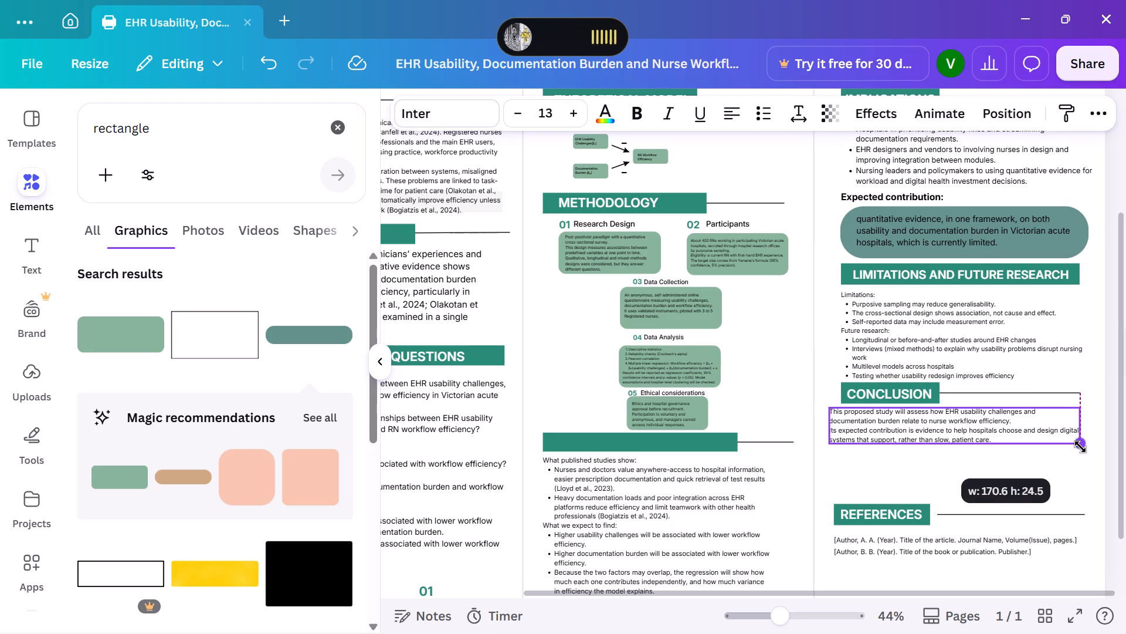
pyautogui.moveTo(1080, 447); pyautogui.dragTo(1080, 447)
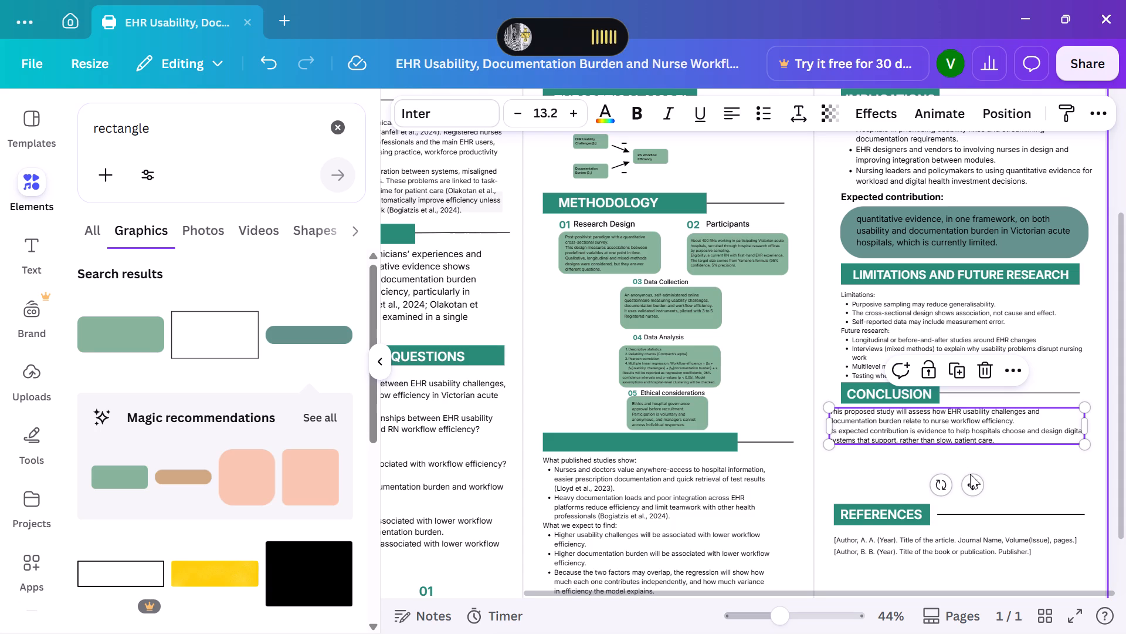
# Move the conclusion paragraph slightly down and to the right, aligning its left edge with the limitations text.
pyautogui.moveTo(970, 474); pyautogui.dragTo(971, 475)
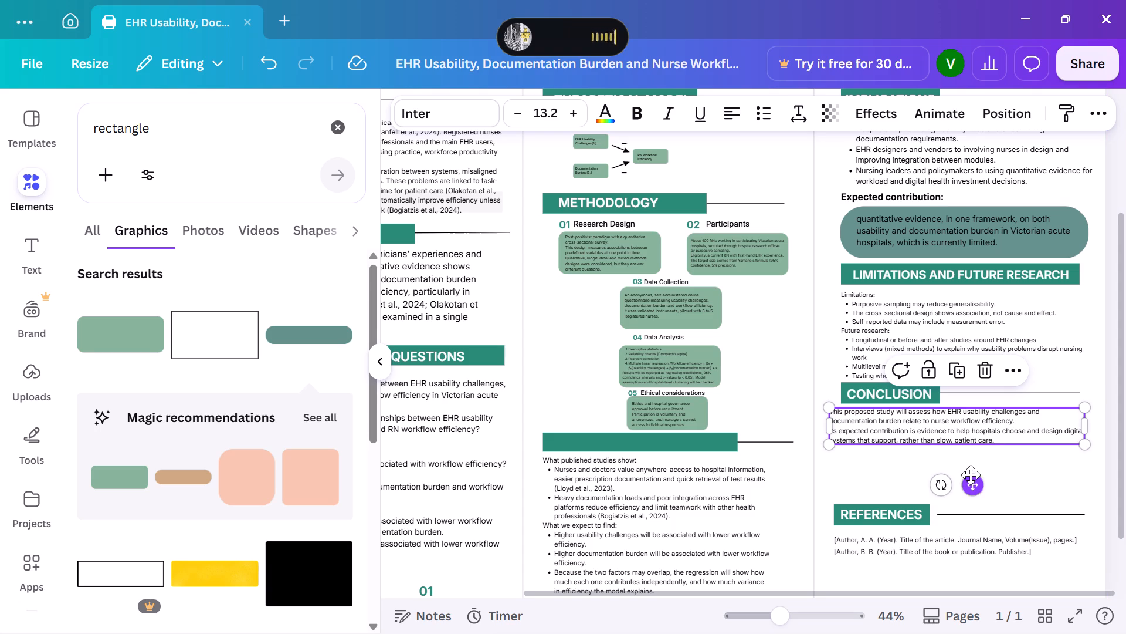
pyautogui.moveTo(971, 475); pyautogui.dragTo(979, 477)
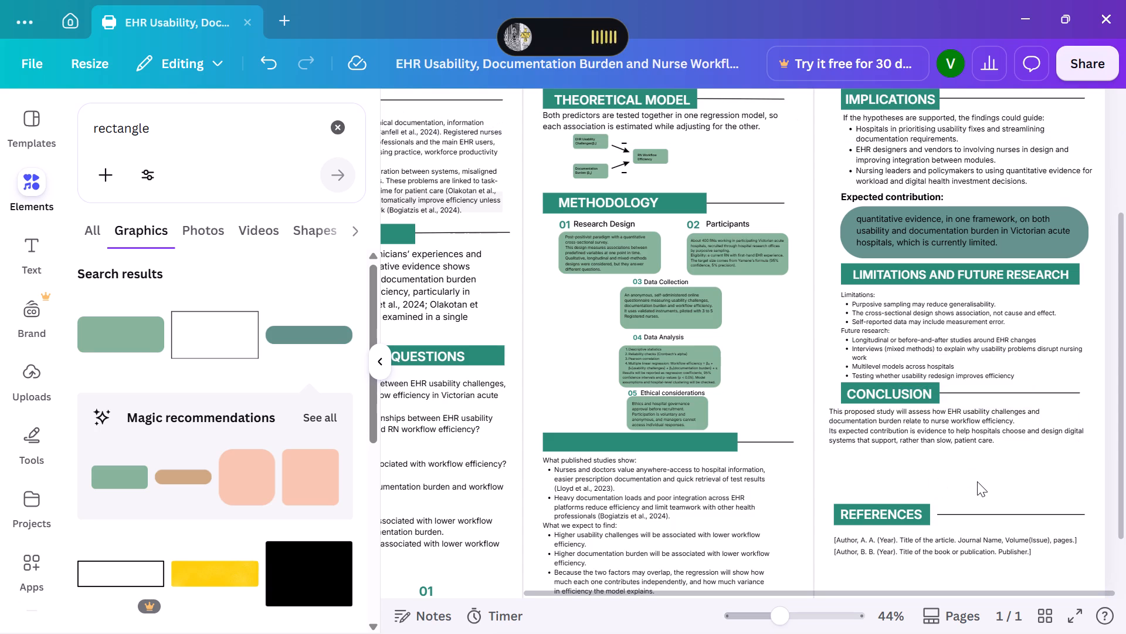
pyautogui.click(935, 438)
pyautogui.moveTo(969, 481); pyautogui.dragTo(976, 488)
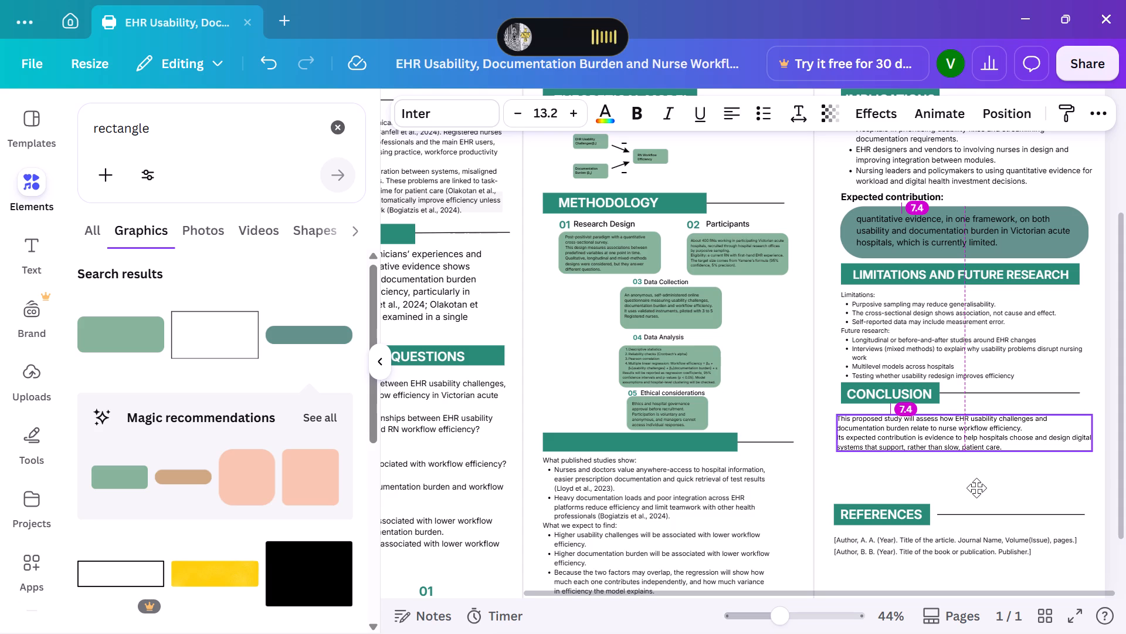
pyautogui.moveTo(976, 488); pyautogui.dragTo(980, 488)
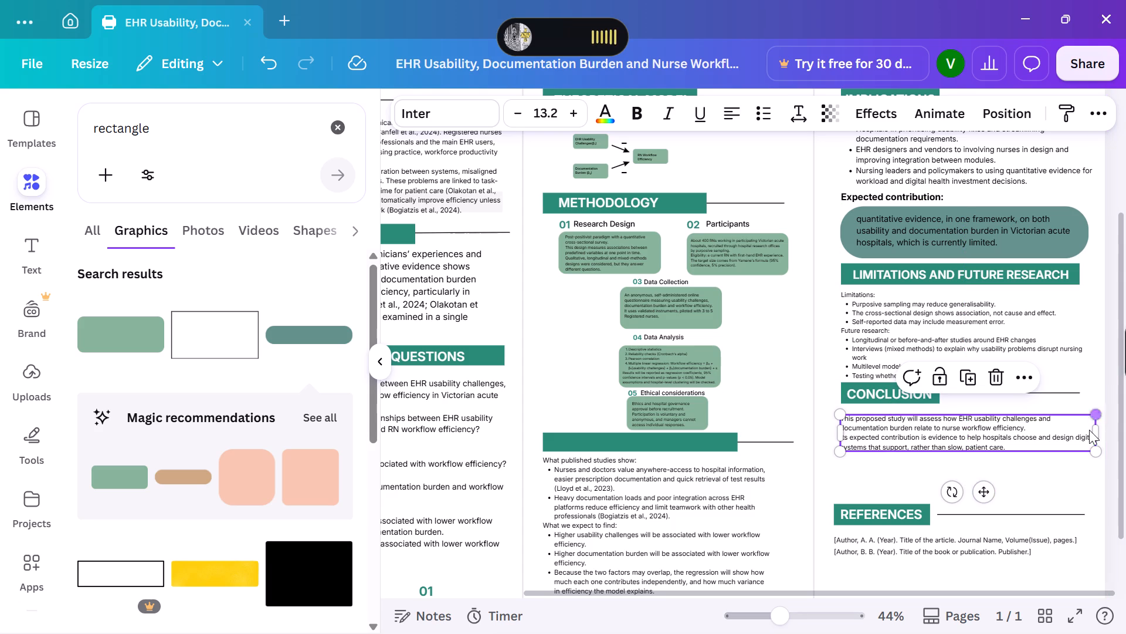
pyautogui.click(1063, 483)
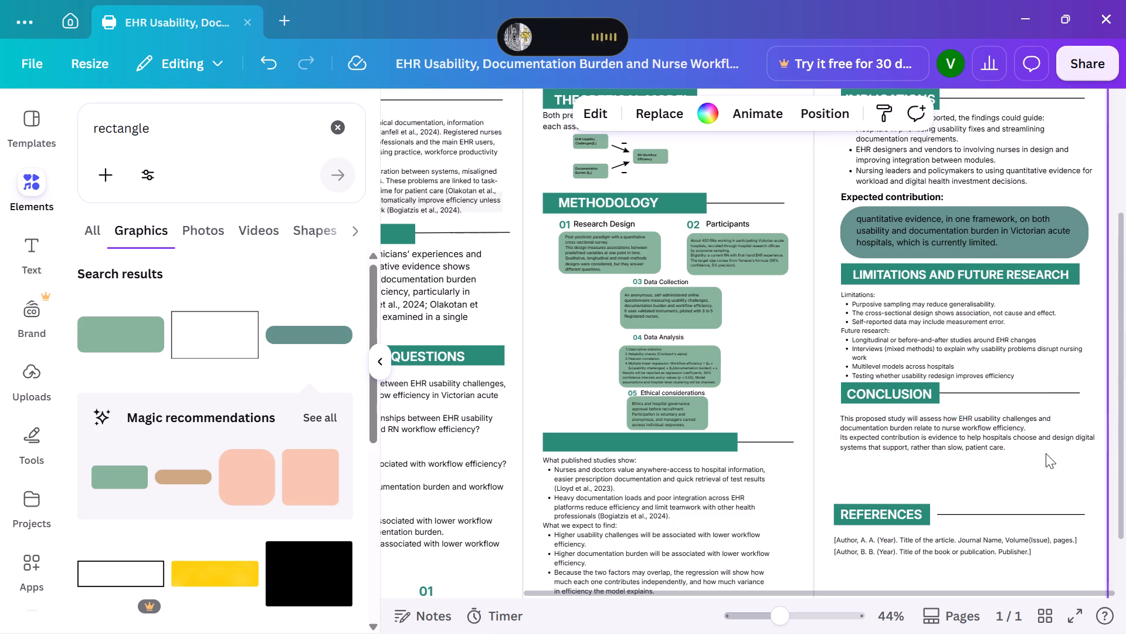
# Narrow the conclusion paragraph's text box to a width of about 168.9 so it matches the section width.
pyautogui.click(1060, 434)
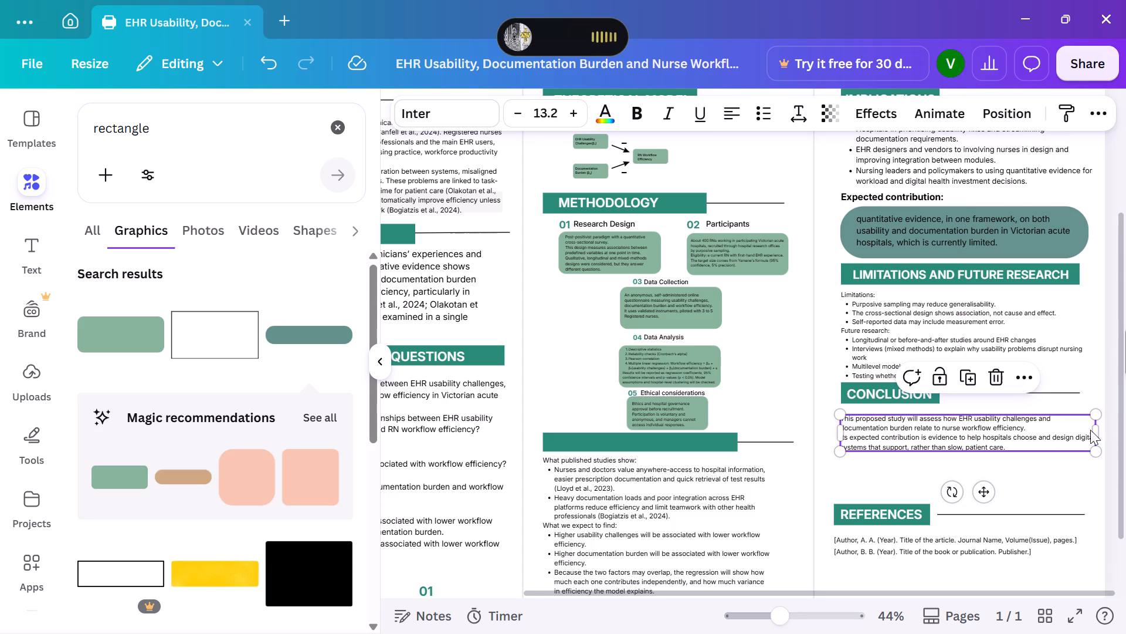
pyautogui.moveTo(1098, 430); pyautogui.dragTo(1089, 431)
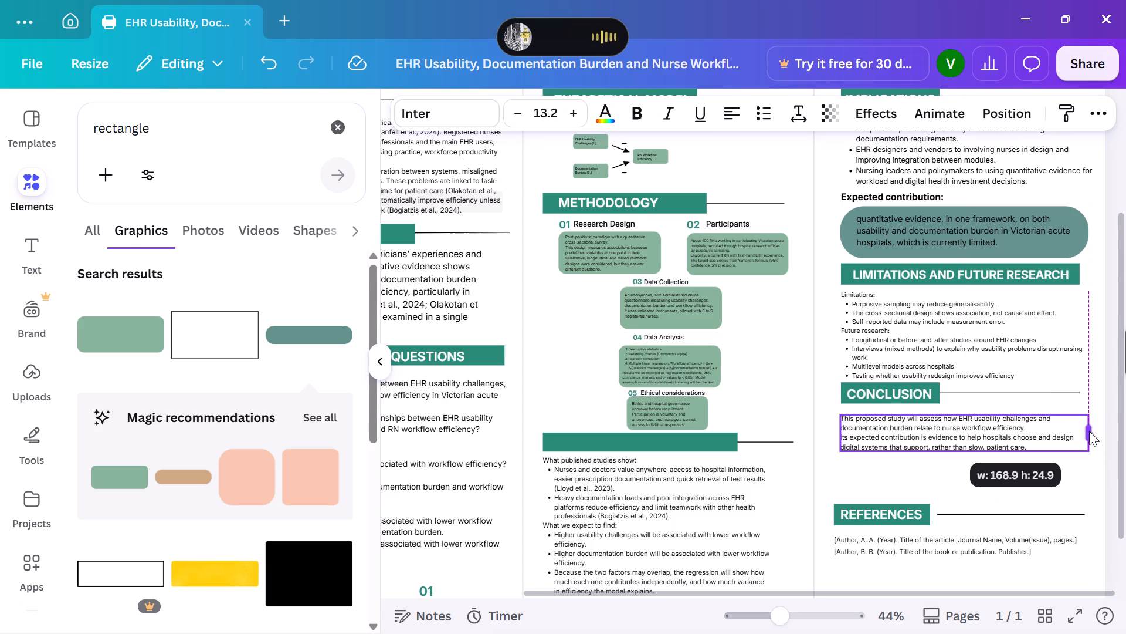
pyautogui.moveTo(1089, 431); pyautogui.dragTo(1088, 431)
pyautogui.moveTo(1088, 431); pyautogui.dragTo(1087, 433)
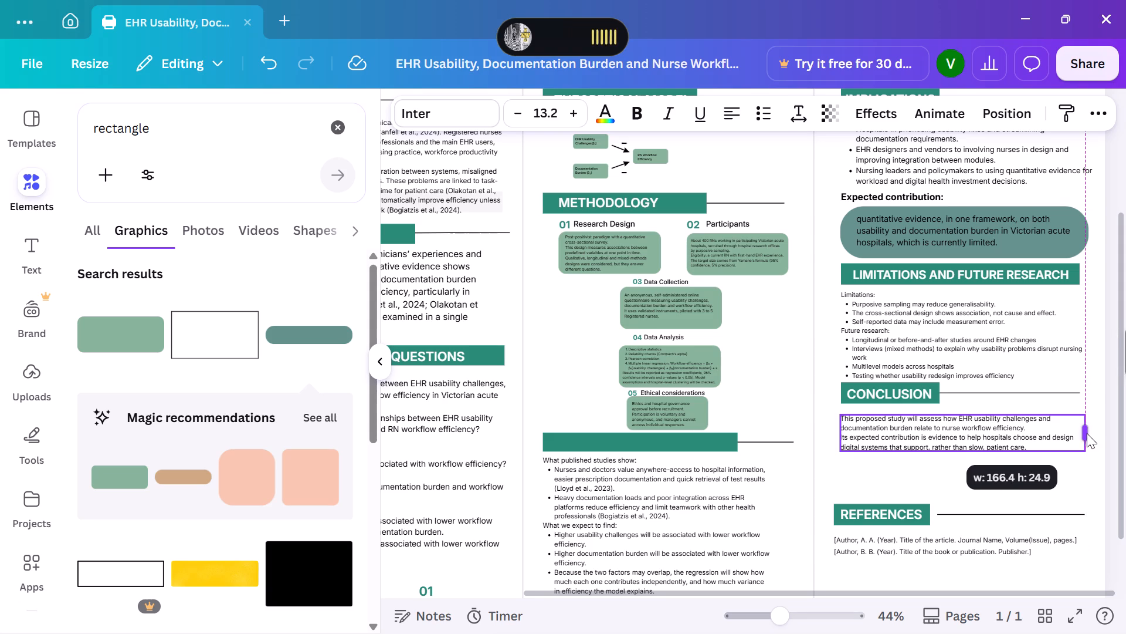
pyautogui.moveTo(1087, 433); pyautogui.dragTo(1089, 433)
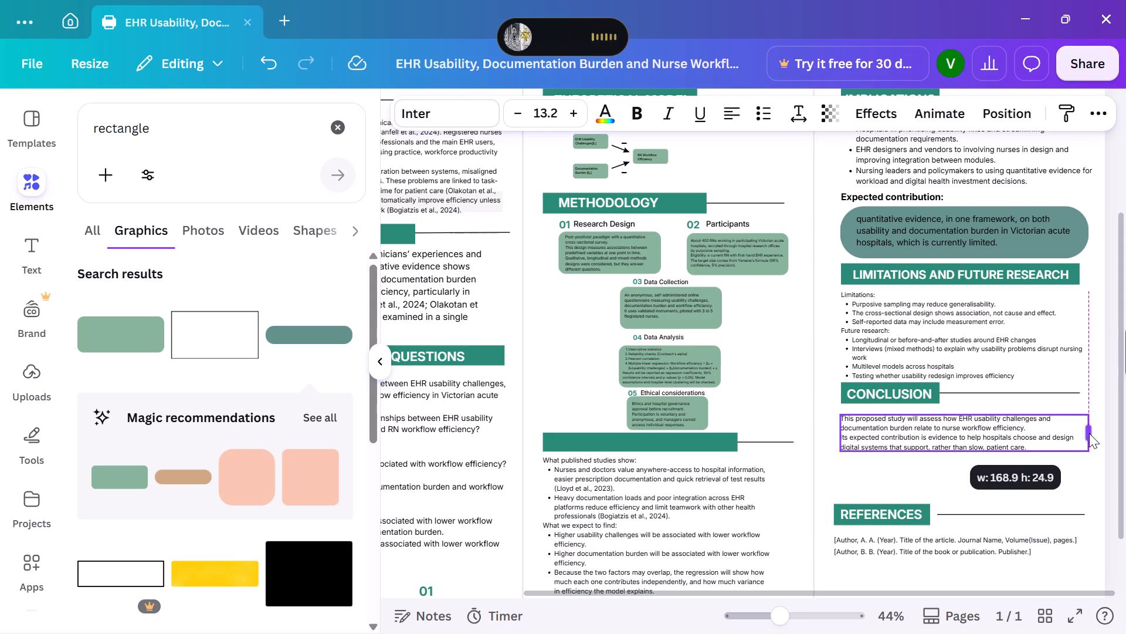
pyautogui.moveTo(1089, 433); pyautogui.dragTo(1091, 435)
pyautogui.click(1057, 478)
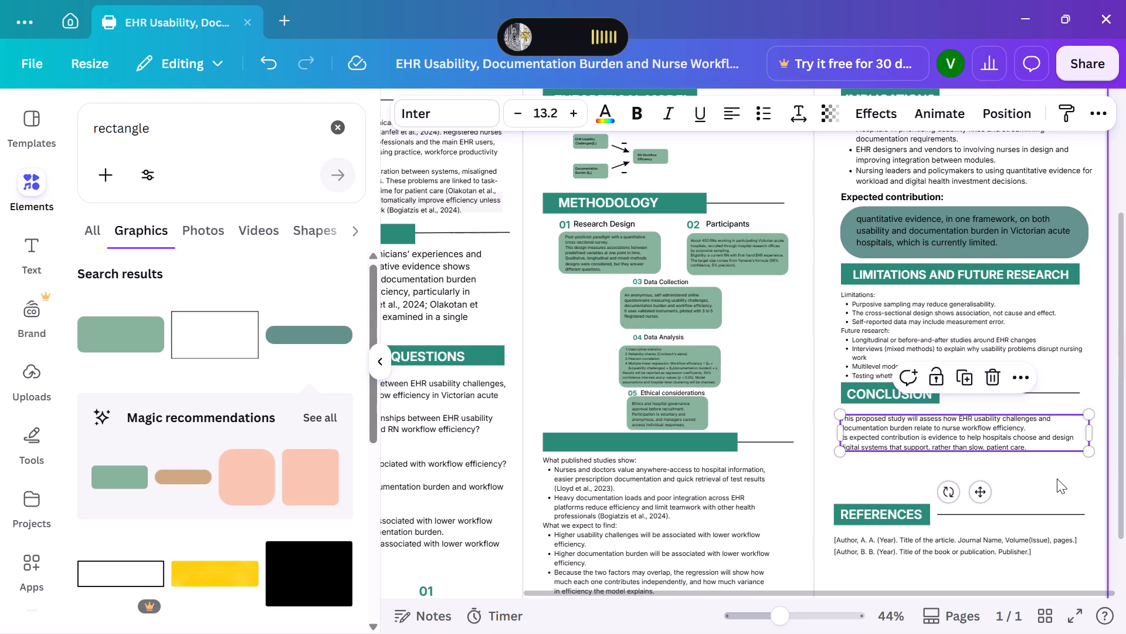
# Extend the line beside the CONCLUSION heading to the conclusion paragraph's right edge, keeping it horizontal.
pyautogui.click(1075, 391)
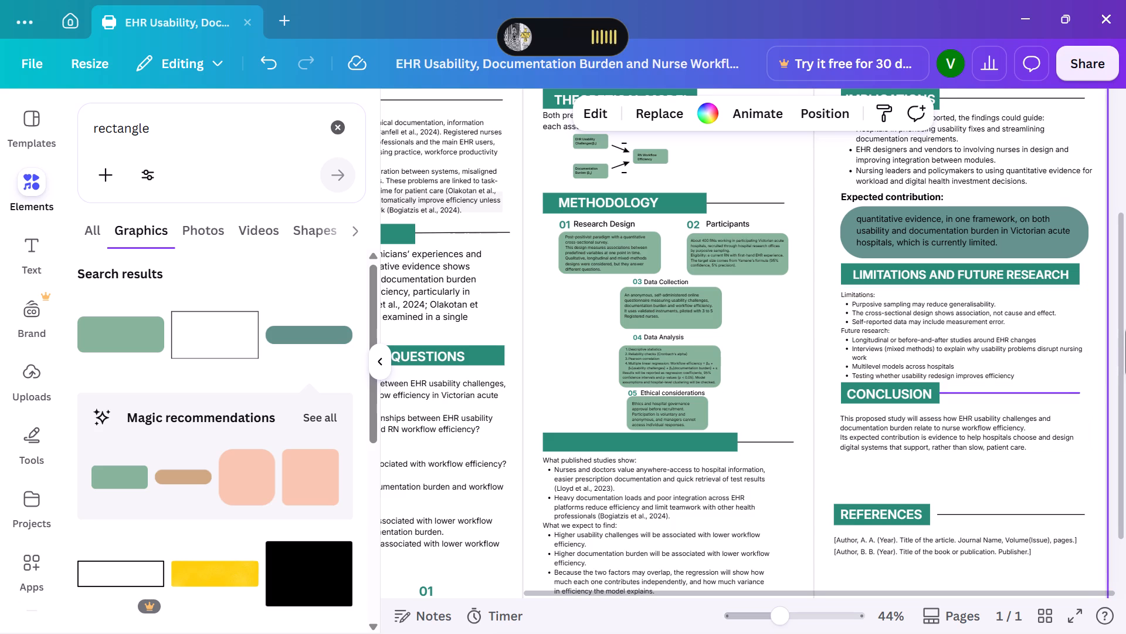
pyautogui.moveTo(1077, 394); pyautogui.dragTo(1089, 391)
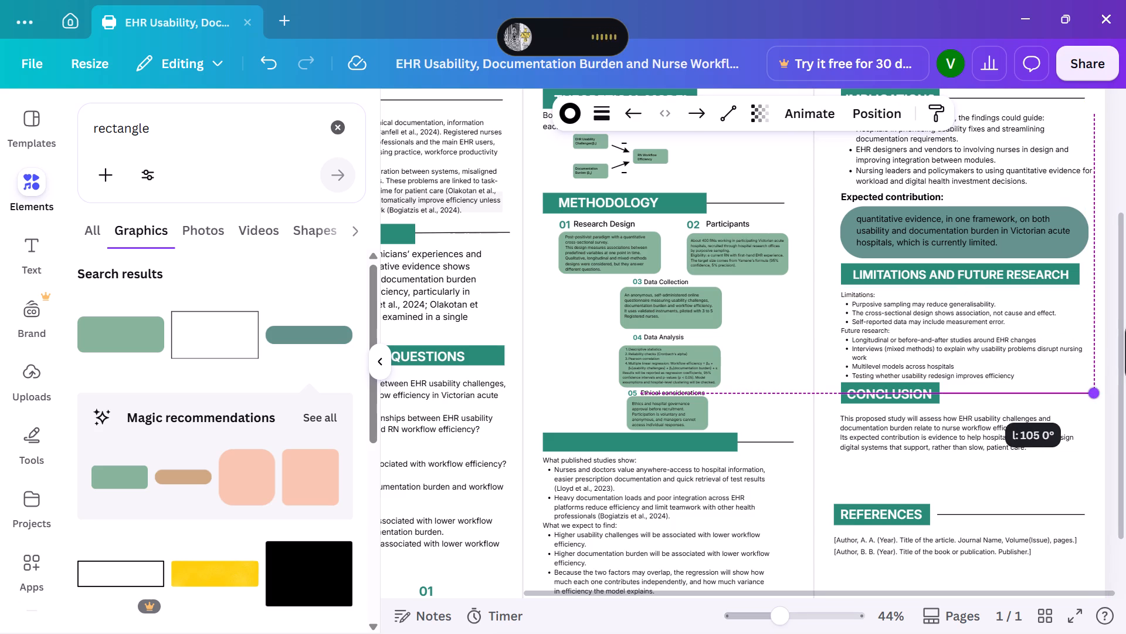
pyautogui.moveTo(1089, 391); pyautogui.dragTo(1088, 391)
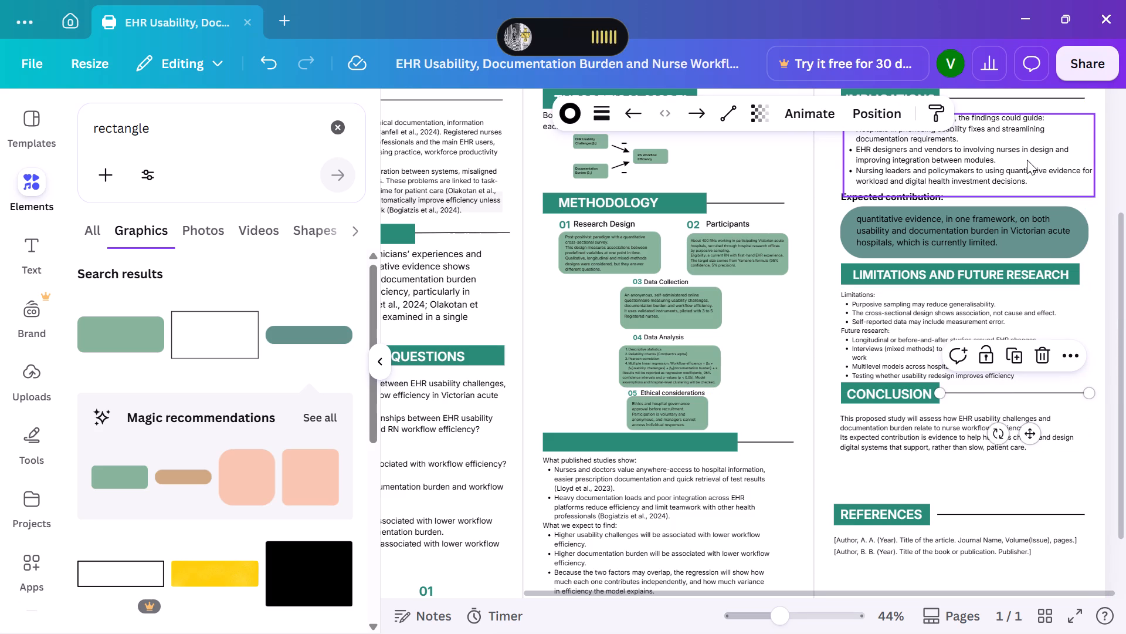
# Scale the Implications bullet text down to about size 14.2, fitting it between the section's left and right edges.
pyautogui.click(1027, 160)
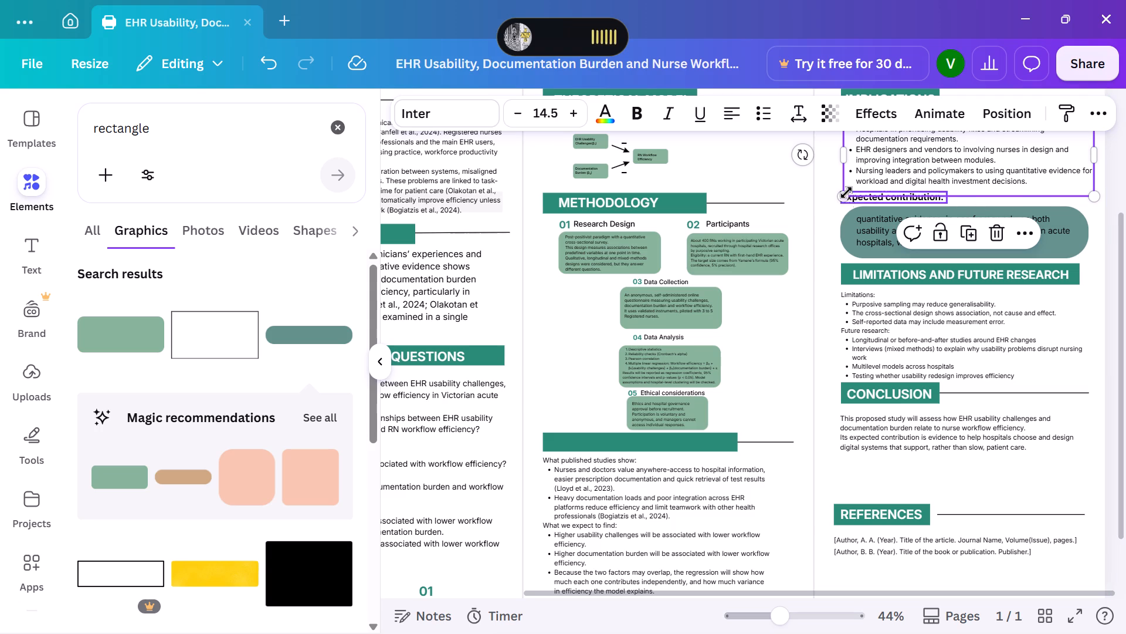
pyautogui.click(846, 194)
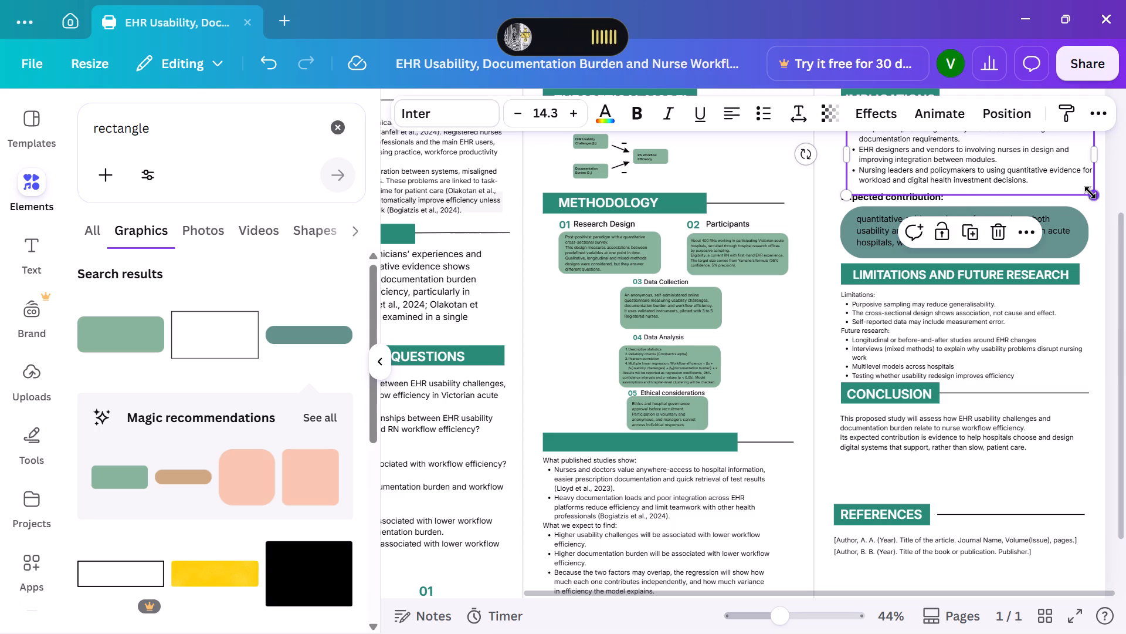
pyautogui.moveTo(1090, 193); pyautogui.dragTo(1084, 191)
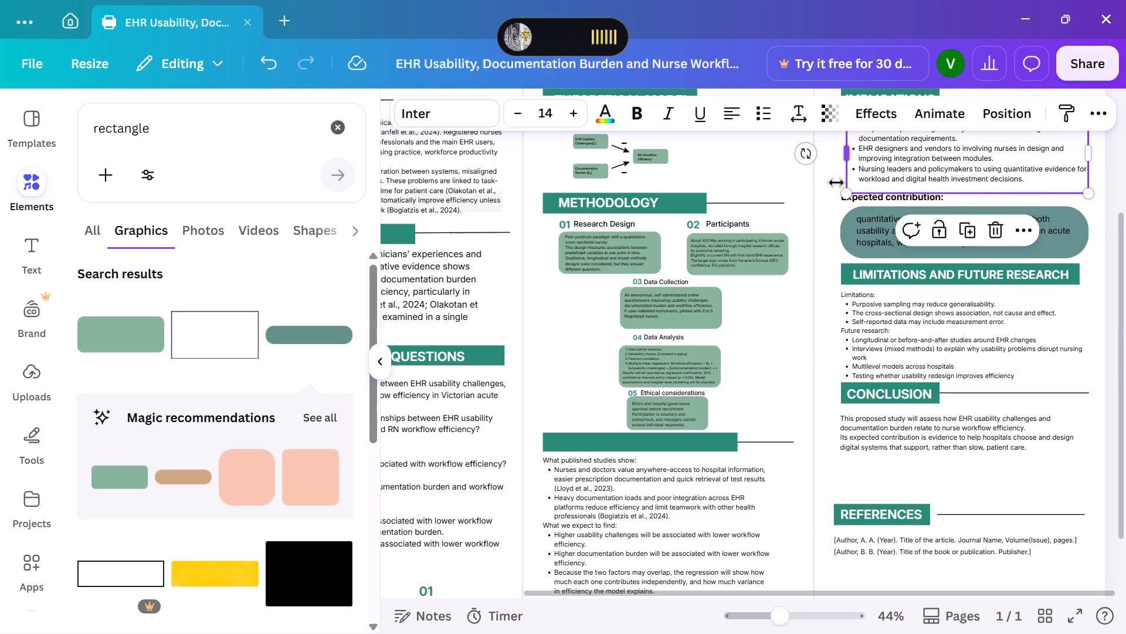
pyautogui.moveTo(849, 190); pyautogui.dragTo(844, 190)
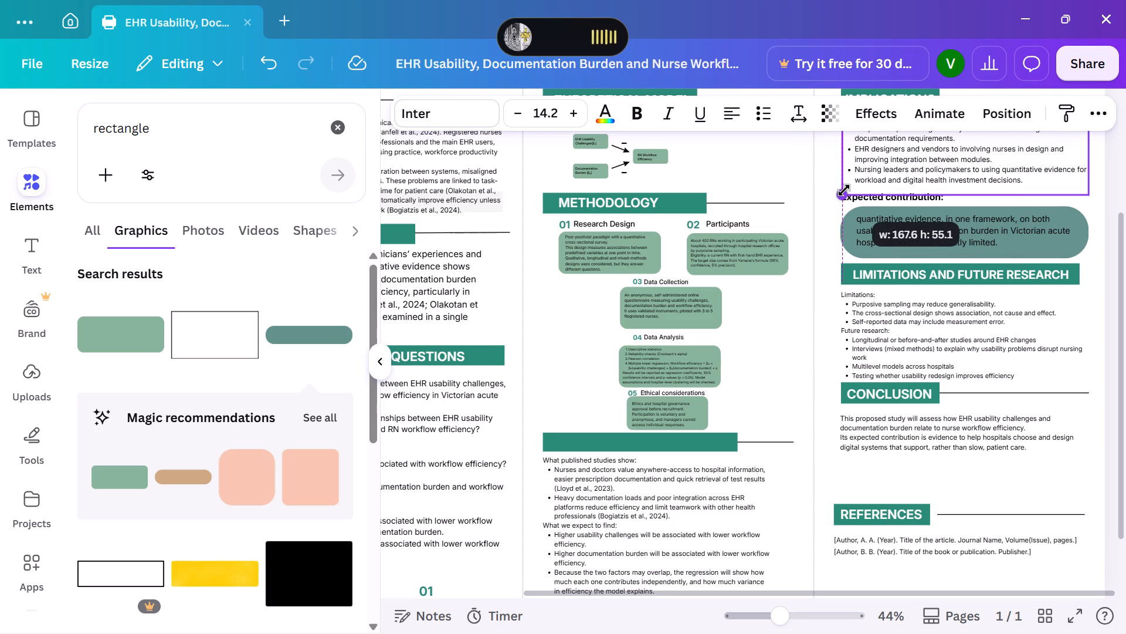
pyautogui.moveTo(844, 190); pyautogui.dragTo(843, 188)
pyautogui.click(820, 213)
# Move the REFERENCES heading's green rectangle up to just below the conclusion paragraph, roughly aligned with the CONCLUSION rectangle's left edge.
pyautogui.scroll(2, 815, 219)
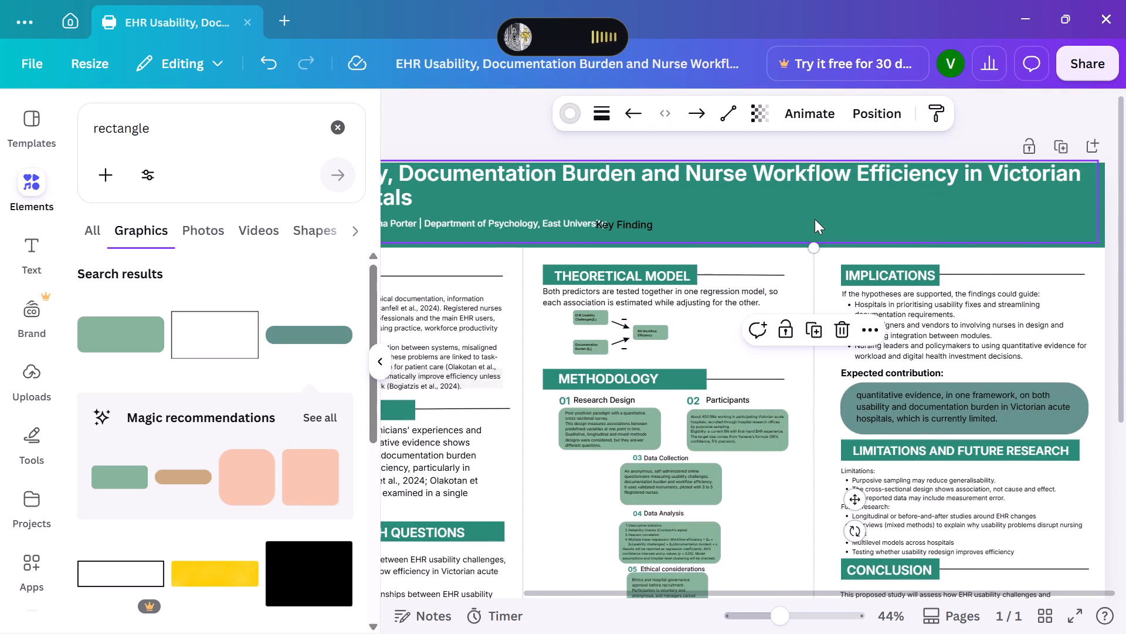
pyautogui.scroll(-6, 815, 219)
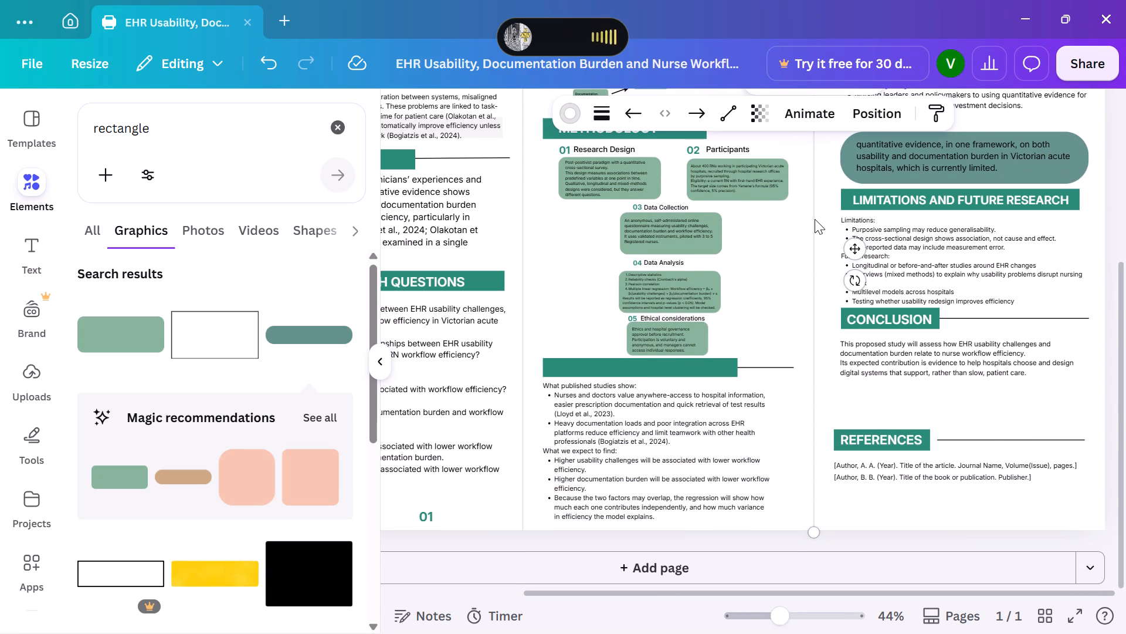
pyautogui.scroll(-2, 815, 219)
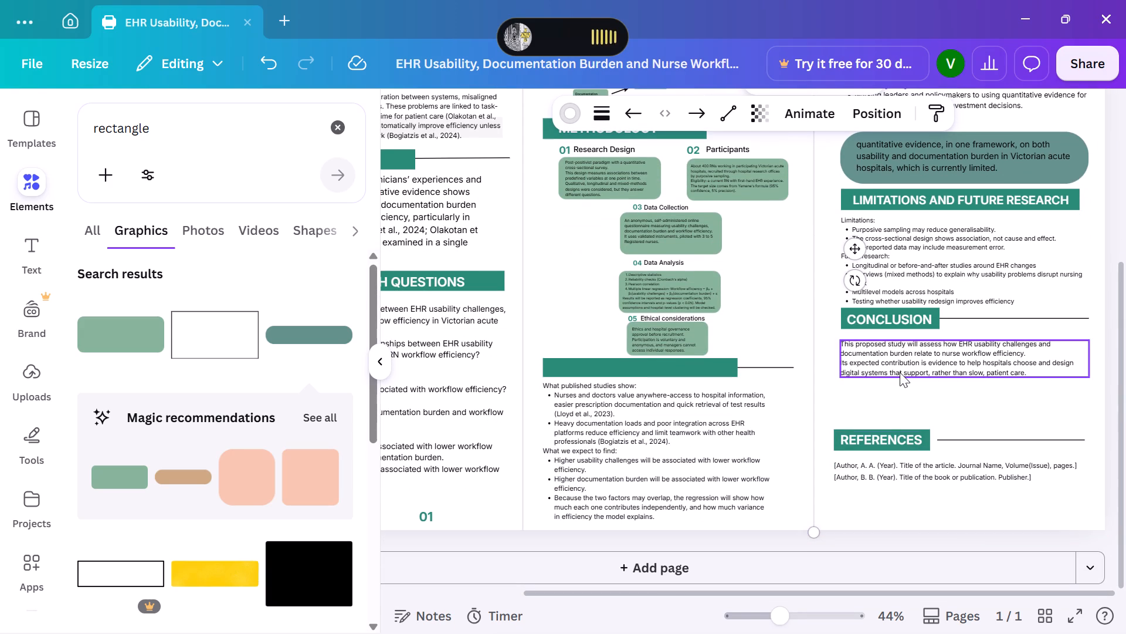
pyautogui.click(926, 448)
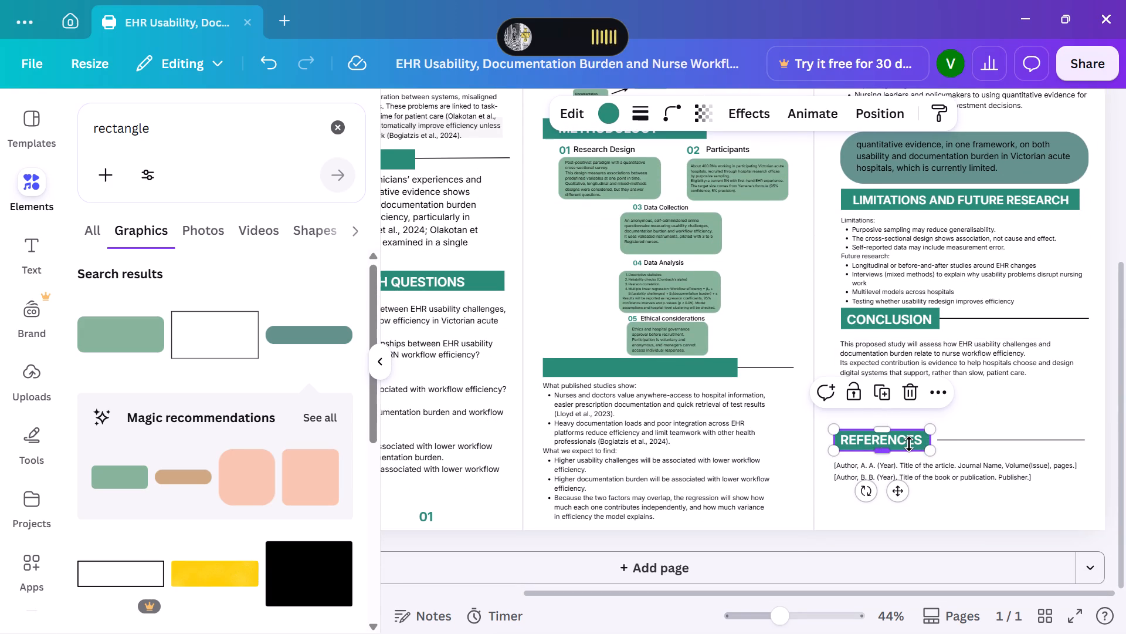
pyautogui.moveTo(898, 488); pyautogui.dragTo(897, 488)
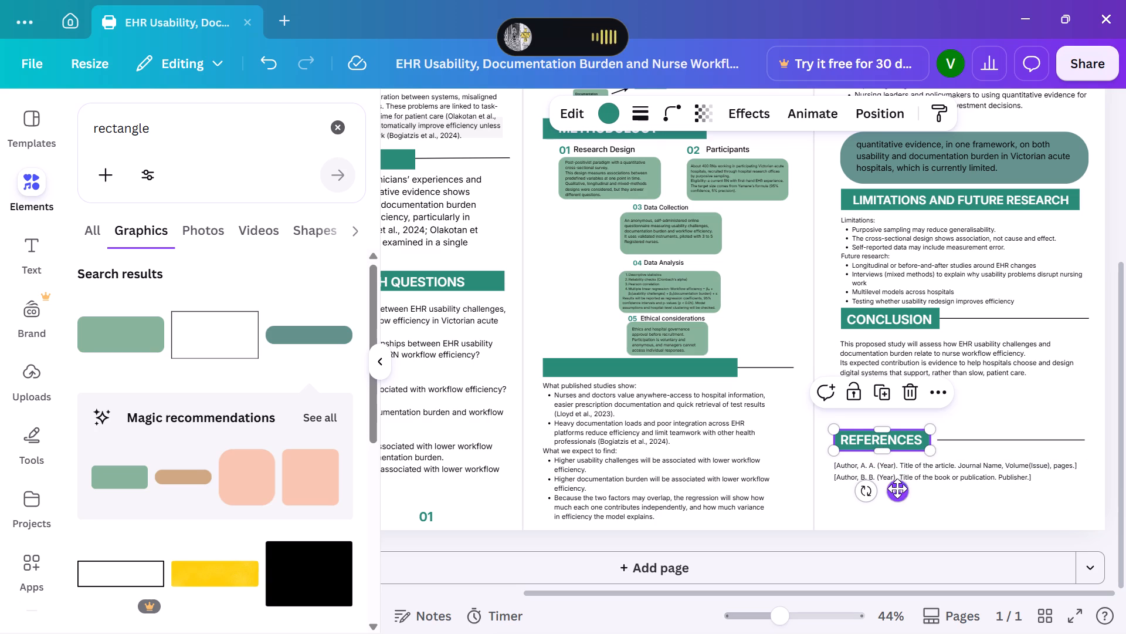
pyautogui.moveTo(897, 488); pyautogui.dragTo(902, 441)
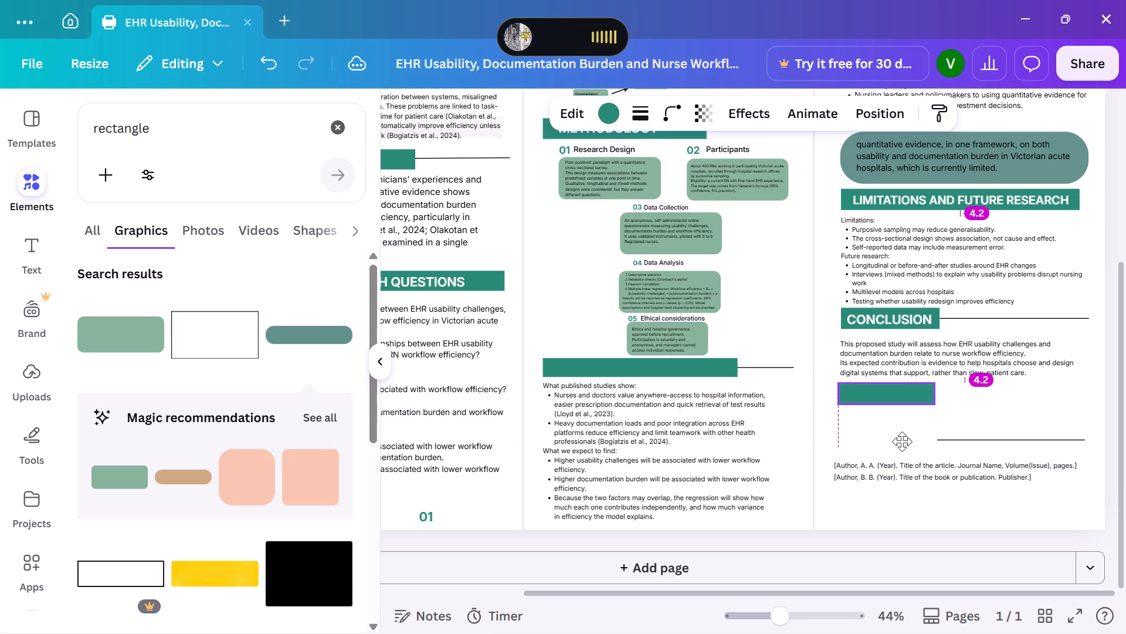
pyautogui.moveTo(902, 441); pyautogui.dragTo(907, 441)
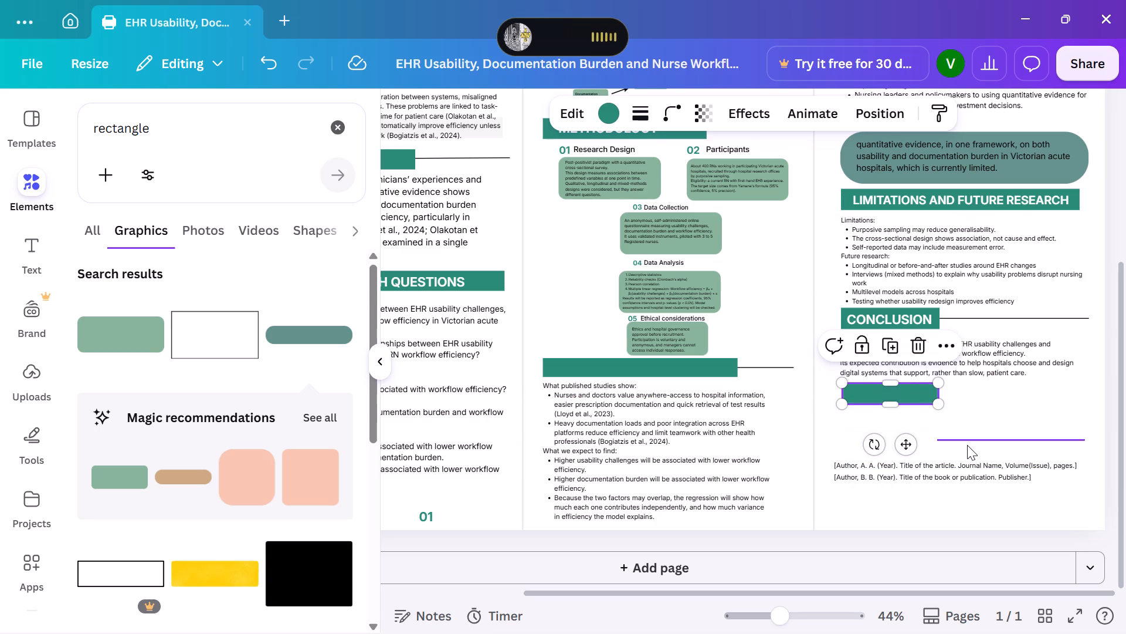
# Move the REFERENCES heading's line up beside its relocated green rectangle.
pyautogui.click(972, 443)
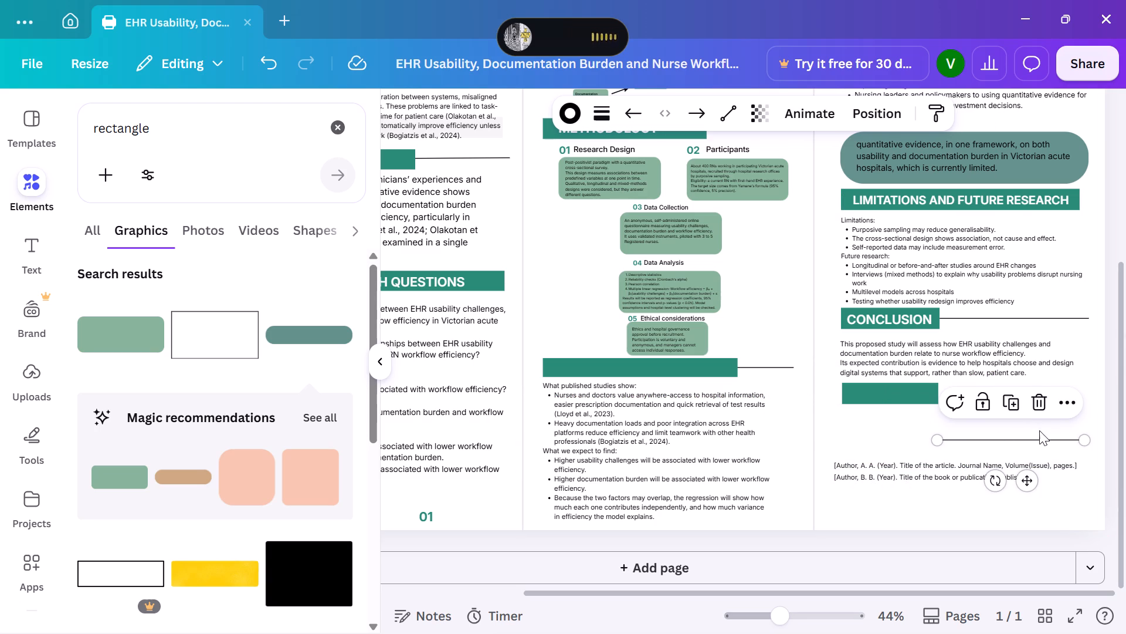
pyautogui.moveTo(1022, 477); pyautogui.dragTo(1015, 441)
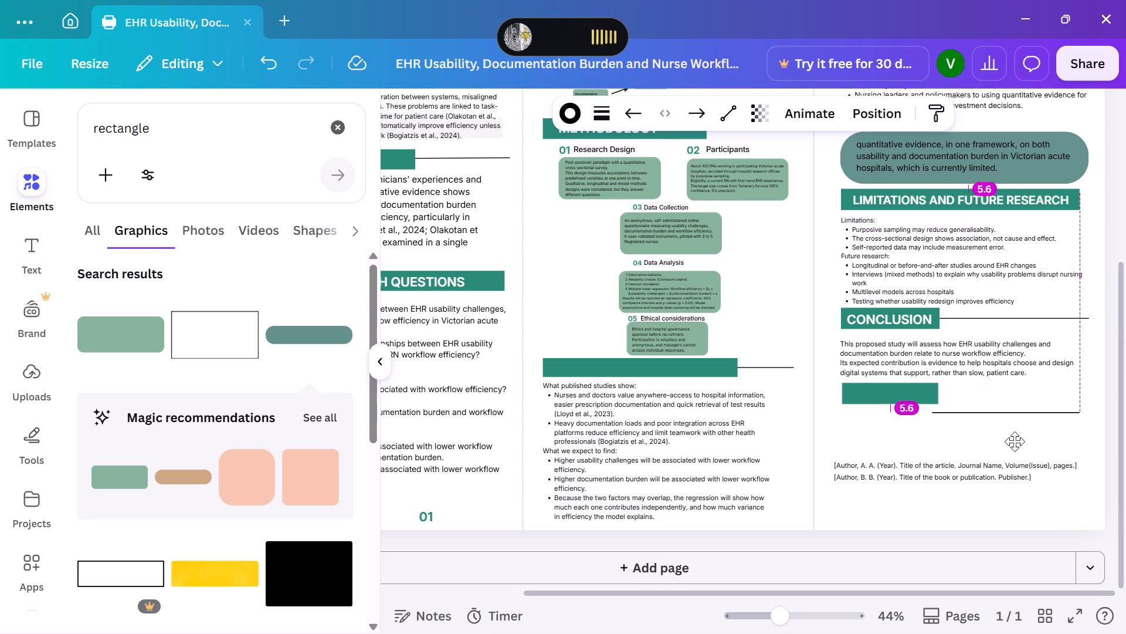
pyautogui.moveTo(1015, 441); pyautogui.dragTo(1027, 433)
pyautogui.click(1073, 420)
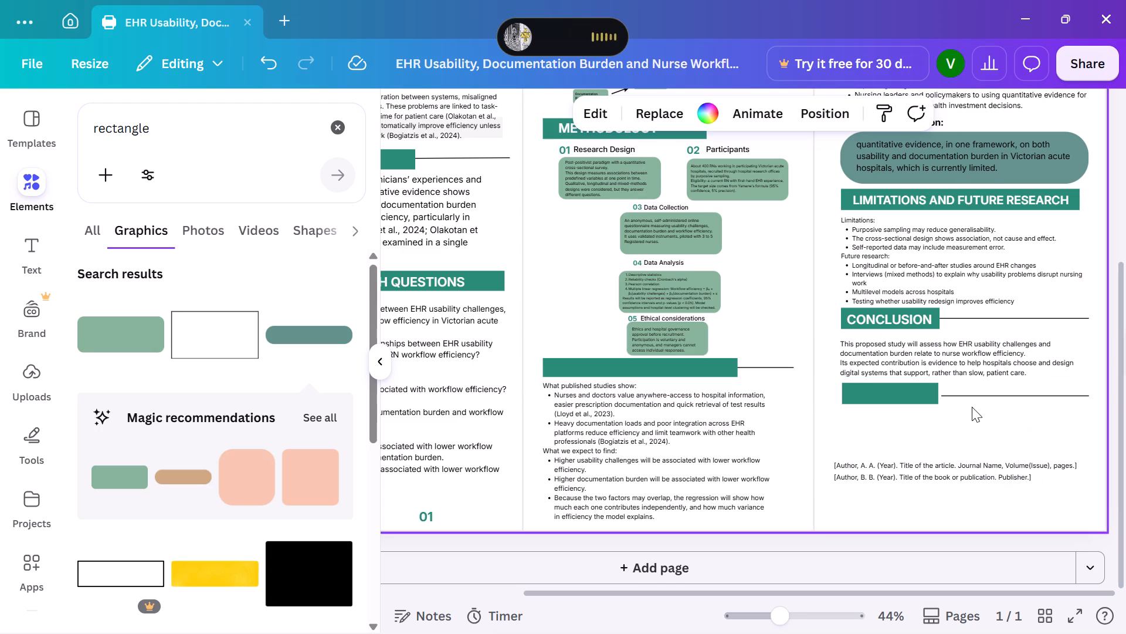
# Join the REFERENCES line to its green rectangle, make it horizontal, and align its far end with the CONCLUSION line.
pyautogui.click(957, 396)
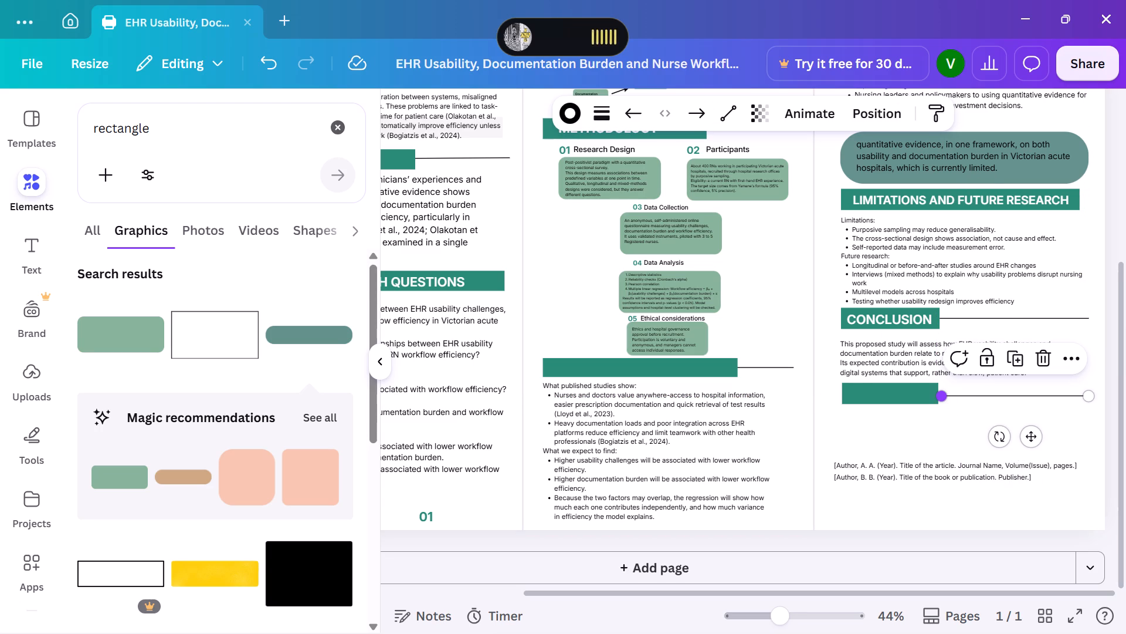
pyautogui.moveTo(944, 396); pyautogui.dragTo(938, 395)
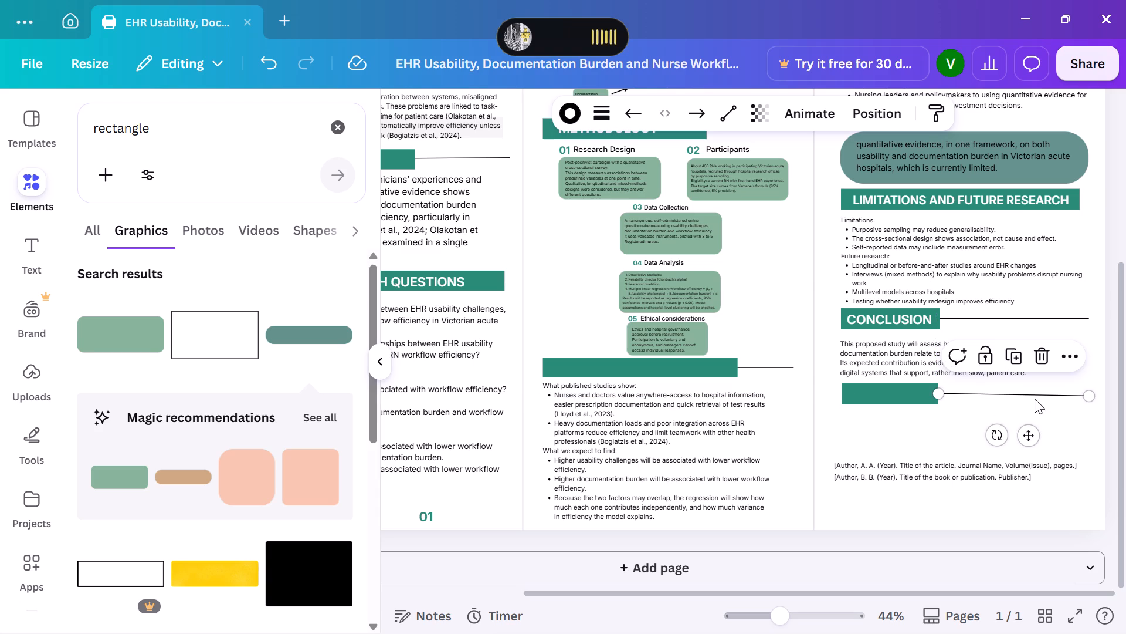
pyautogui.click(1086, 423)
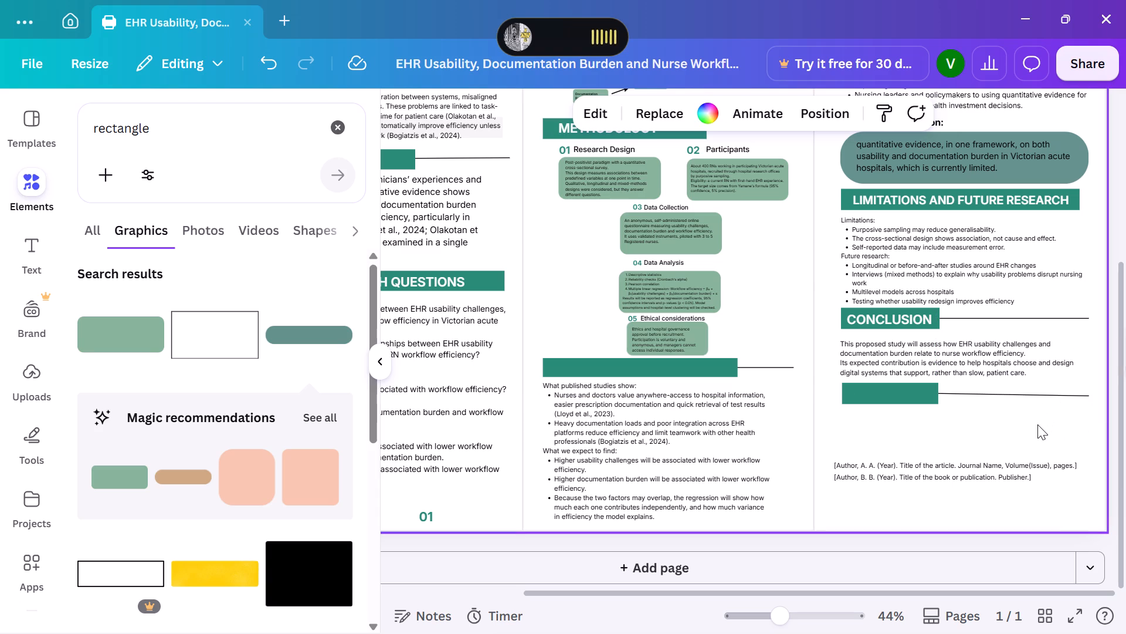
pyautogui.click(1089, 393)
pyautogui.click(1079, 394)
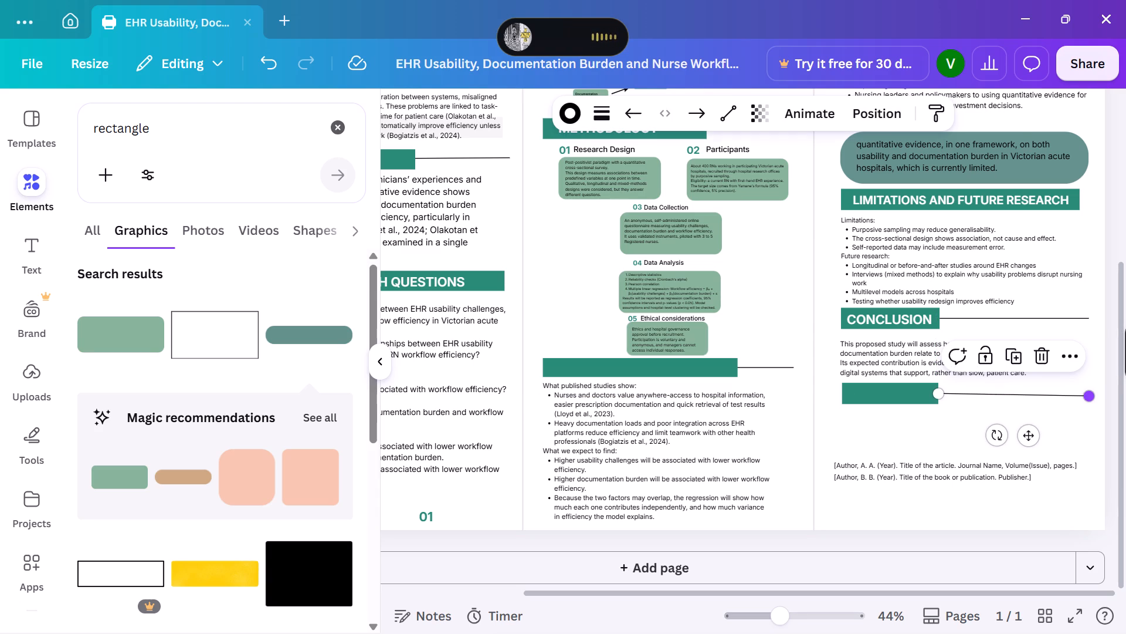
pyautogui.moveTo(1087, 395); pyautogui.dragTo(1082, 390)
pyautogui.click(1097, 406)
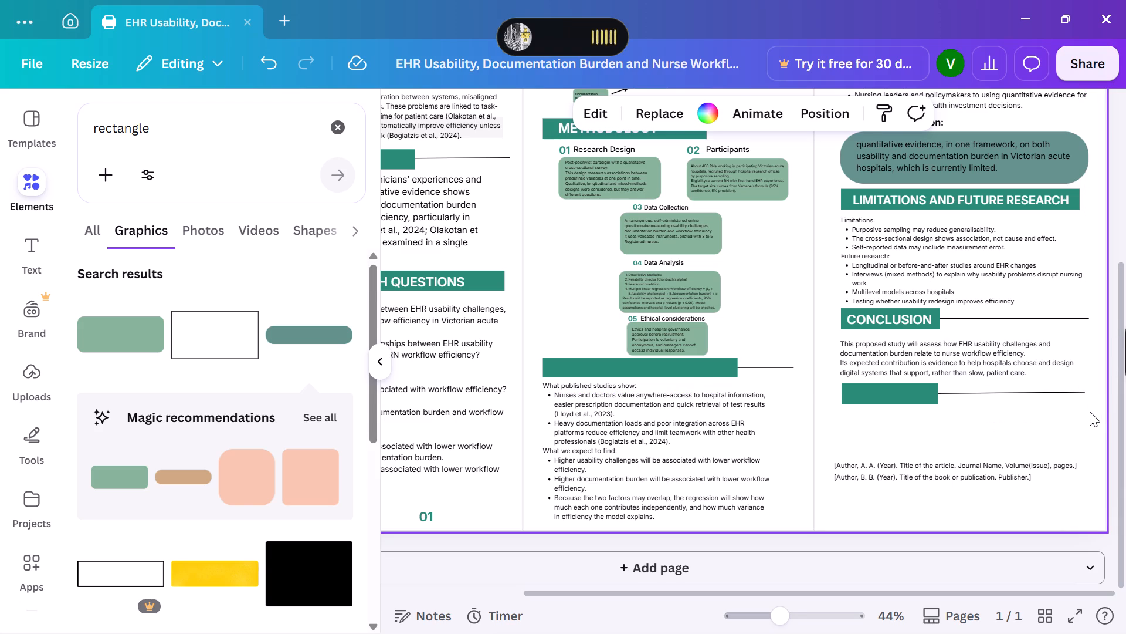
pyautogui.click(1080, 390)
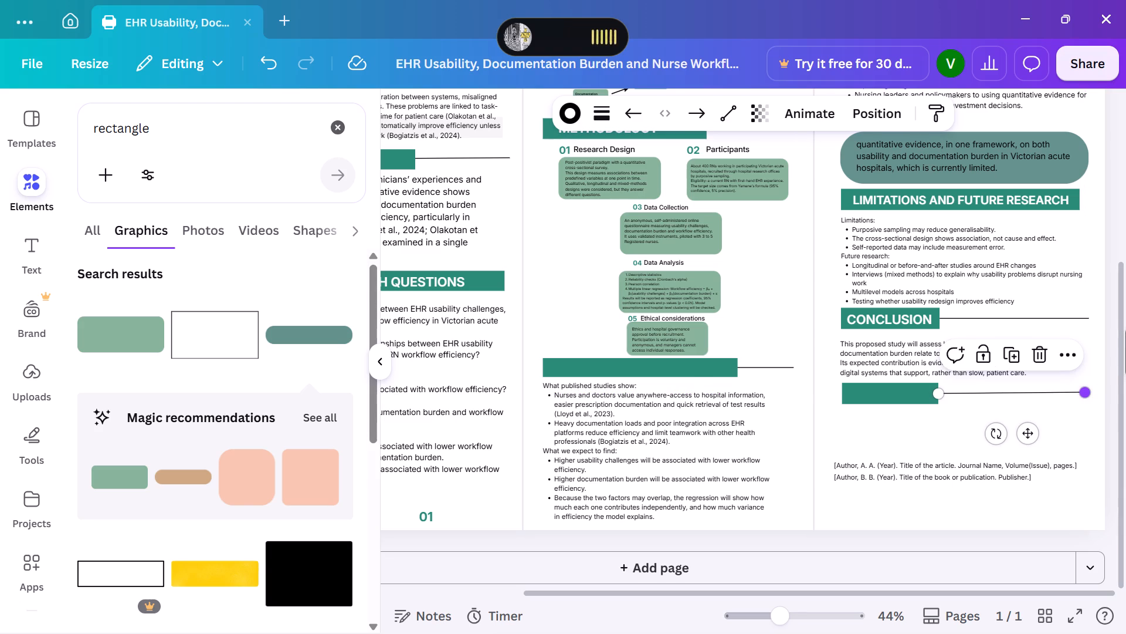
pyautogui.moveTo(1086, 392); pyautogui.dragTo(1087, 390)
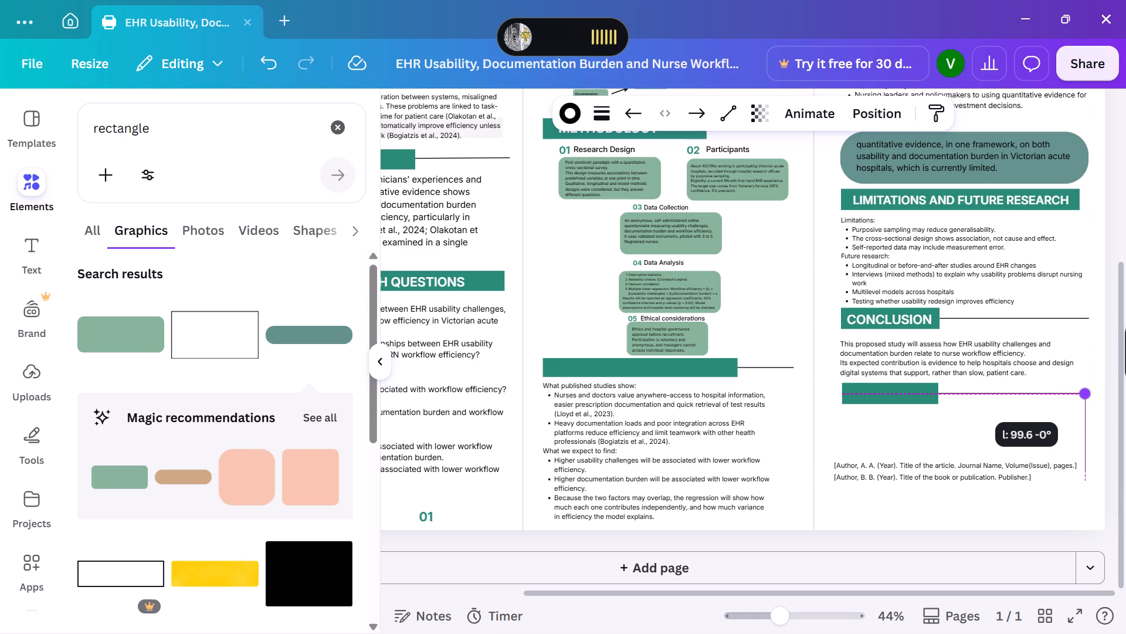
pyautogui.moveTo(1087, 390); pyautogui.dragTo(1087, 392)
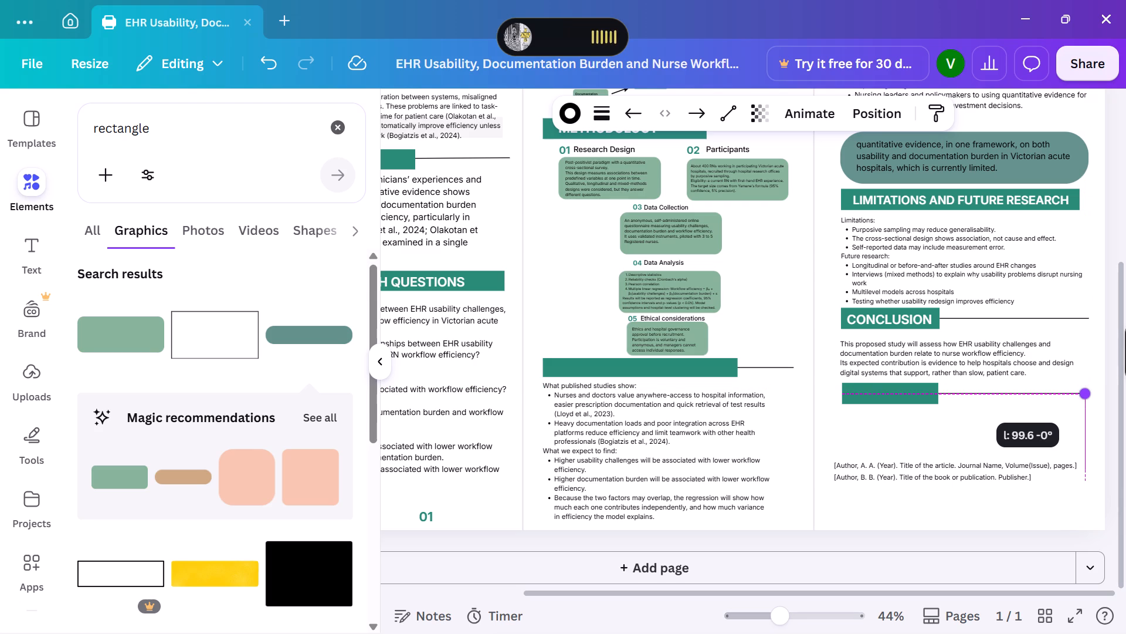
pyautogui.moveTo(1087, 392); pyautogui.dragTo(1093, 392)
pyautogui.click(1094, 412)
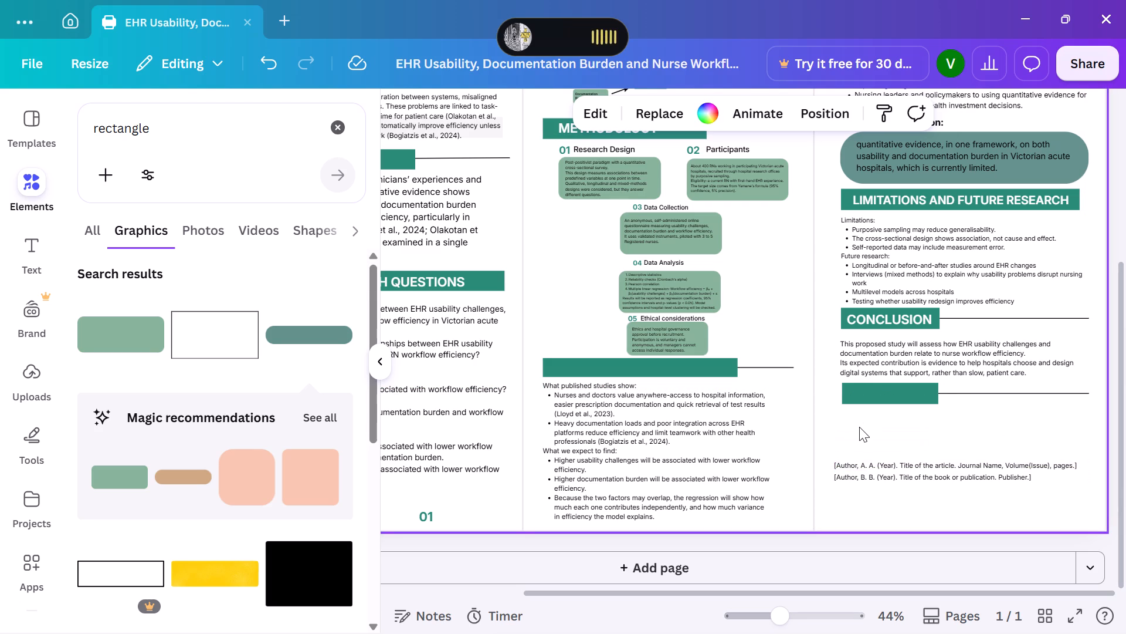
# Move the REFERENCES heading text up and center it on its green rectangle below the conclusion paragraph.
pyautogui.moveTo(873, 437); pyautogui.dragTo(881, 394)
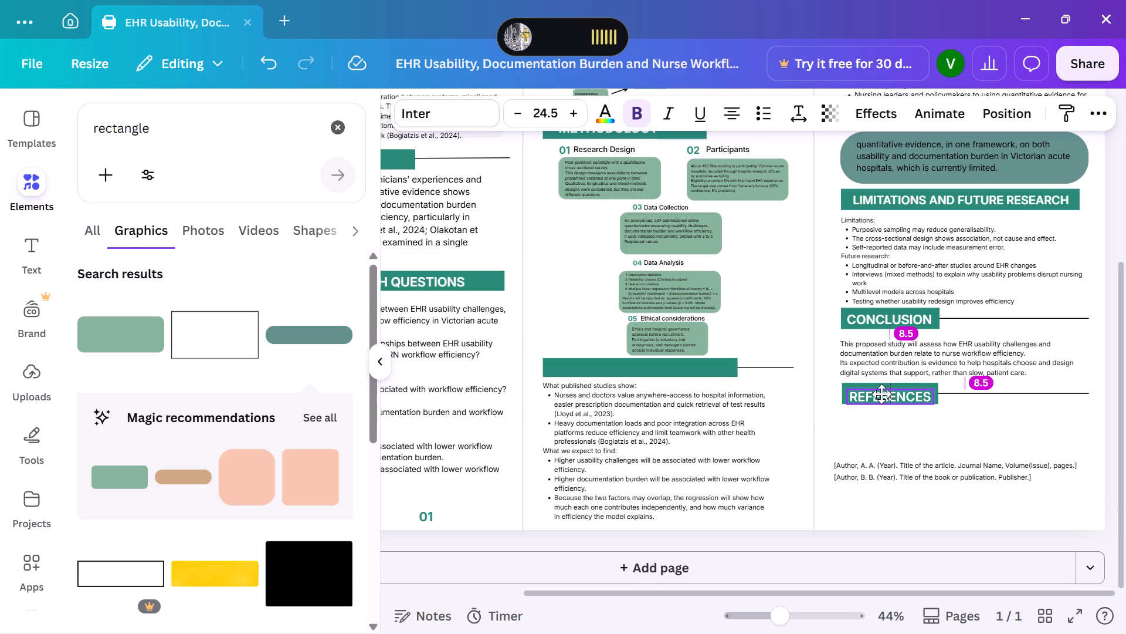
pyautogui.moveTo(881, 394); pyautogui.dragTo(880, 391)
pyautogui.click(954, 421)
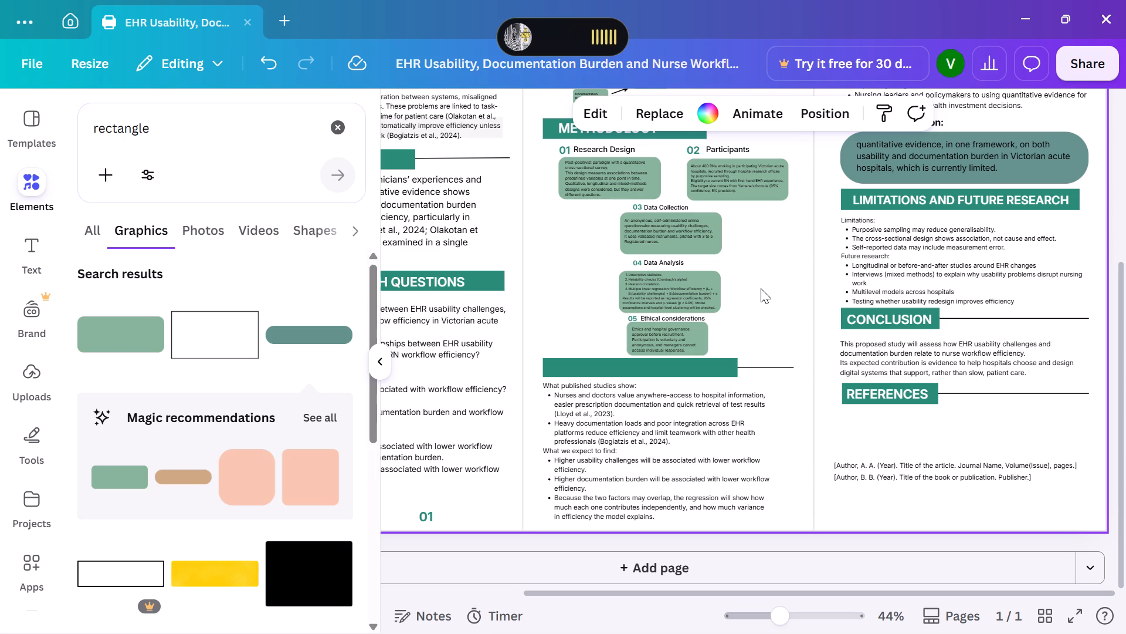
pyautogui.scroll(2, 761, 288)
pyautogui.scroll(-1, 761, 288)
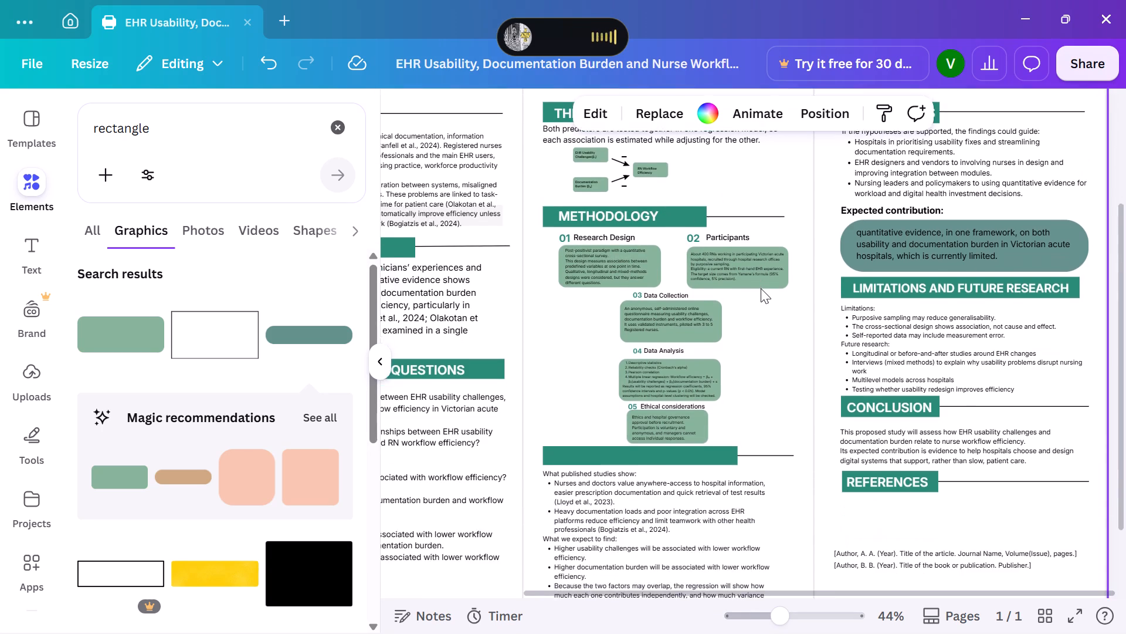
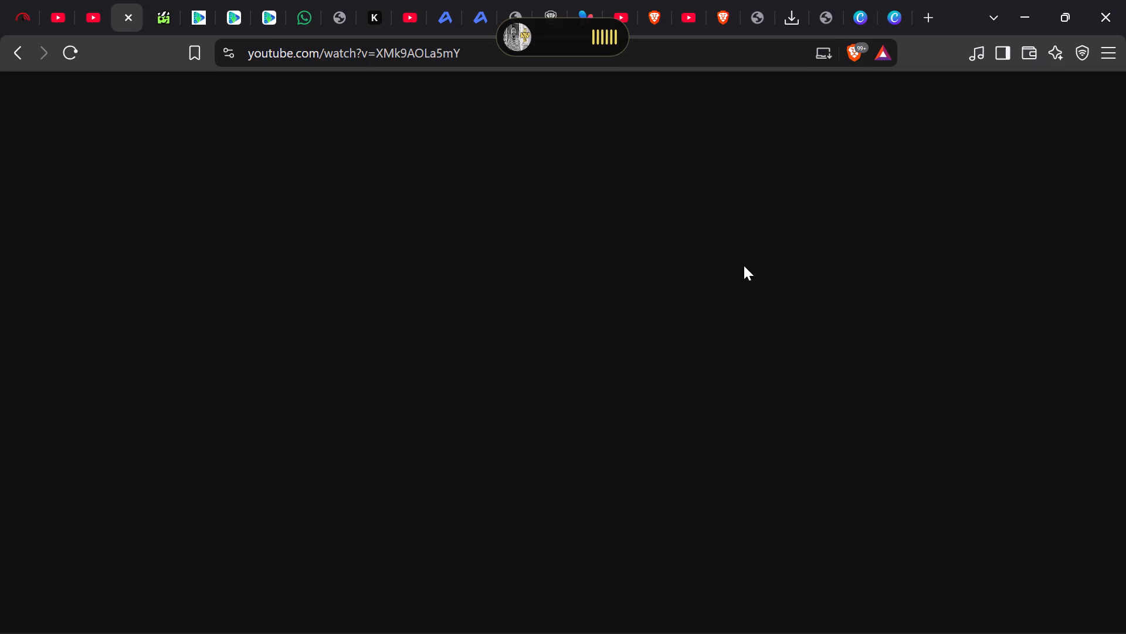
pyautogui.click(1007, 6)
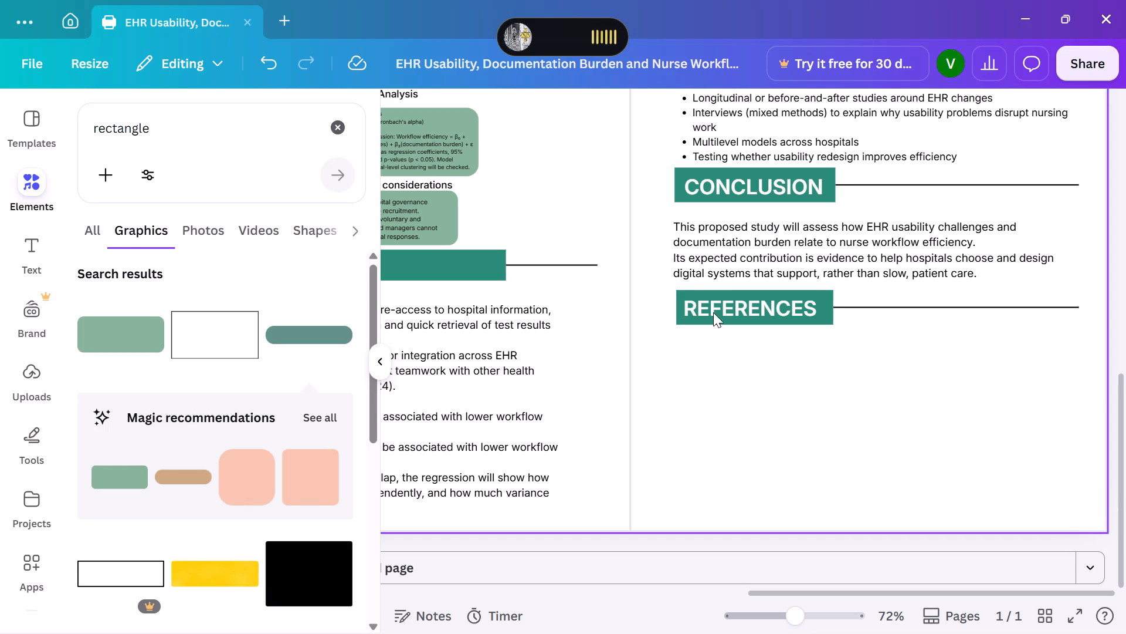
pyautogui.click(725, 262)
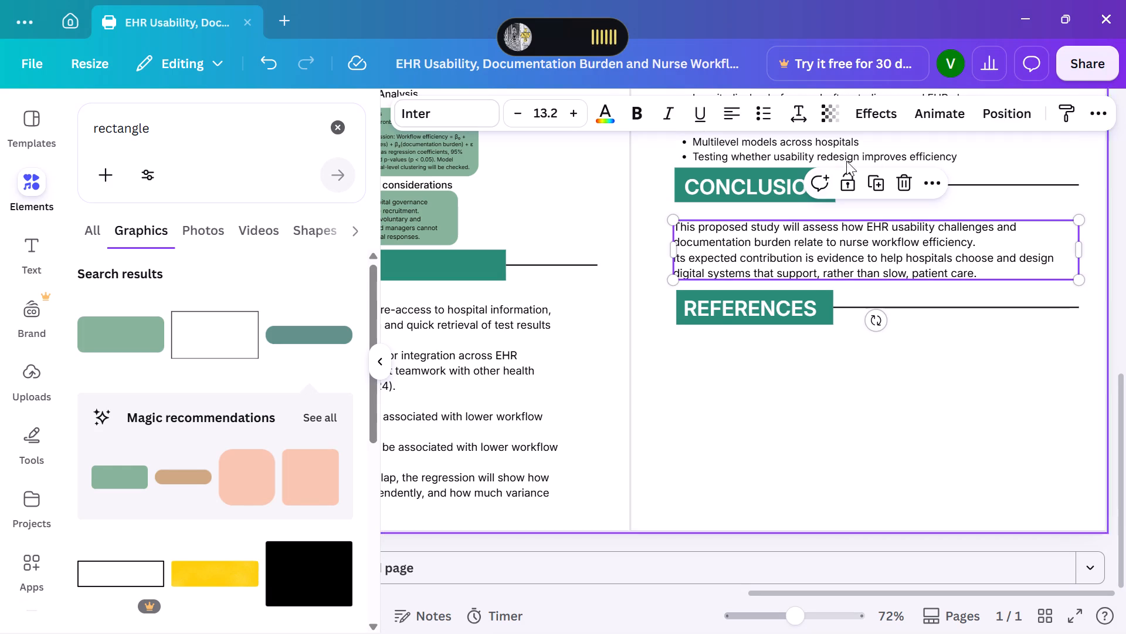
pyautogui.click(866, 178)
pyautogui.click(769, 260)
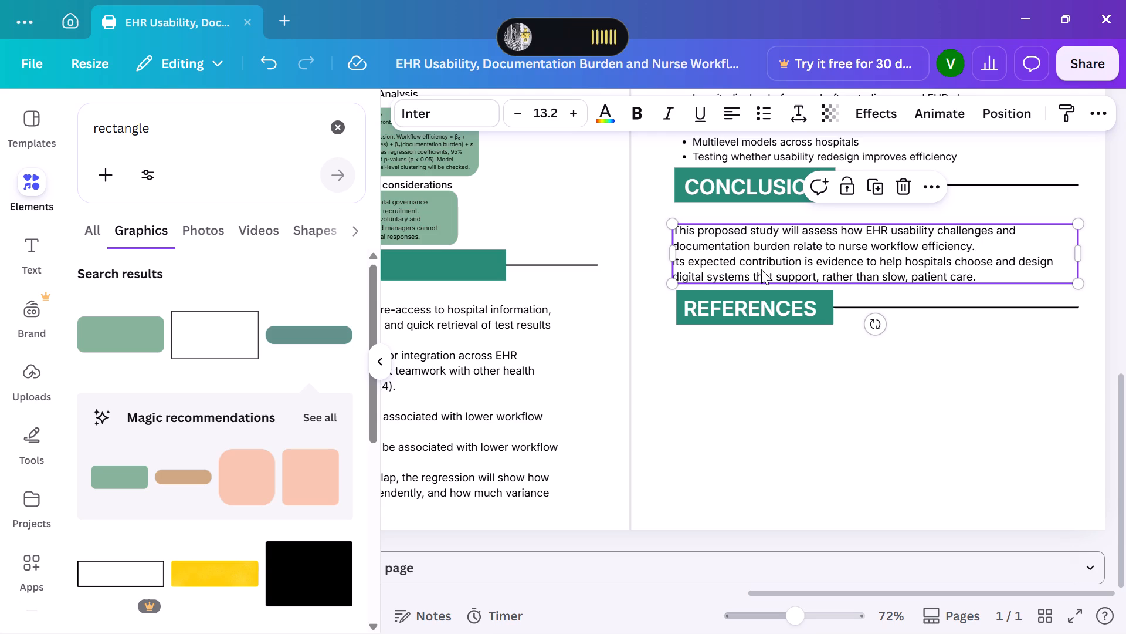
pyautogui.hotkey('ctrl', 'z')
pyautogui.click(876, 177)
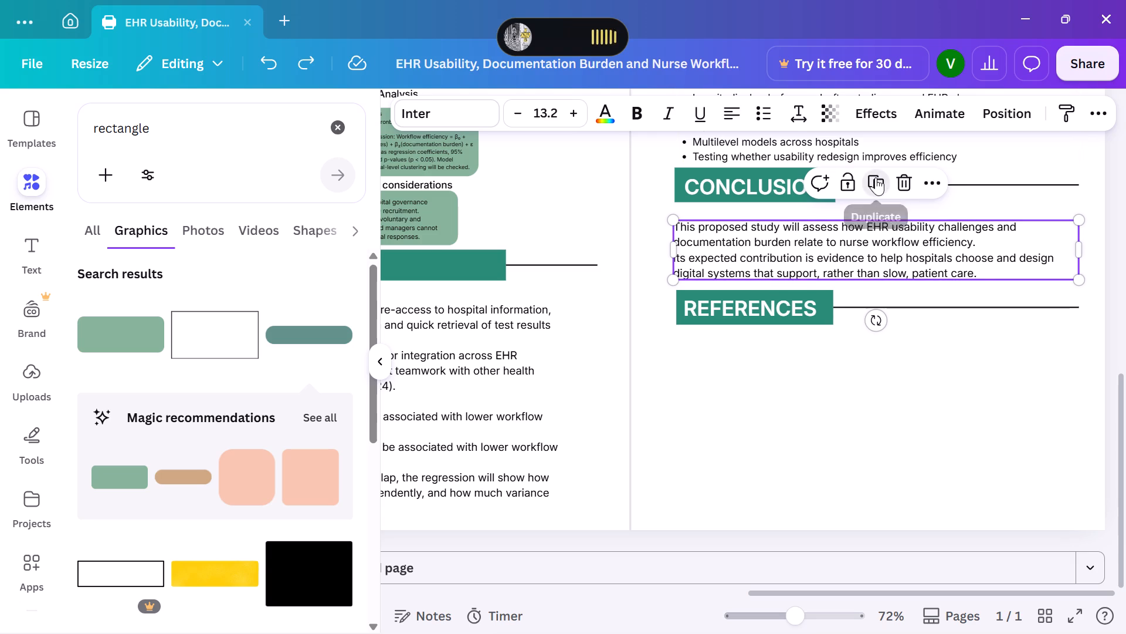
pyautogui.moveTo(820, 254); pyautogui.dragTo(830, 376)
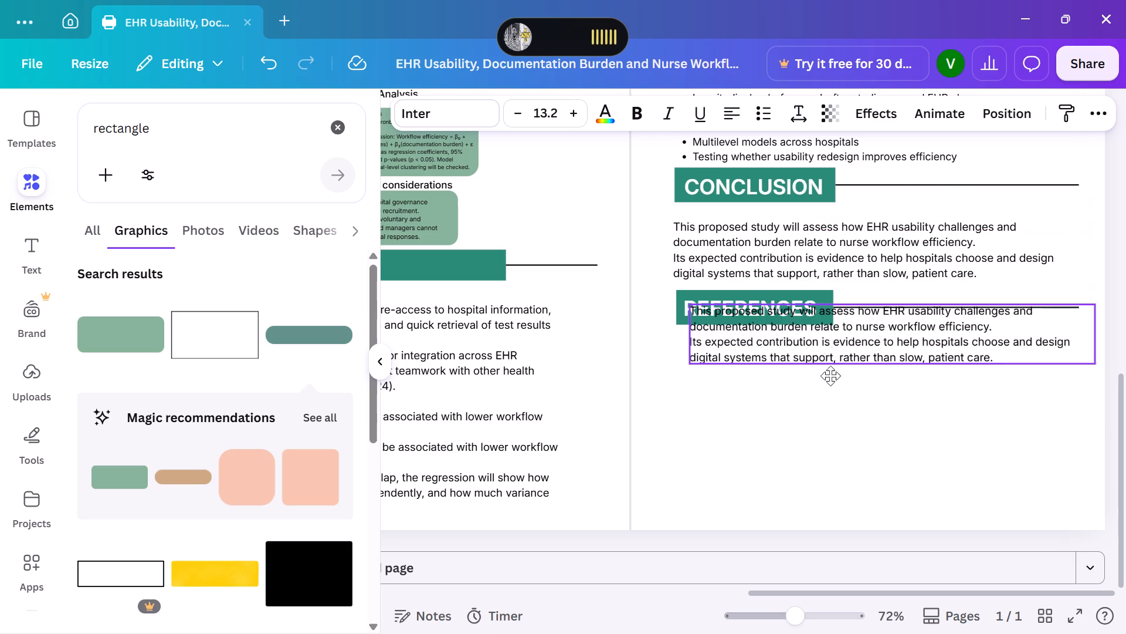
pyautogui.moveTo(830, 376); pyautogui.dragTo(816, 377)
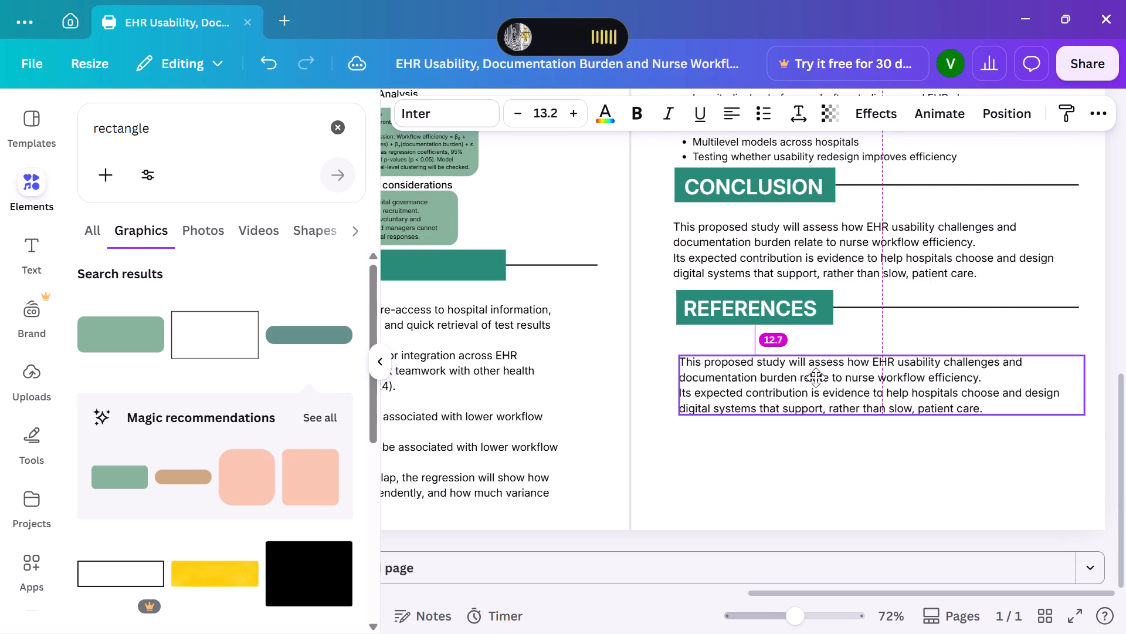
pyautogui.moveTo(816, 377); pyautogui.dragTo(815, 362)
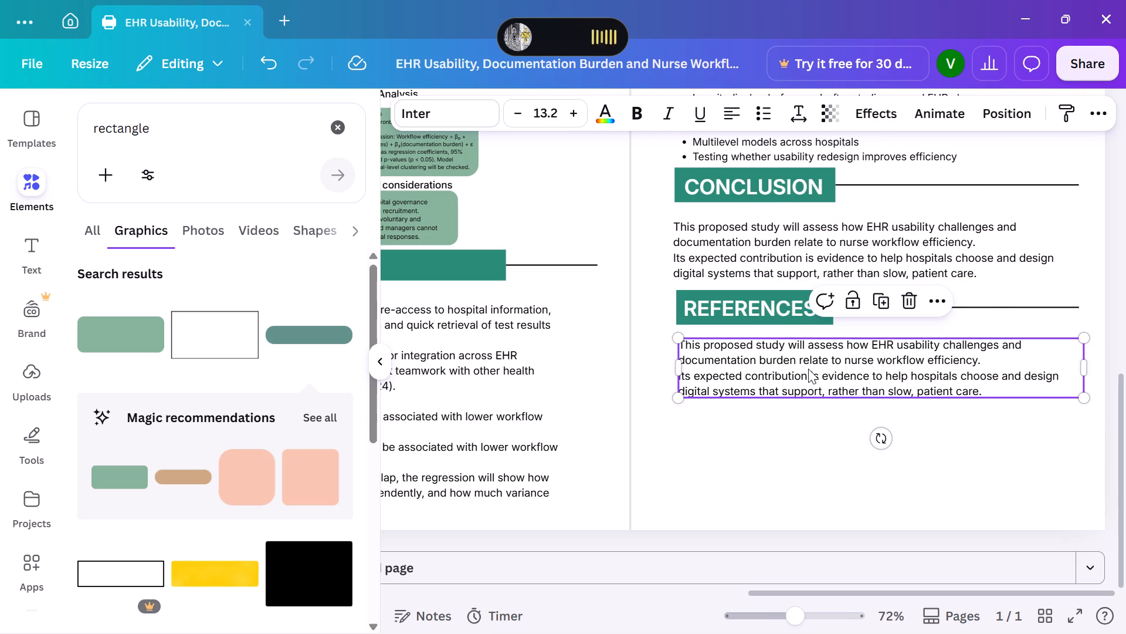
# Replace all the text in the duplicated paragraph under References with the copied reference list.
pyautogui.tripleClick(820, 367)
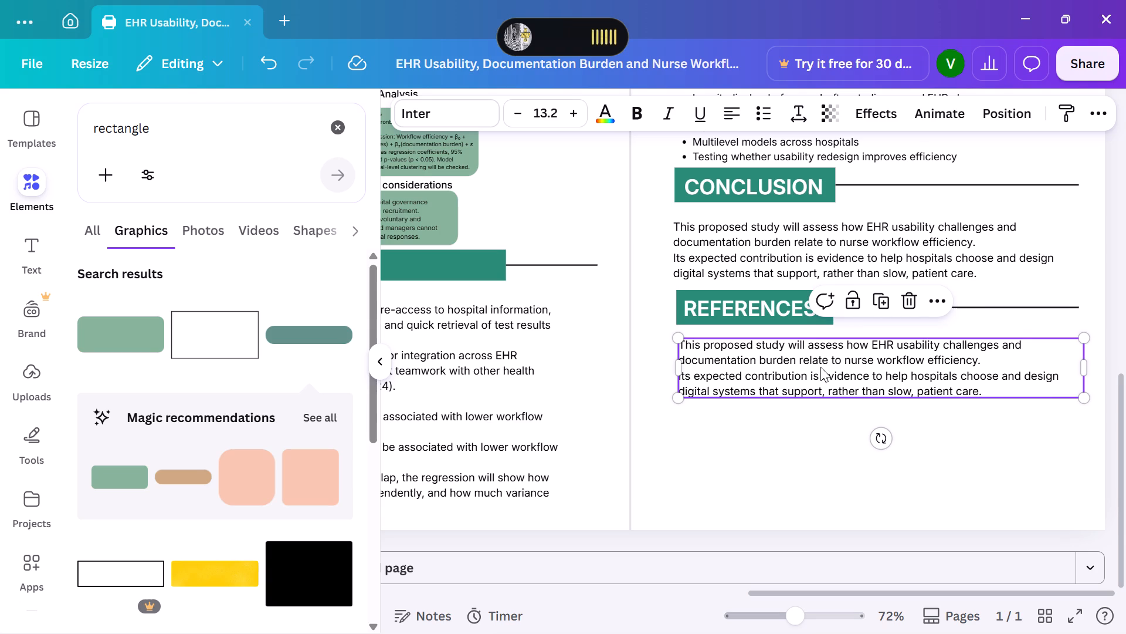
pyautogui.tripleClick(820, 367)
pyautogui.click(820, 367)
pyautogui.doubleClick(820, 367)
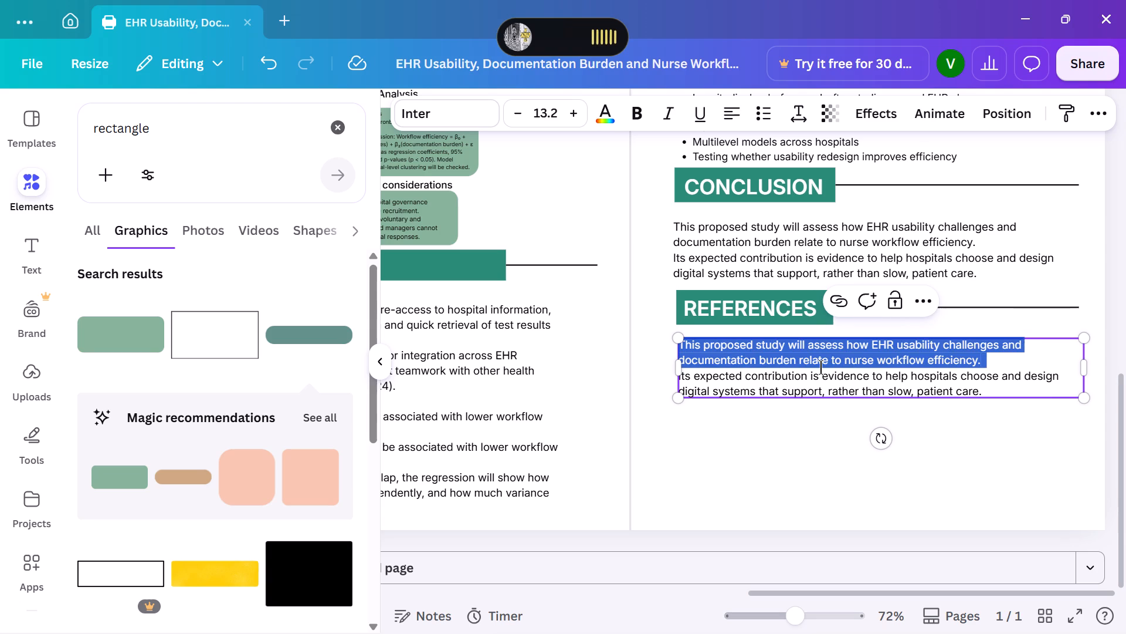
pyautogui.tripleClick(982, 387)
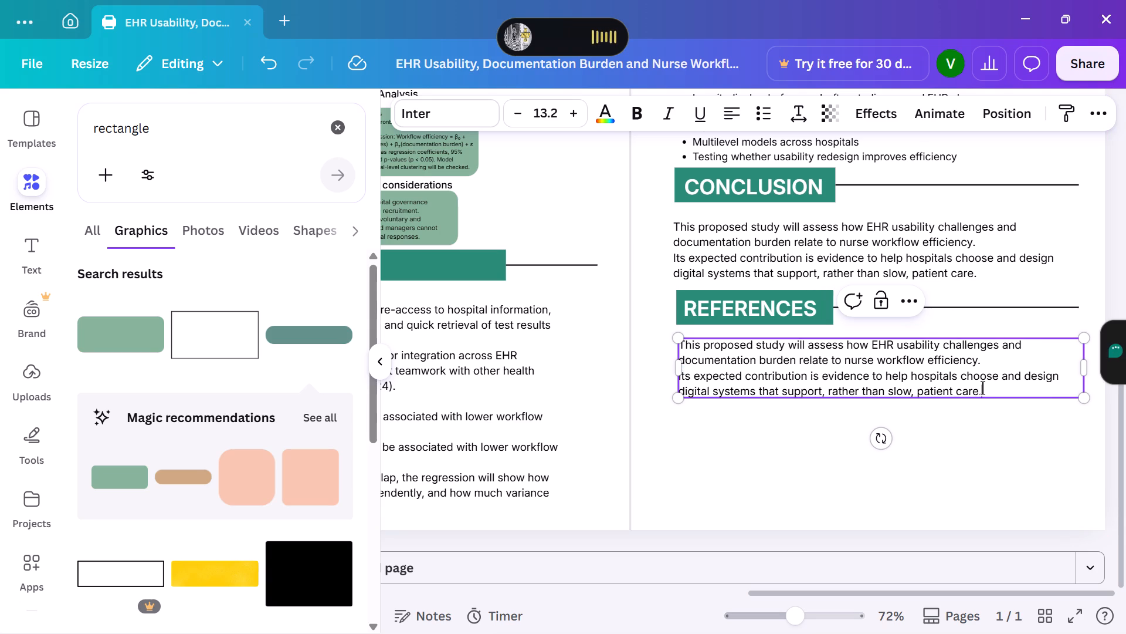
pyautogui.click(982, 387)
pyautogui.press('BackSpace')
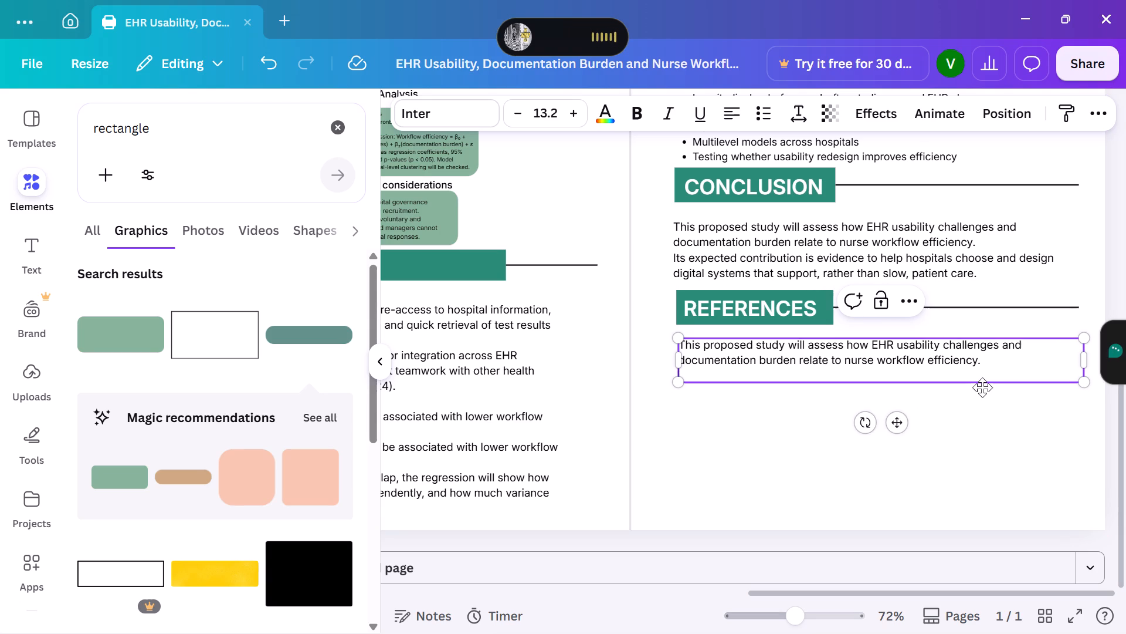
pyautogui.tripleClick(982, 387)
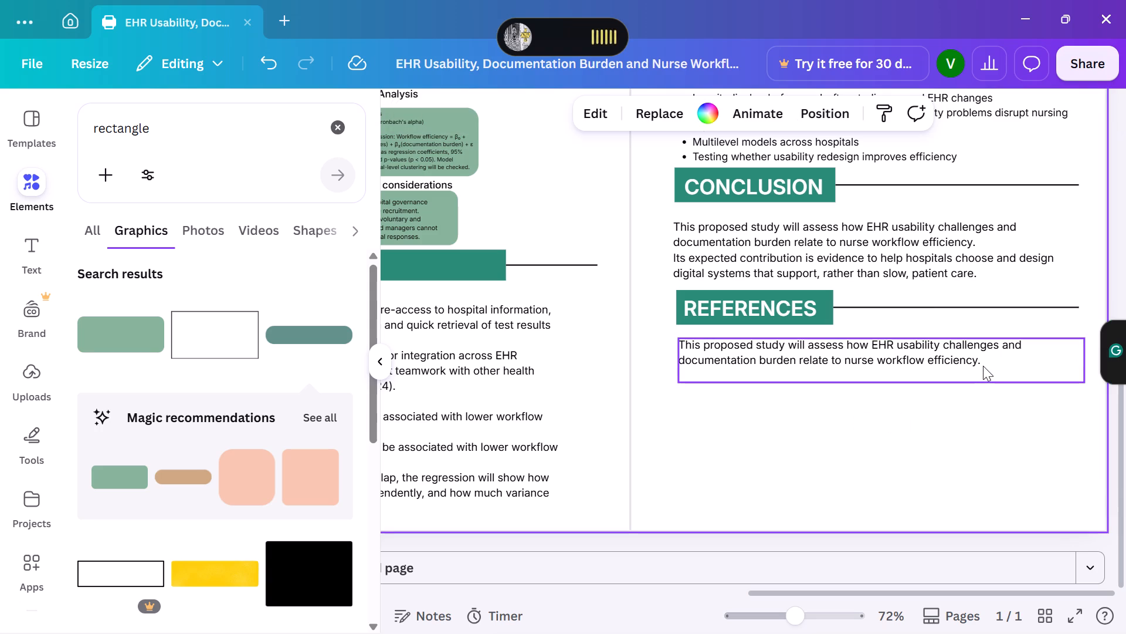
pyautogui.click(983, 366)
pyautogui.tripleClick(983, 366)
pyautogui.doubleClick(983, 366)
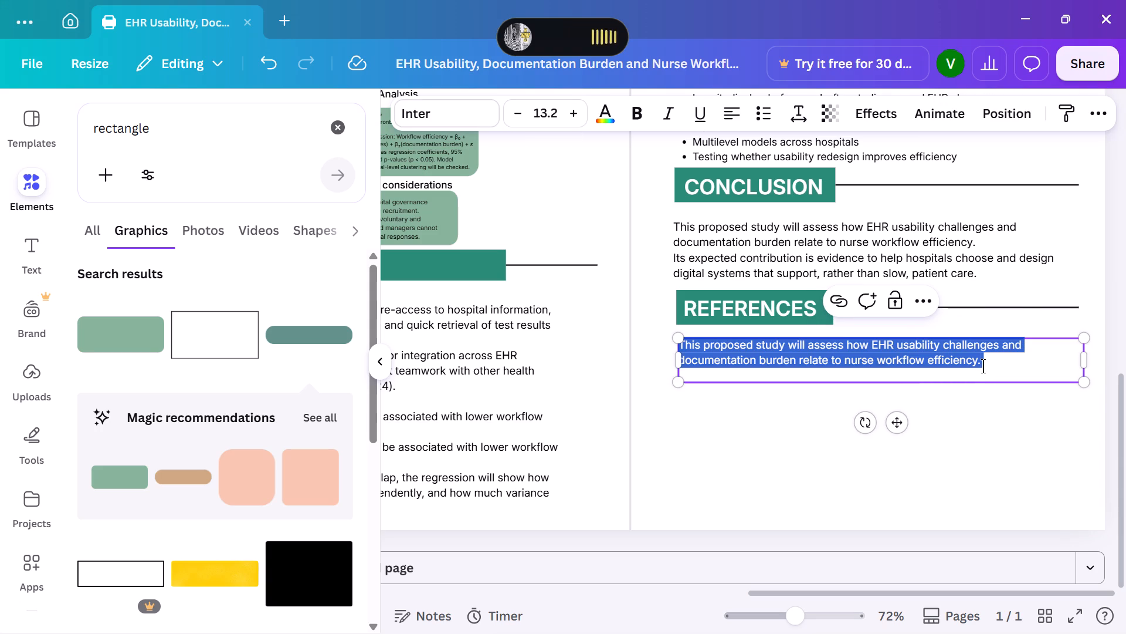
pyautogui.press('BackSpace')
pyautogui.hotkey('ctrl', 'v')
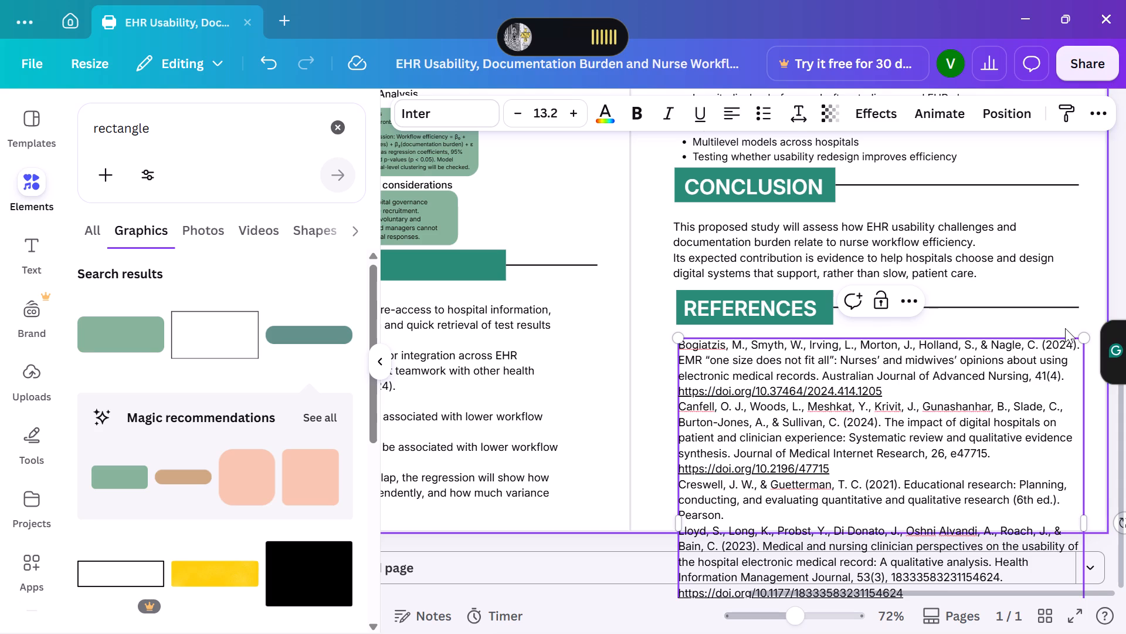
# Scale the reference list down to font size 4.8 and move it inside the page, directly below the References heading.
pyautogui.moveTo(1084, 335); pyautogui.dragTo(1050, 367)
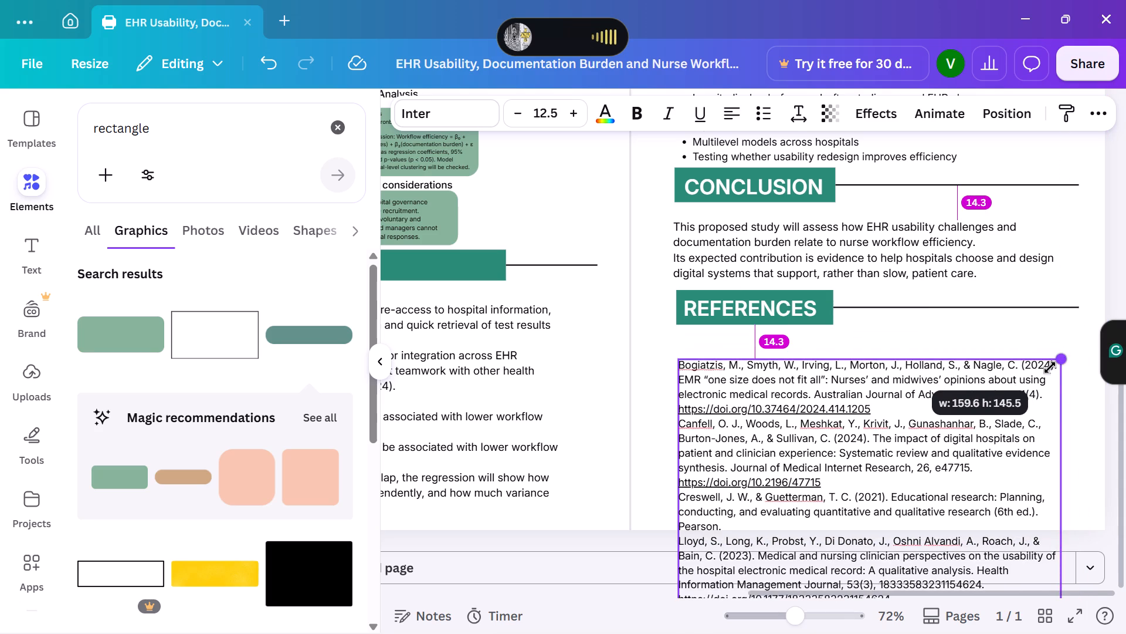
pyautogui.moveTo(1050, 367); pyautogui.dragTo(1040, 376)
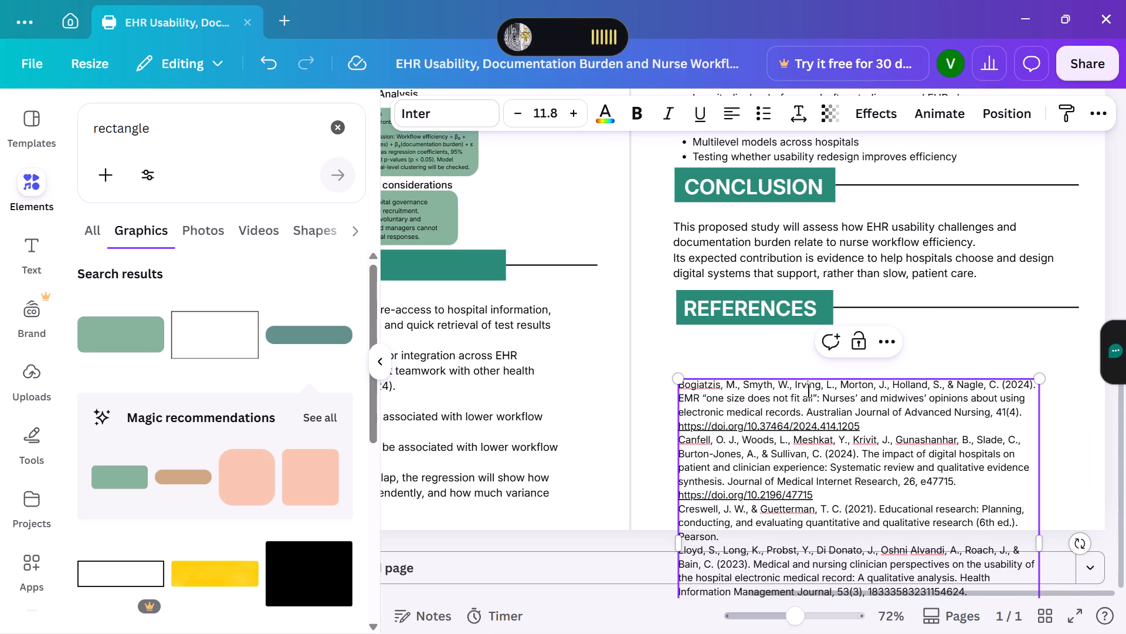
pyautogui.moveTo(680, 379); pyautogui.dragTo(687, 384)
pyautogui.moveTo(687, 384); pyautogui.dragTo(747, 454)
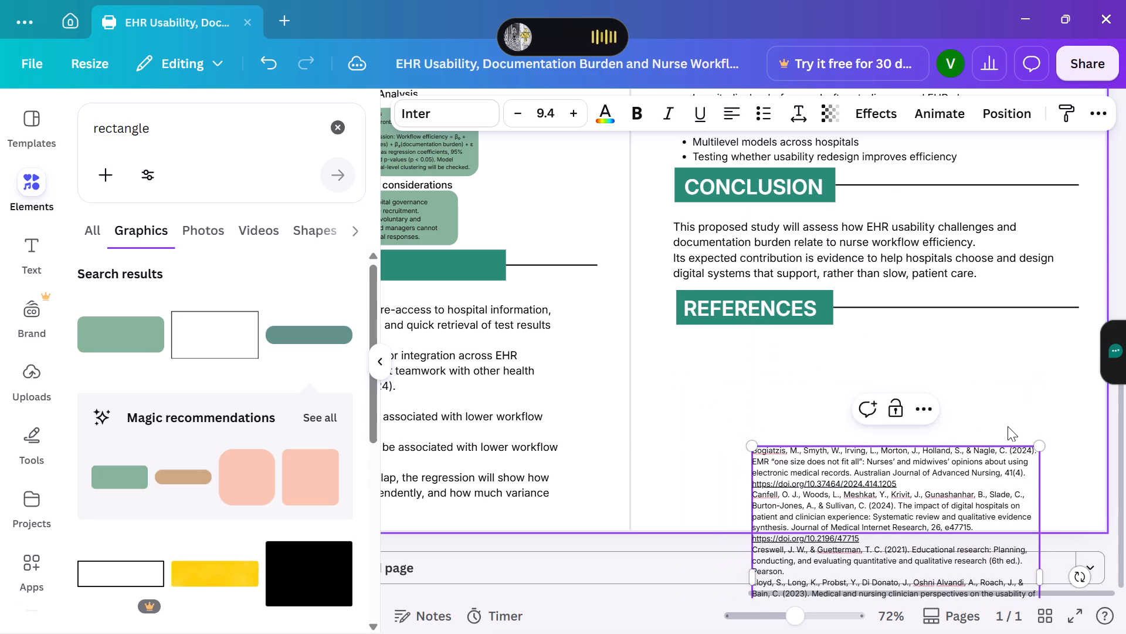
pyautogui.scroll(-4, 1008, 426)
pyautogui.scroll(-1, 968, 458)
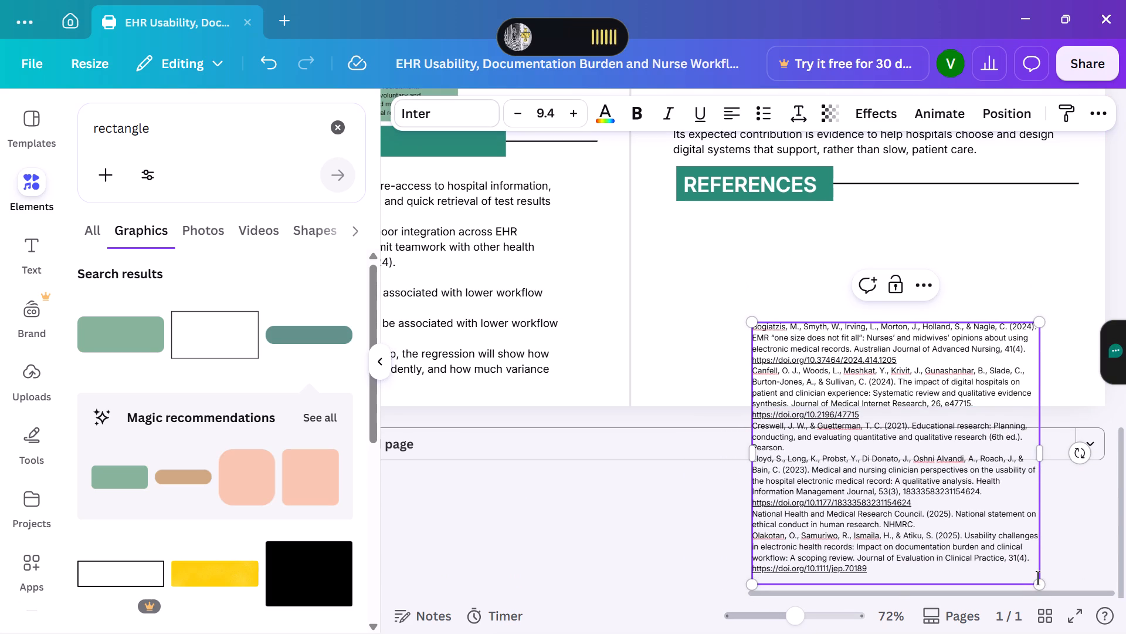
pyautogui.moveTo(1038, 582); pyautogui.dragTo(985, 483)
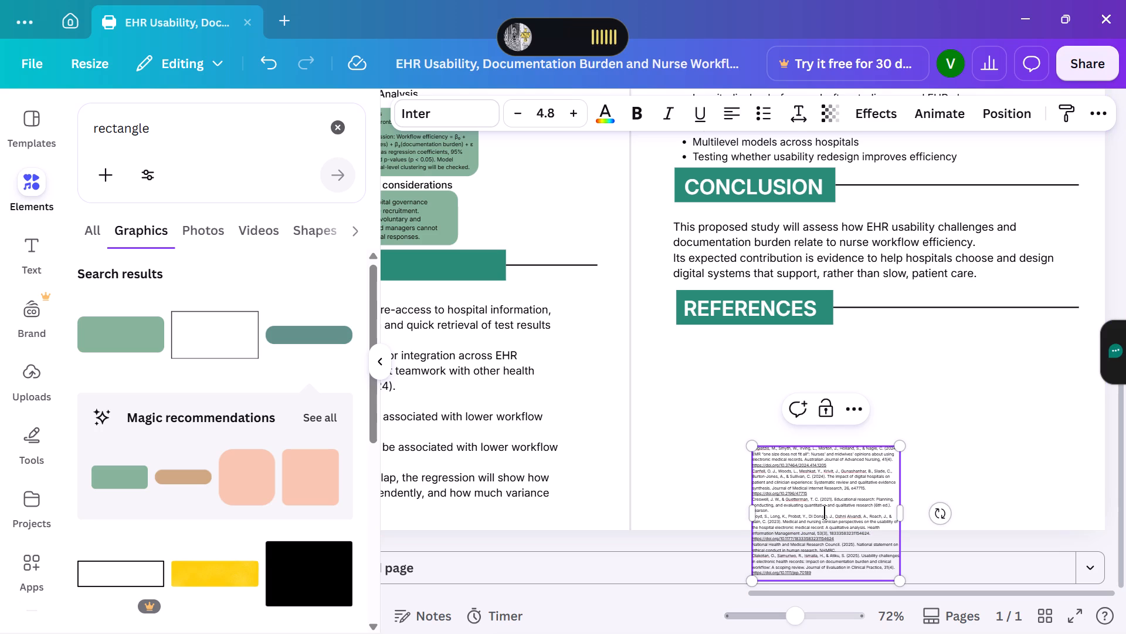
pyautogui.moveTo(821, 585); pyautogui.dragTo(816, 542)
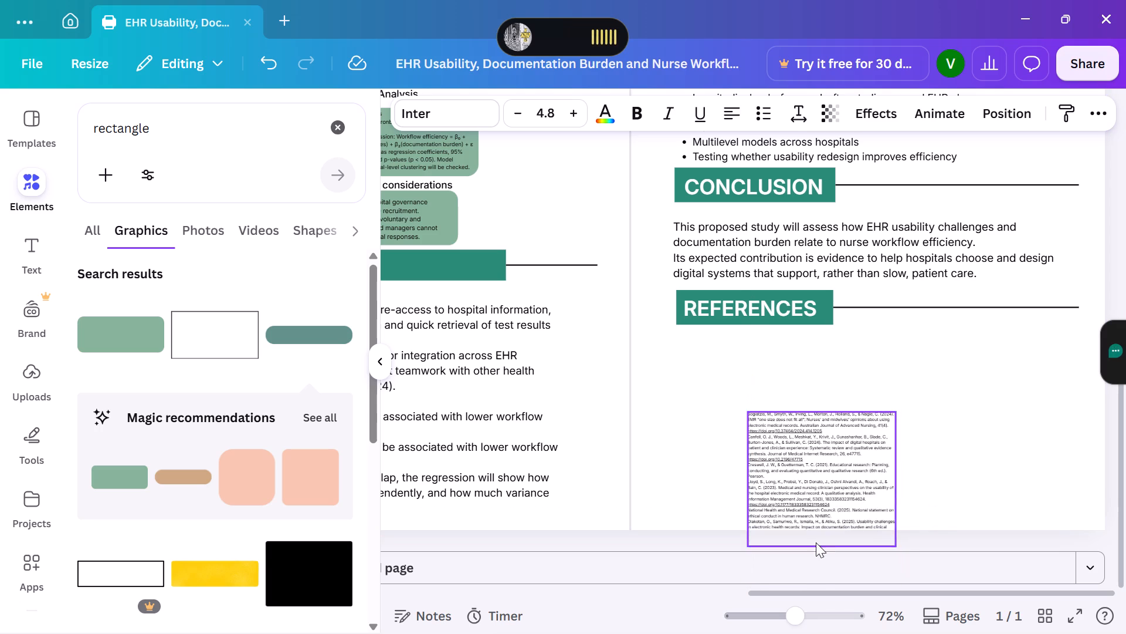
pyautogui.moveTo(816, 542); pyautogui.dragTo(747, 486)
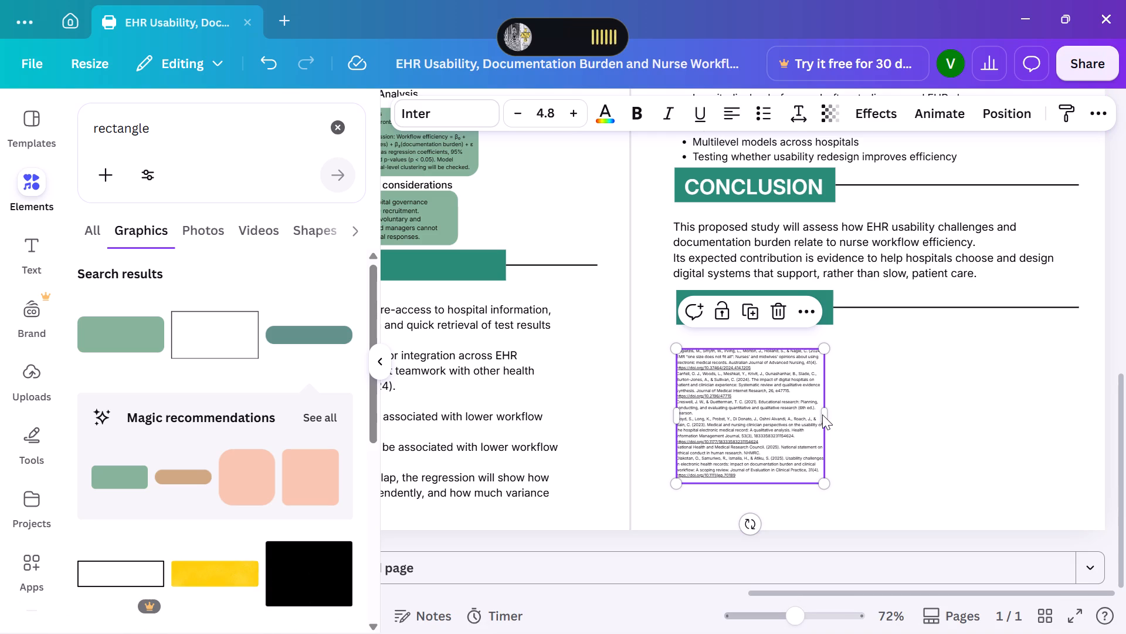
# Widen the reference list's text box to span the column, matching the heading line's end.
pyautogui.moveTo(826, 417); pyautogui.dragTo(836, 416)
pyautogui.moveTo(836, 416); pyautogui.dragTo(930, 420)
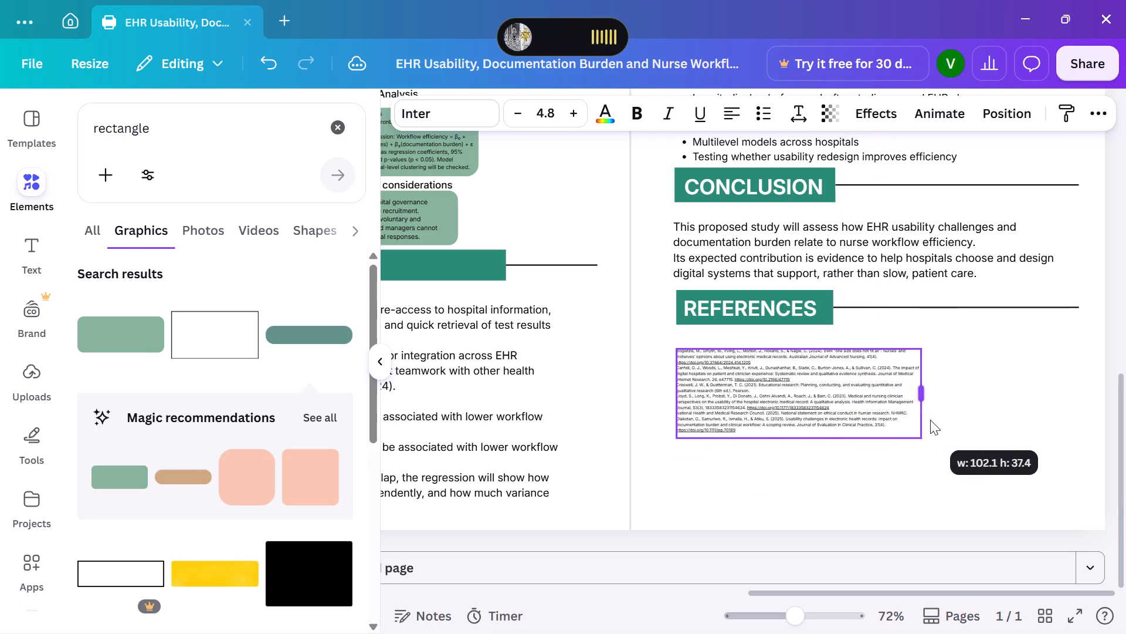
pyautogui.moveTo(930, 420); pyautogui.dragTo(1049, 419)
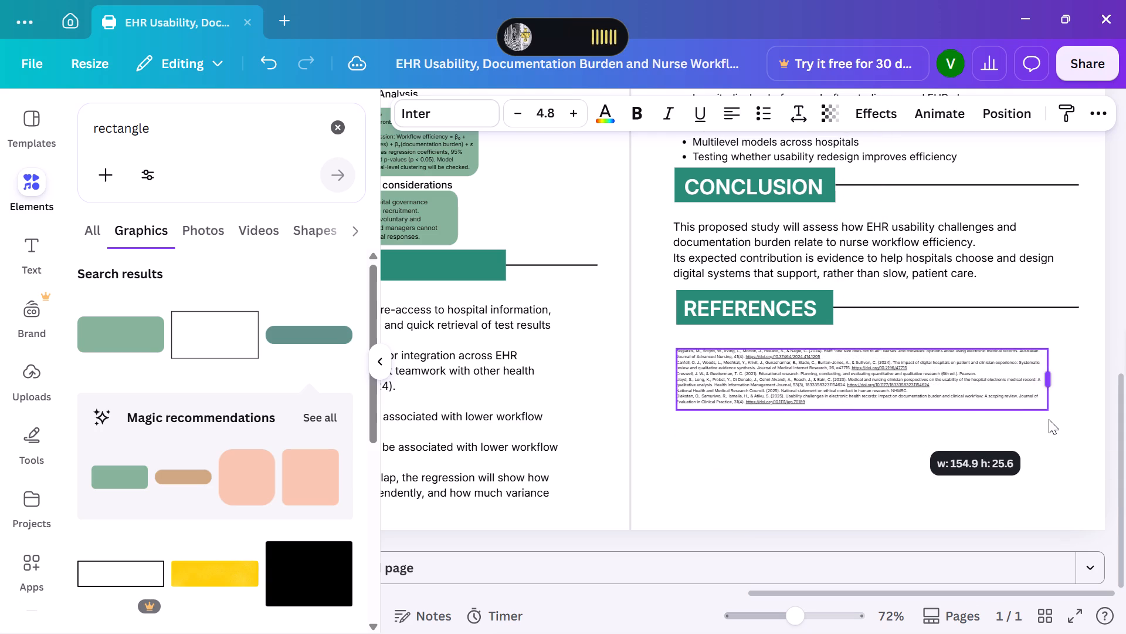
pyautogui.moveTo(1049, 419); pyautogui.dragTo(1080, 427)
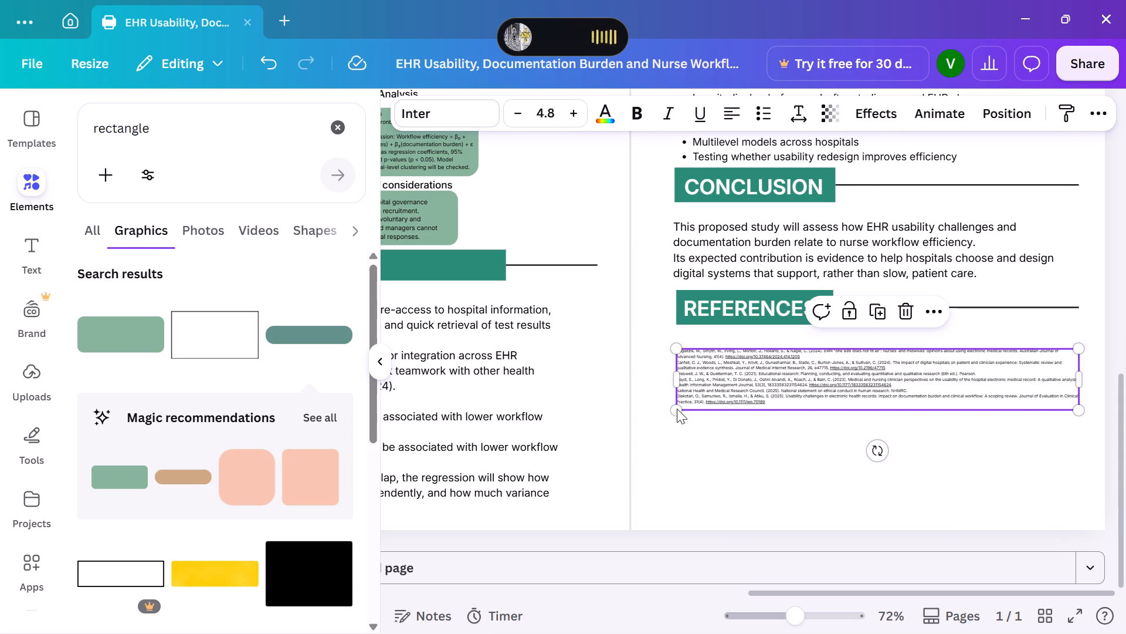
# Rescale the reference list's text box to font size 5.6, keeping it across the column under References.
pyautogui.moveTo(1082, 411); pyautogui.dragTo(1081, 433)
pyautogui.moveTo(1077, 410); pyautogui.dragTo(1081, 435)
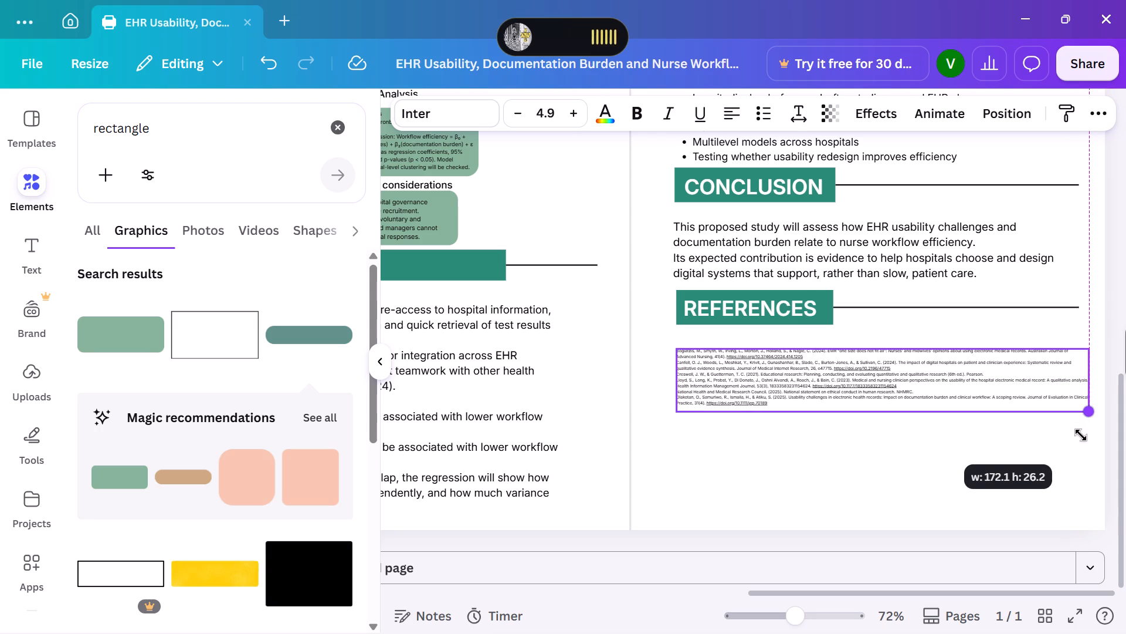
pyautogui.moveTo(1081, 435); pyautogui.dragTo(957, 409)
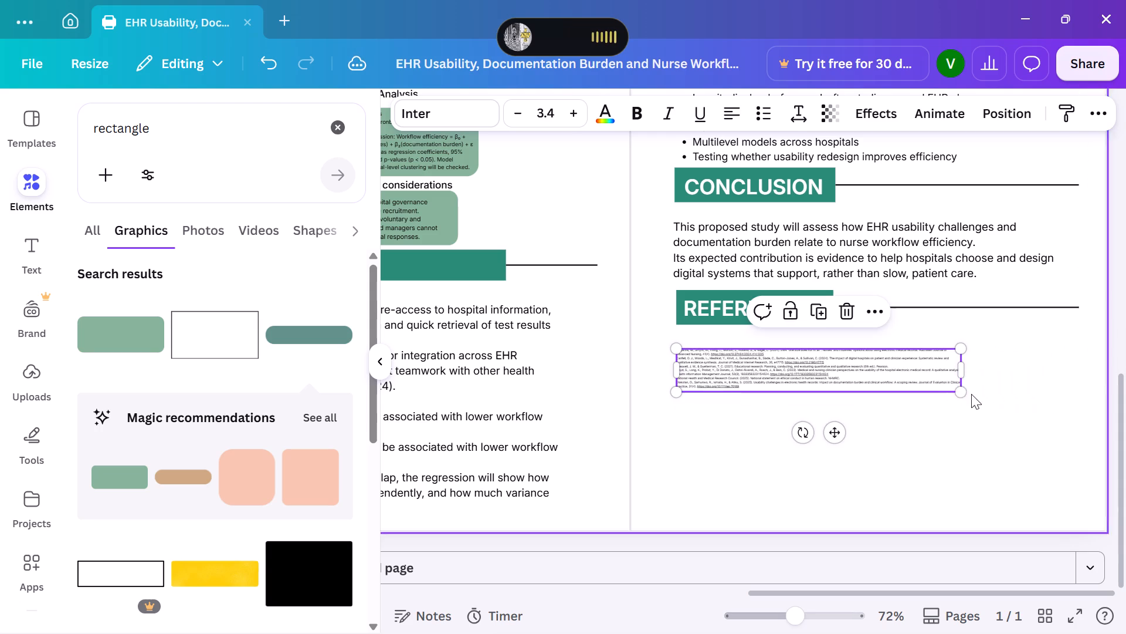
pyautogui.moveTo(959, 390); pyautogui.dragTo(965, 407)
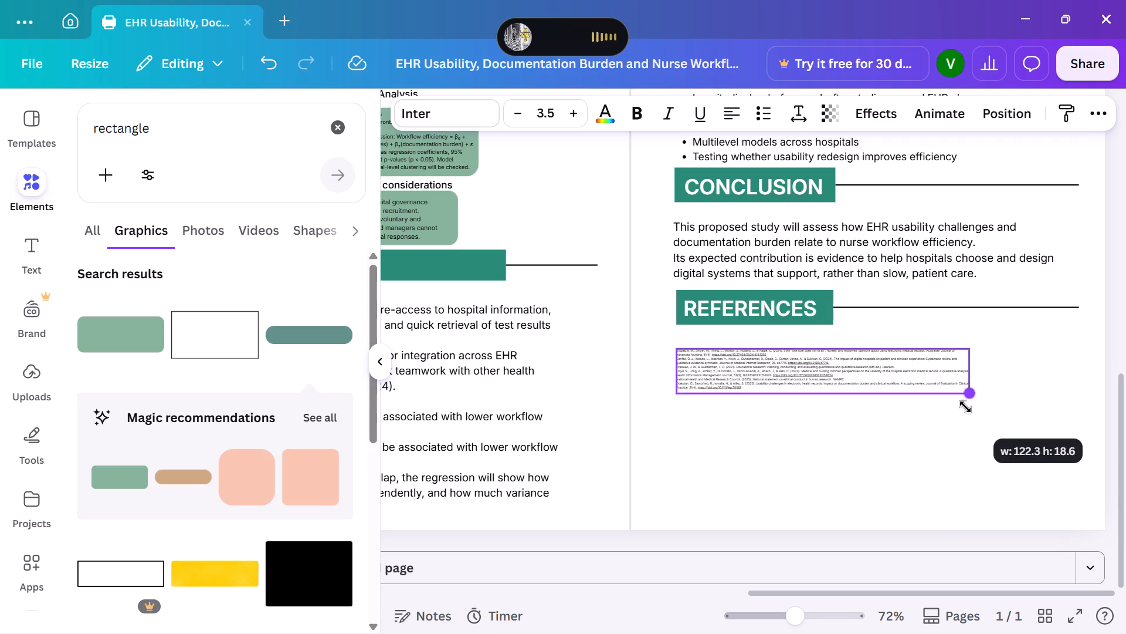
pyautogui.moveTo(965, 407); pyautogui.dragTo(964, 406)
pyautogui.moveTo(973, 372); pyautogui.dragTo(940, 372)
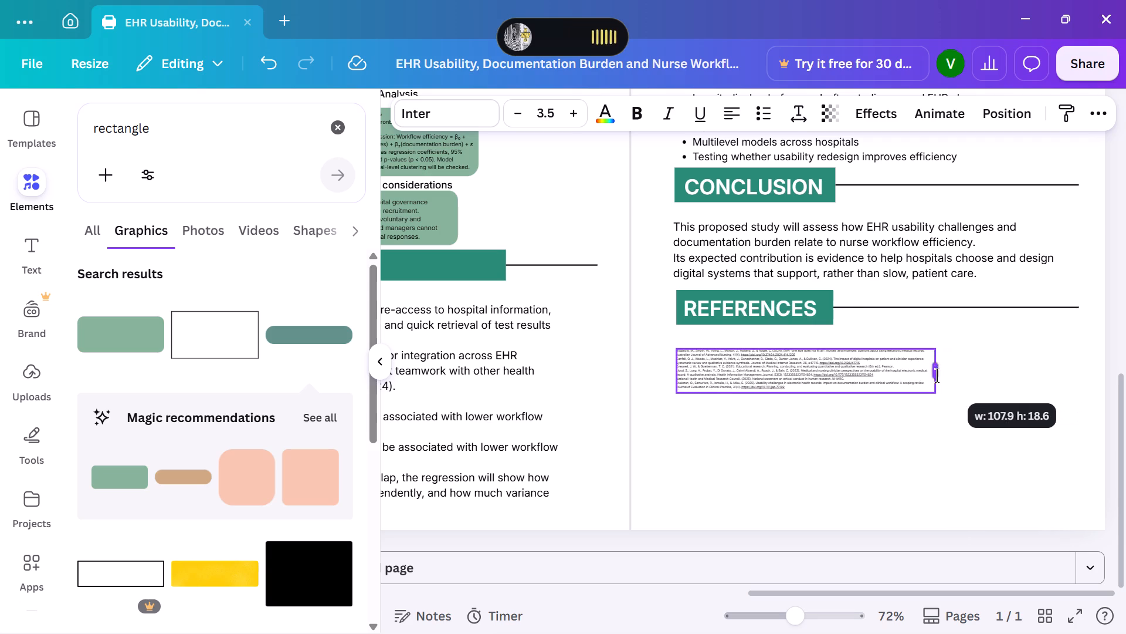
pyautogui.moveTo(940, 397); pyautogui.dragTo(969, 444)
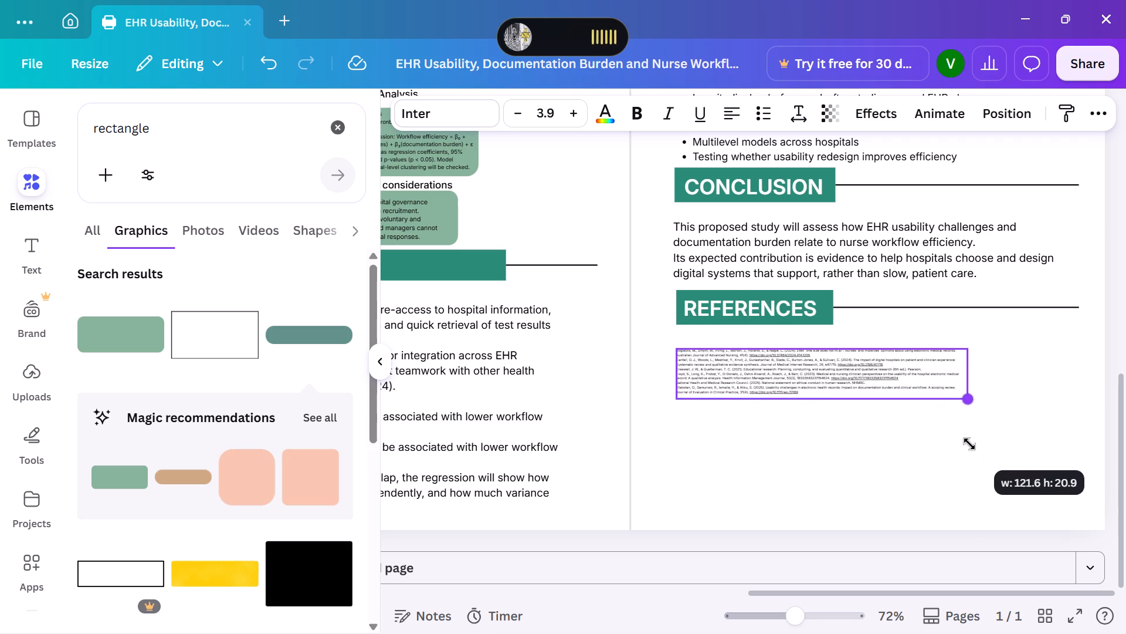
pyautogui.moveTo(969, 444); pyautogui.dragTo(1071, 535)
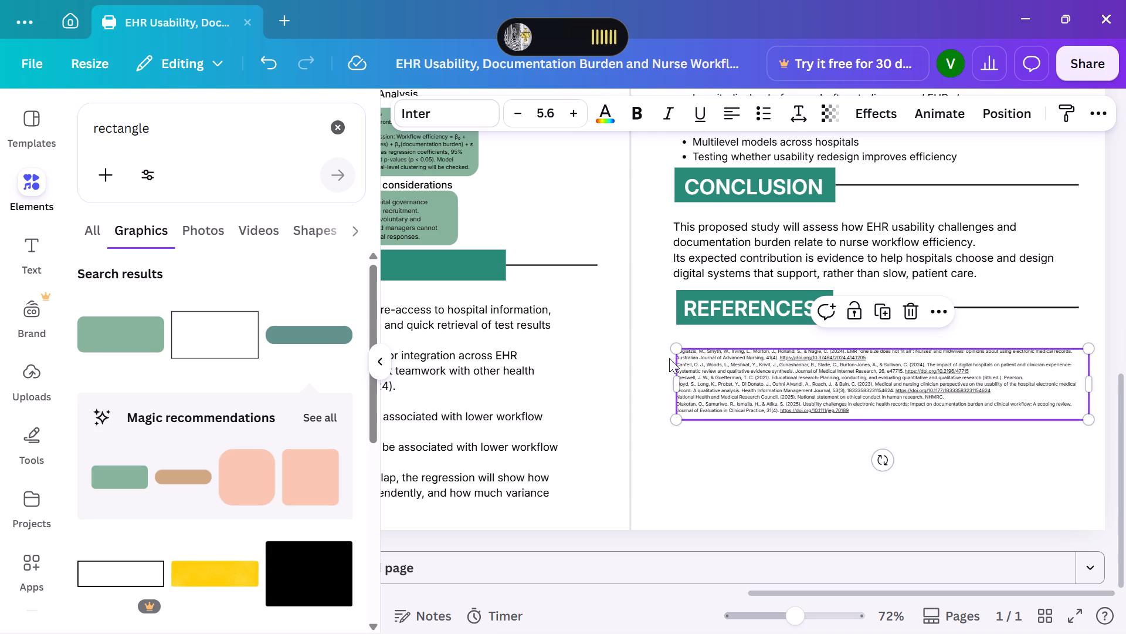
# Align the reference list's edge with the Conclusion paragraph and increase its font size to 7.6.
pyautogui.click(676, 353)
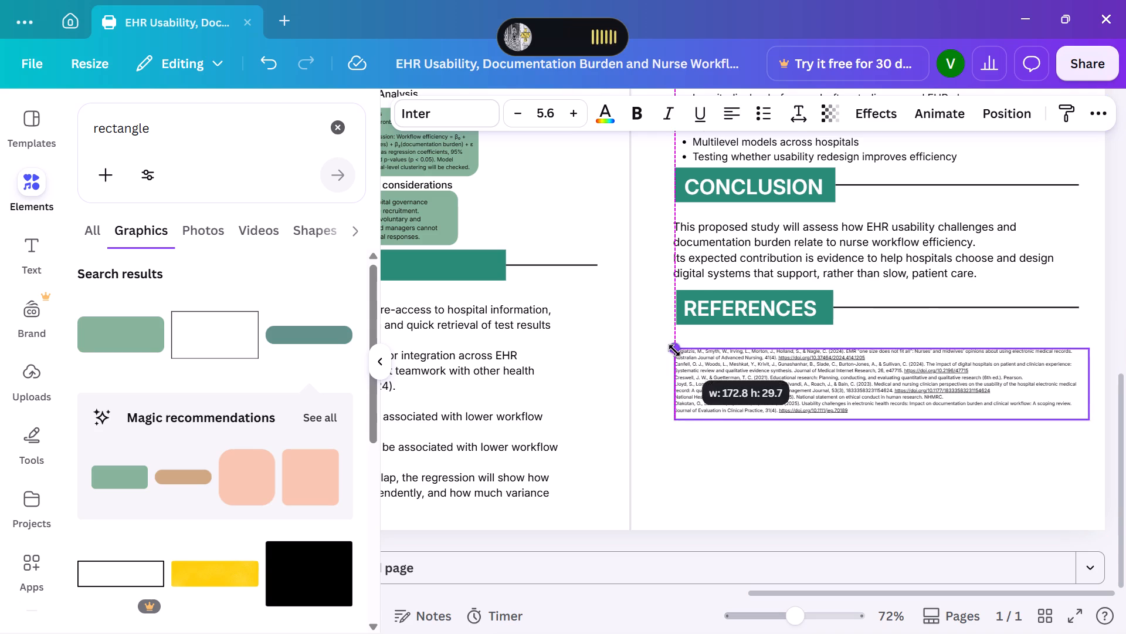
pyautogui.click(572, 116)
pyautogui.click(572, 116)
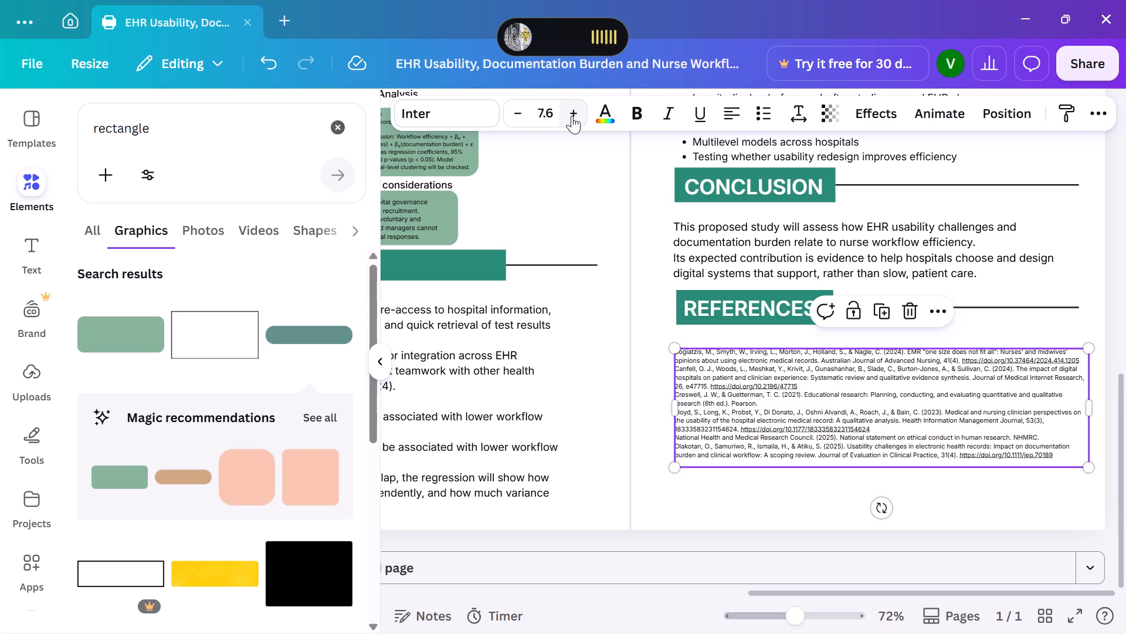
# Increase the reference list's font size to 8.6 and fit its text box between the References heading's left edge and the heading line's end.
pyautogui.click(572, 116)
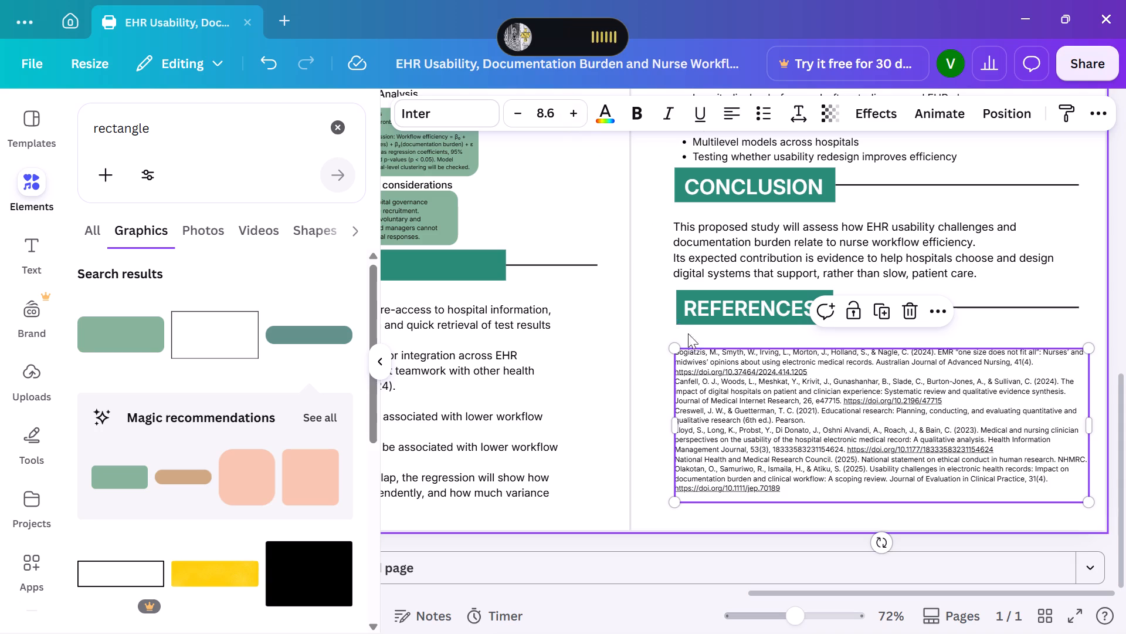
pyautogui.click(670, 350)
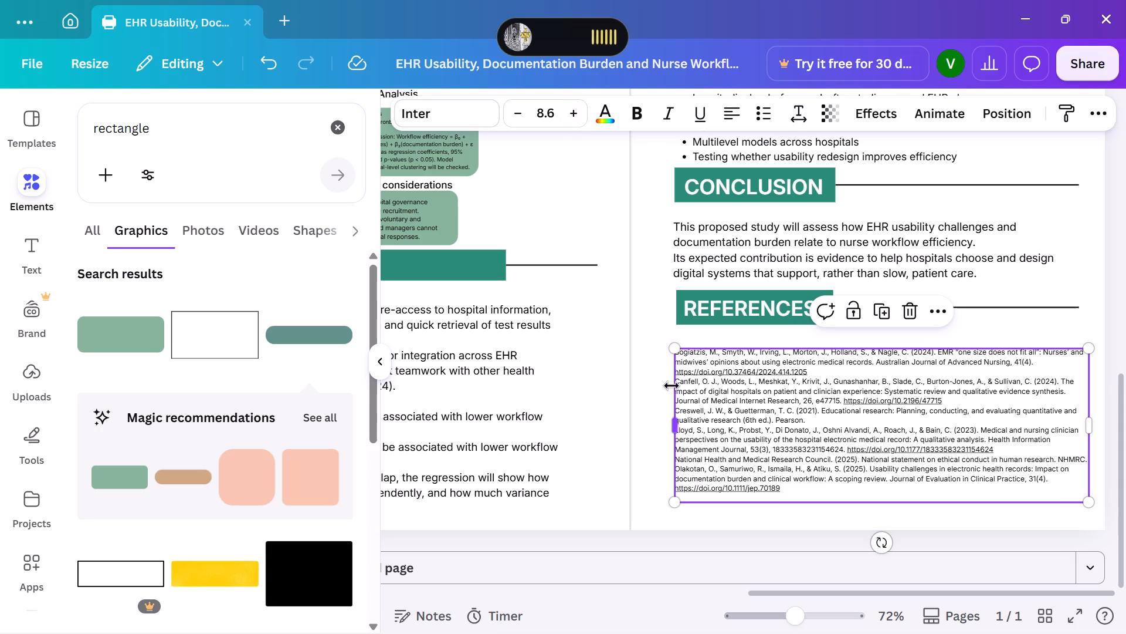
pyautogui.moveTo(673, 423); pyautogui.dragTo(673, 424)
pyautogui.moveTo(673, 424); pyautogui.dragTo(682, 424)
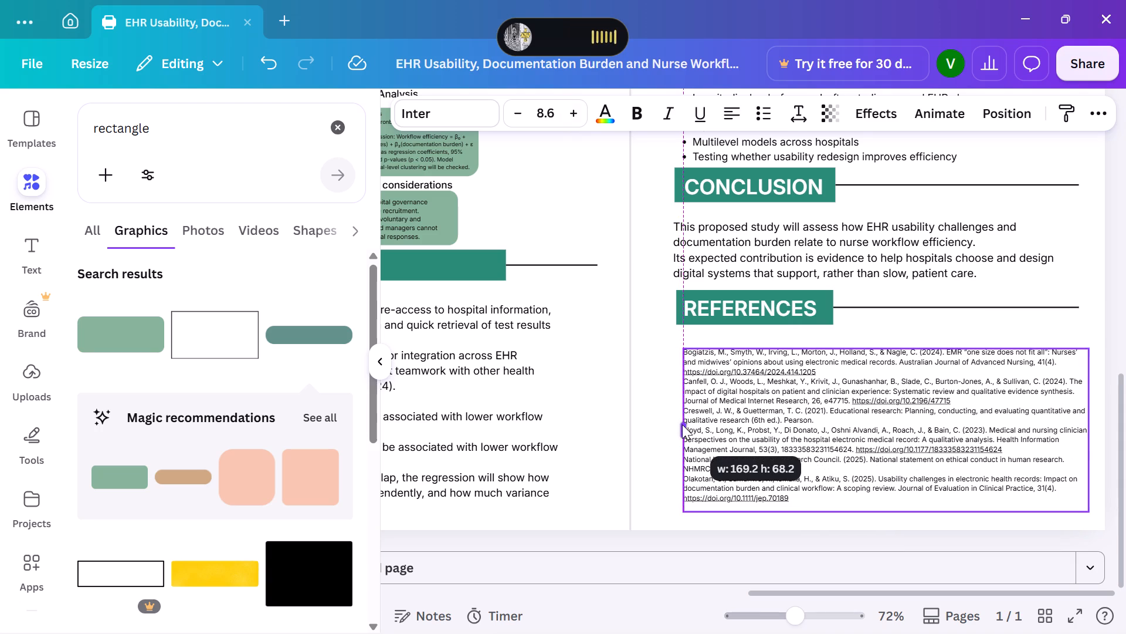
pyautogui.moveTo(682, 424); pyautogui.dragTo(674, 429)
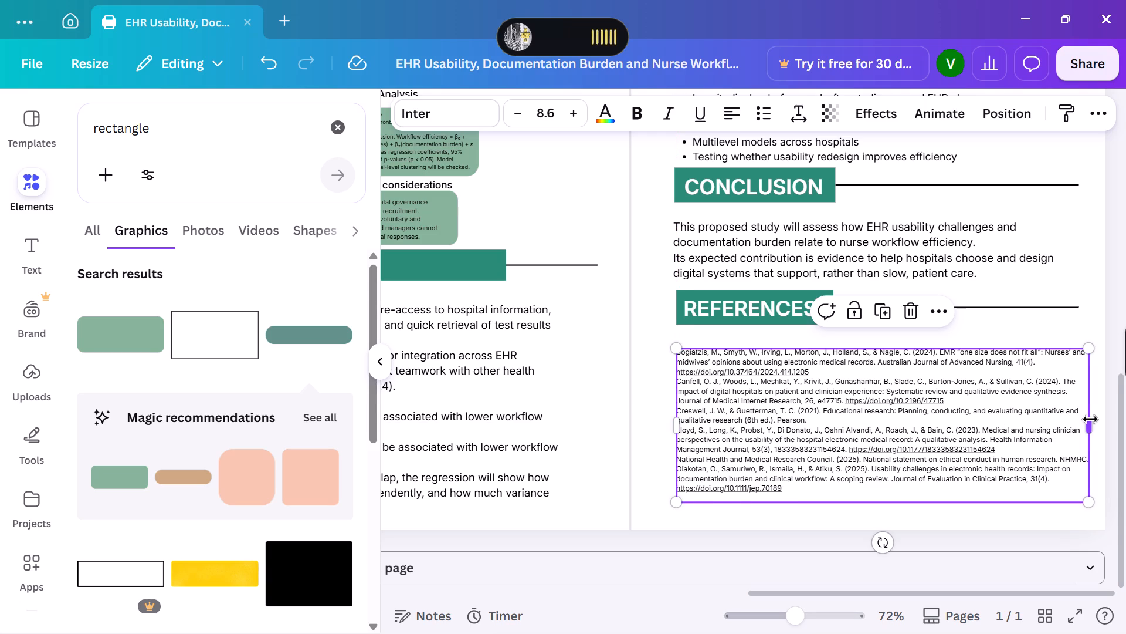
pyautogui.moveTo(1090, 424); pyautogui.dragTo(1089, 424)
pyautogui.moveTo(1089, 424); pyautogui.dragTo(1084, 424)
pyautogui.click(1098, 370)
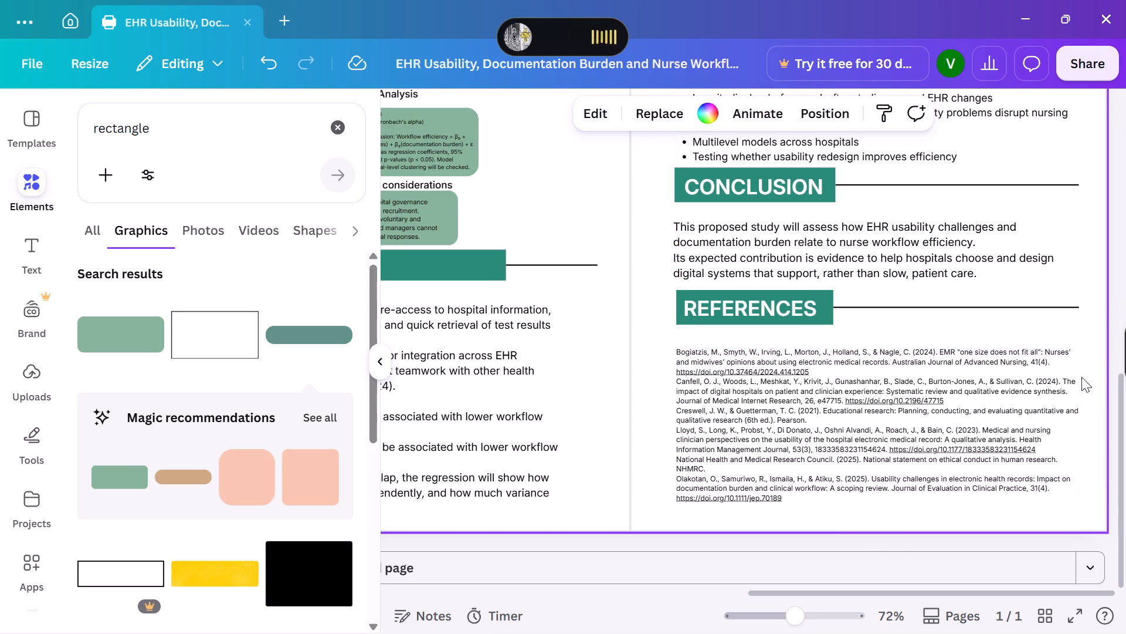
pyautogui.click(910, 315)
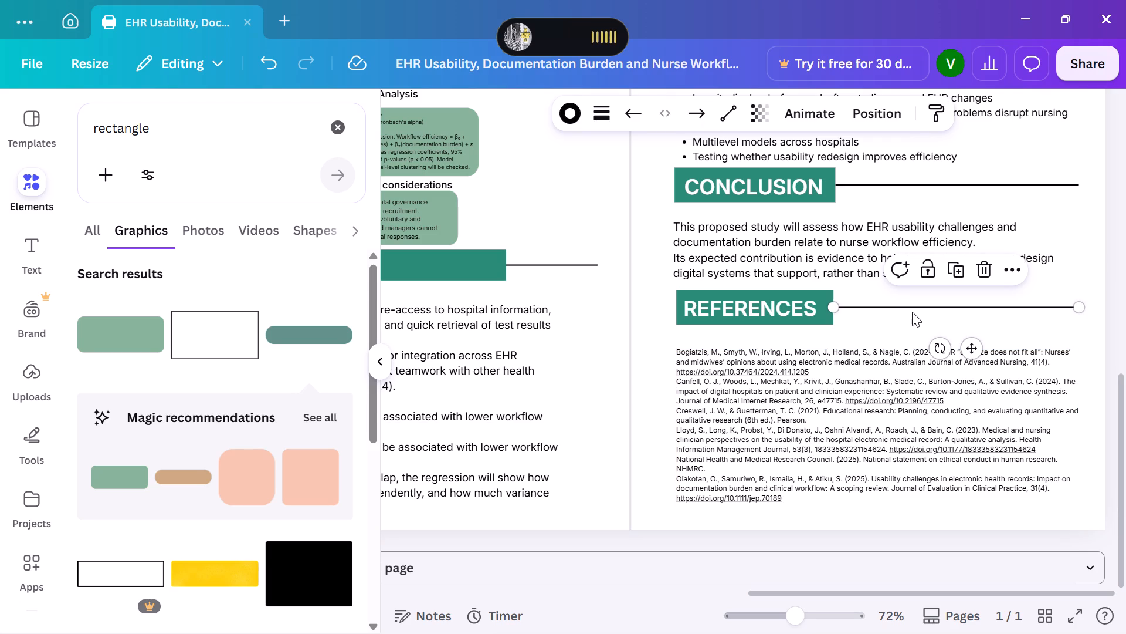
pyautogui.click(926, 325)
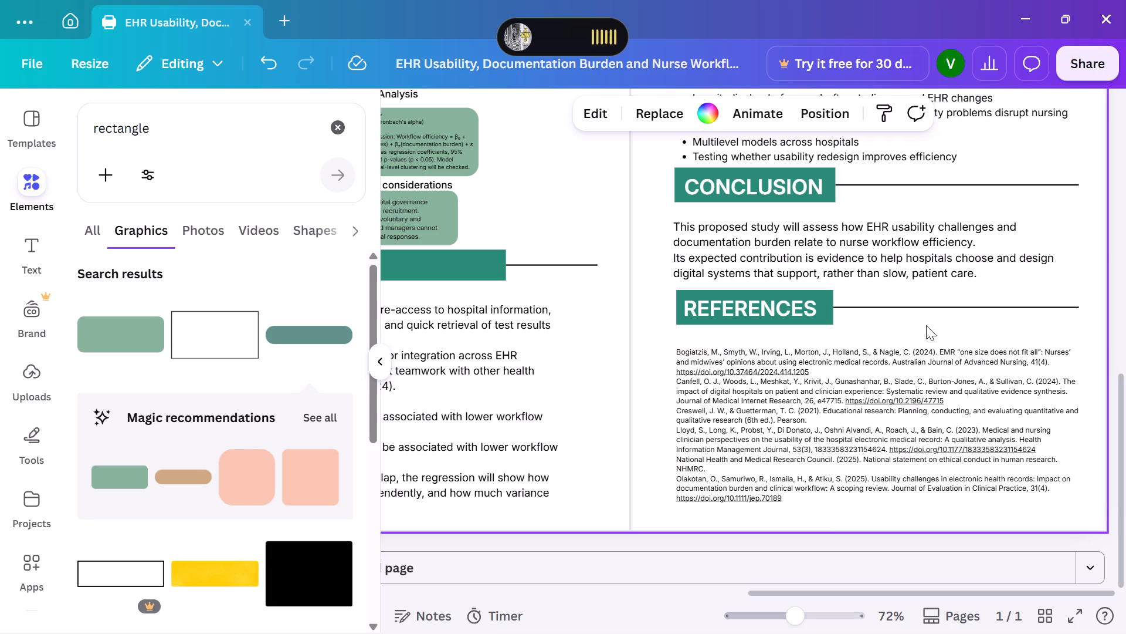
# Move the reference list up directly below the References heading and align its left edge with the heading rectangle, about 167.6 wide.
pyautogui.click(874, 385)
pyautogui.moveTo(874, 385); pyautogui.dragTo(873, 373)
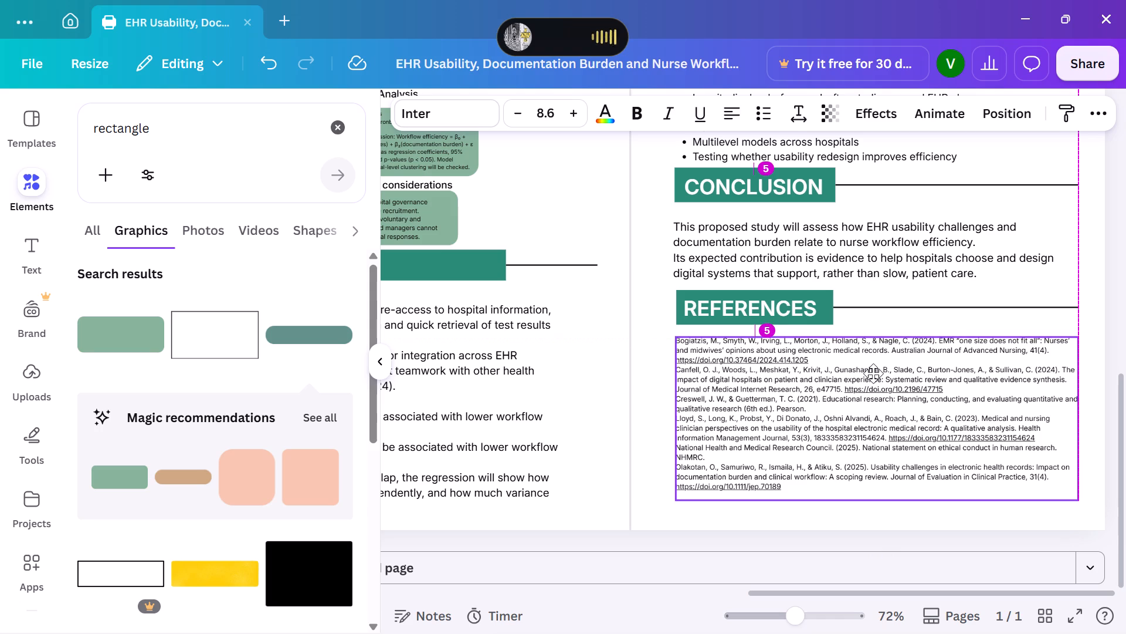
pyautogui.moveTo(873, 373); pyautogui.dragTo(873, 369)
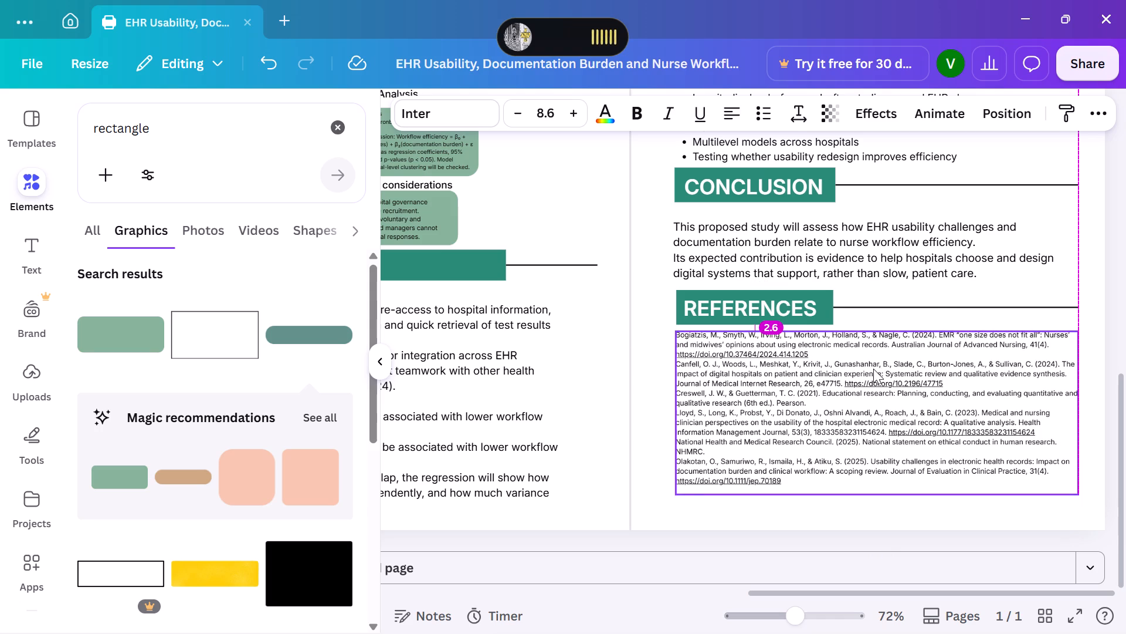
pyautogui.click(675, 495)
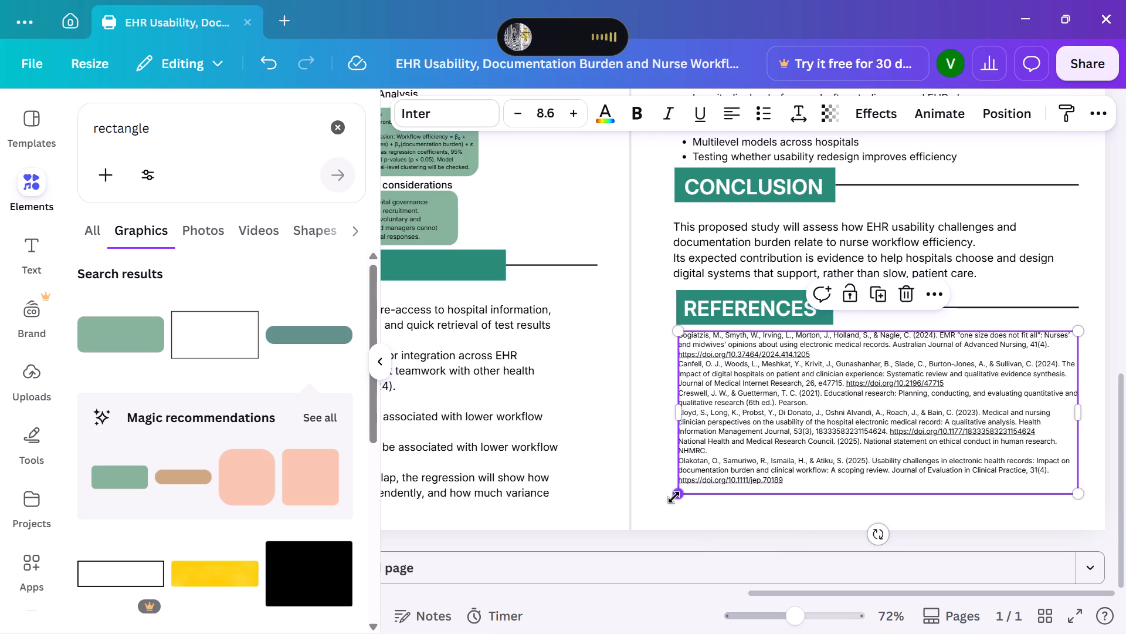
pyautogui.click(677, 495)
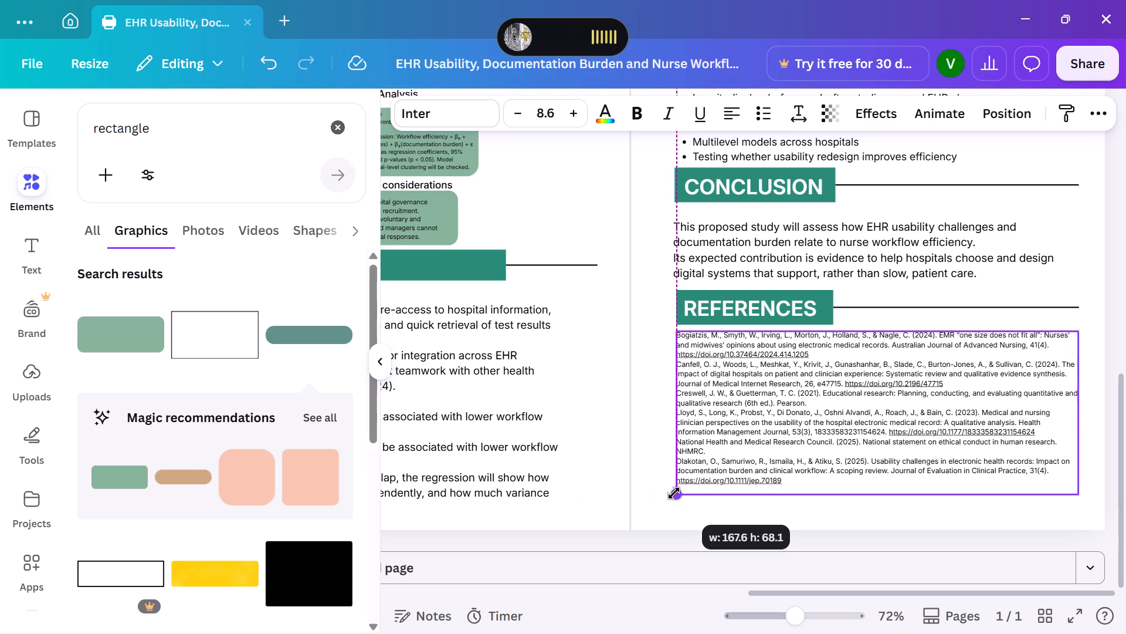
# Align the left edges of the Conclusion paragraph and its heading rectangle with the References section, about 167.9 and 66.4 wide.
pyautogui.click(764, 245)
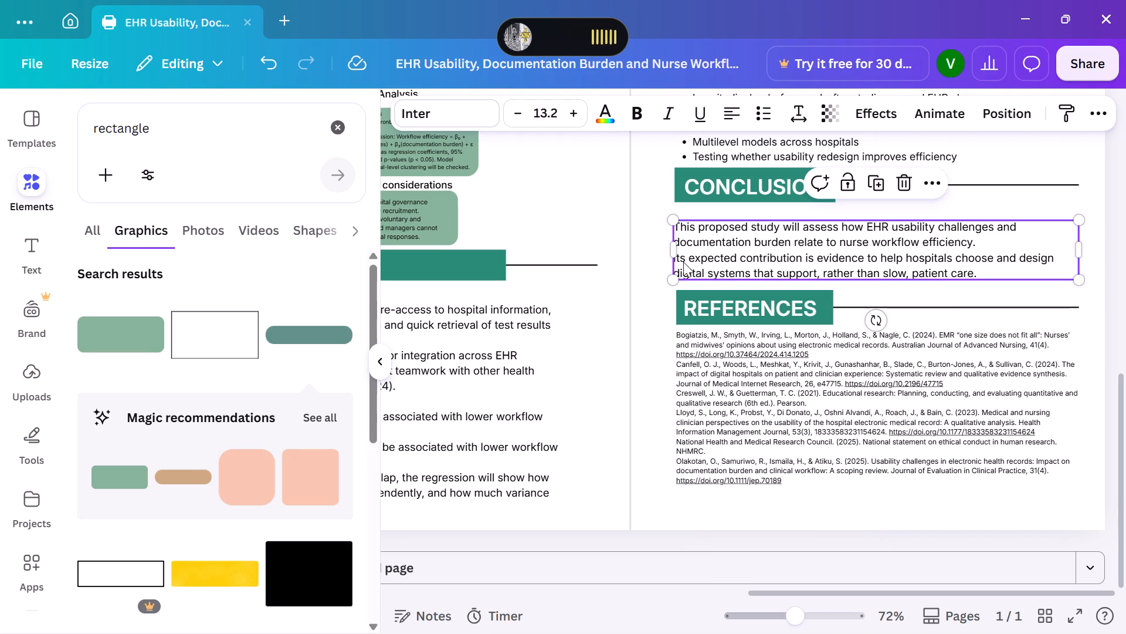
pyautogui.click(670, 255)
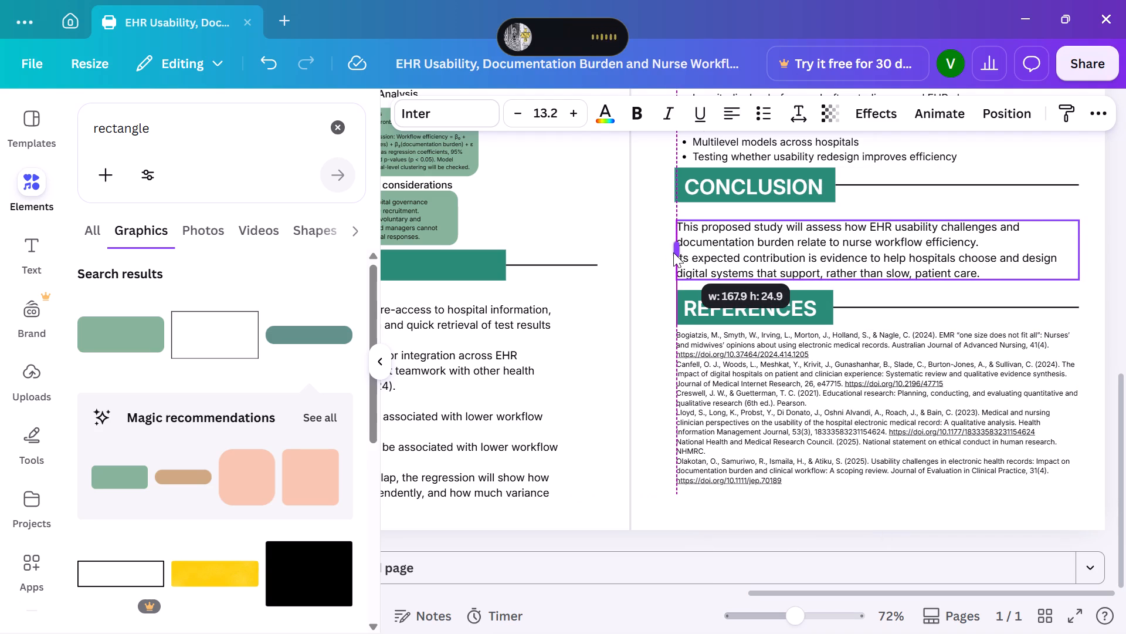
pyautogui.click(675, 197)
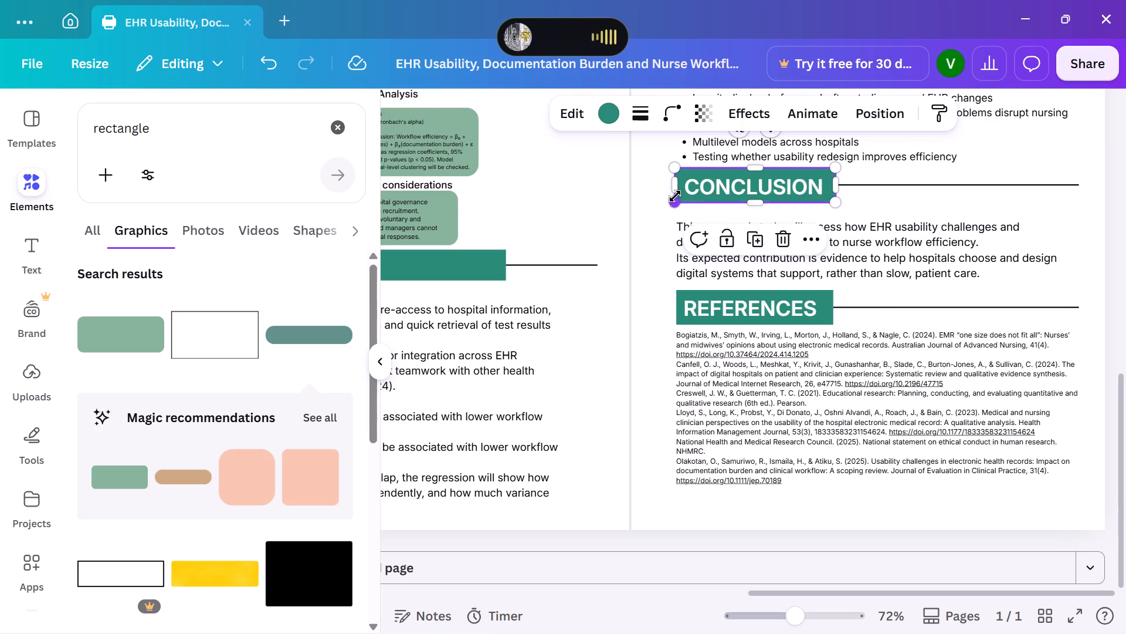
pyautogui.click(672, 189)
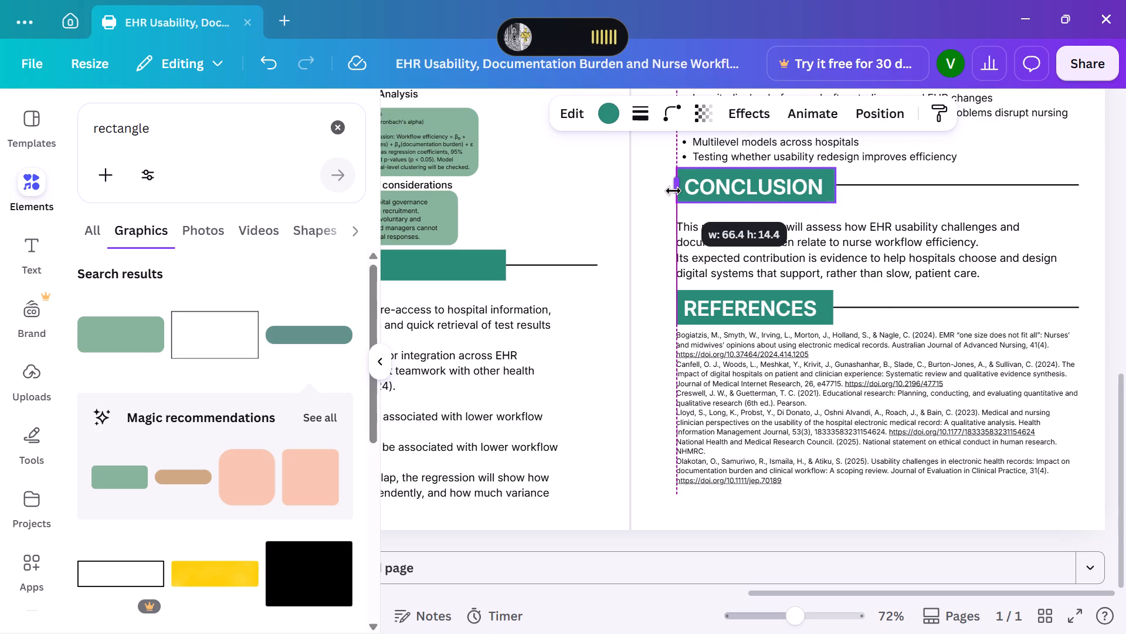
pyautogui.click(645, 215)
# Recolour the poster's title banner rectangle to the lighter teal #3BBCA1.
pyautogui.scroll(2, 645, 215)
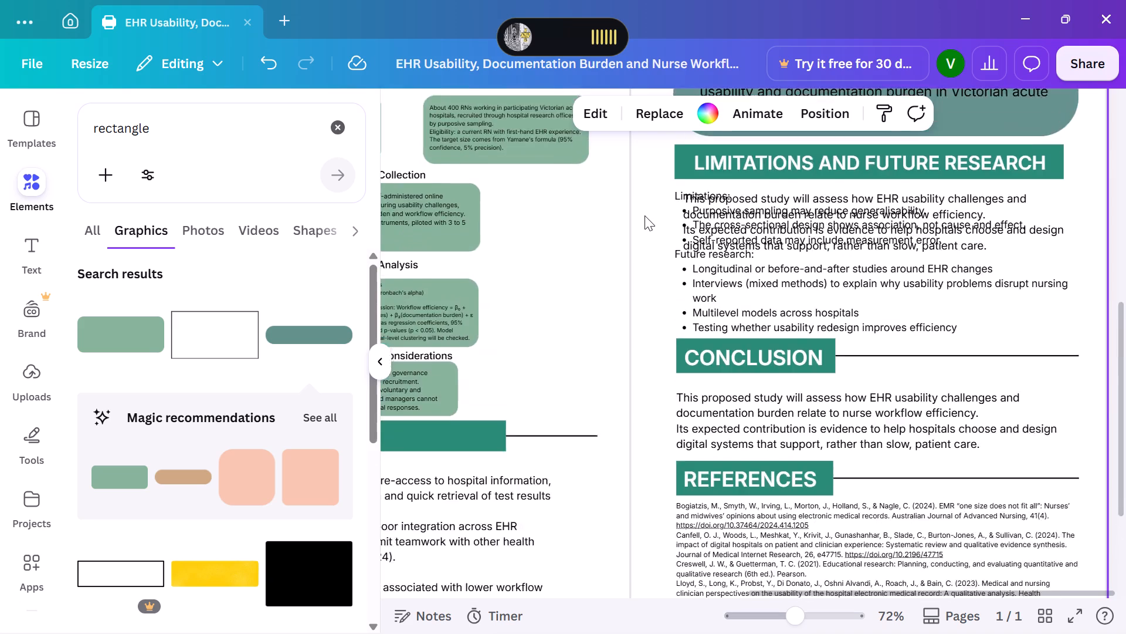
pyautogui.scroll(6, 645, 215)
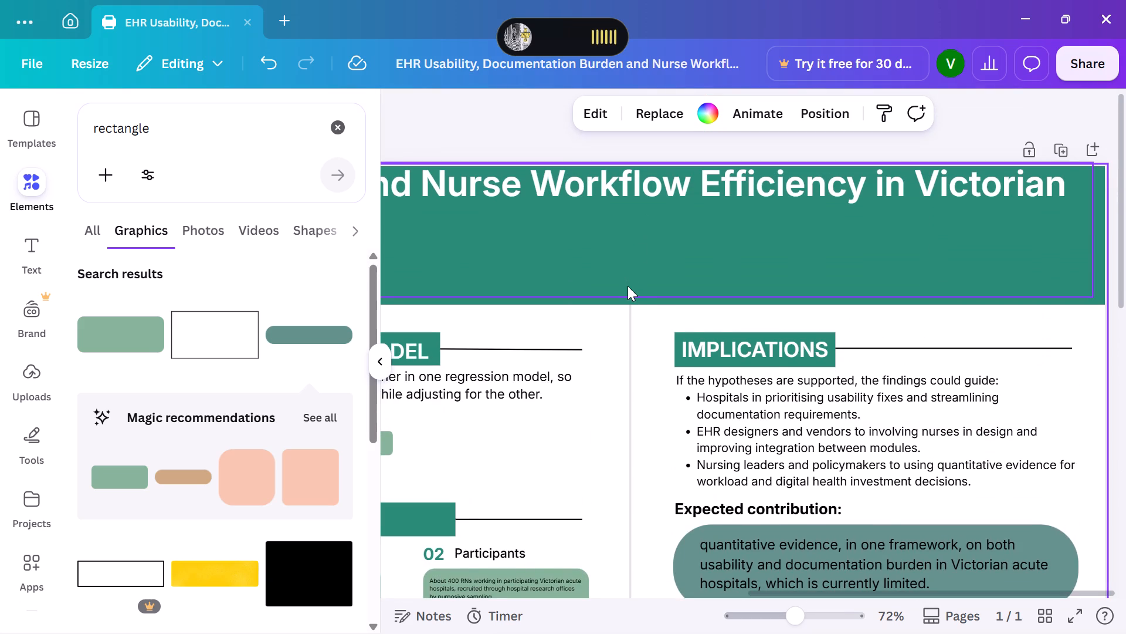
pyautogui.hscroll(5, 628, 286)
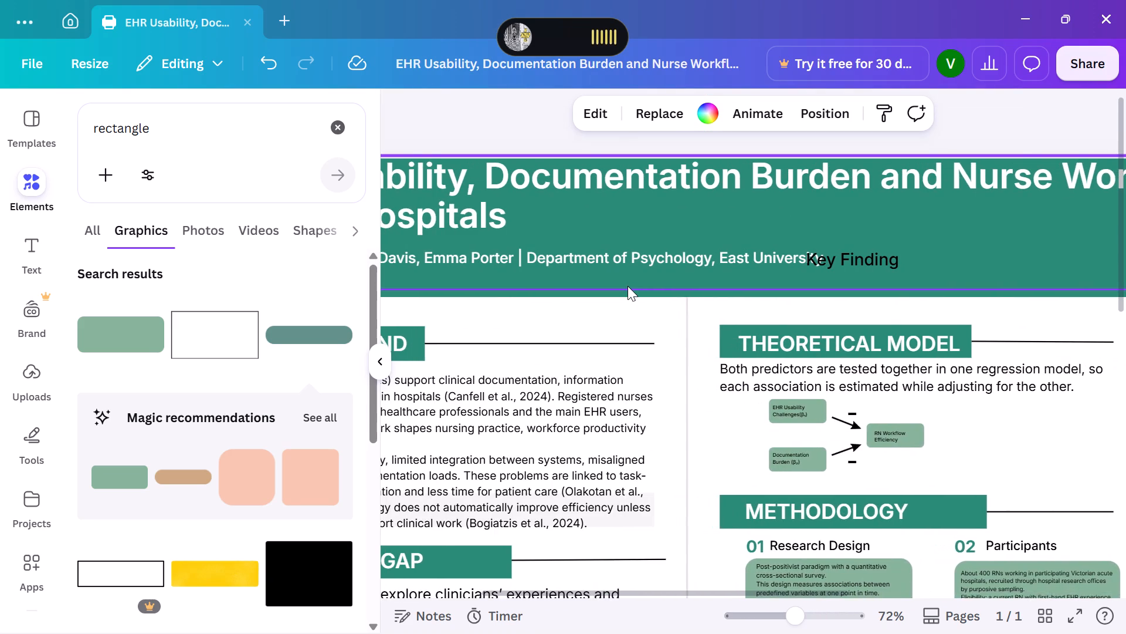
pyautogui.hscroll(1, 628, 286)
pyautogui.click(569, 258)
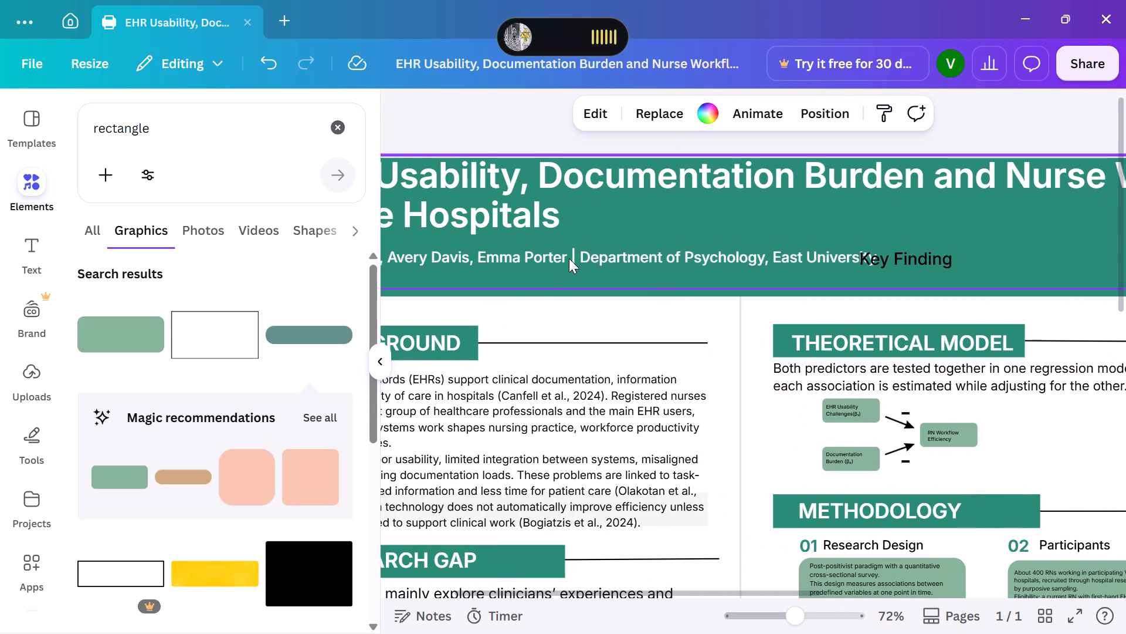
pyautogui.hscroll(2, 569, 258)
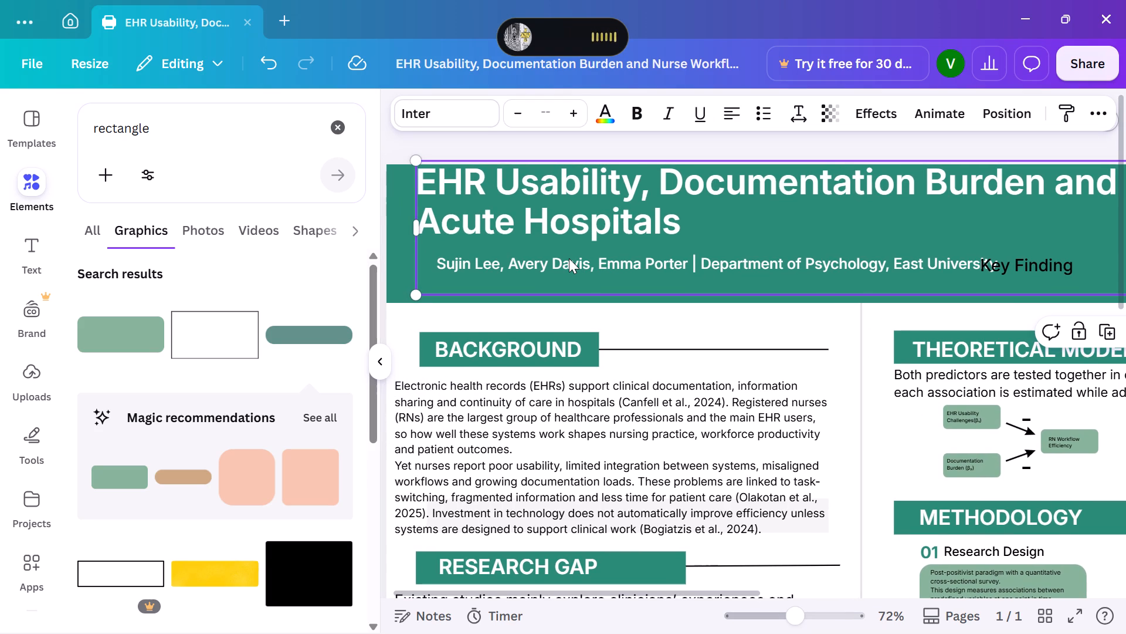
pyautogui.click(389, 268)
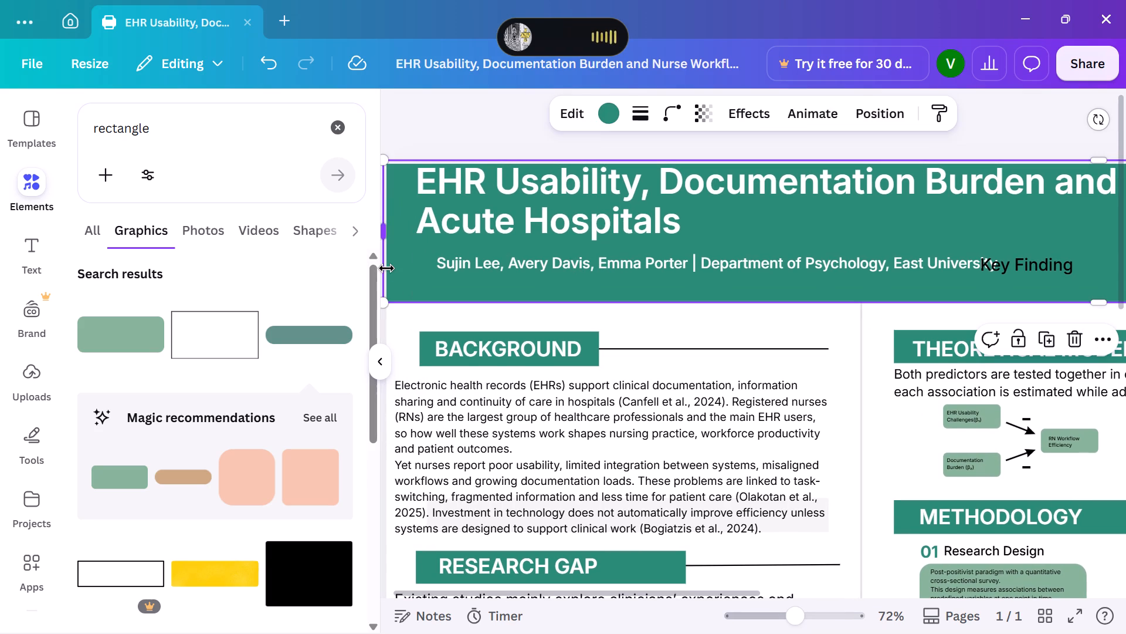
pyautogui.click(605, 116)
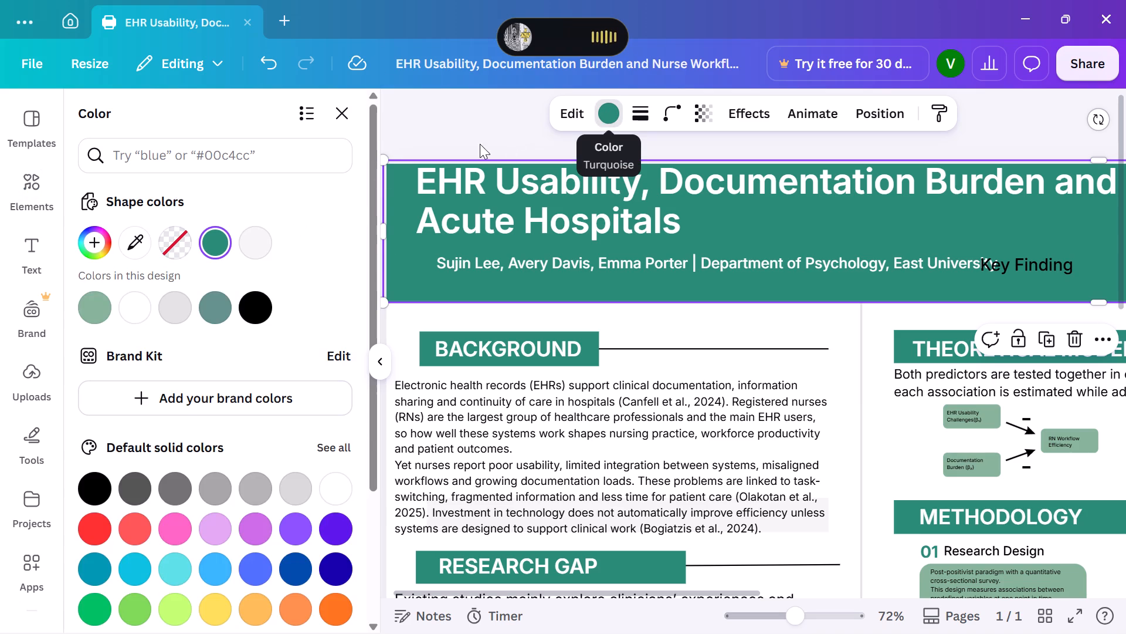
pyautogui.click(99, 239)
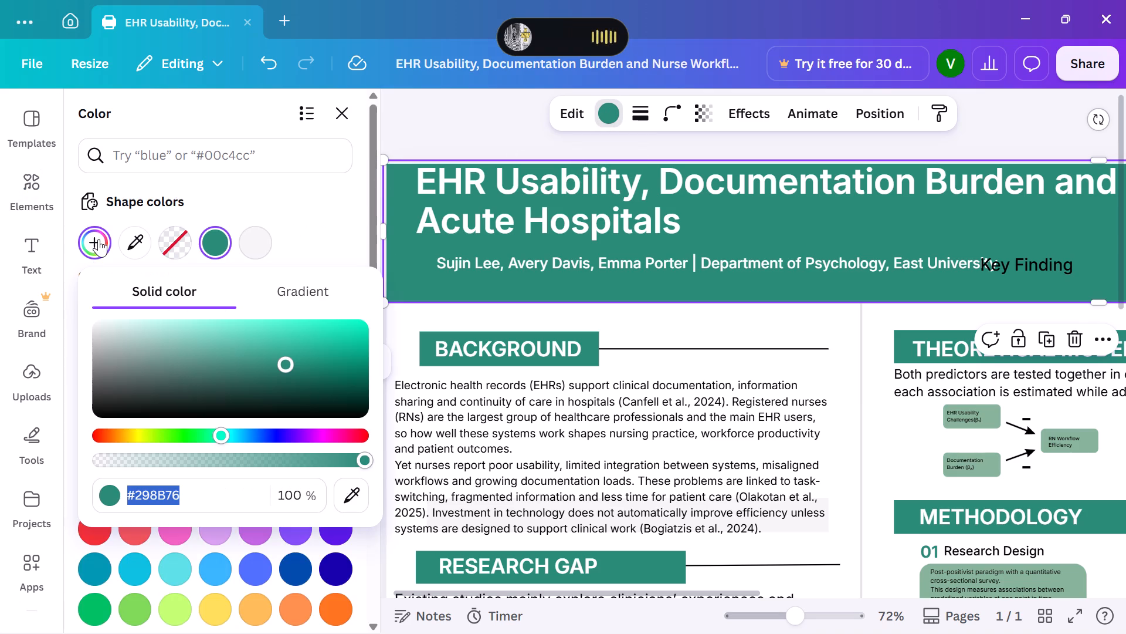
pyautogui.click(283, 345)
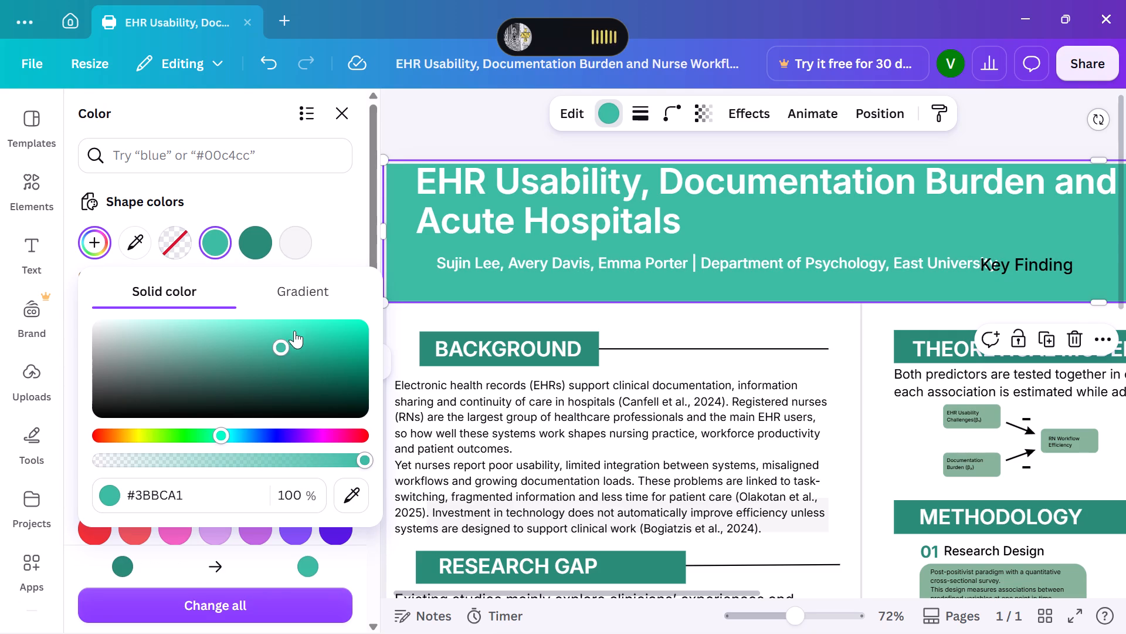
pyautogui.click(396, 321)
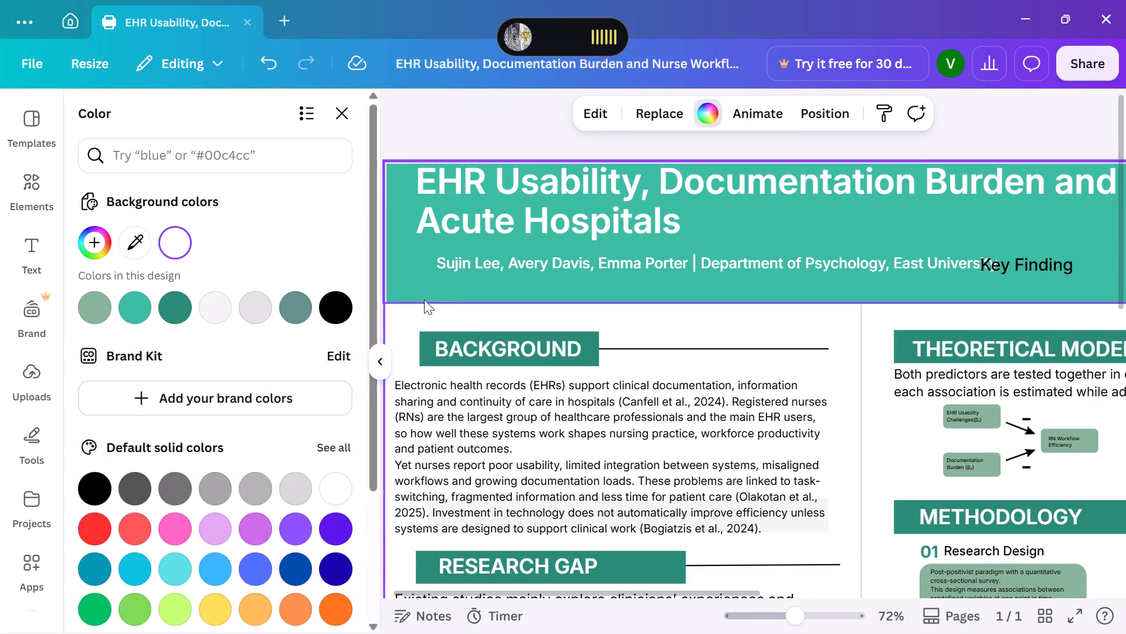
# Recolour the Background heading's rectangle to the title banner's lighter teal.
pyautogui.click(420, 352)
pyautogui.click(208, 227)
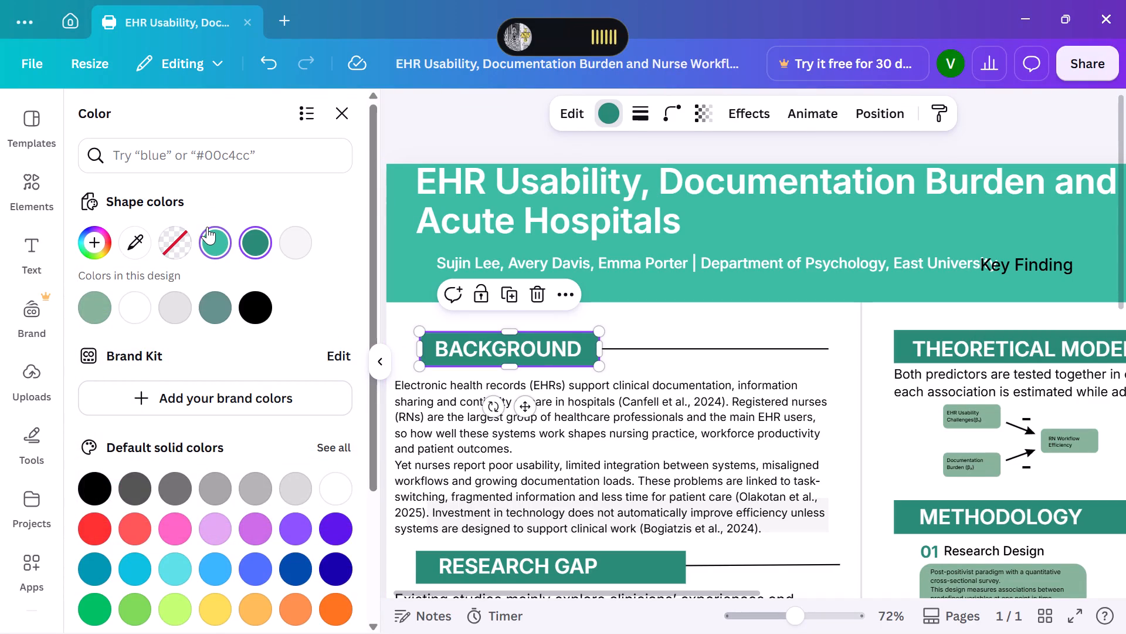
# Recolour the Research Gap heading's rectangle to the lighter teal #3BBCA1.
pyautogui.scroll(-3, 392, 220)
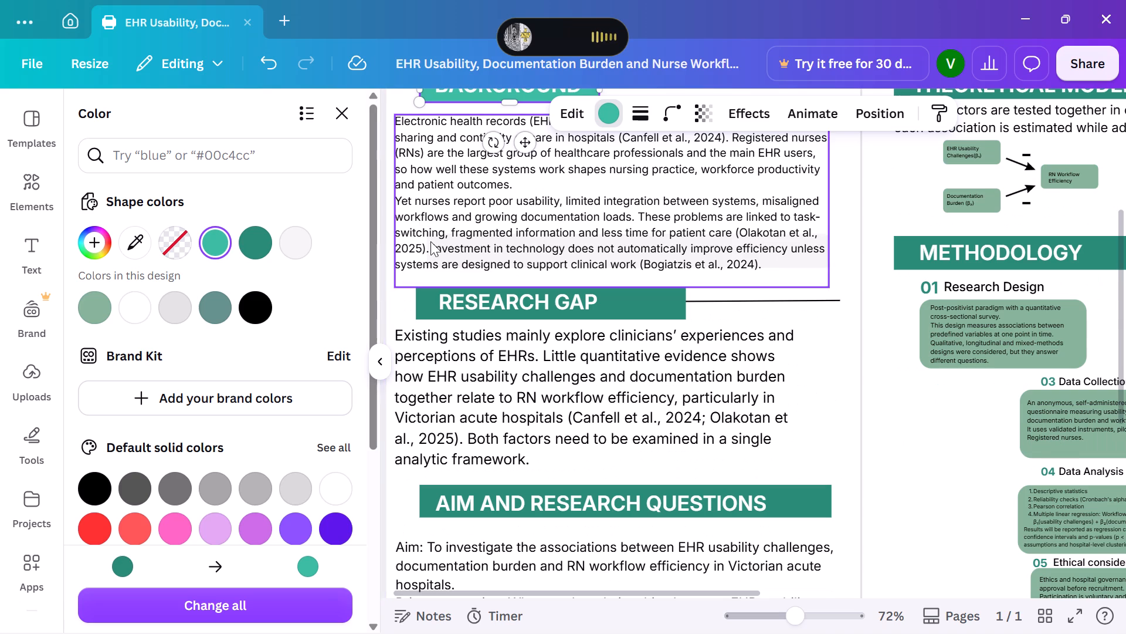
pyautogui.click(428, 302)
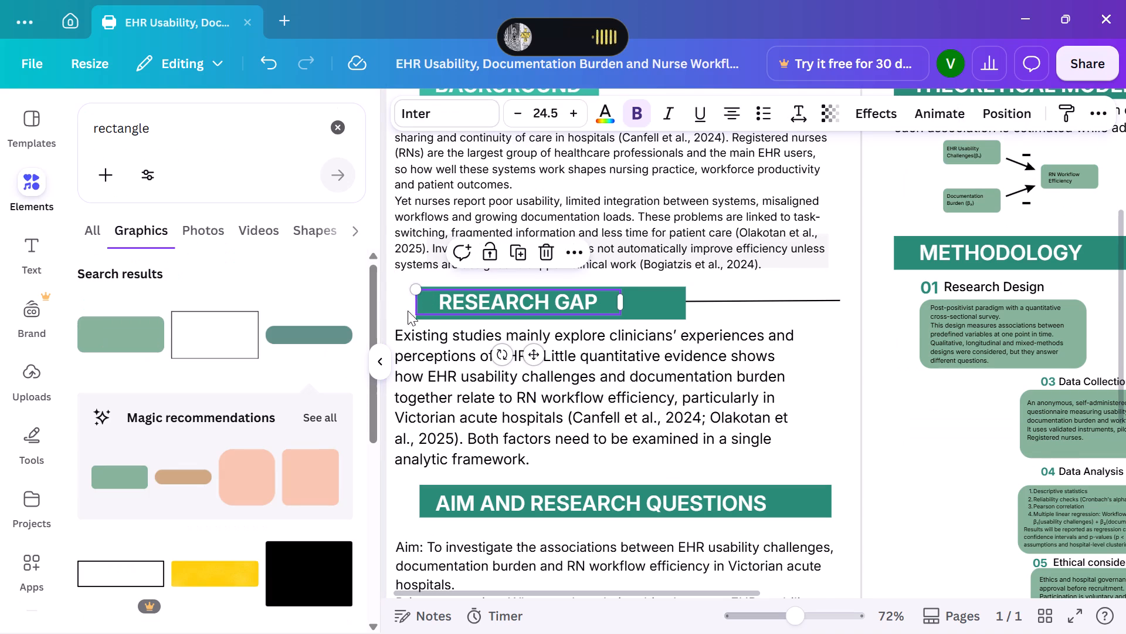
pyautogui.click(404, 311)
pyautogui.click(416, 309)
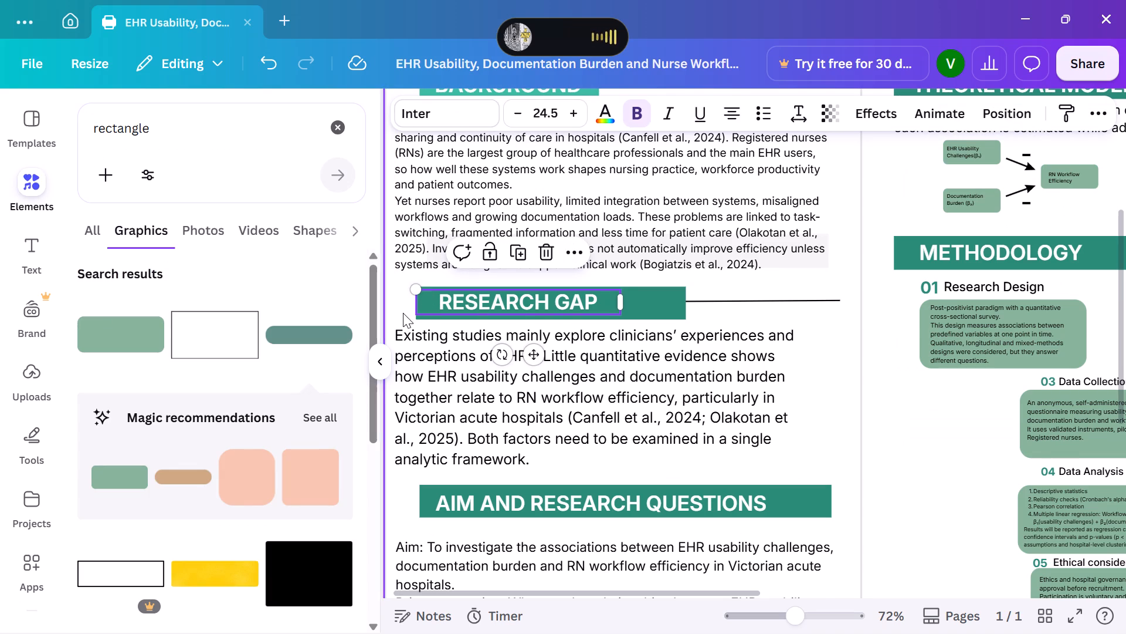
pyautogui.click(669, 305)
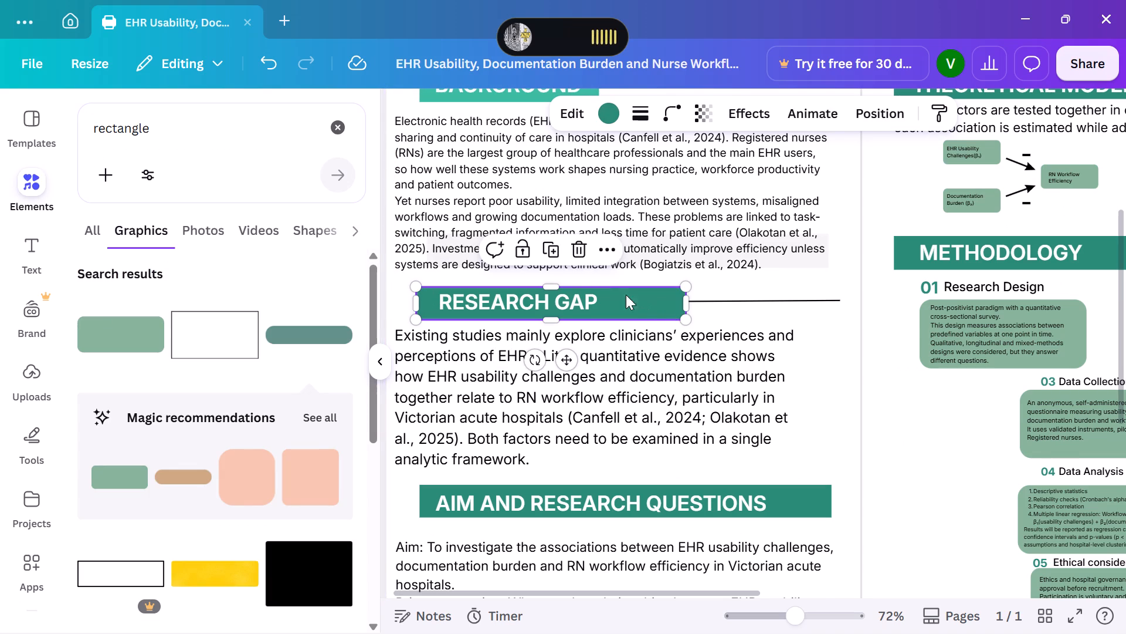
pyautogui.click(603, 117)
pyautogui.click(600, 110)
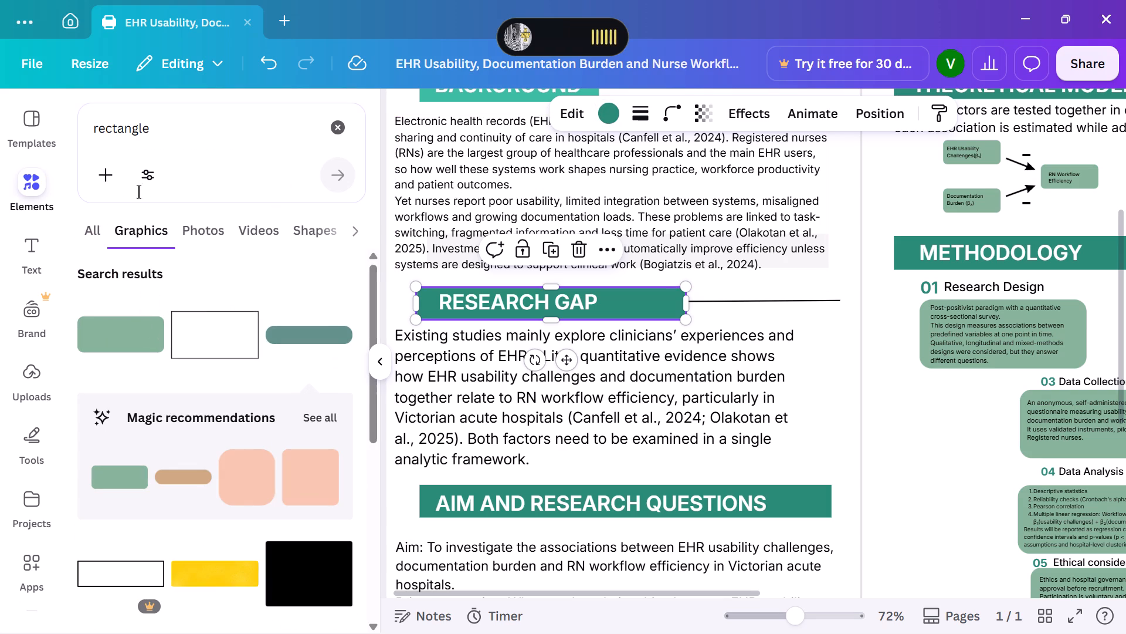
pyautogui.click(606, 112)
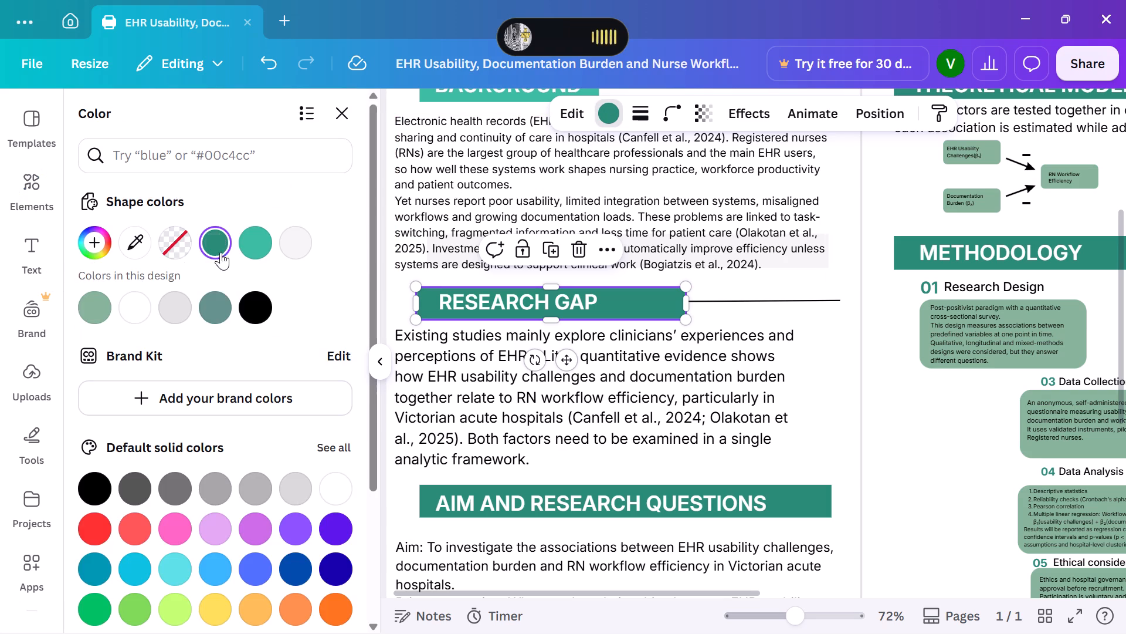
pyautogui.click(255, 242)
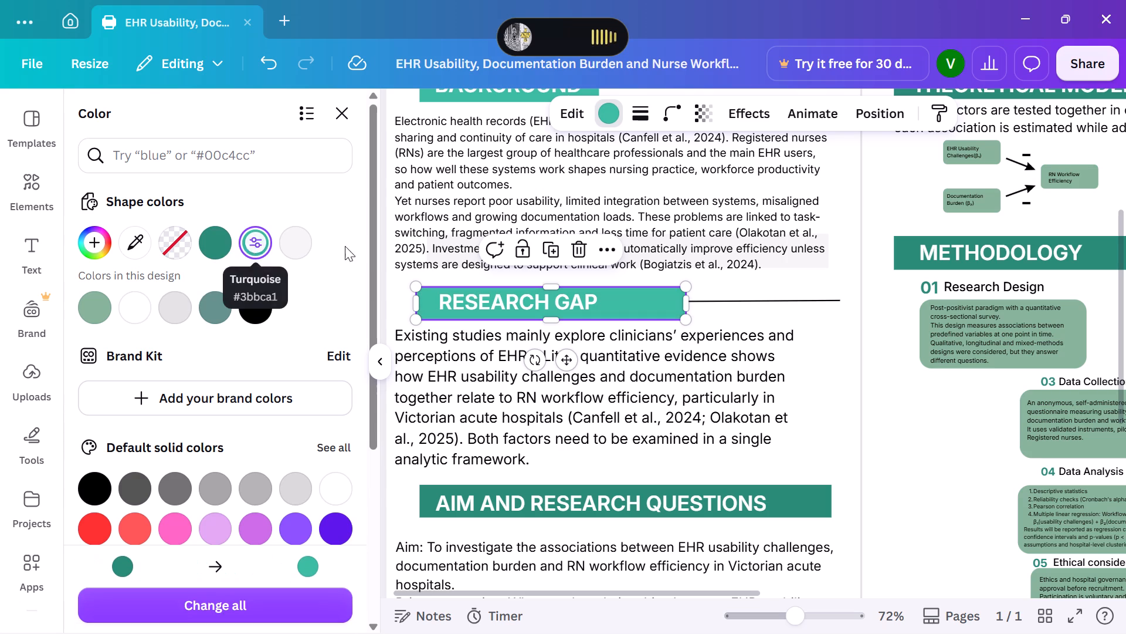
# Recolour the Aim and Research Questions heading's rectangle to the same lighter teal as the title banner.
pyautogui.scroll(-2, 505, 272)
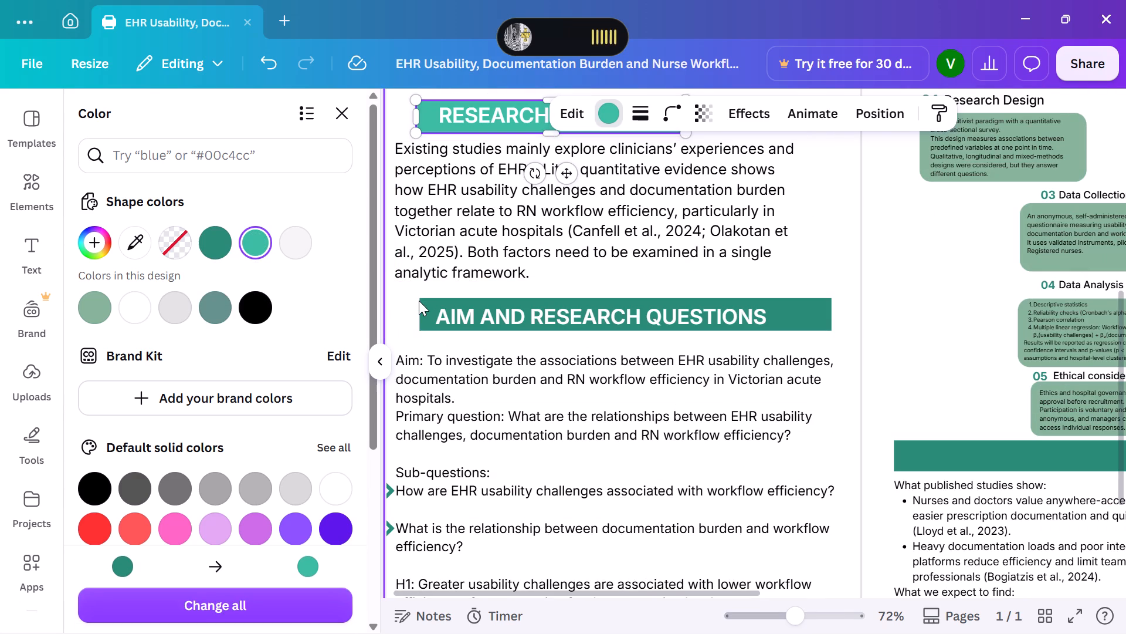
pyautogui.click(419, 301)
pyautogui.click(422, 303)
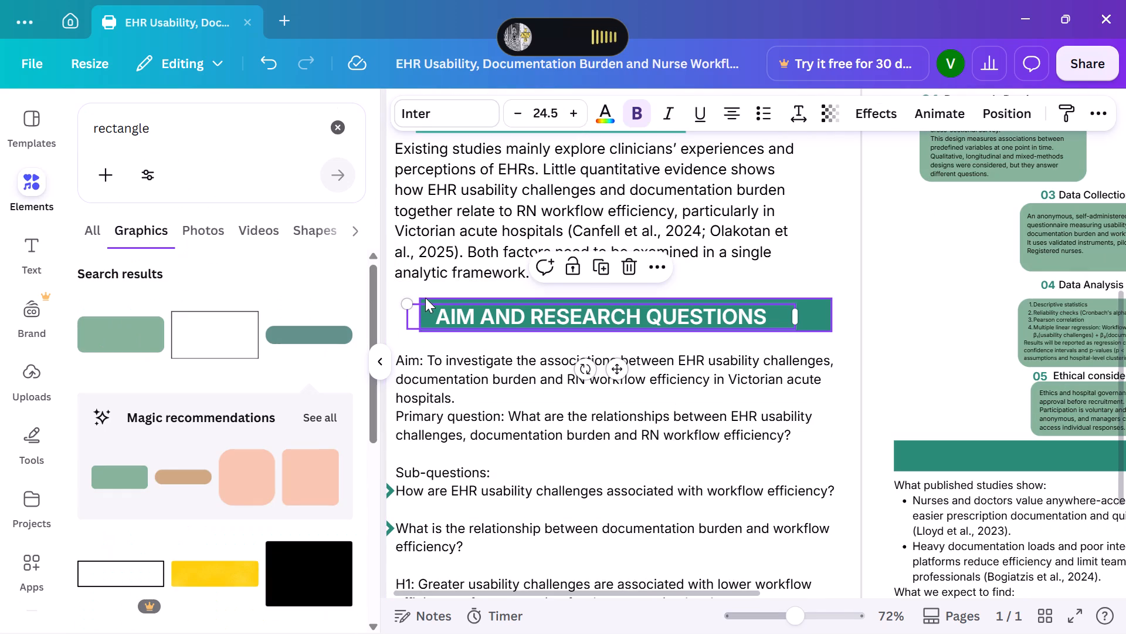
pyautogui.click(425, 298)
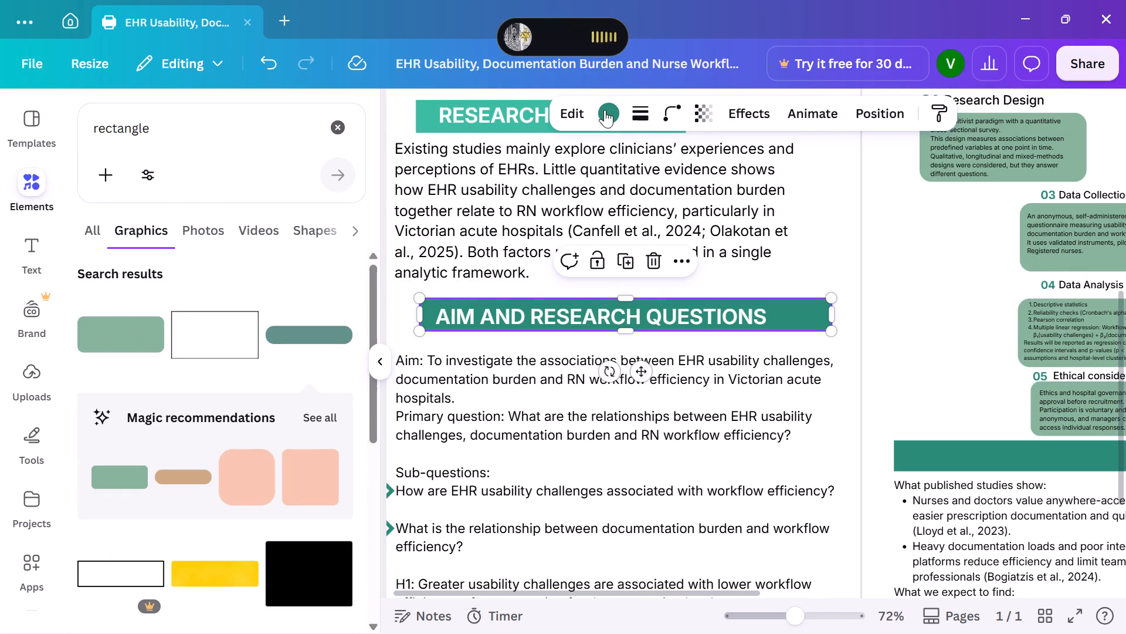
pyautogui.click(605, 110)
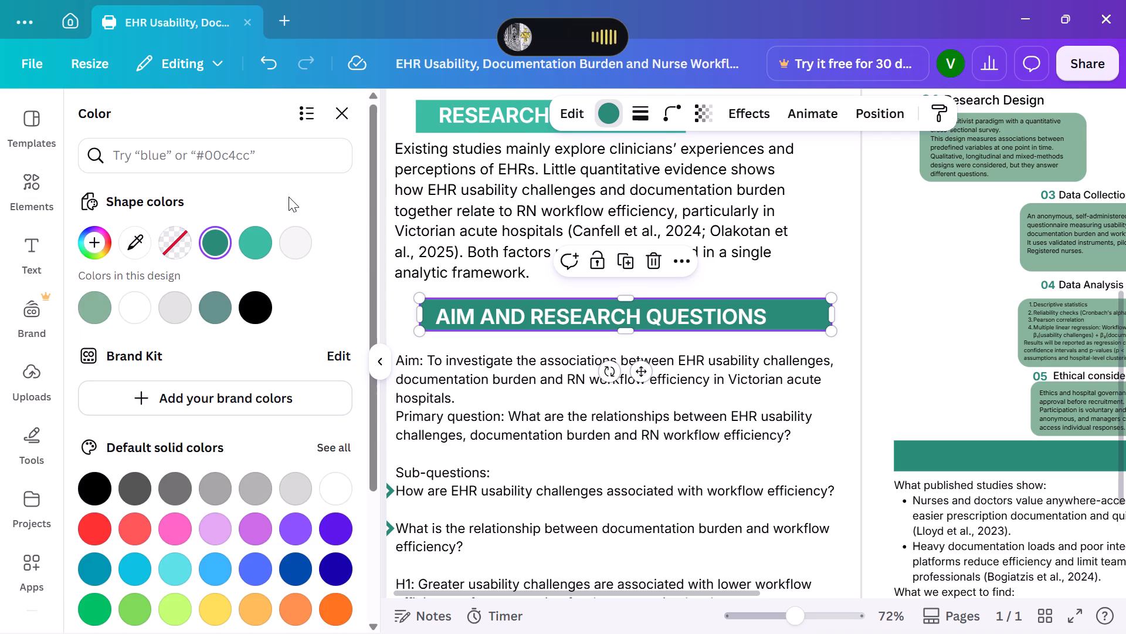
pyautogui.click(254, 225)
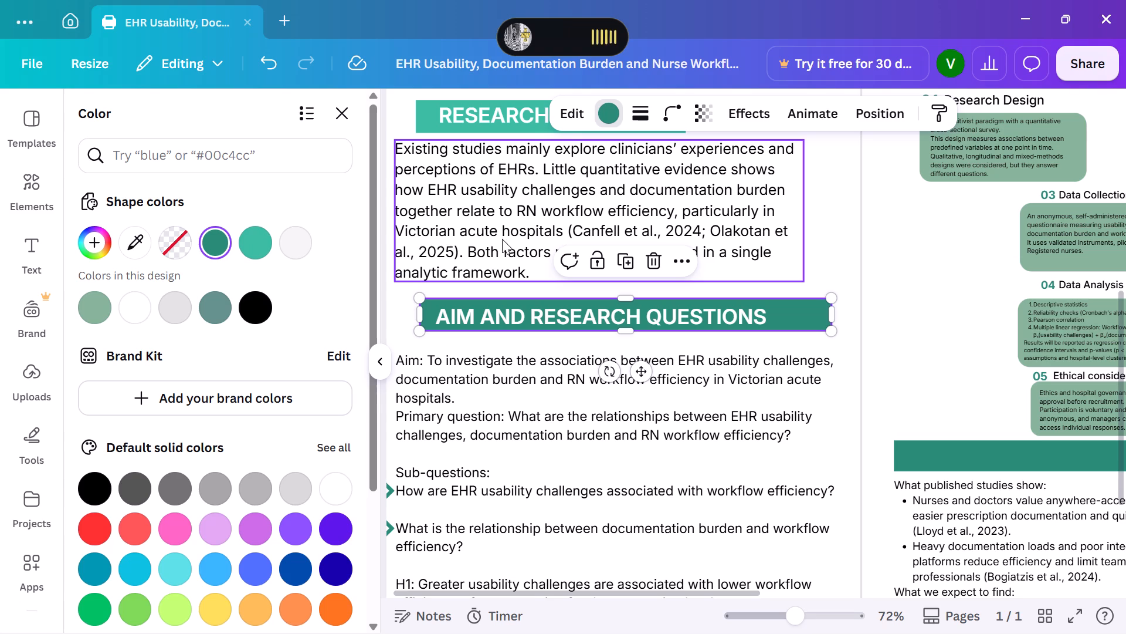
pyautogui.click(259, 245)
# Delete the stray "01" number below the hypotheses at the bottom of the poster's first column.
pyautogui.scroll(-3, 486, 273)
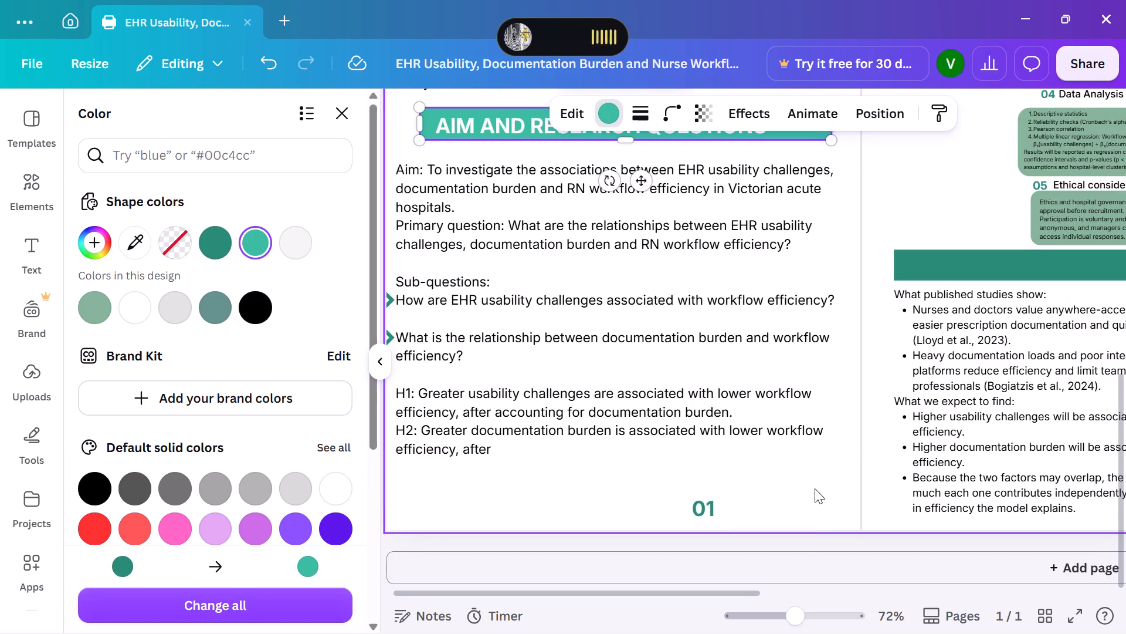
pyautogui.click(710, 506)
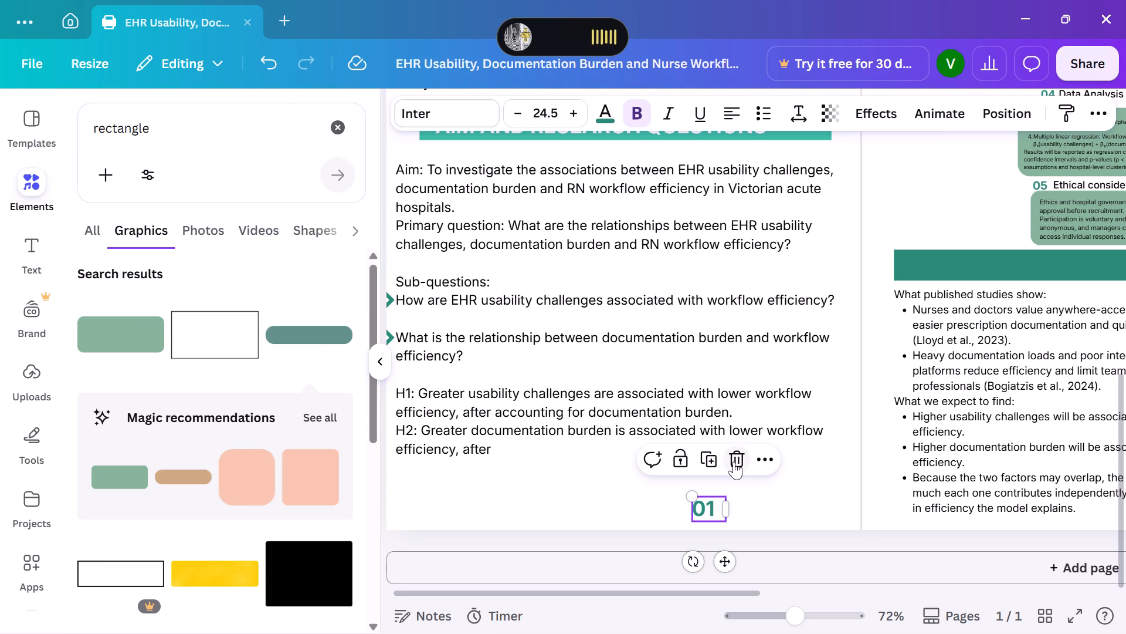
pyautogui.click(734, 461)
pyautogui.hscroll(-4, 725, 465)
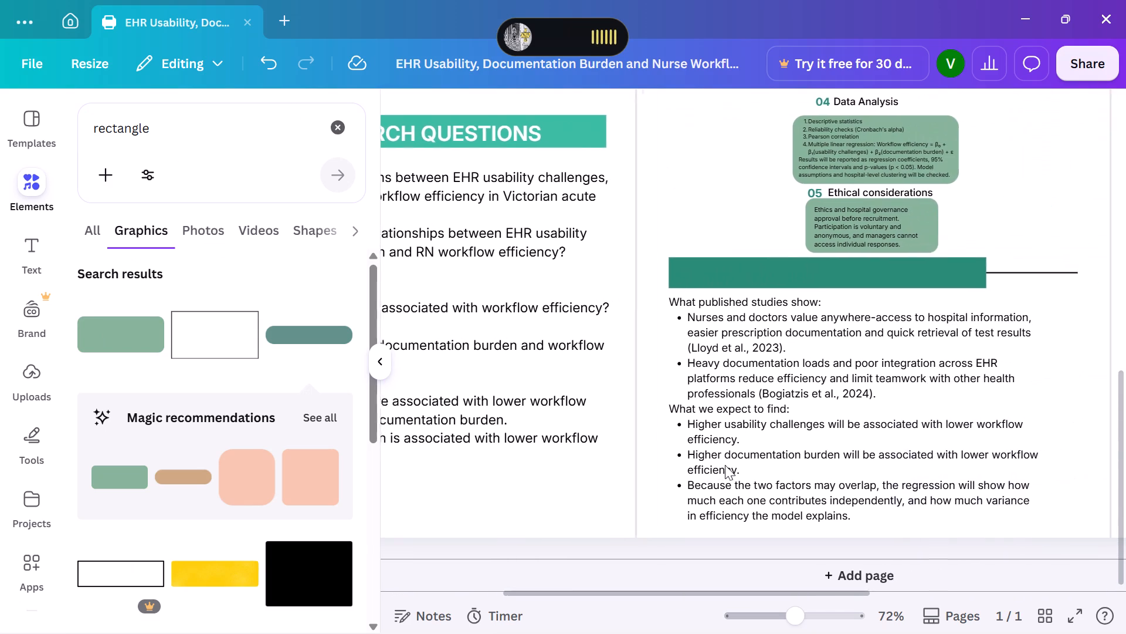
pyautogui.hscroll(-2, 725, 465)
pyautogui.click(612, 274)
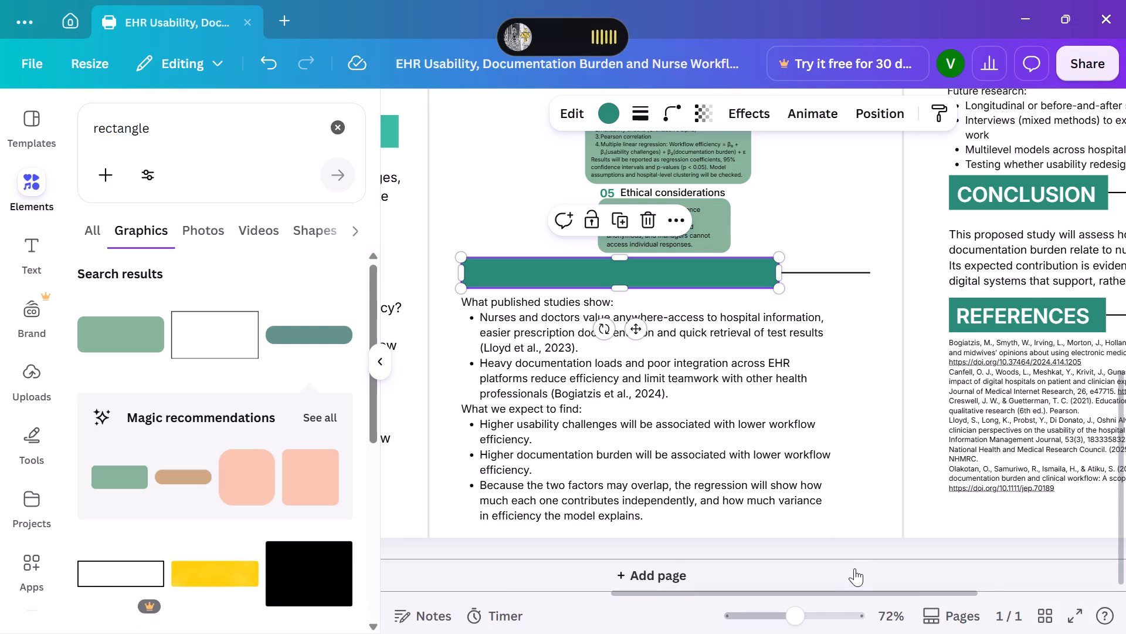
pyautogui.click(772, 620)
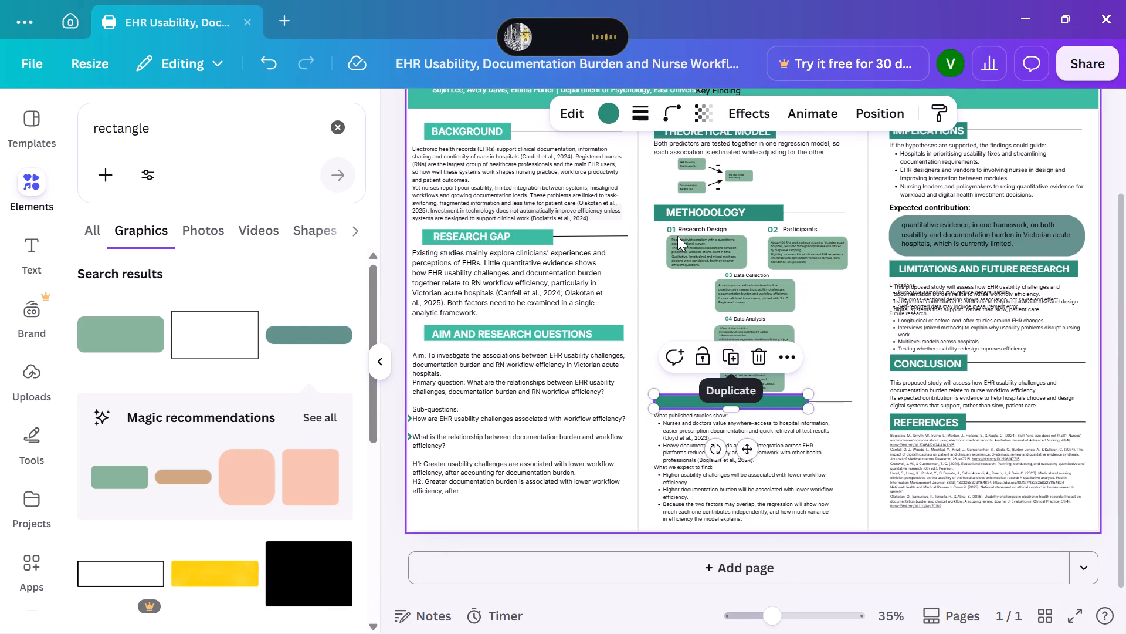
pyautogui.click(605, 107)
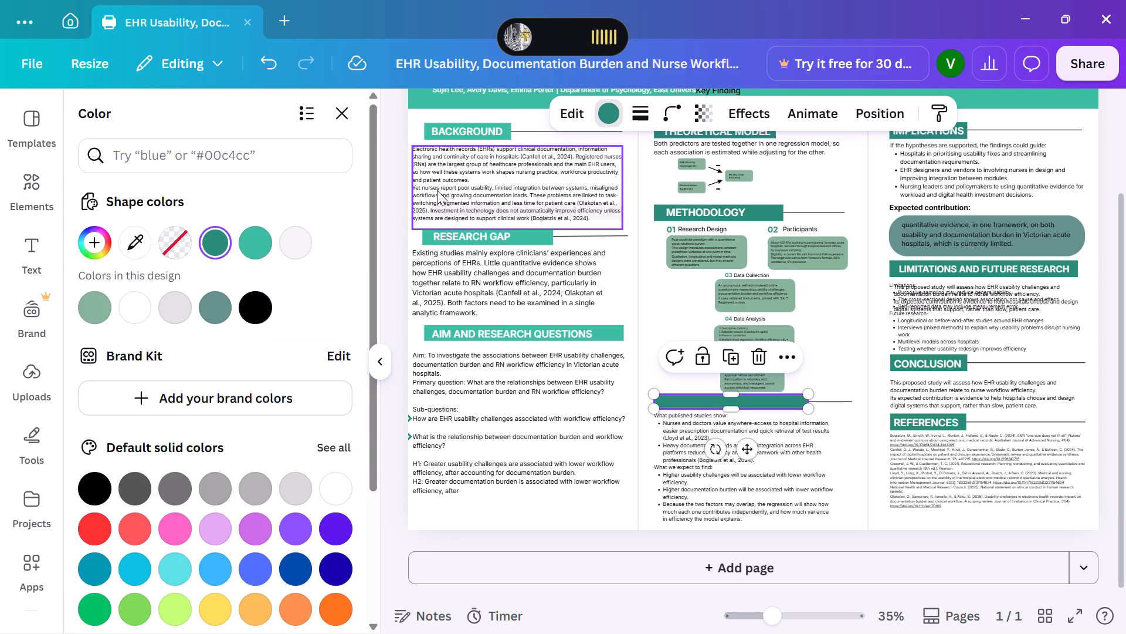
pyautogui.click(256, 238)
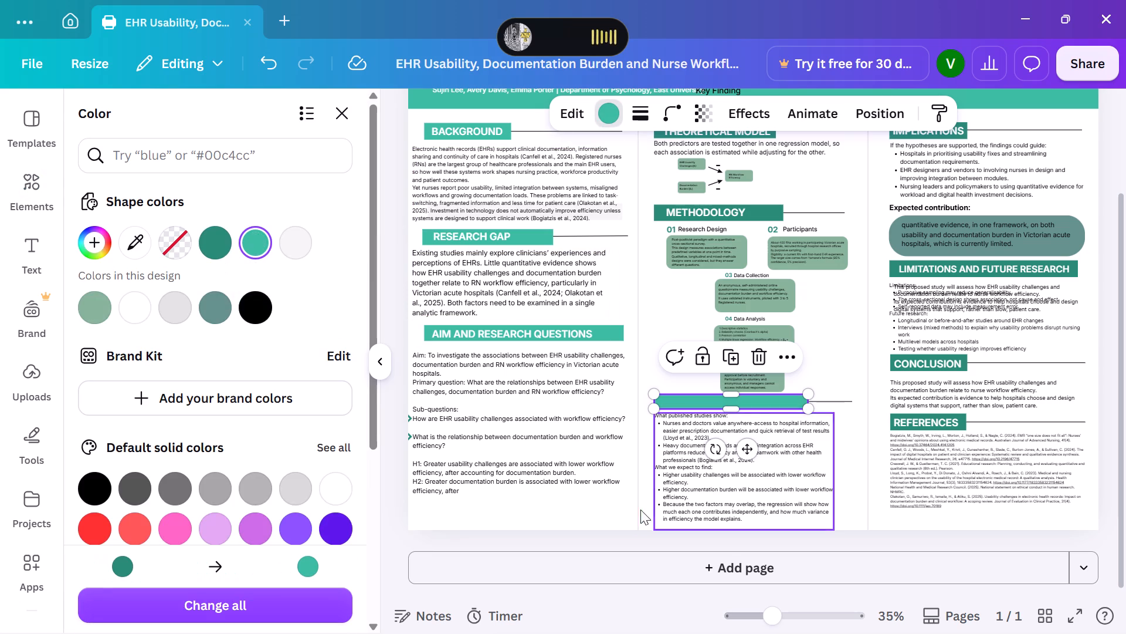
pyautogui.click(640, 542)
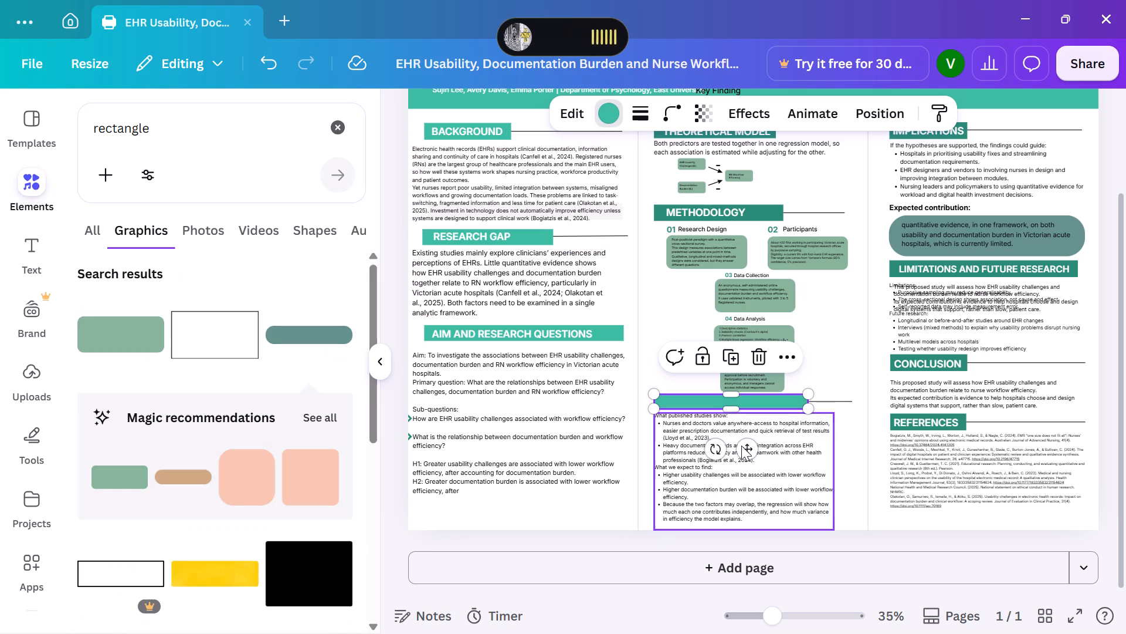
# Duplicate the Aim and Research Questions heading text, place it over the empty rectangle above "What published studies show", and replace it with "Anticipated Findings".
pyautogui.click(535, 330)
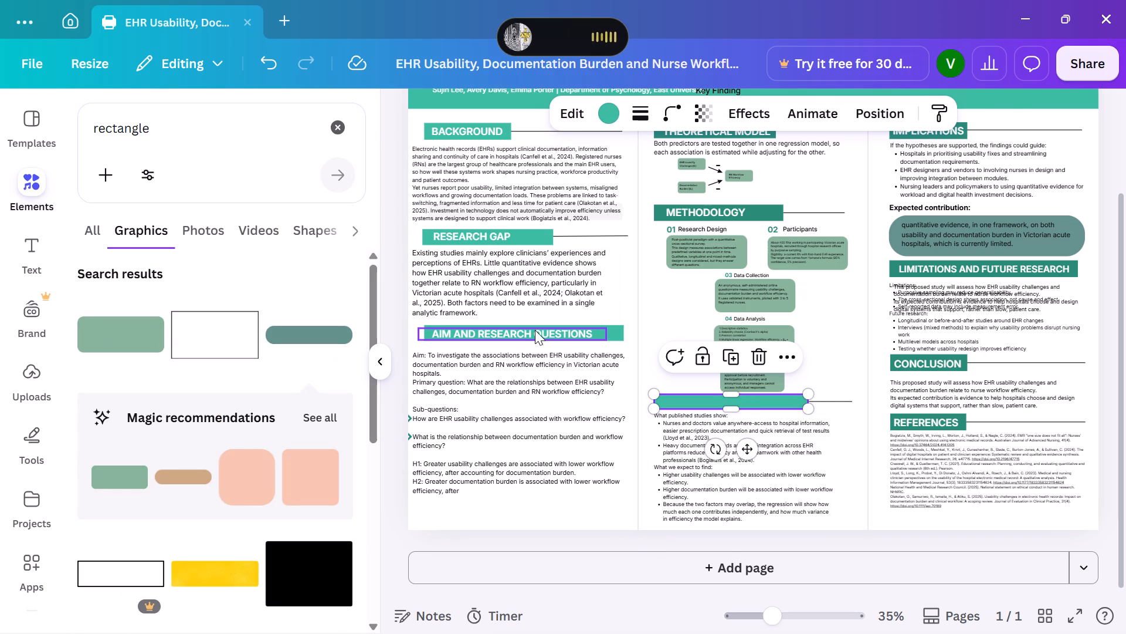
pyautogui.click(511, 286)
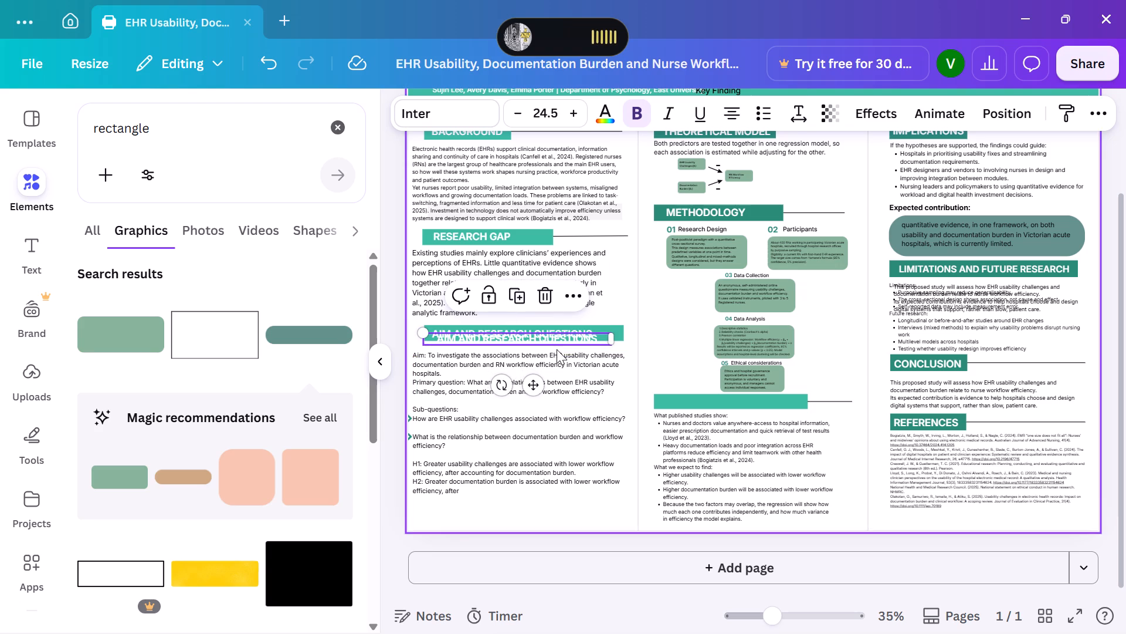
pyautogui.moveTo(557, 336); pyautogui.dragTo(712, 405)
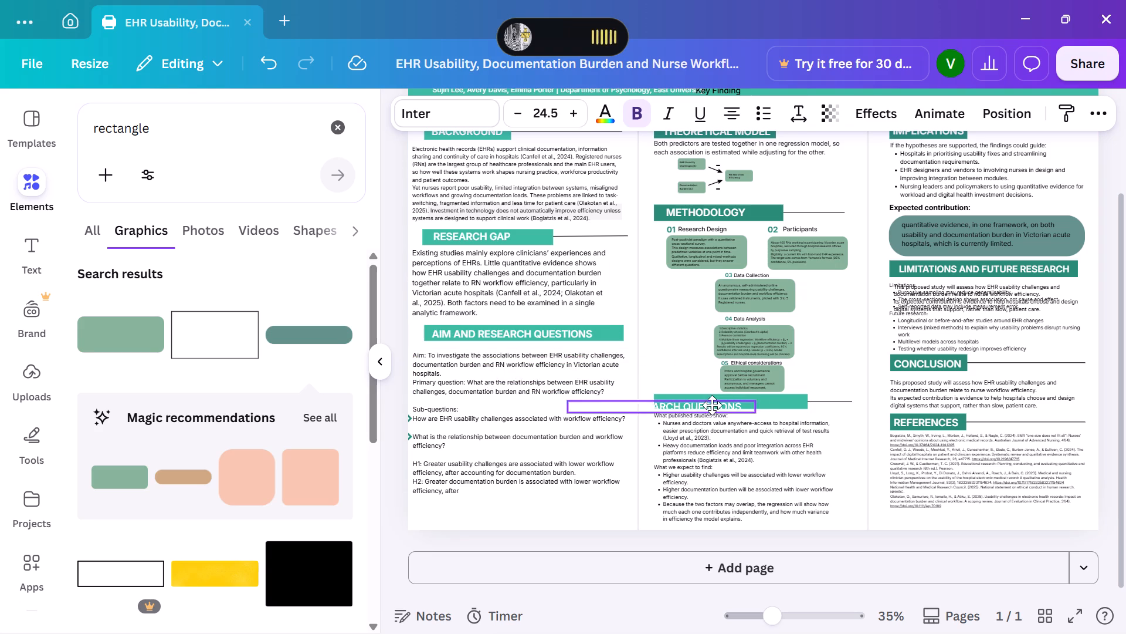
pyautogui.moveTo(712, 405); pyautogui.dragTo(751, 400)
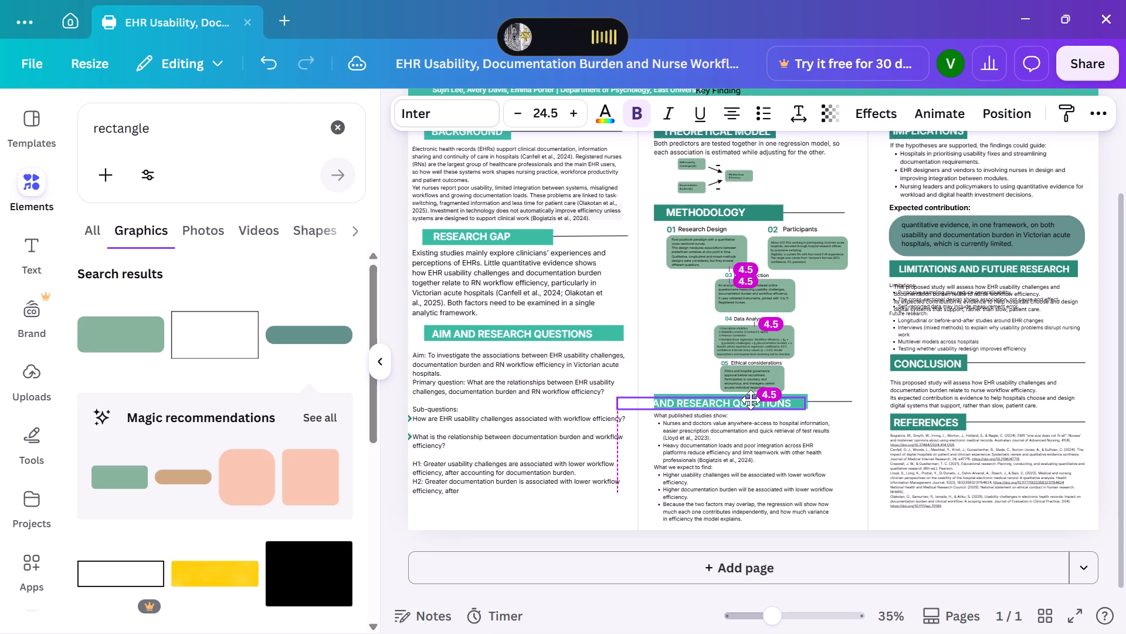
pyautogui.moveTo(751, 400); pyautogui.dragTo(784, 400)
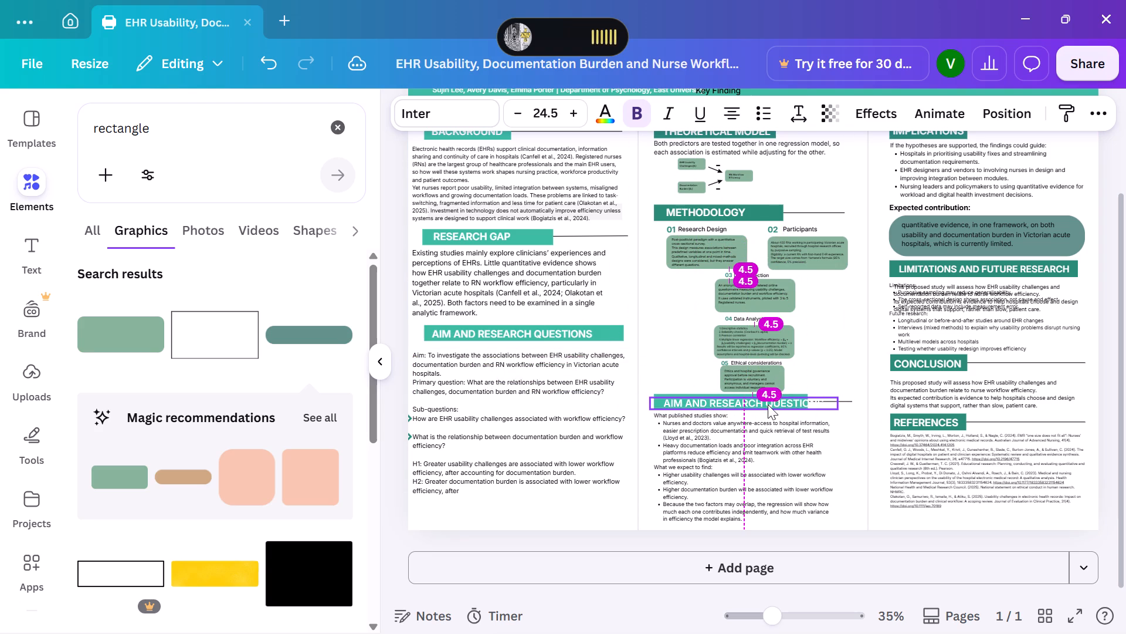
pyautogui.doubleClick(758, 401)
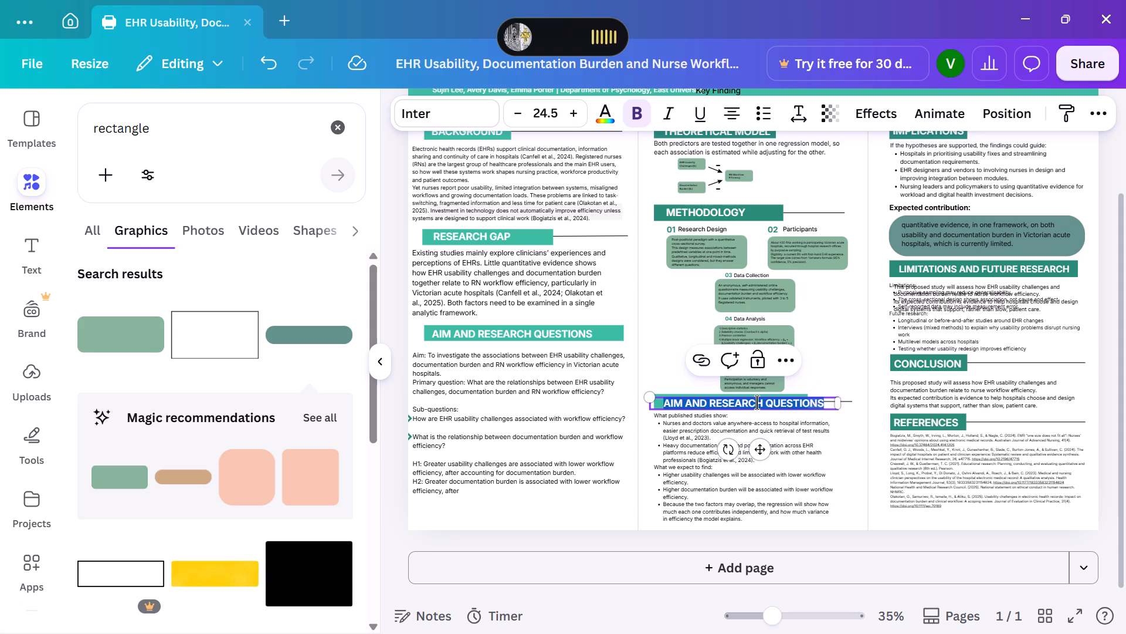
pyautogui.press('BackSpace')
pyautogui.hotkey('ctrl', 'v')
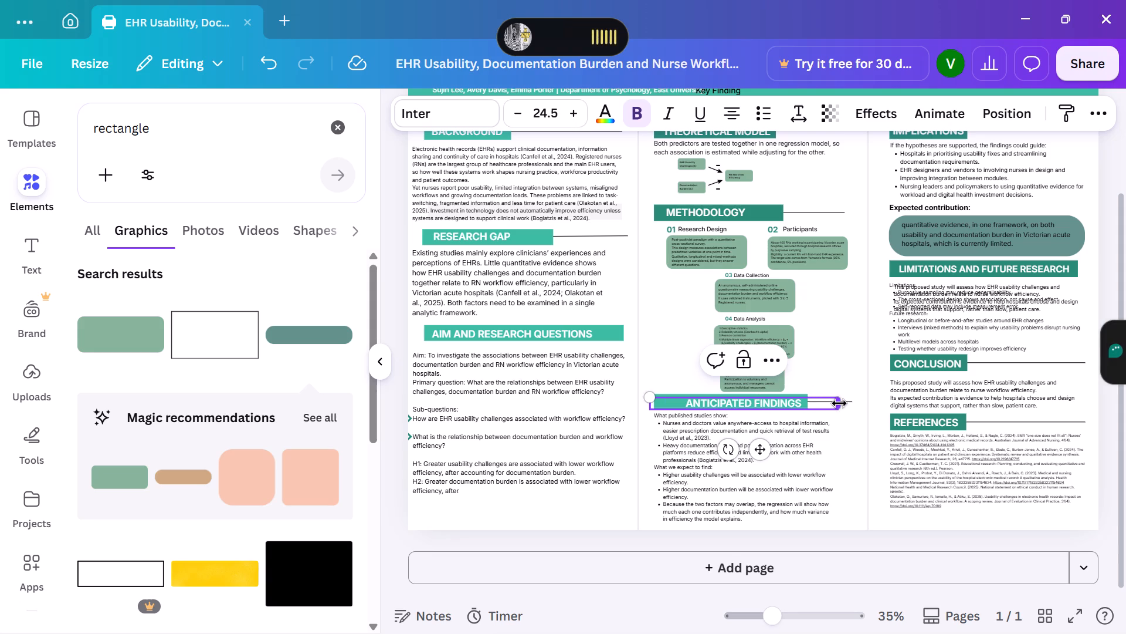
# Scale the Anticipated Findings heading text to size 23.4 and narrow its text box to fit inside the teal rectangle.
pyautogui.moveTo(839, 403); pyautogui.dragTo(825, 406)
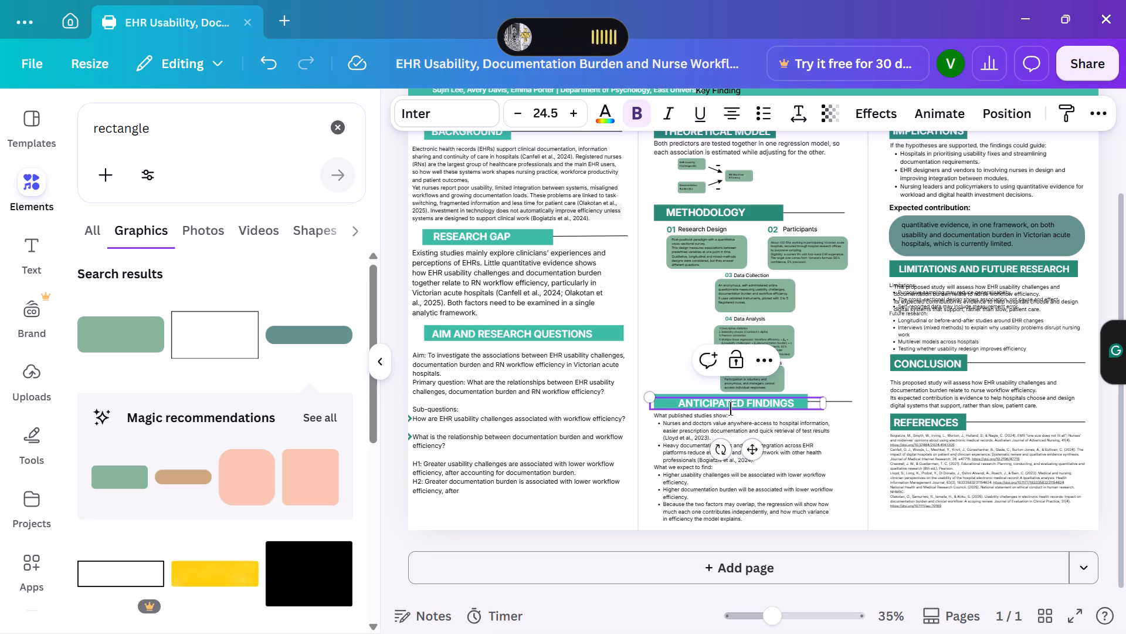
pyautogui.moveTo(649, 398); pyautogui.dragTo(656, 400)
pyautogui.moveTo(821, 403); pyautogui.dragTo(820, 403)
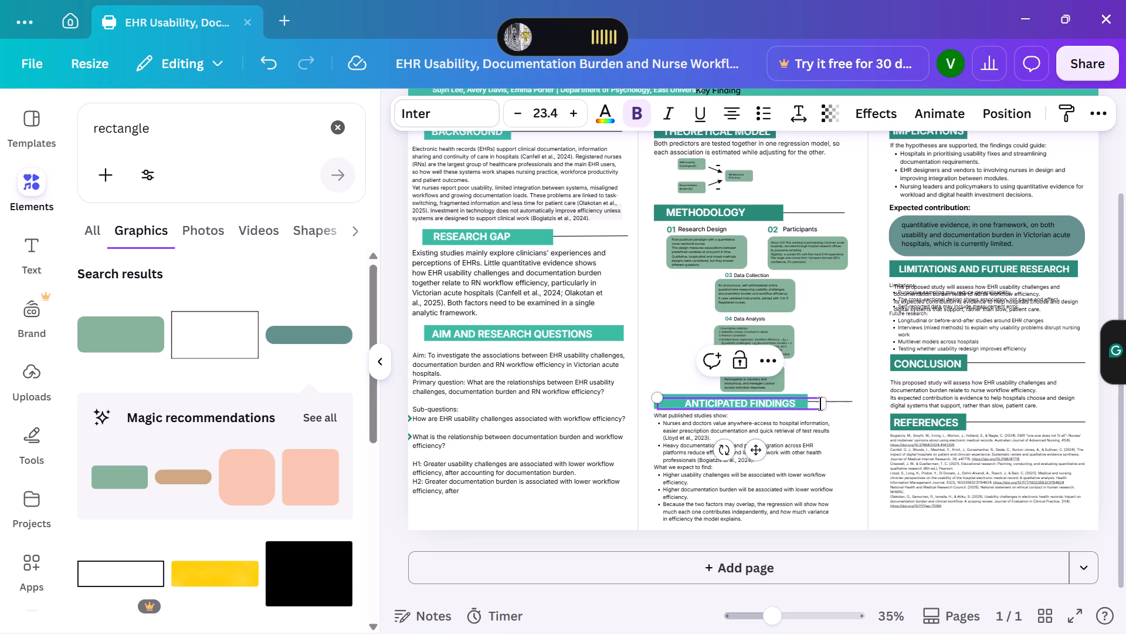
pyautogui.moveTo(820, 403); pyautogui.dragTo(803, 404)
pyautogui.moveTo(826, 402); pyautogui.dragTo(825, 402)
pyautogui.moveTo(825, 402); pyautogui.dragTo(809, 404)
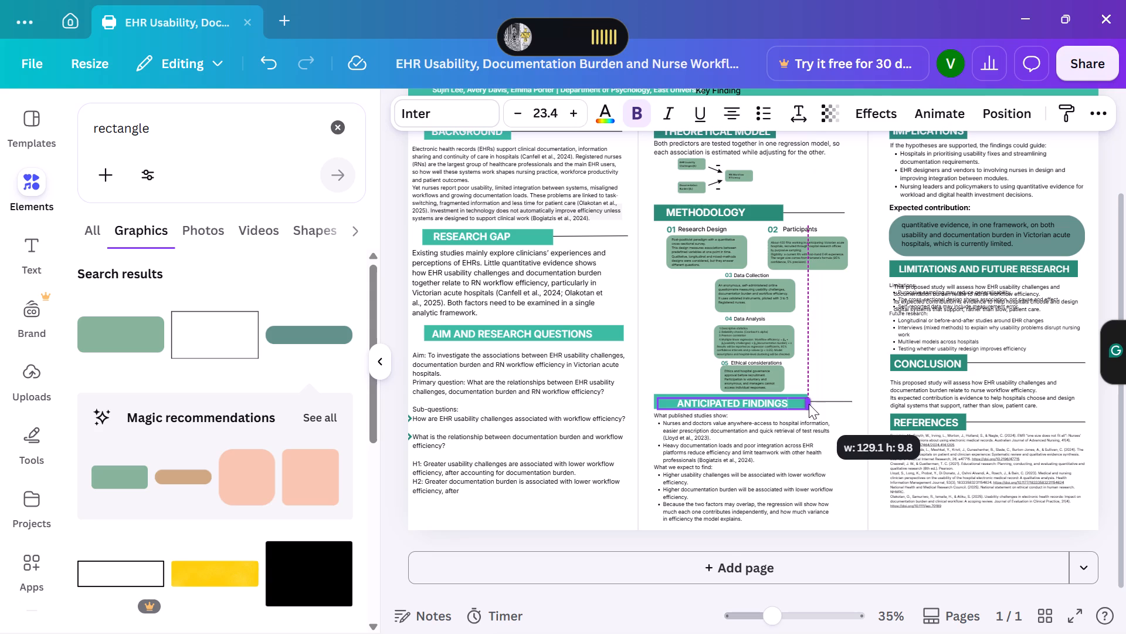
pyautogui.moveTo(809, 404); pyautogui.dragTo(788, 401)
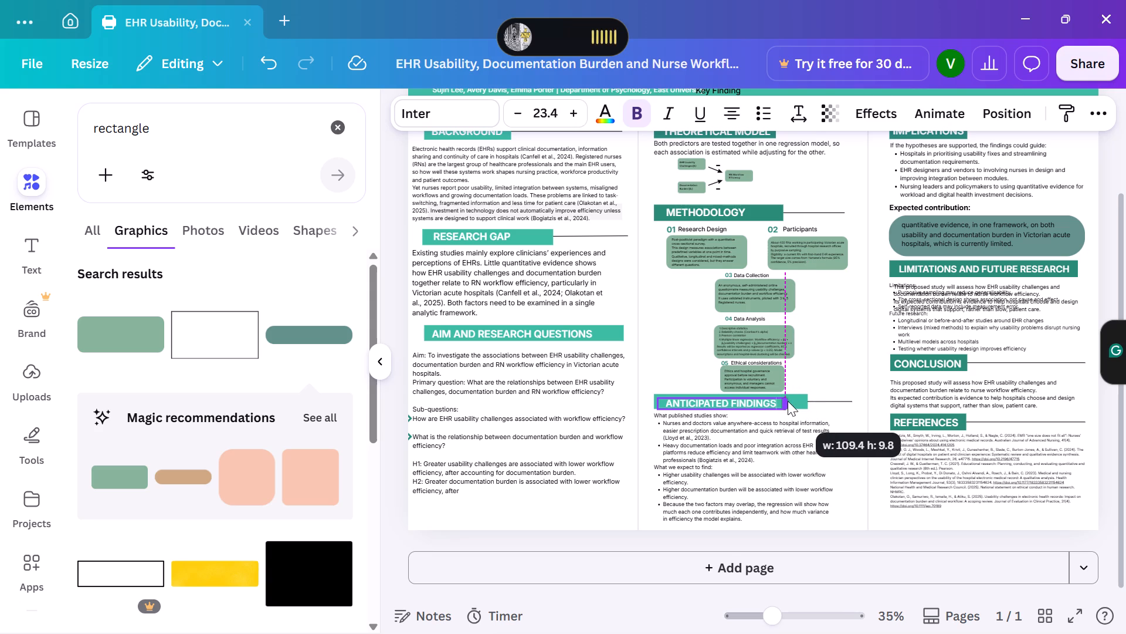
pyautogui.moveTo(788, 401); pyautogui.dragTo(784, 400)
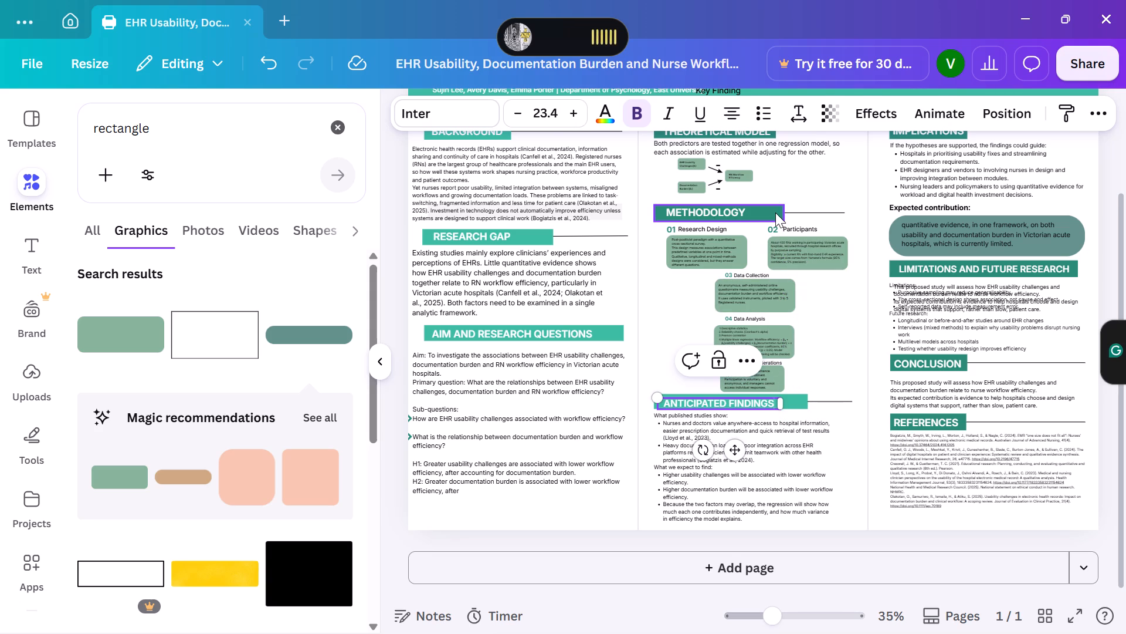
# Recolour the rectangles behind the Methodology and Limitations and Future Research headings to the title banner's lighter teal.
pyautogui.click(775, 213)
pyautogui.click(613, 111)
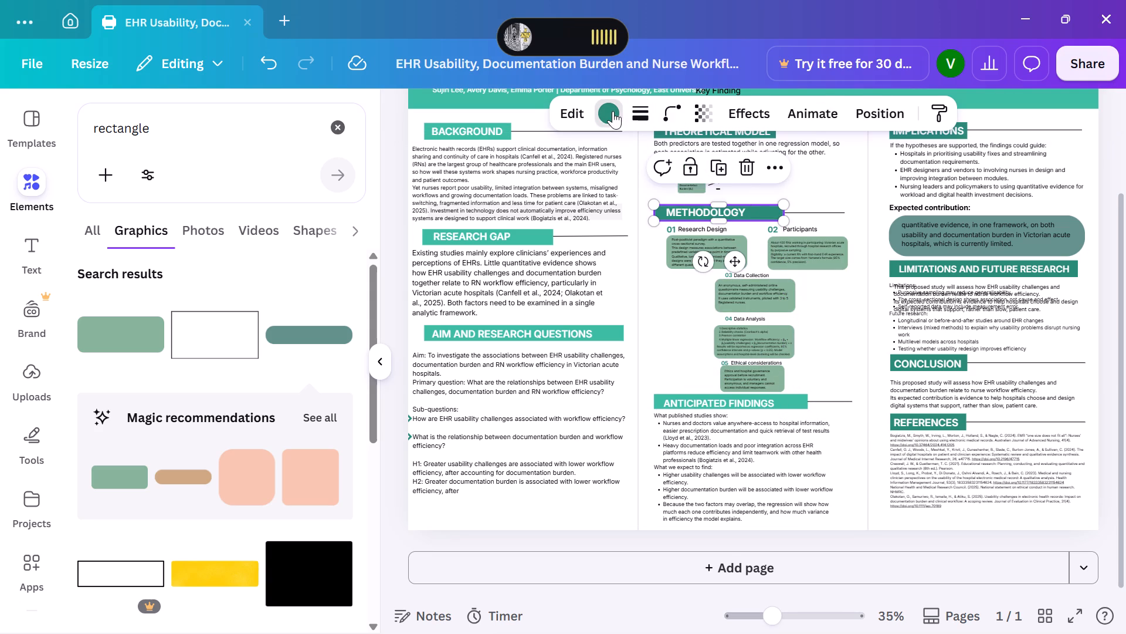
pyautogui.click(255, 242)
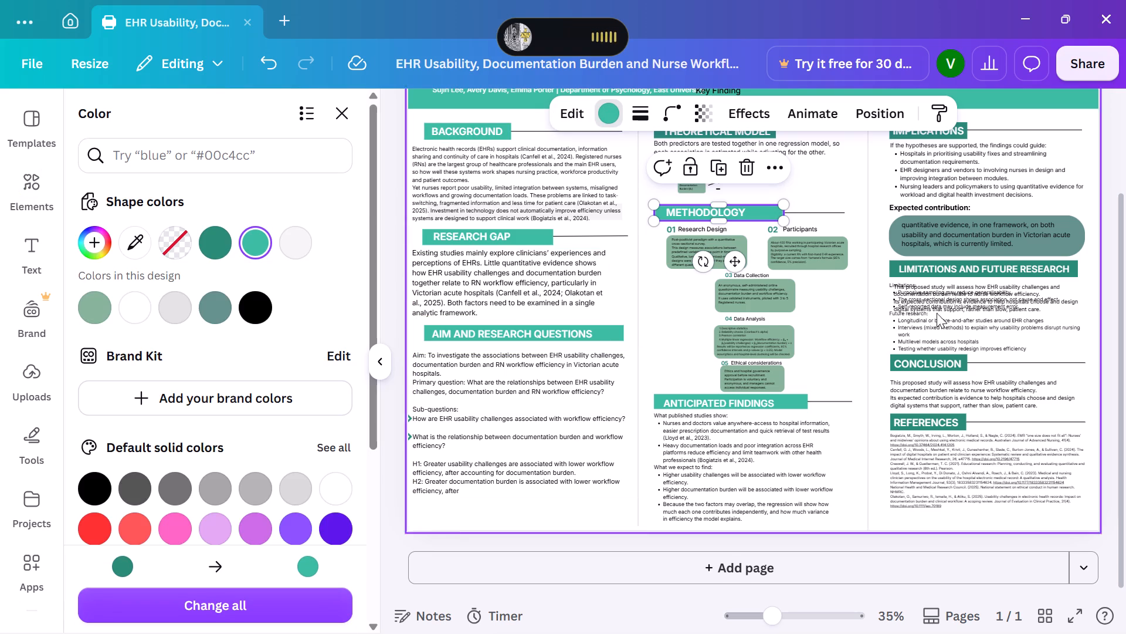
pyautogui.click(889, 261)
pyautogui.click(606, 103)
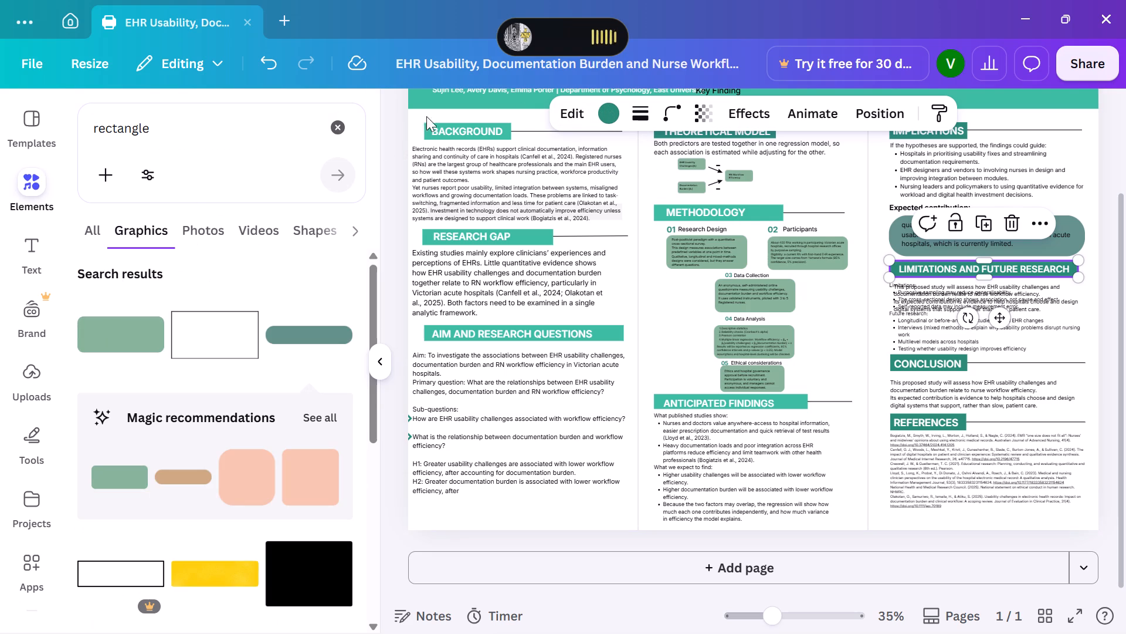
pyautogui.click(606, 104)
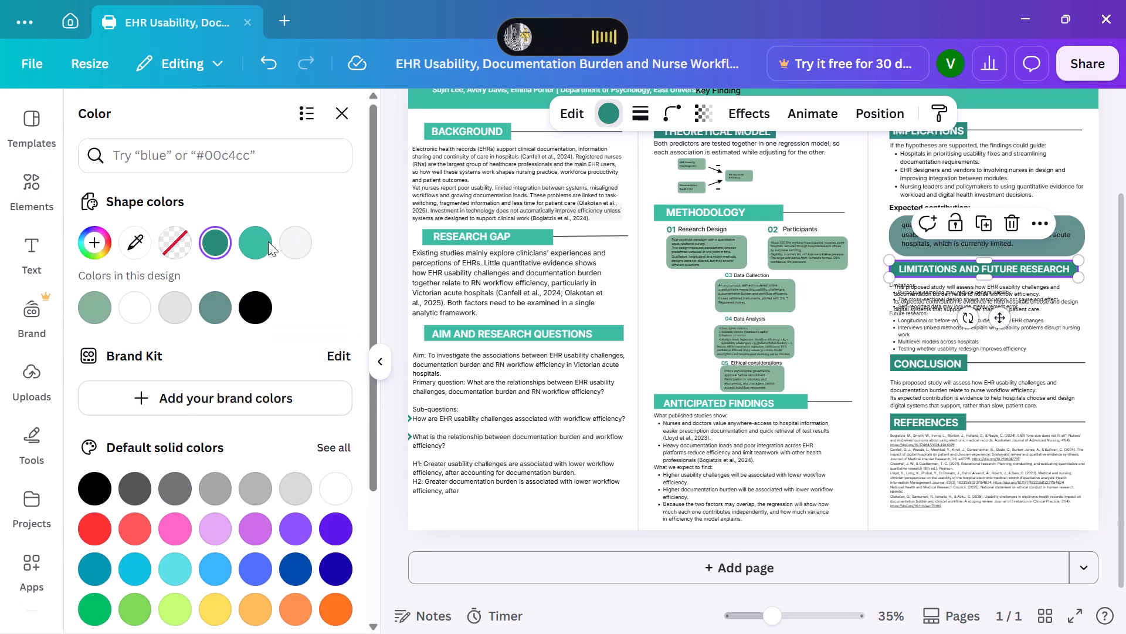
pyautogui.click(264, 241)
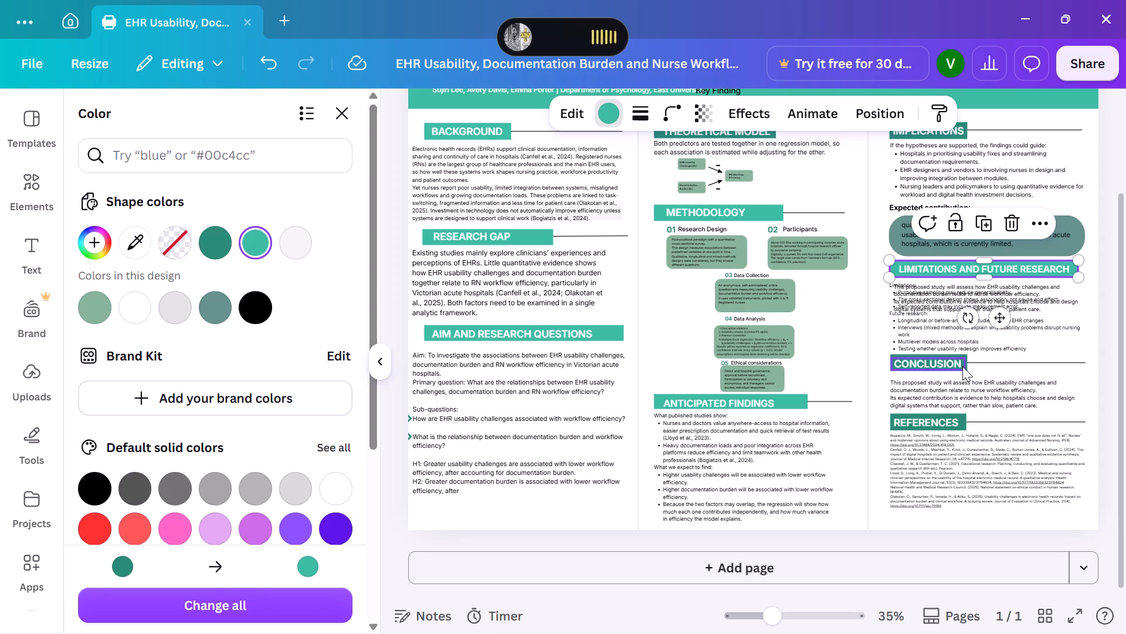
# Recolour the rectangles behind the Conclusion and References headings to the same lighter teal.
pyautogui.click(966, 364)
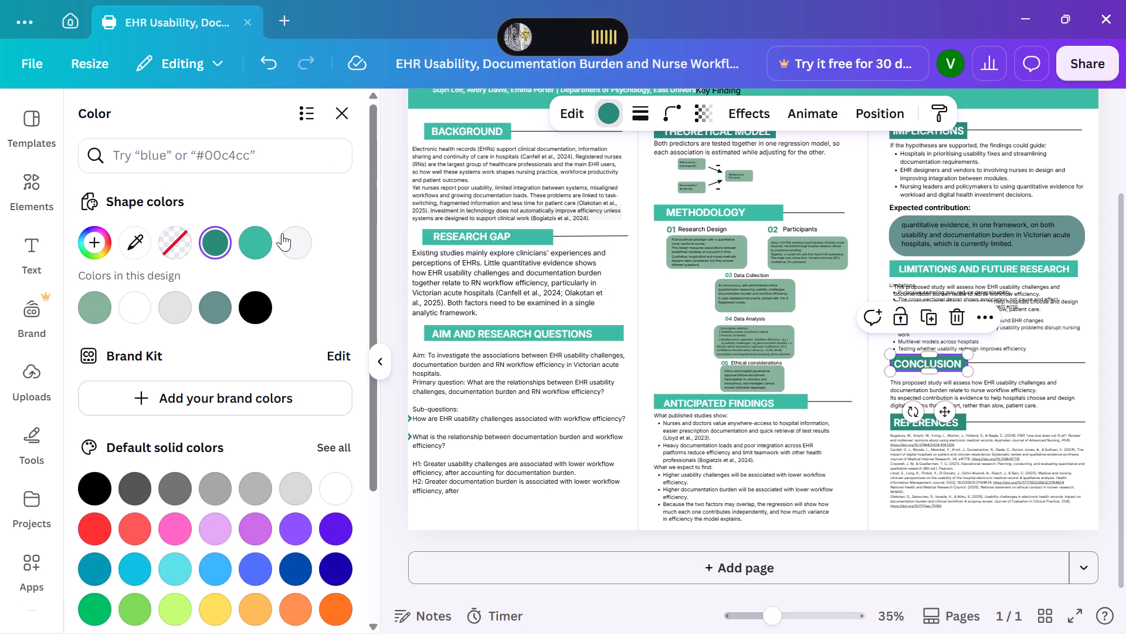
pyautogui.click(267, 247)
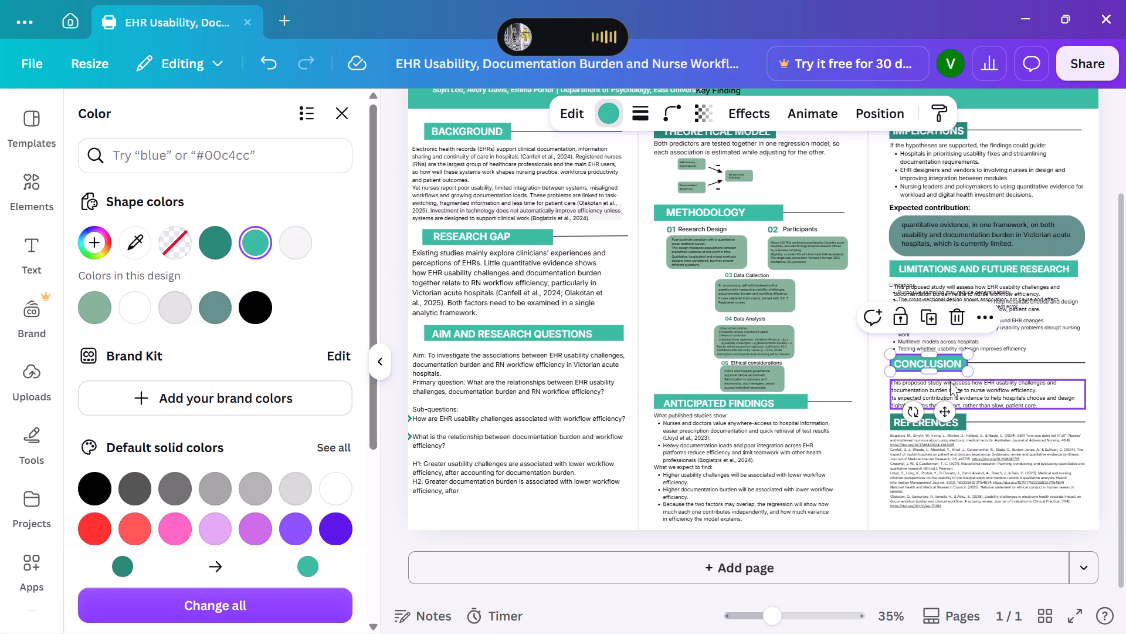
pyautogui.click(963, 424)
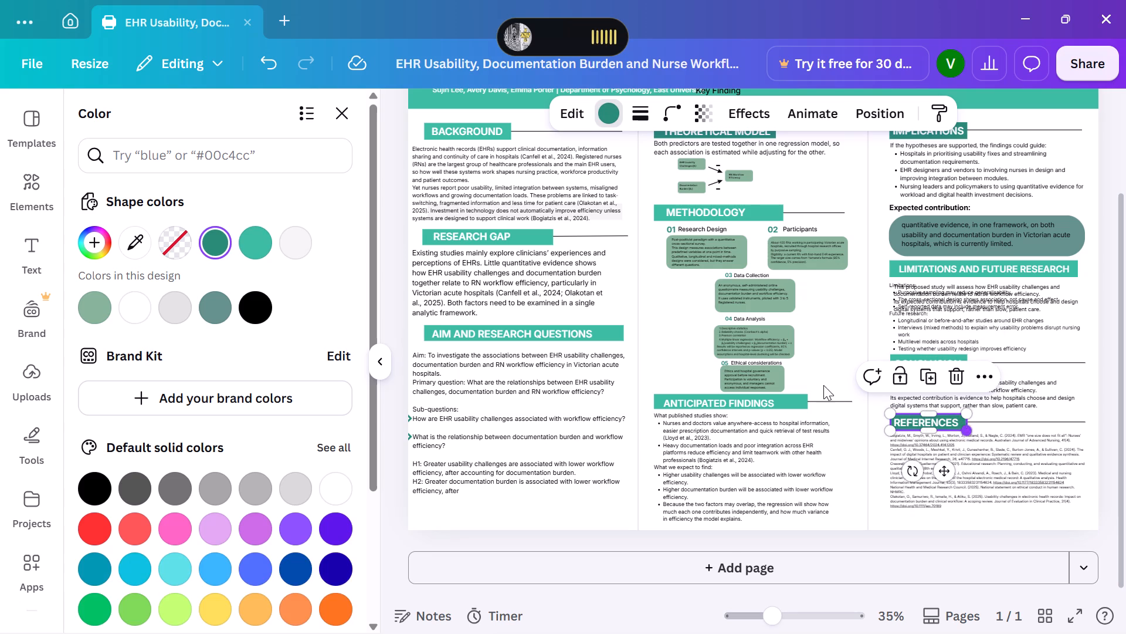
pyautogui.click(256, 240)
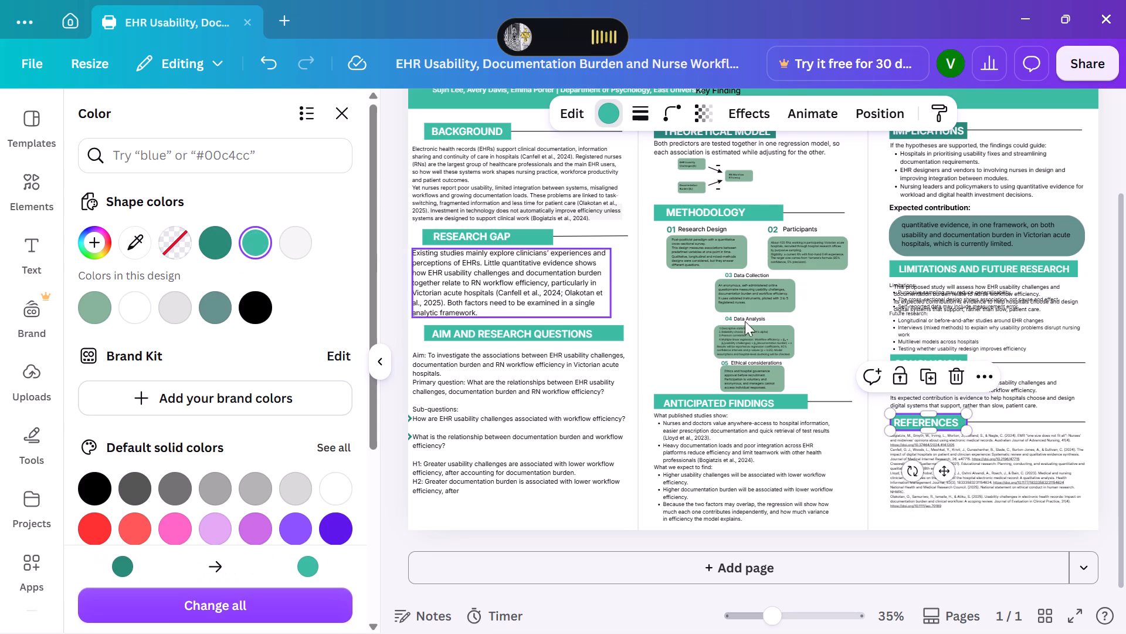
# Recolour the rectangles behind the Implications and Theoretical Model headings to the same lighter teal.
pyautogui.scroll(1, 849, 325)
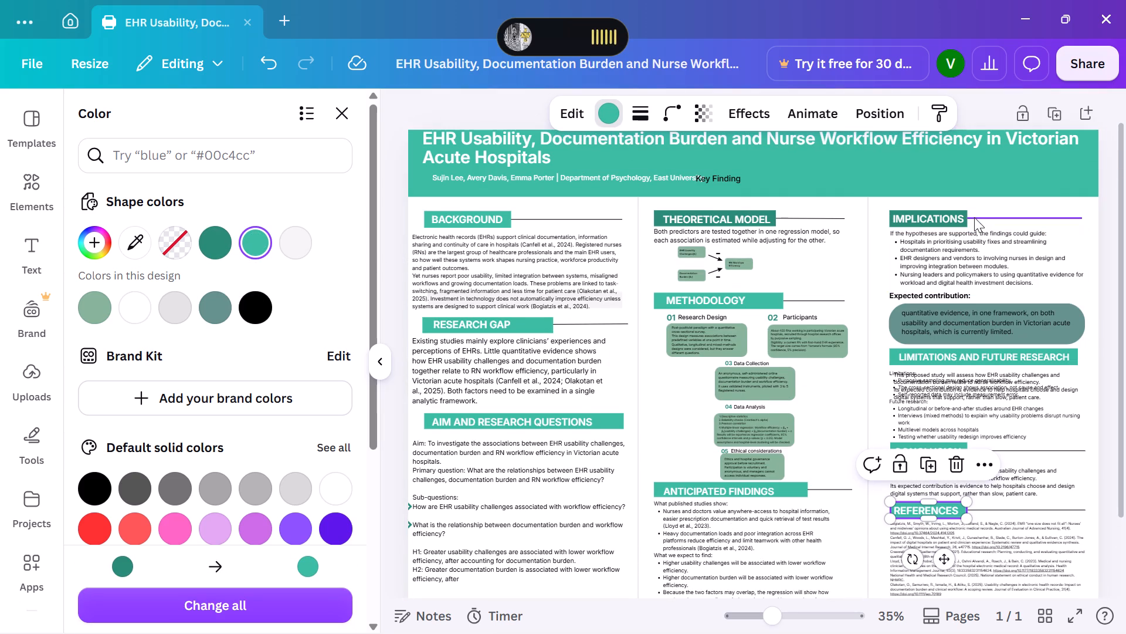
pyautogui.click(966, 220)
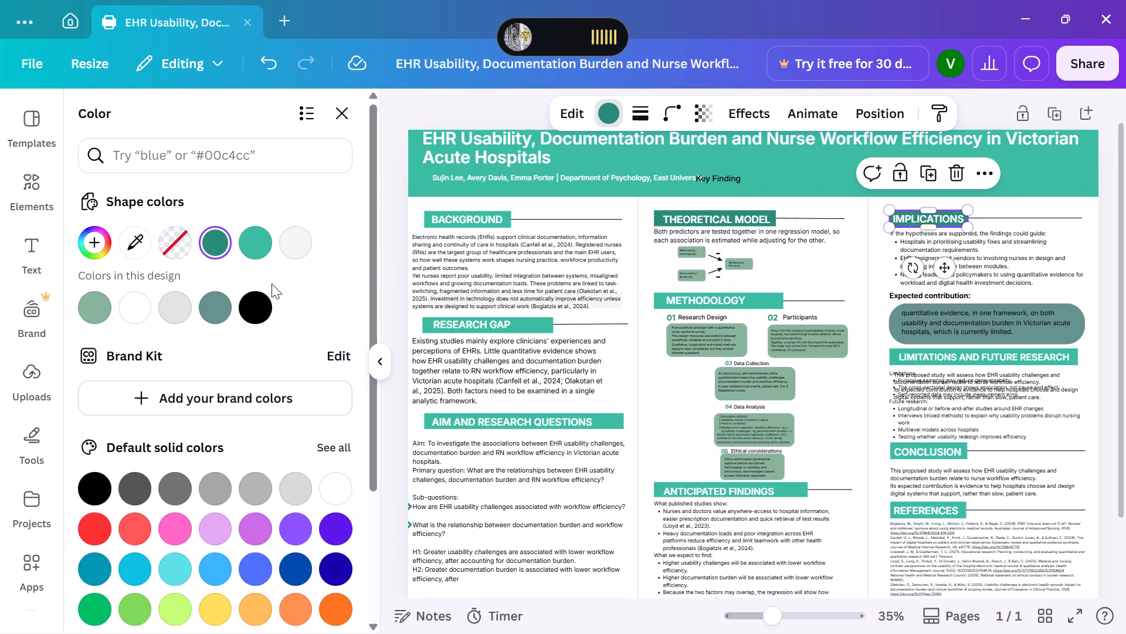
pyautogui.click(250, 248)
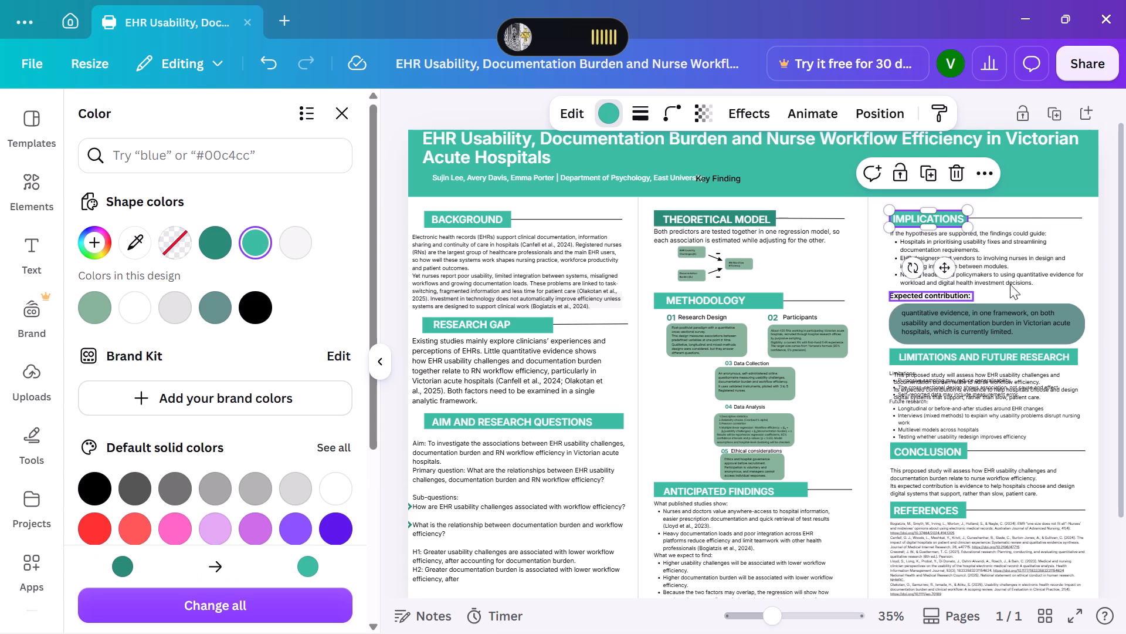
pyautogui.click(775, 213)
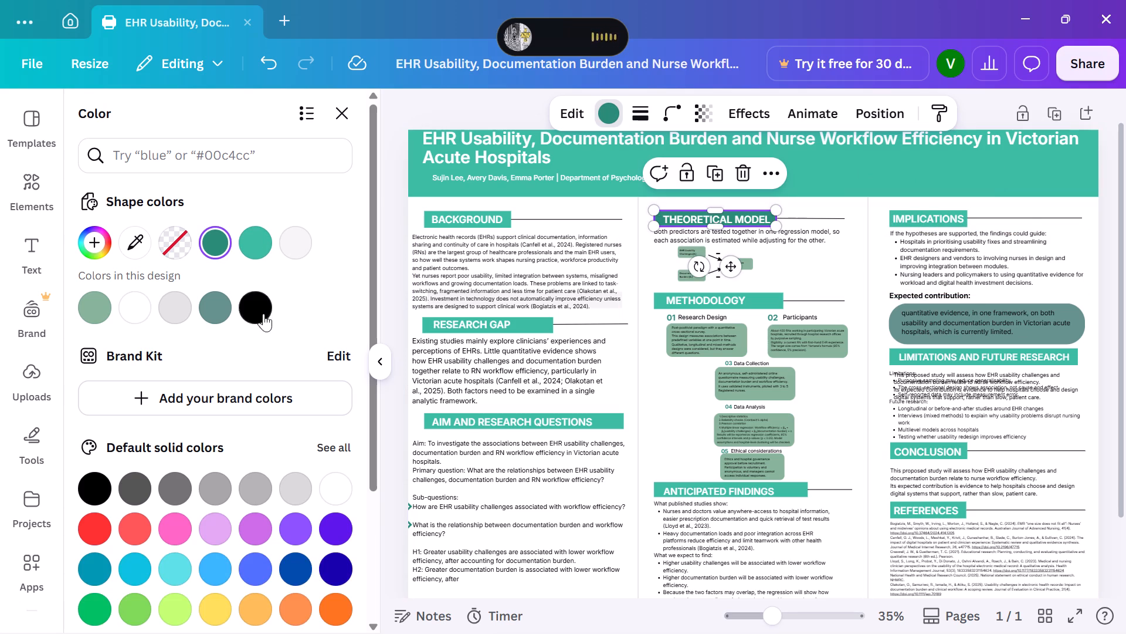
pyautogui.click(258, 251)
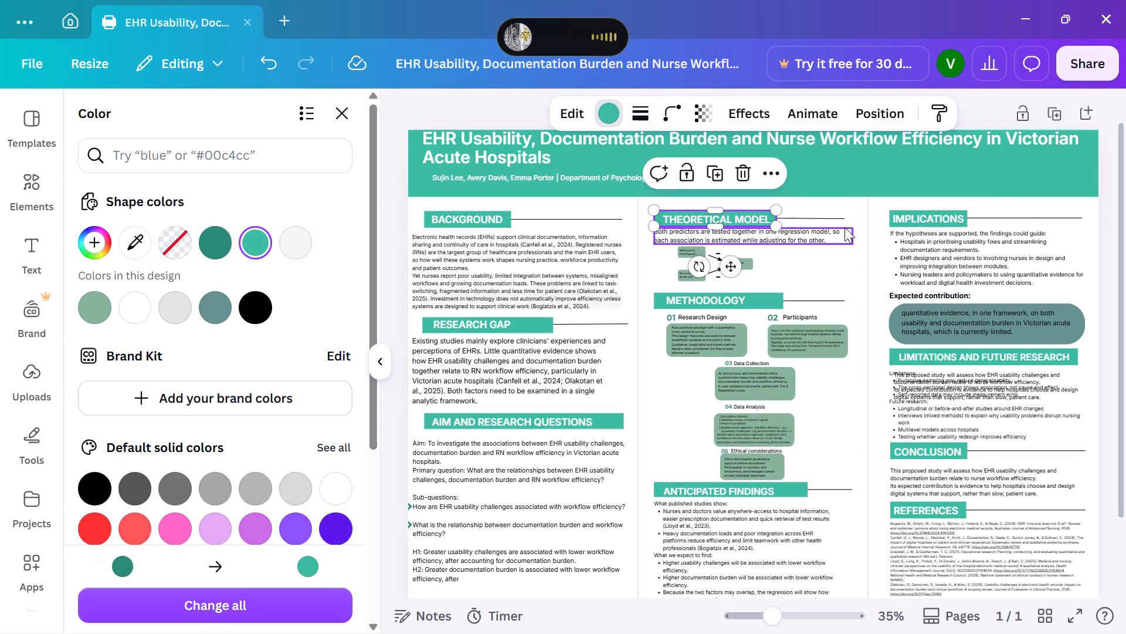
pyautogui.click(854, 205)
# Delete the stray copy of the conclusion text that overlaps the Limitations and Future Research list.
pyautogui.scroll(-1, 855, 203)
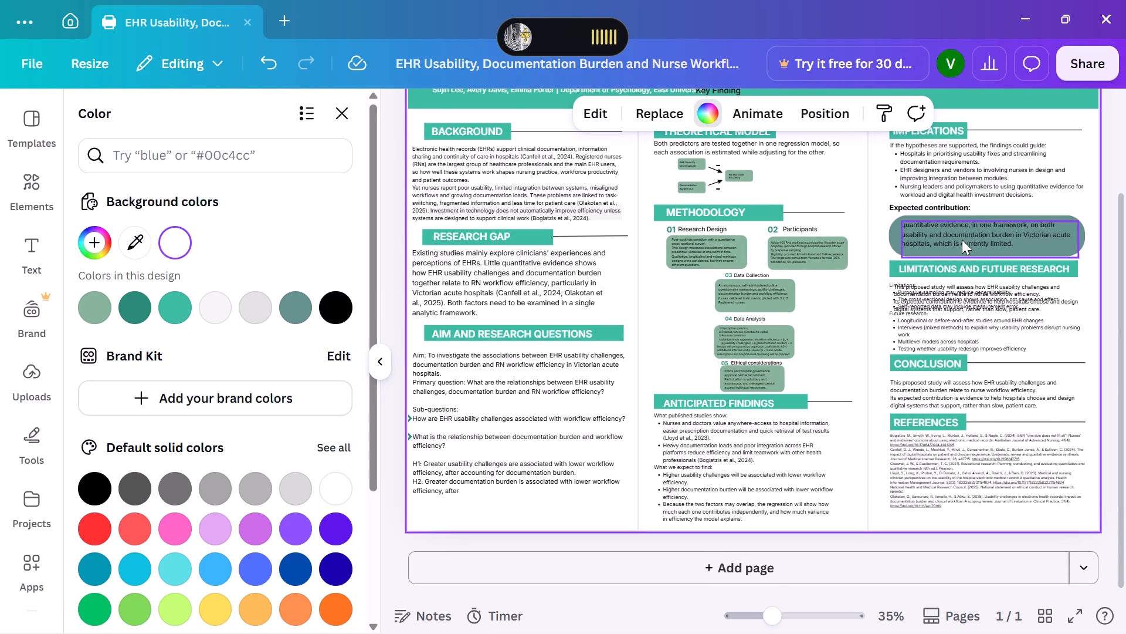
pyautogui.click(978, 305)
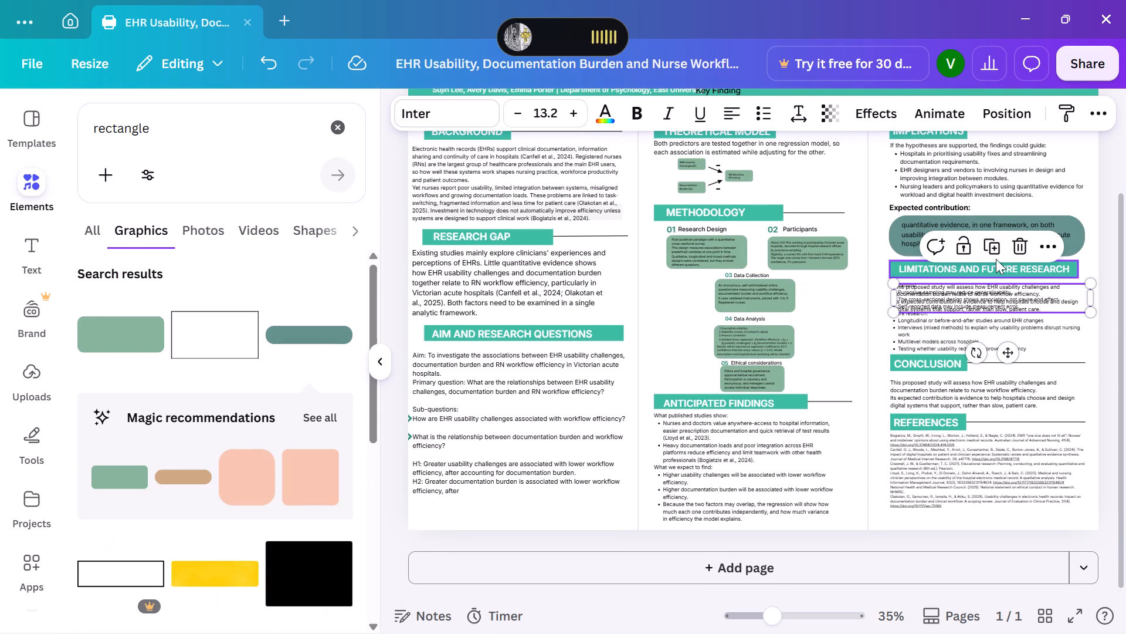
pyautogui.click(1017, 241)
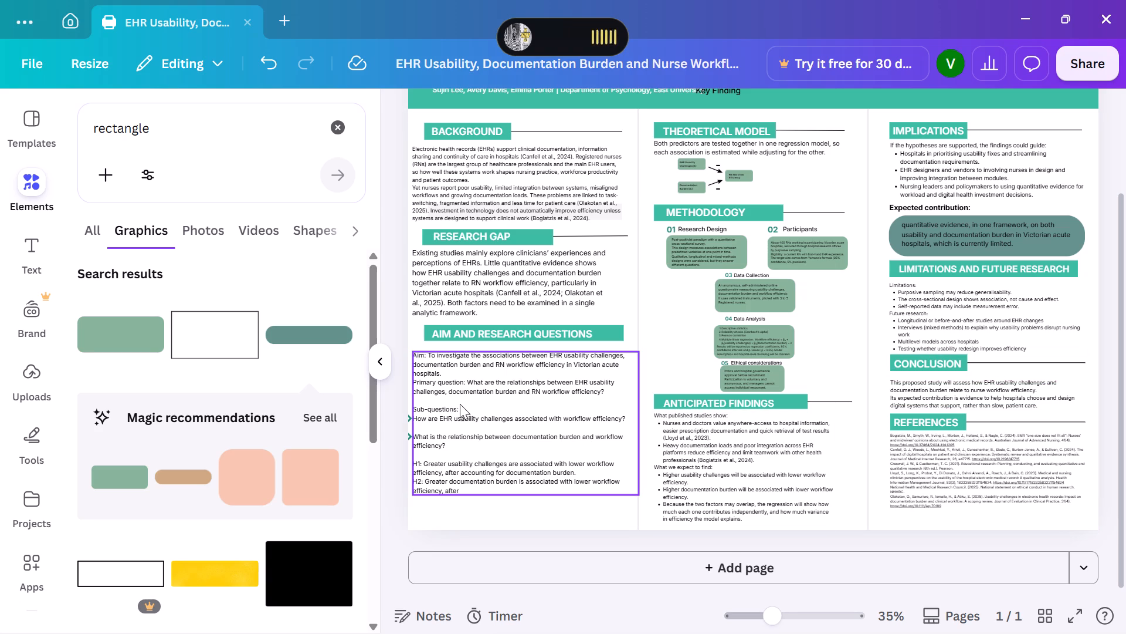
# Make the "H2" label bold in the hypotheses under Aim and Research Questions.
pyautogui.click(421, 480)
pyautogui.click(421, 480)
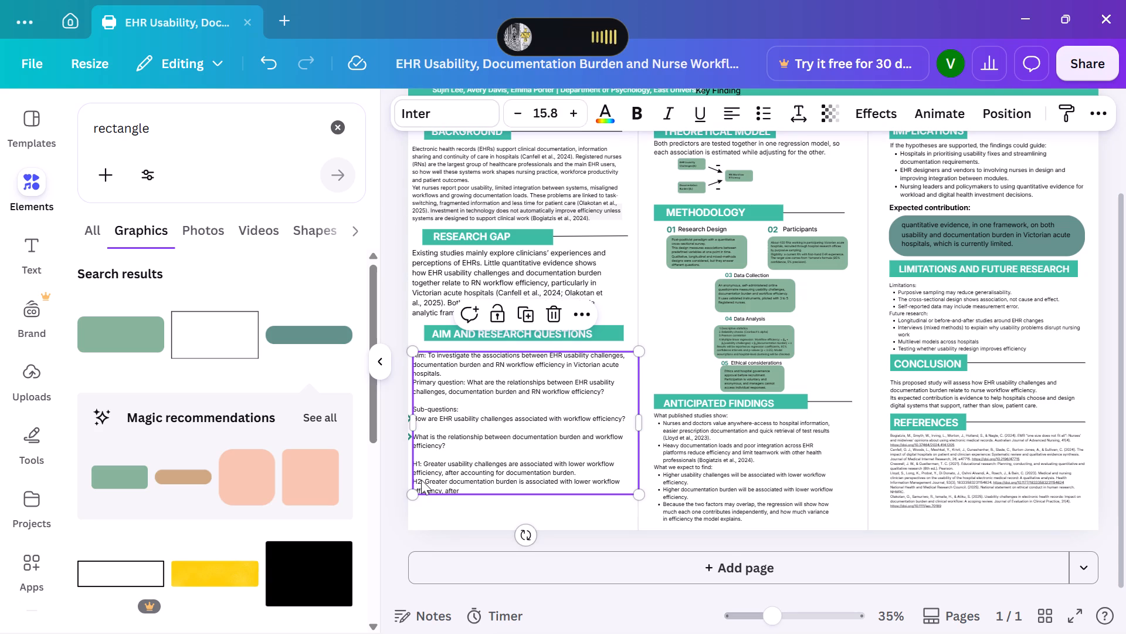
pyautogui.moveTo(421, 480); pyautogui.dragTo(407, 479)
pyautogui.click(419, 480)
pyautogui.doubleClick(420, 480)
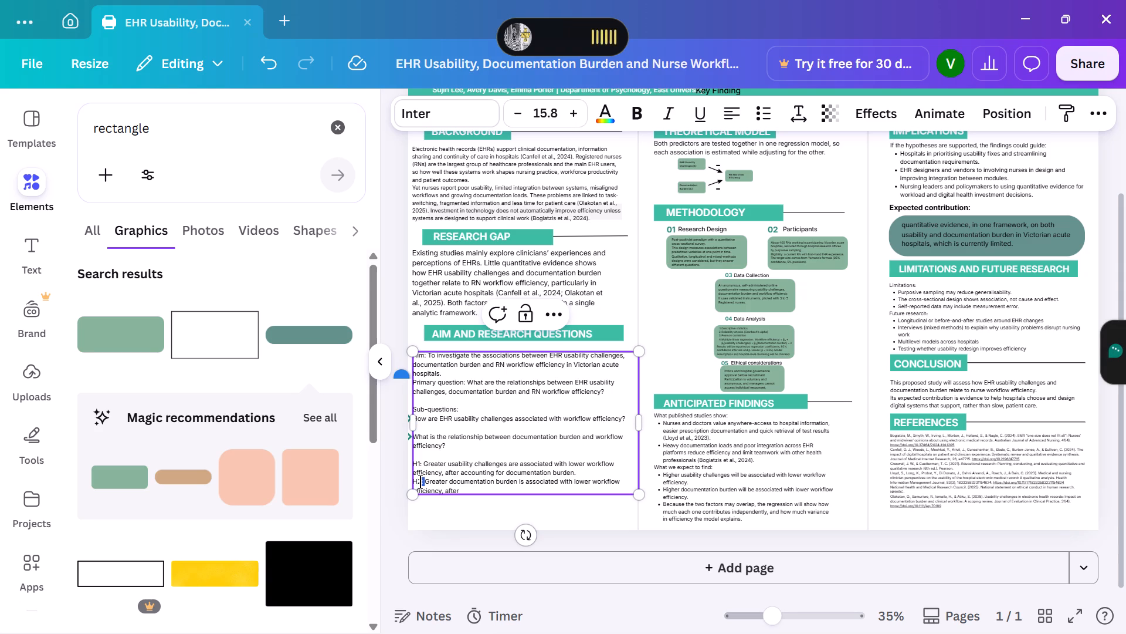
pyautogui.doubleClick(417, 484)
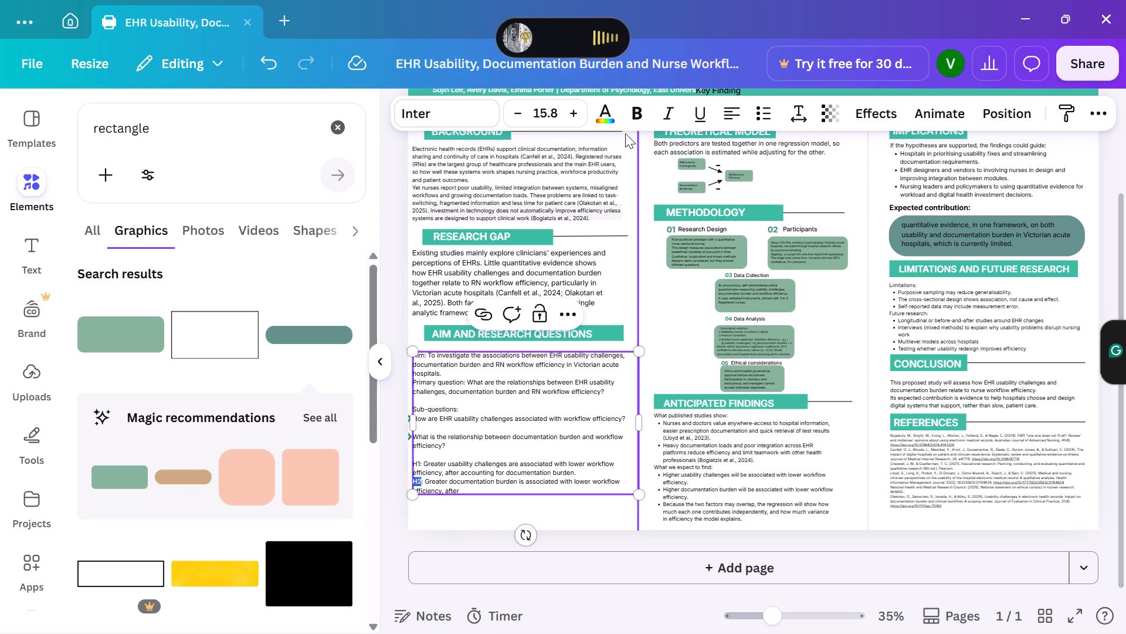
pyautogui.click(637, 117)
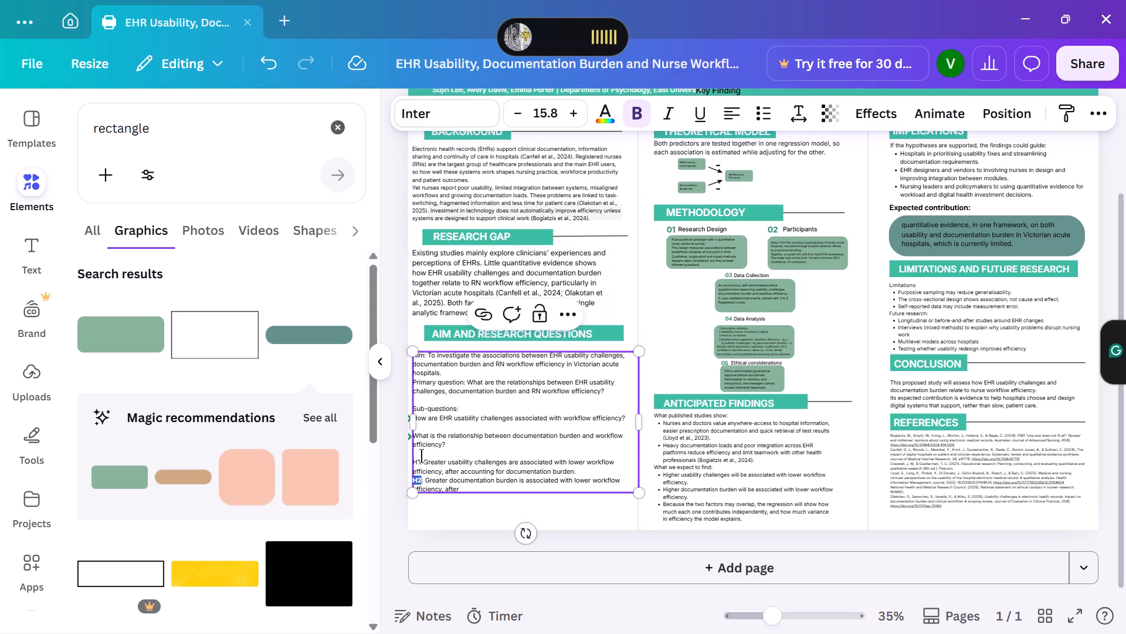
# Make the "H1" label bold in the hypotheses under Aim and Research Questions.
pyautogui.doubleClick(418, 459)
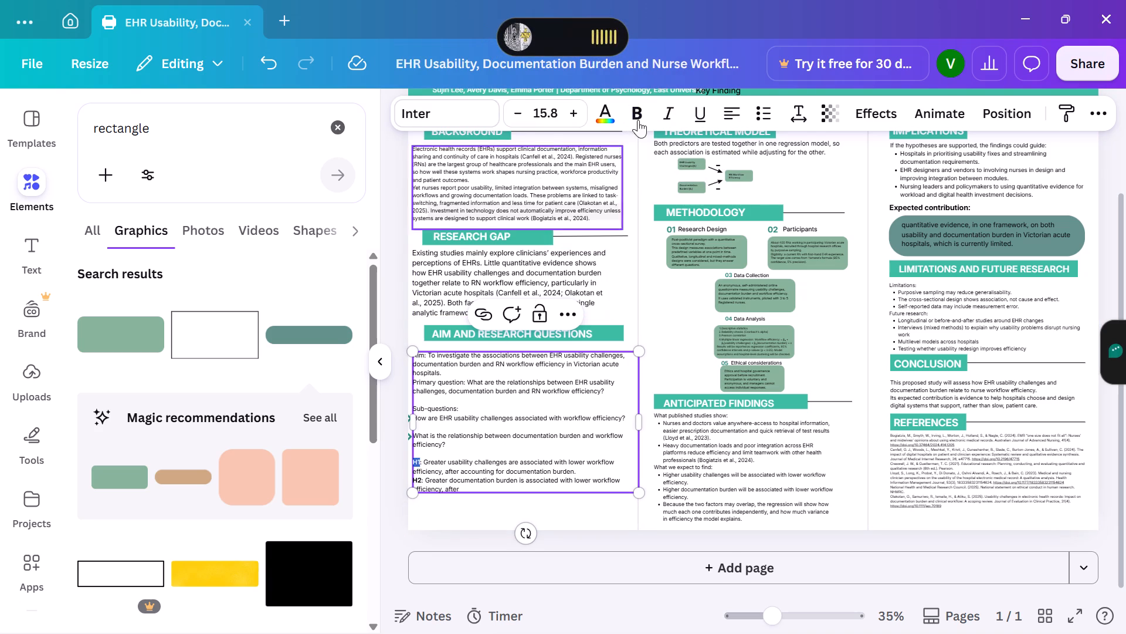
pyautogui.click(634, 110)
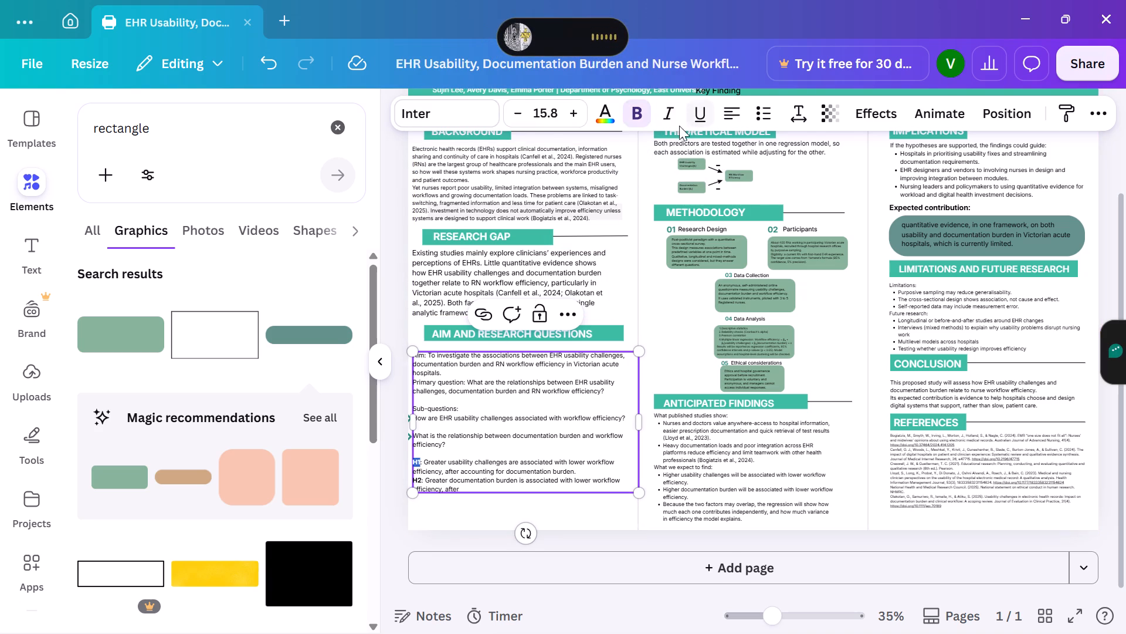
pyautogui.click(656, 314)
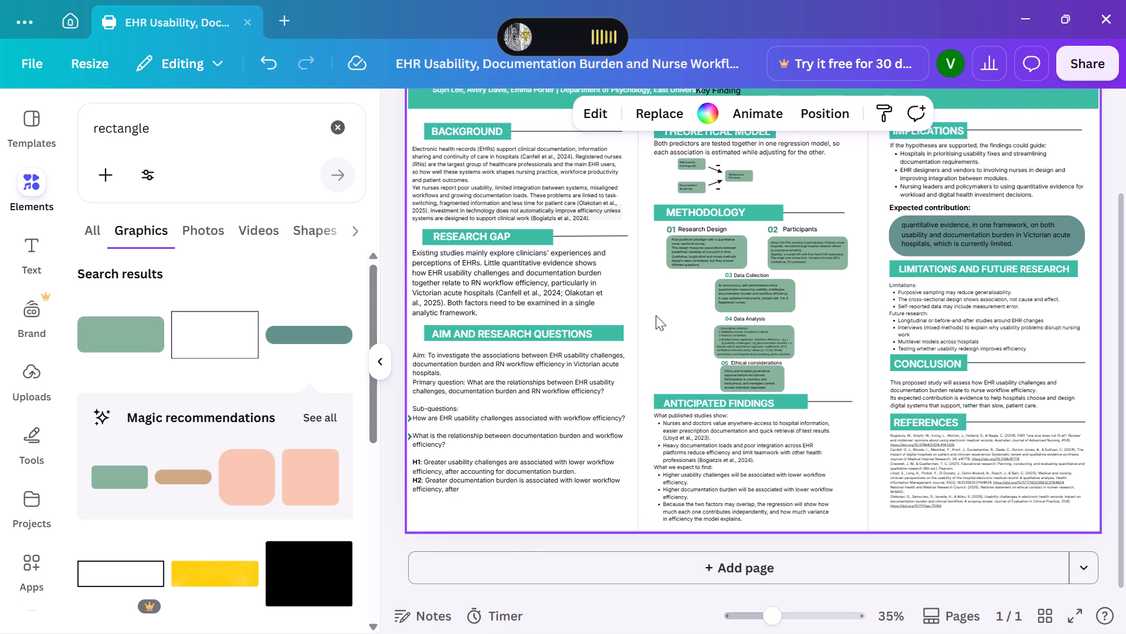
# Put the text following "Aim:" and "Primary question:" on new lines in the Aim and Research Questions section.
pyautogui.click(426, 354)
pyautogui.click(426, 353)
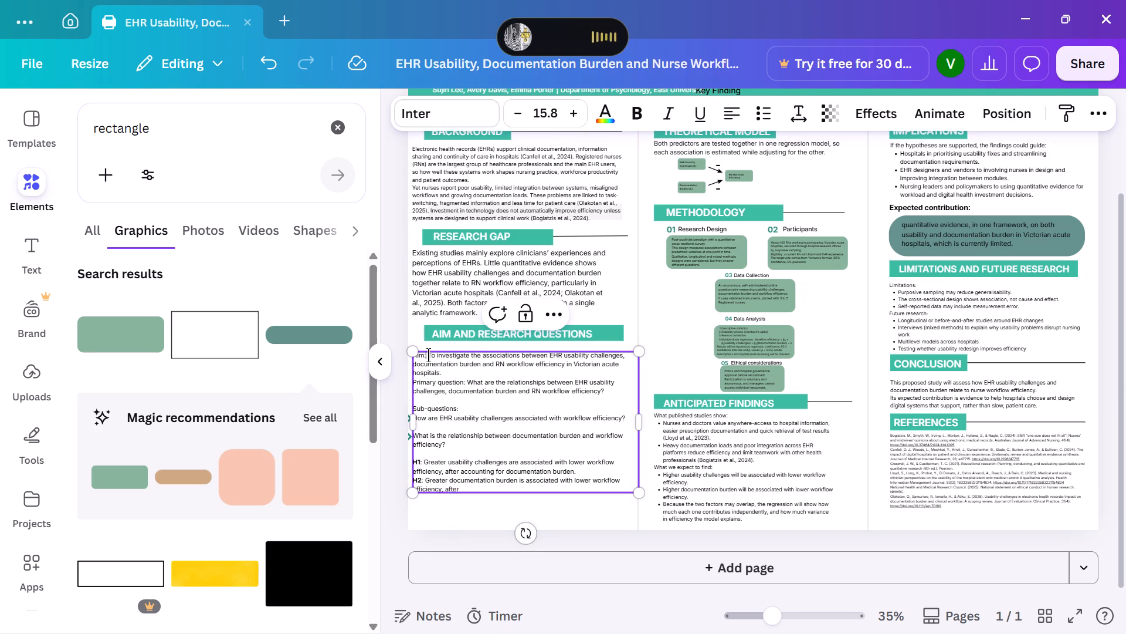
pyautogui.click(429, 355)
pyautogui.press('Return')
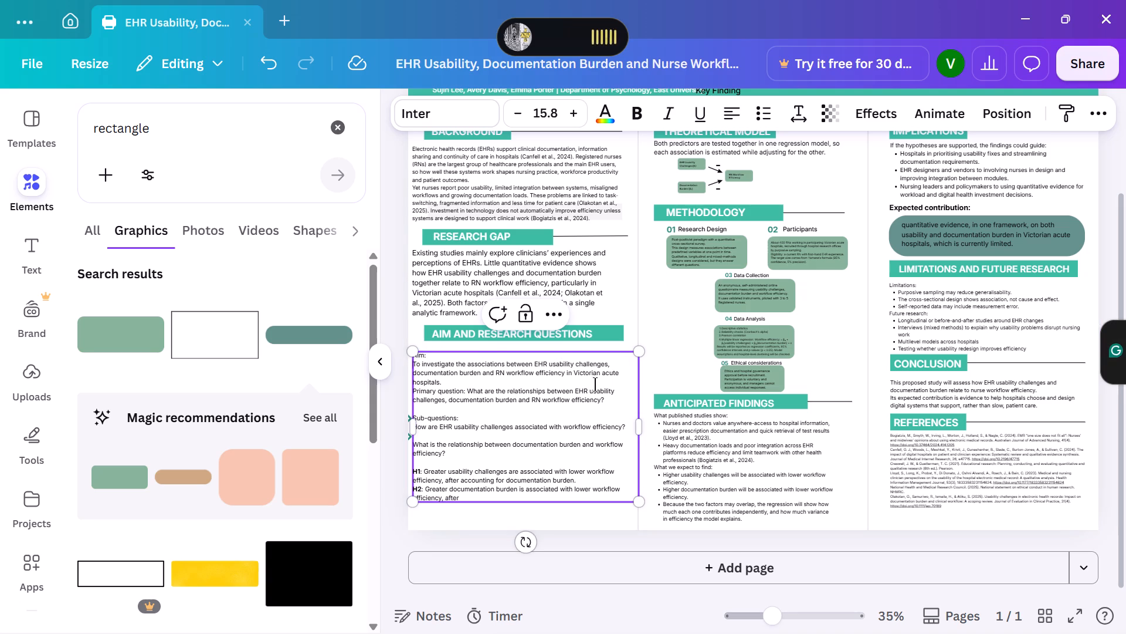
pyautogui.click(467, 392)
pyautogui.press('Return')
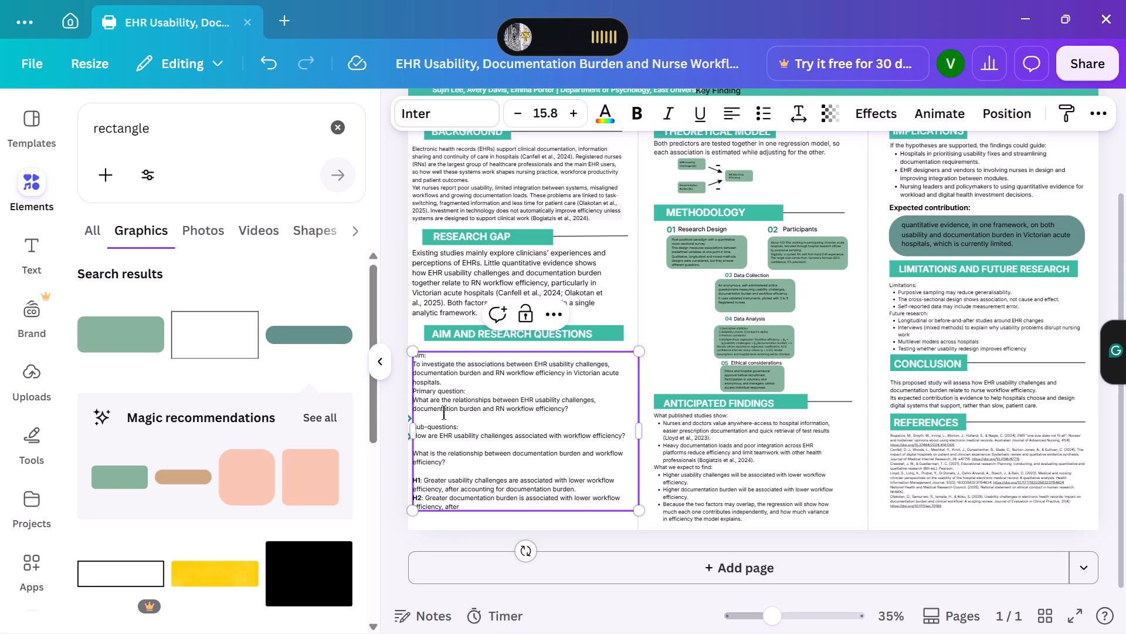
# Delete the stray "Key Finding" text overlapping the authors line in the header banner.
pyautogui.scroll(1, 445, 412)
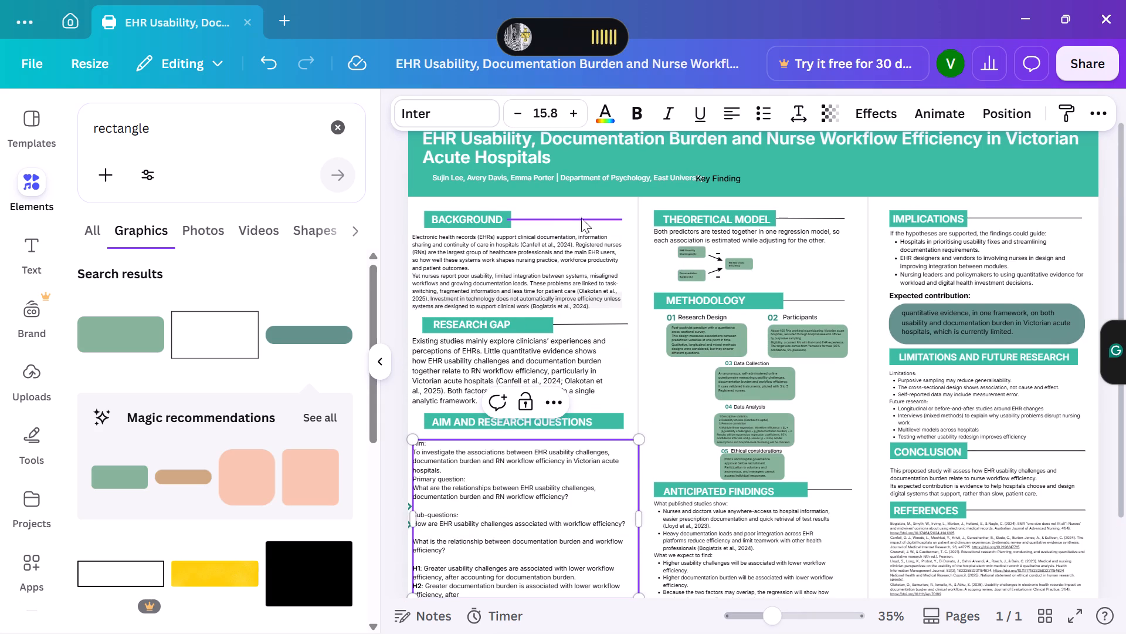
pyautogui.scroll(1, 590, 213)
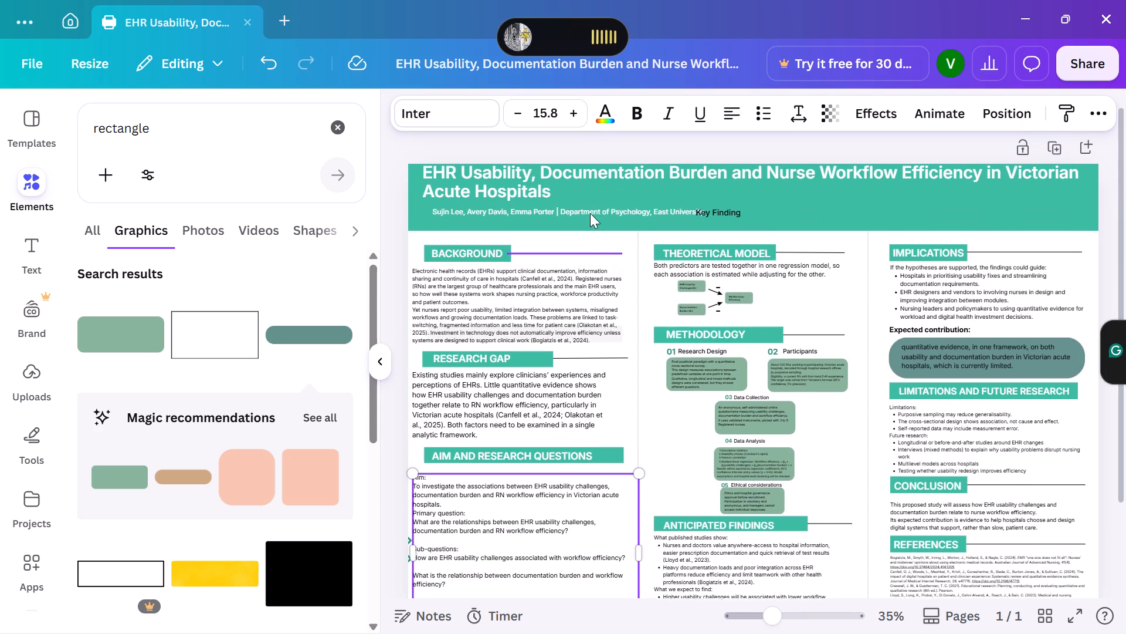
pyautogui.click(723, 215)
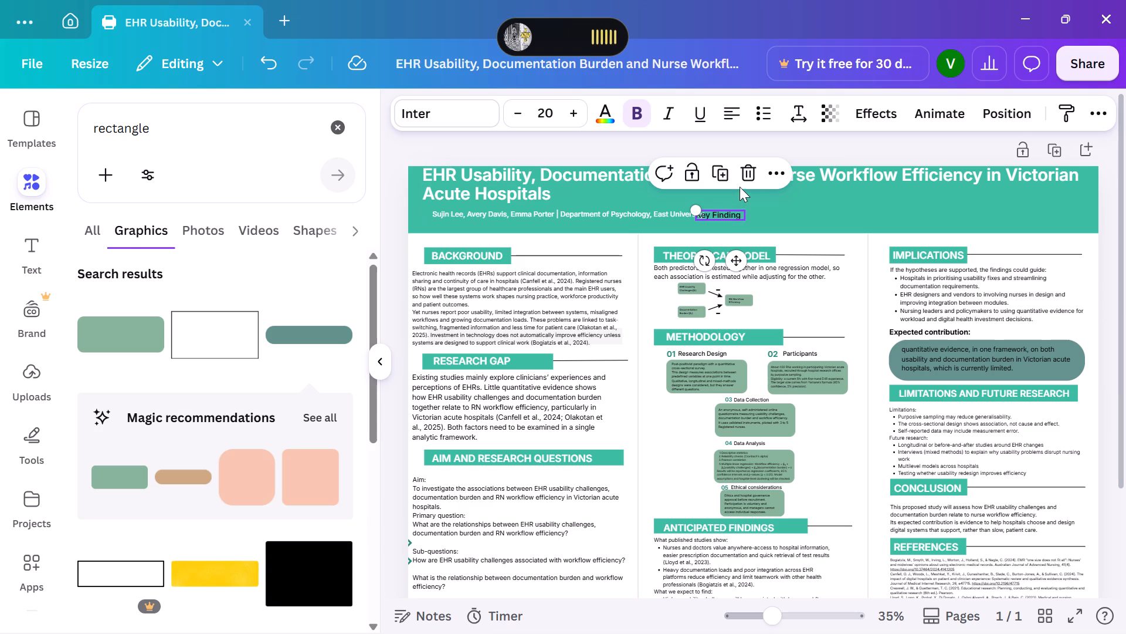
pyautogui.click(746, 177)
# Move the poster title text box upward in the header banner.
pyautogui.click(521, 212)
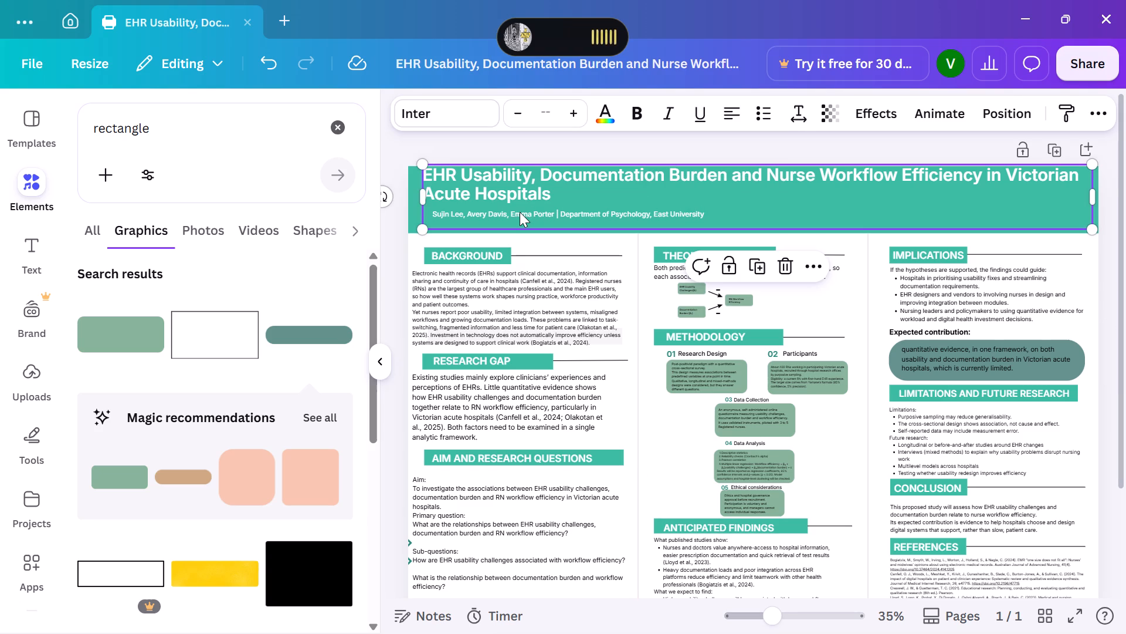
pyautogui.moveTo(520, 212); pyautogui.dragTo(522, 184)
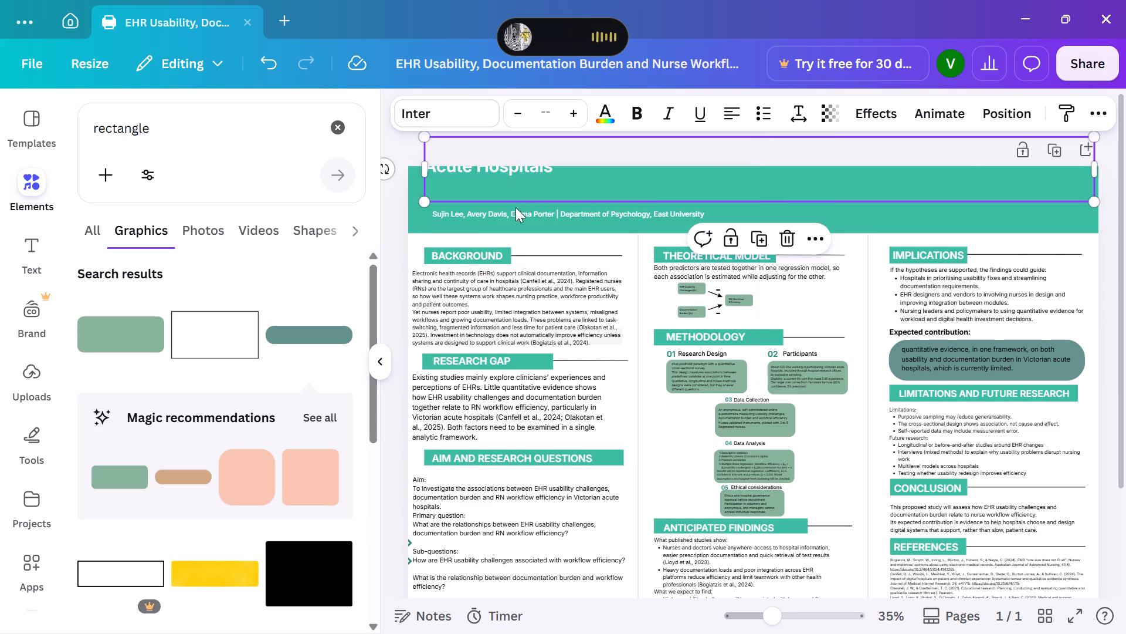
# Open the authors and department line in the header banner for text editing.
pyautogui.click(514, 212)
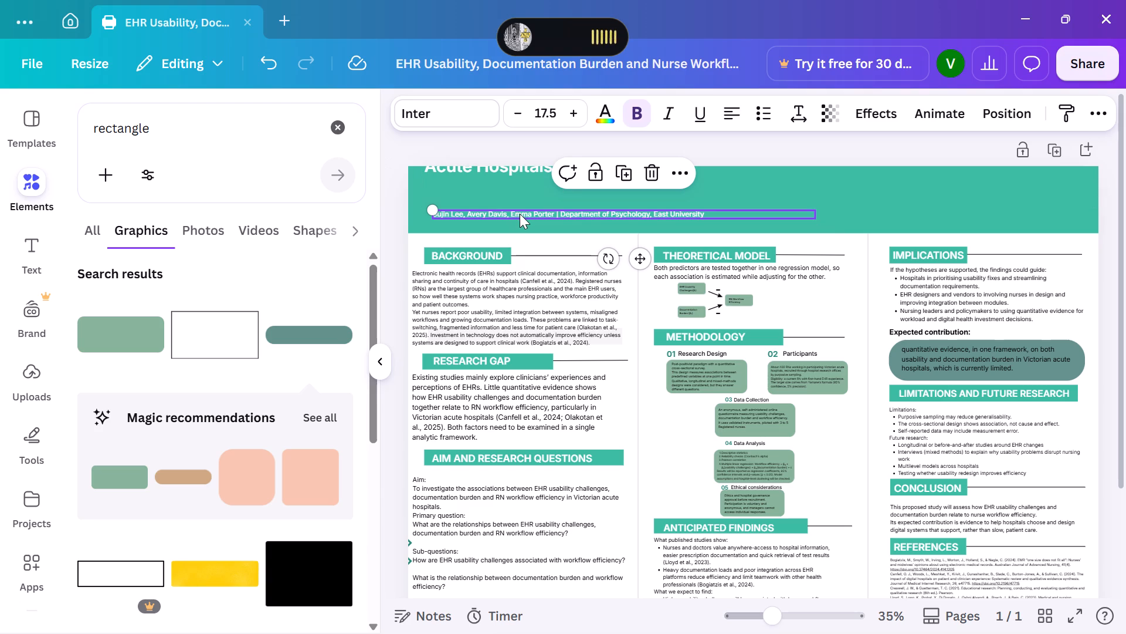
pyautogui.doubleClick(520, 214)
pyautogui.click(521, 214)
pyautogui.click(508, 212)
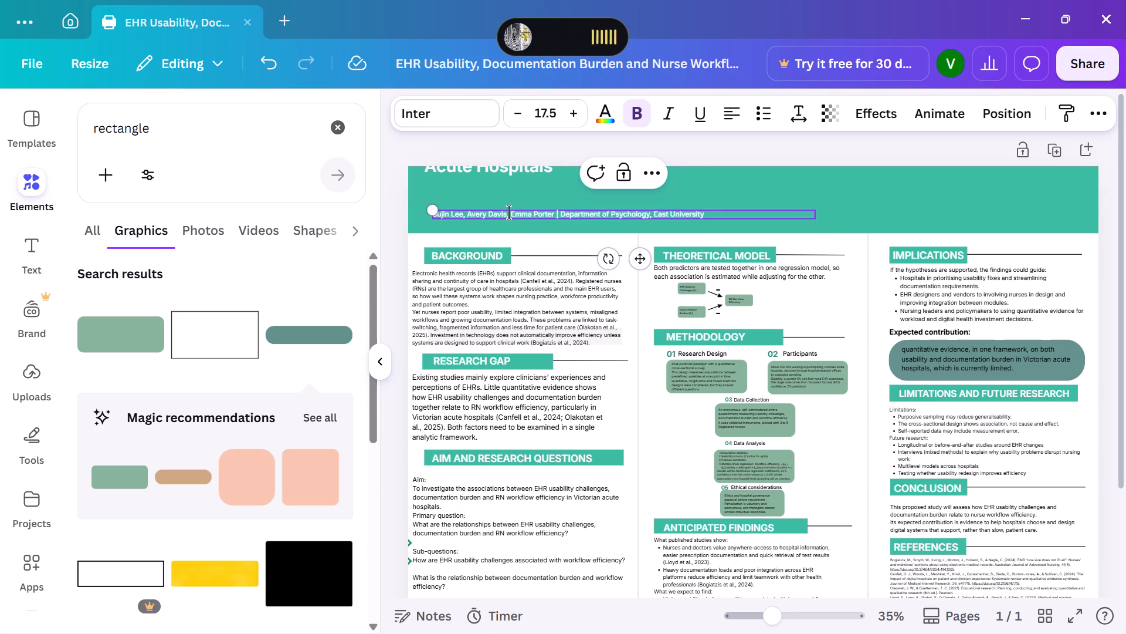
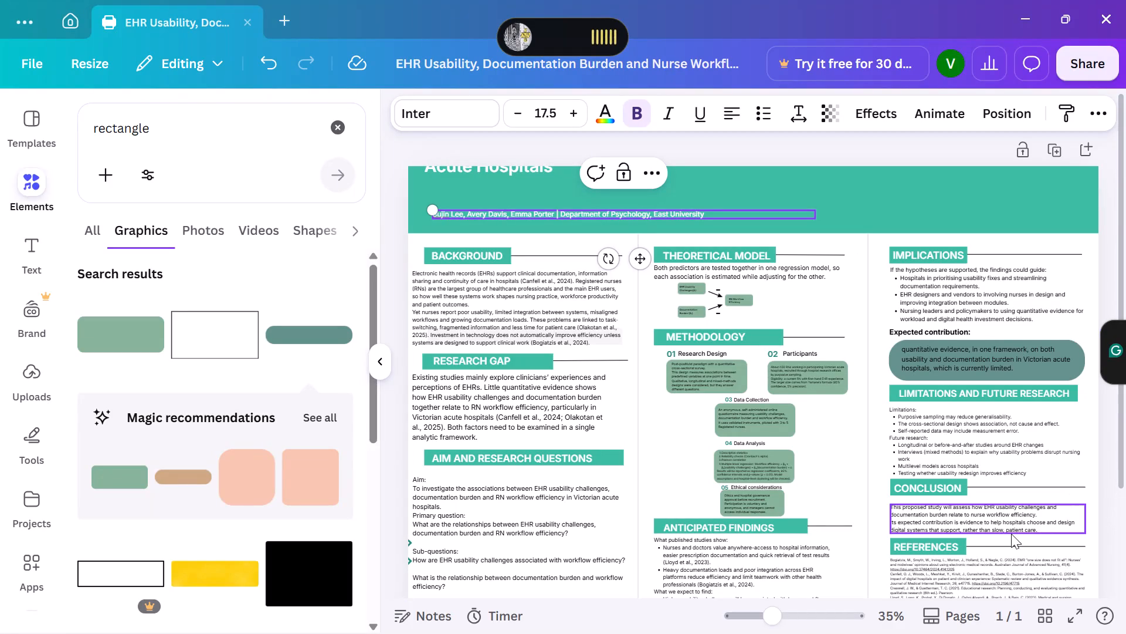
# Raise the sound volume and the screen brightness in the Windows quick settings.
pyautogui.click(991, 615)
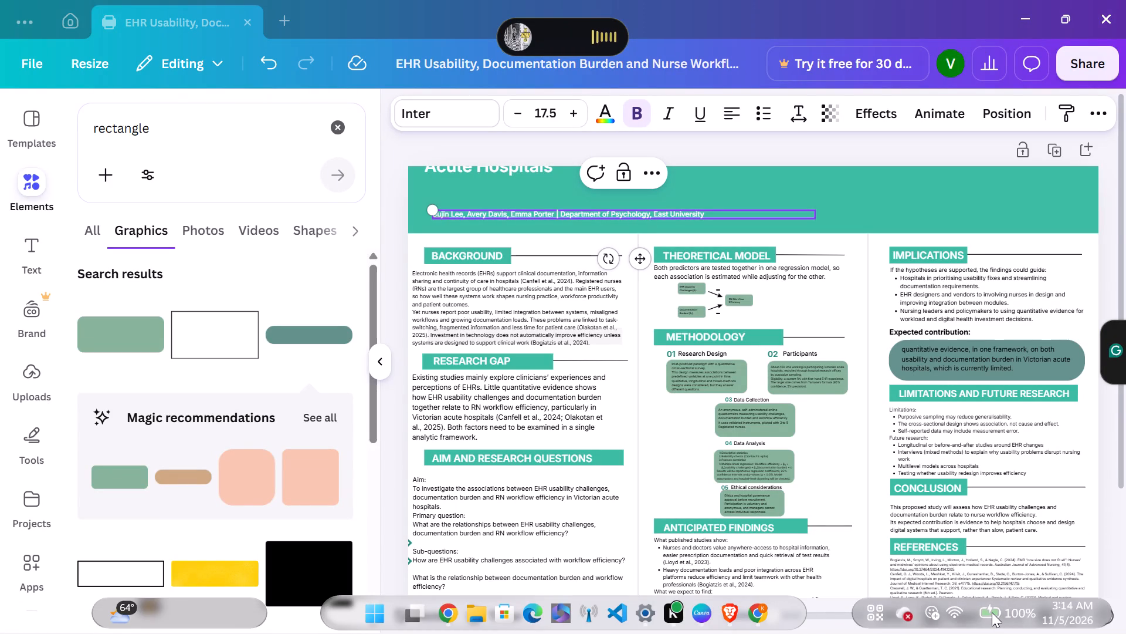
pyautogui.click(1035, 513)
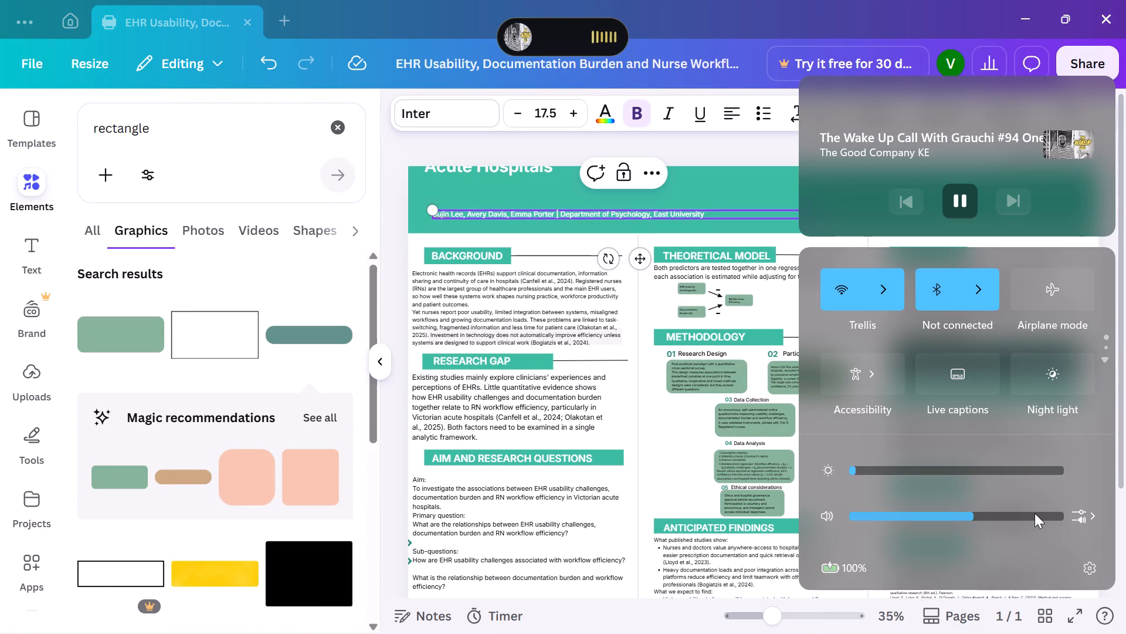
pyautogui.click(1023, 469)
pyautogui.click(370, 97)
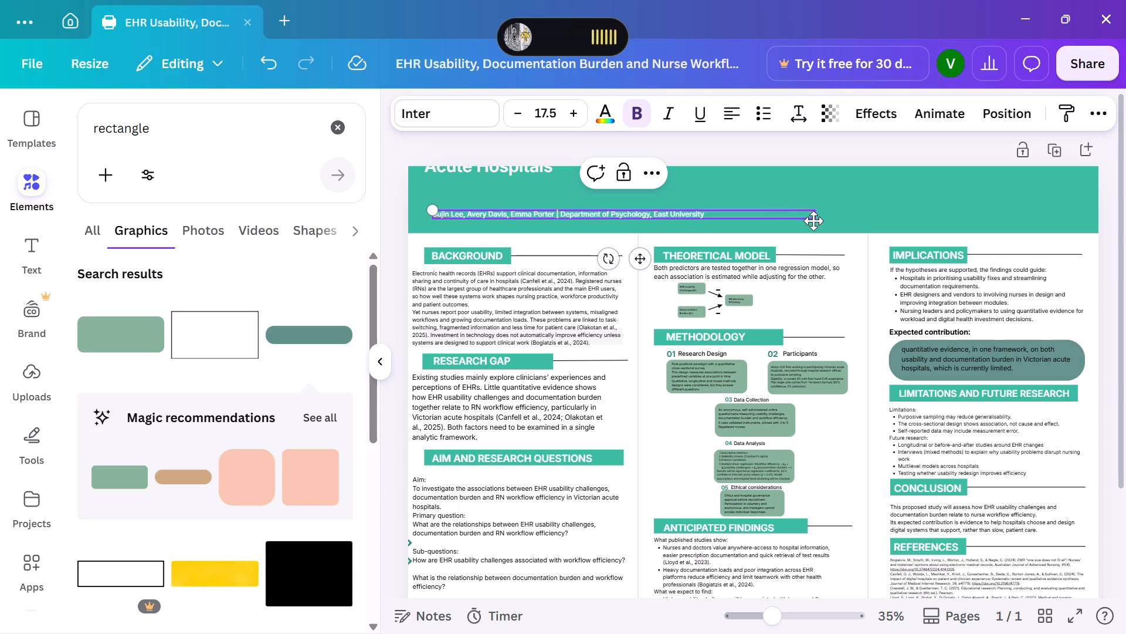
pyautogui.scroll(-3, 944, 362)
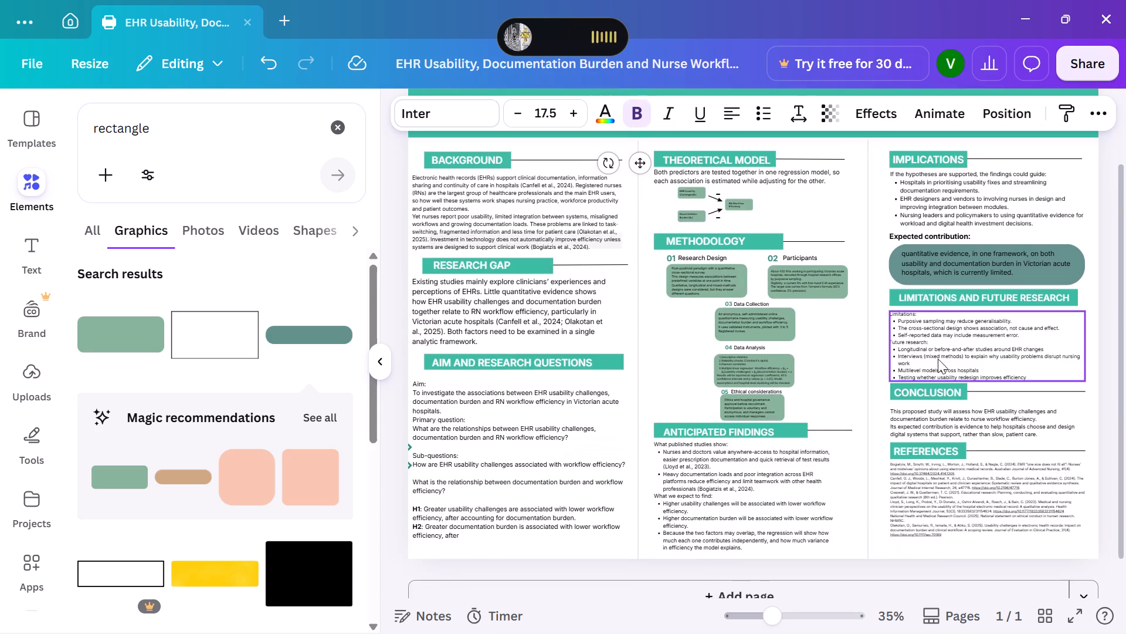
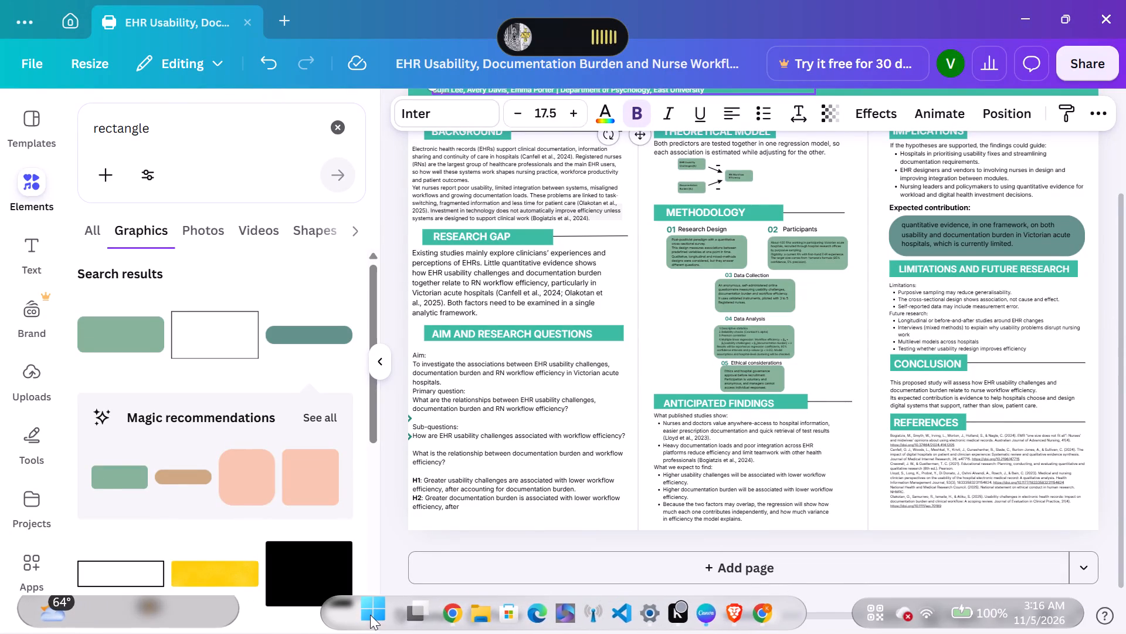
# Open the Extended Abstract document in Word from the recent files in File Explorer, and return to the poster.
pyautogui.click(467, 615)
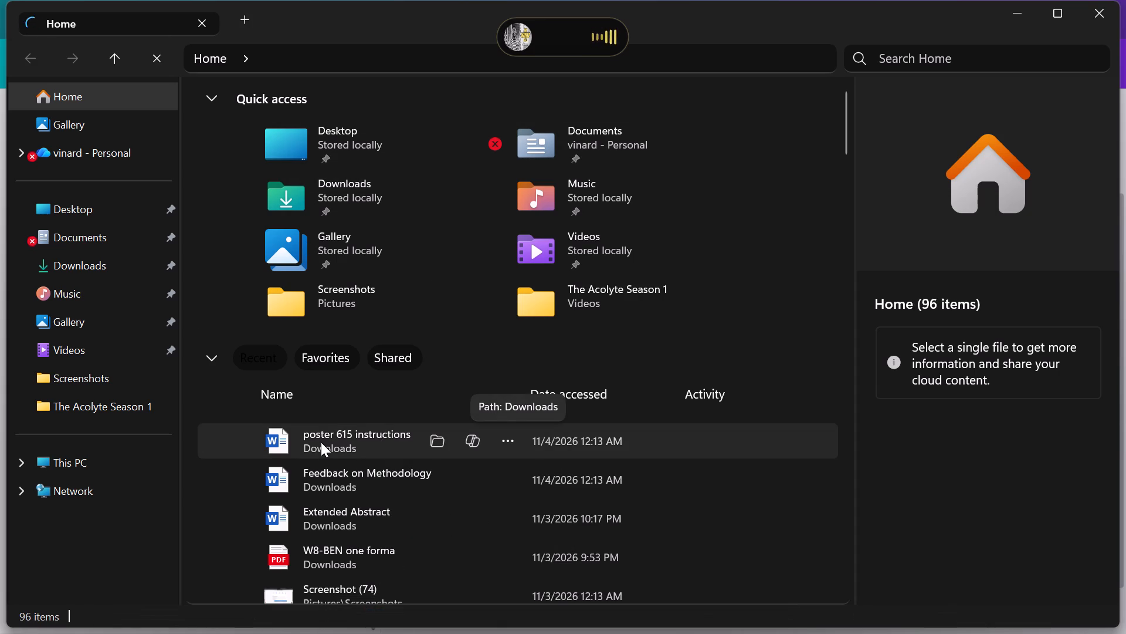
pyautogui.doubleClick(326, 517)
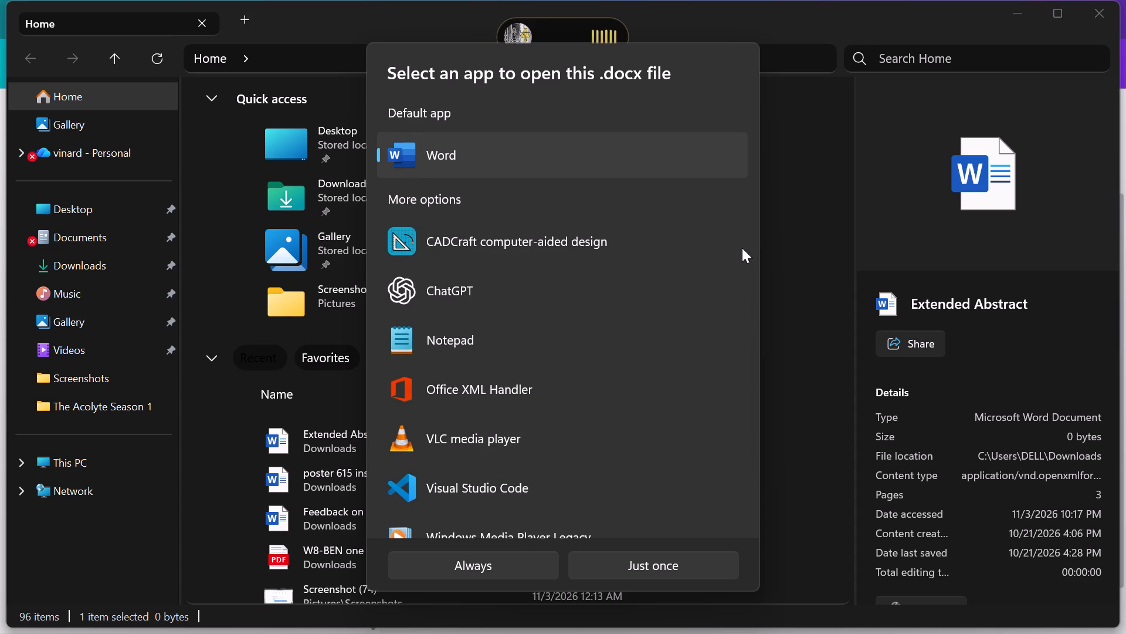
pyautogui.click(579, 156)
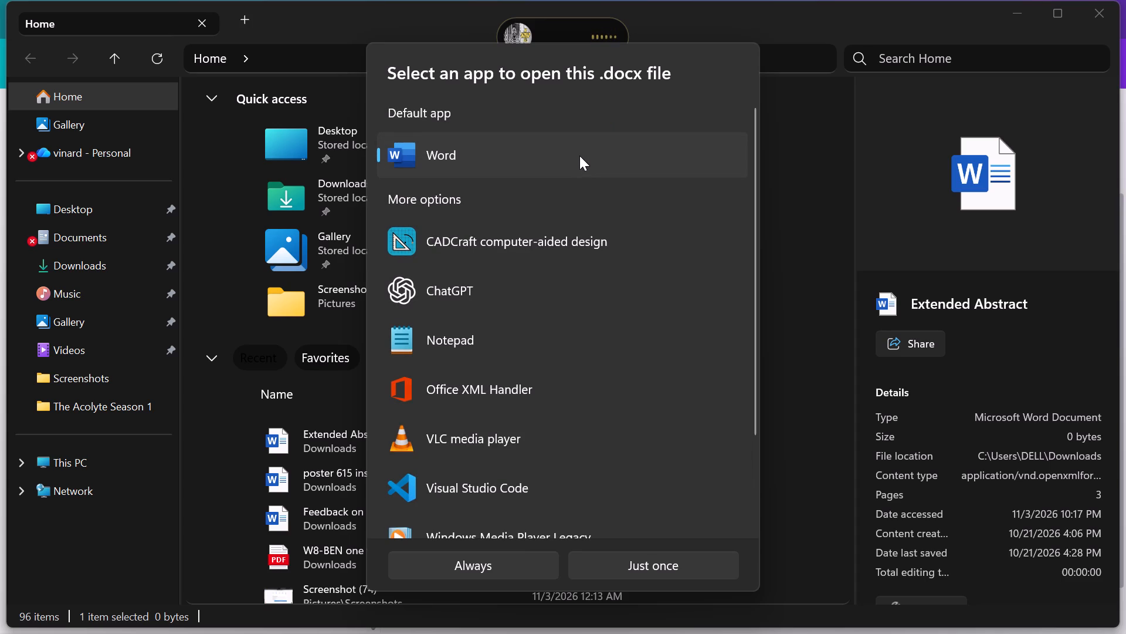
pyautogui.doubleClick(579, 156)
pyautogui.click(1011, 19)
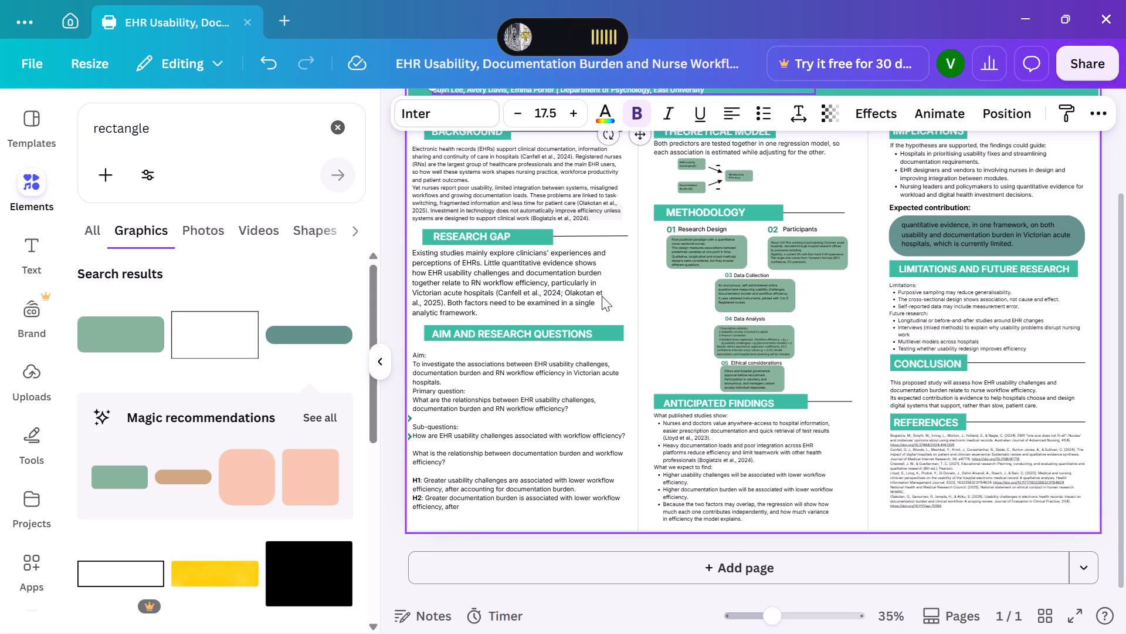
# Expand "RN" in the poster's aim statement to "Registered Nurses (RNs)".
pyautogui.click(501, 375)
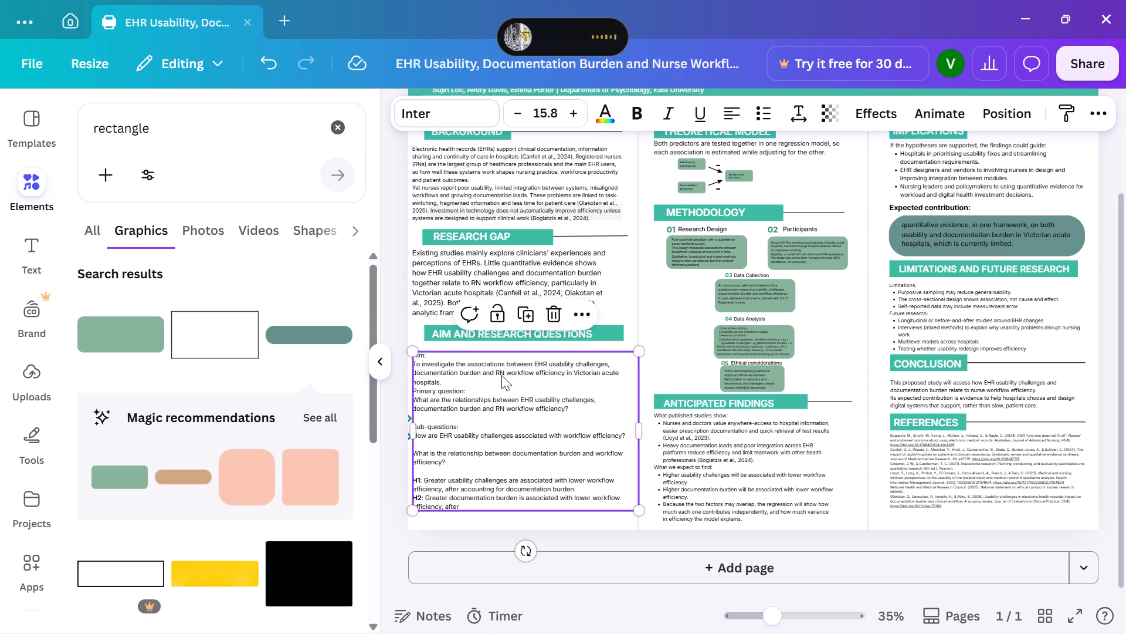
pyautogui.click(501, 375)
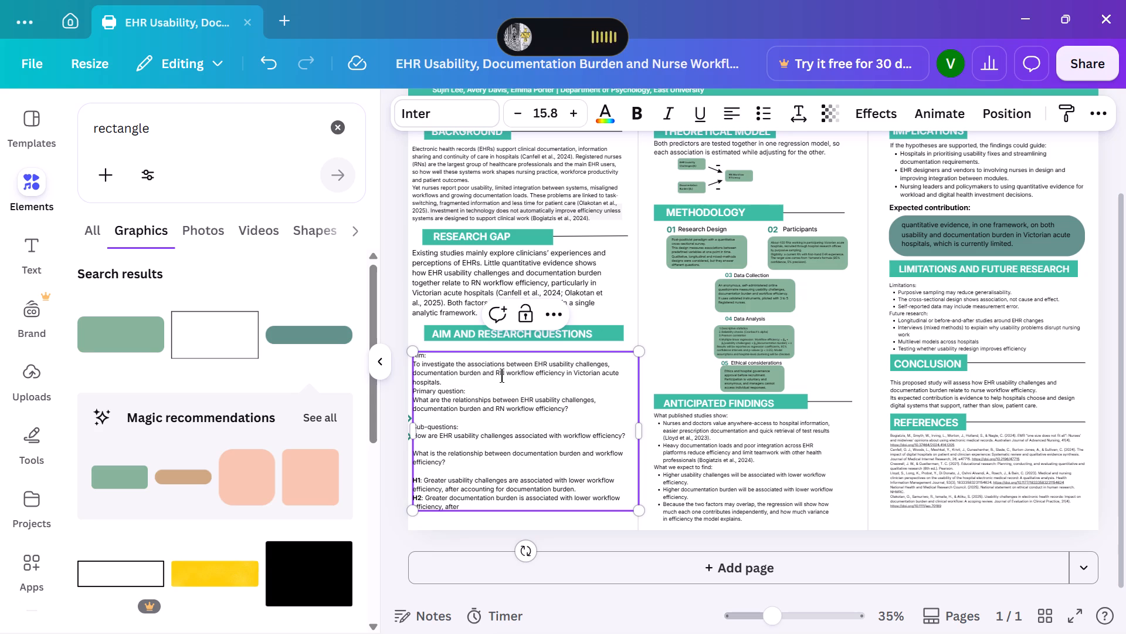
pyautogui.press('e')
pyautogui.press('g')
pyautogui.write('istered')
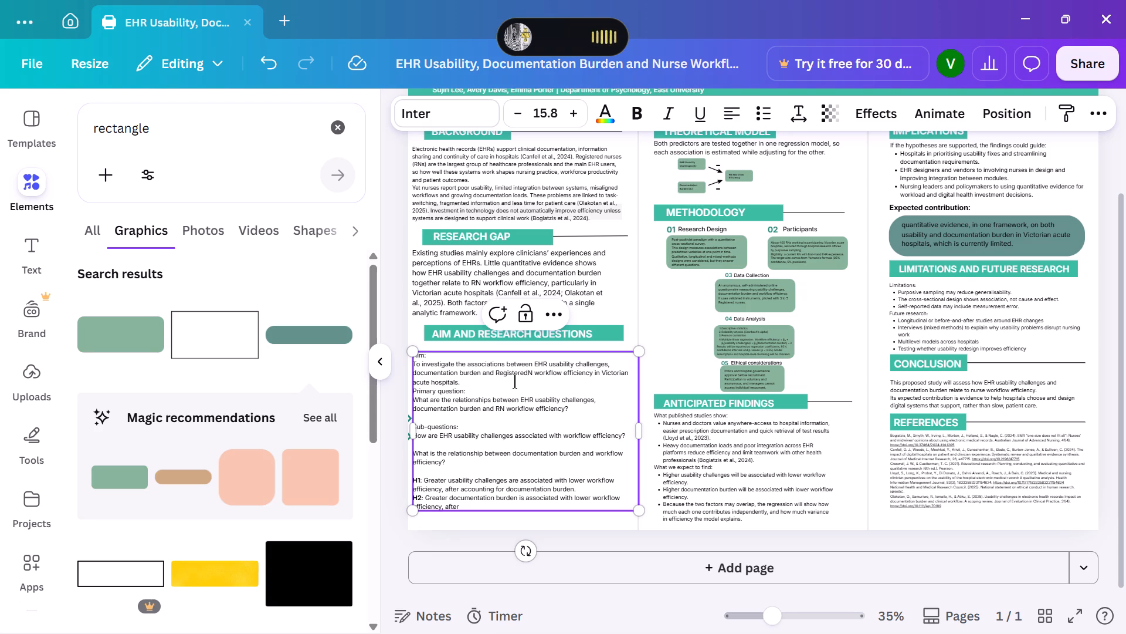
pyautogui.press('space')
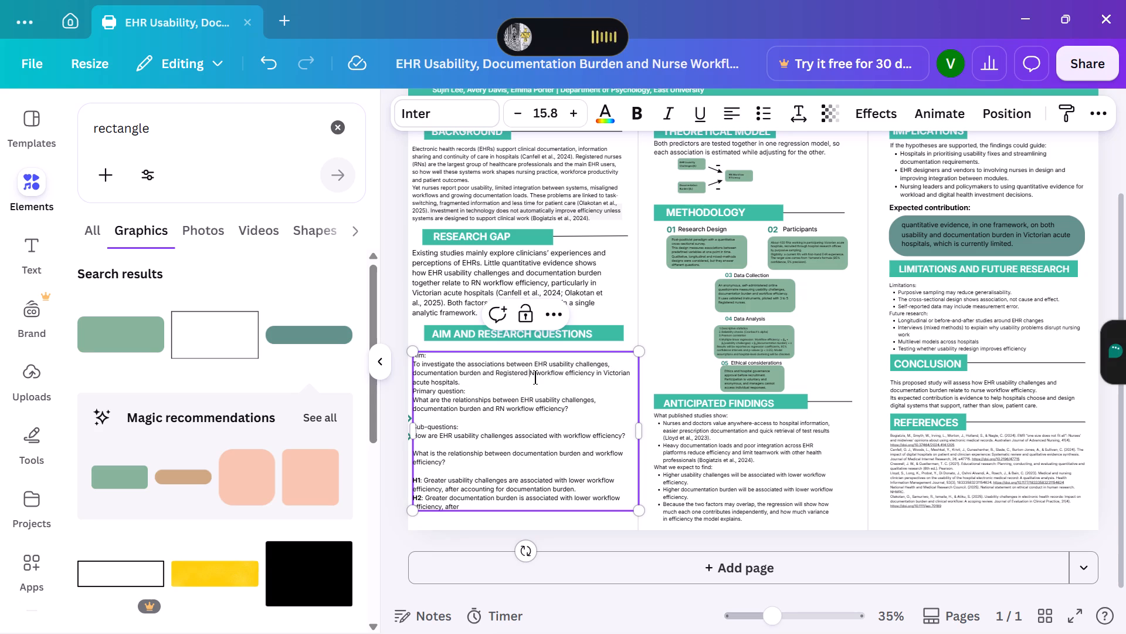
pyautogui.click(533, 375)
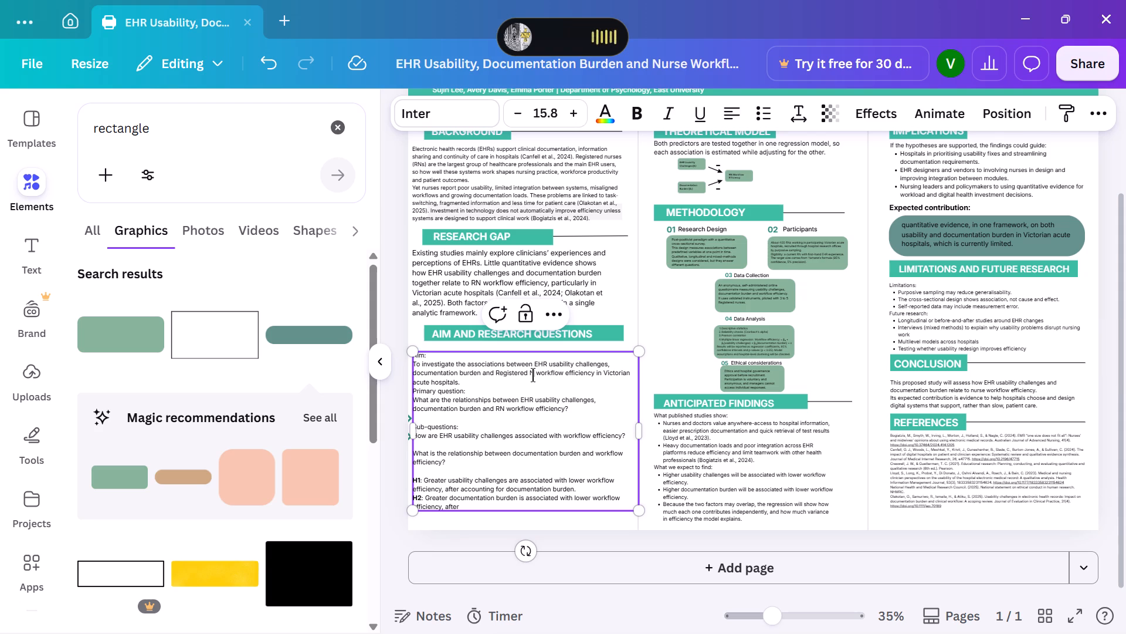
pyautogui.write('urses')
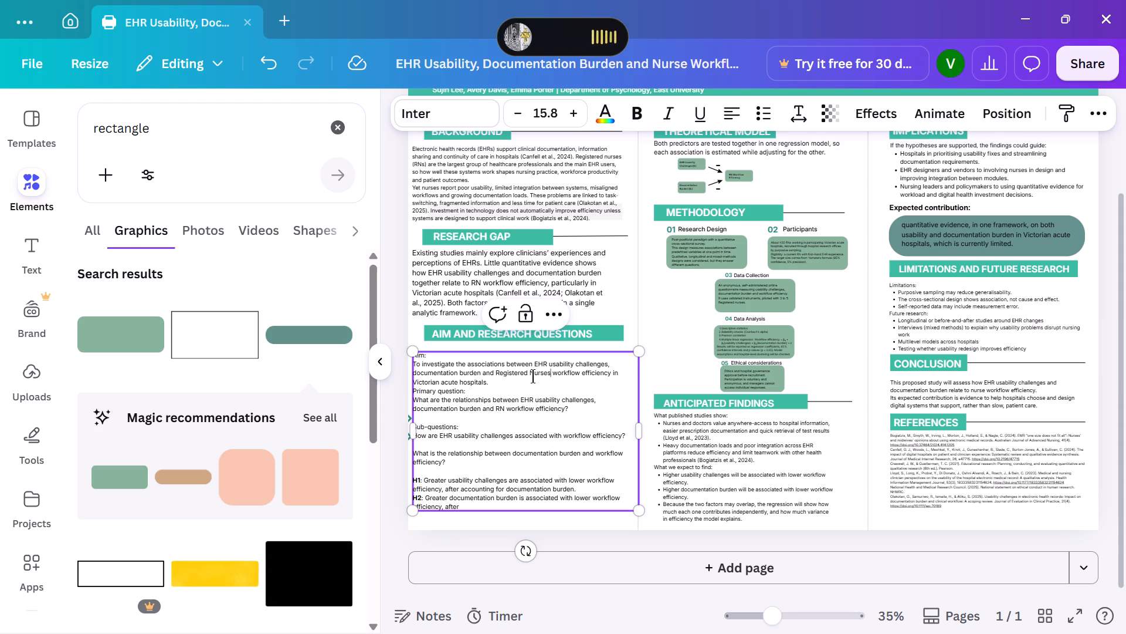
pyautogui.press('space')
pyautogui.hotkey('shift', '(')
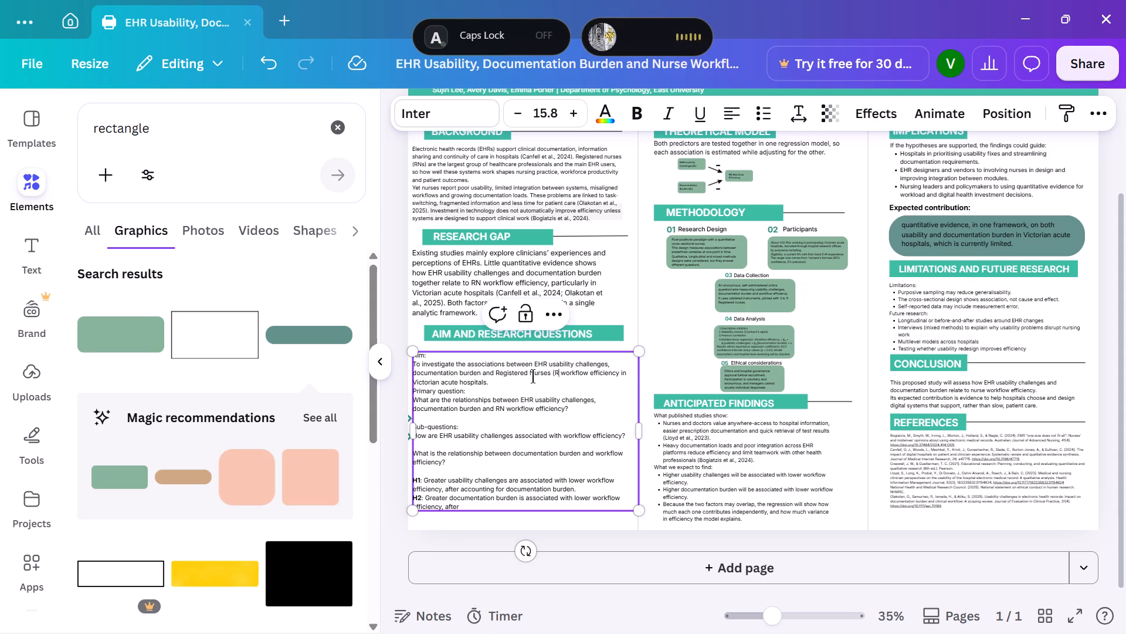
pyautogui.write('ns')
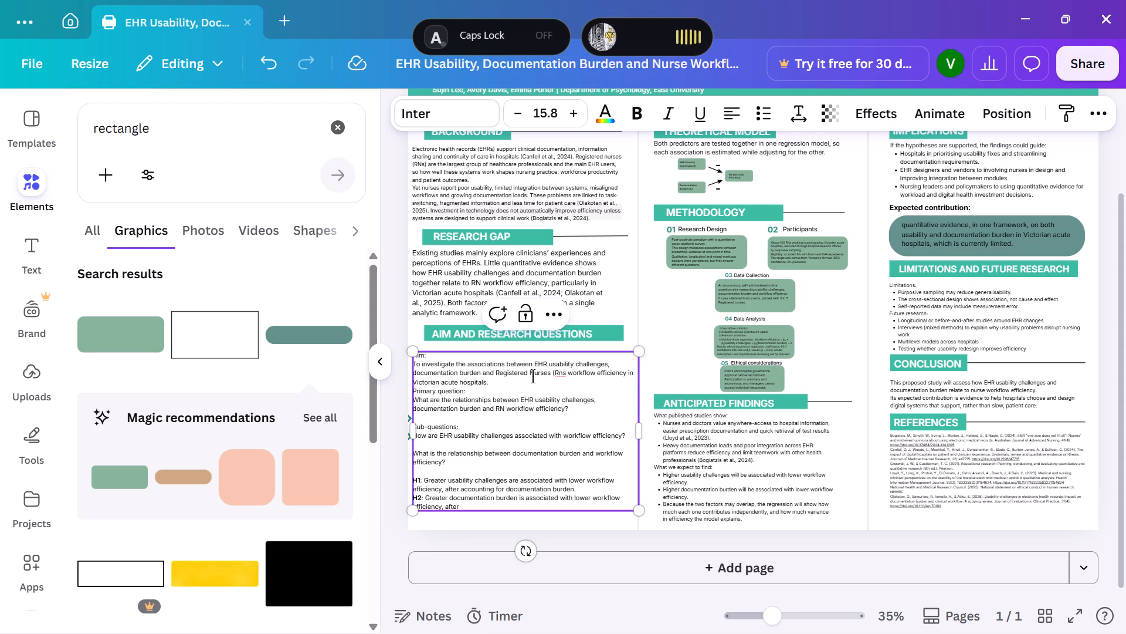
pyautogui.press('BackSpace')
pyautogui.press('BackSpace')
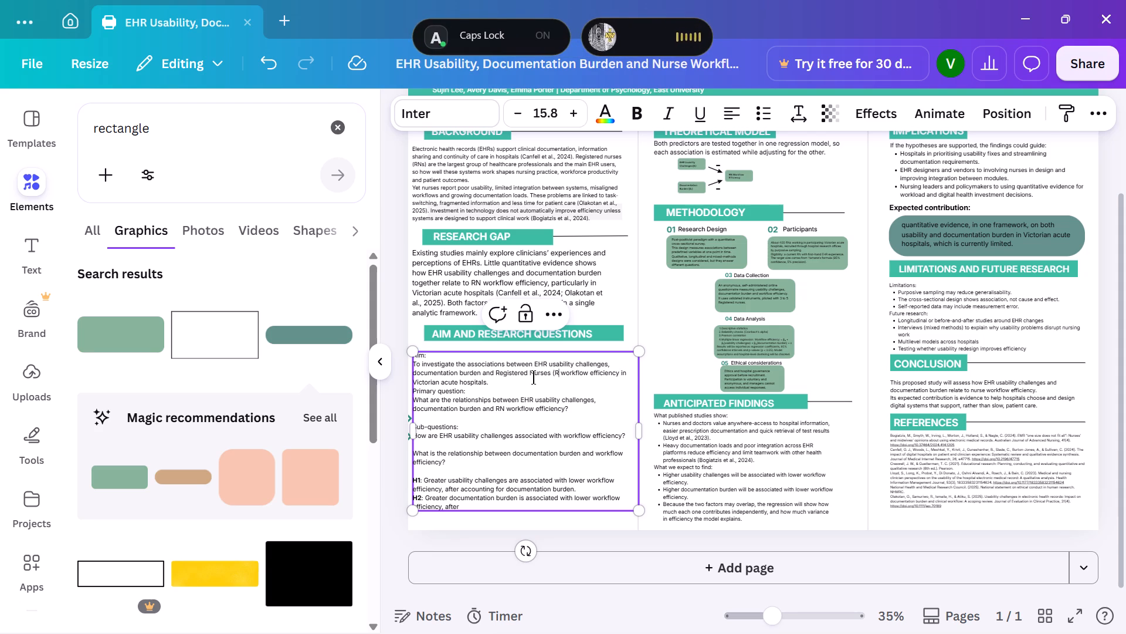
pyautogui.press('s')
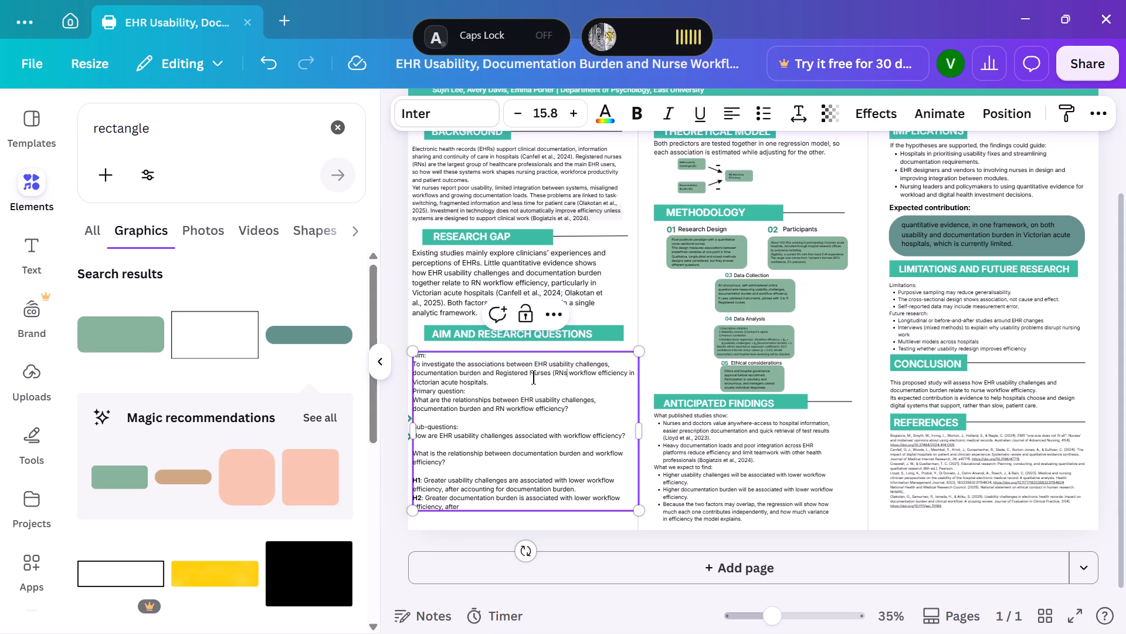
pyautogui.hotkey('shift', ')')
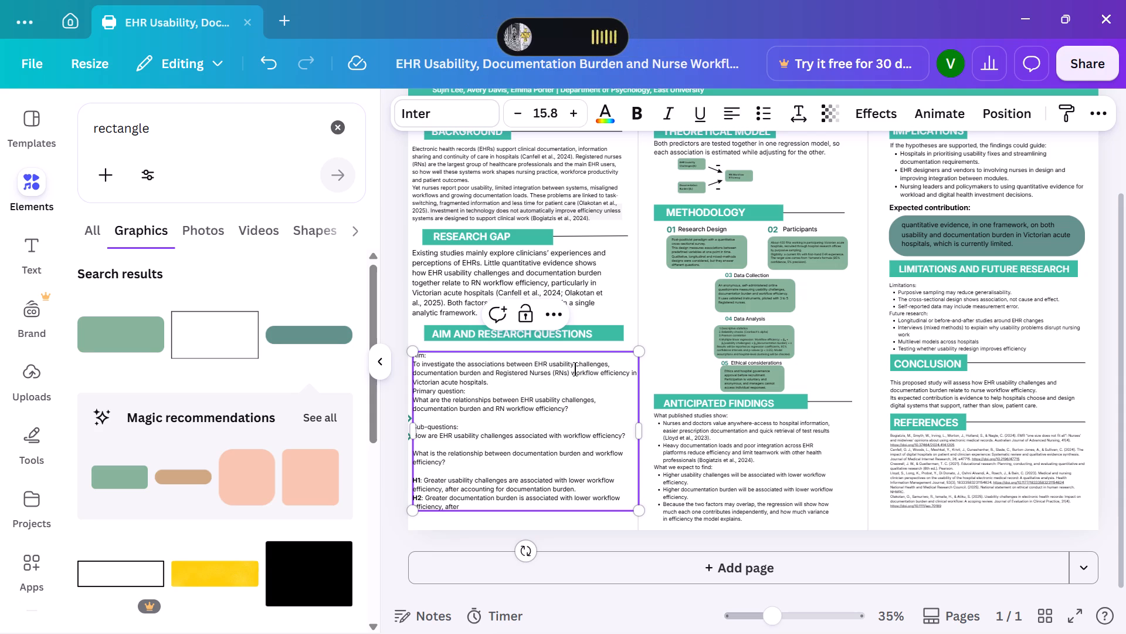
# Change "Nurses" to lowercase "nurses" in the aim statement.
pyautogui.click(533, 374)
pyautogui.press('BackSpace')
pyautogui.press('n')
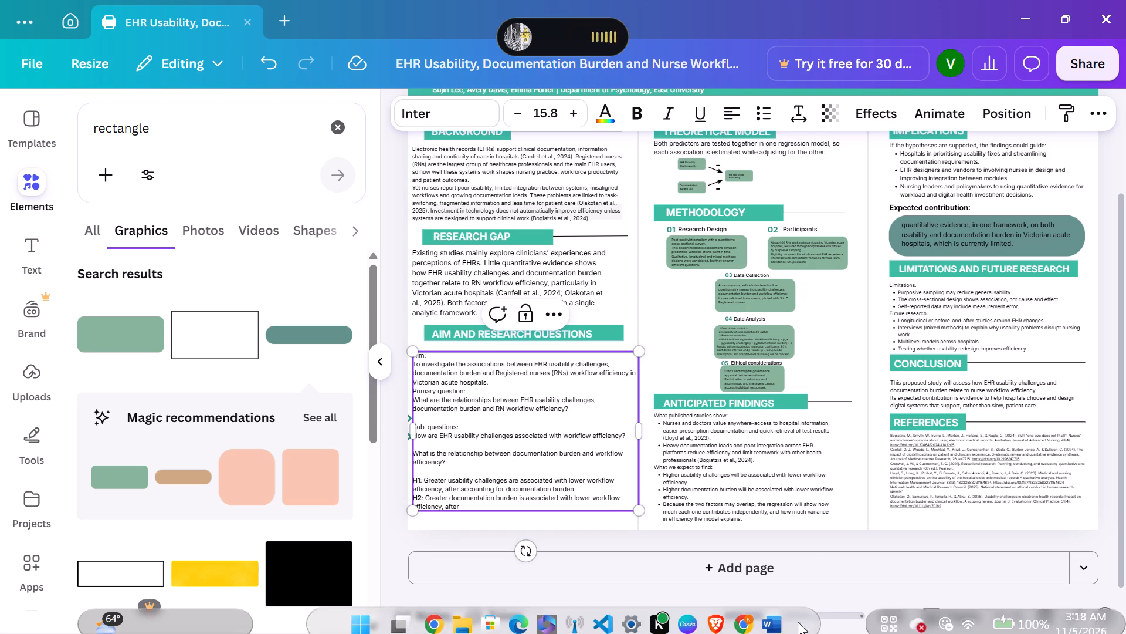
# Switch to the Extended Abstract in Word, copy the full text of its Conclusion paragraph, and return to the poster in Canva.
pyautogui.click(771, 615)
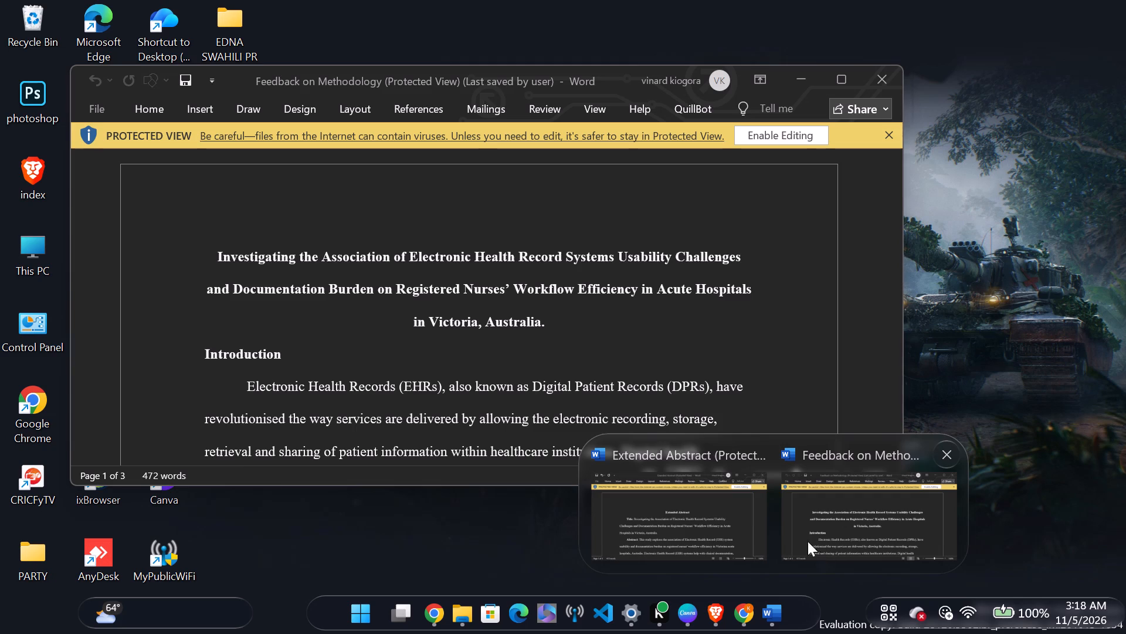
pyautogui.click(751, 515)
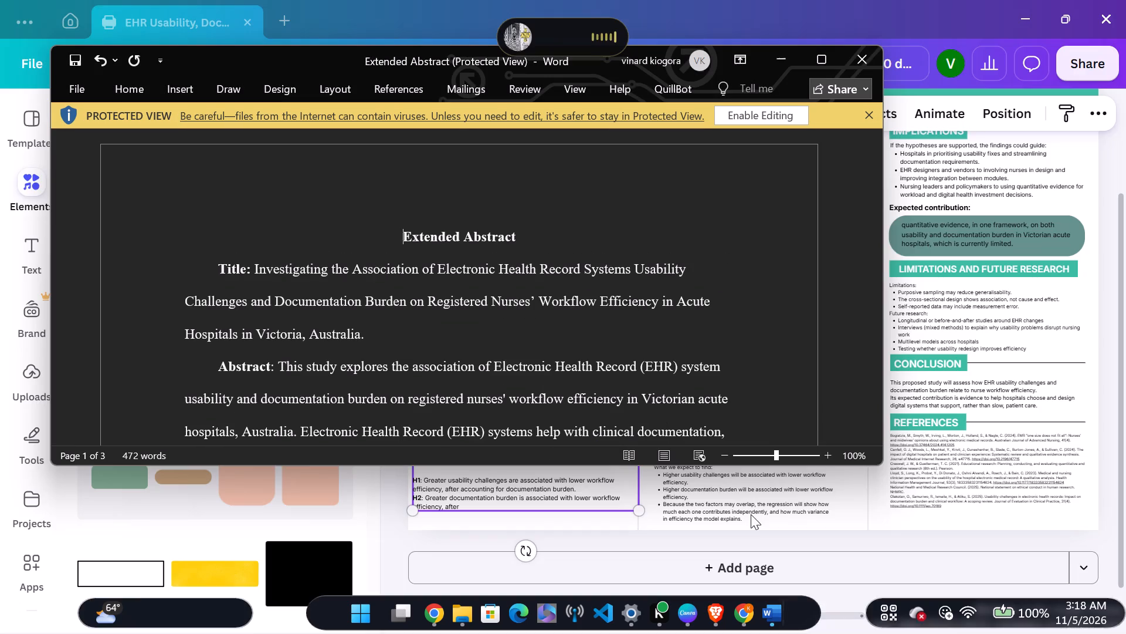
pyautogui.scroll(-1, 605, 352)
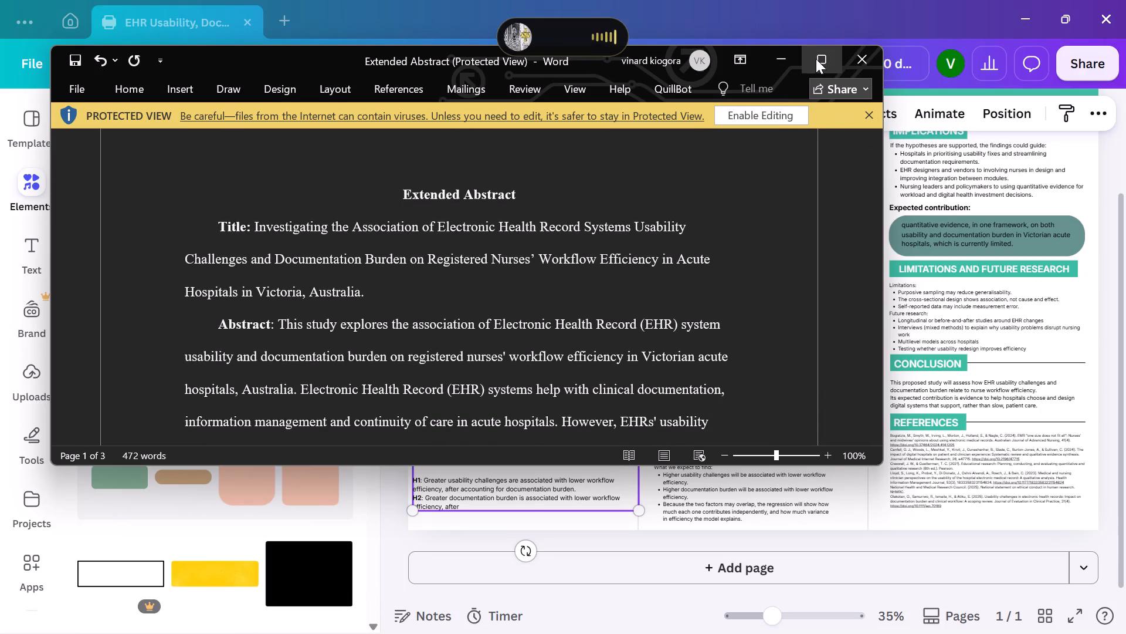
pyautogui.click(816, 59)
pyautogui.scroll(-10, 620, 305)
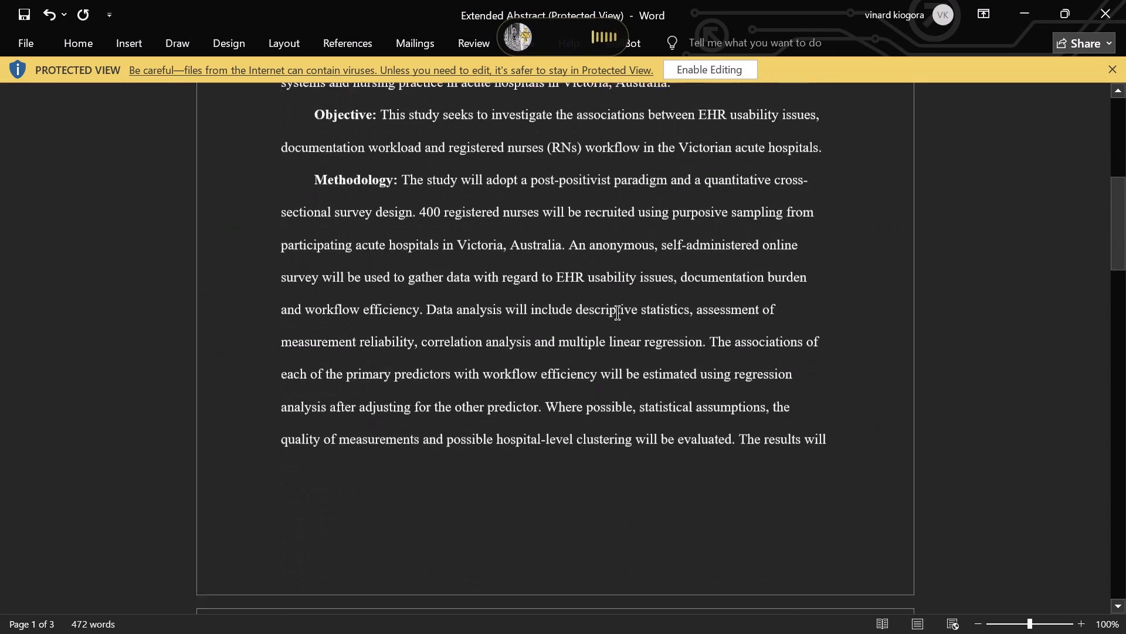
pyautogui.scroll(-4, 617, 312)
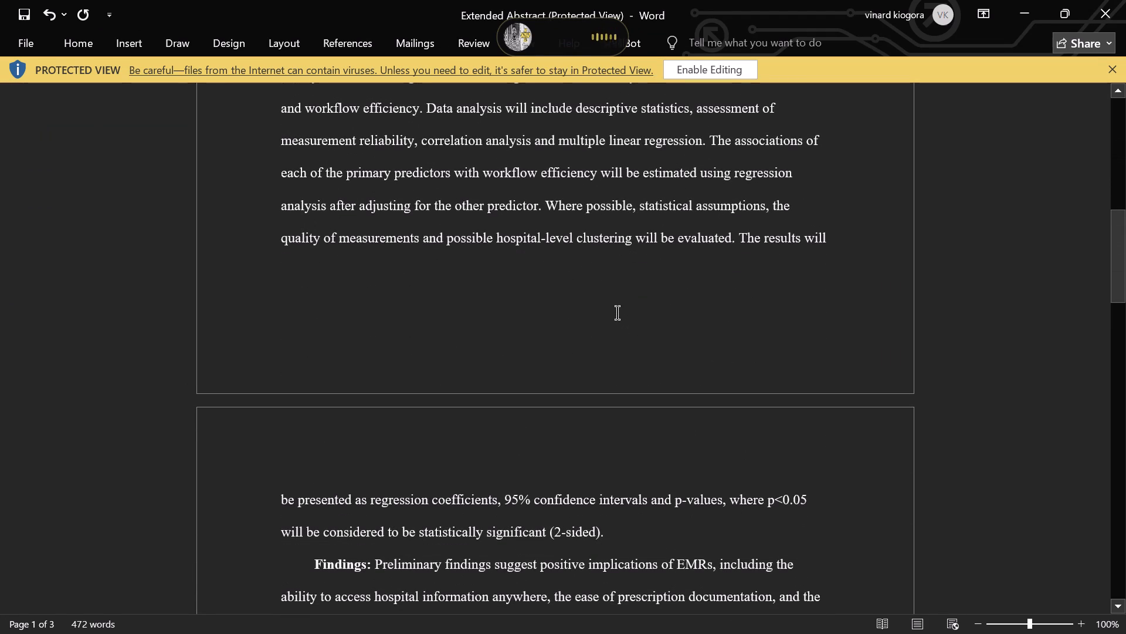
pyautogui.scroll(-1, 617, 312)
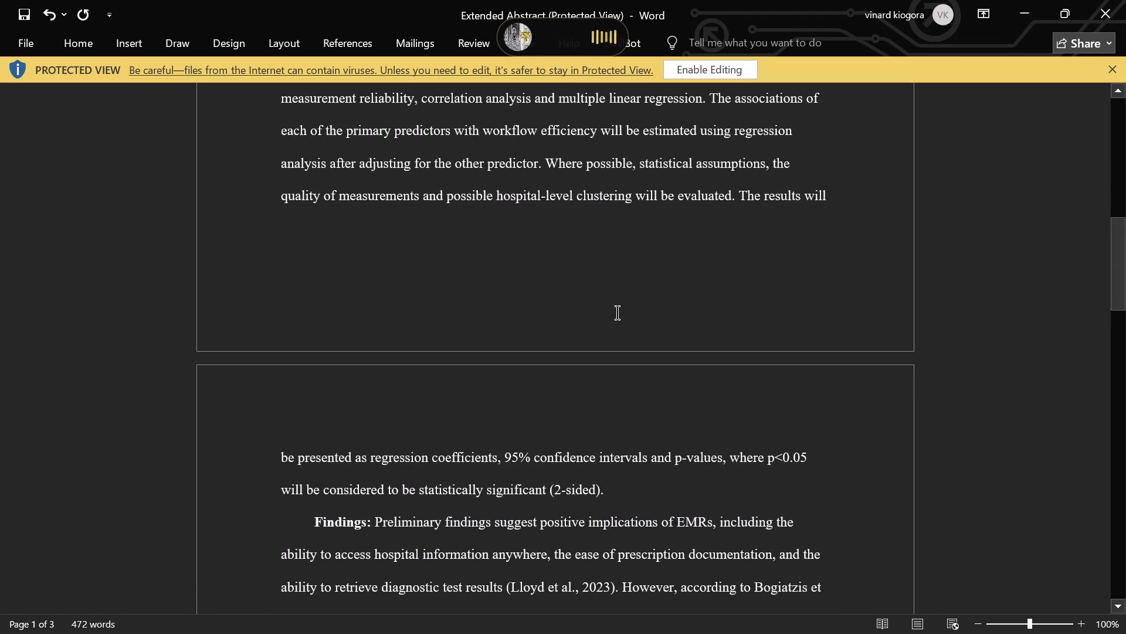
pyautogui.scroll(-2, 602, 329)
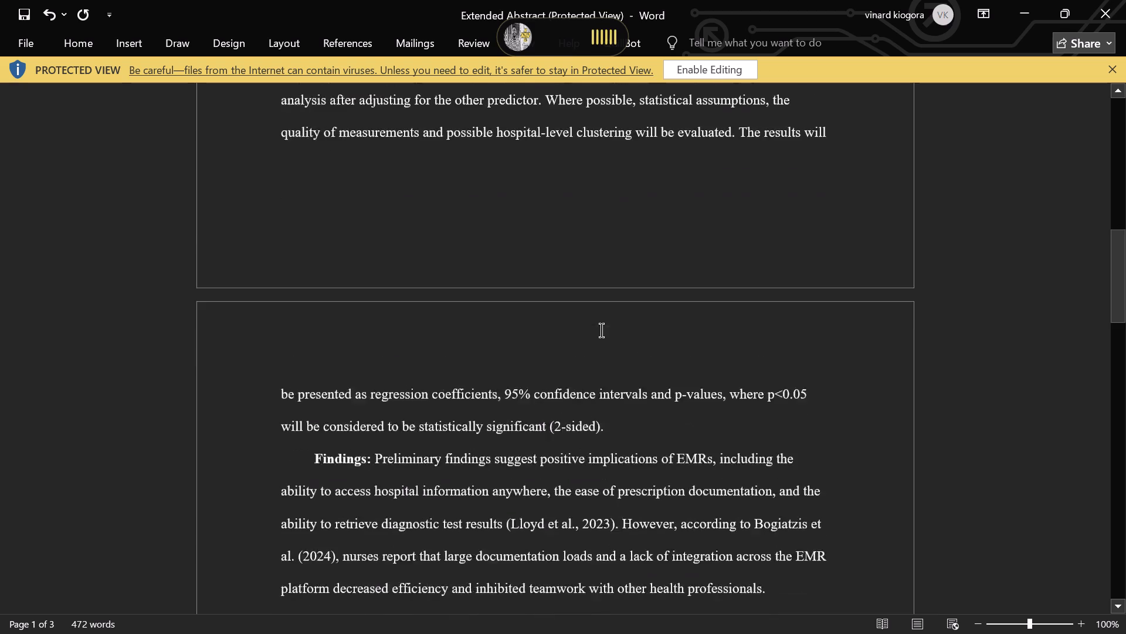
pyautogui.scroll(-5, 601, 330)
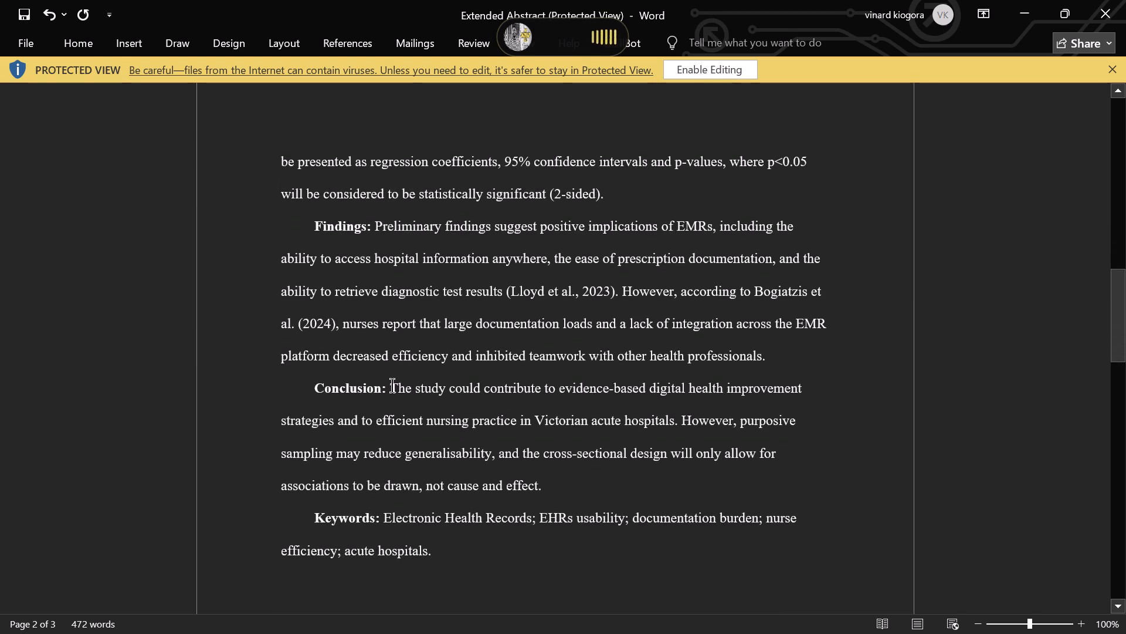
pyautogui.moveTo(392, 385); pyautogui.dragTo(549, 482)
pyautogui.rightClick(549, 481)
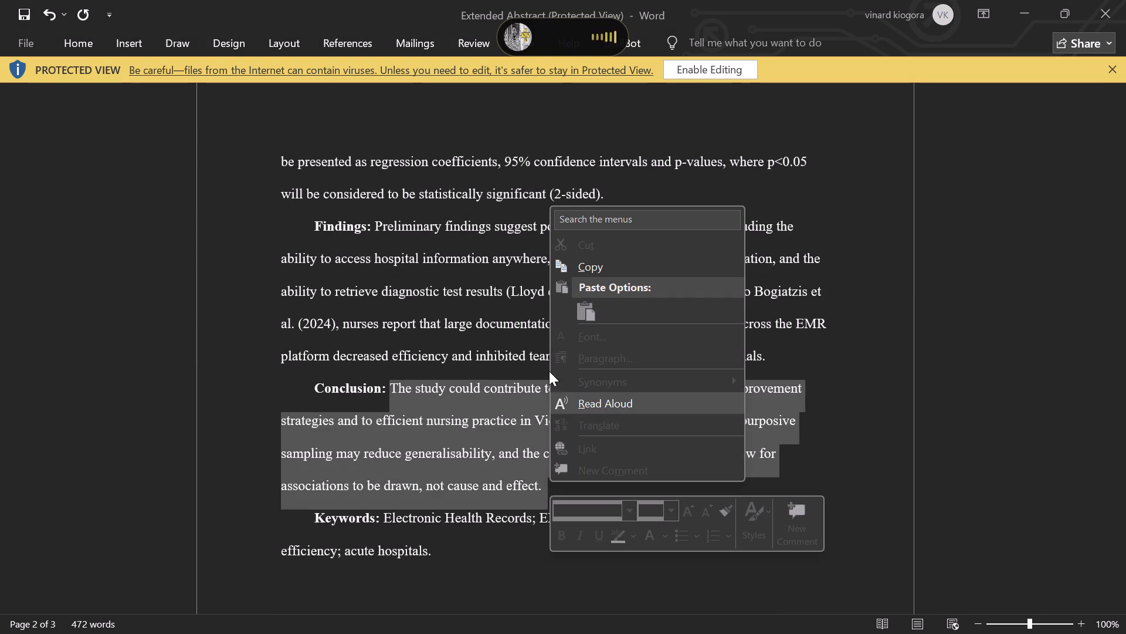
pyautogui.click(608, 262)
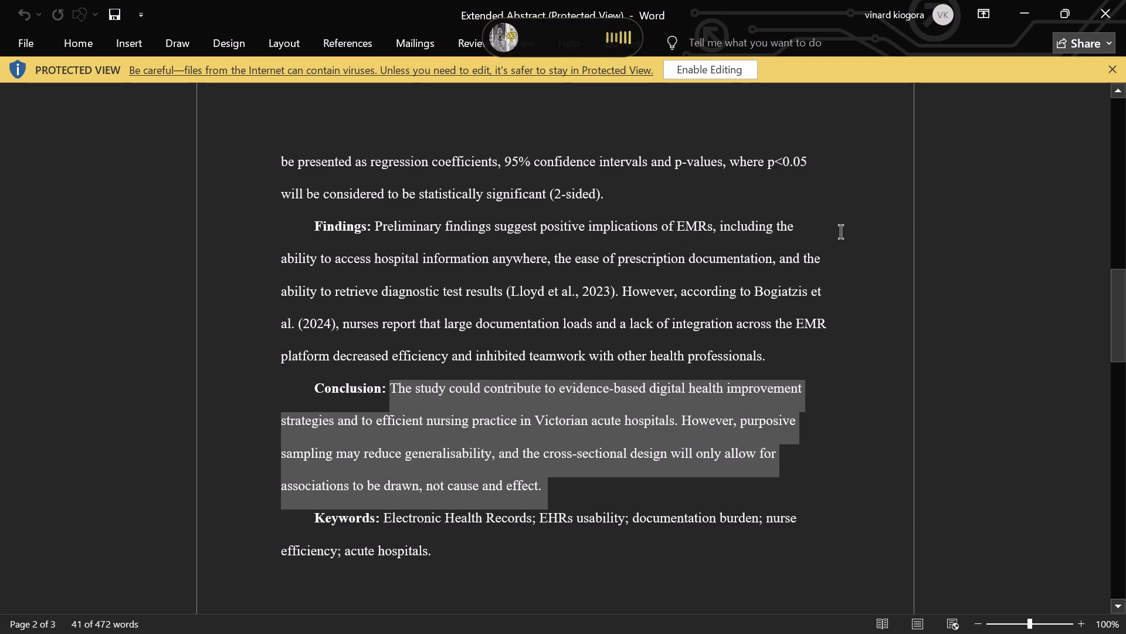
pyautogui.click(1019, 13)
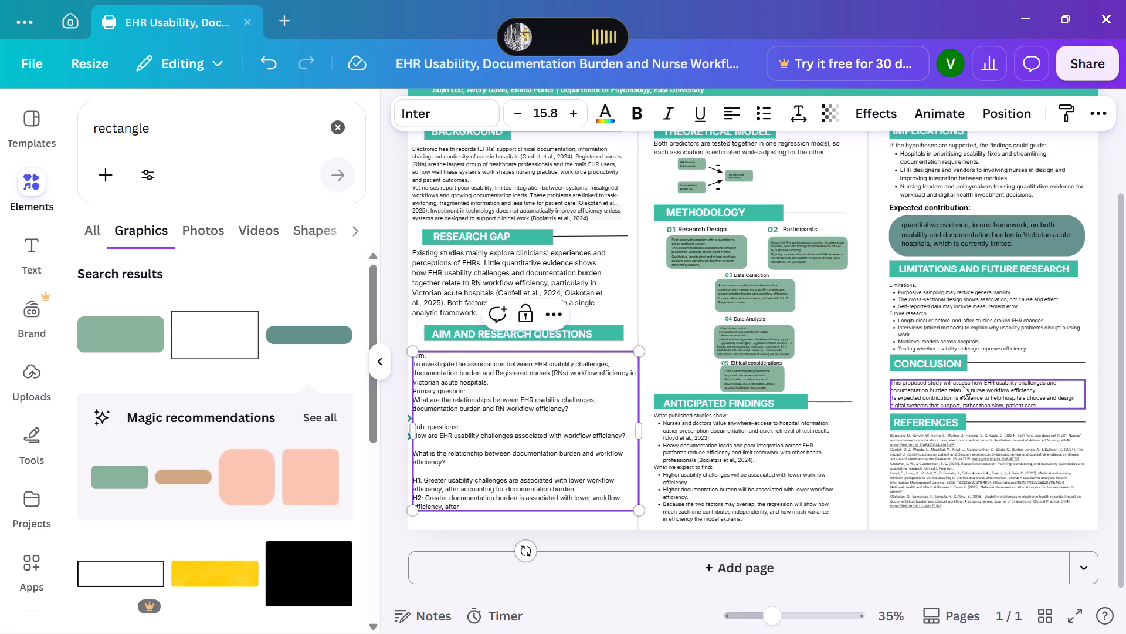
# Replace the body text under the poster's CONCLUSION heading with the conclusion paragraph copied from the Extended Abstract.
pyautogui.doubleClick(989, 401)
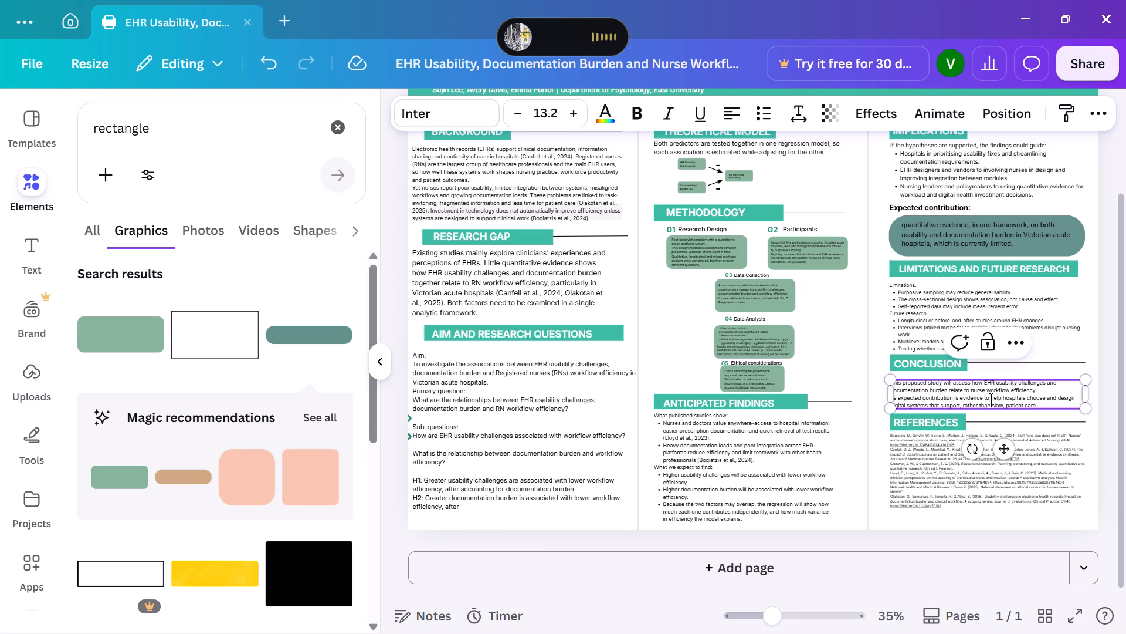
pyautogui.moveTo(1038, 405); pyautogui.dragTo(905, 387)
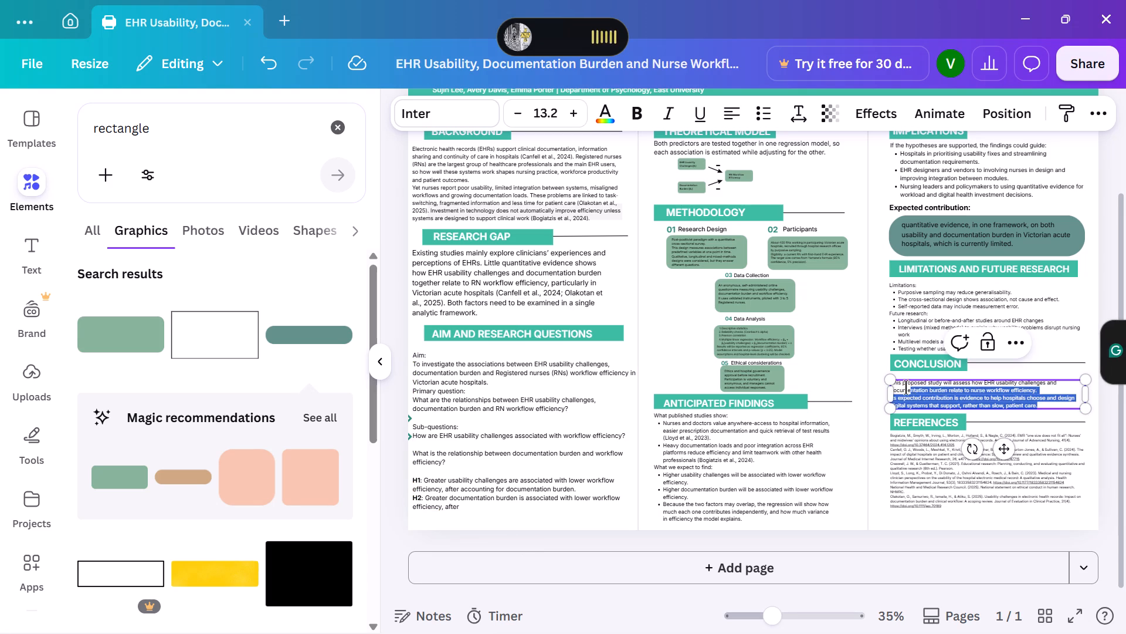
pyautogui.moveTo(905, 387); pyautogui.dragTo(887, 384)
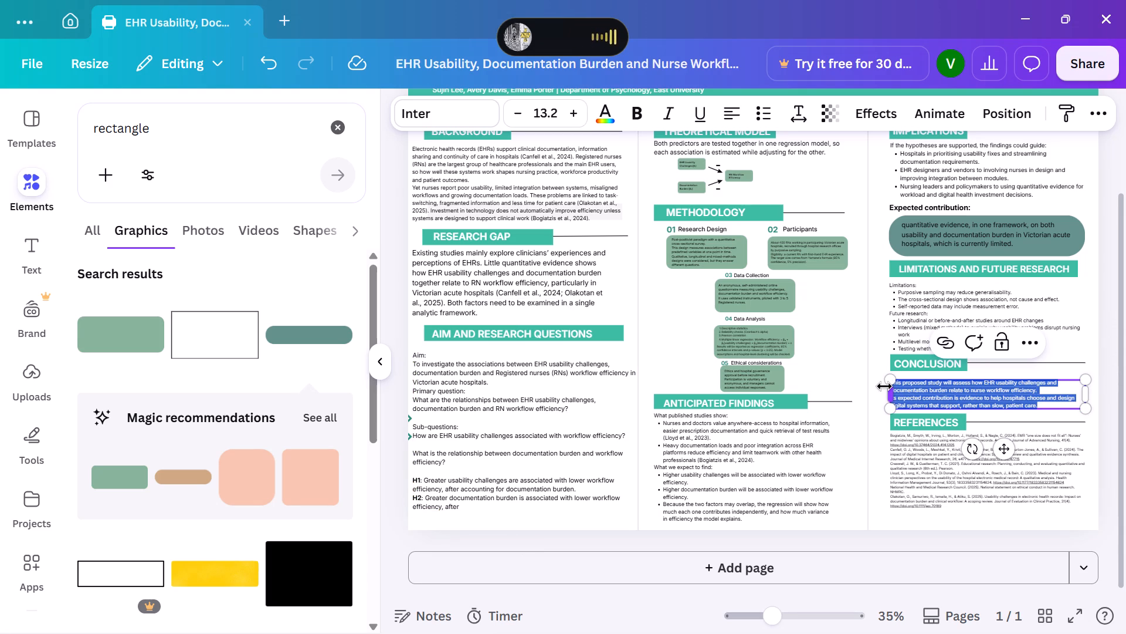
pyautogui.press('BackSpace')
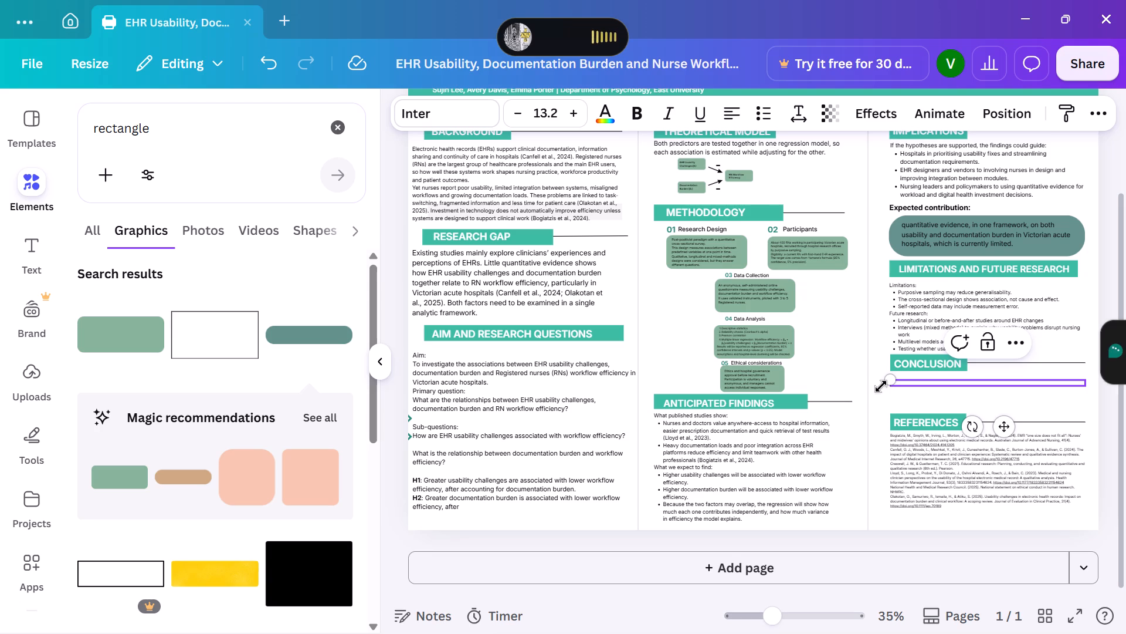
pyautogui.hotkey('ctrl', 'v')
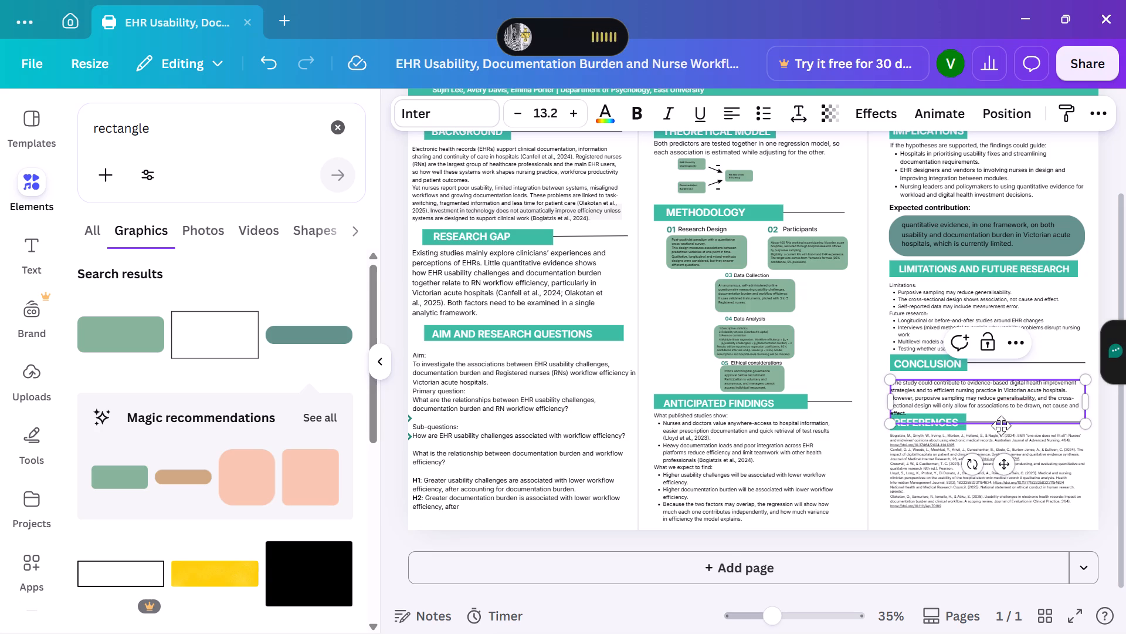
# Move the conclusion text box up slightly, away from the REFERENCES heading.
pyautogui.click(1003, 463)
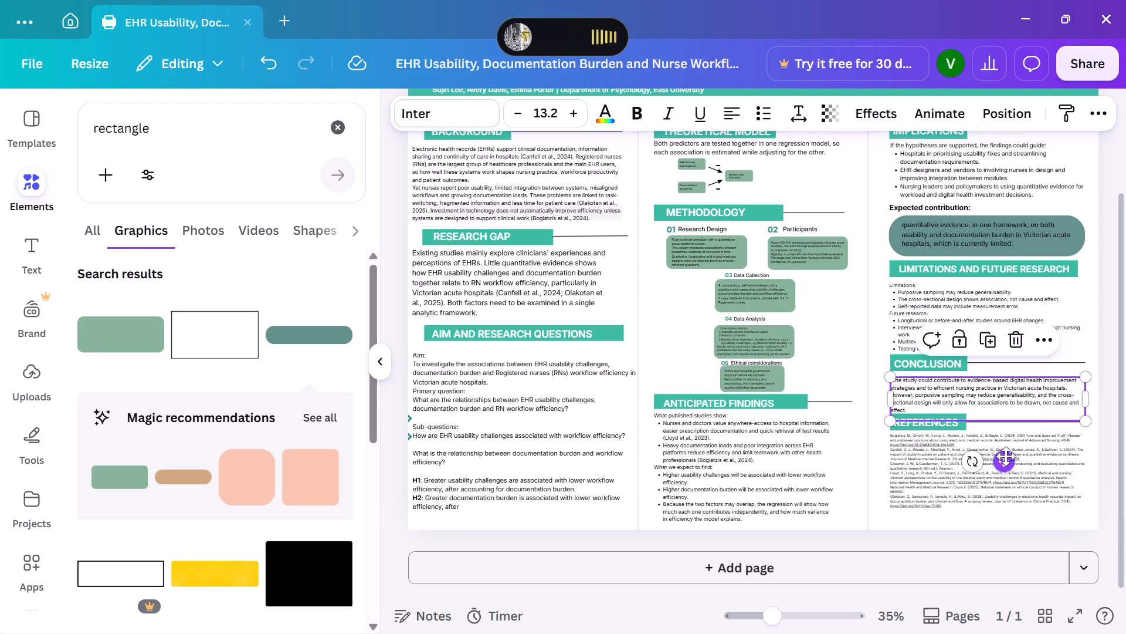
pyautogui.click(1004, 458)
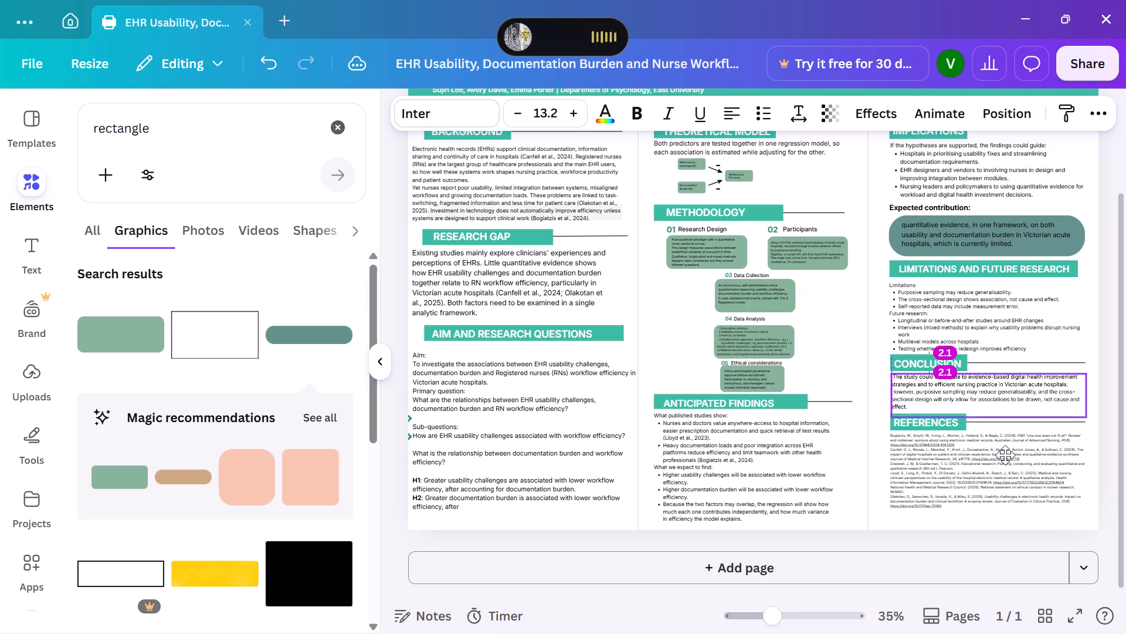
# Make the number "400" bold in the Participants box of the METHODOLOGY section.
pyautogui.click(1086, 333)
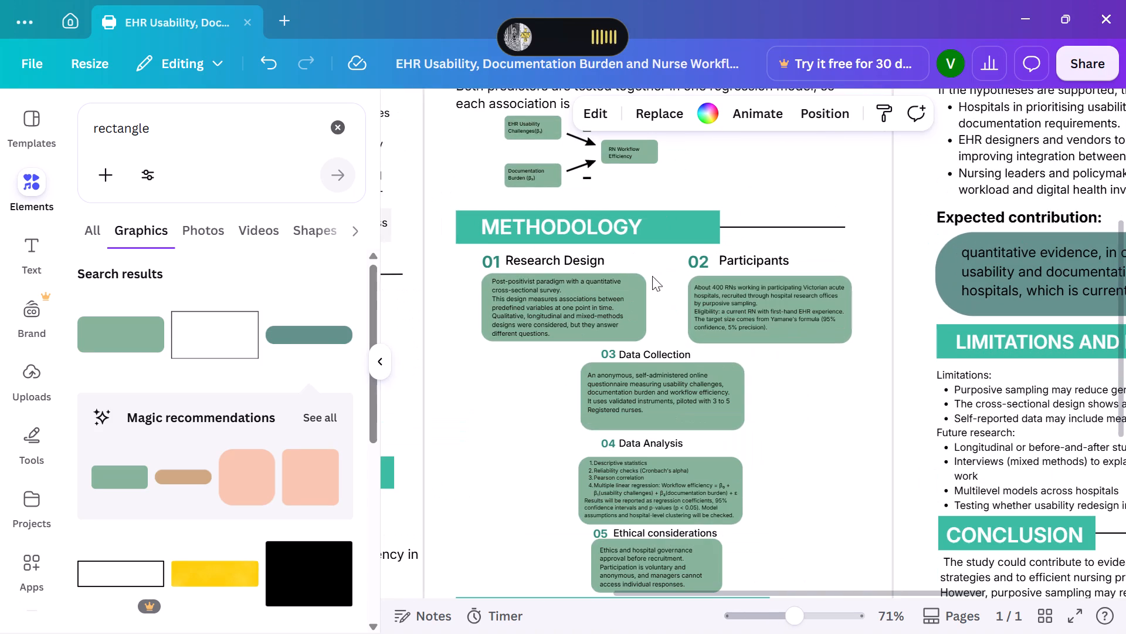
pyautogui.scroll(-1, 739, 316)
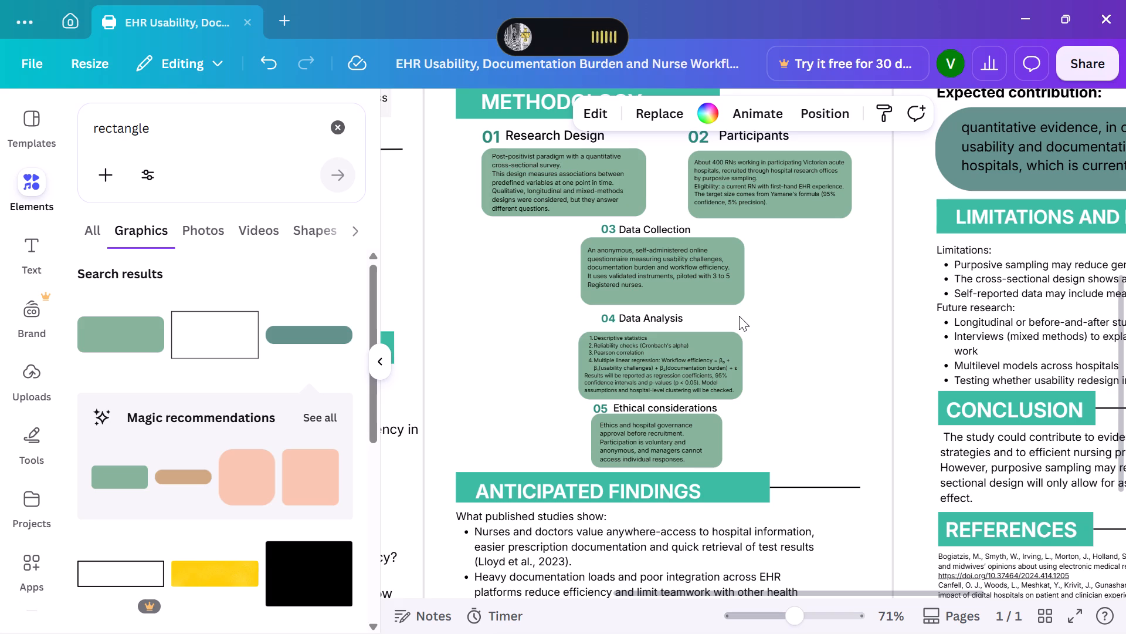
pyautogui.doubleClick(720, 163)
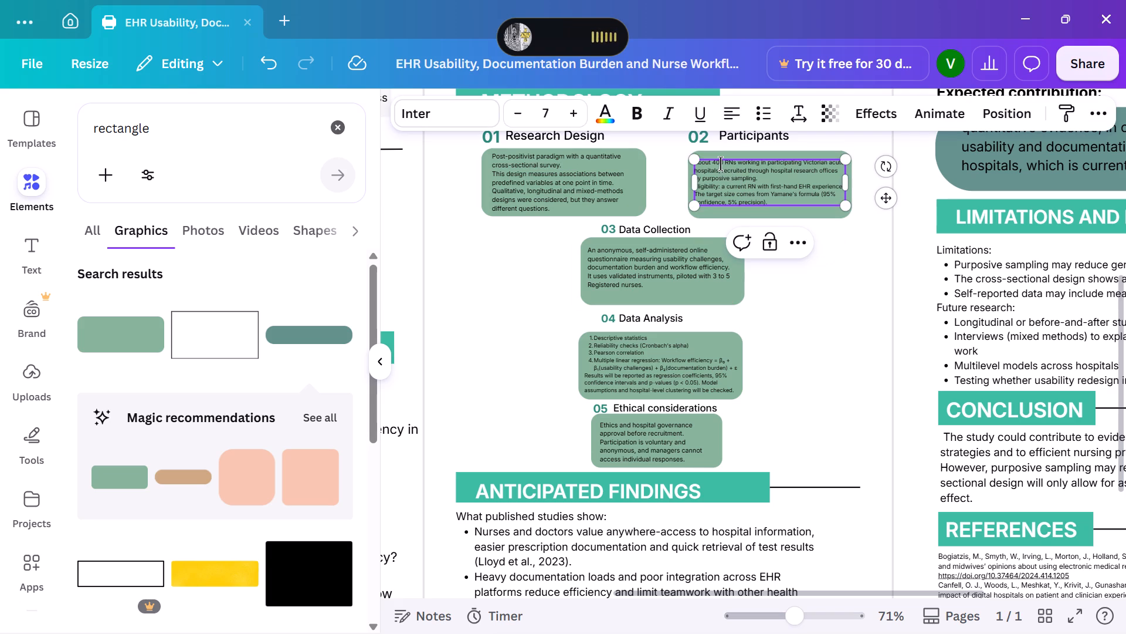
pyautogui.doubleClick(720, 163)
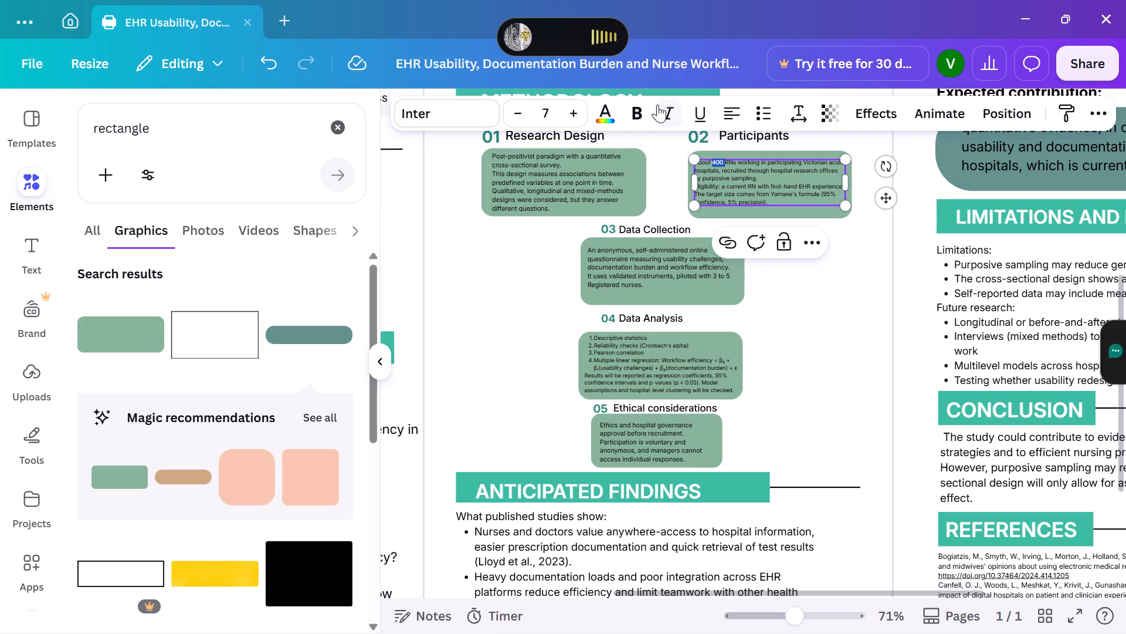
pyautogui.click(639, 111)
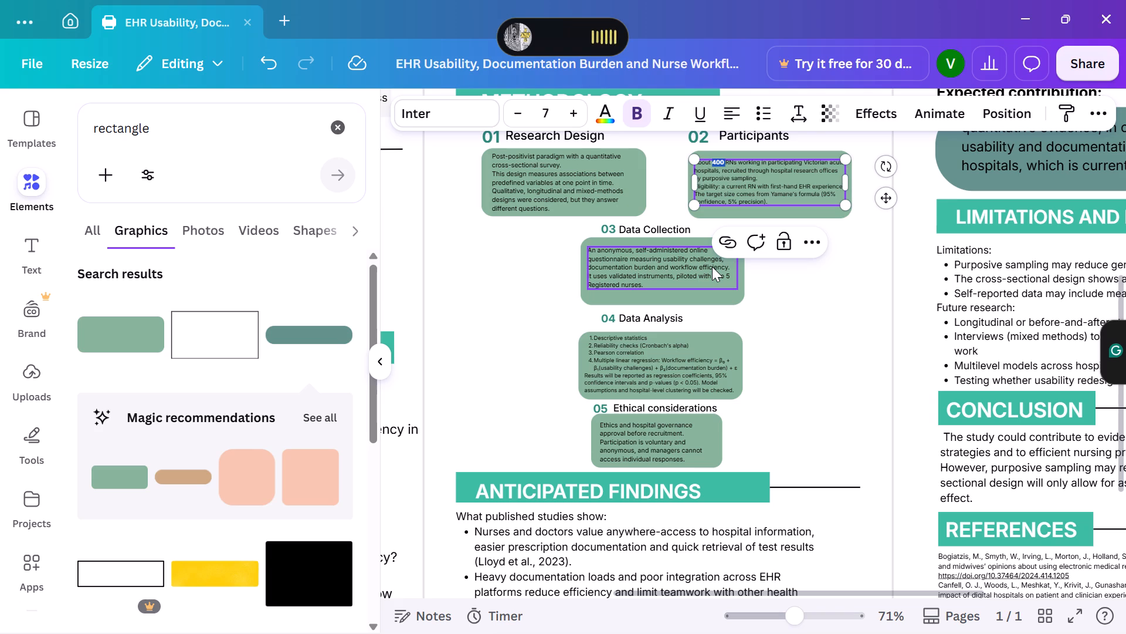
pyautogui.click(545, 298)
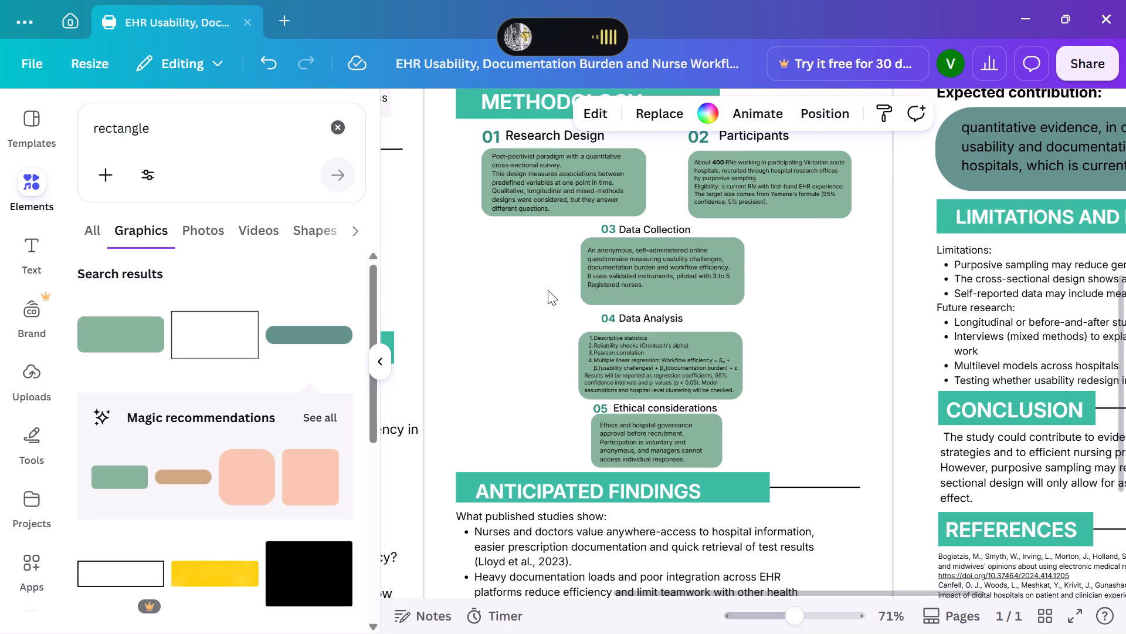
# Make the workflow efficiency regression equation bold in item 4 of the Data Analysis box.
pyautogui.scroll(-1, 612, 319)
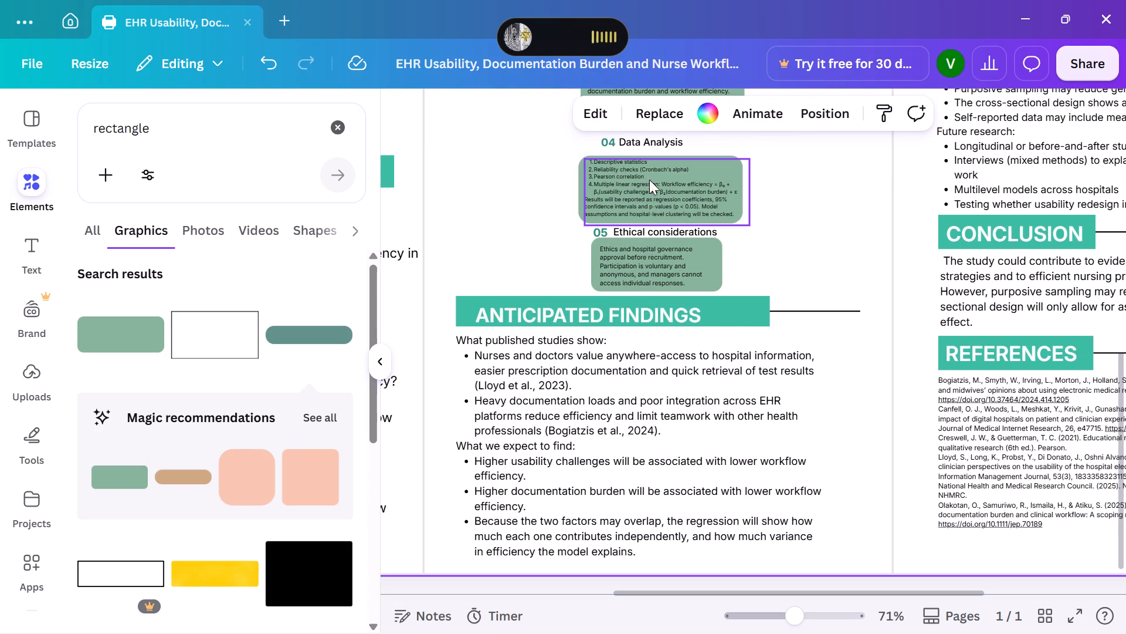
pyautogui.click(664, 181)
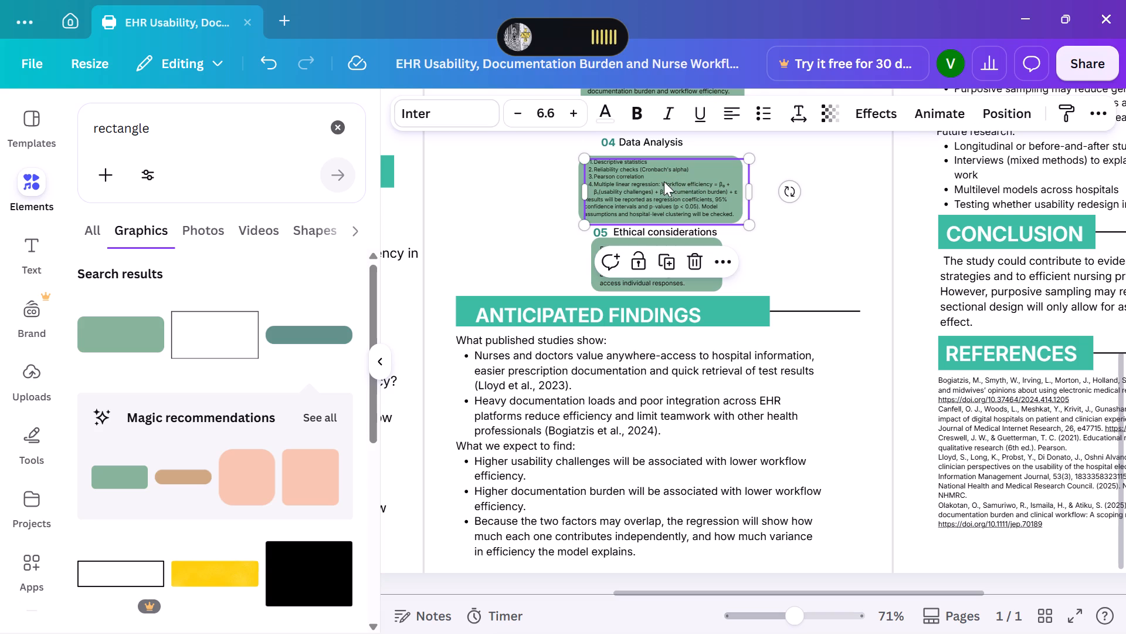
pyautogui.click(662, 181)
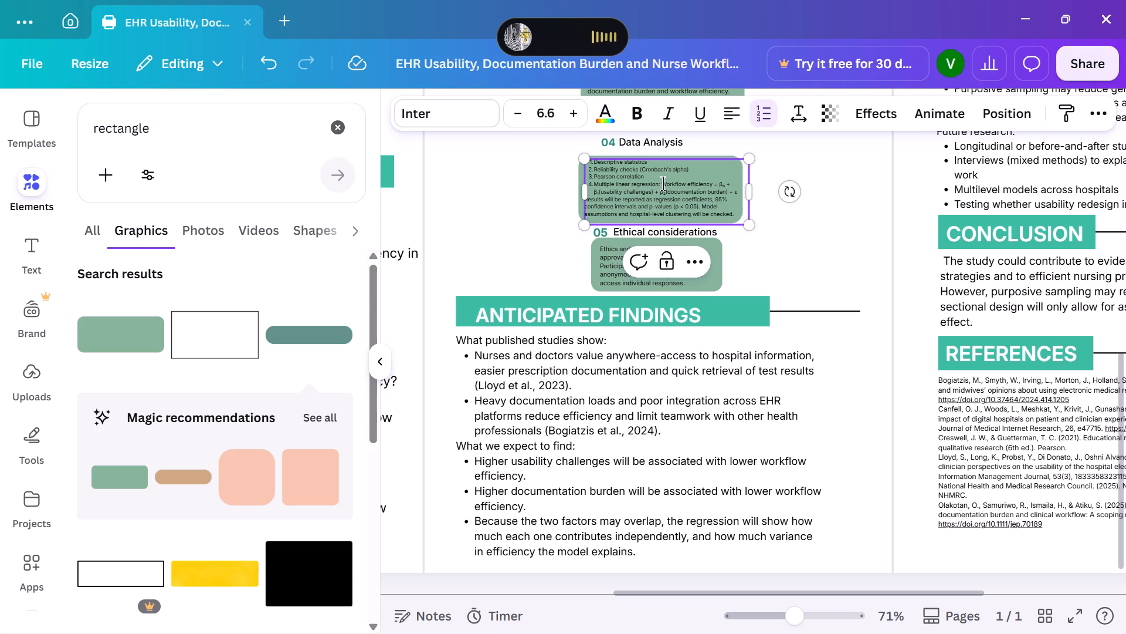
pyautogui.moveTo(666, 181); pyautogui.dragTo(670, 180)
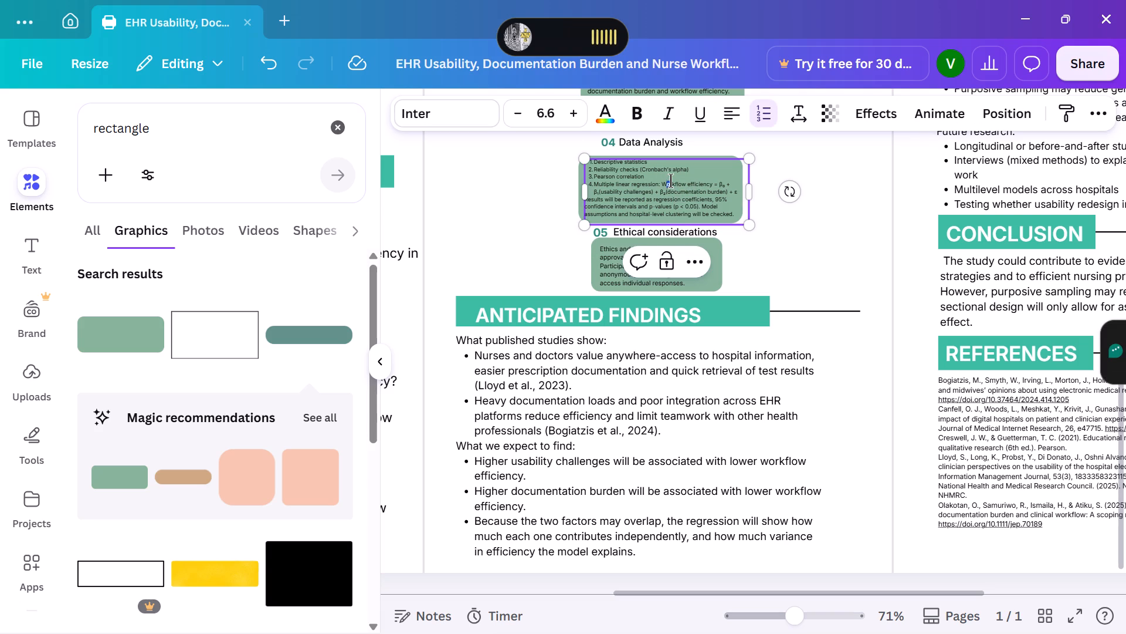
pyautogui.moveTo(670, 180); pyautogui.dragTo(673, 183)
pyautogui.click(663, 184)
pyautogui.moveTo(663, 183); pyautogui.dragTo(707, 191)
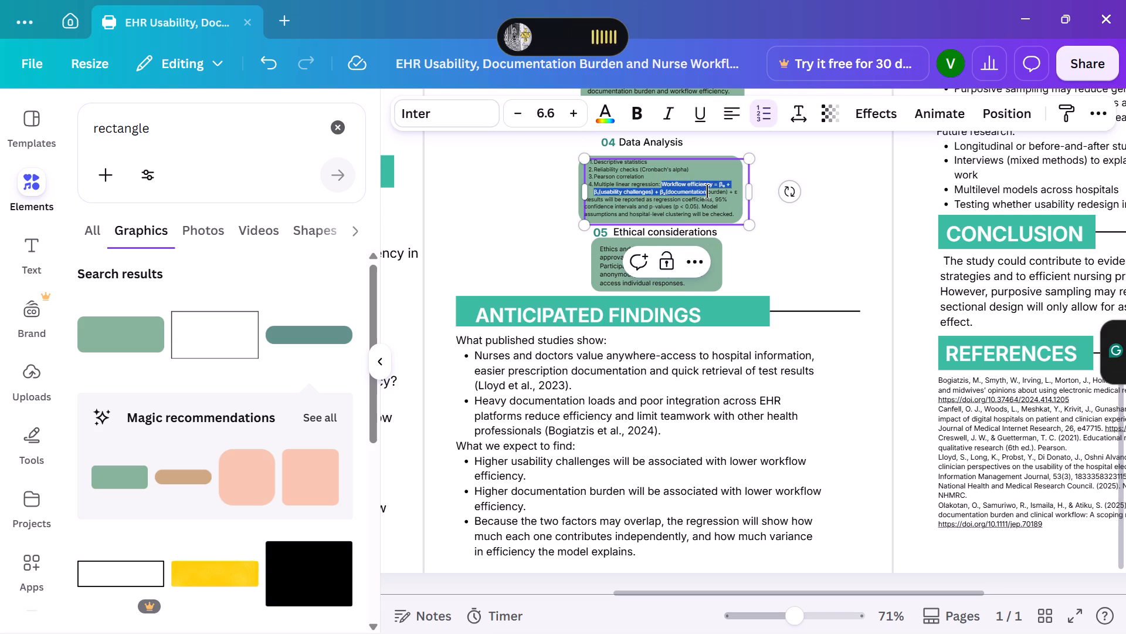
pyautogui.moveTo(707, 191); pyautogui.dragTo(738, 192)
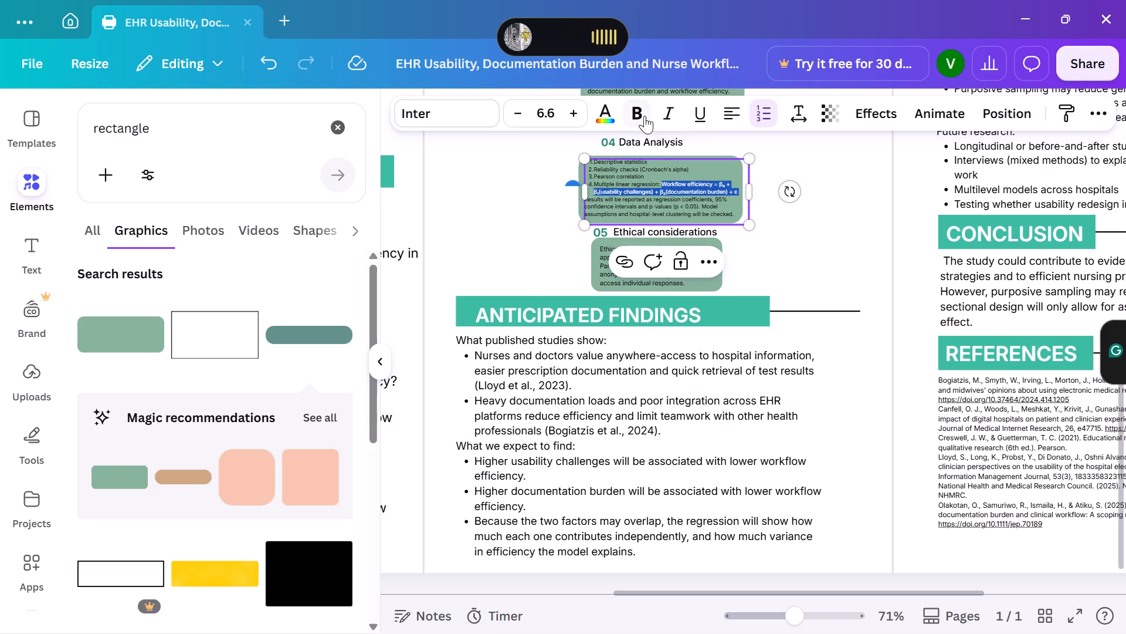
pyautogui.click(643, 114)
pyautogui.click(670, 201)
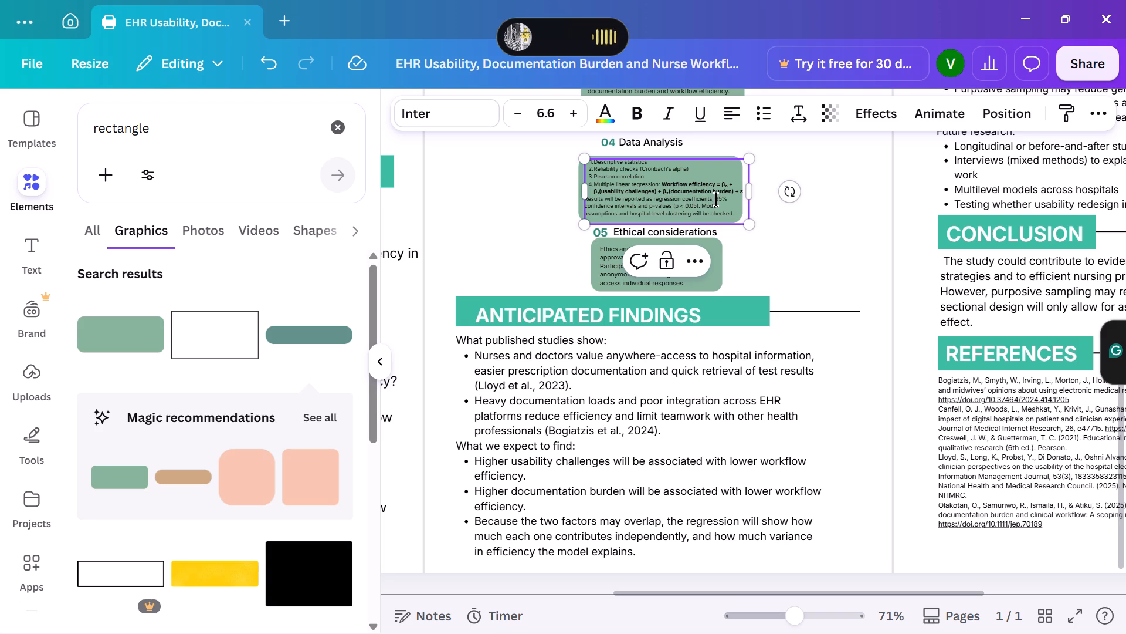
# Make "95% confidence intervals and p-values (p < 0.05)." bold in the Data Analysis box.
pyautogui.moveTo(715, 199); pyautogui.dragTo(691, 209)
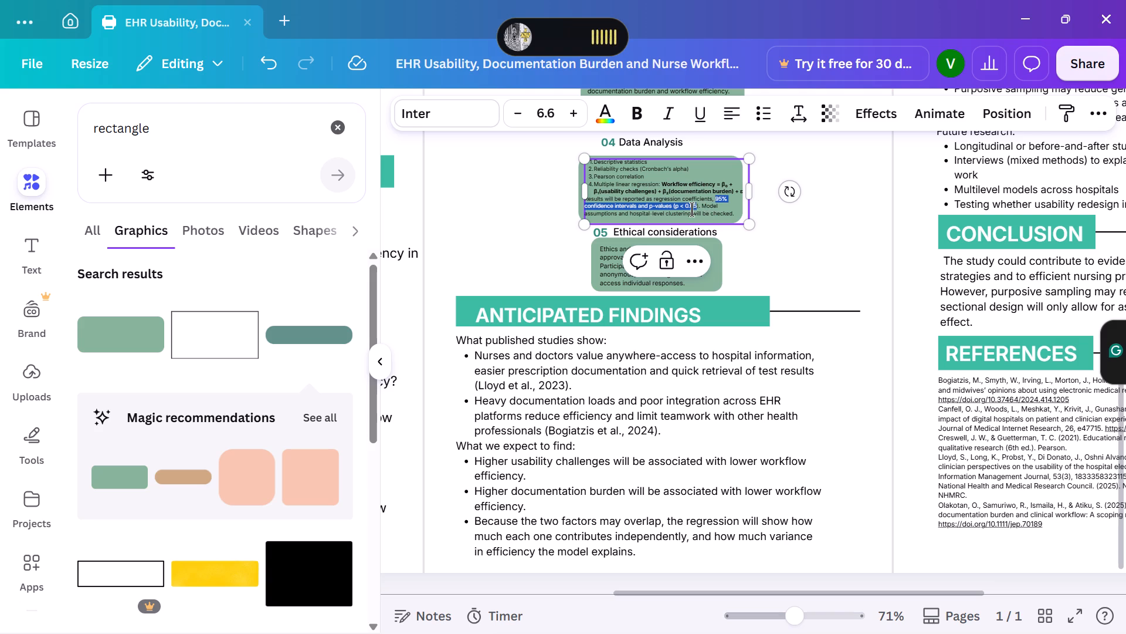
pyautogui.moveTo(691, 209); pyautogui.dragTo(703, 209)
pyautogui.click(639, 113)
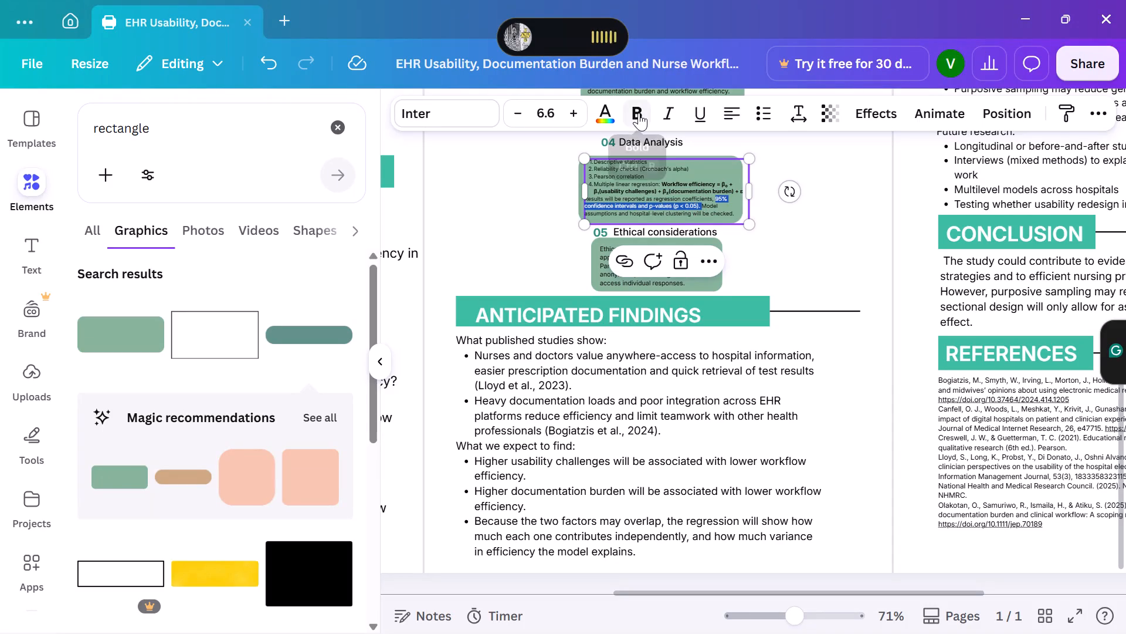
pyautogui.click(714, 215)
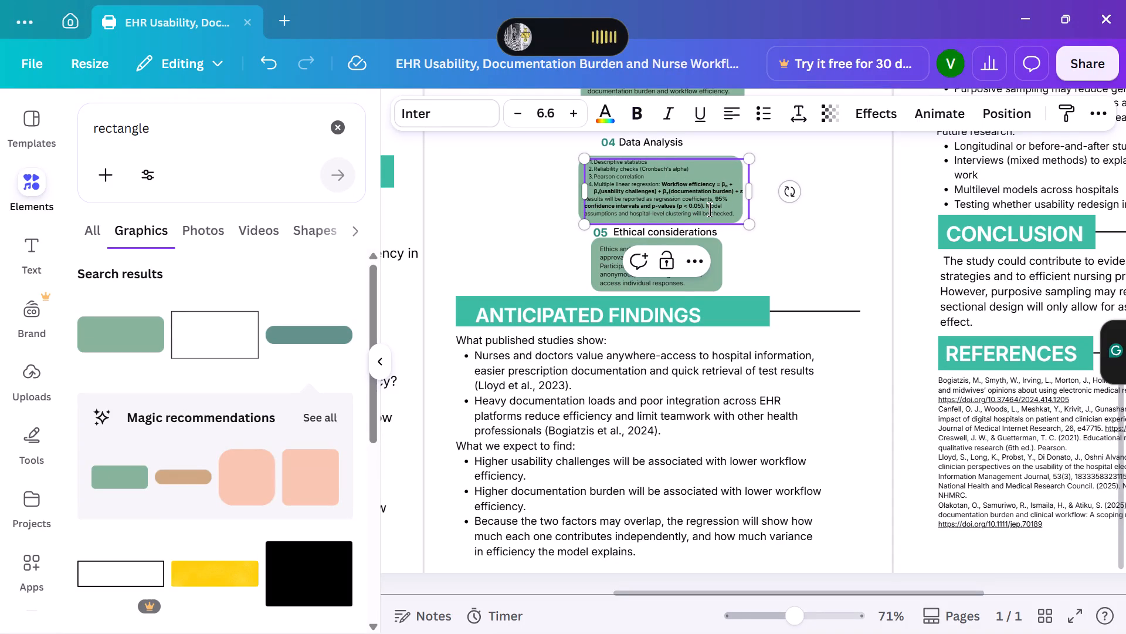
pyautogui.click(567, 256)
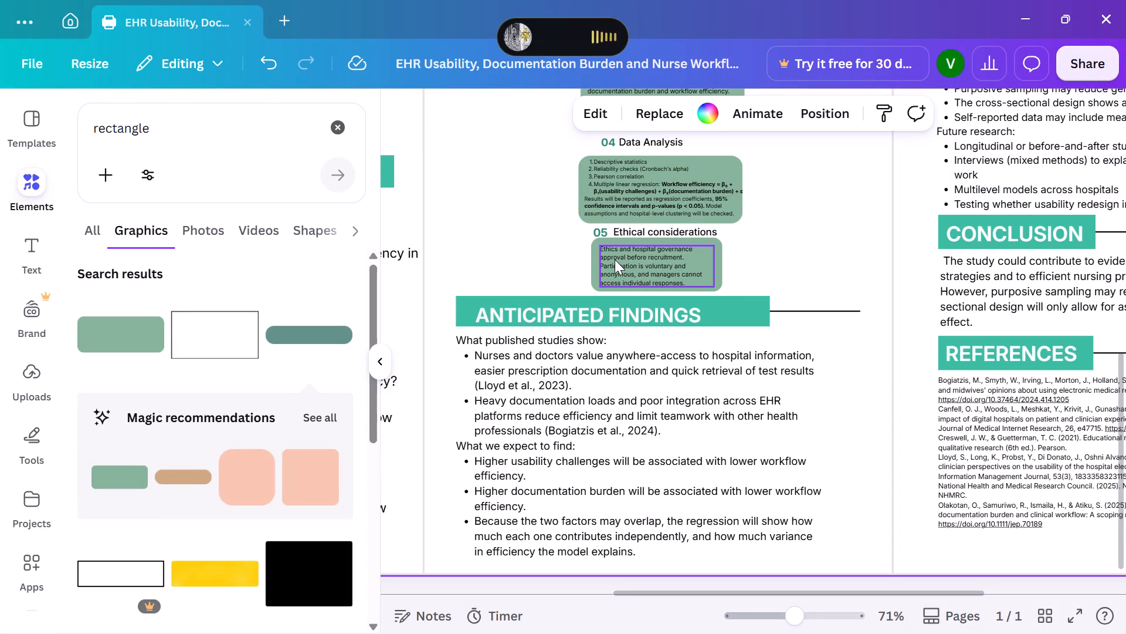
# Look over the poster's methodology section and overall layout, and examine the author and department line in the header.
pyautogui.scroll(2, 615, 259)
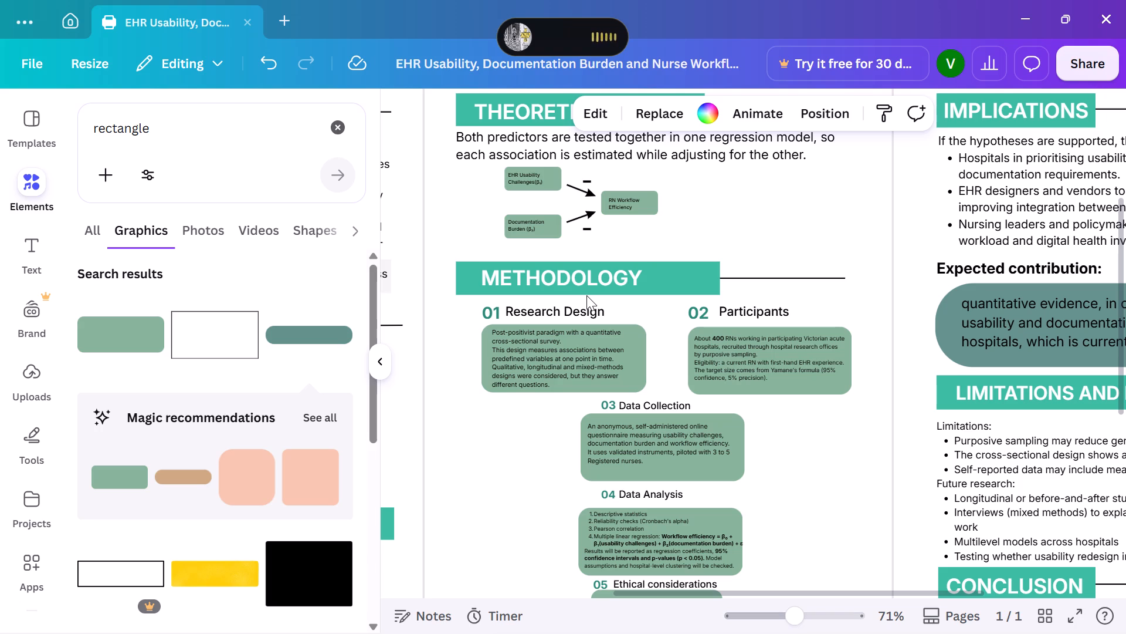
pyautogui.scroll(-1, 588, 298)
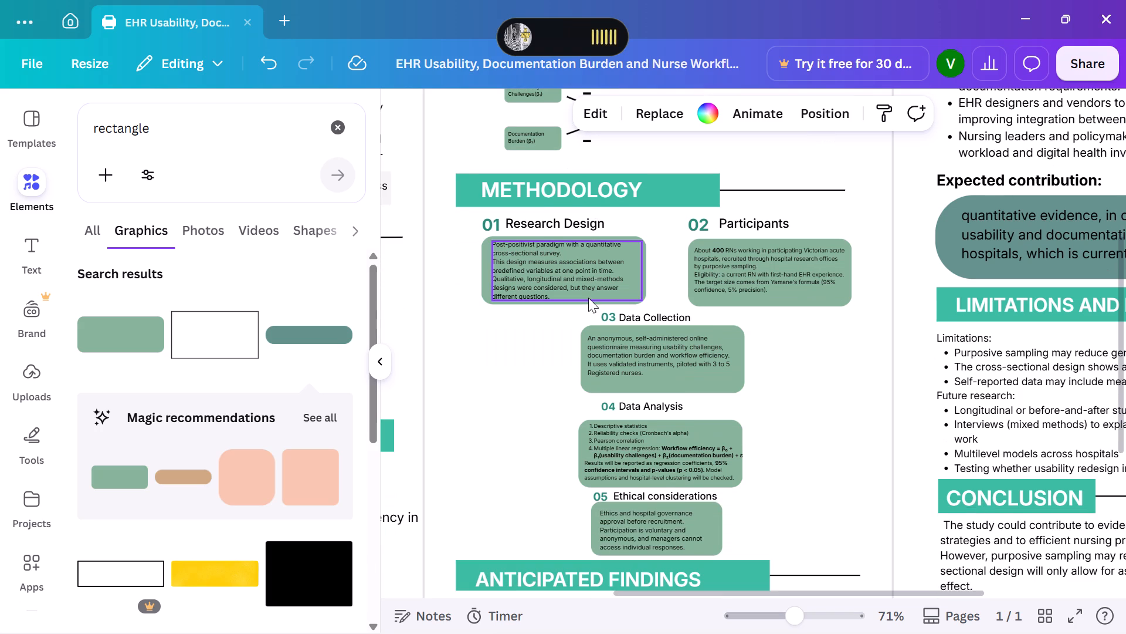
pyautogui.scroll(-3, 588, 298)
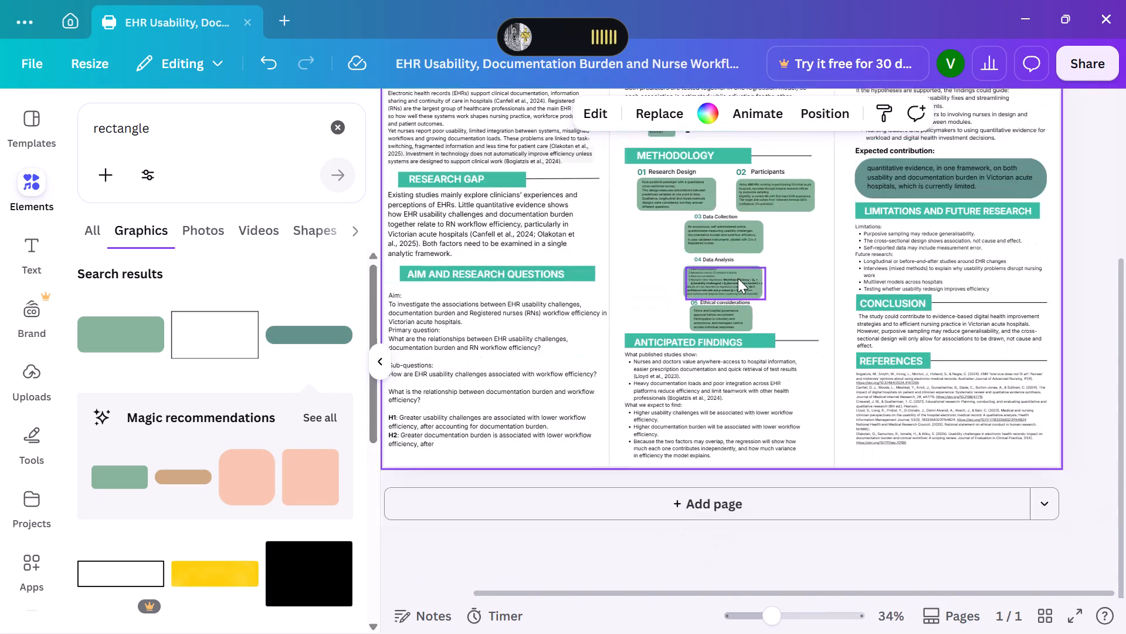
pyautogui.scroll(1, 739, 275)
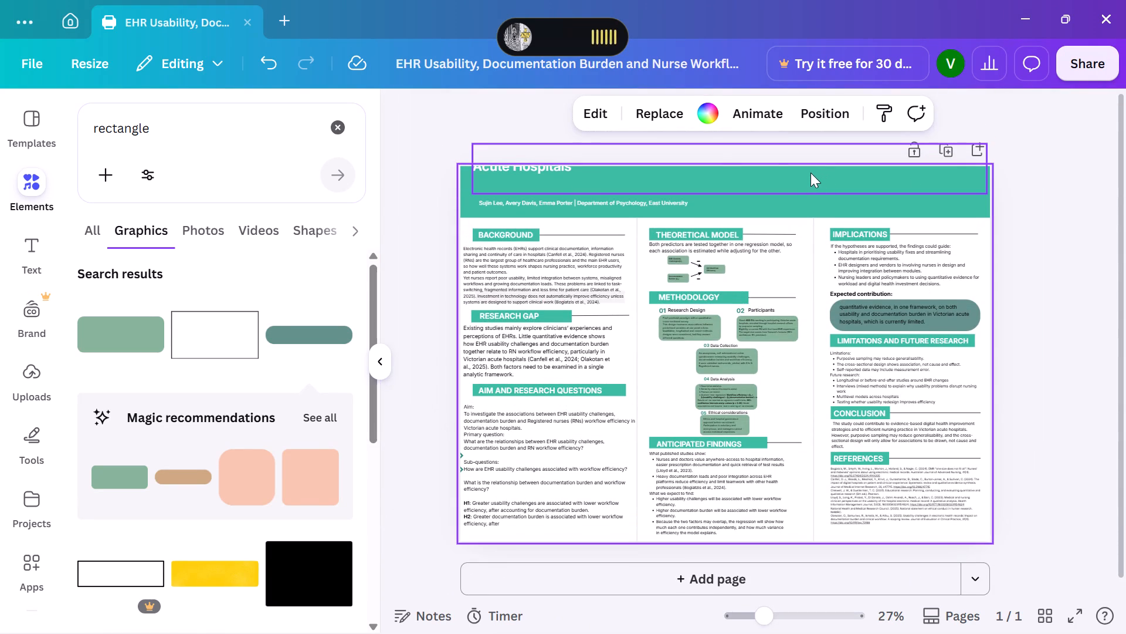
pyautogui.click(679, 203)
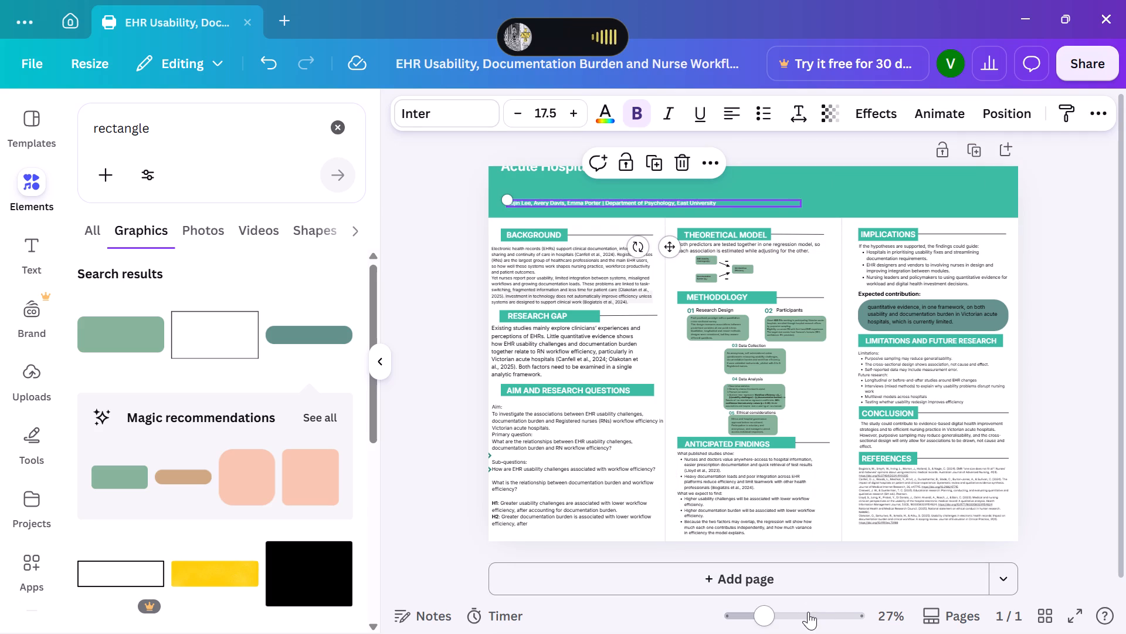
pyautogui.click(808, 612)
pyautogui.scroll(3, 698, 385)
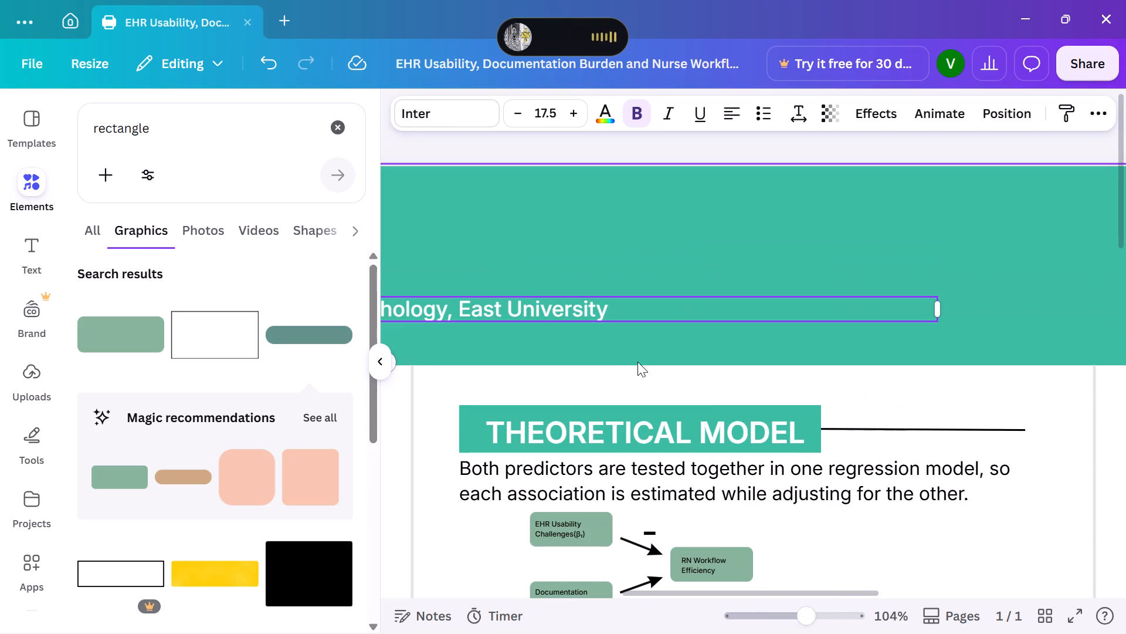
pyautogui.hscroll(6, 620, 353)
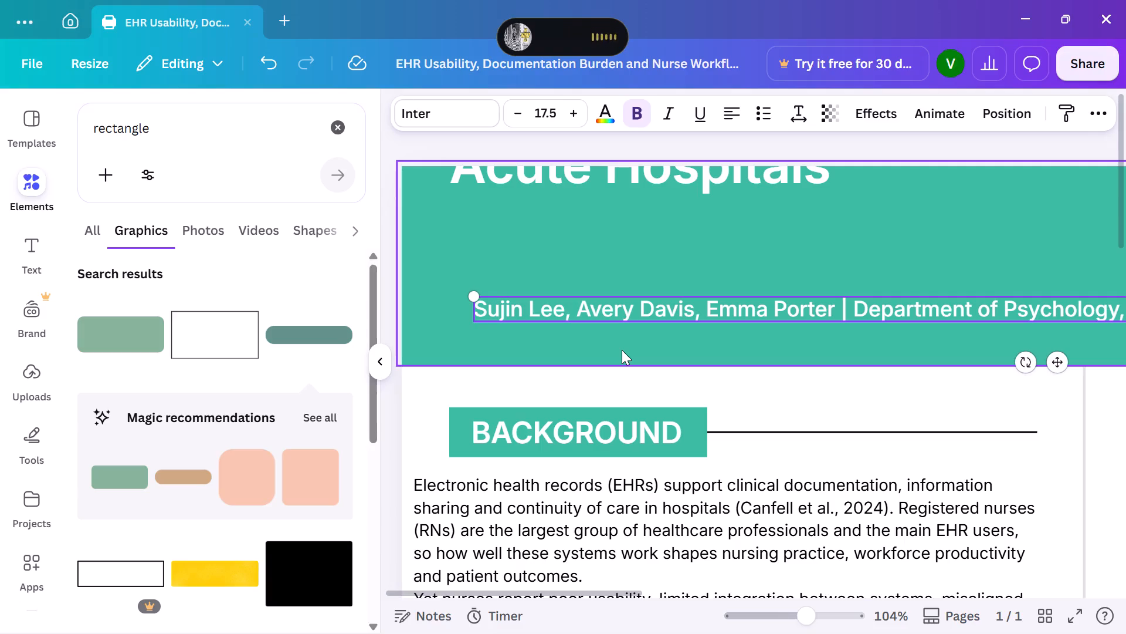
# Switch to the Feedback on Methodology document in Word and examine its title and introduction.
pyautogui.click(758, 608)
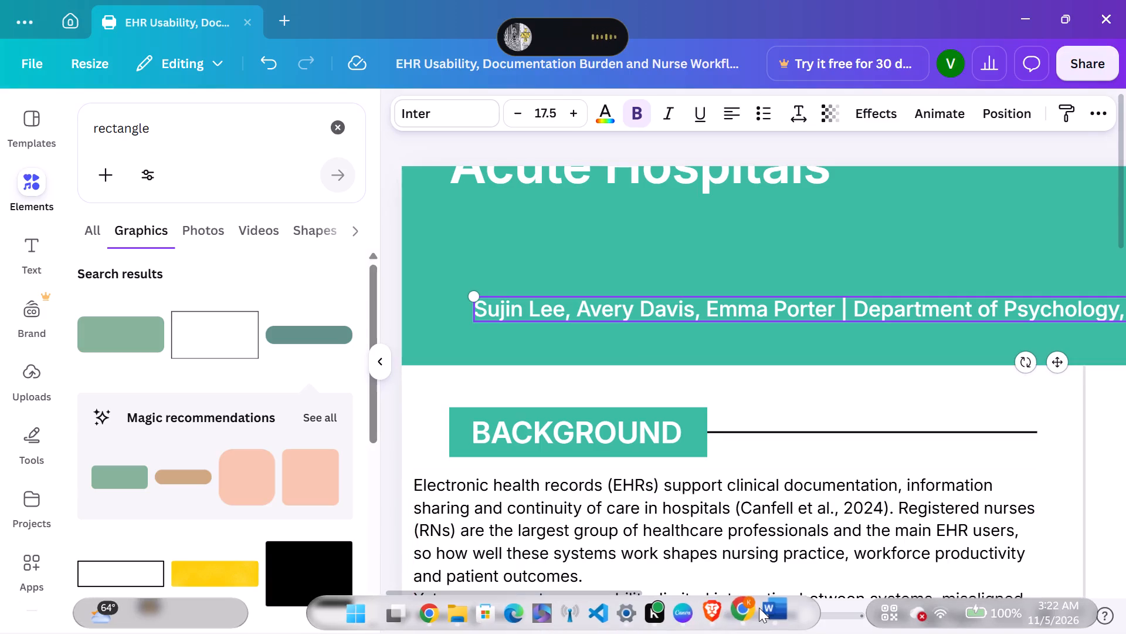
pyautogui.click(745, 608)
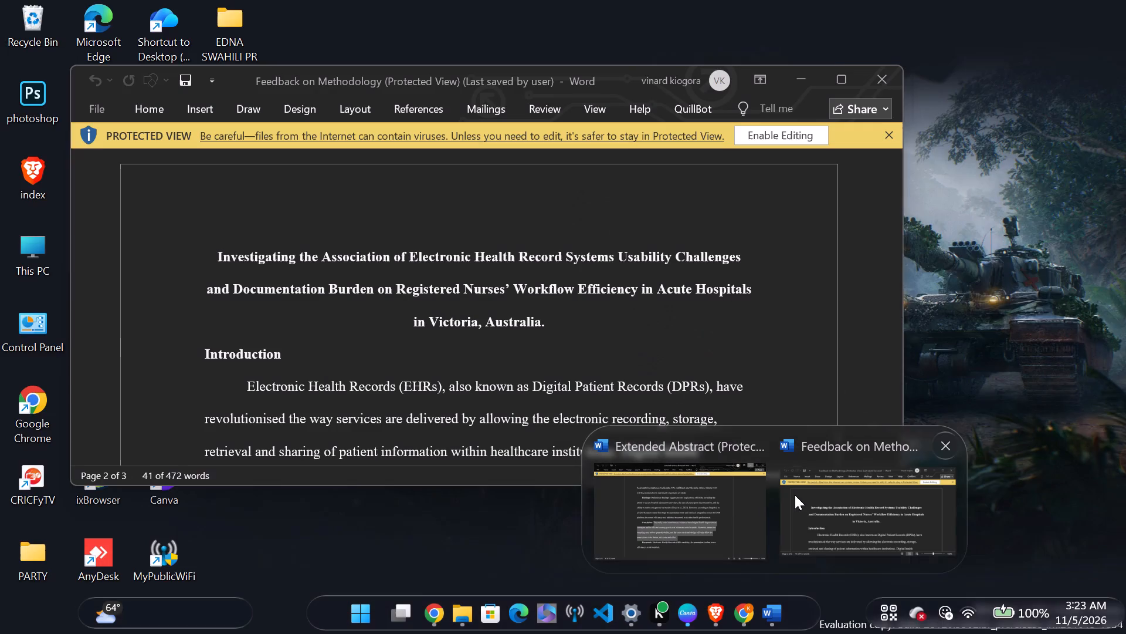
pyautogui.click(795, 495)
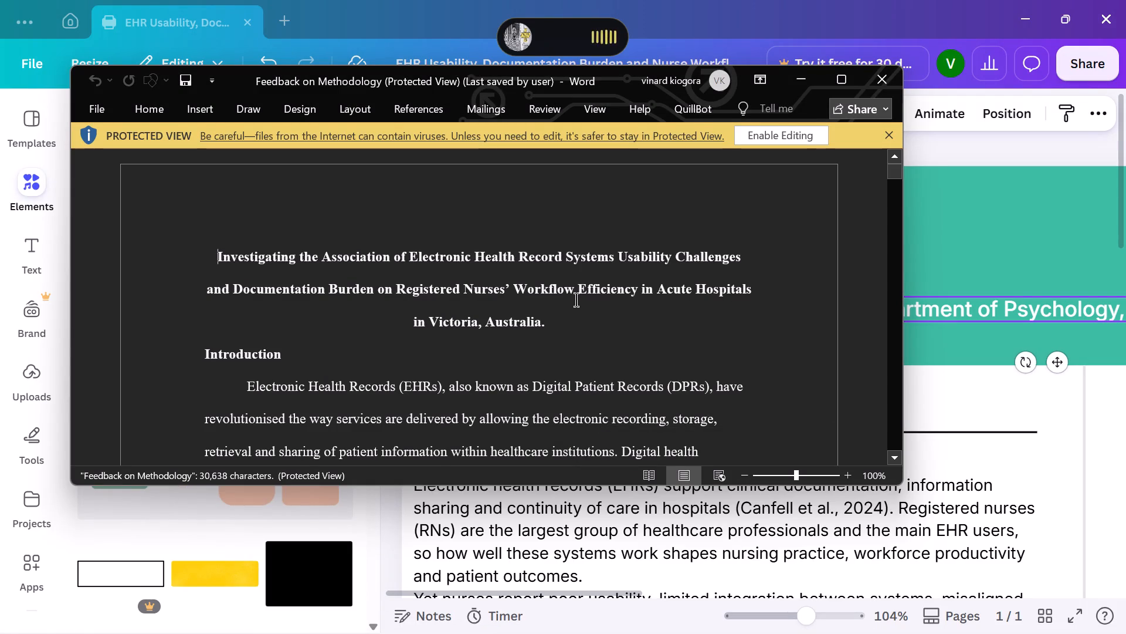
pyautogui.scroll(-1, 576, 299)
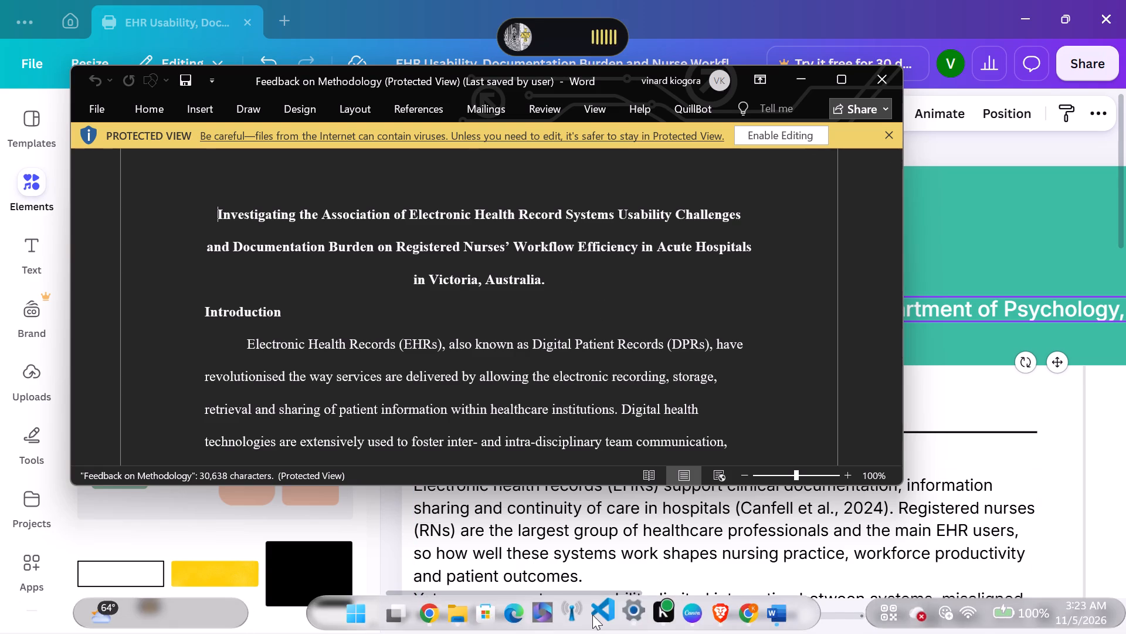
# Return to the poster in Canva and replace "investigate" with "assess" in the aim statement.
pyautogui.click(980, 231)
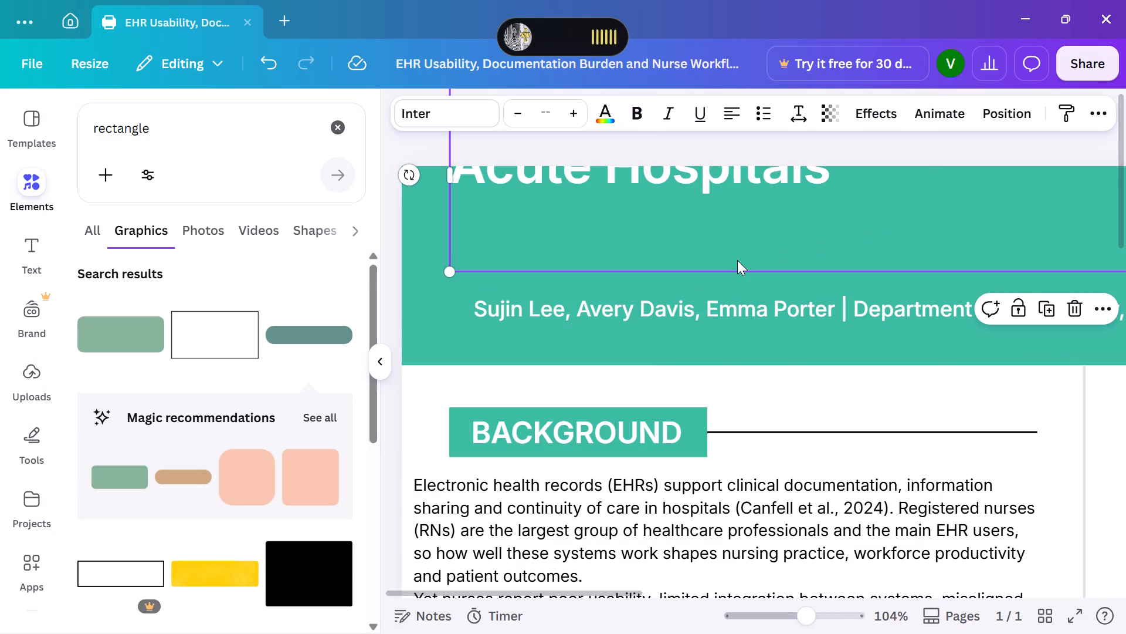
pyautogui.hscroll(2, 606, 291)
pyautogui.scroll(-5, 606, 291)
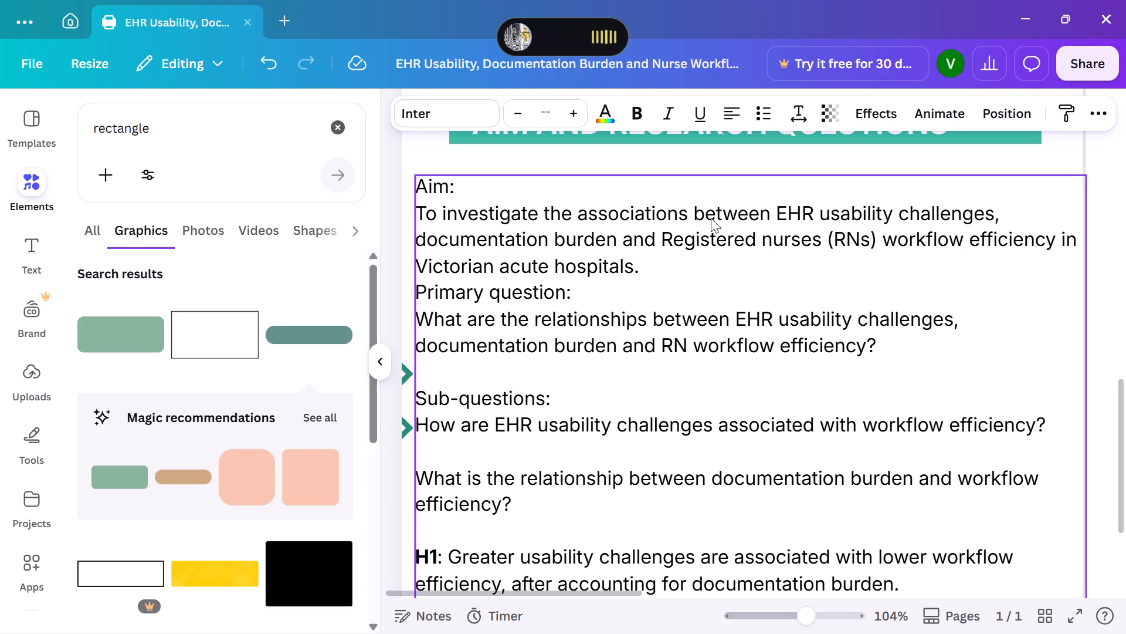
pyautogui.click(530, 213)
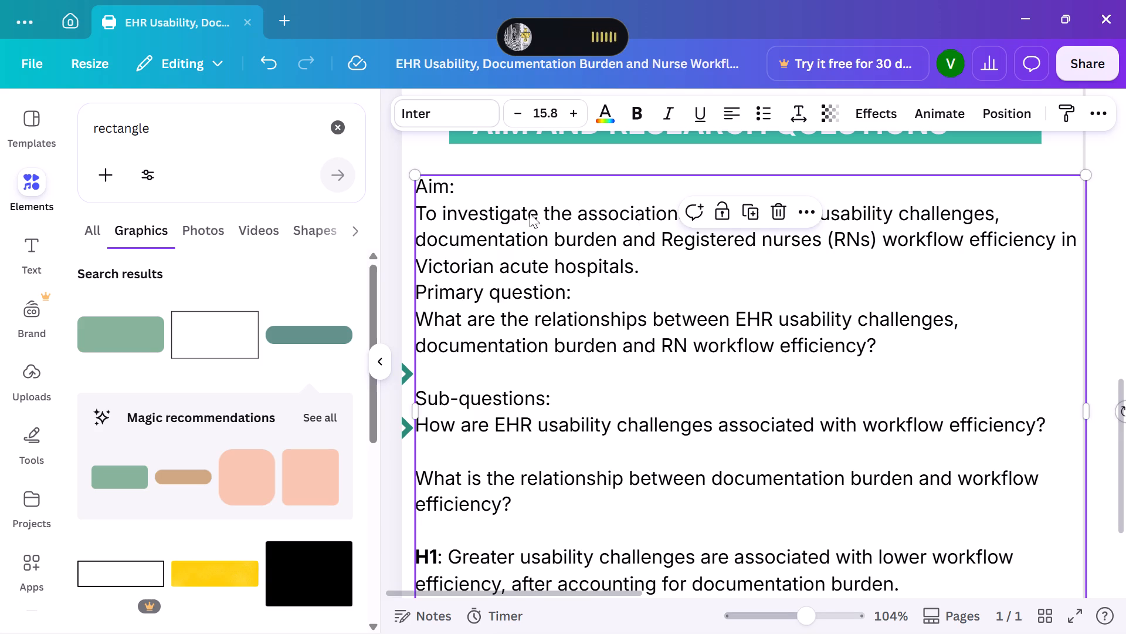
pyautogui.click(537, 214)
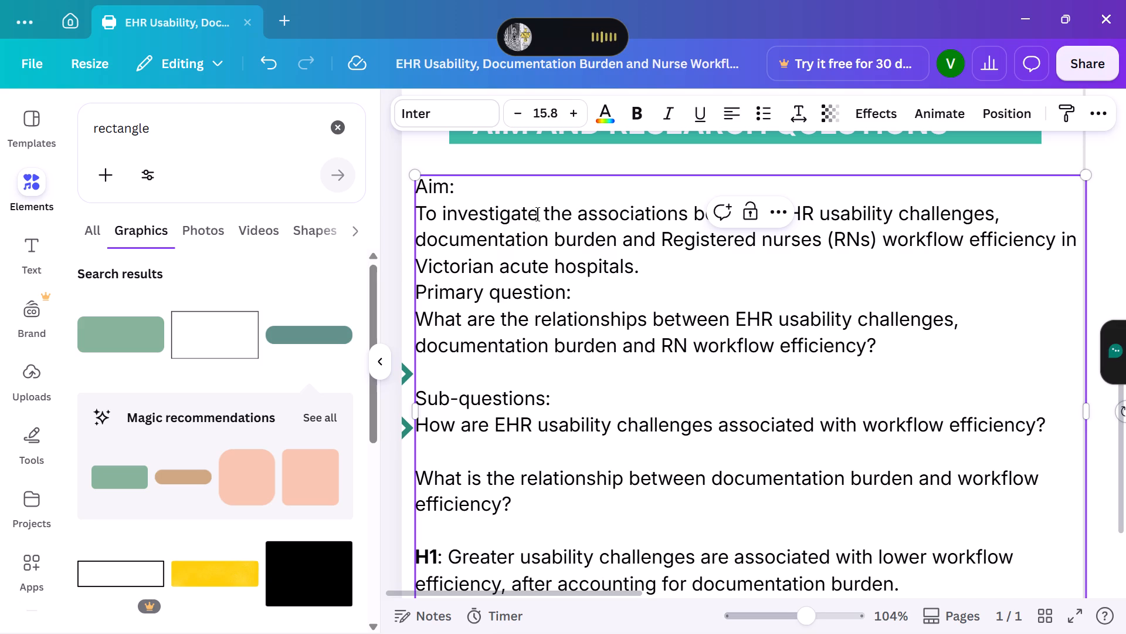
pyautogui.press('BackSpace')
pyautogui.press('BackSpace')
pyautogui.press('BackSpace')
pyautogui.press('BackSpace')
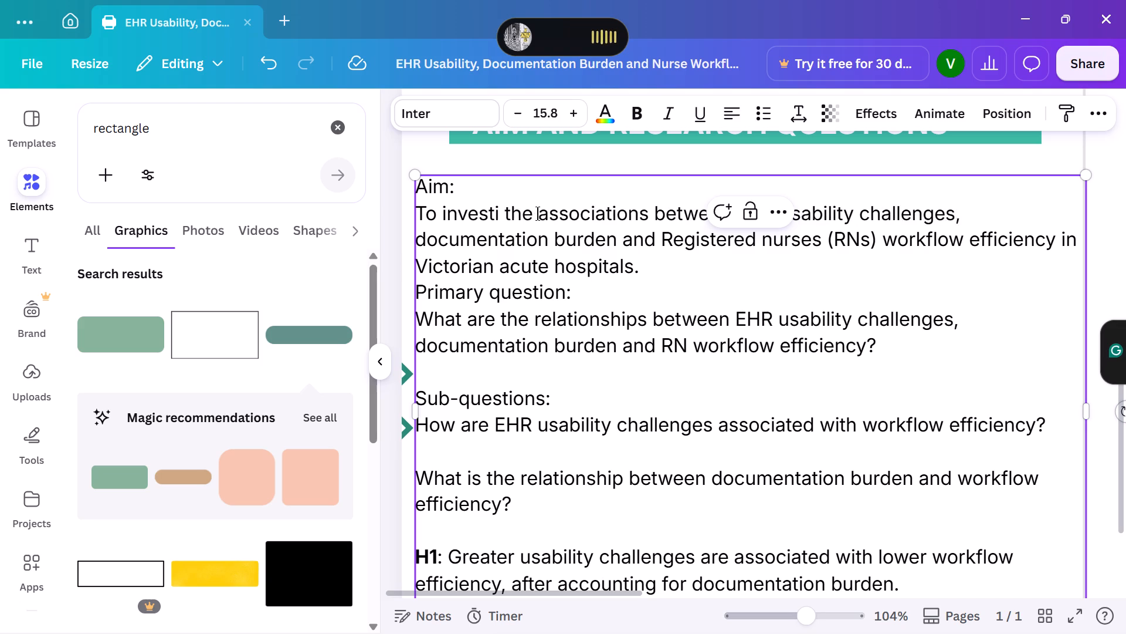
pyautogui.press('BackSpace')
pyautogui.press('BackSpace')
pyautogui.press('BackSpace')
pyautogui.press('BackSpace')
pyautogui.press('BackSpace')
pyautogui.press('BackSpace')
pyautogui.press('BackSpace')
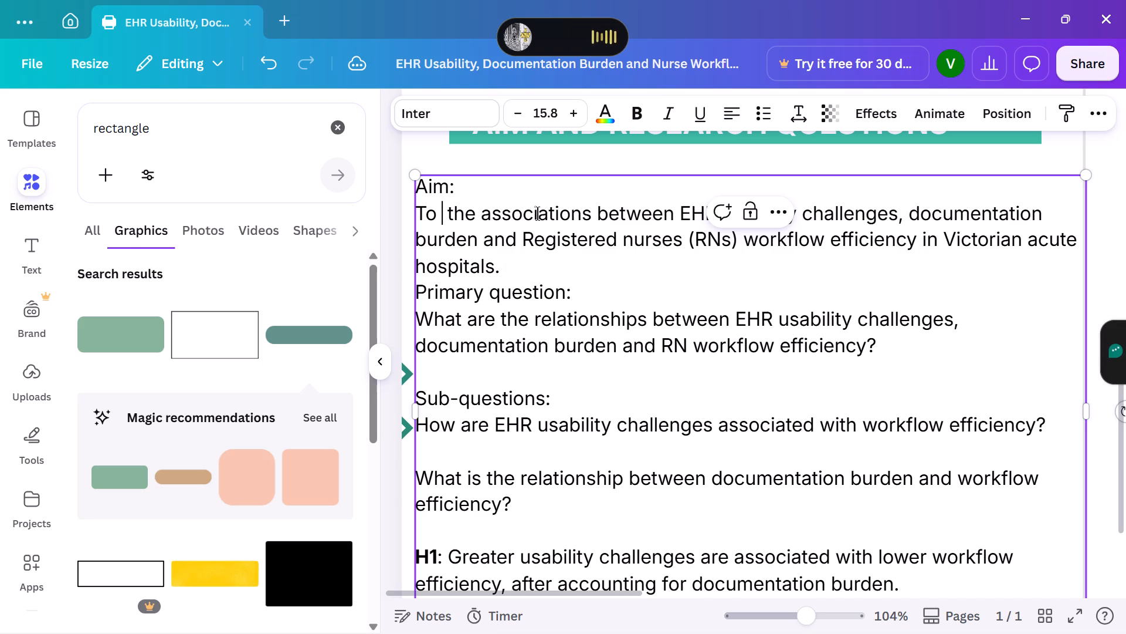
pyautogui.write('assess')
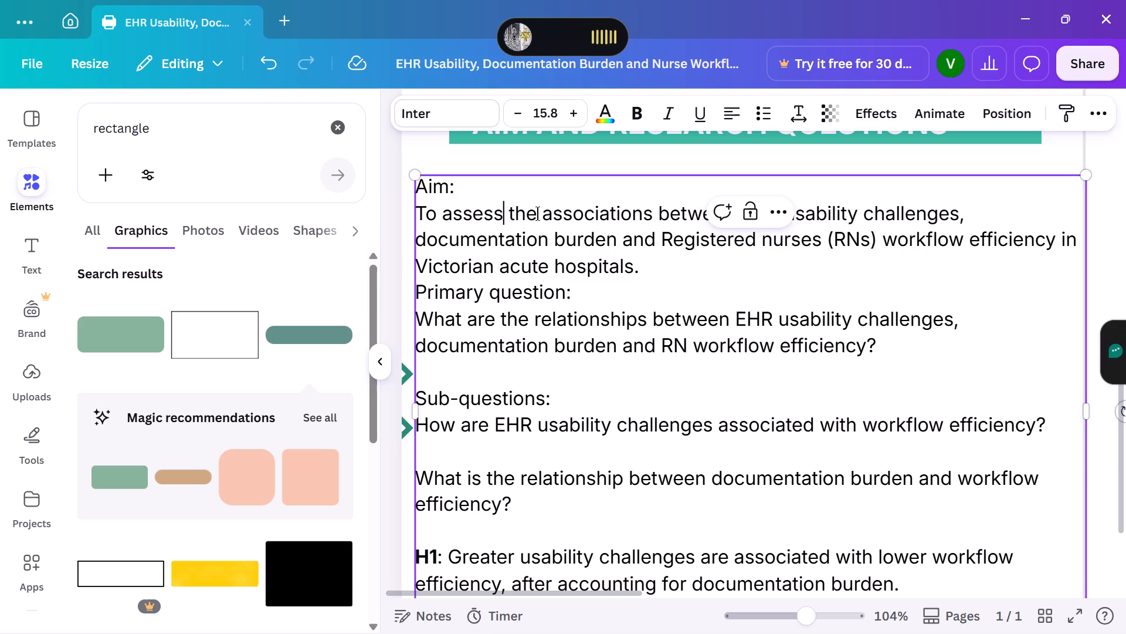
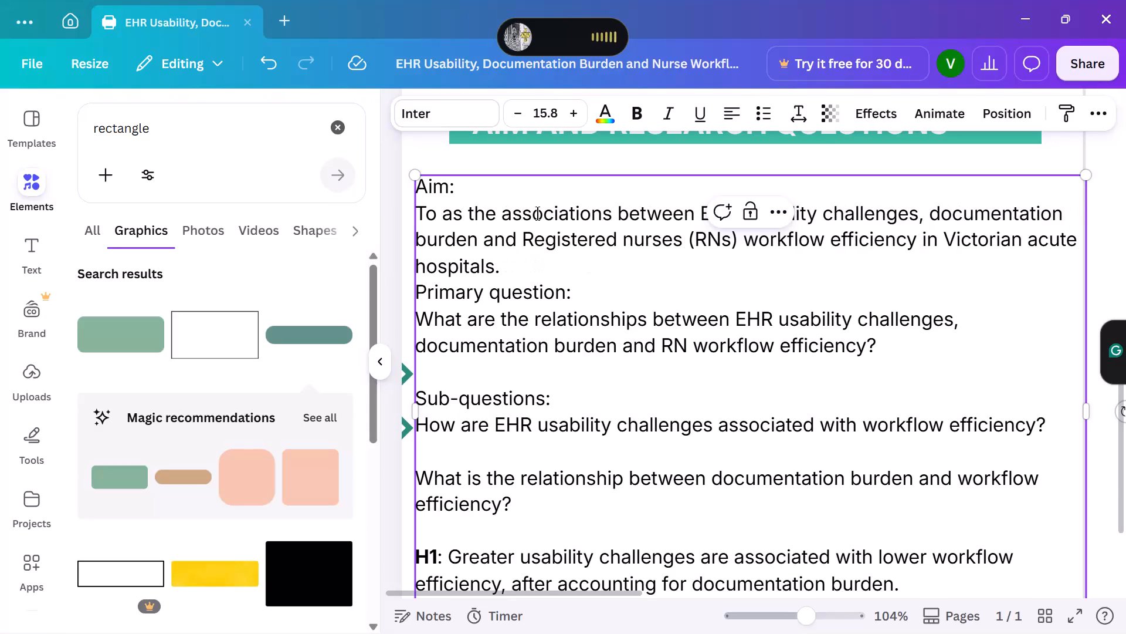
# Replace the partly typed verb after "To" in the aim statement with "investigate".
pyautogui.press('BackSpace')
pyautogui.press('BackSpace')
pyautogui.press('BackSpace')
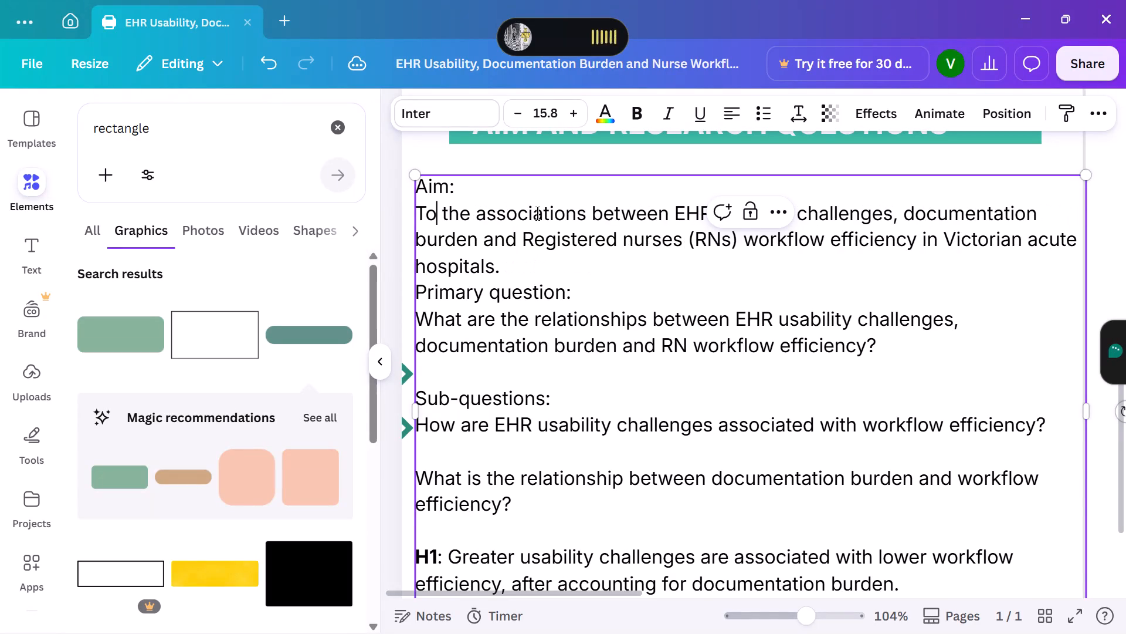
pyautogui.press('space')
pyautogui.write('investiate')
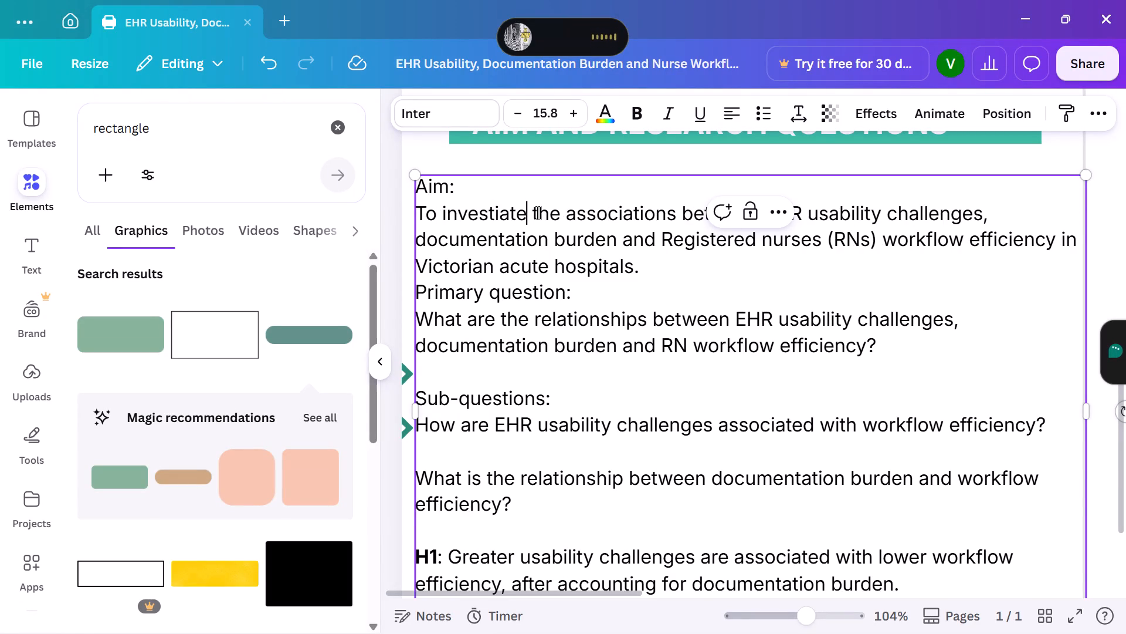
pyautogui.click(501, 212)
pyautogui.press('g')
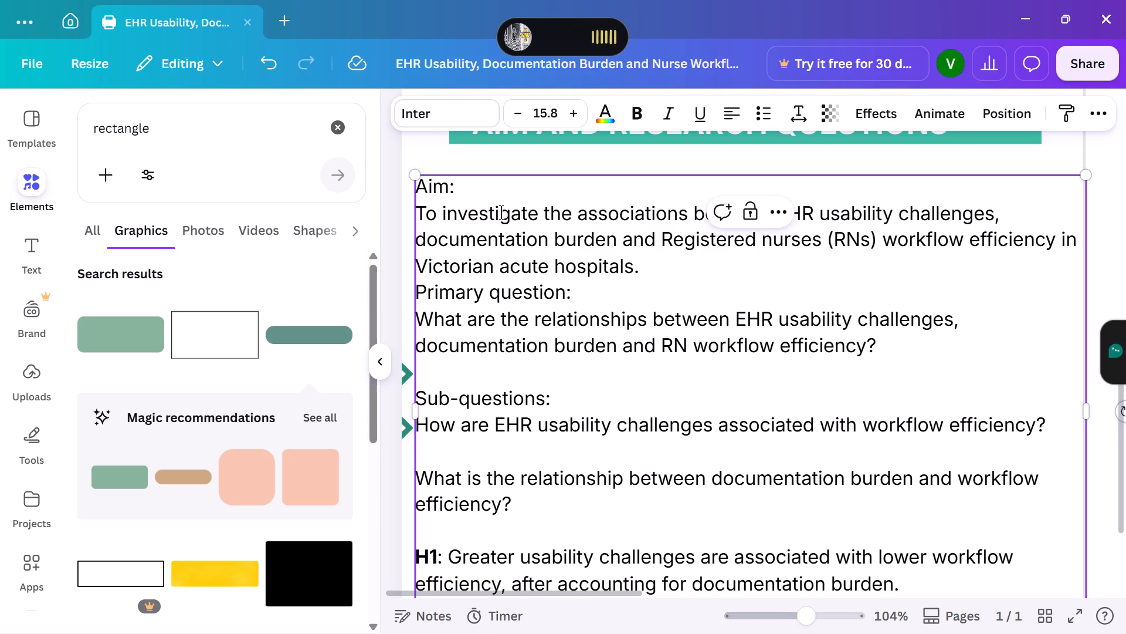
pyautogui.click(667, 240)
pyautogui.click(889, 166)
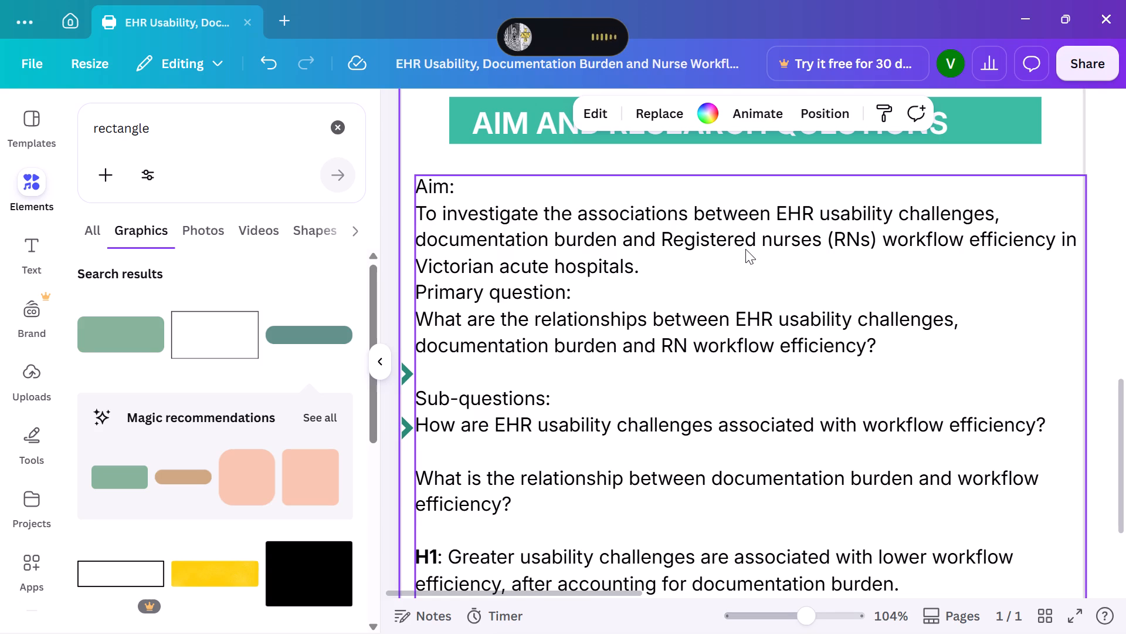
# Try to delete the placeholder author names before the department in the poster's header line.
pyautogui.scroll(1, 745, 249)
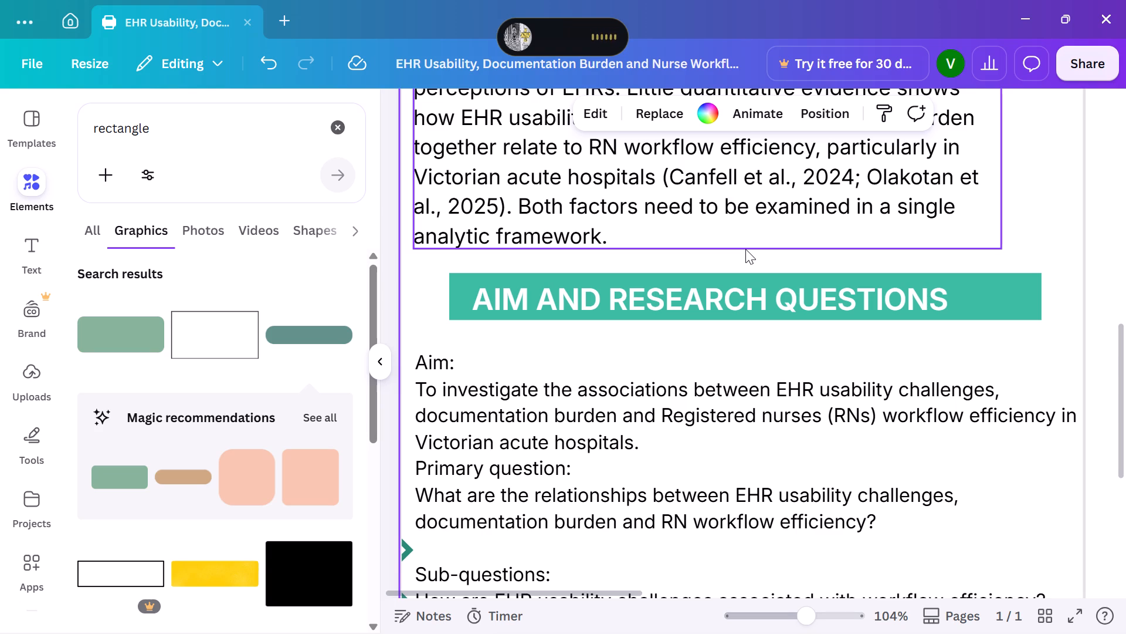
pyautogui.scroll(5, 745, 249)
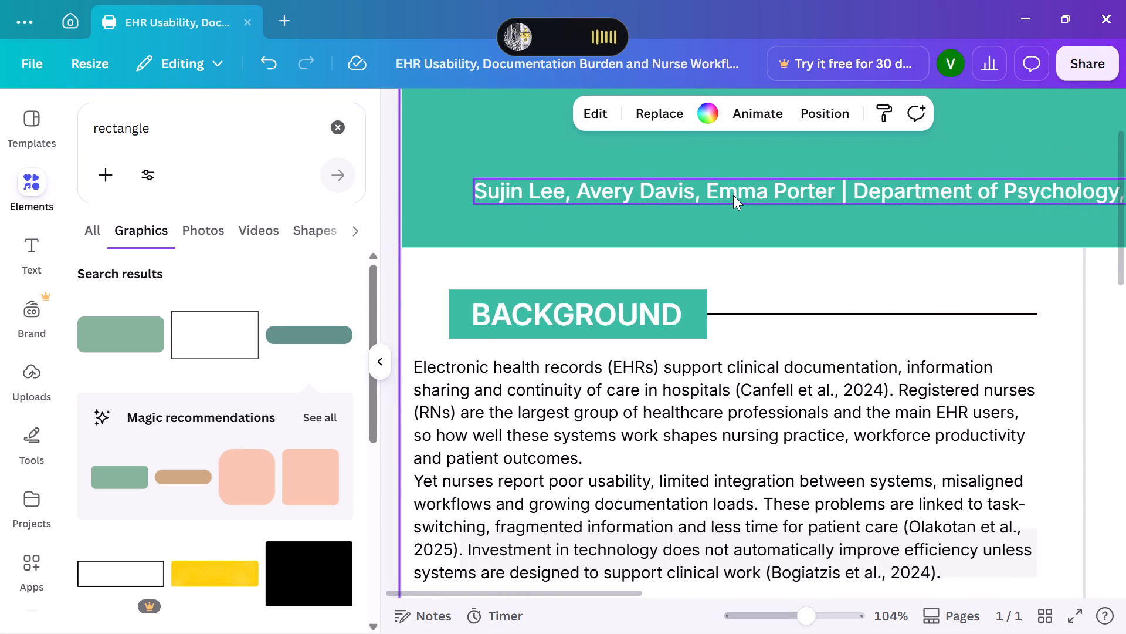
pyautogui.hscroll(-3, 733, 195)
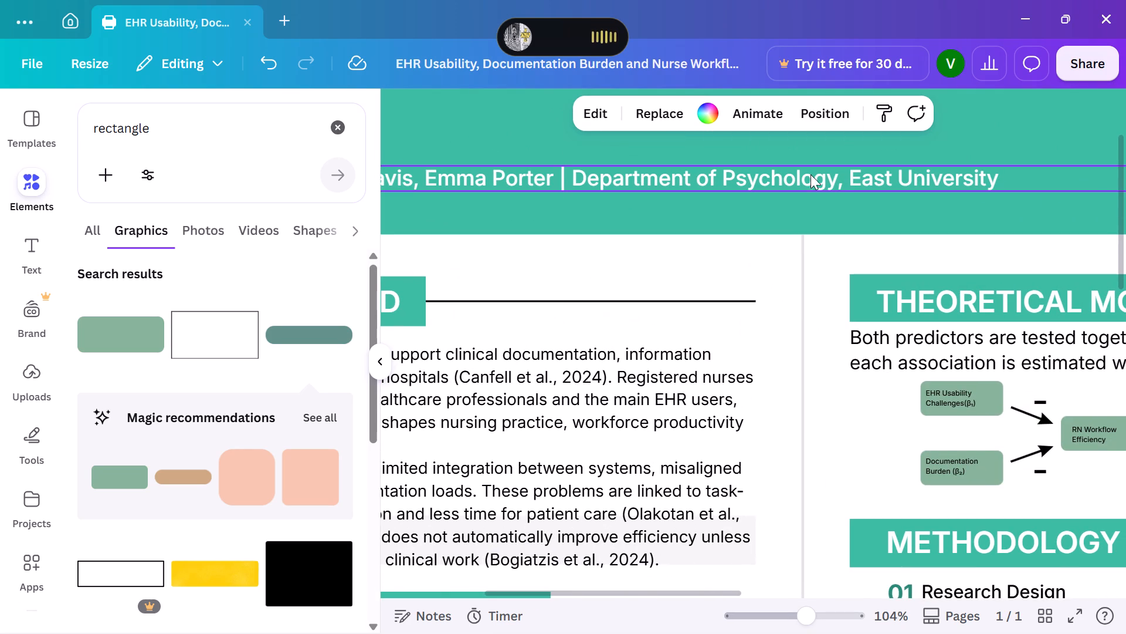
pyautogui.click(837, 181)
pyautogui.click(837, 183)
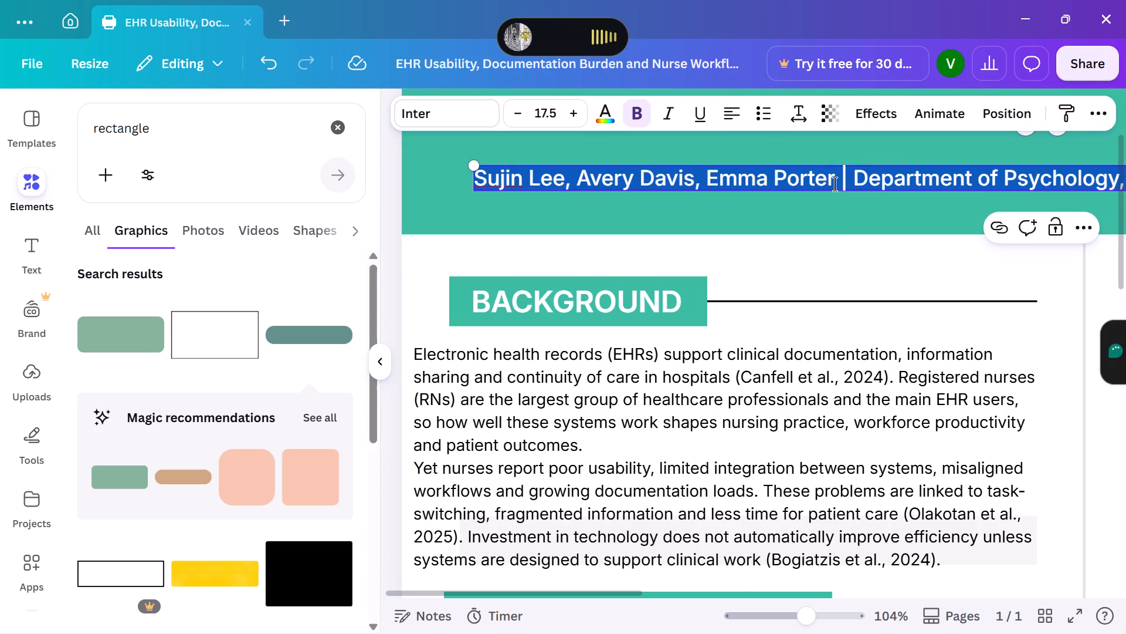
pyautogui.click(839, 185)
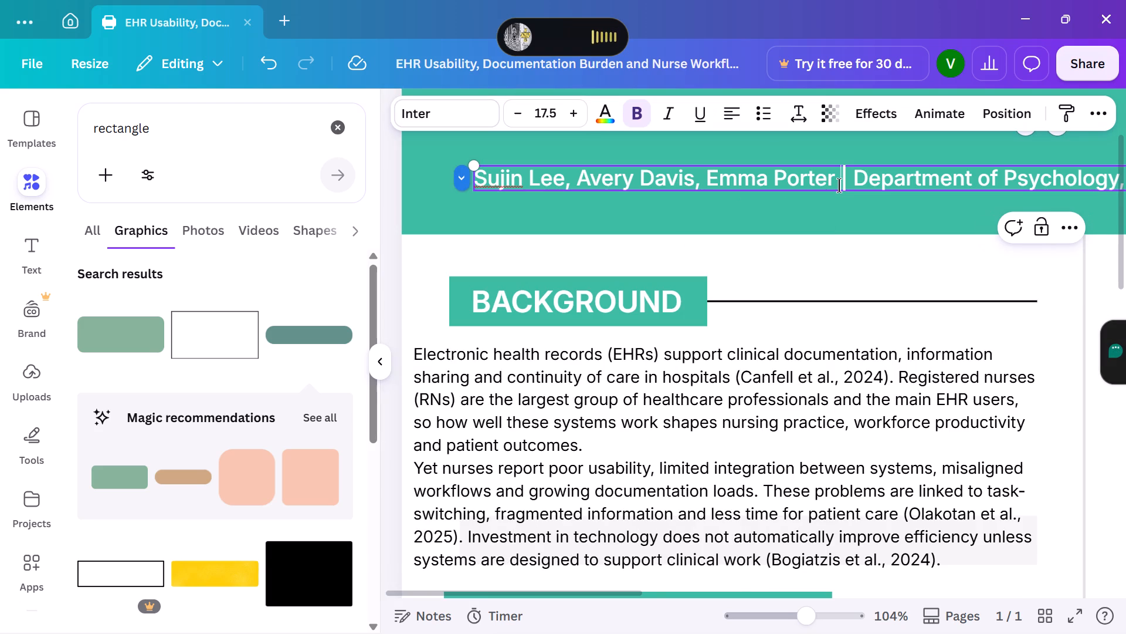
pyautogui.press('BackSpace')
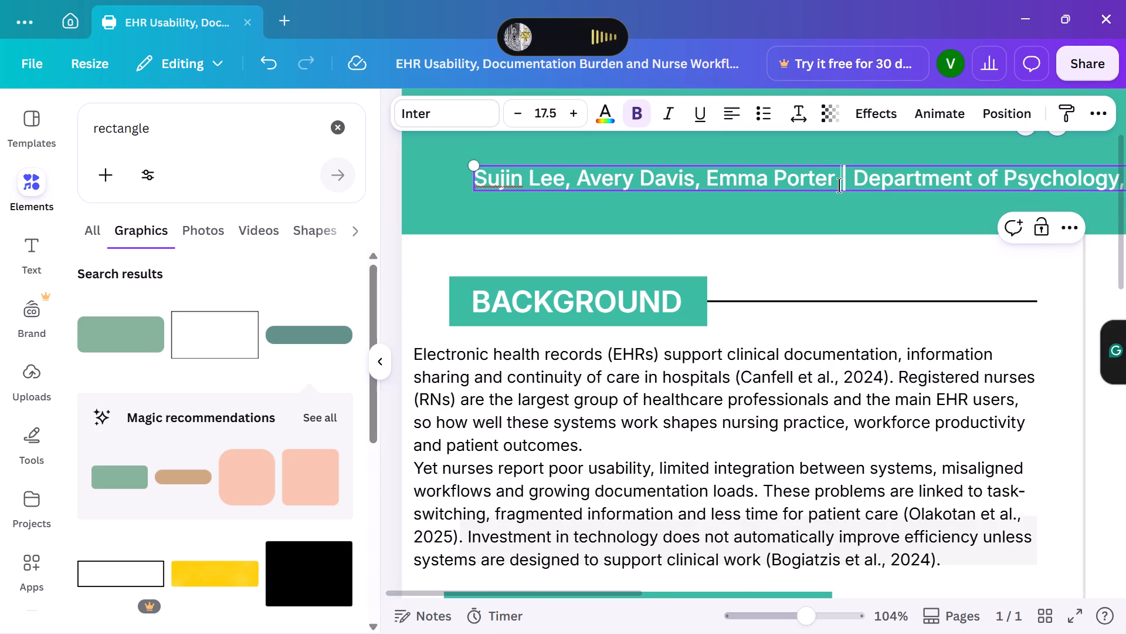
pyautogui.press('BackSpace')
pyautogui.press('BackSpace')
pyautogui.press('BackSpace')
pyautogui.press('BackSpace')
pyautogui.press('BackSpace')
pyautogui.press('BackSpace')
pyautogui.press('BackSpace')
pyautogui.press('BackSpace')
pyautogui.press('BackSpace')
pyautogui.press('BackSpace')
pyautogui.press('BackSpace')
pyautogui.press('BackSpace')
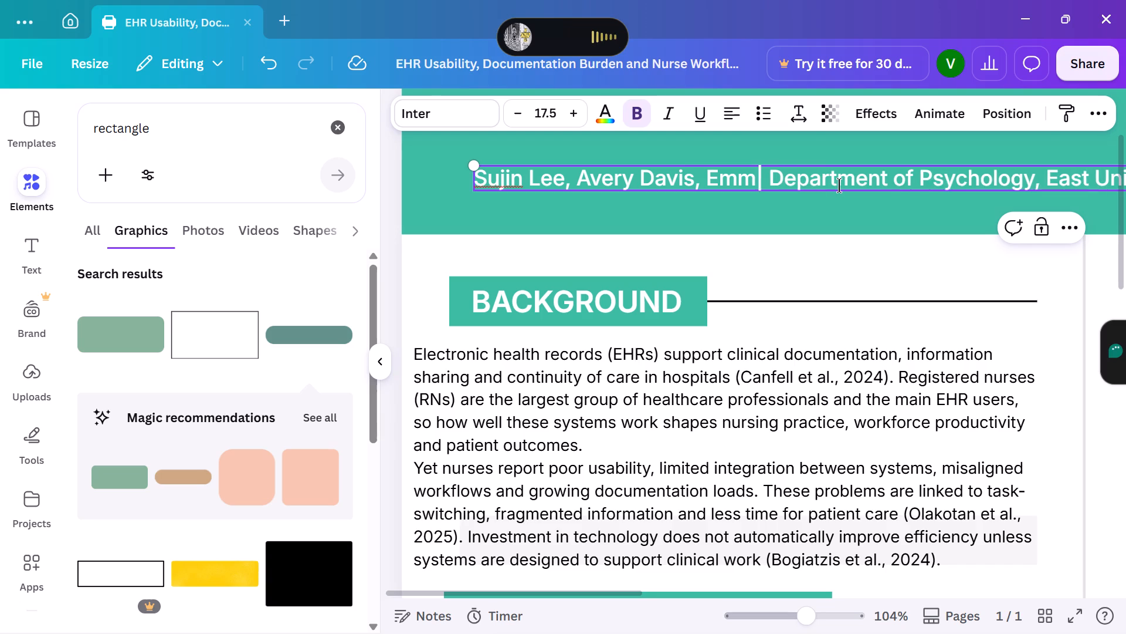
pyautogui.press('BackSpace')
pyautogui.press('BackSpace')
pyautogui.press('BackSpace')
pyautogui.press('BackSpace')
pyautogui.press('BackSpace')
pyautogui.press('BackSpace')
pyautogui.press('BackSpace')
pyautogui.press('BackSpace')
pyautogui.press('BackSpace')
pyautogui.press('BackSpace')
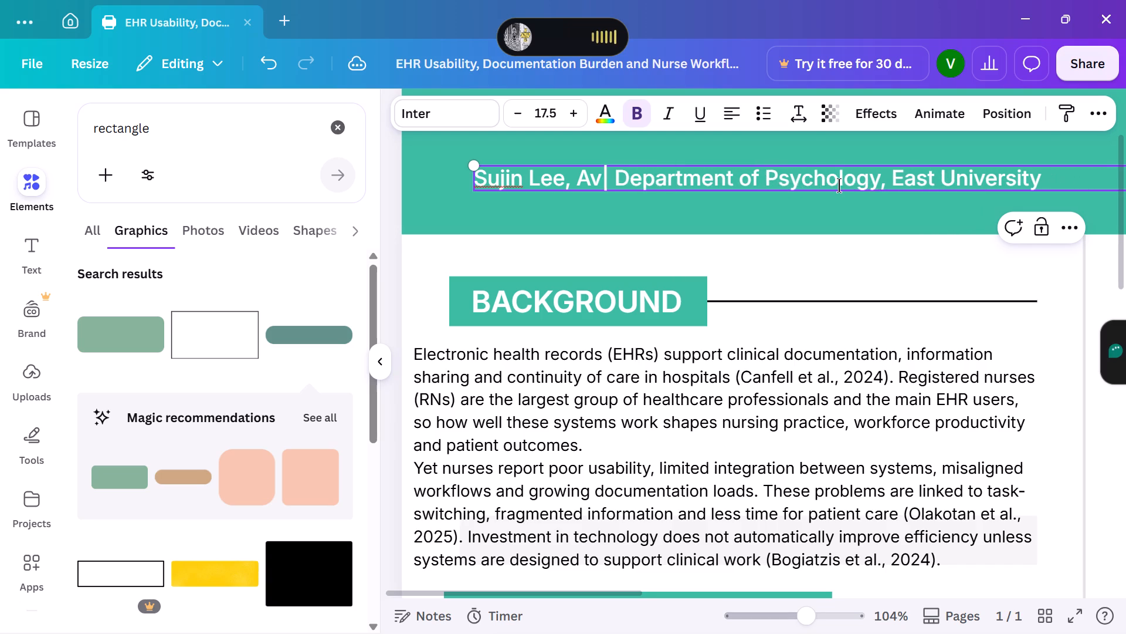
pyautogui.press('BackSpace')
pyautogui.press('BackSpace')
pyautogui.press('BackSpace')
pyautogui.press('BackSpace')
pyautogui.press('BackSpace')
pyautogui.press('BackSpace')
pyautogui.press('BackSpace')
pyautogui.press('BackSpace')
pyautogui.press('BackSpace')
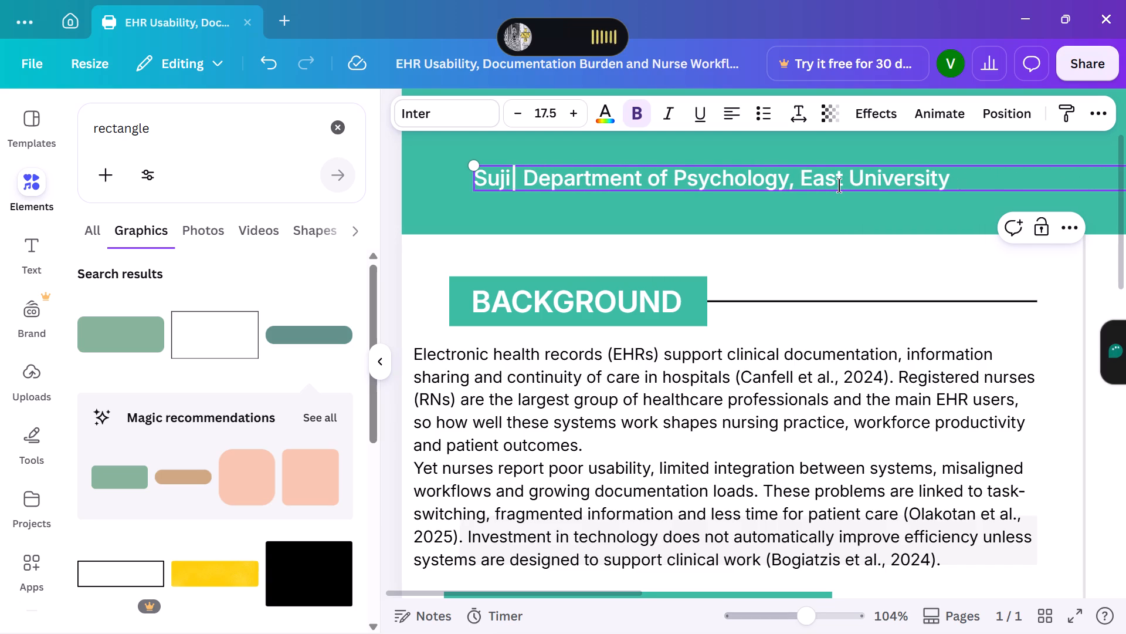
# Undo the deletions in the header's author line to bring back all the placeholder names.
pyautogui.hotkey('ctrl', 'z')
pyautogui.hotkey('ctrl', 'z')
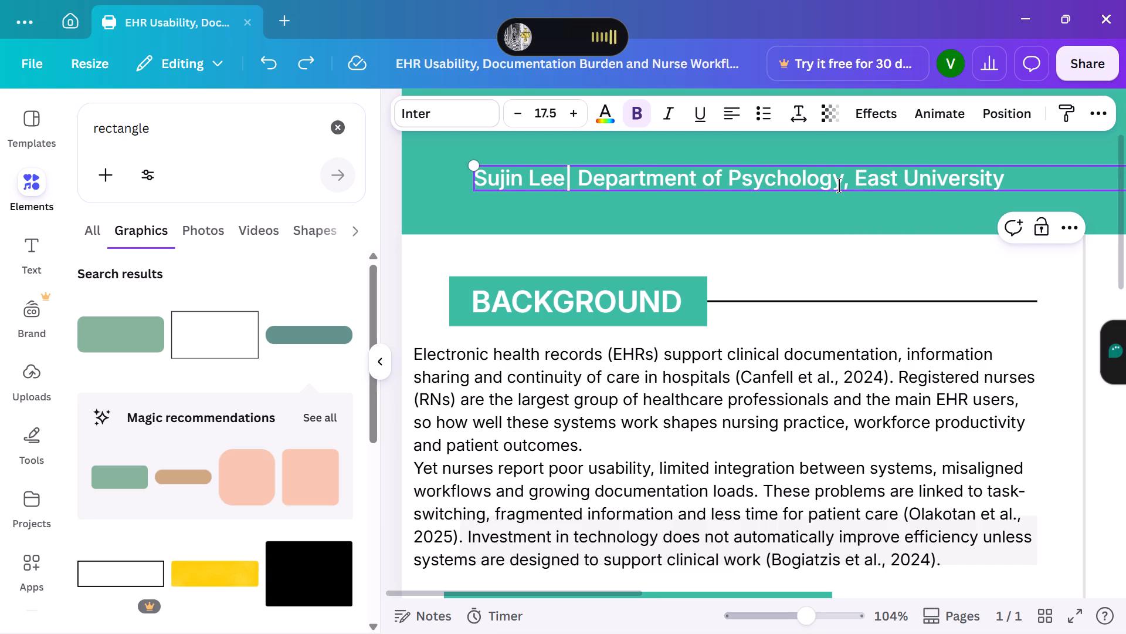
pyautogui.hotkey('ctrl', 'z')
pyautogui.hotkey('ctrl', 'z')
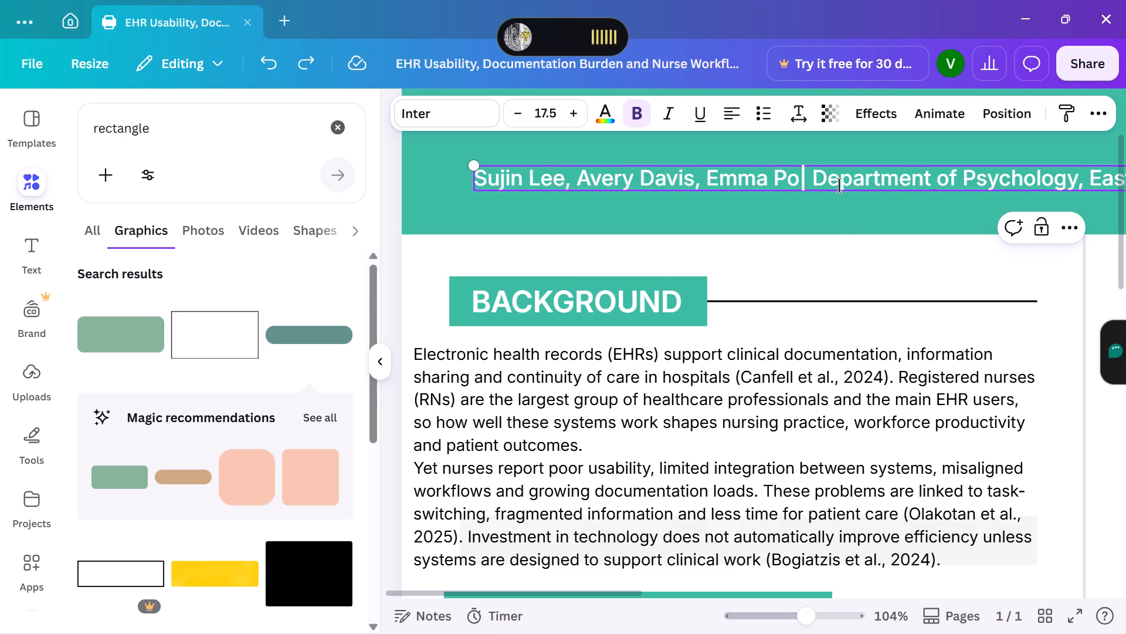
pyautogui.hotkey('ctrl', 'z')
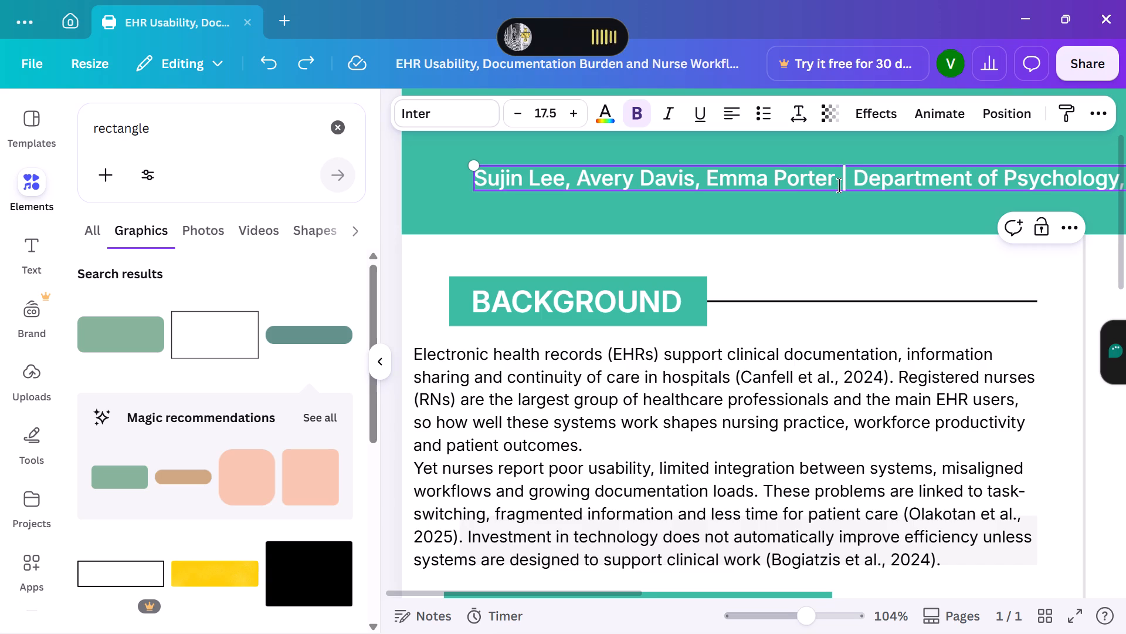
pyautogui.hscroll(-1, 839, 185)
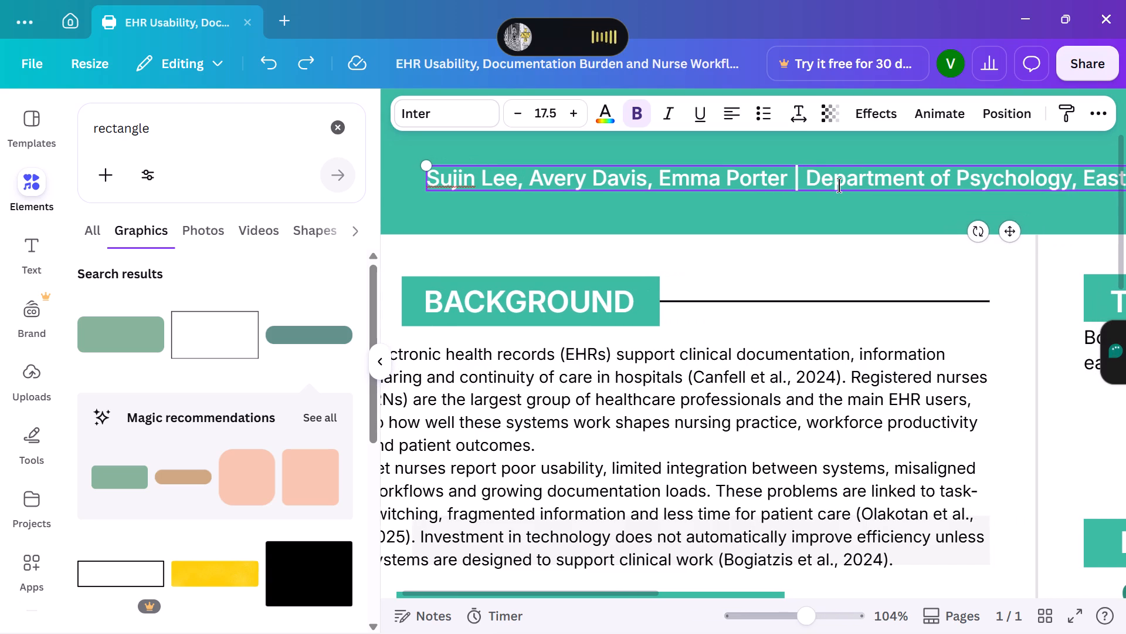
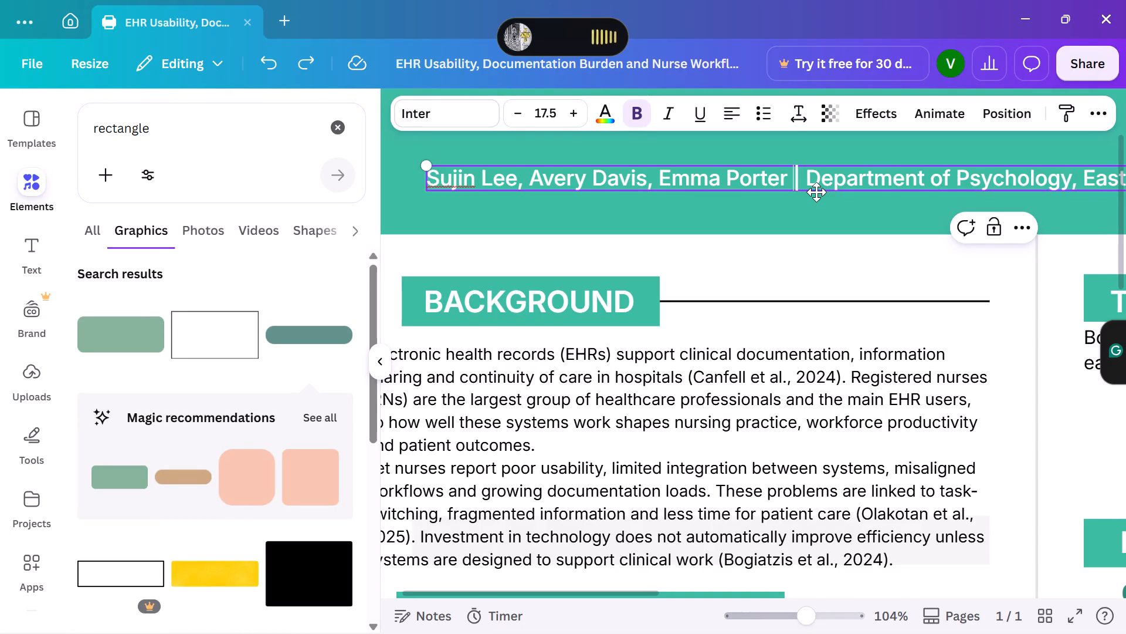
# Replace the placeholder author names in the poster's header line with "NAME" followed by a fill-in blank of underscores.
pyautogui.moveTo(786, 183); pyautogui.dragTo(591, 184)
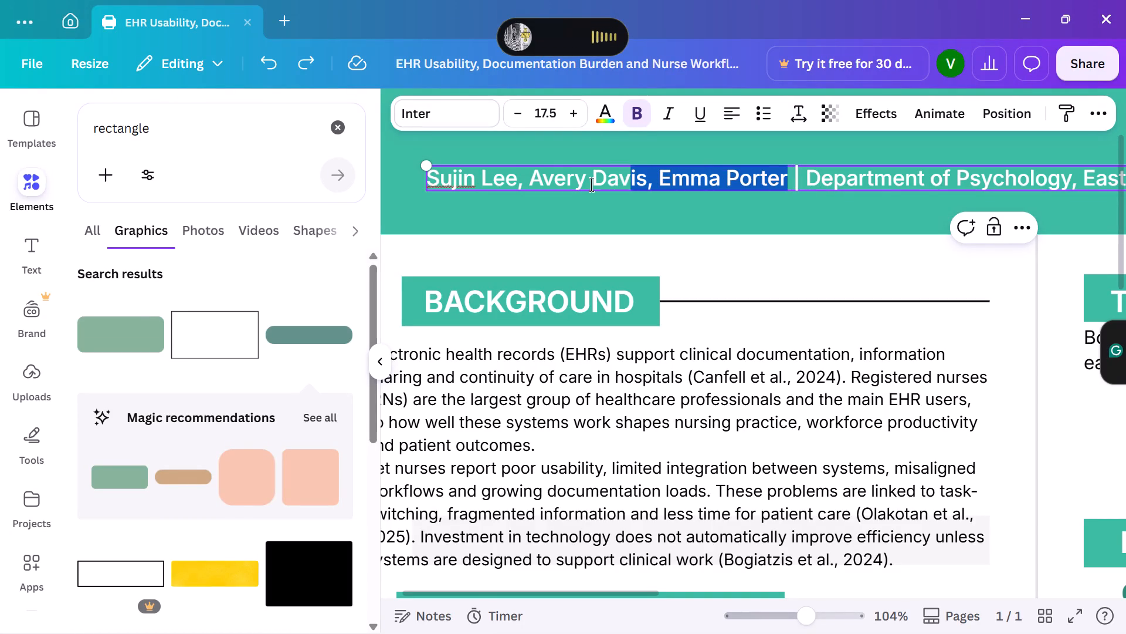
pyautogui.moveTo(591, 184); pyautogui.dragTo(426, 183)
pyautogui.press('BackSpace')
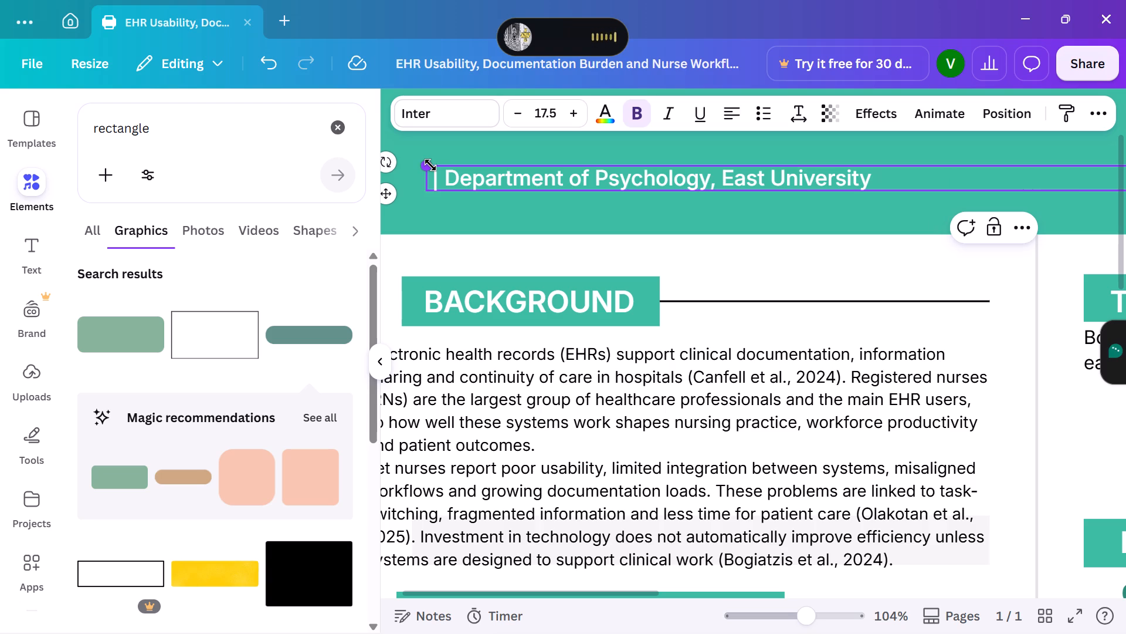
pyautogui.write('NAME')
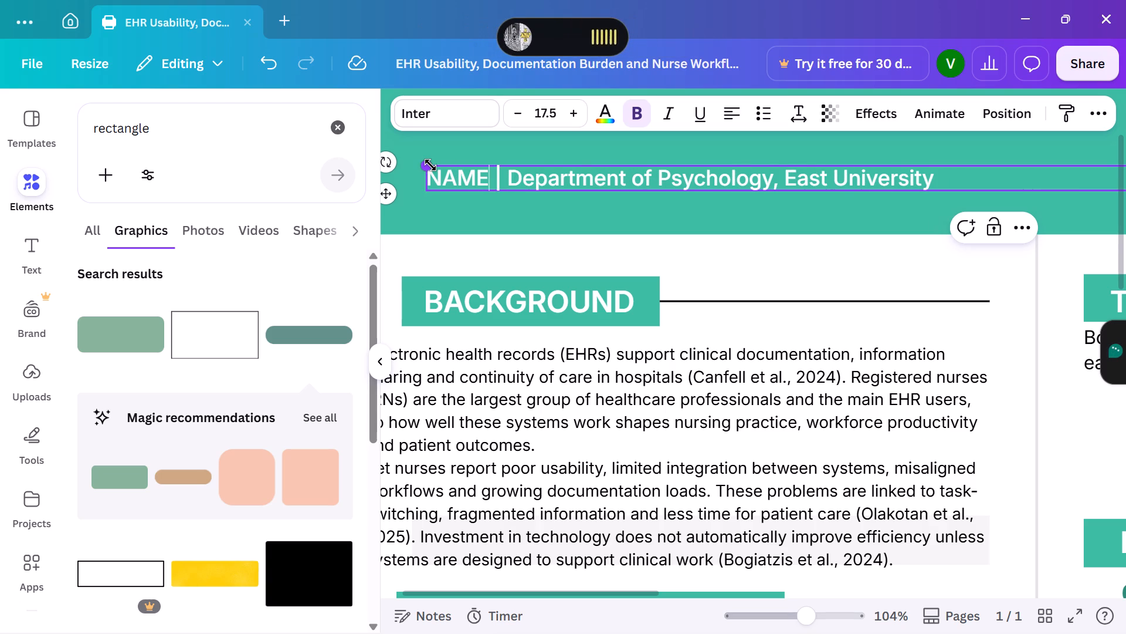
pyautogui.press('-')
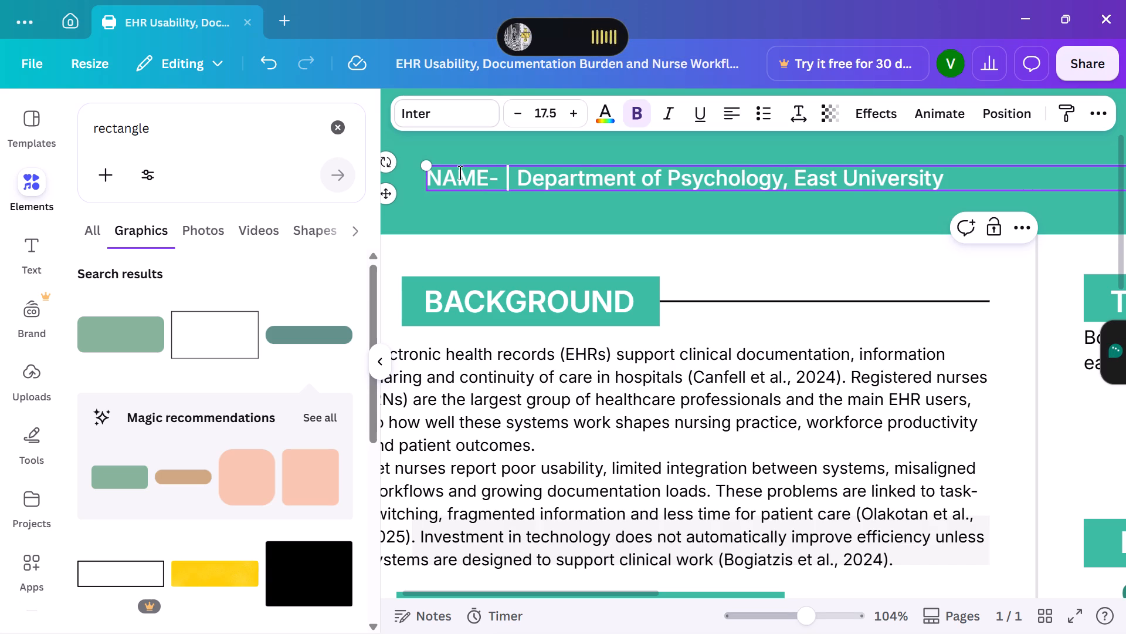
pyautogui.press('BackSpace')
pyautogui.hotkey('shift', '_')
pyautogui.write('_______')
pyautogui.write('____')
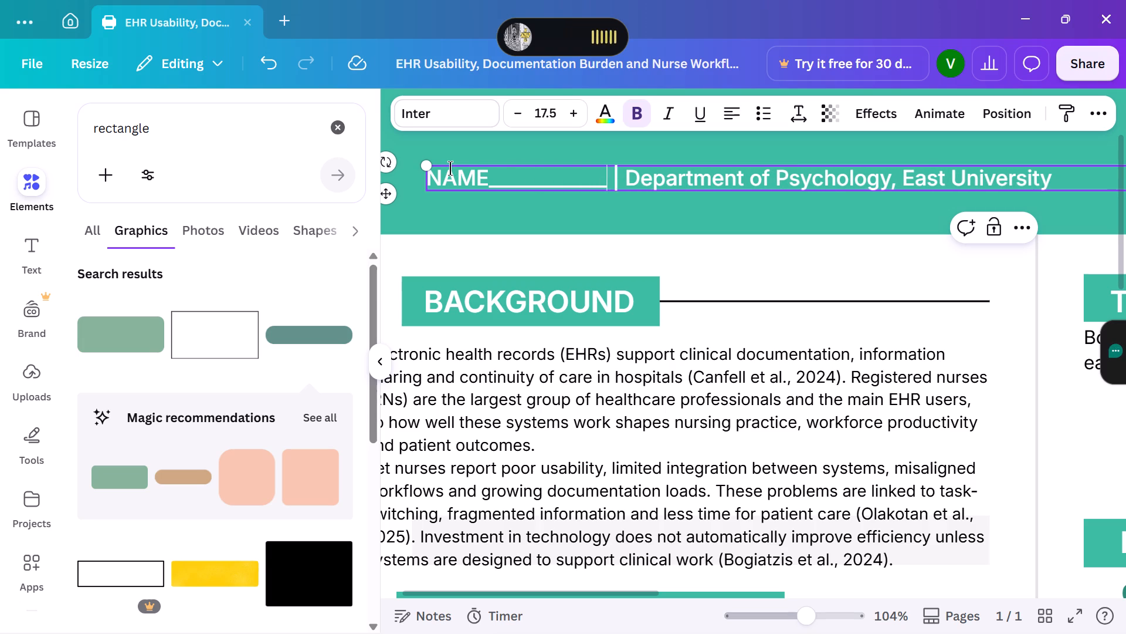
pyautogui.hotkey('shift', '_')
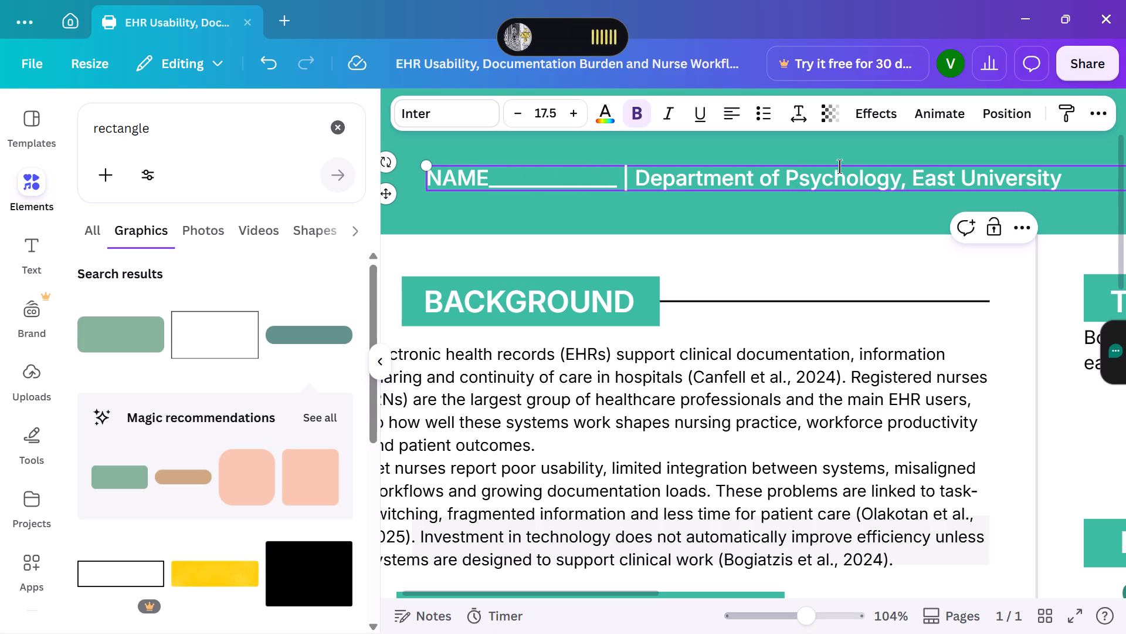
# Replace "Psychology" after "Department of" in the header's author line with a fill-in blank of underscores.
pyautogui.click(901, 184)
pyautogui.press('BackSpace')
pyautogui.press('BackSpace')
pyautogui.press('BackSpace')
pyautogui.press('BackSpace')
pyautogui.press('BackSpace')
pyautogui.press('BackSpace')
pyautogui.press('BackSpace')
pyautogui.press('BackSpace')
pyautogui.press('BackSpace')
pyautogui.press('BackSpace')
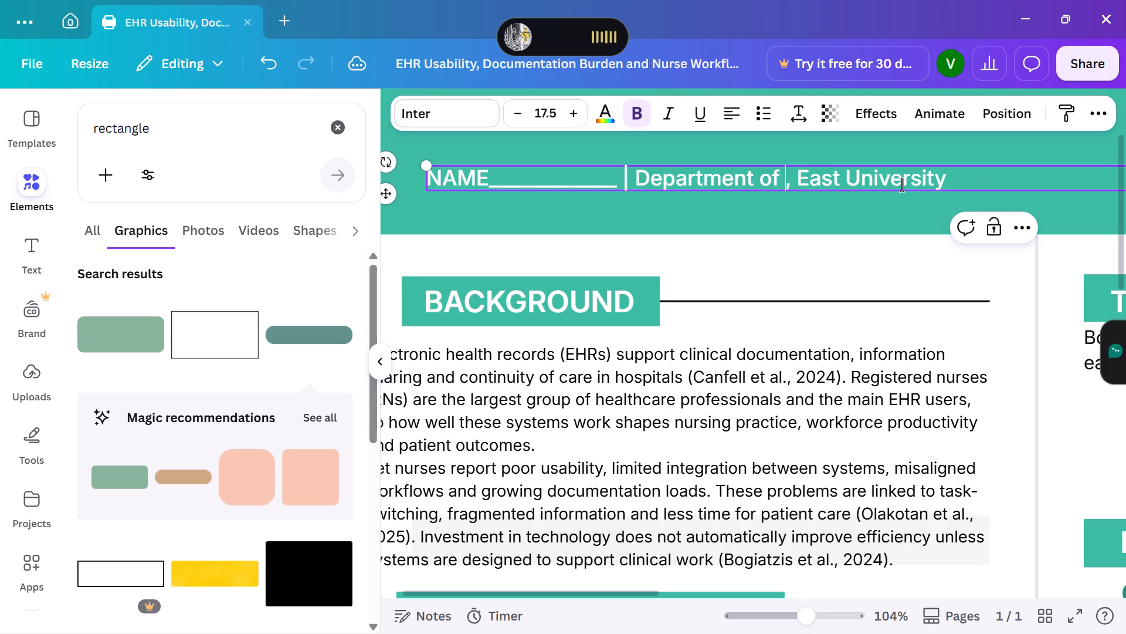
pyautogui.hotkey('shift', '_')
pyautogui.write('___')
pyautogui.write('_______')
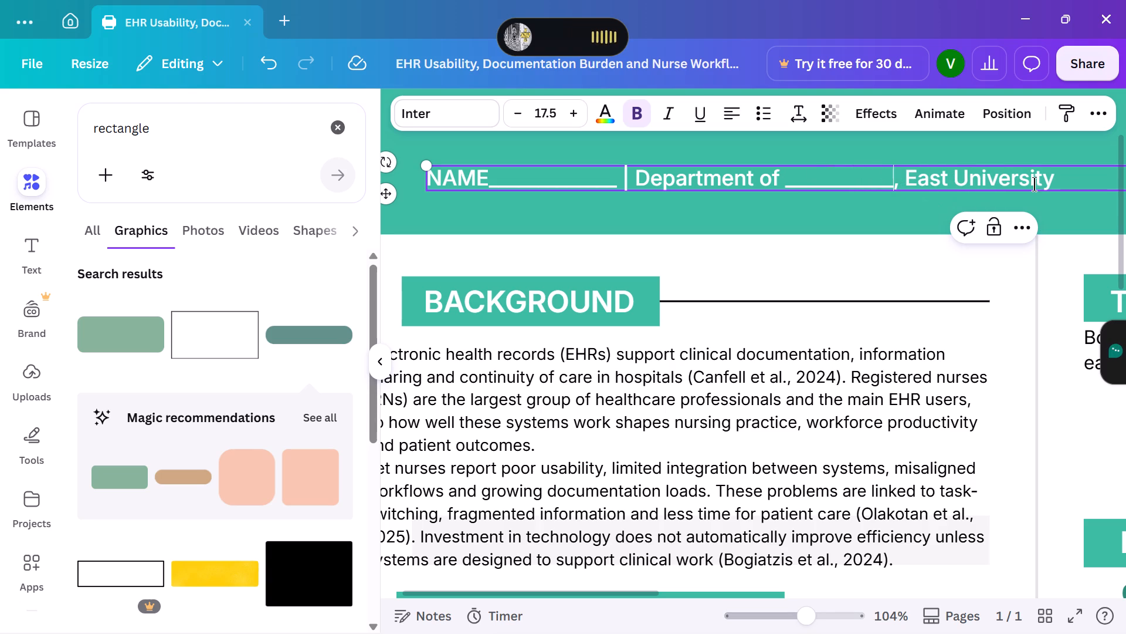
# Remove "East" before "University" in the header's author line and add a fill-in blank of underscores after "University".
pyautogui.click(951, 177)
pyautogui.press('BackSpace')
pyautogui.press('BackSpace')
pyautogui.press('BackSpace')
pyautogui.press('BackSpace')
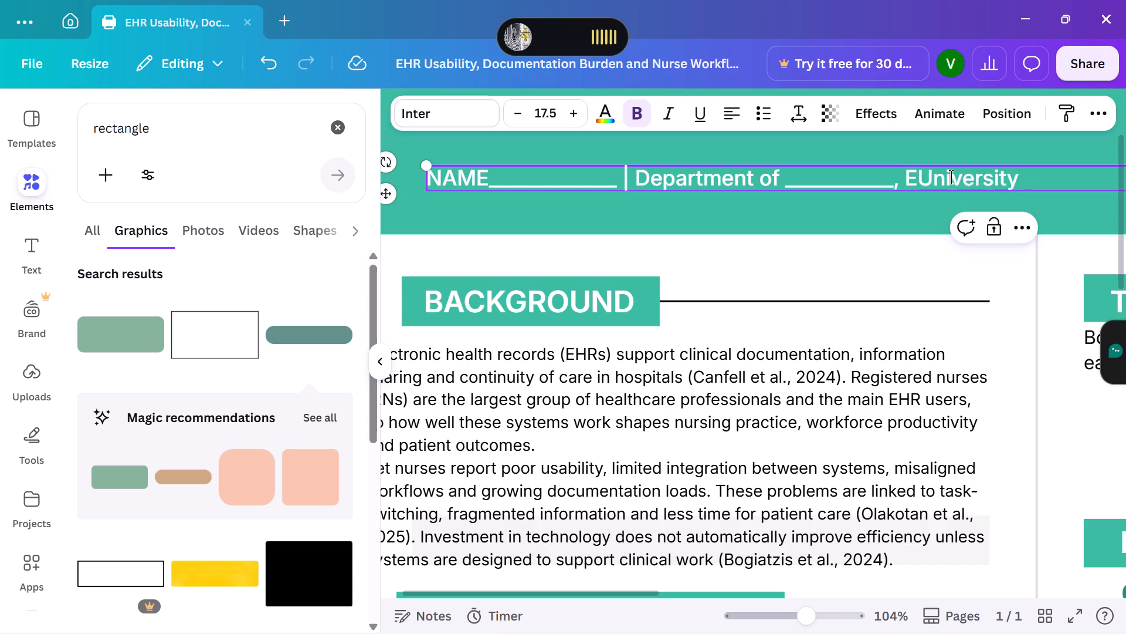
pyautogui.press('BackSpace')
pyautogui.press('BackSpace')
pyautogui.press('BackSpace')
pyautogui.press(',')
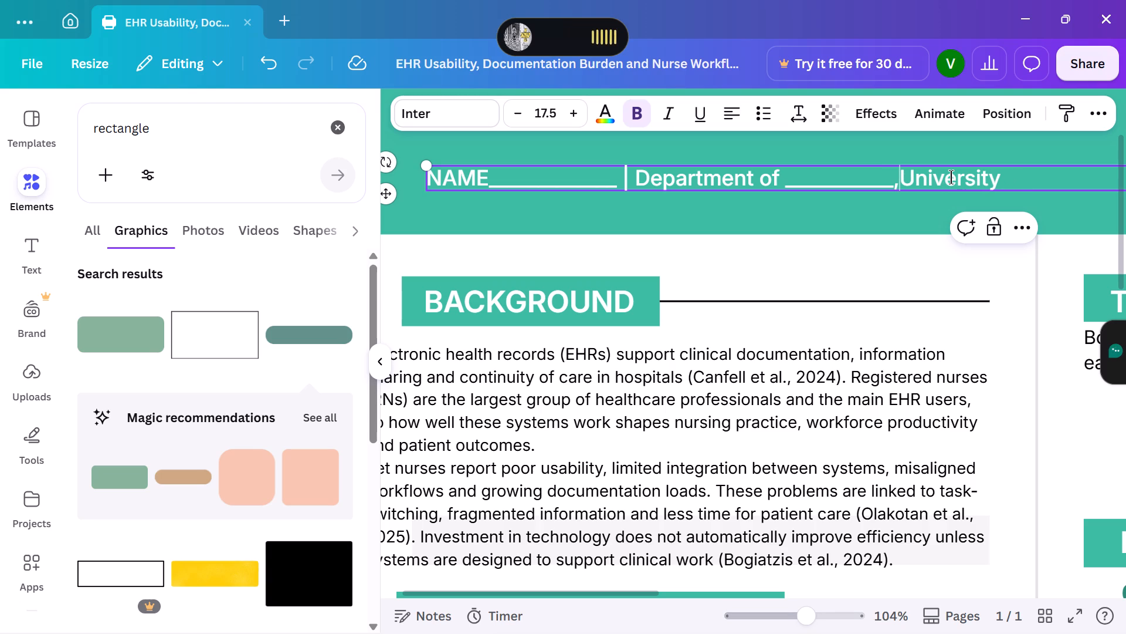
pyautogui.press('space')
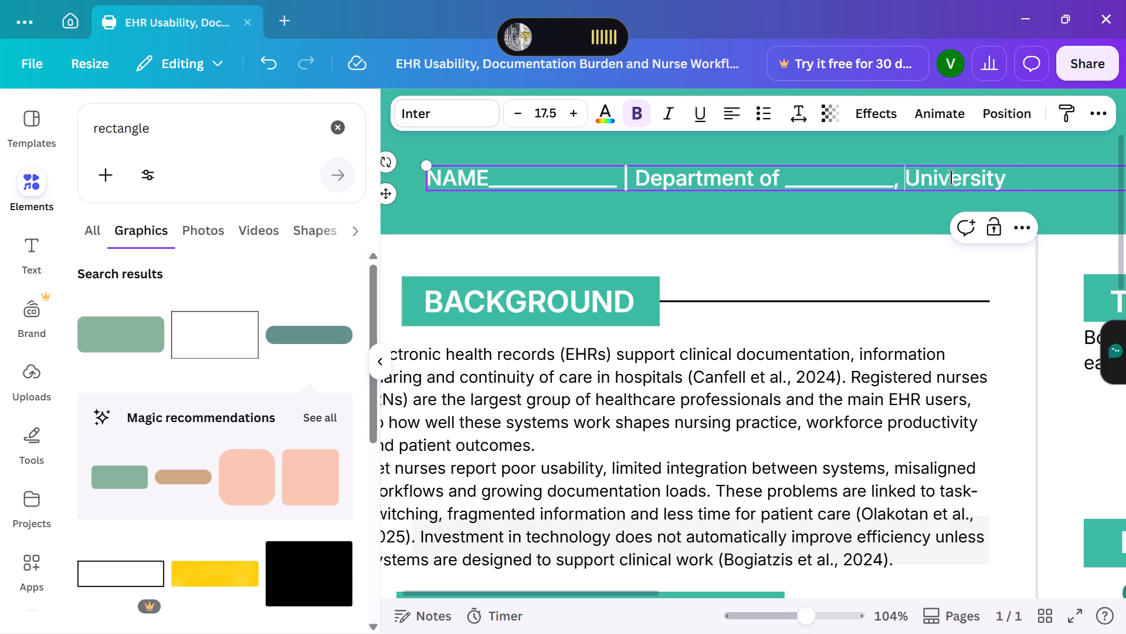
pyautogui.click(1016, 183)
pyautogui.hotkey('shift', '_')
pyautogui.write('______')
pyautogui.write('___')
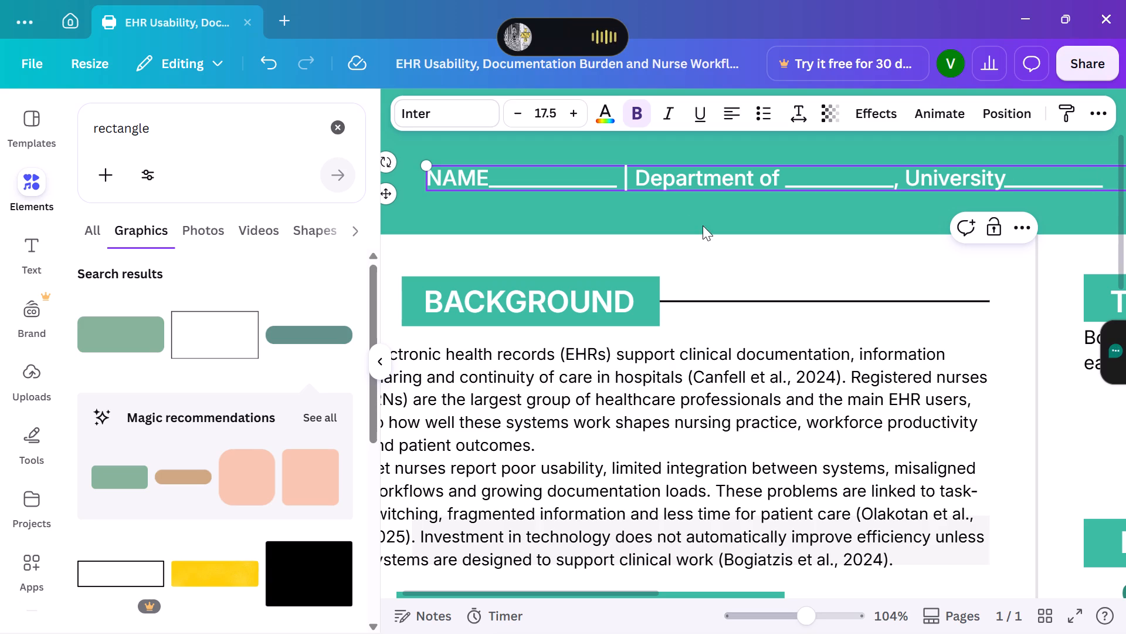
# Change "NAME" at the start of the header's author line to "Name".
pyautogui.click(493, 183)
pyautogui.press('BackSpace')
pyautogui.press('BackSpace')
pyautogui.press('BackSpace')
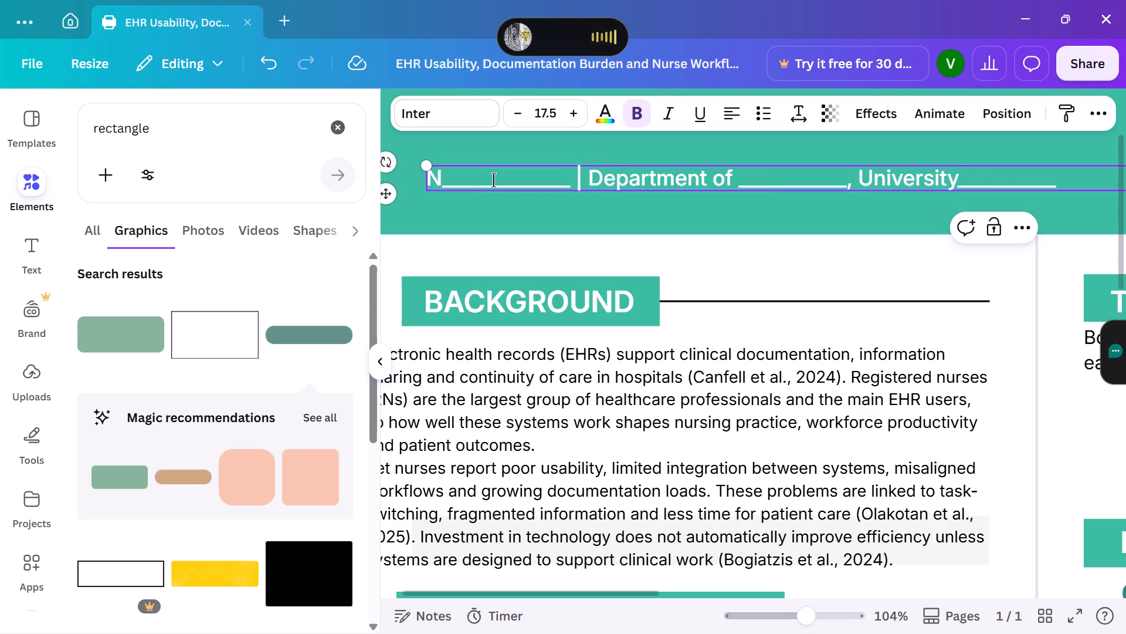
pyautogui.press('a')
pyautogui.press('m')
pyautogui.press('e')
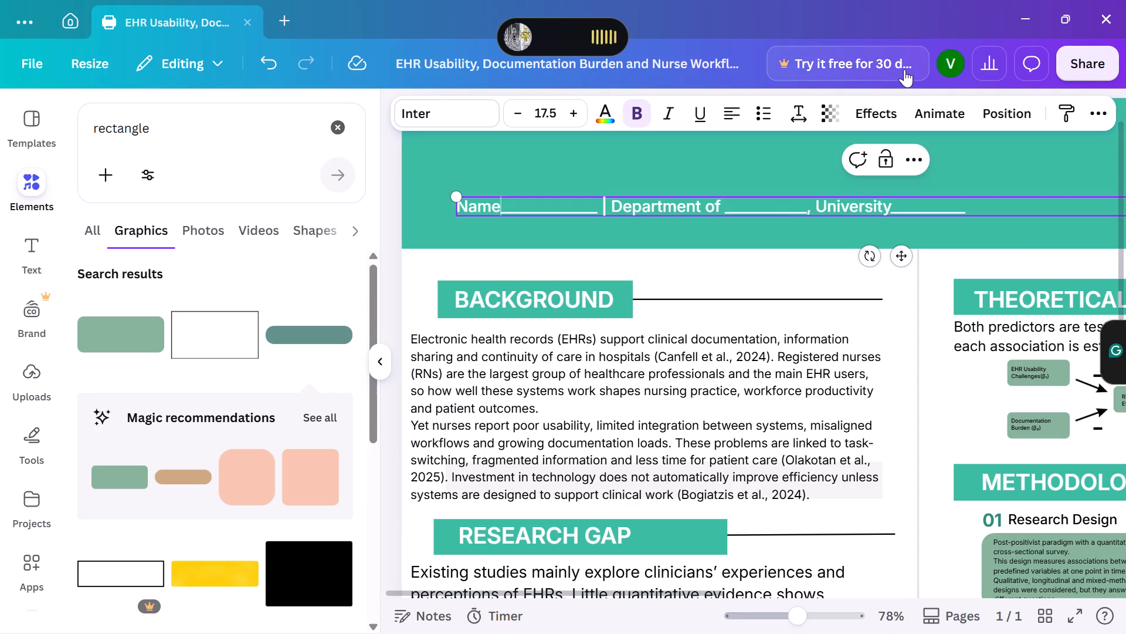
# Move the poster title down into the teal header band, starting close to the page's left edge.
pyautogui.click(742, 153)
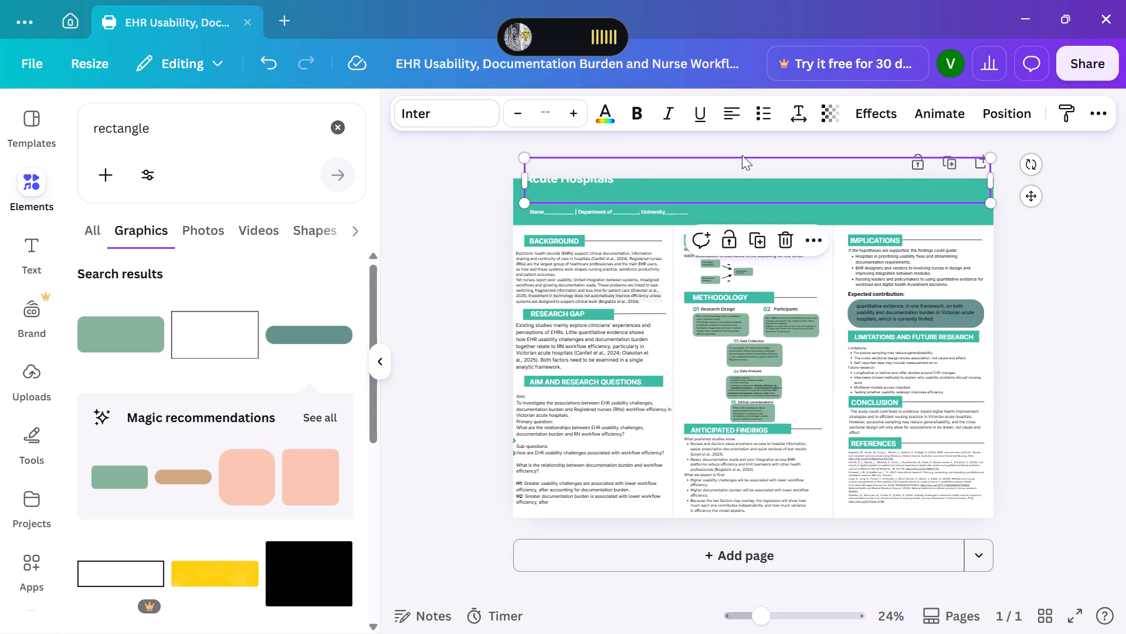
pyautogui.moveTo(741, 183); pyautogui.dragTo(741, 188)
pyautogui.moveTo(741, 188); pyautogui.dragTo(740, 204)
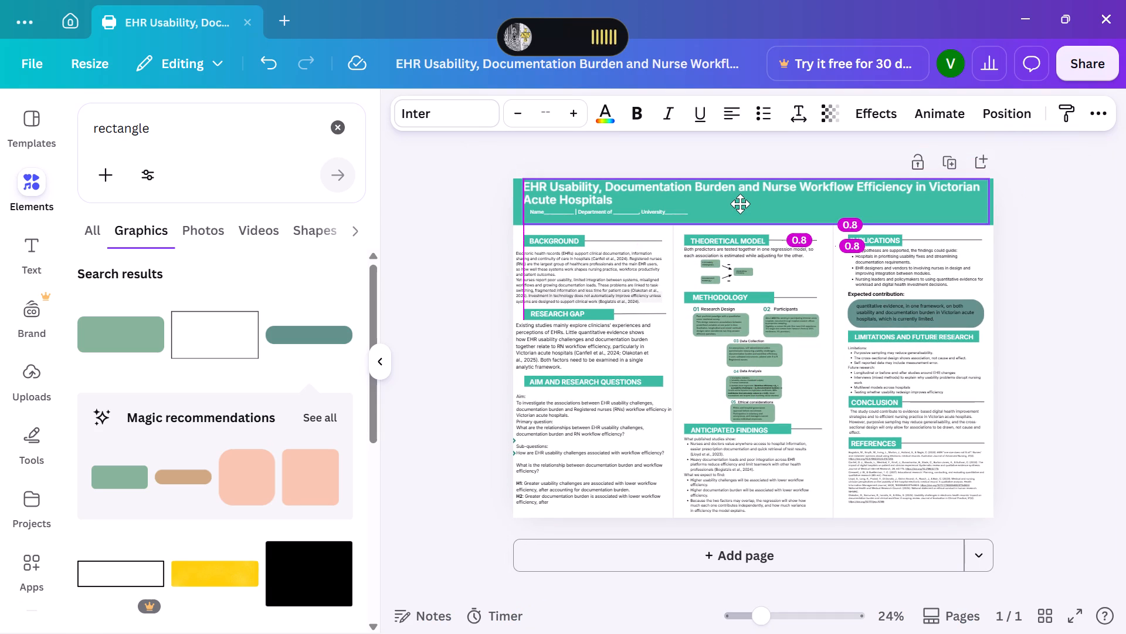
pyautogui.moveTo(740, 204); pyautogui.dragTo(736, 204)
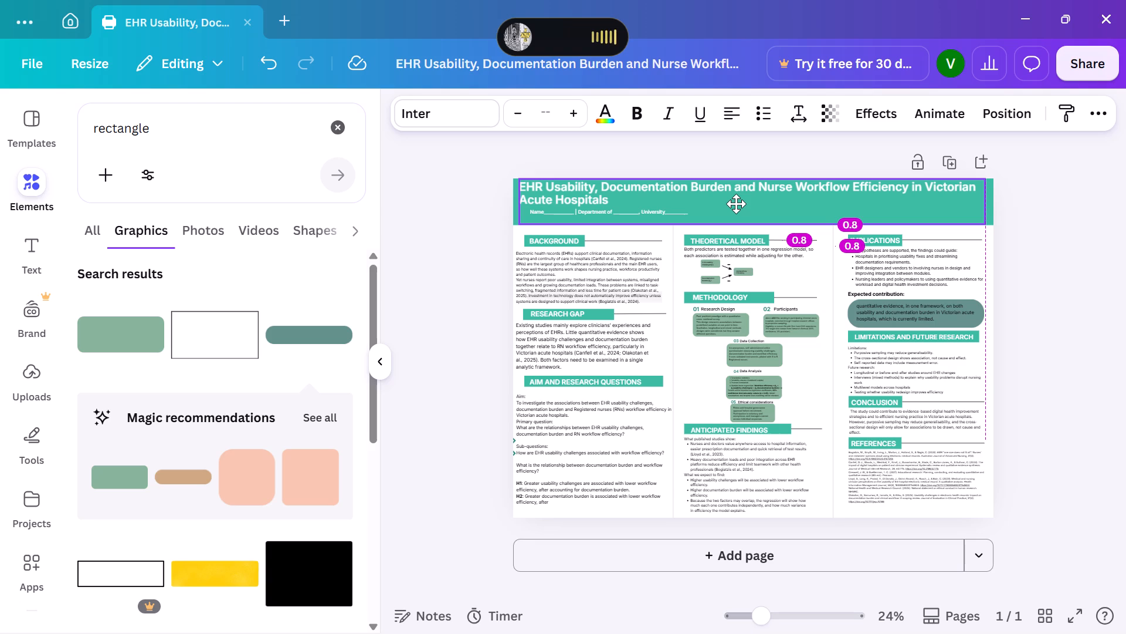
pyautogui.moveTo(736, 204); pyautogui.dragTo(736, 204)
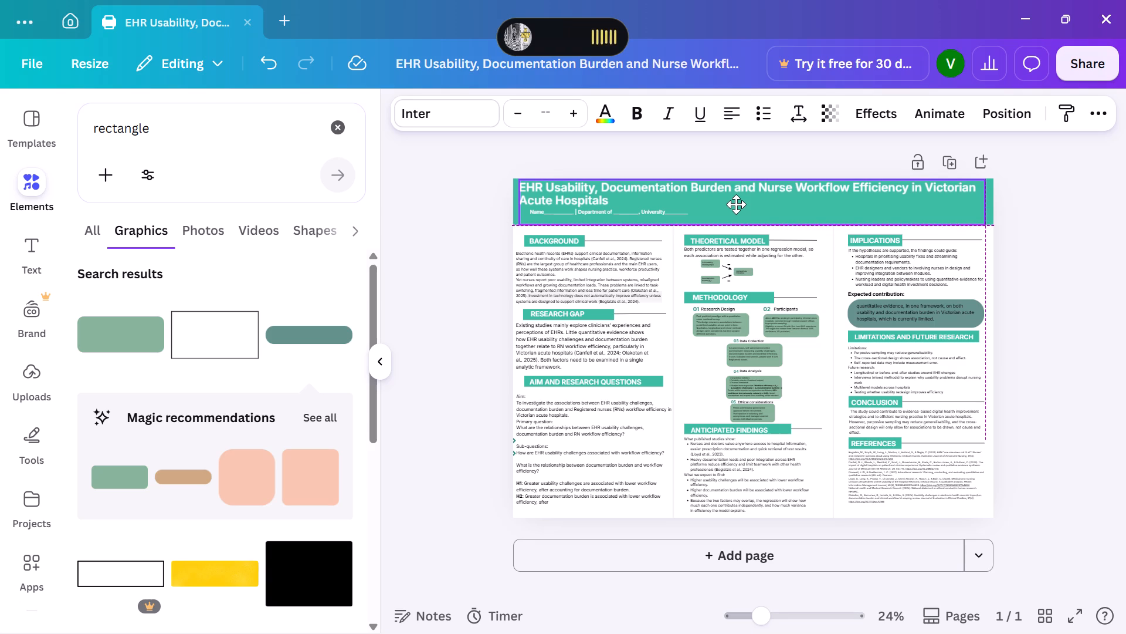
pyautogui.moveTo(736, 204); pyautogui.dragTo(731, 204)
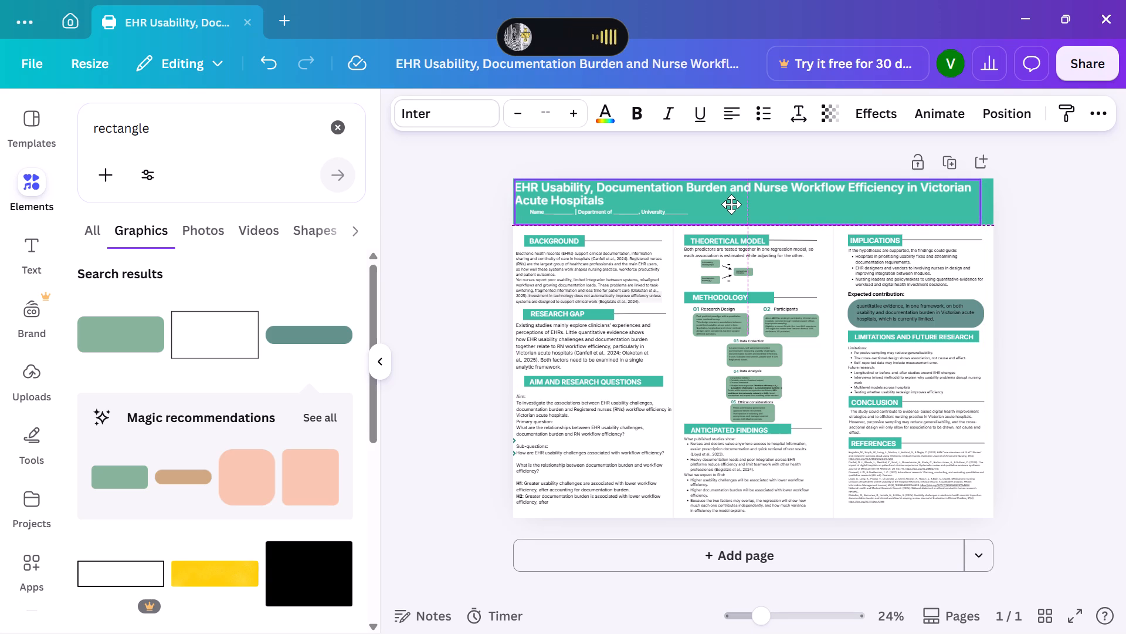
pyautogui.moveTo(731, 204); pyautogui.dragTo(732, 205)
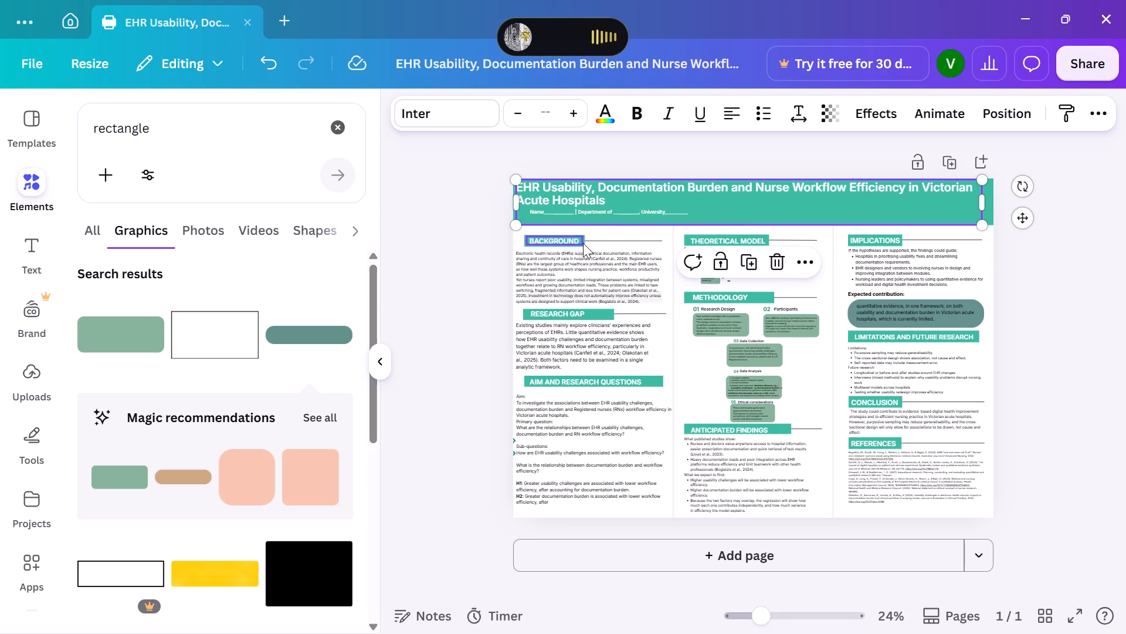
# Shift the teal bar behind the BACKGROUND heading left to the edge of the first column.
pyautogui.click(583, 243)
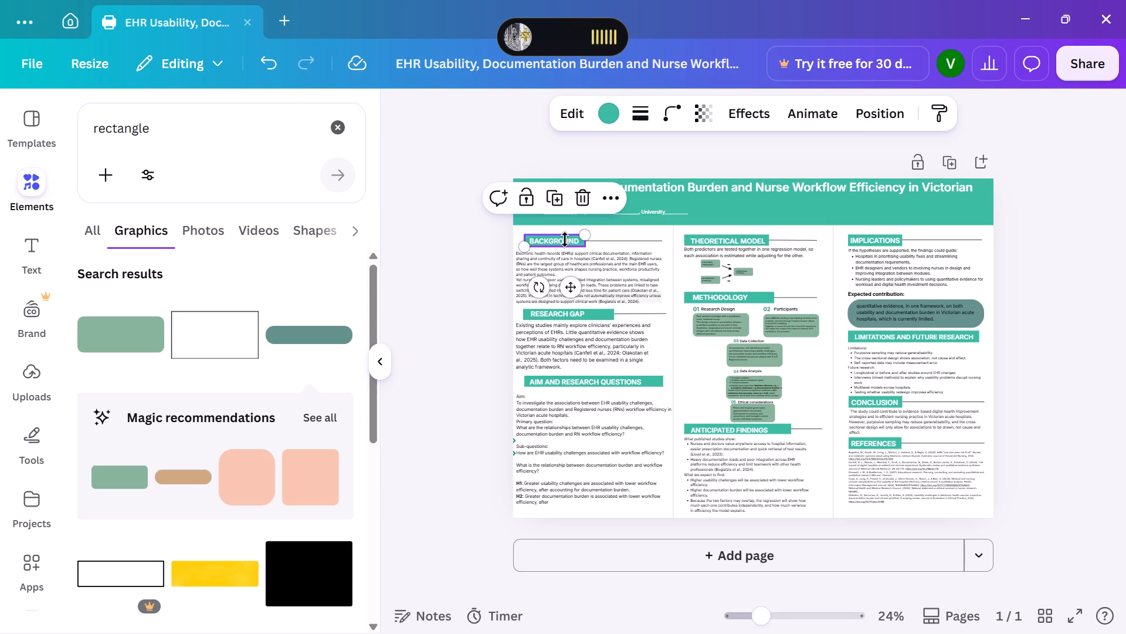
pyautogui.moveTo(567, 284); pyautogui.dragTo(557, 284)
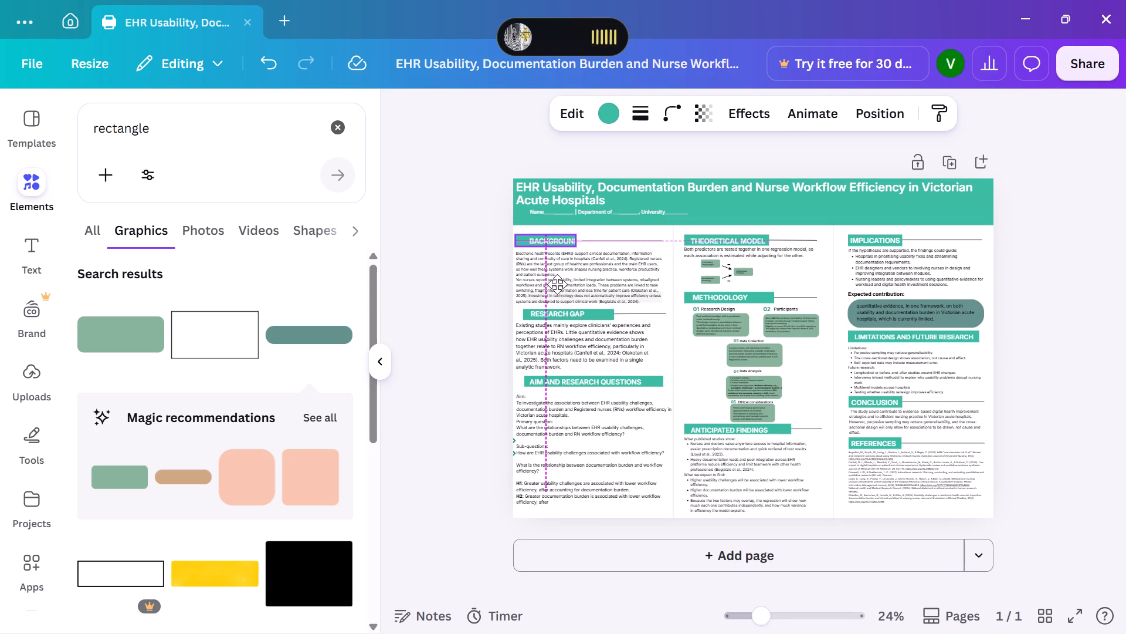
pyautogui.moveTo(557, 284); pyautogui.dragTo(558, 286)
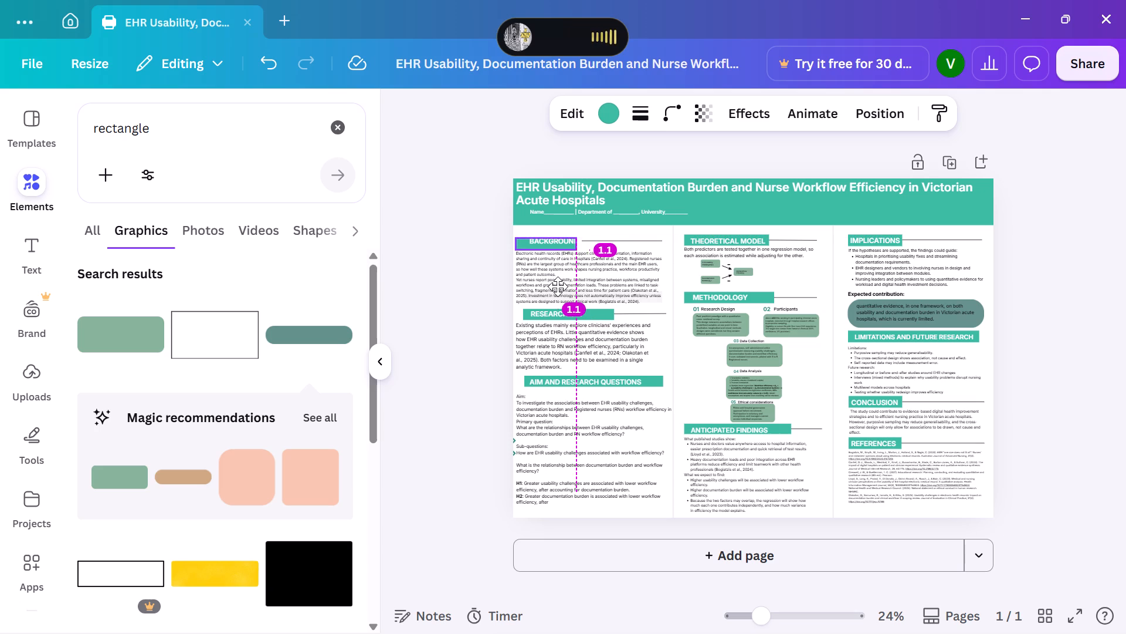
pyautogui.moveTo(558, 286); pyautogui.dragTo(558, 282)
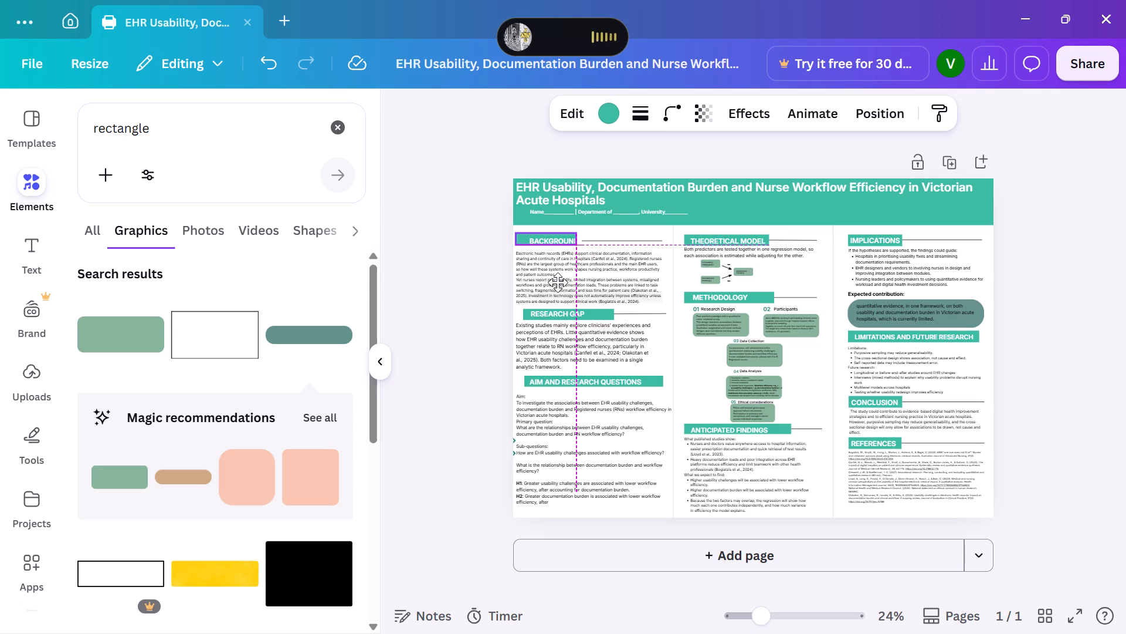
pyautogui.moveTo(558, 282); pyautogui.dragTo(560, 282)
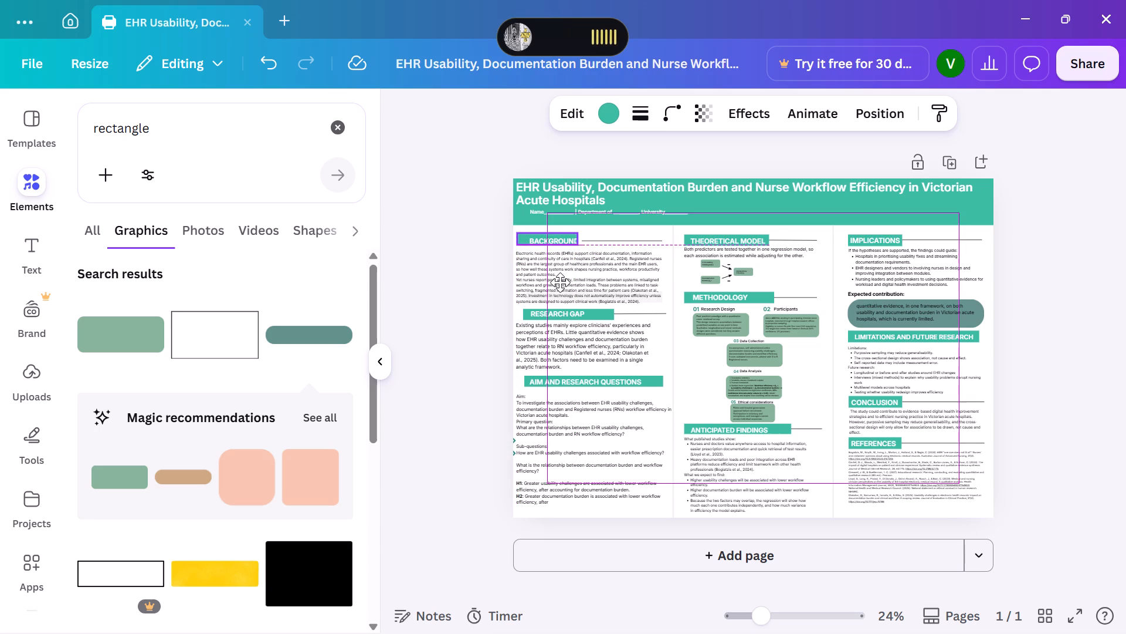
pyautogui.moveTo(560, 282); pyautogui.dragTo(556, 285)
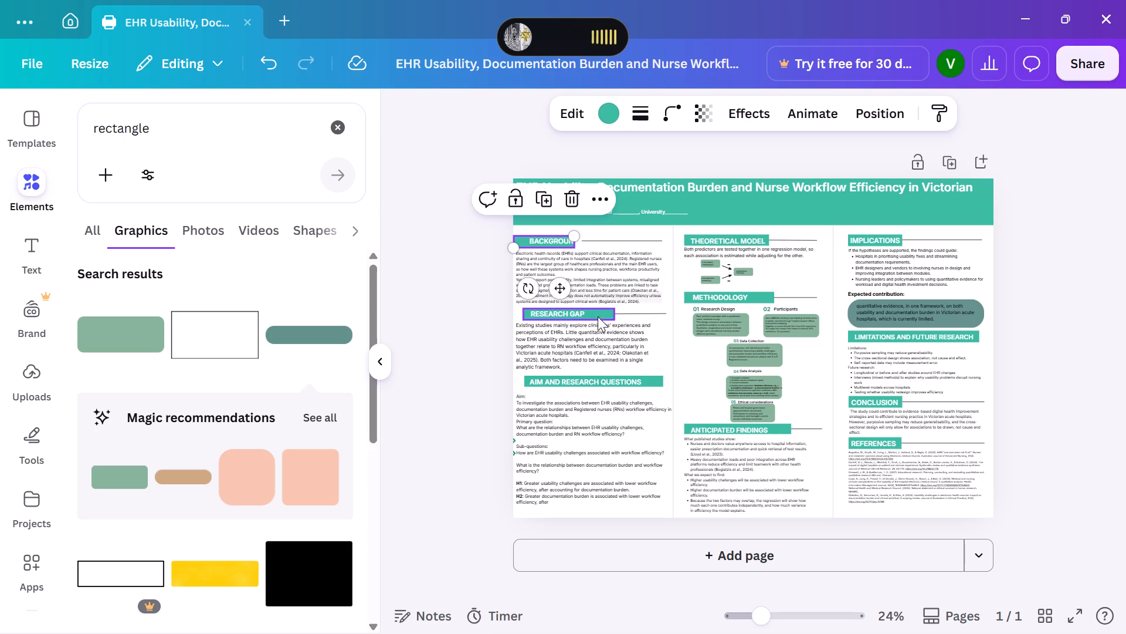
# Shift the teal bars behind the RESEARCH GAP and AIM AND RESEARCH QUESTIONS headings left toward the first column's edge.
pyautogui.click(602, 316)
pyautogui.moveTo(582, 358); pyautogui.dragTo(573, 355)
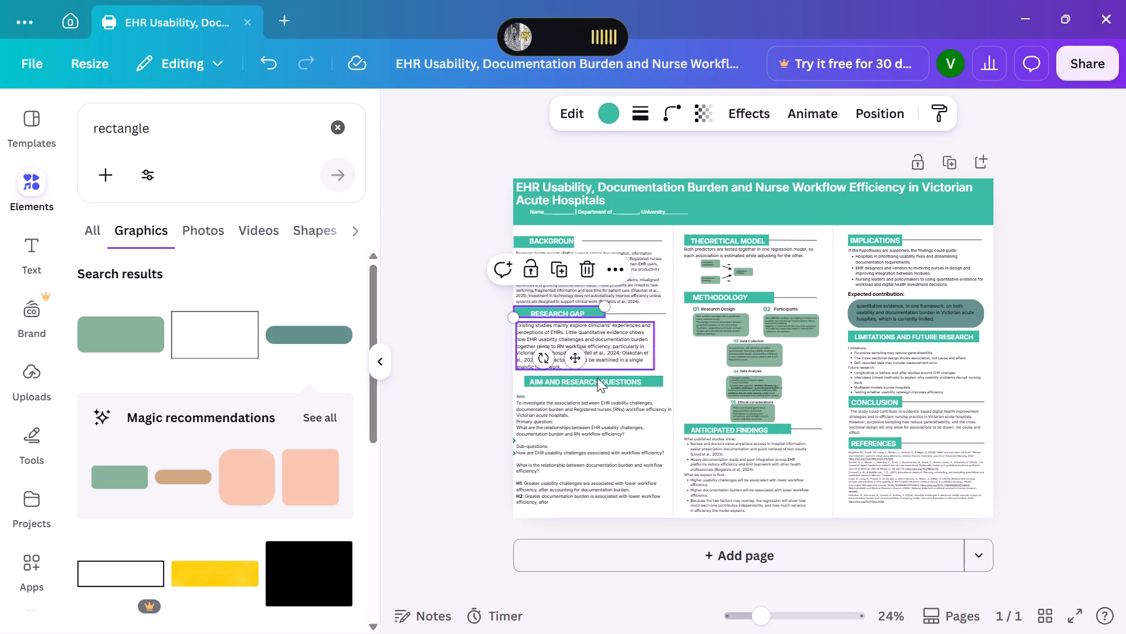
pyautogui.click(659, 384)
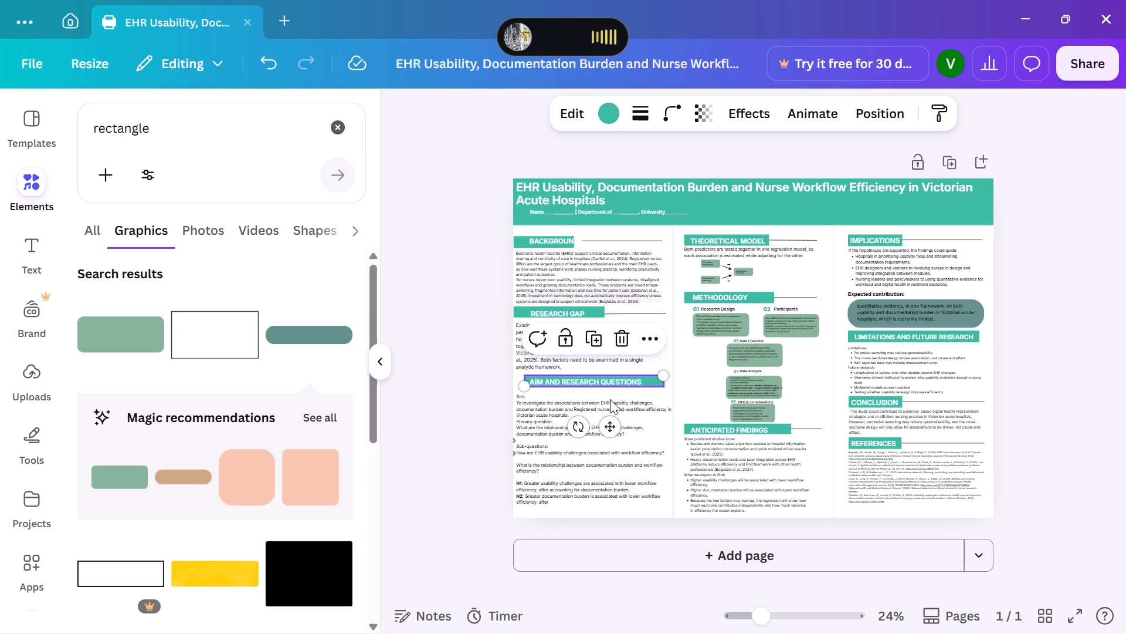
pyautogui.moveTo(605, 429); pyautogui.dragTo(598, 428)
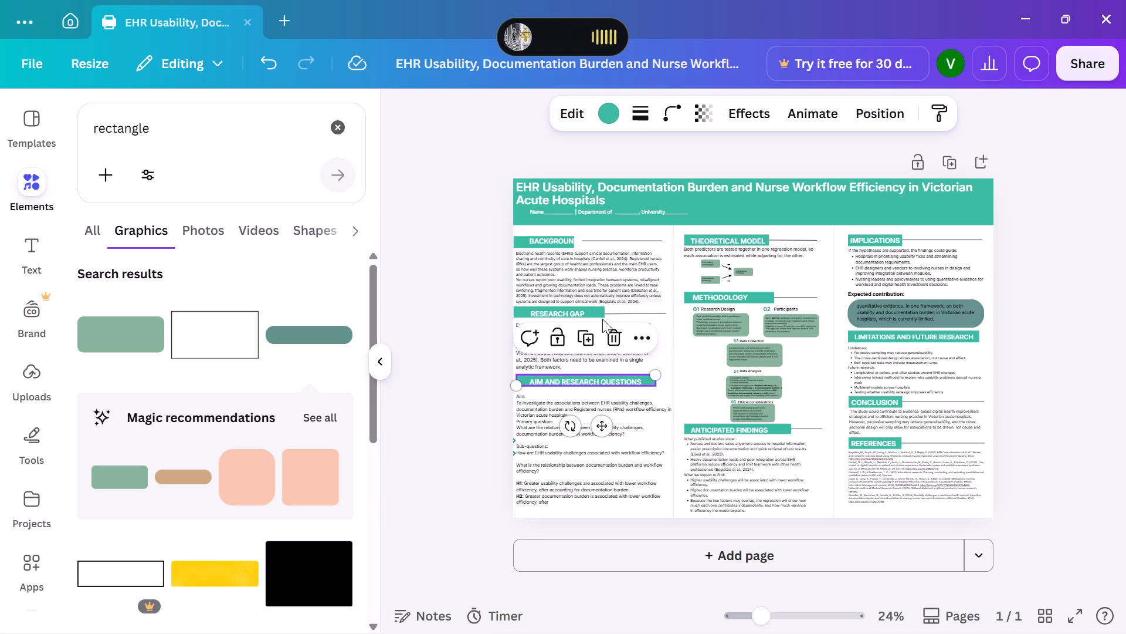
# Shift the BACKGROUND and RESEARCH GAP heading texts left so they sit within their teal bars.
pyautogui.click(569, 311)
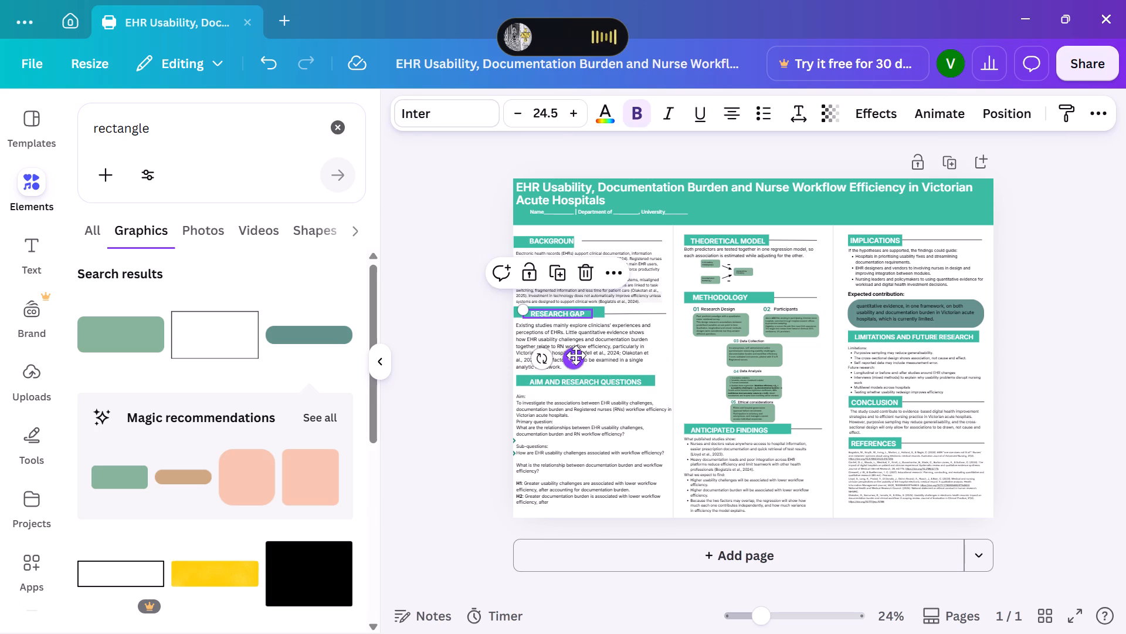
pyautogui.click(576, 355)
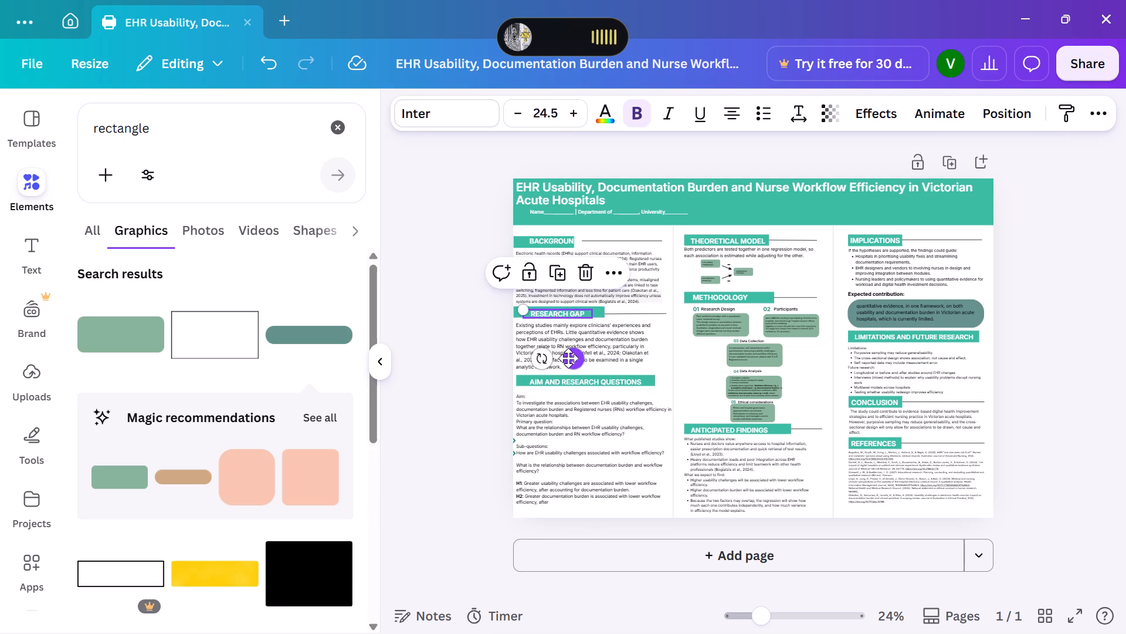
pyautogui.click(568, 358)
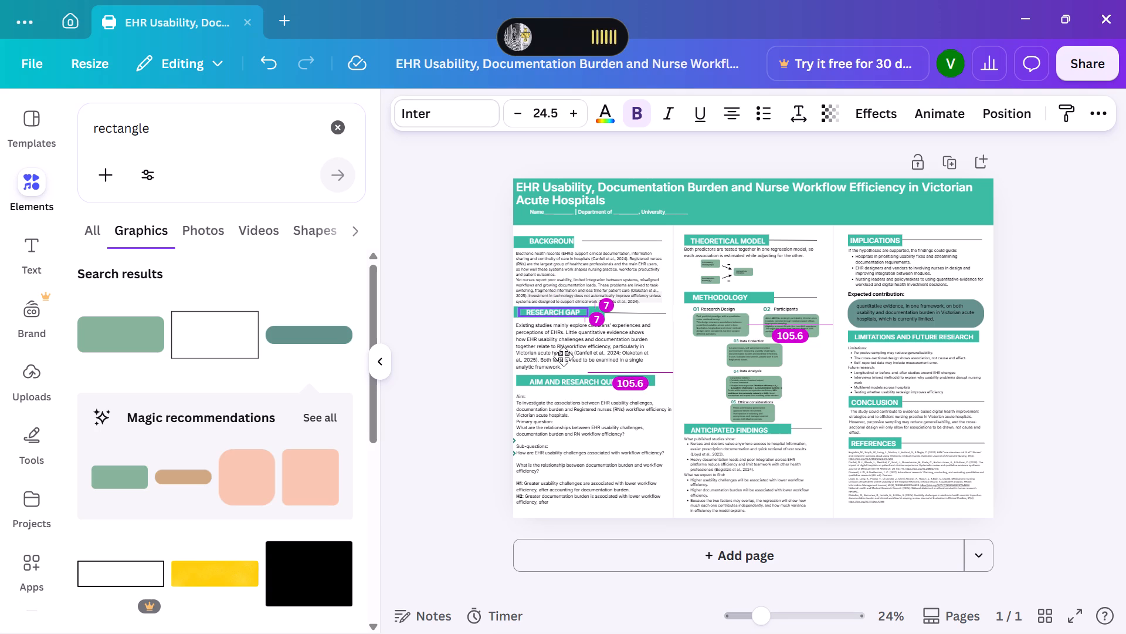
pyautogui.click(543, 242)
pyautogui.moveTo(543, 242); pyautogui.dragTo(542, 242)
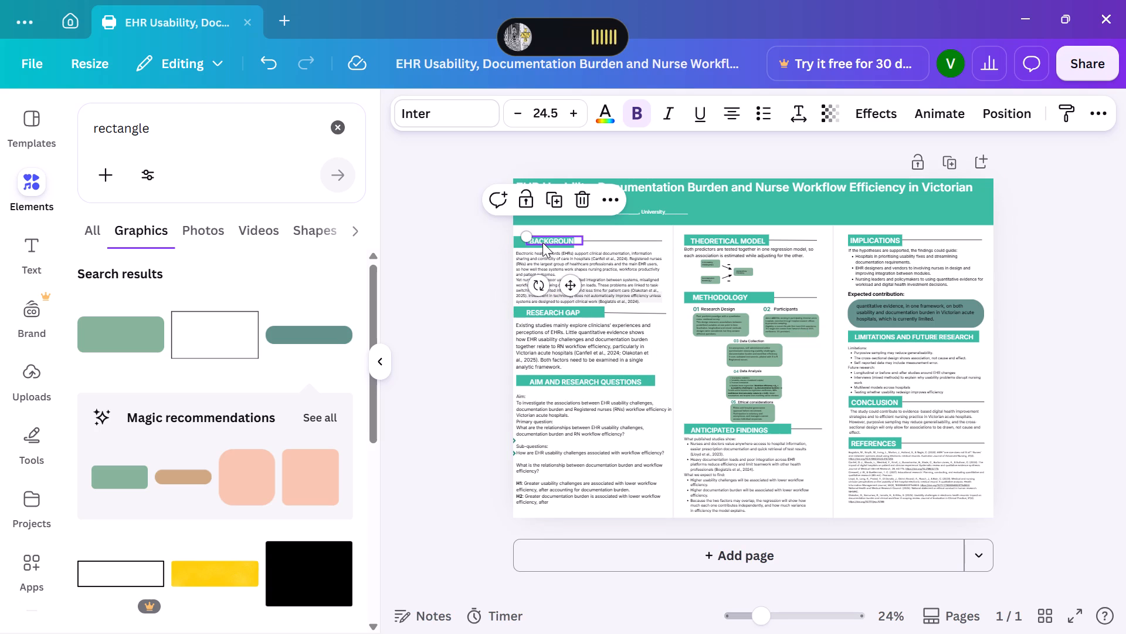
pyautogui.moveTo(542, 242); pyautogui.dragTo(537, 244)
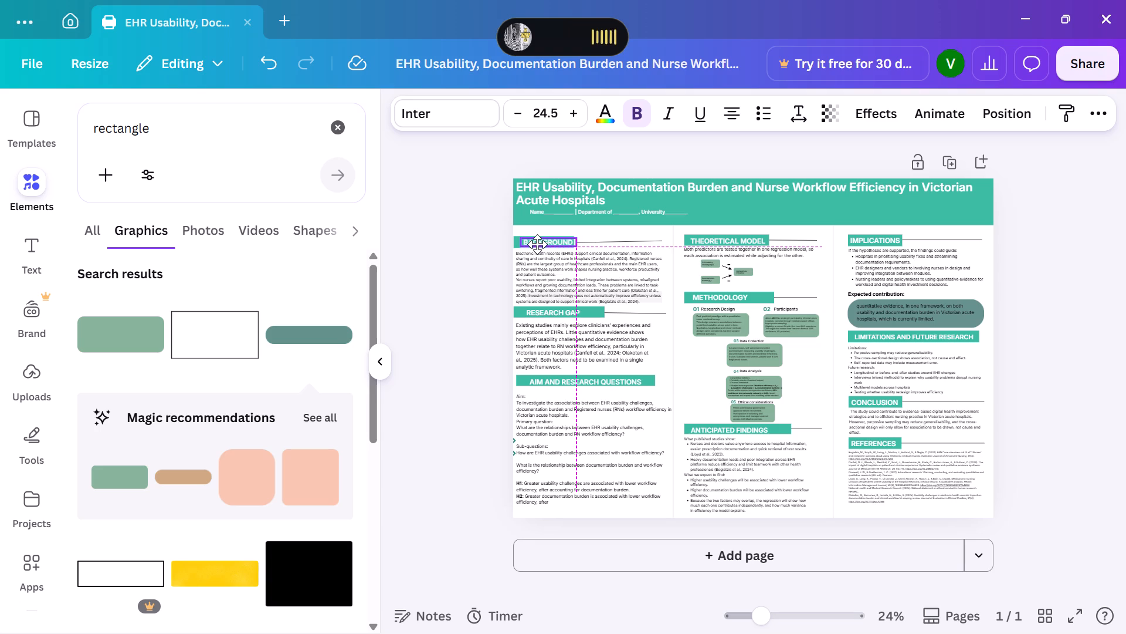
pyautogui.moveTo(537, 244); pyautogui.dragTo(536, 244)
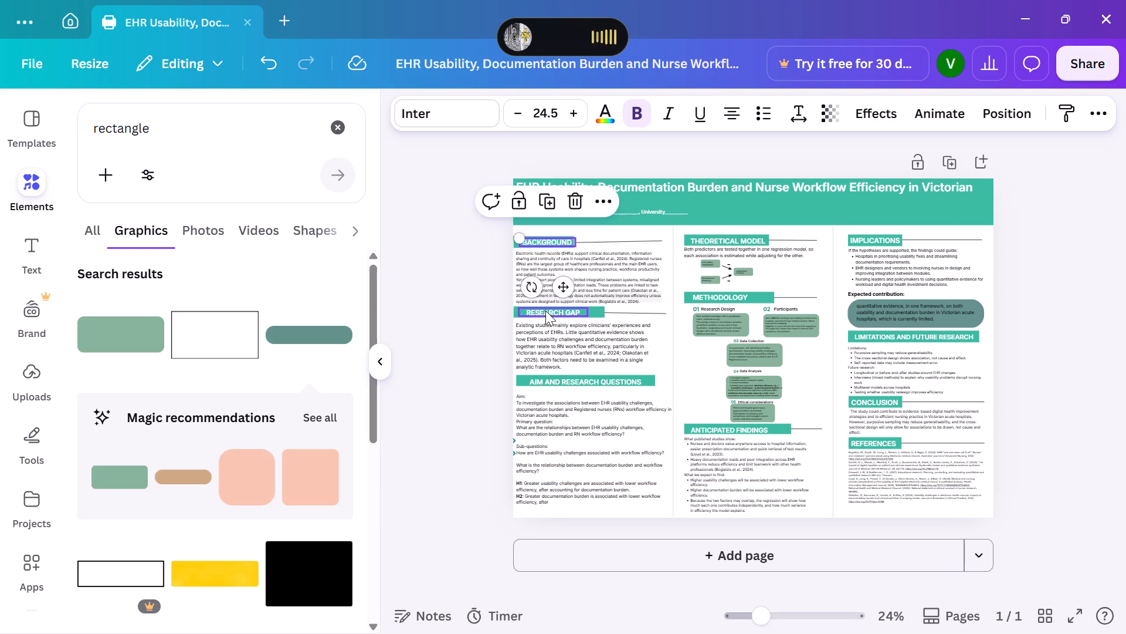
pyautogui.click(545, 311)
pyautogui.moveTo(545, 311); pyautogui.dragTo(537, 310)
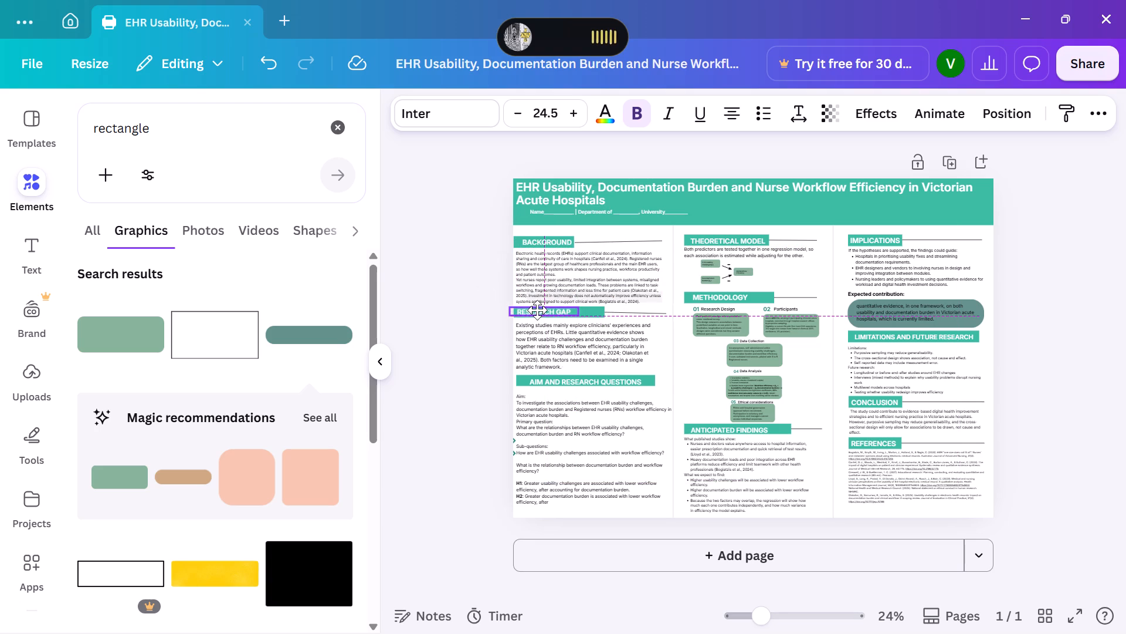
pyautogui.moveTo(537, 310); pyautogui.dragTo(539, 311)
# Shift the AIM AND RESEARCH QUESTIONS heading text left within its teal bar.
pyautogui.click(557, 377)
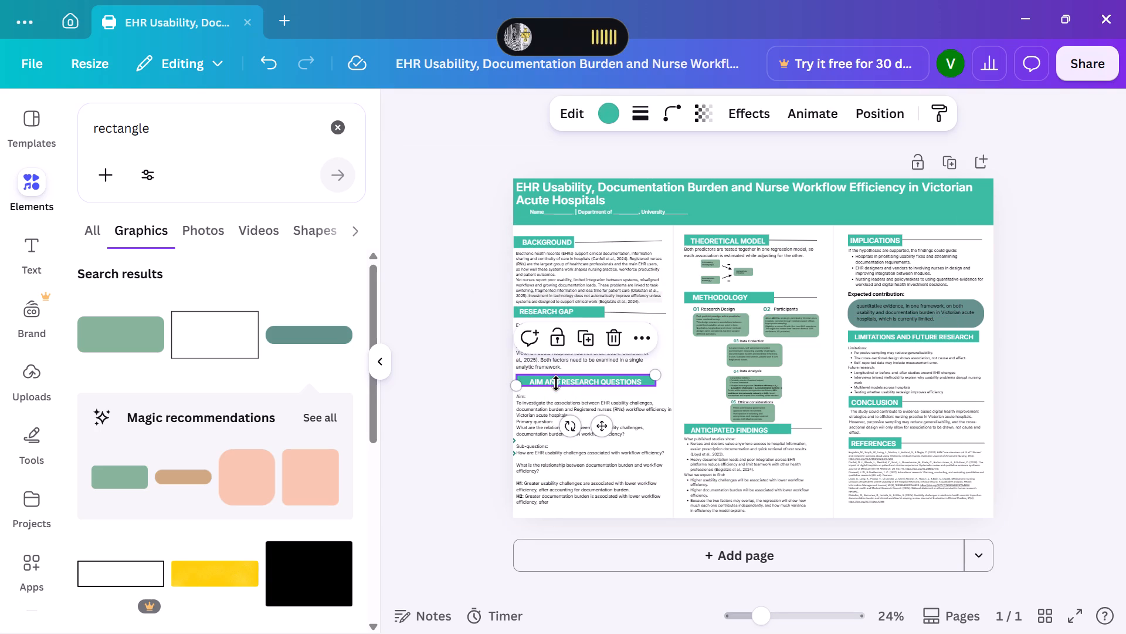
pyautogui.click(561, 393)
pyautogui.click(563, 381)
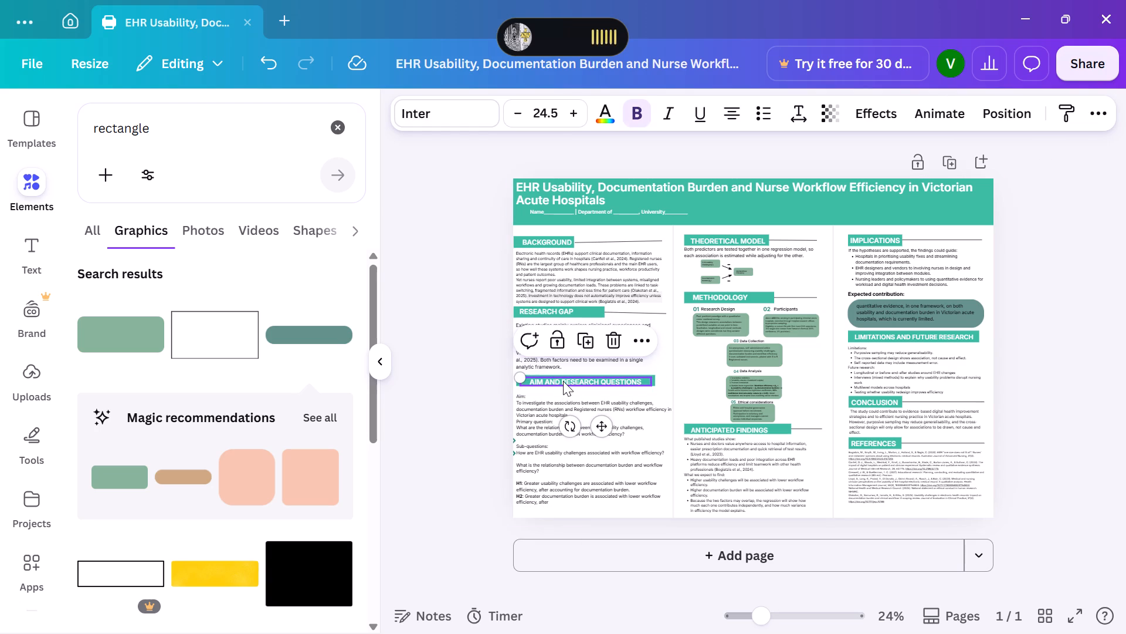
pyautogui.moveTo(563, 381); pyautogui.dragTo(557, 380)
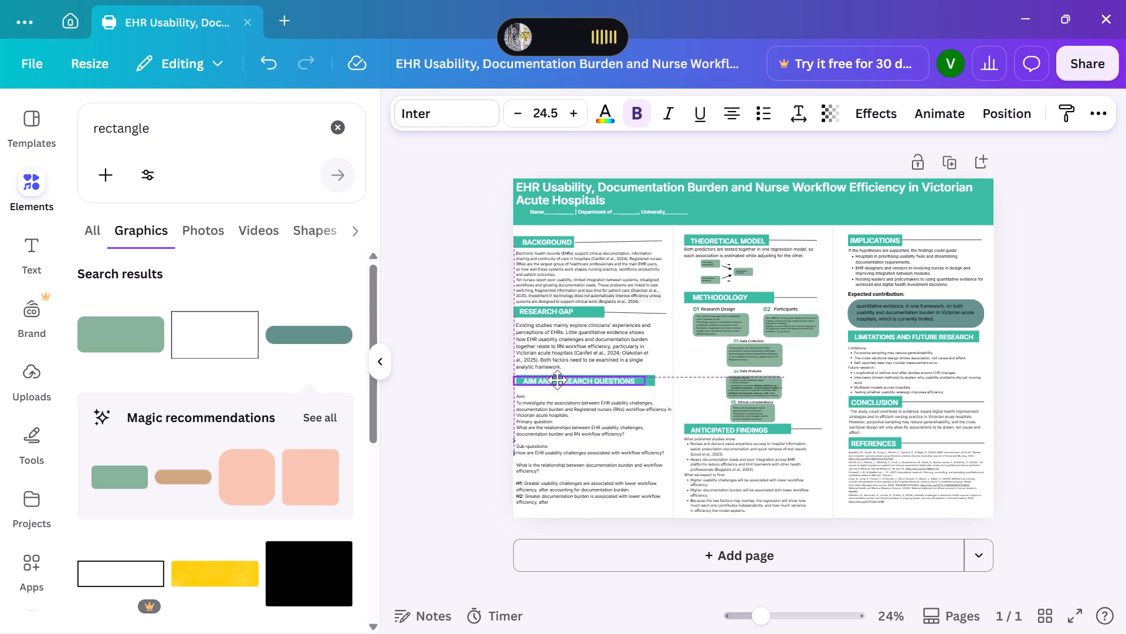
pyautogui.moveTo(557, 380); pyautogui.dragTo(555, 380)
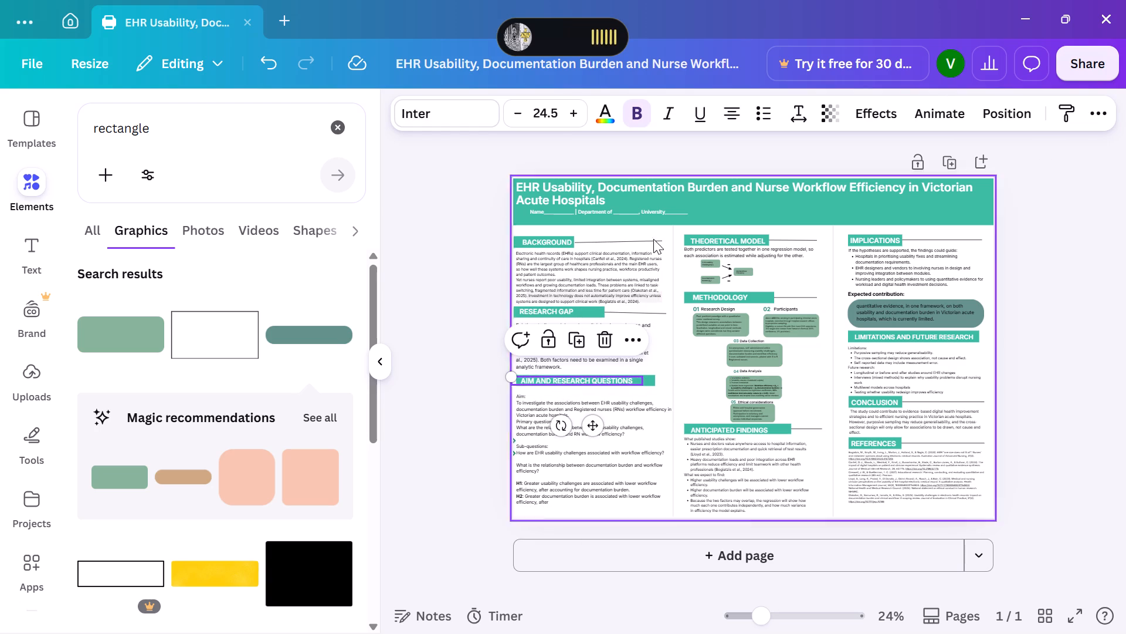
# Attach the near end of the line beside BACKGROUND to the edge of its teal bar, making the line about 109 long.
pyautogui.click(635, 242)
pyautogui.moveTo(578, 241); pyautogui.dragTo(578, 244)
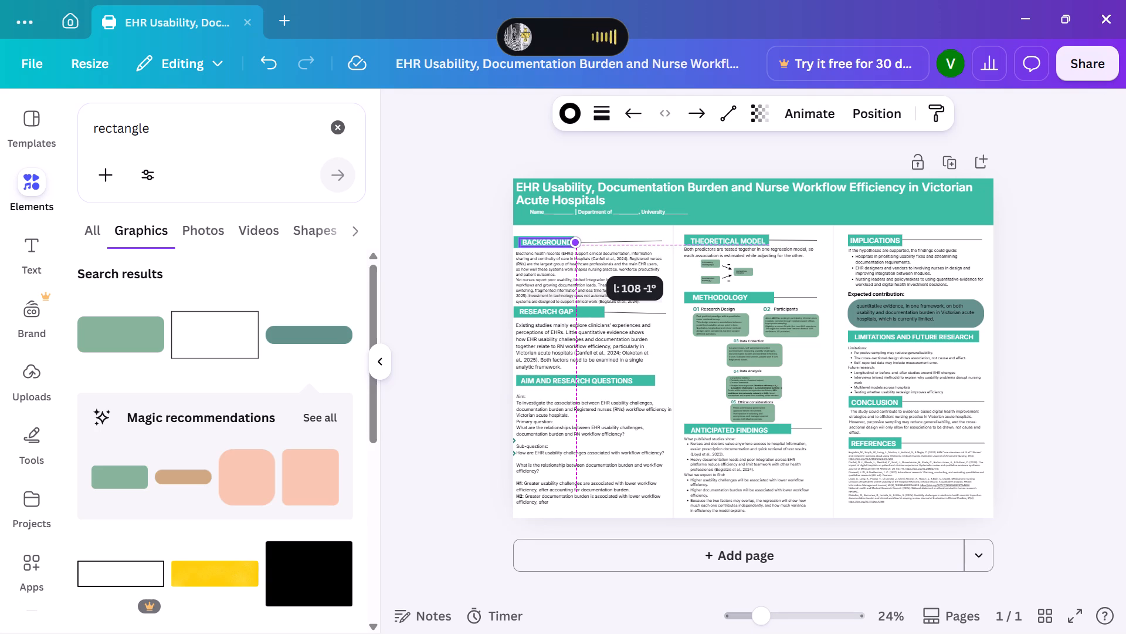
pyautogui.moveTo(578, 244); pyautogui.dragTo(576, 240)
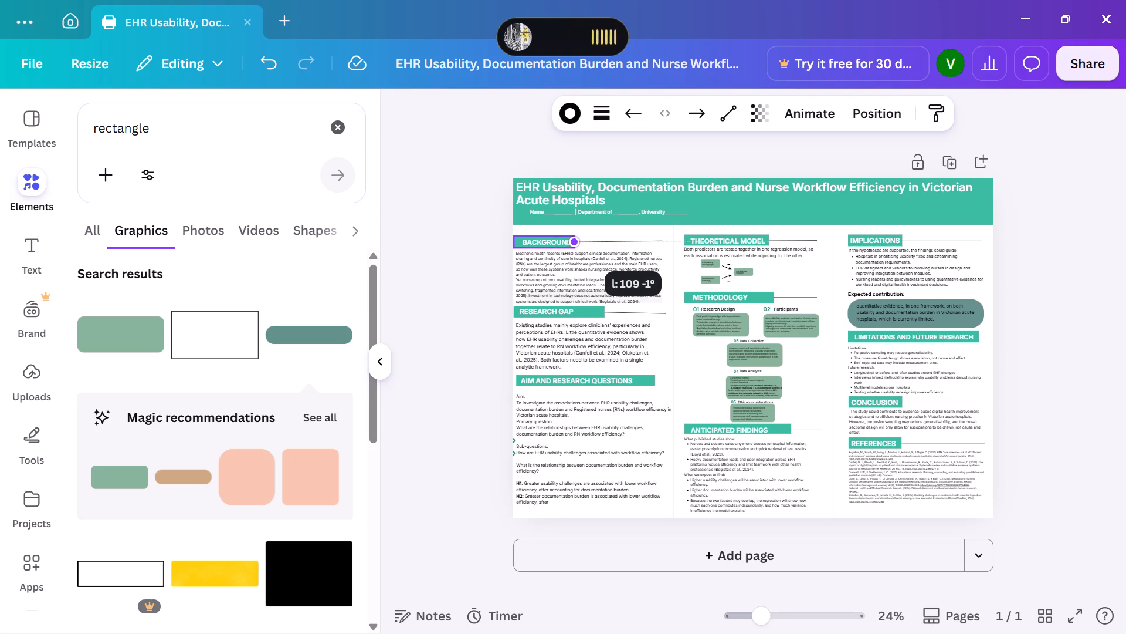
pyautogui.moveTo(576, 240); pyautogui.dragTo(572, 241)
pyautogui.click(635, 224)
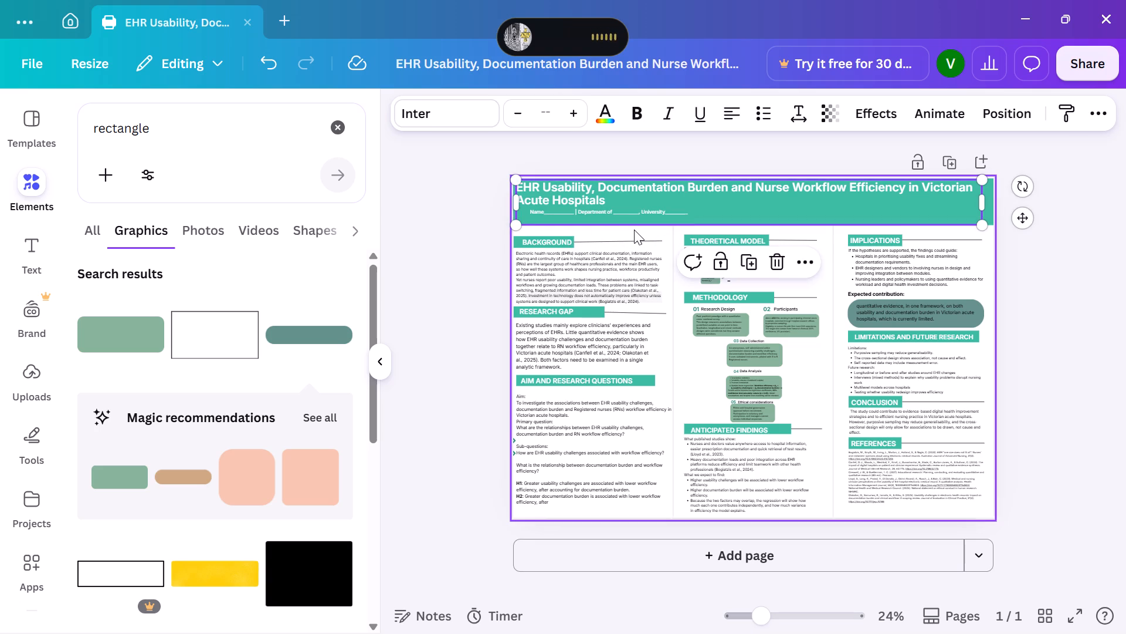
pyautogui.click(634, 230)
pyautogui.click(634, 230)
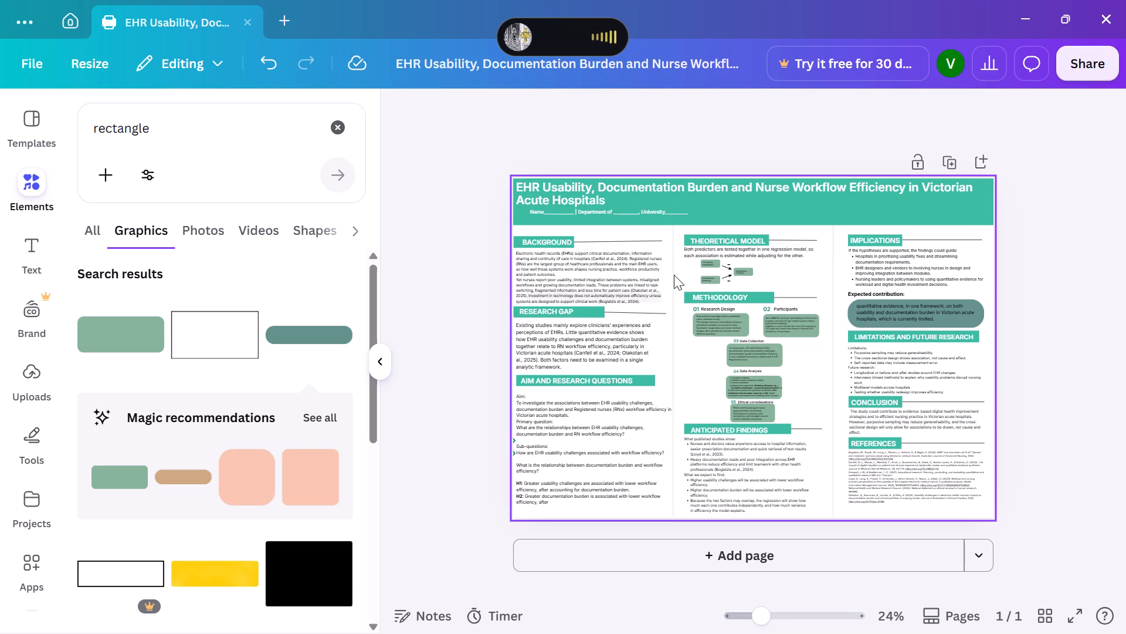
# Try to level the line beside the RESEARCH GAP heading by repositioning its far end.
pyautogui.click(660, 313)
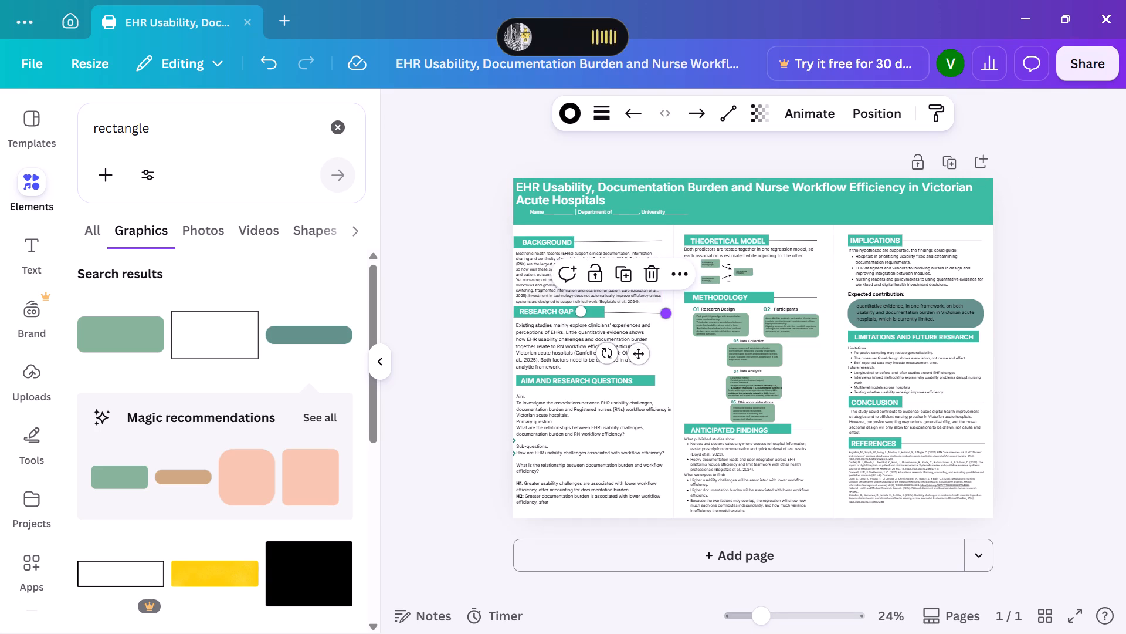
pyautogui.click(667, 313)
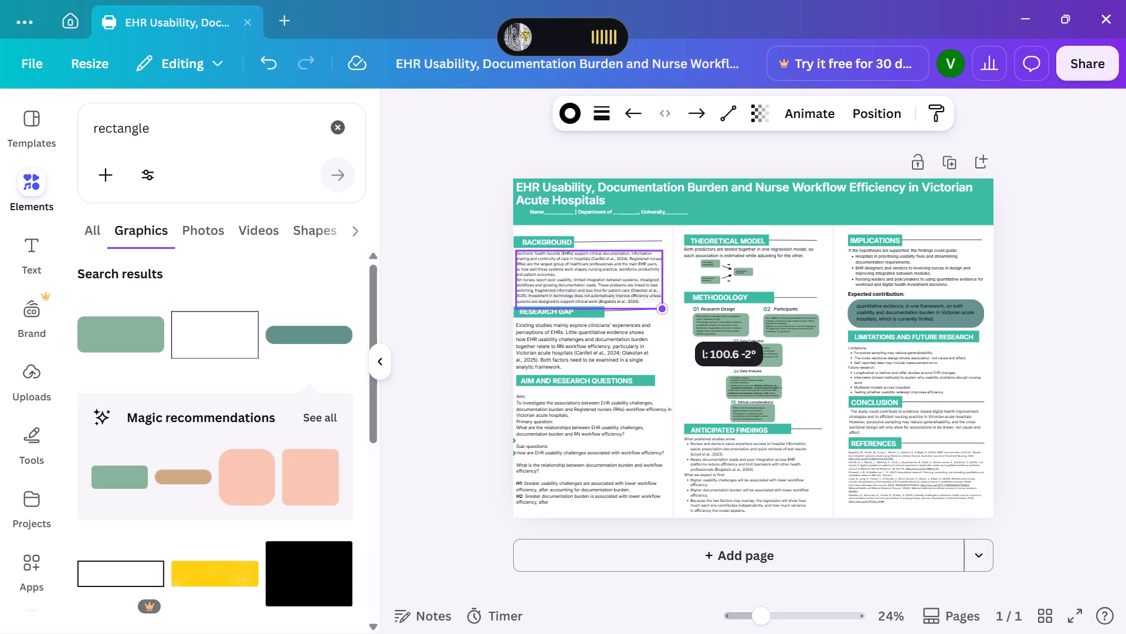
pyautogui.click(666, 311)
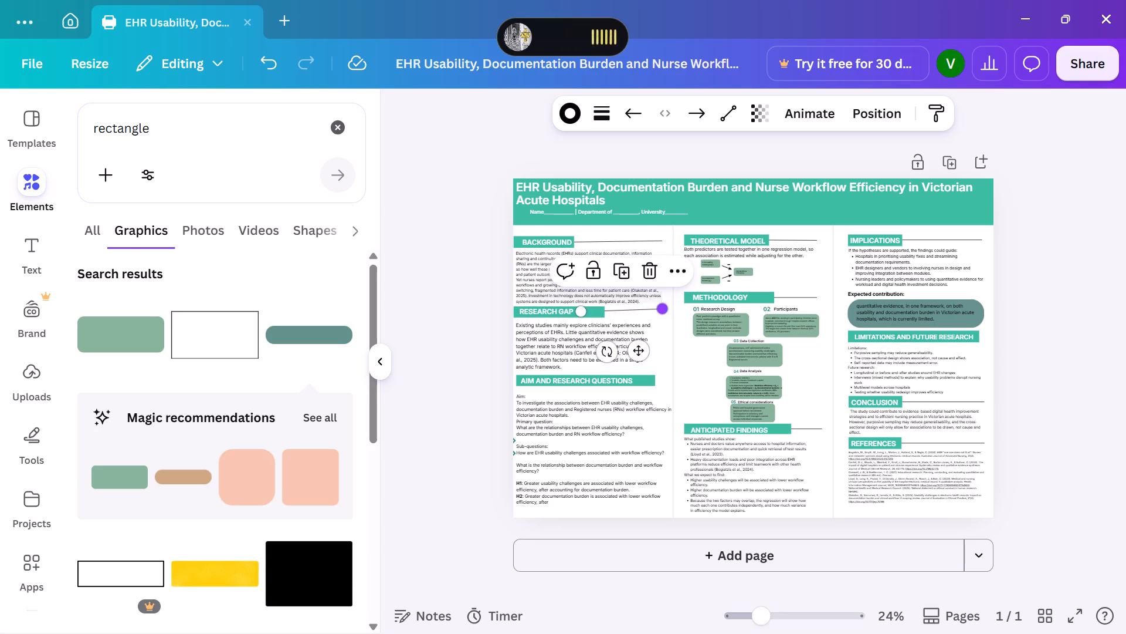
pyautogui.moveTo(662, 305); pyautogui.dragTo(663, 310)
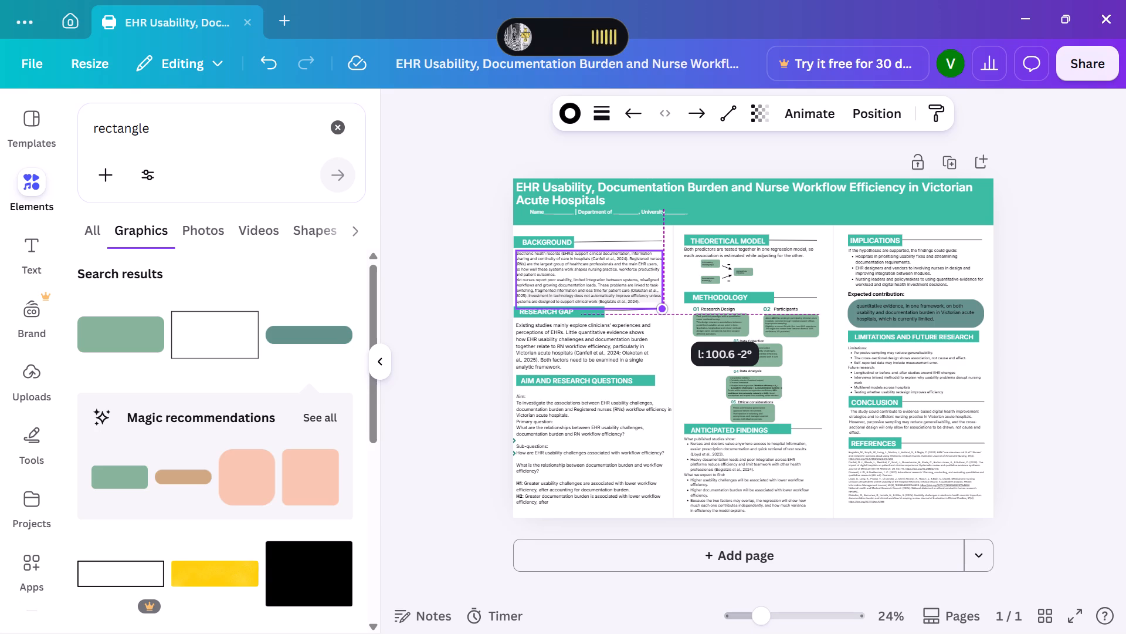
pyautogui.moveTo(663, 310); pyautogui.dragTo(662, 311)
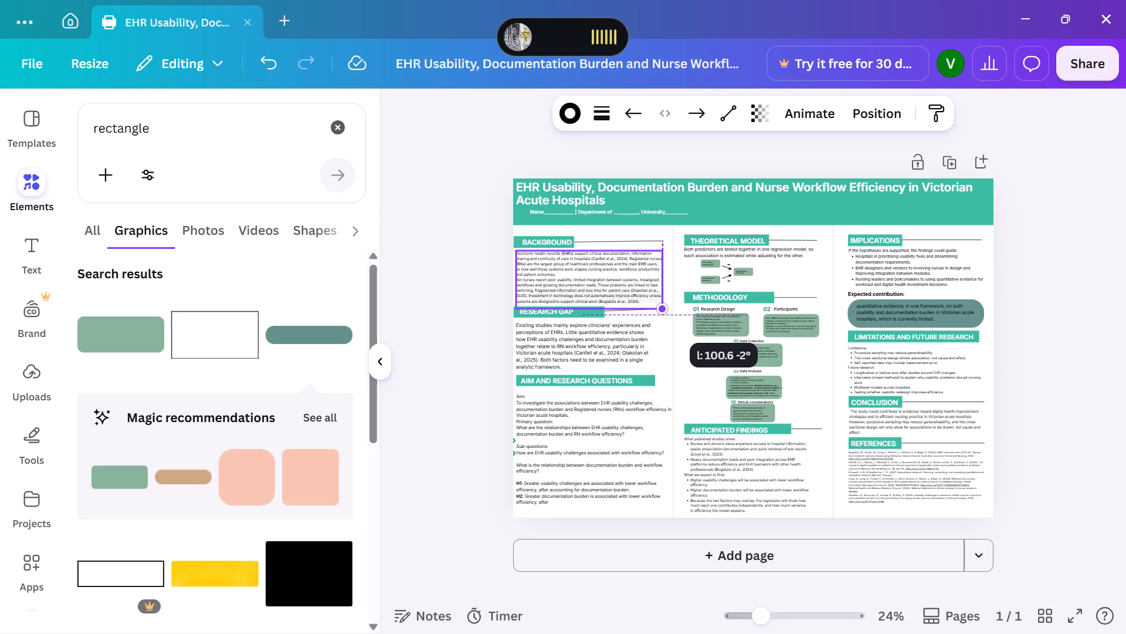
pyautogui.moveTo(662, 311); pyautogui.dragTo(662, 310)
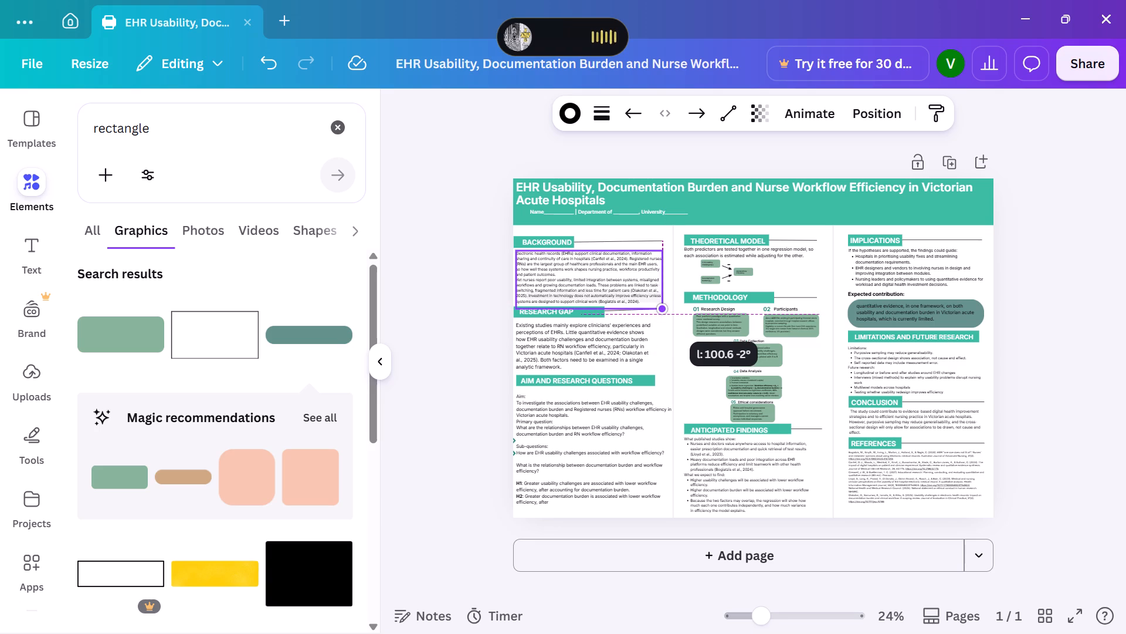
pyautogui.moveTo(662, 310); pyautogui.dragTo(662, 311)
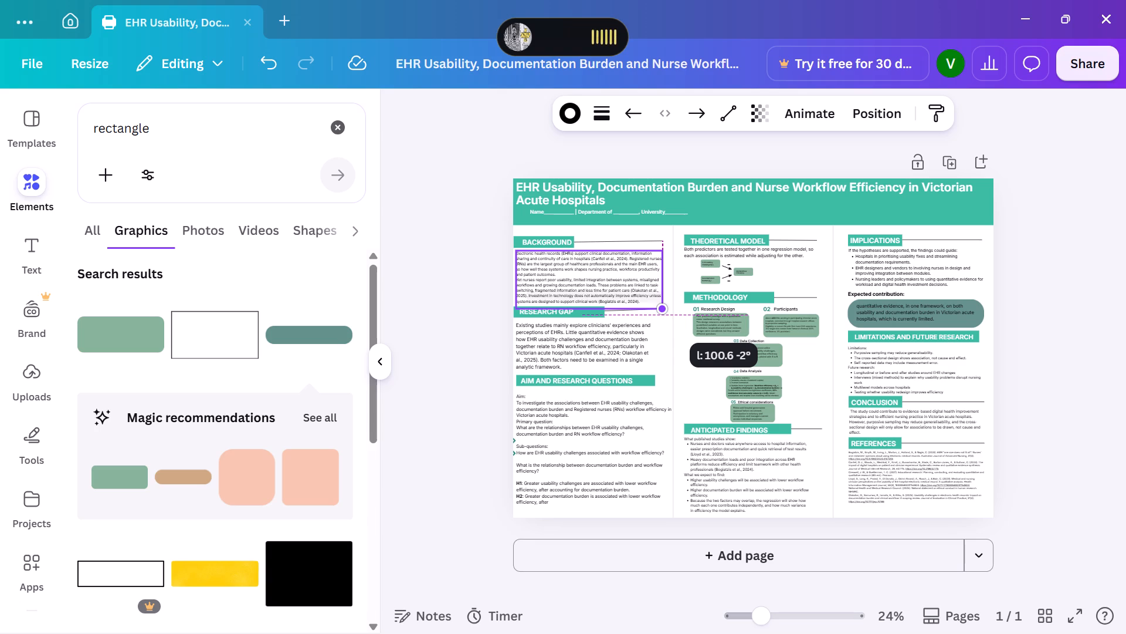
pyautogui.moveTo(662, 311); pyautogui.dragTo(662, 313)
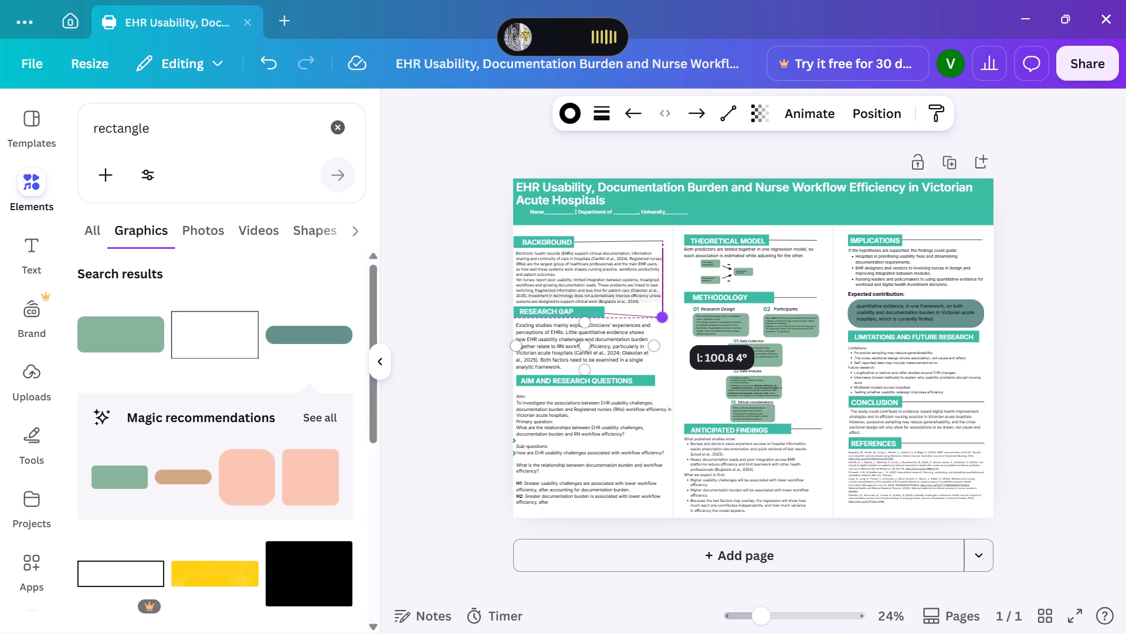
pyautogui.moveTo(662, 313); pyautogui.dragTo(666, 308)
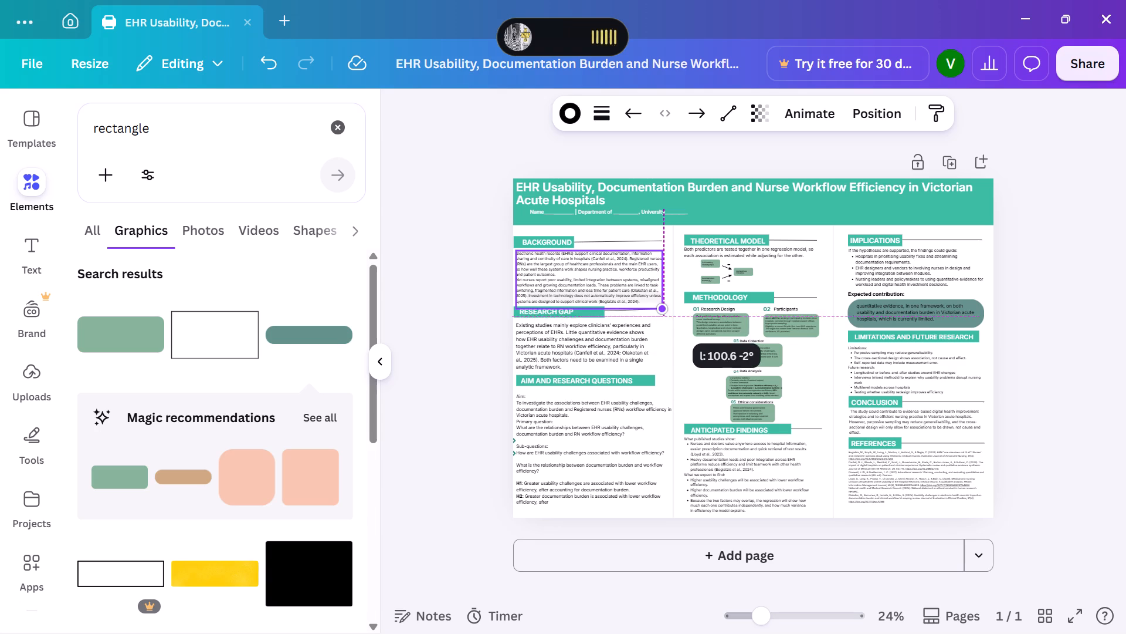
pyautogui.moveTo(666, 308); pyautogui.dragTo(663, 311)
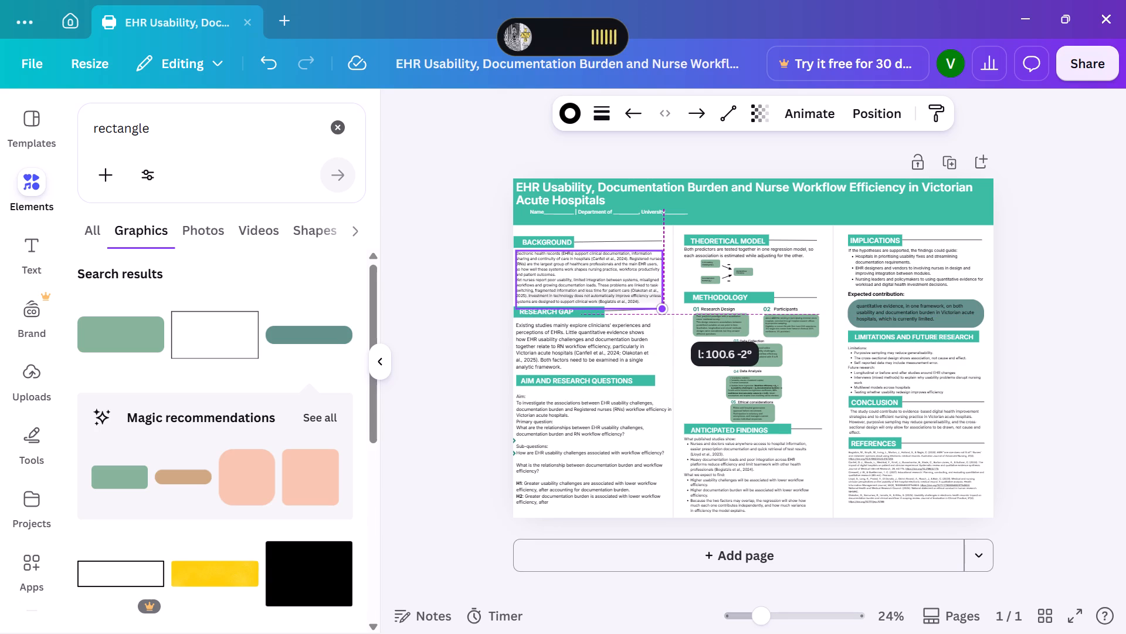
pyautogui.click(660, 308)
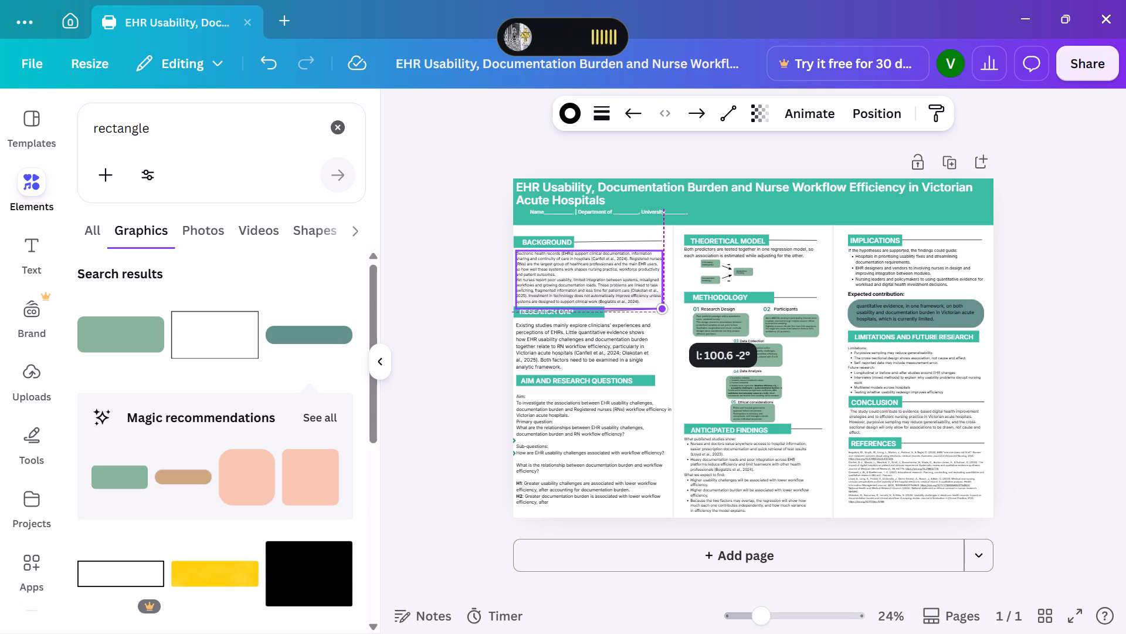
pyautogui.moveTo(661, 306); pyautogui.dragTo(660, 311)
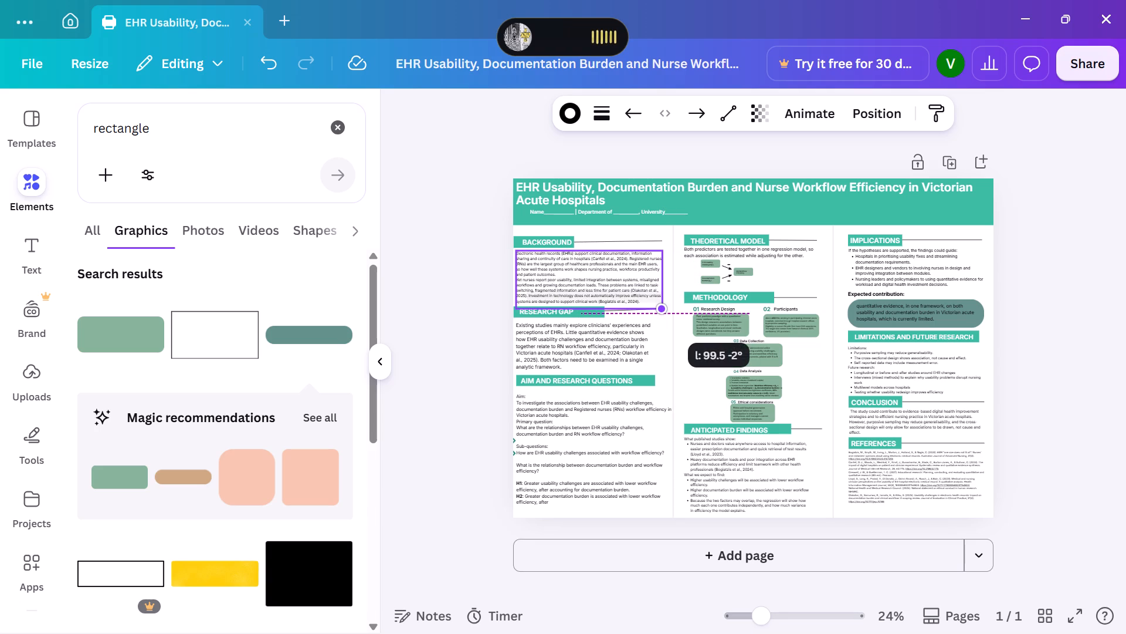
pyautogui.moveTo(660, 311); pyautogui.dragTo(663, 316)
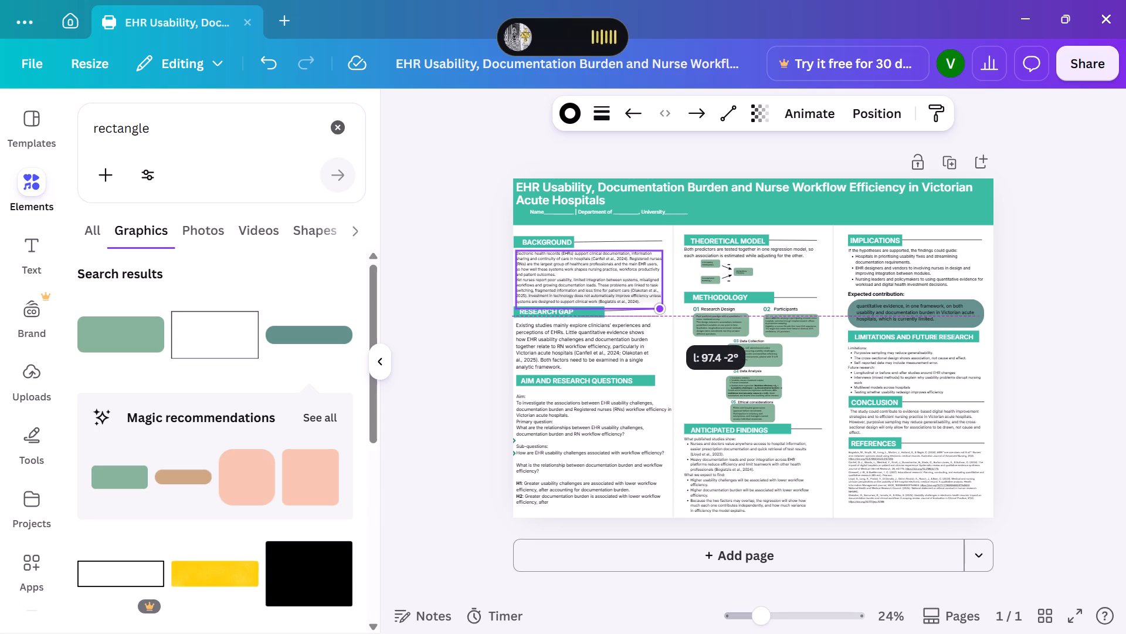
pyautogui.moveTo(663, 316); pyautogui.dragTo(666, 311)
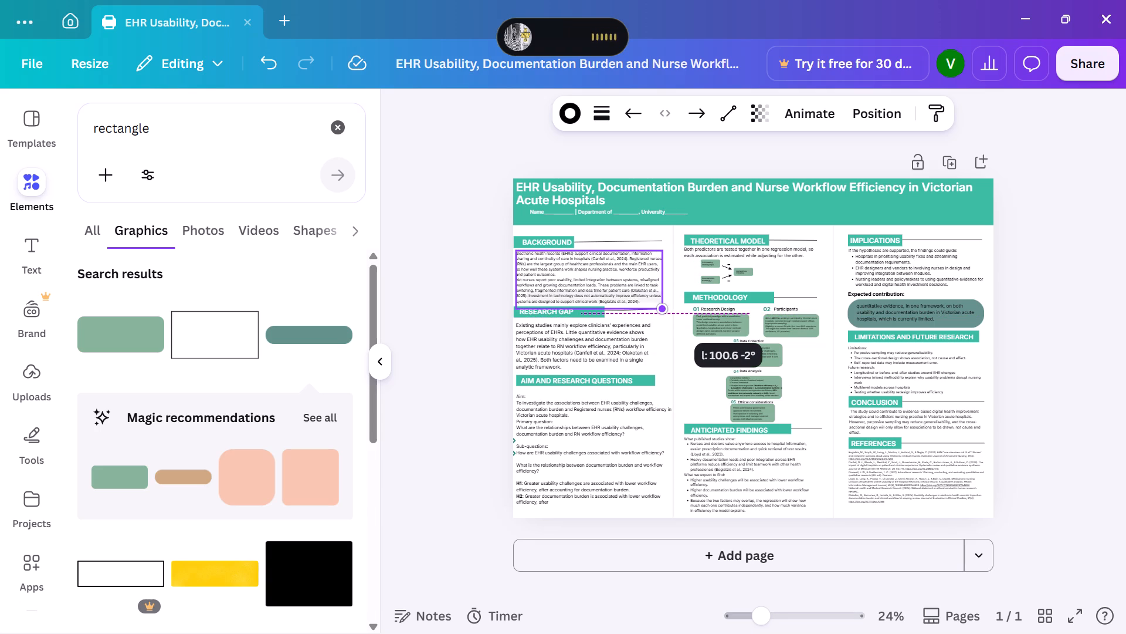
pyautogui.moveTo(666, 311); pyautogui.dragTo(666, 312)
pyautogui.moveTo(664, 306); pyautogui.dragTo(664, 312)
# Nudge the line beside RESEARCH GAP slightly up and shorten its far end to a length of about 97.
pyautogui.click(659, 308)
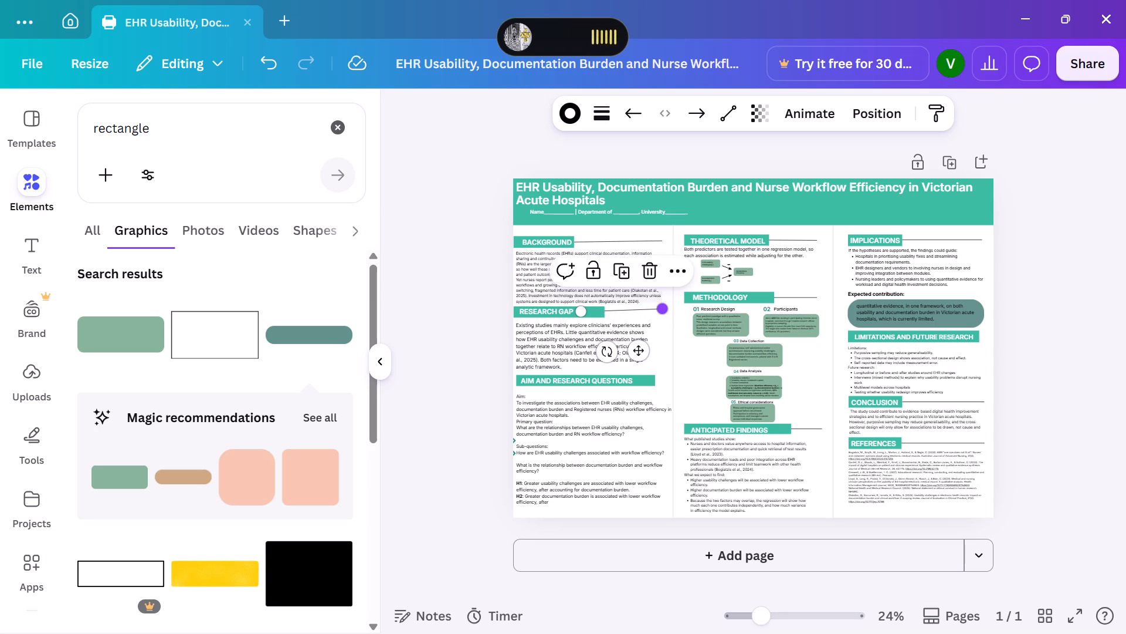
pyautogui.click(581, 311)
pyautogui.click(636, 347)
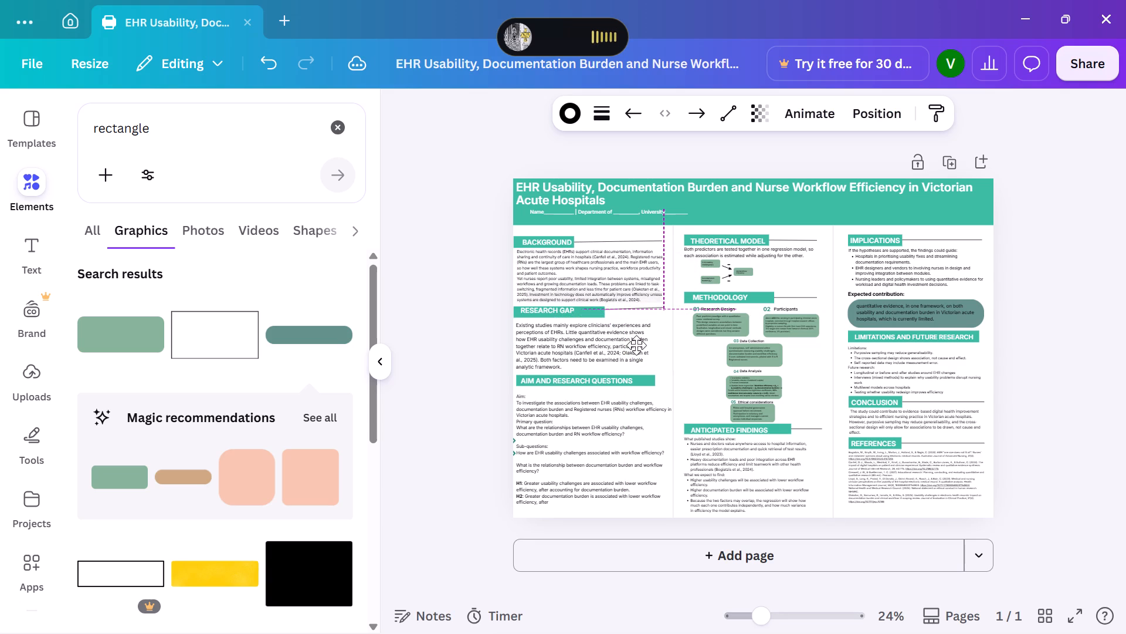
pyautogui.click(663, 309)
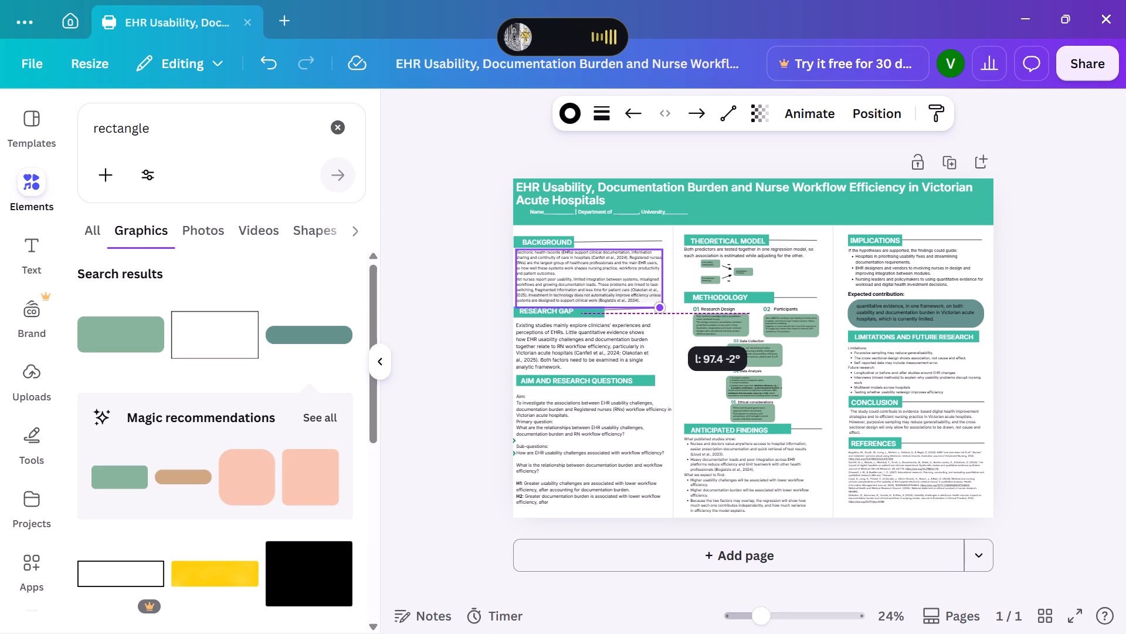
pyautogui.doubleClick(658, 308)
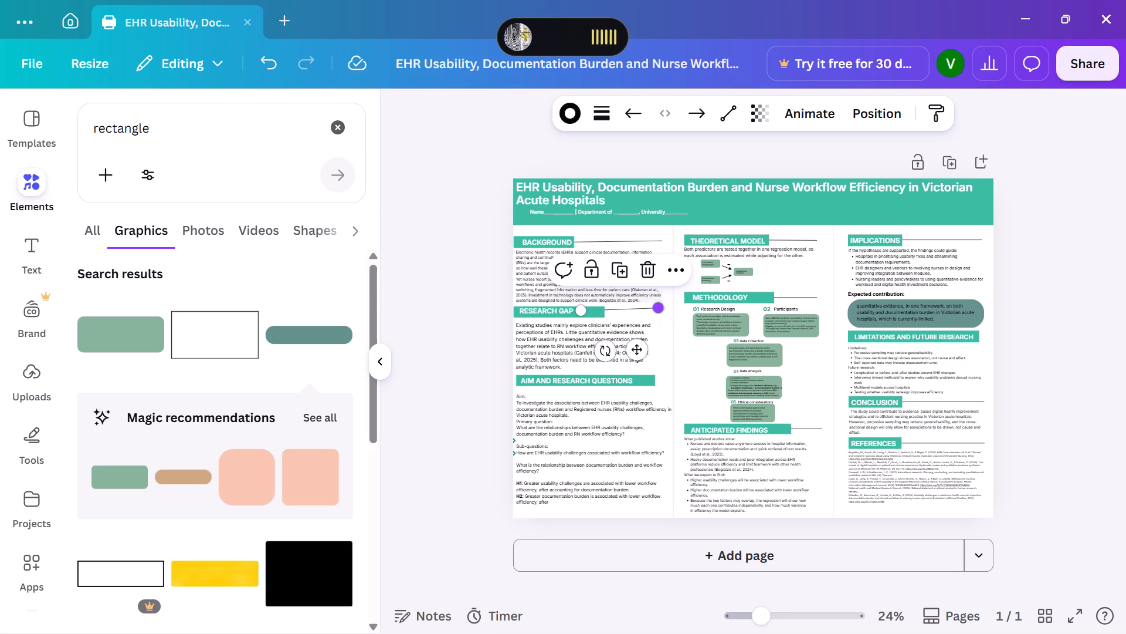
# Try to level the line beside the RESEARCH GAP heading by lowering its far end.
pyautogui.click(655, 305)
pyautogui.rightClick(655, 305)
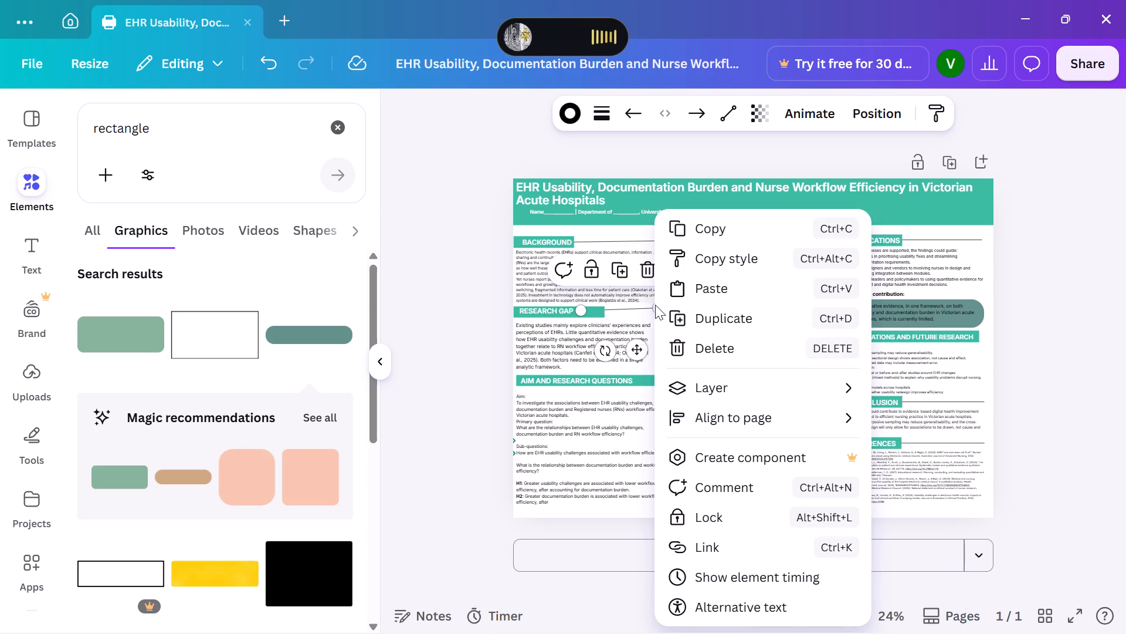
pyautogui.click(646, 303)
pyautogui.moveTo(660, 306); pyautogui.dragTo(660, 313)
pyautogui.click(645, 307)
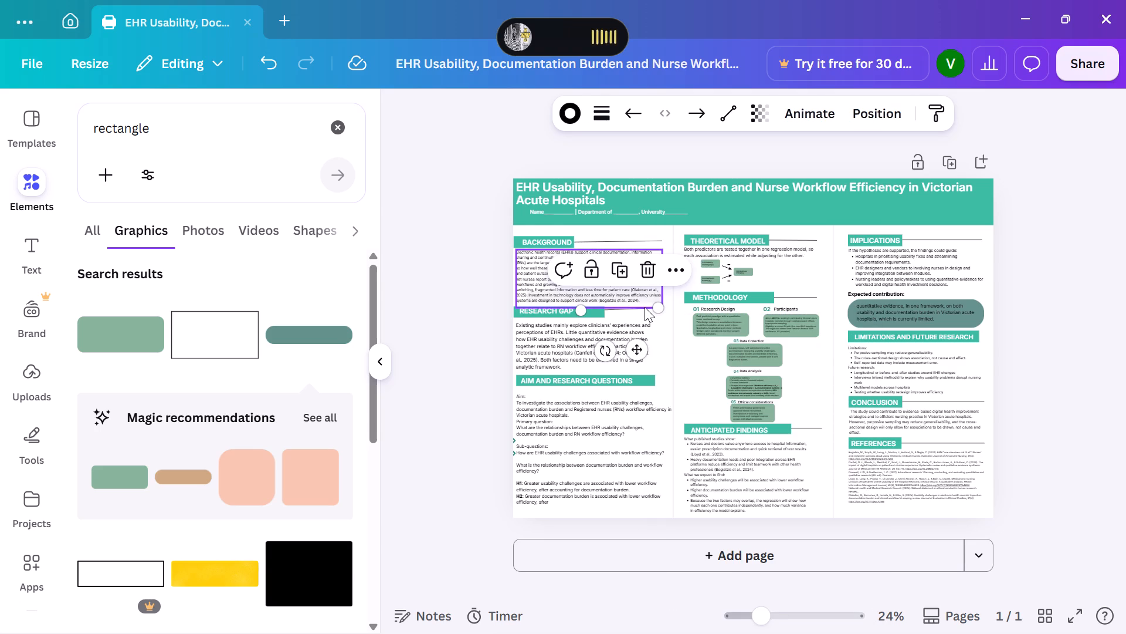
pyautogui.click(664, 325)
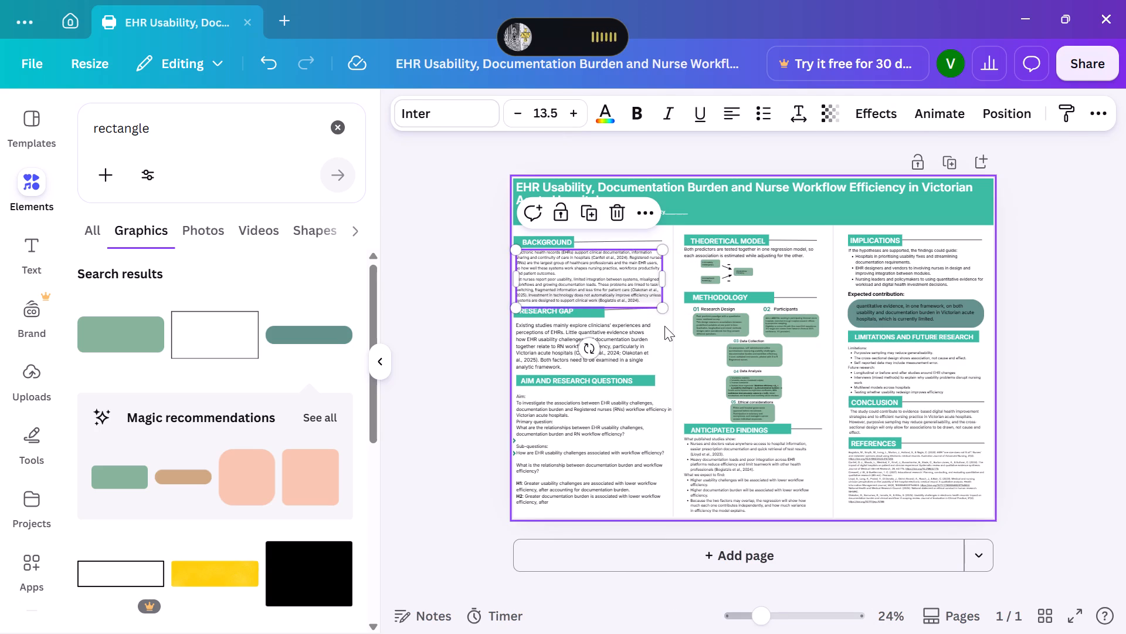
# Delete the slanted line beside the RESEARCH GAP heading.
pyautogui.click(652, 309)
pyautogui.click(644, 272)
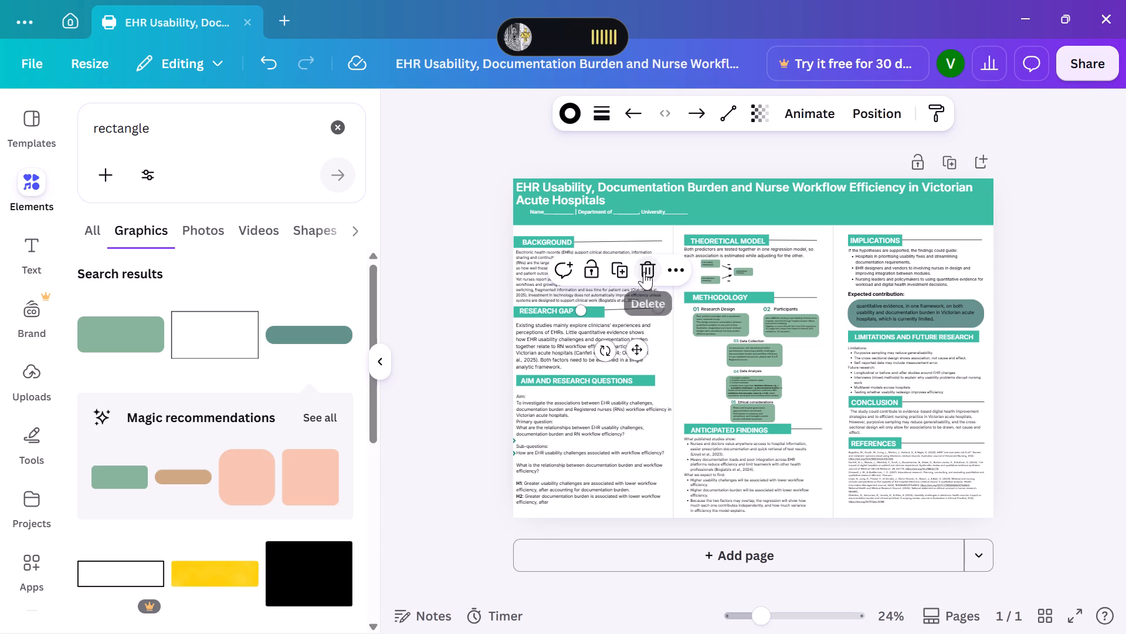
# Duplicate the line beside BACKGROUND and place the copy level with the RESEARCH GAP heading, with its far end near the column edge.
pyautogui.click(636, 239)
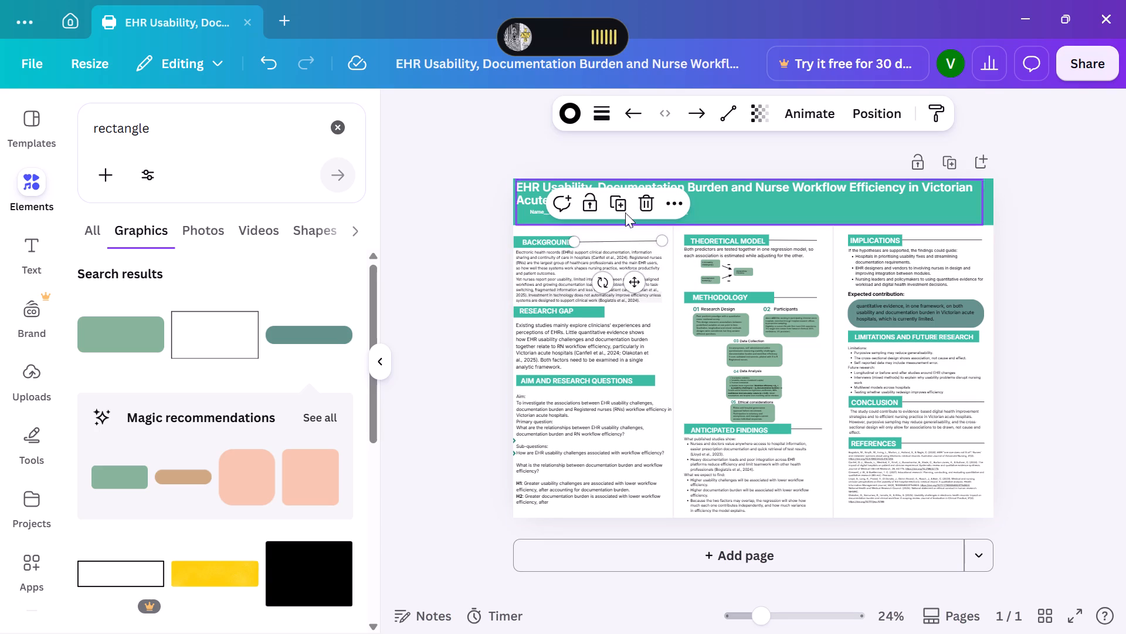
pyautogui.click(619, 206)
pyautogui.moveTo(634, 285); pyautogui.dragTo(634, 340)
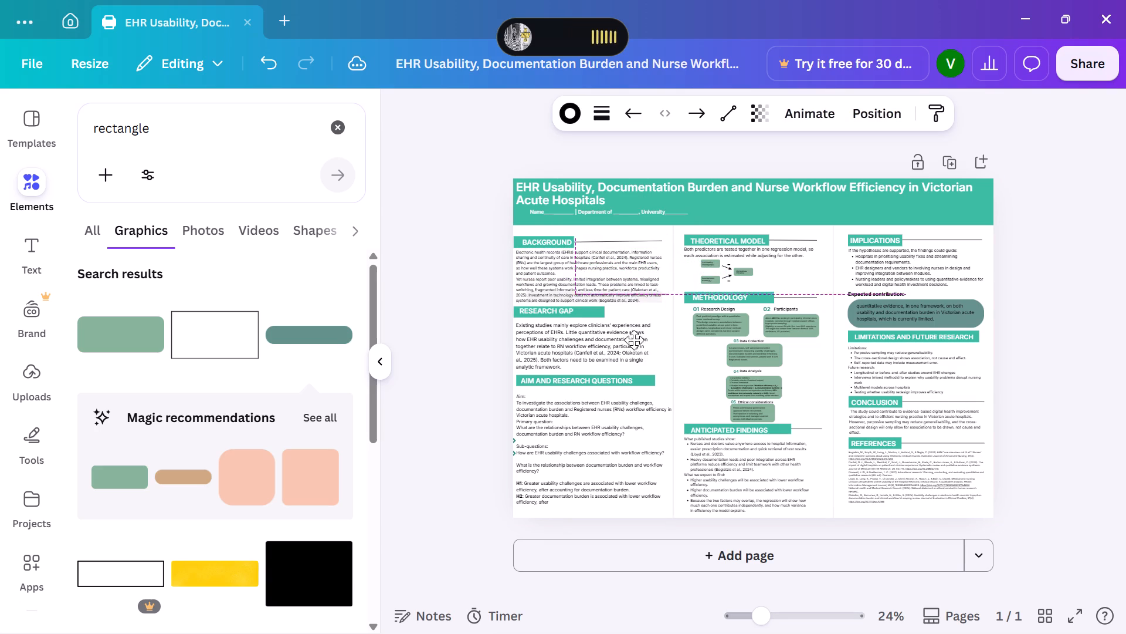
pyautogui.moveTo(634, 340); pyautogui.dragTo(633, 353)
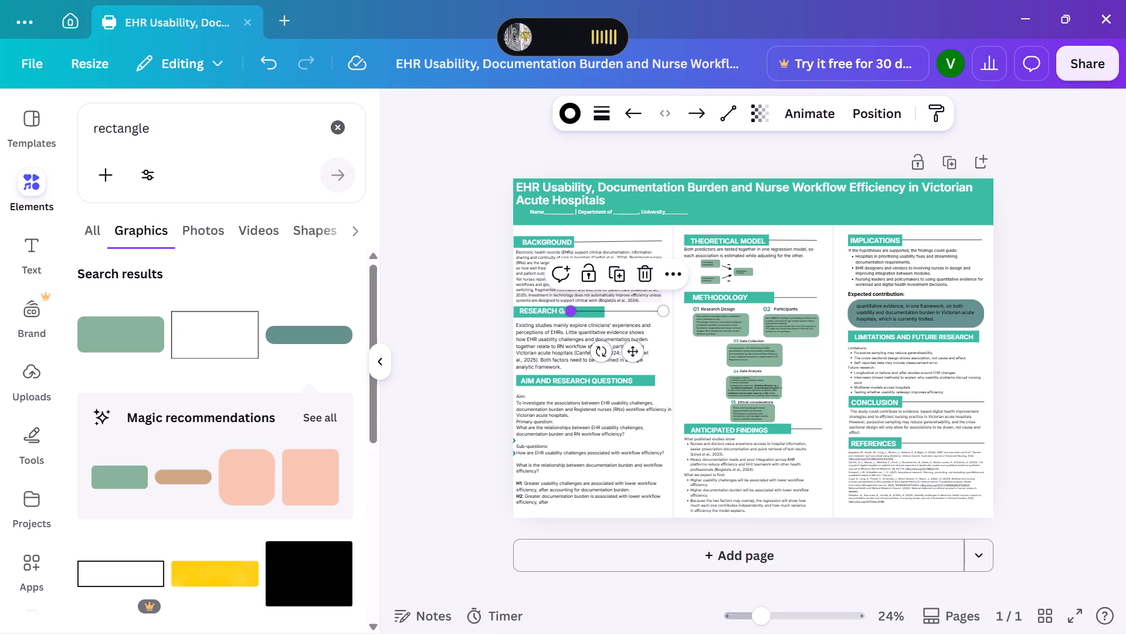
# Shorten the copied line so its near end starts at the edge of the RESEARCH GAP teal bar.
pyautogui.moveTo(571, 310); pyautogui.dragTo(595, 313)
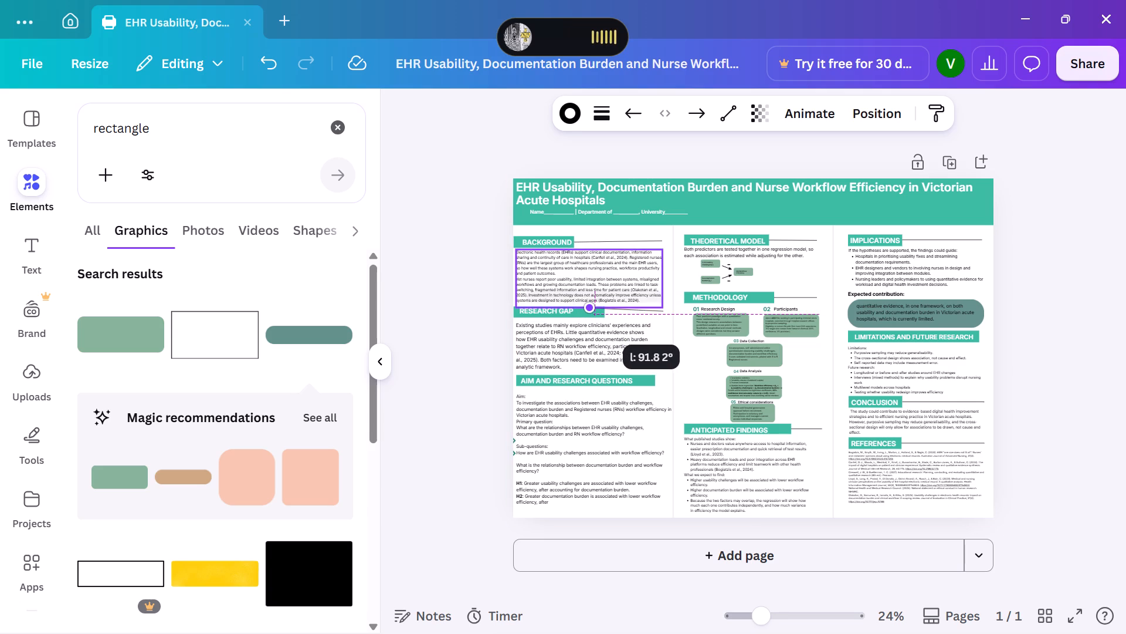
pyautogui.moveTo(595, 313); pyautogui.dragTo(604, 312)
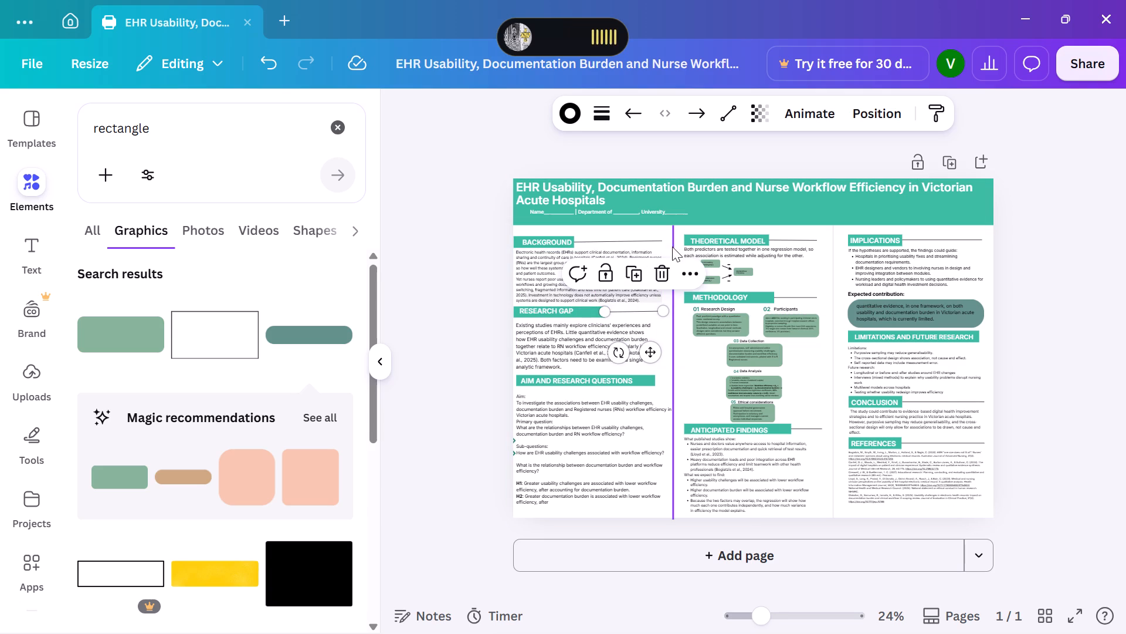
pyautogui.click(699, 150)
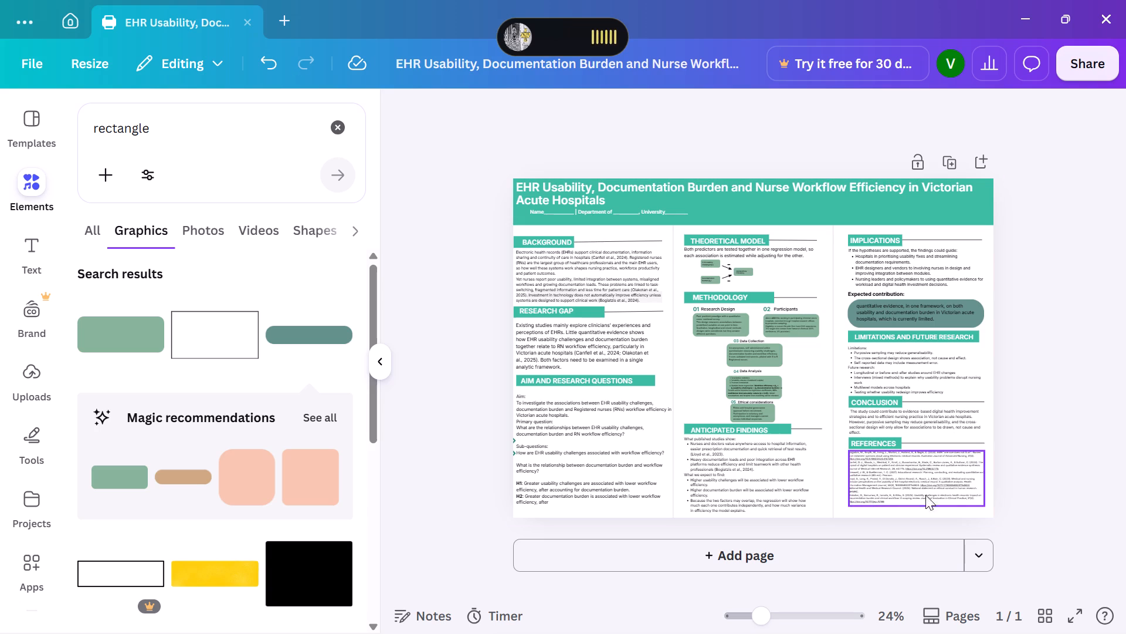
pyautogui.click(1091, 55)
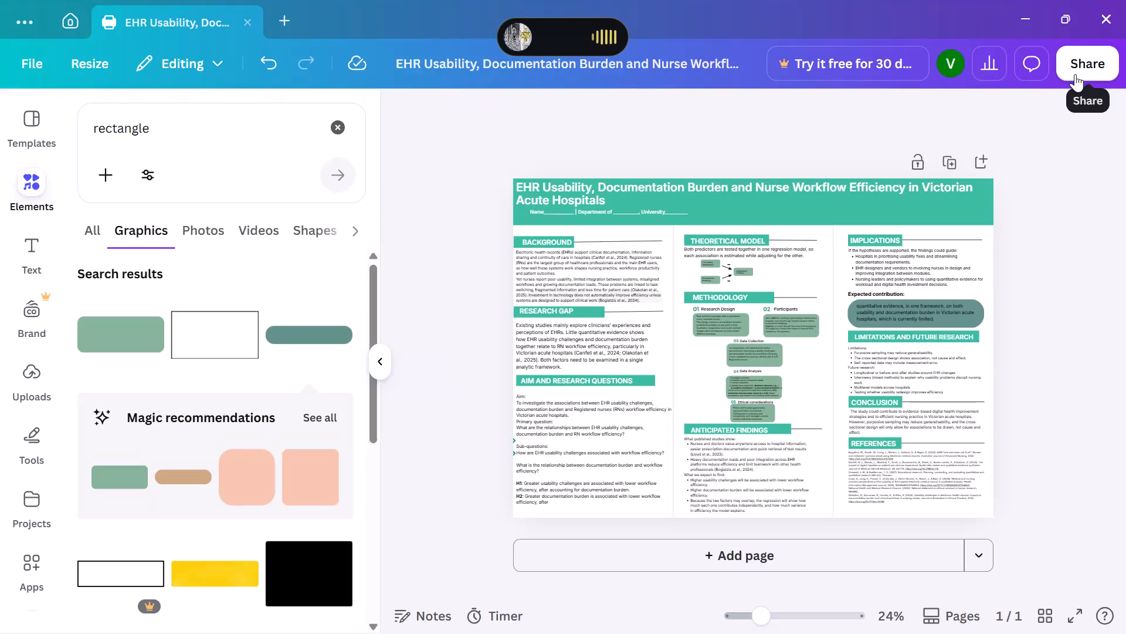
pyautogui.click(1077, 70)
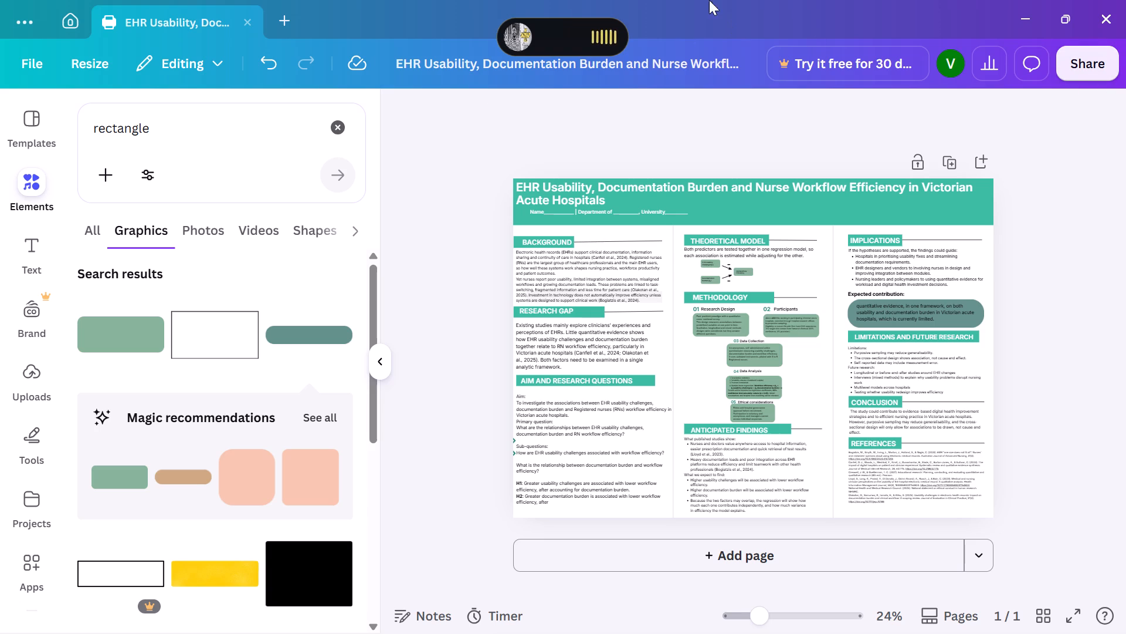
# Clear the rectangle search from the elements library and collapse the side panel.
pyautogui.click(342, 127)
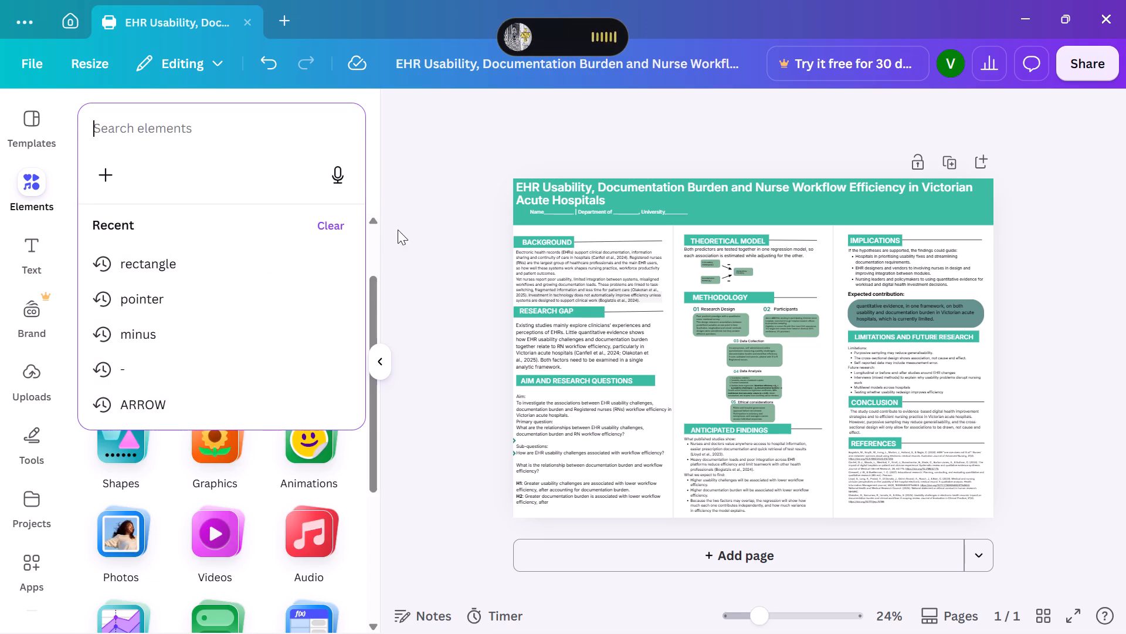
pyautogui.click(377, 355)
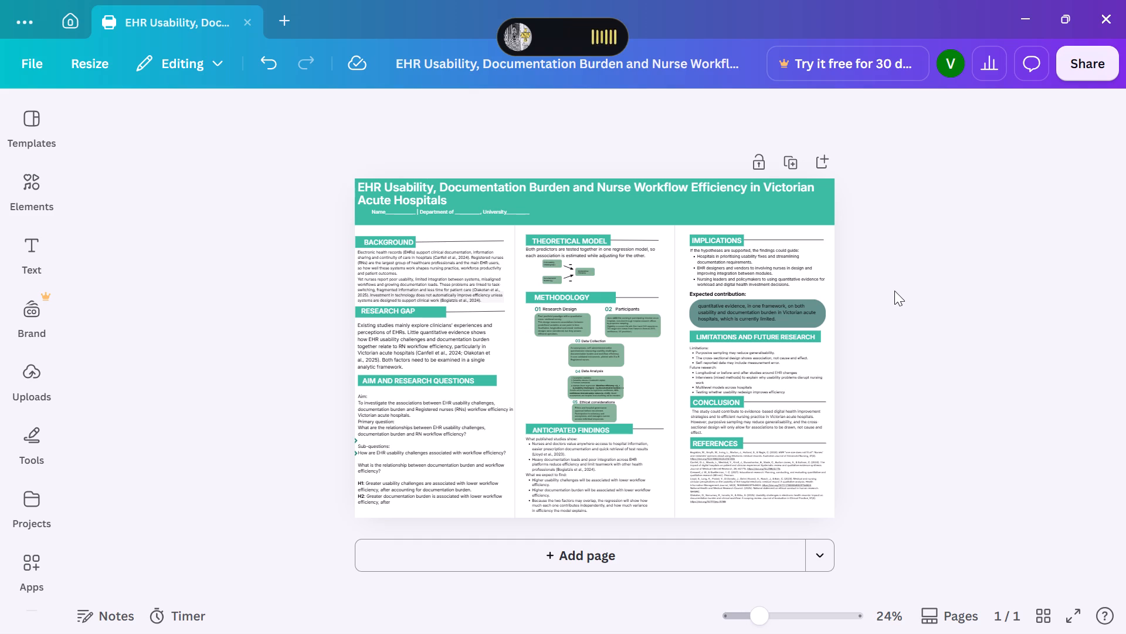
# Copy the design's share link and allow view access for anyone with the link.
pyautogui.click(1084, 51)
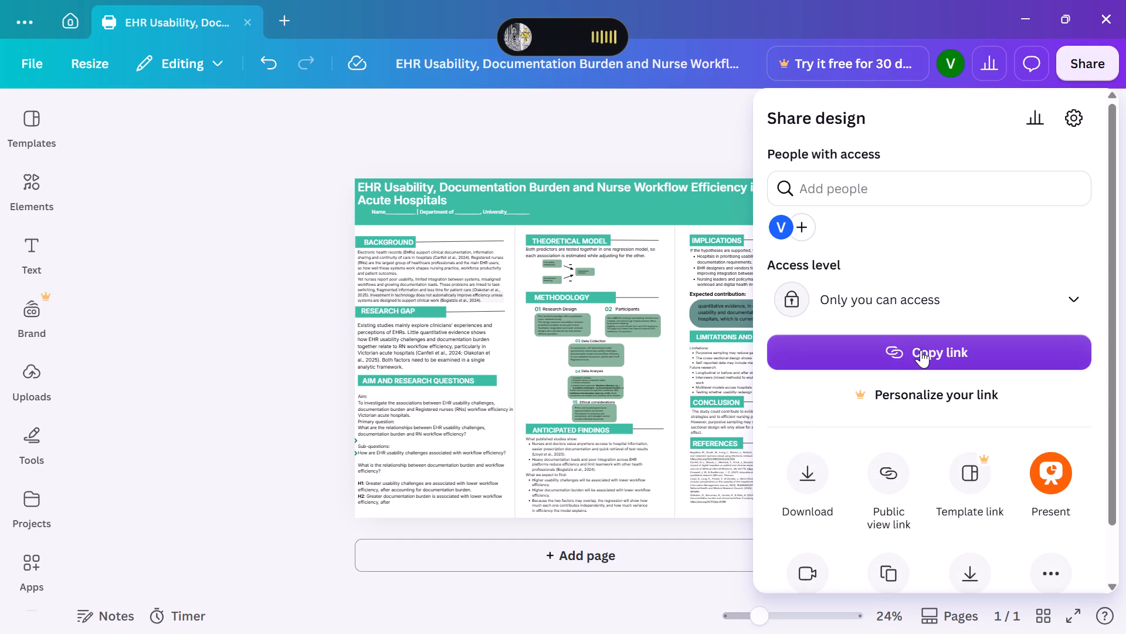
pyautogui.click(924, 347)
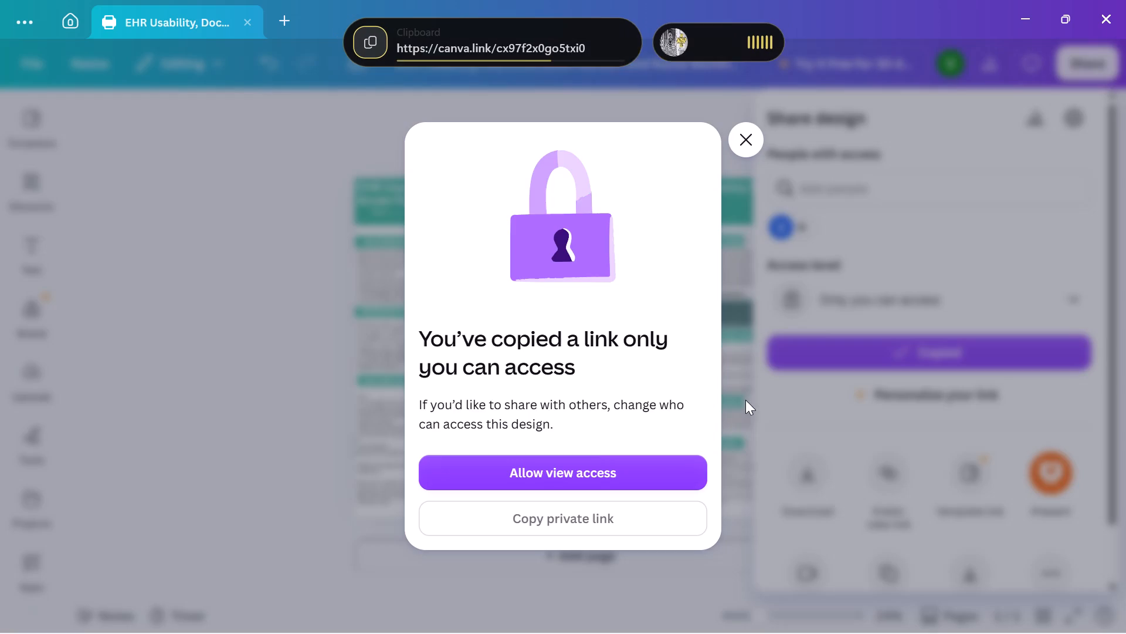
pyautogui.click(579, 464)
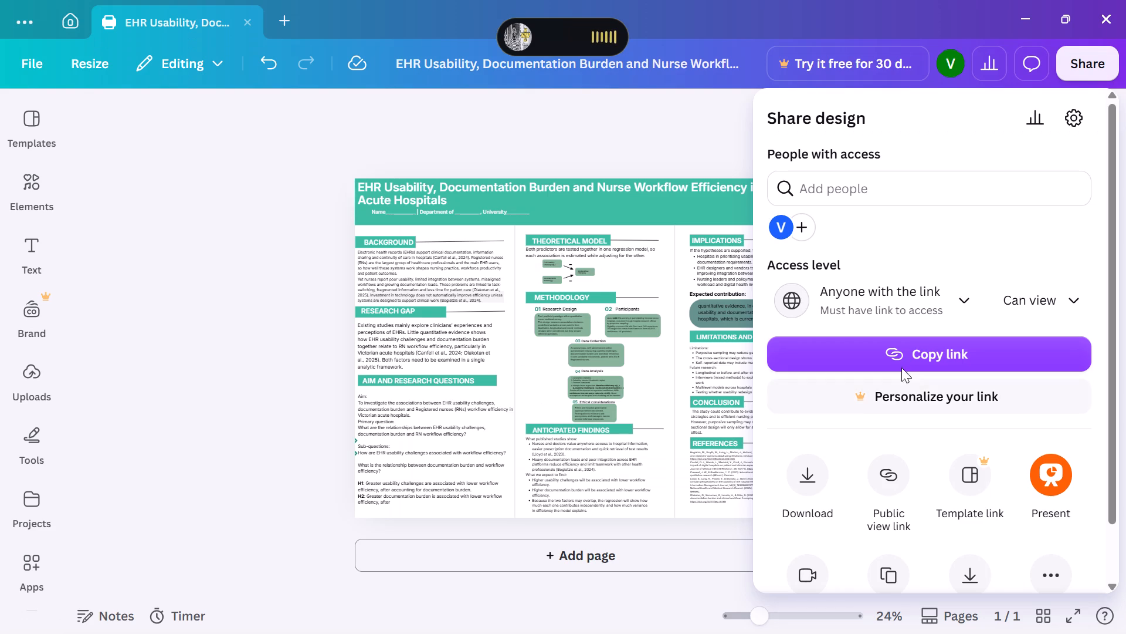
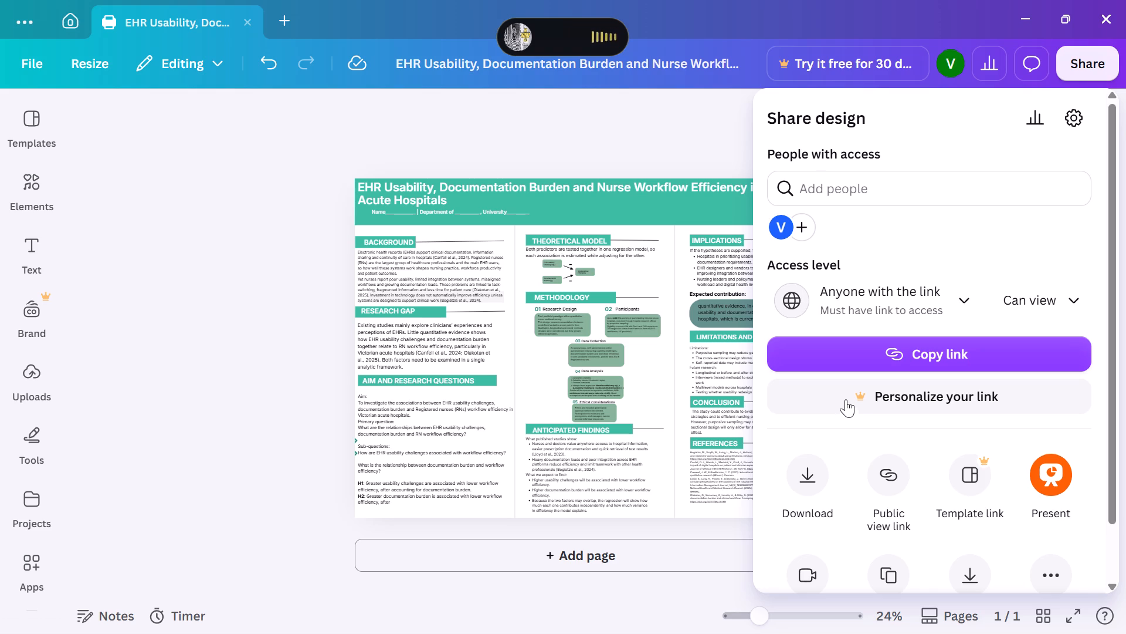
# Close the sharing options and set the poster's background colour to light gray #e3e3e3.
pyautogui.click(686, 102)
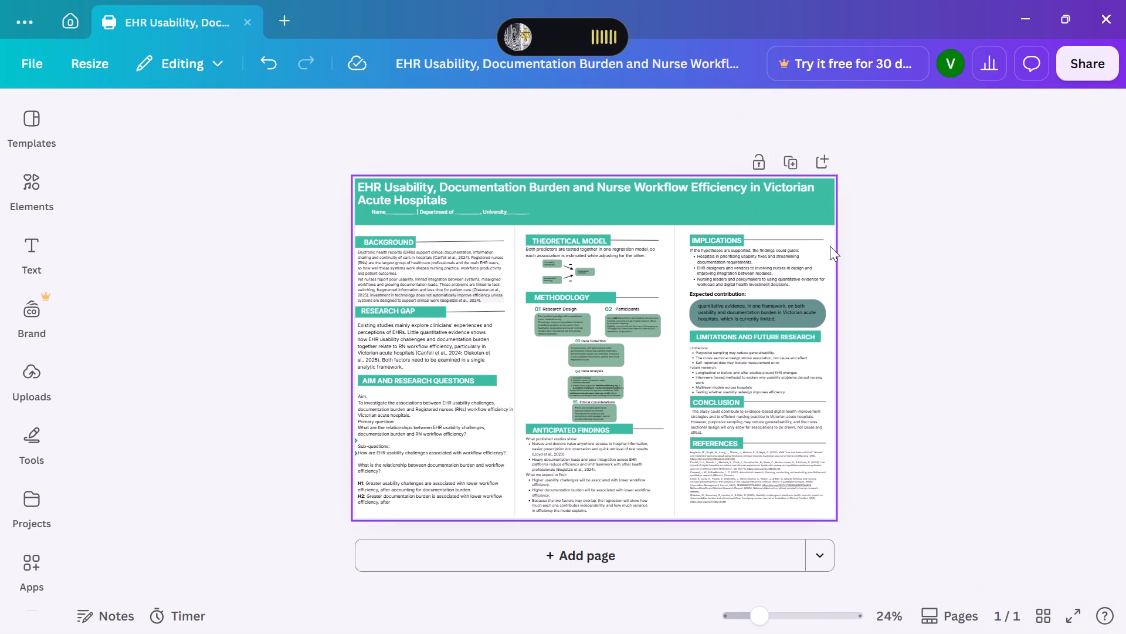
pyautogui.click(832, 252)
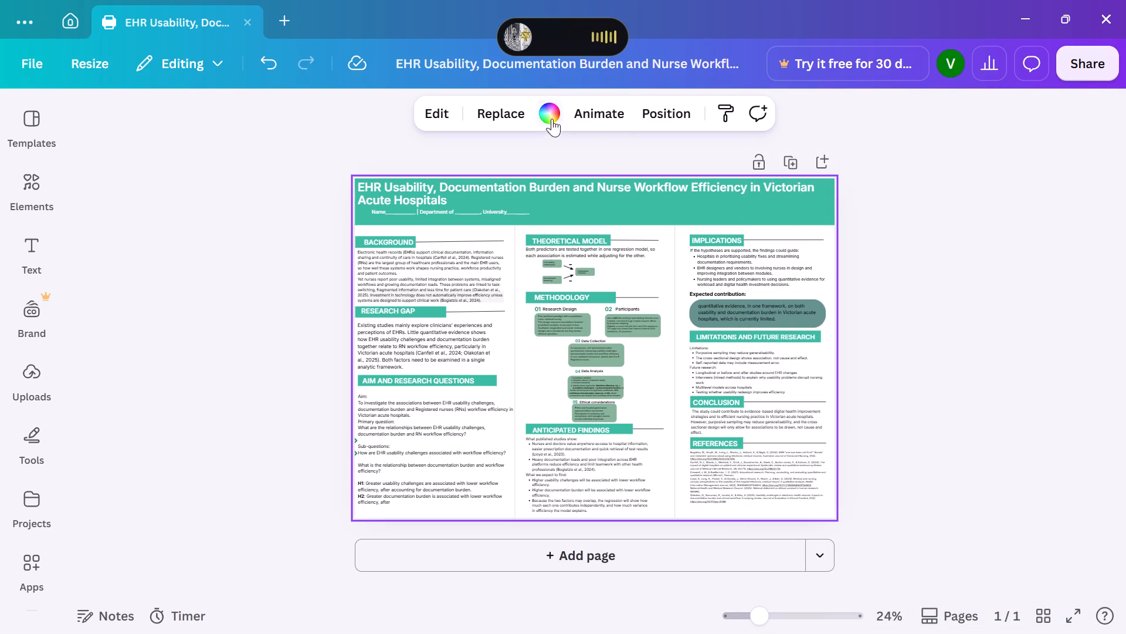
pyautogui.click(545, 114)
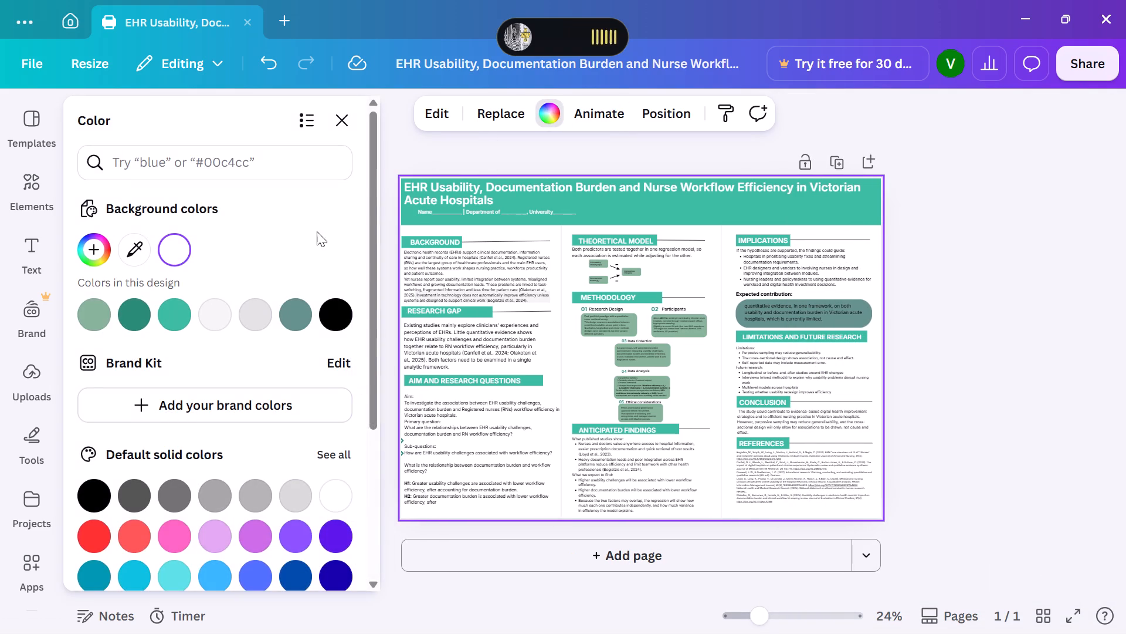
pyautogui.click(260, 309)
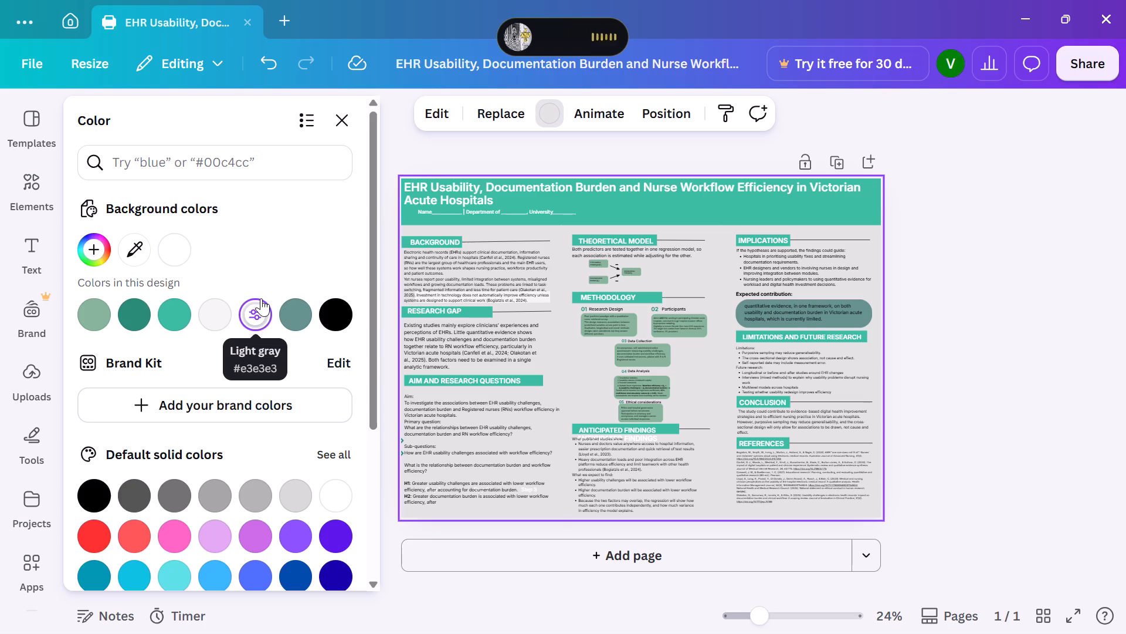
pyautogui.click(905, 232)
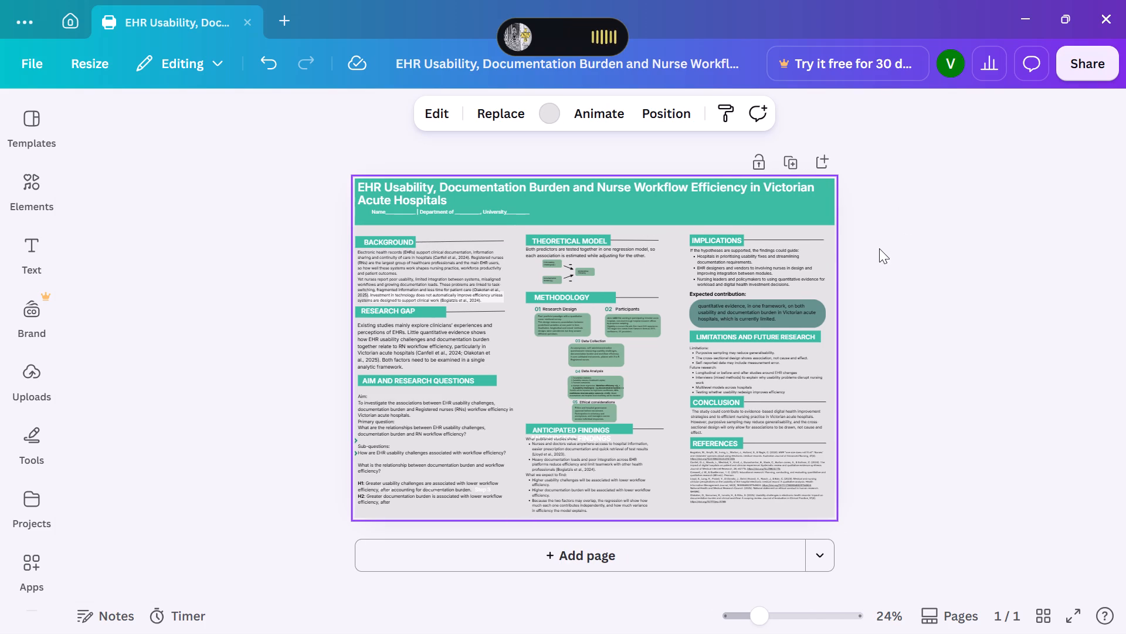
# Delete the horizontal lines beside the THEORETICAL MODEL, BACKGROUND and RESEARCH GAP headings.
pyautogui.click(647, 236)
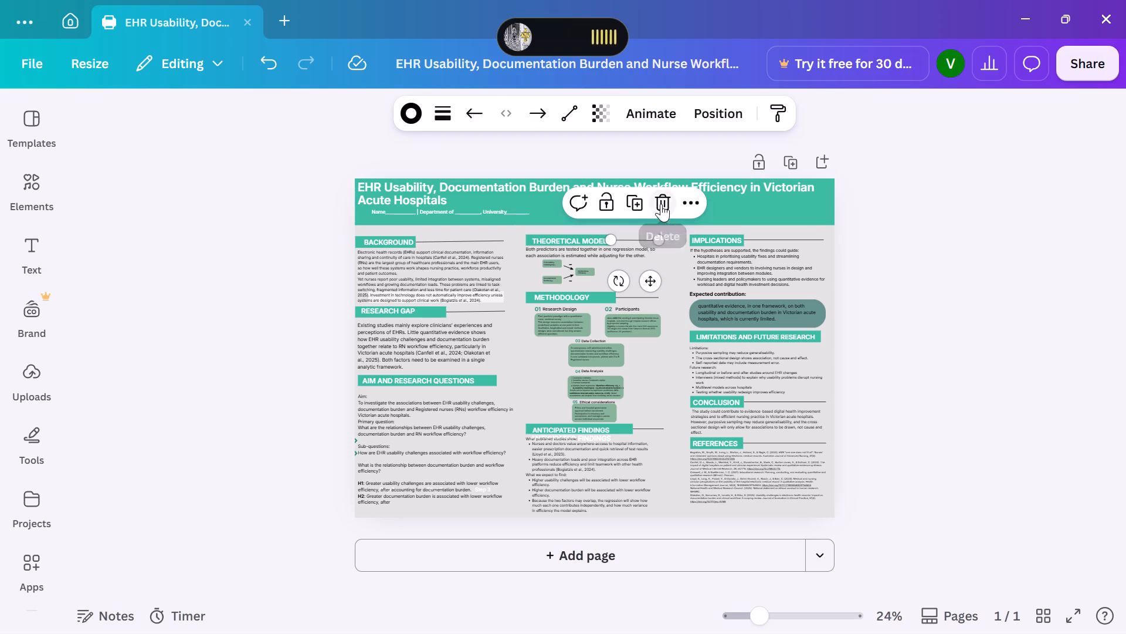
pyautogui.click(661, 204)
pyautogui.click(471, 237)
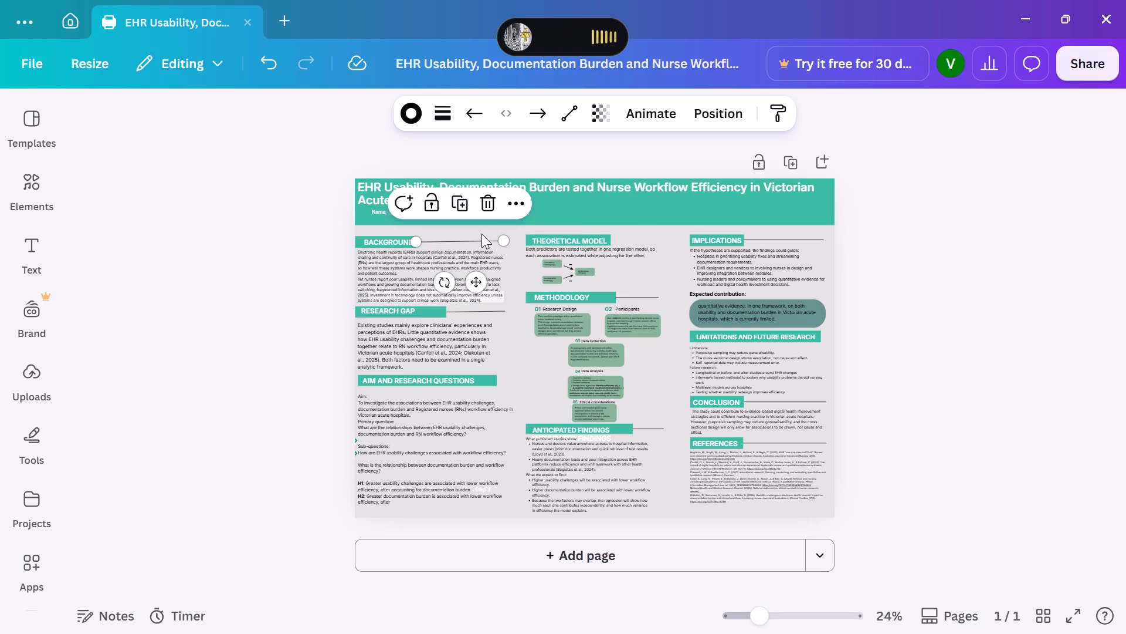
pyautogui.click(493, 204)
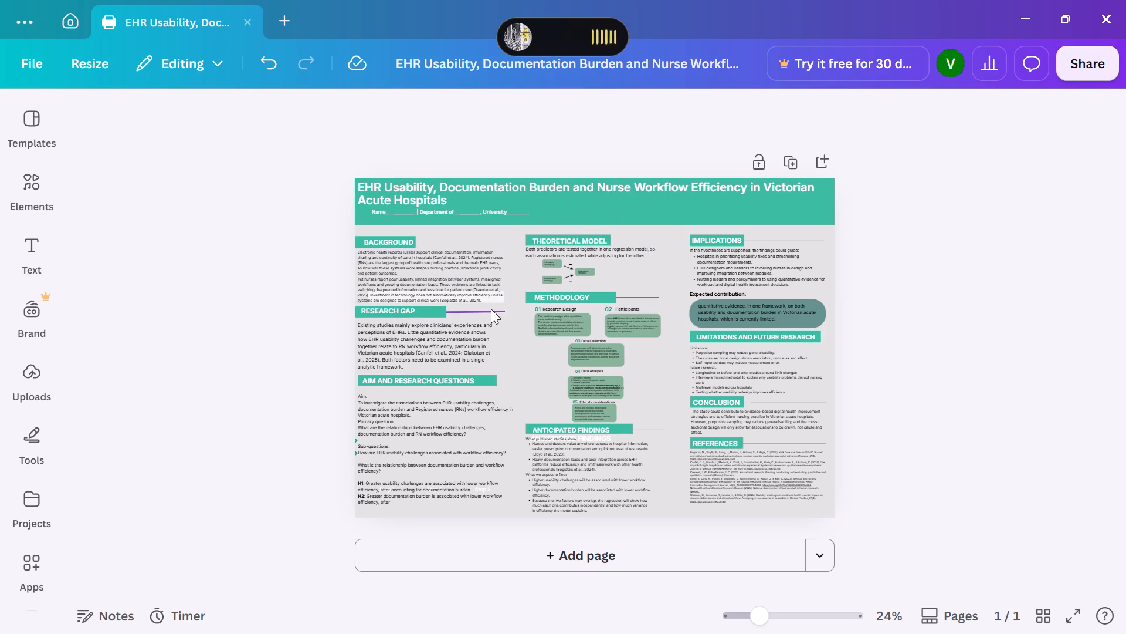
pyautogui.click(491, 309)
pyautogui.click(500, 276)
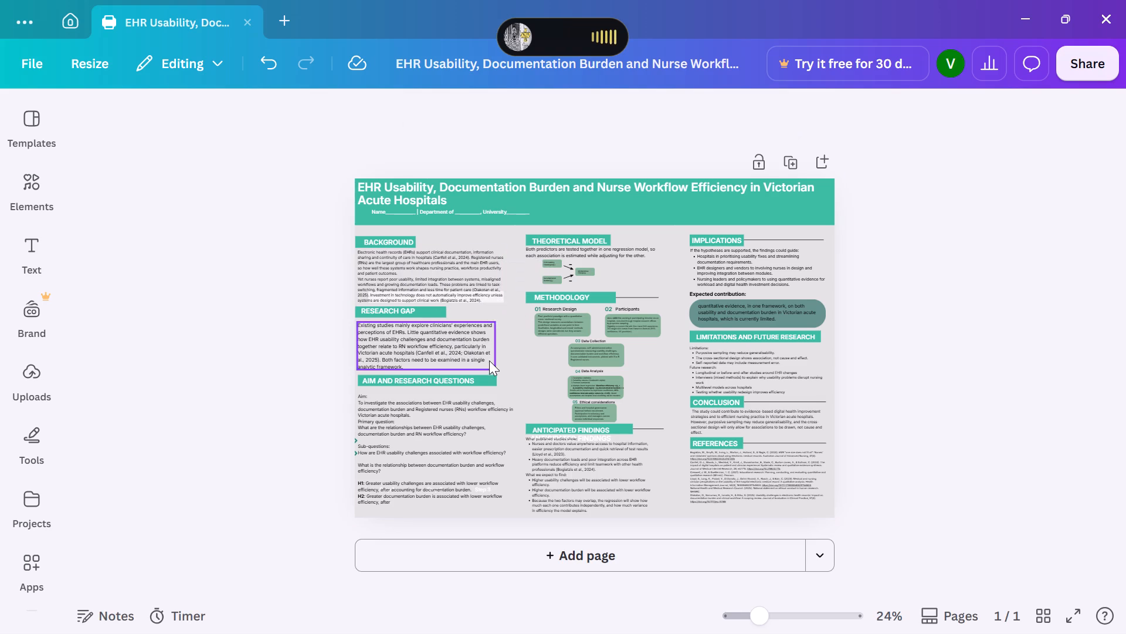
# Delete the horizontal lines beside the ANTICIPATED FINDINGS, METHODOLOGY, IMPLICATIONS and CONCLUSION headings.
pyautogui.click(646, 427)
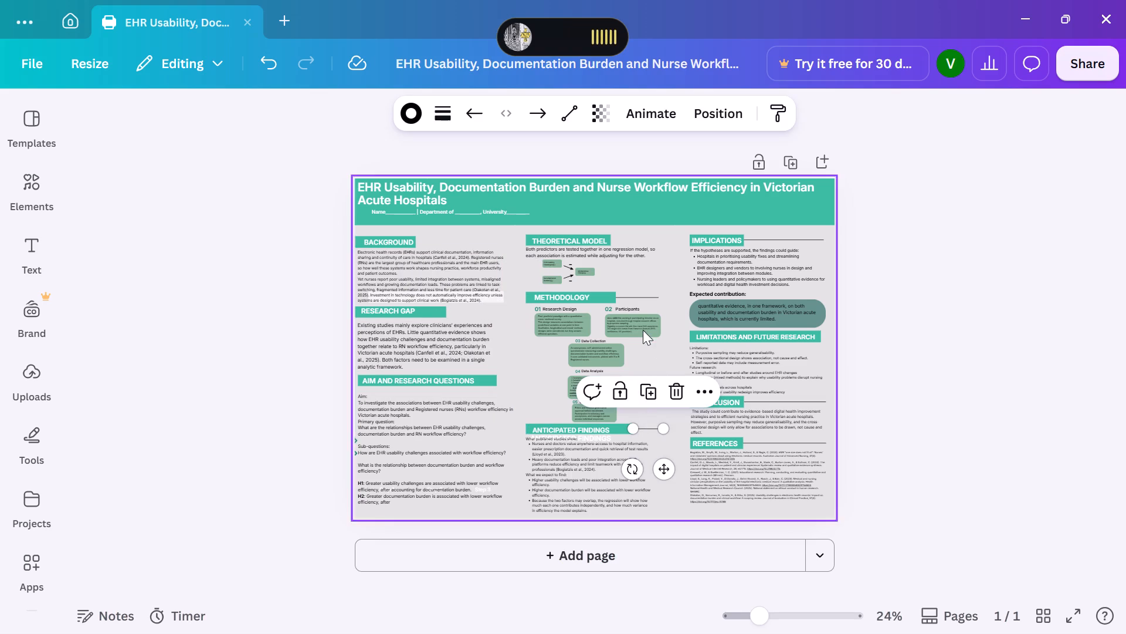
pyautogui.click(673, 390)
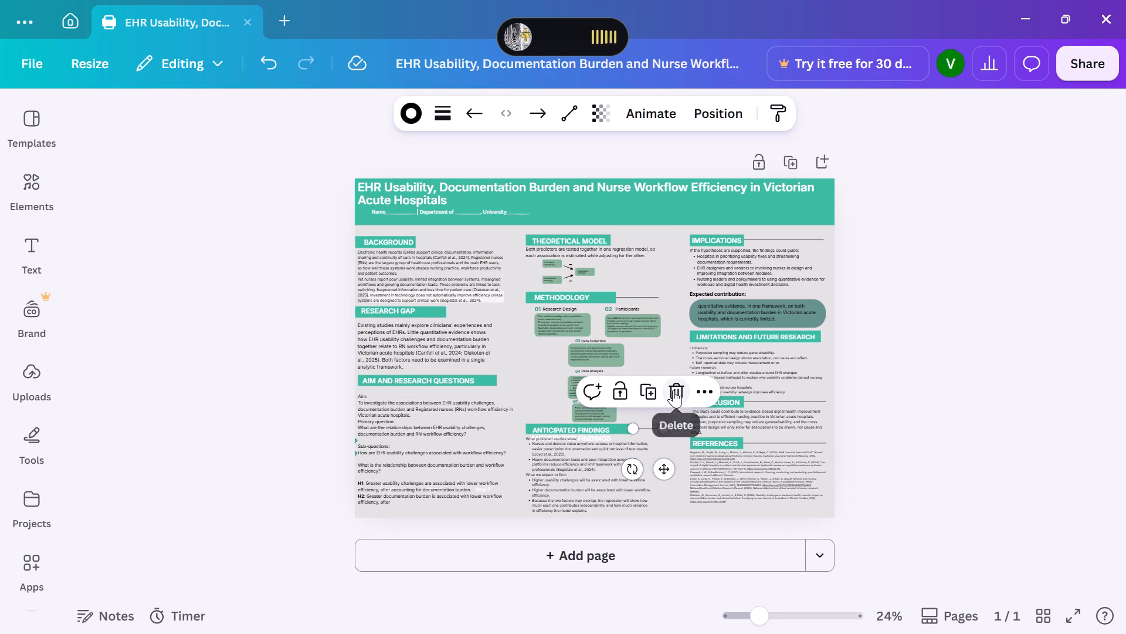
pyautogui.click(641, 297)
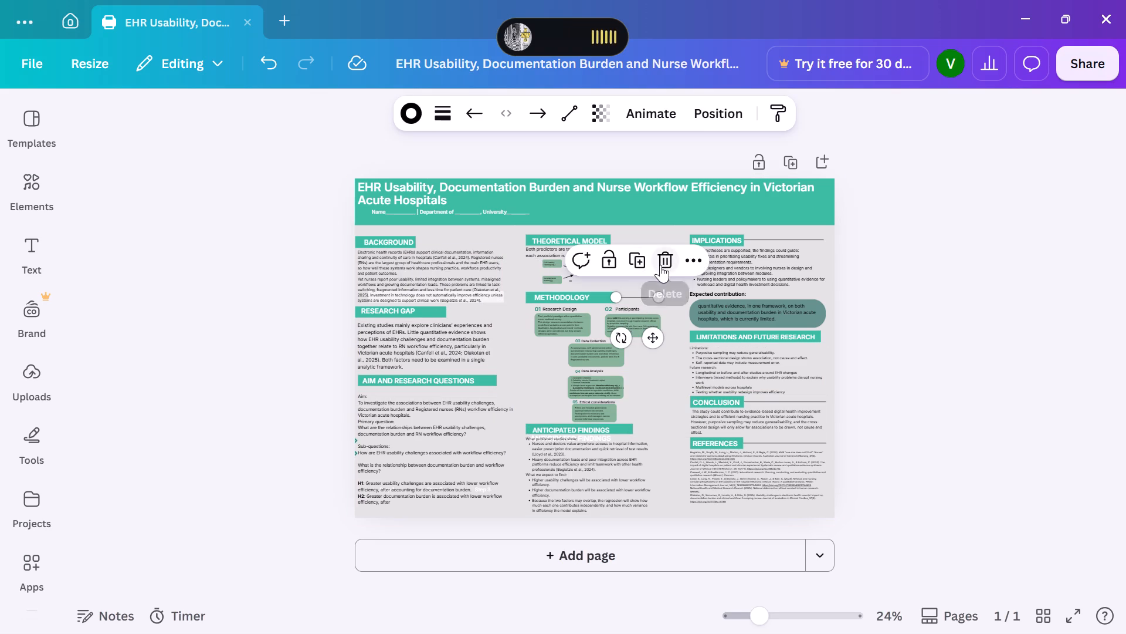
pyautogui.click(660, 265)
pyautogui.click(772, 238)
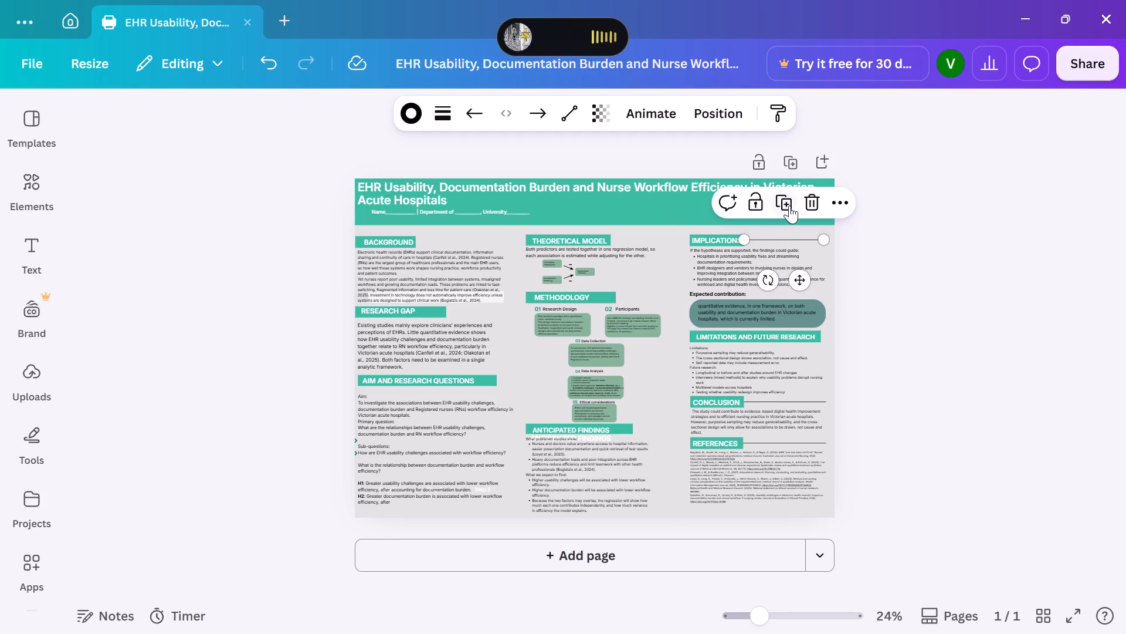
pyautogui.click(804, 208)
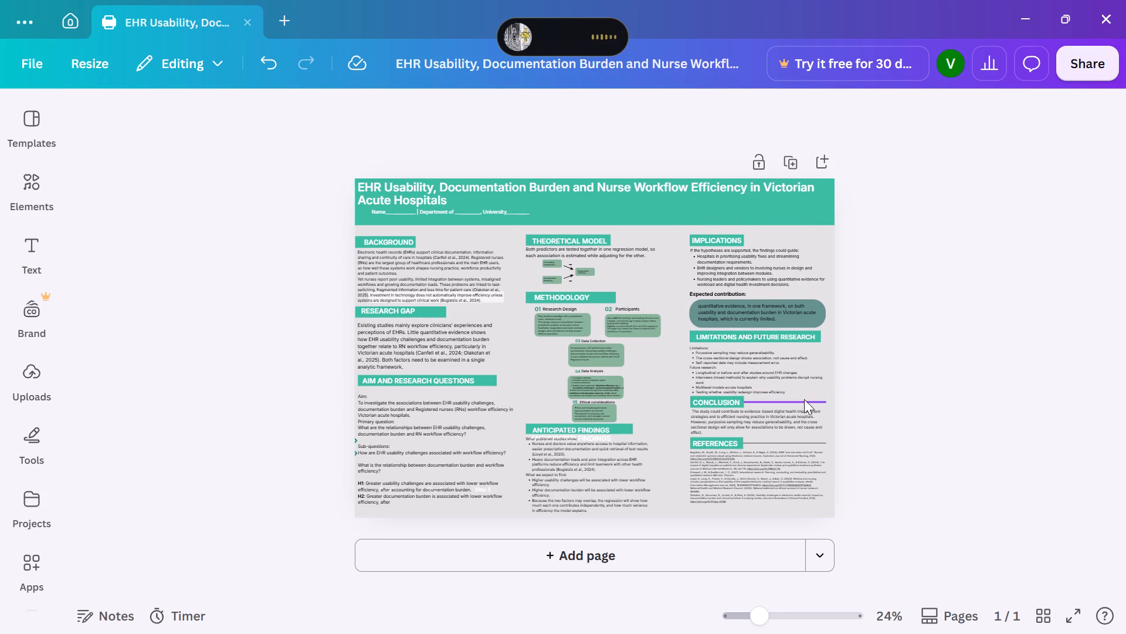
pyautogui.click(804, 399)
pyautogui.click(810, 369)
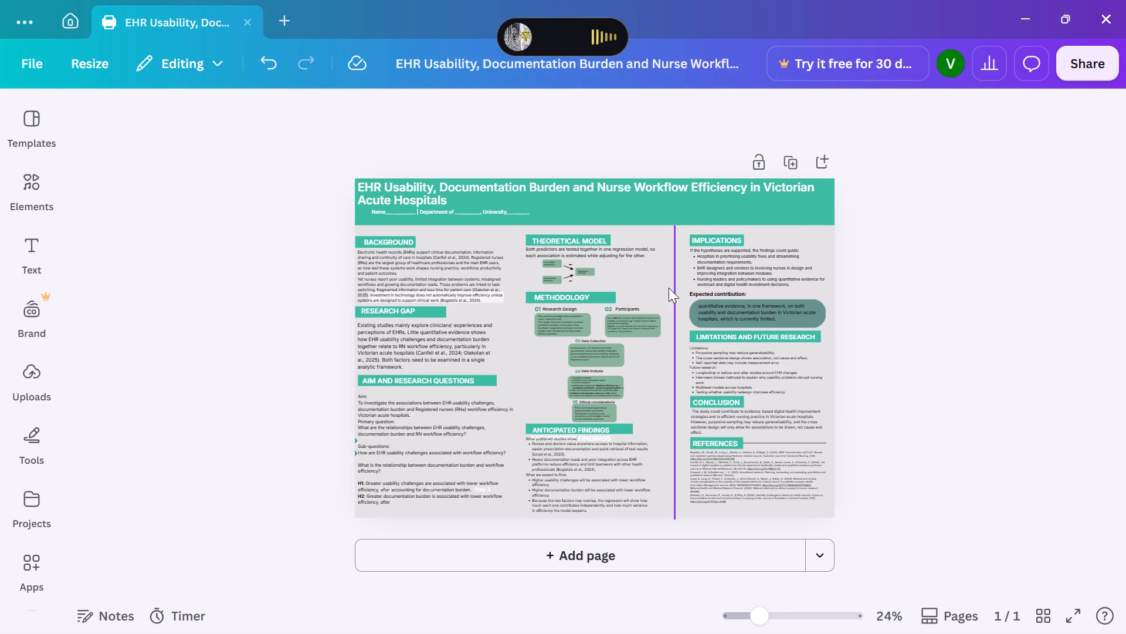
pyautogui.click(671, 287)
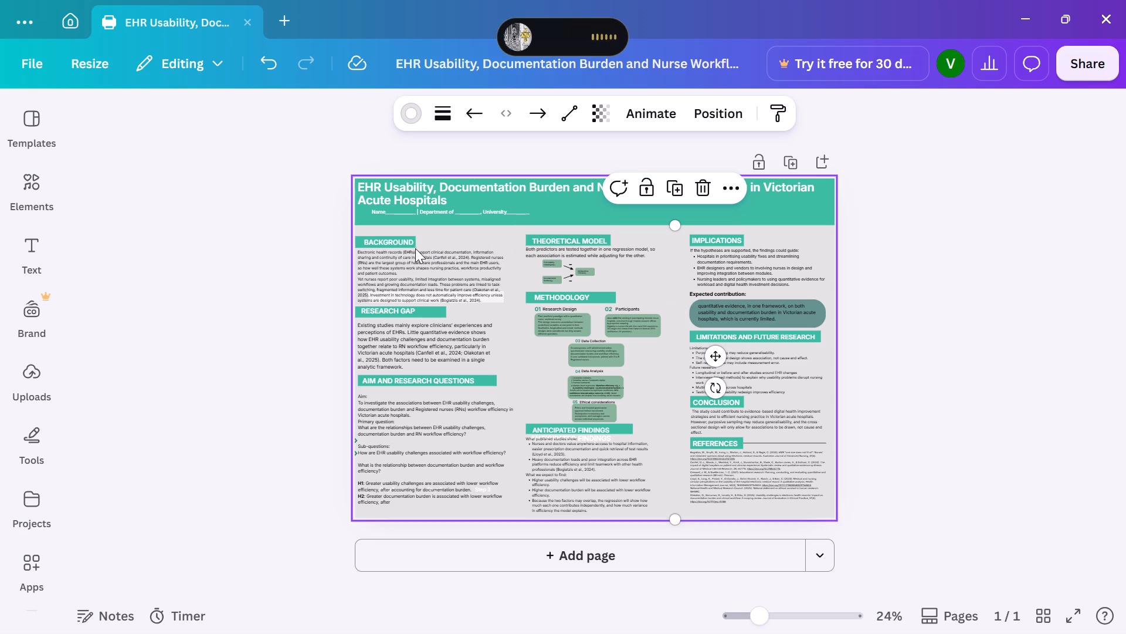
# Widen the BACKGROUND teal bar across its column to about 185 wide and 15 high.
pyautogui.click(356, 241)
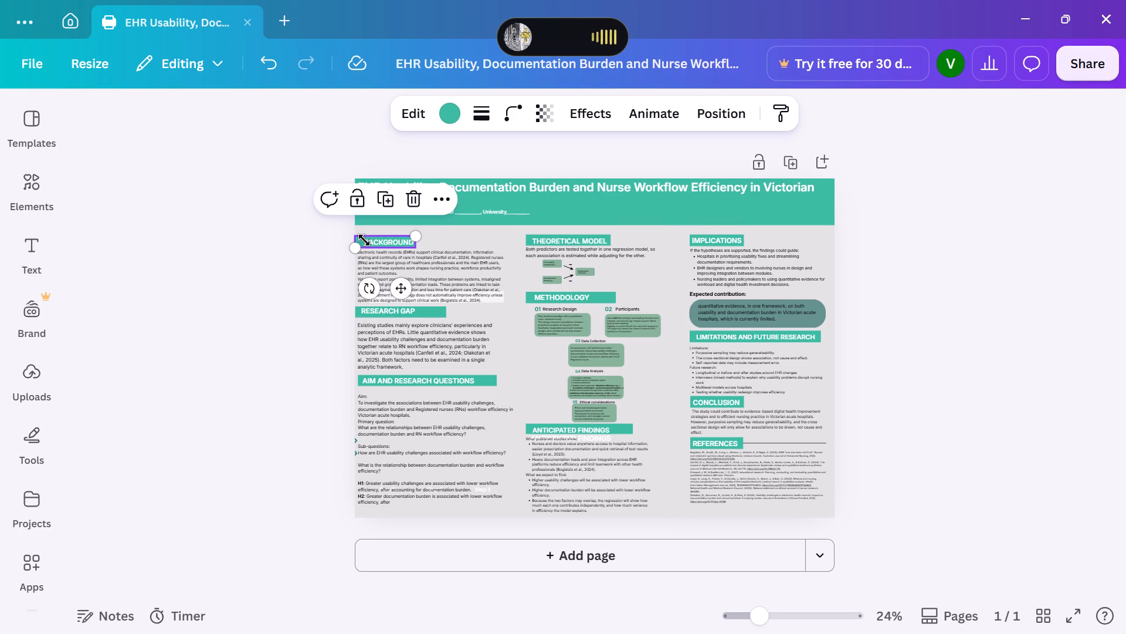
pyautogui.moveTo(418, 242); pyautogui.dragTo(497, 246)
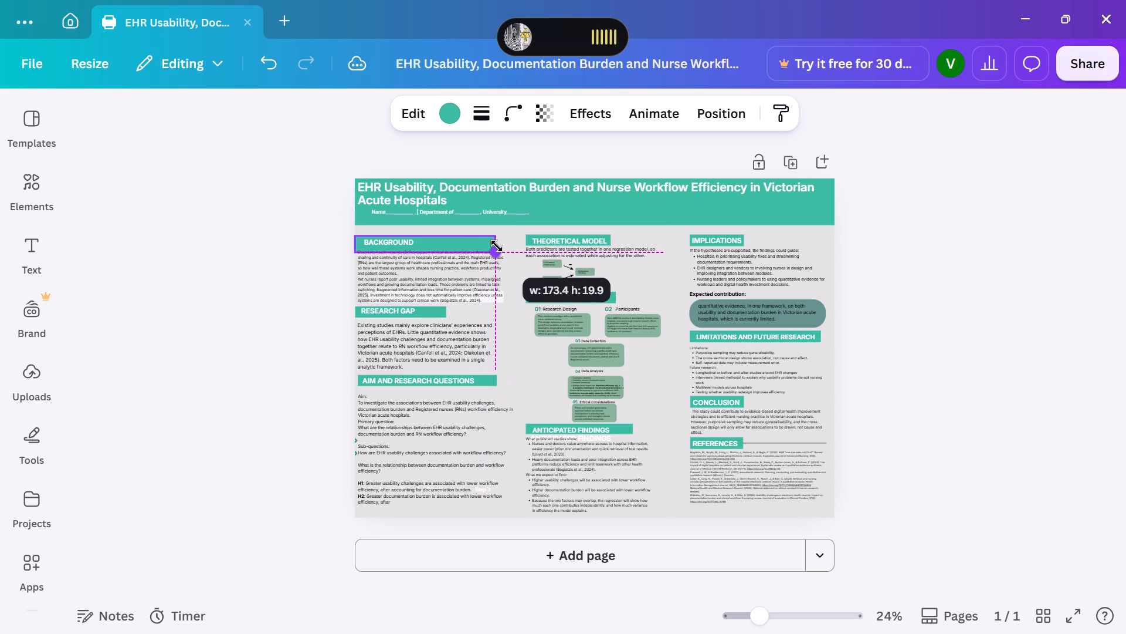
pyautogui.moveTo(497, 246); pyautogui.dragTo(507, 246)
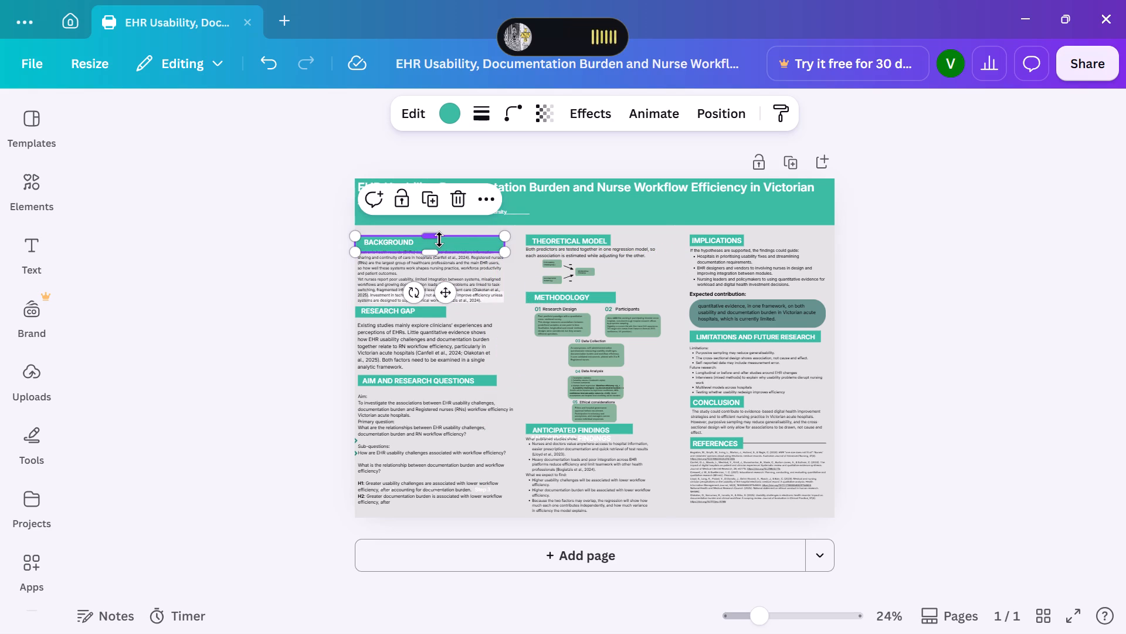
pyautogui.click(433, 254)
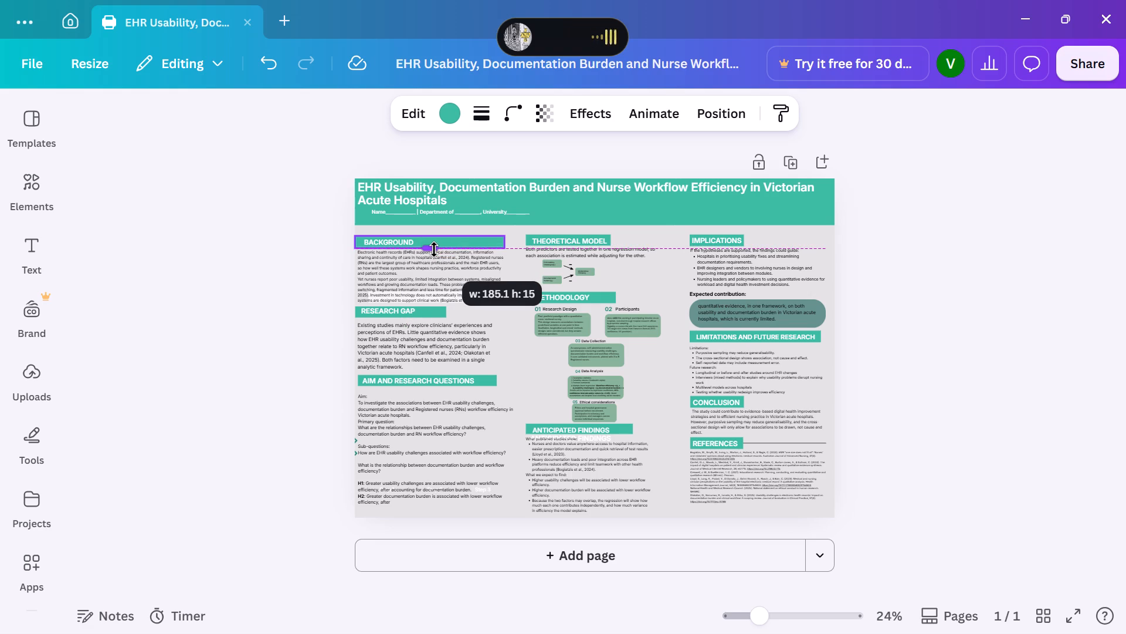
# Widen the RESEARCH GAP teal bar until it ends level with the BACKGROUND bar, keeping it about 14 high.
pyautogui.click(440, 309)
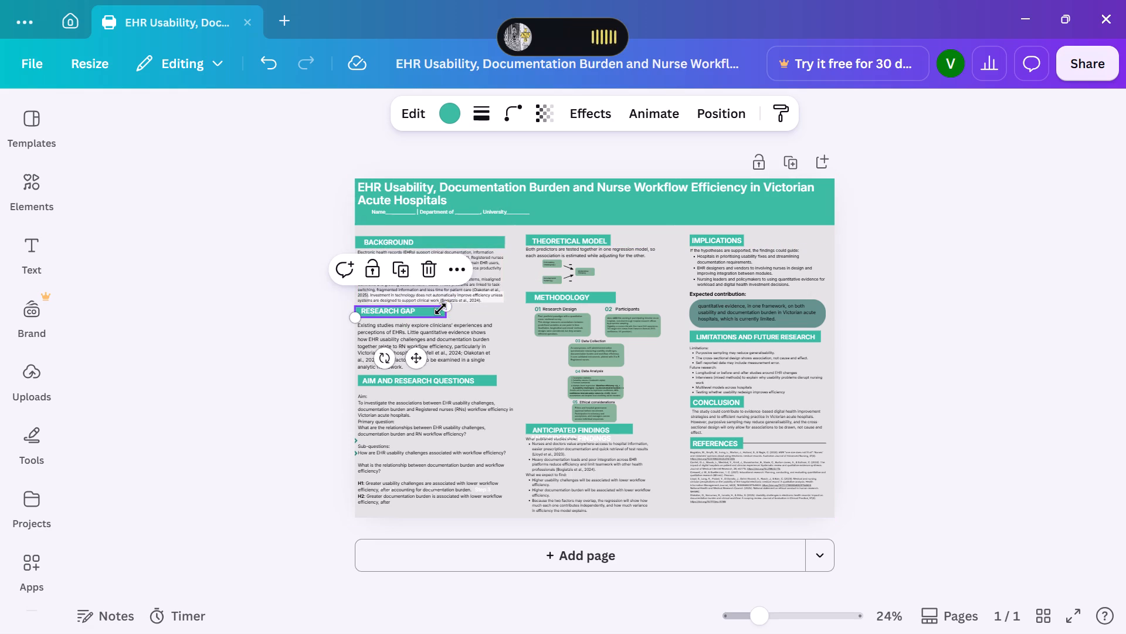
pyautogui.moveTo(447, 310); pyautogui.dragTo(486, 310)
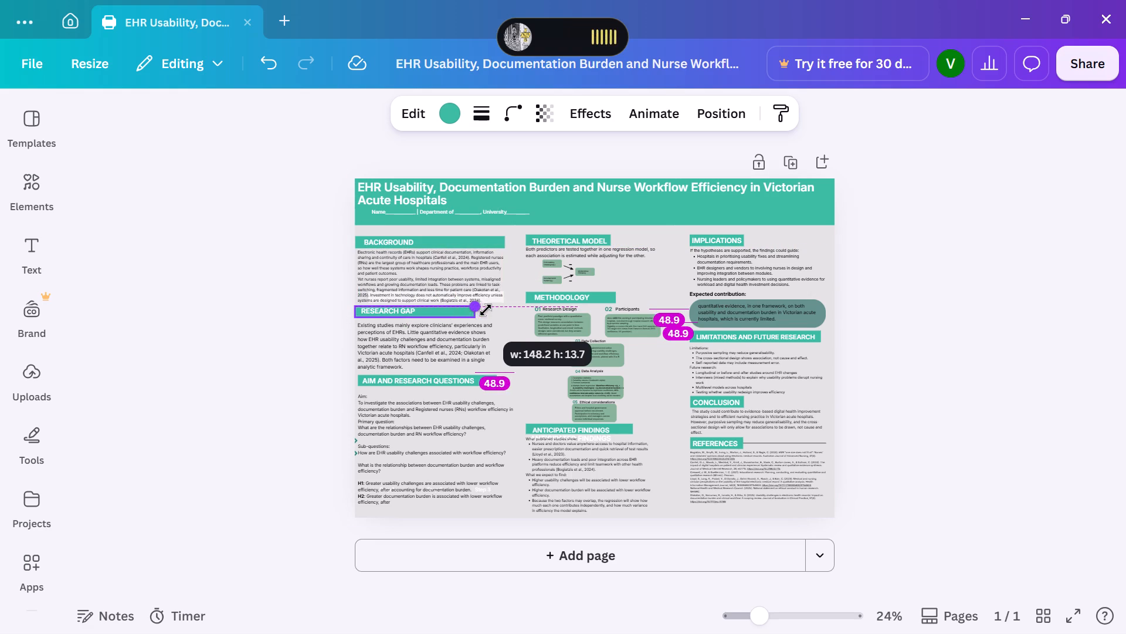
pyautogui.moveTo(486, 310); pyautogui.dragTo(504, 310)
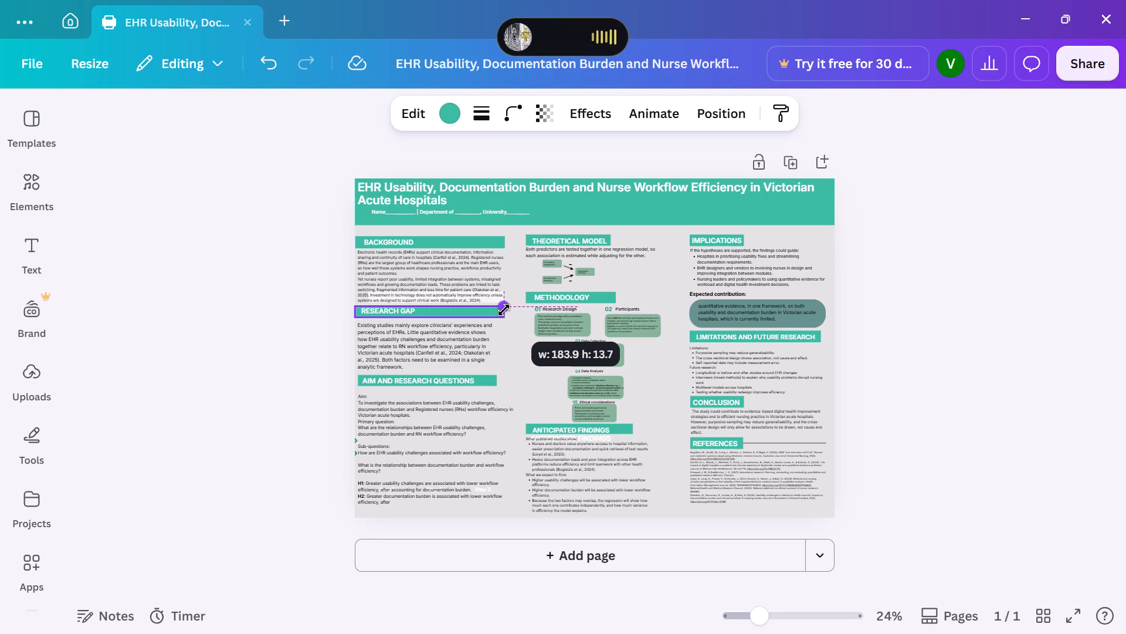
pyautogui.moveTo(504, 310); pyautogui.dragTo(507, 311)
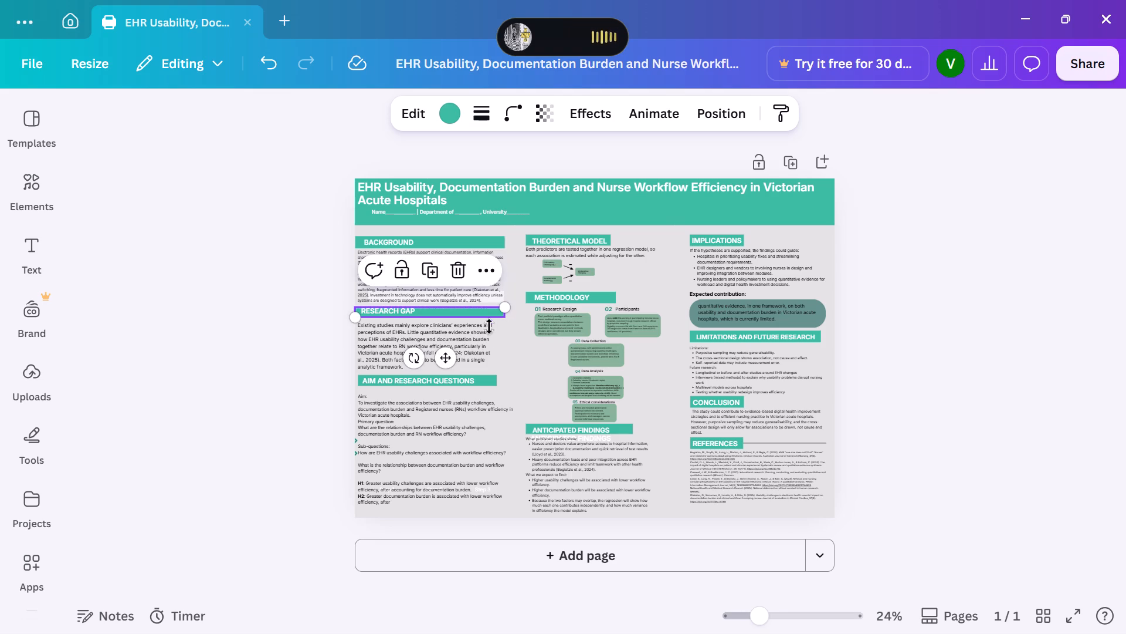
# Widen the AIM AND RESEARCH QUESTIONS teal bar to end roughly level with the two bars above it.
pyautogui.click(493, 380)
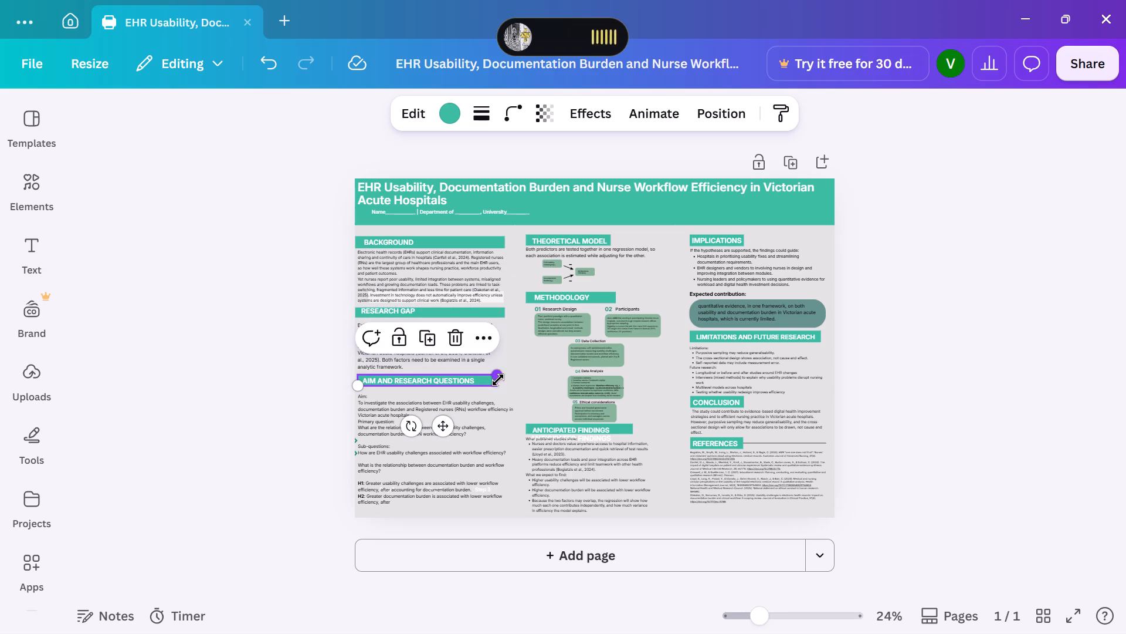
pyautogui.moveTo(498, 379); pyautogui.dragTo(504, 379)
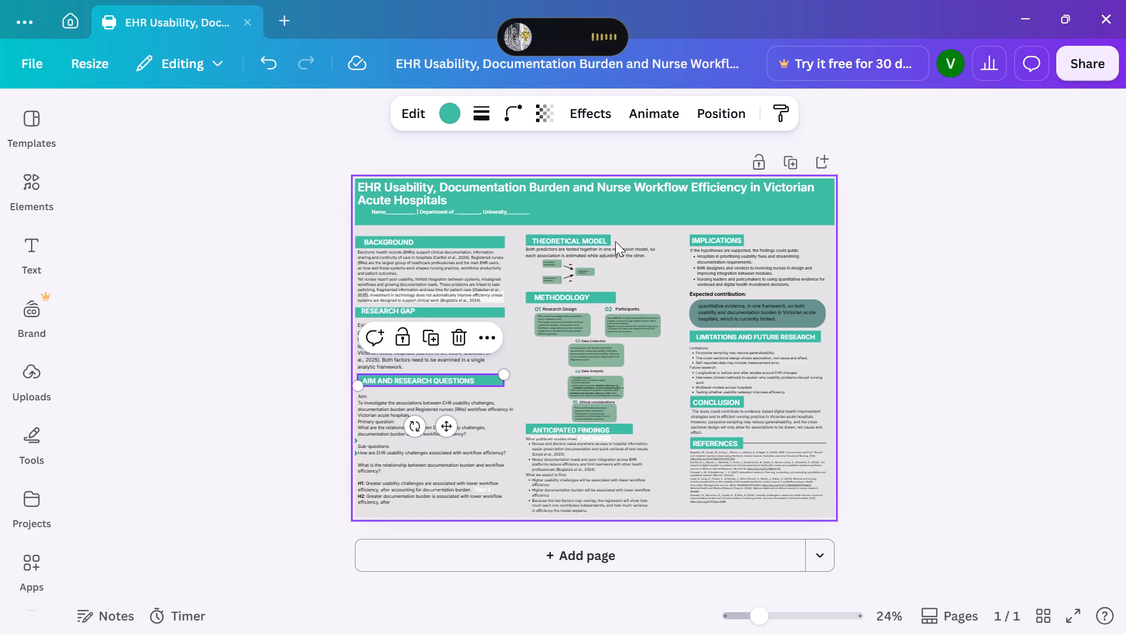
# Widen the THEORETICAL MODEL teal bar across the middle column to about 171 wide.
pyautogui.click(527, 240)
pyautogui.moveTo(612, 236); pyautogui.dragTo(666, 239)
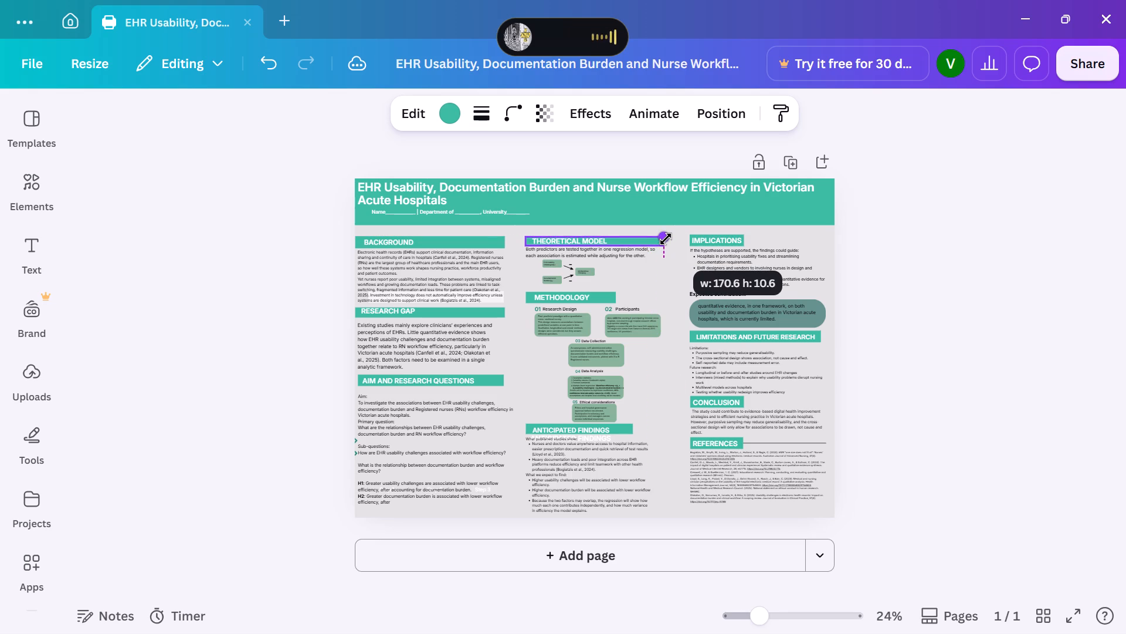
pyautogui.moveTo(666, 239); pyautogui.dragTo(667, 237)
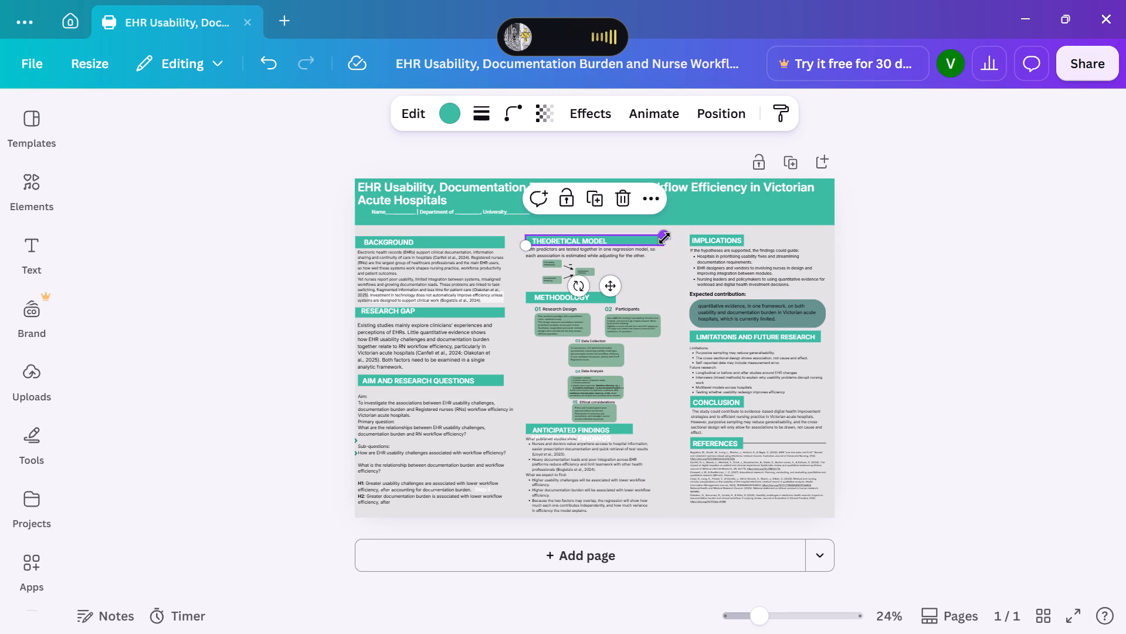
# Widen the METHODOLOGY teal bar to match the THEORETICAL MODEL bar, about 171 wide and 14 high.
pyautogui.click(612, 300)
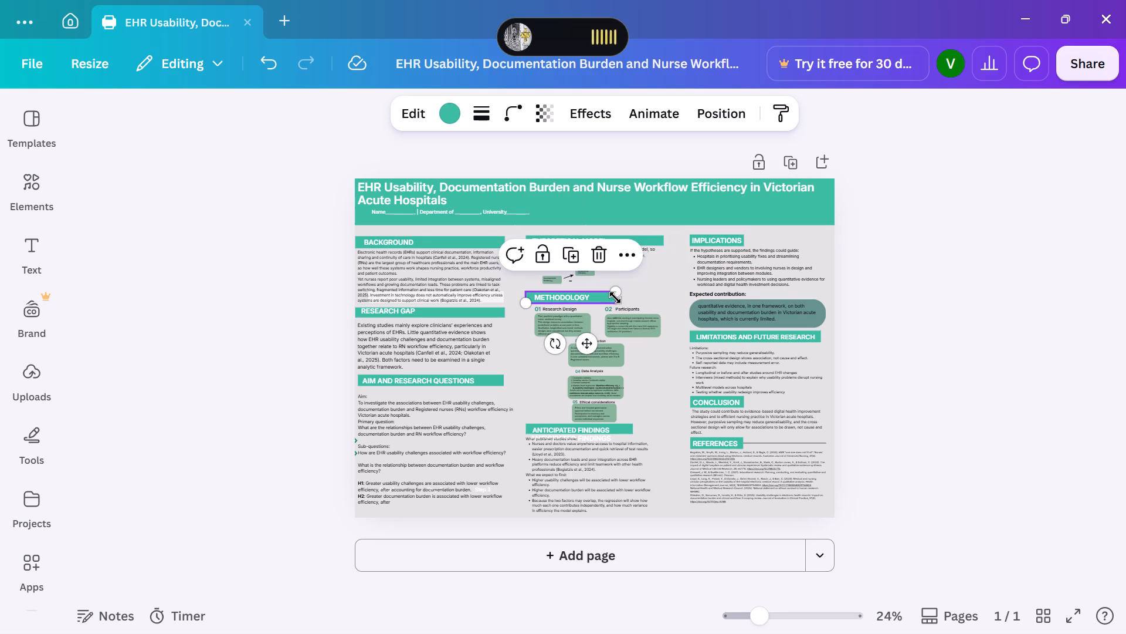
pyautogui.moveTo(618, 293); pyautogui.dragTo(663, 291)
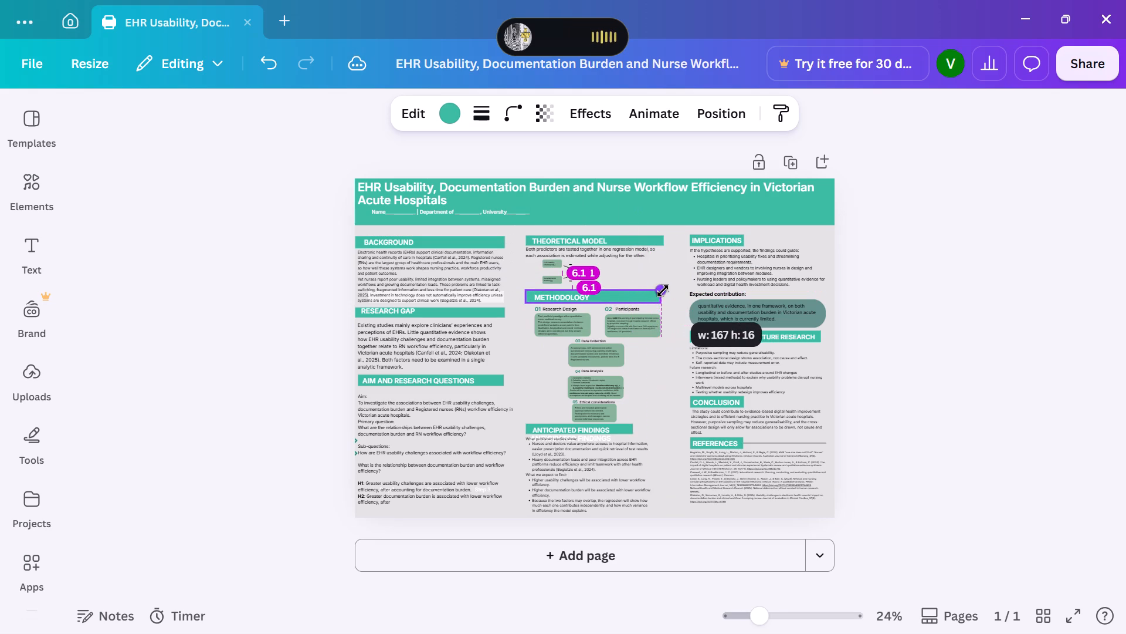
pyautogui.moveTo(663, 291); pyautogui.dragTo(665, 291)
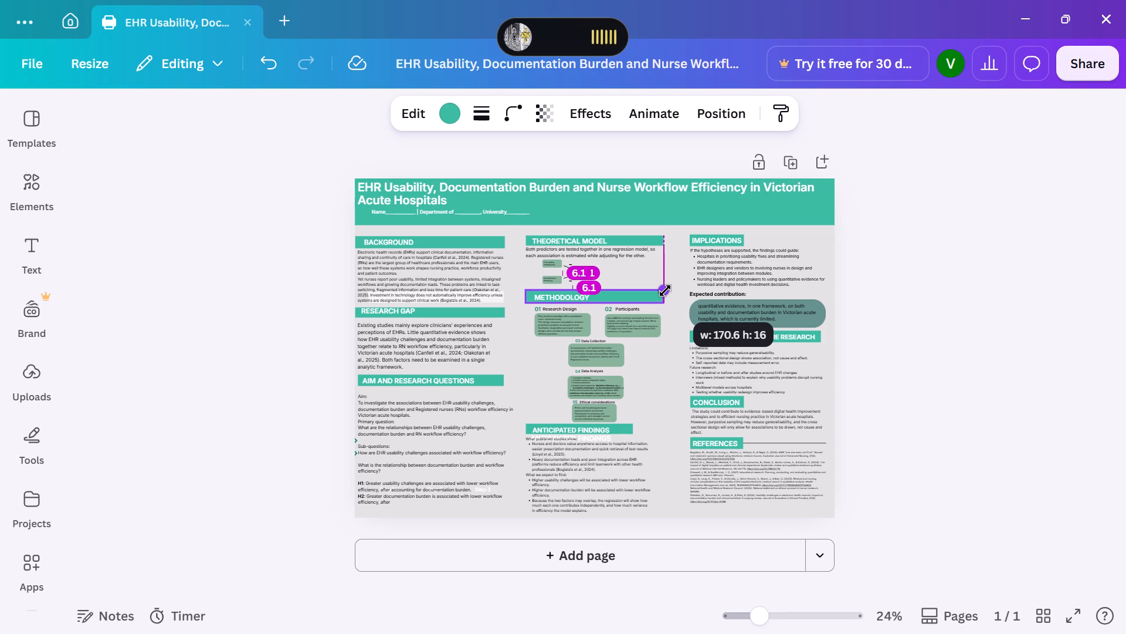
pyautogui.moveTo(665, 291); pyautogui.dragTo(666, 293)
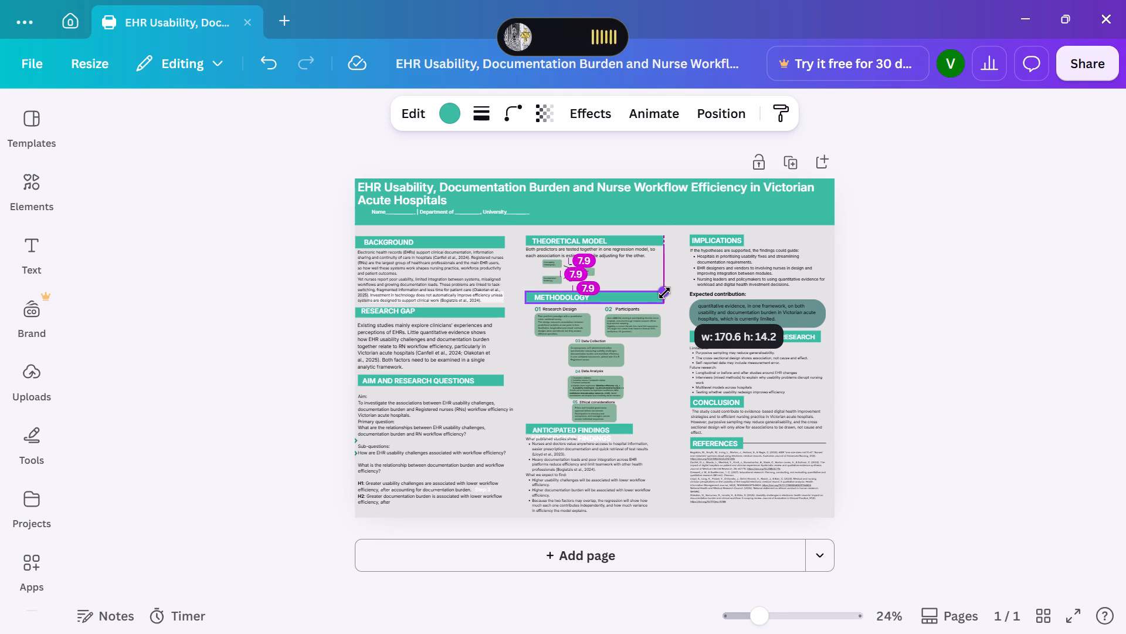
# Widen the ANTICIPATED FINDINGS teal bar until it ends level with the METHODOLOGY bar, keeping it about 14 high.
pyautogui.click(630, 424)
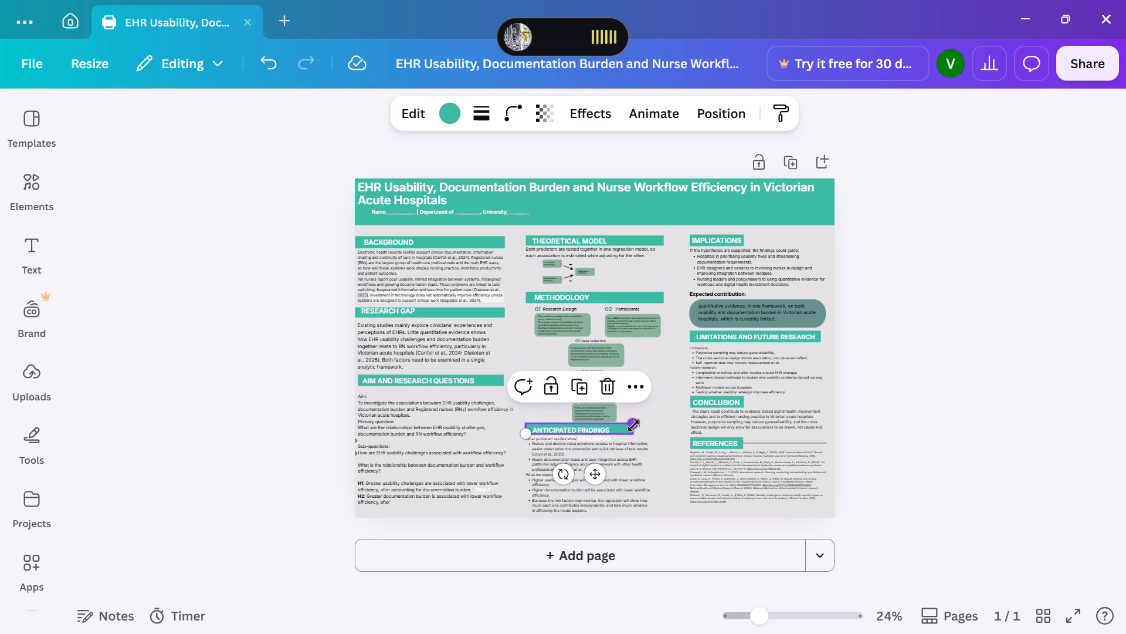
pyautogui.moveTo(633, 426); pyautogui.dragTo(656, 425)
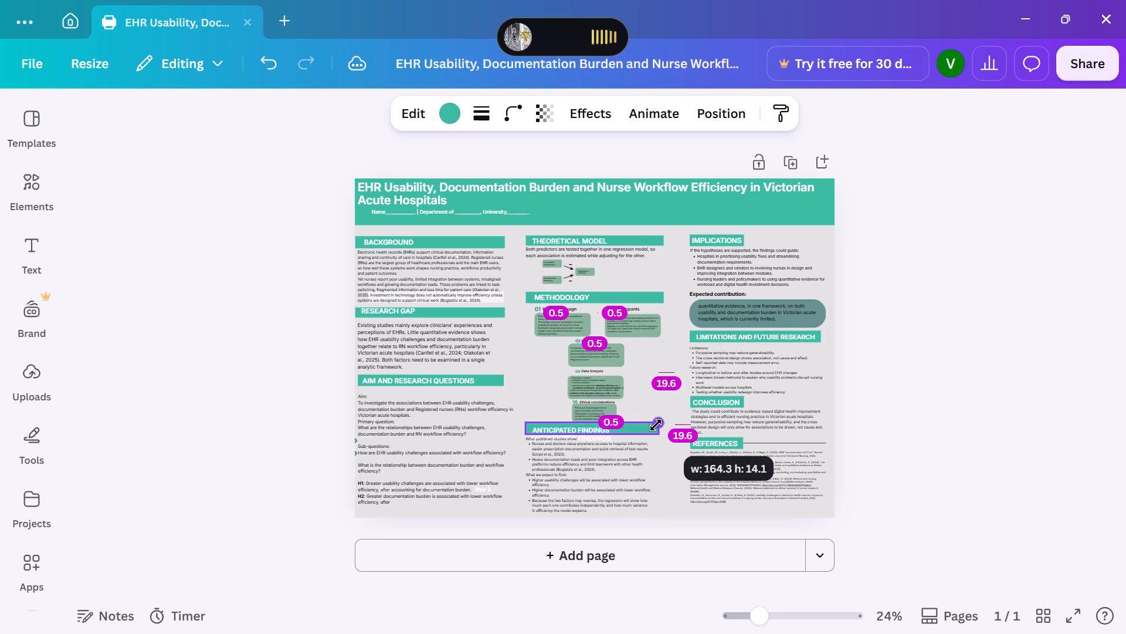
pyautogui.moveTo(656, 425); pyautogui.dragTo(660, 426)
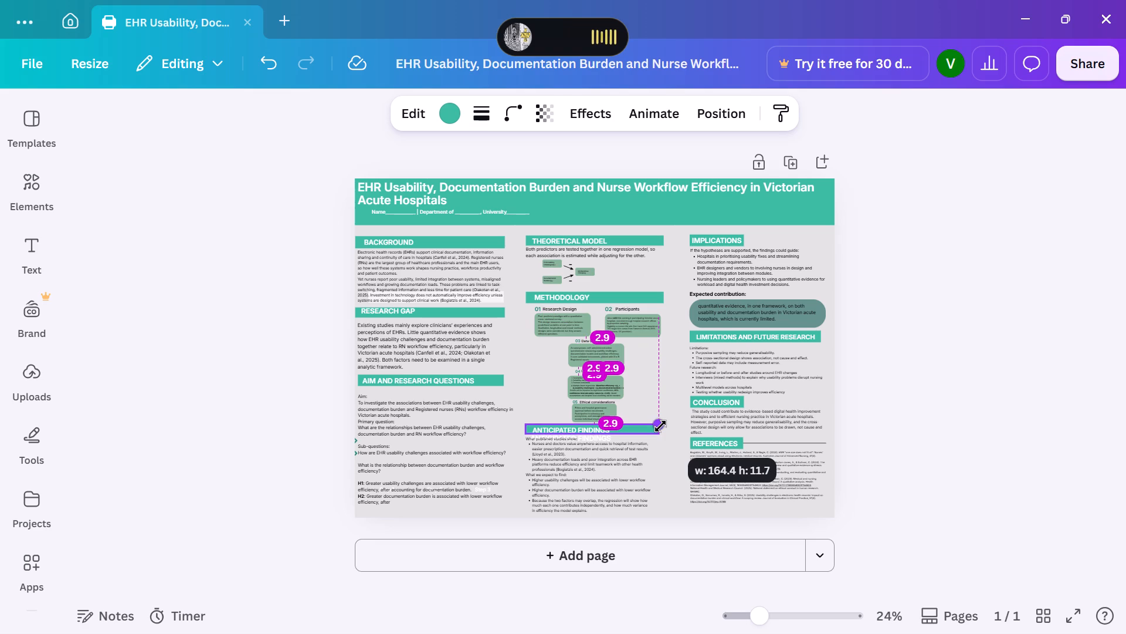
pyautogui.moveTo(660, 426); pyautogui.dragTo(663, 424)
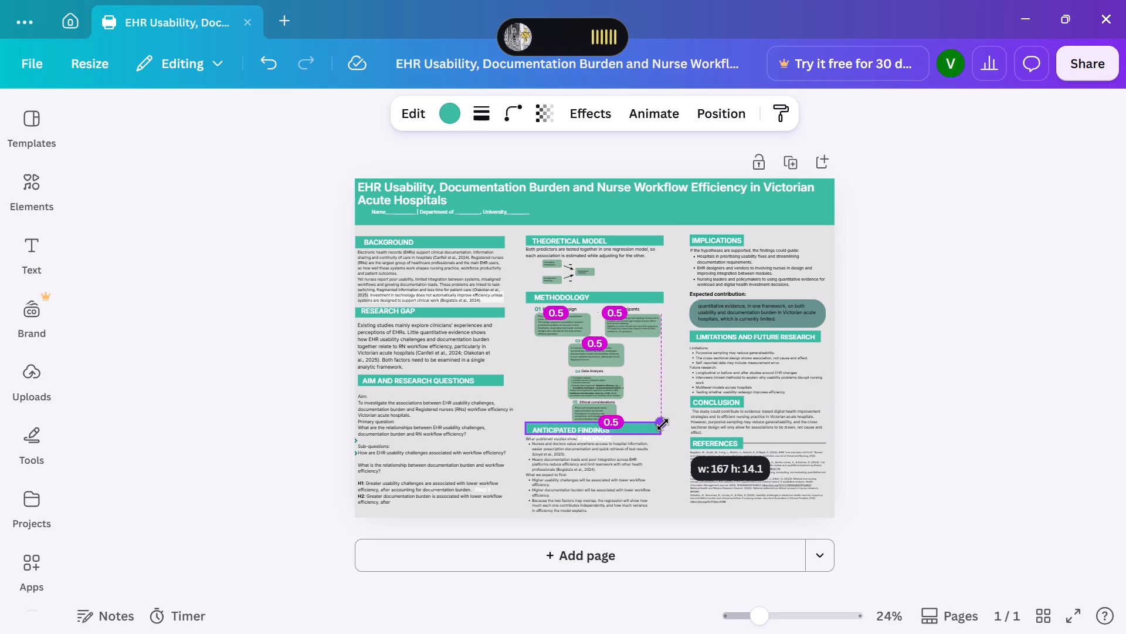
pyautogui.moveTo(663, 424); pyautogui.dragTo(667, 424)
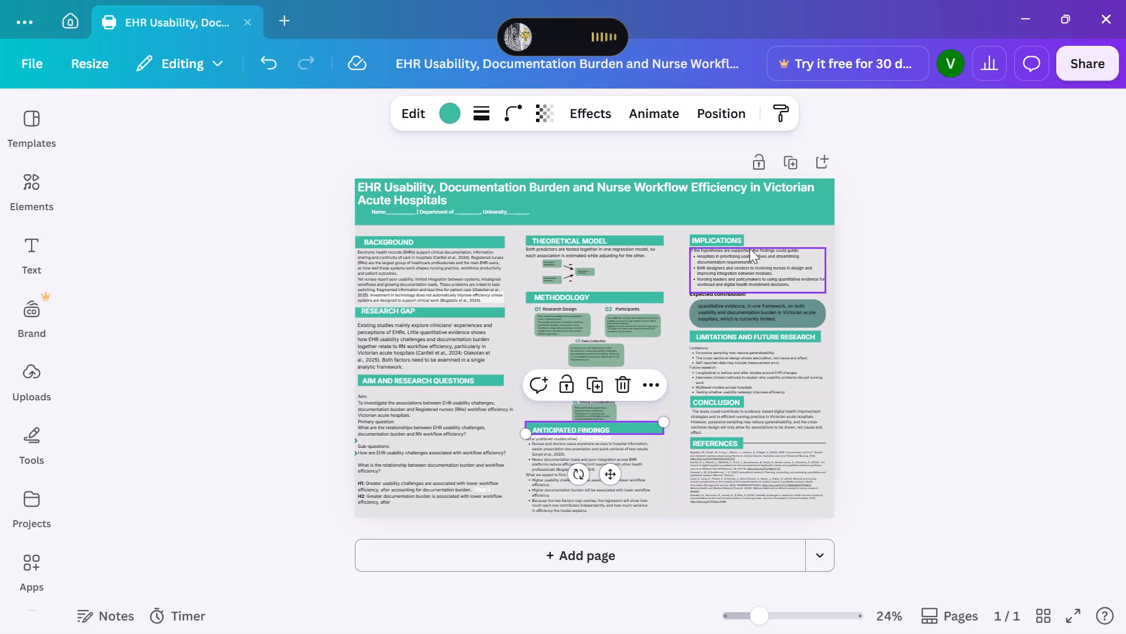
# Widen the IMPLICATIONS teal bar across the third column to about 166 wide and 13 high.
pyautogui.click(744, 239)
pyautogui.moveTo(746, 238); pyautogui.dragTo(762, 241)
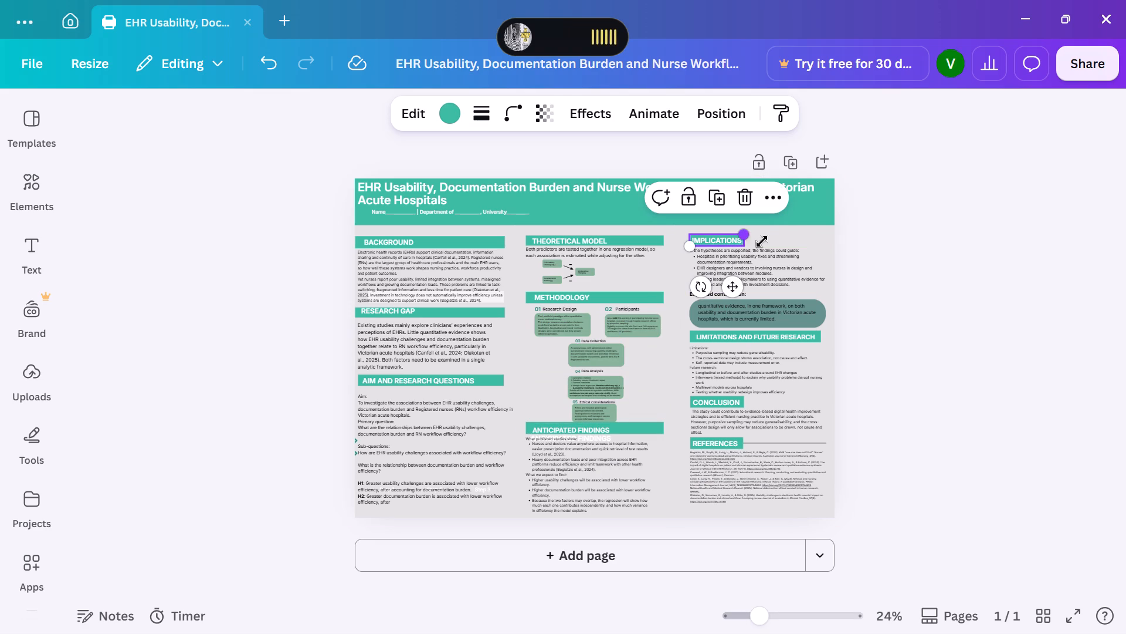
pyautogui.moveTo(762, 241); pyautogui.dragTo(815, 241)
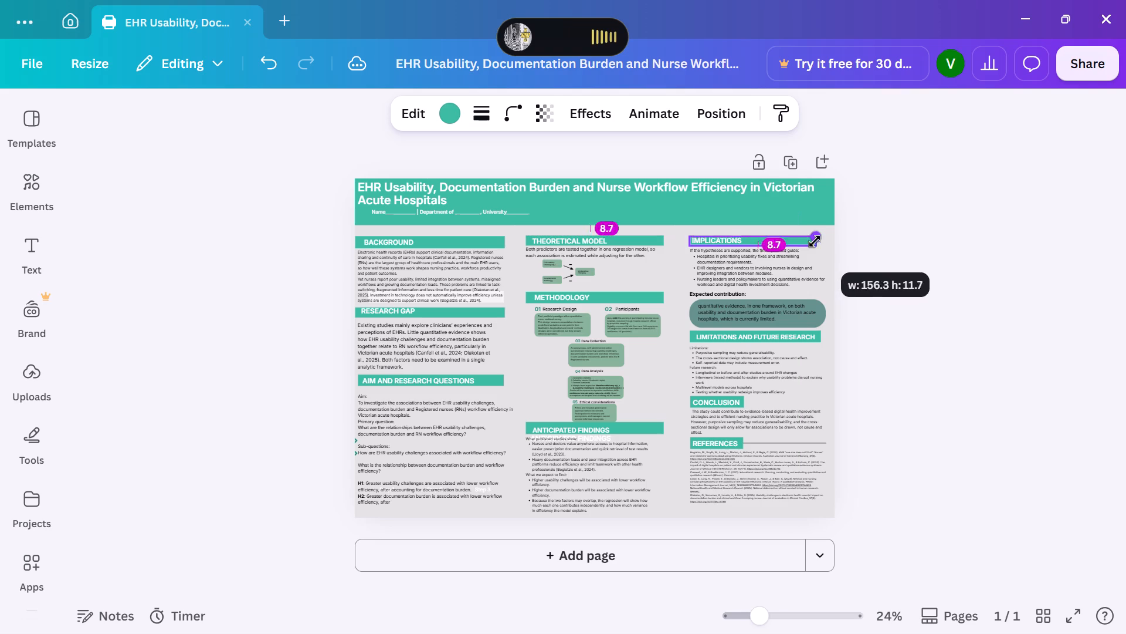
pyautogui.moveTo(815, 241); pyautogui.dragTo(822, 237)
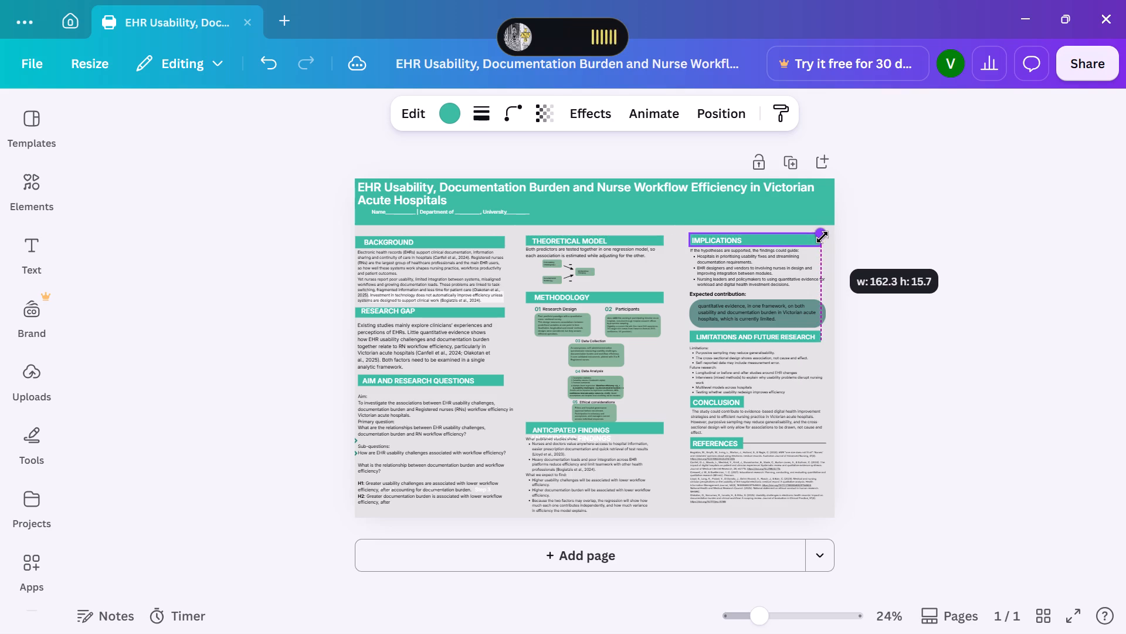
pyautogui.moveTo(822, 237); pyautogui.dragTo(825, 239)
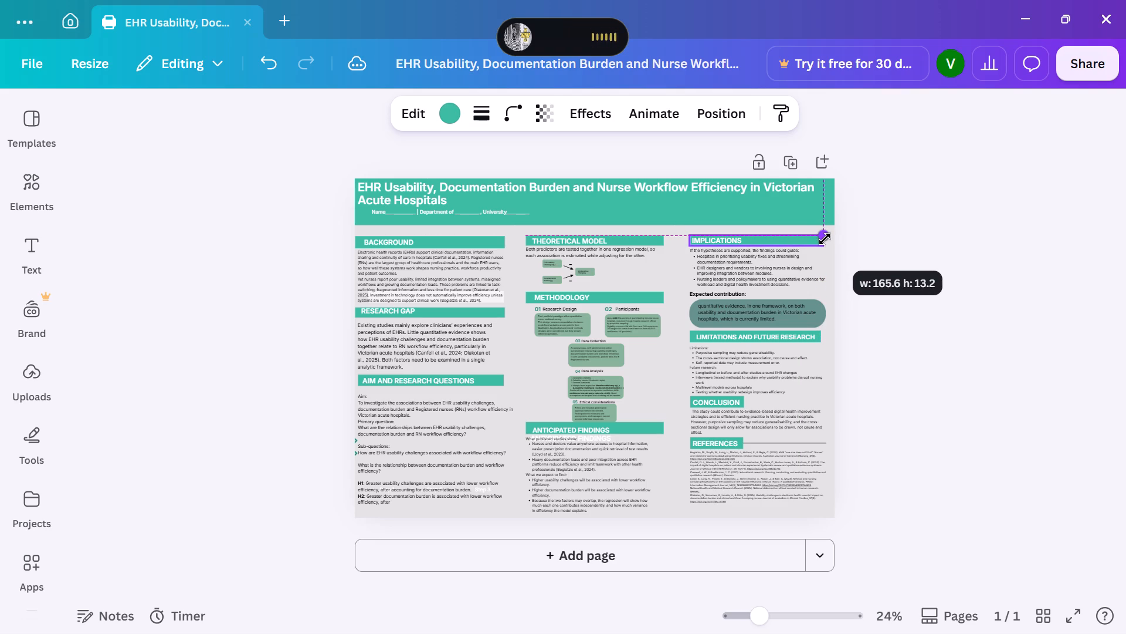
pyautogui.moveTo(825, 239); pyautogui.dragTo(825, 240)
# Extend the LIMITATIONS AND FUTURE RESEARCH teal bar slightly so it ends level with the IMPLICATIONS bar.
pyautogui.click(821, 333)
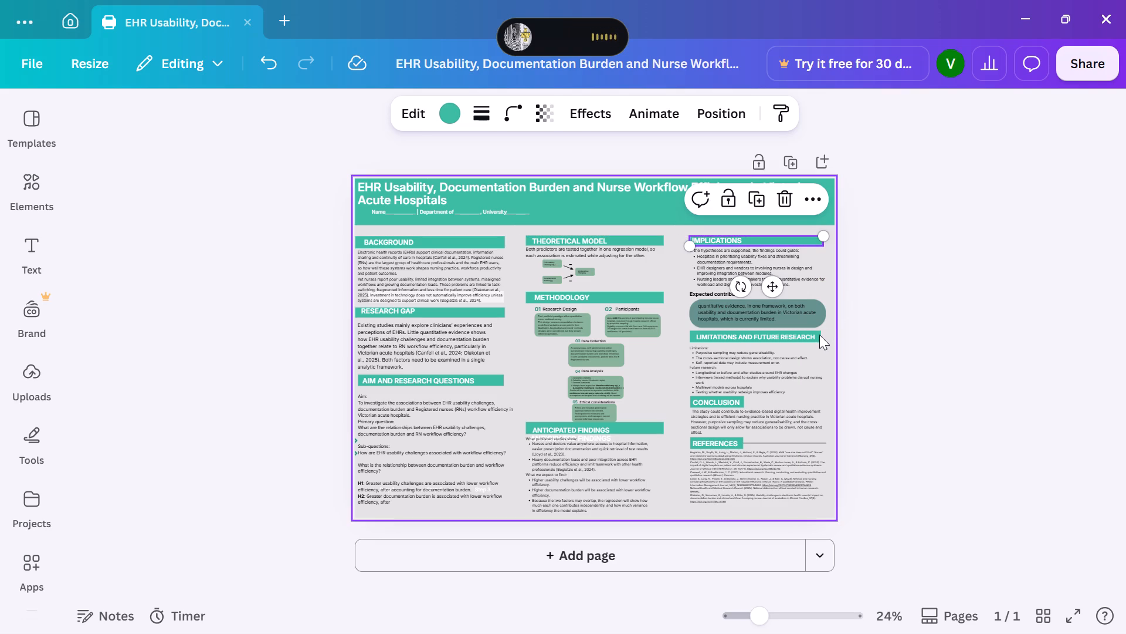
pyautogui.click(820, 332)
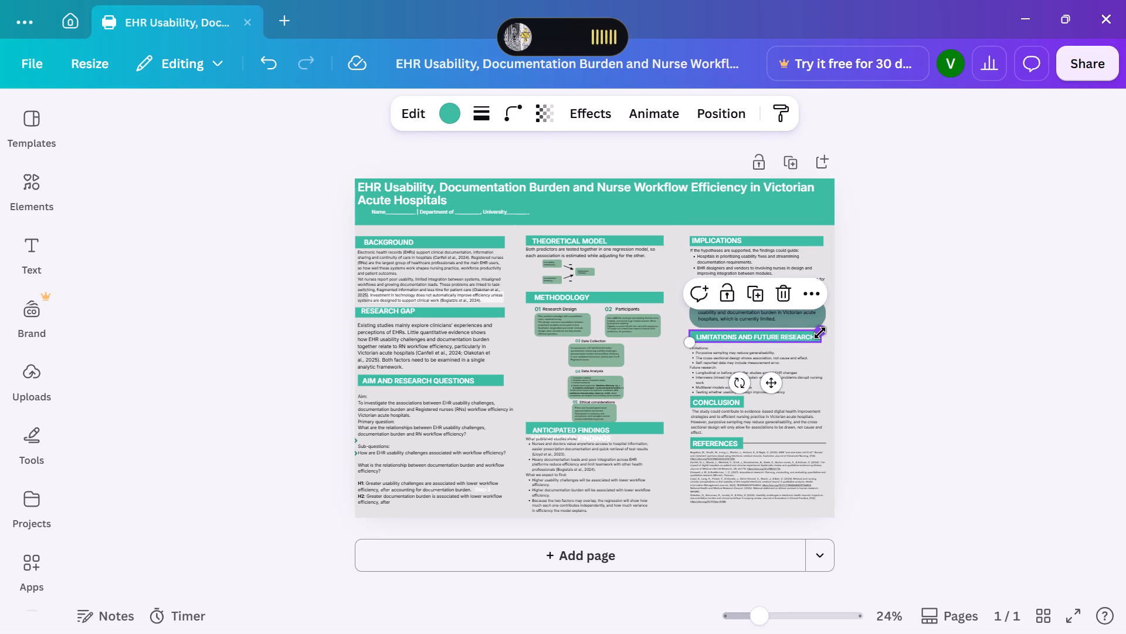
pyautogui.click(820, 333)
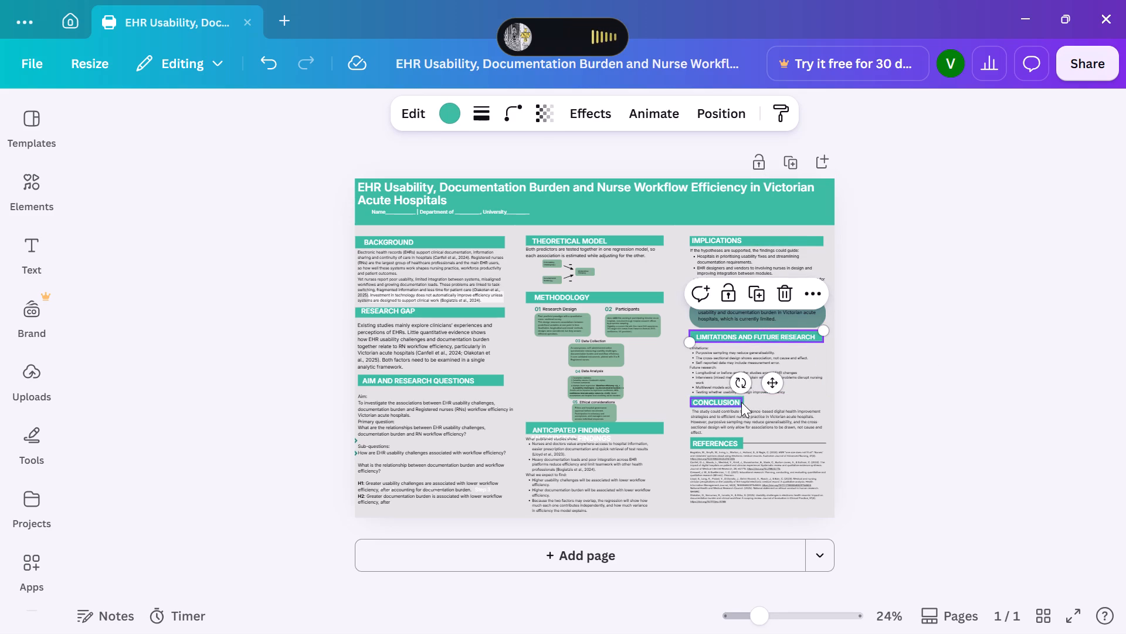
# Widen the CONCLUSION teal bar to about 165 wide, ending level with the two bars above it.
pyautogui.click(742, 402)
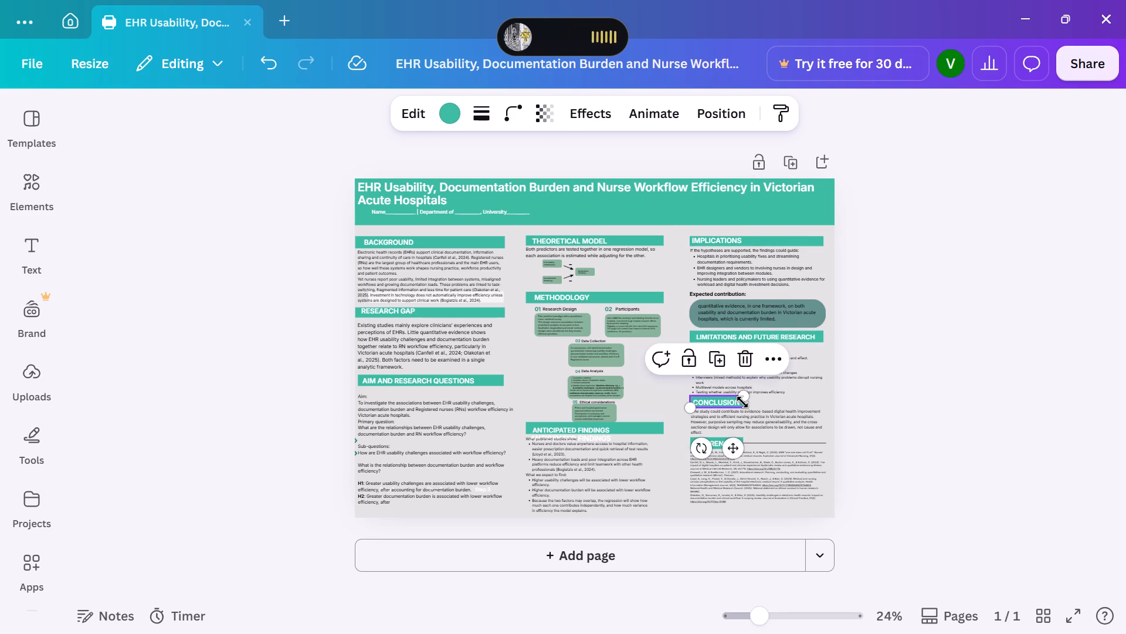
pyautogui.moveTo(742, 402); pyautogui.dragTo(799, 397)
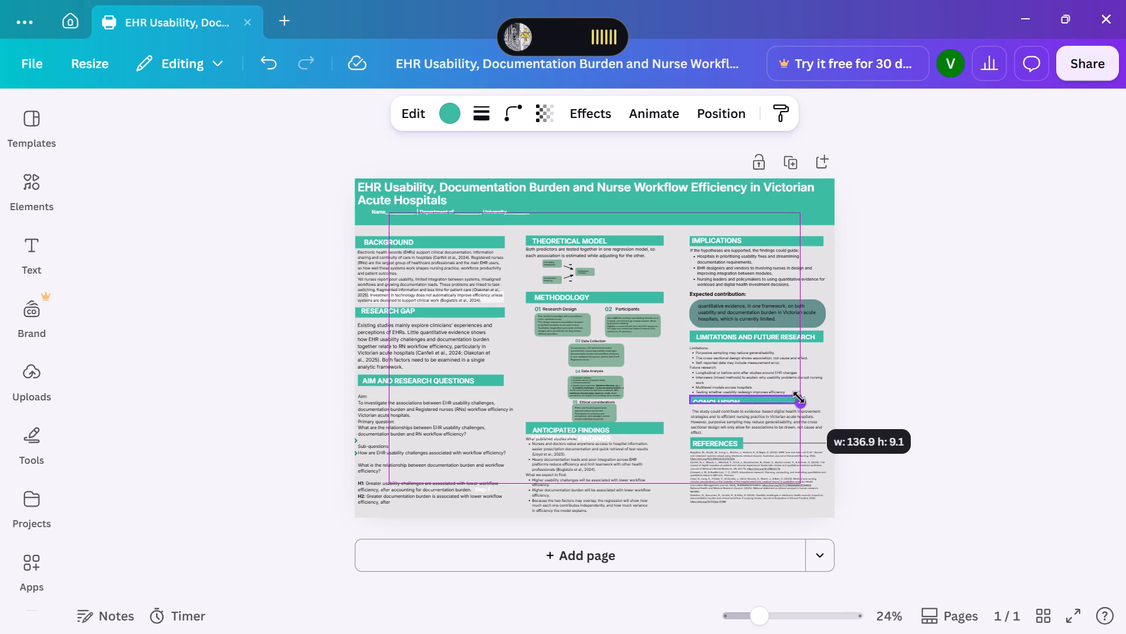
pyautogui.moveTo(799, 397); pyautogui.dragTo(819, 404)
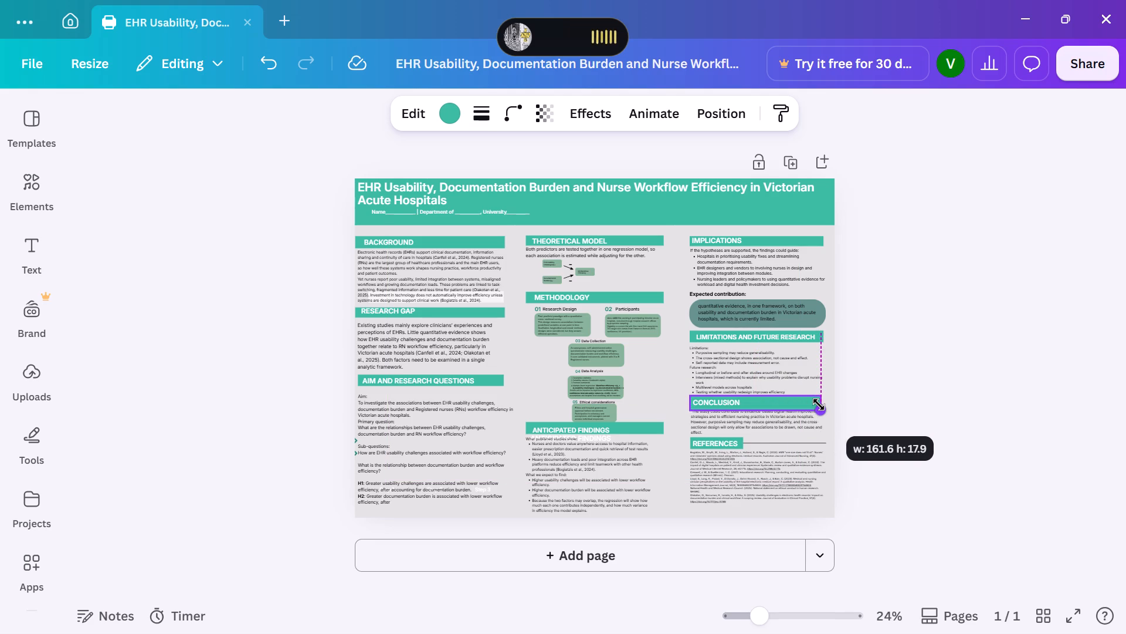
pyautogui.moveTo(819, 404); pyautogui.dragTo(822, 399)
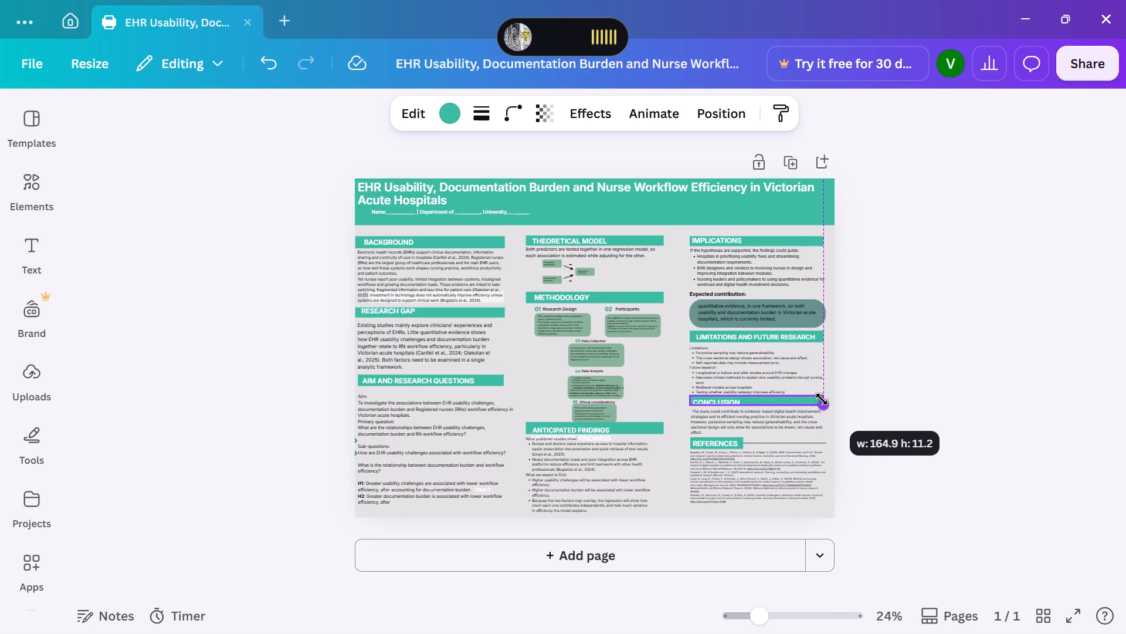
pyautogui.moveTo(822, 399); pyautogui.dragTo(822, 402)
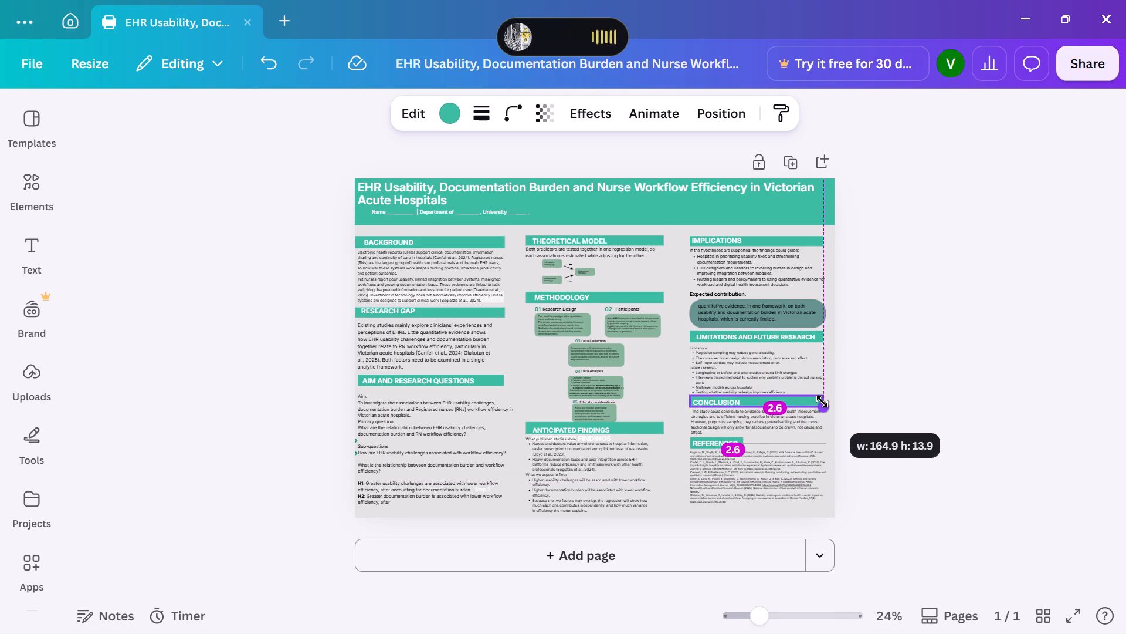
# Delete the black divider line beside the REFERENCES heading.
pyautogui.click(691, 444)
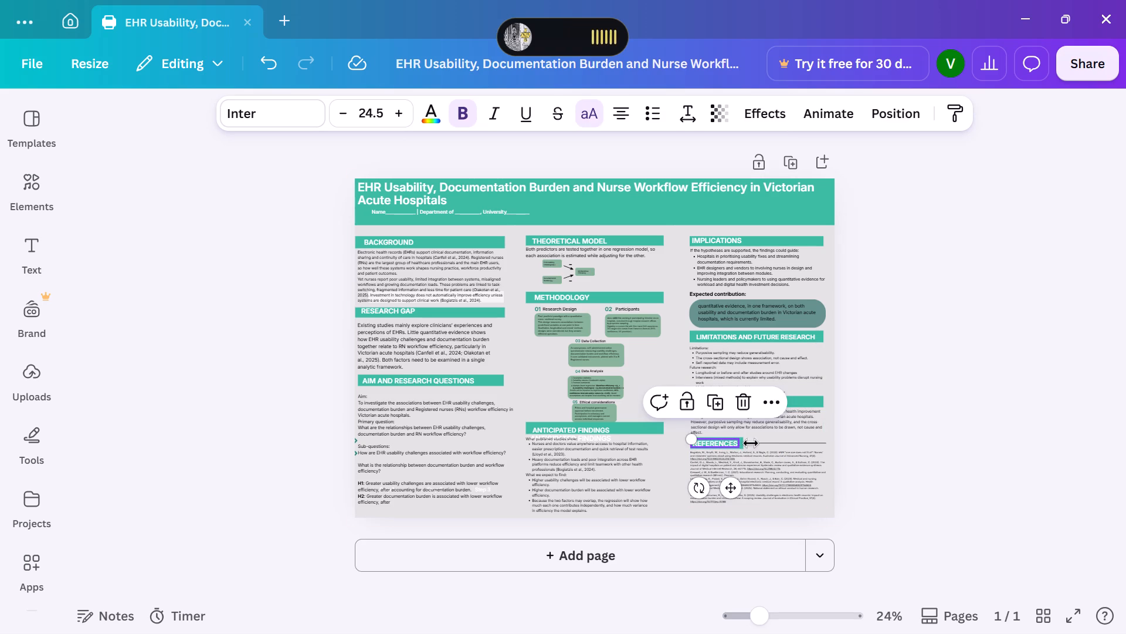
pyautogui.click(761, 440)
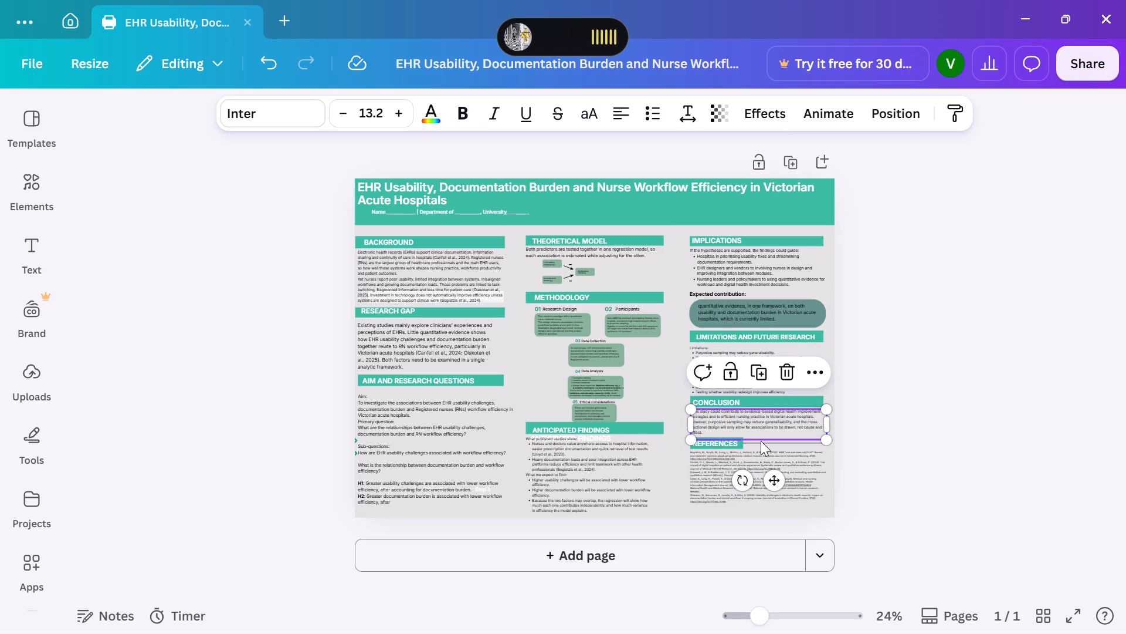
pyautogui.click(758, 441)
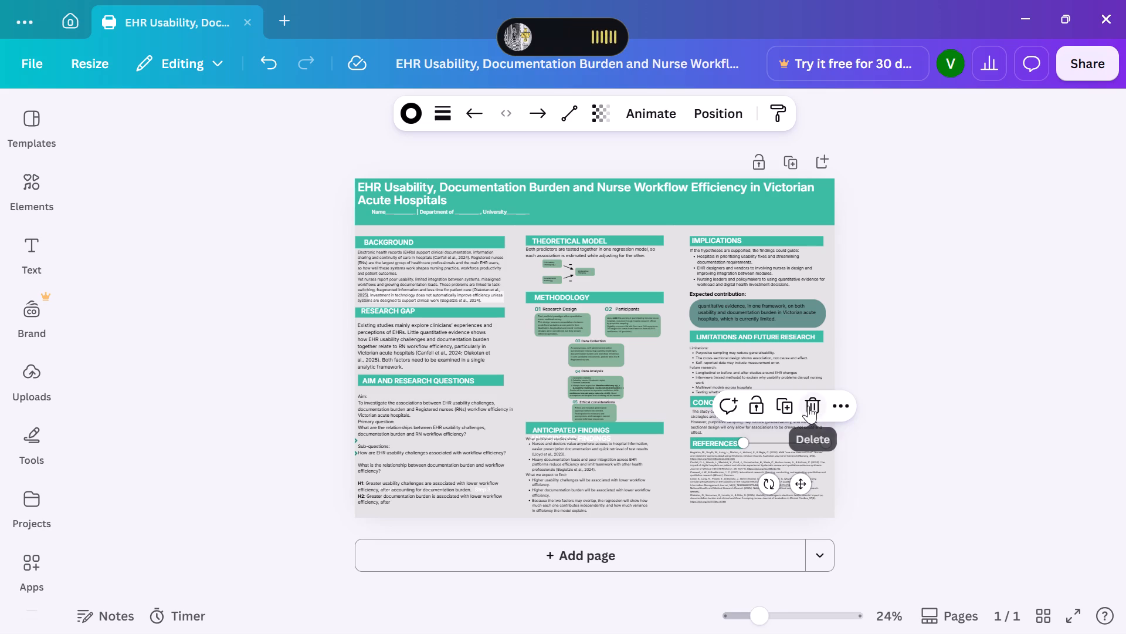
pyautogui.click(808, 406)
# Widen the REFERENCES teal bar to match the CONCLUSION bar, about 165 wide and 13 high.
pyautogui.click(743, 446)
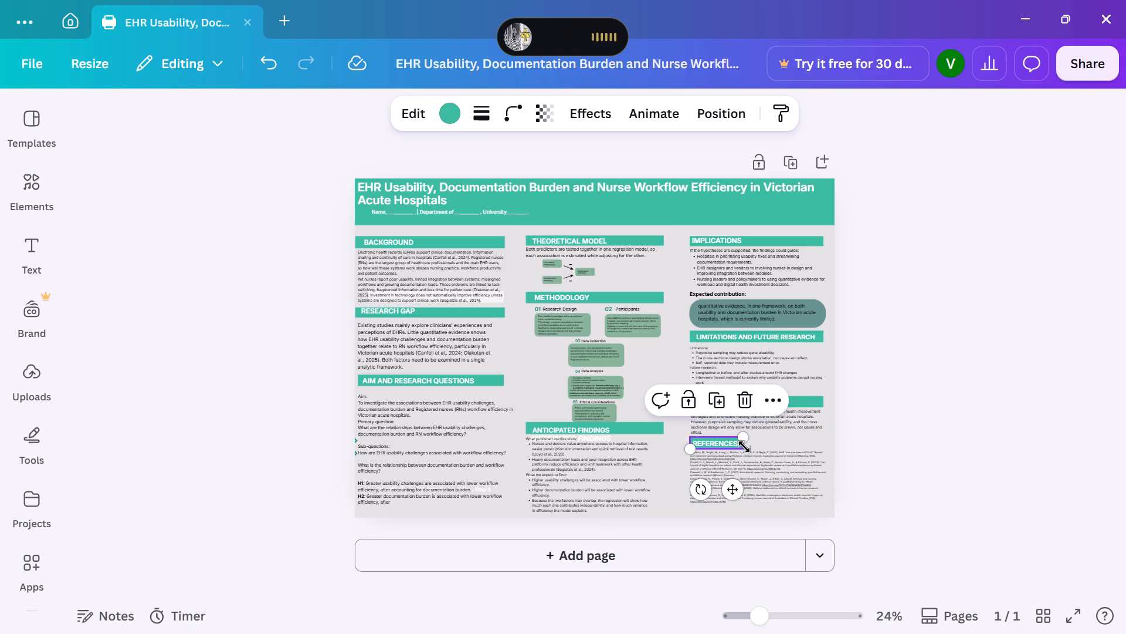
pyautogui.moveTo(746, 441); pyautogui.dragTo(799, 435)
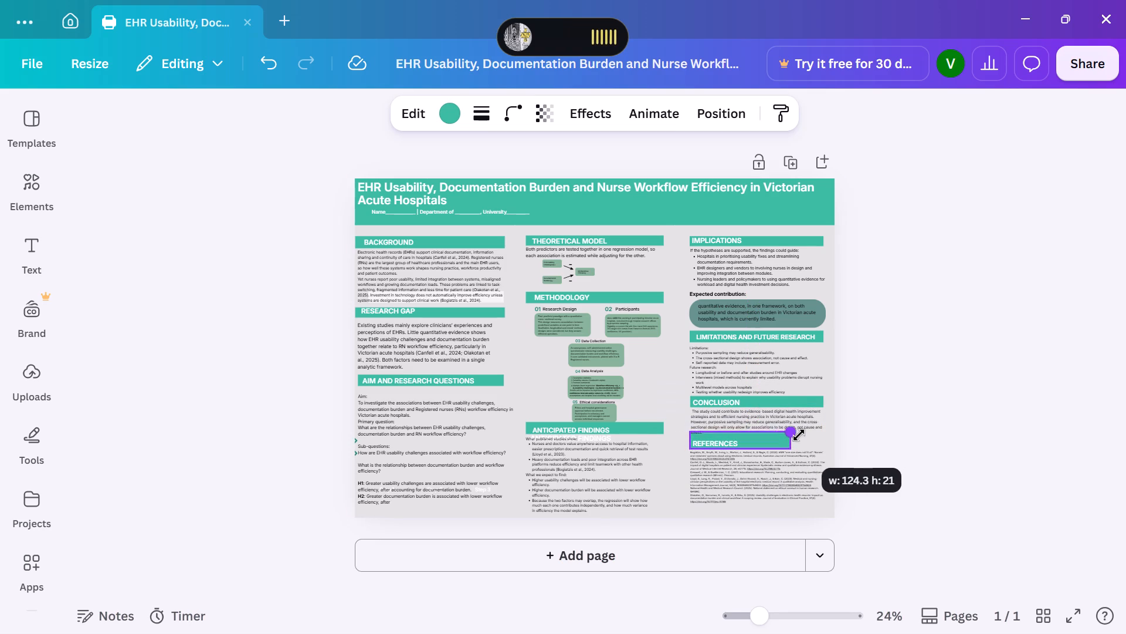
pyautogui.moveTo(799, 435); pyautogui.dragTo(817, 439)
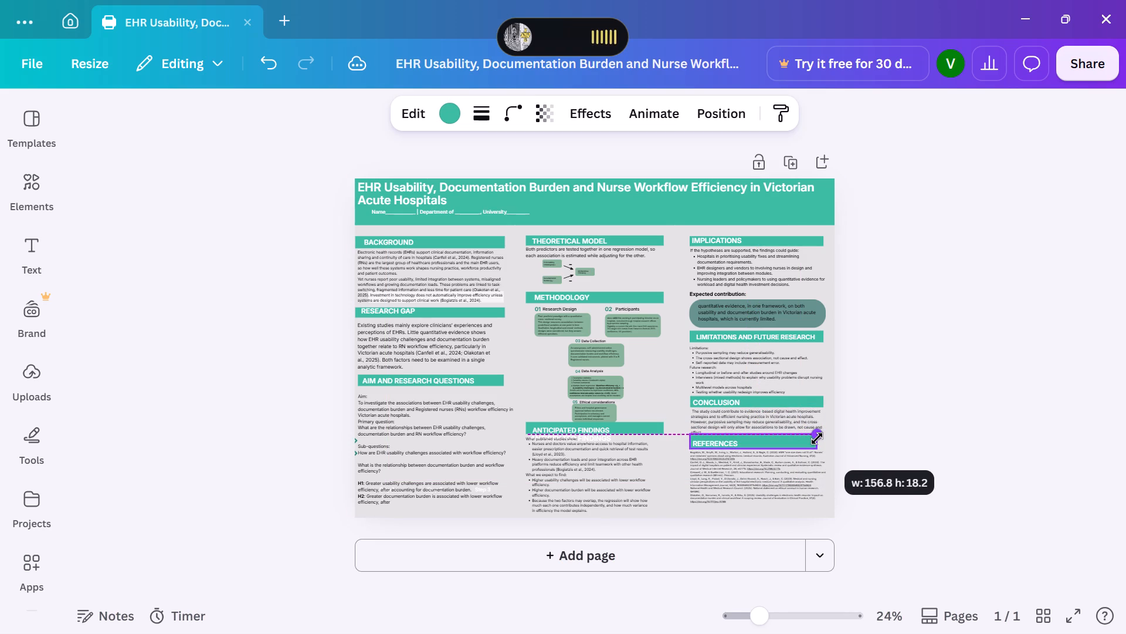
pyautogui.moveTo(817, 439); pyautogui.dragTo(820, 441)
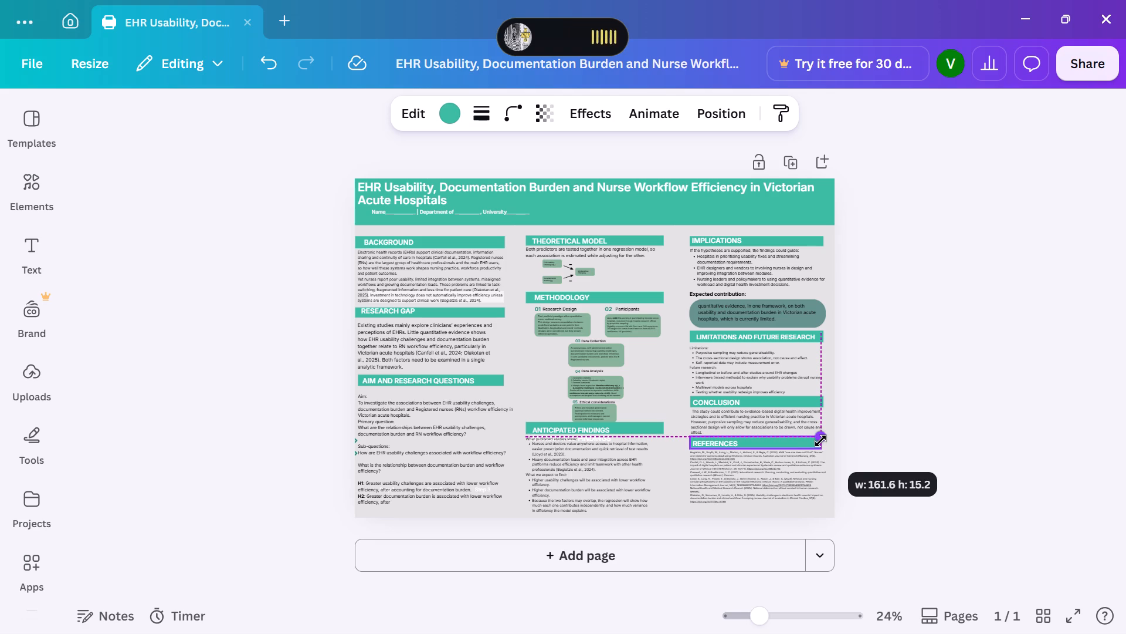
pyautogui.moveTo(820, 441); pyautogui.dragTo(825, 442)
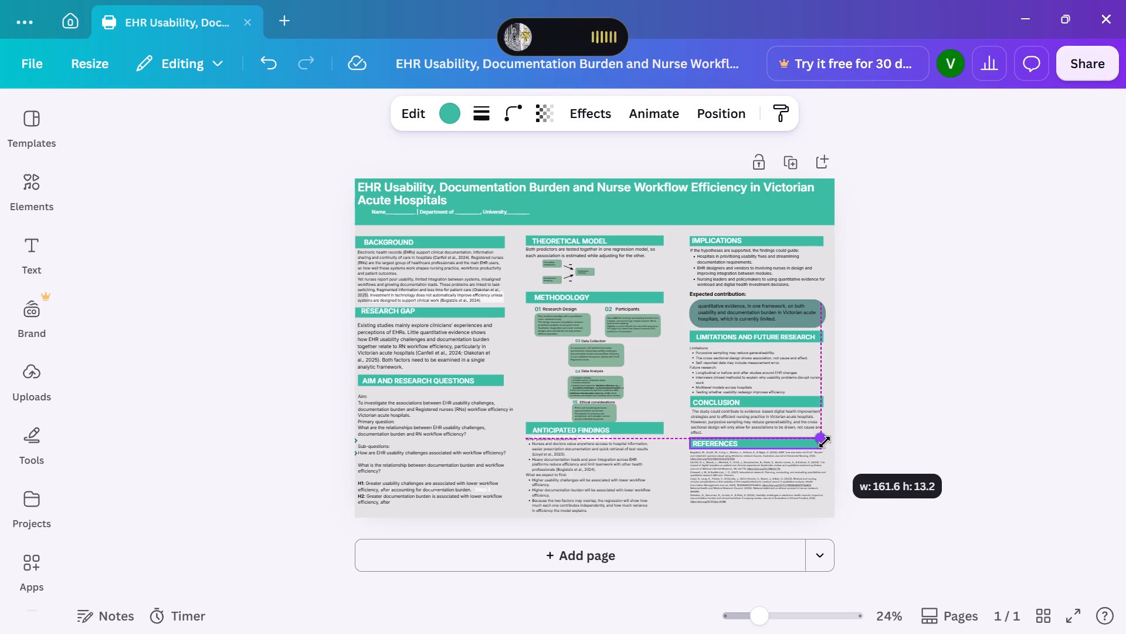
pyautogui.moveTo(825, 442); pyautogui.dragTo(826, 443)
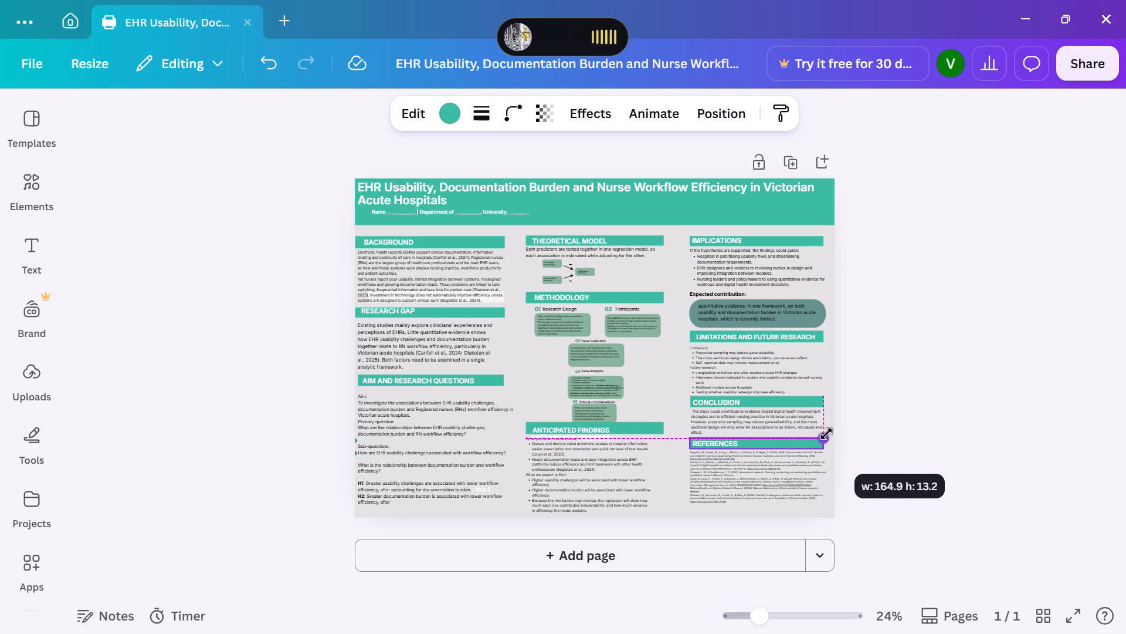
pyautogui.click(866, 395)
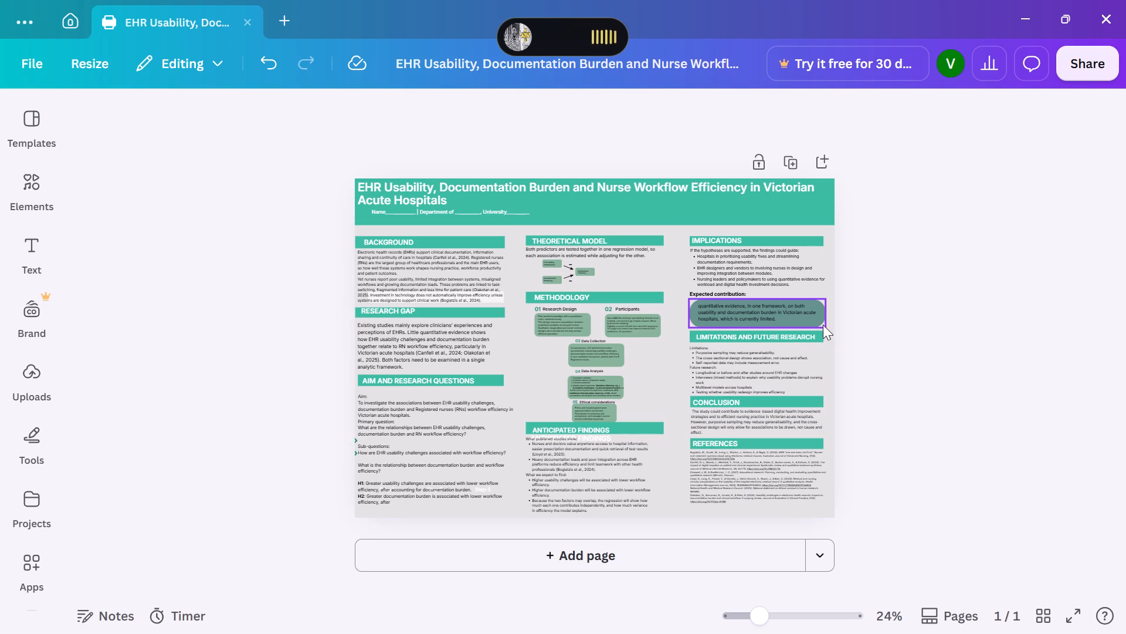
# Narrow the rounded box under Expected contribution to about 164 wide and 34 high.
pyautogui.click(823, 325)
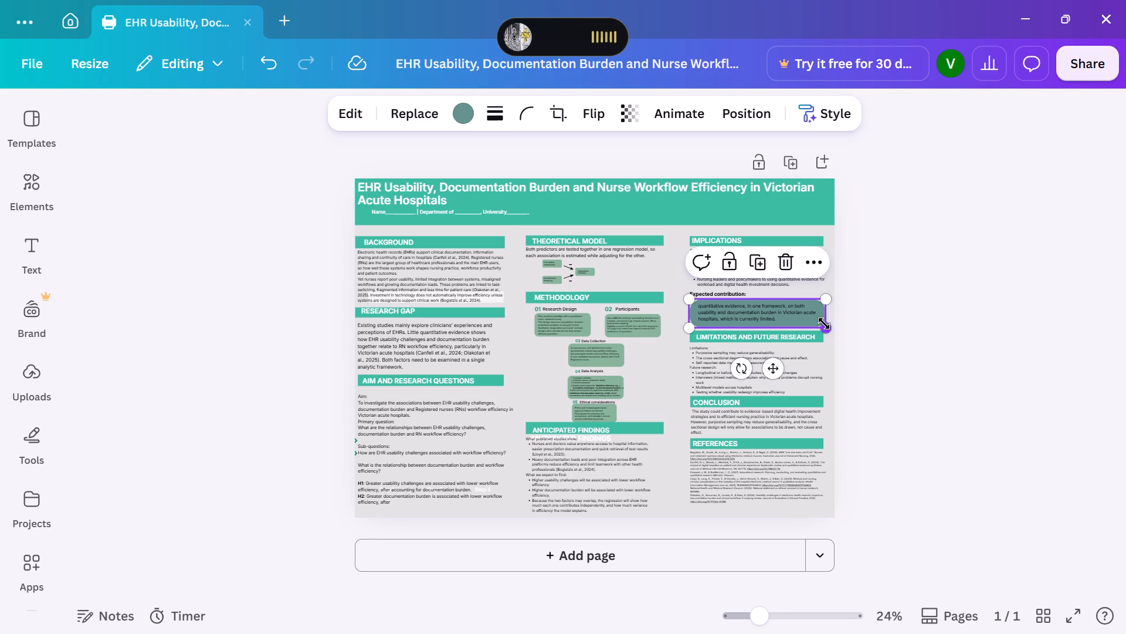
pyautogui.click(824, 323)
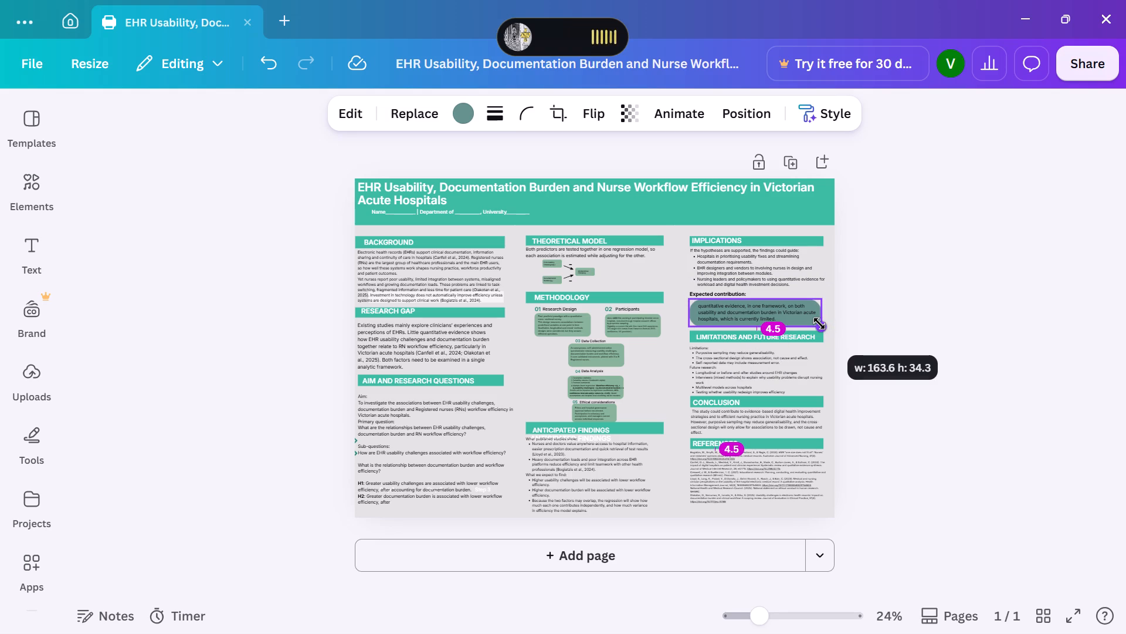
pyautogui.click(855, 316)
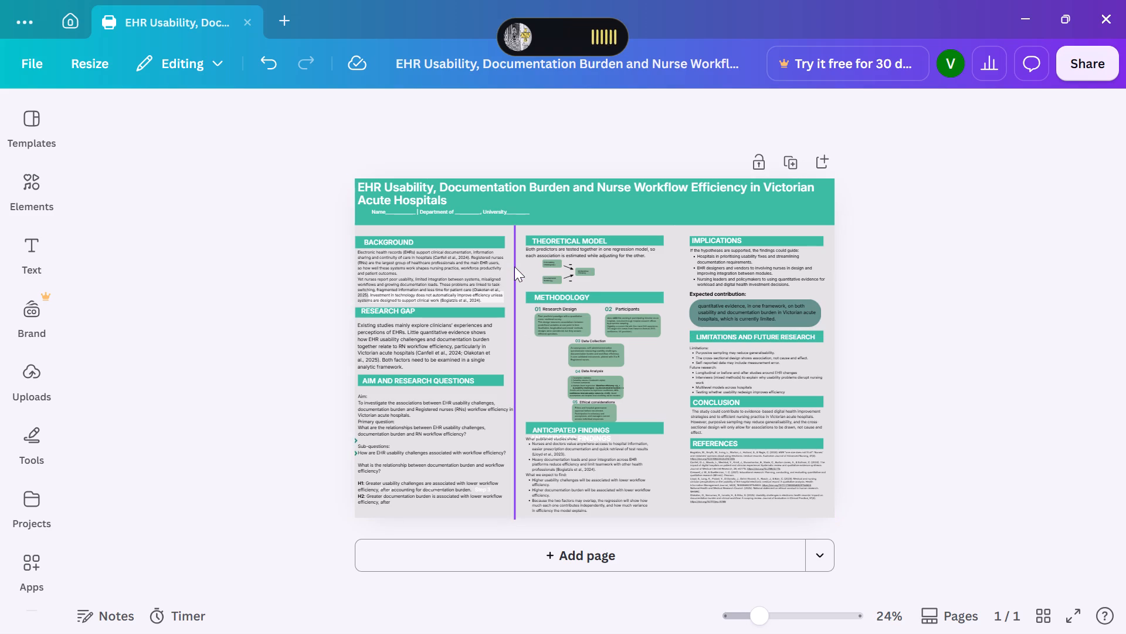
# Recolor both vertical column divider lines with the muted gray-teal from the design's colors.
pyautogui.click(514, 267)
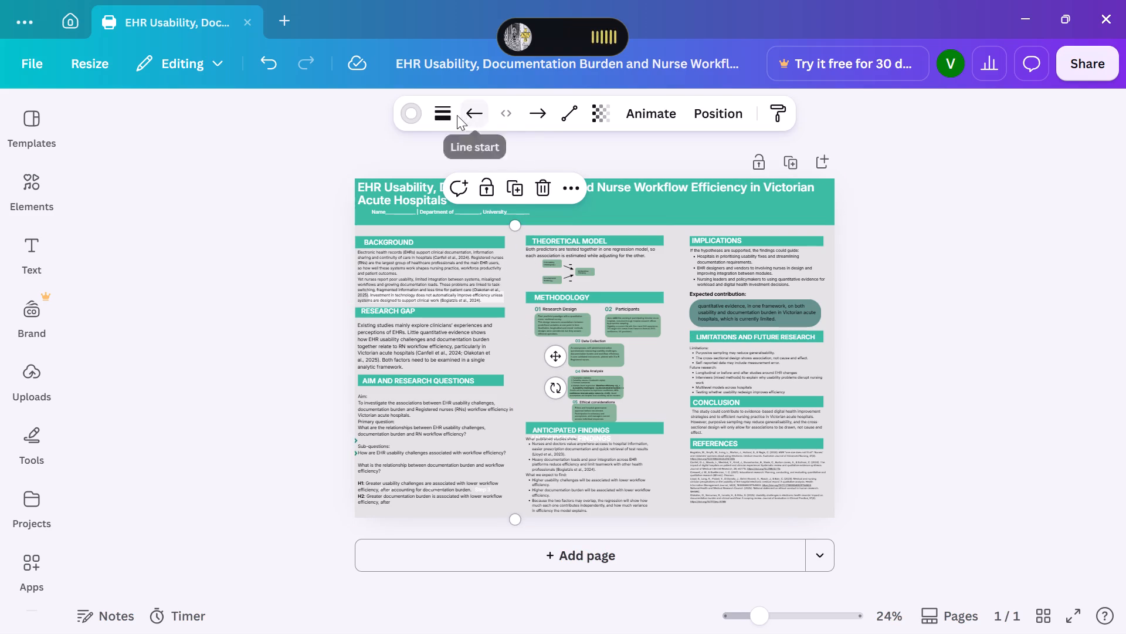
pyautogui.click(413, 119)
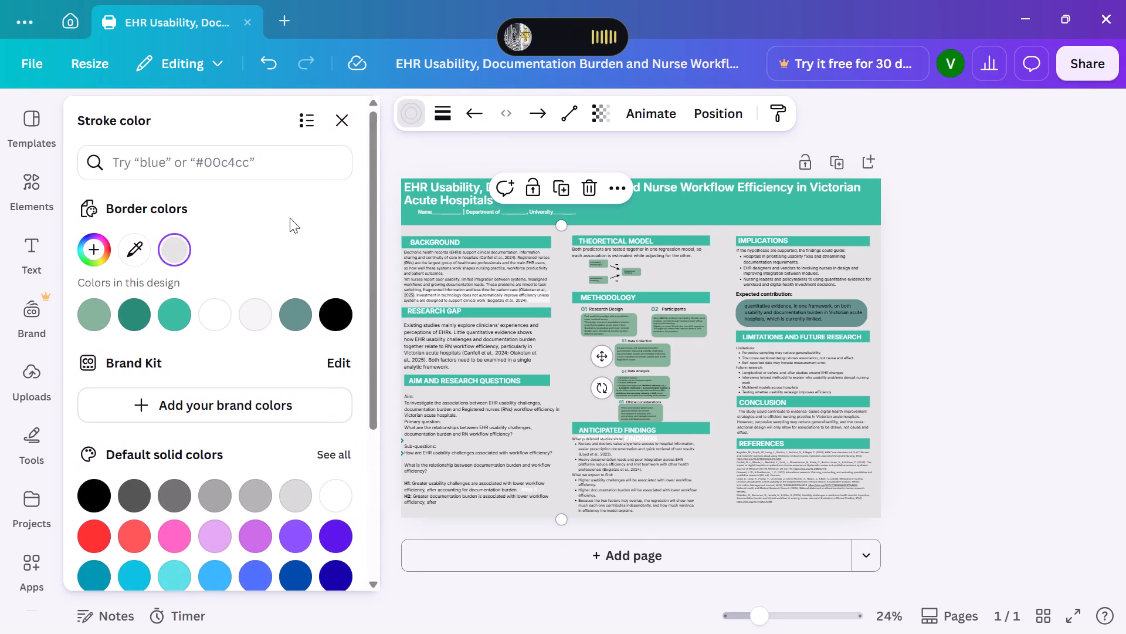
pyautogui.click(292, 318)
pyautogui.click(721, 271)
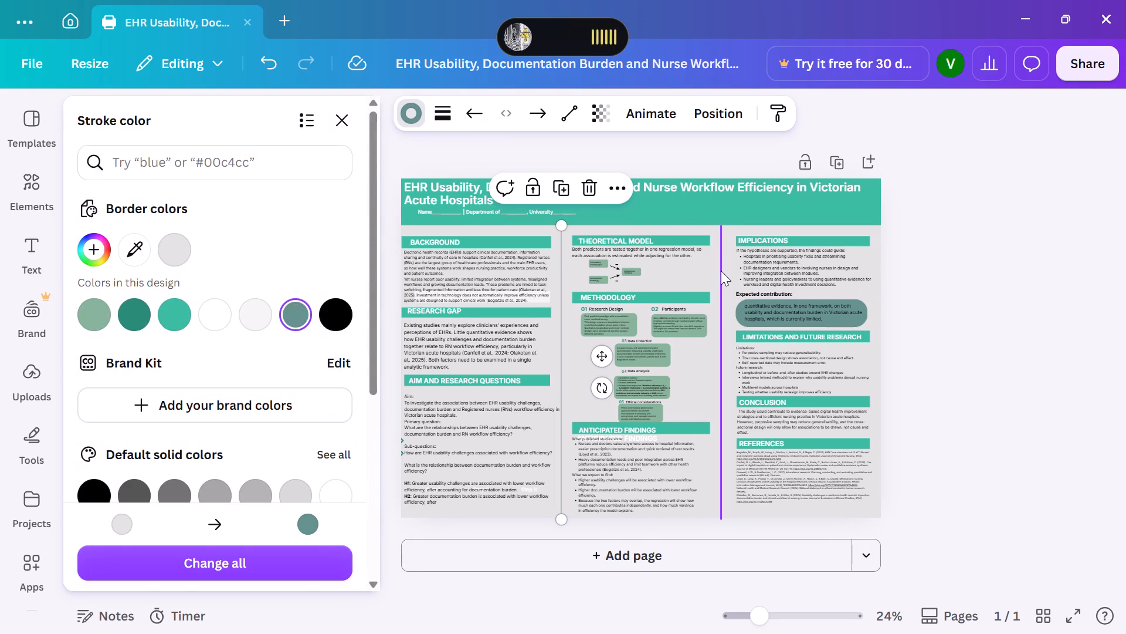
pyautogui.click(304, 316)
pyautogui.click(960, 285)
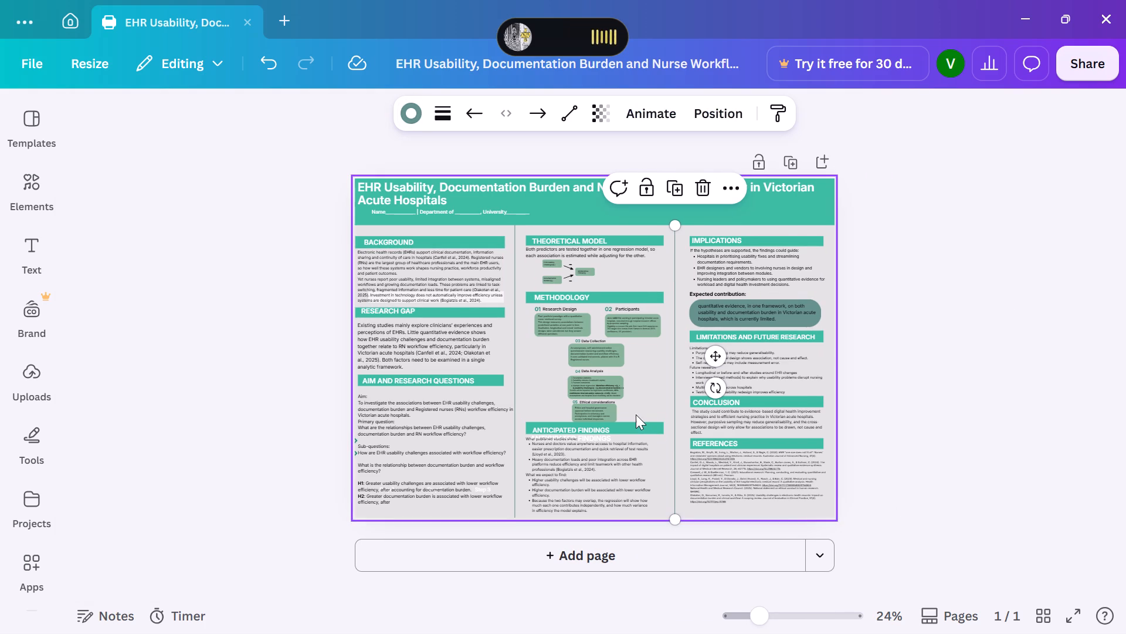
# Shift the lowest green METHODOLOGY box and its text slightly right so they line up under the boxes above.
pyautogui.click(615, 411)
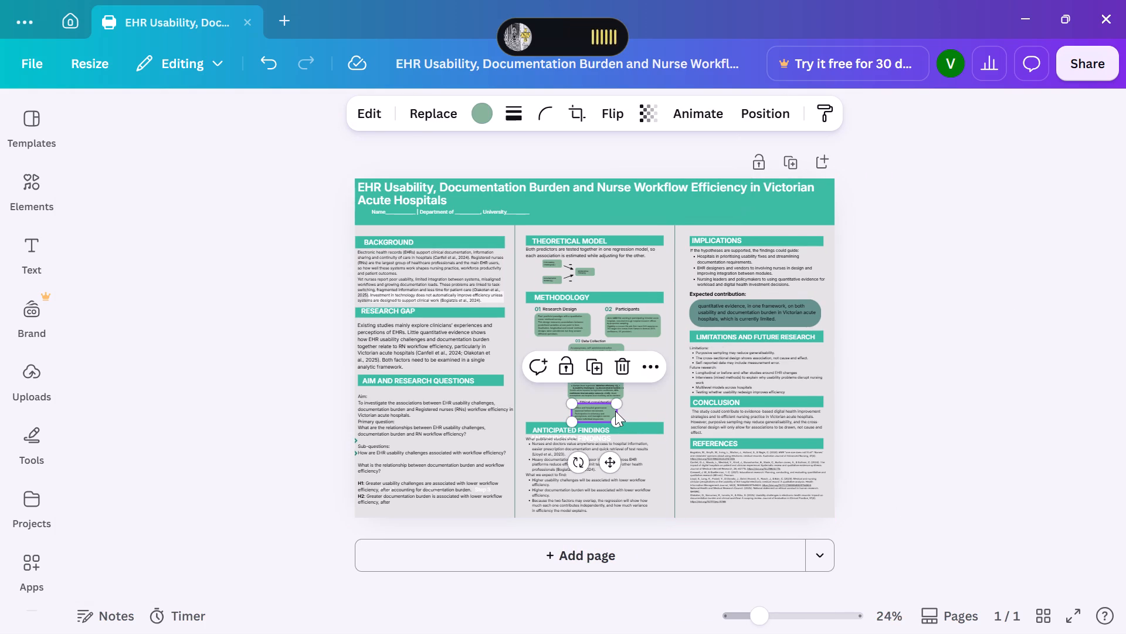
pyautogui.click(609, 459)
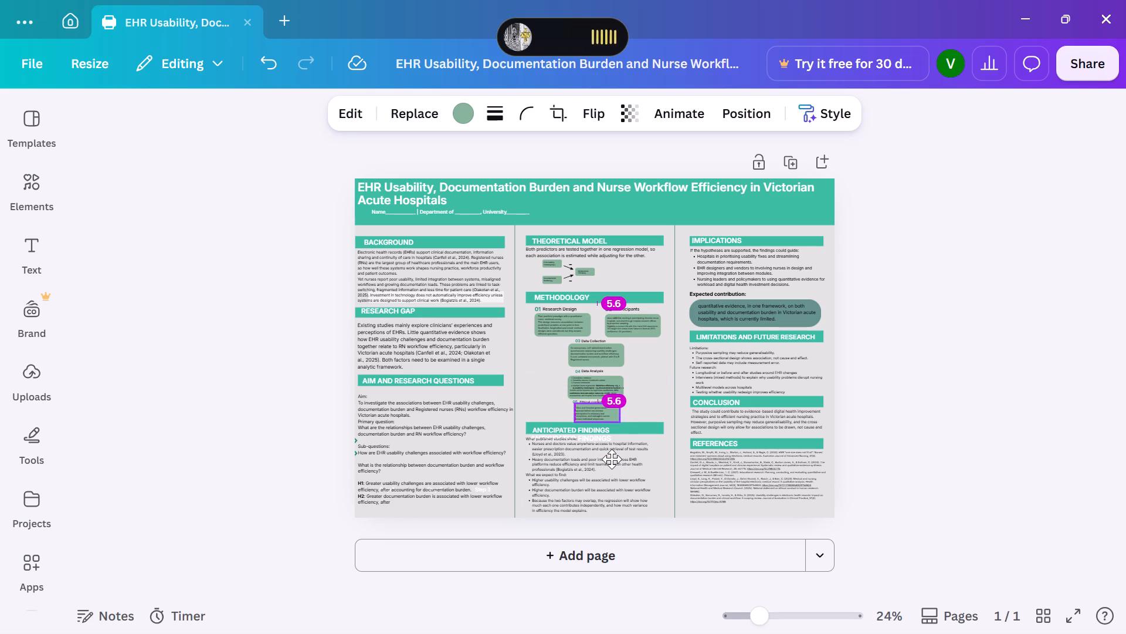
pyautogui.click(636, 410)
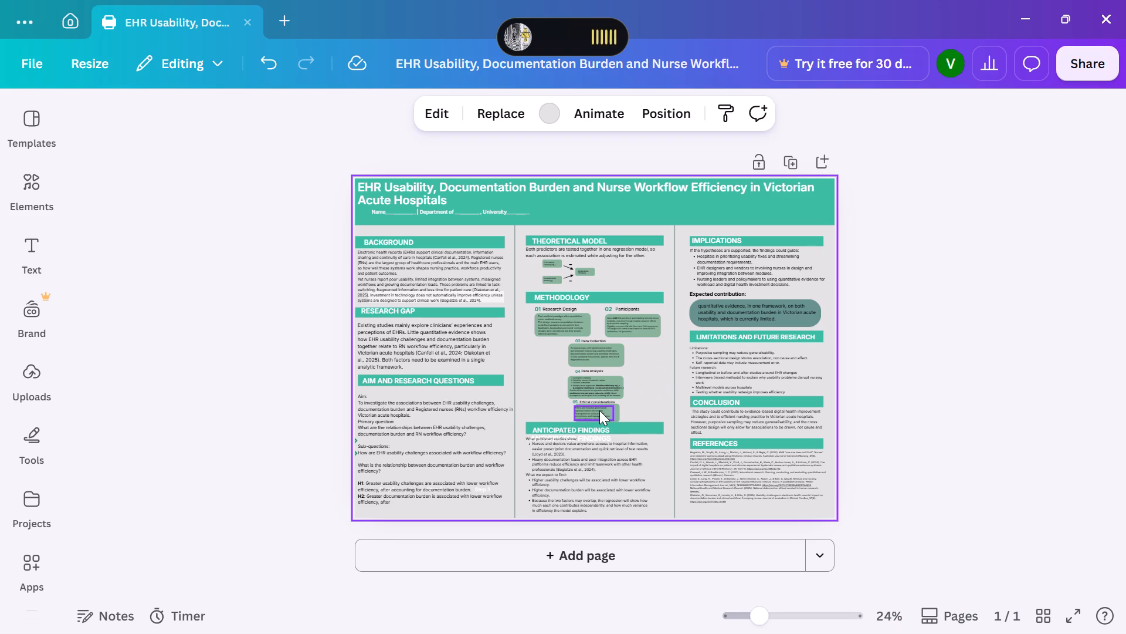
pyautogui.click(599, 410)
pyautogui.click(600, 409)
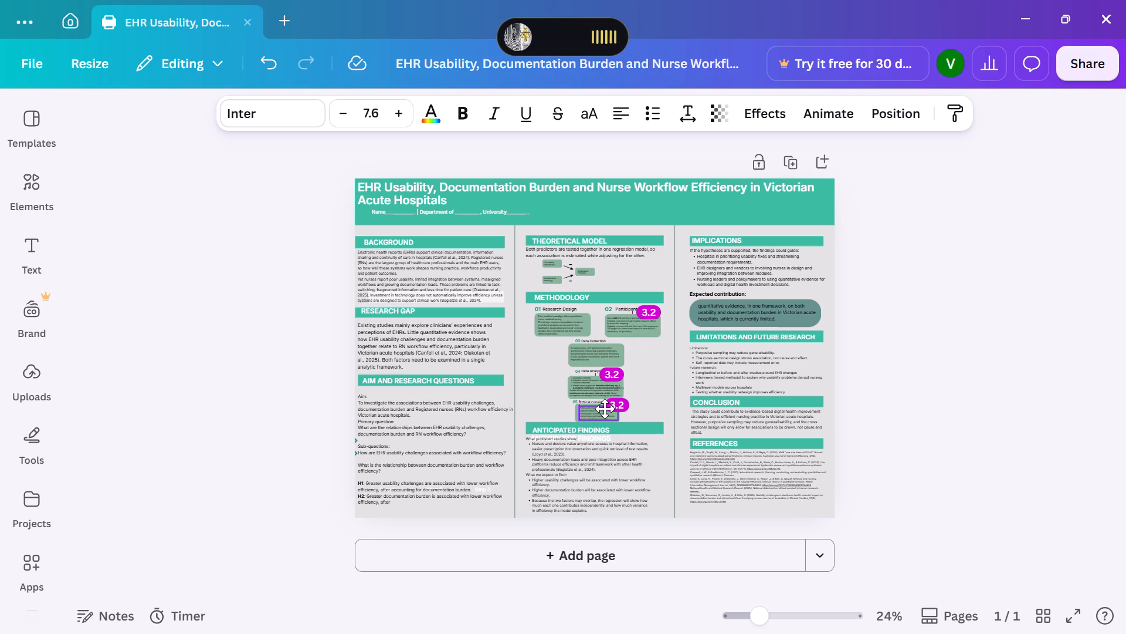
pyautogui.click(642, 397)
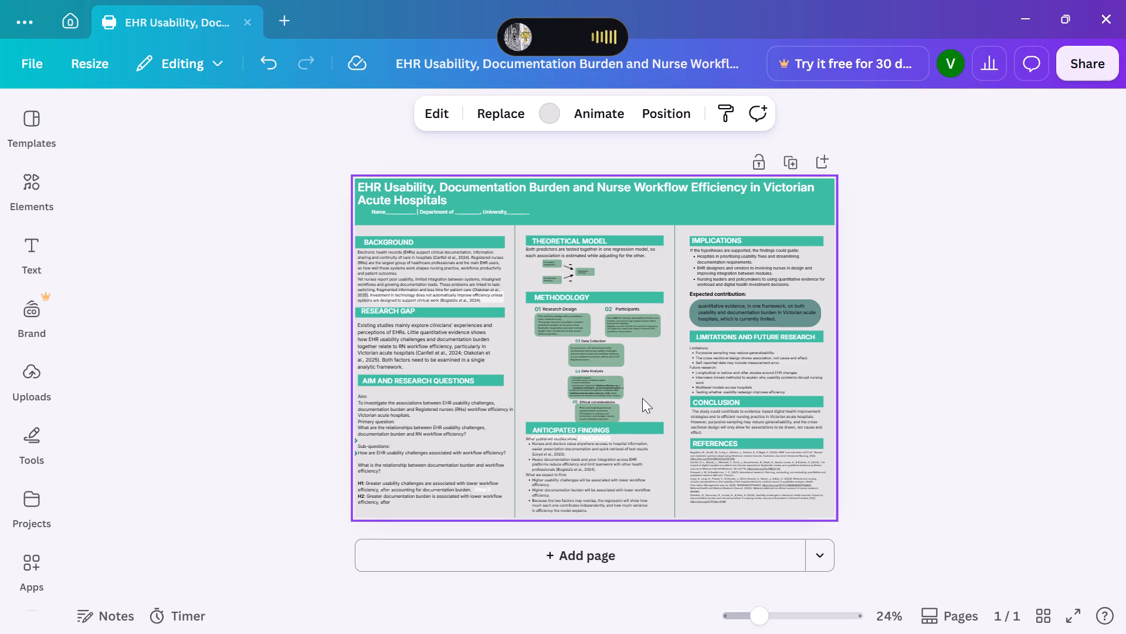
# Reduce the height of the ANTICIPATED FINDINGS teal bar by lowering its top edge clear of the green box above.
pyautogui.click(623, 423)
pyautogui.click(623, 422)
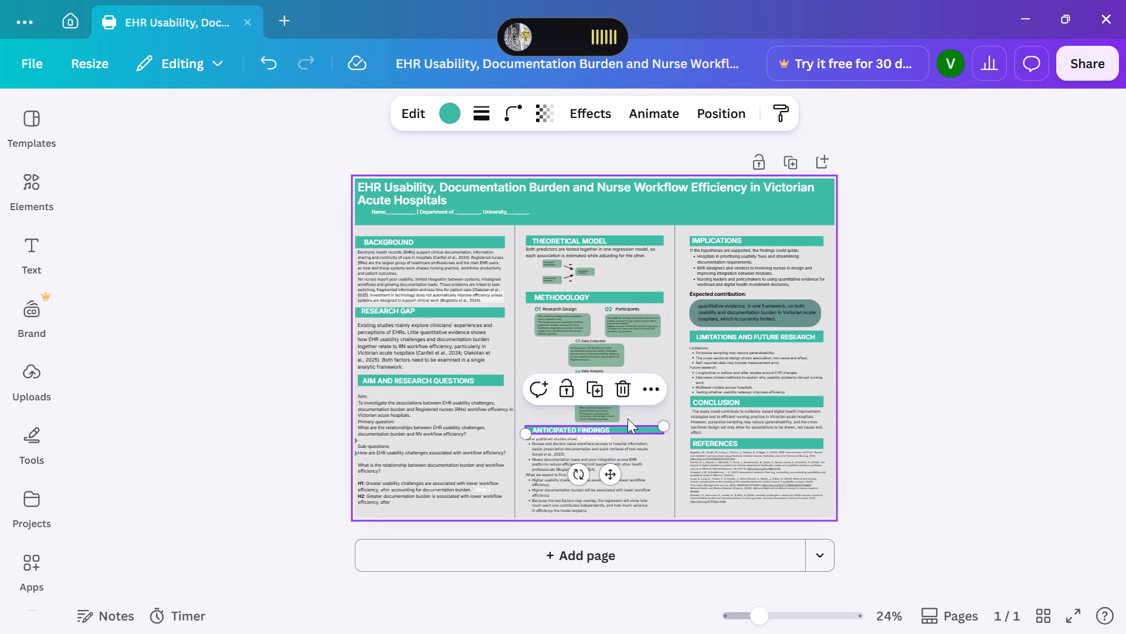
pyautogui.click(612, 424)
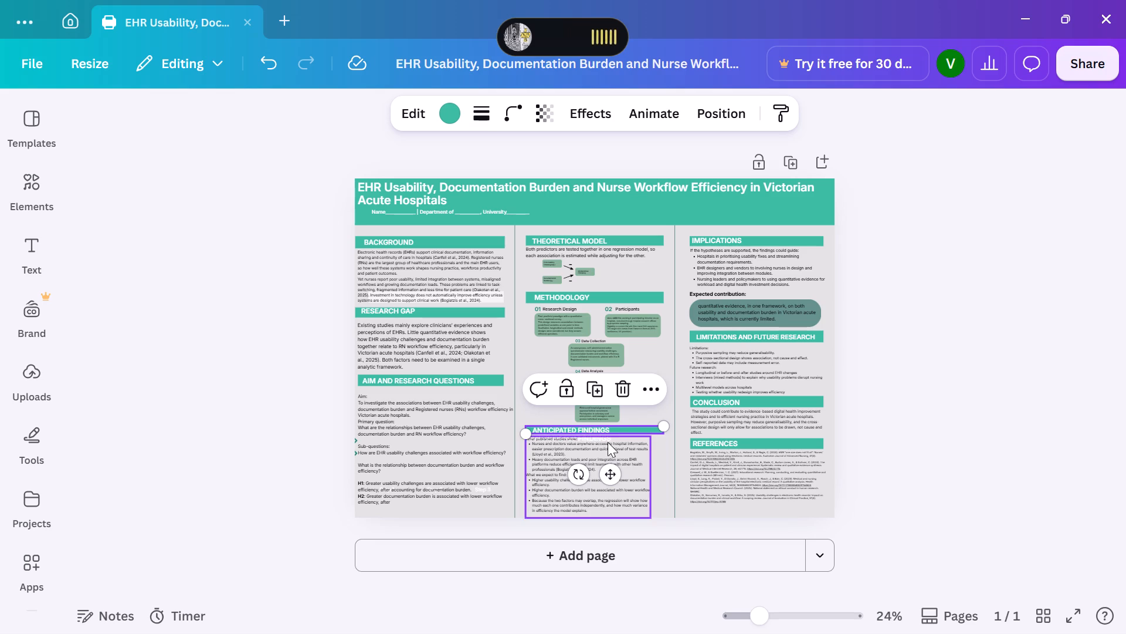
pyautogui.click(655, 520)
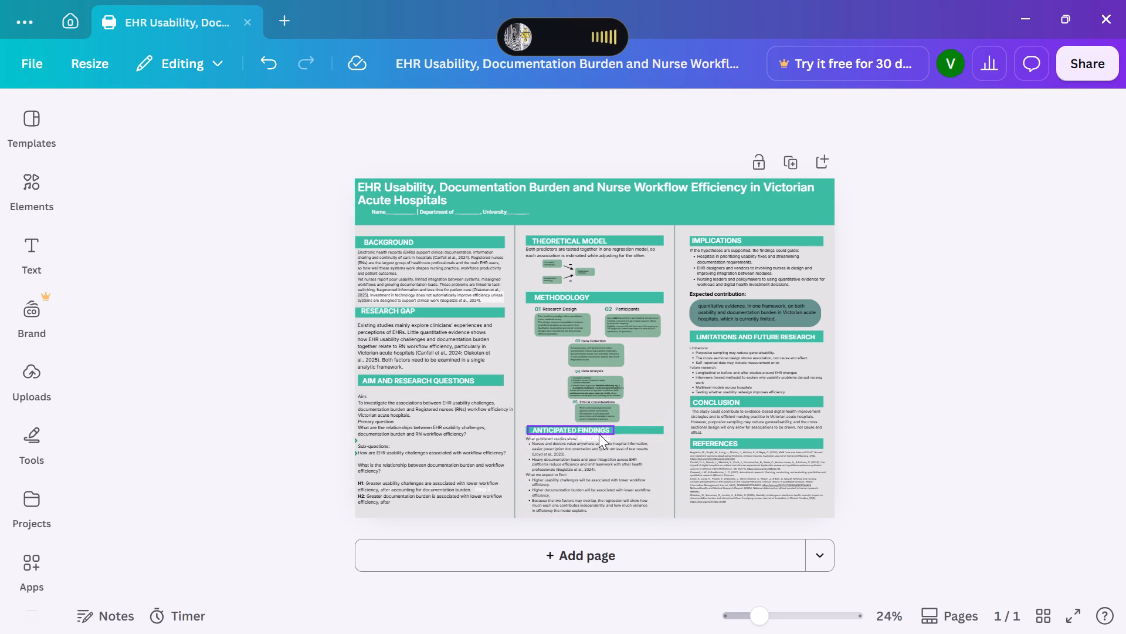
pyautogui.click(599, 435)
pyautogui.click(599, 394)
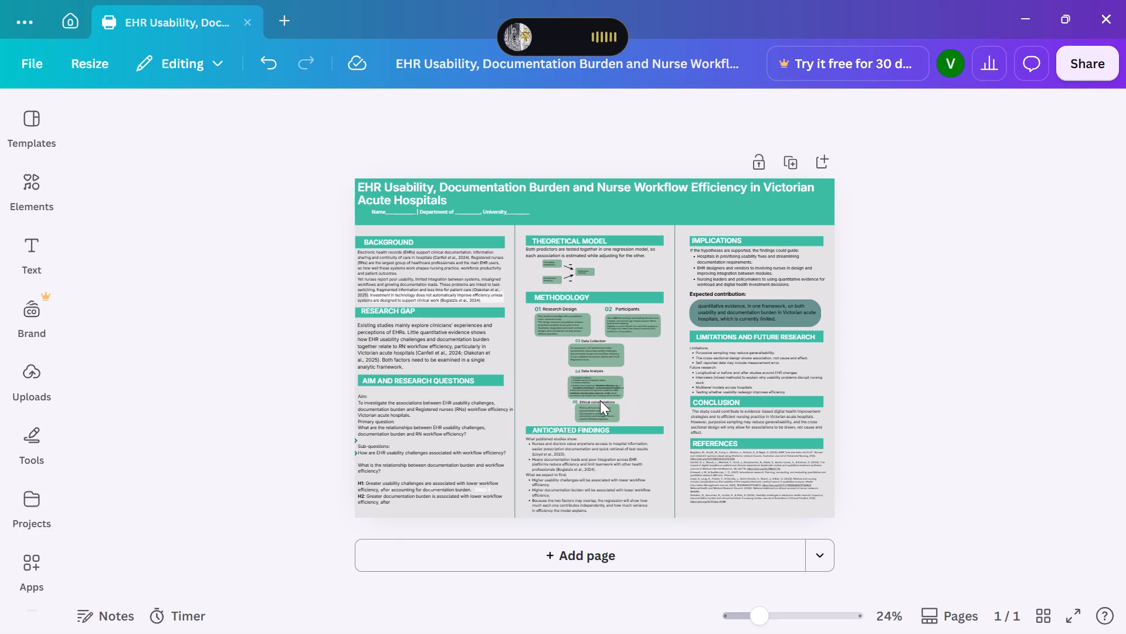
pyautogui.click(617, 430)
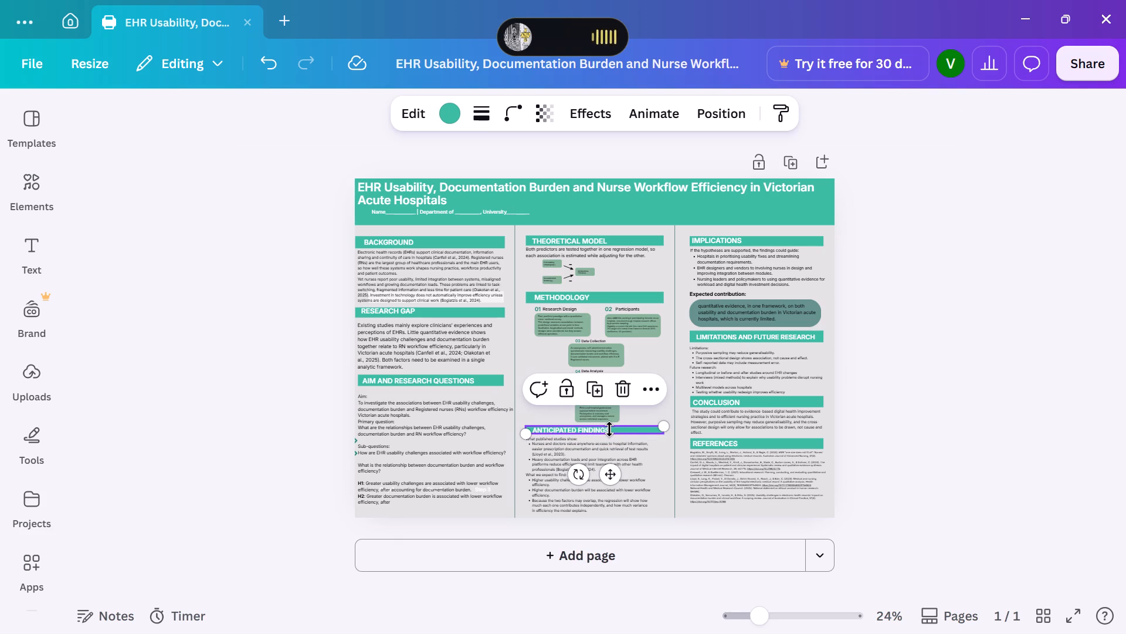
pyautogui.click(609, 434)
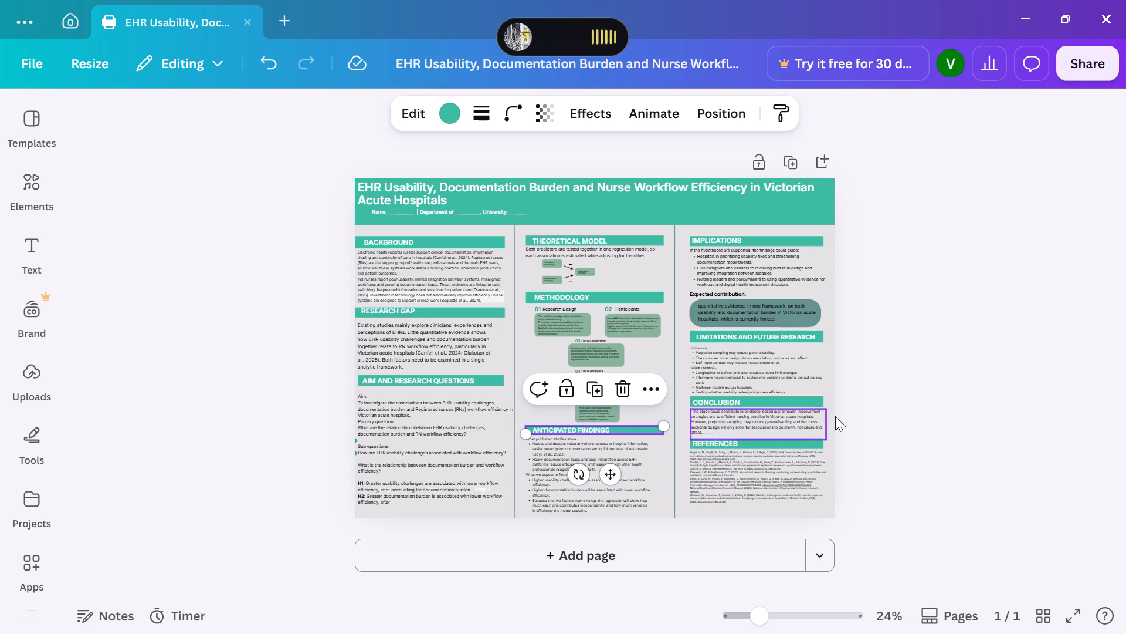
pyautogui.click(886, 409)
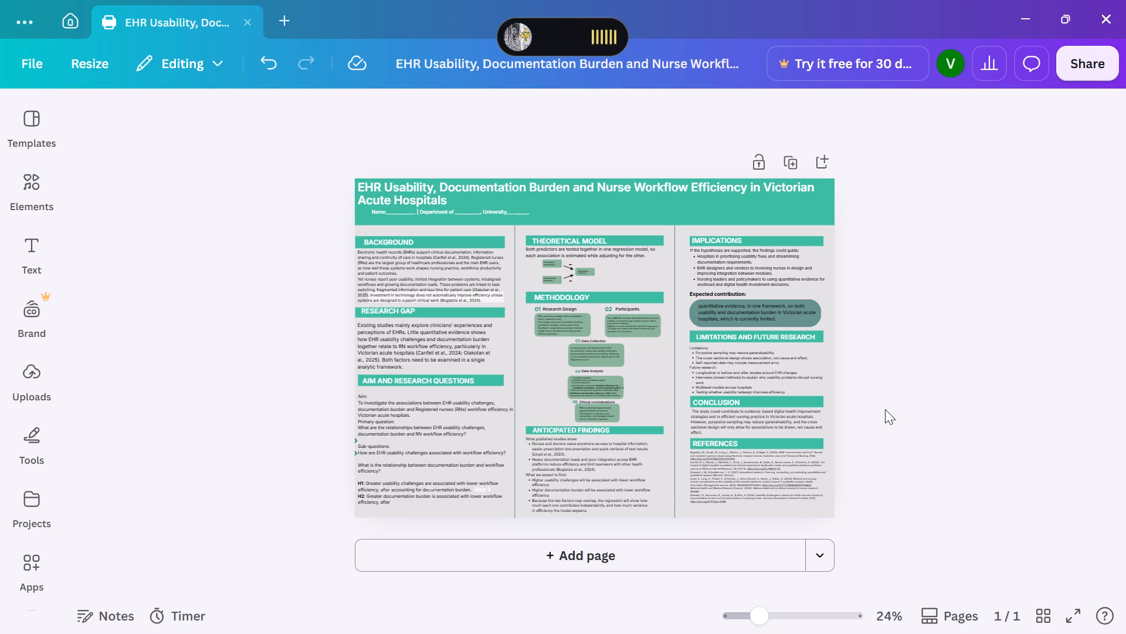
# Shrink the CONCLUSION teal bar's height from its top edge, making it about 165 wide and 12 high.
pyautogui.click(798, 400)
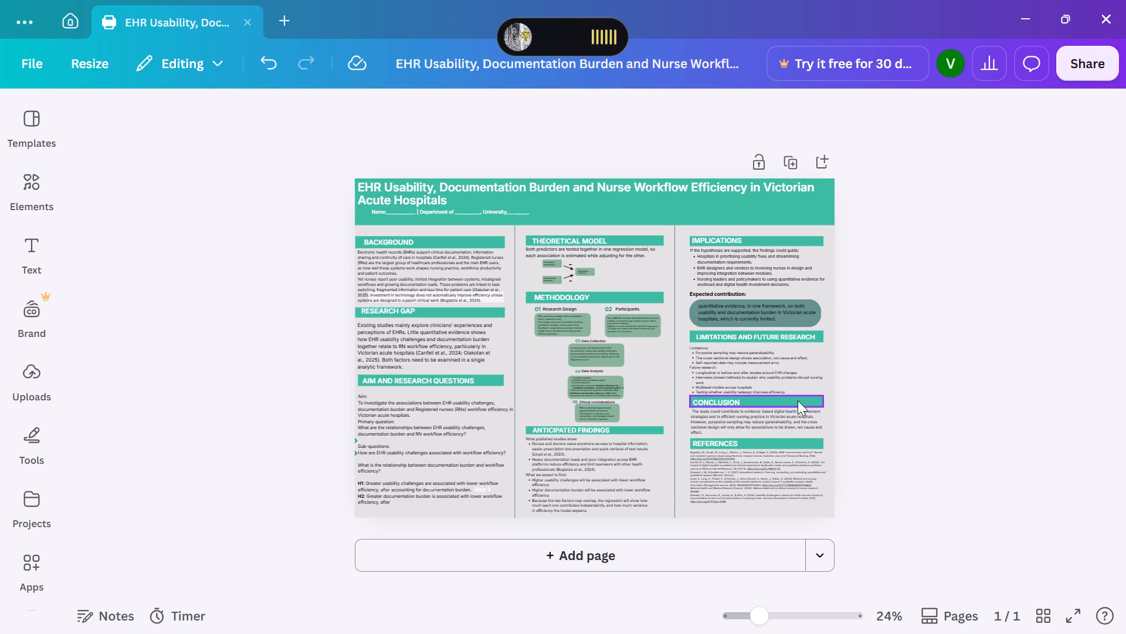
pyautogui.click(785, 394)
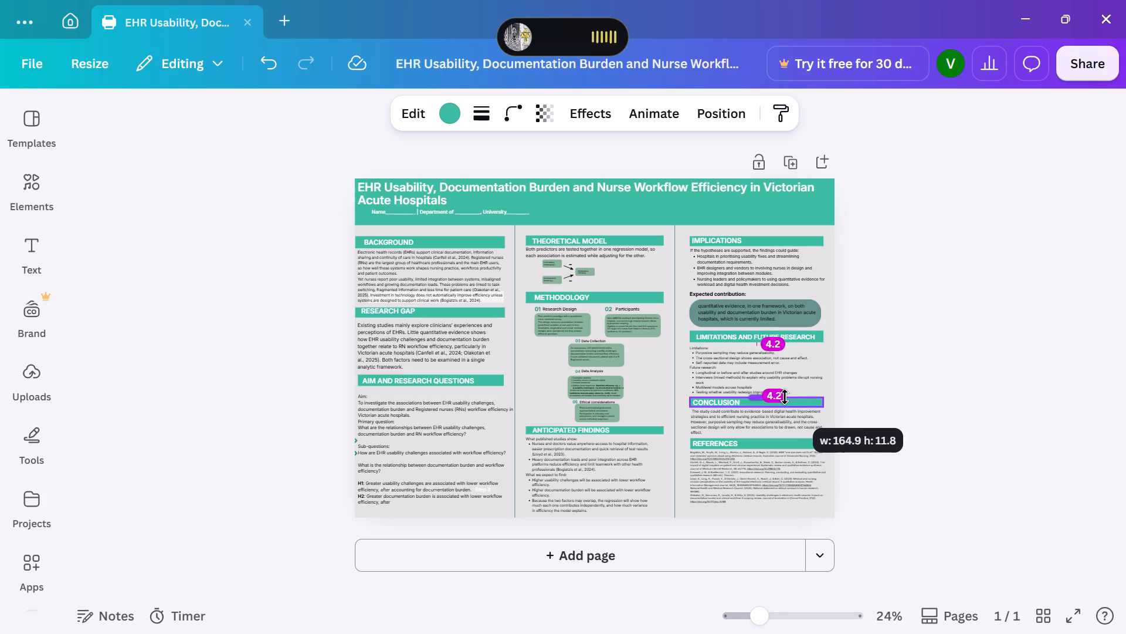
pyautogui.click(886, 386)
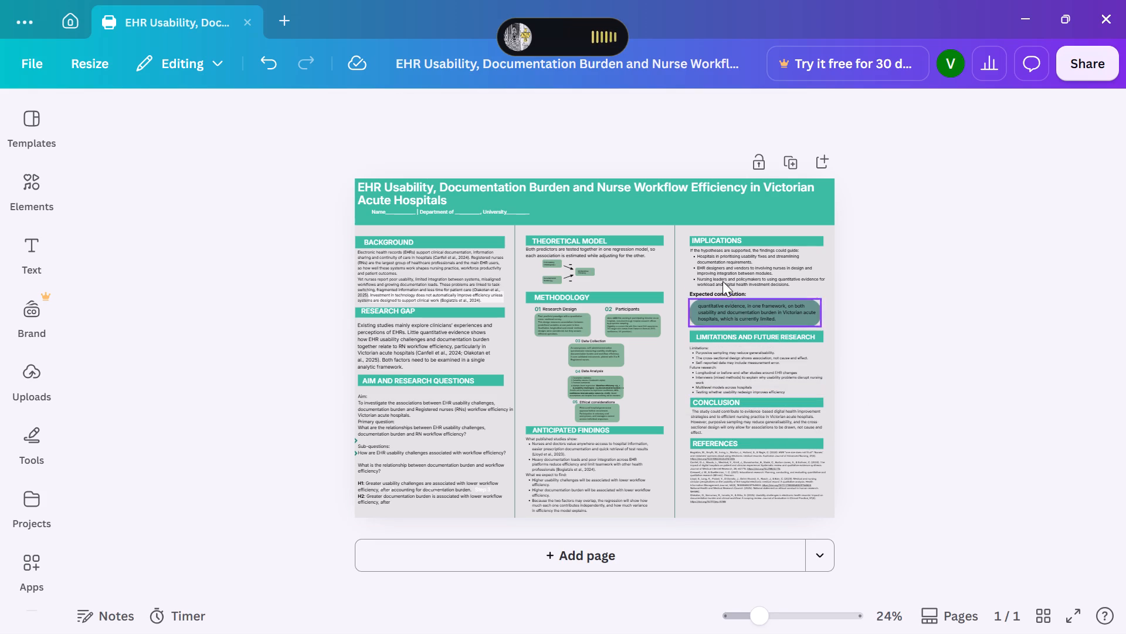
# Nudge the RESEARCH GAP teal bar slightly to the right.
pyautogui.click(468, 311)
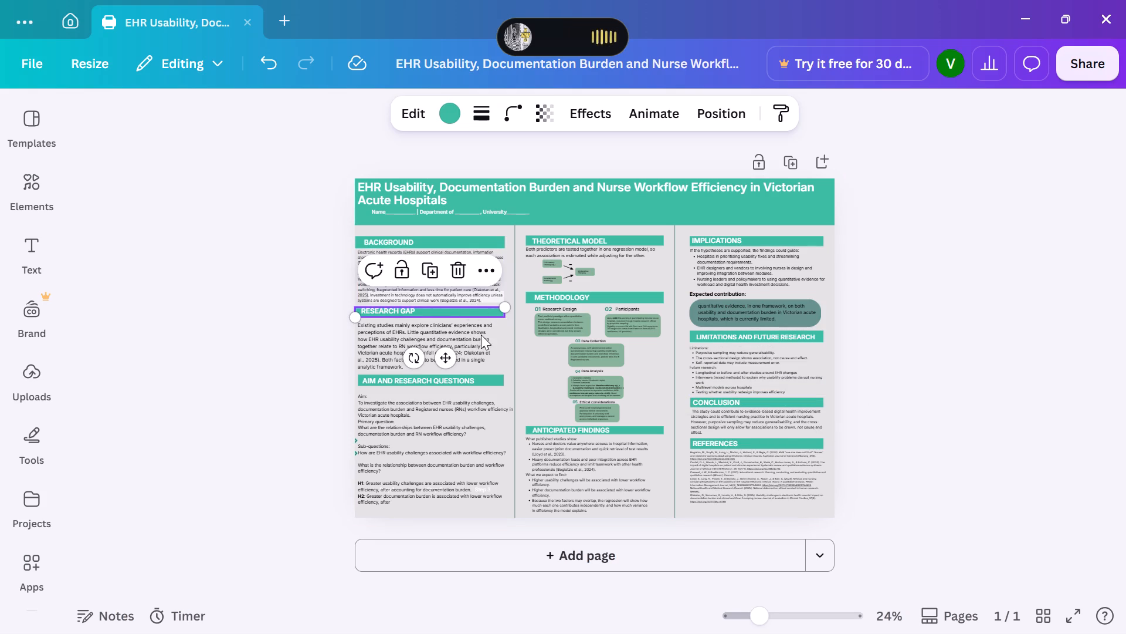
pyautogui.click(445, 356)
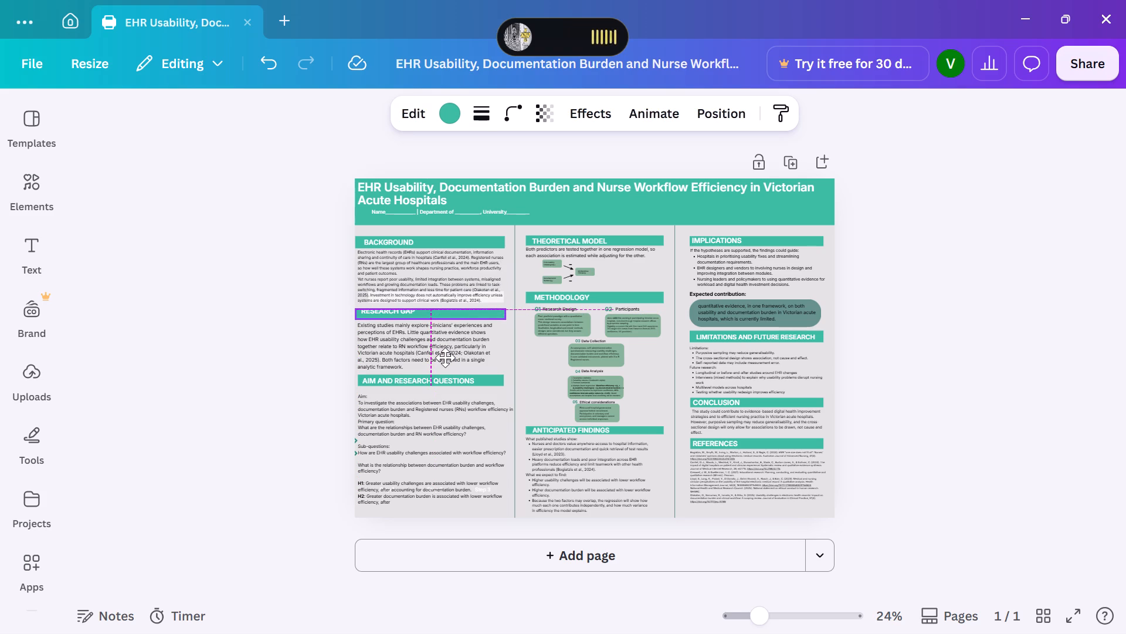
pyautogui.click(329, 356)
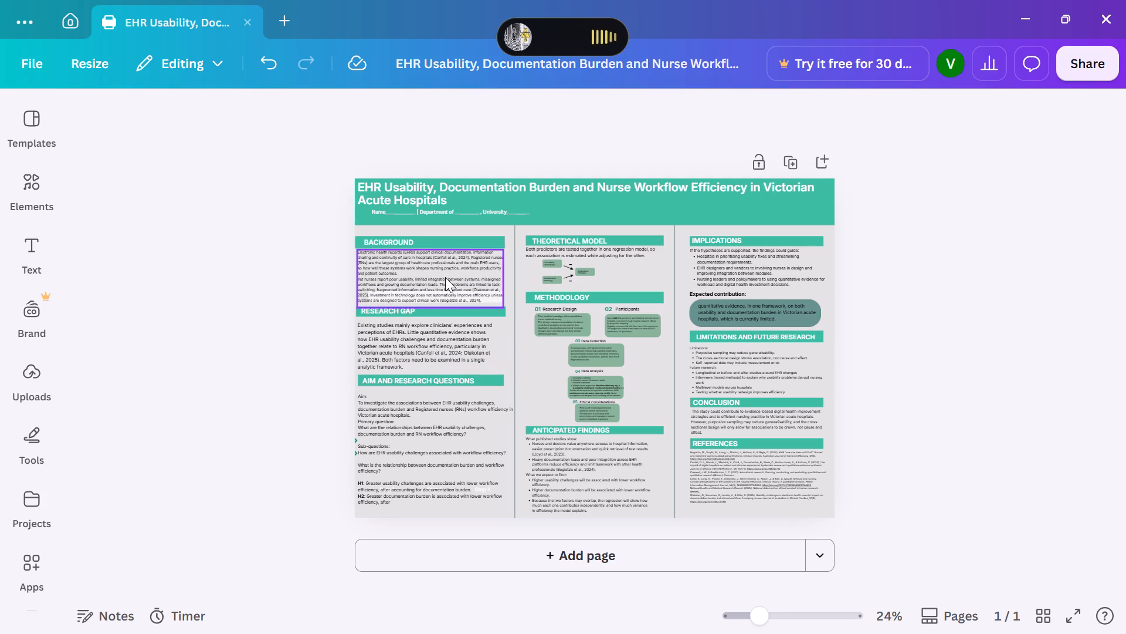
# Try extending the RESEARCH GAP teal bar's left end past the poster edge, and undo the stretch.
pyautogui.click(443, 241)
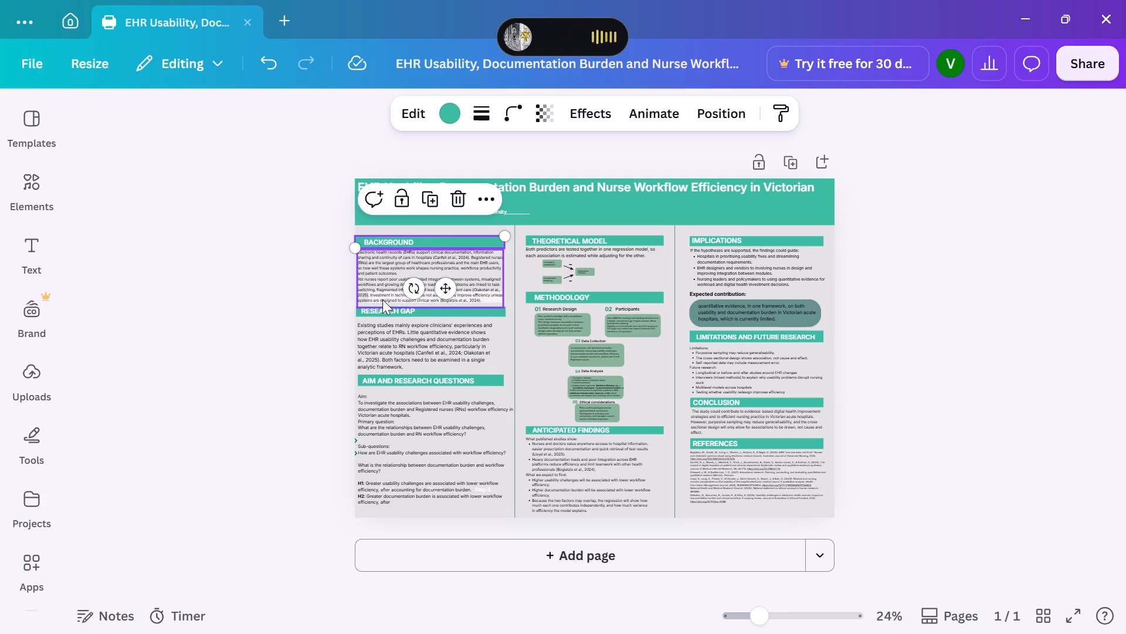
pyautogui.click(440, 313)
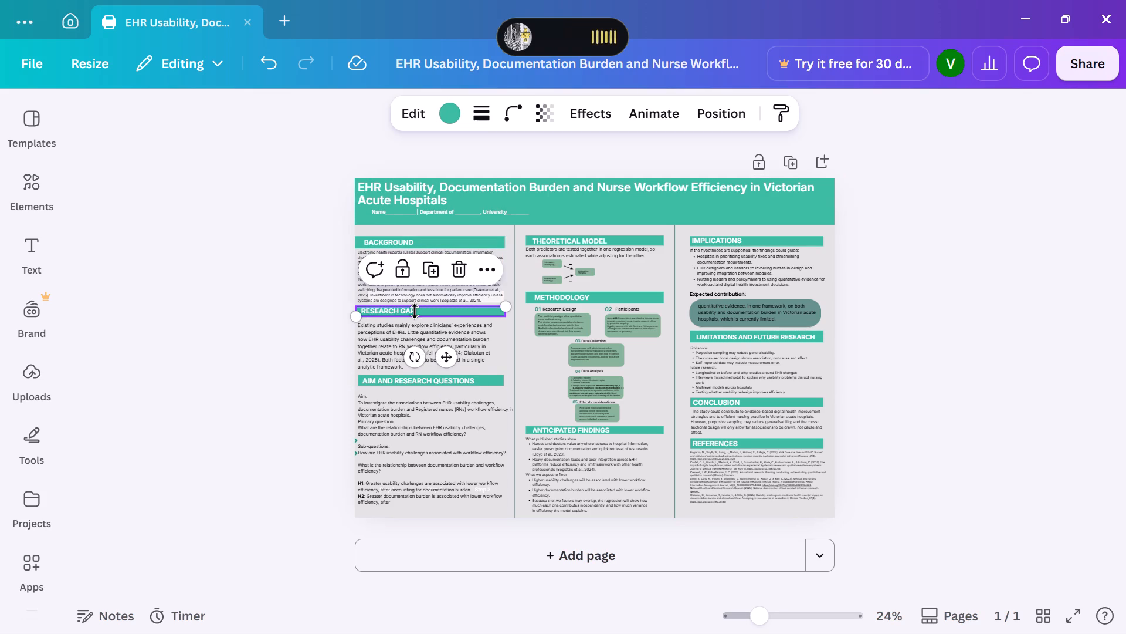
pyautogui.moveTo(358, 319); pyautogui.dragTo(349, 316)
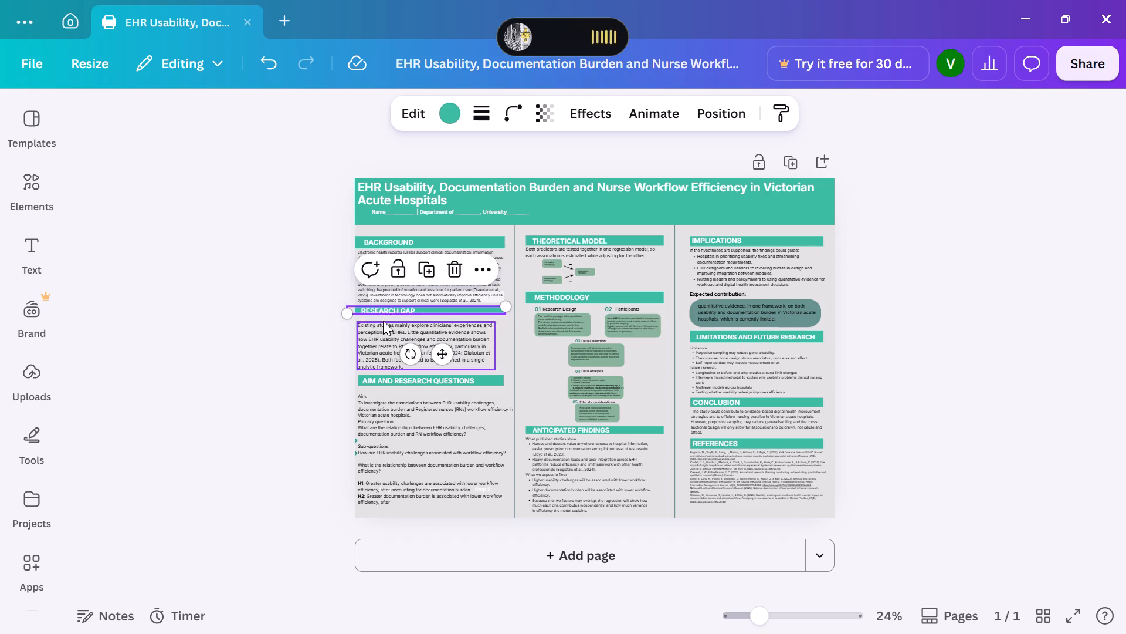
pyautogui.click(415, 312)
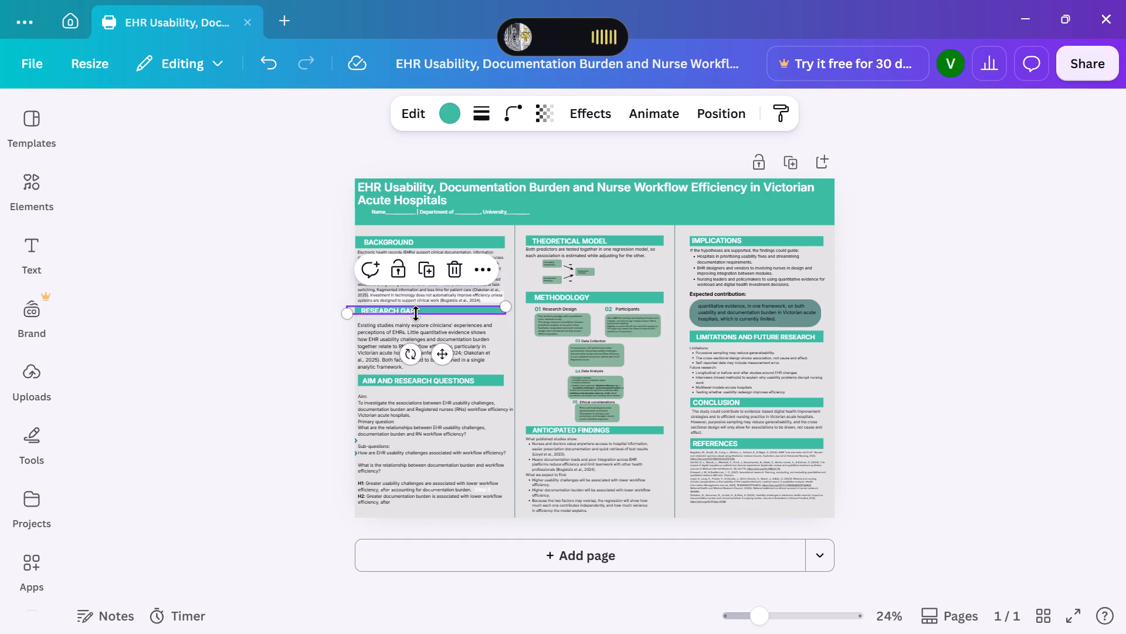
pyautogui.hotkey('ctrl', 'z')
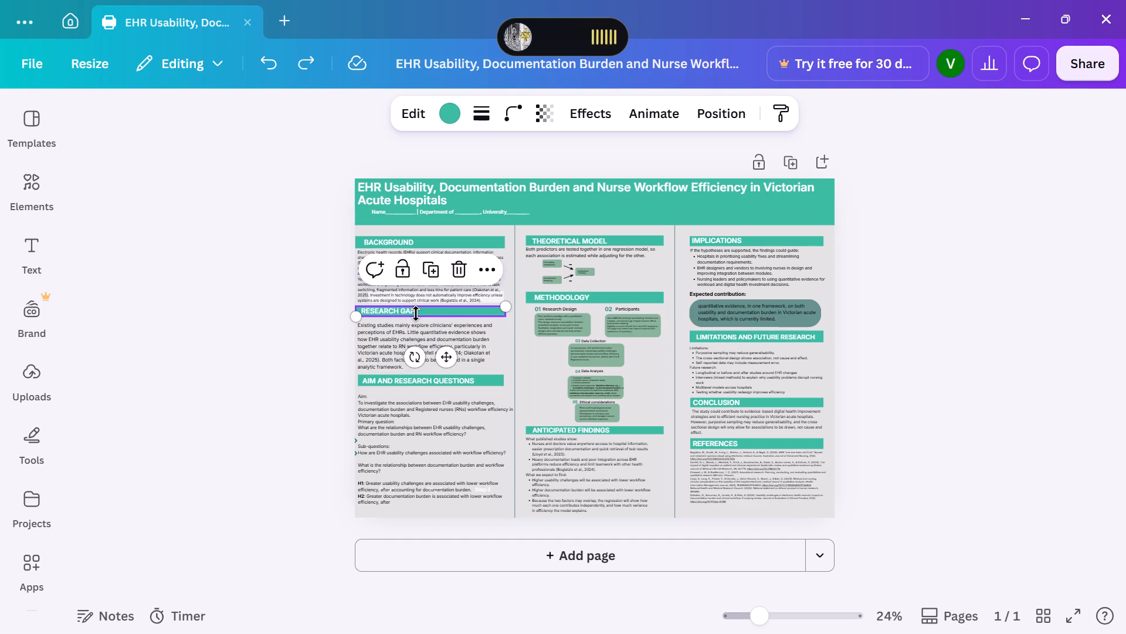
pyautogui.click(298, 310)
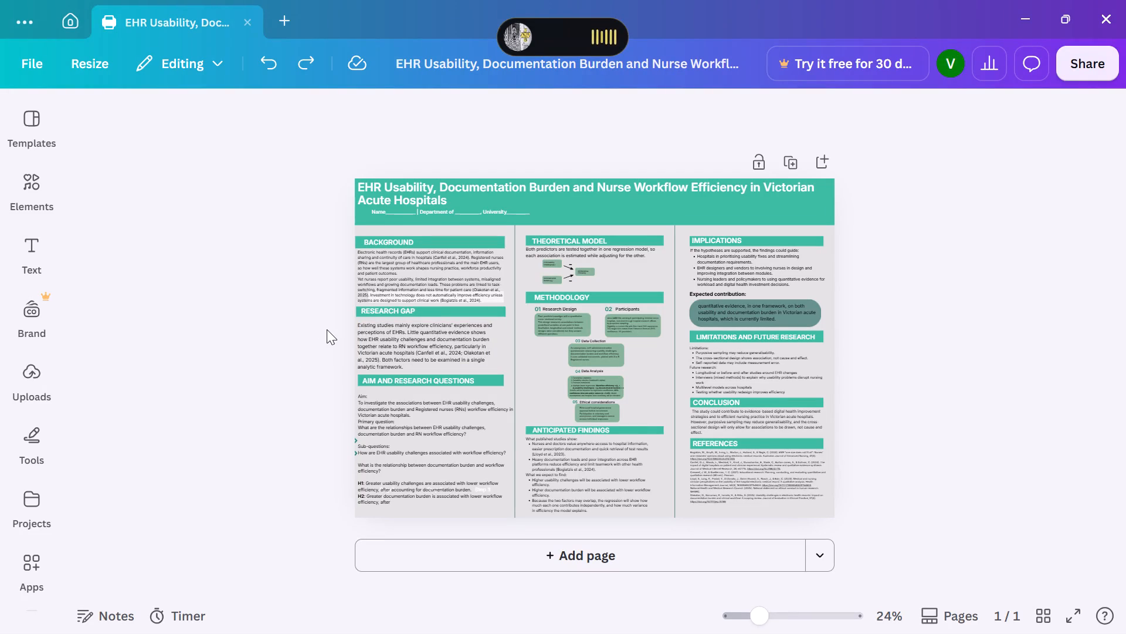
# Insert a line break before "Little quantitative evidence" in the RESEARCH GAP paragraph.
pyautogui.click(416, 338)
pyautogui.click(408, 333)
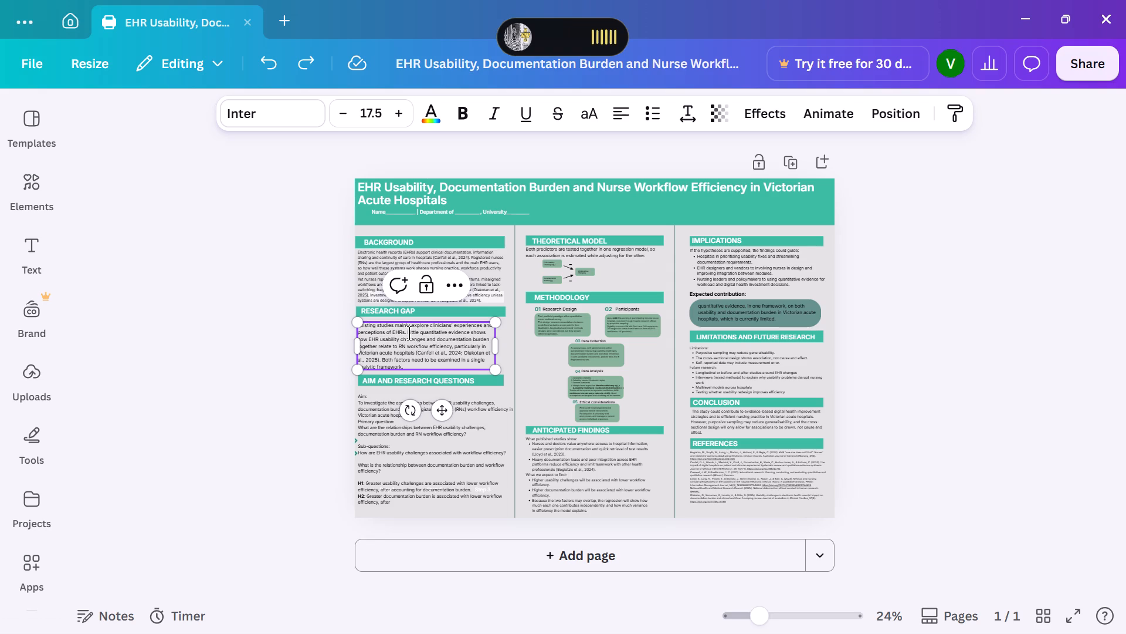
pyautogui.press('Return')
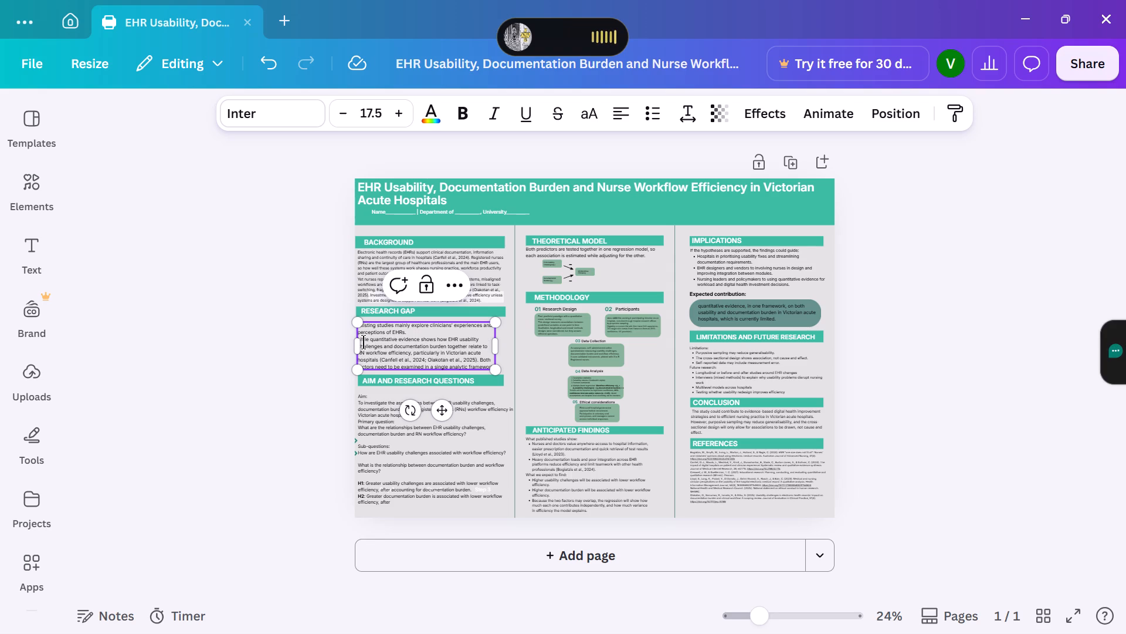
pyautogui.click(304, 349)
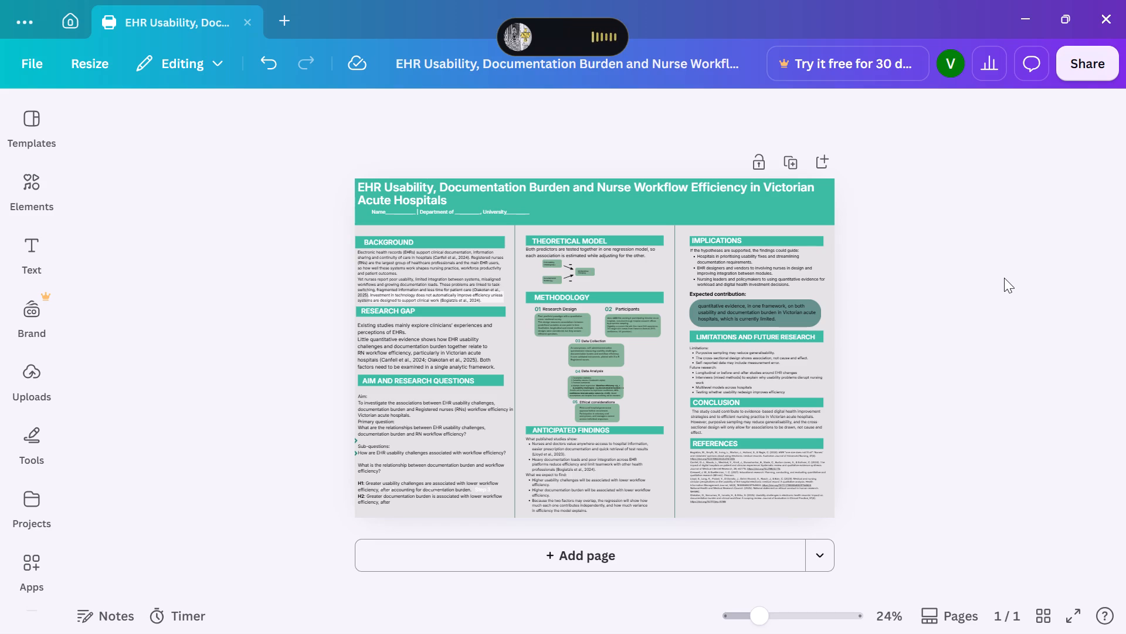
# Recolor the title banner with the brighter teal #2FD5B3.
pyautogui.click(829, 216)
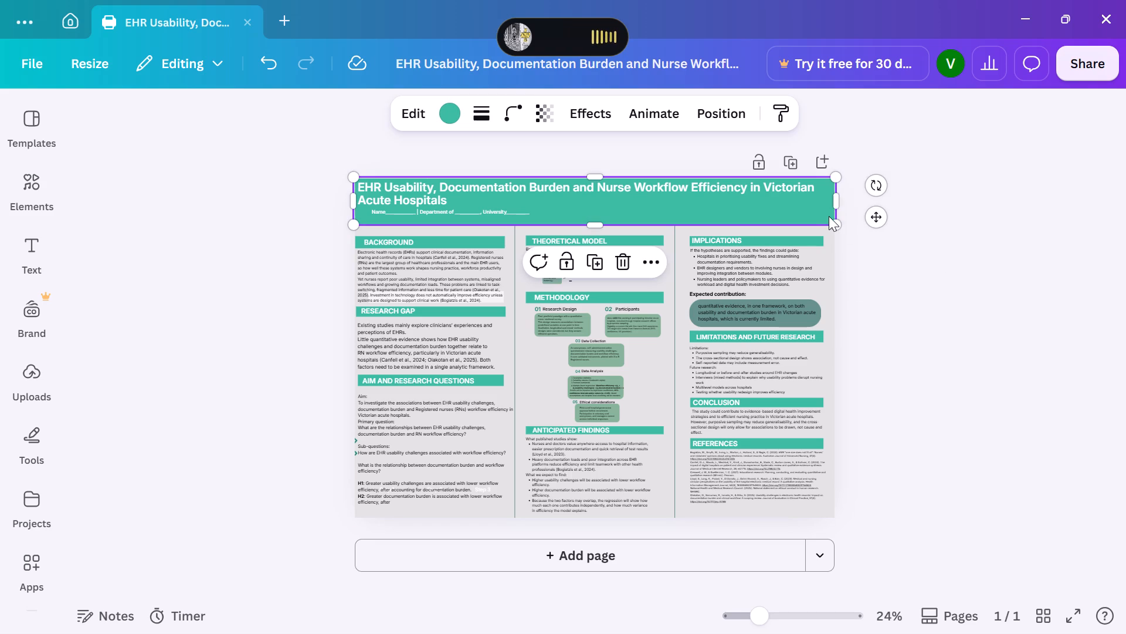
pyautogui.click(455, 115)
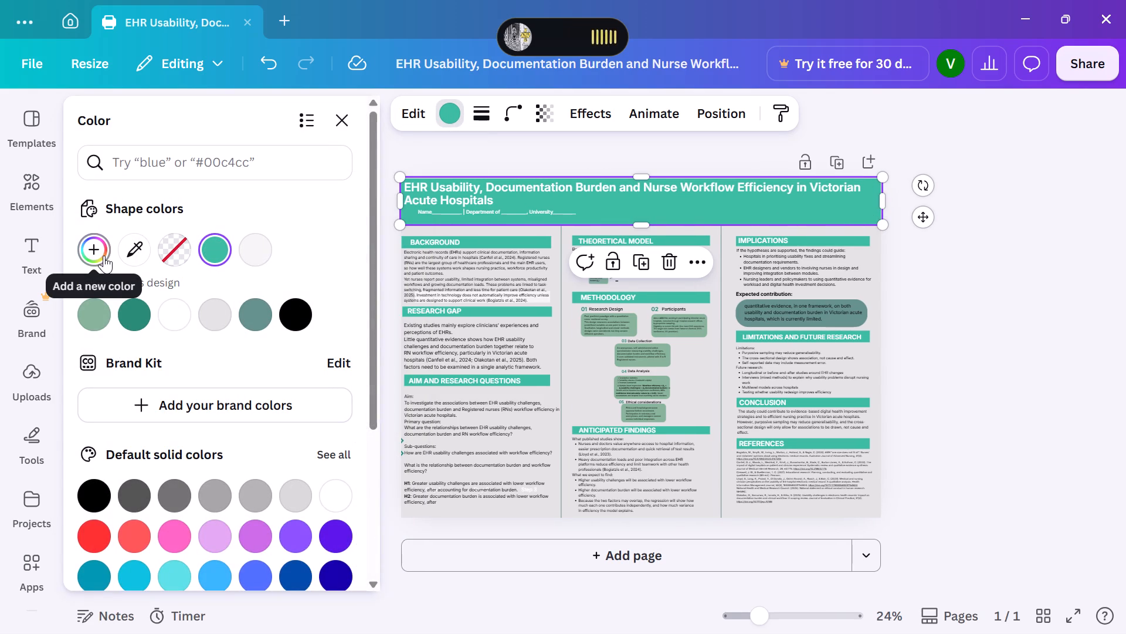
pyautogui.click(104, 255)
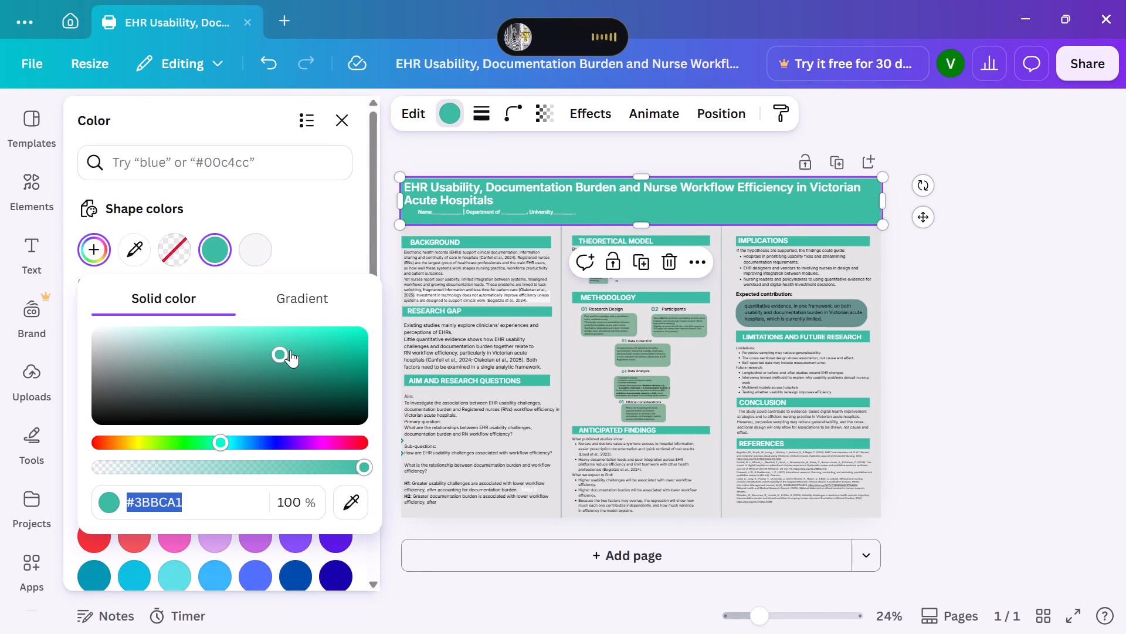
pyautogui.click(281, 329)
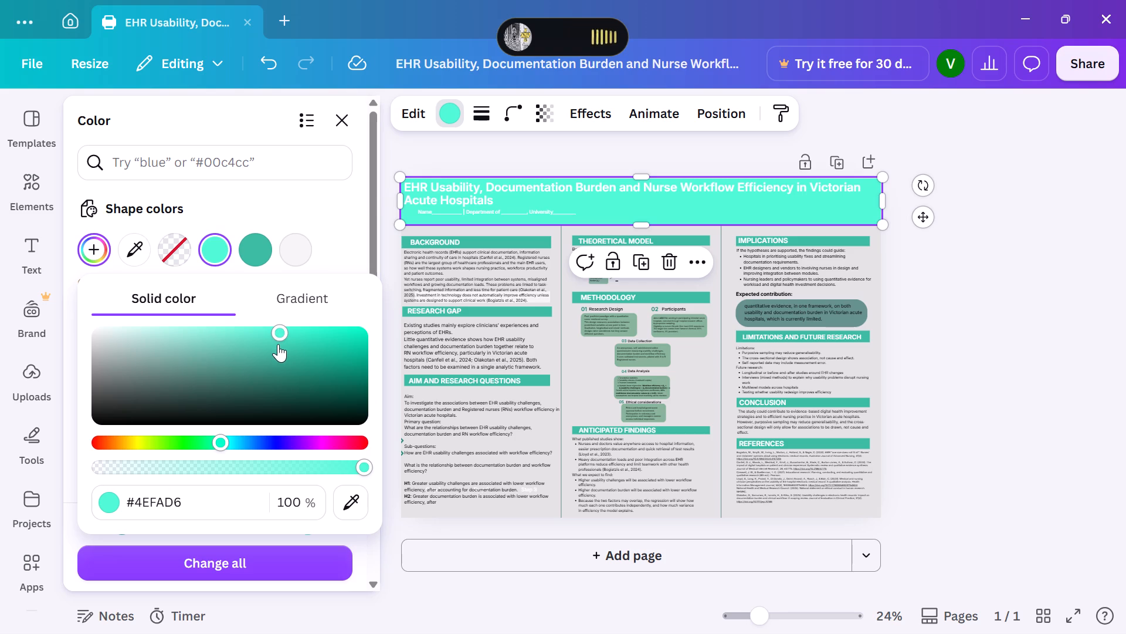
pyautogui.click(278, 344)
pyautogui.click(287, 349)
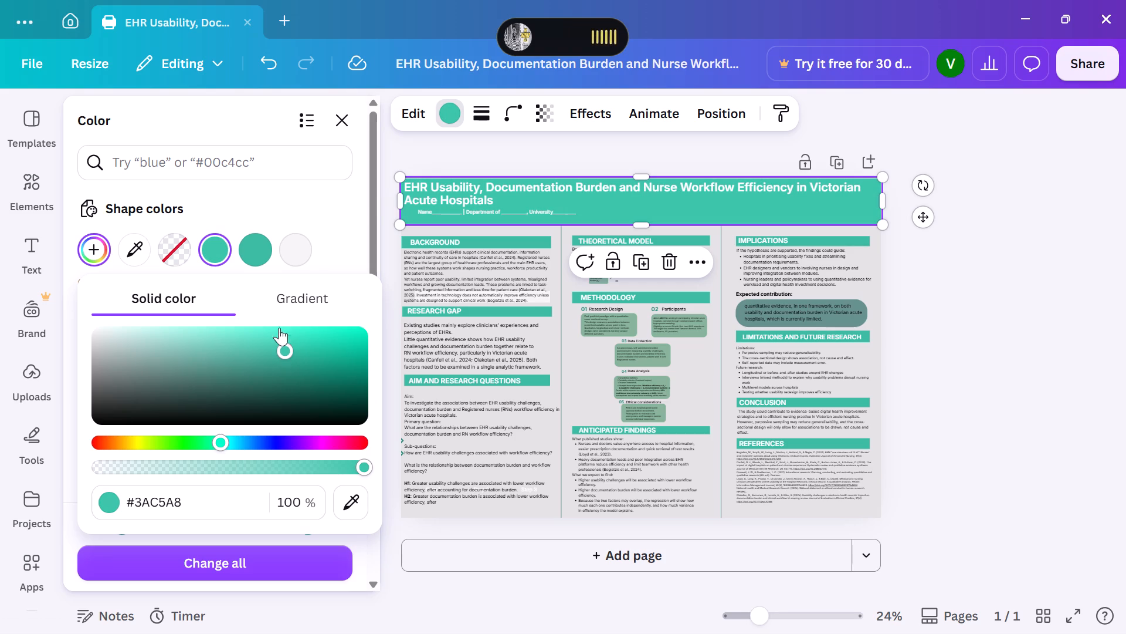
pyautogui.click(285, 336)
pyautogui.click(285, 343)
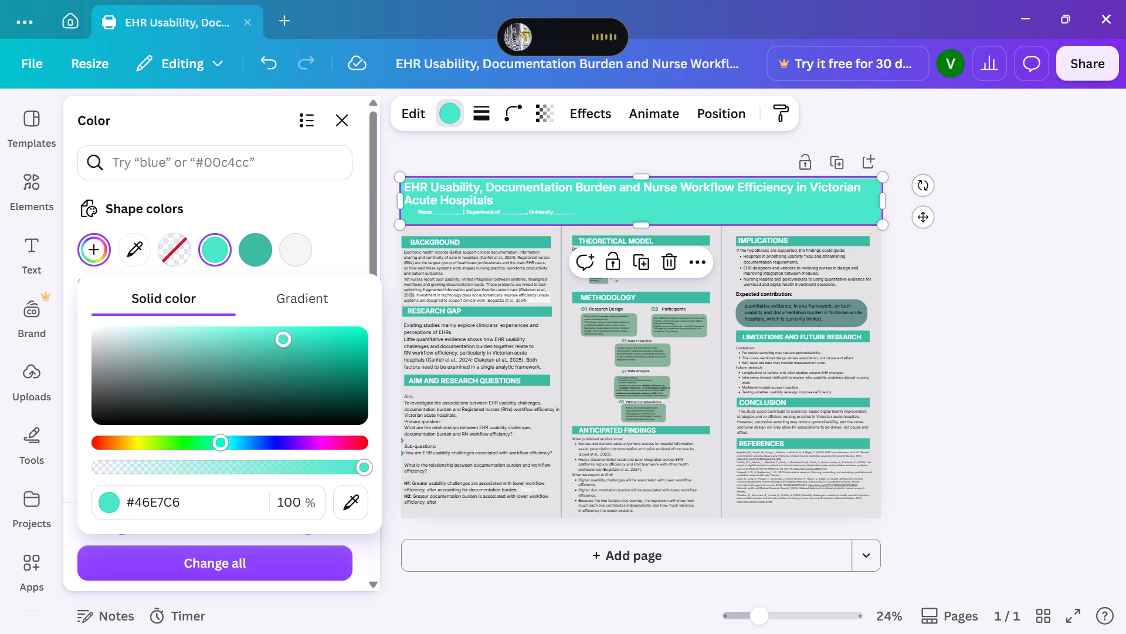
pyautogui.click(286, 346)
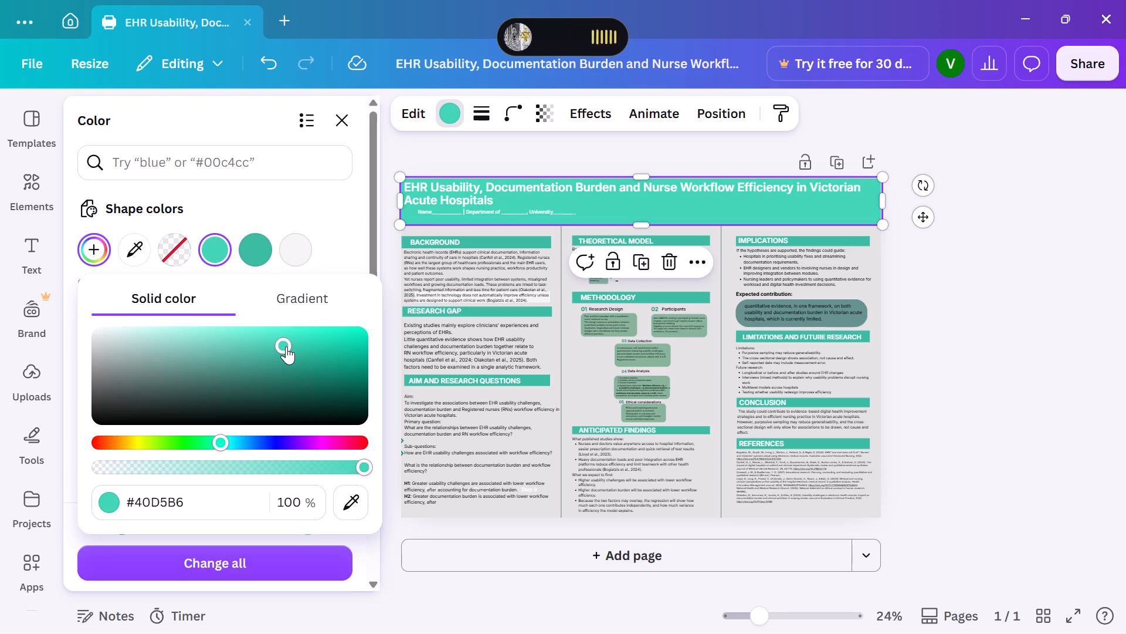
pyautogui.click(291, 349)
pyautogui.click(299, 345)
pyautogui.click(305, 338)
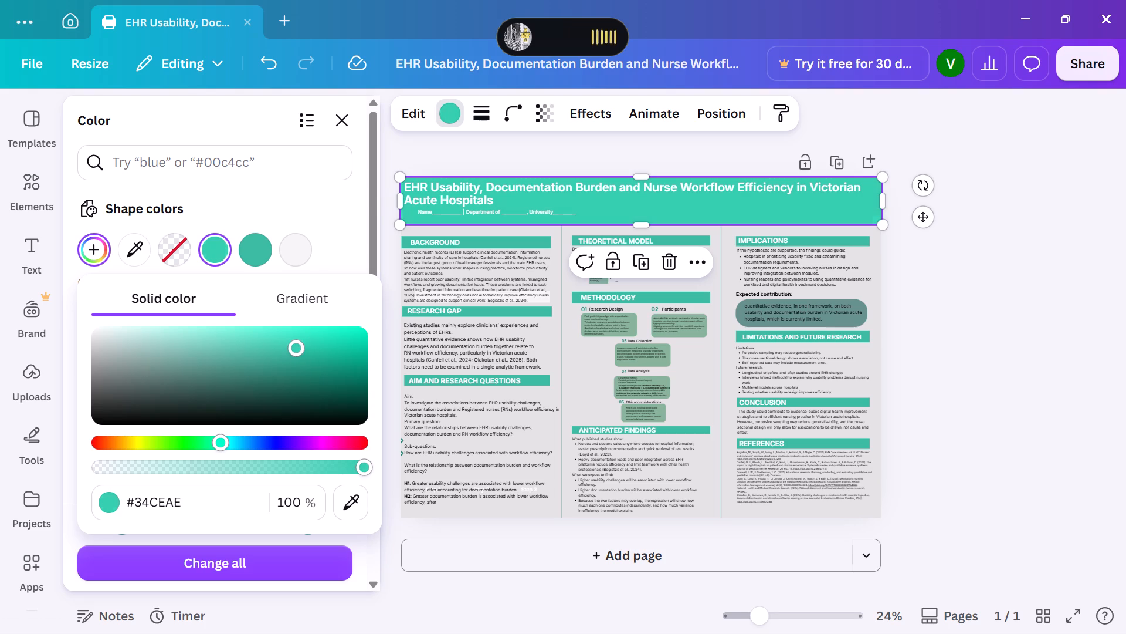
pyautogui.click(310, 334)
pyautogui.click(307, 343)
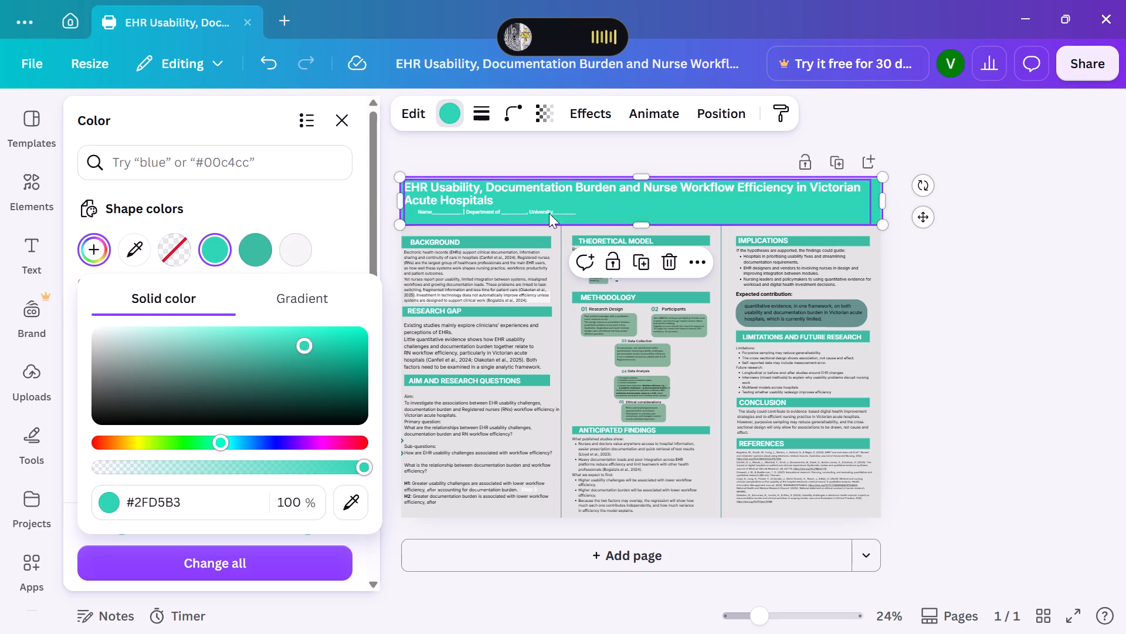
pyautogui.click(668, 147)
pyautogui.click(668, 147)
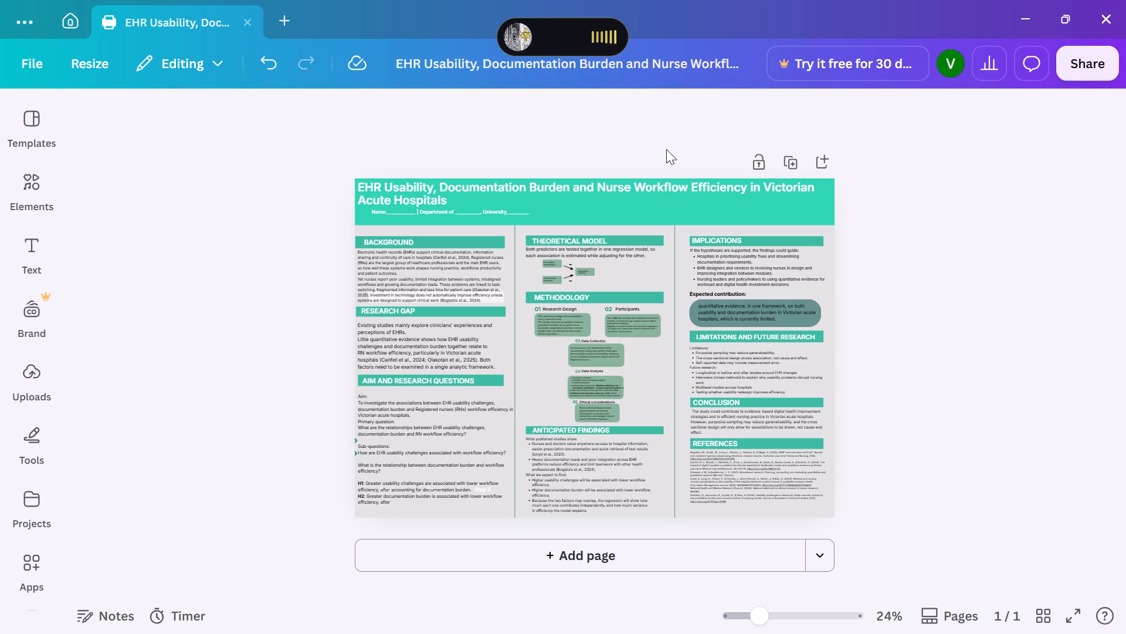
# Adjust the IMPLICATIONS teal bar from its top edge to about 165.6 wide and 13.2 high, level with the THEORETICAL MODEL bar.
pyautogui.click(758, 242)
pyautogui.click(761, 232)
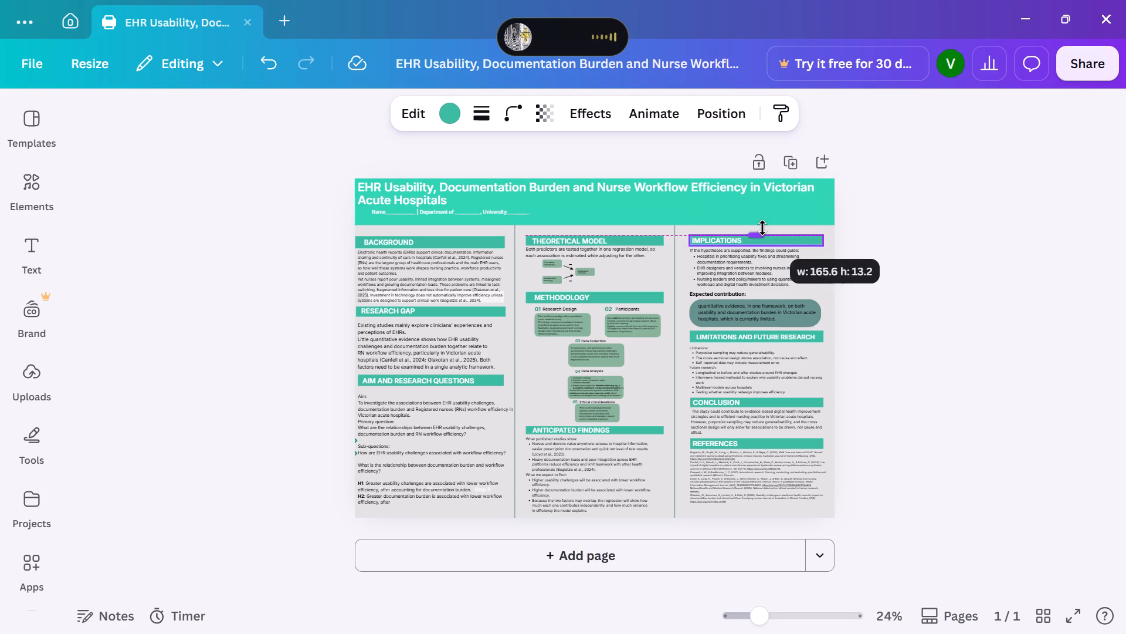
pyautogui.click(872, 221)
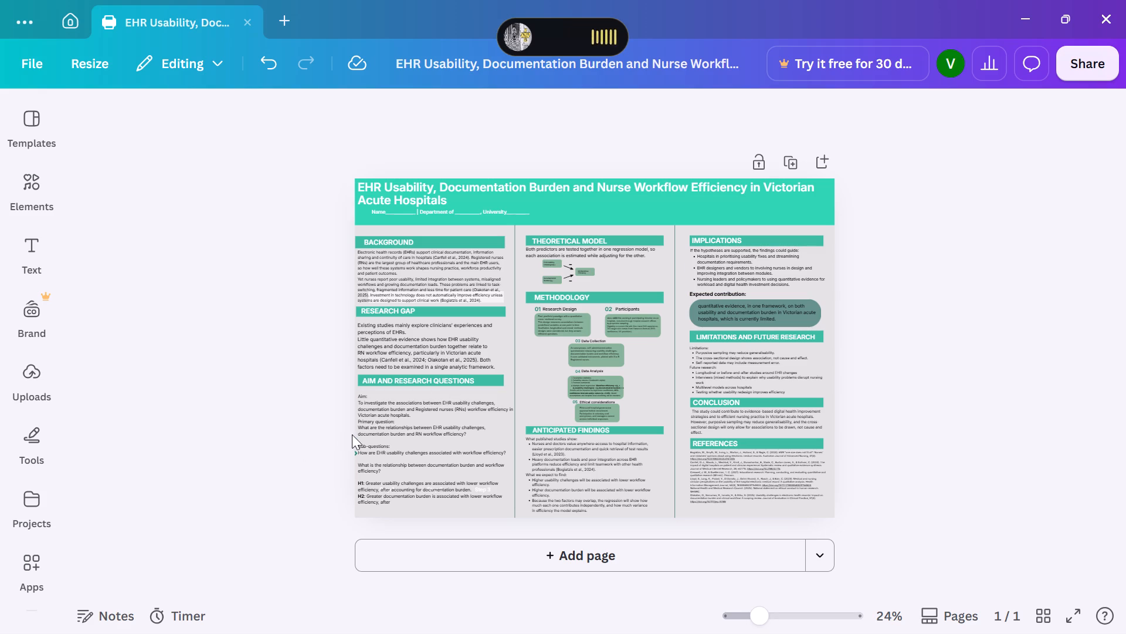
# Move the two dark green arrow markers down beside the sub-questions "How are EHR usability challenges" and "What is the relationship".
pyautogui.click(354, 453)
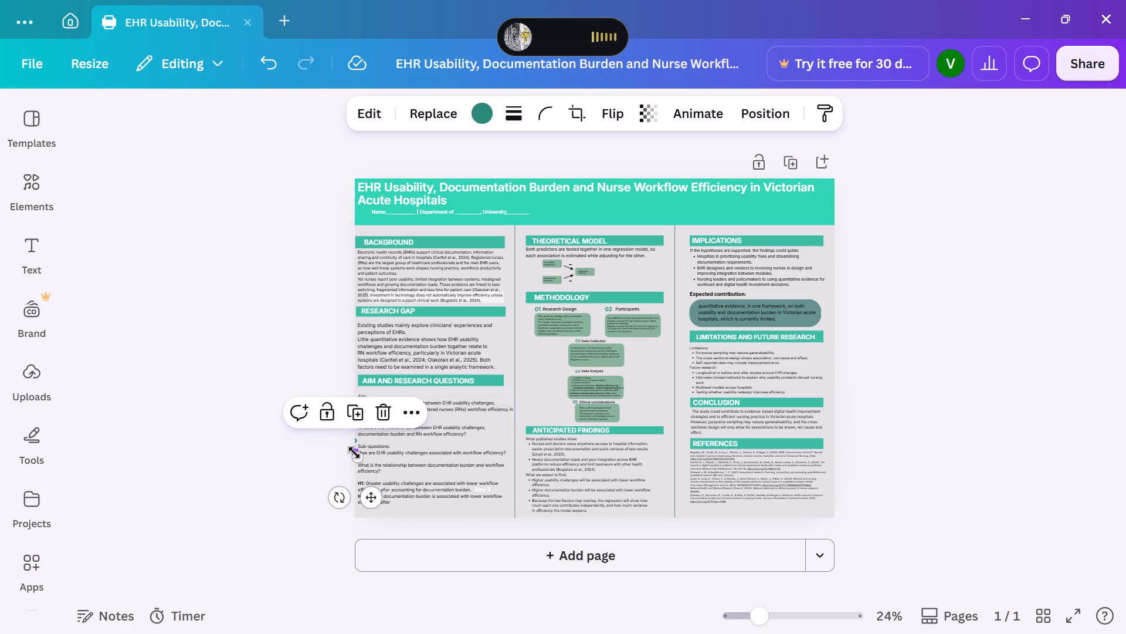
pyautogui.moveTo(371, 495); pyautogui.dragTo(369, 511)
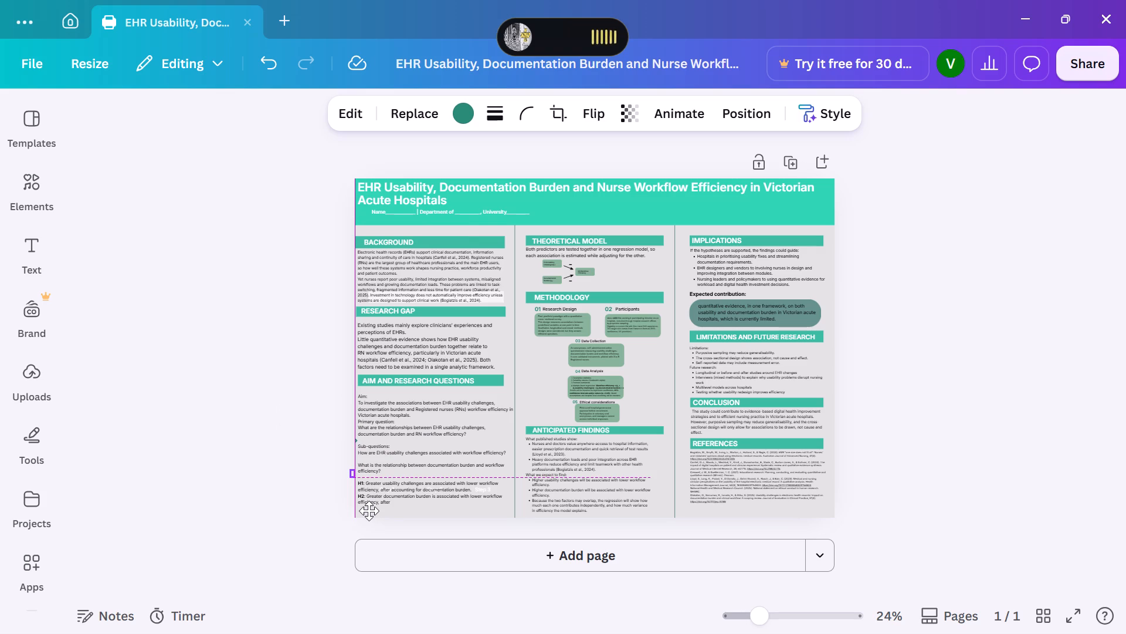
pyautogui.moveTo(369, 511); pyautogui.dragTo(371, 511)
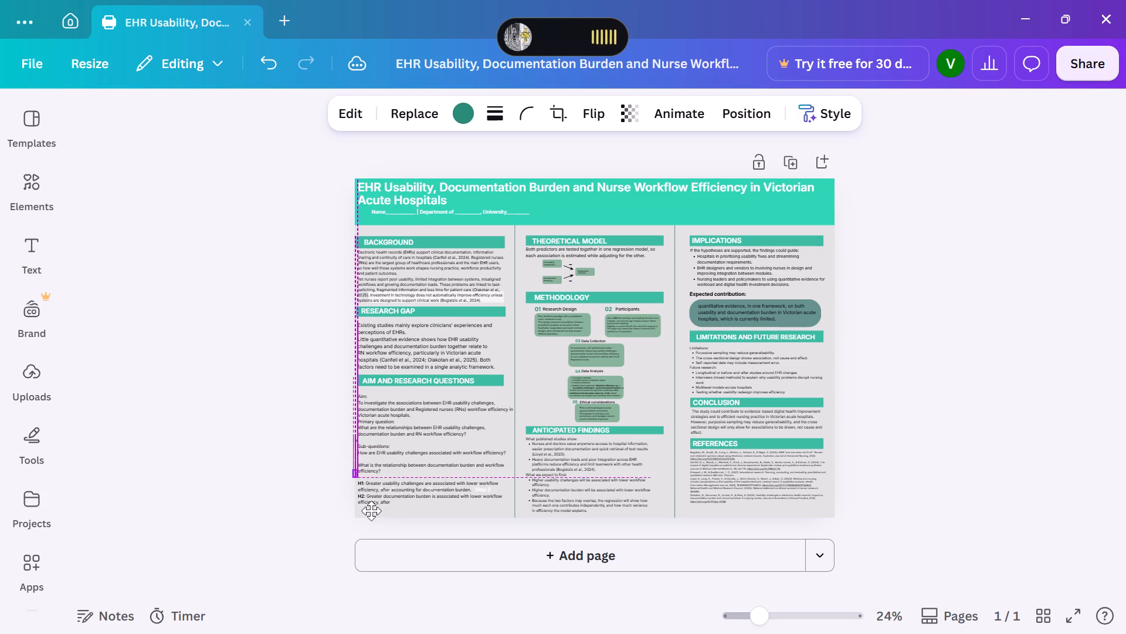
pyautogui.moveTo(371, 511); pyautogui.dragTo(372, 508)
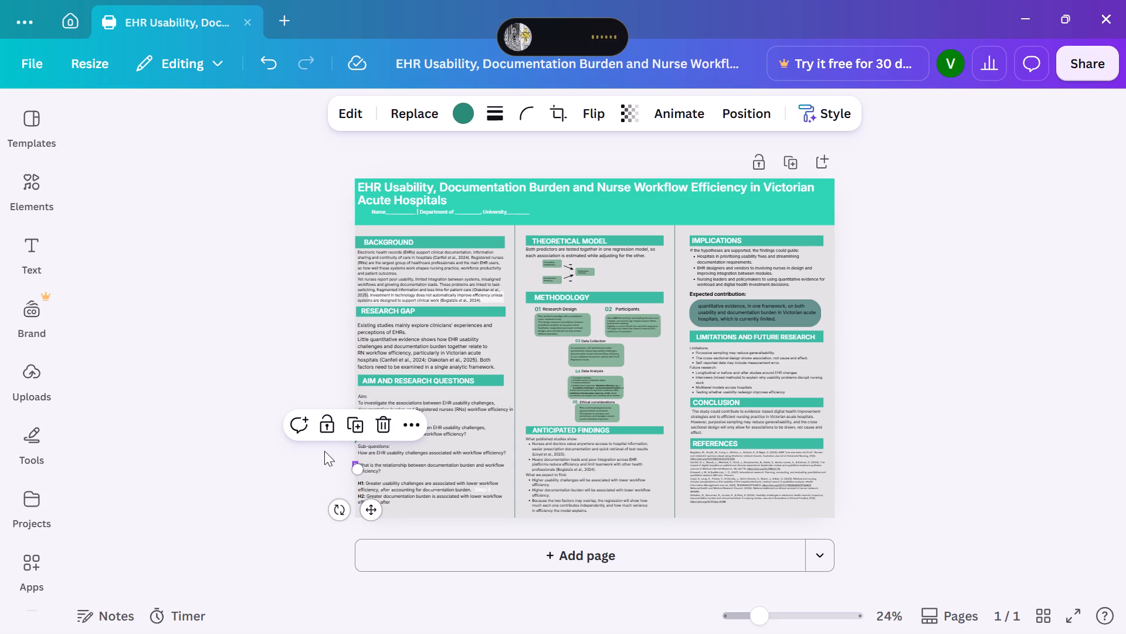
pyautogui.click(324, 452)
pyautogui.click(355, 442)
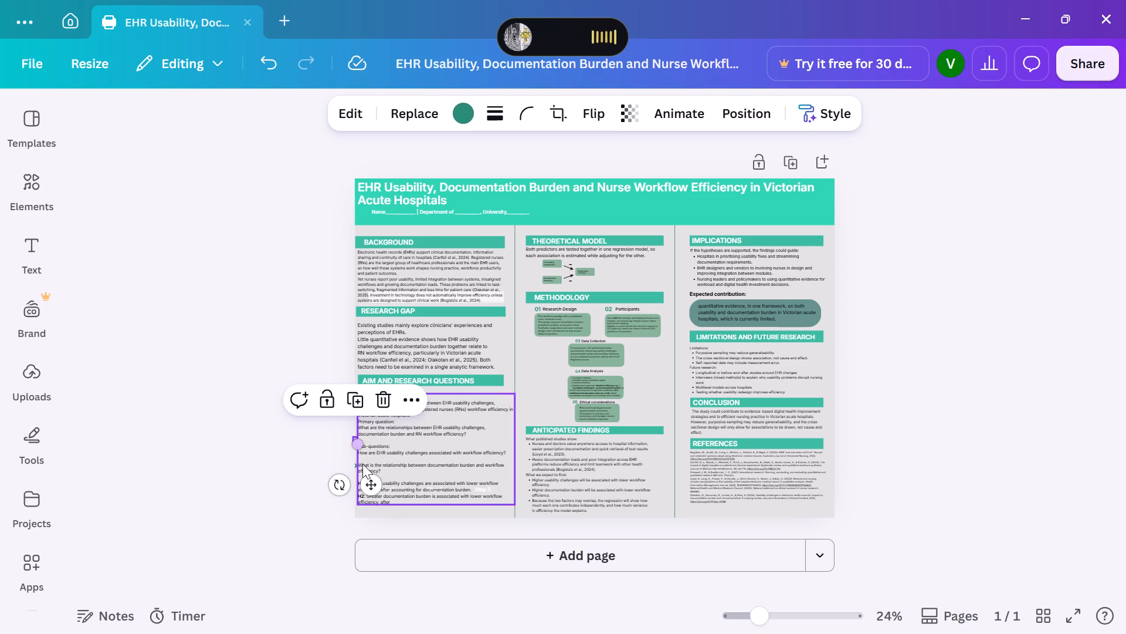
pyautogui.moveTo(367, 482); pyautogui.dragTo(366, 494)
pyautogui.click(327, 357)
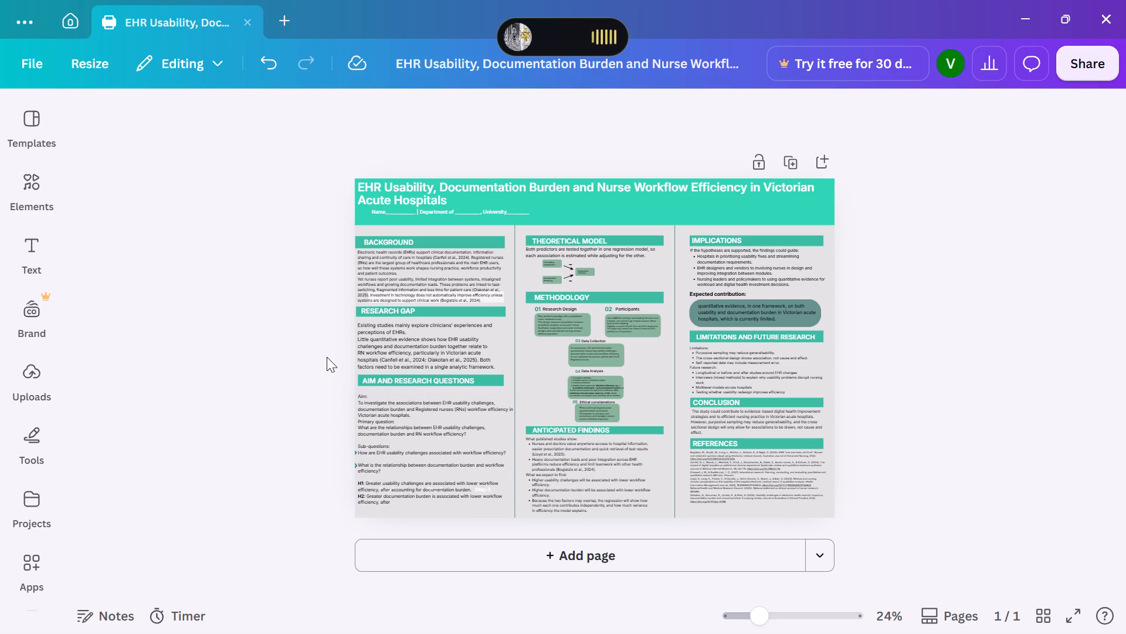
# Fine-tune the position of the upper arrow marker beside the sub-question "How are EHR usability challenges".
pyautogui.click(354, 450)
pyautogui.click(368, 495)
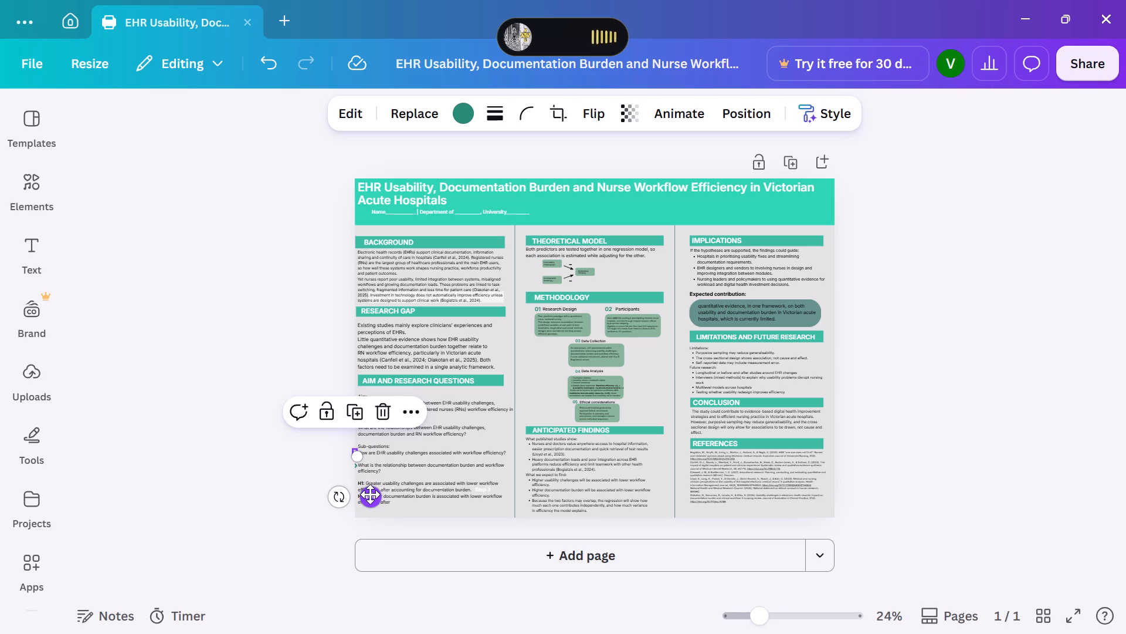
pyautogui.click(335, 362)
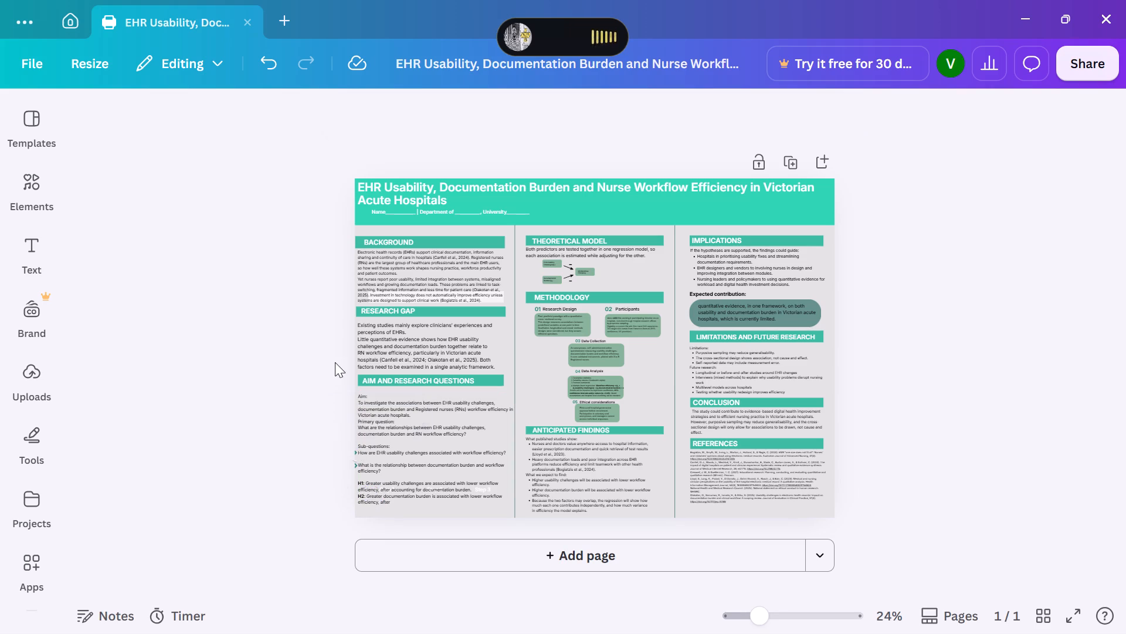
pyautogui.click(356, 450)
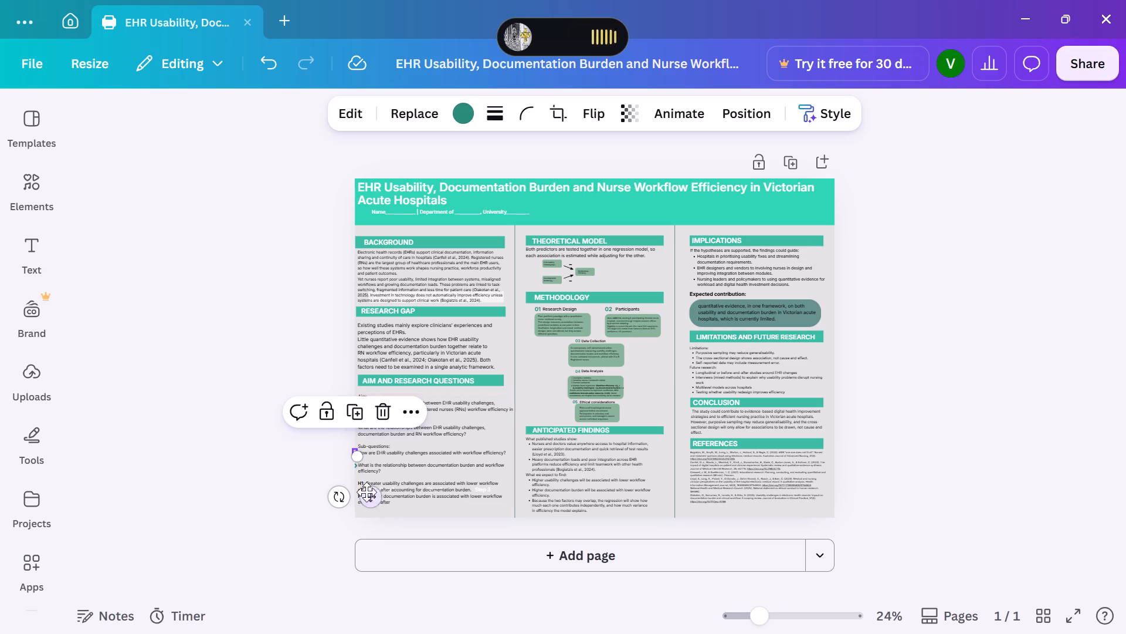
pyautogui.click(368, 493)
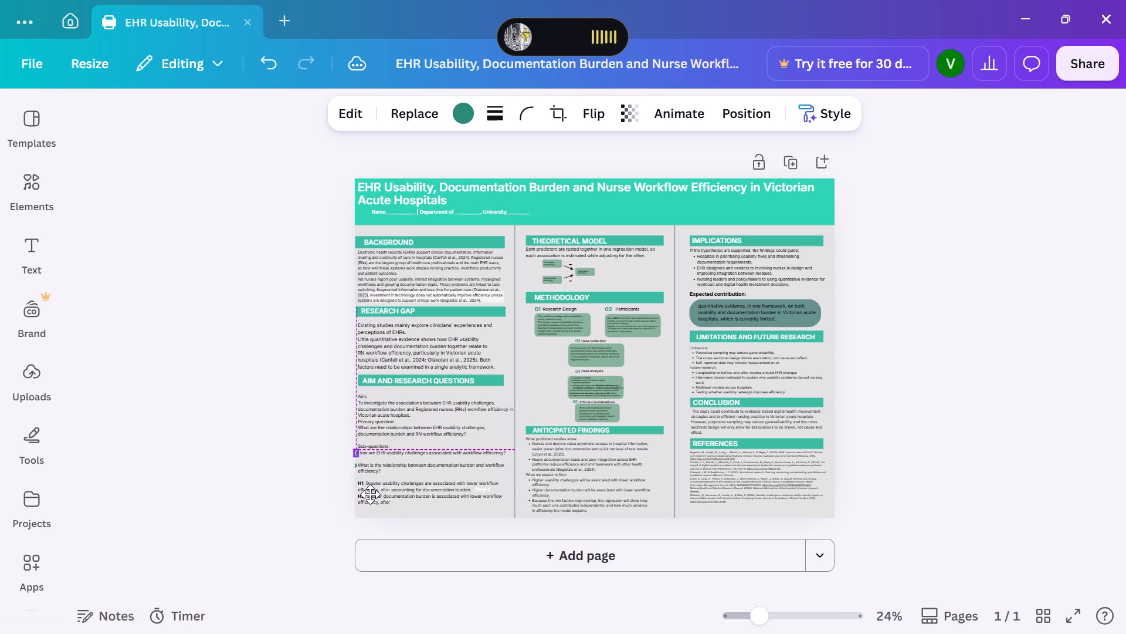
pyautogui.click(338, 359)
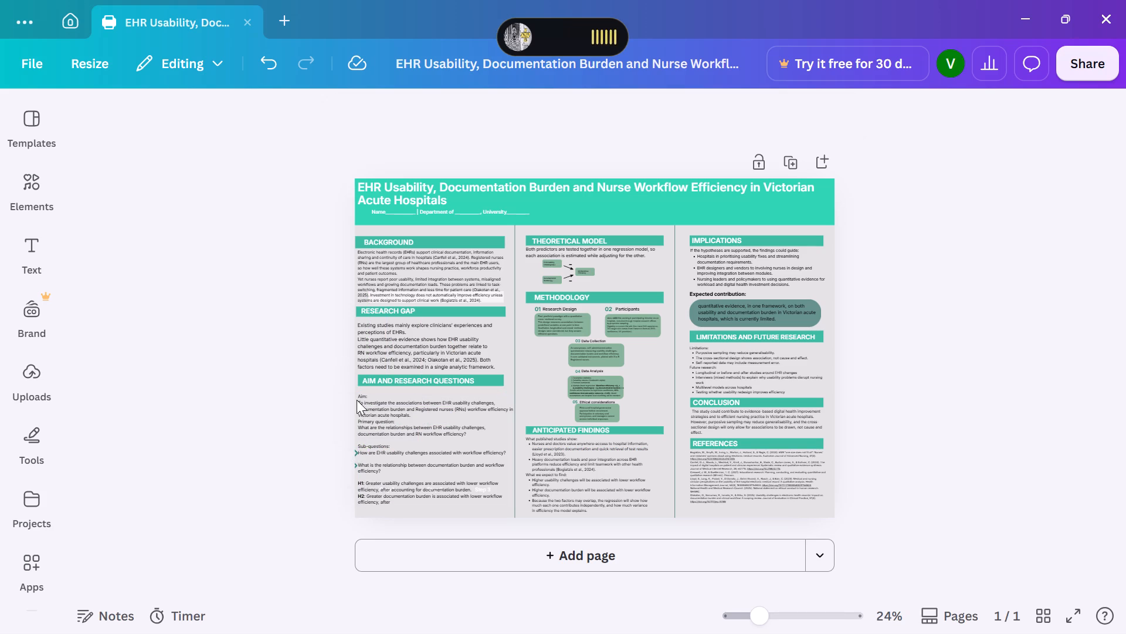
pyautogui.click(355, 451)
pyautogui.click(372, 499)
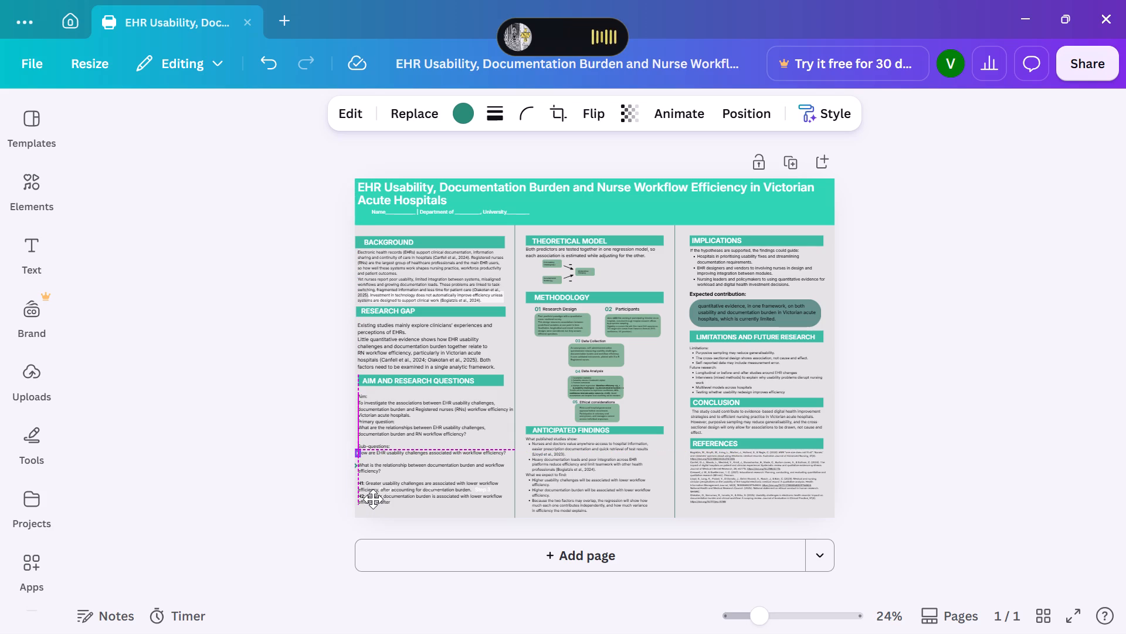
pyautogui.click(328, 377)
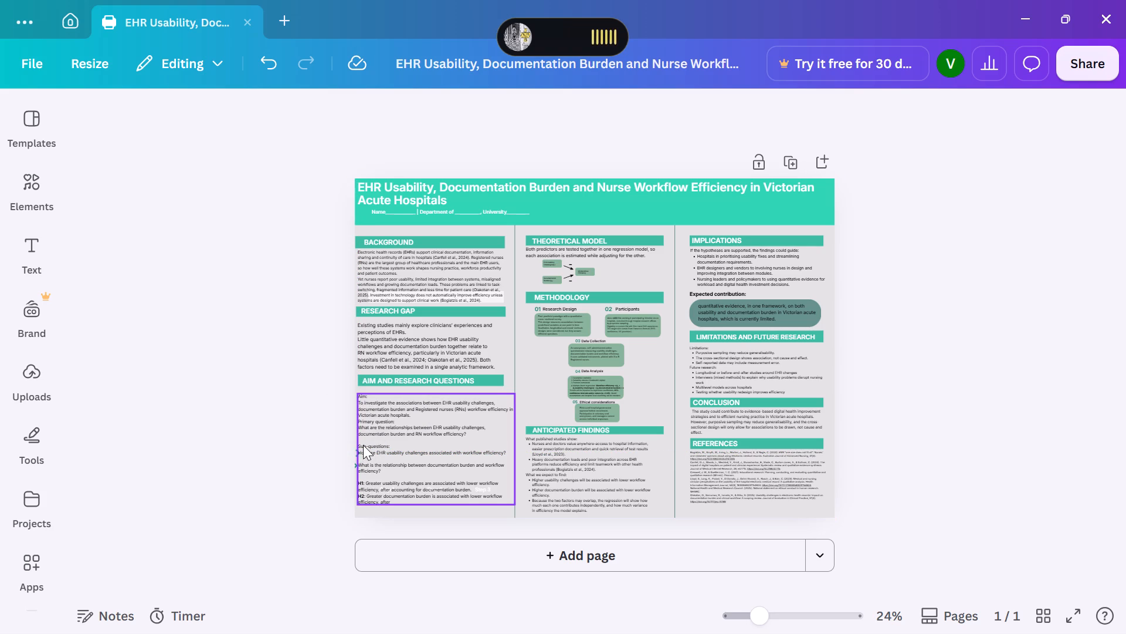
pyautogui.click(357, 451)
pyautogui.click(374, 494)
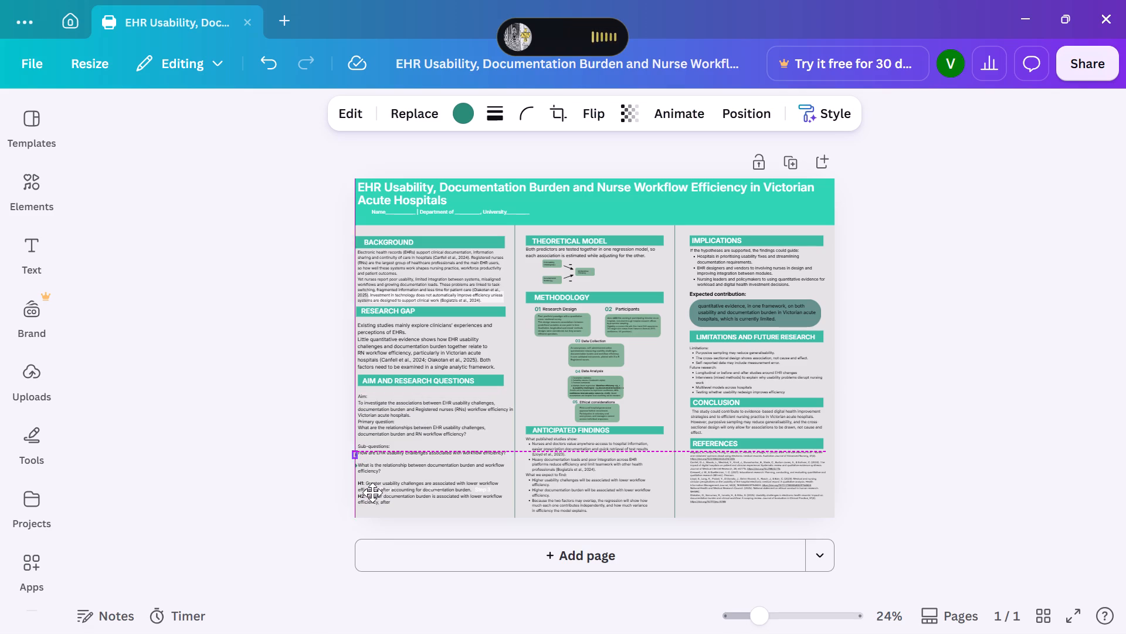
pyautogui.click(321, 361)
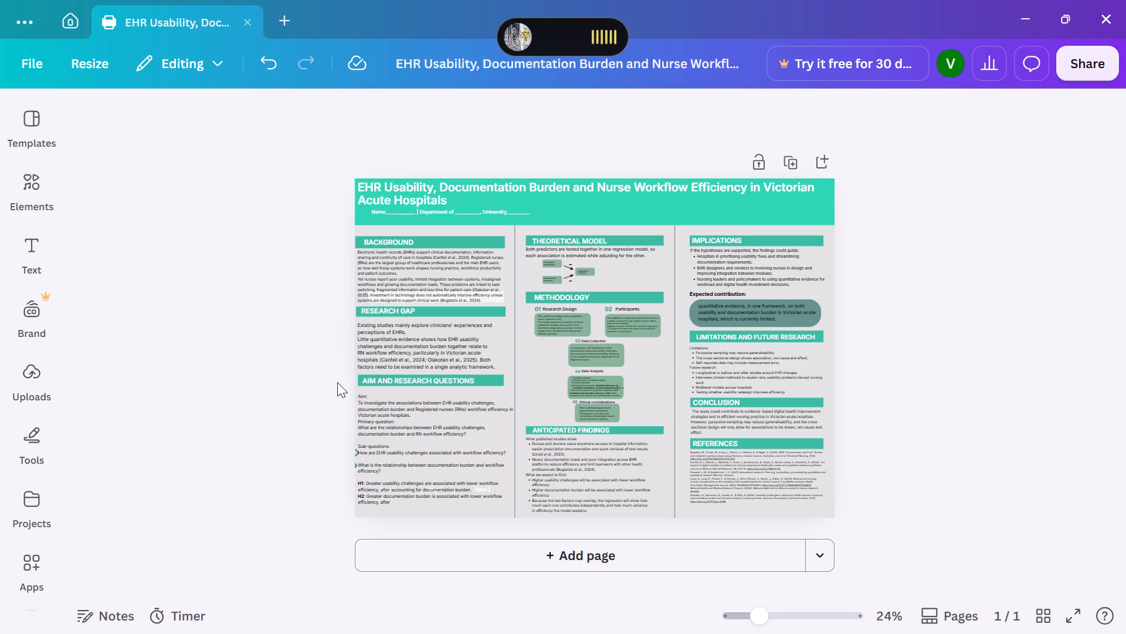
pyautogui.click(355, 454)
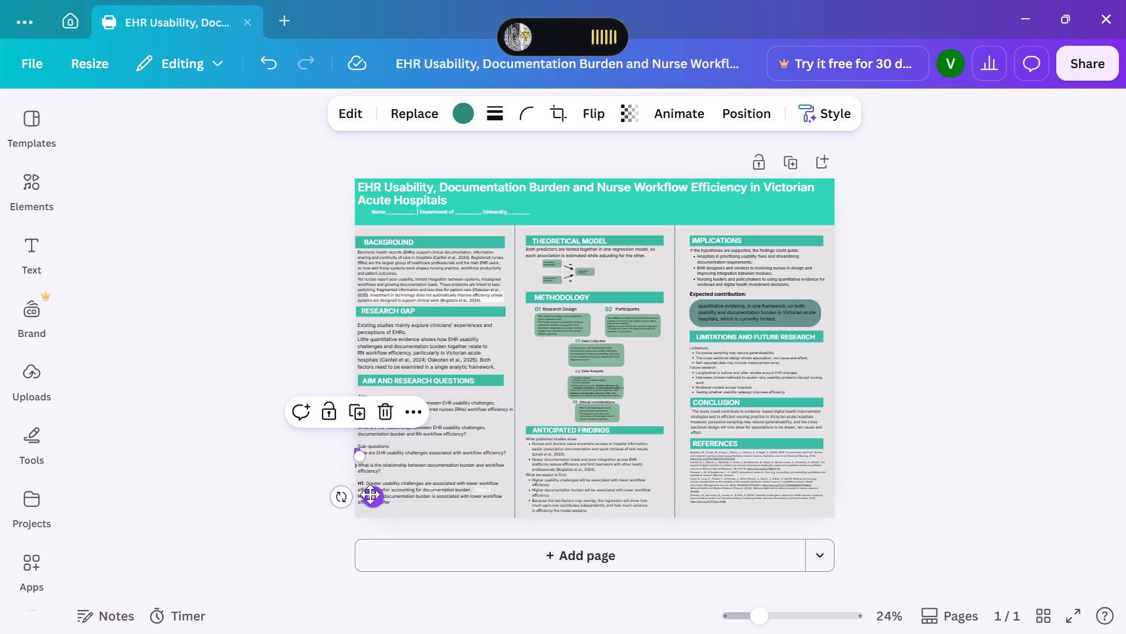
pyautogui.click(370, 495)
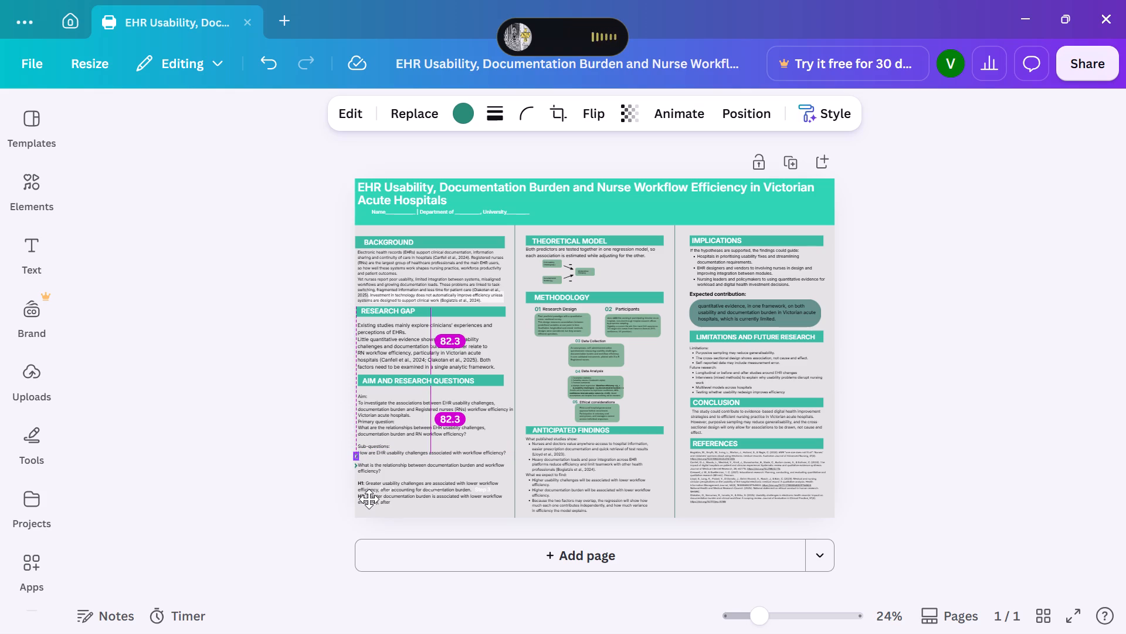
pyautogui.click(340, 366)
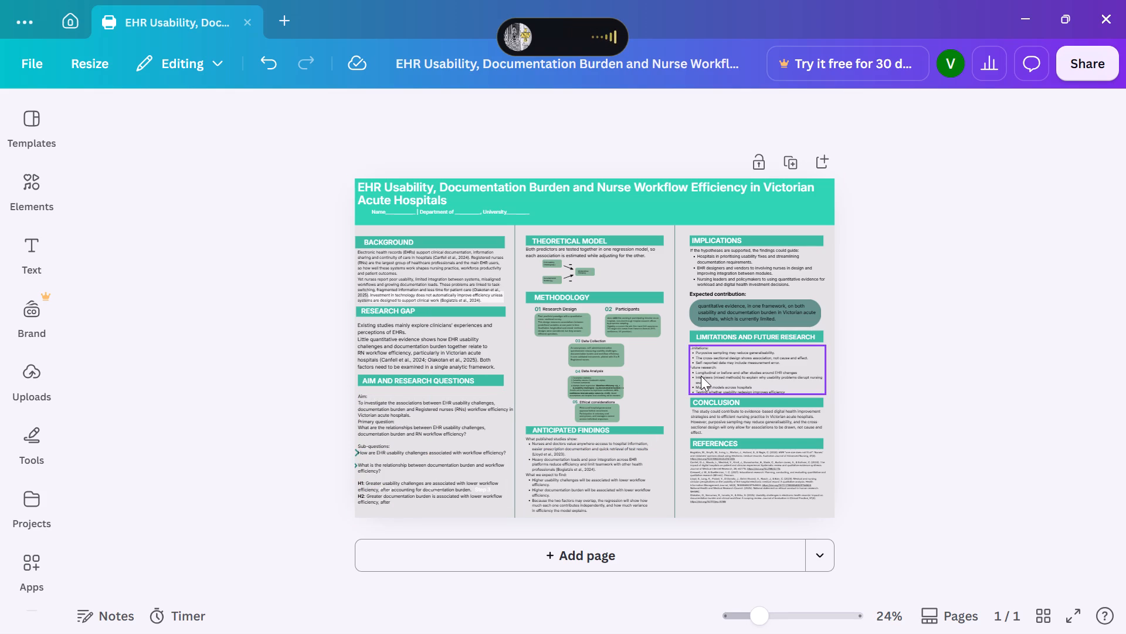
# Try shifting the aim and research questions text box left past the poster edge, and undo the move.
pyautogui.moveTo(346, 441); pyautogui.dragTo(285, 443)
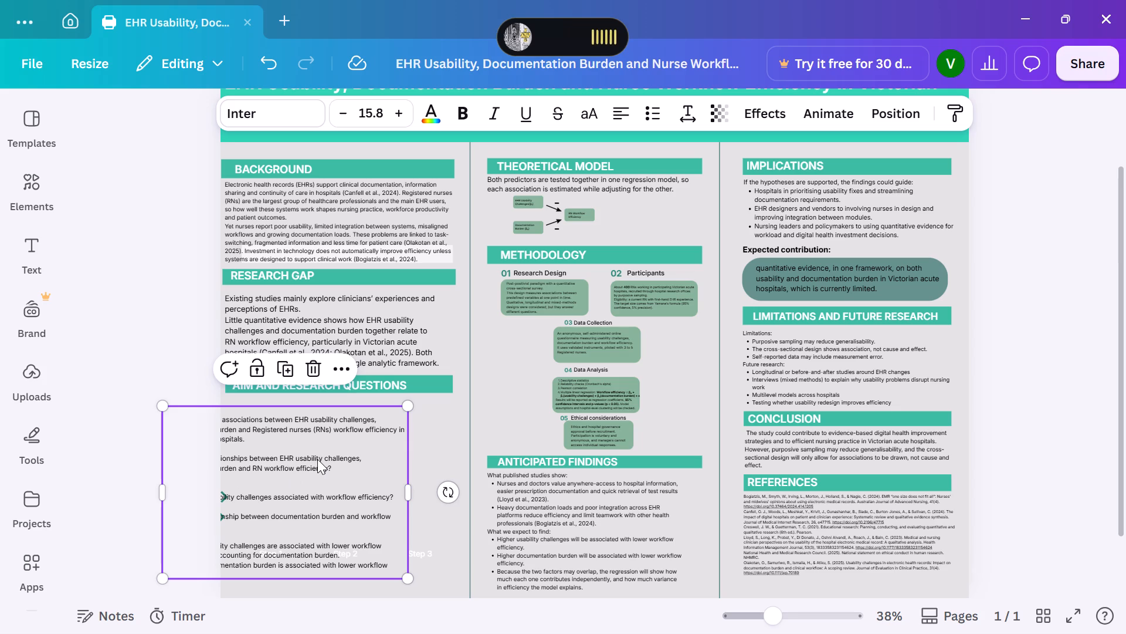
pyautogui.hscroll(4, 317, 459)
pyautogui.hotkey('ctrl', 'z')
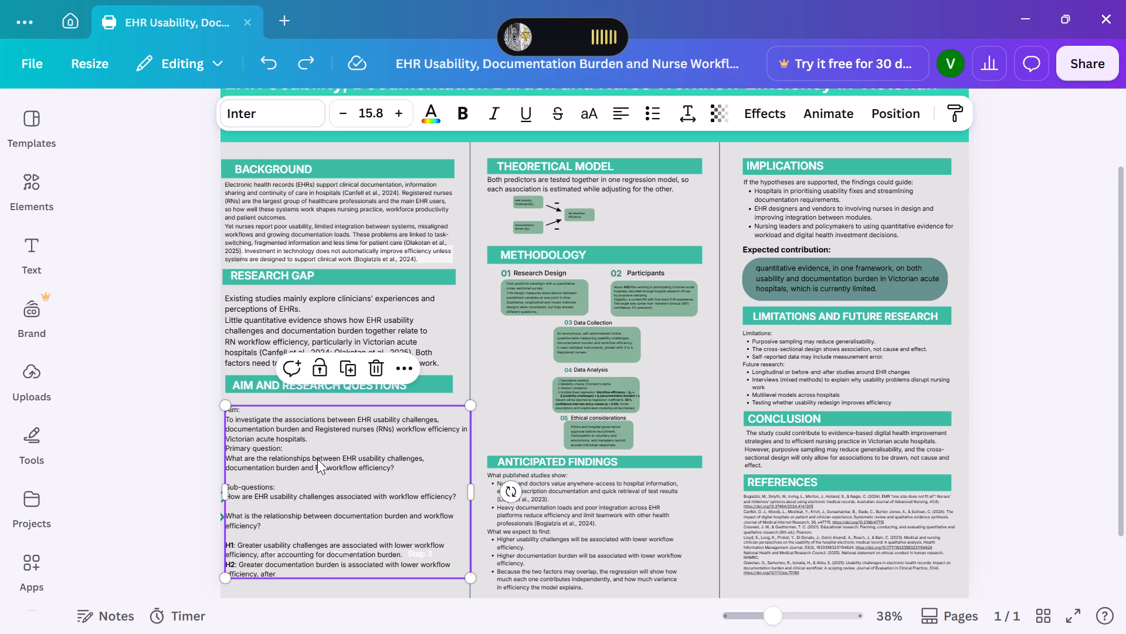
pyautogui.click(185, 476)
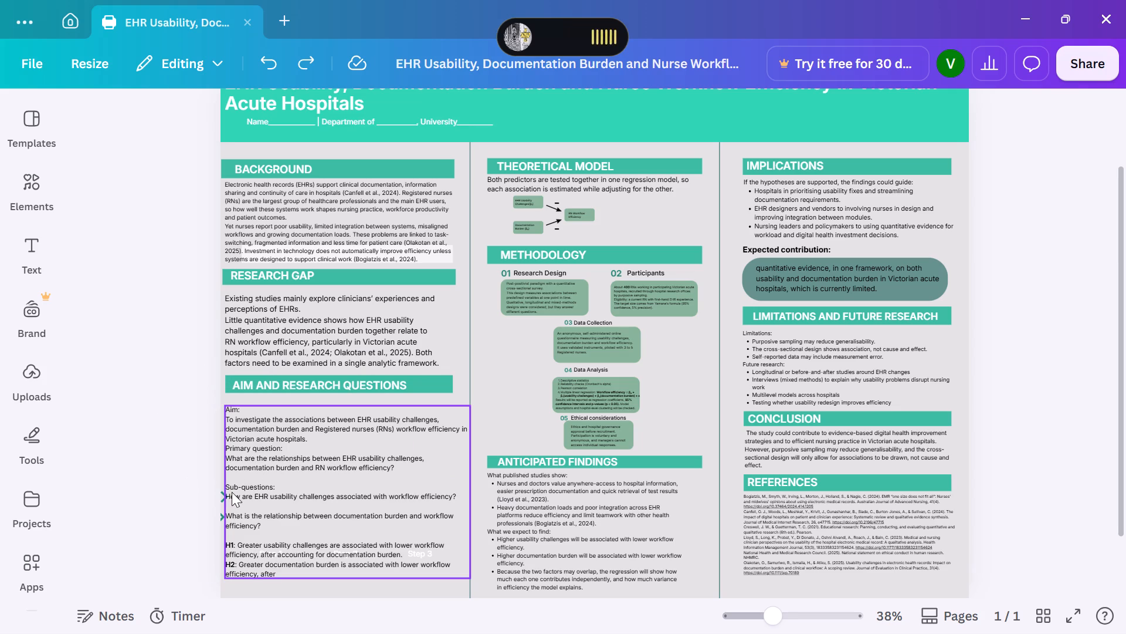
# Move both sub-question arrow markers flush with the poster's left edge, level with the first line of their questions.
pyautogui.click(222, 493)
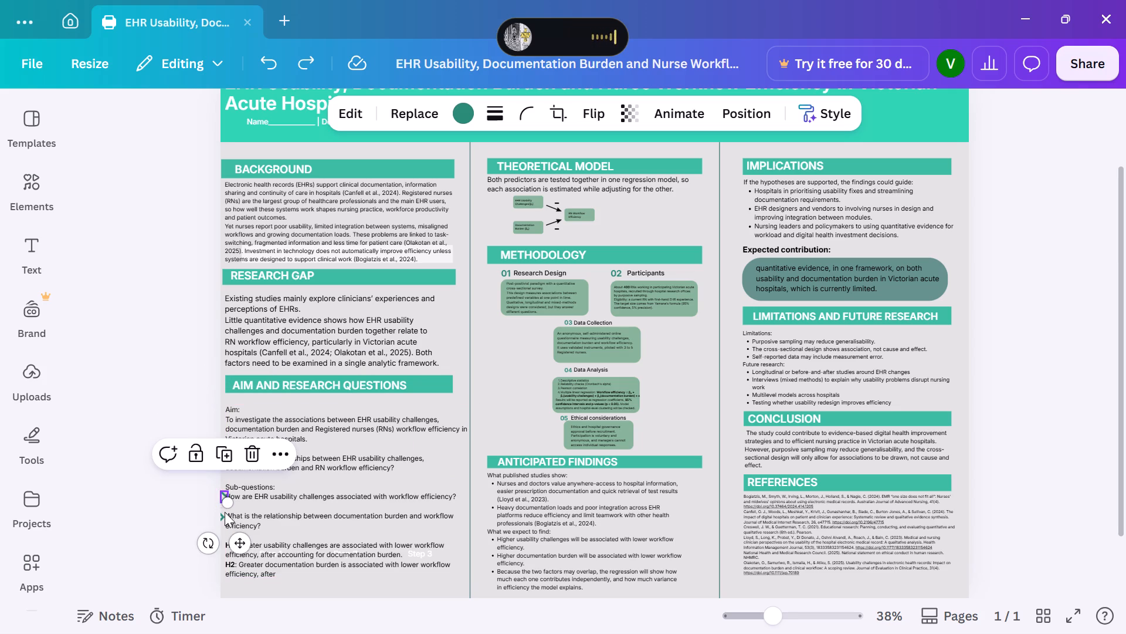
pyautogui.click(236, 547)
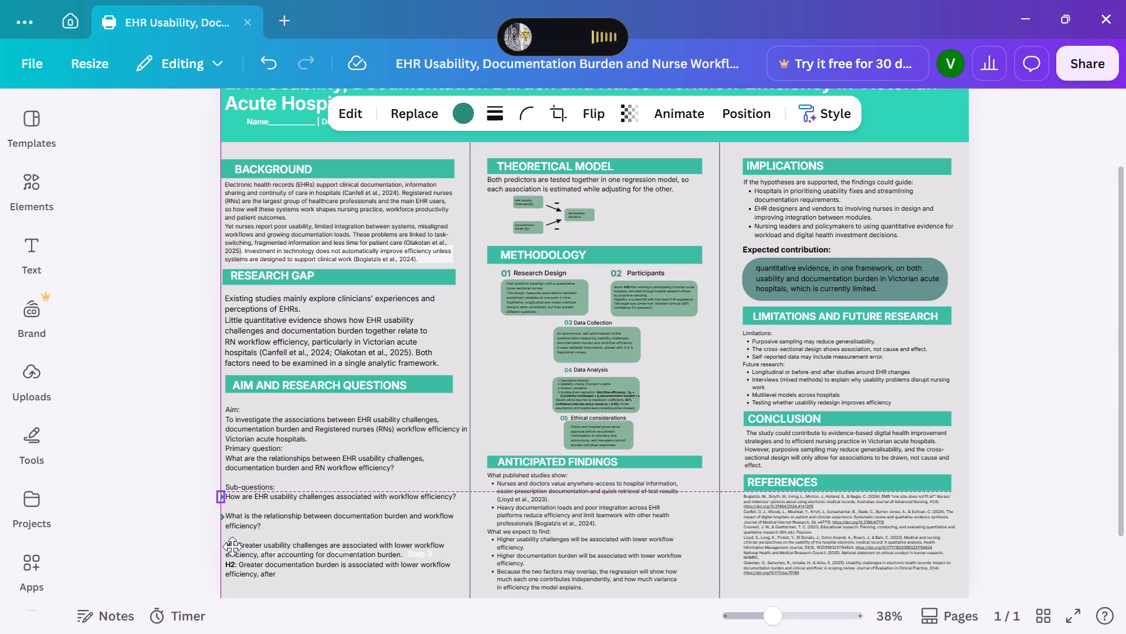
pyautogui.click(222, 517)
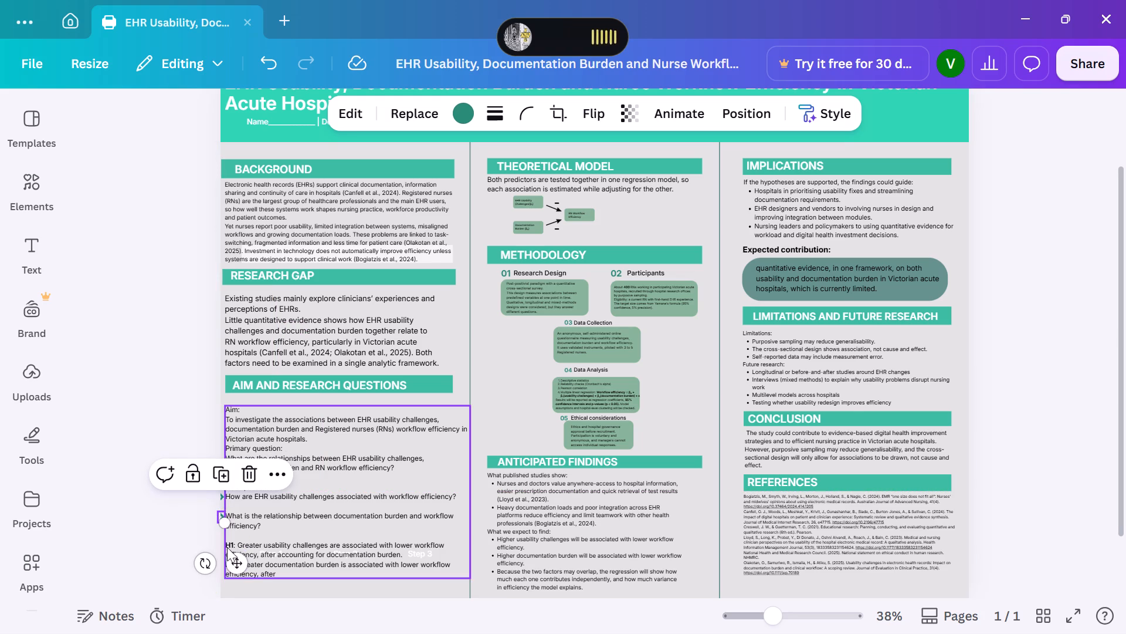
pyautogui.click(235, 560)
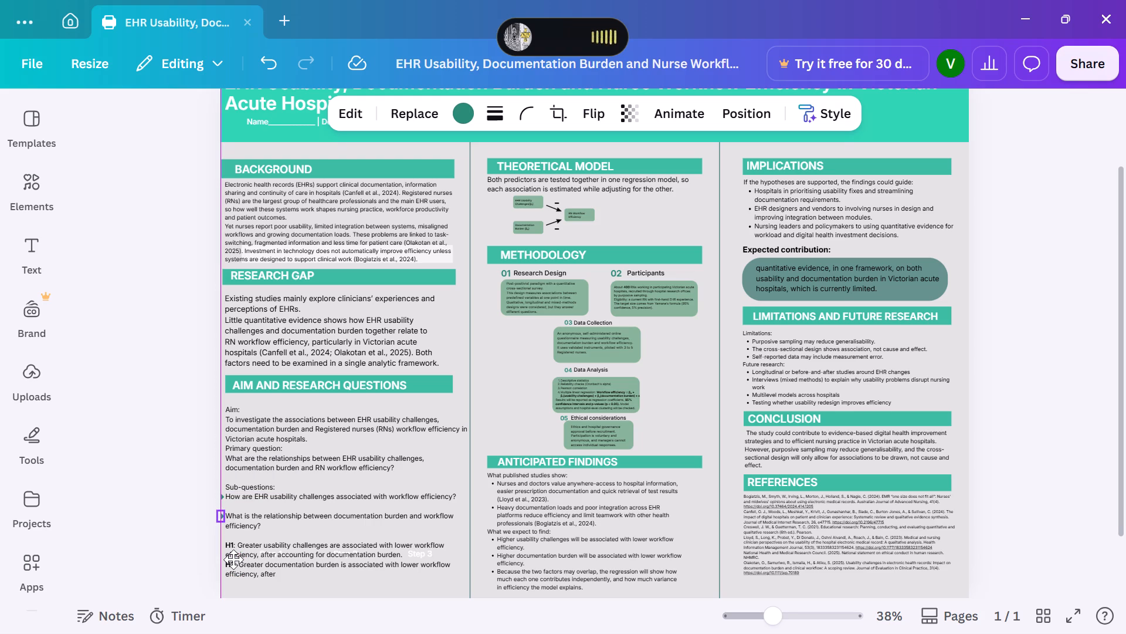
pyautogui.click(206, 404)
pyautogui.click(207, 404)
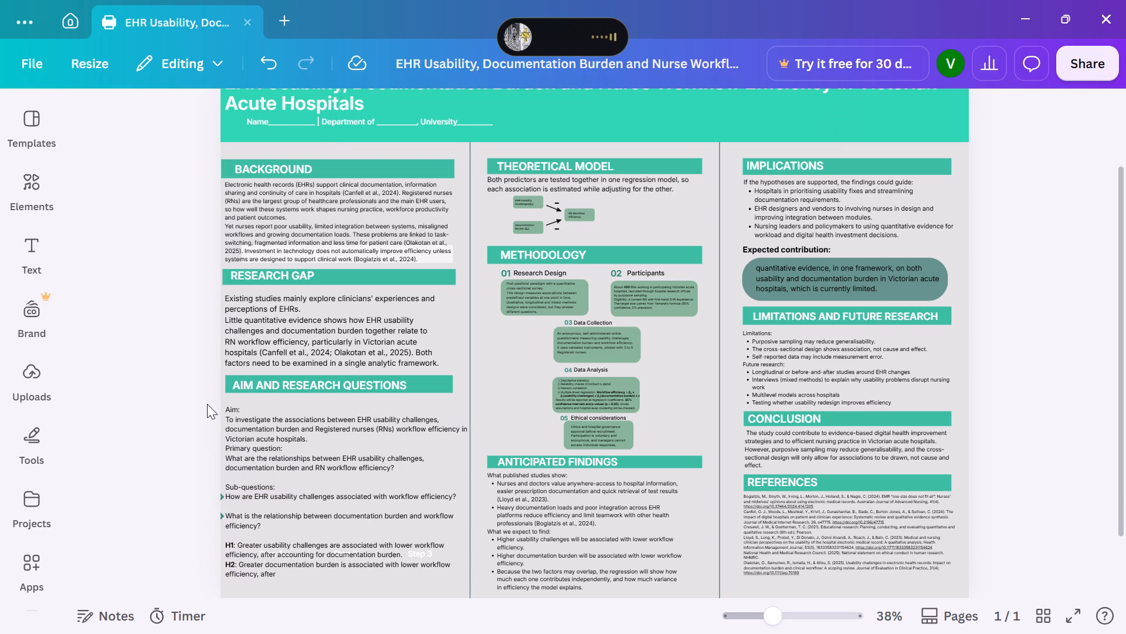
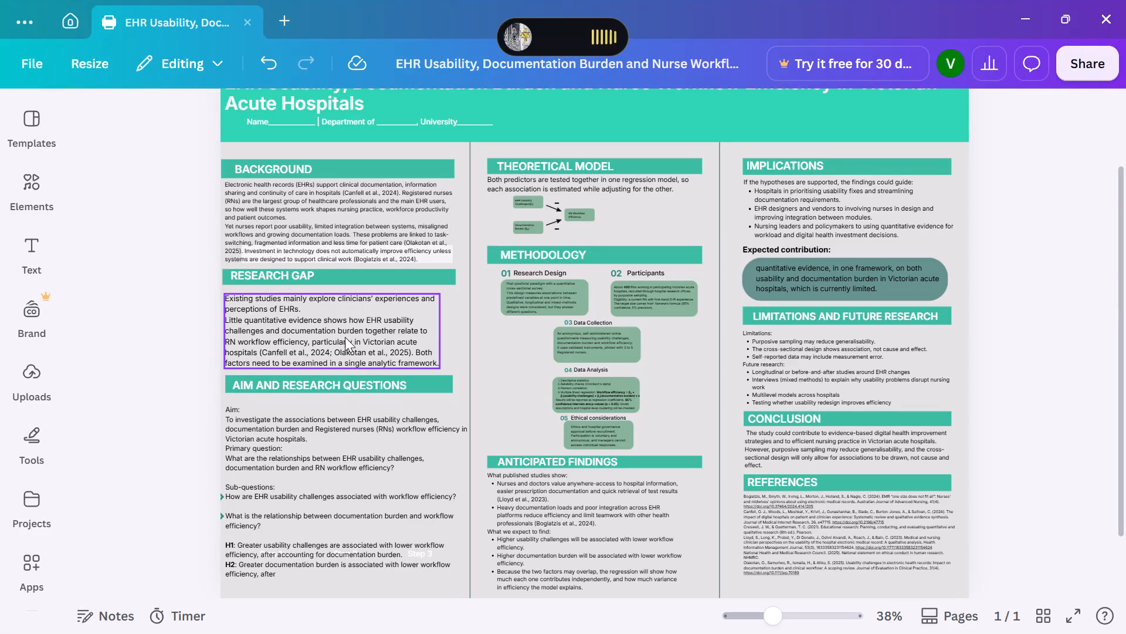
# Capture a full-screen screenshot of the whole poster with no element selected.
pyautogui.click(345, 337)
pyautogui.click(167, 311)
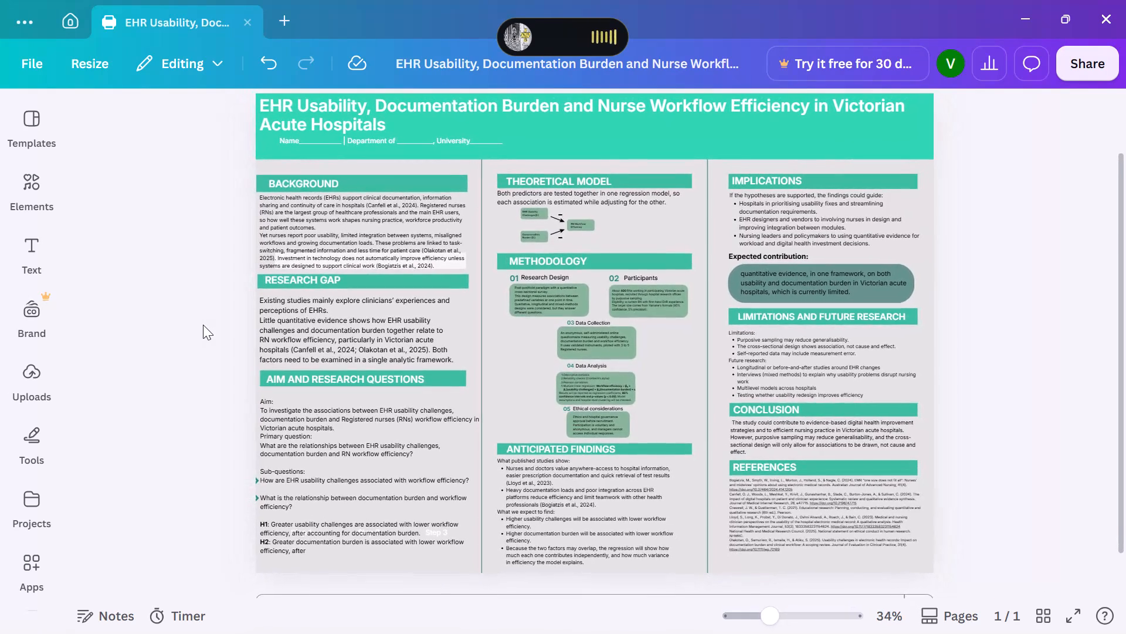
pyautogui.press('super+Print')
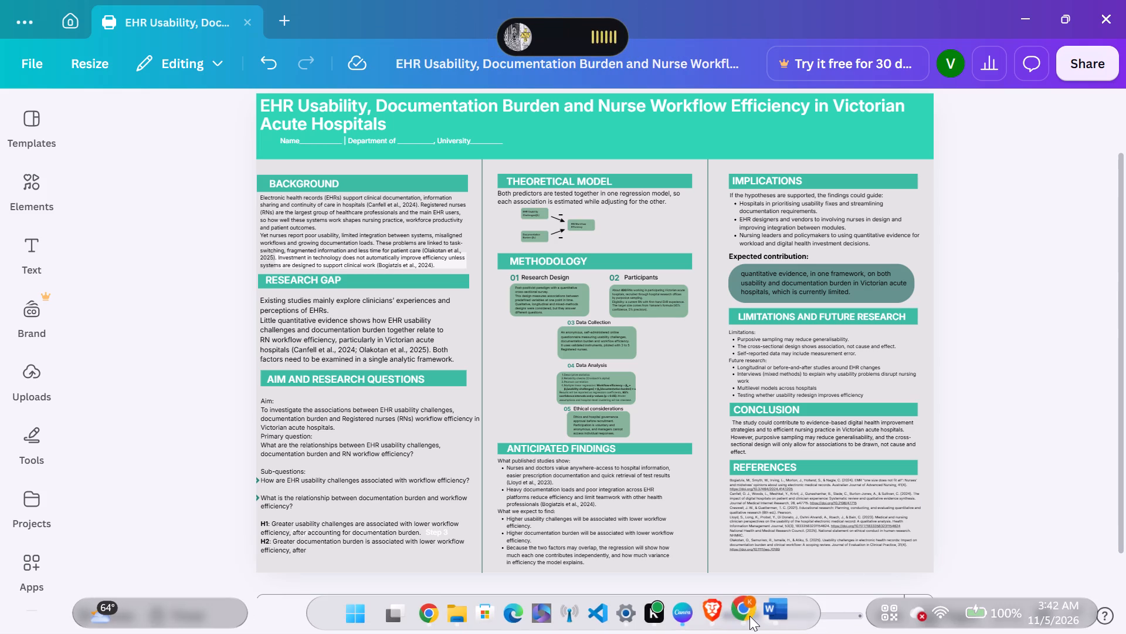
# Switch to the Chrome window with StealthWriter open.
pyautogui.click(741, 608)
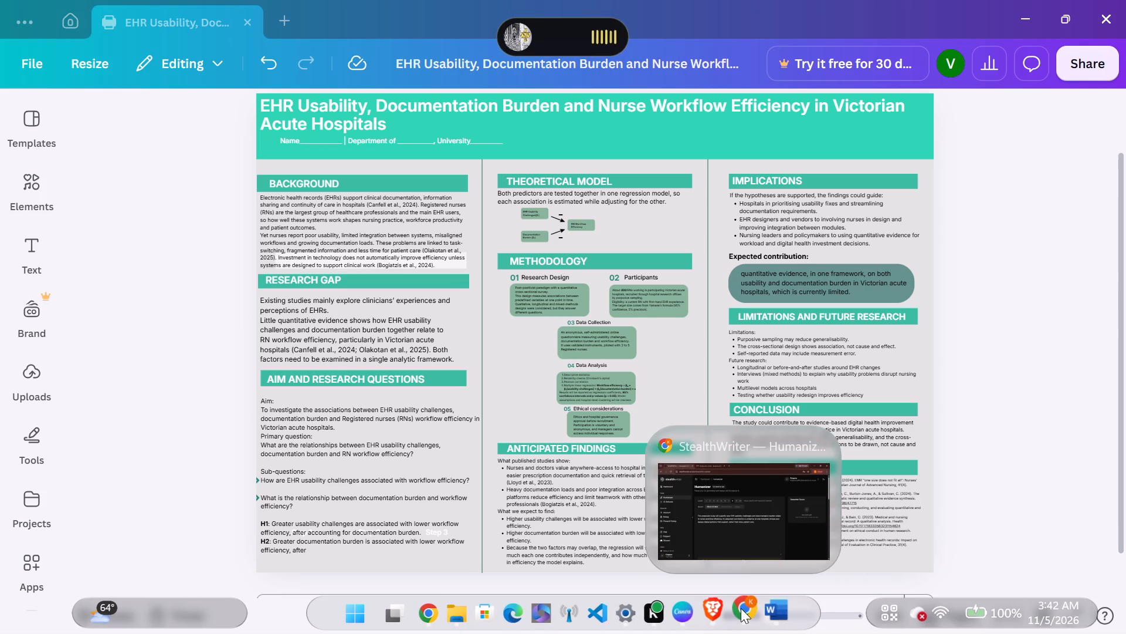
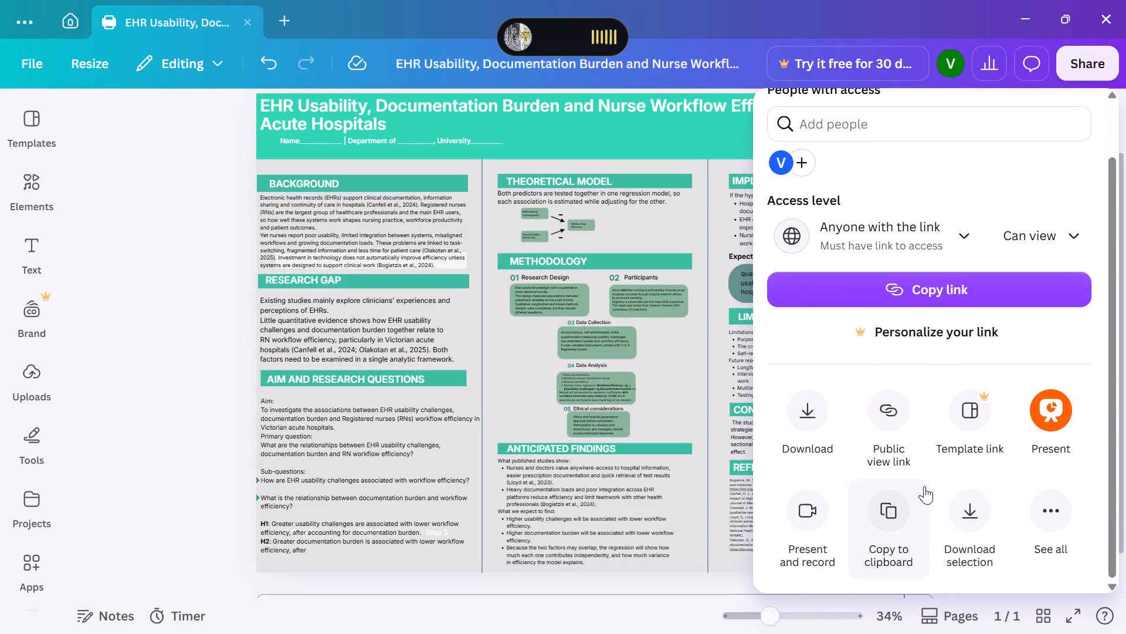
# Start a download of the poster with PDF as the file type, using the Digital preset.
pyautogui.click(1061, 511)
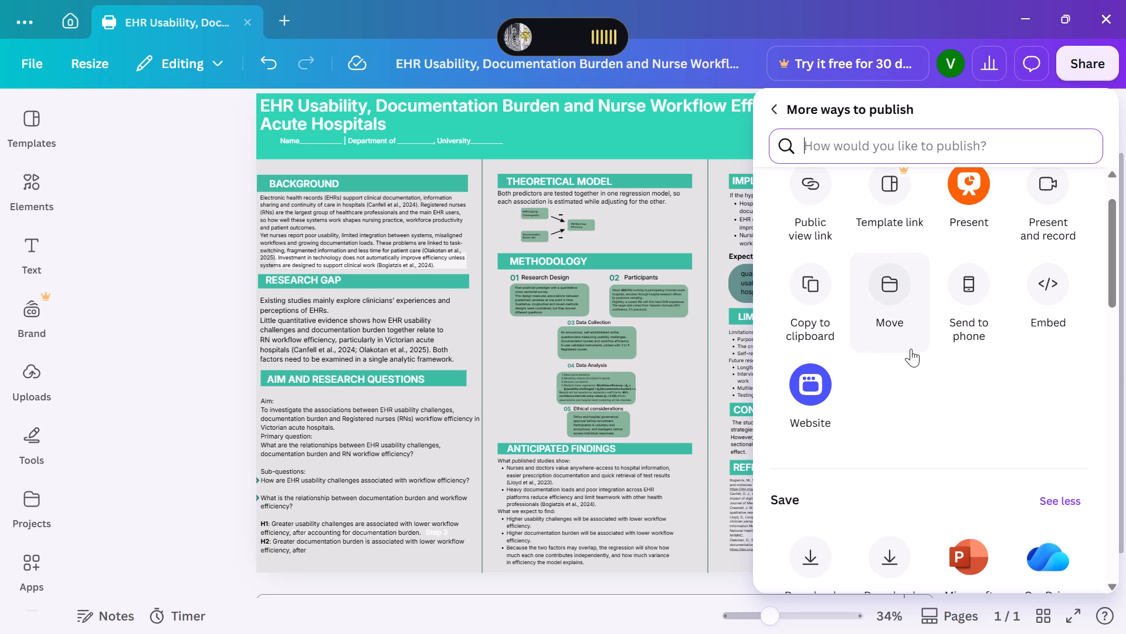
pyautogui.scroll(-2, 920, 433)
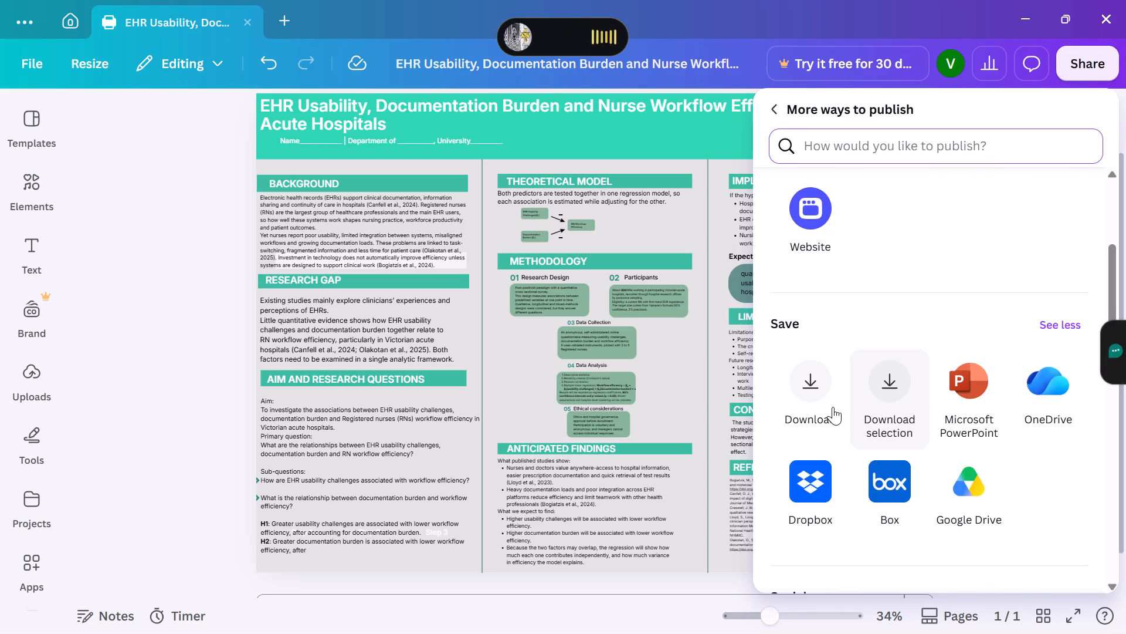
pyautogui.click(830, 407)
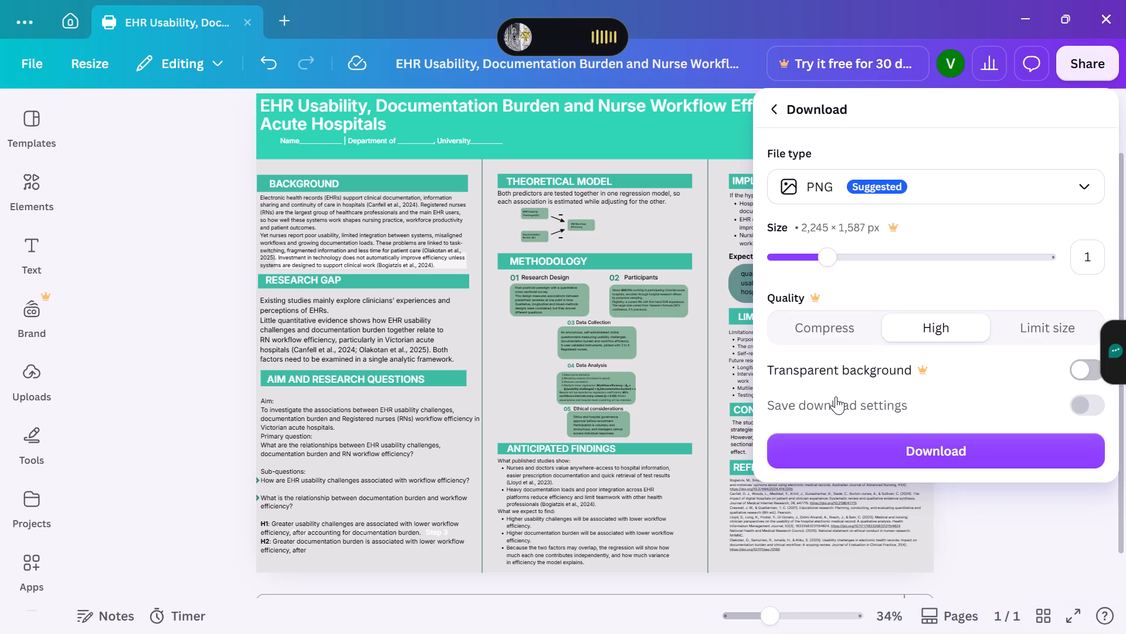
pyautogui.click(1066, 175)
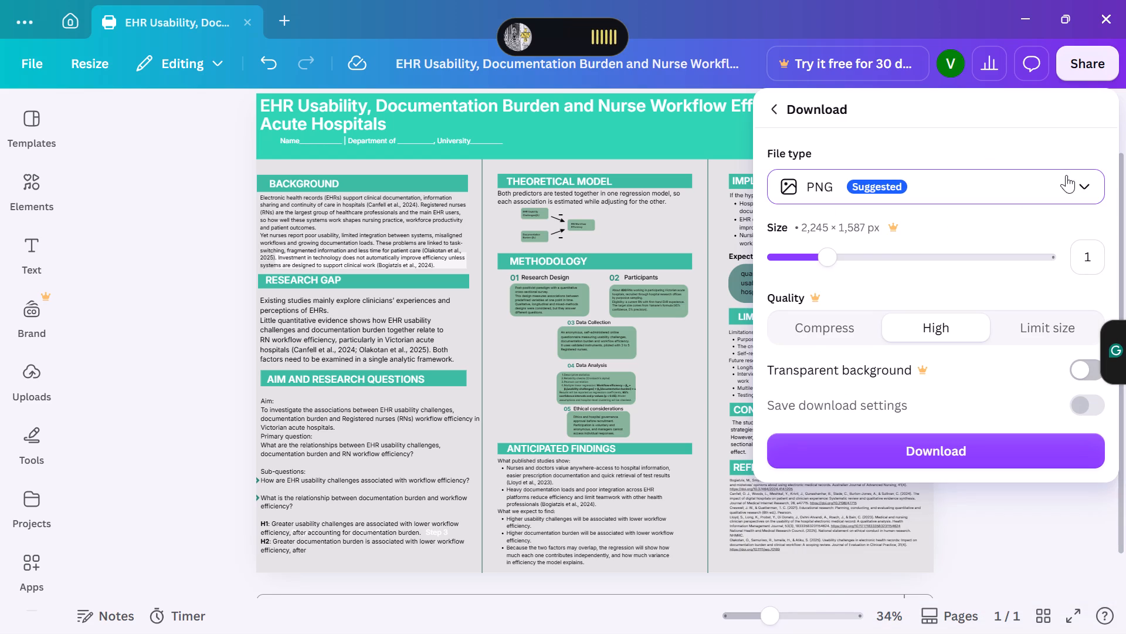
pyautogui.click(895, 341)
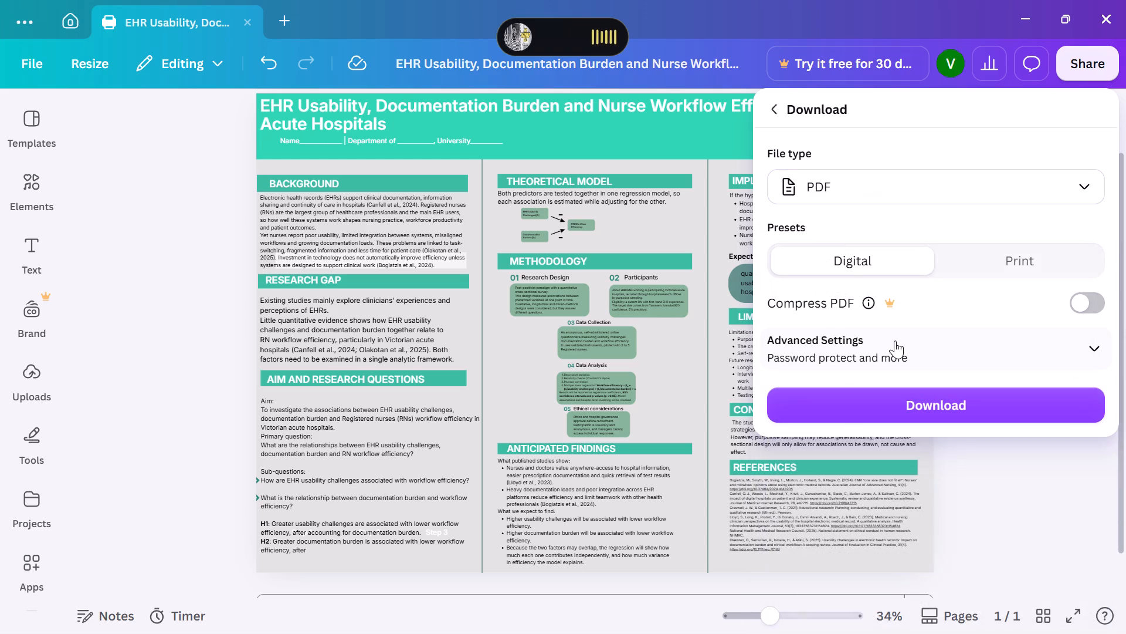
pyautogui.click(916, 399)
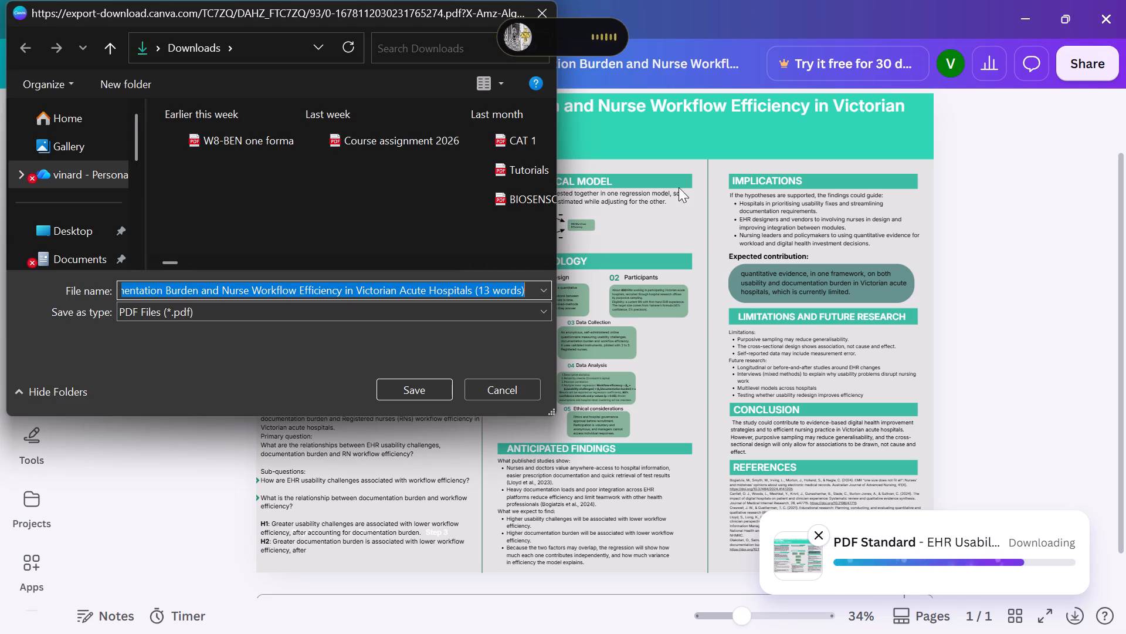
# Remove the "(13 words)" suffix from the PDF's file name and save the file in the Downloads folder.
pyautogui.click(521, 291)
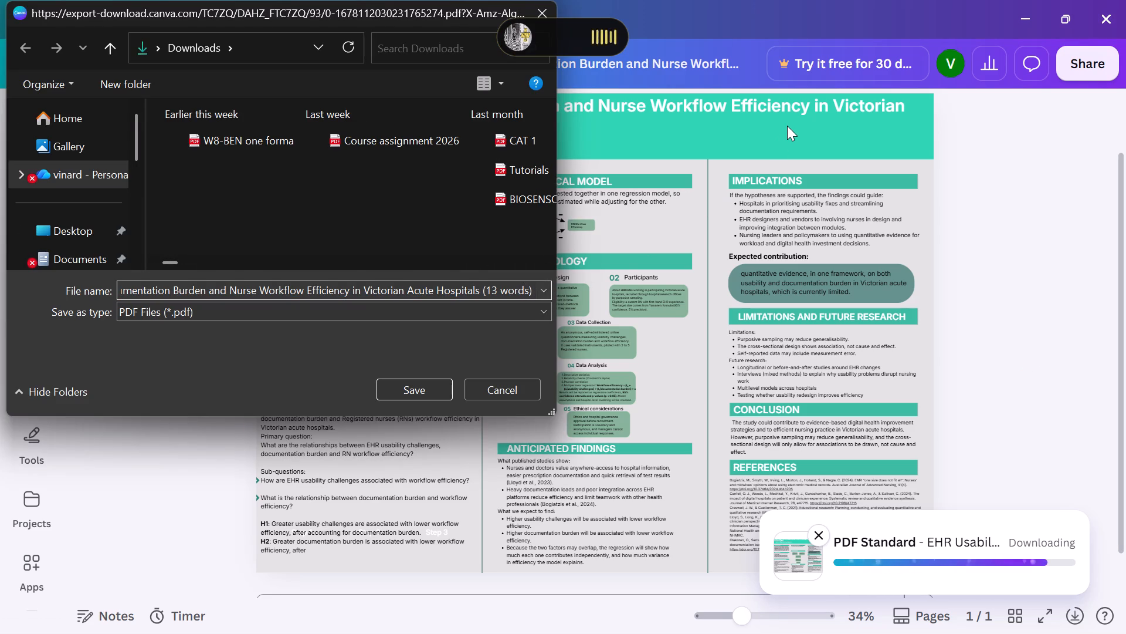
pyautogui.click(534, 289)
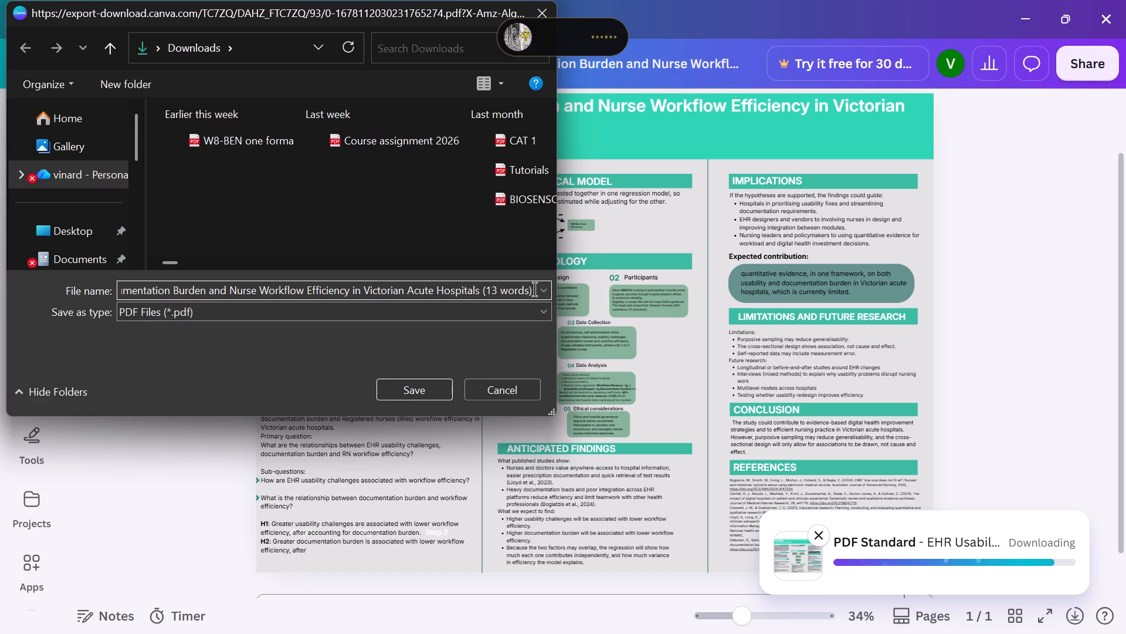
pyautogui.press('BackSpace')
pyautogui.press('BackSpace')
pyautogui.press('BackSpace')
pyautogui.press('BackSpace')
pyautogui.press('BackSpace')
pyautogui.press('BackSpace')
pyautogui.press('BackSpace')
pyautogui.press('BackSpace')
pyautogui.press('BackSpace')
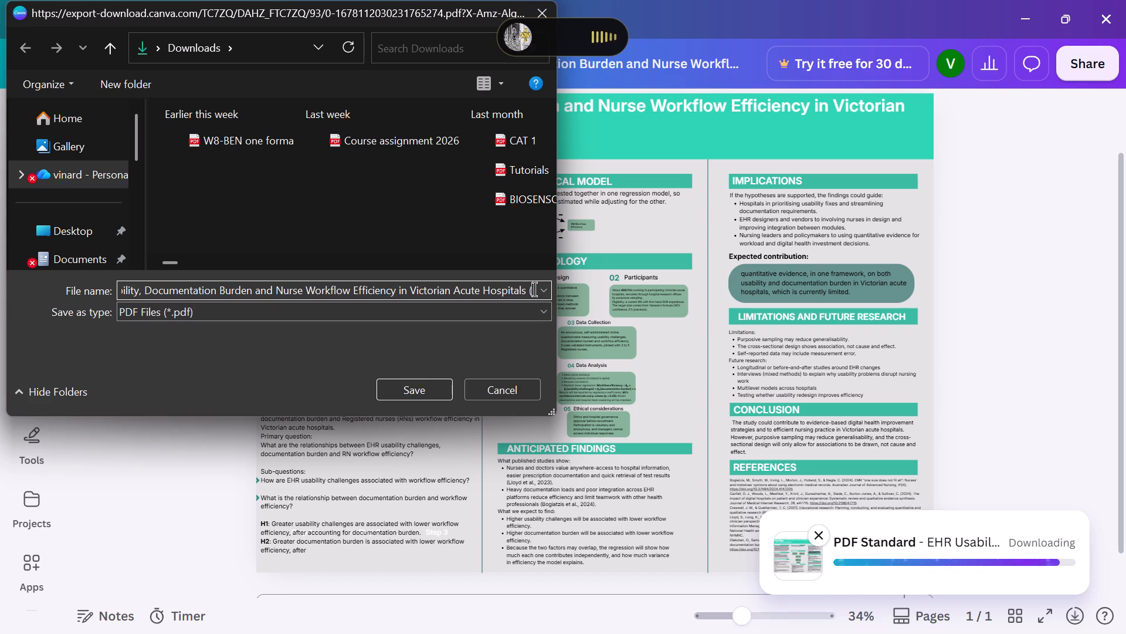
pyautogui.press('BackSpace')
pyautogui.press('BackSpace')
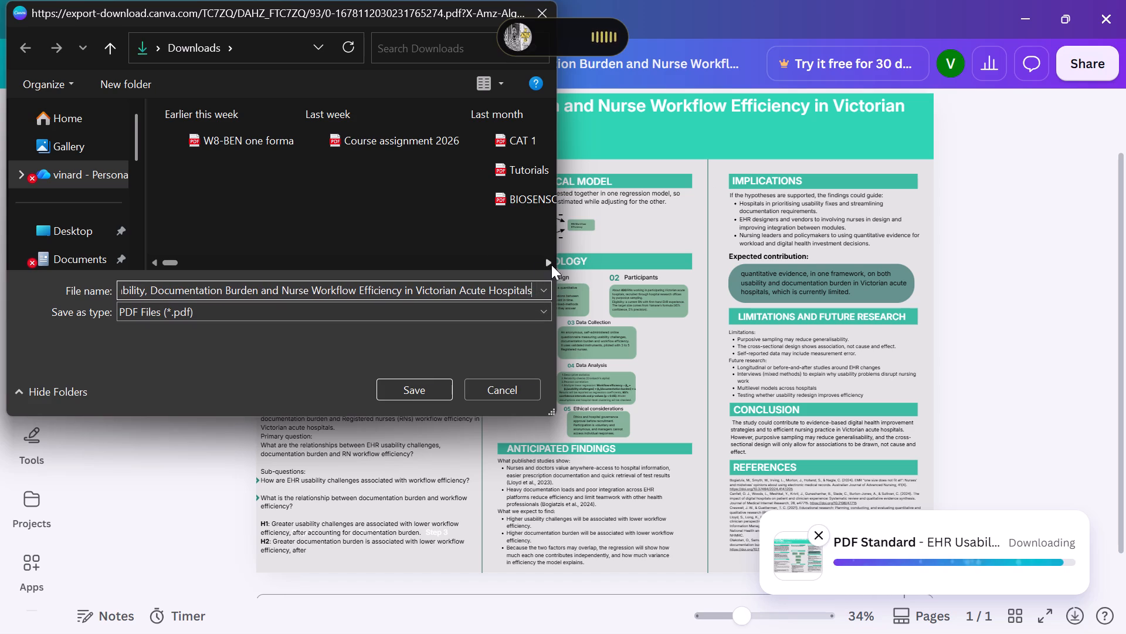
pyautogui.hscroll(6, 389, 283)
pyautogui.click(388, 284)
pyautogui.hscroll(2, 388, 284)
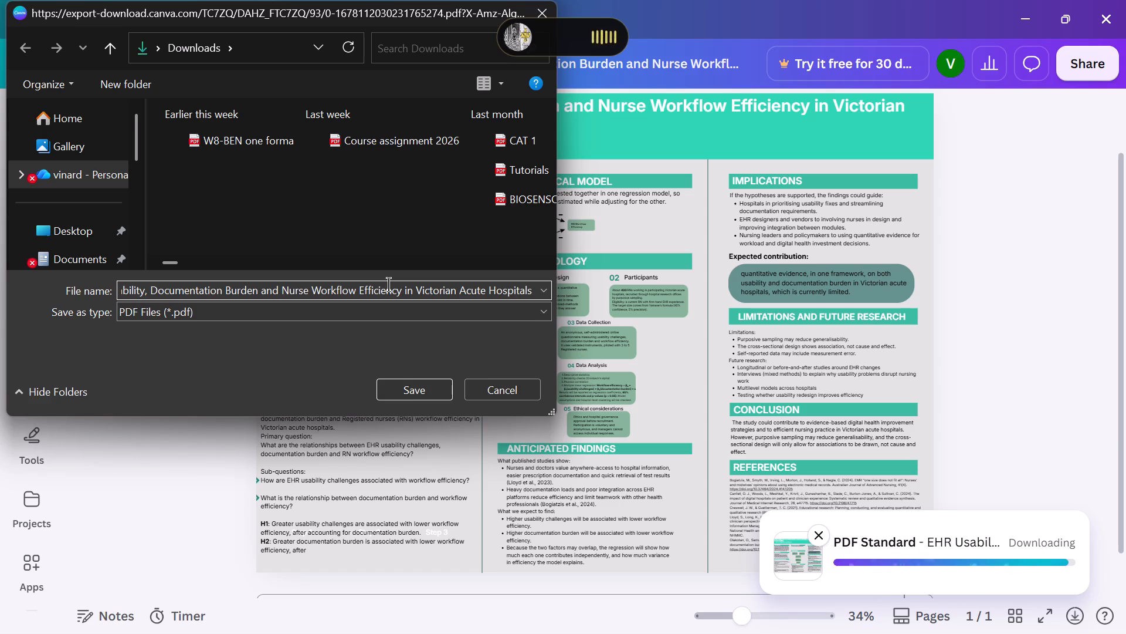
pyautogui.hscroll(2, 388, 284)
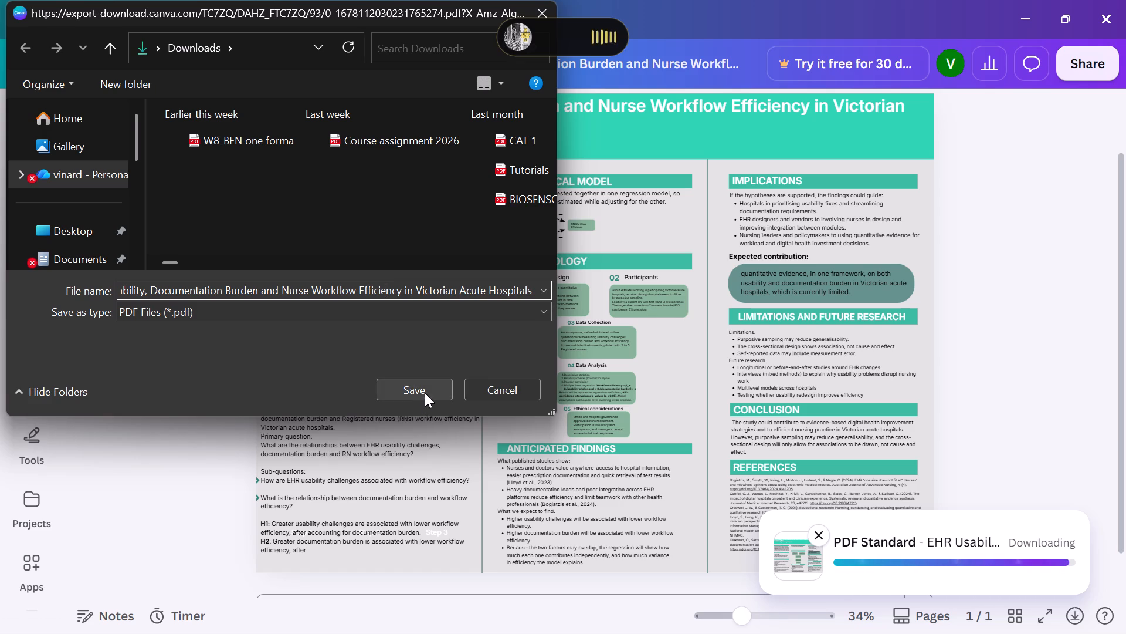
pyautogui.click(425, 393)
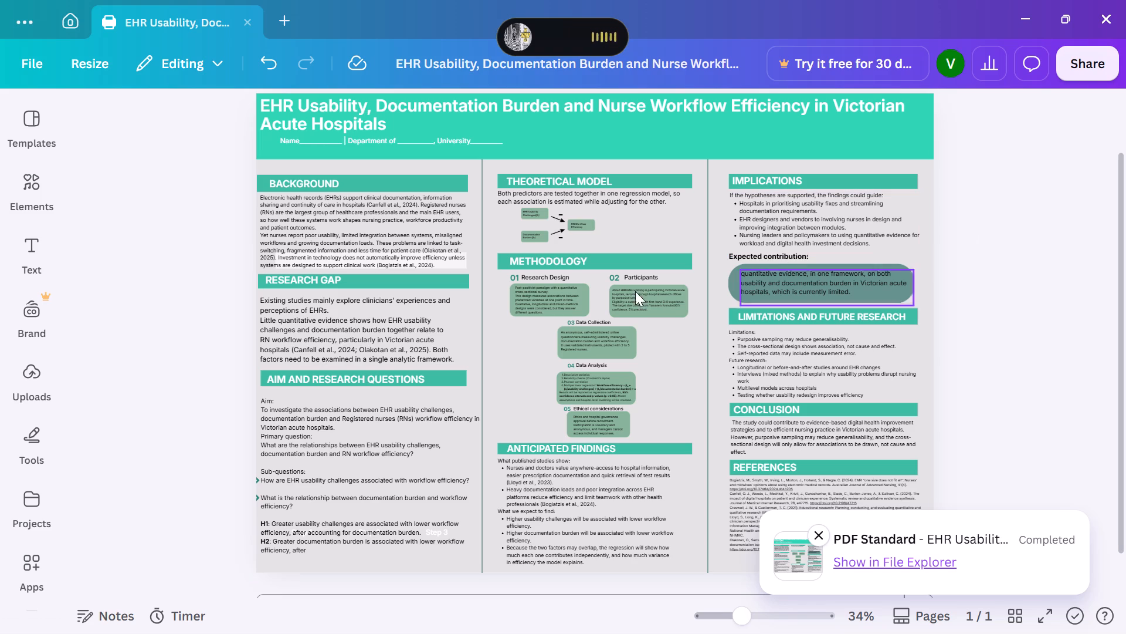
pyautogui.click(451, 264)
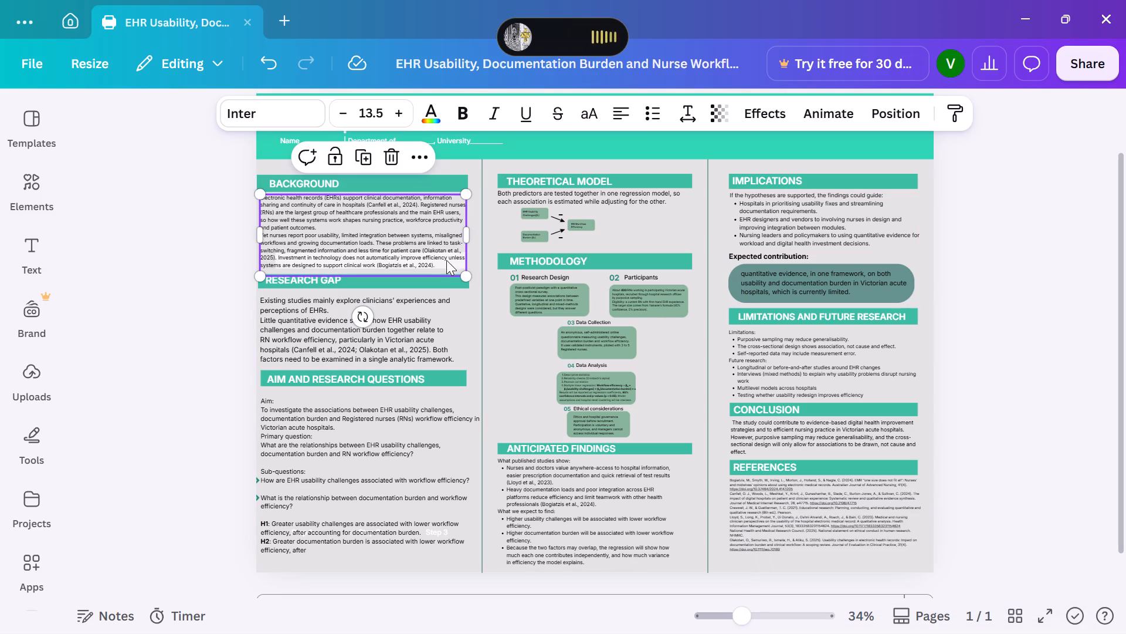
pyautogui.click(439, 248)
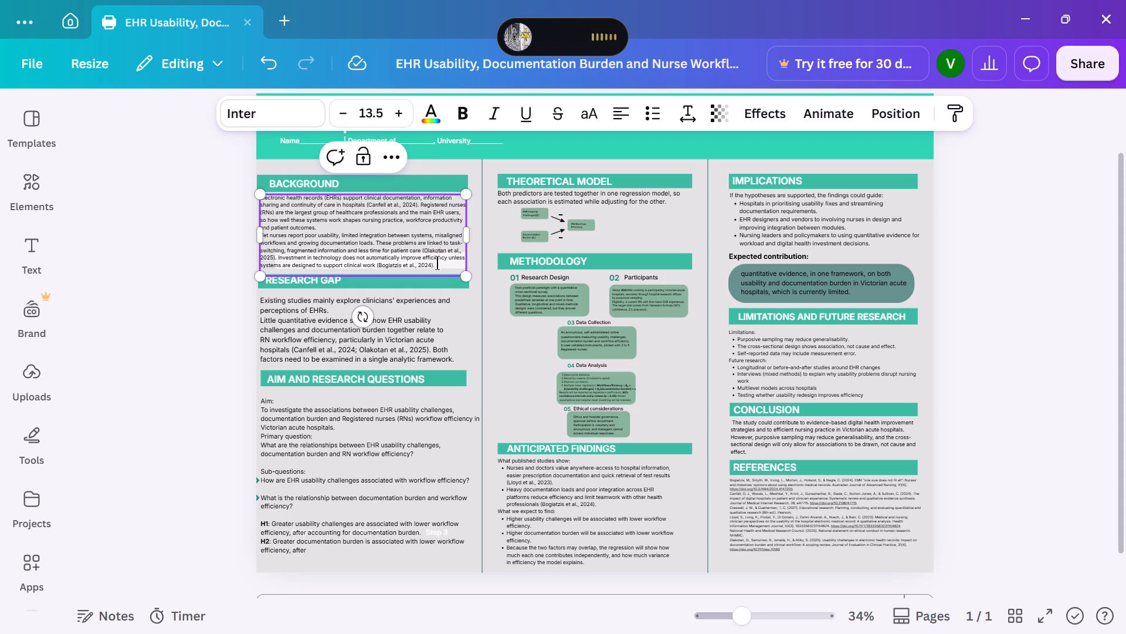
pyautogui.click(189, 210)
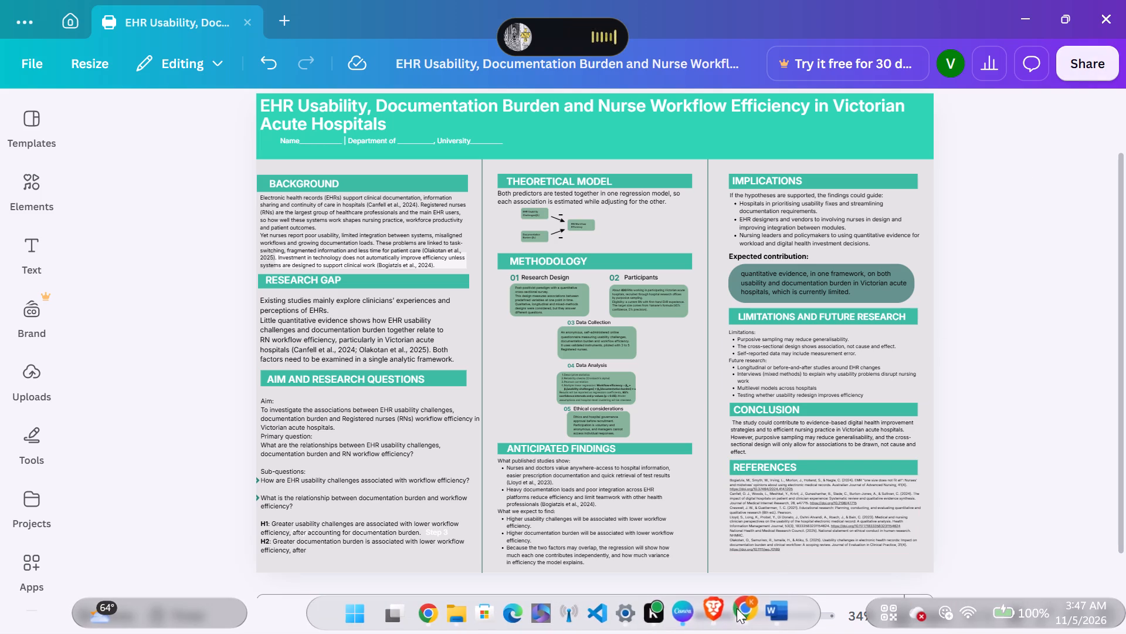
# Switch to File Explorer and open the Downloads folder.
pyautogui.click(460, 602)
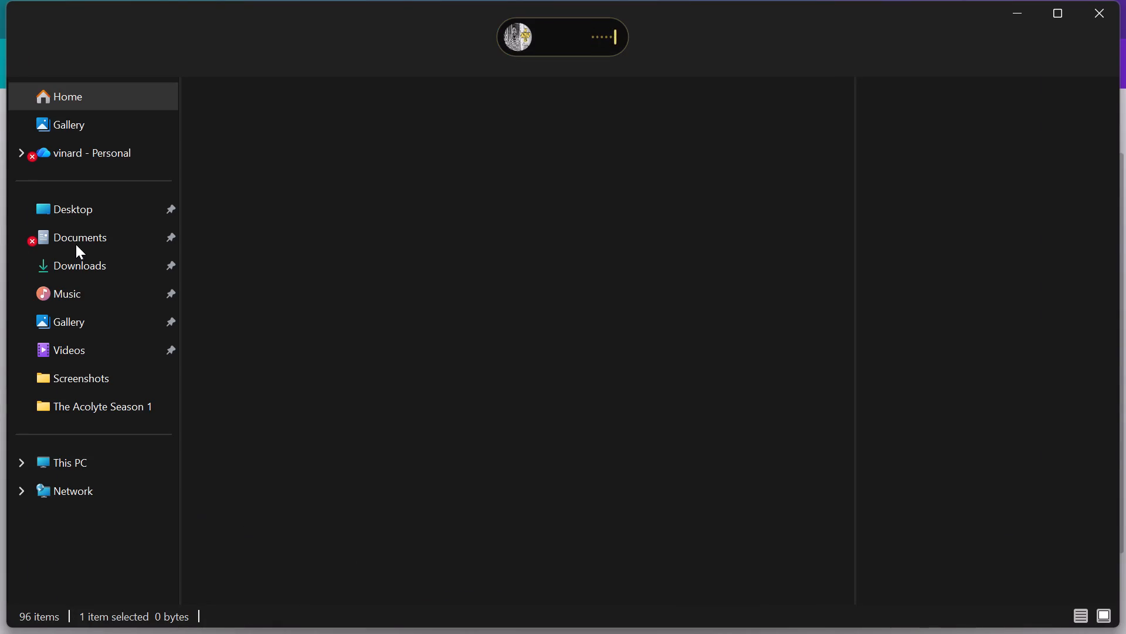
pyautogui.click(80, 274)
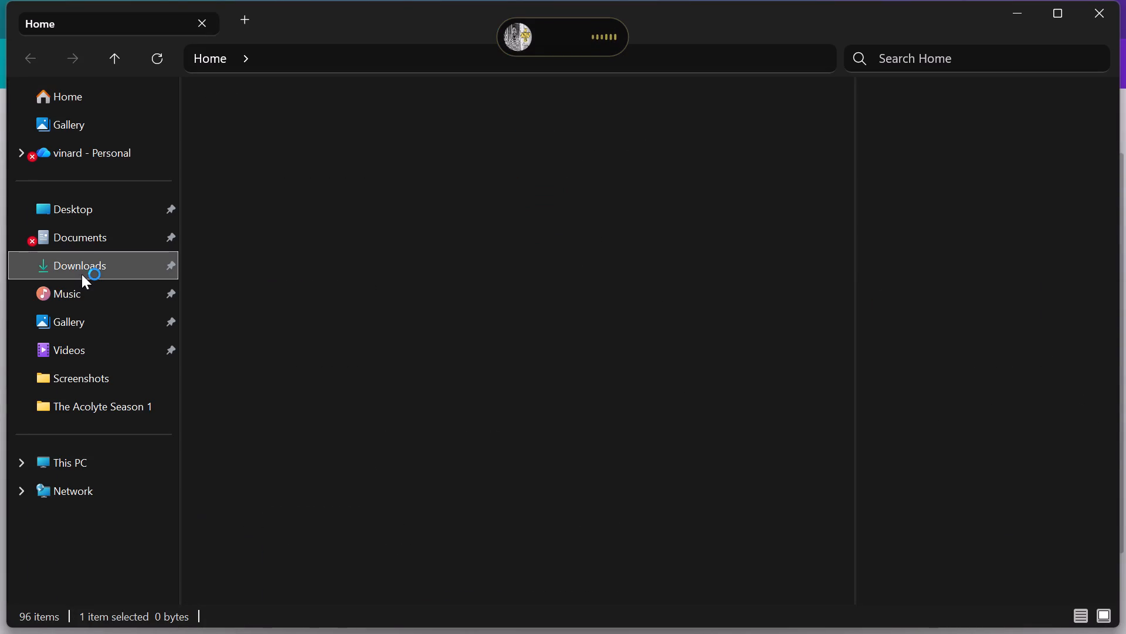
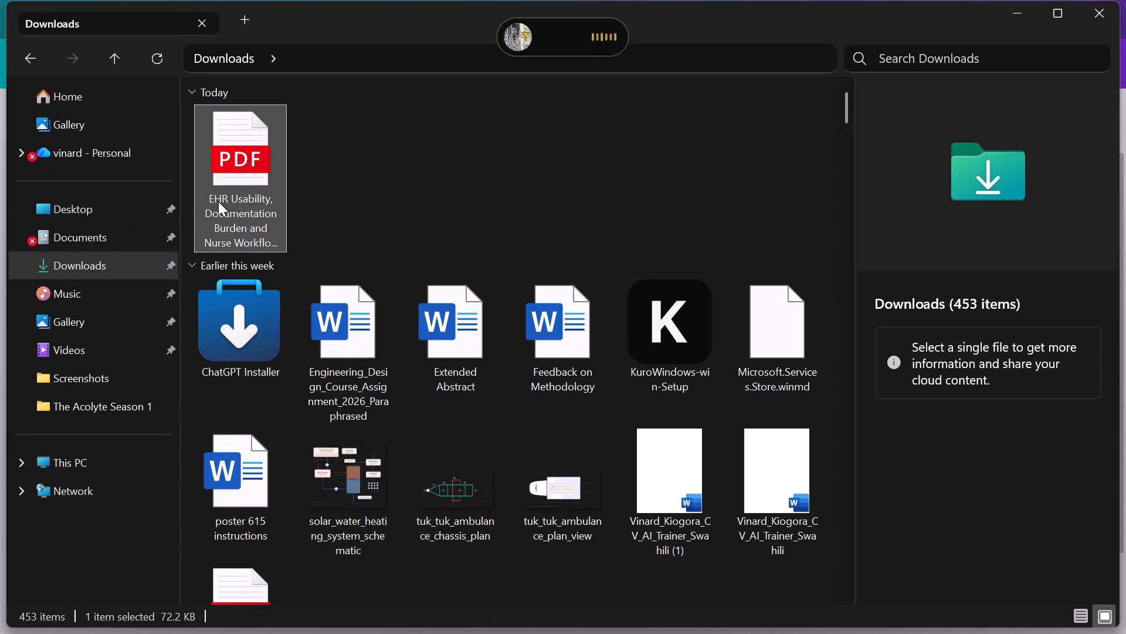
# Open the exported EHR usability poster PDF from Downloads and review its full page layout from title to references.
pyautogui.click(218, 201)
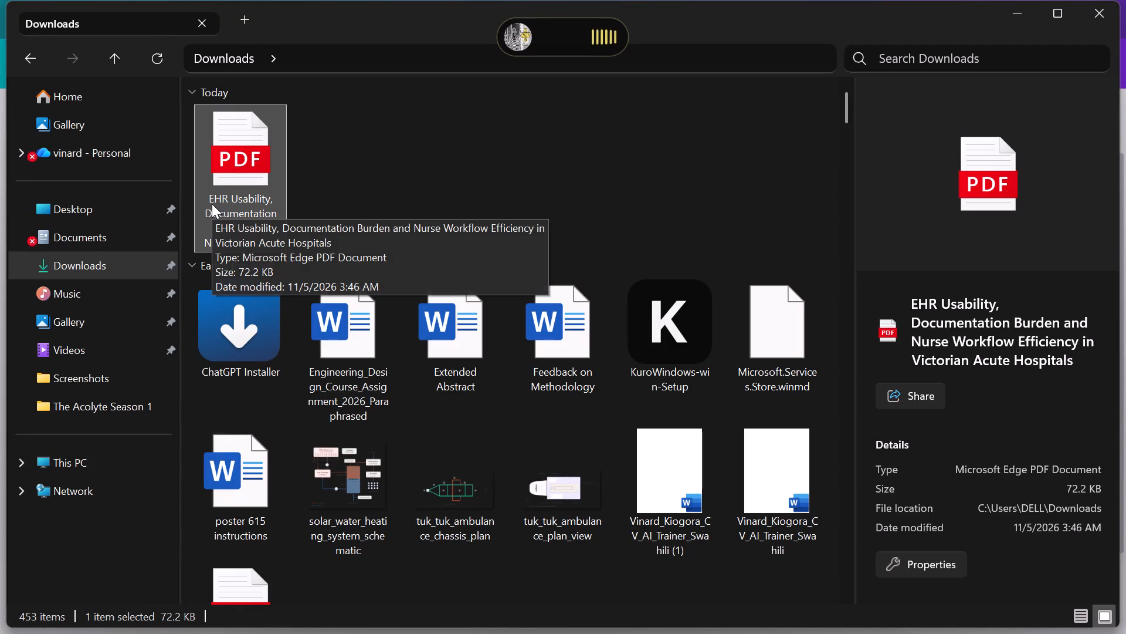
pyautogui.doubleClick(227, 195)
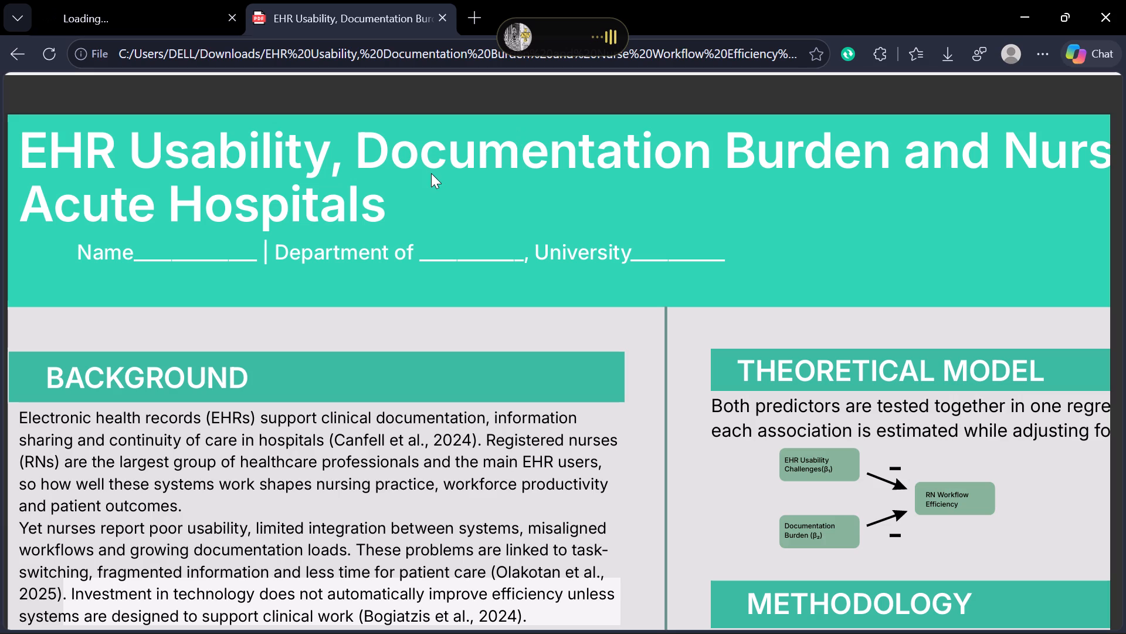
pyautogui.scroll(-1, 398, 213)
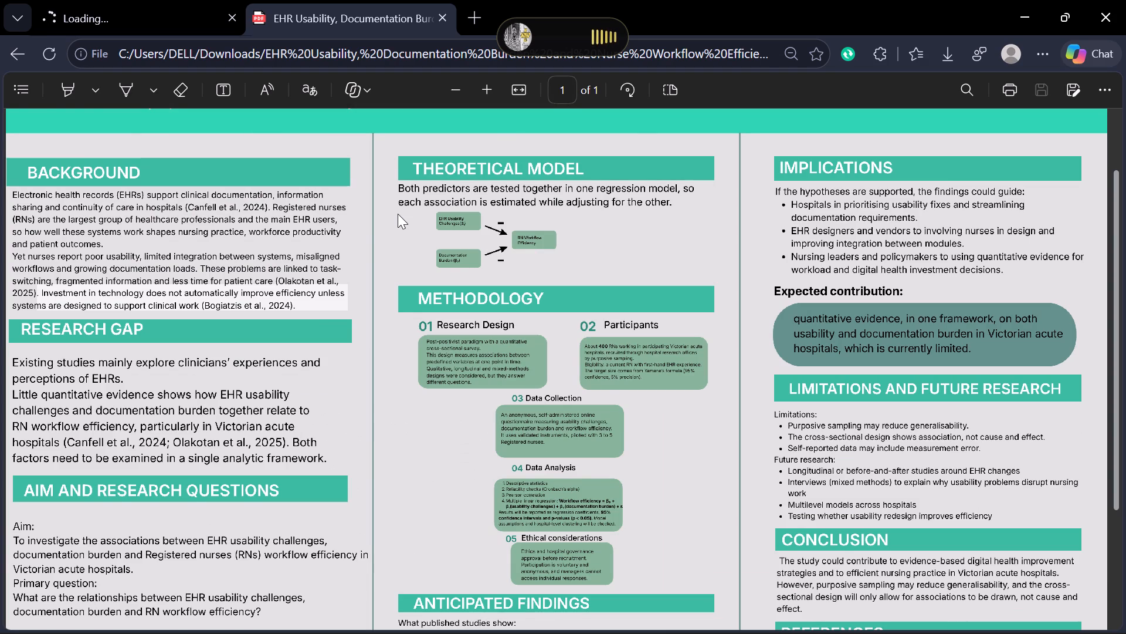
pyautogui.scroll(-9, 439, 230)
pyautogui.scroll(8, 437, 240)
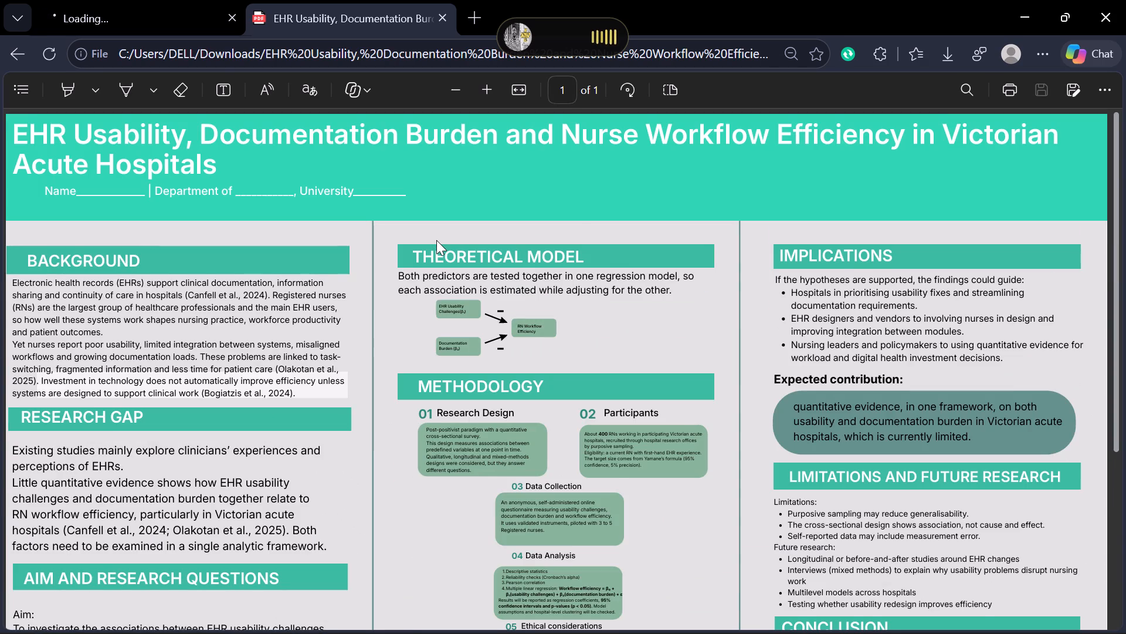
pyautogui.scroll(-1, 435, 241)
pyautogui.scroll(3, 435, 241)
pyautogui.scroll(-4, 433, 242)
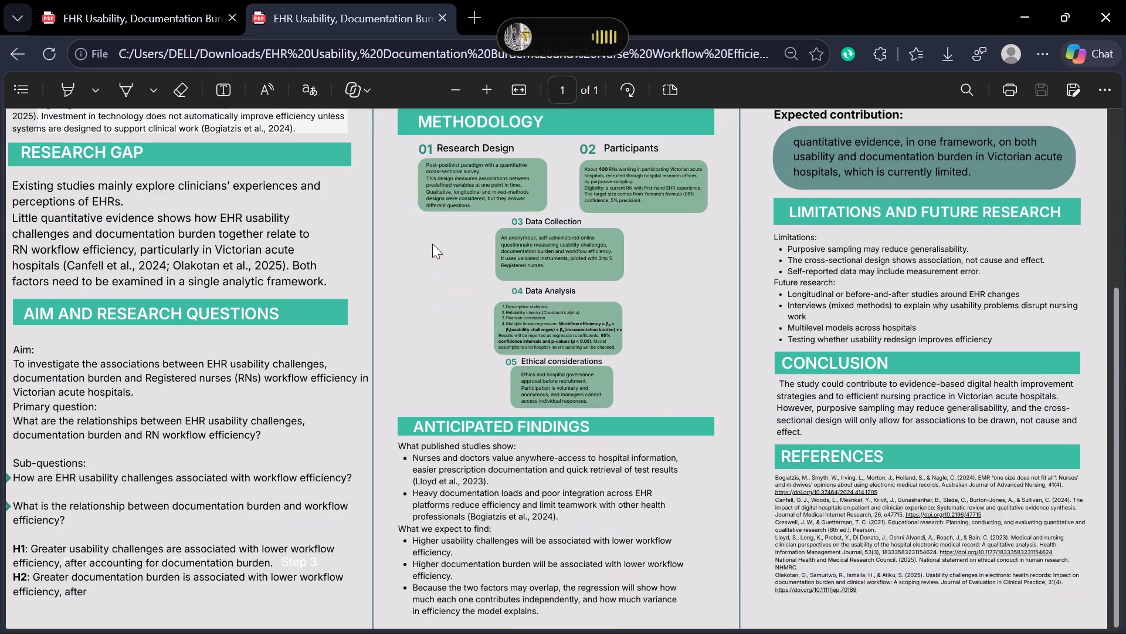
pyautogui.scroll(-4, 432, 244)
pyautogui.scroll(4, 432, 244)
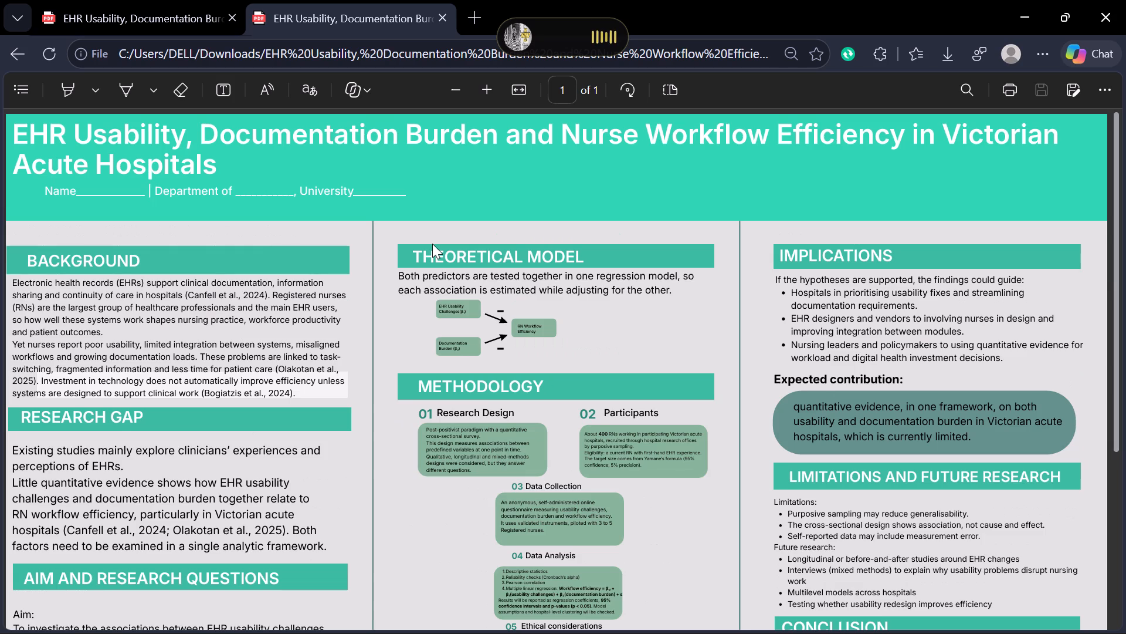
pyautogui.scroll(2, 432, 244)
pyautogui.scroll(-8, 432, 244)
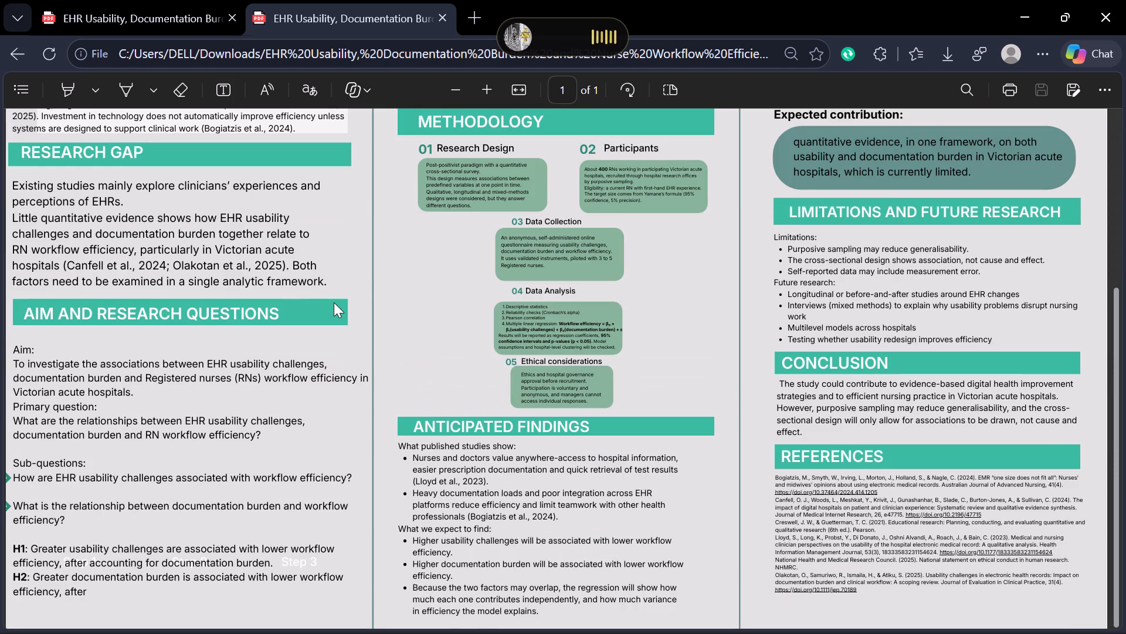
pyautogui.scroll(-1, 334, 302)
# Return to Canva and delete the text from "Sub-questions:" through H2 in the Aim and Research Questions text box.
pyautogui.click(1009, 28)
pyautogui.click(1024, 19)
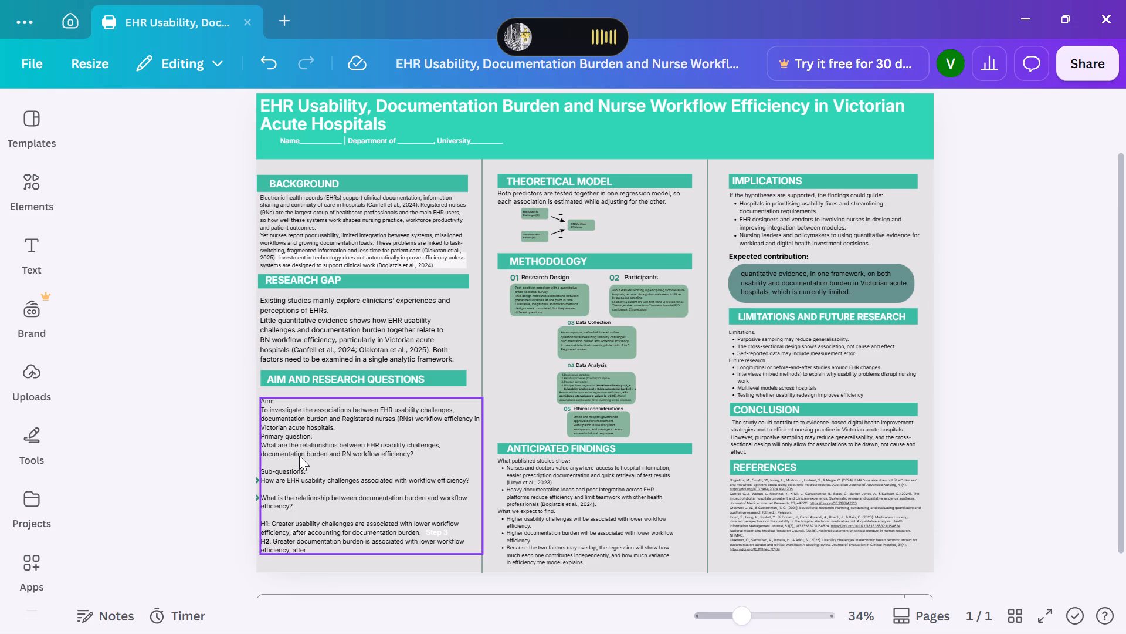
pyautogui.click(299, 456)
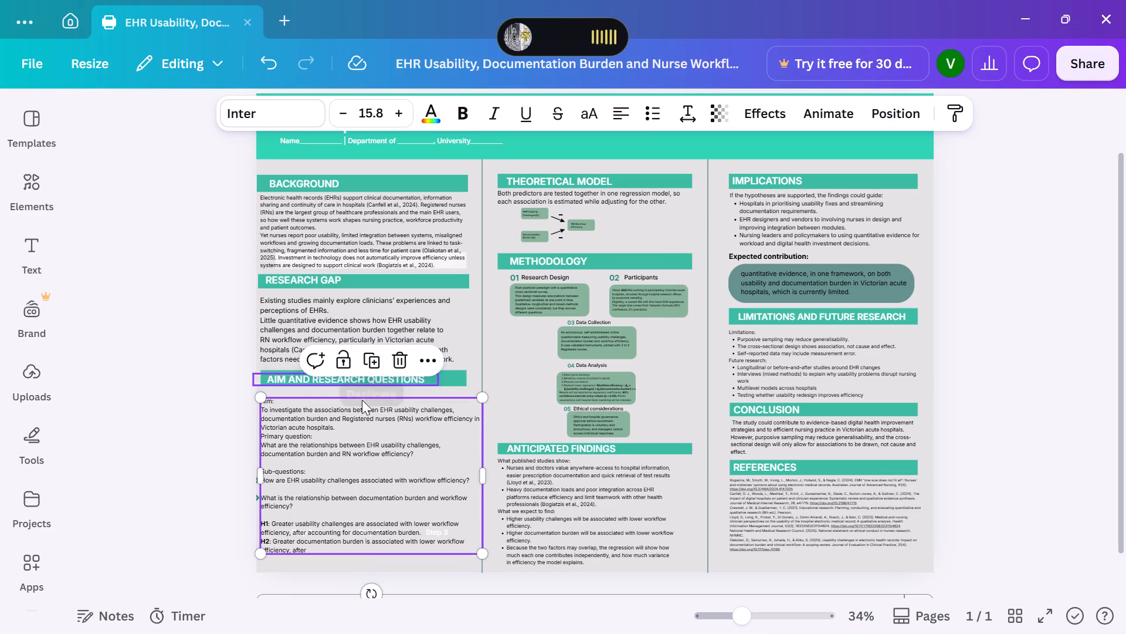
pyautogui.doubleClick(334, 475)
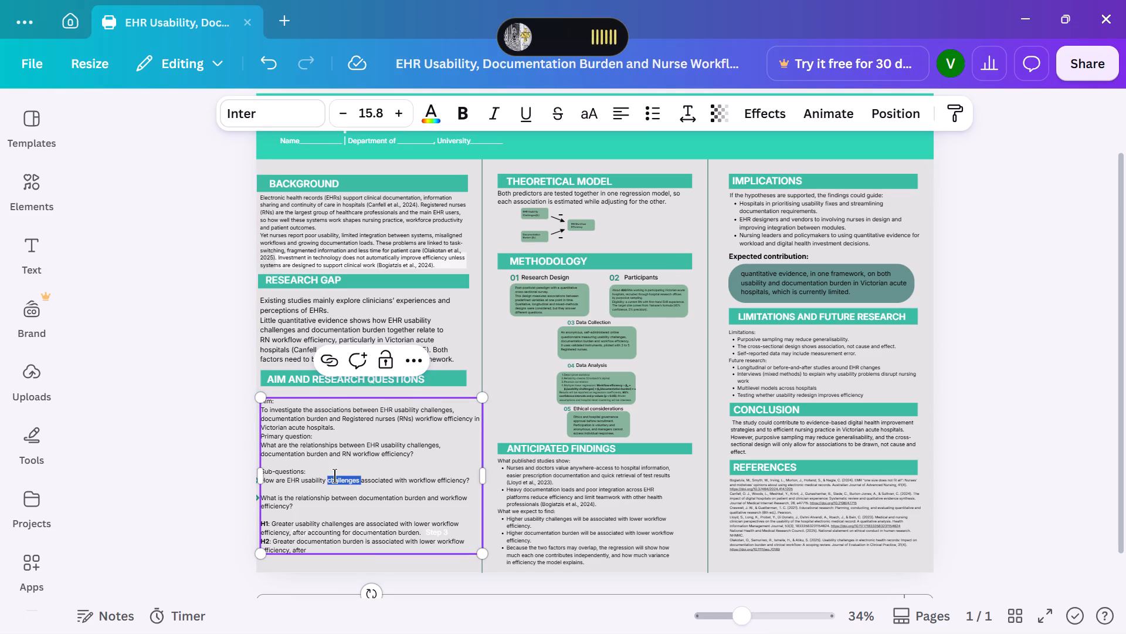
pyautogui.click(312, 480)
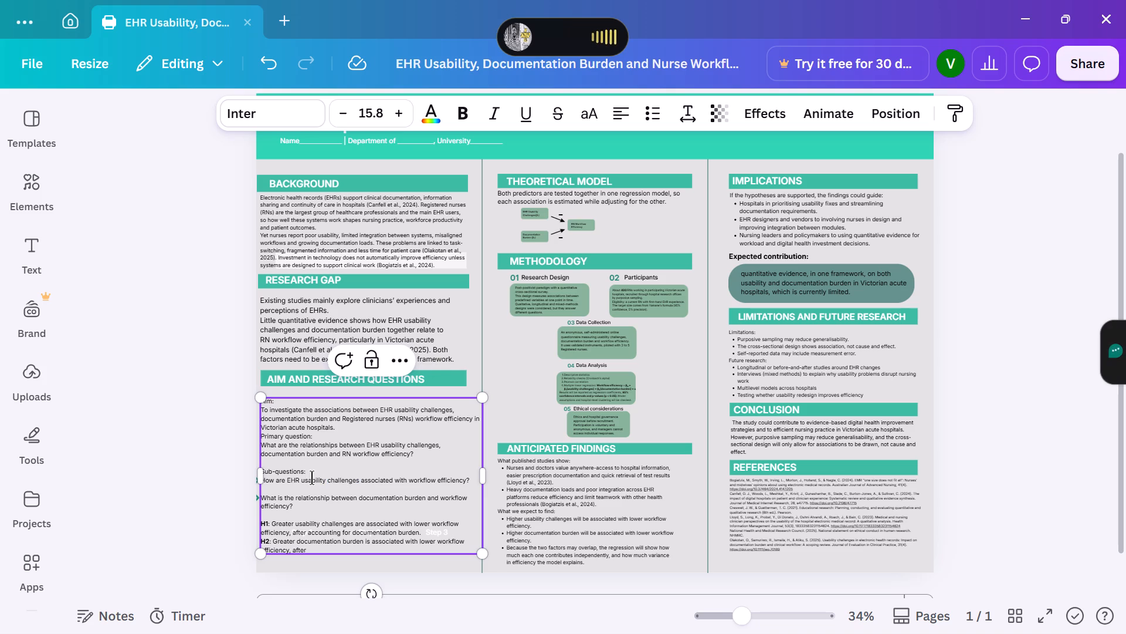
pyautogui.click(272, 470)
pyautogui.click(263, 471)
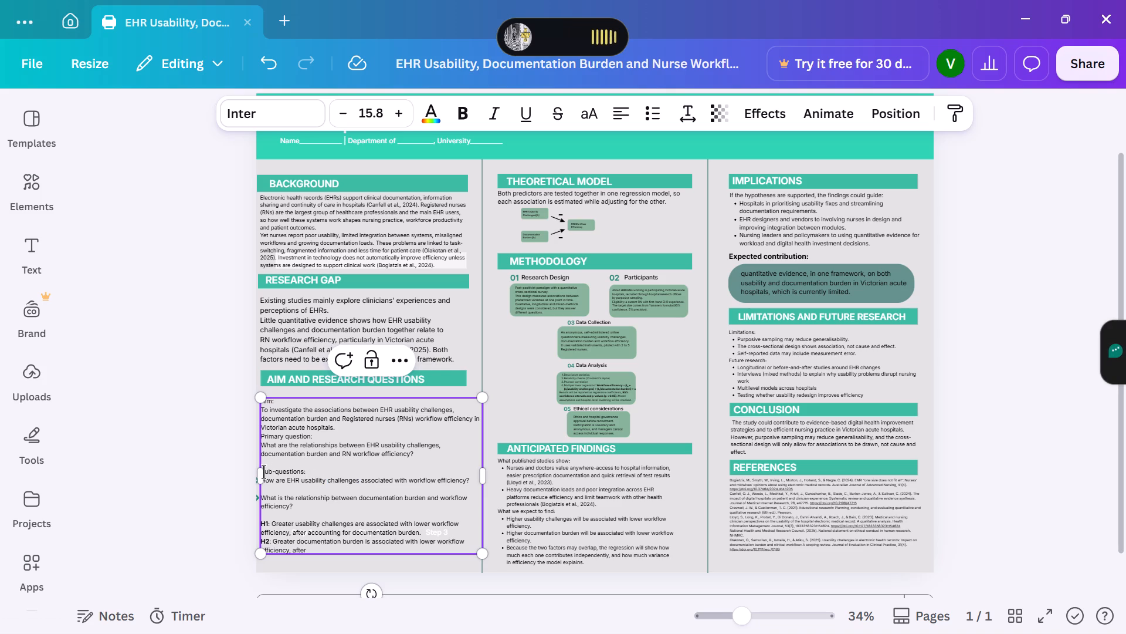
pyautogui.click(264, 463)
pyautogui.moveTo(264, 463); pyautogui.dragTo(393, 548)
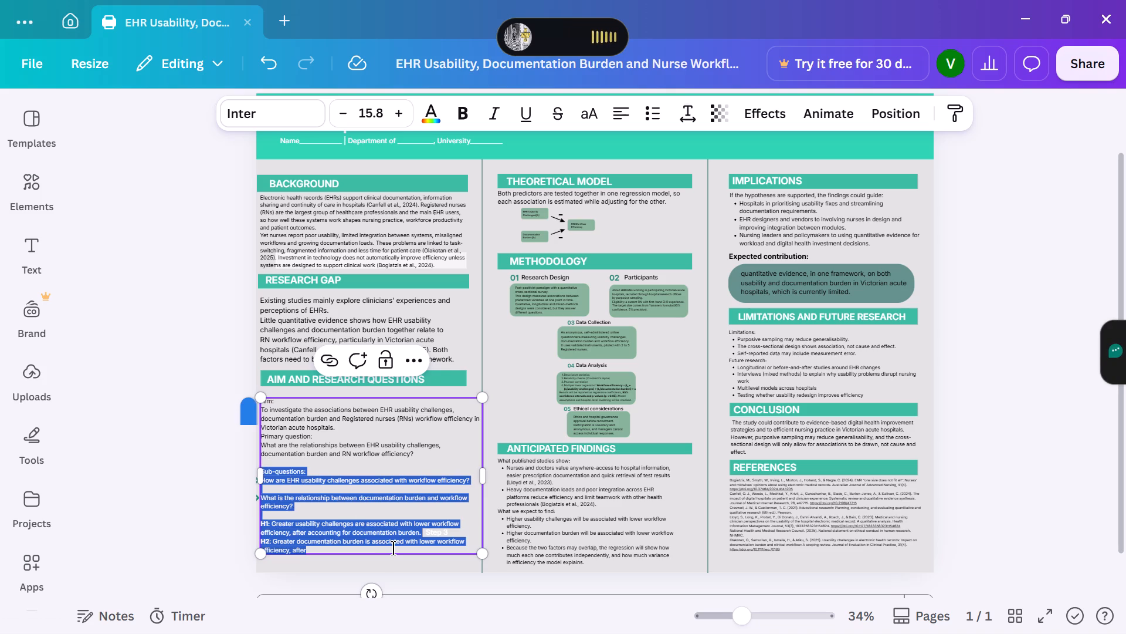
pyautogui.press('BackSpace')
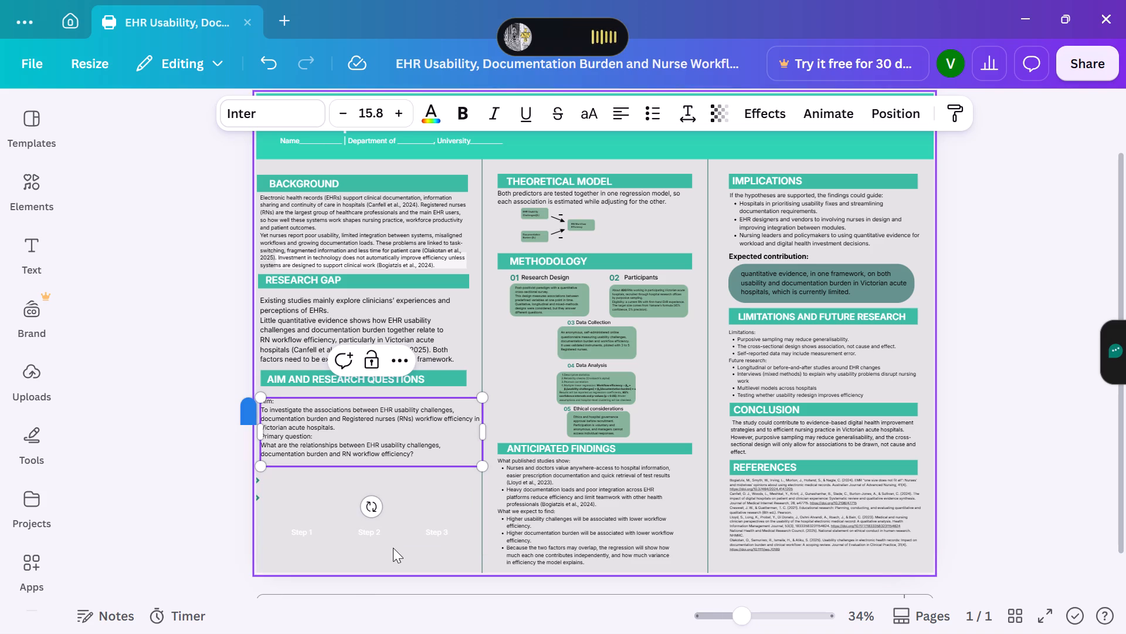
# Narrow the Aim and Research Questions text box to about the width of its heading bar.
pyautogui.moveTo(486, 436); pyautogui.dragTo(483, 436)
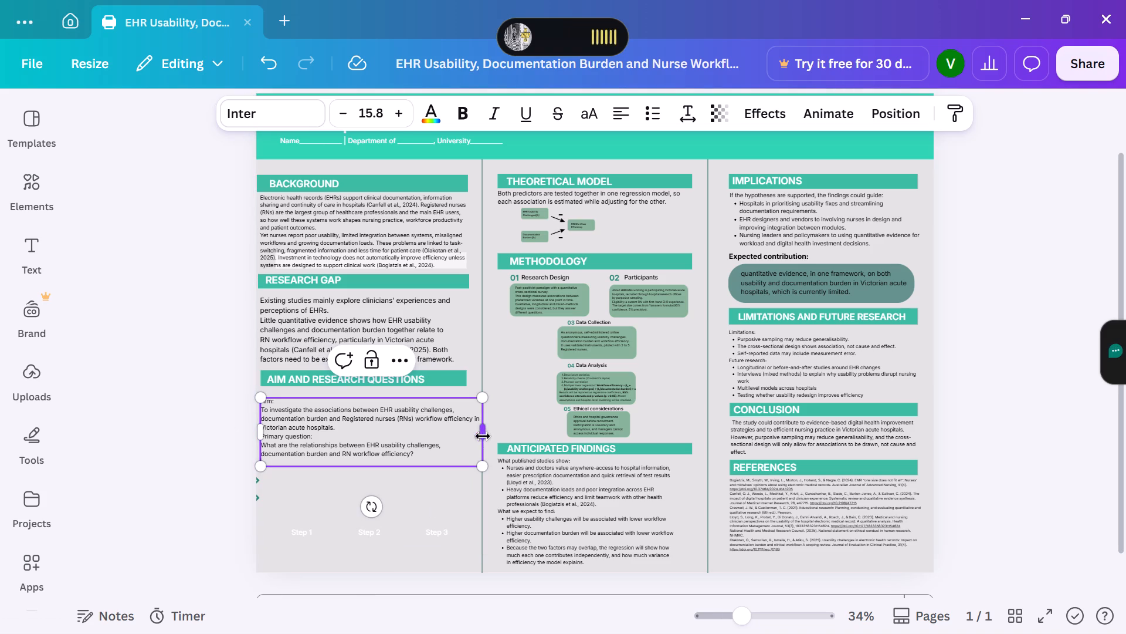
pyautogui.moveTo(483, 436); pyautogui.dragTo(472, 435)
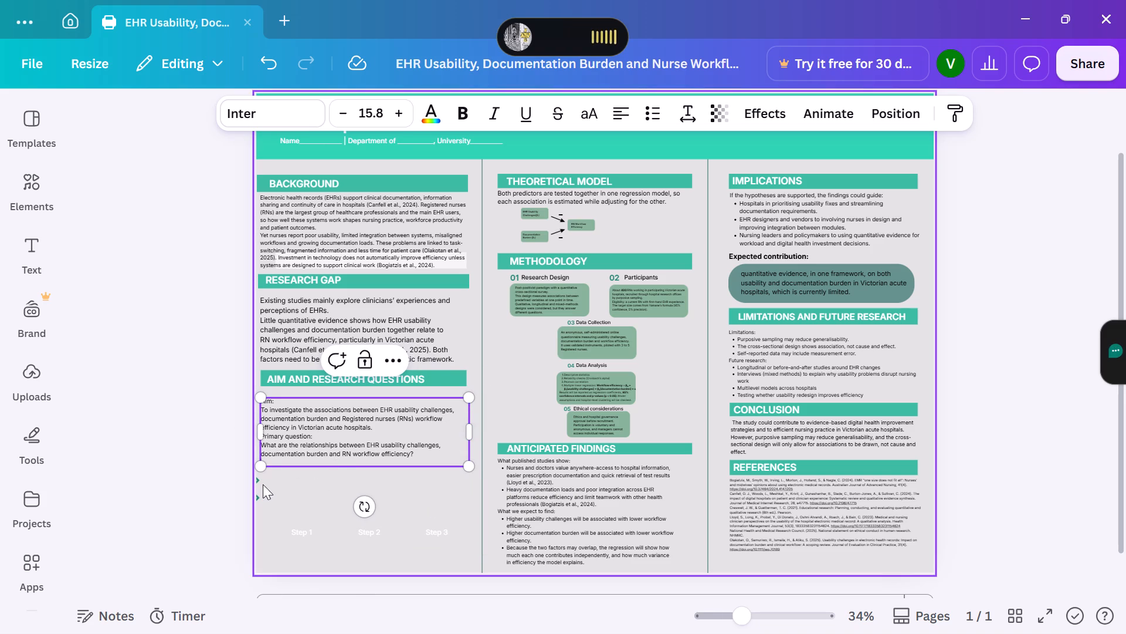
# Delete the two small teal arrow markers left below the Aim and Research Questions text.
pyautogui.click(257, 483)
pyautogui.click(280, 447)
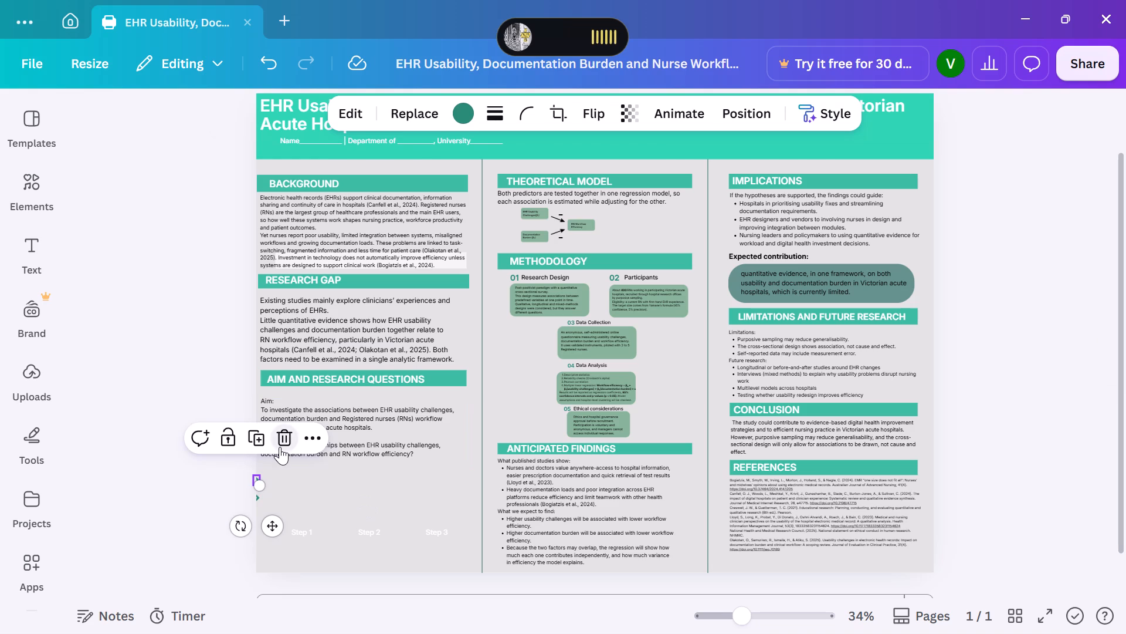
pyautogui.click(257, 498)
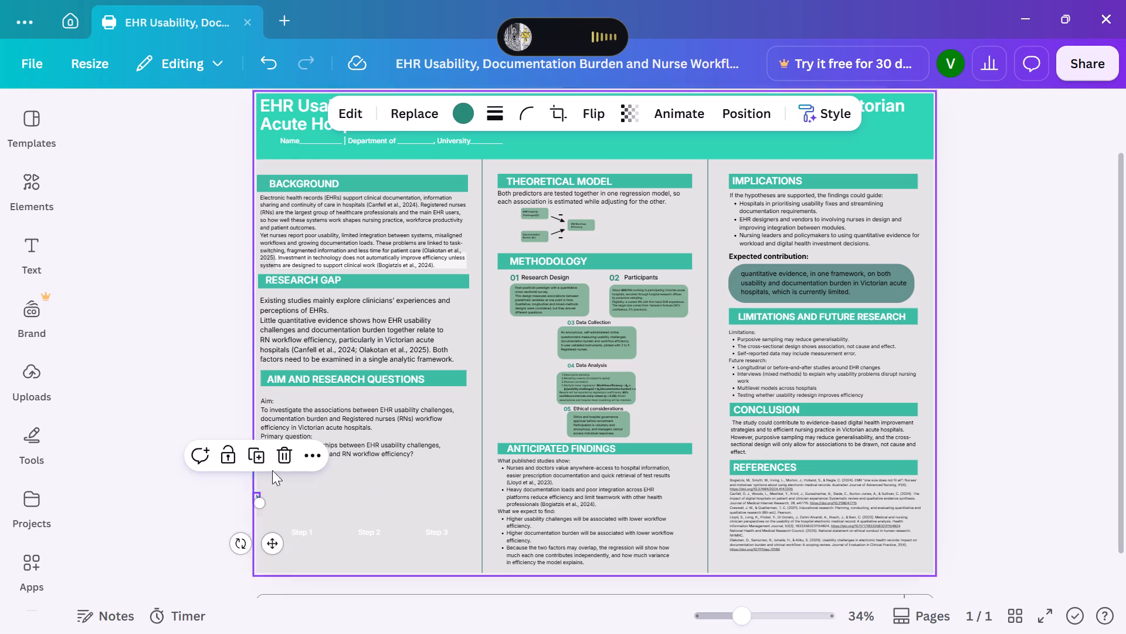
pyautogui.click(280, 457)
# Shift the Aim and Research Questions text box slightly right so it sits indented beneath its heading.
pyautogui.click(359, 456)
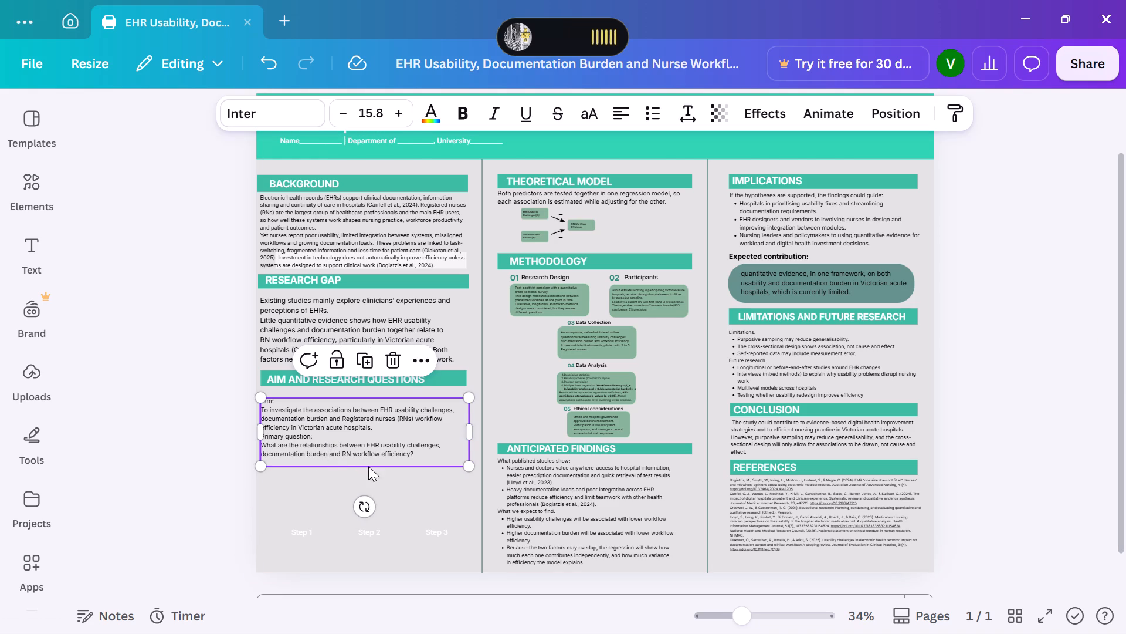
pyautogui.moveTo(394, 487); pyautogui.dragTo(410, 488)
pyautogui.moveTo(392, 447); pyautogui.dragTo(398, 448)
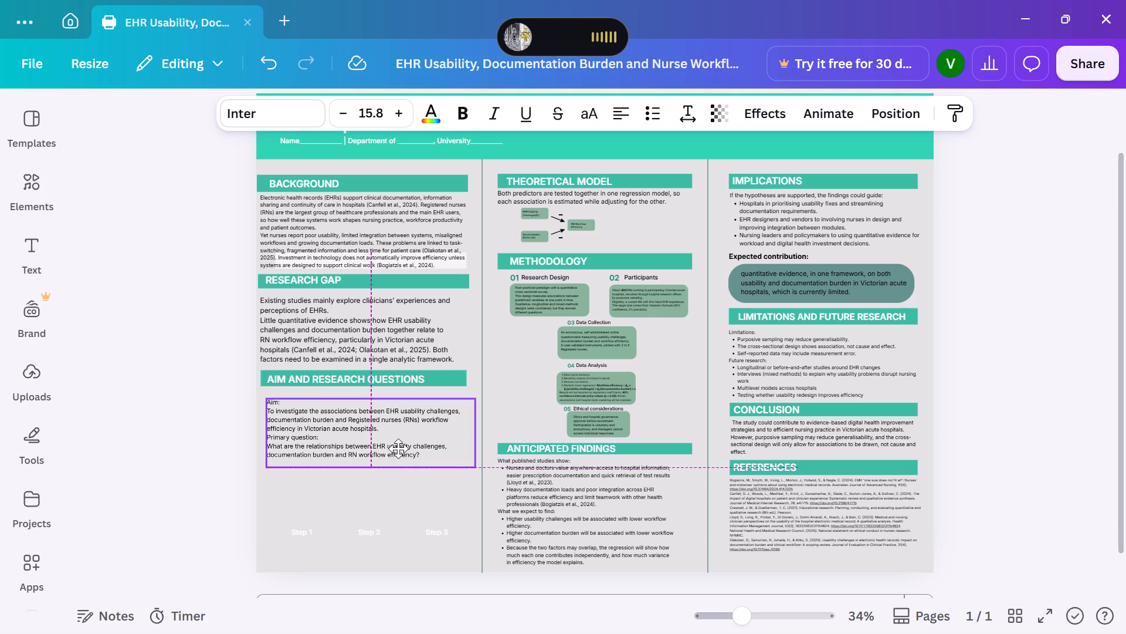
pyautogui.moveTo(398, 448); pyautogui.dragTo(402, 446)
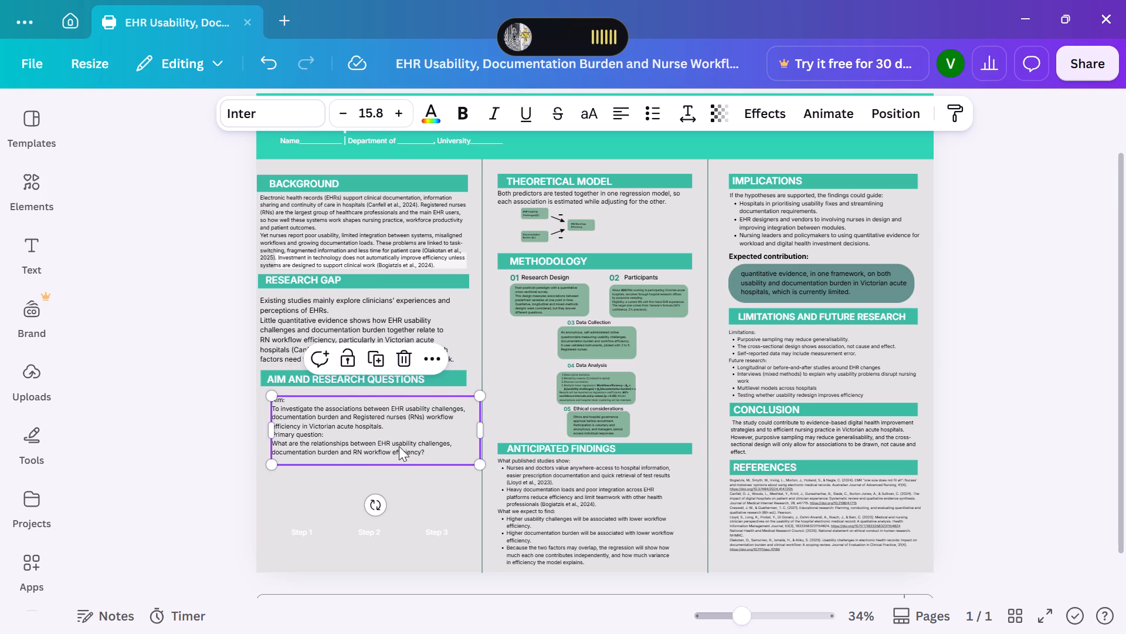
pyautogui.click(242, 412)
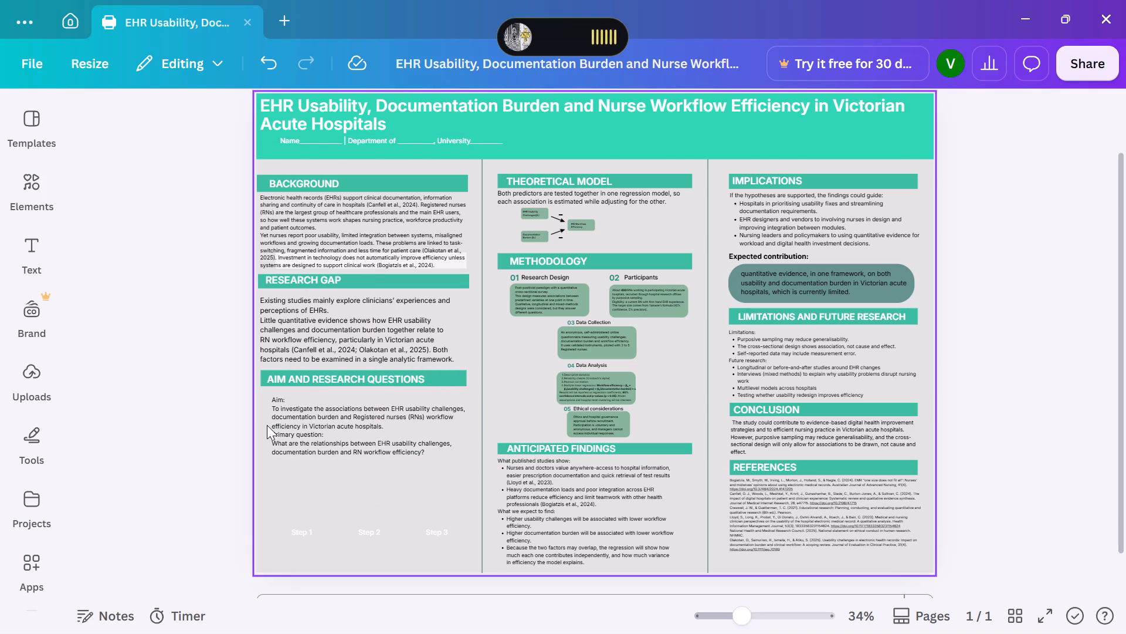
pyautogui.click(267, 404)
pyautogui.click(268, 403)
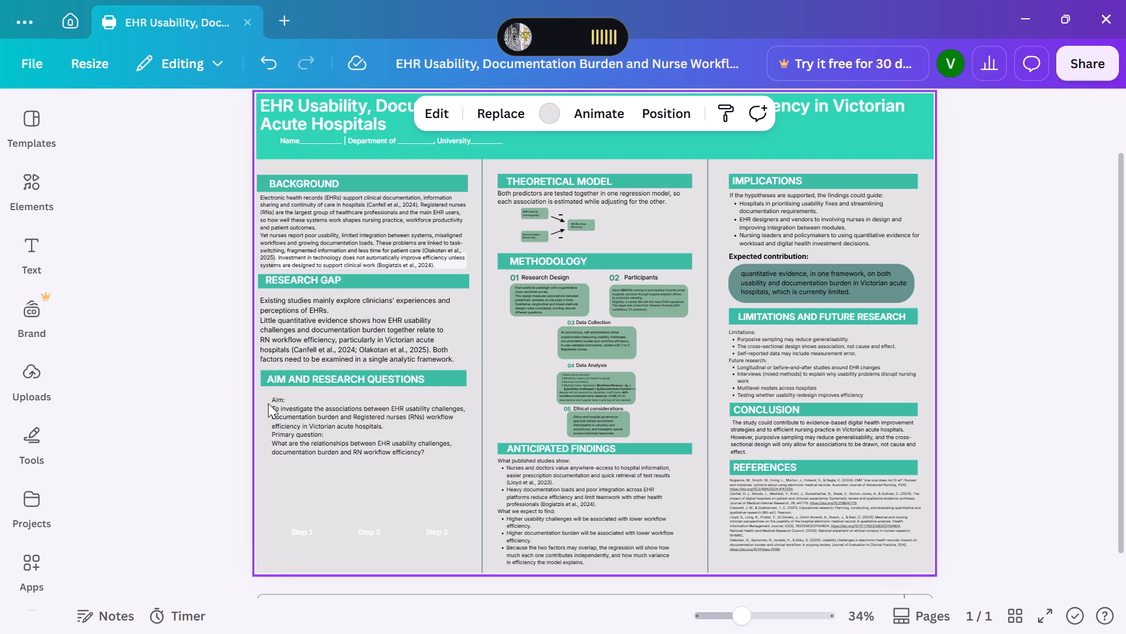
# Search the elements library for "pin" and add the plain black pushpin graphic to the poster.
pyautogui.click(762, 622)
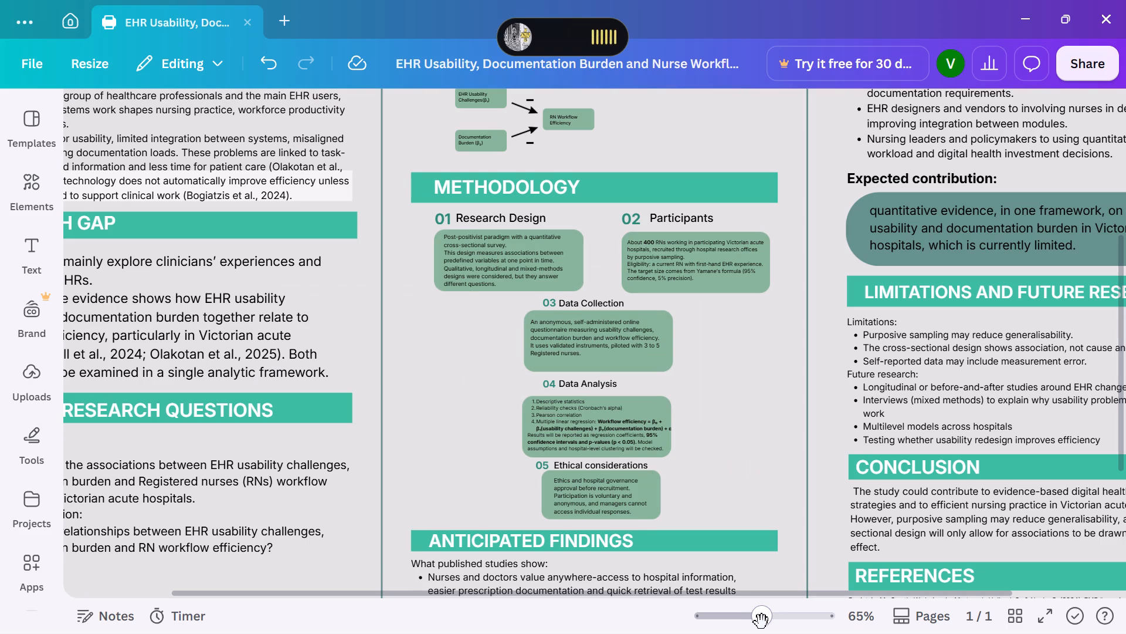
pyautogui.hscroll(4, 337, 395)
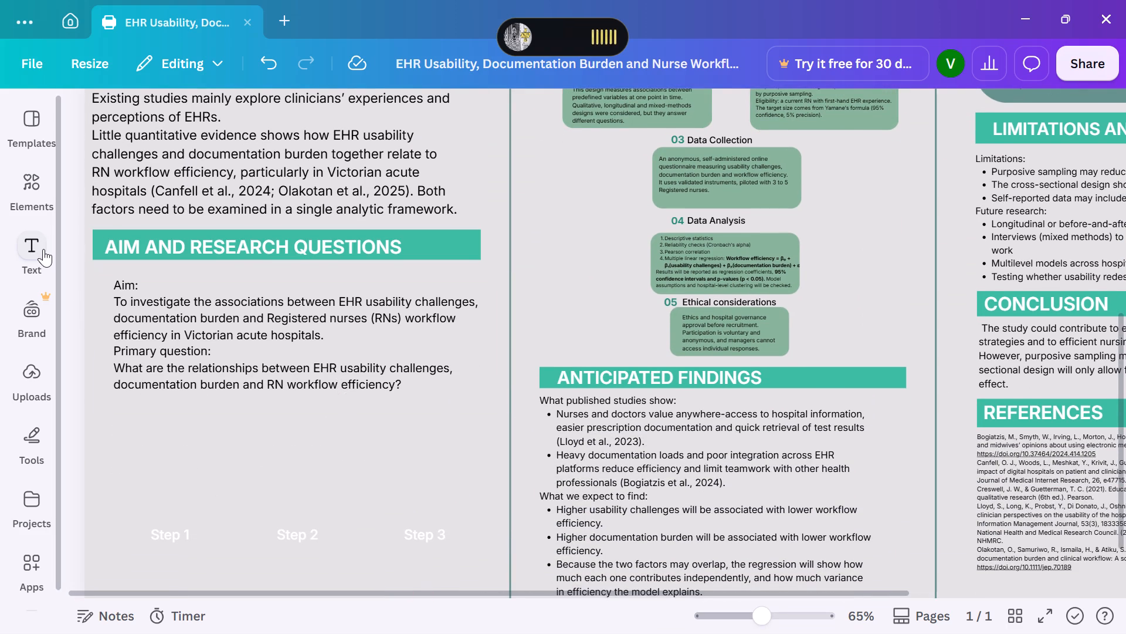
pyautogui.click(37, 207)
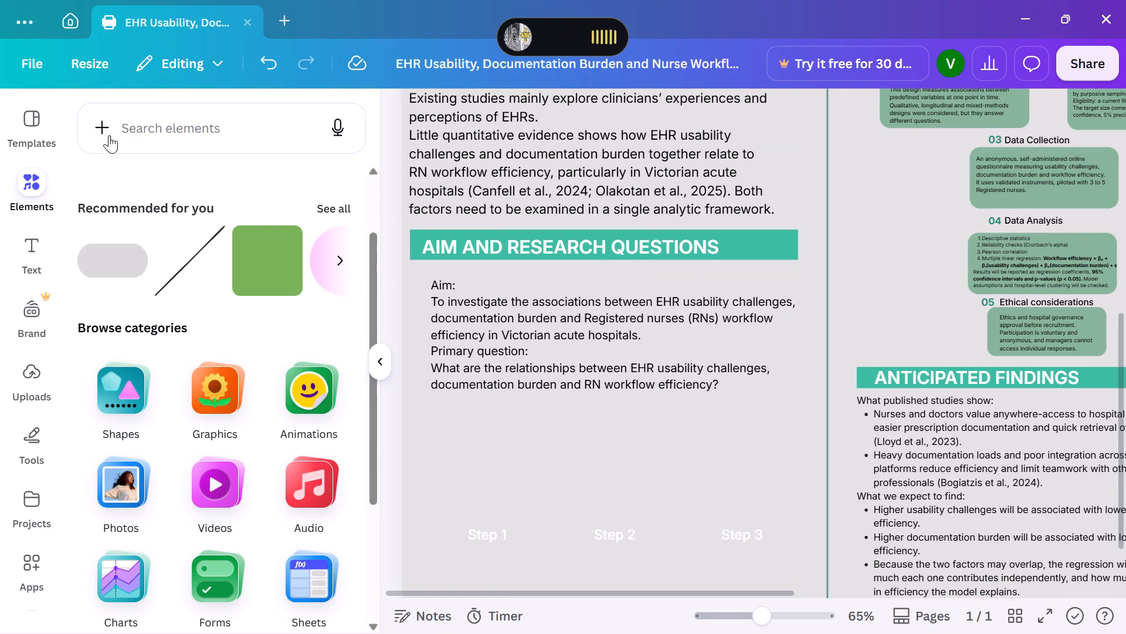
pyautogui.click(131, 130)
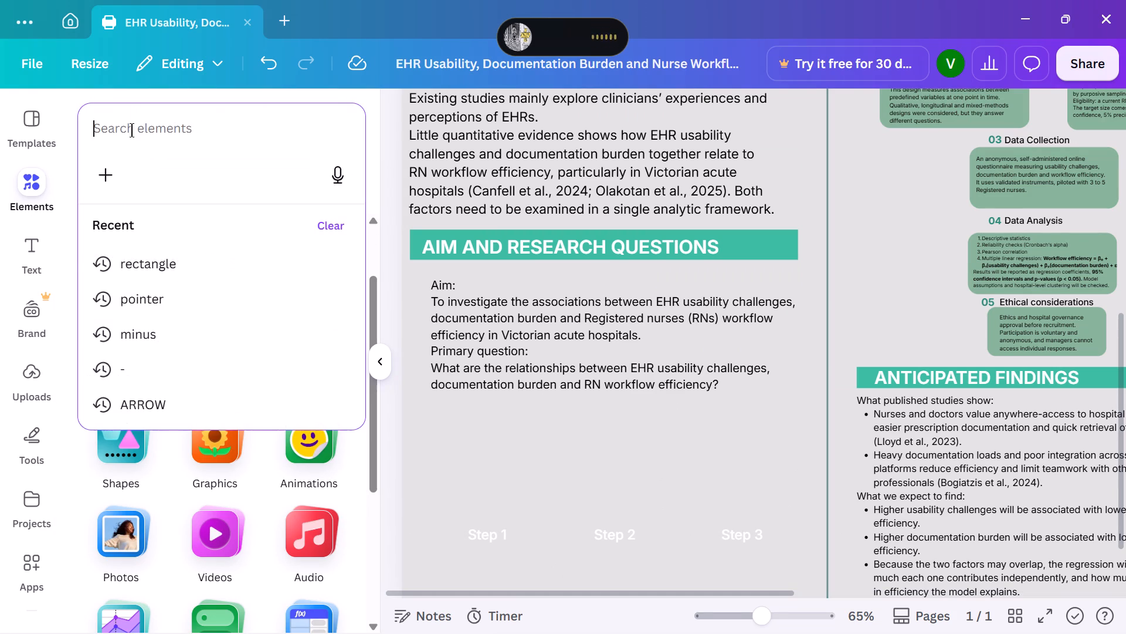
pyautogui.write('pin')
pyautogui.press('Return')
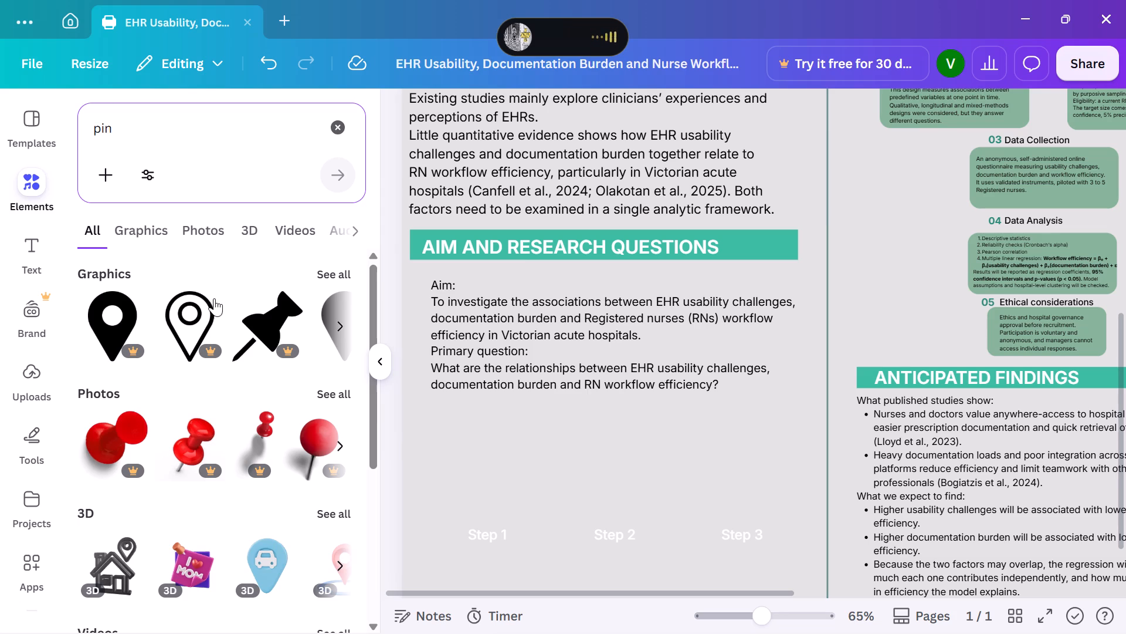
pyautogui.click(341, 325)
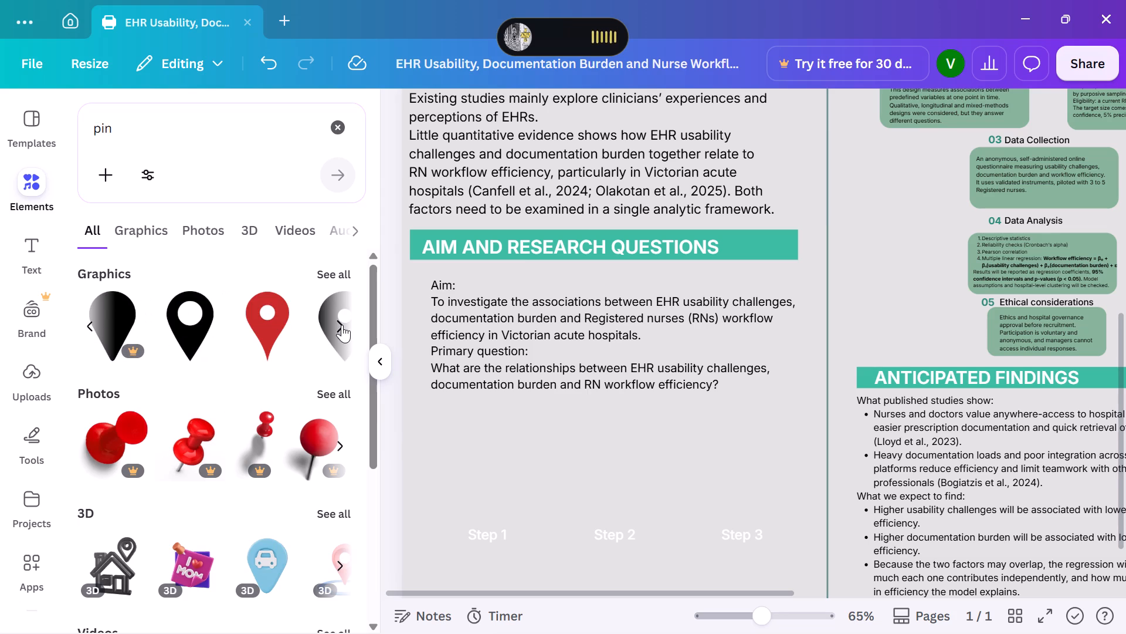
pyautogui.click(342, 323)
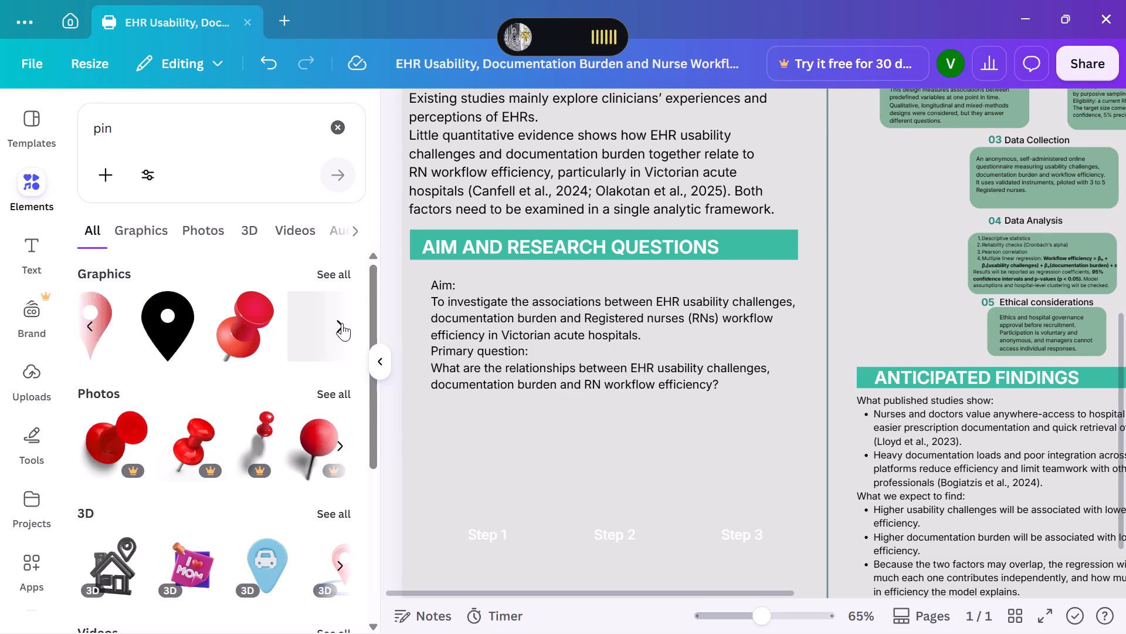
pyautogui.click(345, 323)
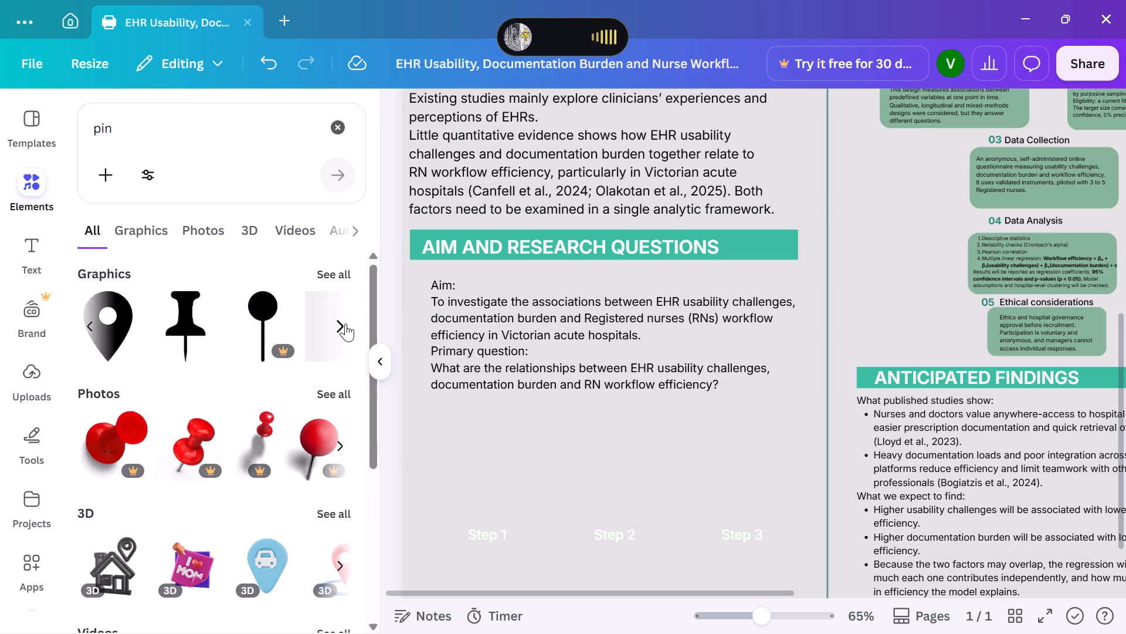
pyautogui.click(112, 313)
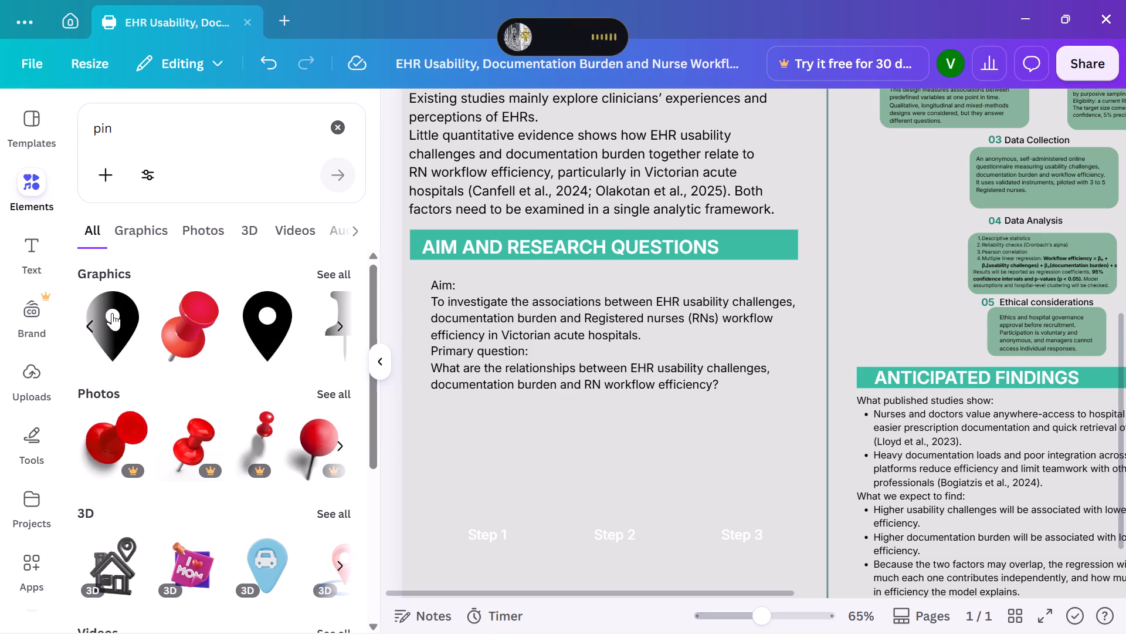
pyautogui.click(333, 331)
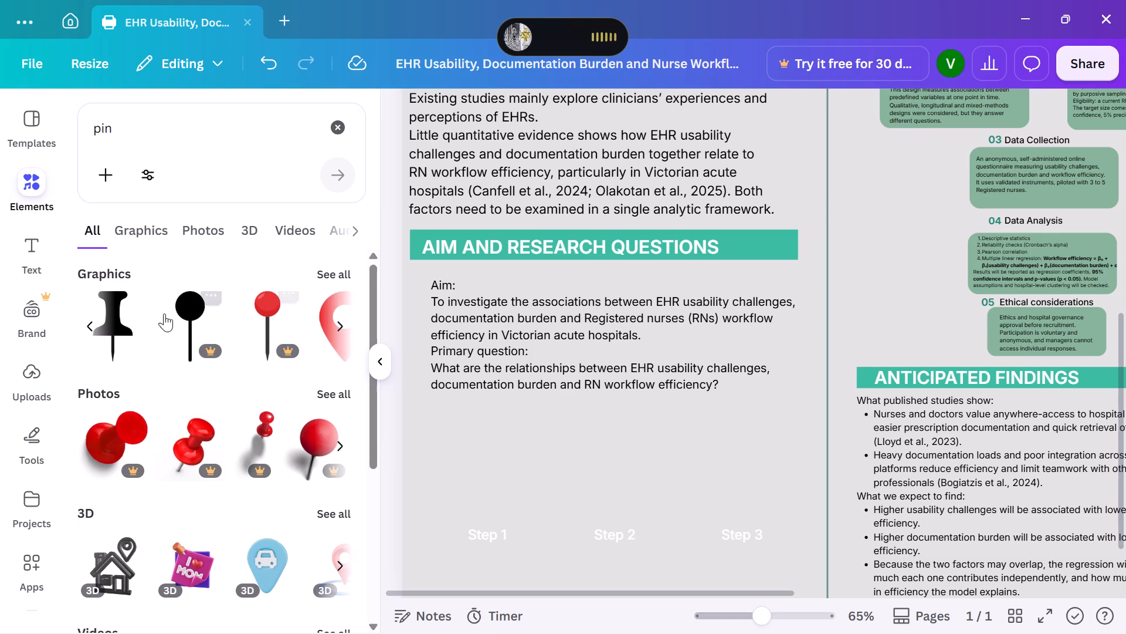
pyautogui.click(124, 326)
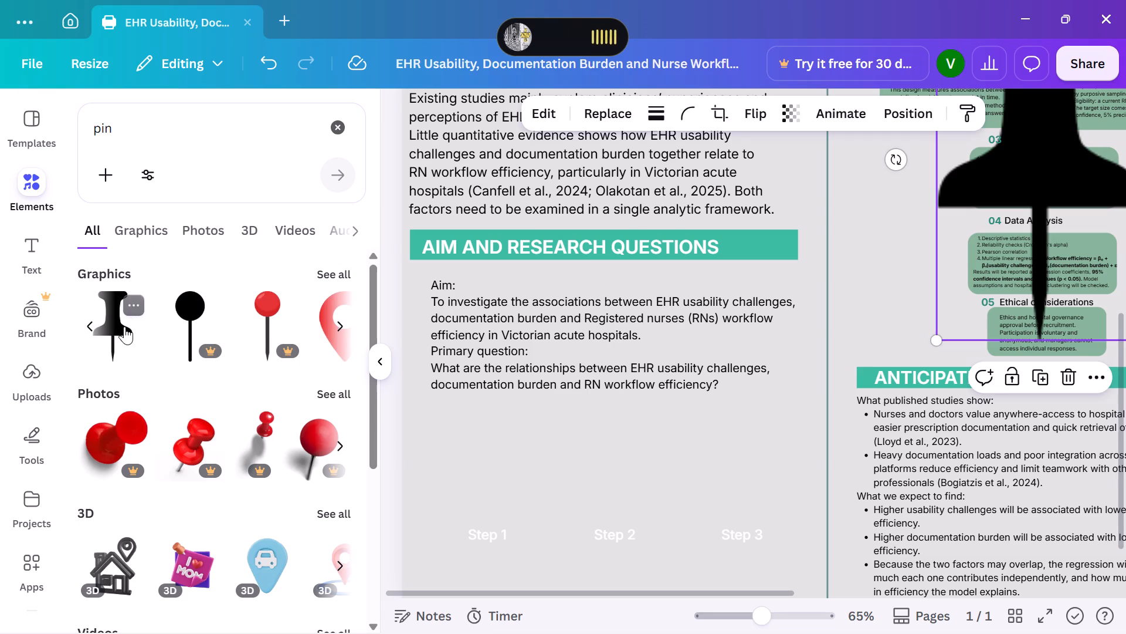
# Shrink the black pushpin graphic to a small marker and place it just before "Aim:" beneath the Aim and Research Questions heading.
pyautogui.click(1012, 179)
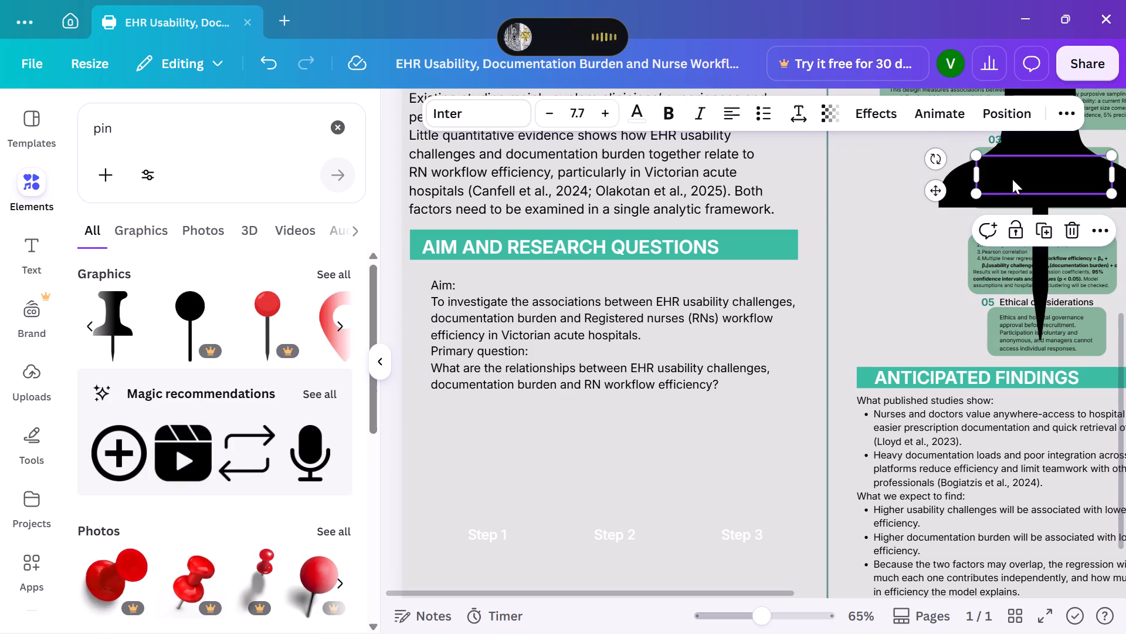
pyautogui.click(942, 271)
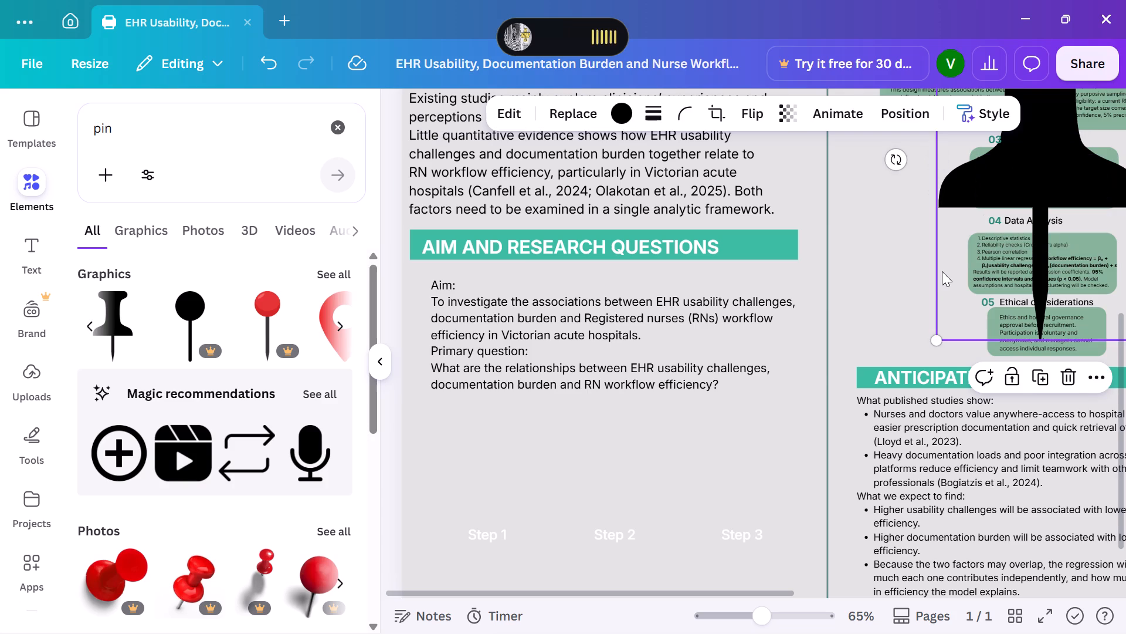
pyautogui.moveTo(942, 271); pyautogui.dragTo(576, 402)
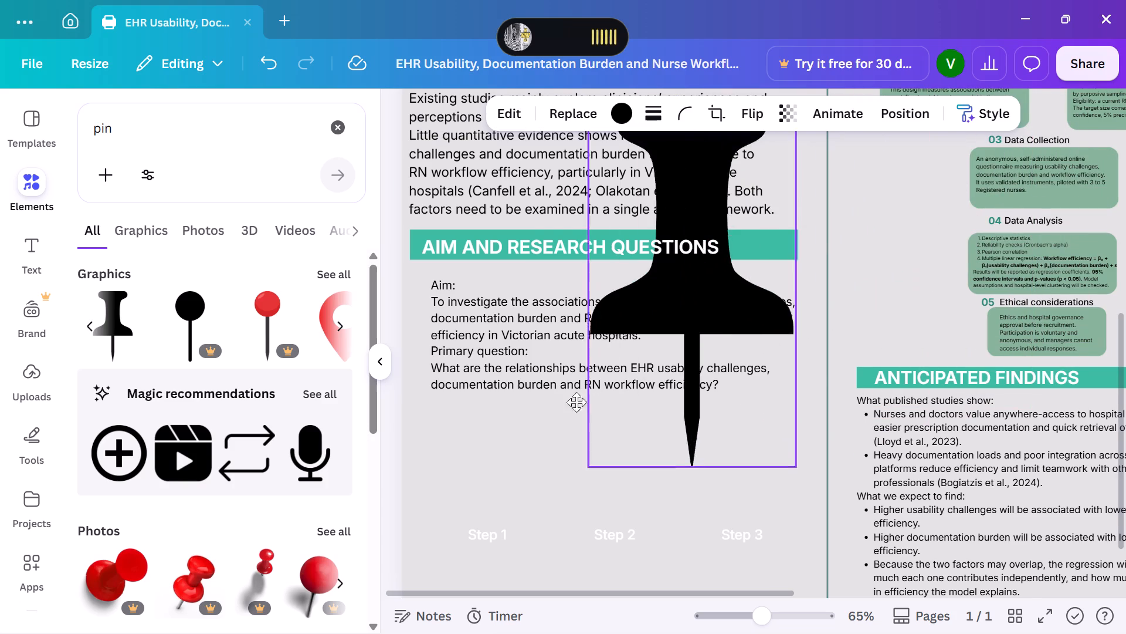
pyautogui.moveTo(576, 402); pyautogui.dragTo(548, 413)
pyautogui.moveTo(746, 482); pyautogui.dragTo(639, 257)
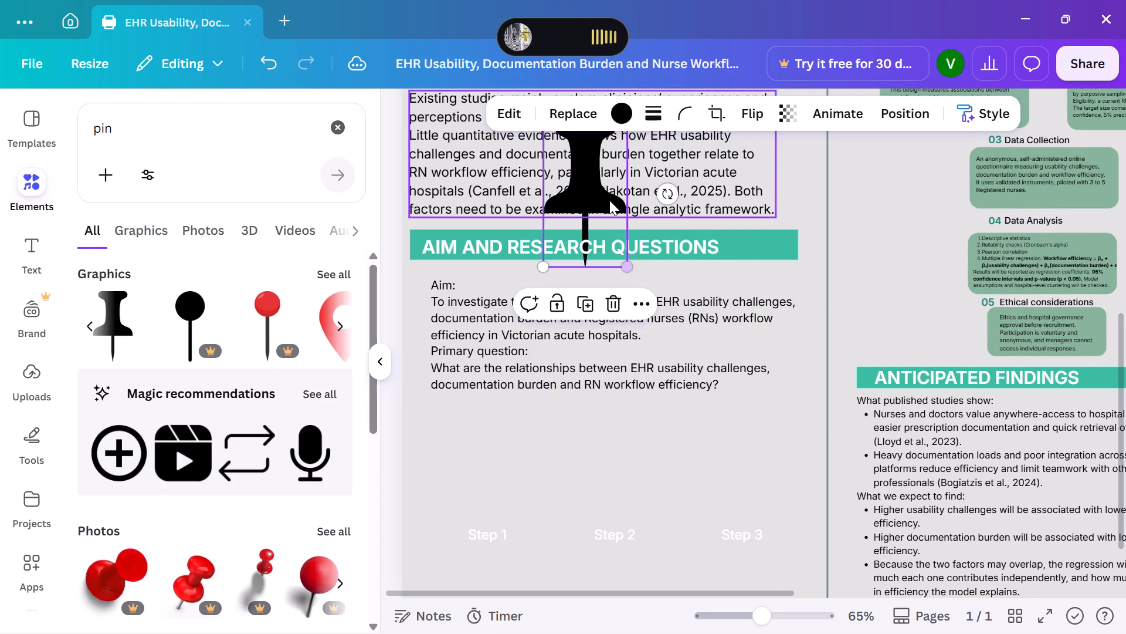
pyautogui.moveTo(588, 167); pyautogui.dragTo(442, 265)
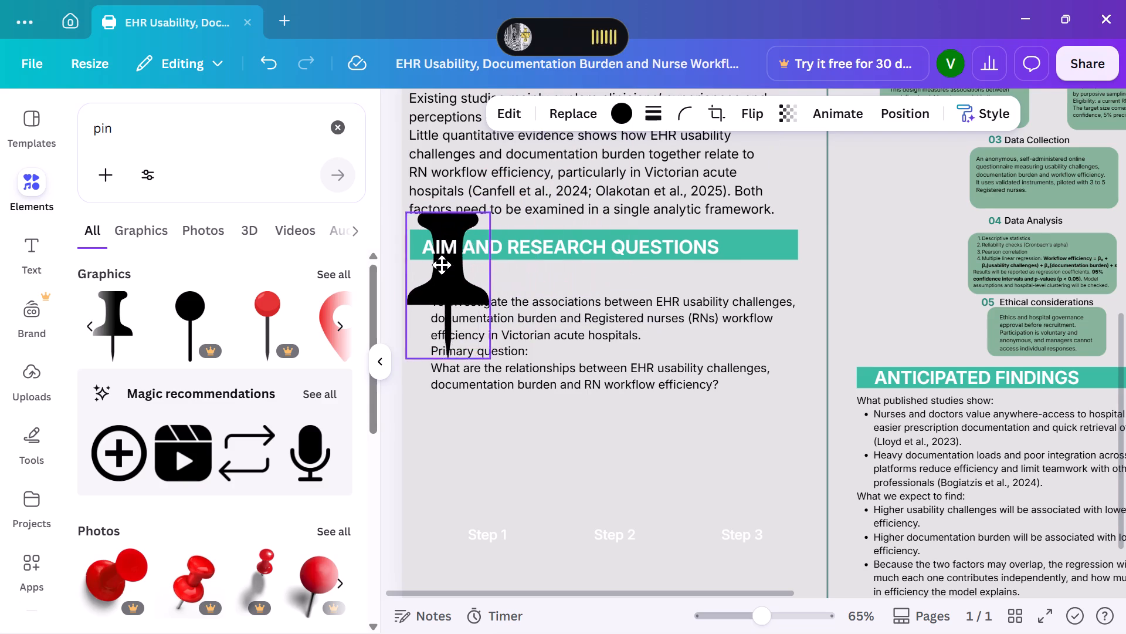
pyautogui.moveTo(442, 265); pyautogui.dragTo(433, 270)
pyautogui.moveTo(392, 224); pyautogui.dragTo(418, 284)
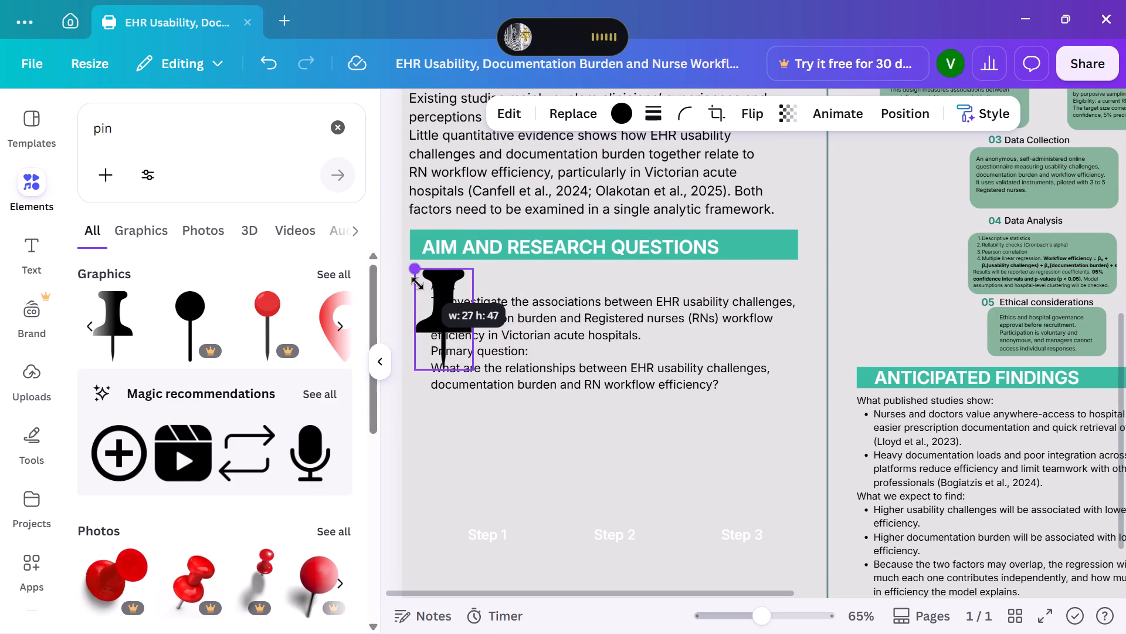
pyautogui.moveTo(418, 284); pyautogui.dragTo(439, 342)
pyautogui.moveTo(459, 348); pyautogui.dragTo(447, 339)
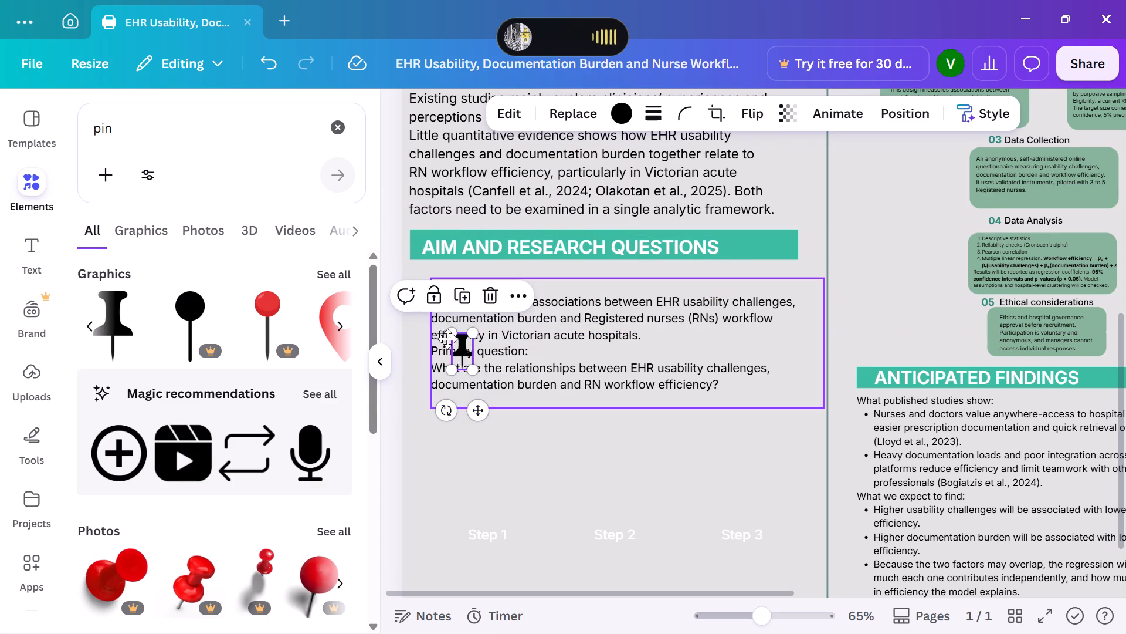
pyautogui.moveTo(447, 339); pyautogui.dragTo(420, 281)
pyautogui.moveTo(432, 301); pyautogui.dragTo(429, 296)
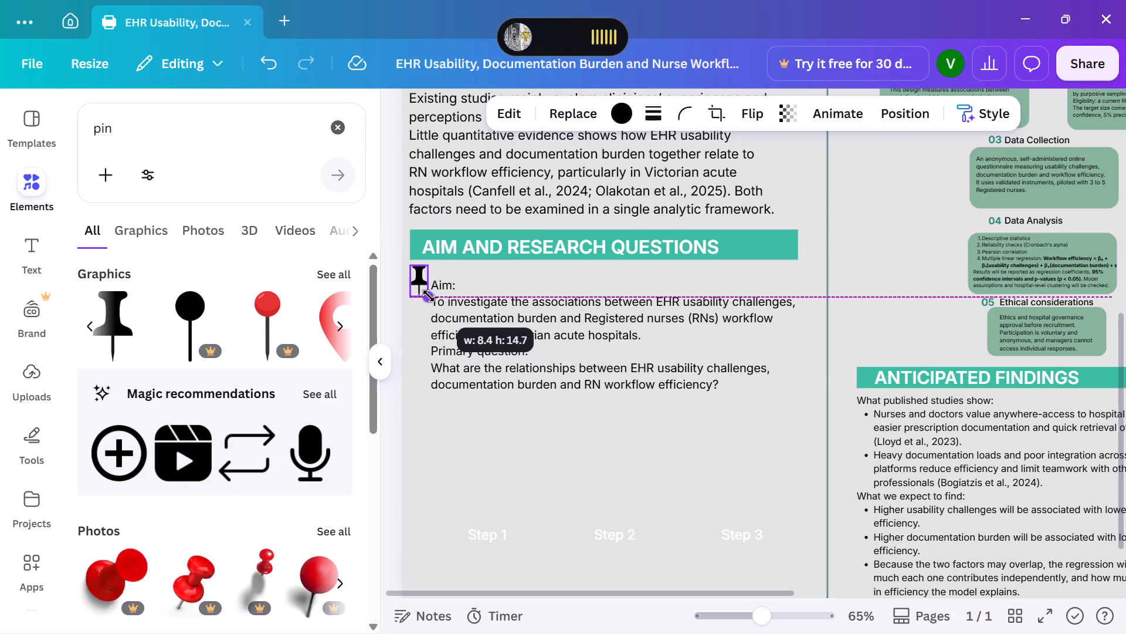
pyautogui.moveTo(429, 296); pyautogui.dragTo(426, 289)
# Search the elements library for "bullet" instead of pin.
pyautogui.scroll(-2, 246, 302)
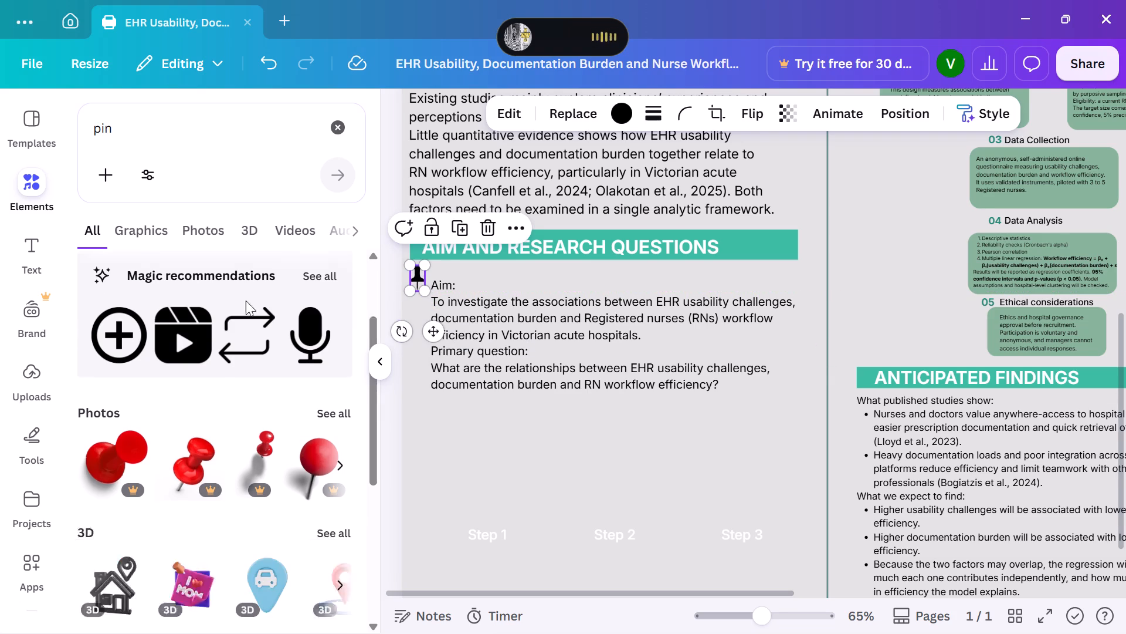
pyautogui.scroll(-2, 249, 297)
pyautogui.scroll(4, 249, 297)
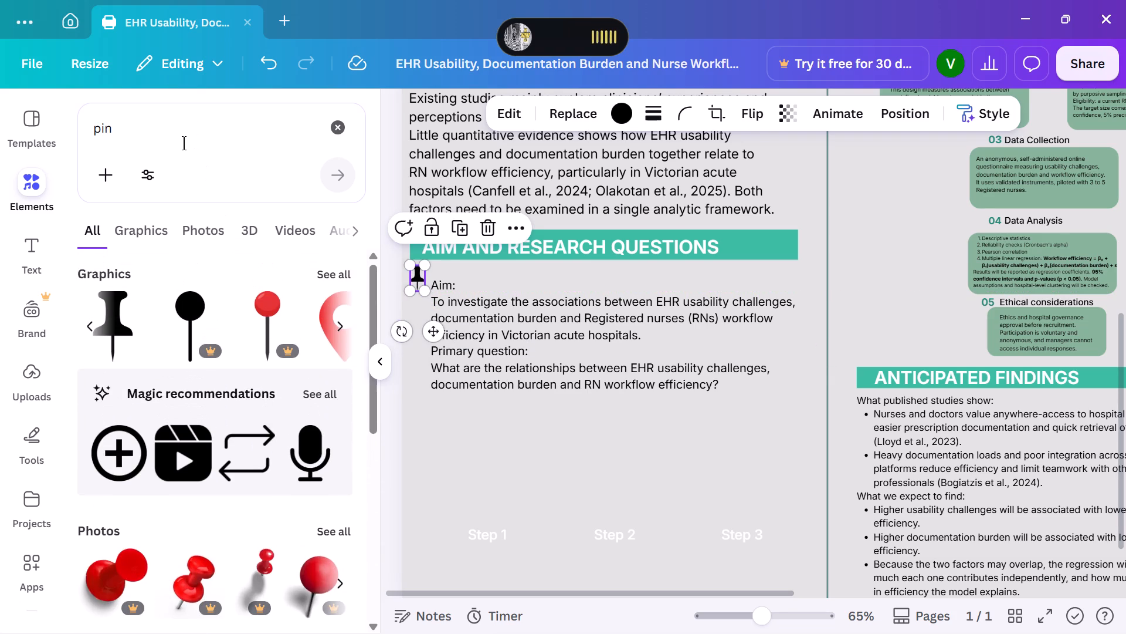
pyautogui.doubleClick(184, 143)
pyautogui.click(179, 135)
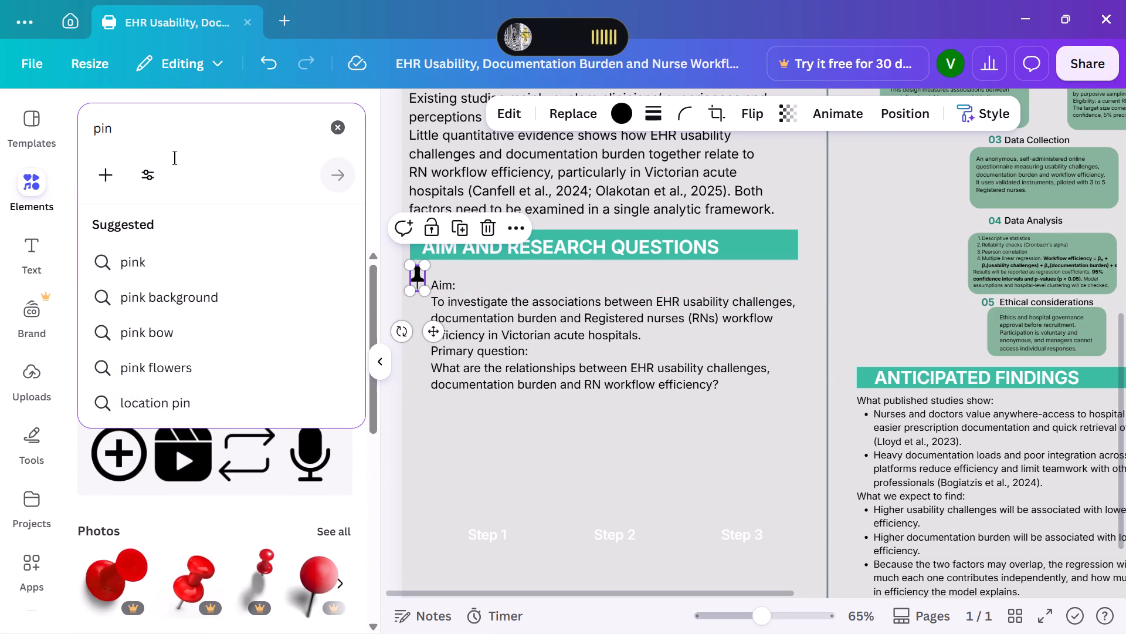
pyautogui.press('BackSpace')
pyautogui.press('BackSpace')
pyautogui.press('BackSpace')
pyautogui.press('BackSpace')
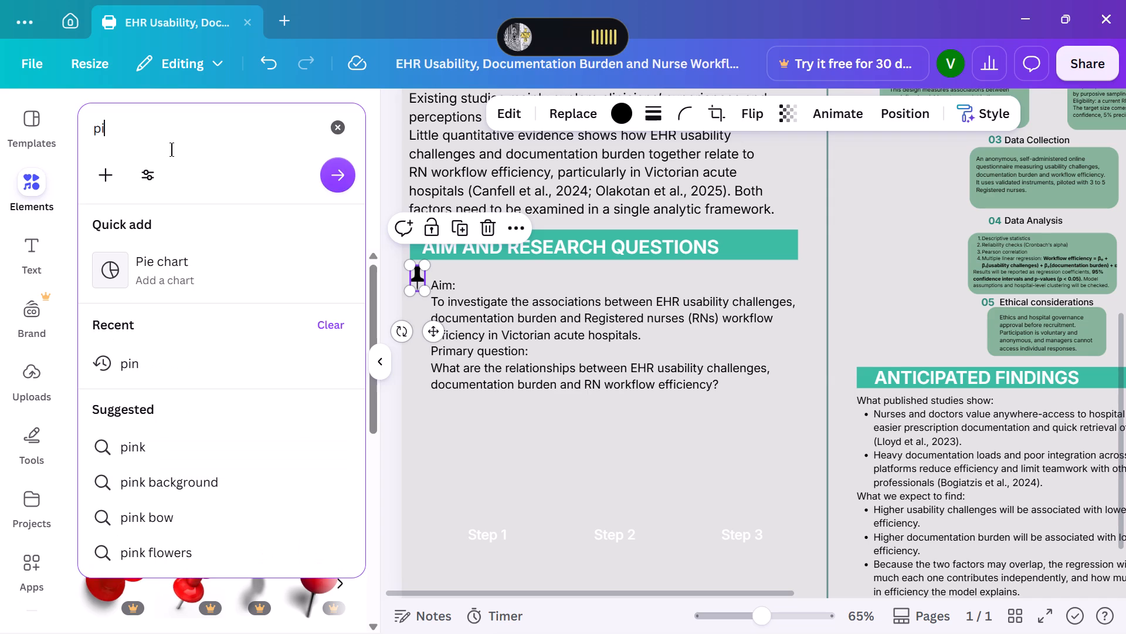
pyautogui.press('BackSpace')
pyautogui.write('bullet')
pyautogui.press('Return')
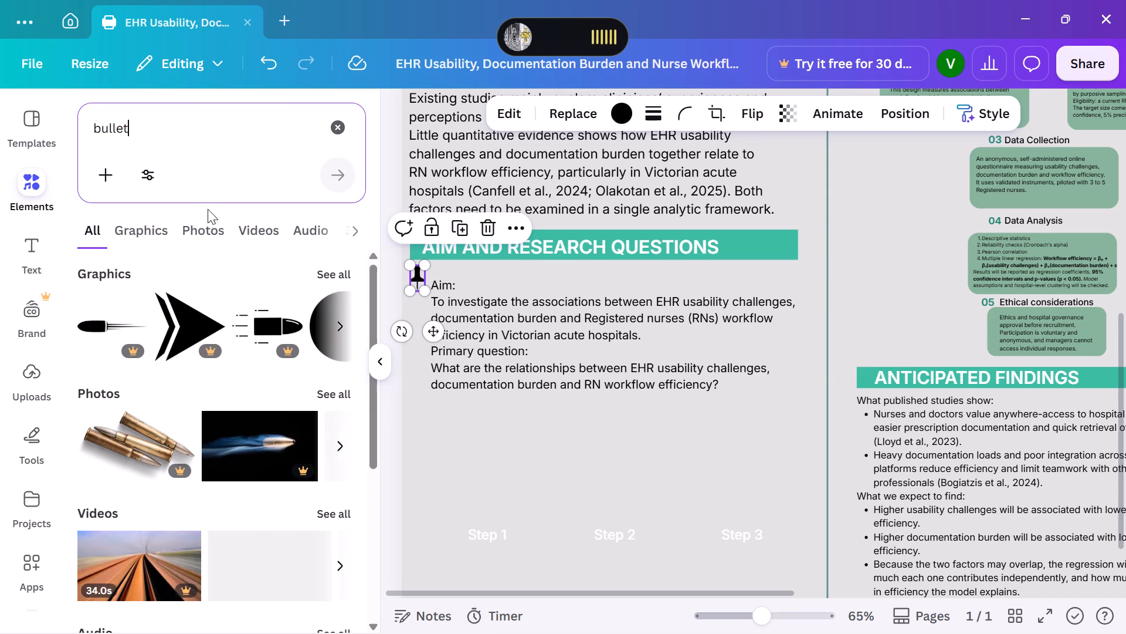
# Browse the full set of bullet graphics for a marker that suits the Aim and Research Questions text.
pyautogui.click(337, 327)
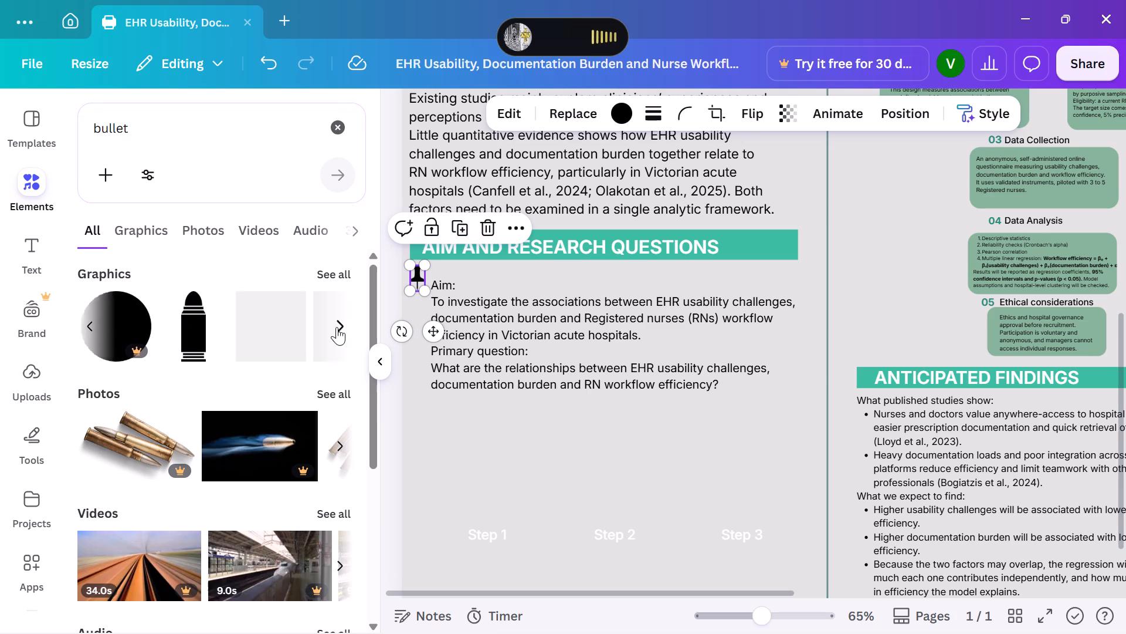
pyautogui.click(337, 326)
pyautogui.click(337, 326)
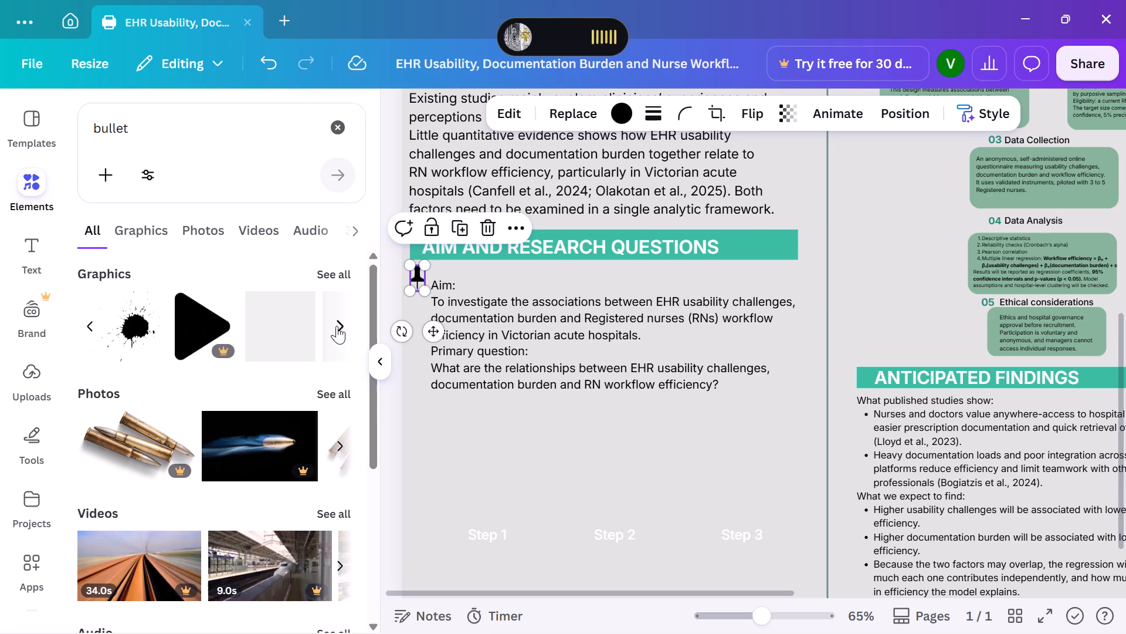
pyautogui.click(337, 326)
pyautogui.click(337, 326)
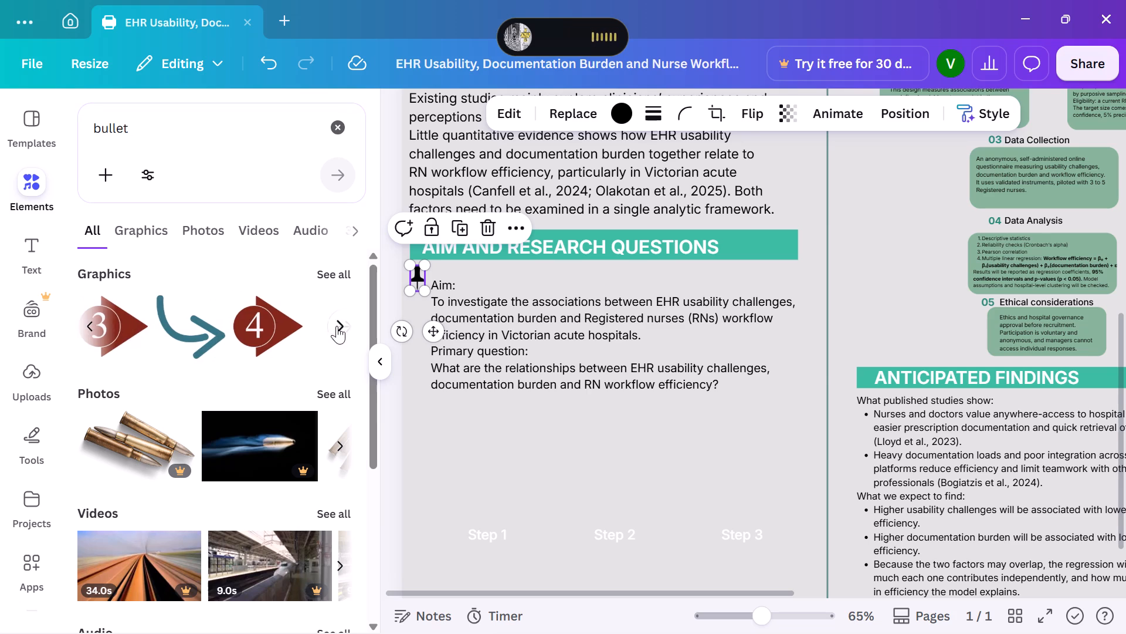
pyautogui.click(338, 331)
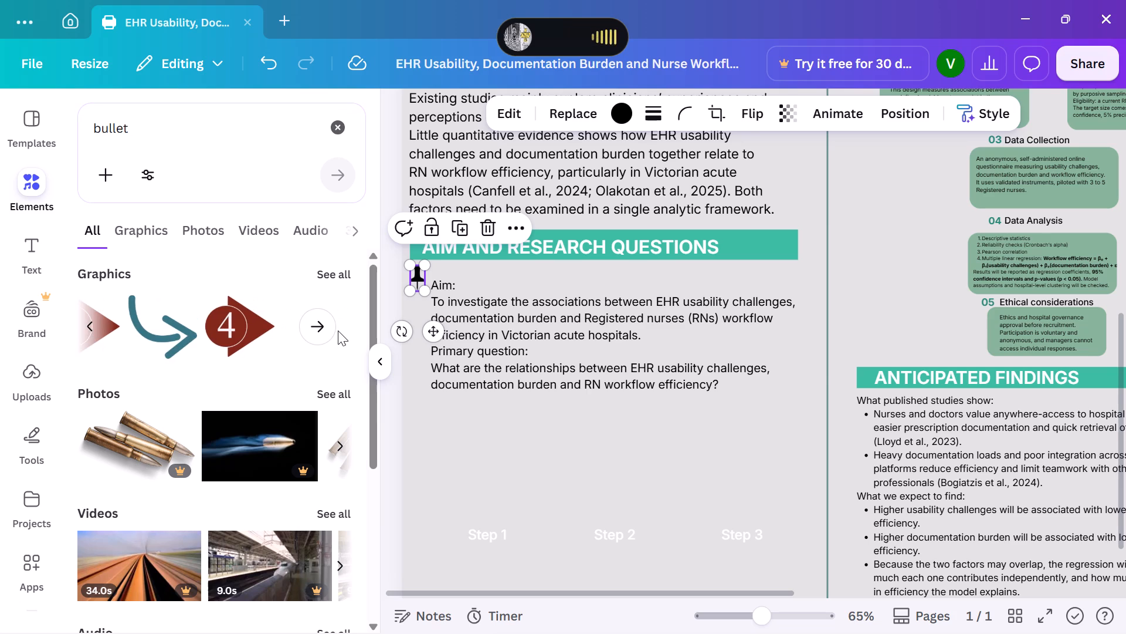
pyautogui.click(338, 331)
pyautogui.click(325, 326)
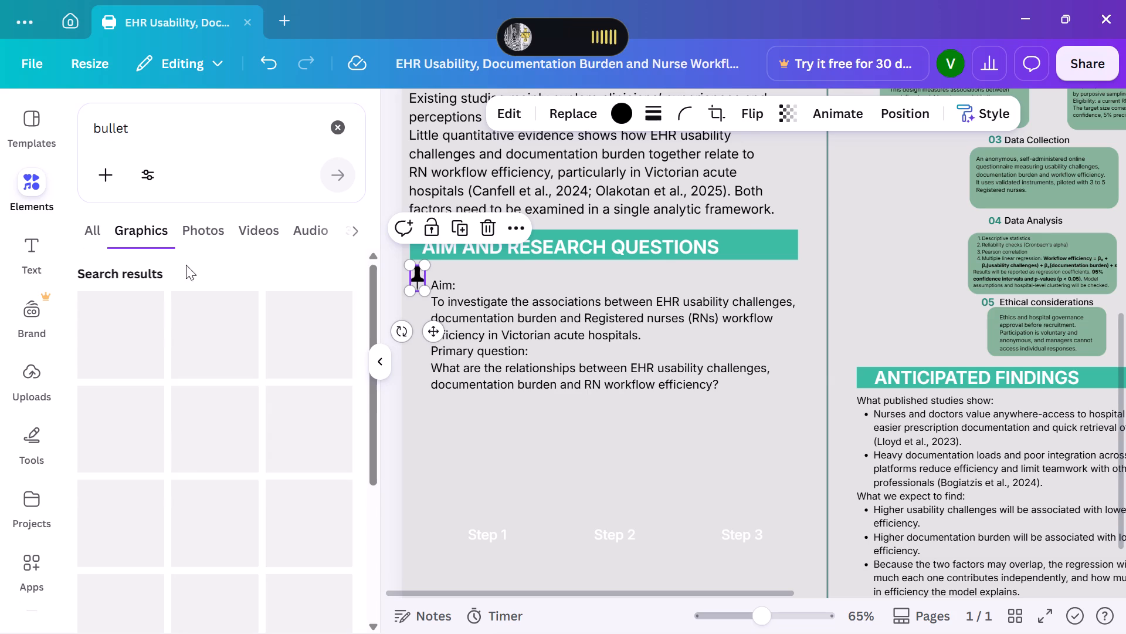
pyautogui.click(86, 217)
pyautogui.click(157, 228)
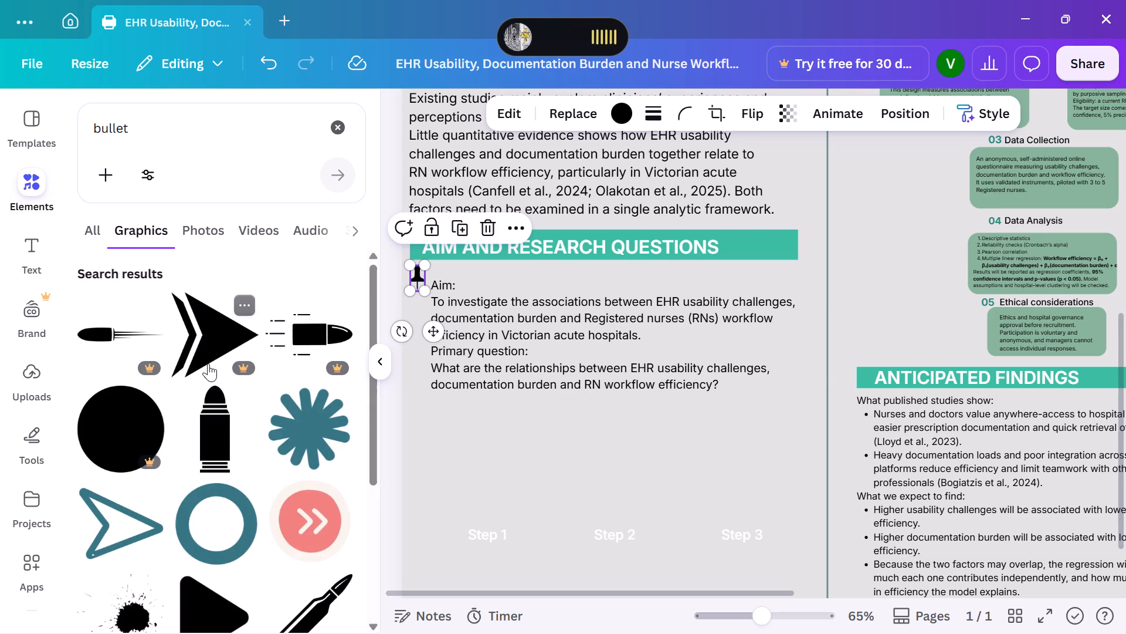
pyautogui.scroll(-8, 209, 363)
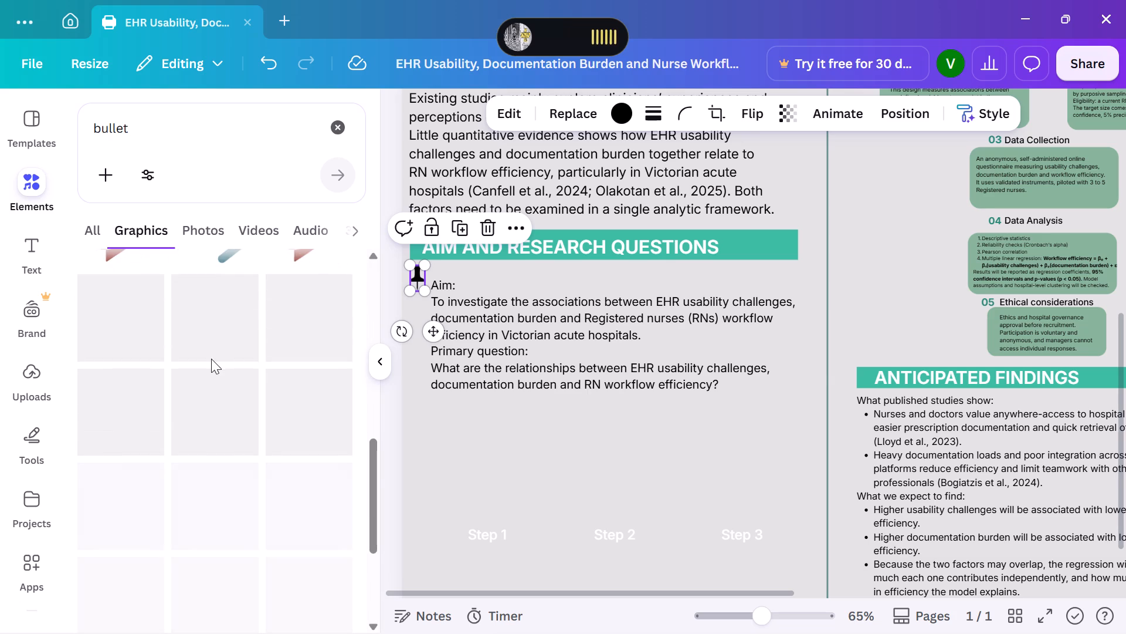
pyautogui.scroll(3, 211, 358)
# Search the library's graphics for "arrow".
pyautogui.tripleClick(126, 131)
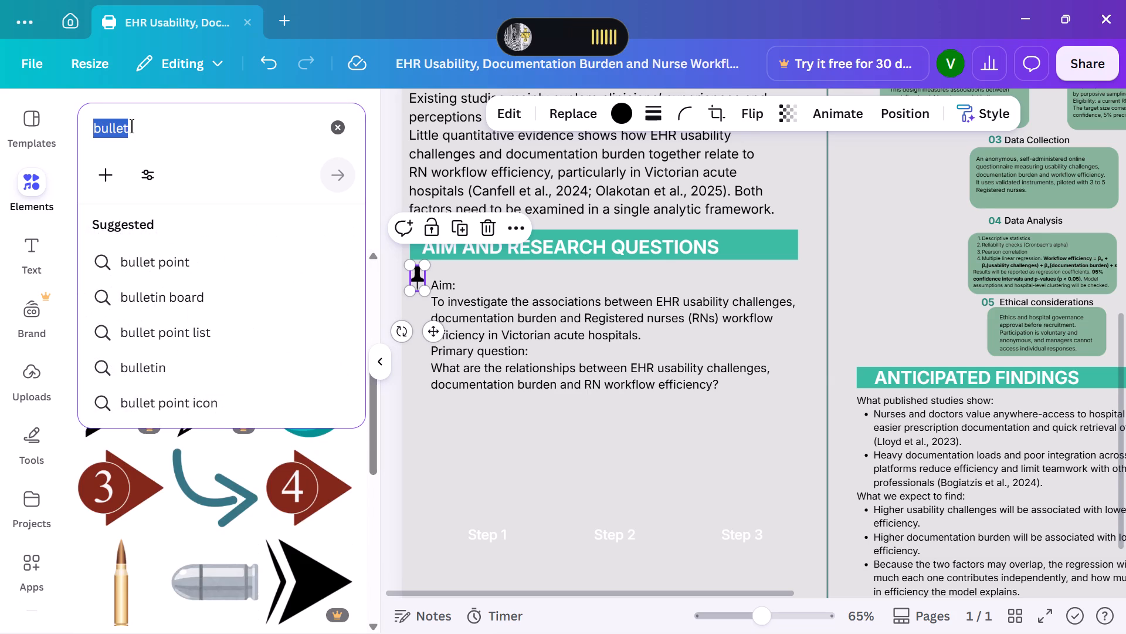
pyautogui.press('BackSpace')
pyautogui.write('arr')
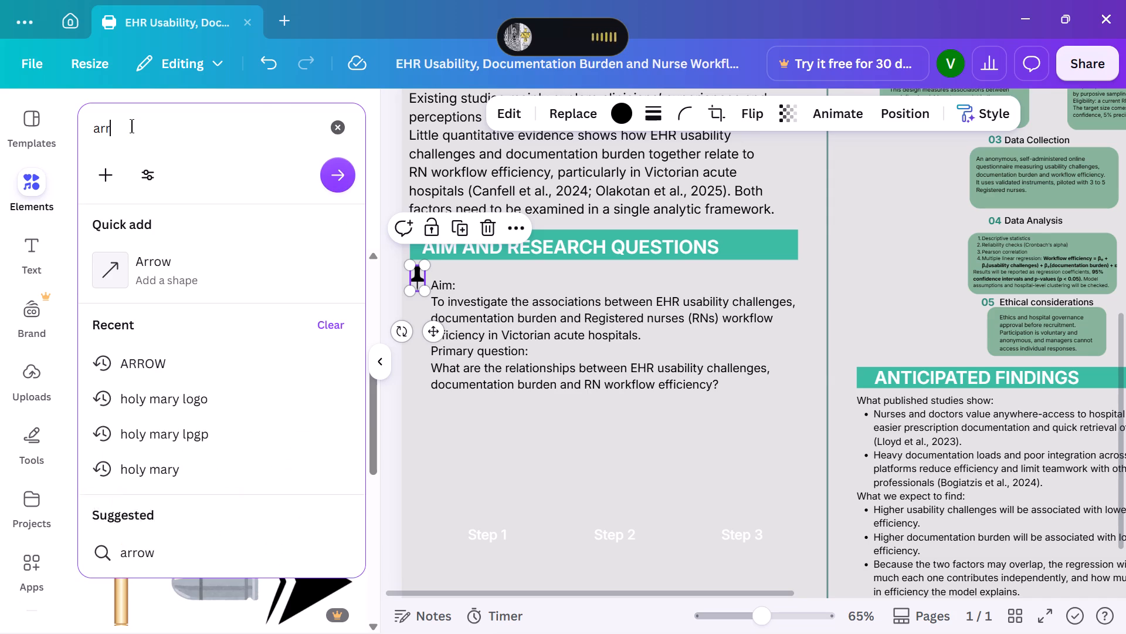
pyautogui.write('ow')
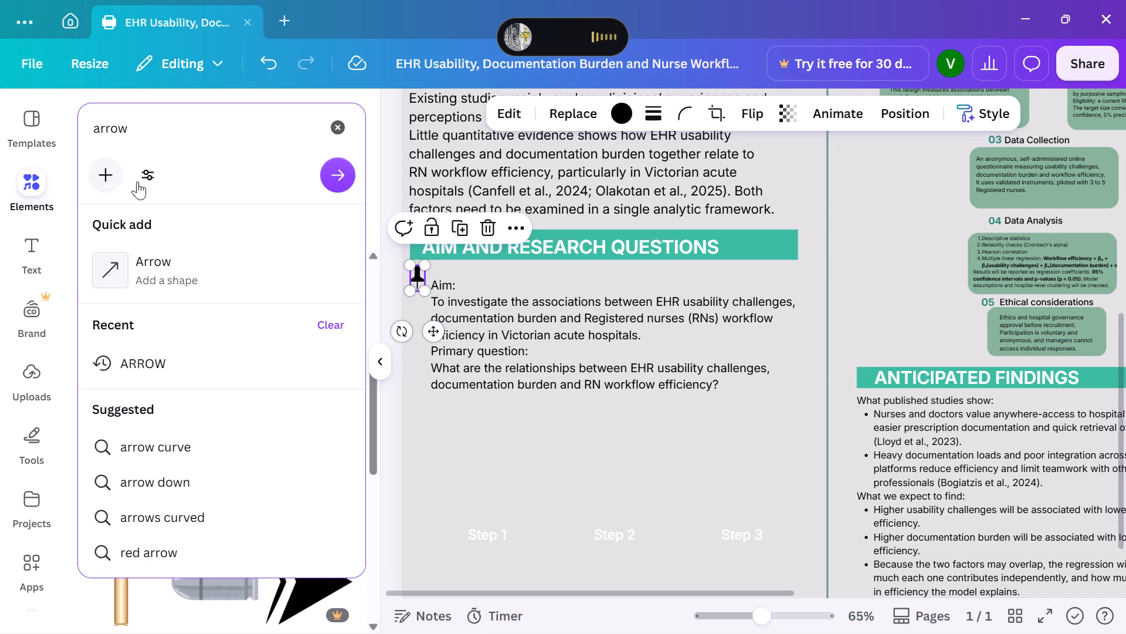
pyautogui.click(331, 178)
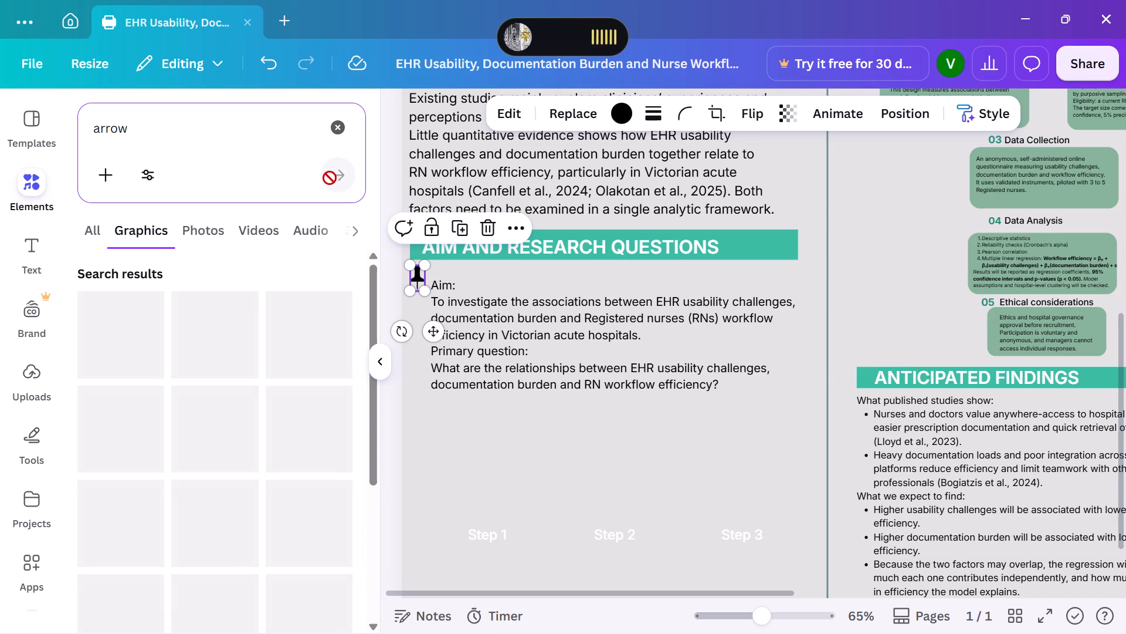
# Delete the small pushpin graphic next to "Aim:".
pyautogui.click(483, 229)
# Add the solid black curved arrow with the tapered tail to the poster and shrink it to a small marker.
pyautogui.scroll(-1, 259, 349)
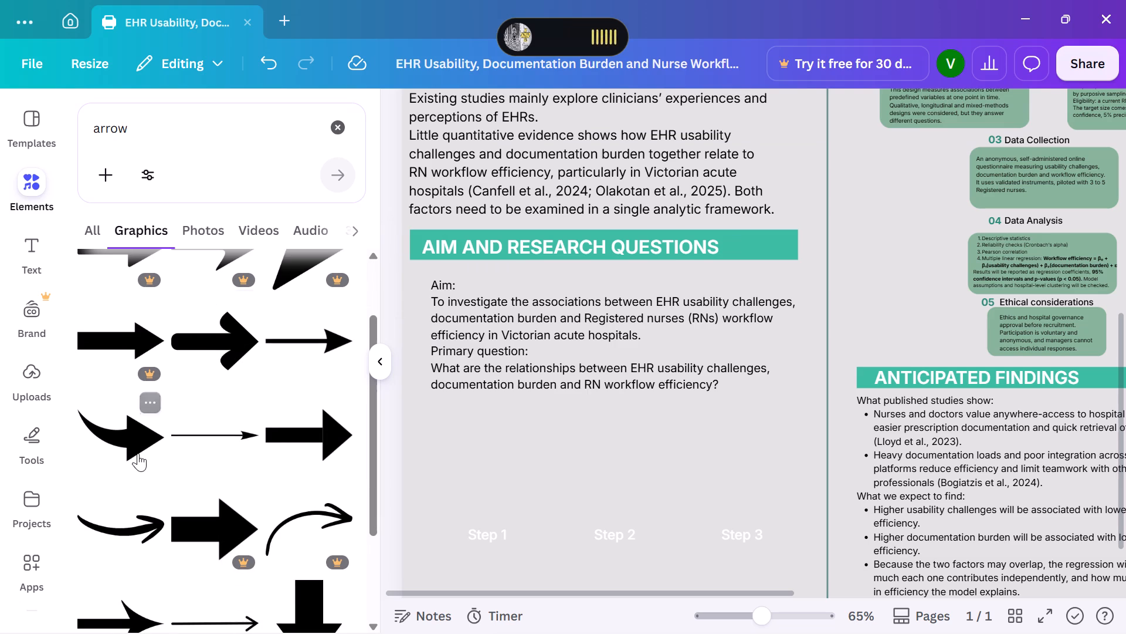
pyautogui.click(138, 453)
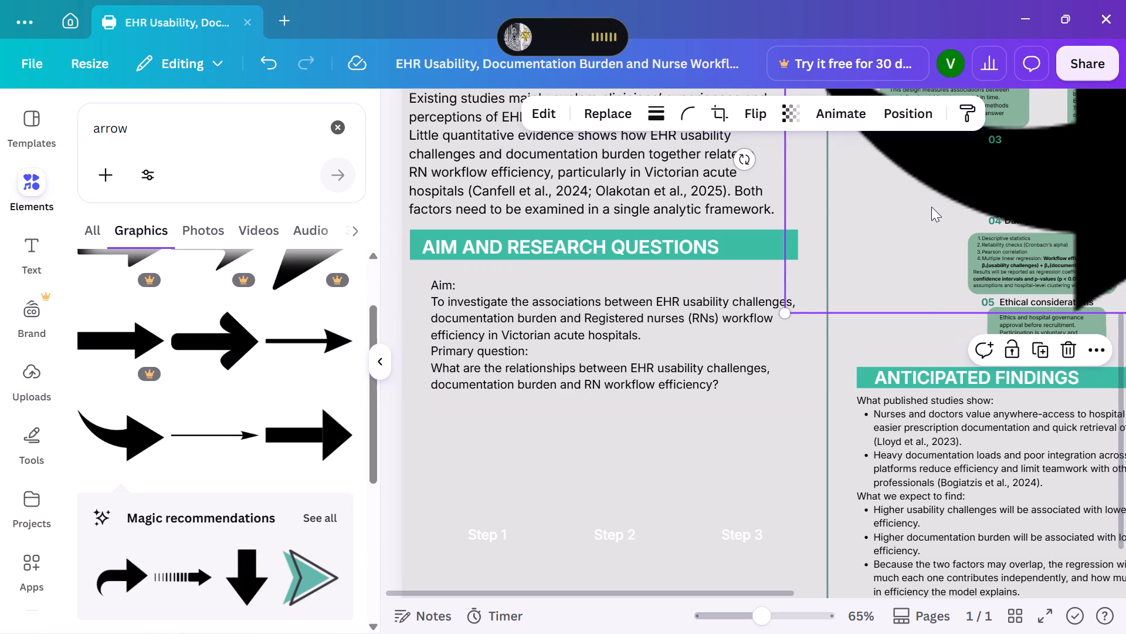
pyautogui.moveTo(933, 204); pyautogui.dragTo(572, 378)
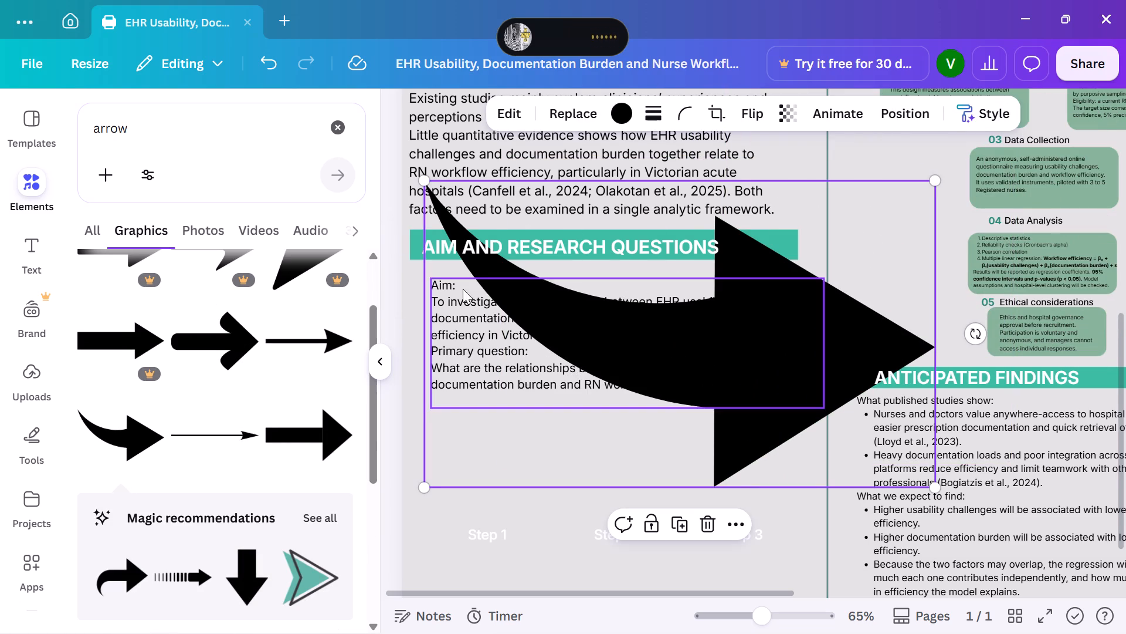
pyautogui.moveTo(418, 178); pyautogui.dragTo(552, 327)
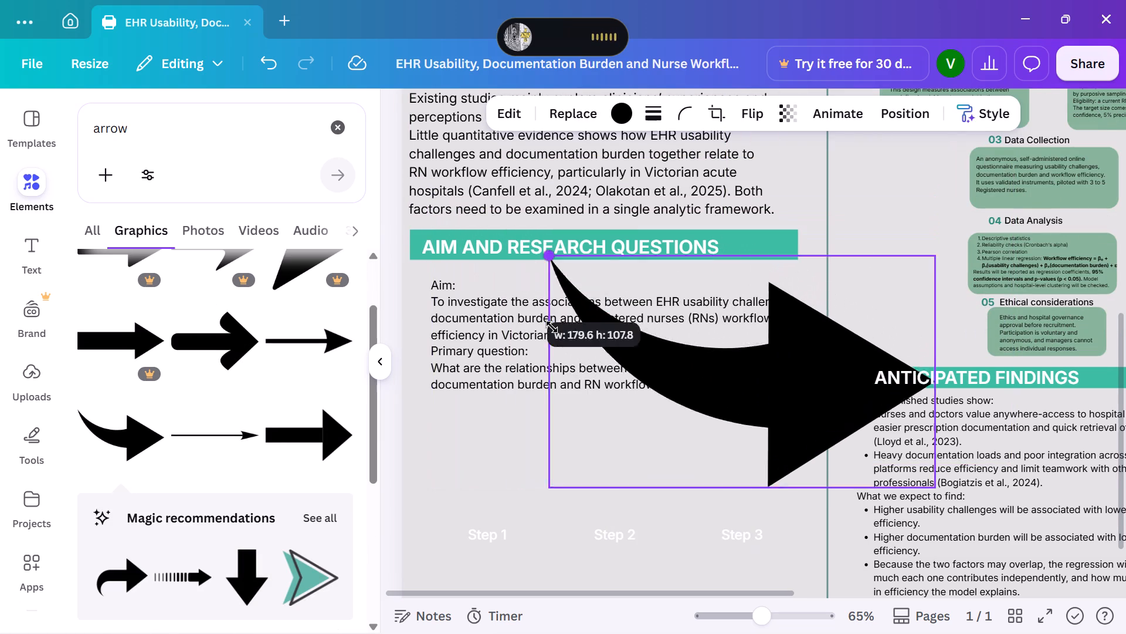
pyautogui.moveTo(552, 327); pyautogui.dragTo(875, 514)
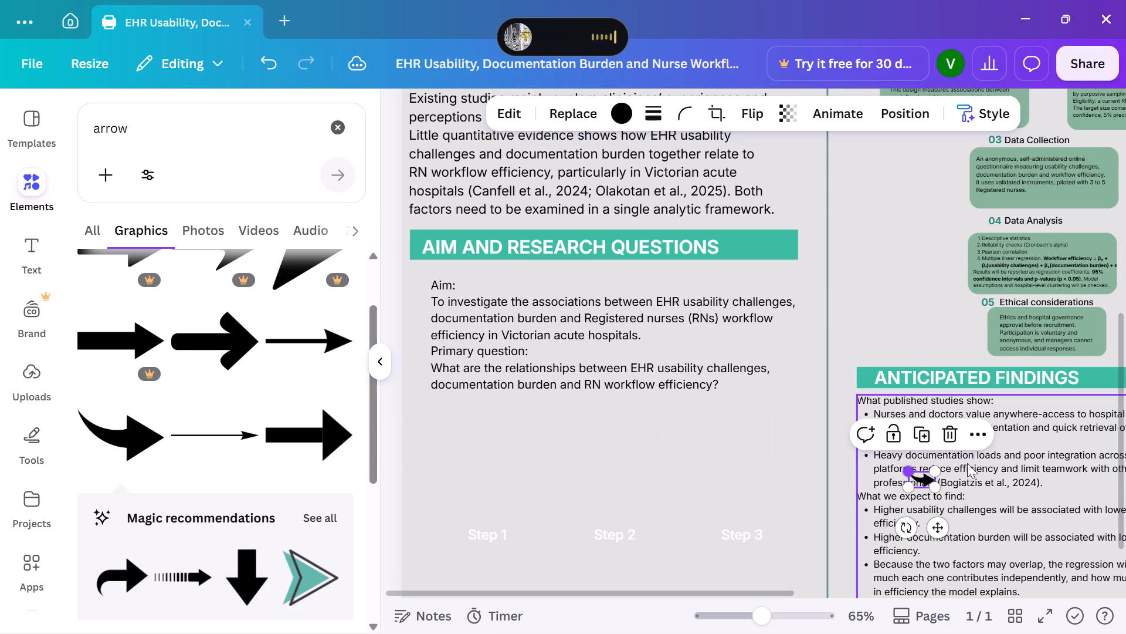
# Position the small curved arrow directly before "Aim:" and scale it down slightly to fit the indent beside the text.
pyautogui.moveTo(932, 527); pyautogui.dragTo(883, 508)
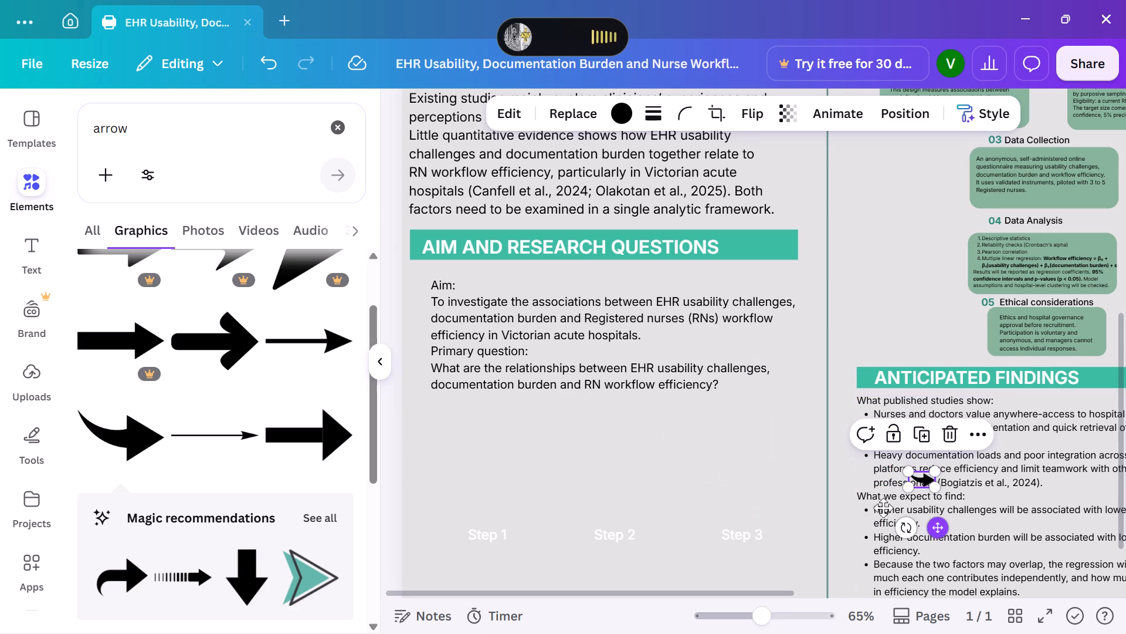
pyautogui.moveTo(883, 508); pyautogui.dragTo(419, 310)
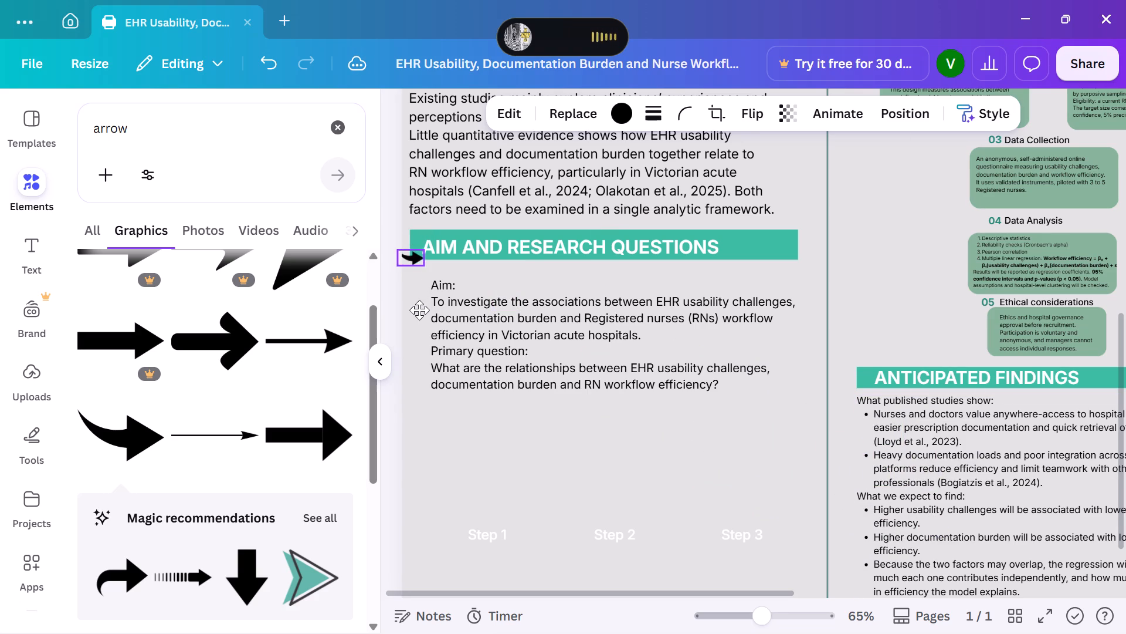
pyautogui.moveTo(419, 310); pyautogui.dragTo(425, 326)
pyautogui.moveTo(398, 266); pyautogui.dragTo(401, 269)
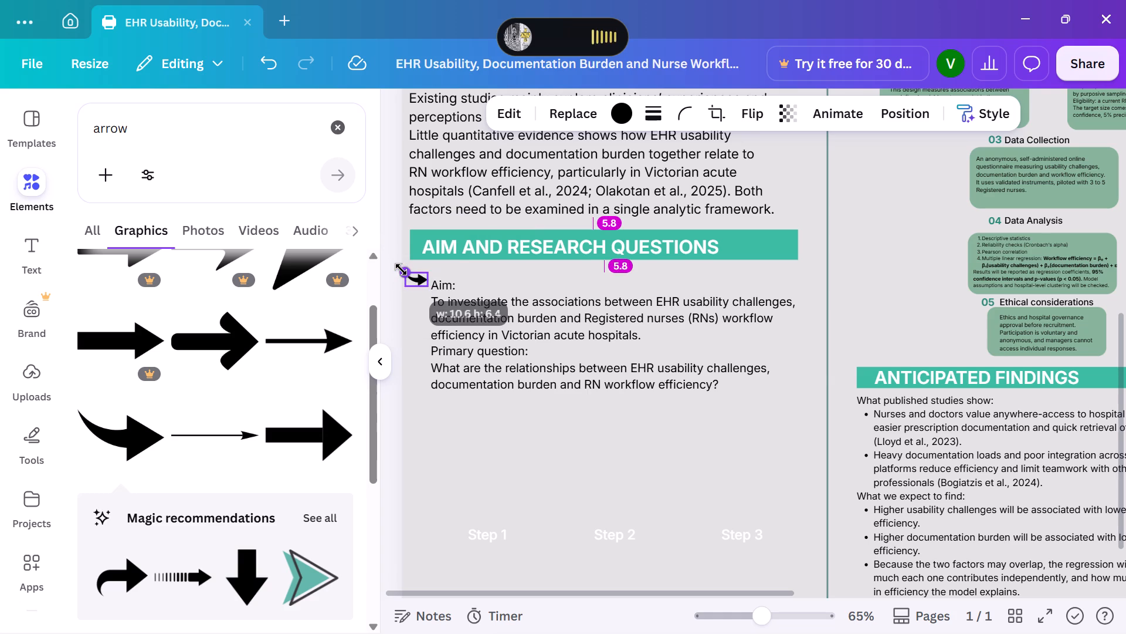
pyautogui.moveTo(401, 269); pyautogui.dragTo(404, 275)
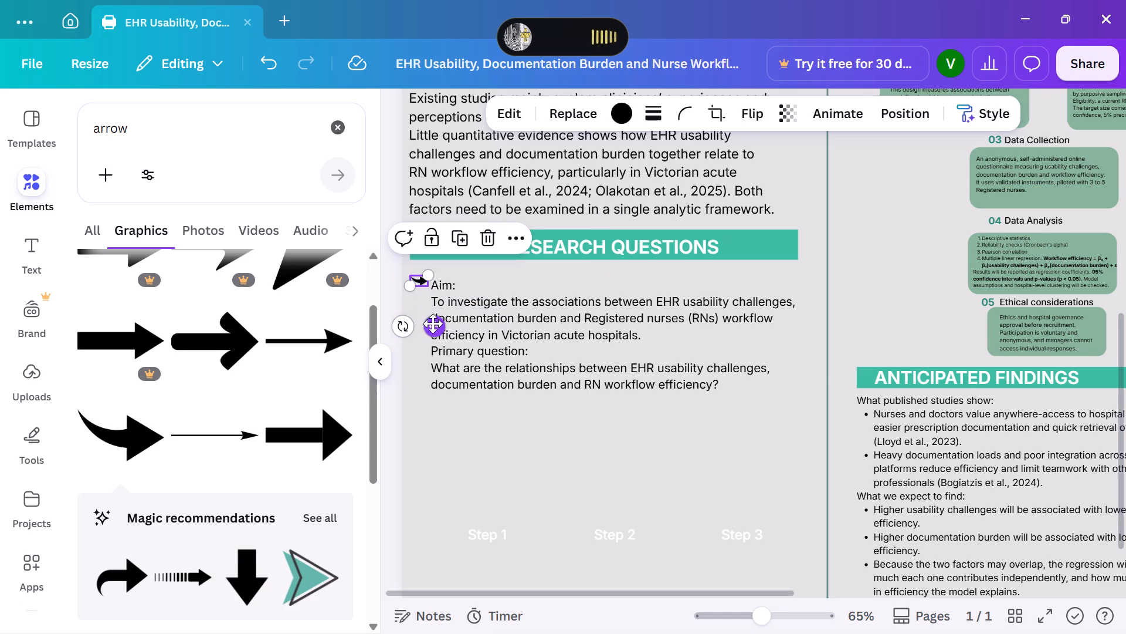
pyautogui.click(433, 323)
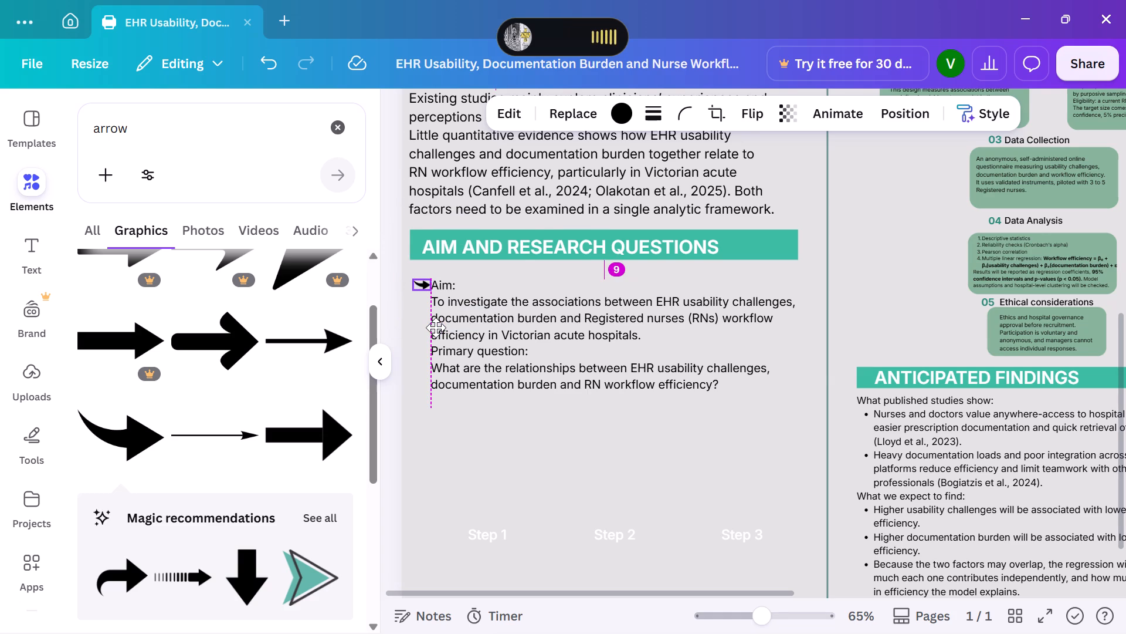
pyautogui.click(447, 288)
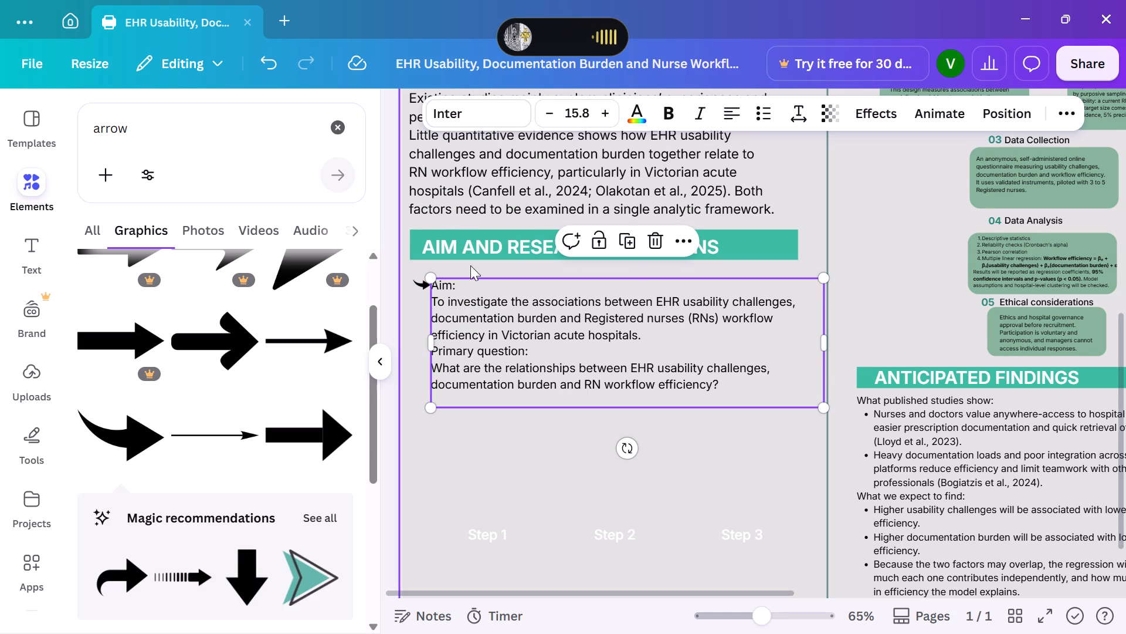
# Make the "Aim:" label in the Aim and Research Questions text bold and increase its font size by one increment.
pyautogui.click(472, 261)
pyautogui.click(447, 282)
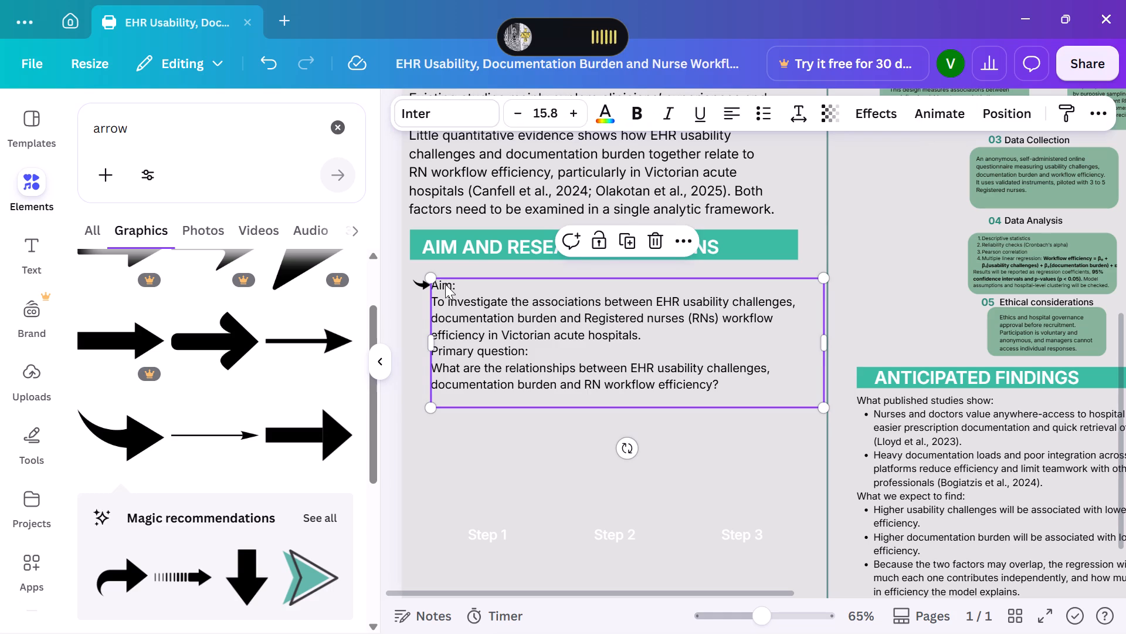
pyautogui.doubleClick(445, 285)
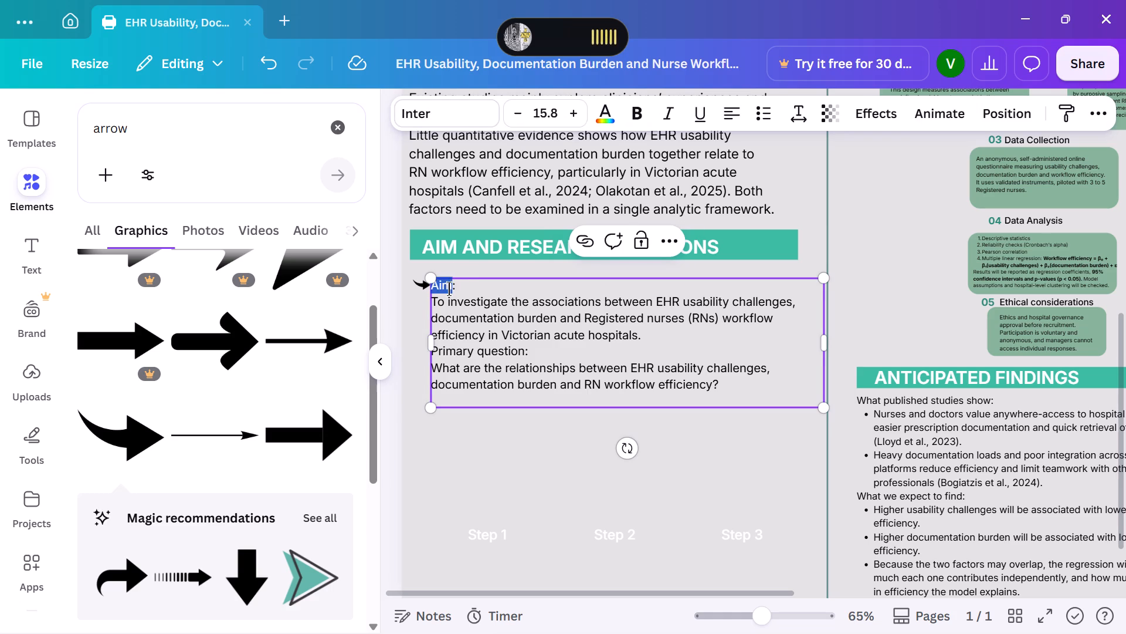
pyautogui.tripleClick(453, 286)
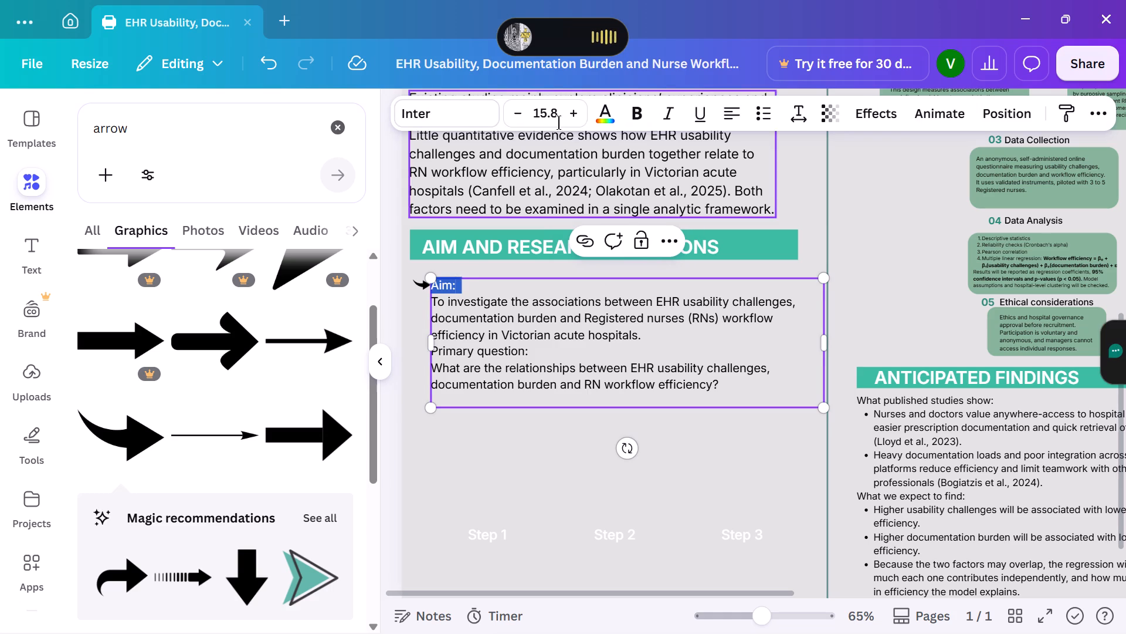
pyautogui.click(646, 119)
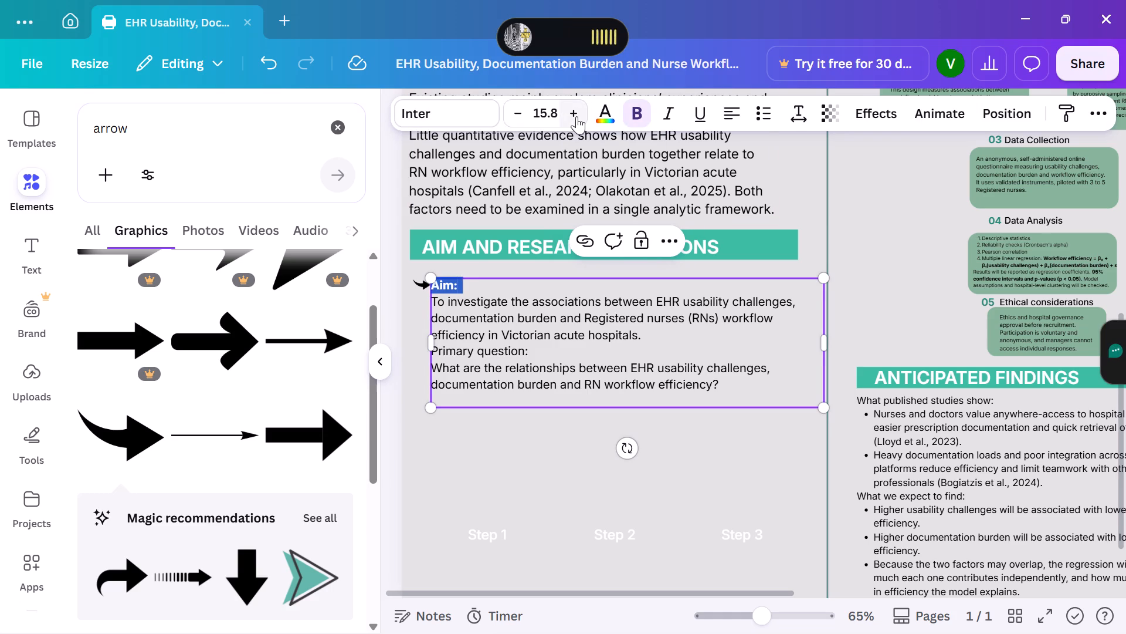
pyautogui.click(576, 116)
pyautogui.click(467, 268)
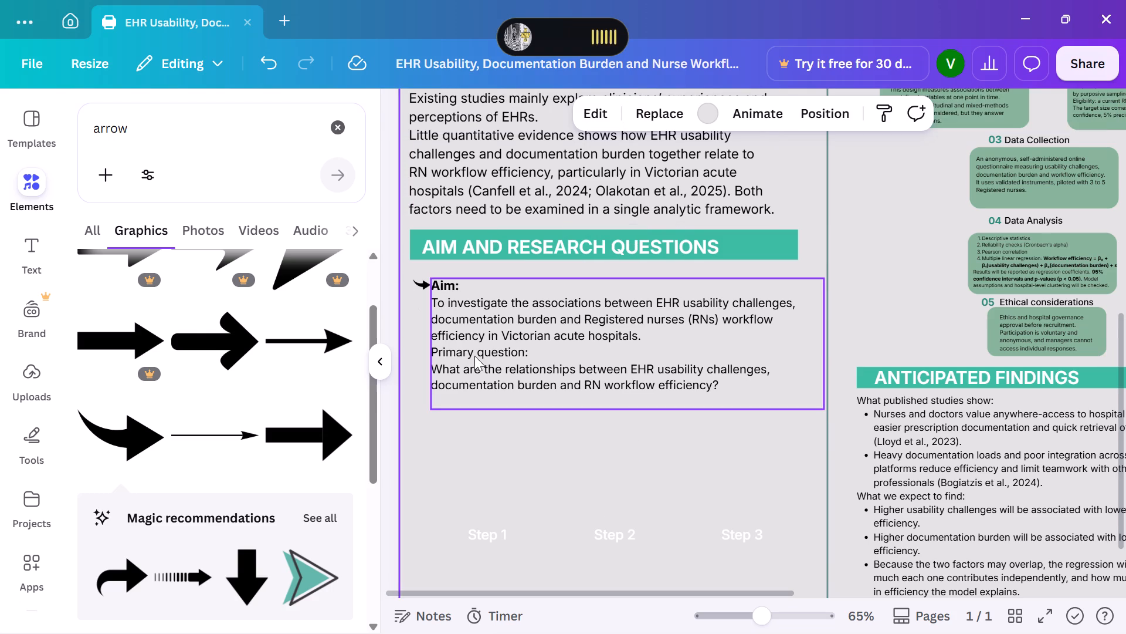
# Search the library's graphics for "question mark".
pyautogui.doubleClick(171, 140)
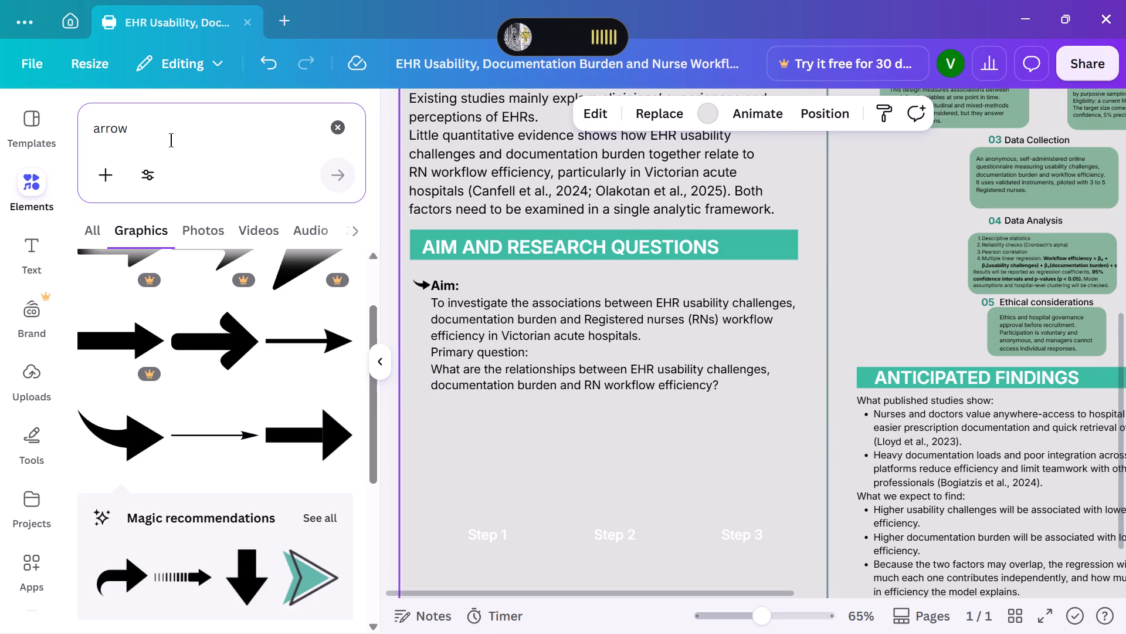
pyautogui.doubleClick(158, 131)
pyautogui.press('BackSpace')
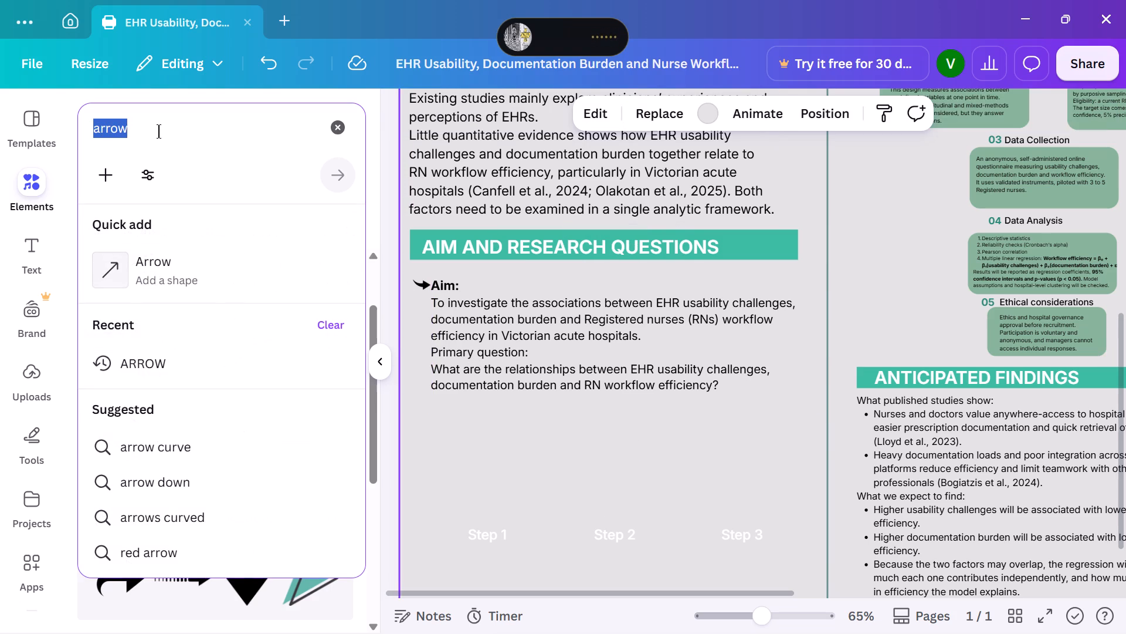
pyautogui.write('question m')
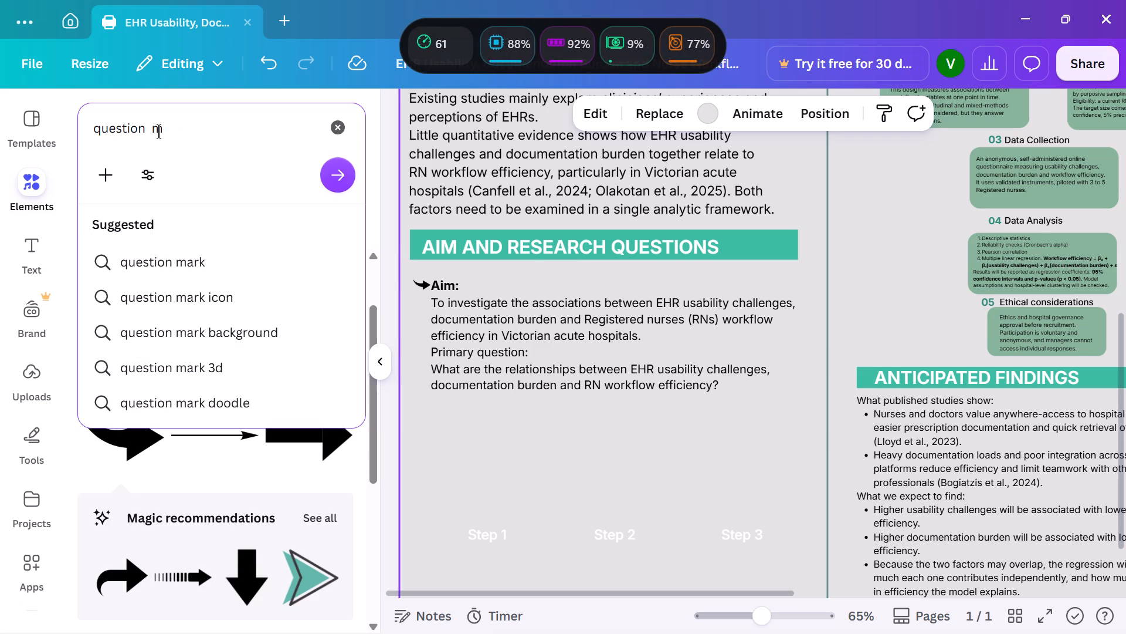
pyautogui.write('ark')
pyautogui.press('Return')
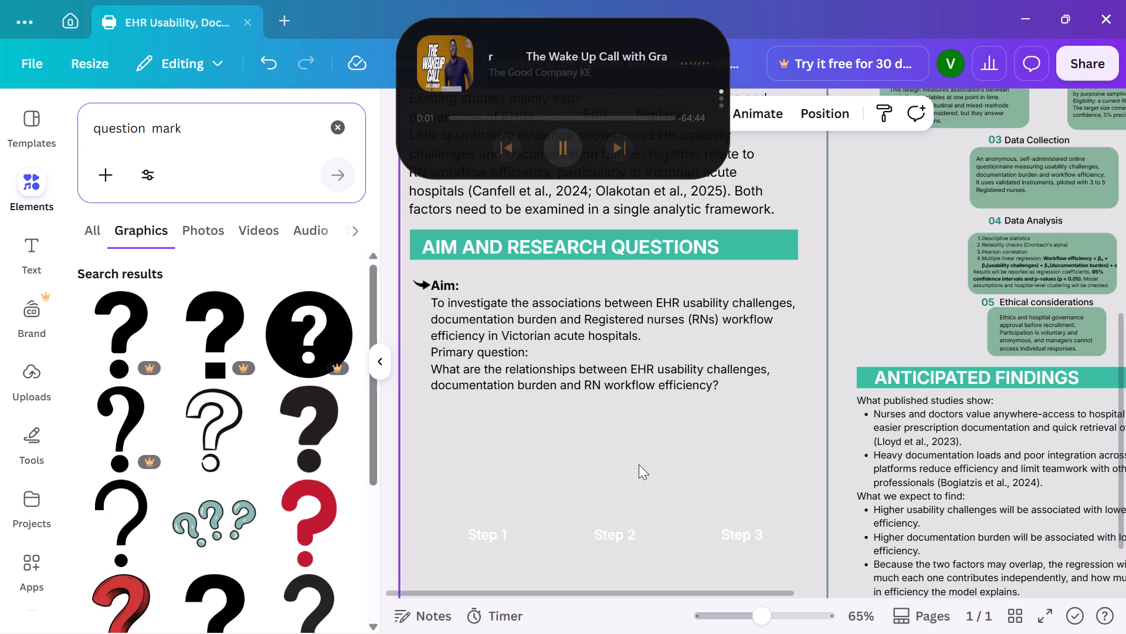
# Set the system audio volume to about 66%.
pyautogui.click(992, 625)
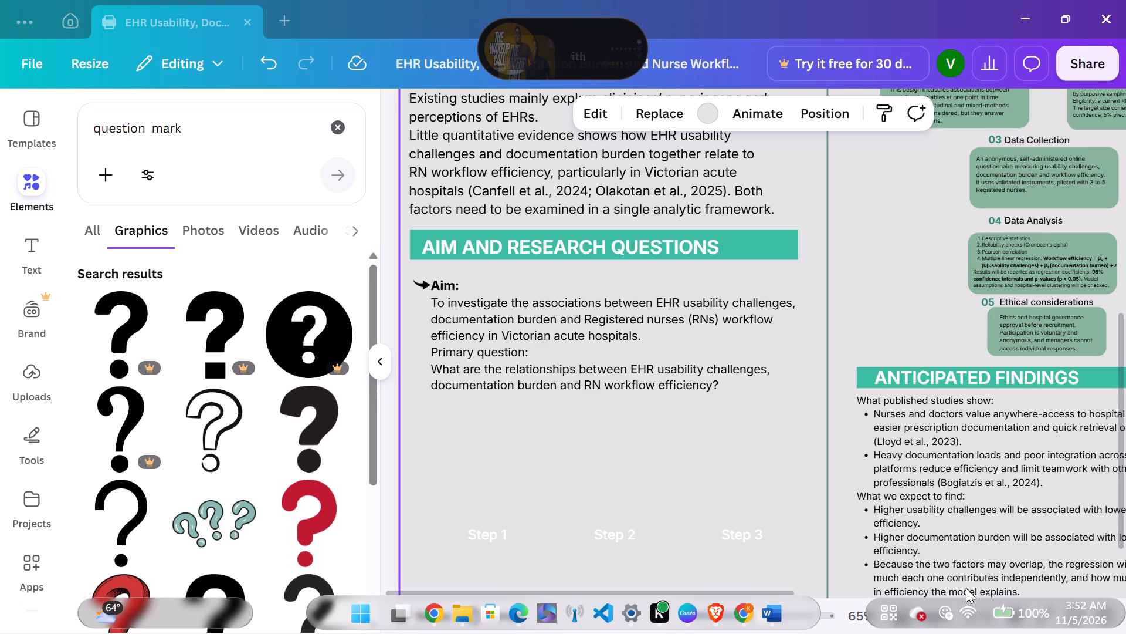
pyautogui.click(991, 516)
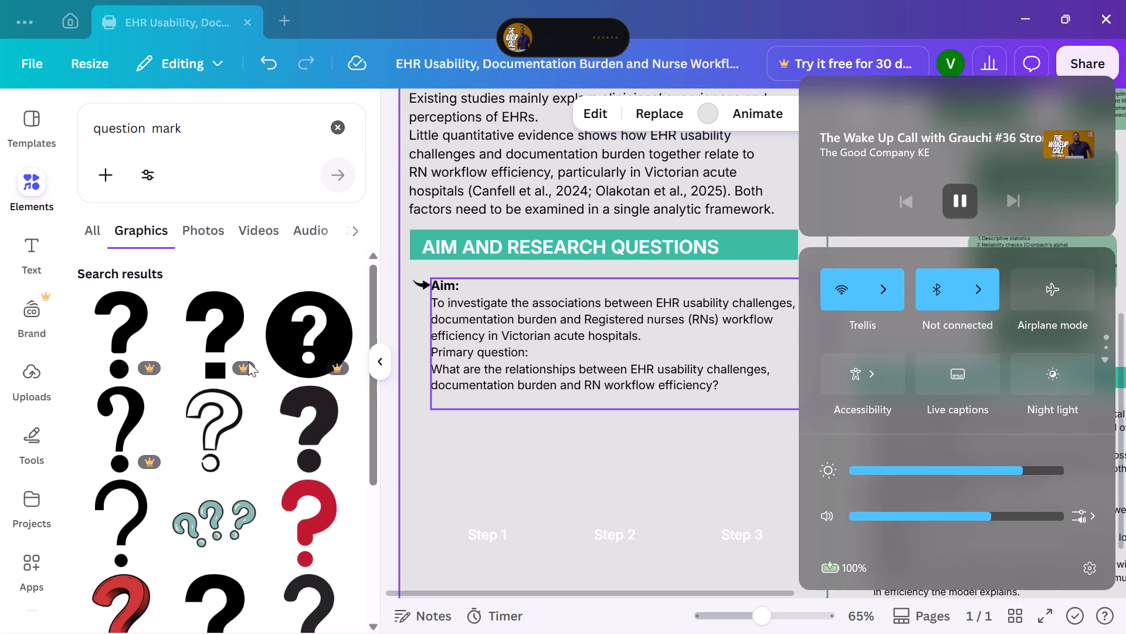
# Add the solid black circle with a white question mark to the poster and shrink it to a small icon below the research question.
pyautogui.scroll(-1, 247, 362)
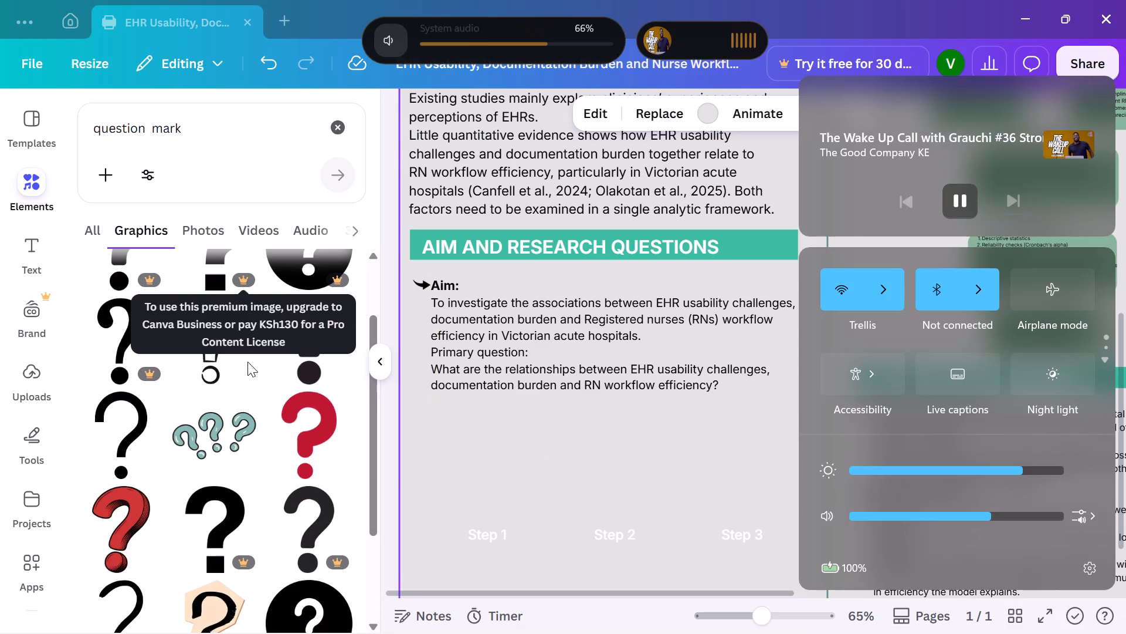
pyautogui.scroll(-1, 292, 398)
pyautogui.scroll(-1, 173, 424)
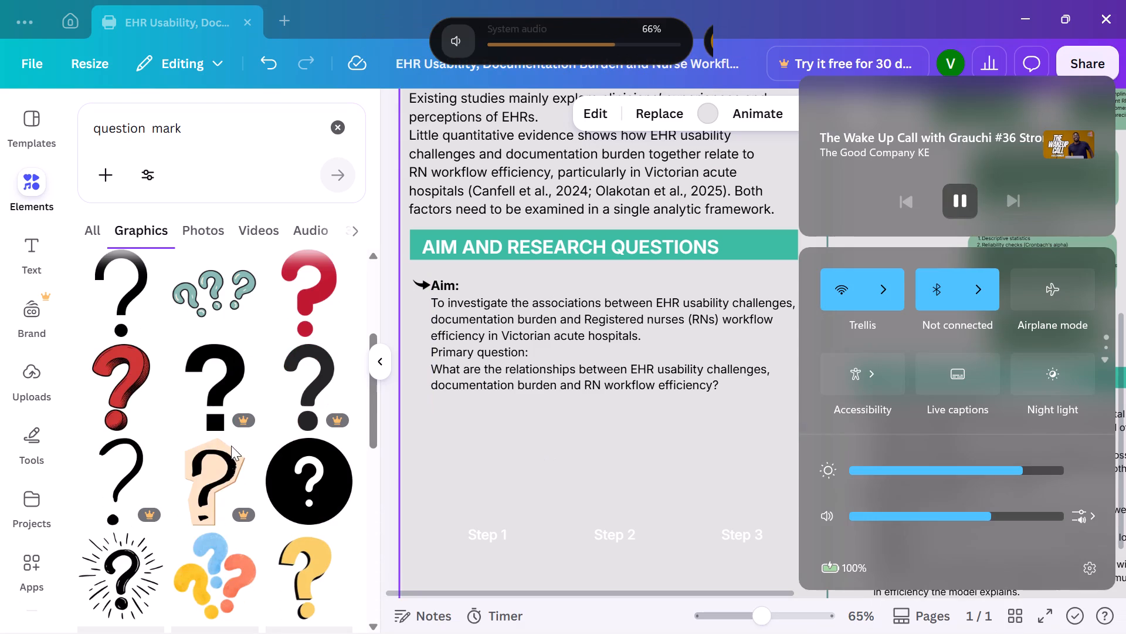
pyautogui.scroll(-3, 205, 449)
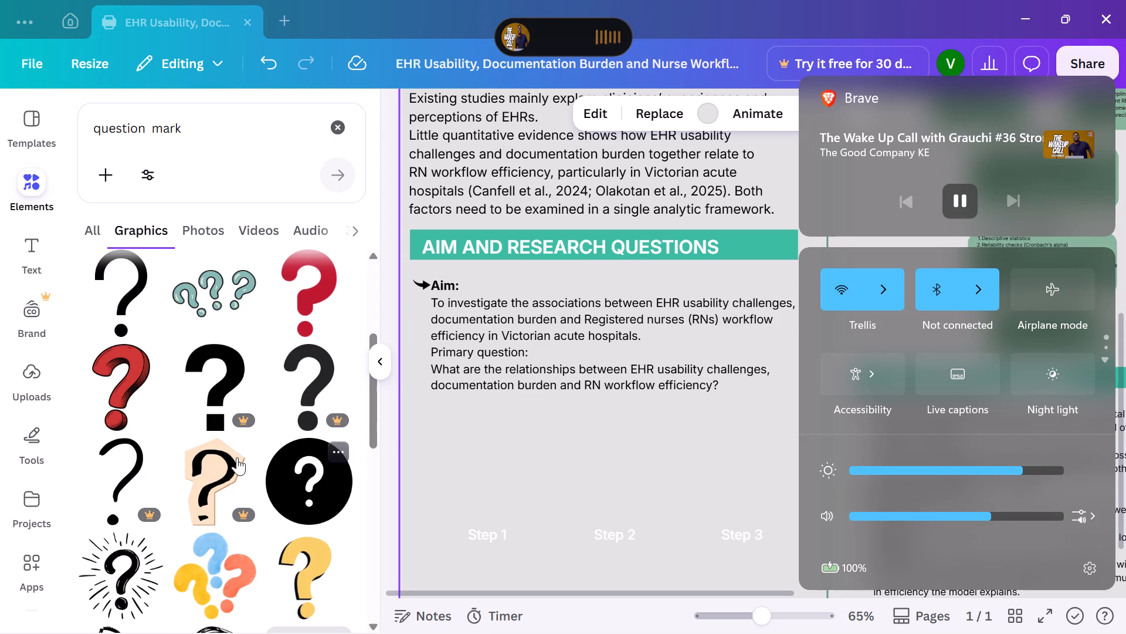
pyautogui.scroll(3, 210, 440)
pyautogui.click(291, 467)
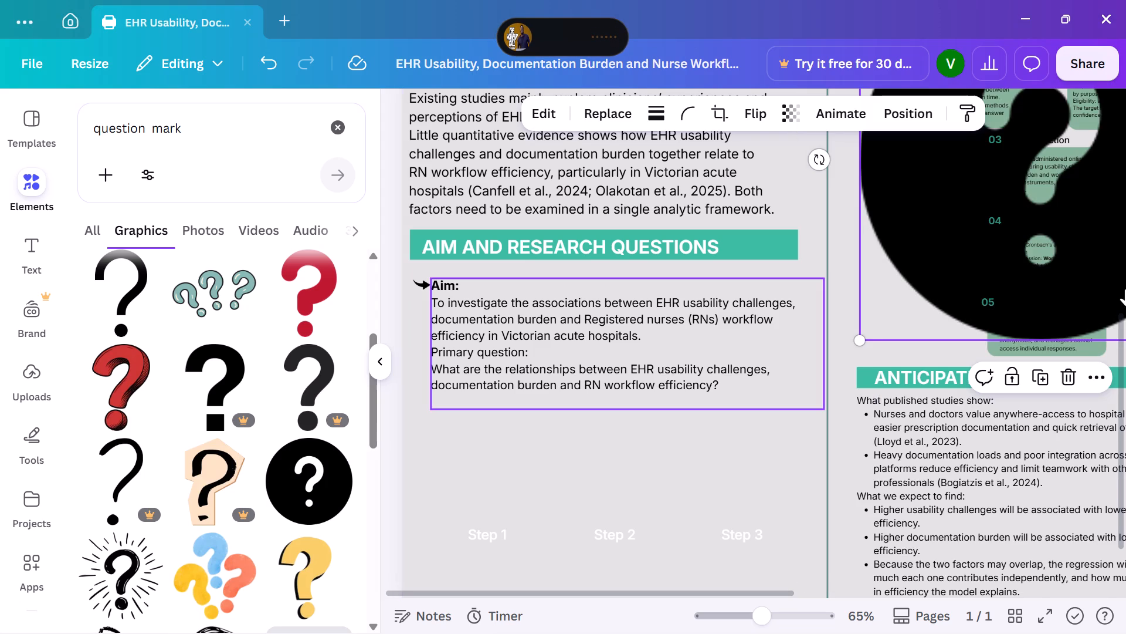
pyautogui.moveTo(941, 254); pyautogui.dragTo(762, 352)
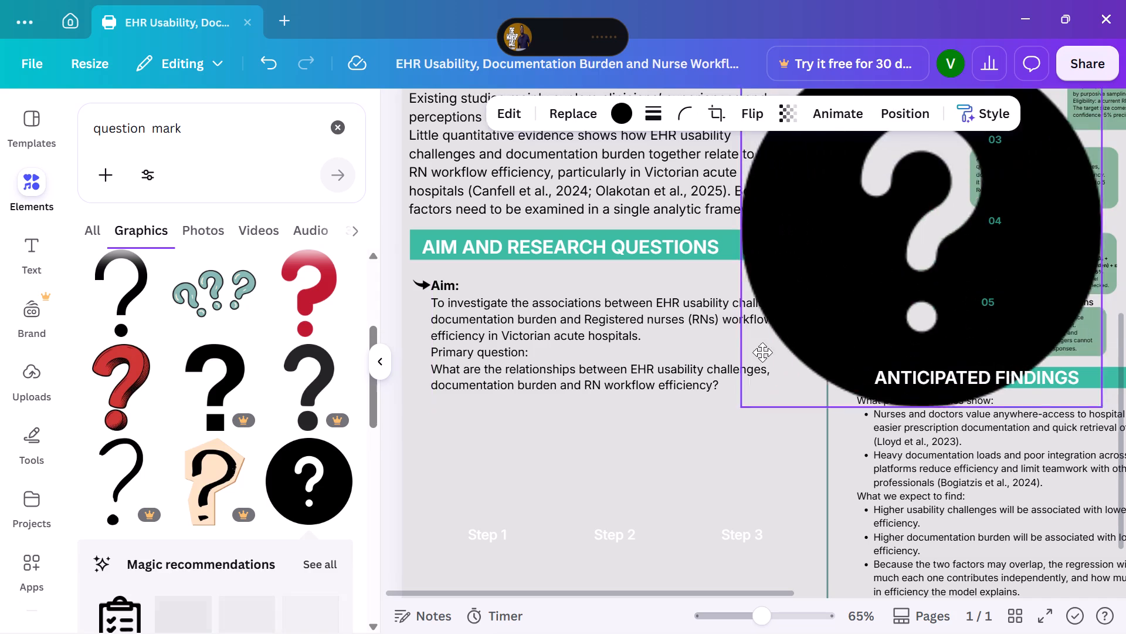
pyautogui.moveTo(762, 352); pyautogui.dragTo(473, 448)
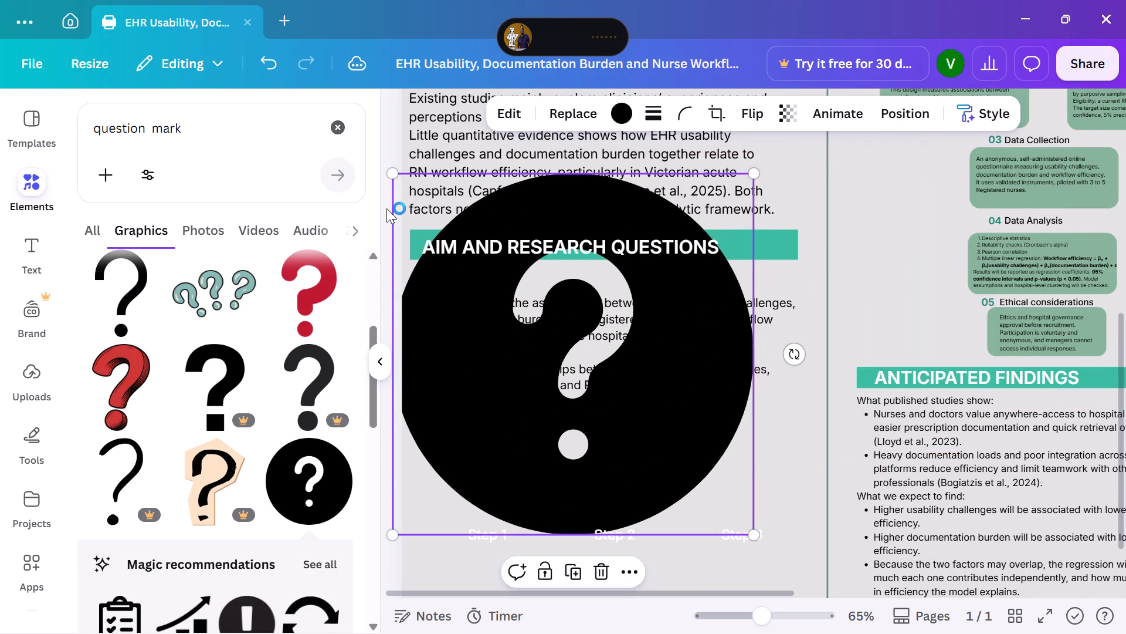
pyautogui.moveTo(395, 170); pyautogui.dragTo(401, 183)
pyautogui.moveTo(401, 183); pyautogui.dragTo(573, 476)
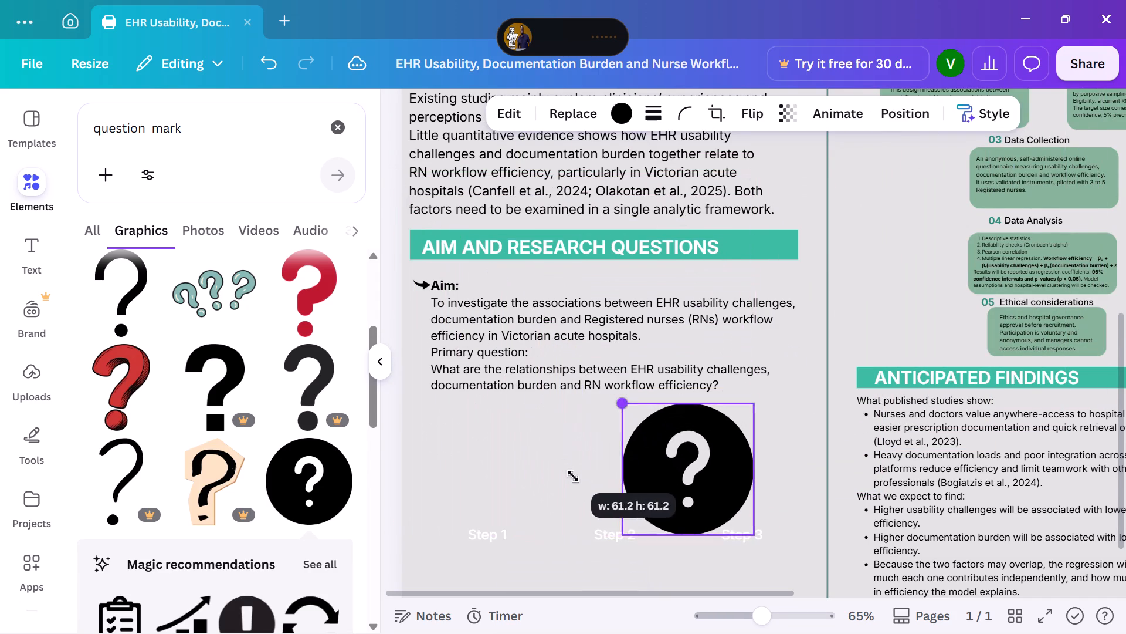
pyautogui.moveTo(573, 476); pyautogui.dragTo(648, 540)
pyautogui.moveTo(732, 515); pyautogui.dragTo(662, 480)
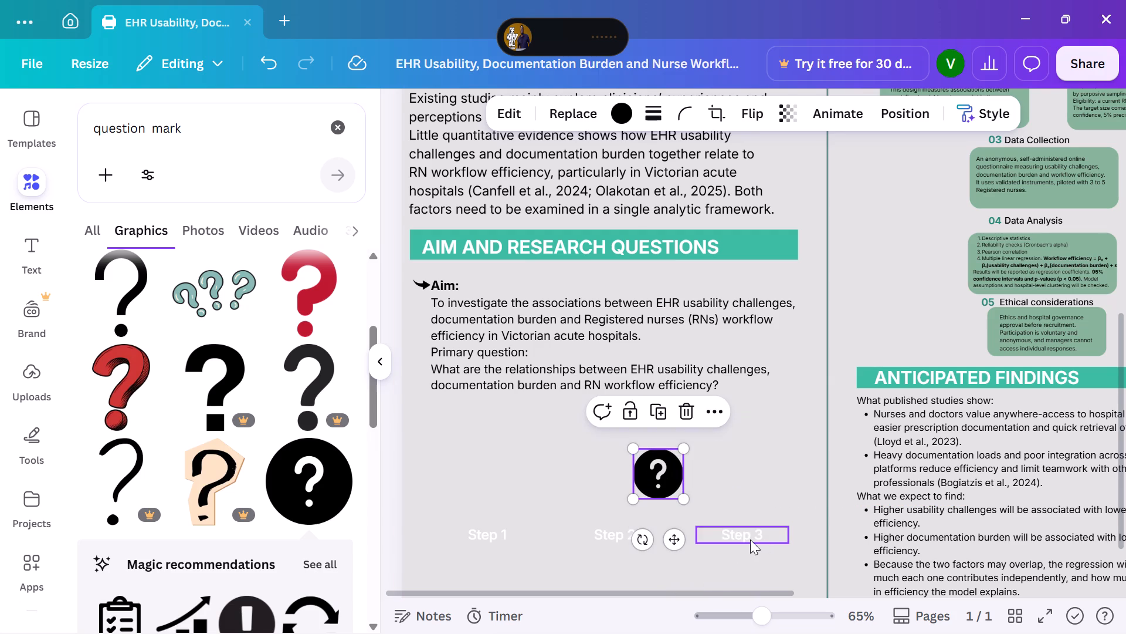
# Delete the leftover white "Step 3", "Step 2" and "Step 1" labels below the Aim and Research Questions text.
pyautogui.click(750, 539)
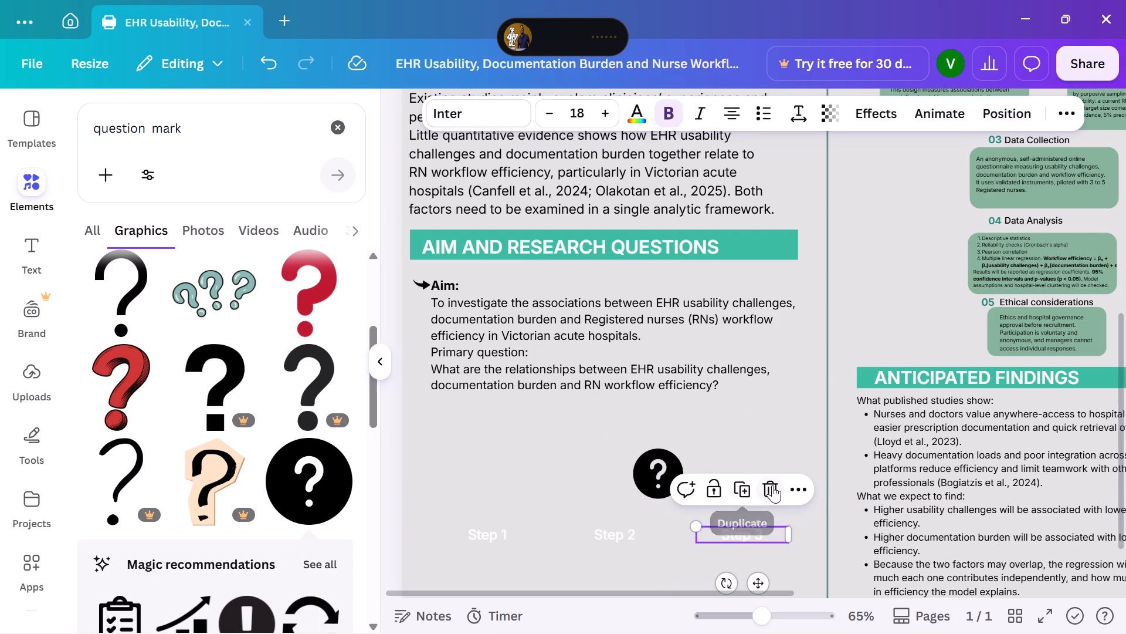
pyautogui.click(772, 485)
pyautogui.click(613, 529)
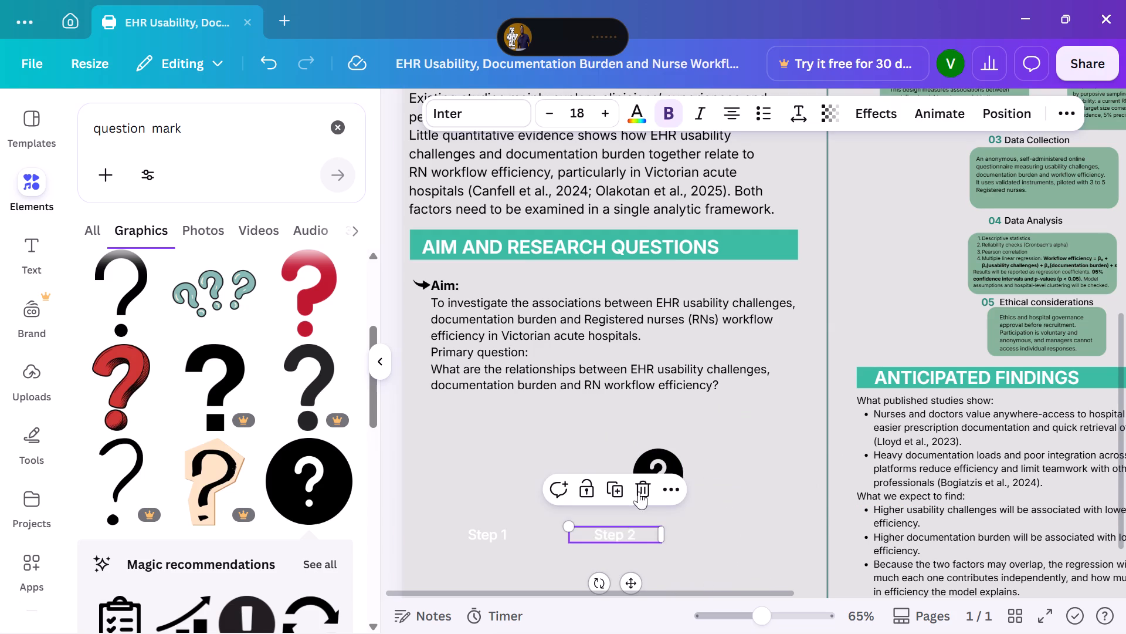
pyautogui.click(642, 485)
pyautogui.click(488, 532)
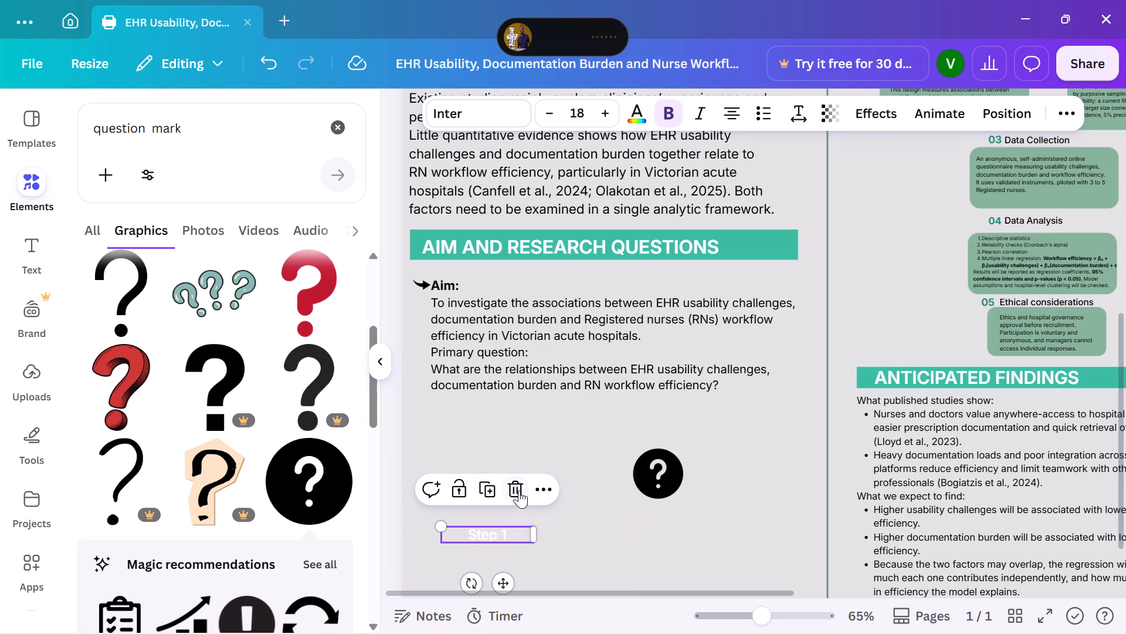
pyautogui.click(519, 490)
# Move the question mark icon beside "Primary question:" and shrink it to a marker about 9.2 by 9.2.
pyautogui.moveTo(646, 487); pyautogui.dragTo(467, 389)
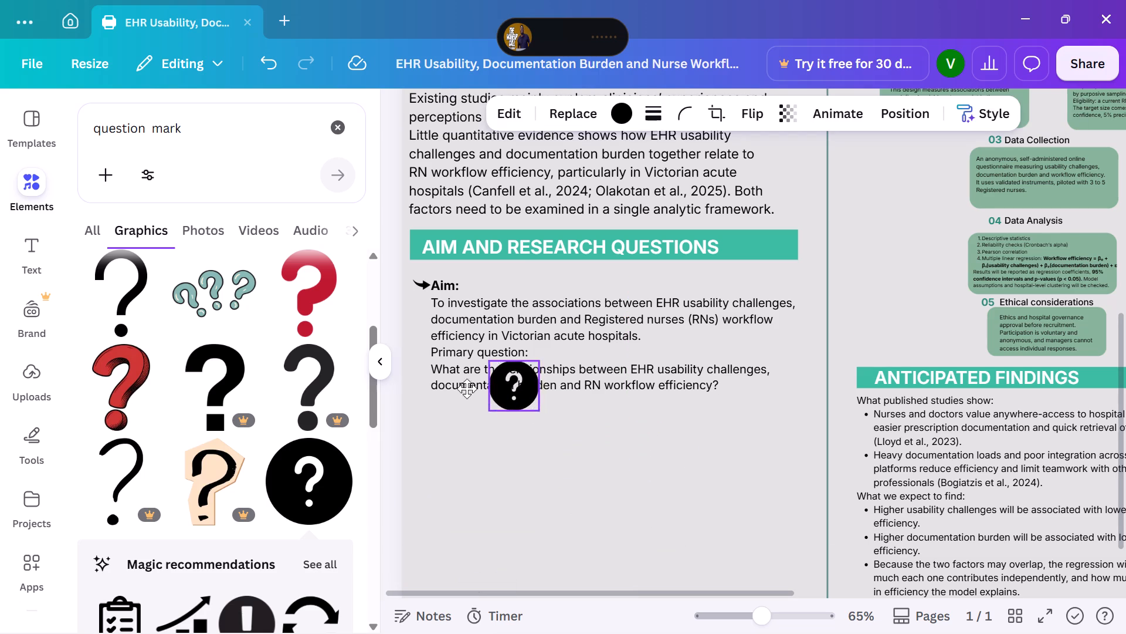
pyautogui.moveTo(467, 389); pyautogui.dragTo(403, 363)
pyautogui.moveTo(386, 324); pyautogui.dragTo(389, 330)
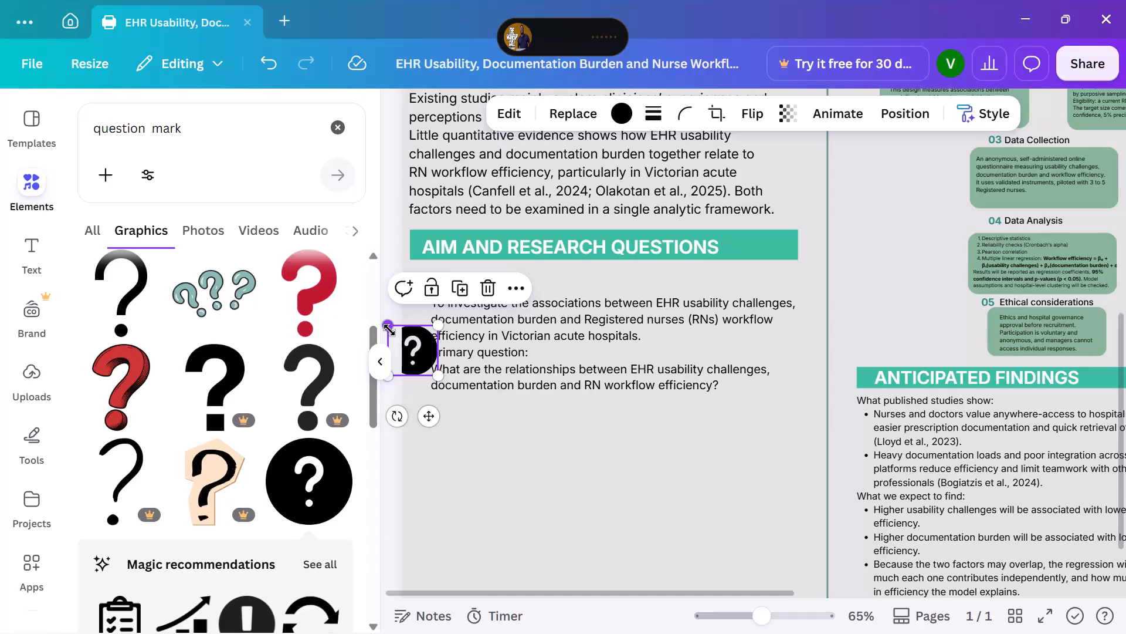
pyautogui.moveTo(389, 330); pyautogui.dragTo(409, 363)
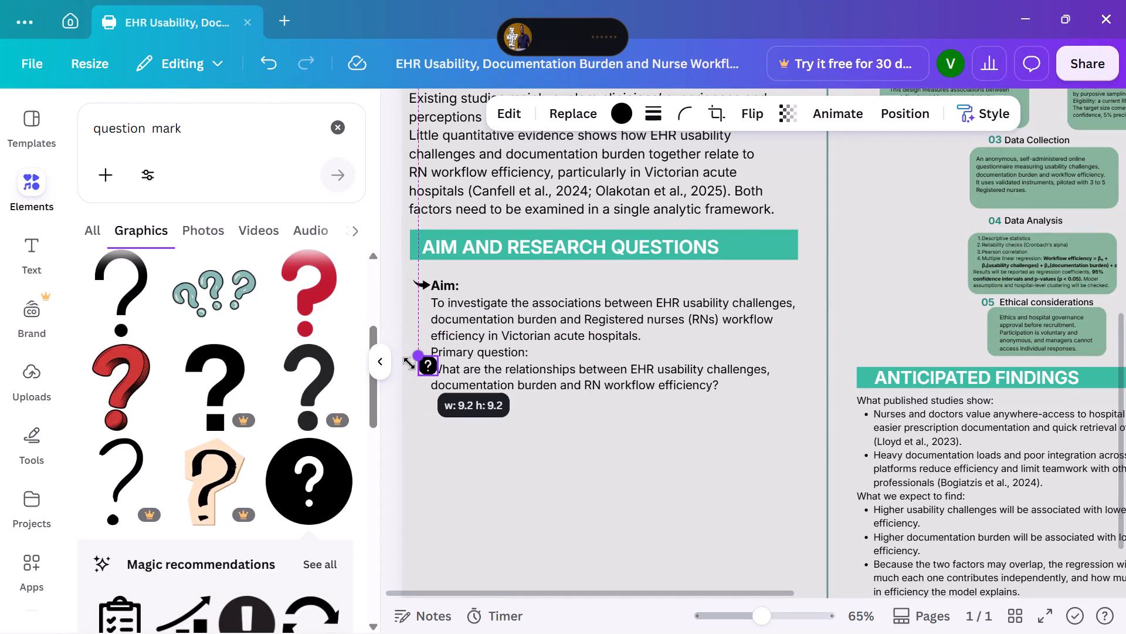